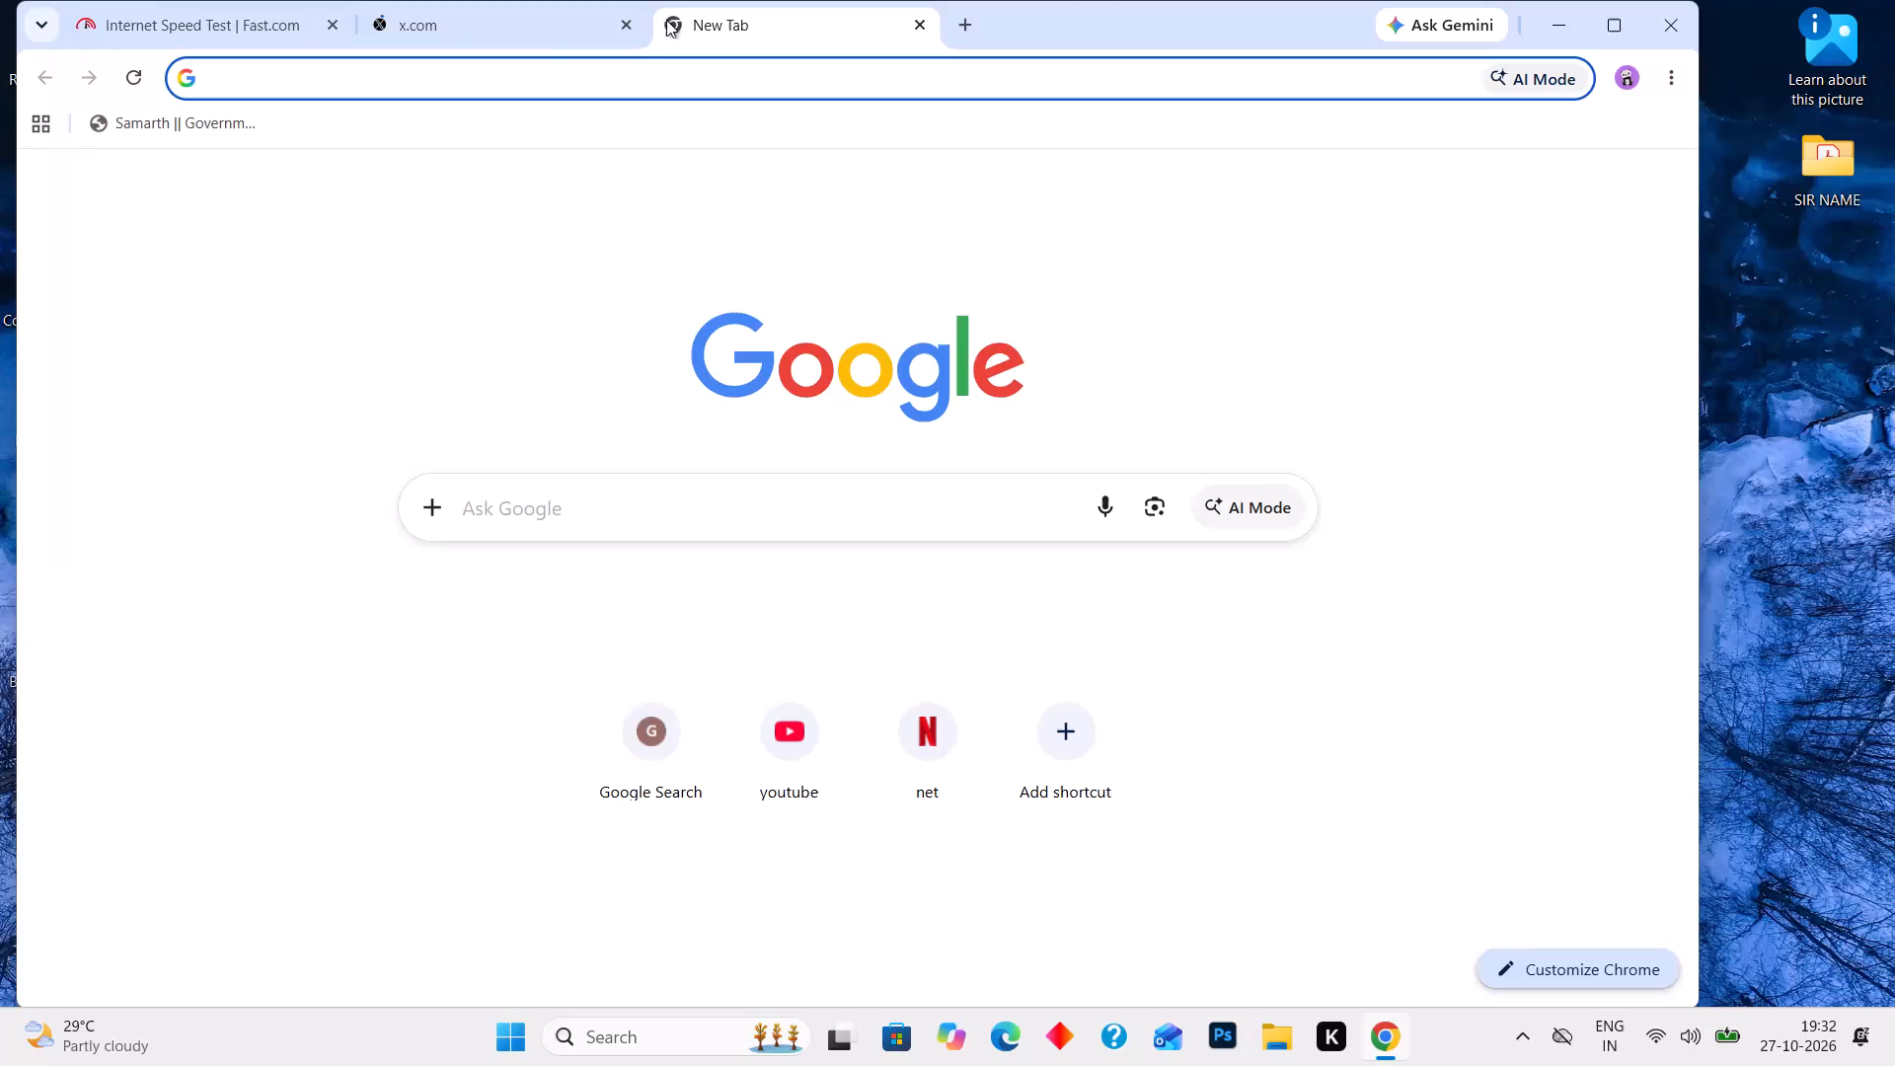
Run a Google search for facebook in the new tab and open the Facebook site from the results.
click(506, 20)
click(723, 24)
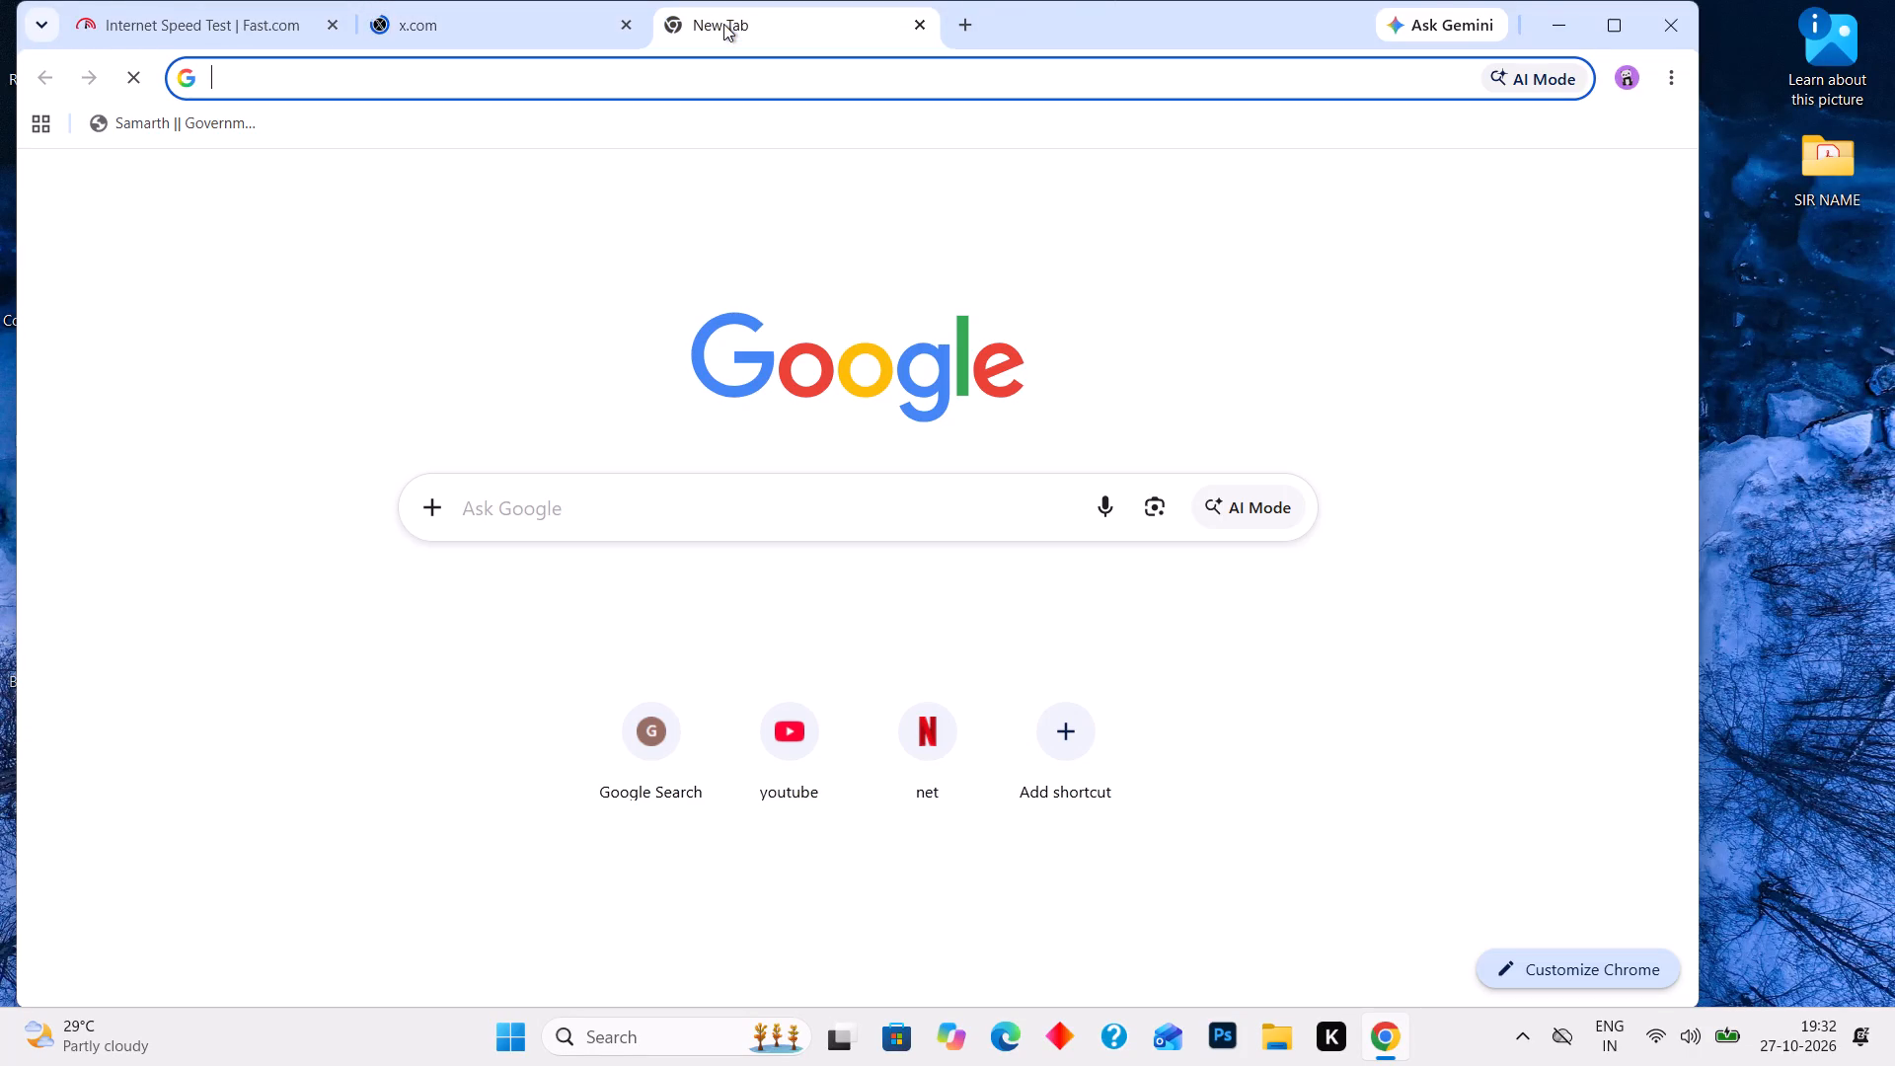
click(637, 513)
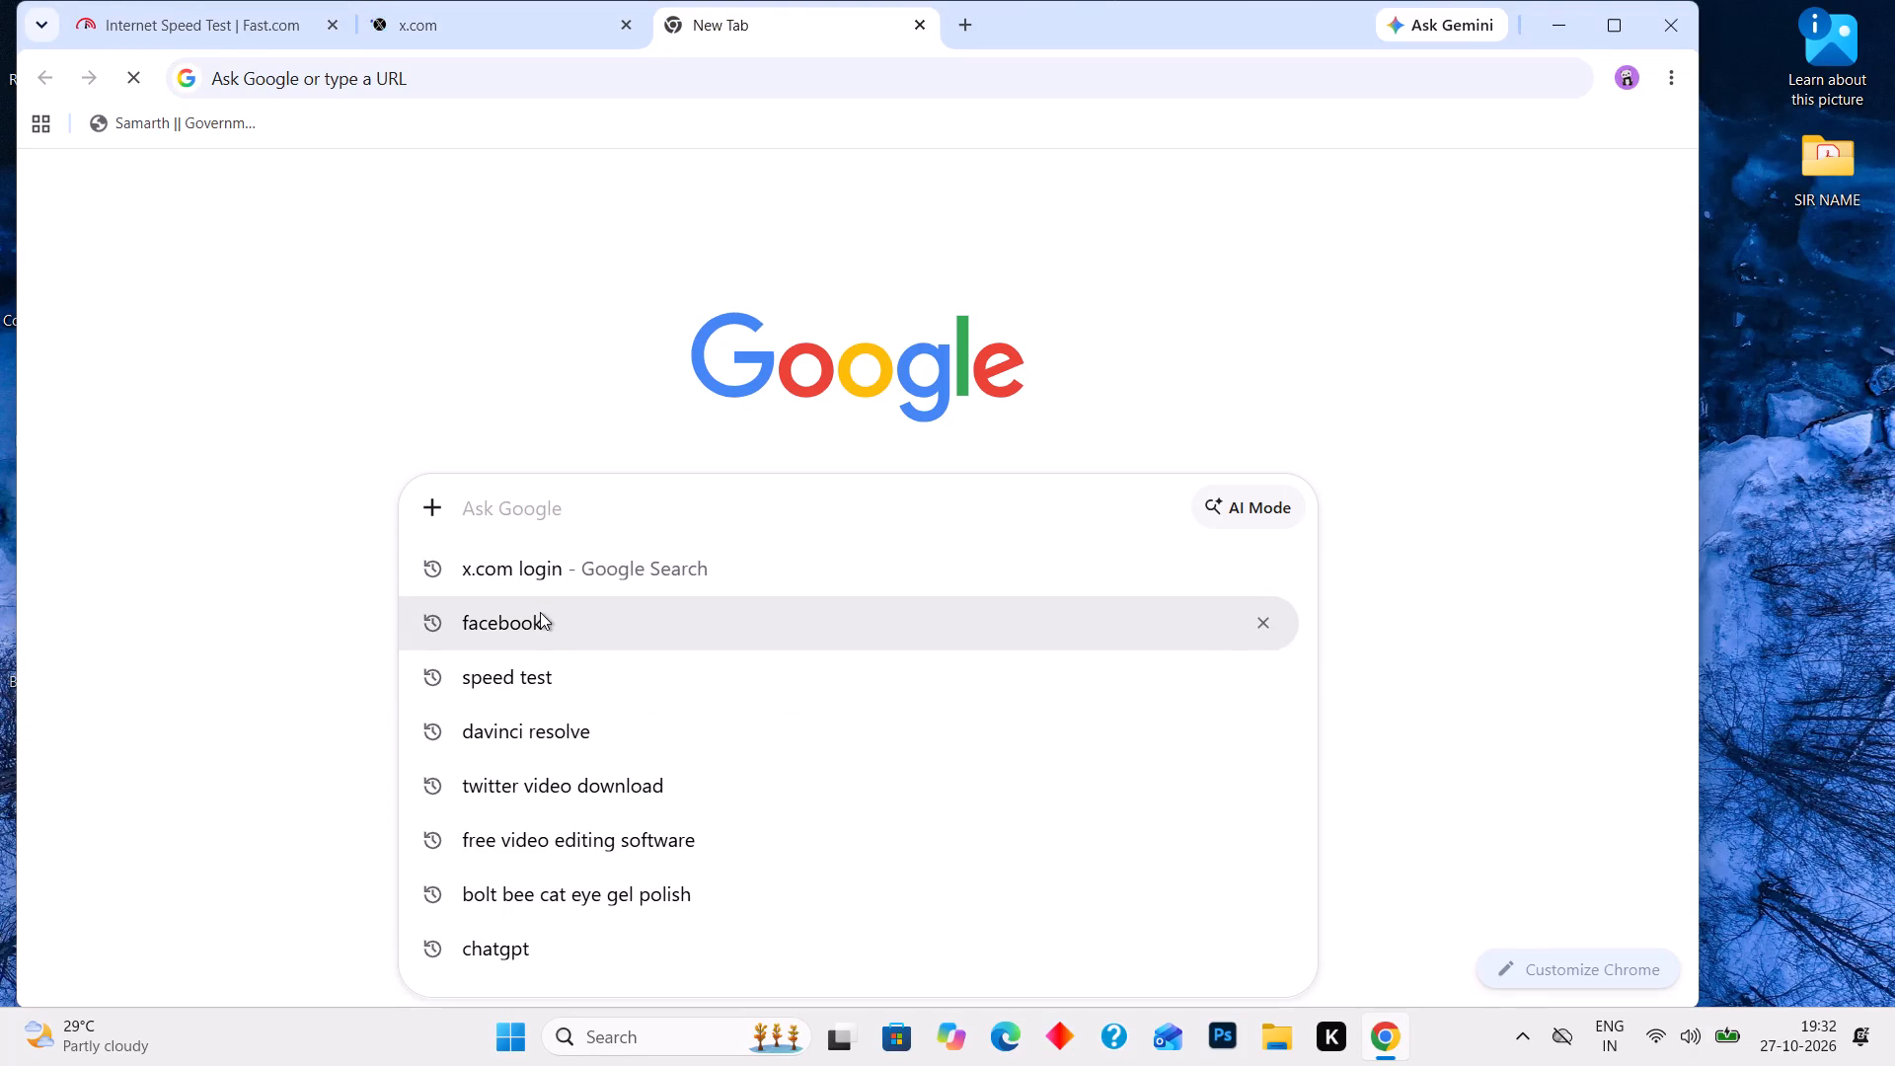
click(540, 612)
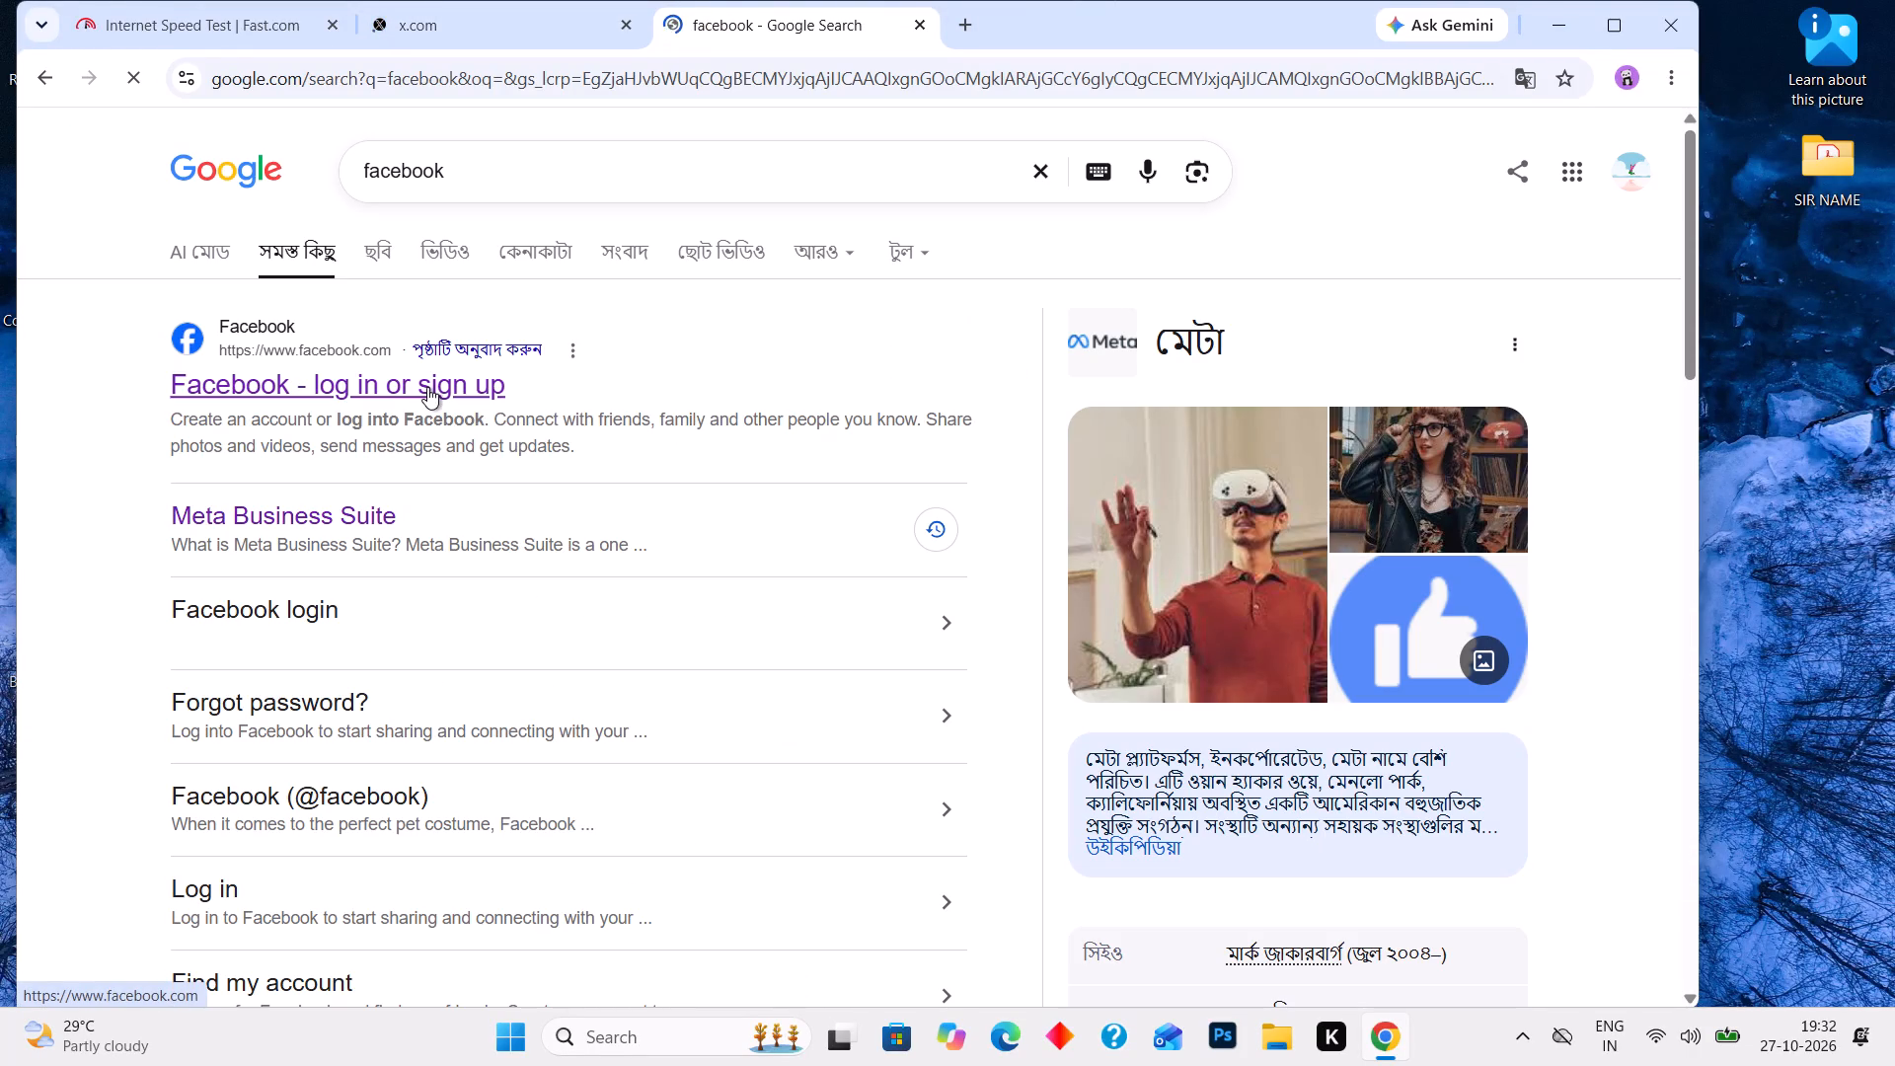
click(427, 387)
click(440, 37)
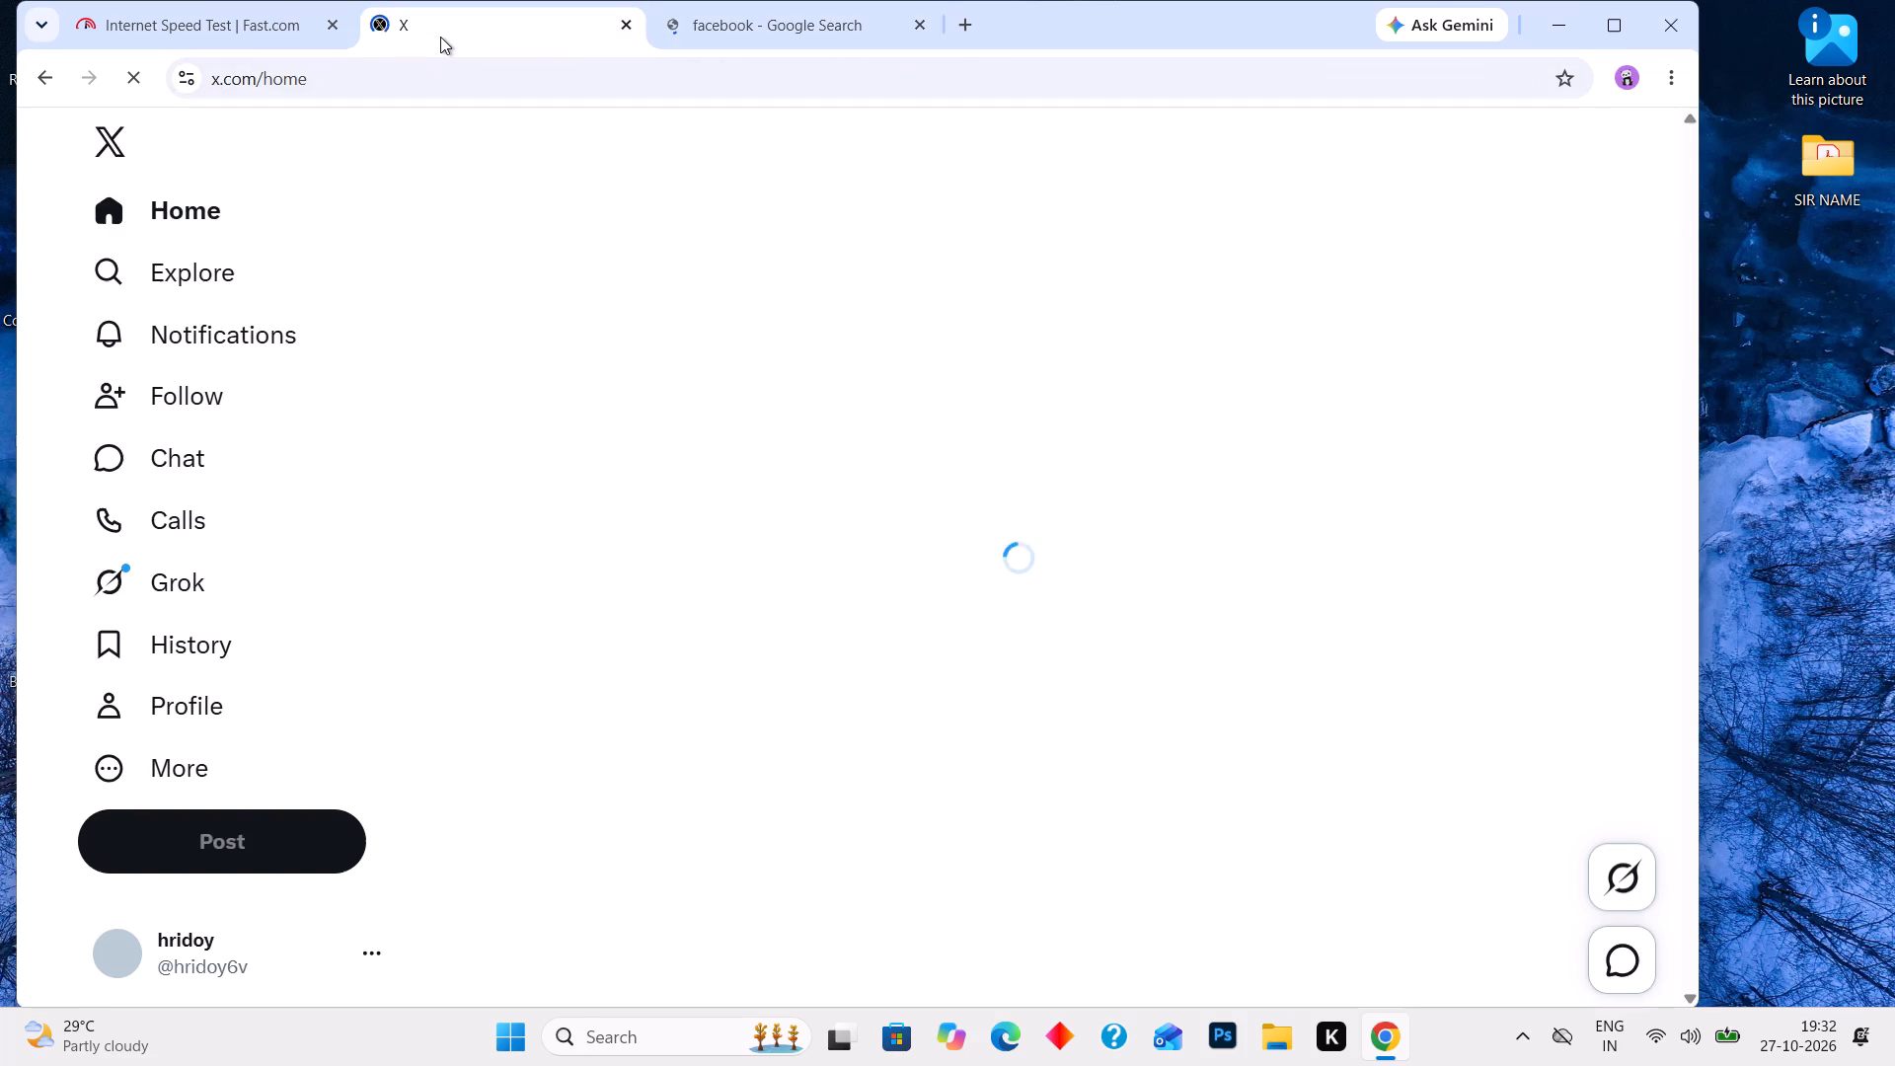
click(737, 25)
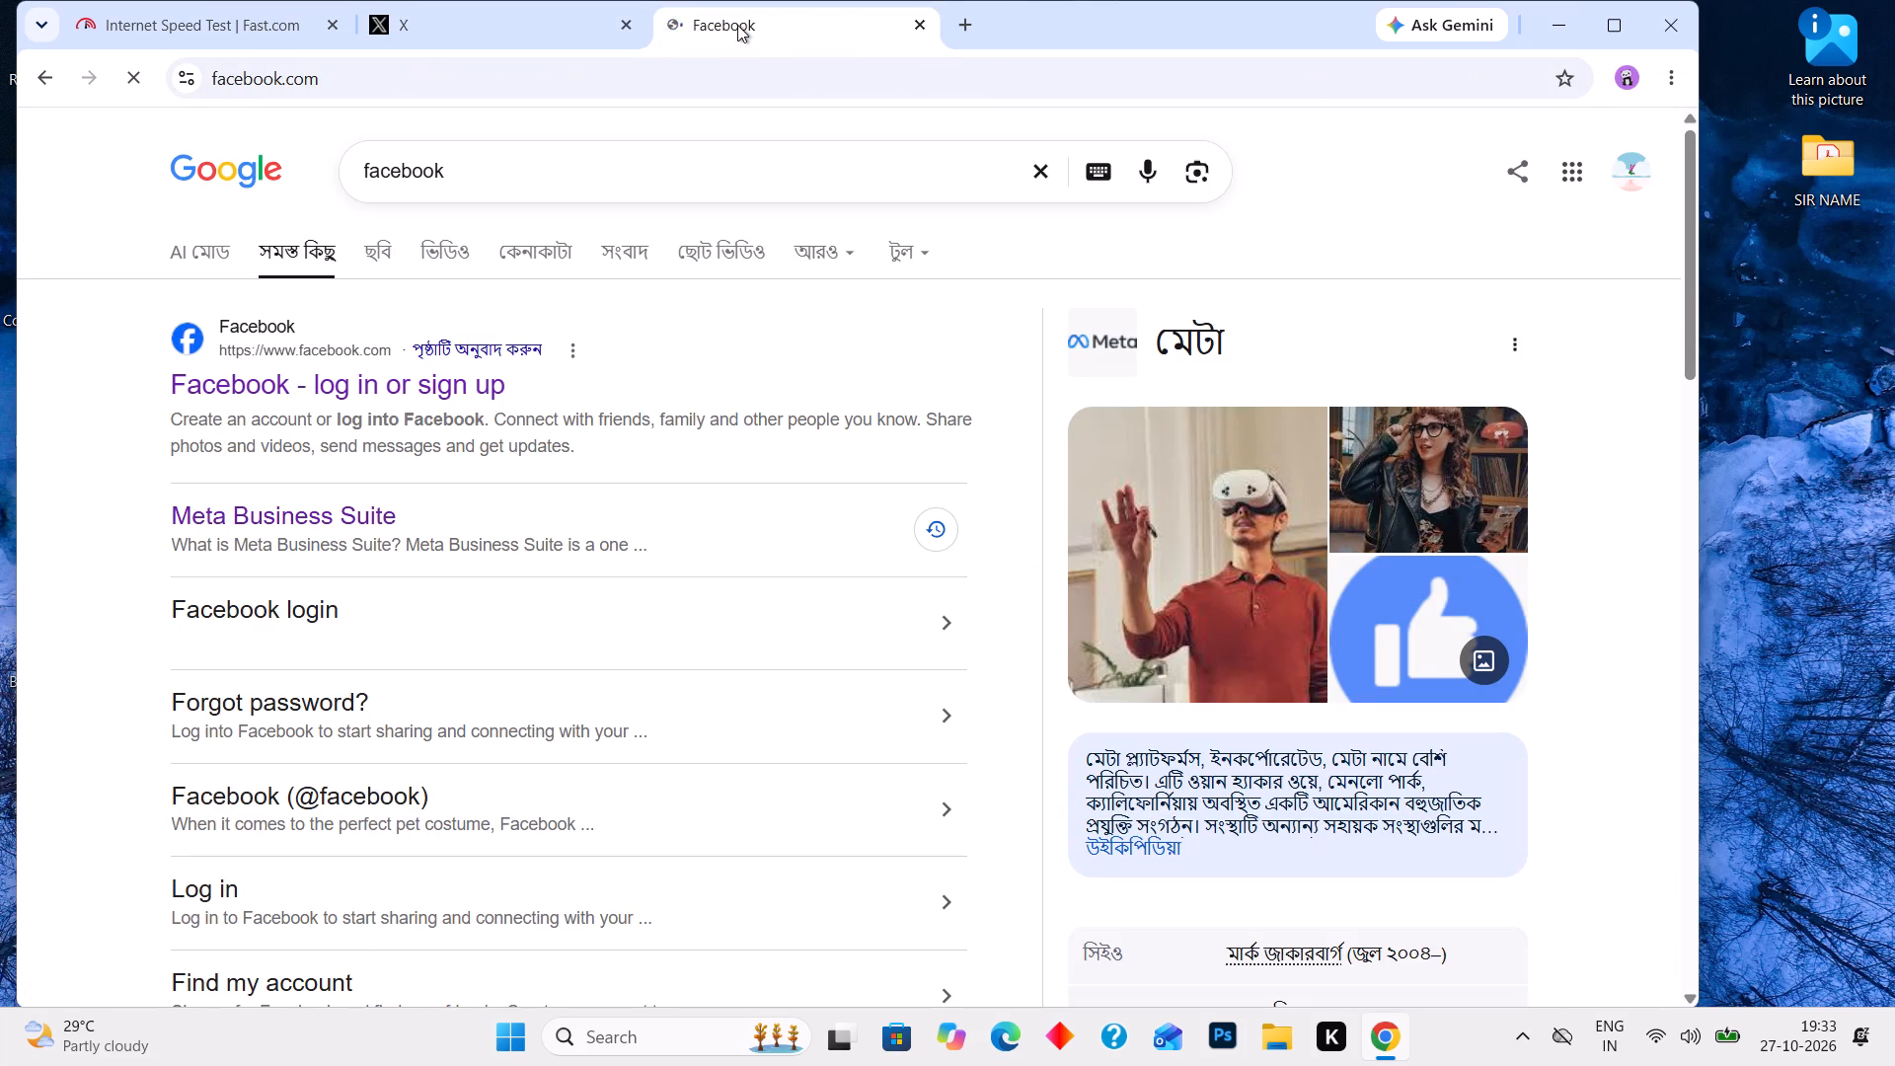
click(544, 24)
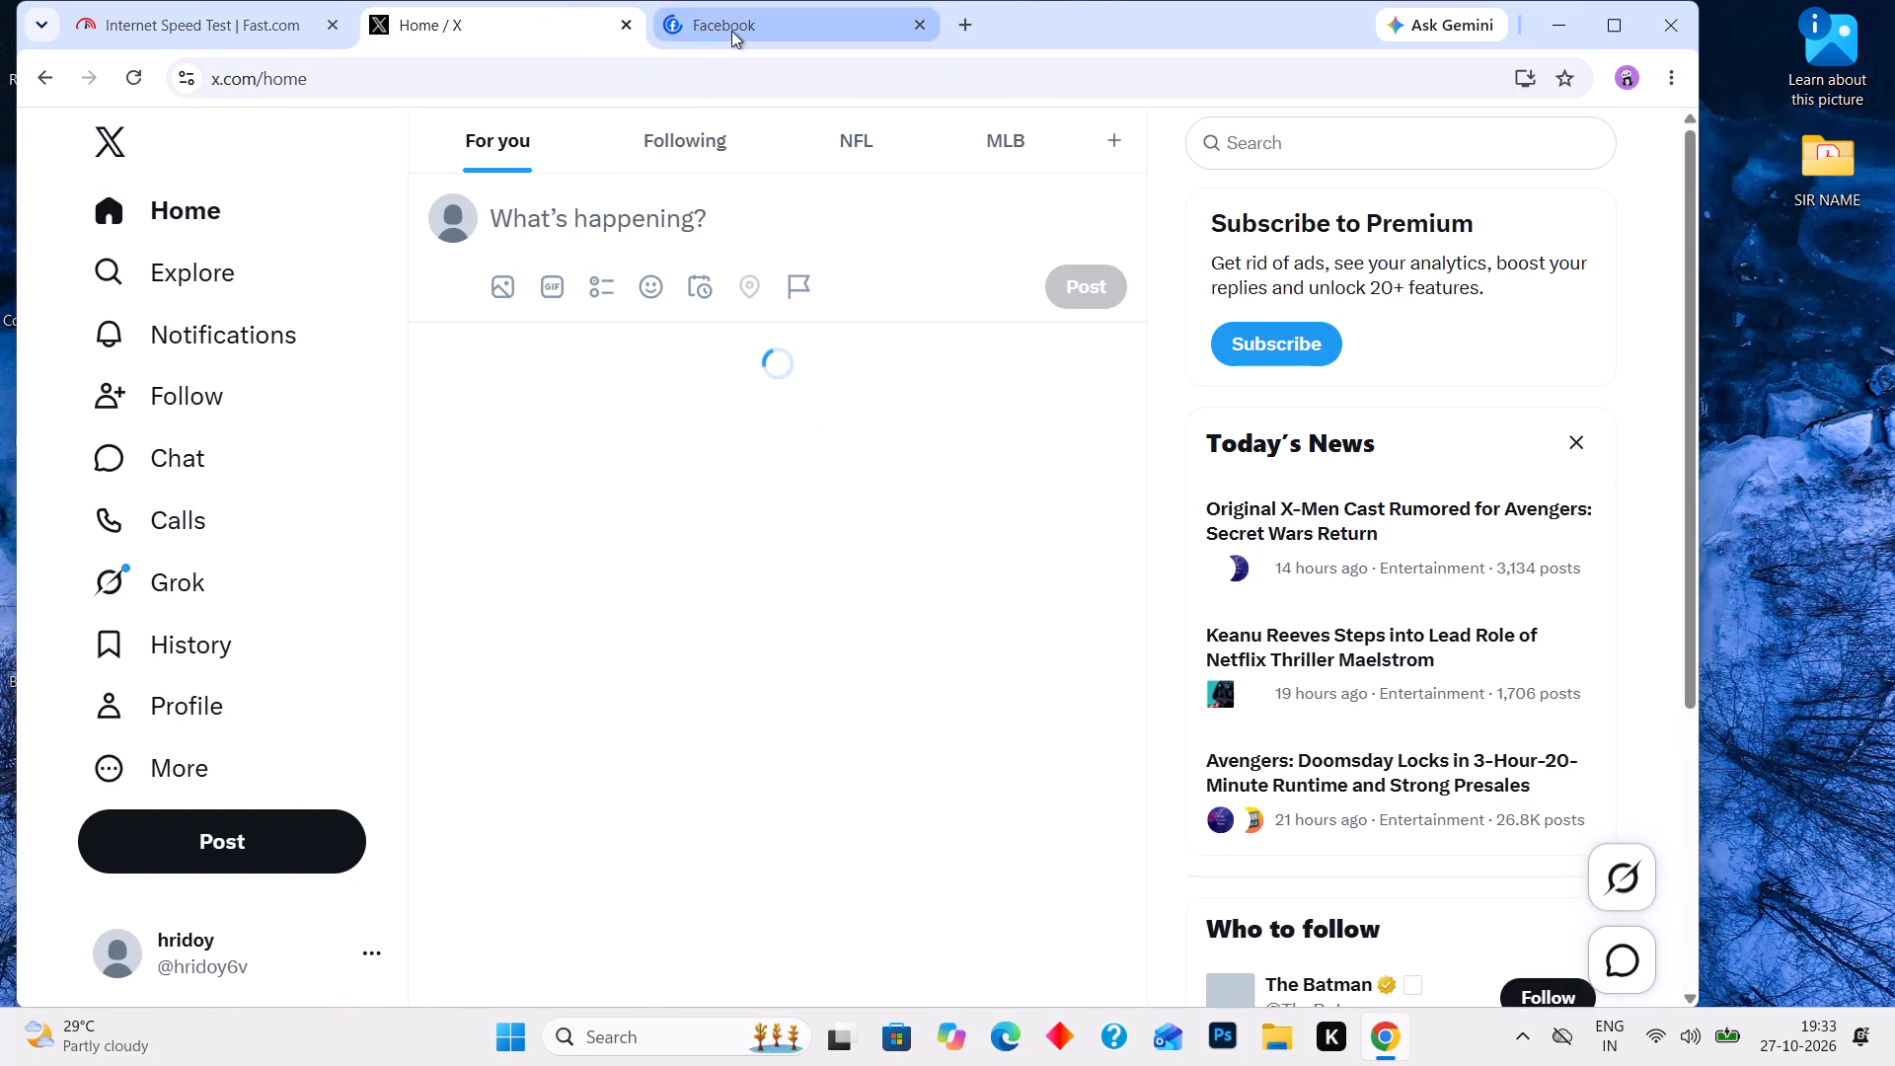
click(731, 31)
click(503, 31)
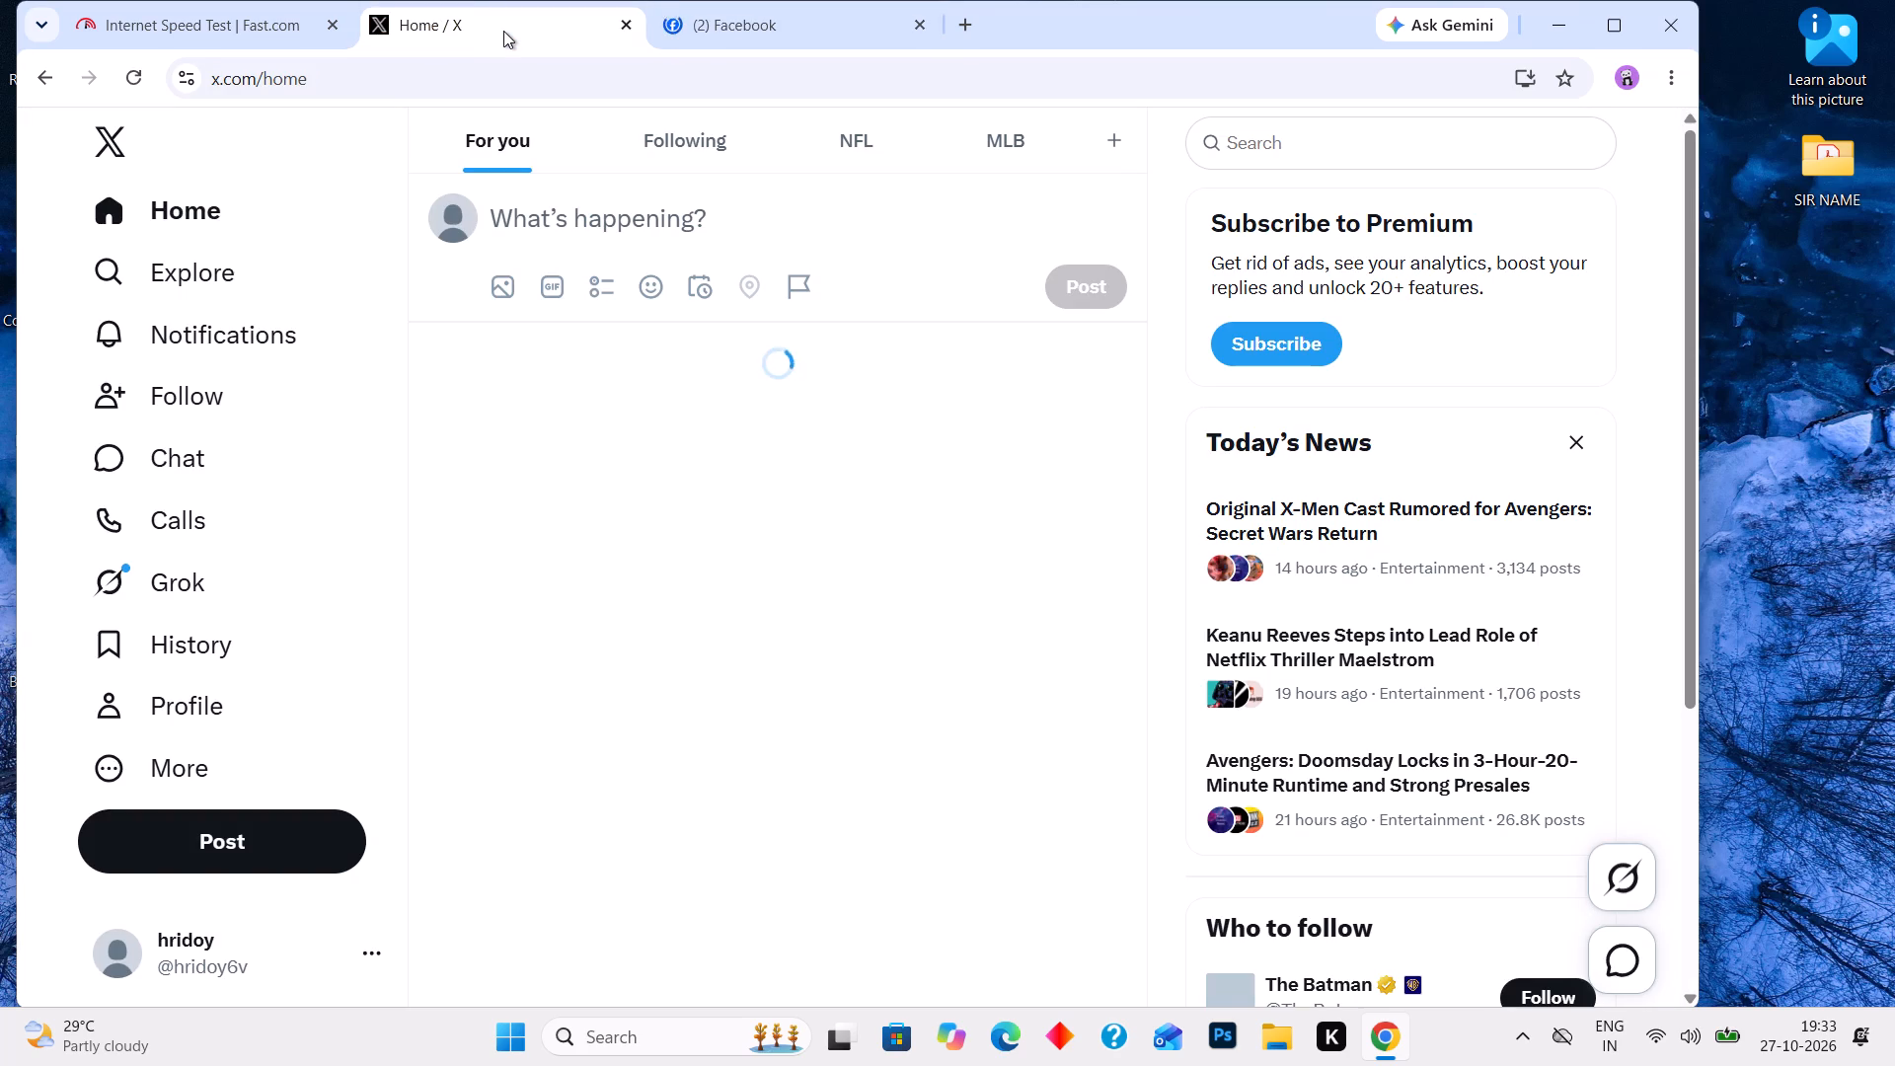
Open Meta Business Suite from the Facebook home page of The Hollywood Verse.
click(755, 35)
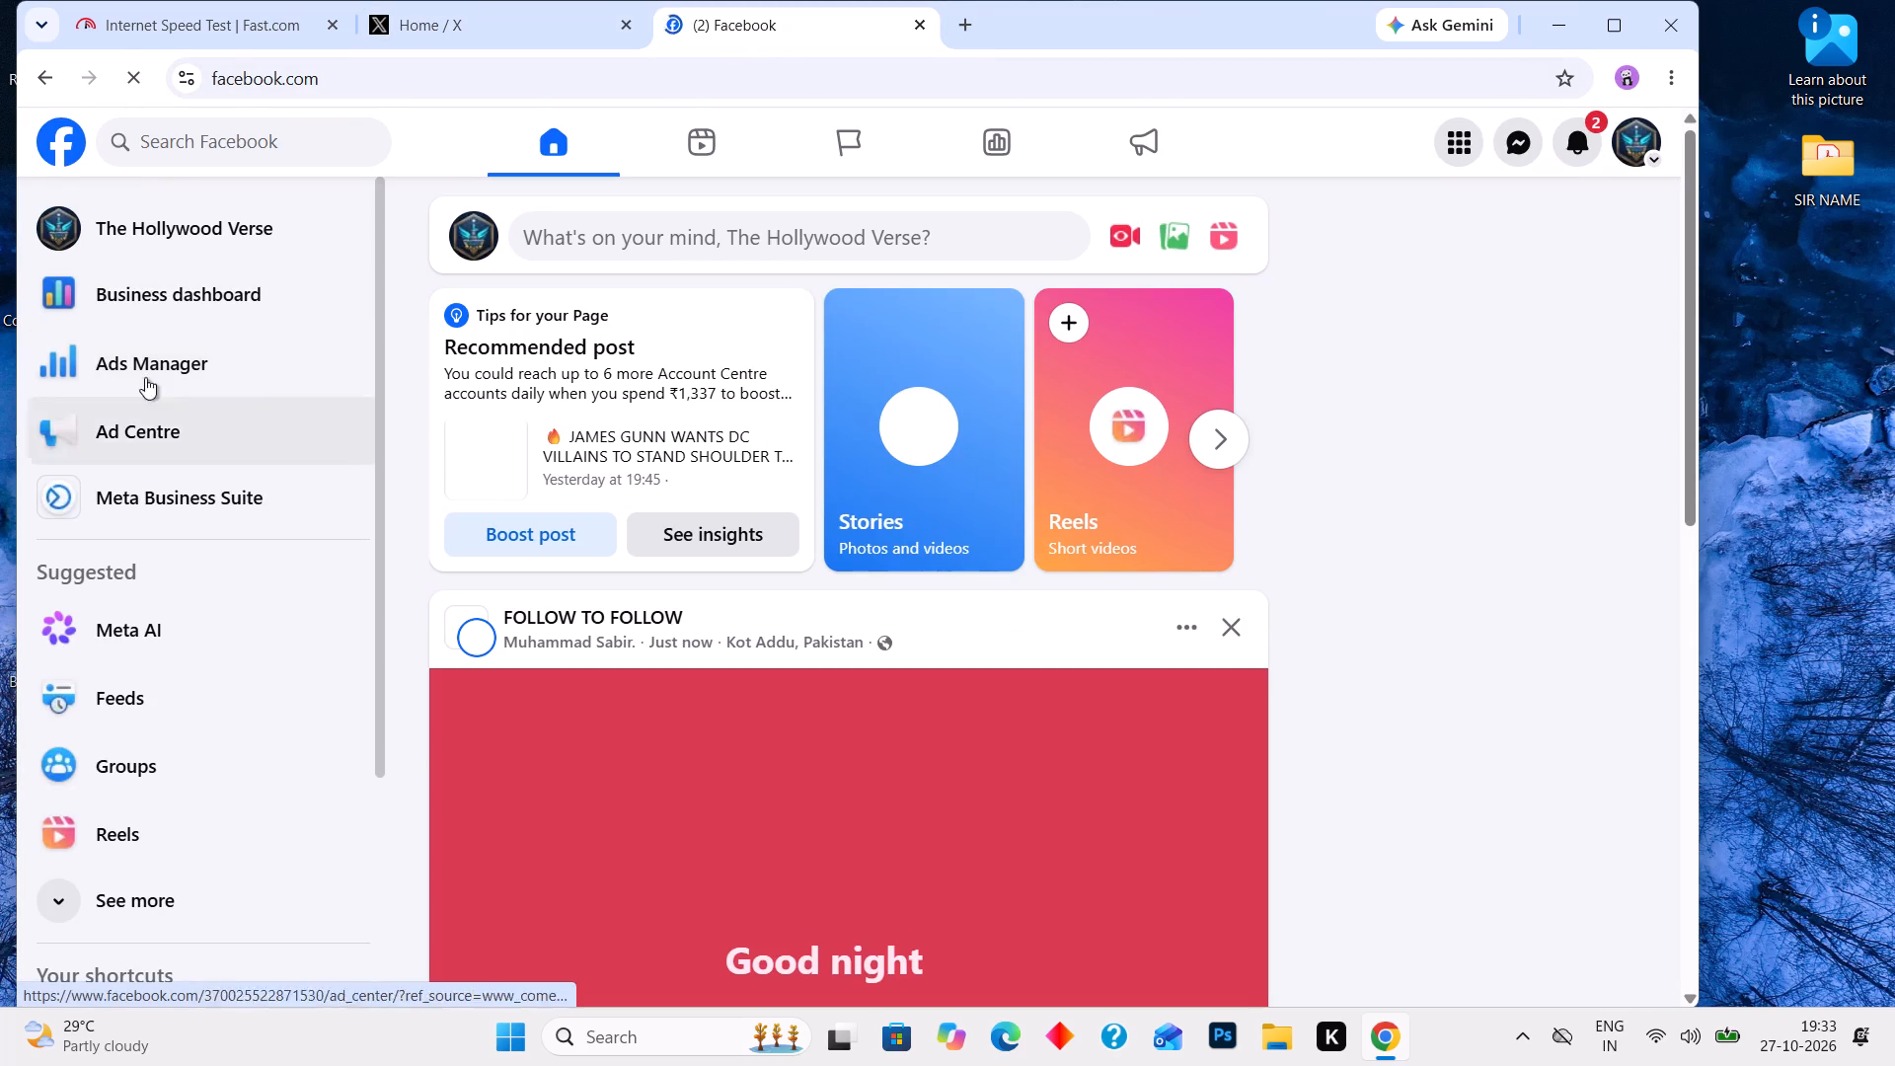
click(197, 492)
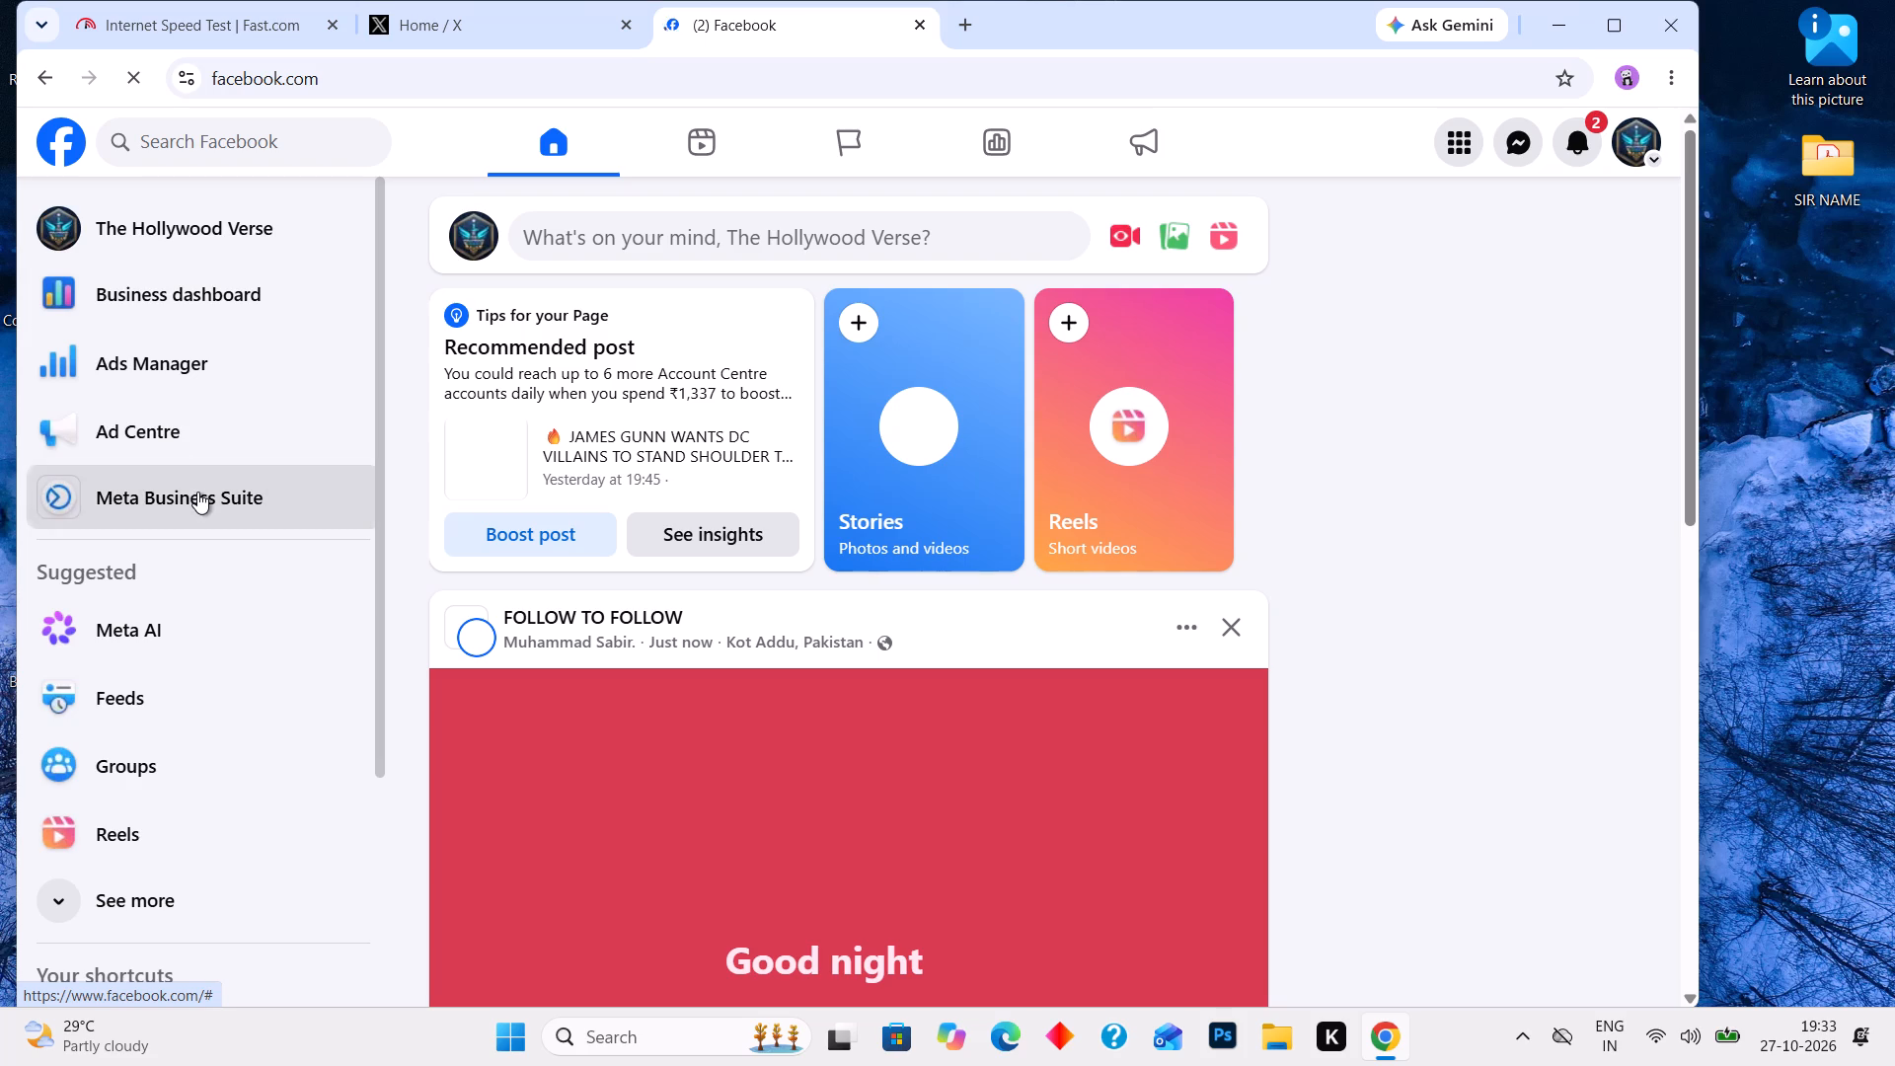
On the X home feed, copy DiscussingFilm's opening sentence about Matthew Lillard's character in 'MAN OF TOMORROW' not being from the comics.
click(412, 30)
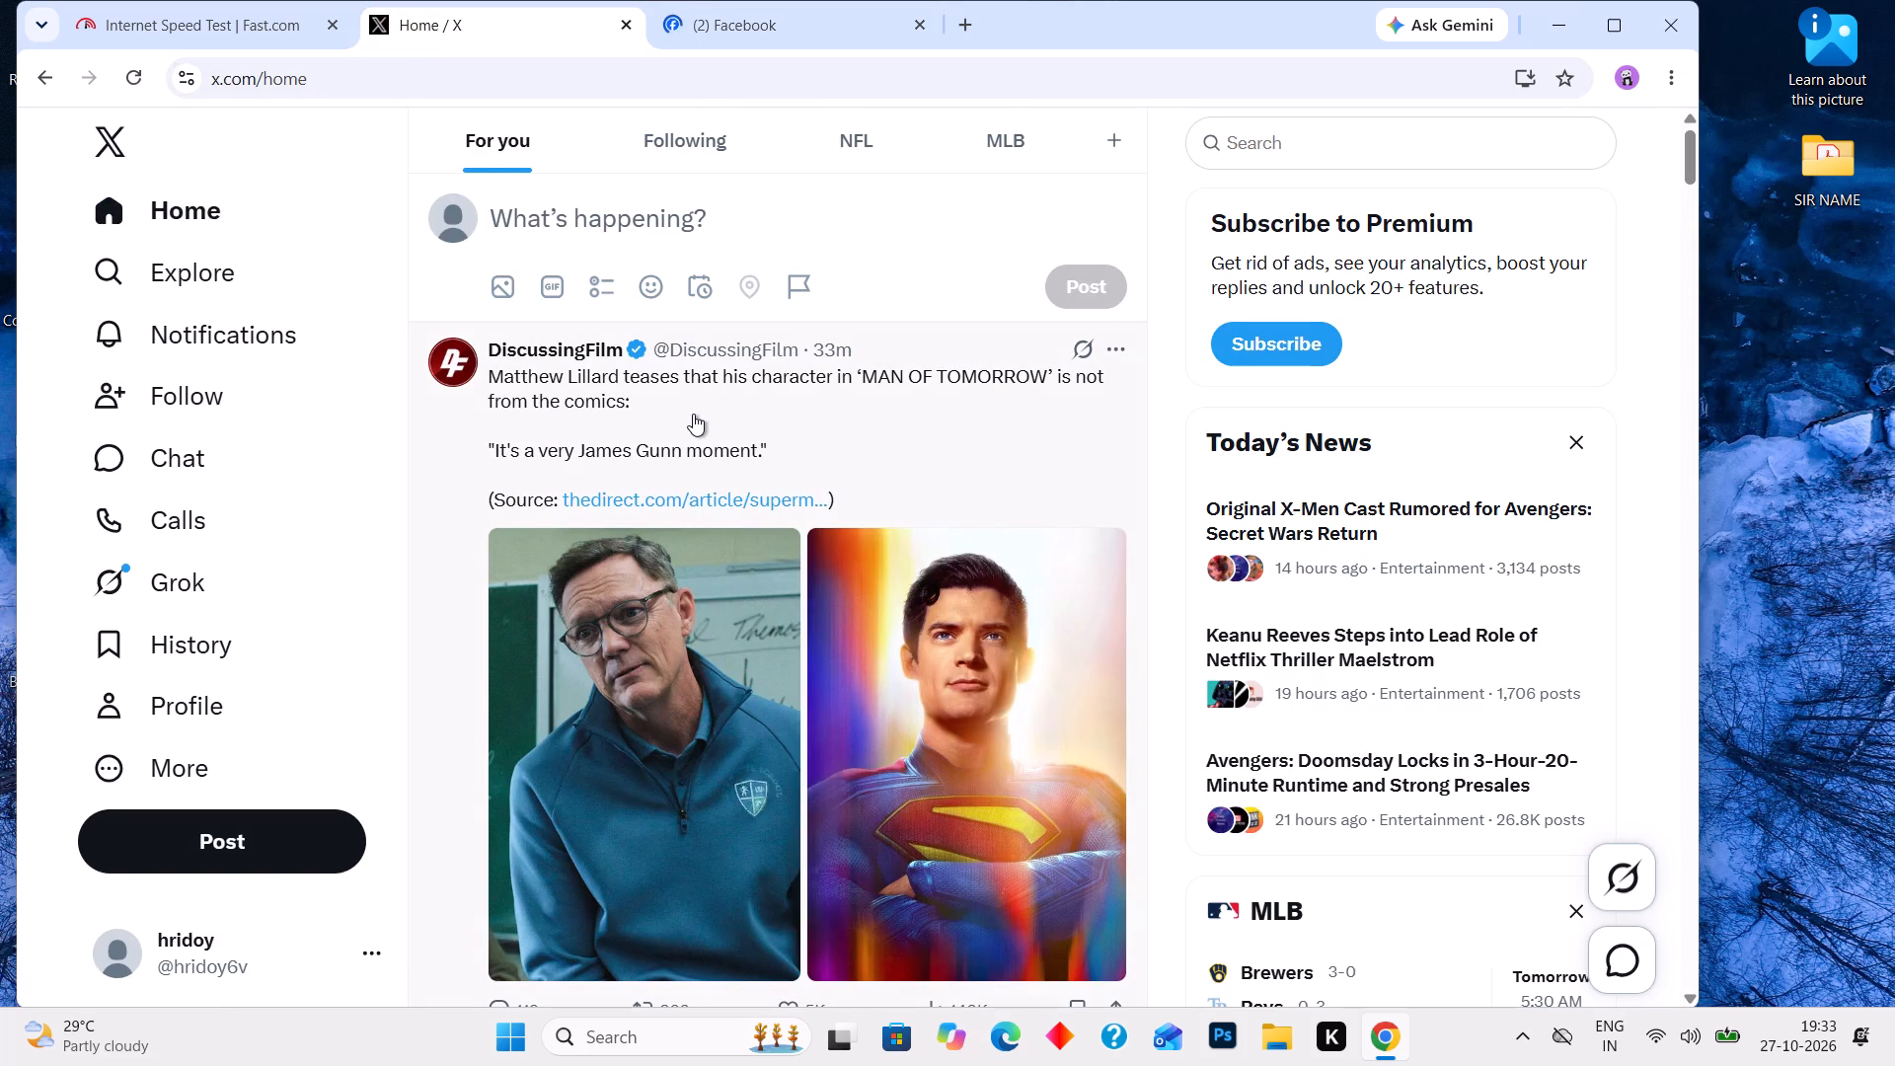
scroll(693, 414, down, 1)
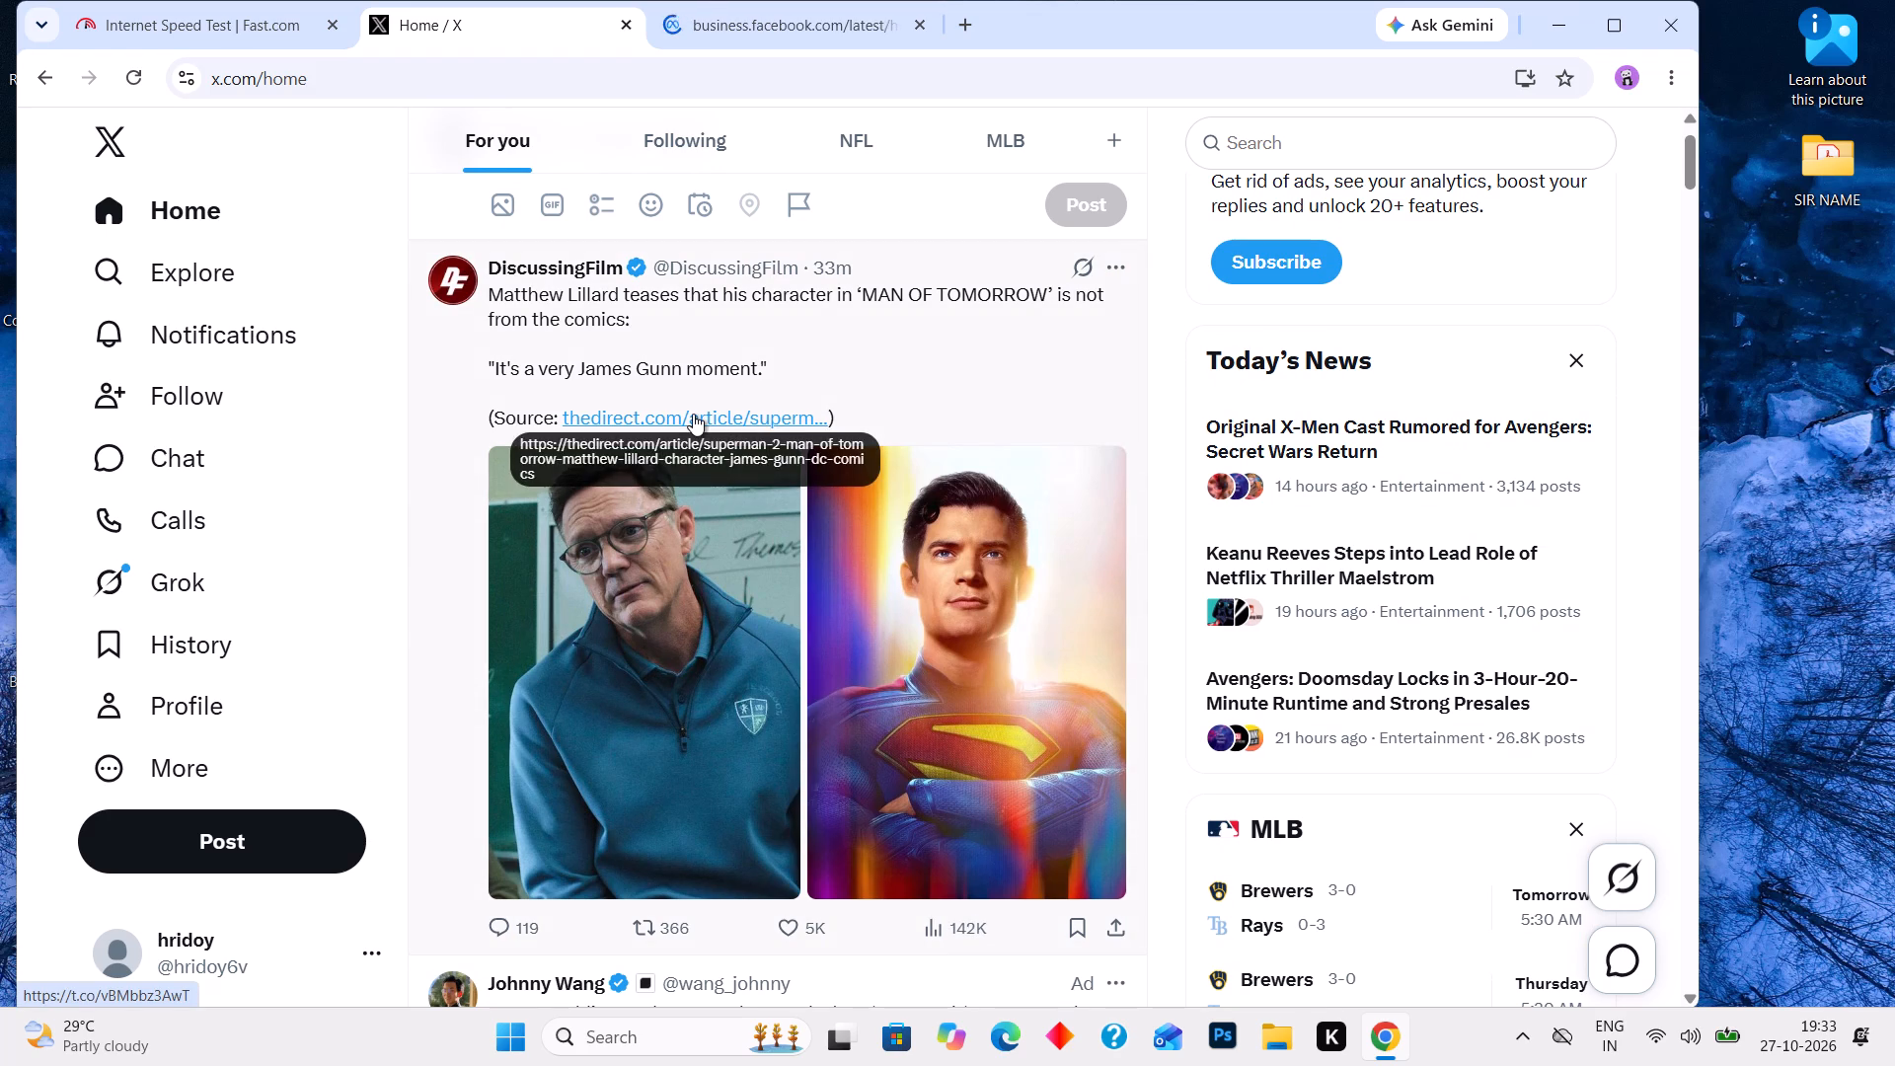
drag(486, 289, 635, 338)
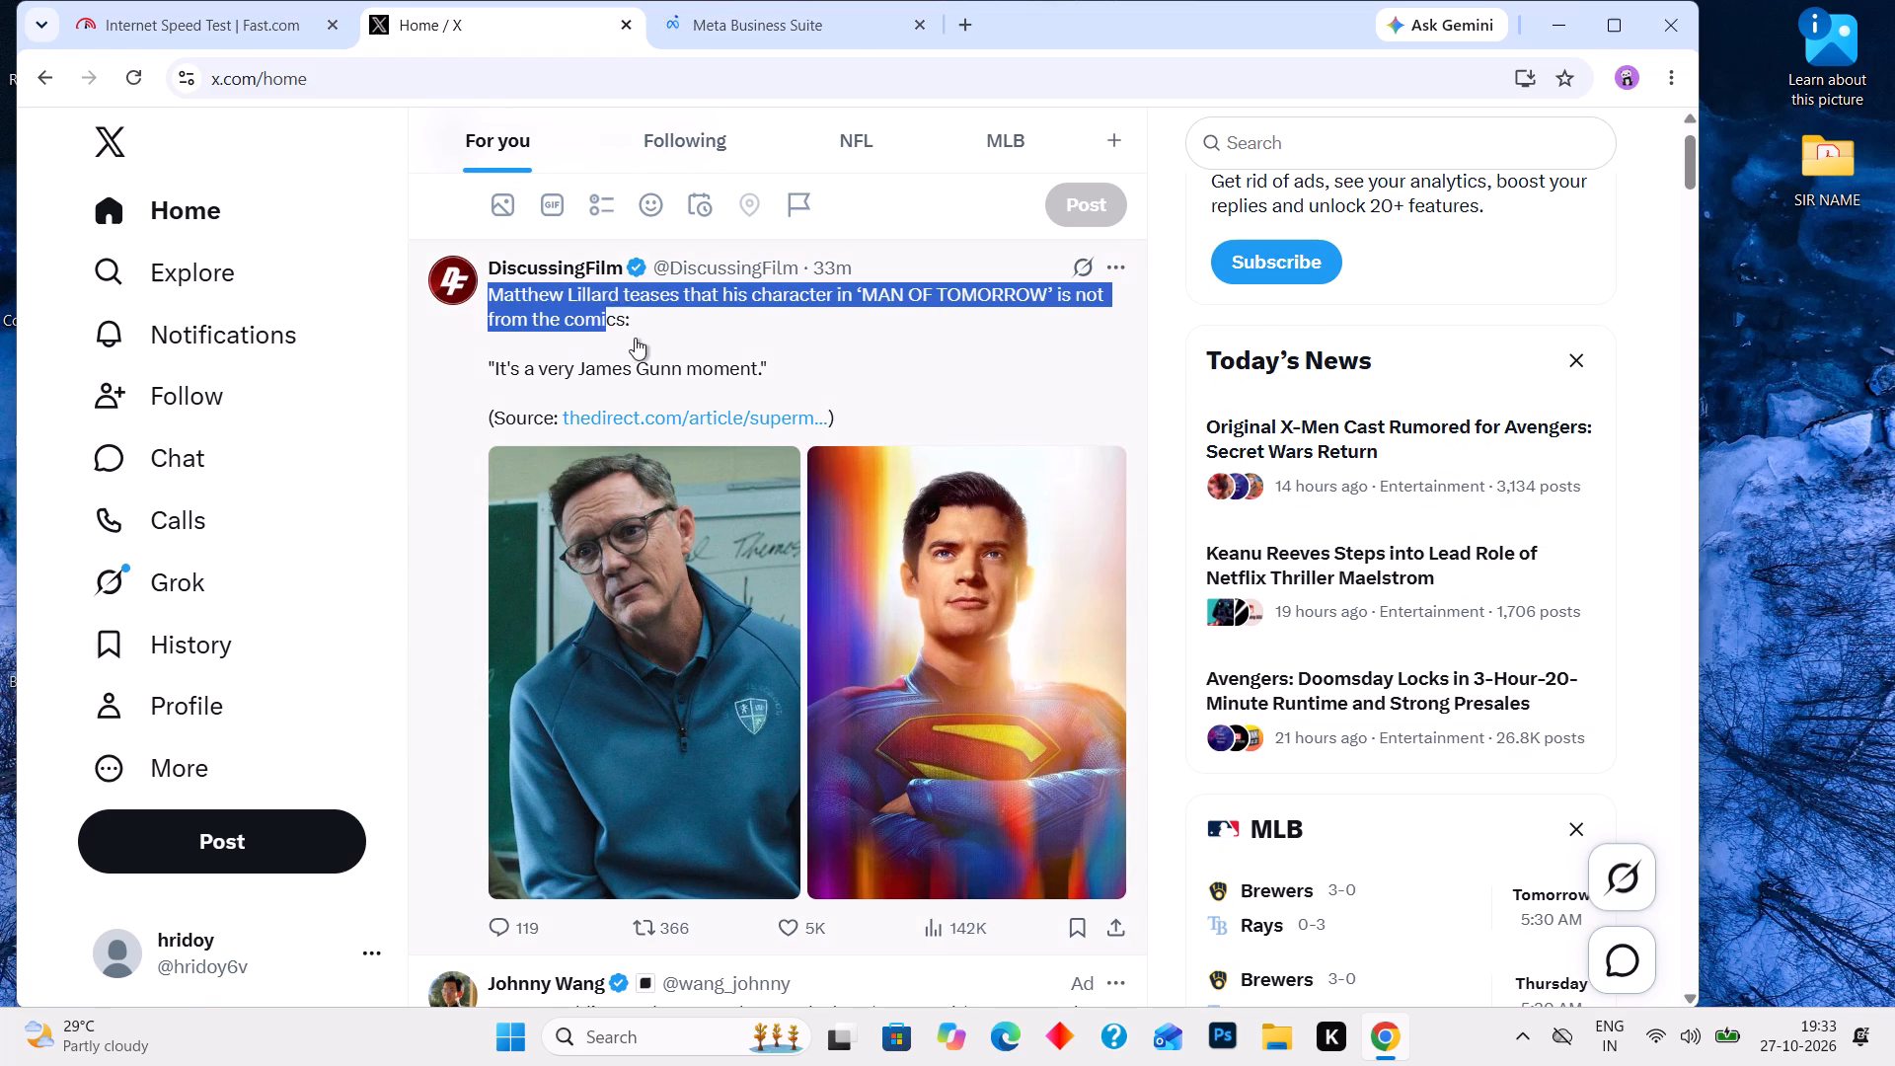
drag(635, 338, 658, 340)
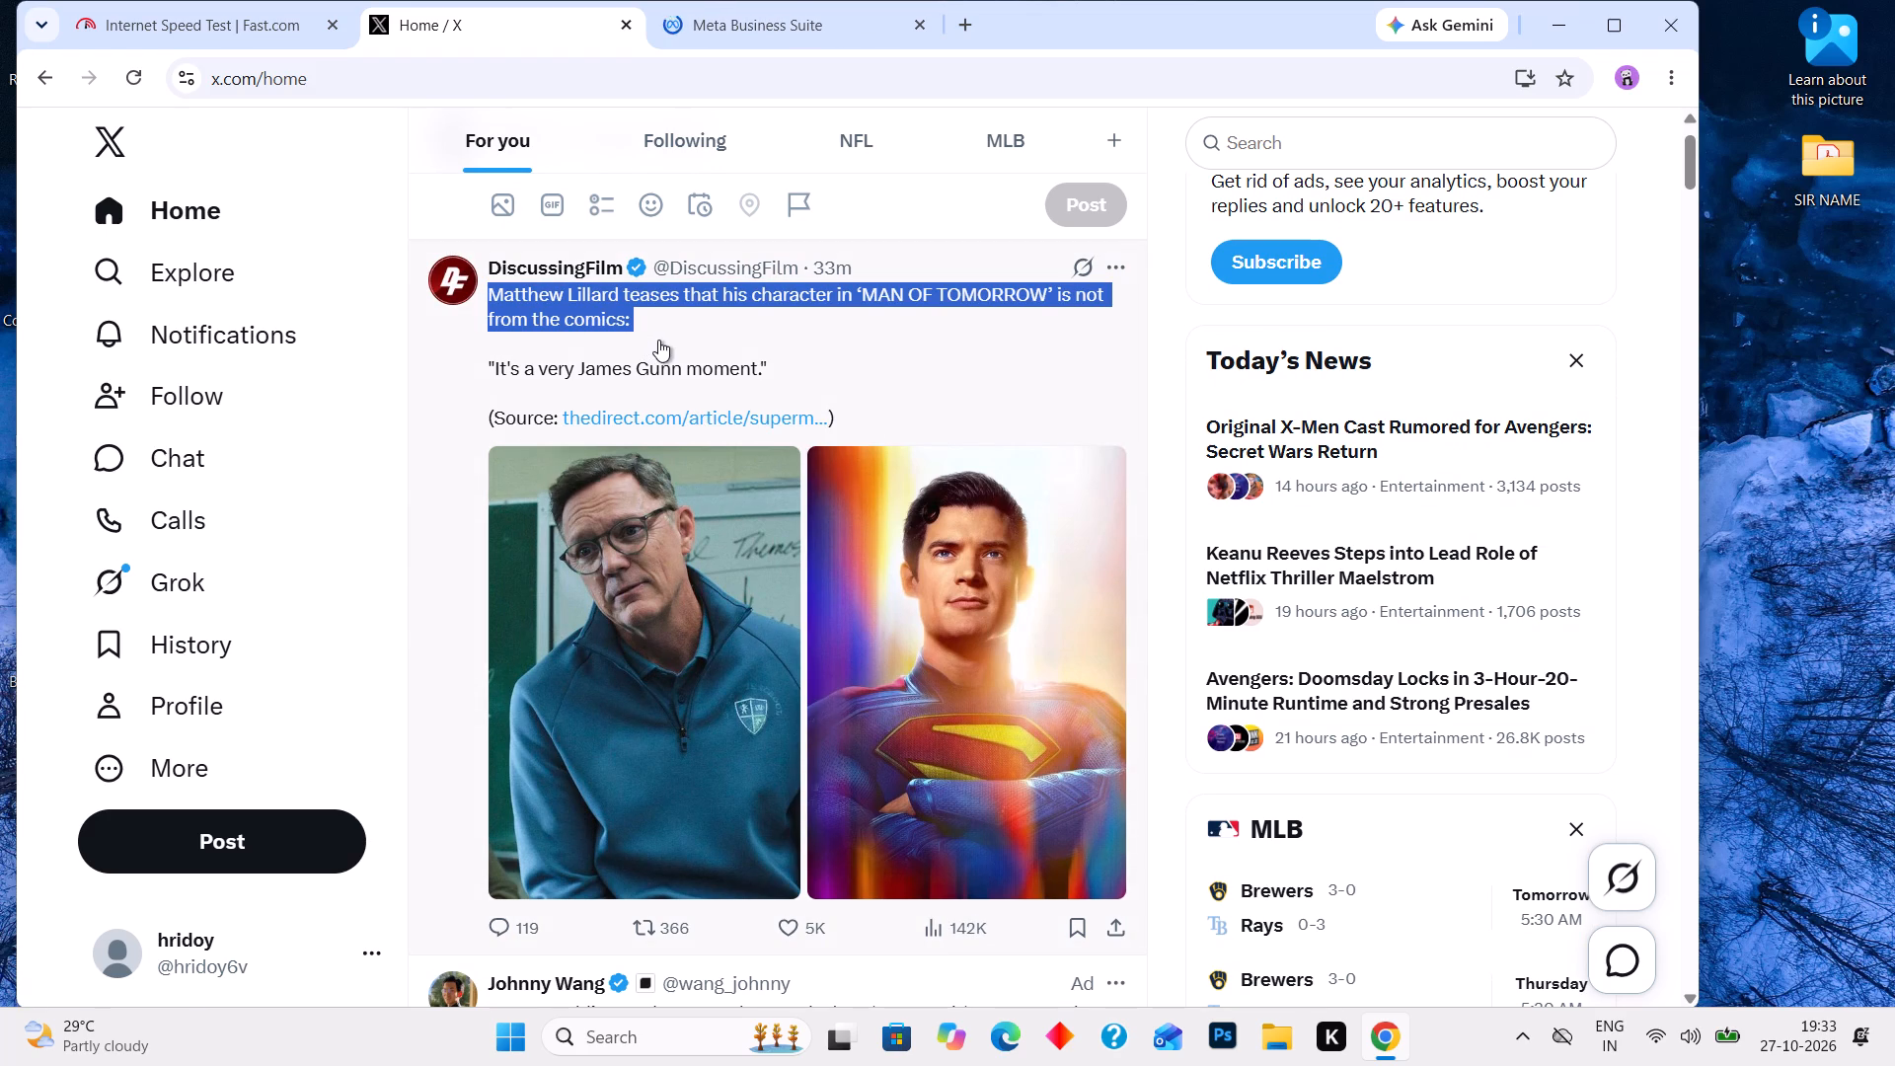
key(ctrl+c)
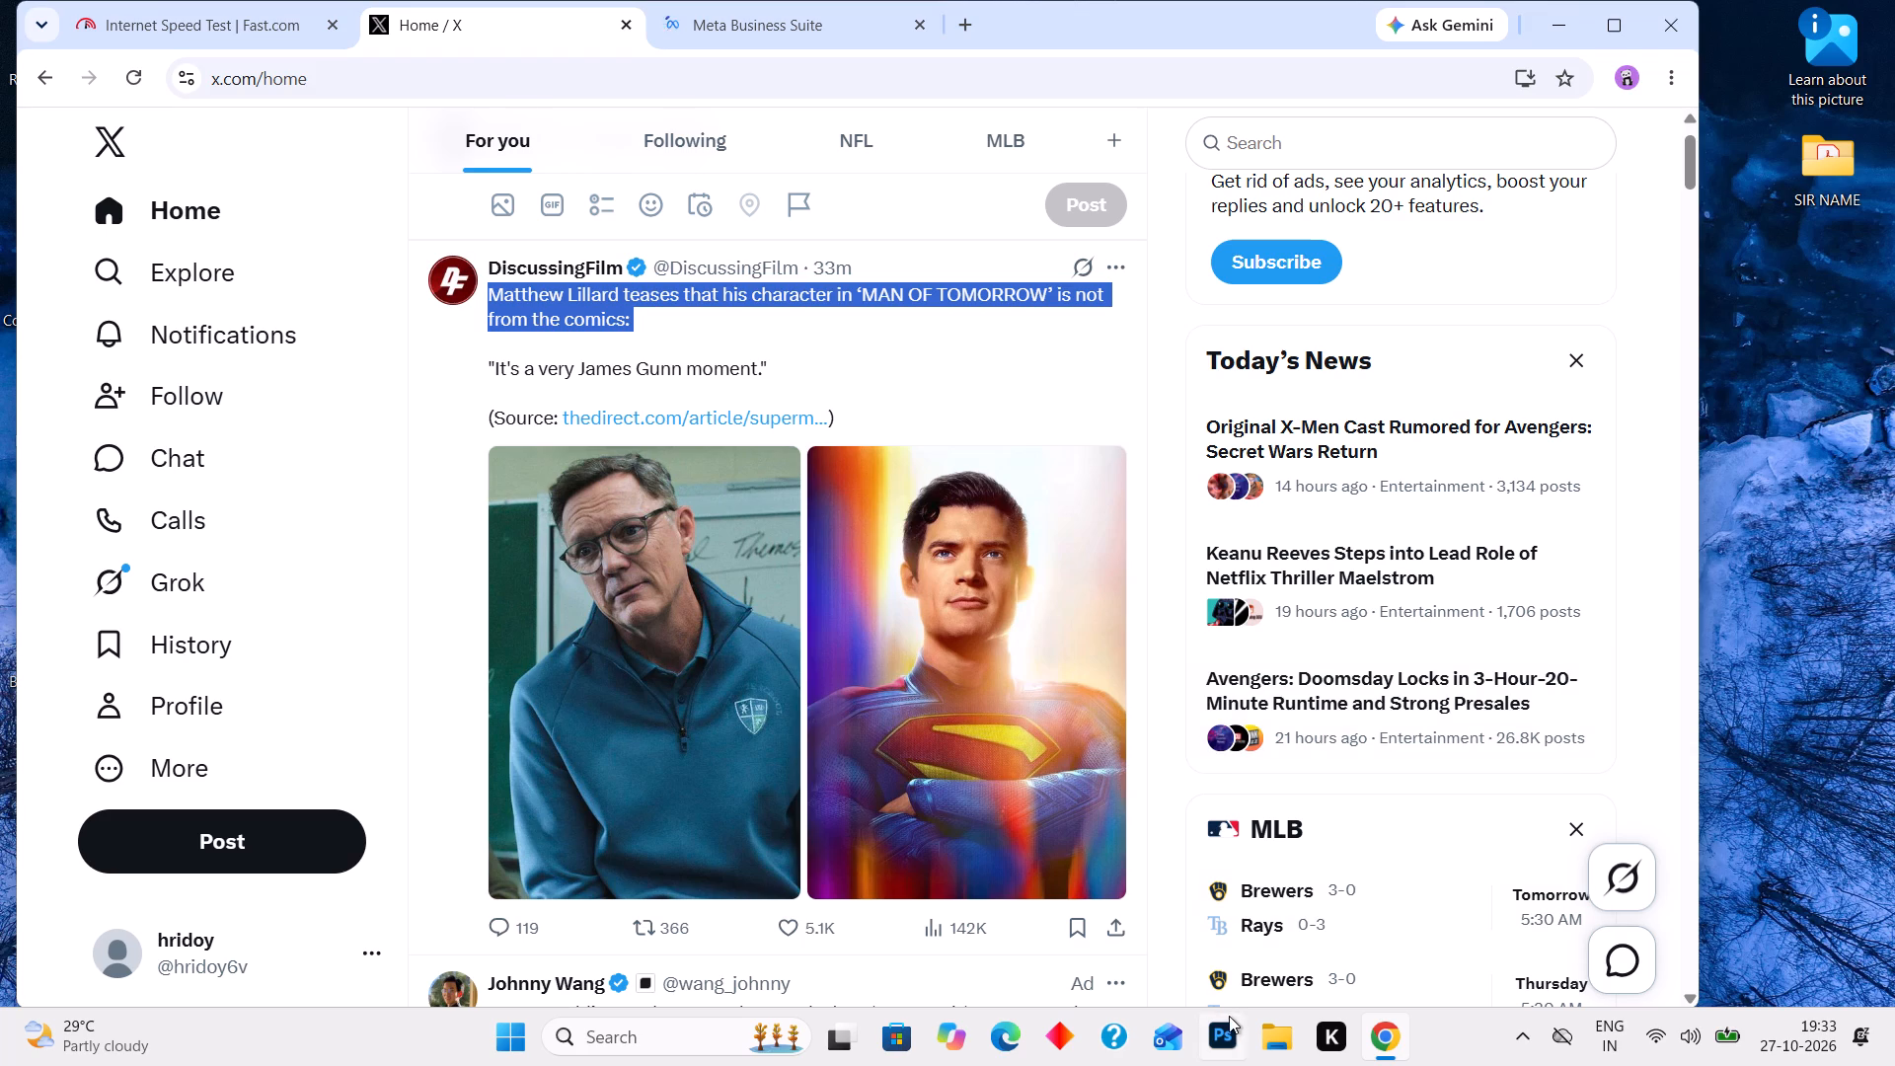
Switch to Photoshop.
click(1225, 1029)
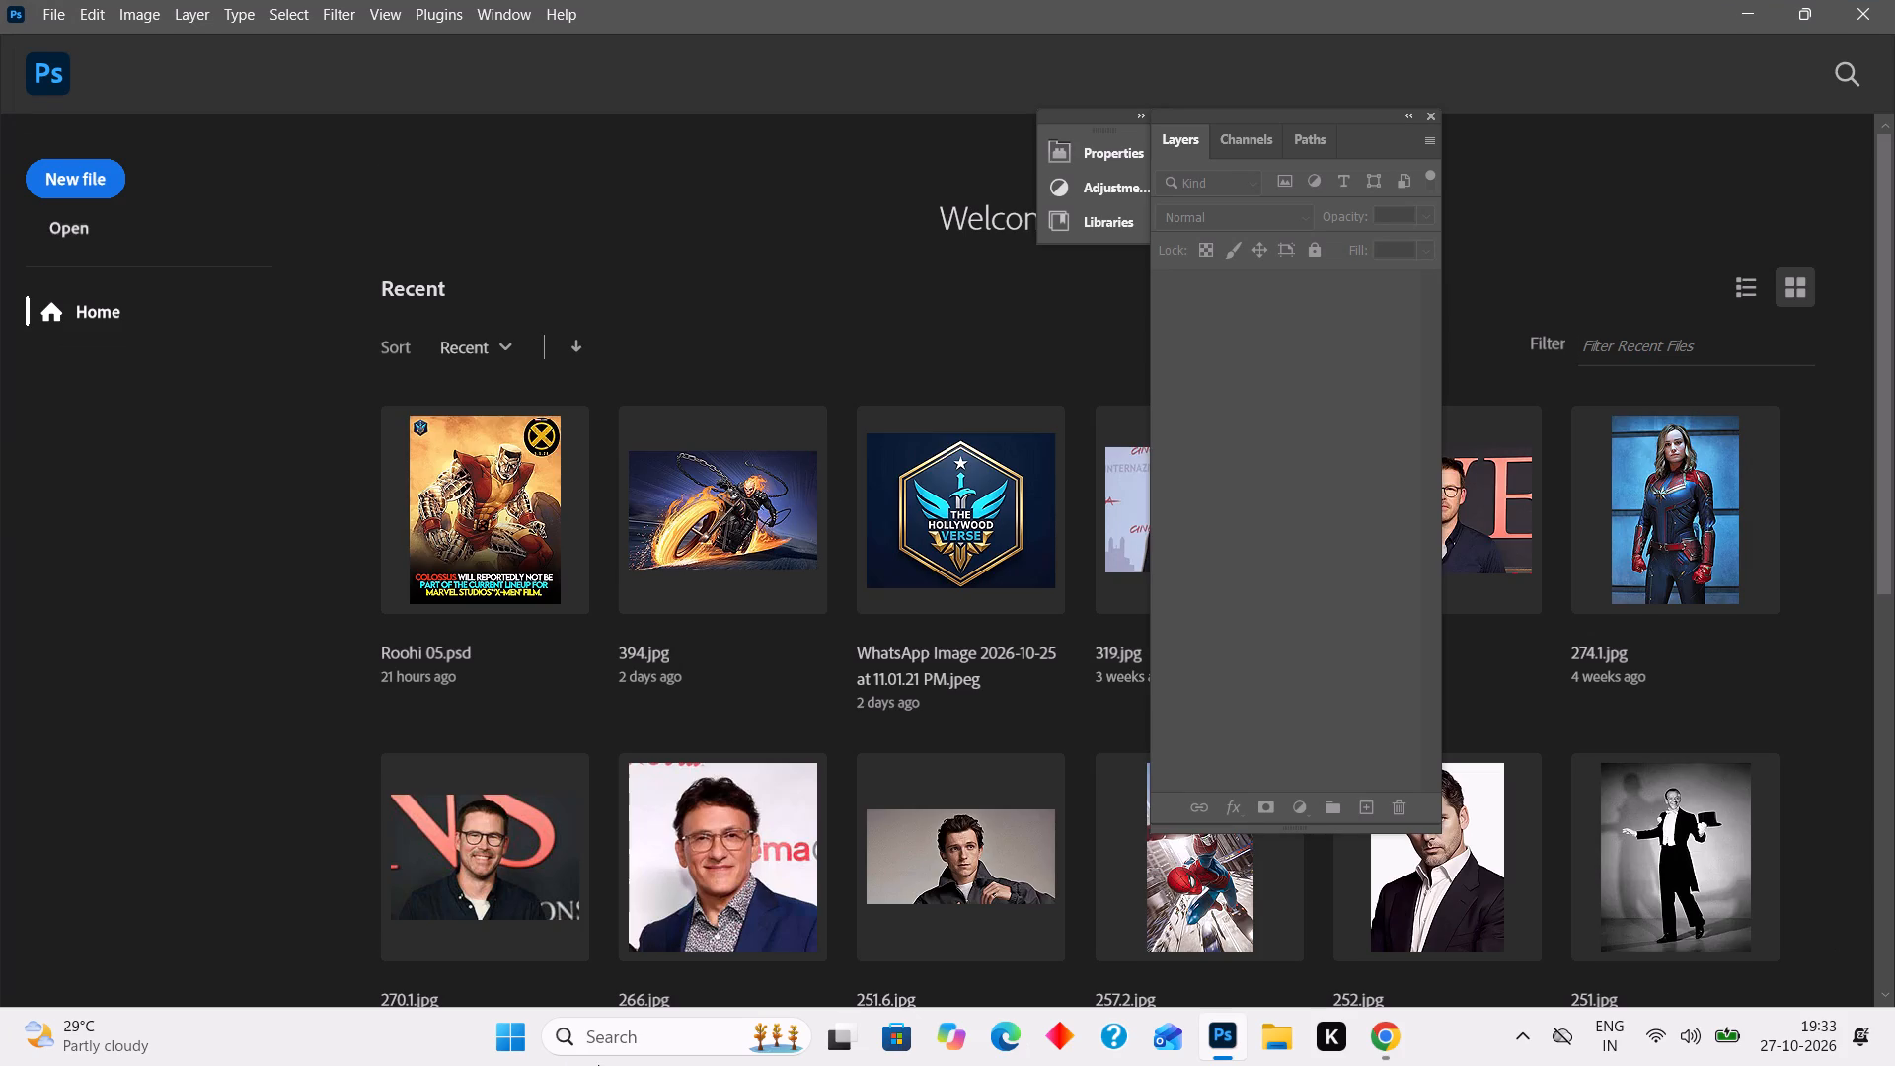
Open the recent file Roohi 05.psd.
click(491, 521)
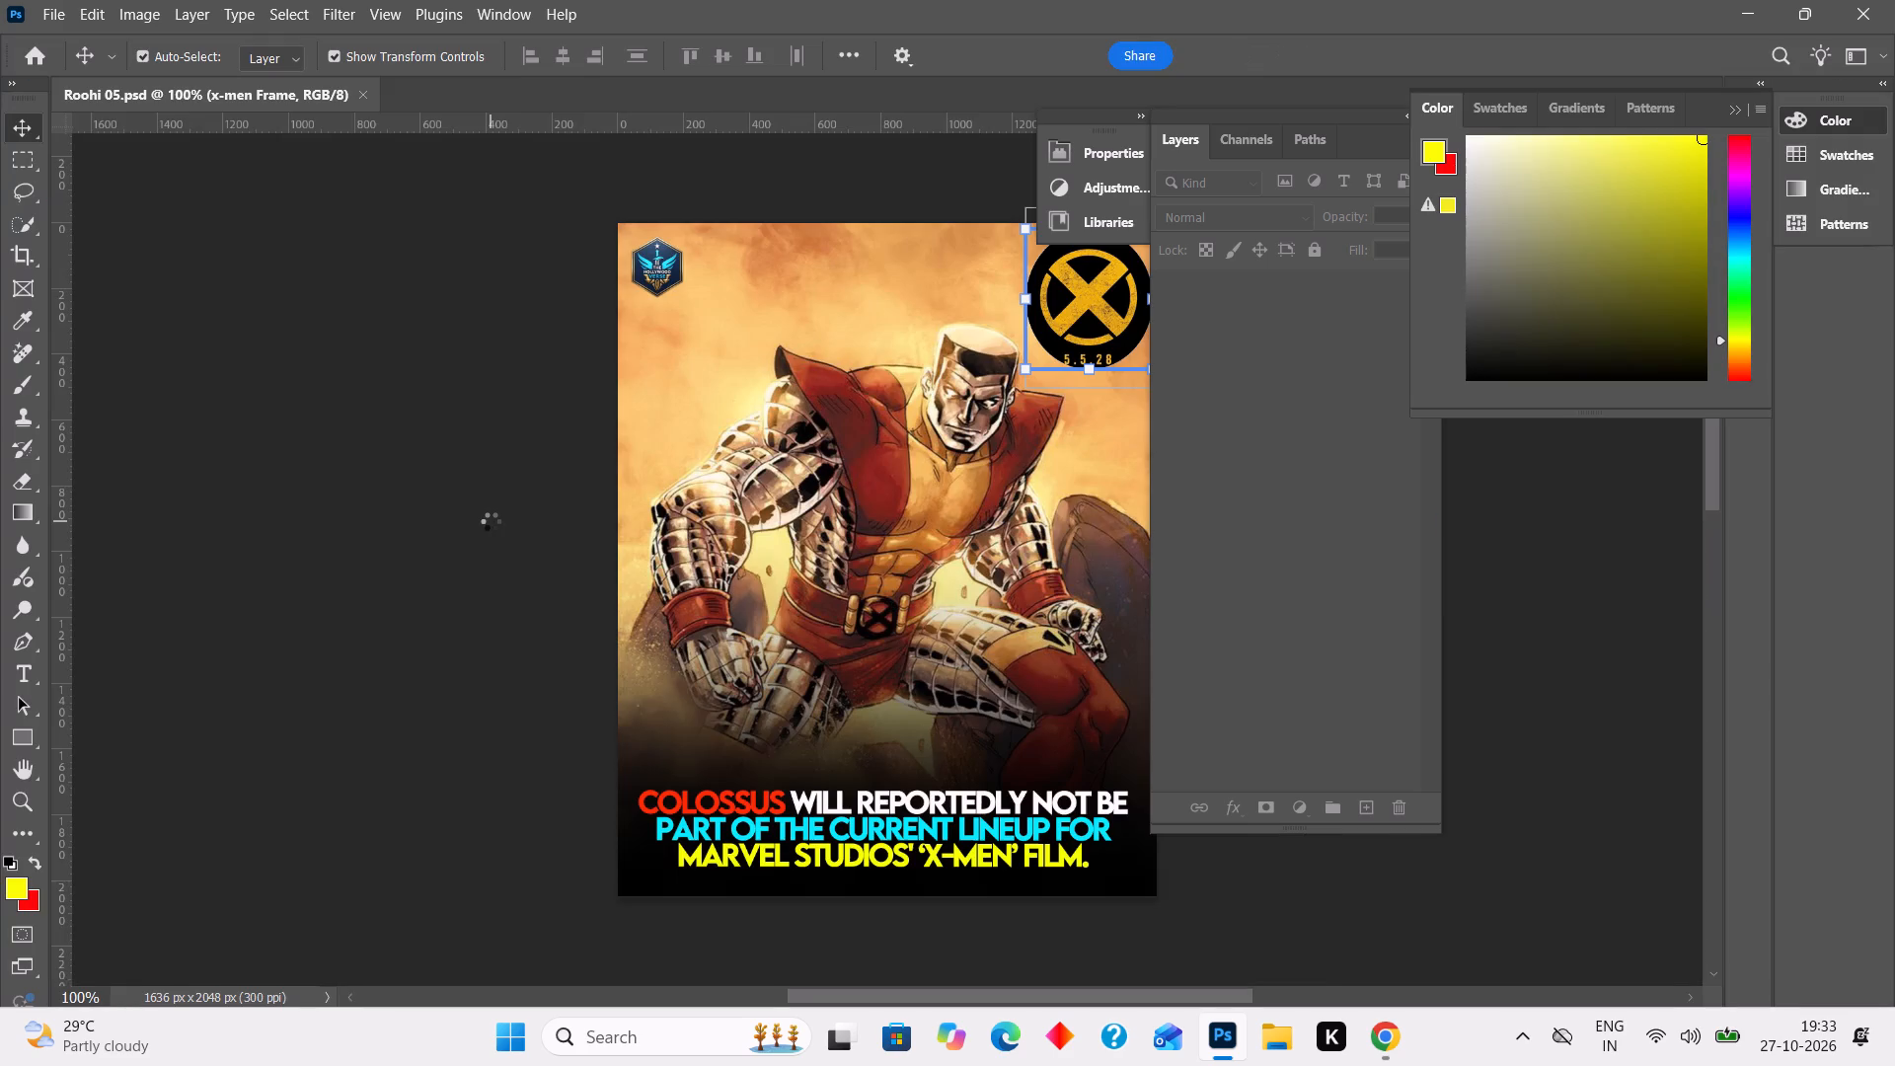
Replace the poster's headline with the copied Matthew Lillard 'Man of Tomorrow' sentence and change its final colon to a period.
double_click(852, 832)
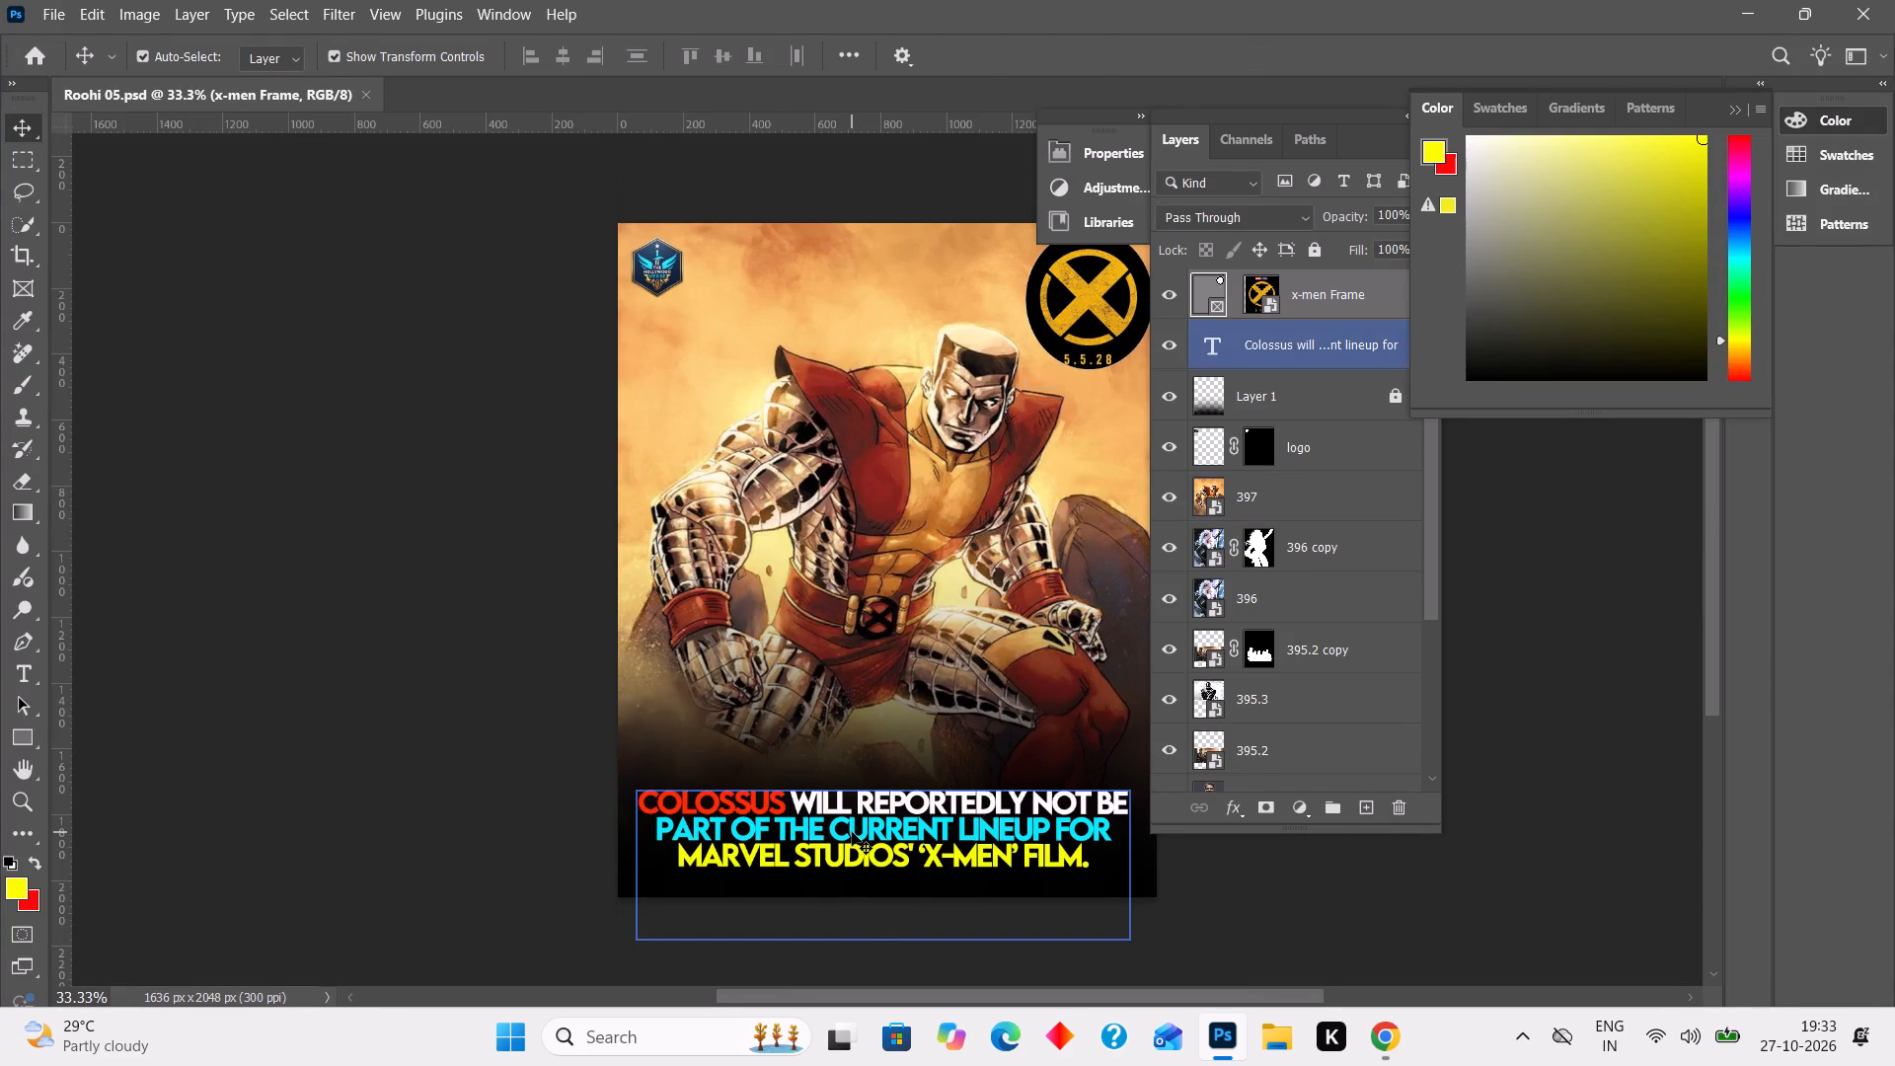
key(ctrl+v)
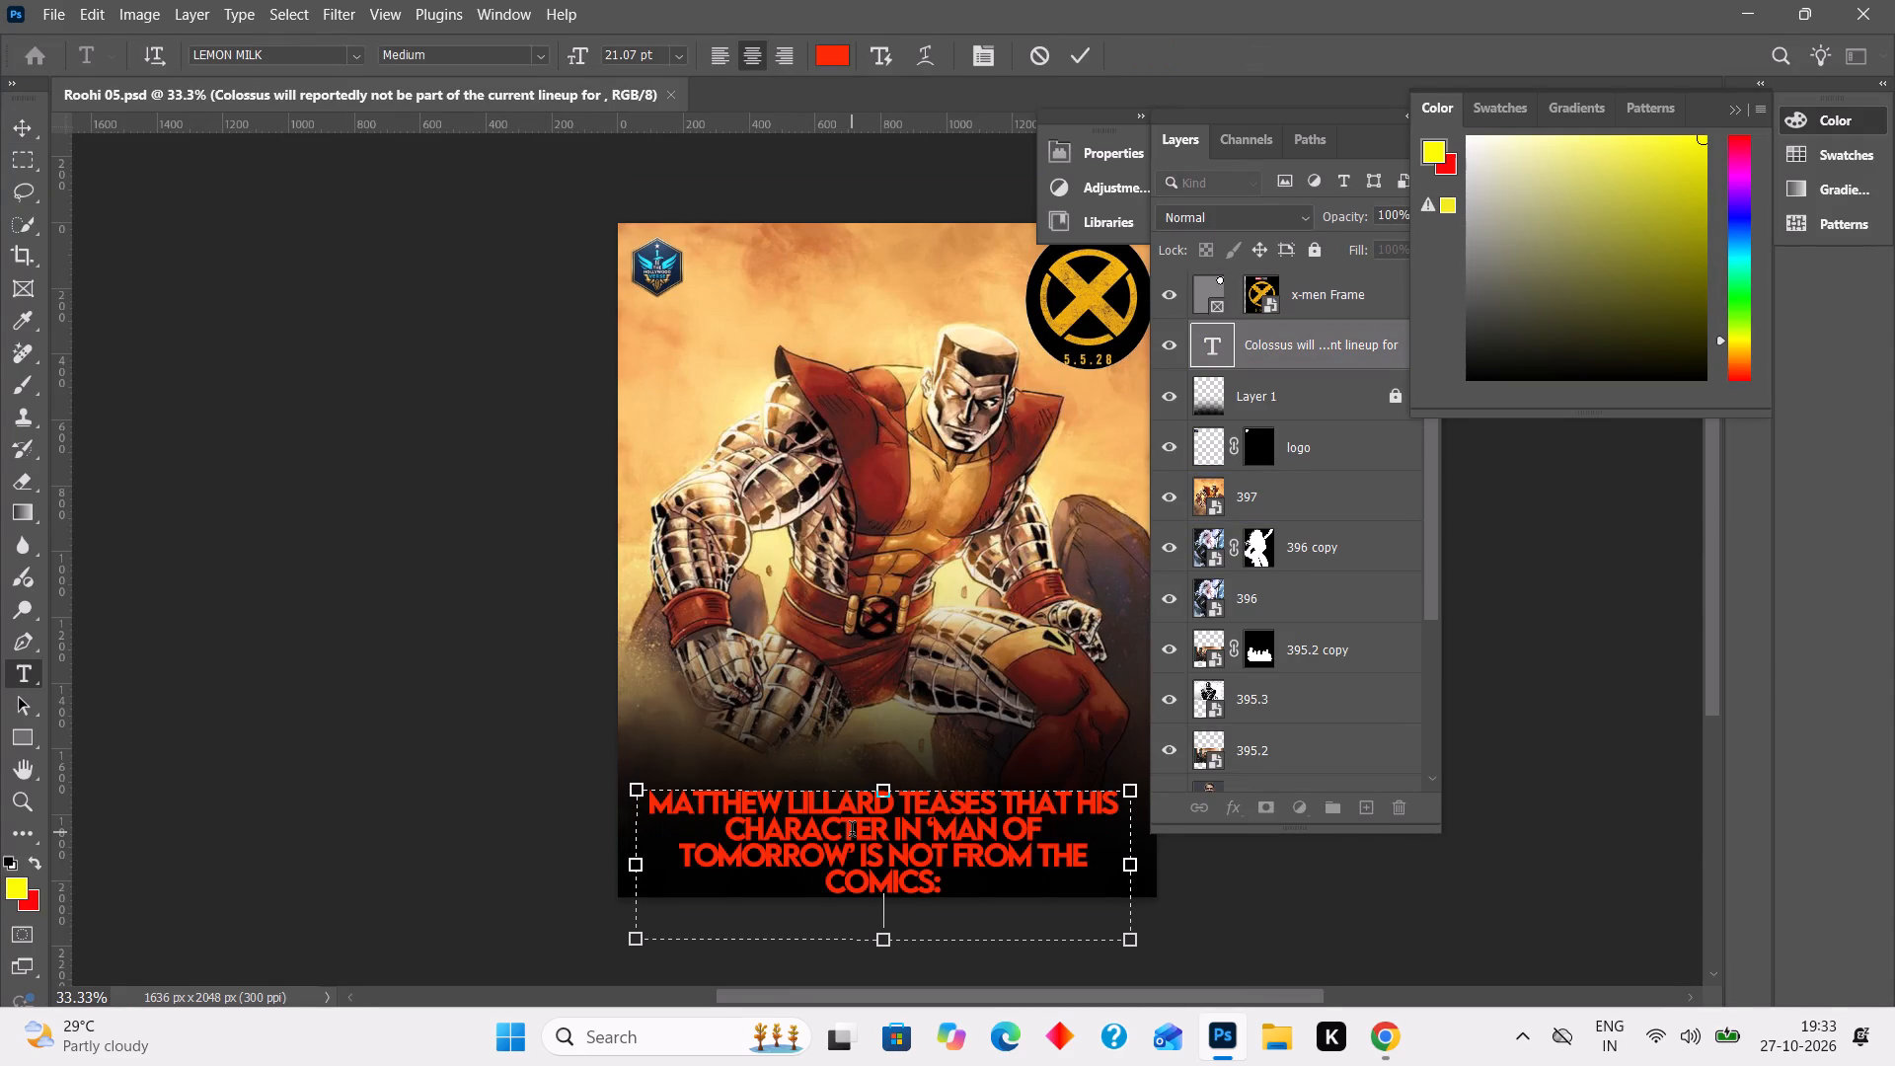
click(960, 892)
key(BackSpace)
key(period)
Break the headline into four lines, starting new lines at "that his", "'Man of Tomorrow'" and "is not from".
click(1001, 805)
key(Return)
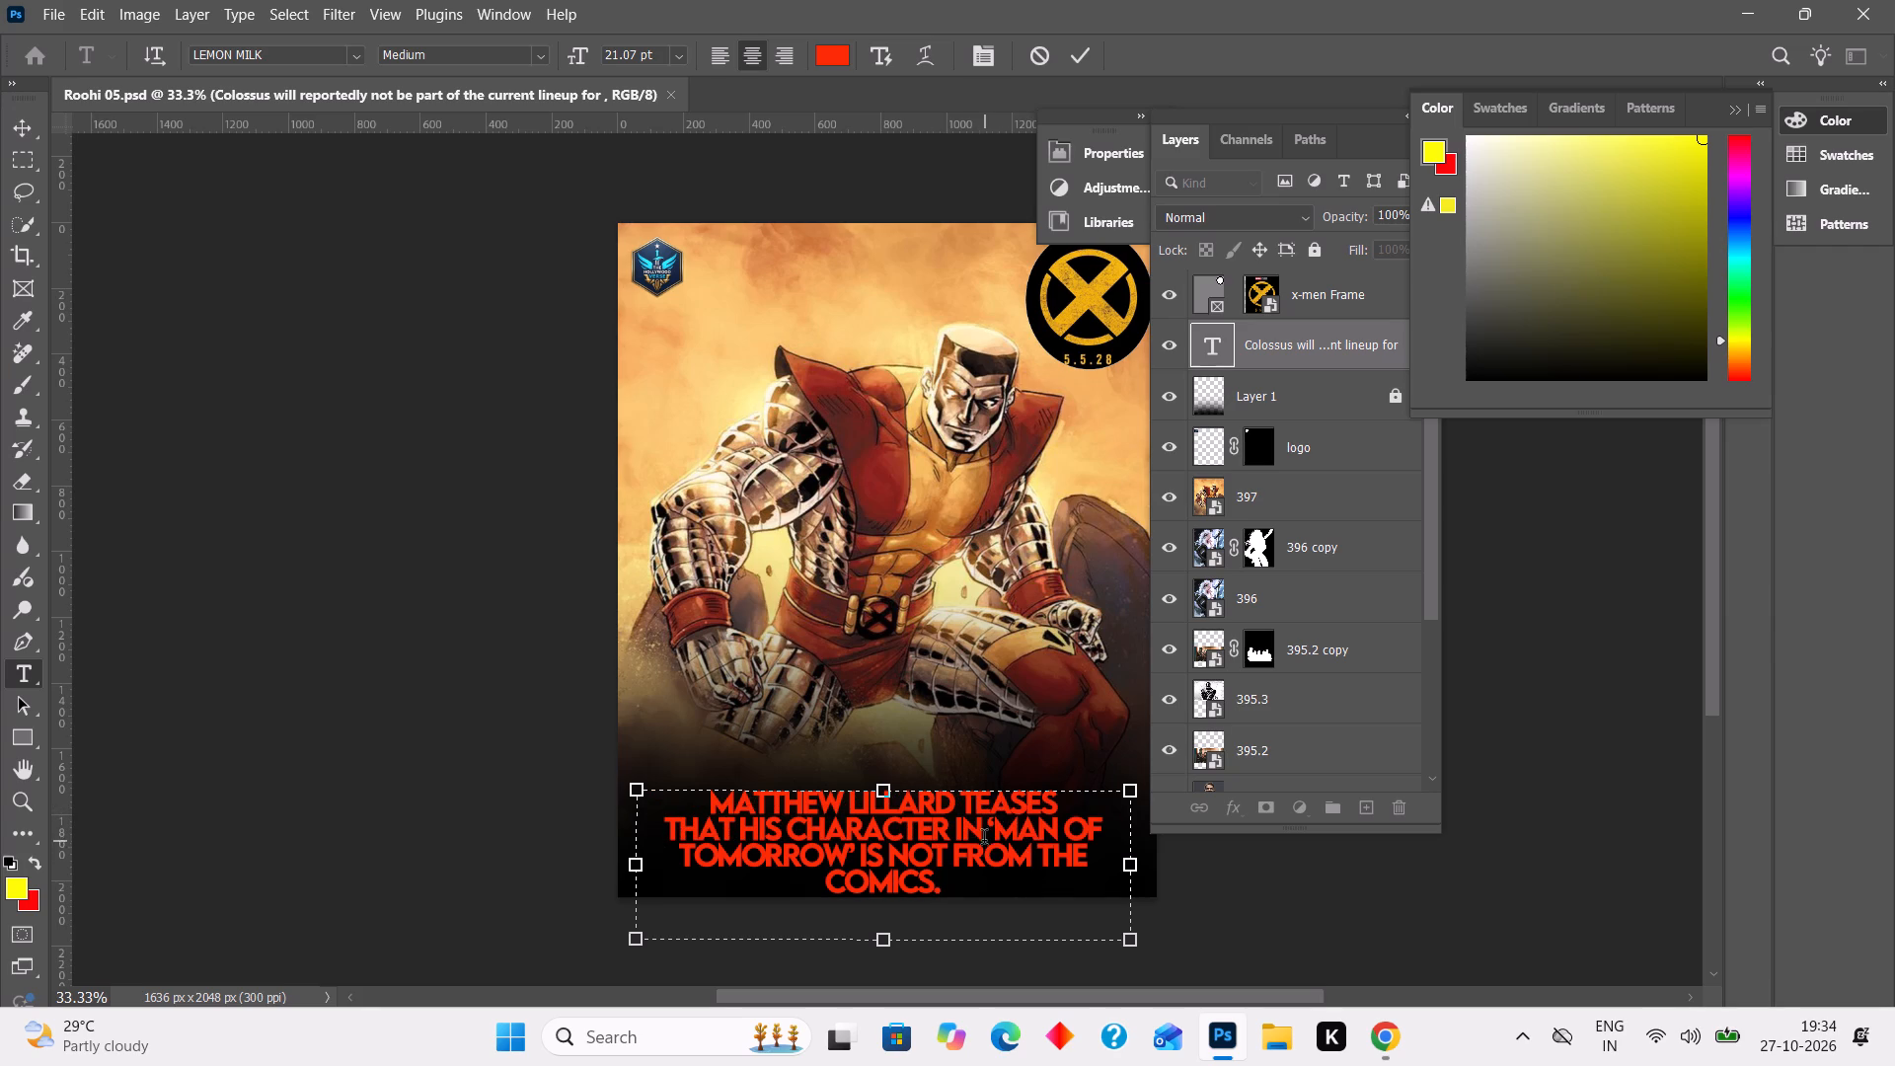
click(984, 834)
key(Return)
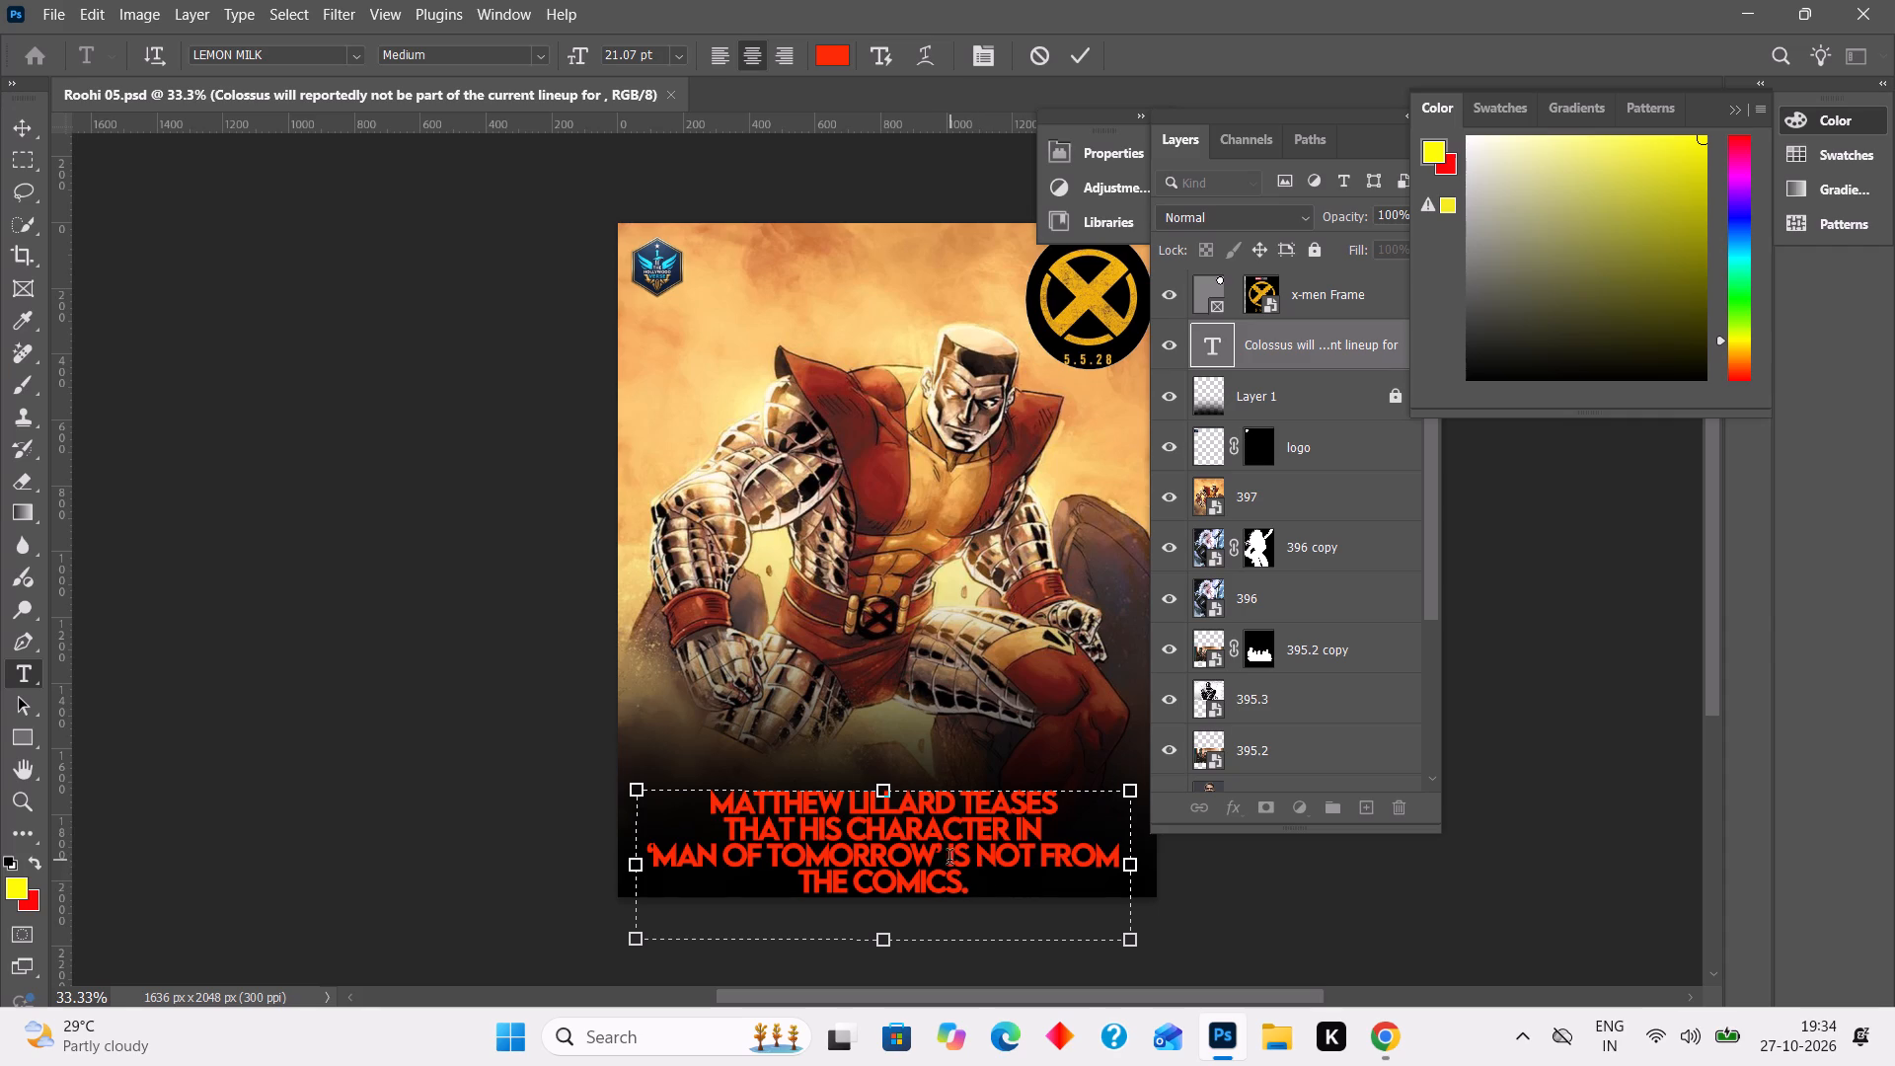
click(947, 855)
key(Return)
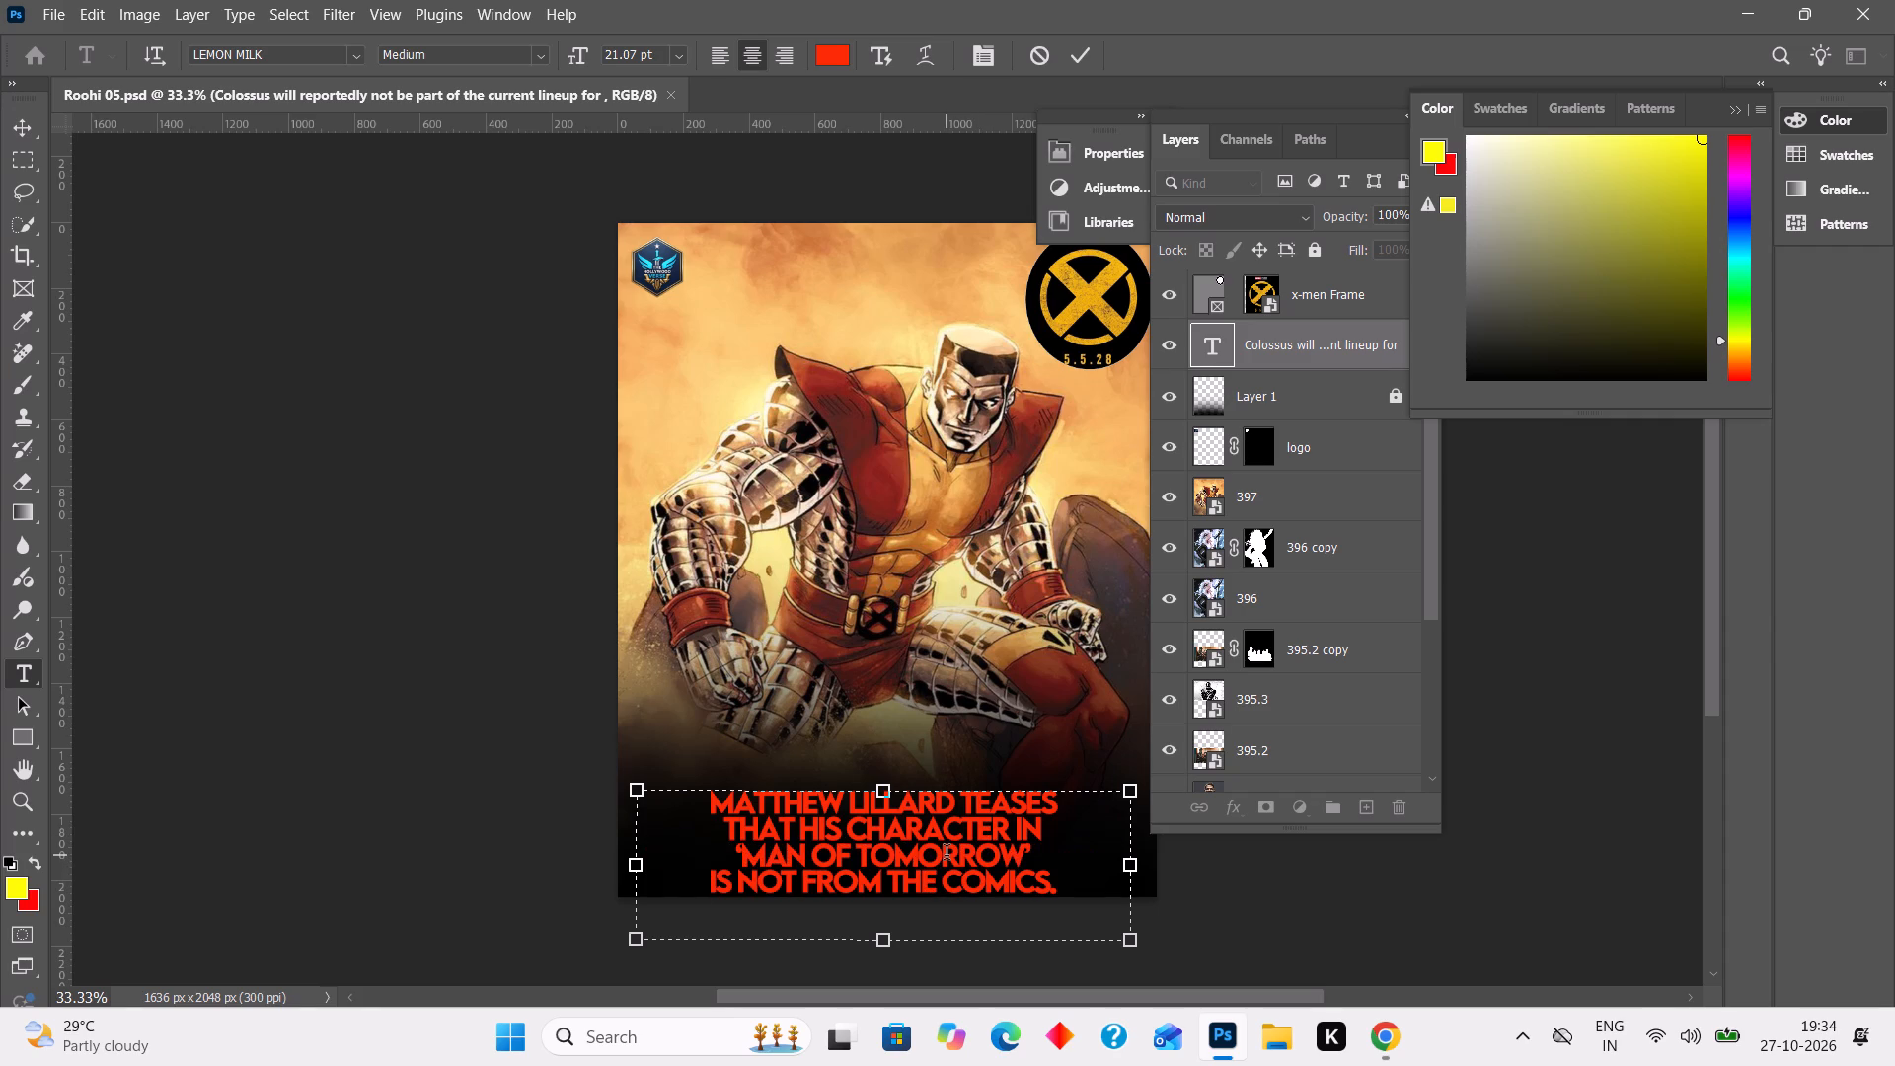
click(1287, 921)
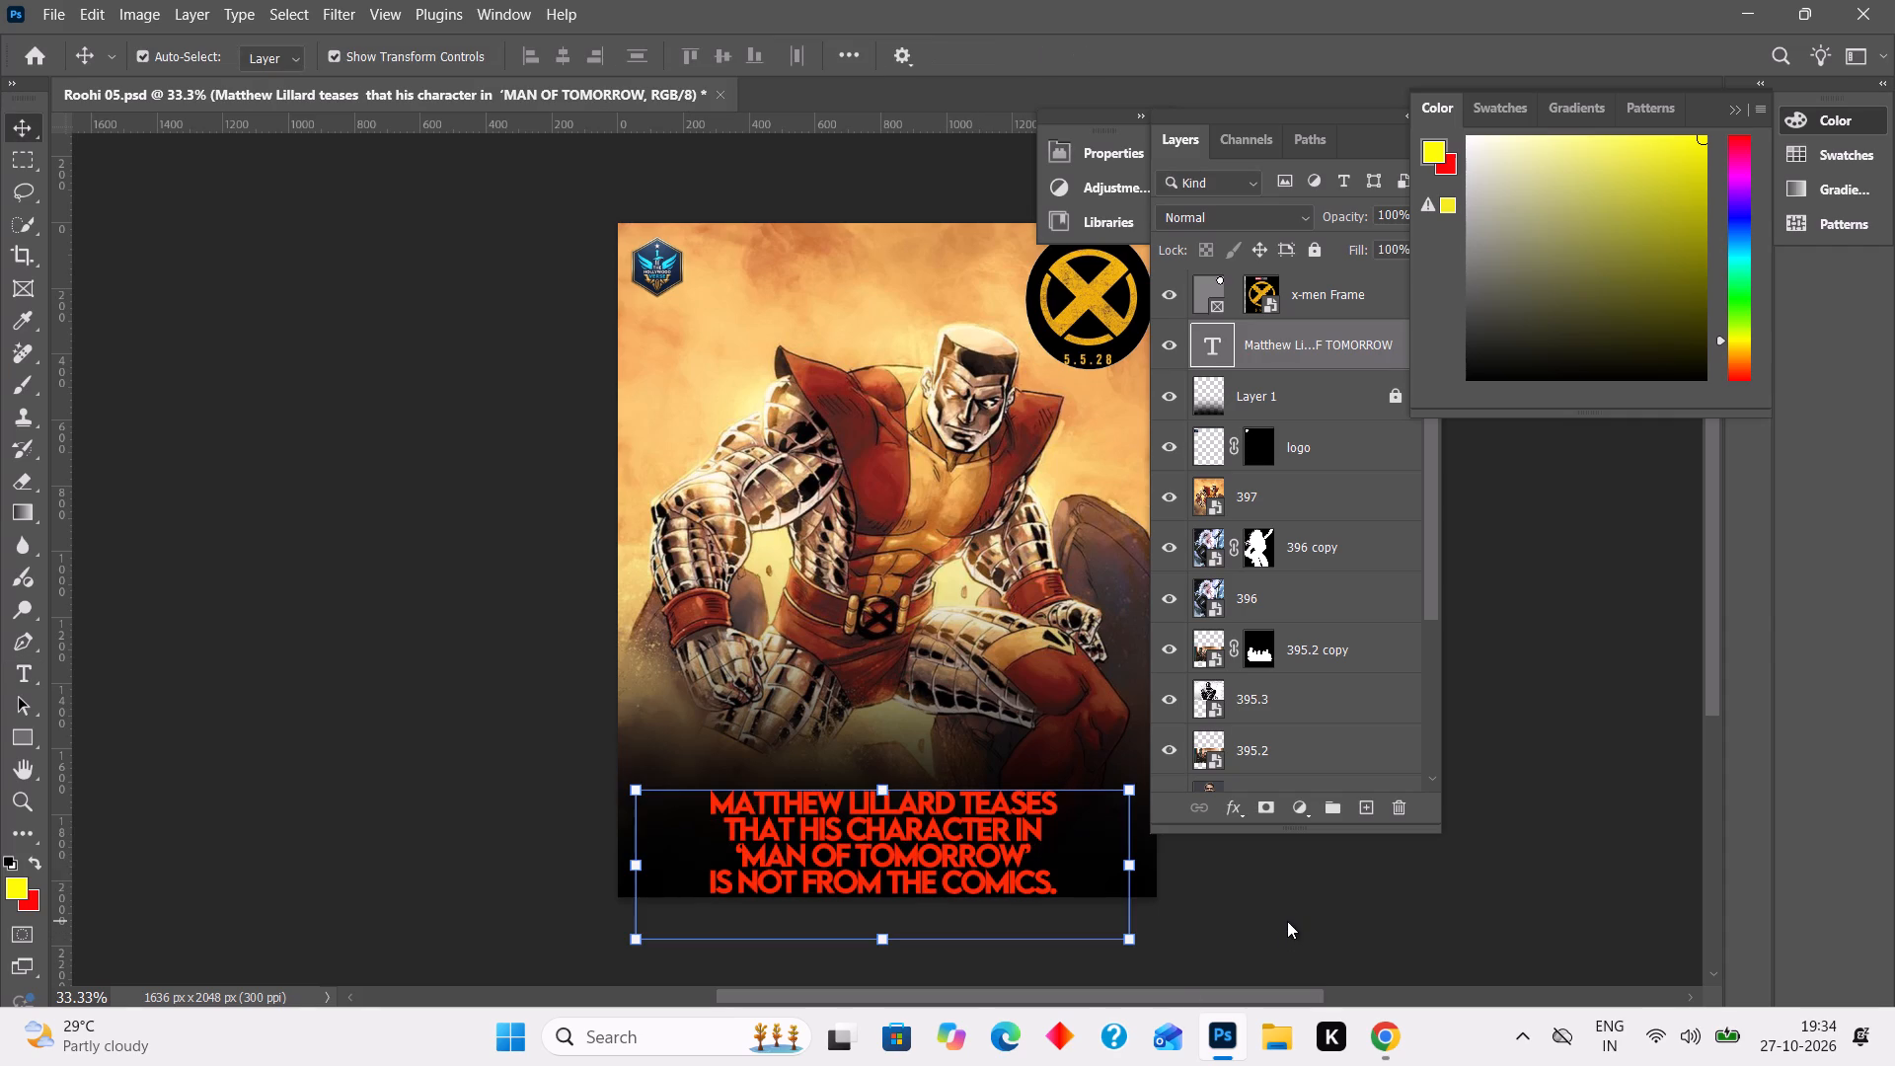
click(1287, 921)
Nudge the headline text block slightly upward from the poster's bottom edge and deselect it.
click(903, 799)
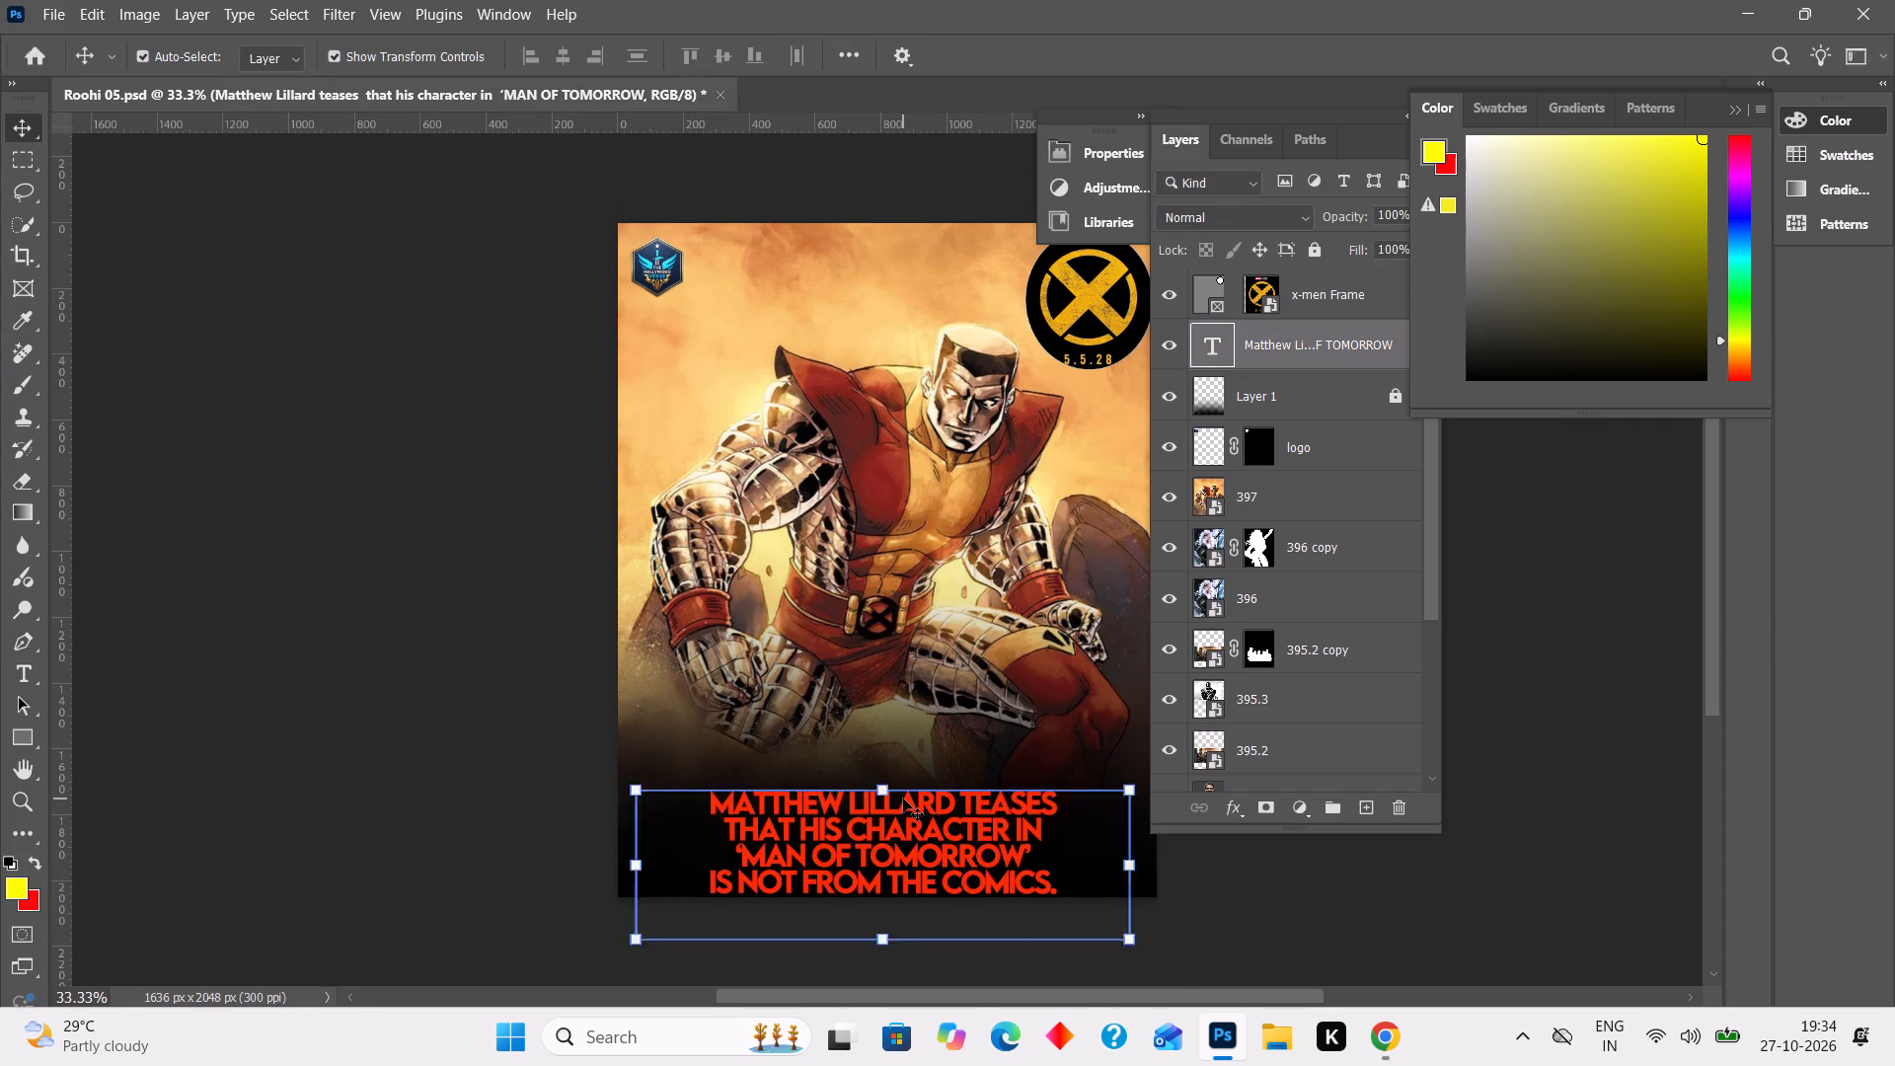
key(Up)
key(Up)
key(Up)
key(Up)
key(Up)
key(Up)
key(Up)
key(Up)
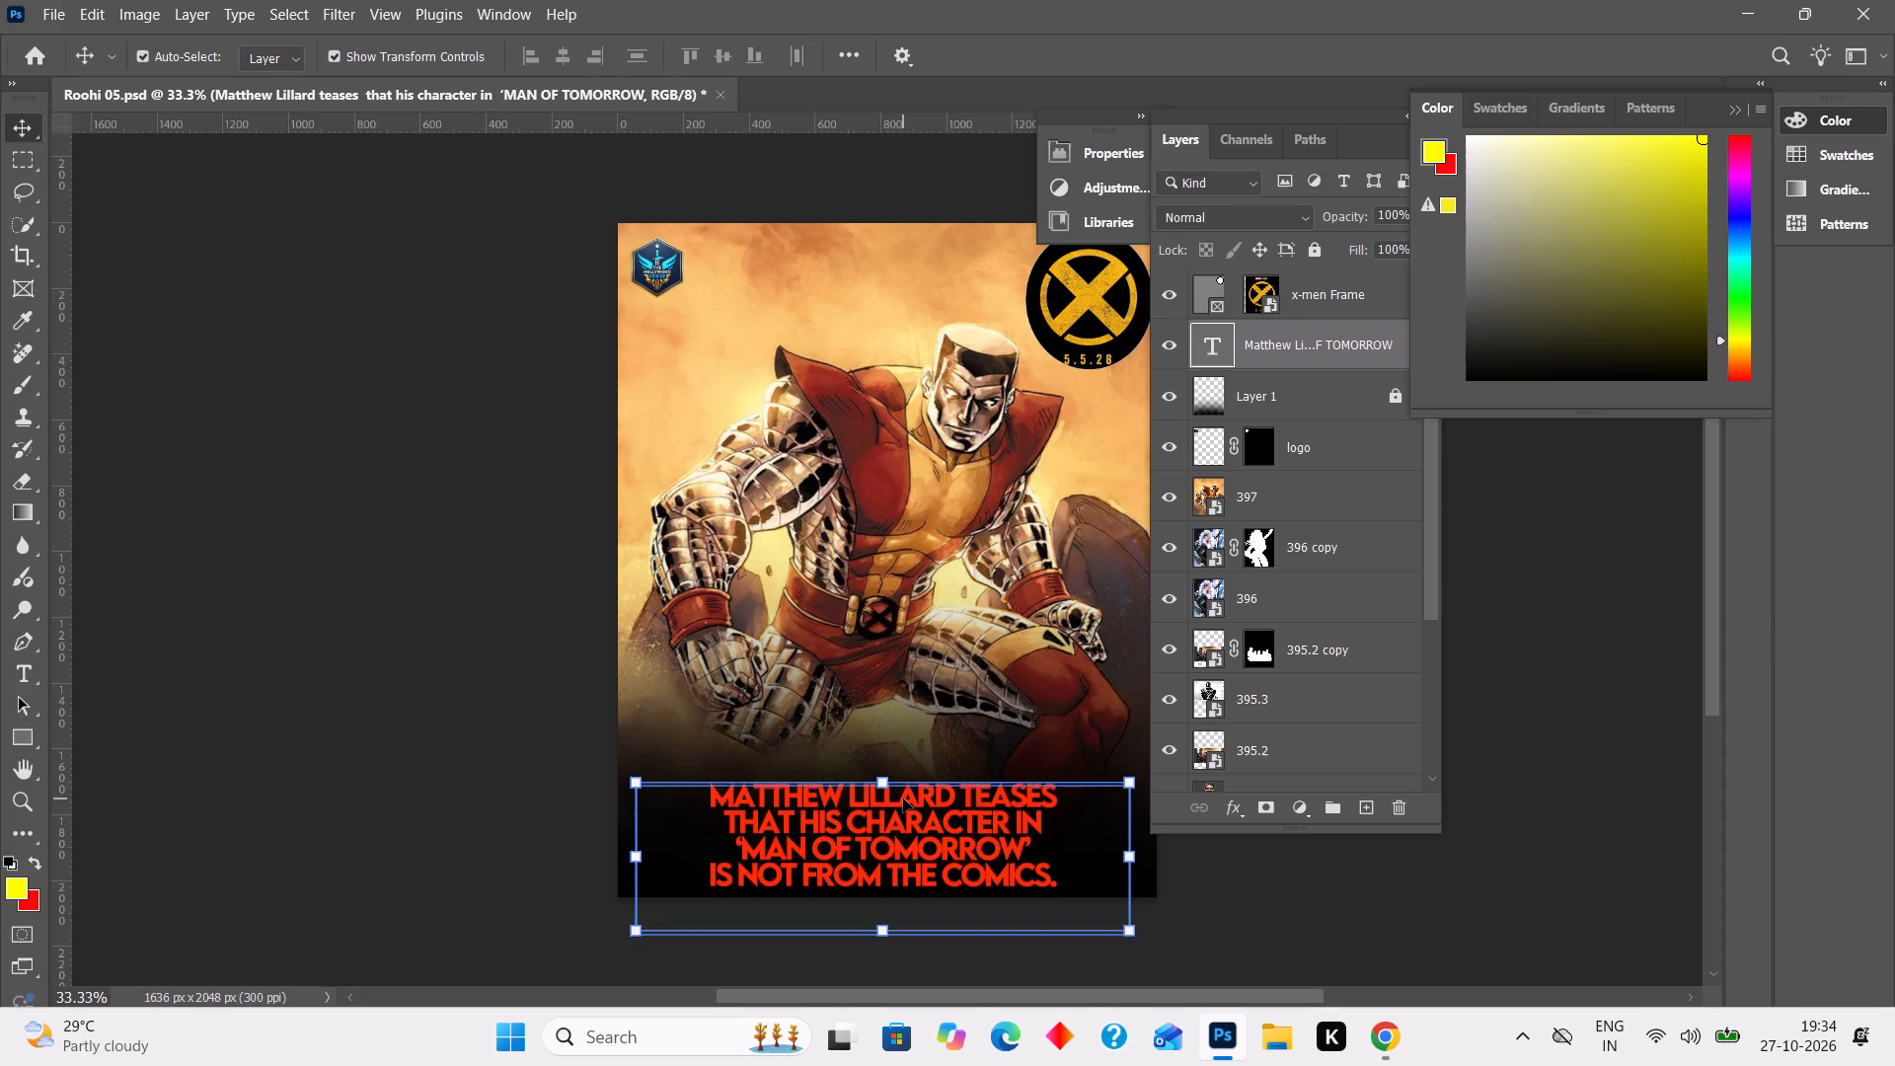
key(Up)
key(Up)
key(Up)
key(Up)
key(Up)
key(Up)
key(Up)
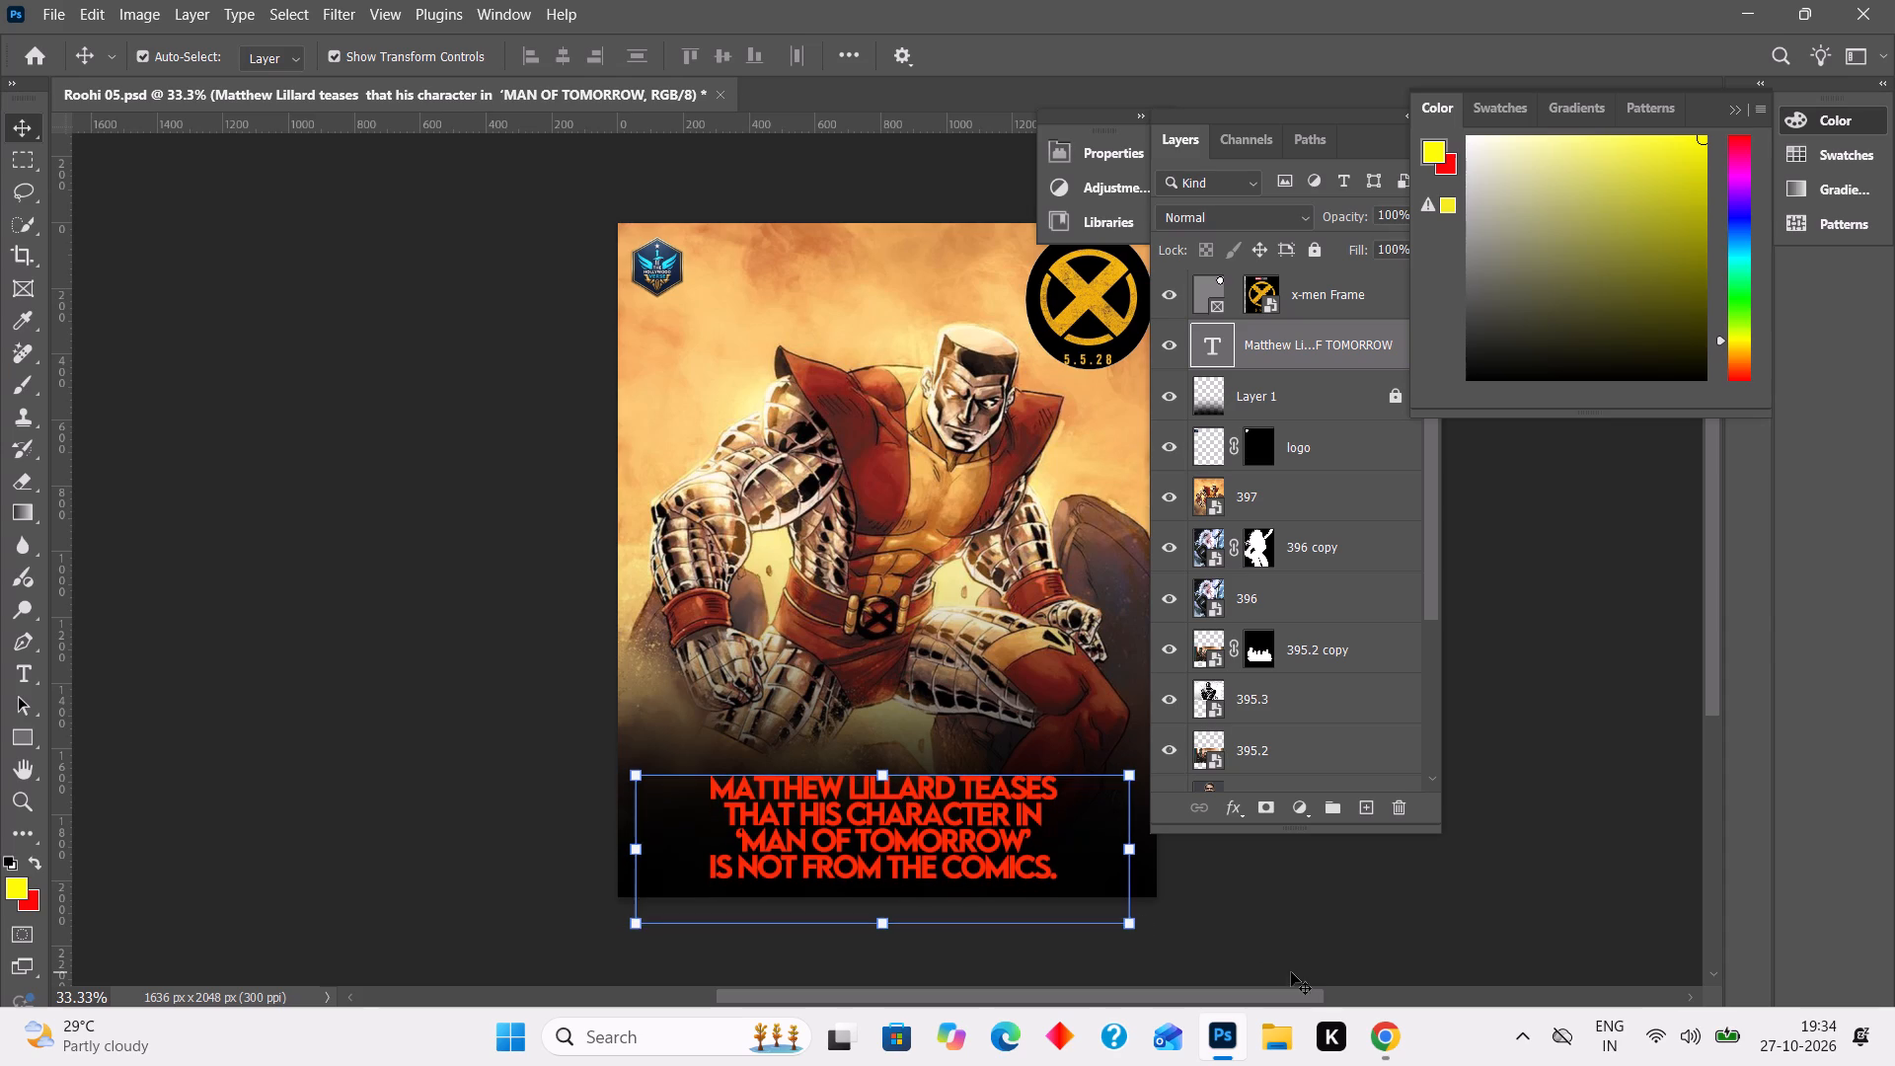
click(1332, 899)
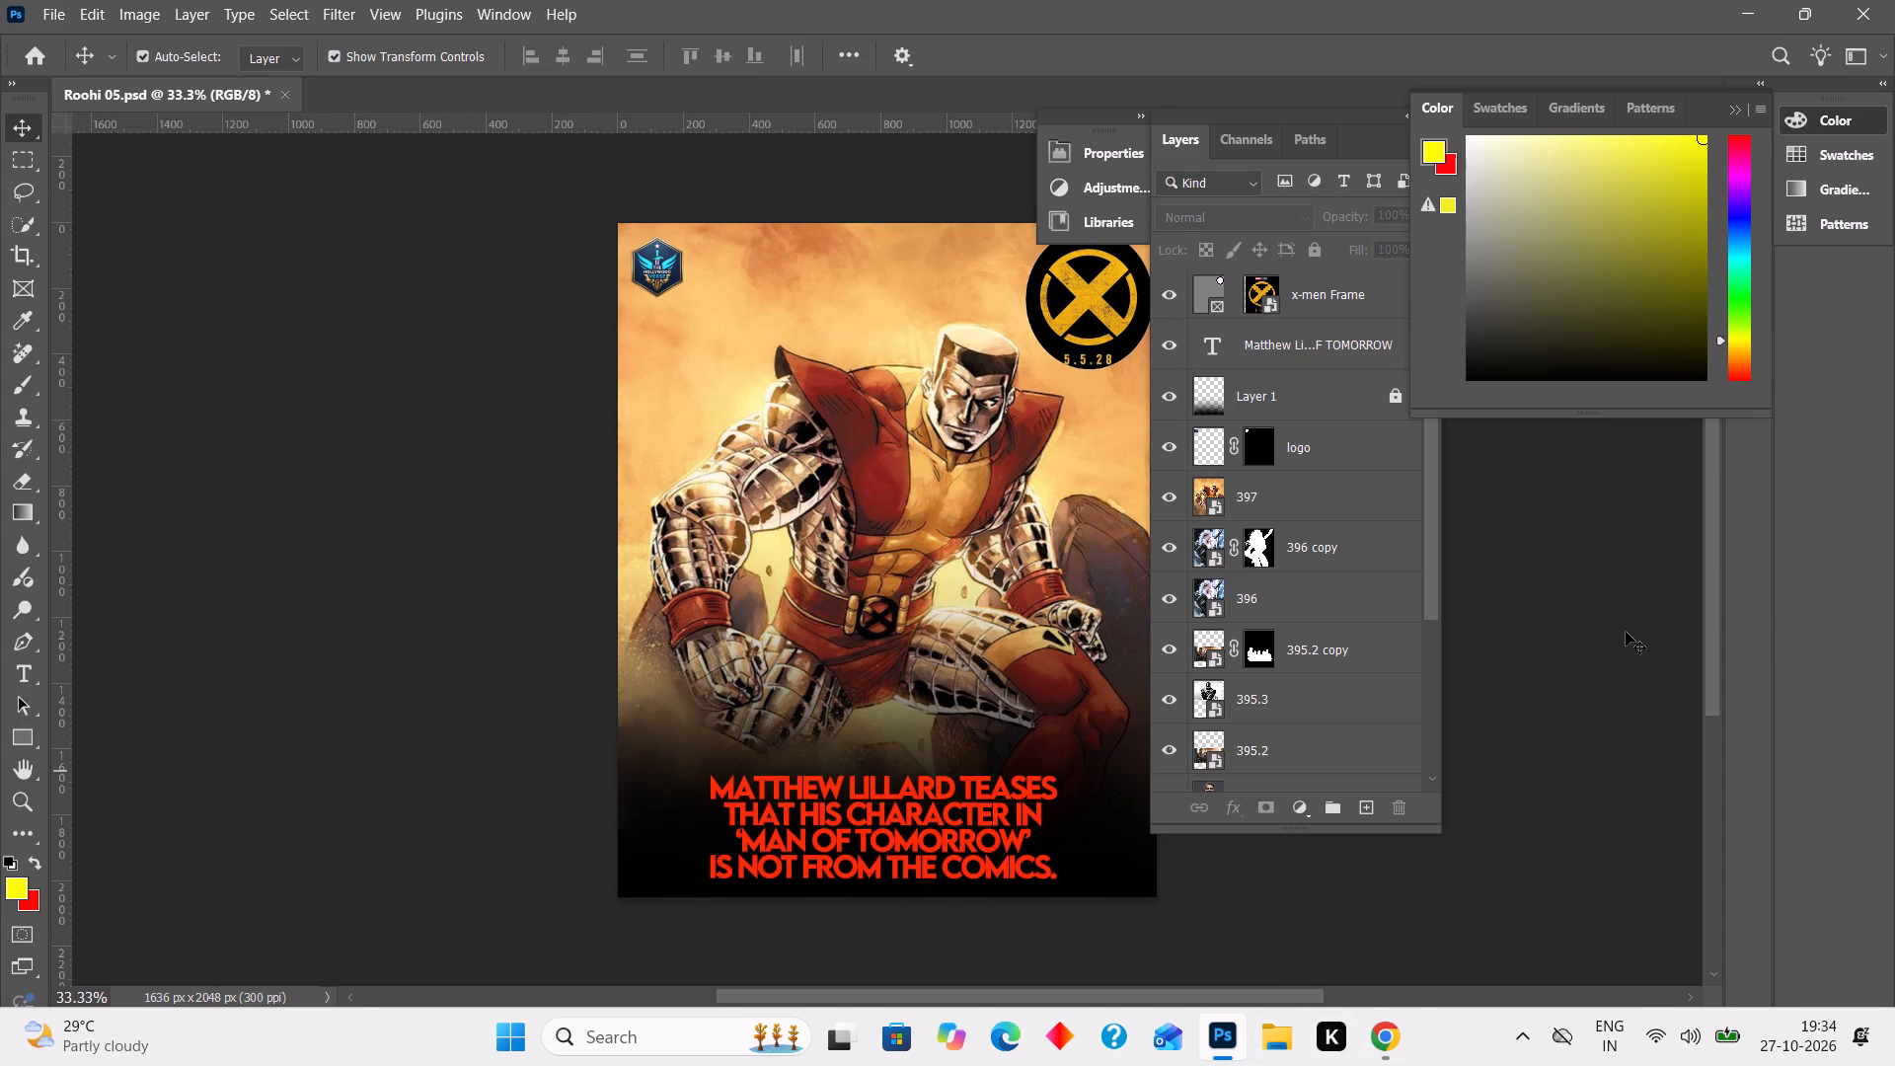
Switch to Chrome and look over The Hollywood Verse home page in Meta Business Suite.
click(1748, 12)
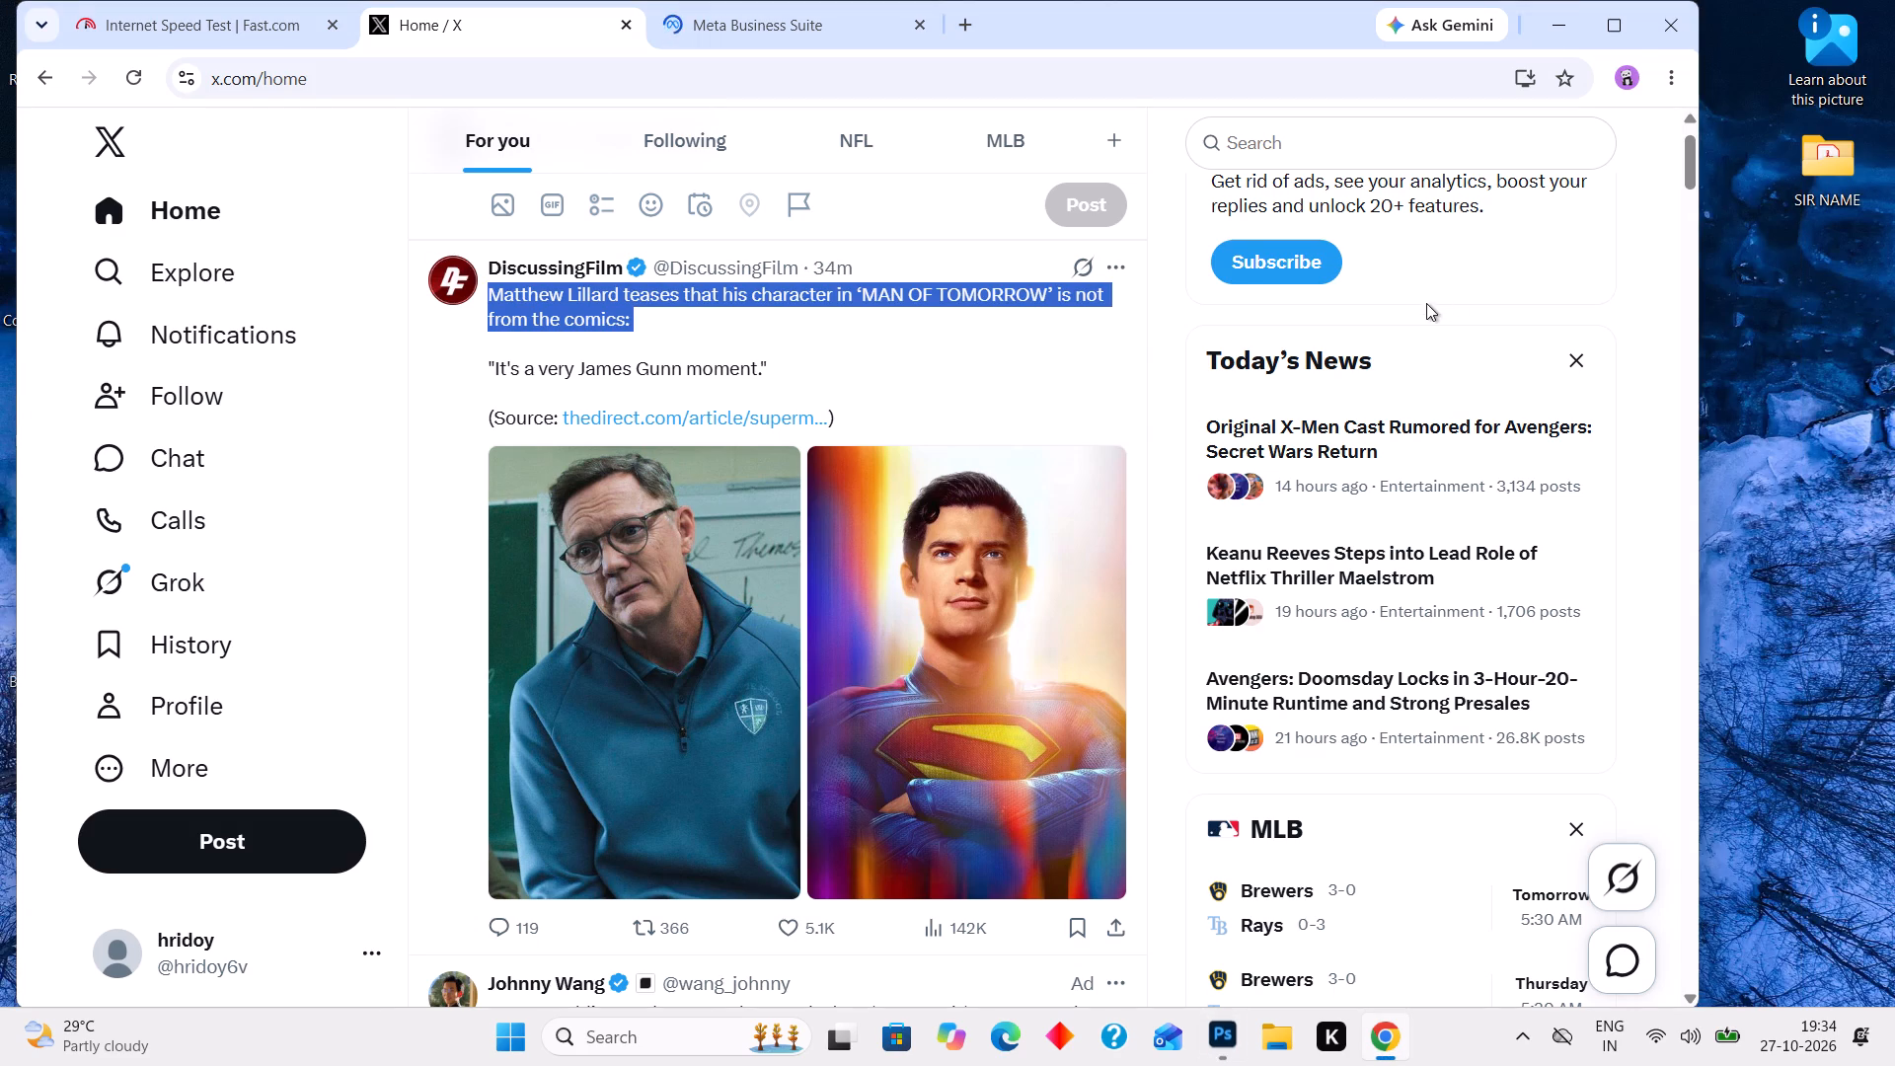
click(818, 34)
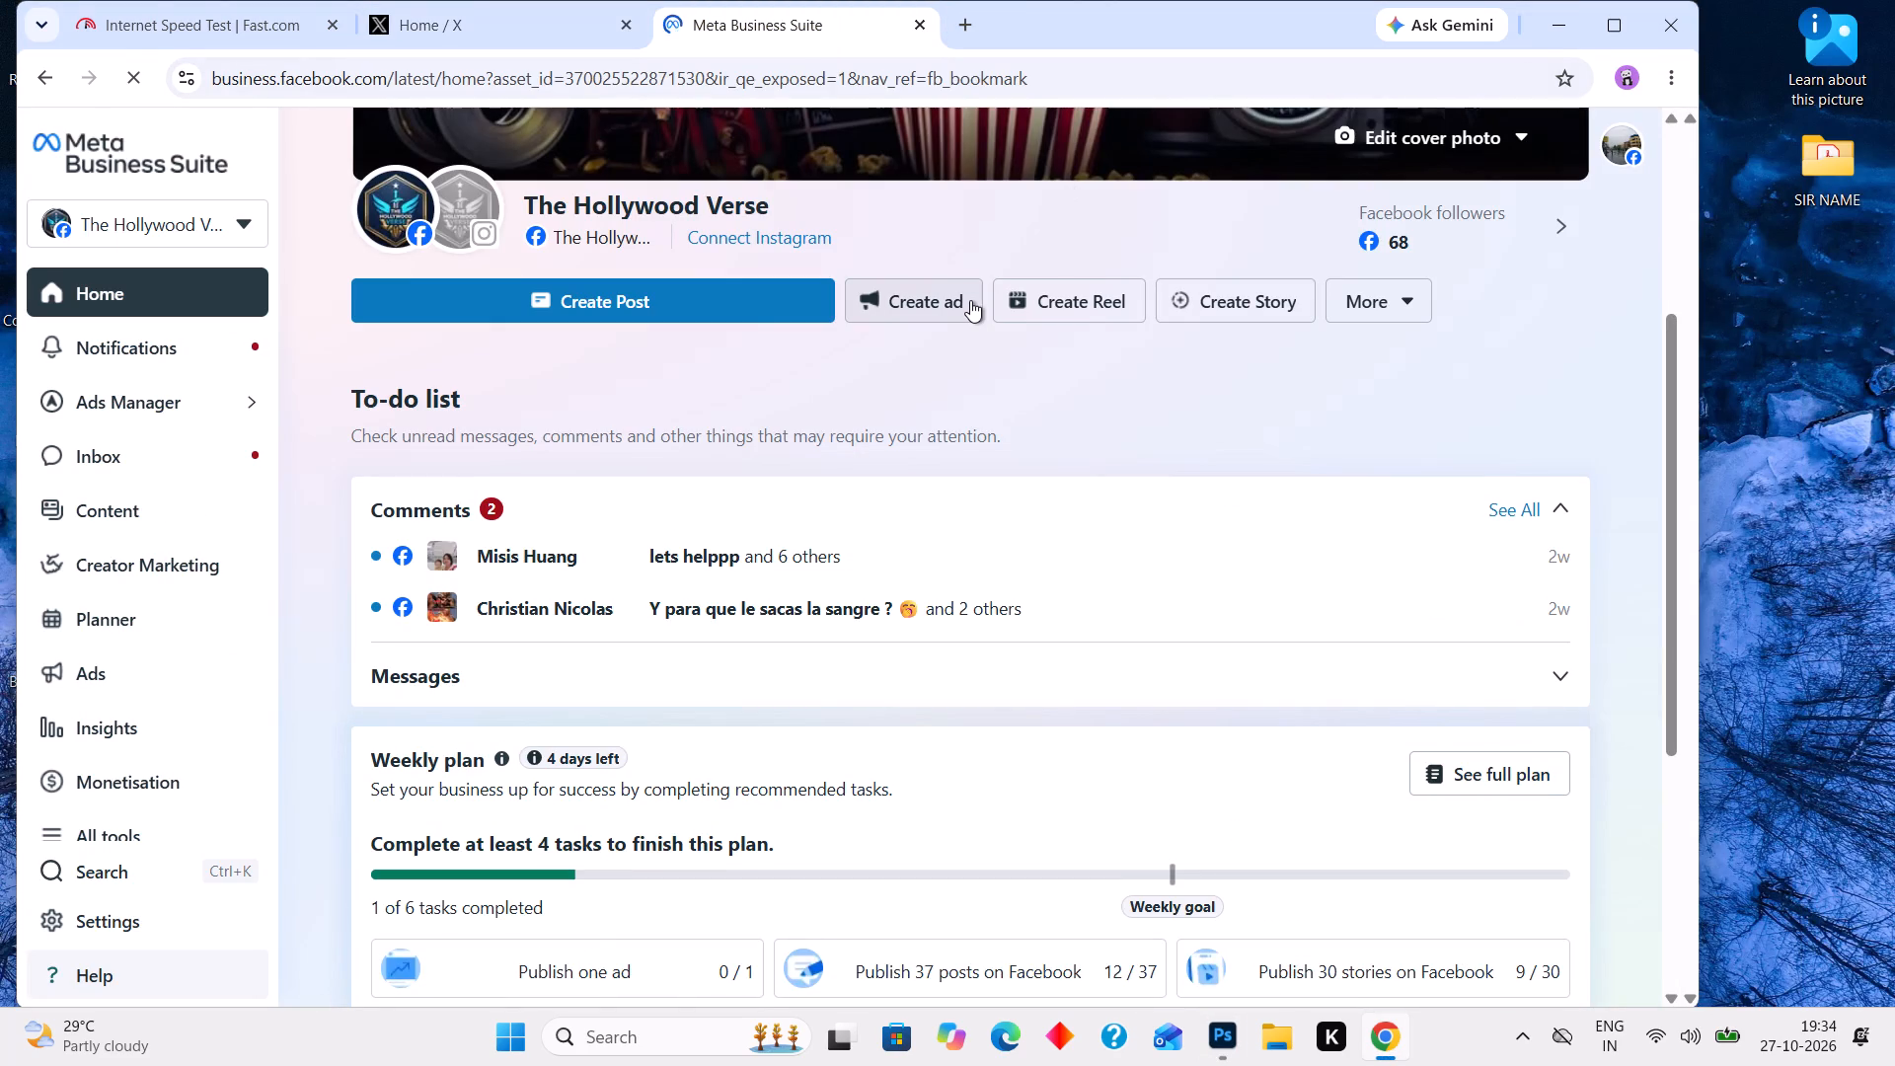
scroll(735, 702, down, 5)
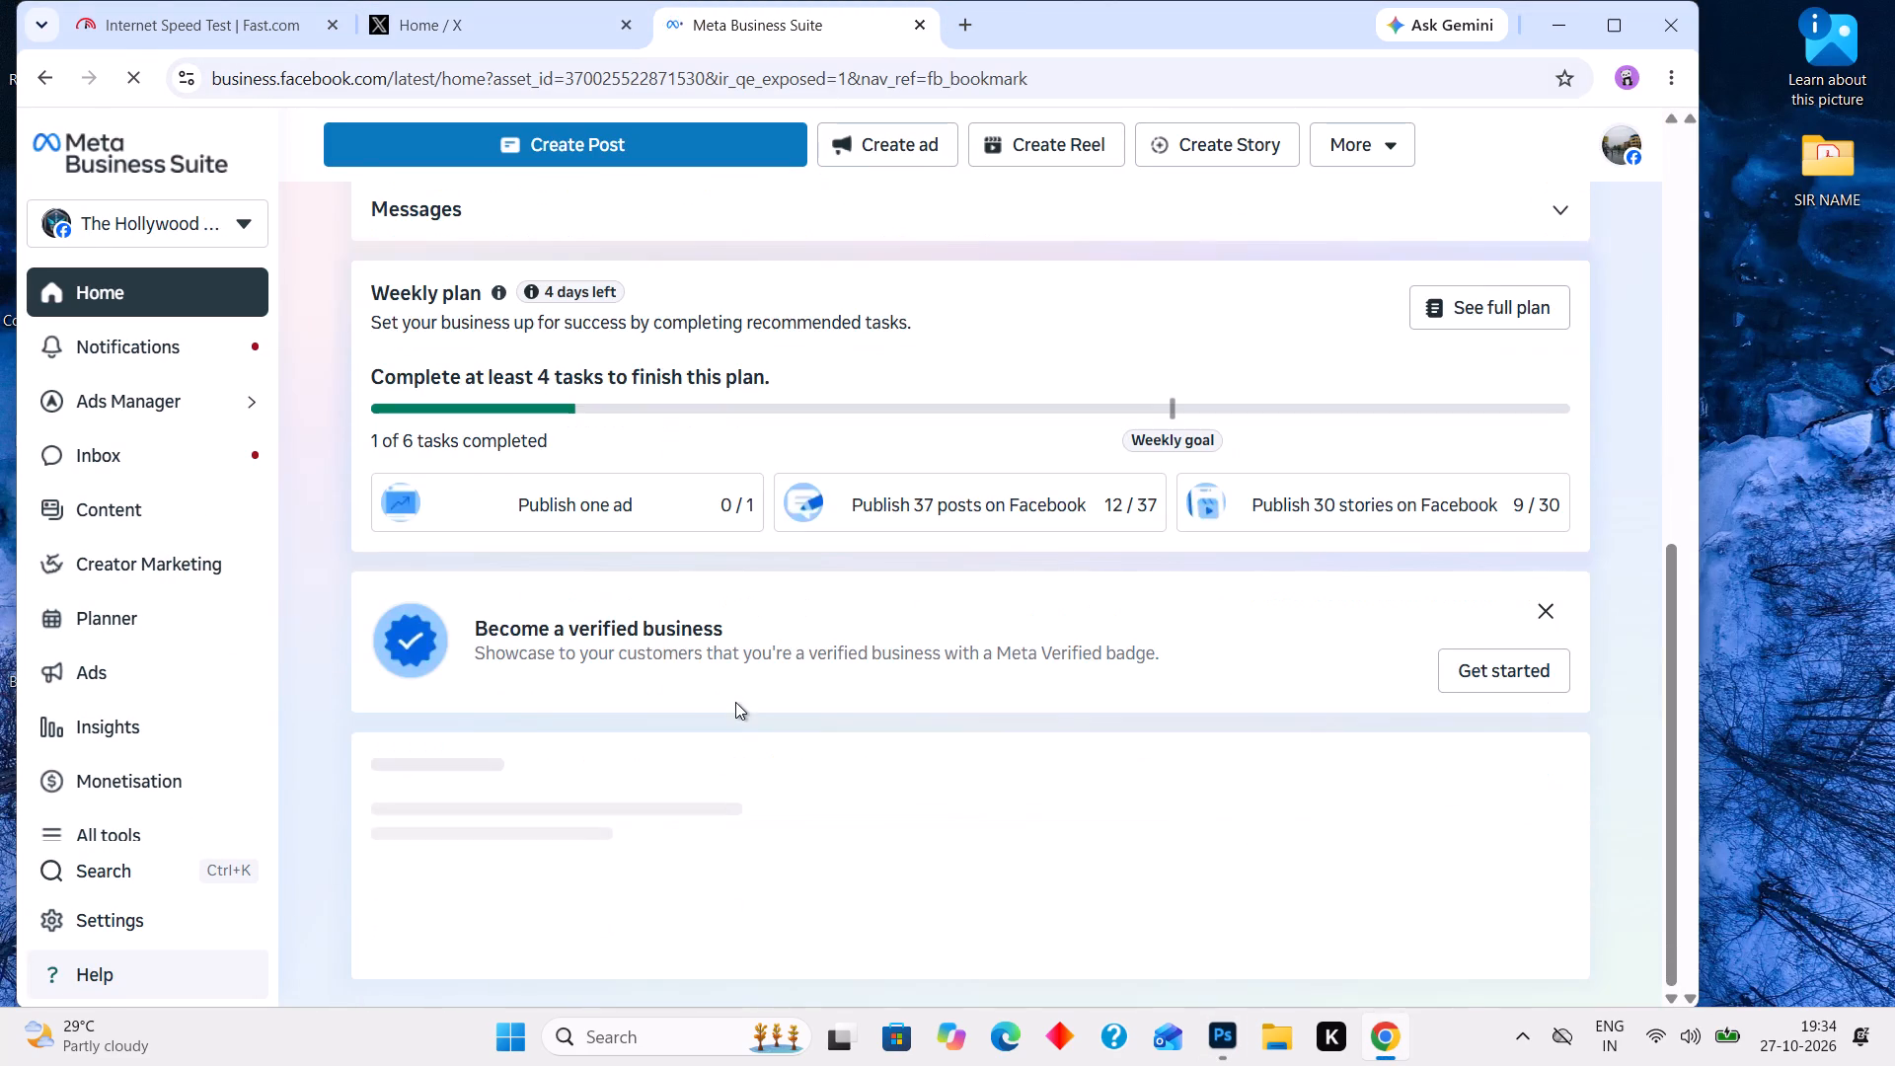
scroll(735, 702, up, 5)
click(1562, 31)
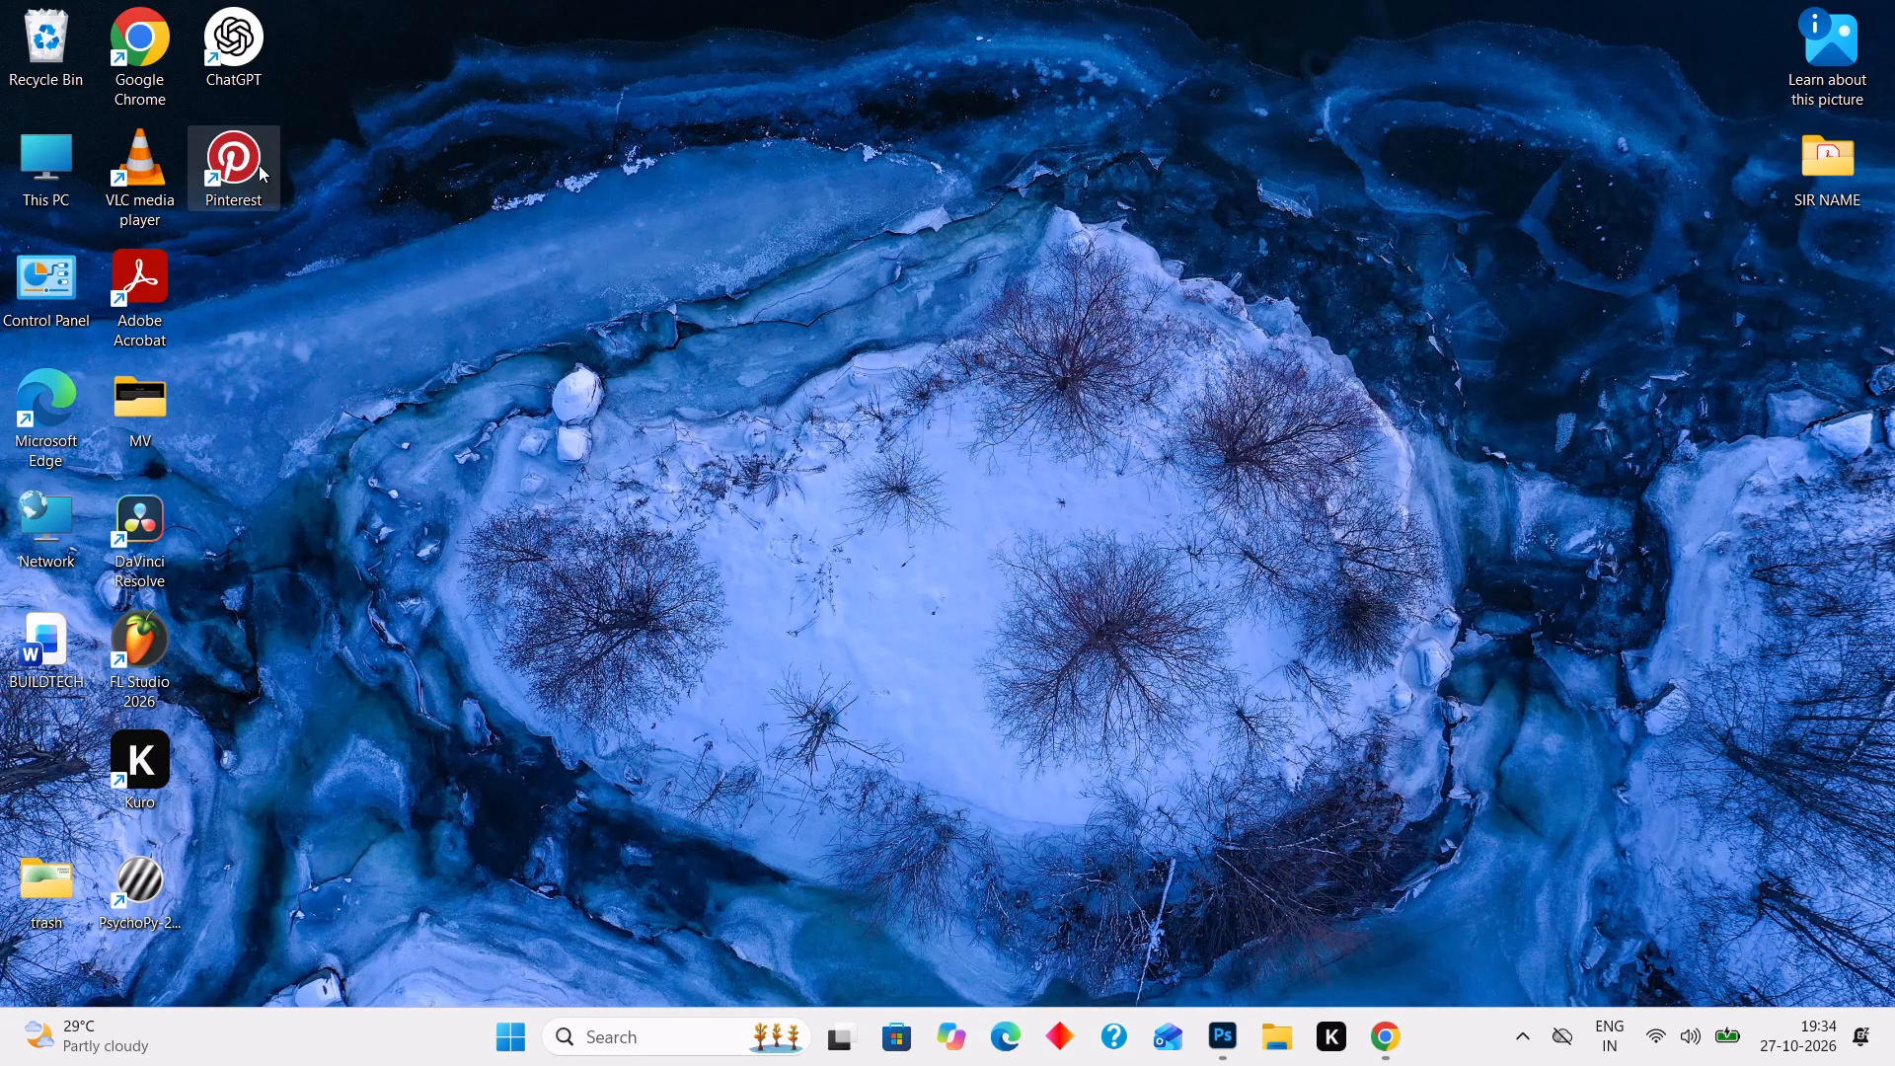
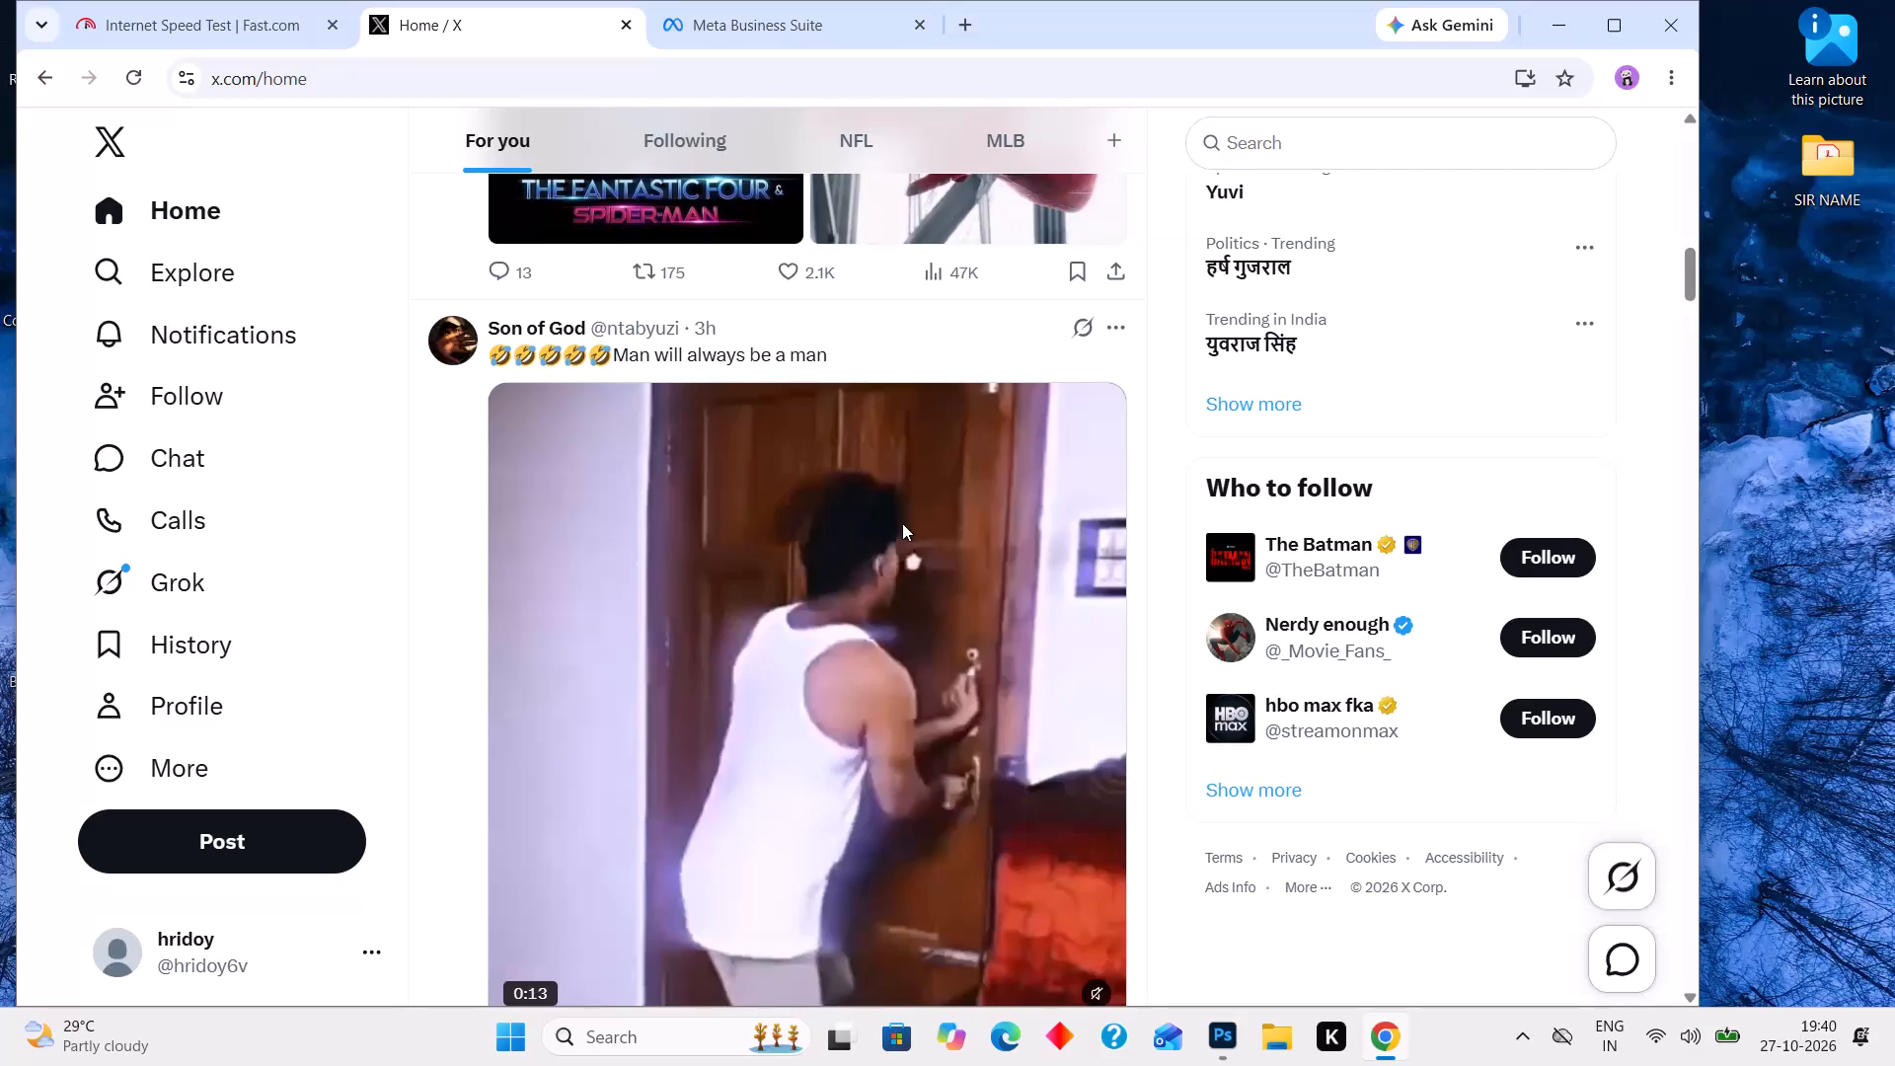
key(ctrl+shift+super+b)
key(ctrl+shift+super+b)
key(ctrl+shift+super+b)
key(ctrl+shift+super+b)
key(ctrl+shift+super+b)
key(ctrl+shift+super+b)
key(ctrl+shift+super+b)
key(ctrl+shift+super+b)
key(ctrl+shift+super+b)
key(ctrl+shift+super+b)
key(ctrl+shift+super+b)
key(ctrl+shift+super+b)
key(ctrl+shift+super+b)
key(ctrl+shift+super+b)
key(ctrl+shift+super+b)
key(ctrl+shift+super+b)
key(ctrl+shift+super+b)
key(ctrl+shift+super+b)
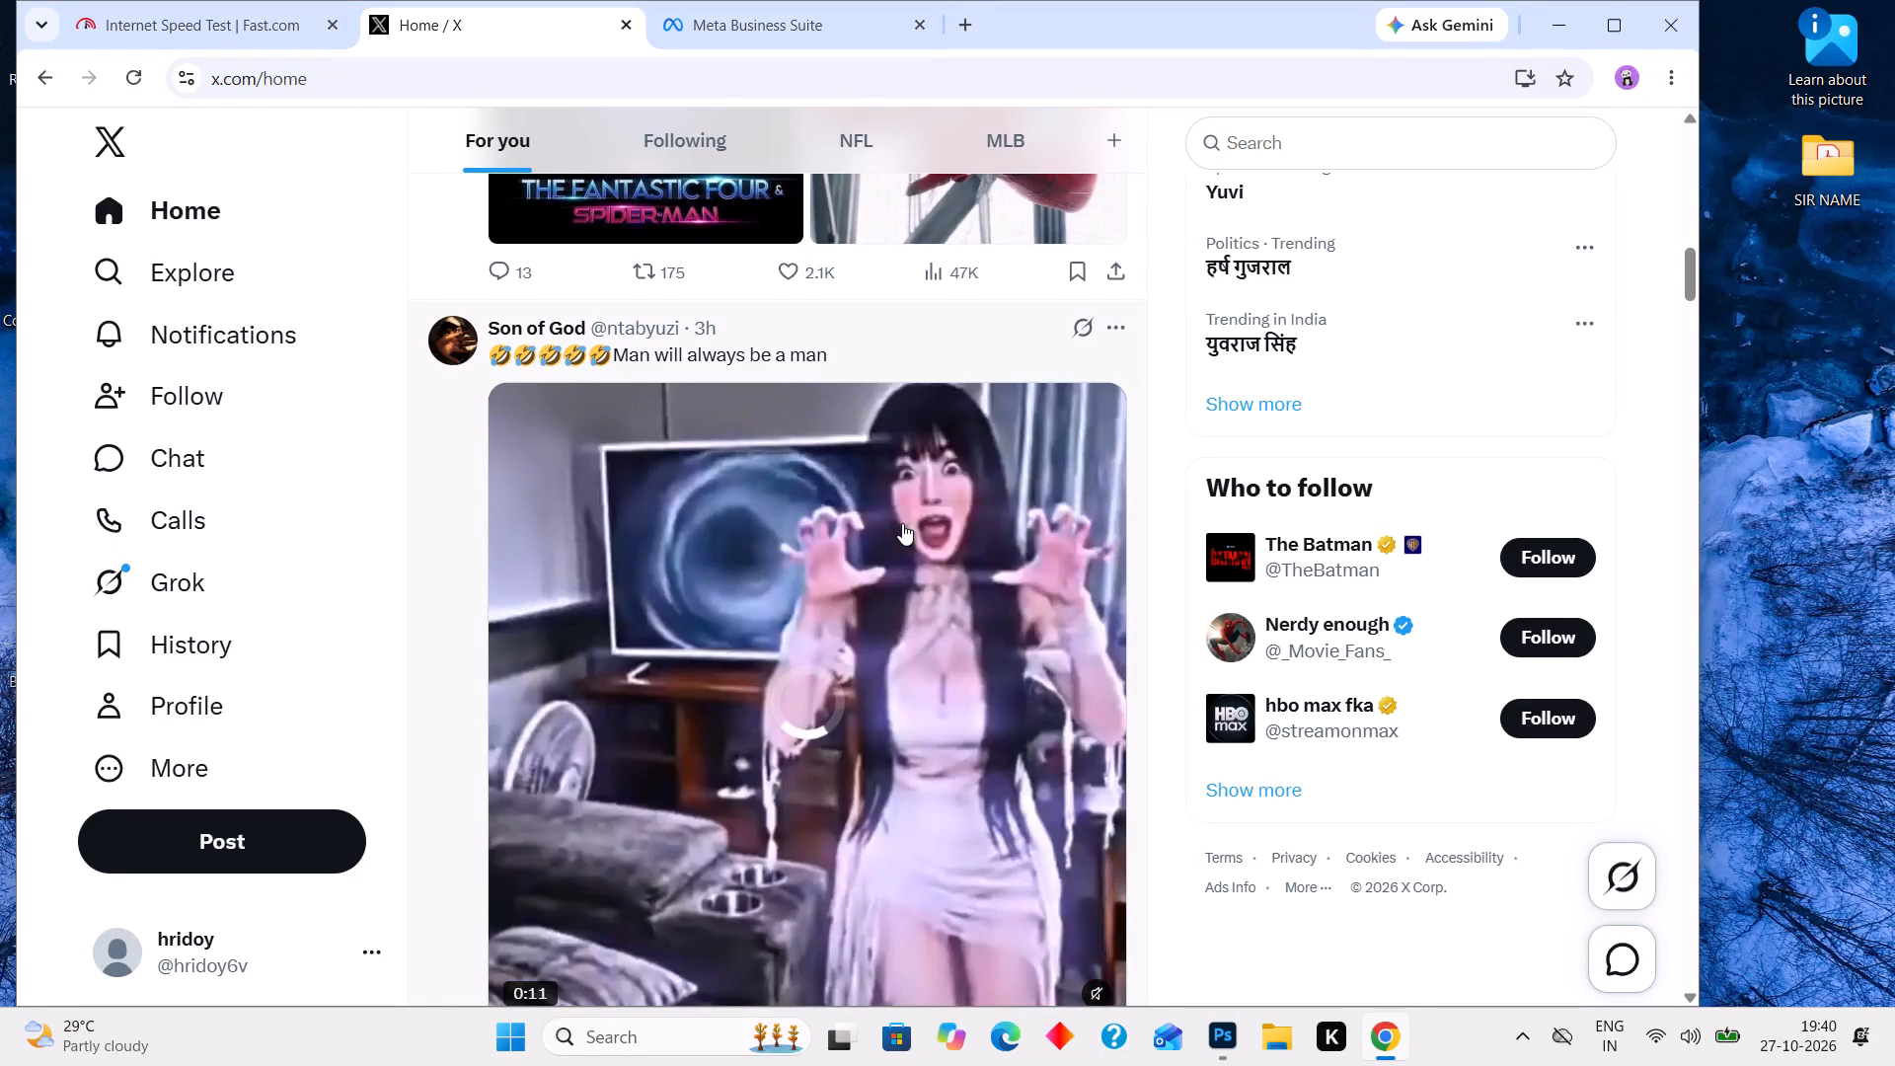
Browse the X home feed around the Fantastic Four rumour post and return to the Matthew Lillard post's images.
scroll(902, 523, down, 1)
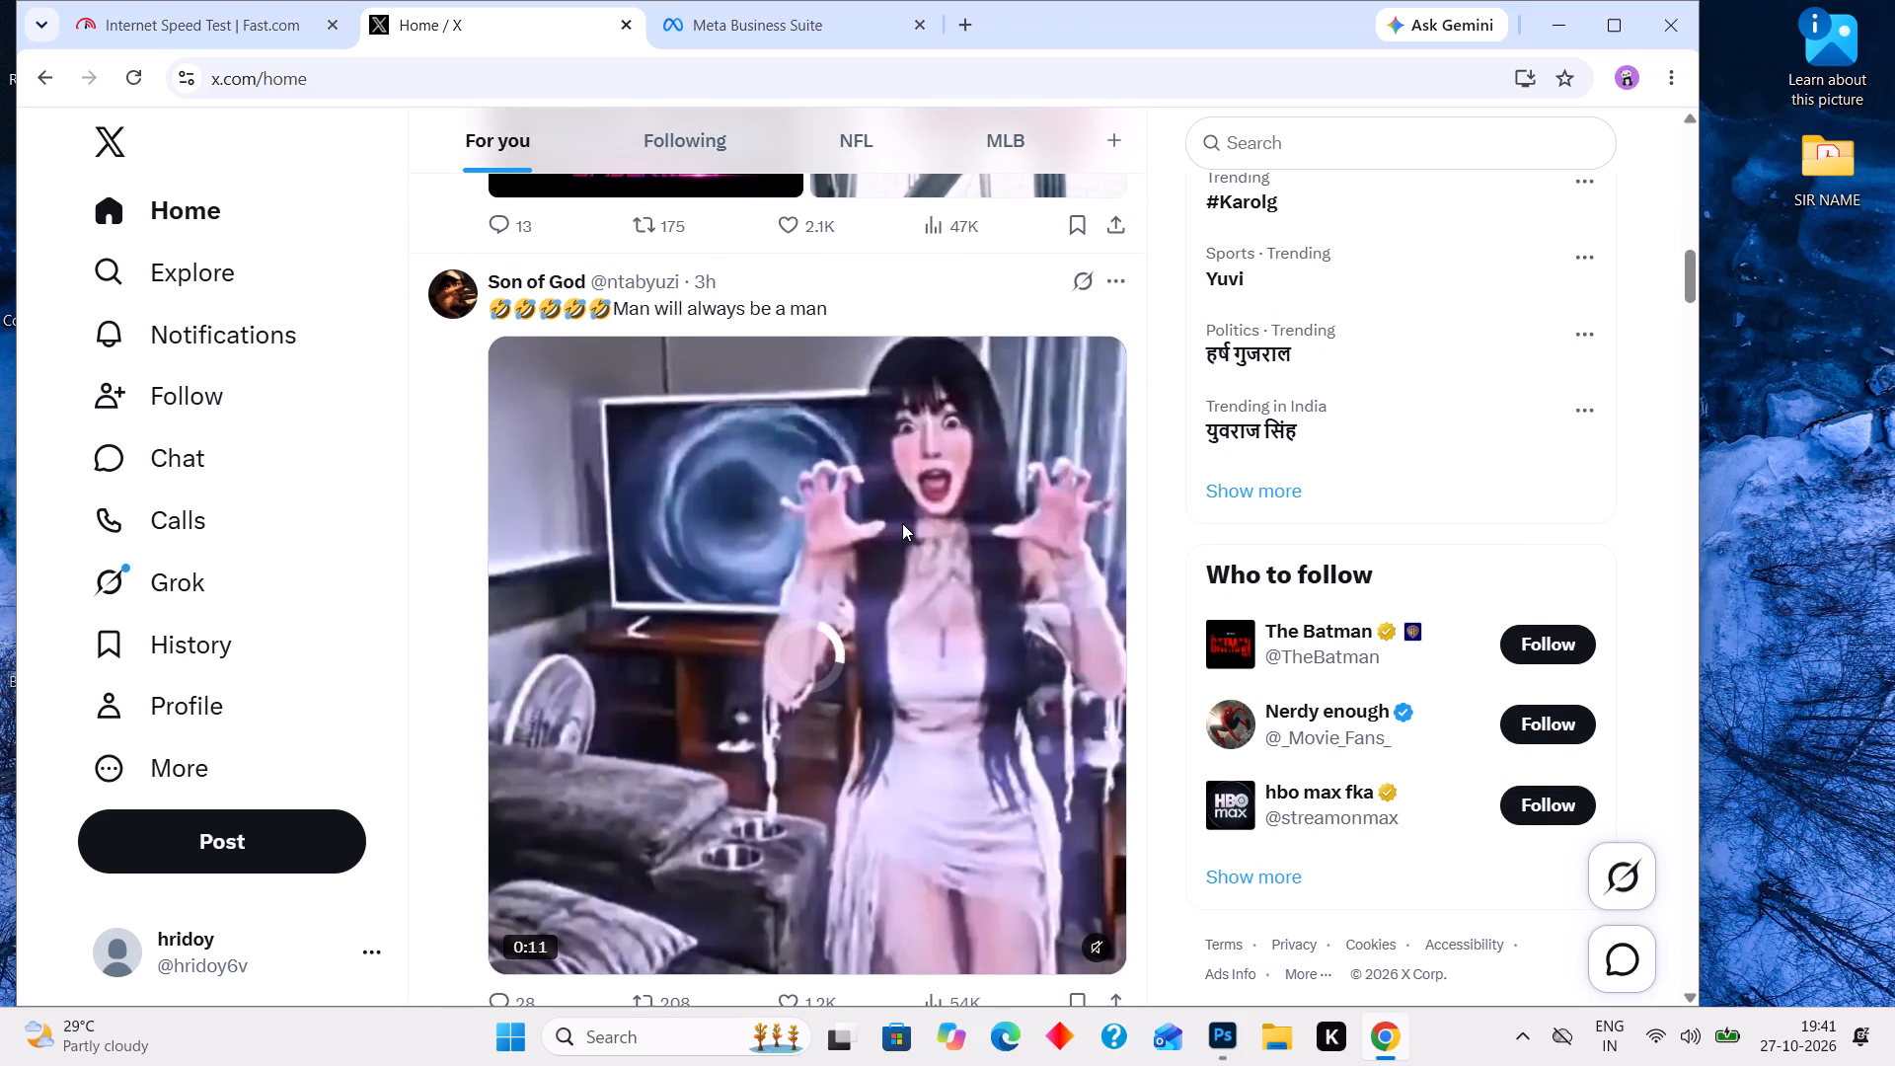
scroll(902, 523, up, 2)
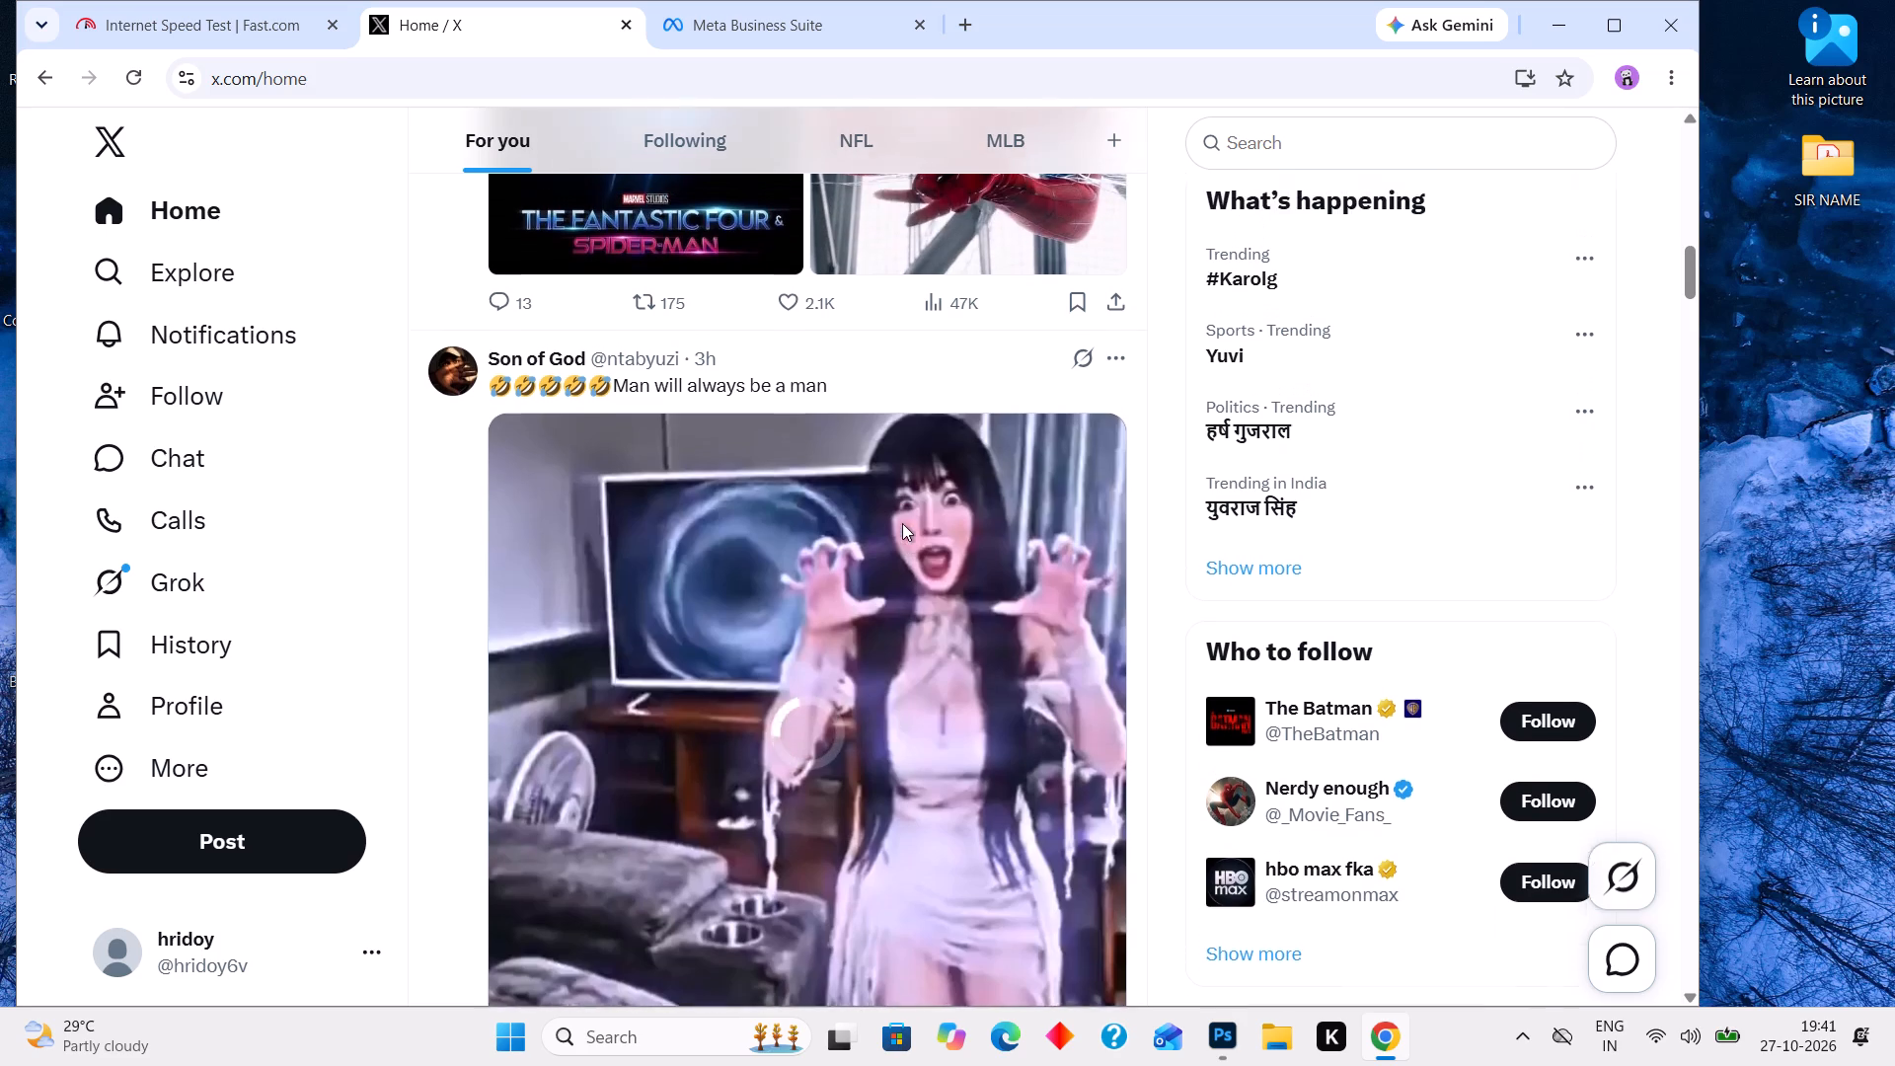
scroll(902, 523, up, 3)
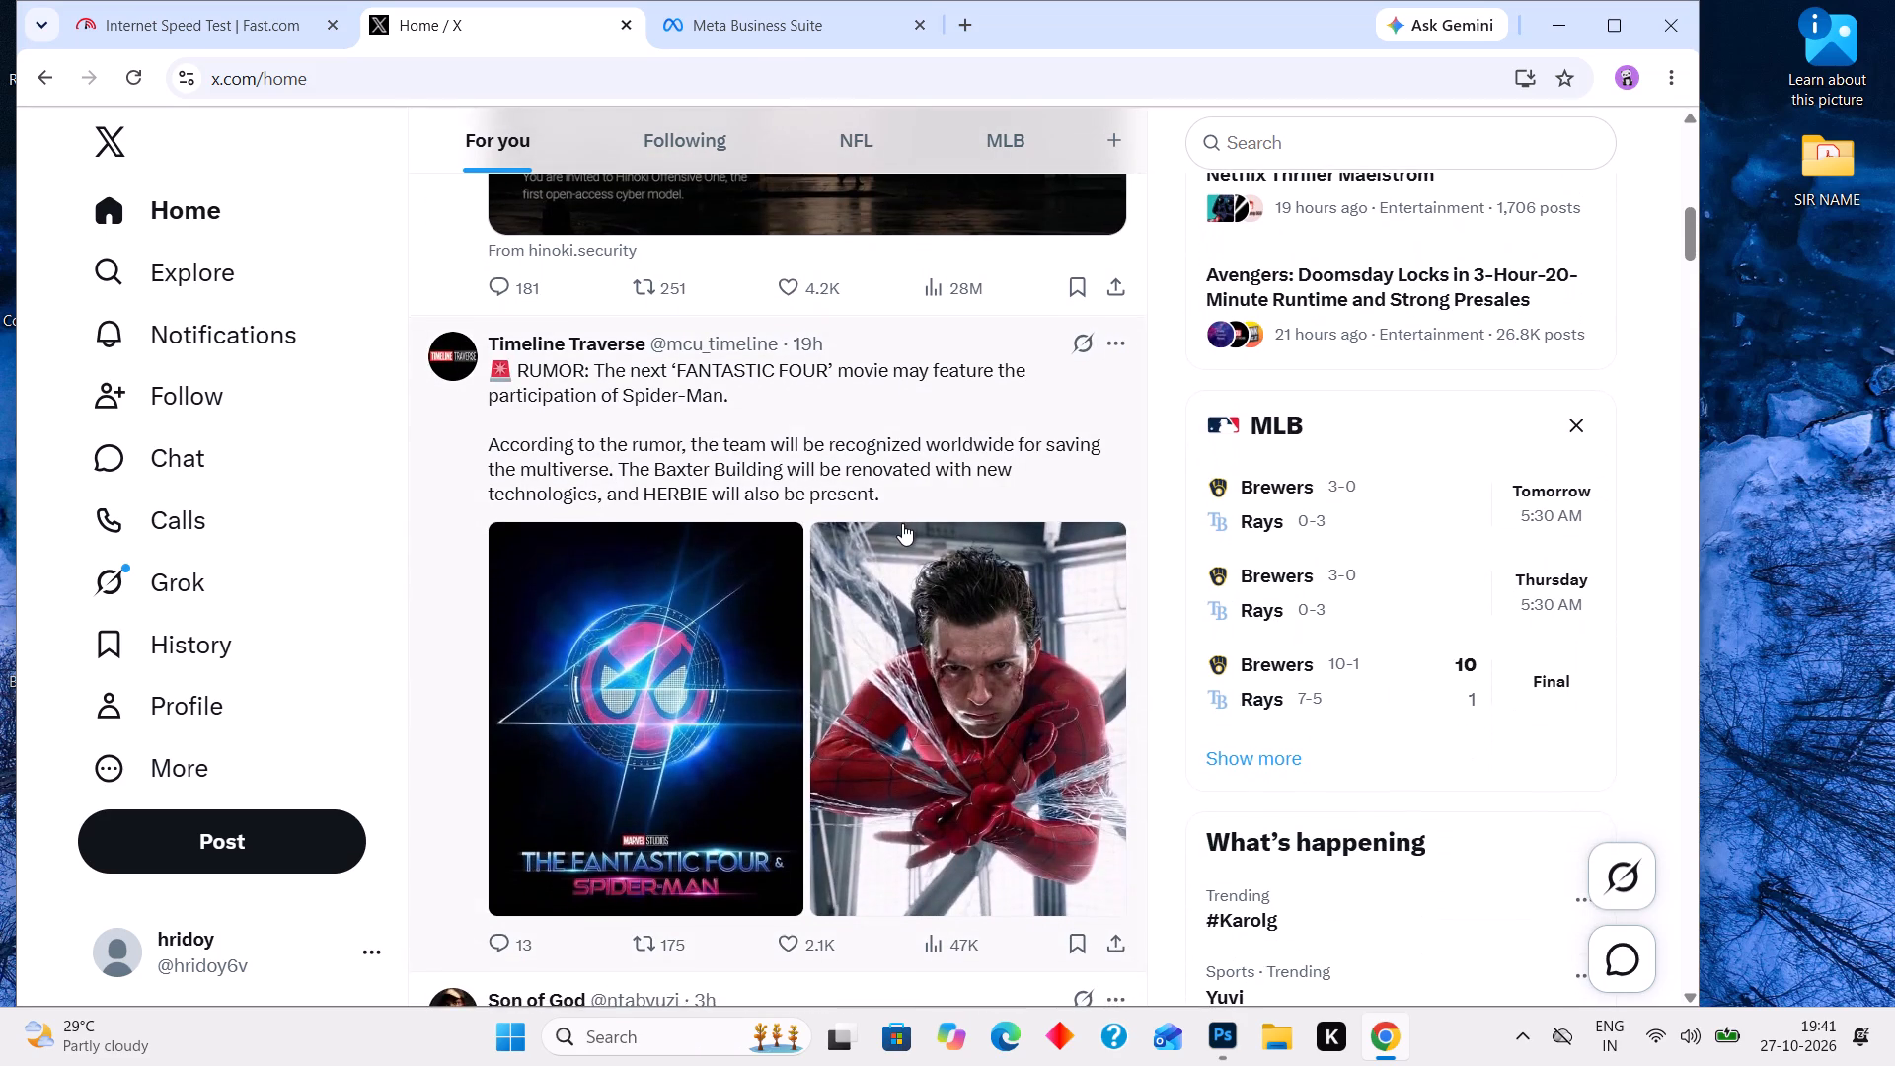
scroll(902, 523, up, 1)
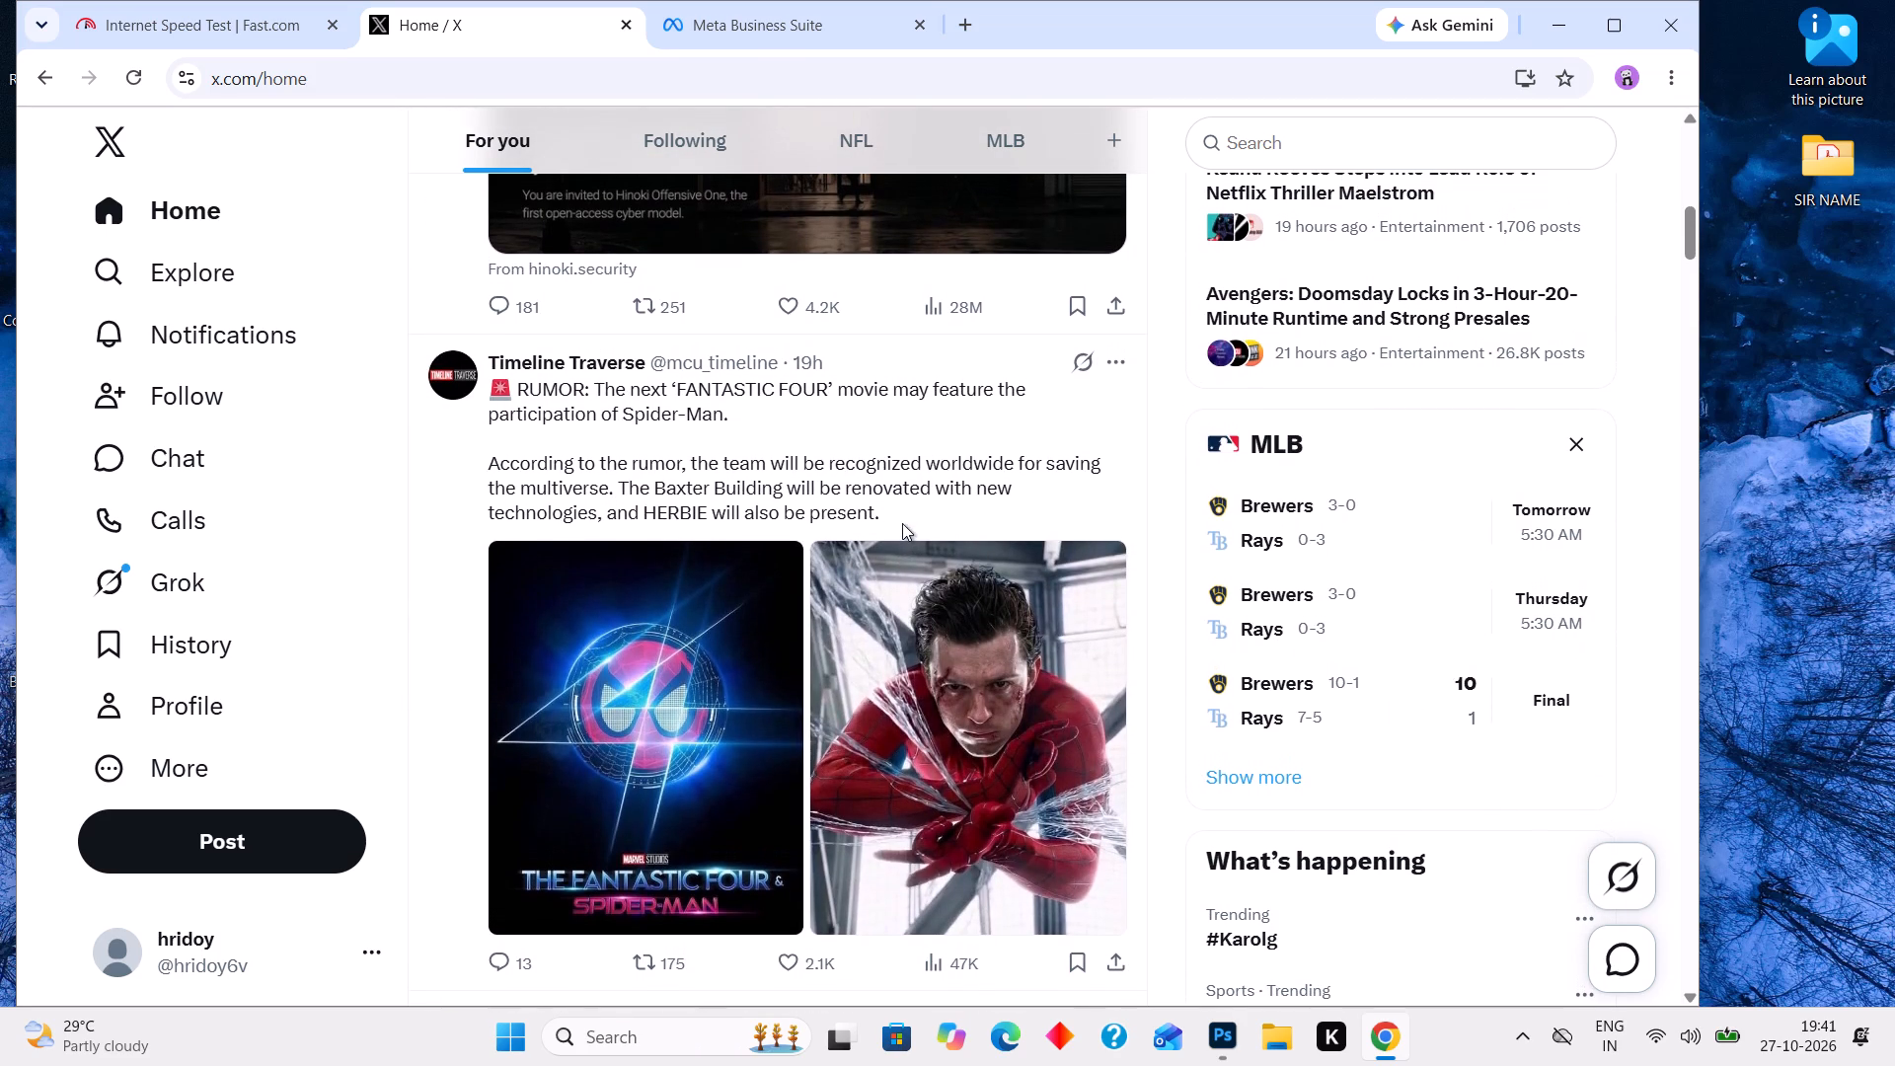
scroll(902, 523, up, 2)
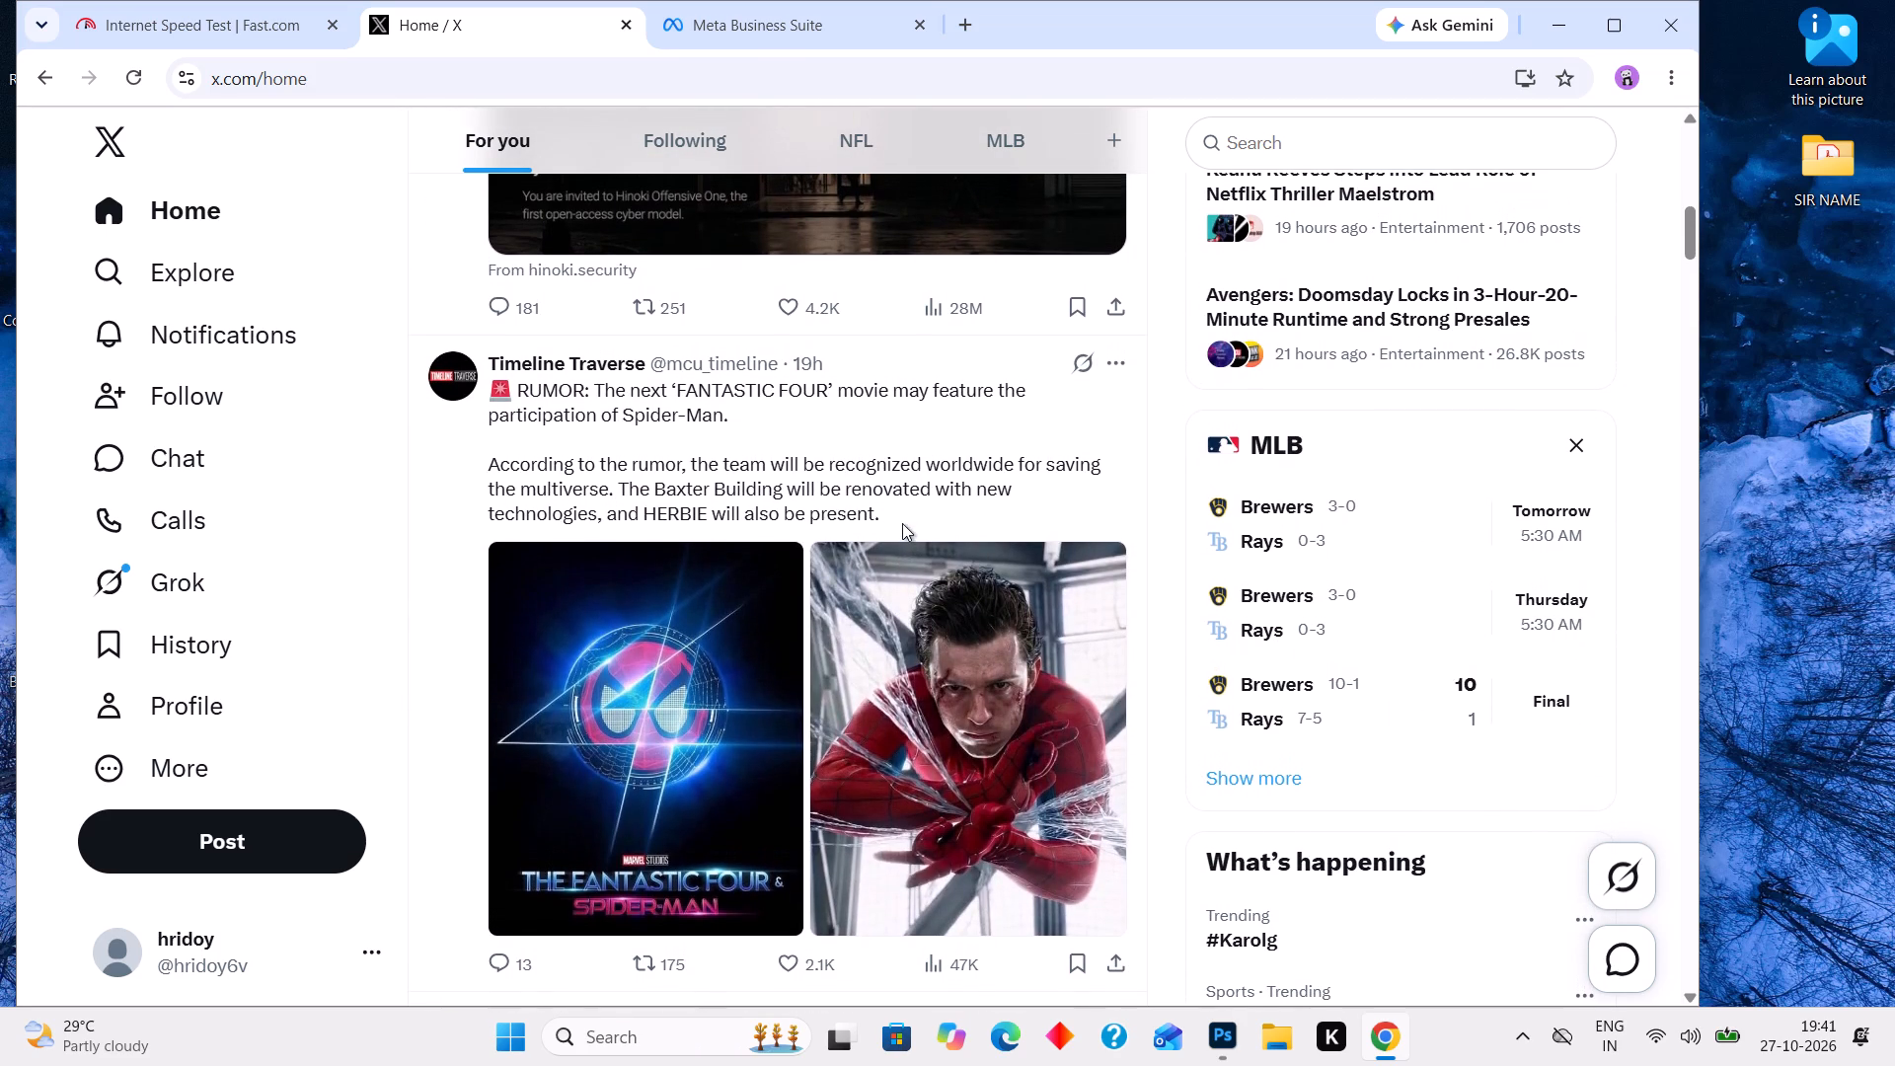
scroll(902, 523, up, 1)
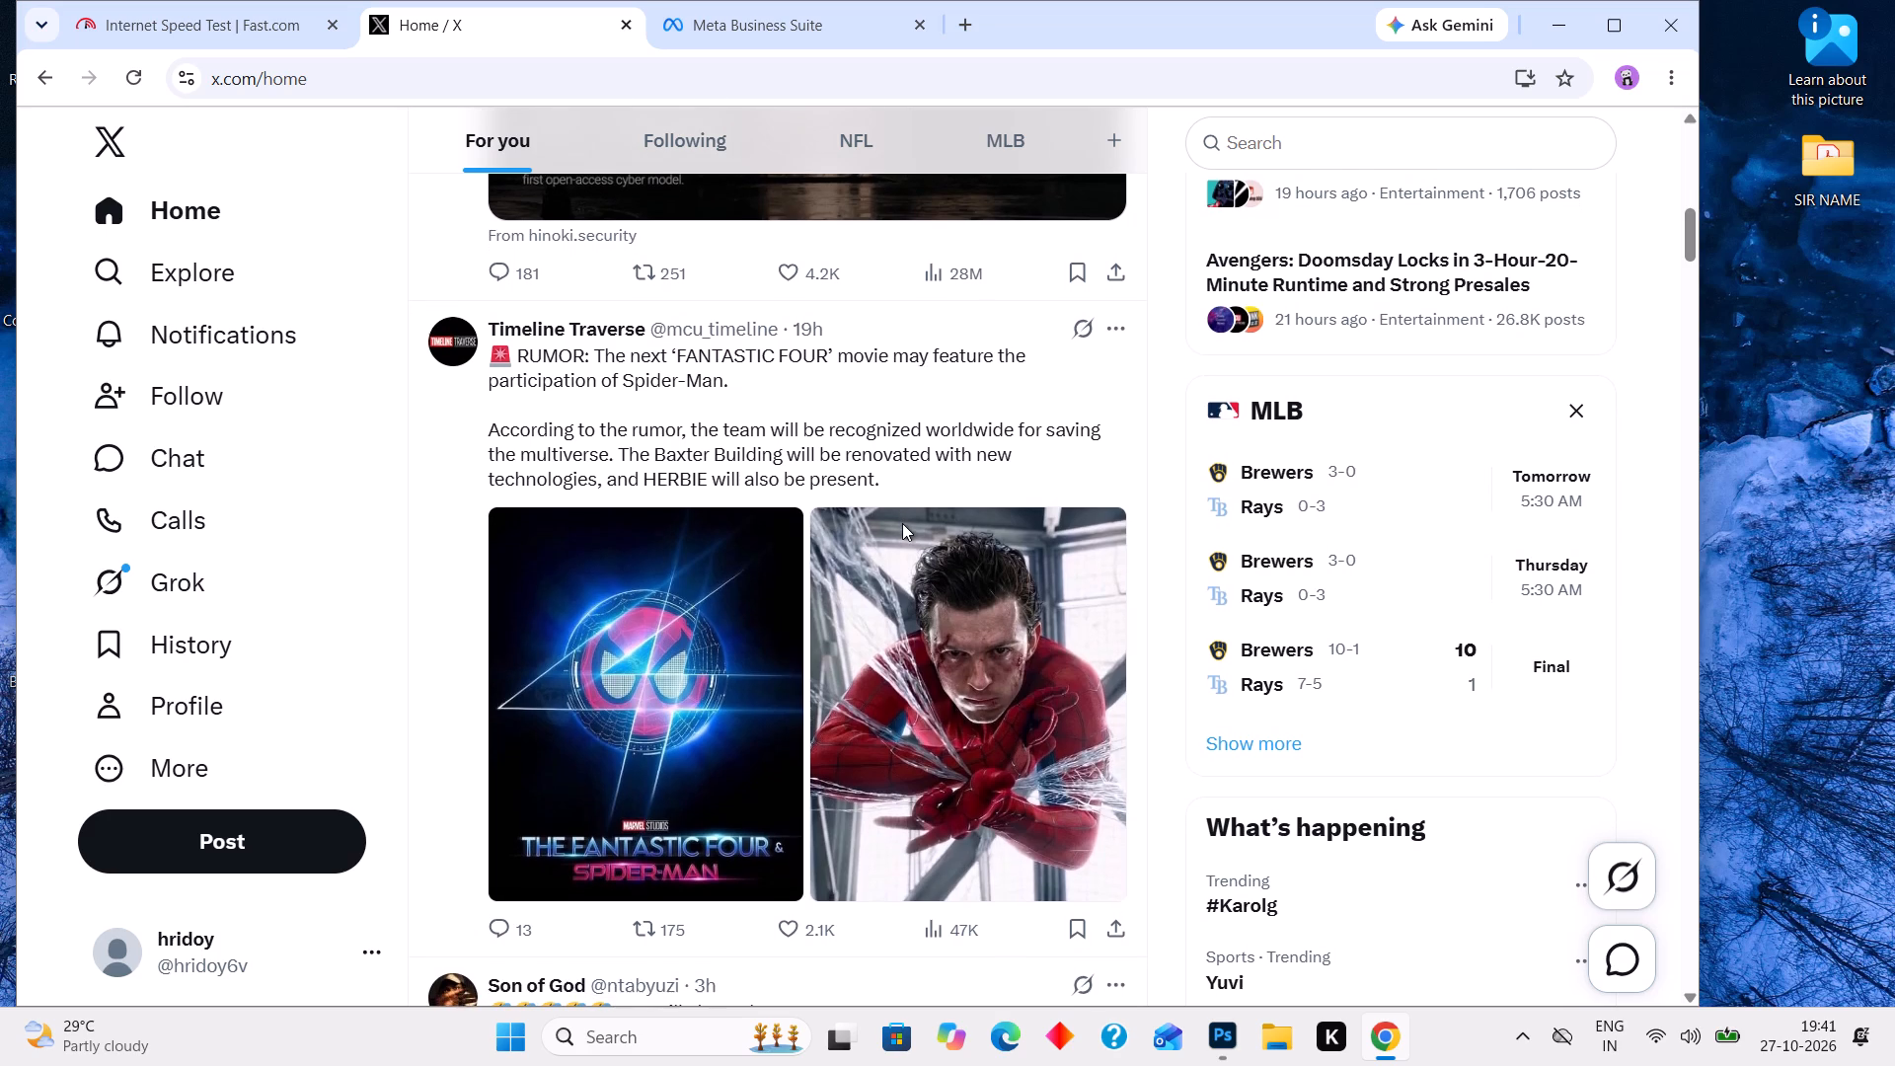
scroll(902, 523, down, 1)
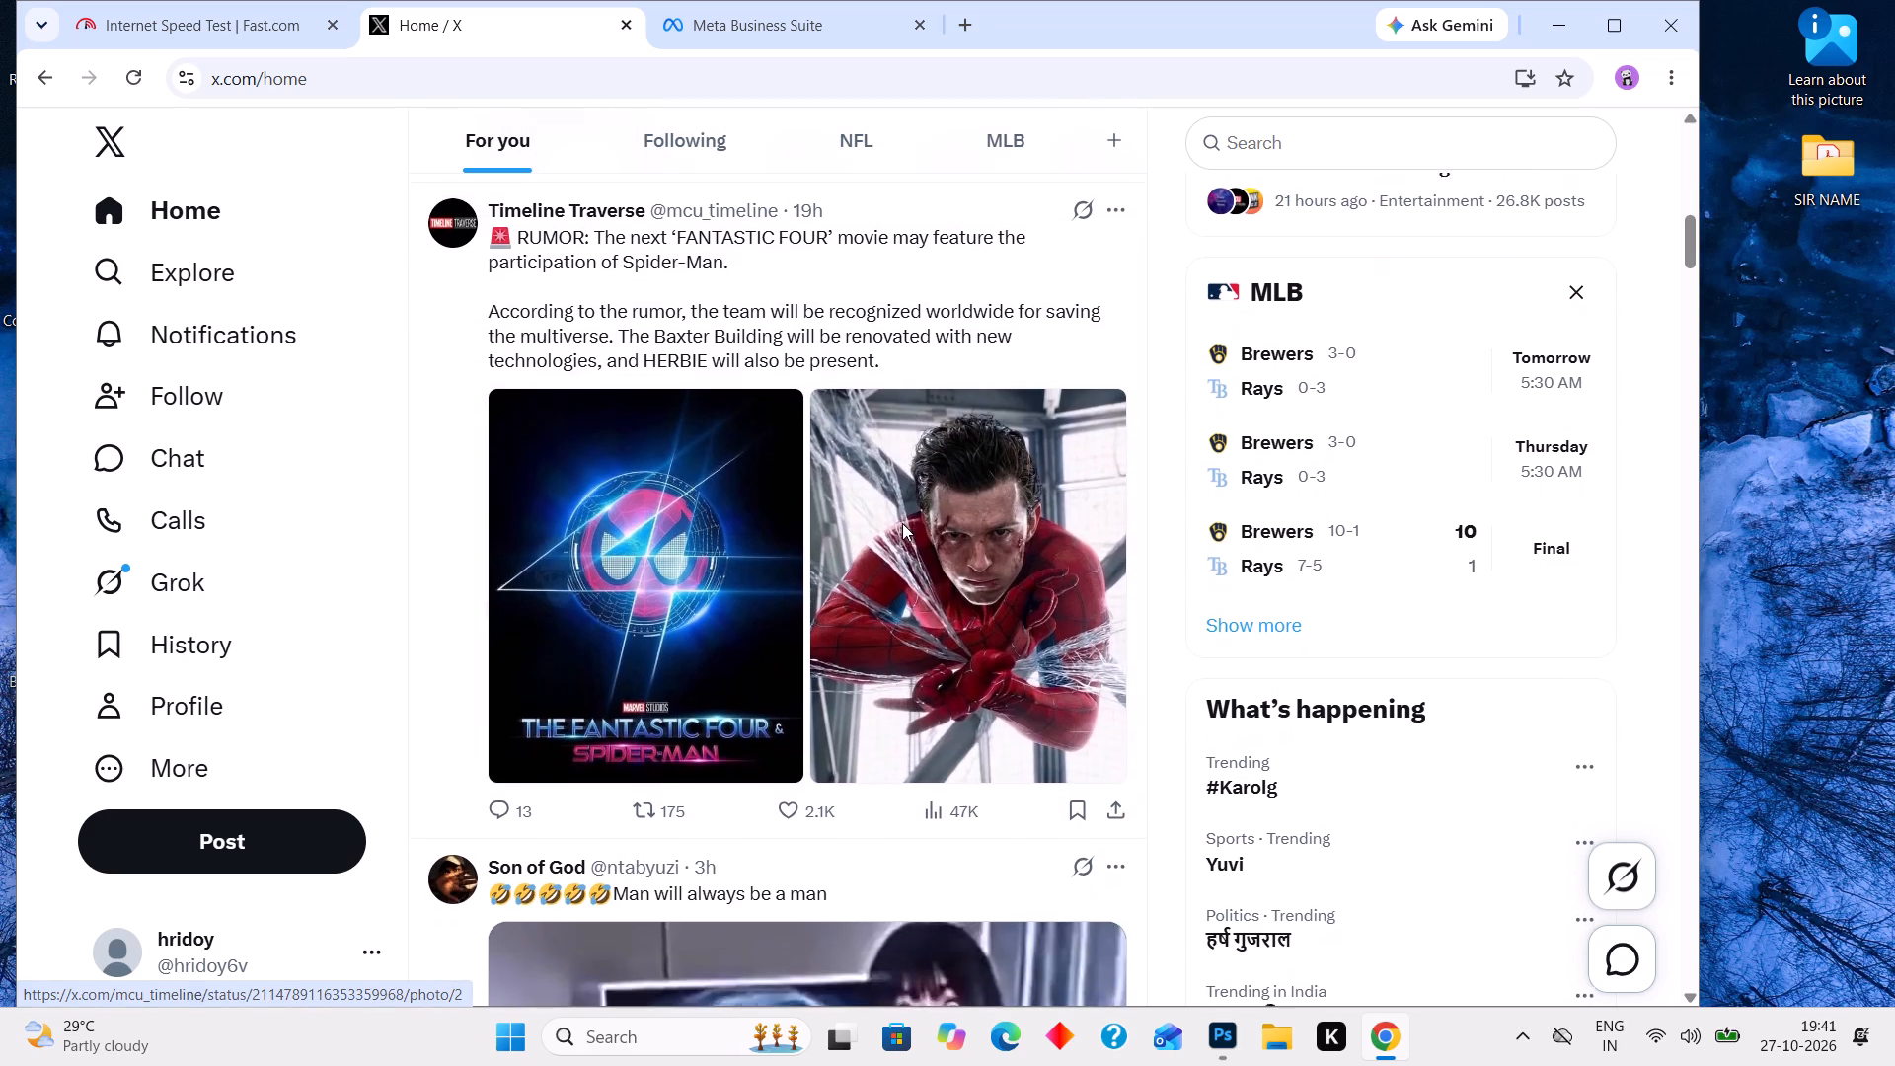
scroll(902, 523, down, 10)
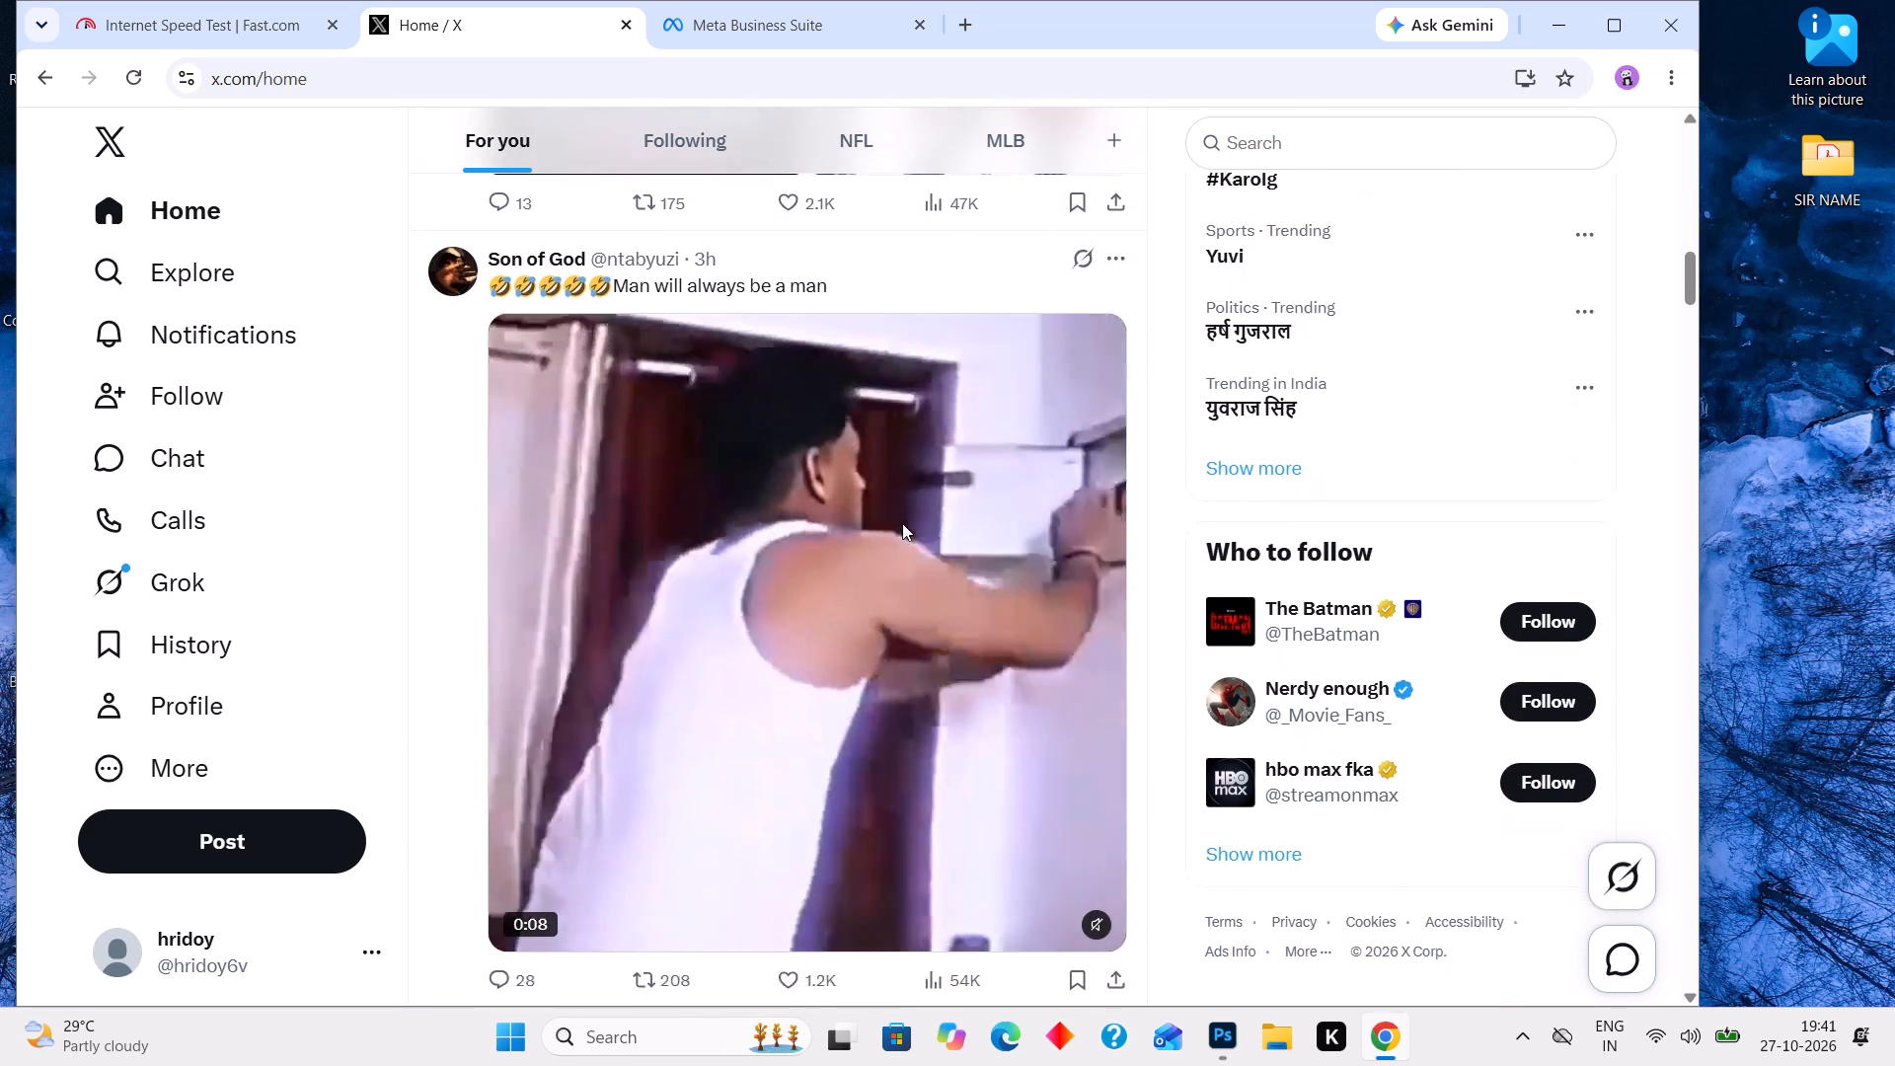
scroll(902, 523, down, 1)
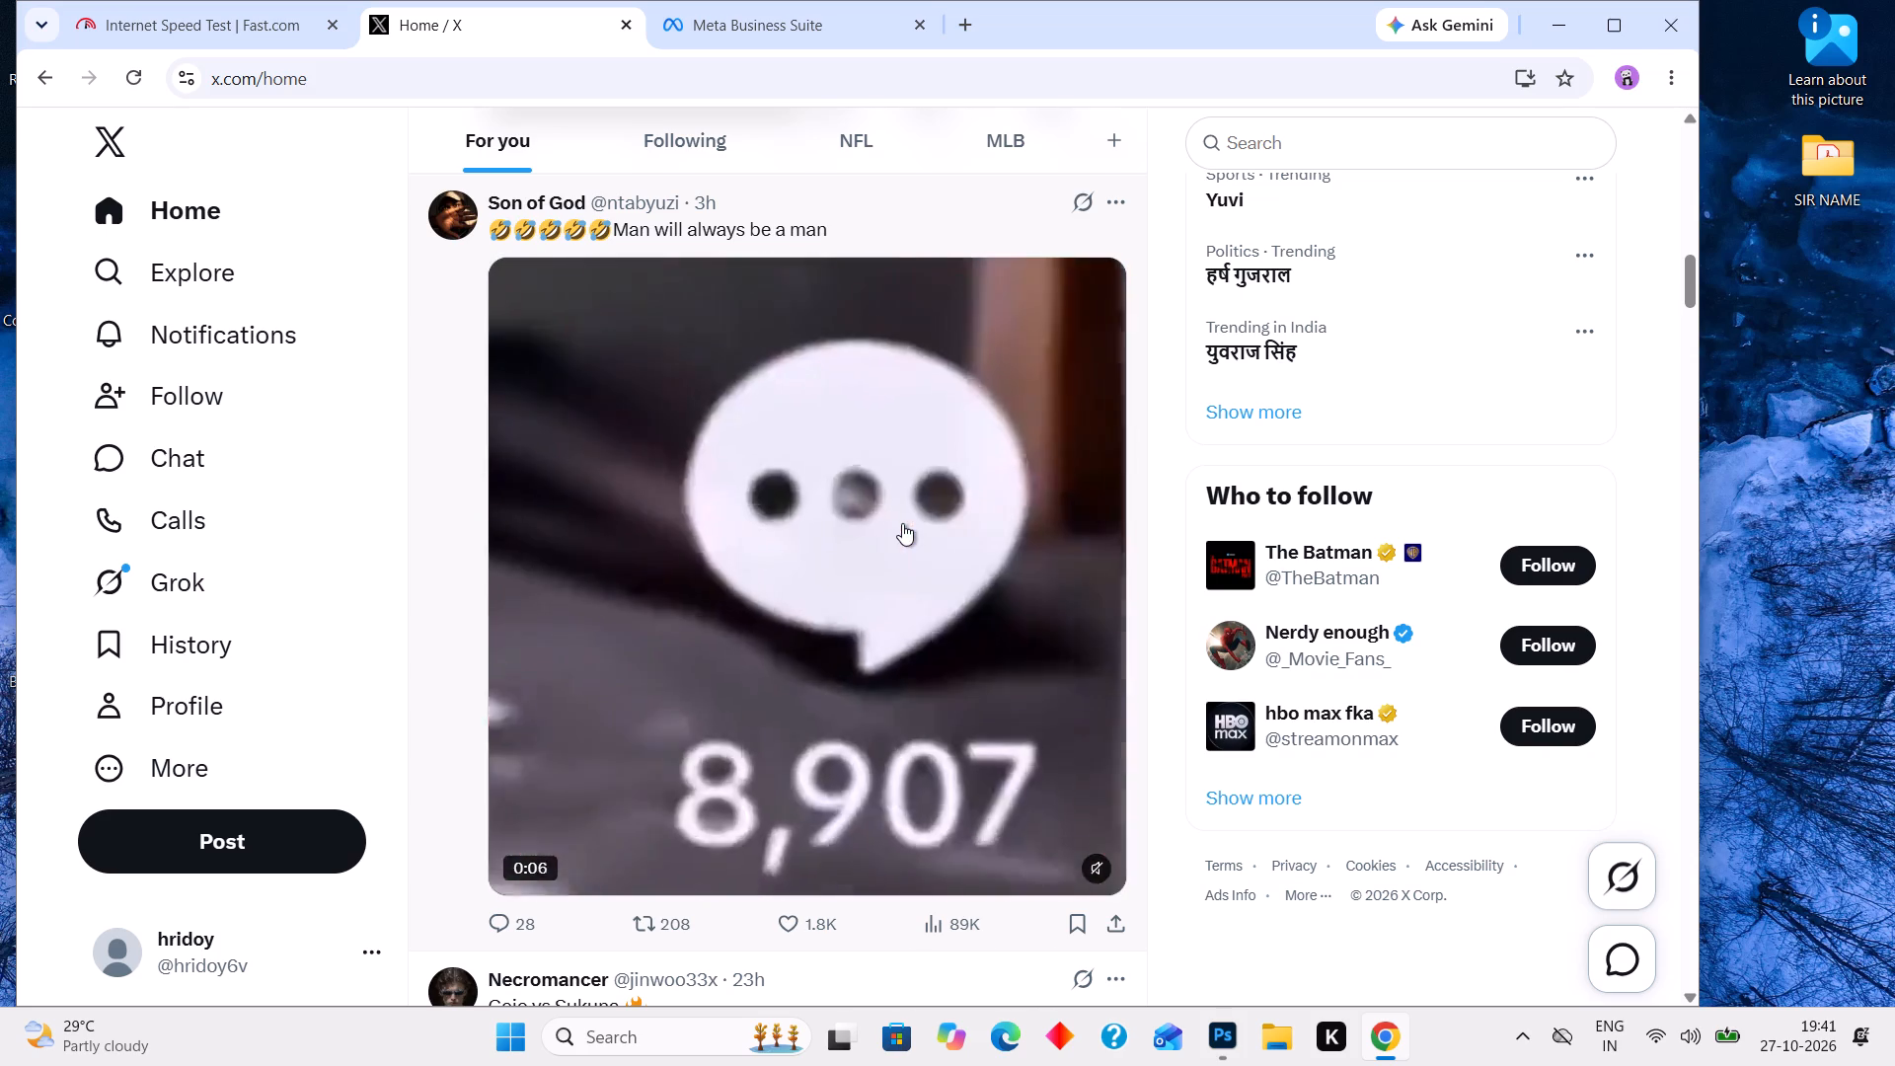
scroll(902, 523, up, 7)
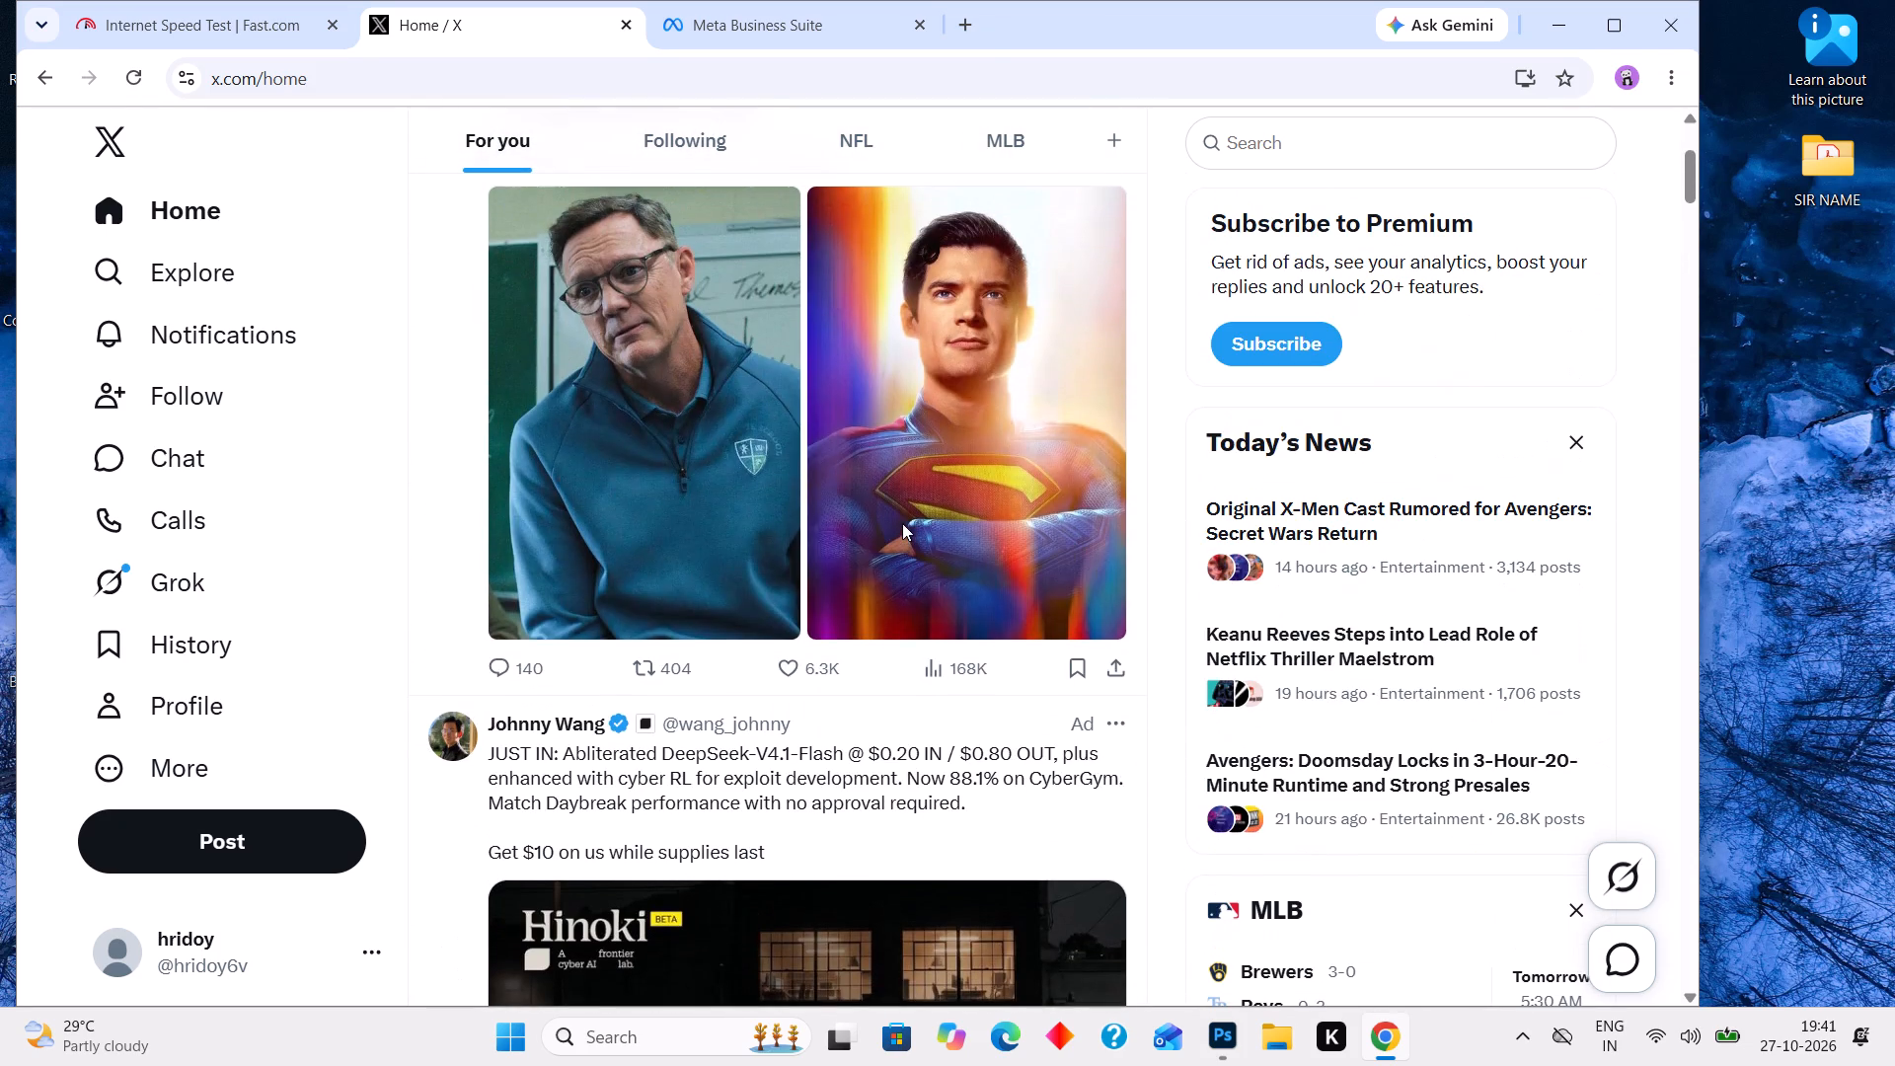
Open a blank Chrome tab, minimise the browser and launch the Pinterest desktop app.
click(962, 26)
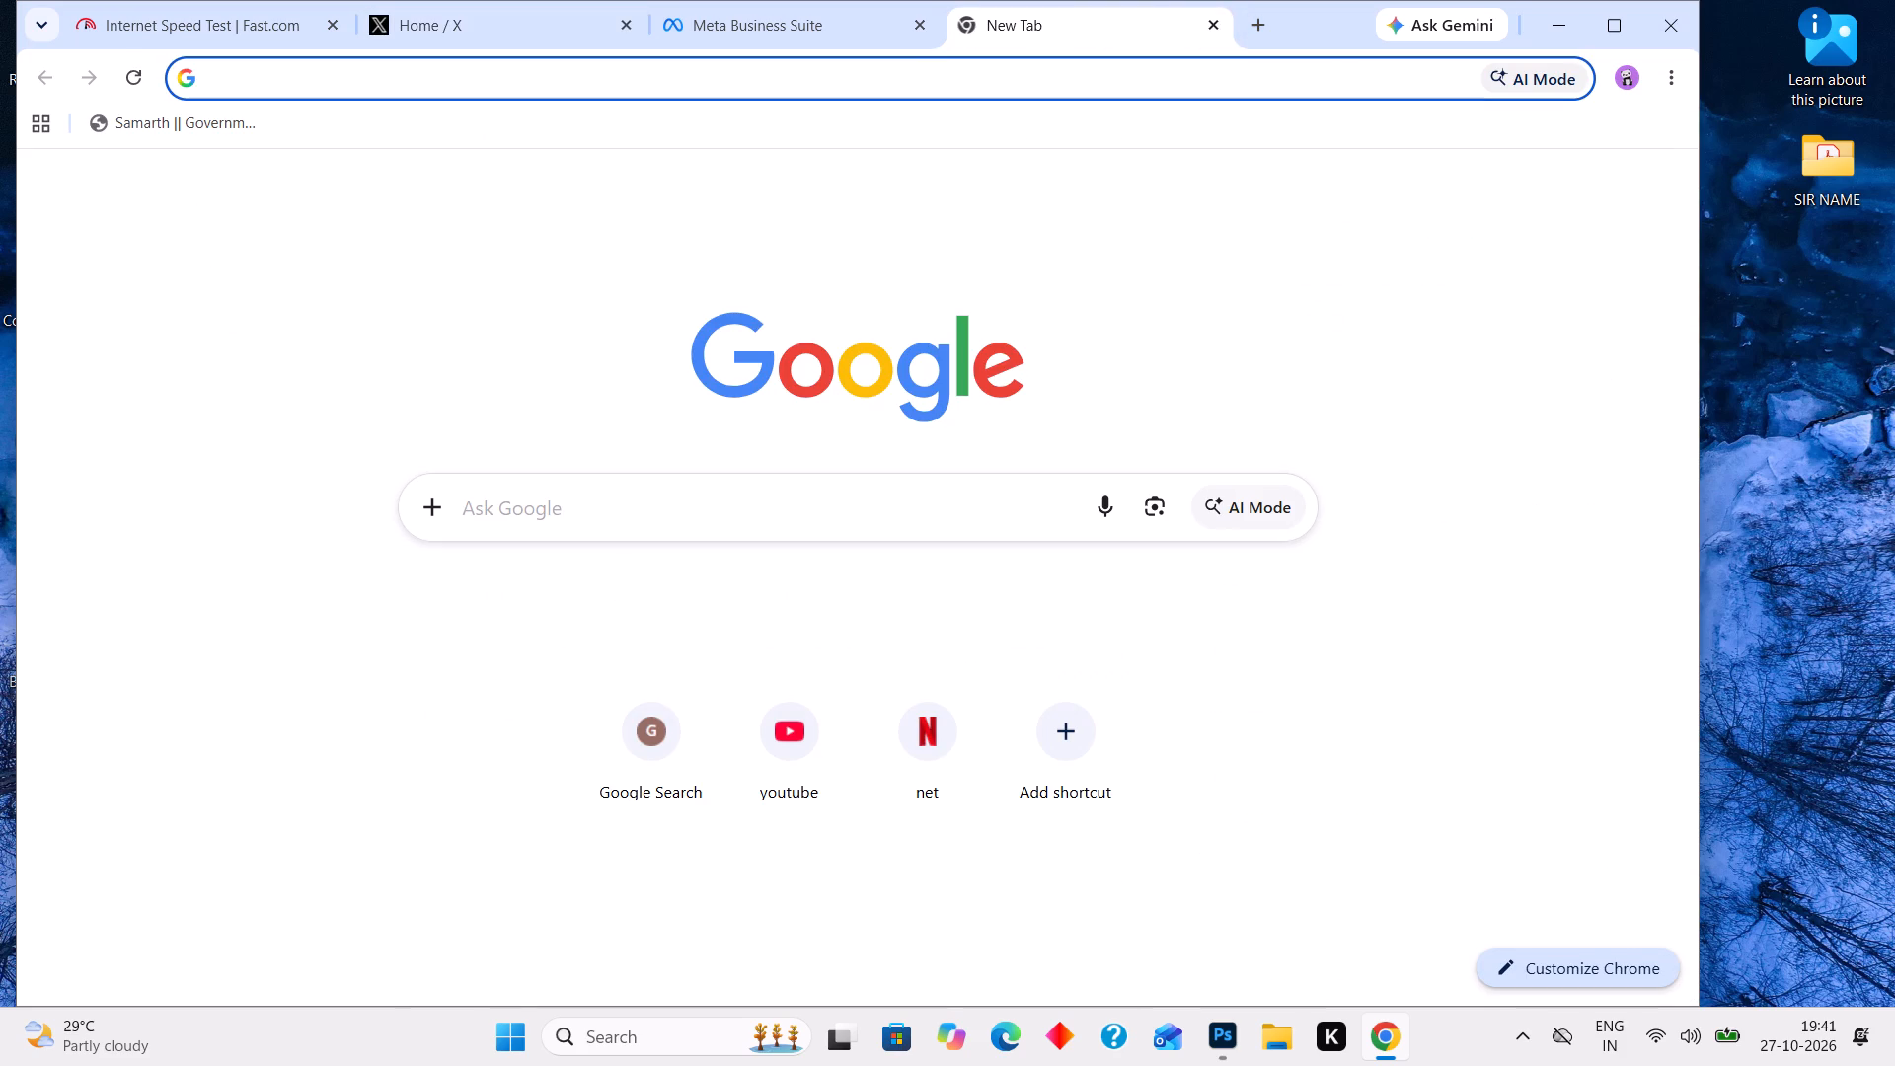
click(1741, 708)
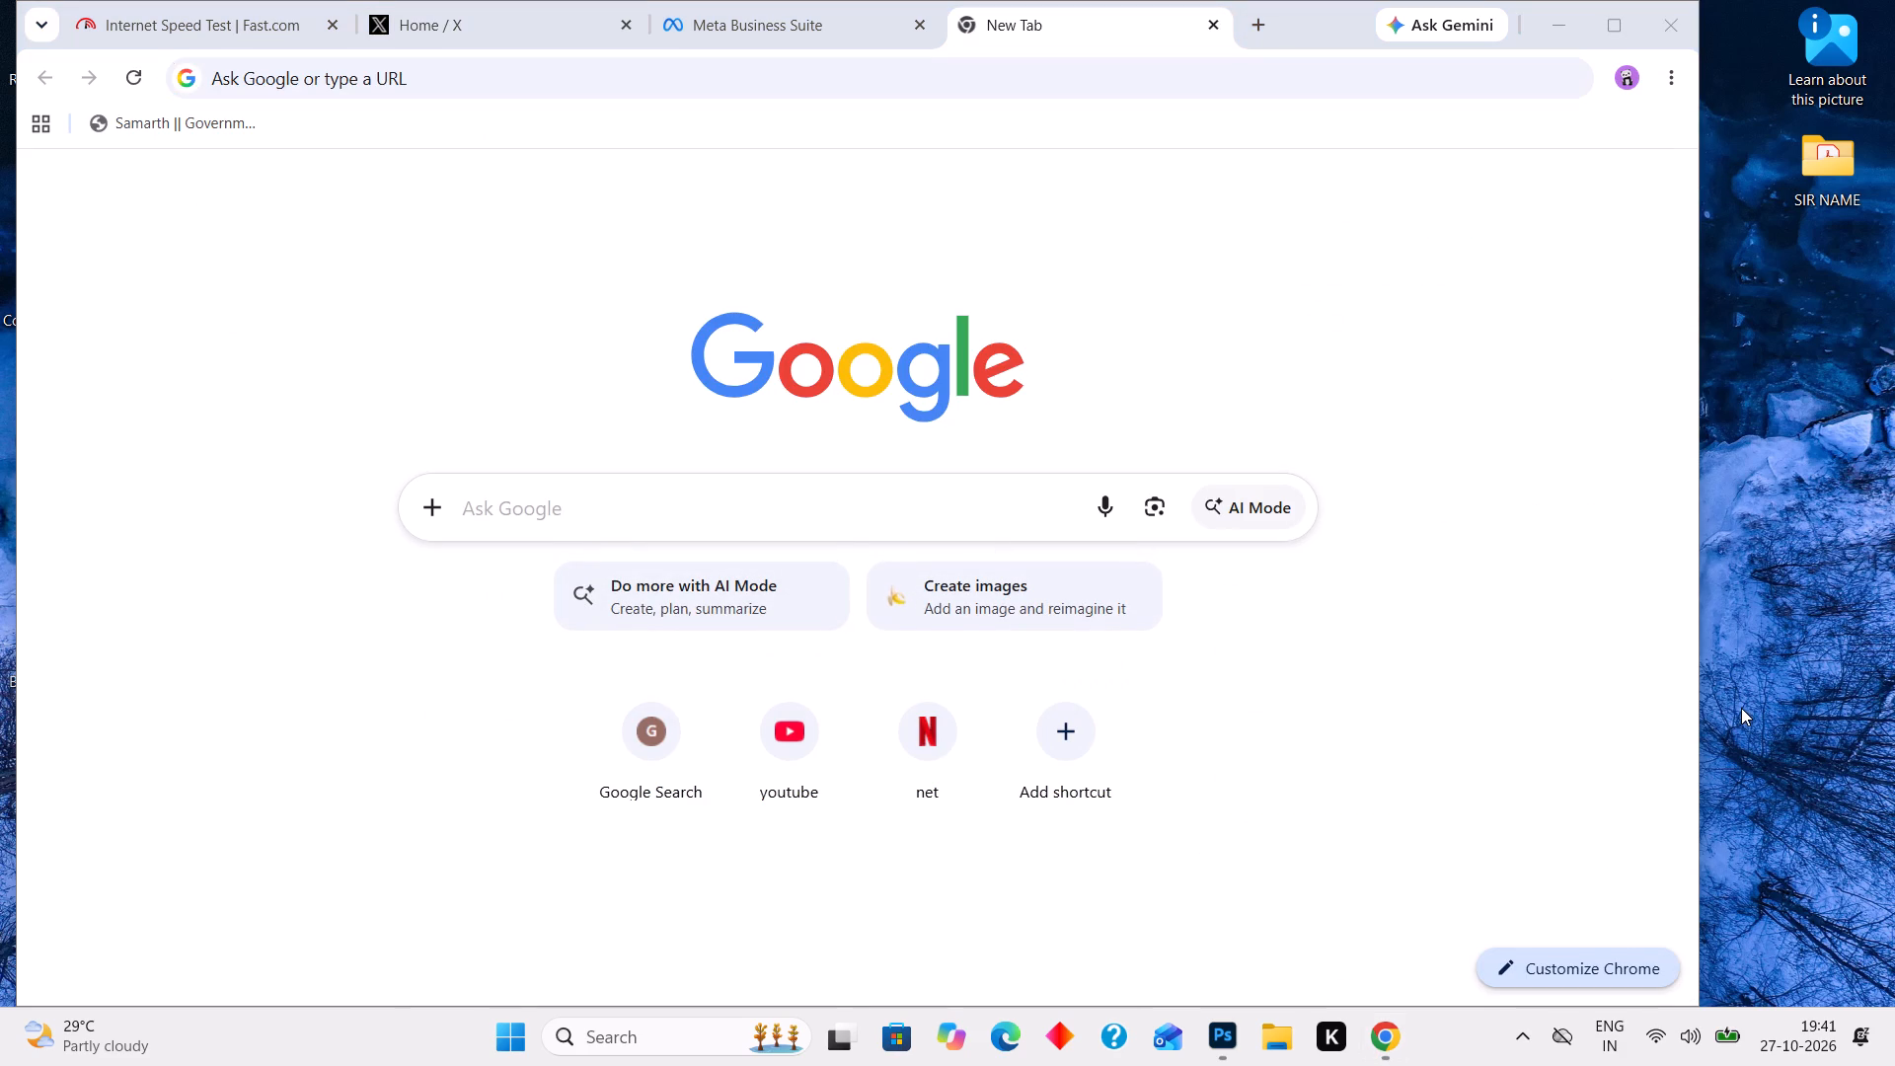
click(1741, 708)
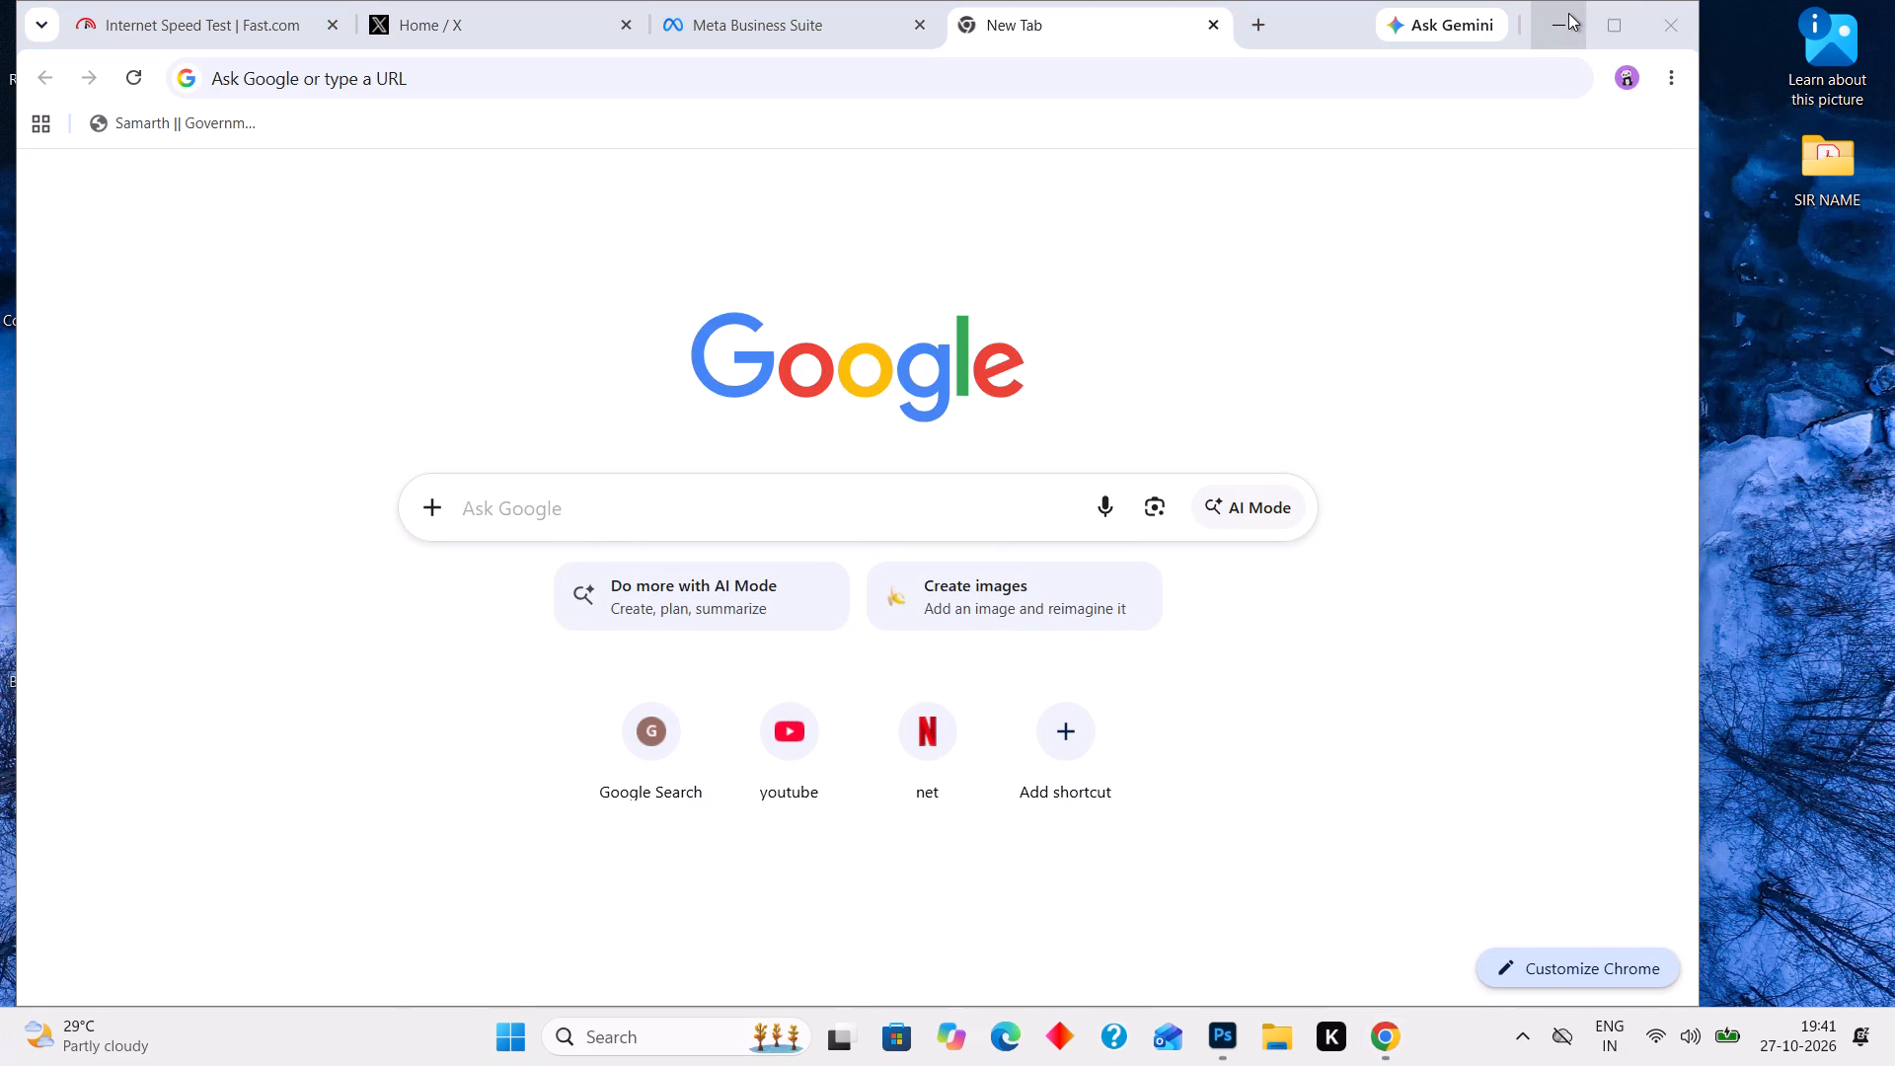
click(1568, 13)
double_click(235, 168)
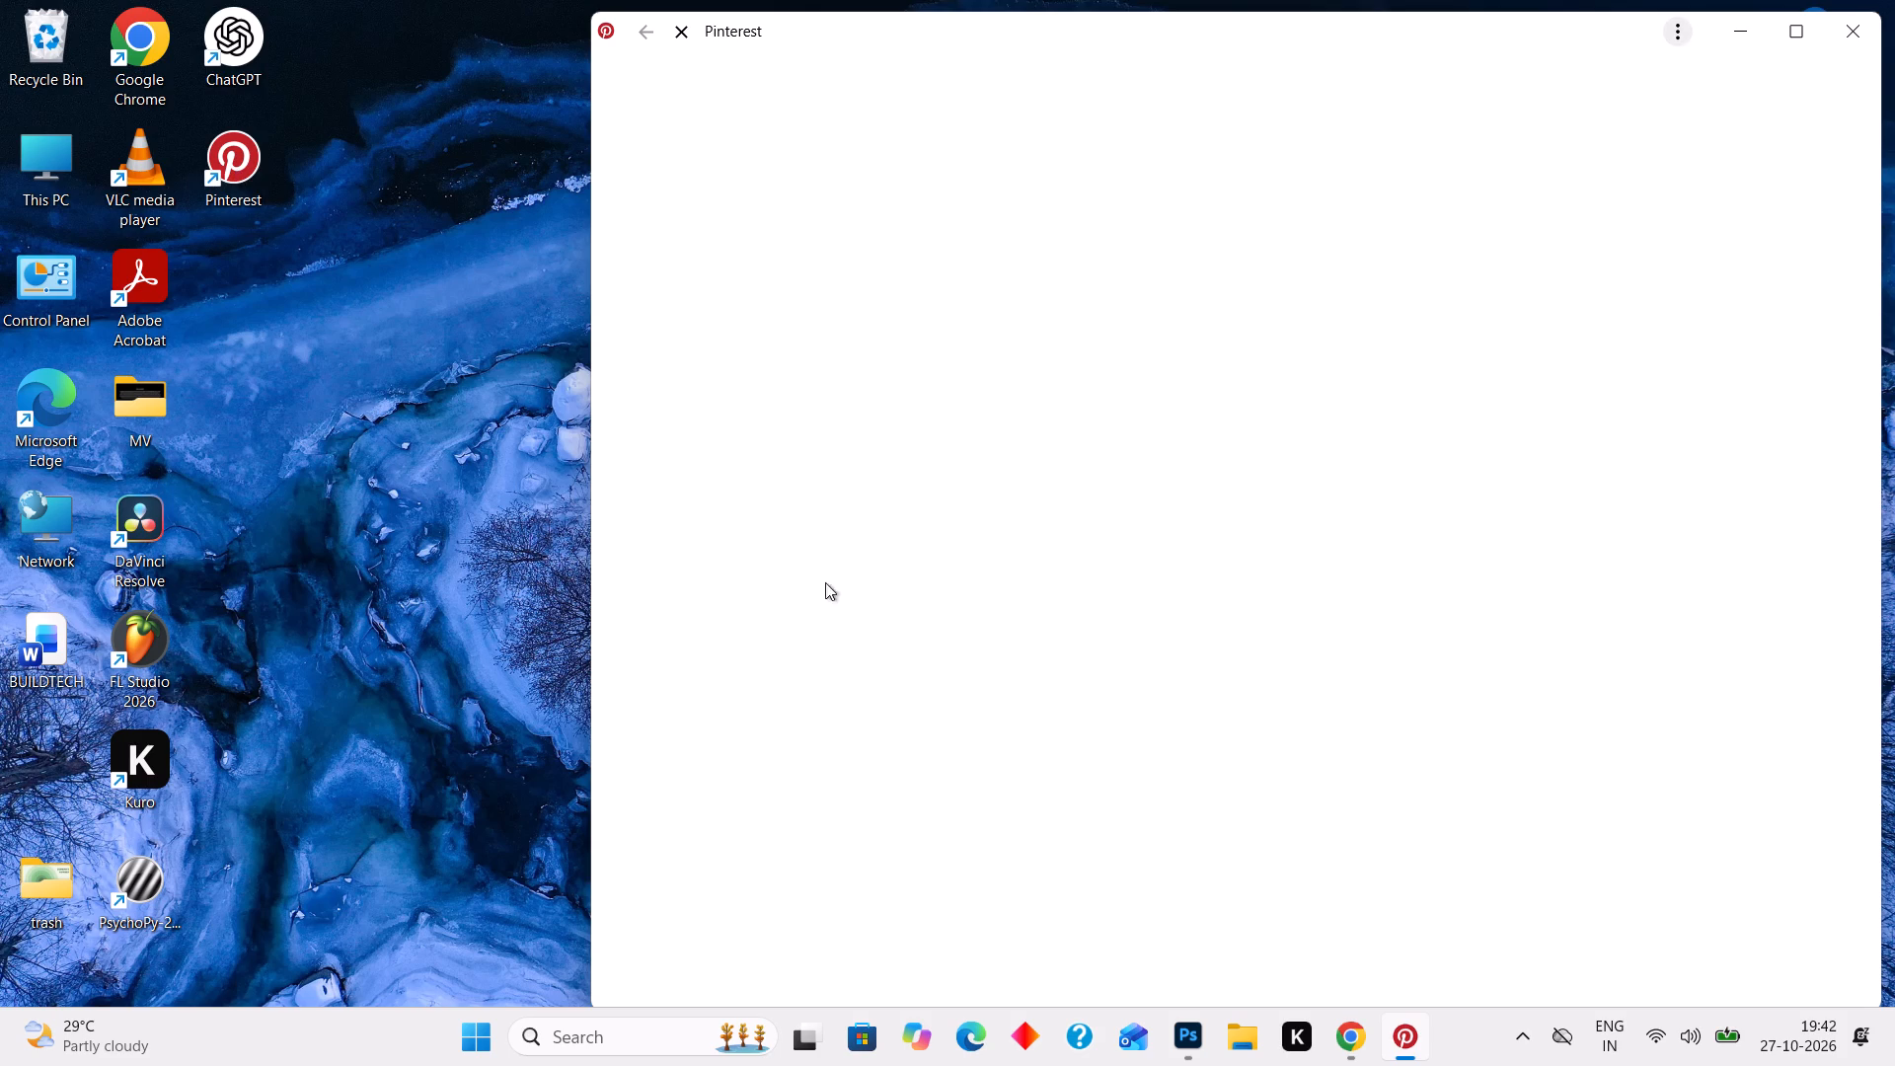
Switch to Chrome and load YouTube in the blank tab, checking the Pinterest window's loading in between.
click(1343, 1033)
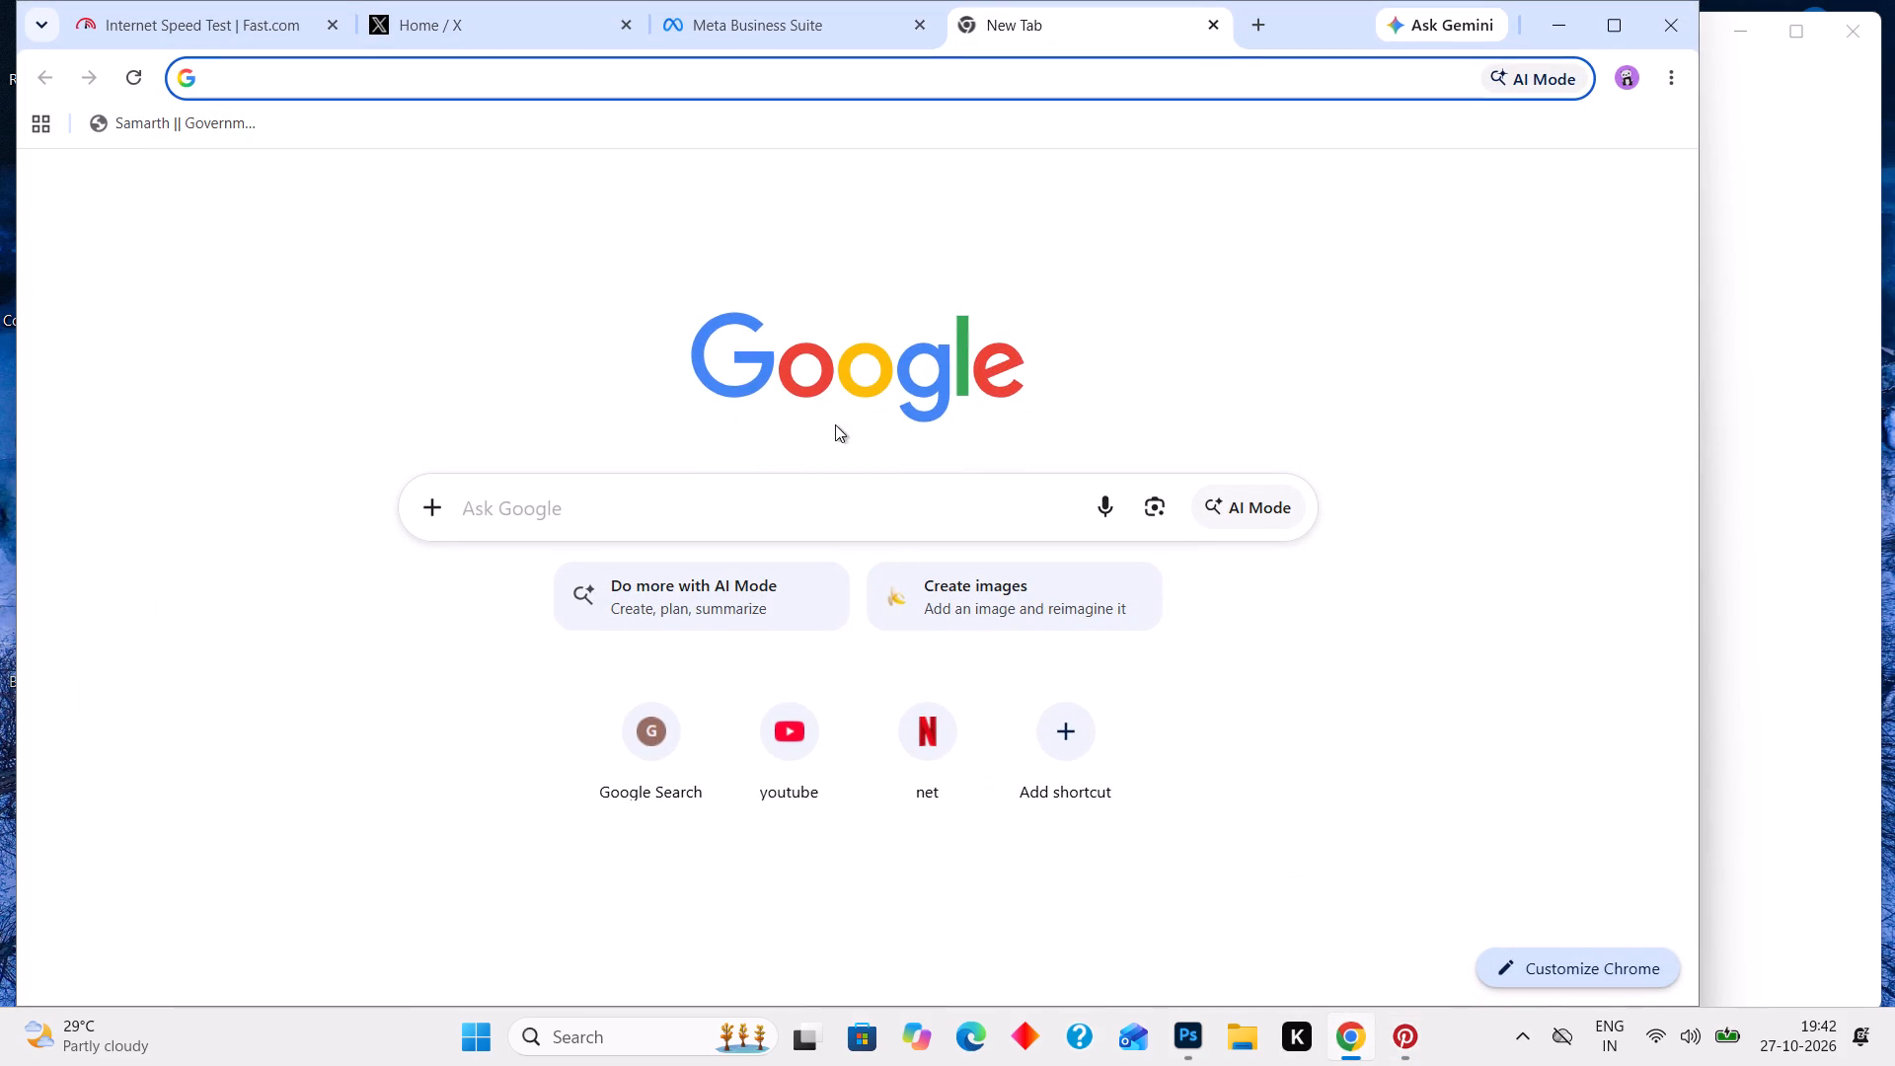
click(789, 745)
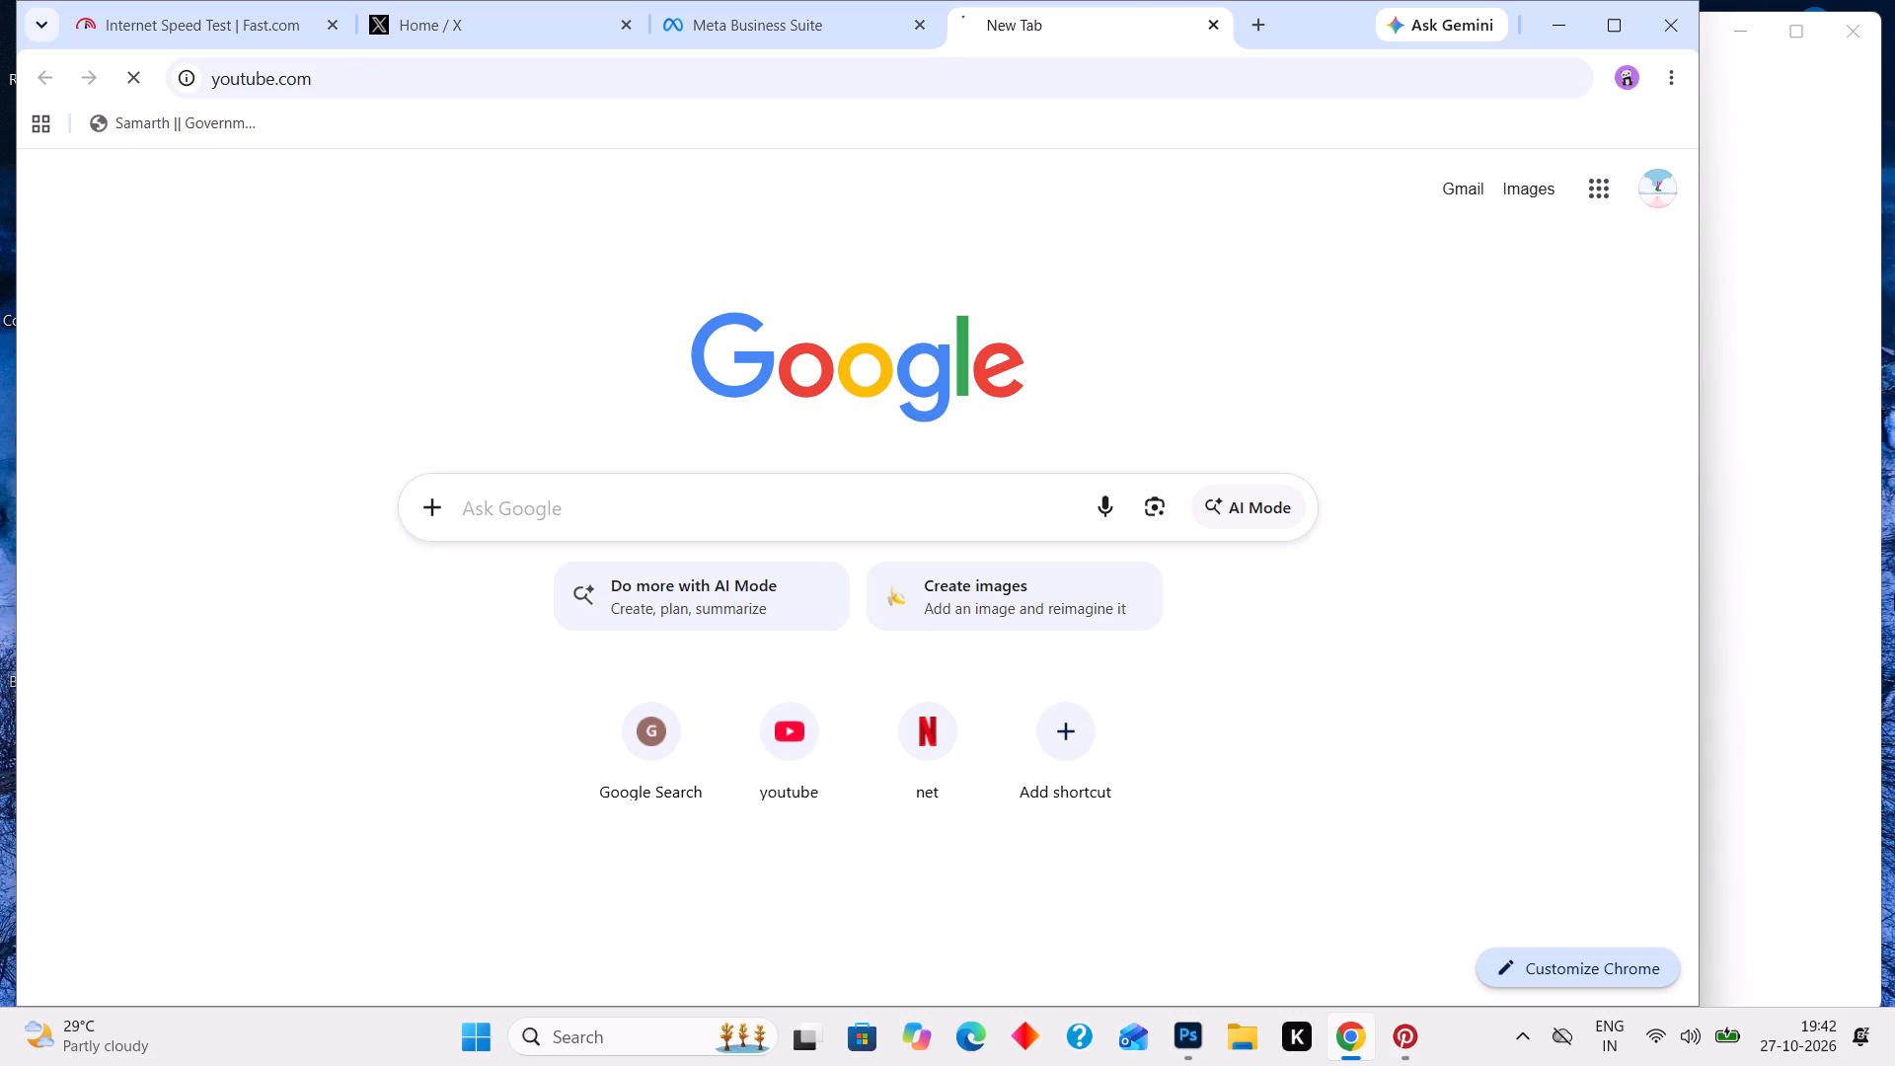
double_click(1776, 509)
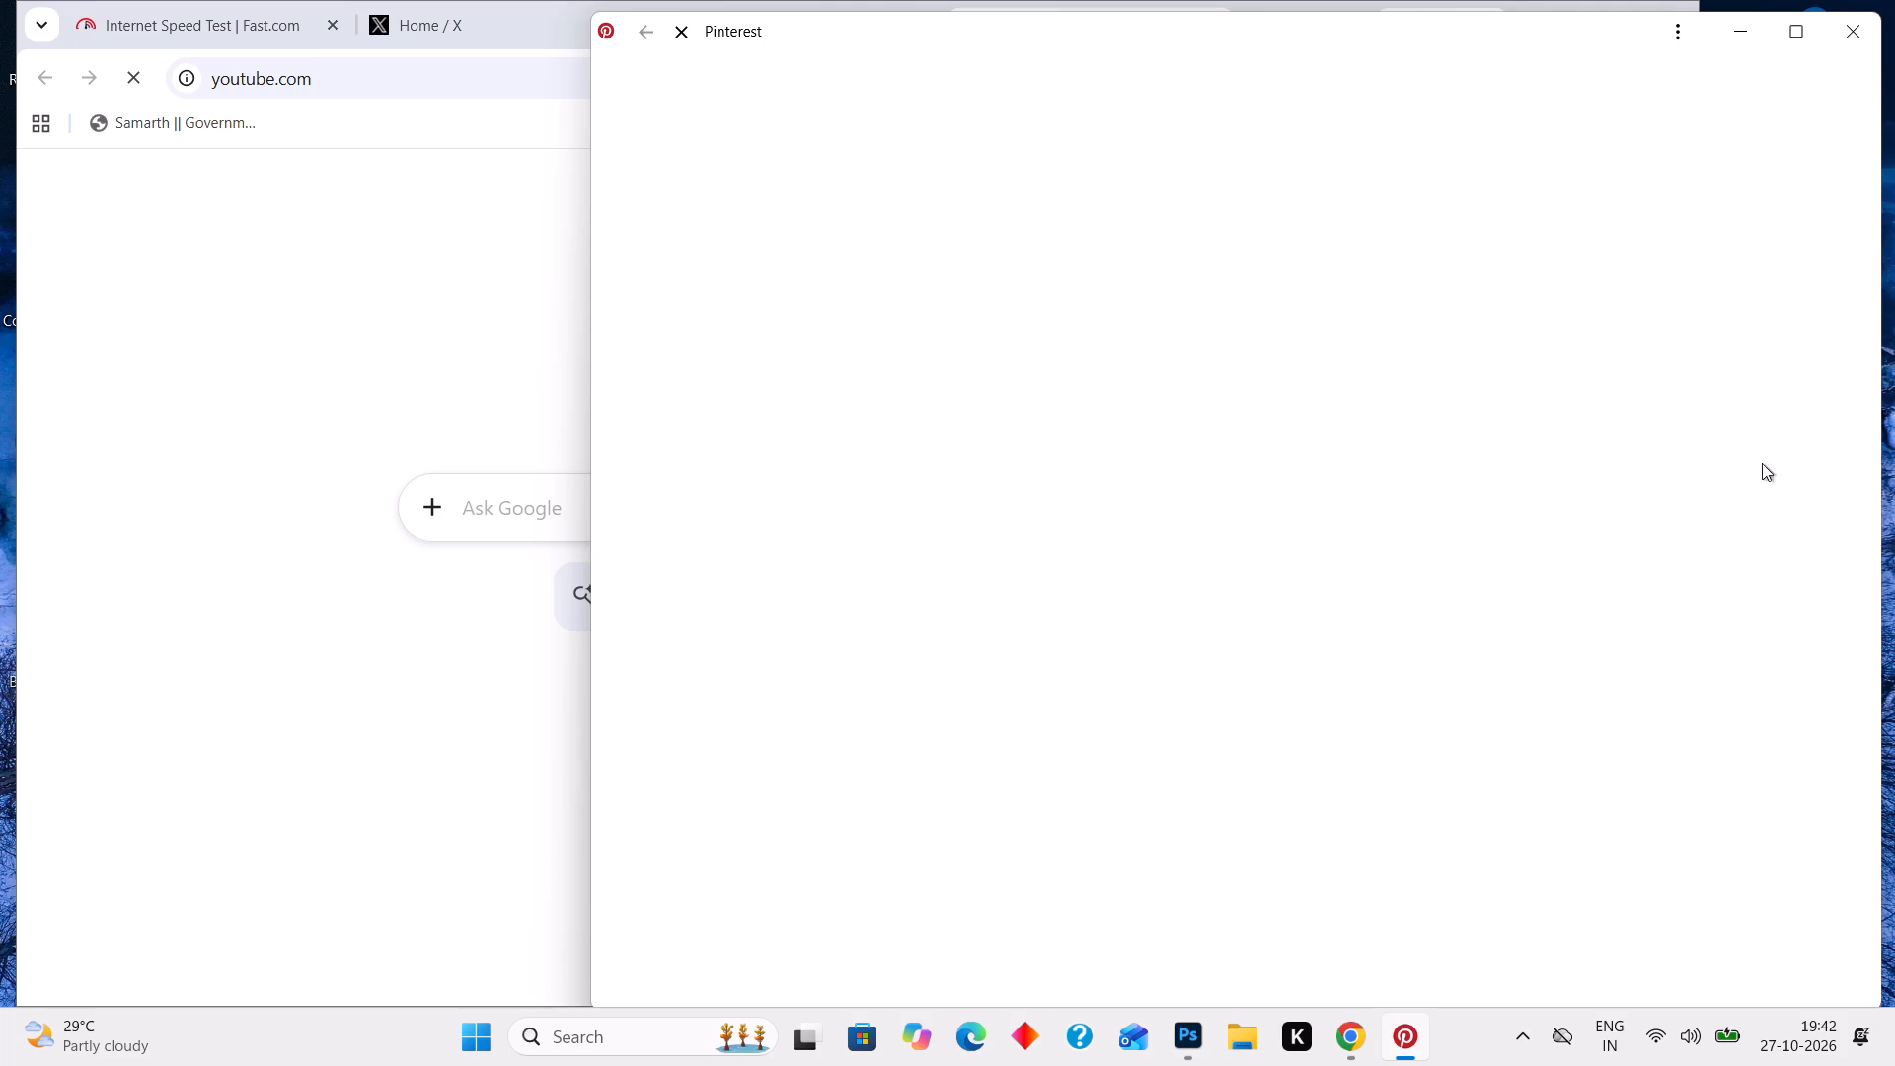
click(327, 271)
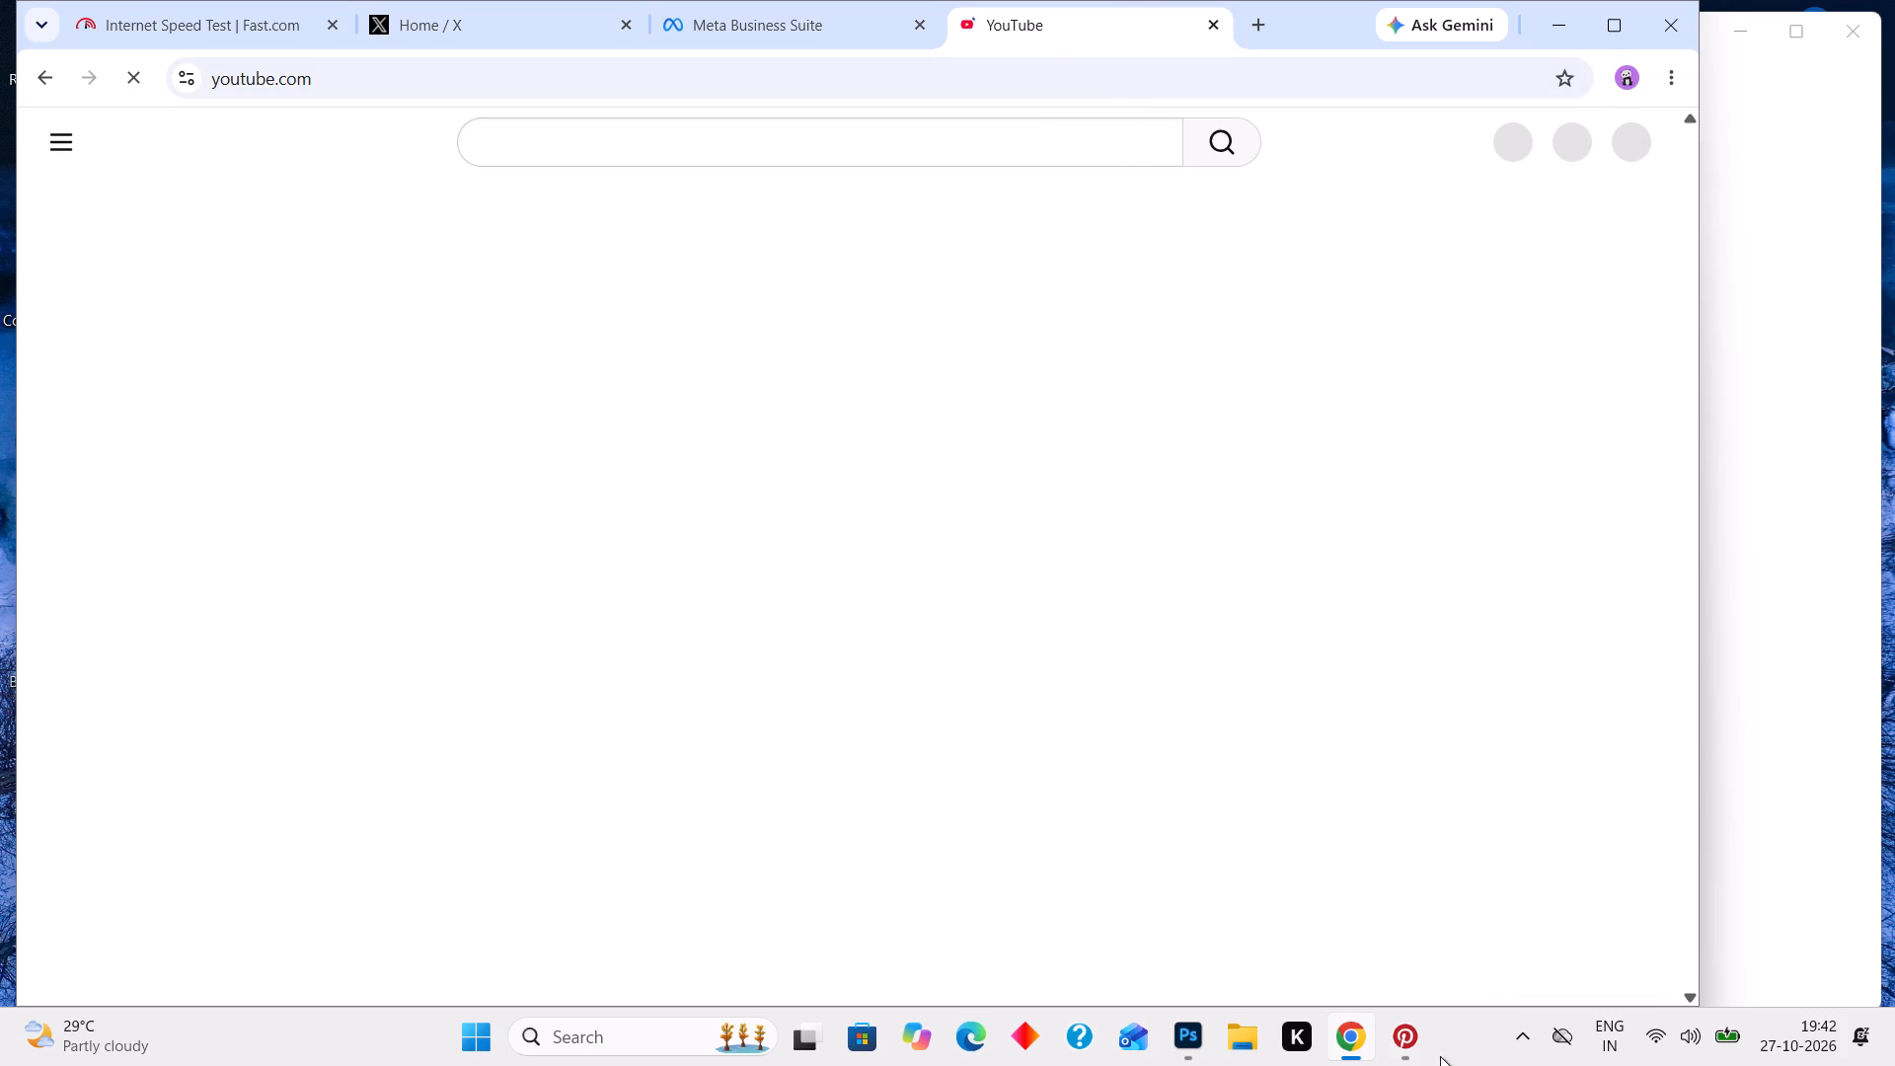
click(1400, 1045)
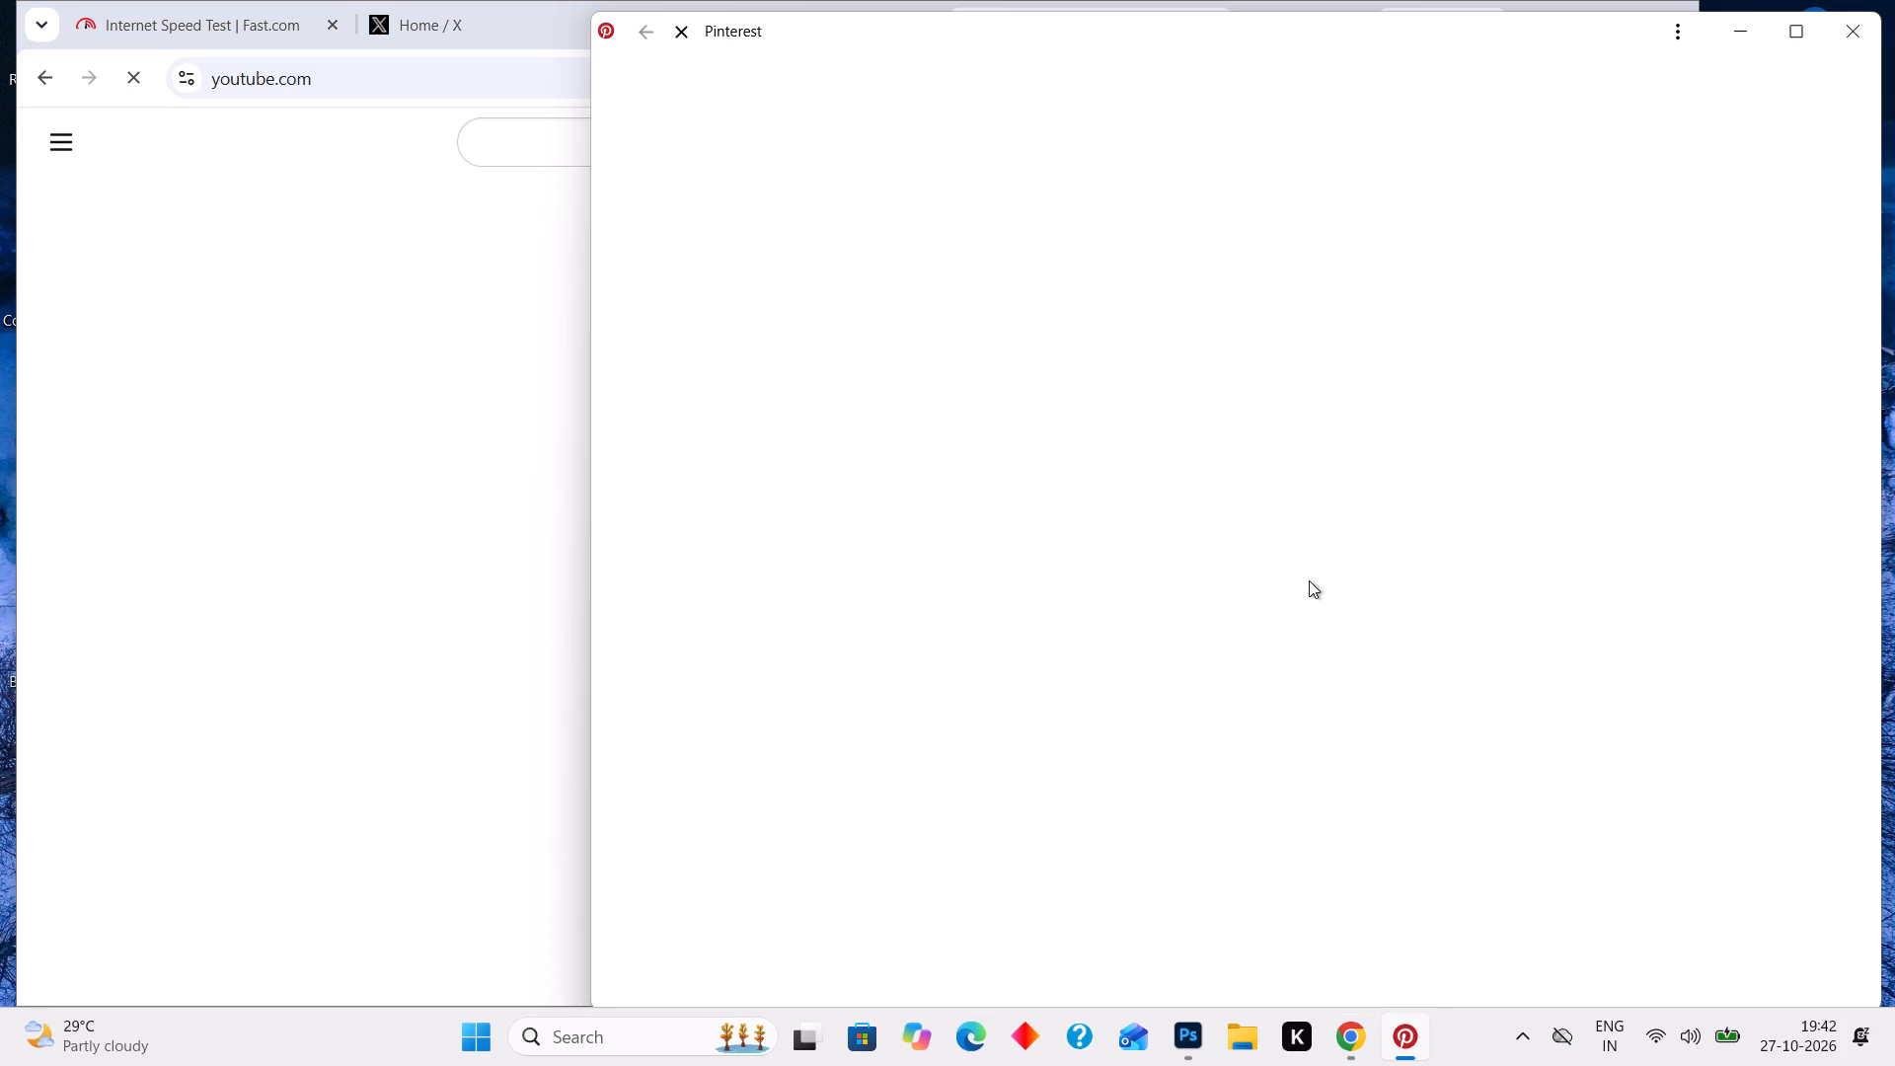
click(476, 251)
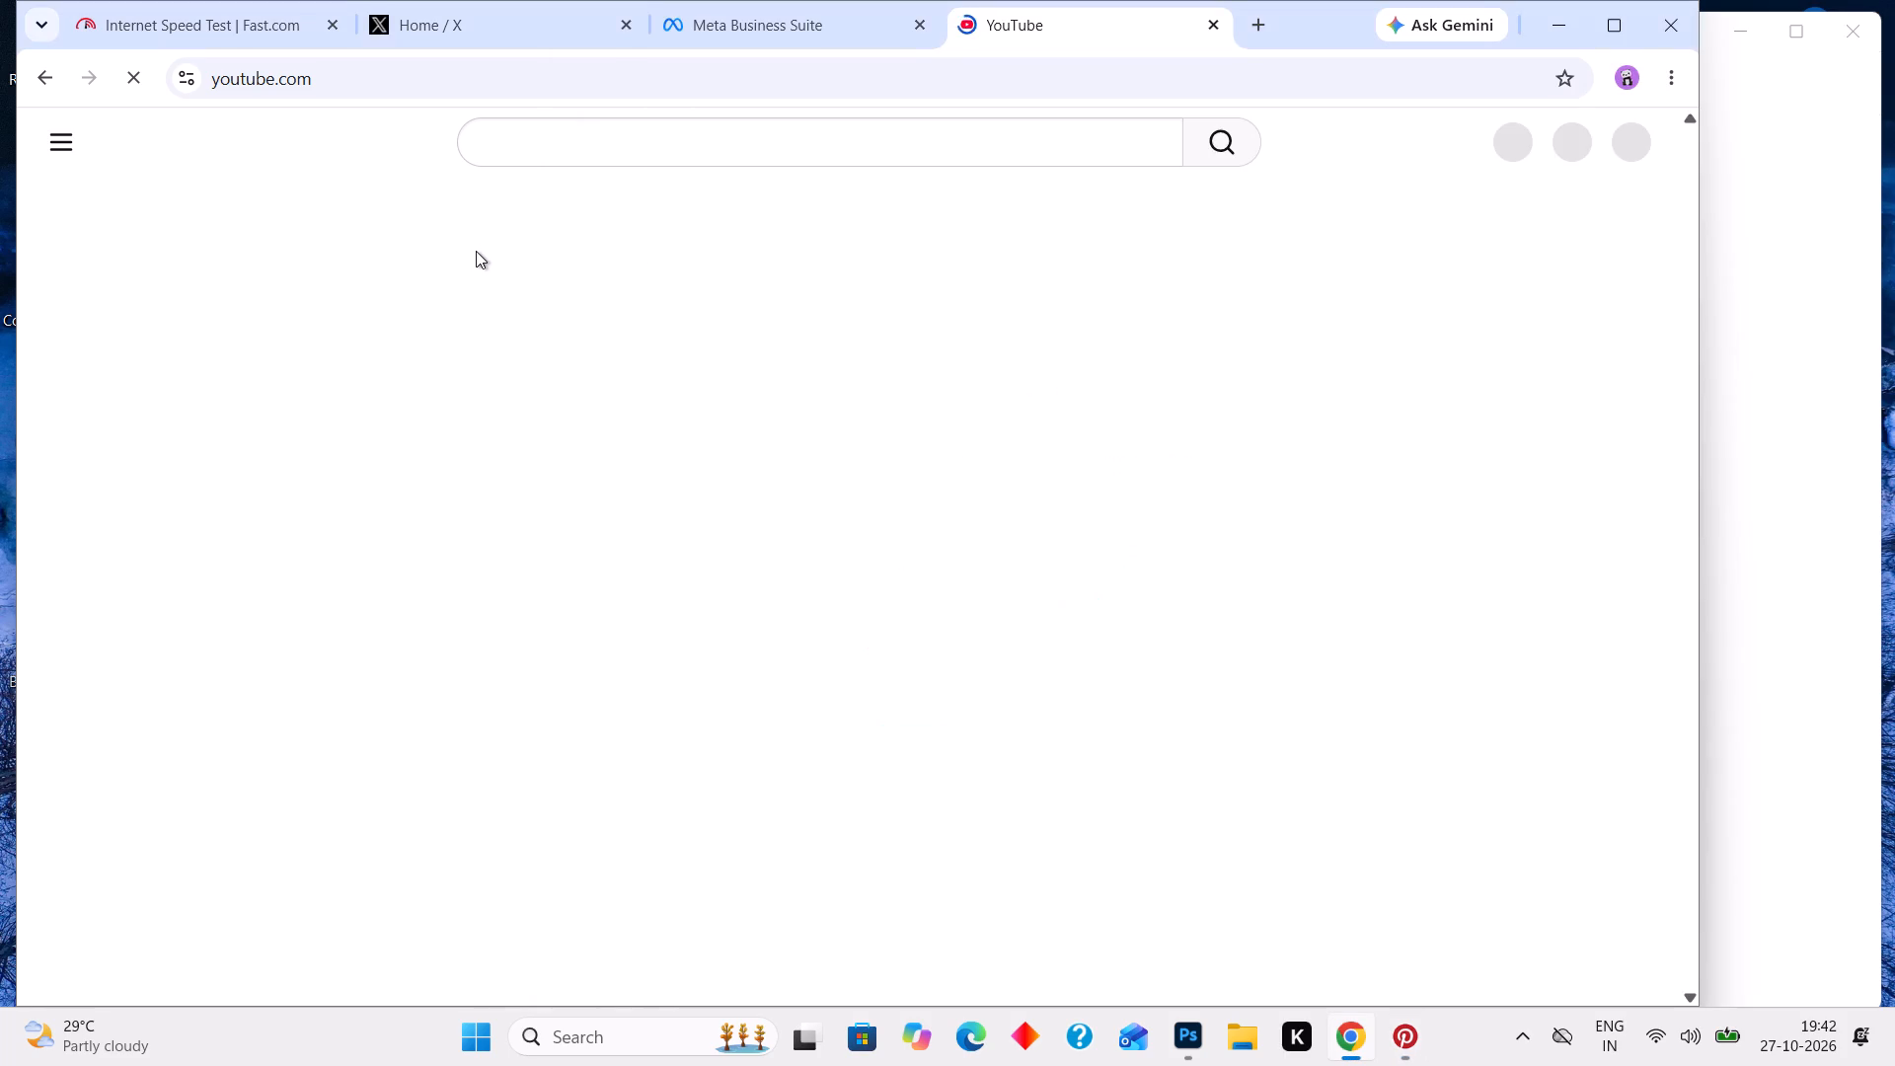
click(476, 251)
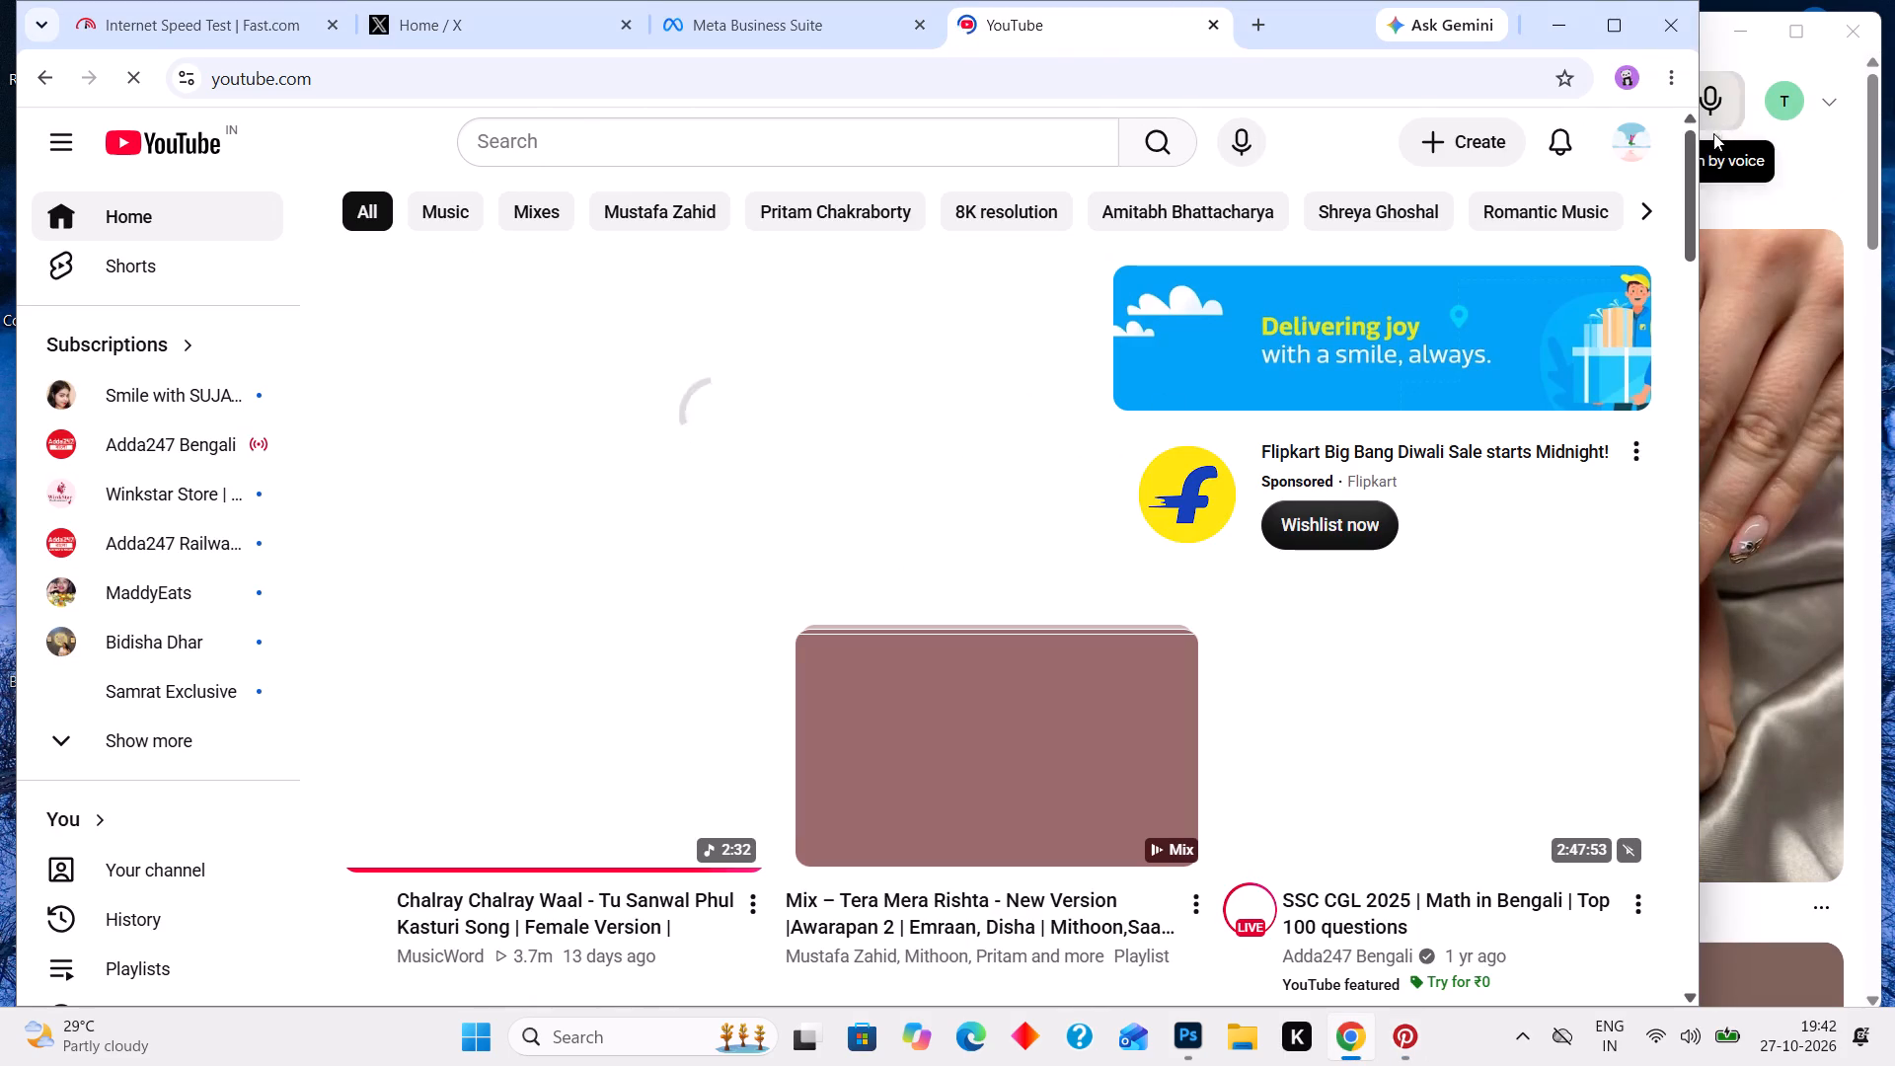
Switch to the Pinterest app and search it for "man of tommorow".
click(1771, 160)
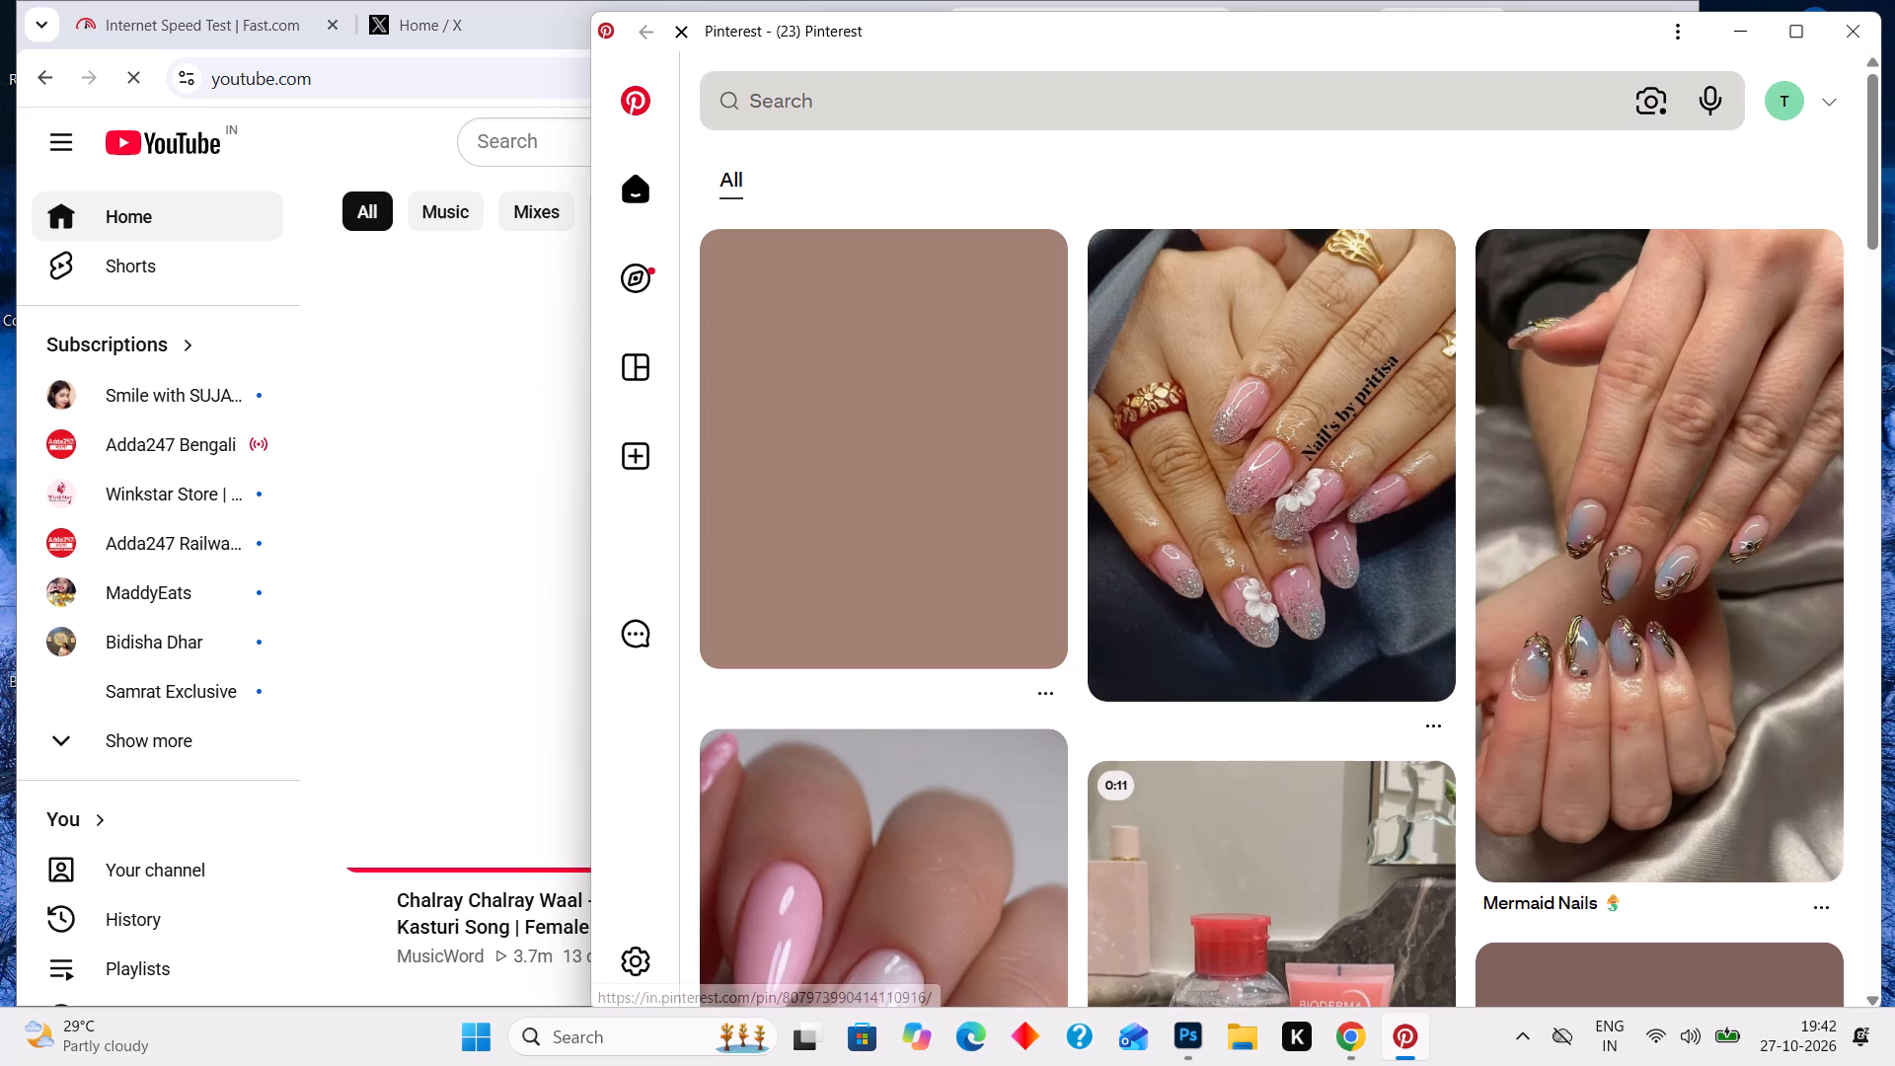
click(1098, 108)
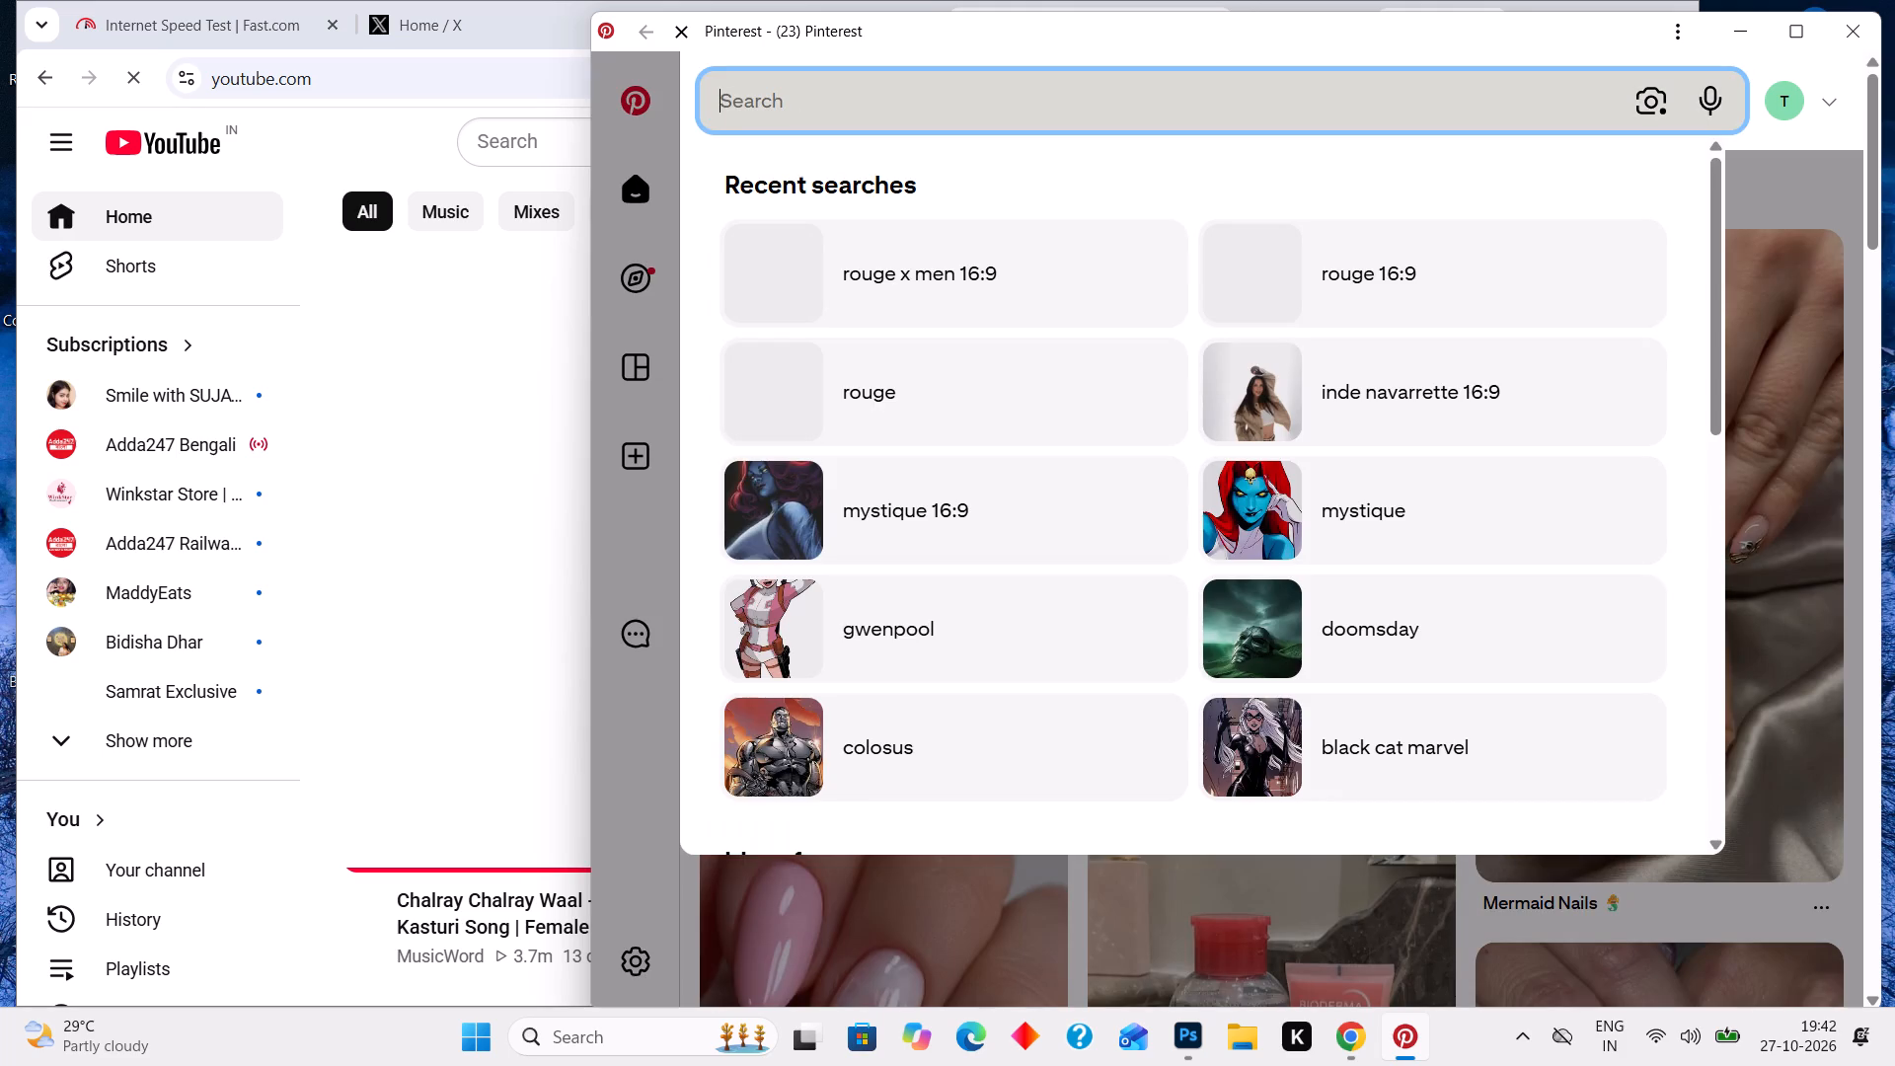
text(man of tommorow)
key(Return)
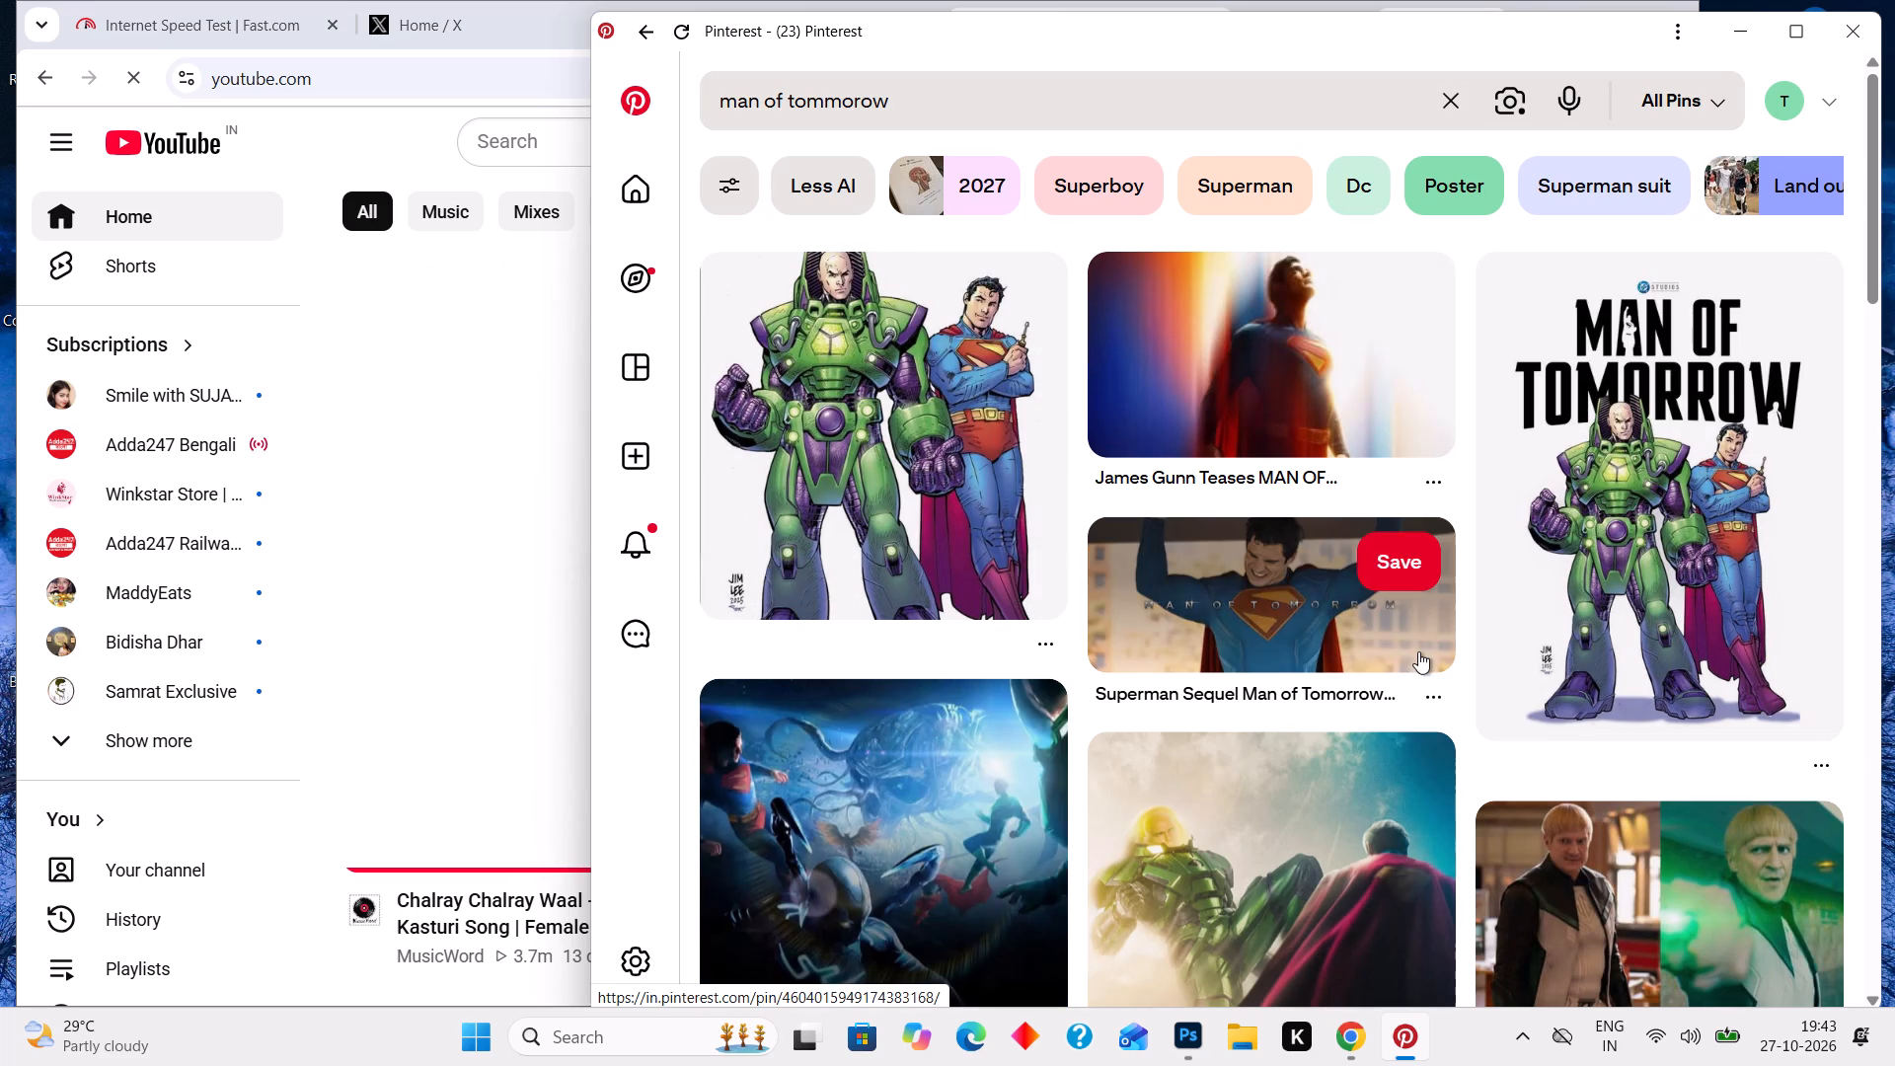
Download the image from the pin "Superman Sequel Man of Tomorrow Sets 2027 Date as..." showing Superman with raised arms.
click(1259, 601)
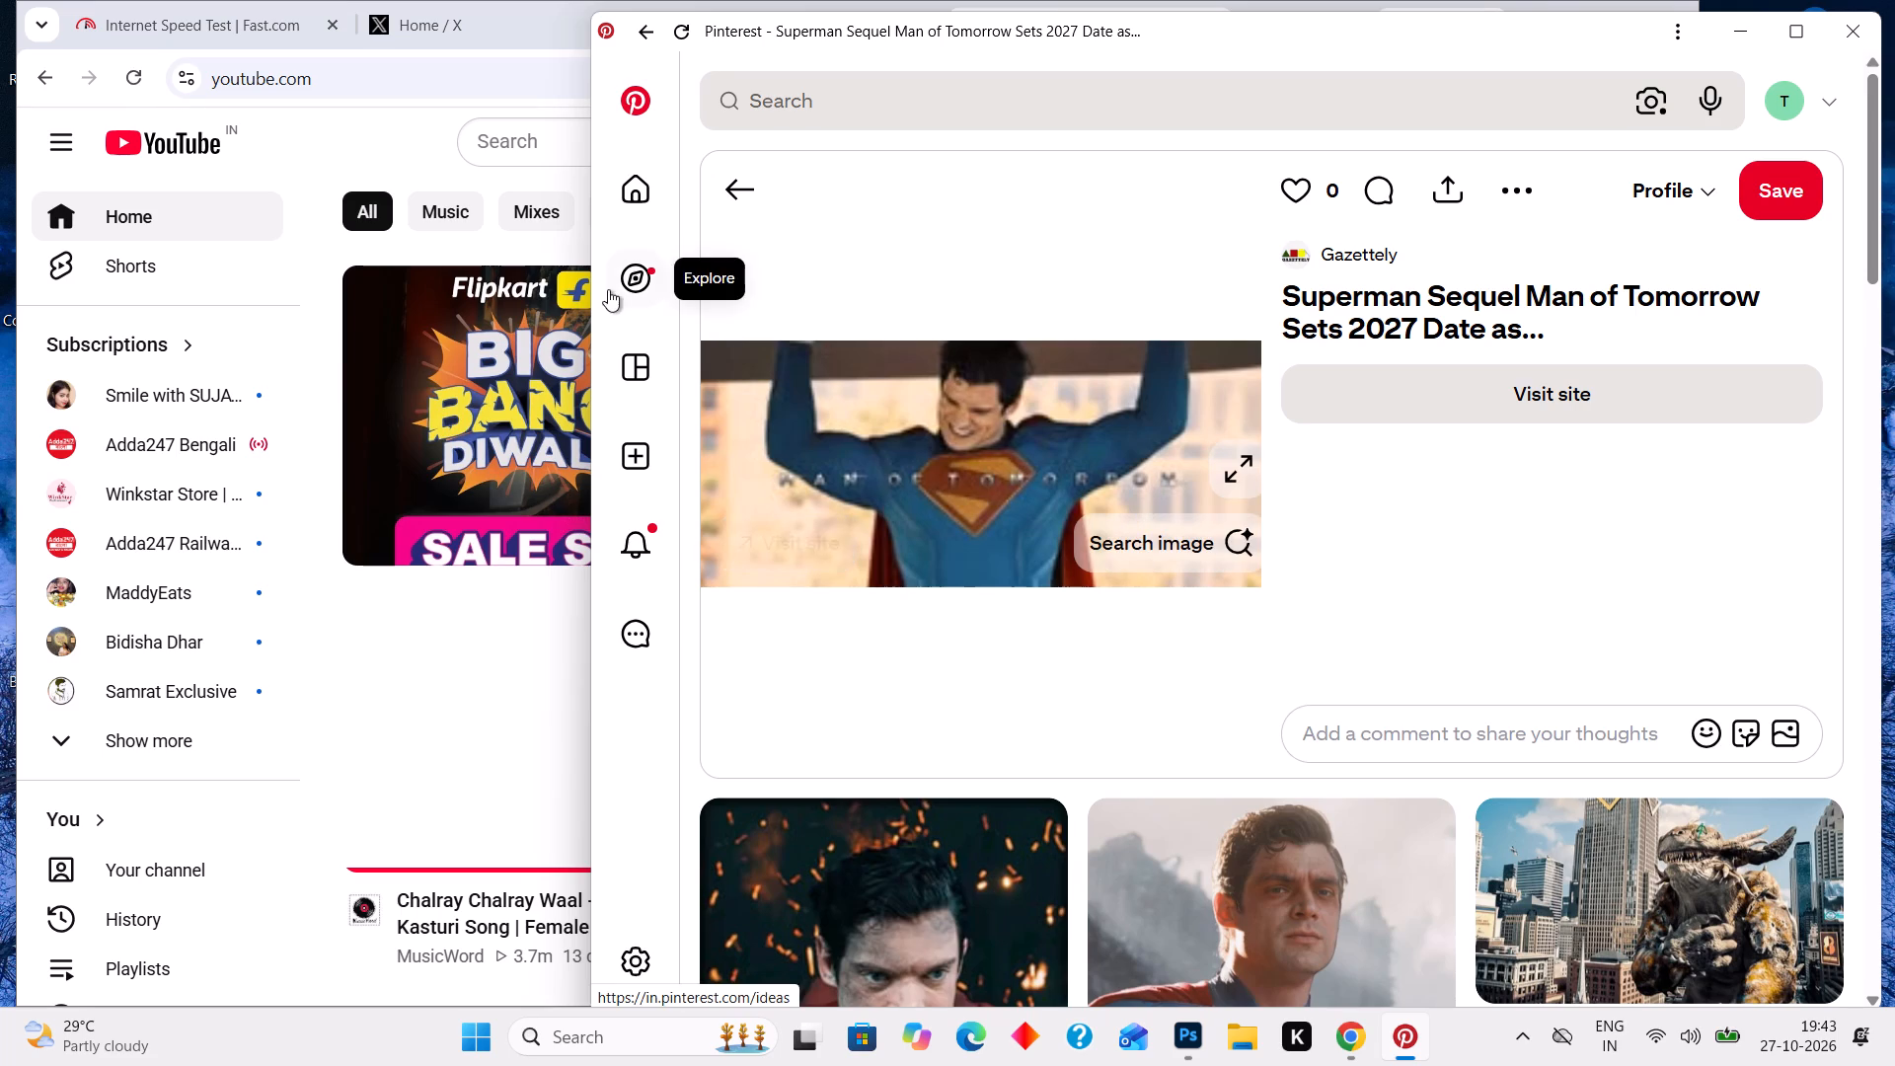
click(724, 189)
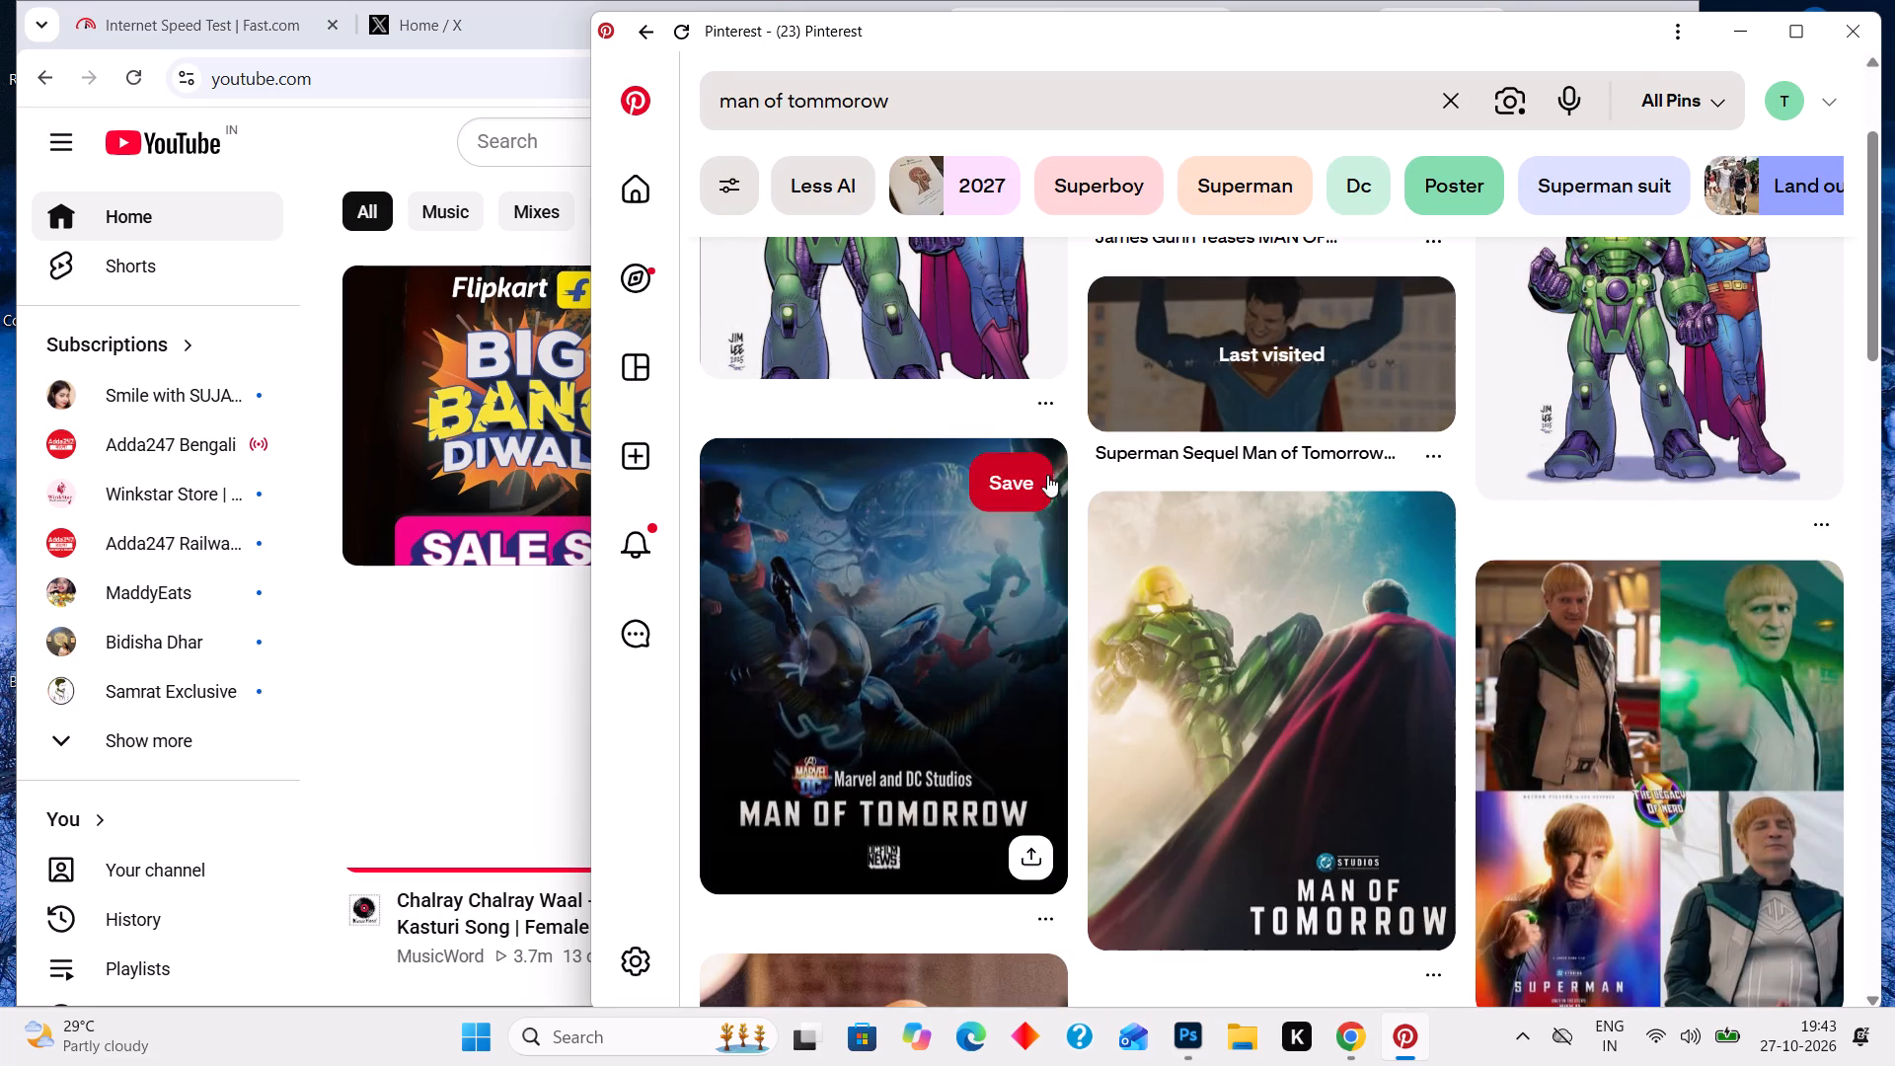
click(1221, 362)
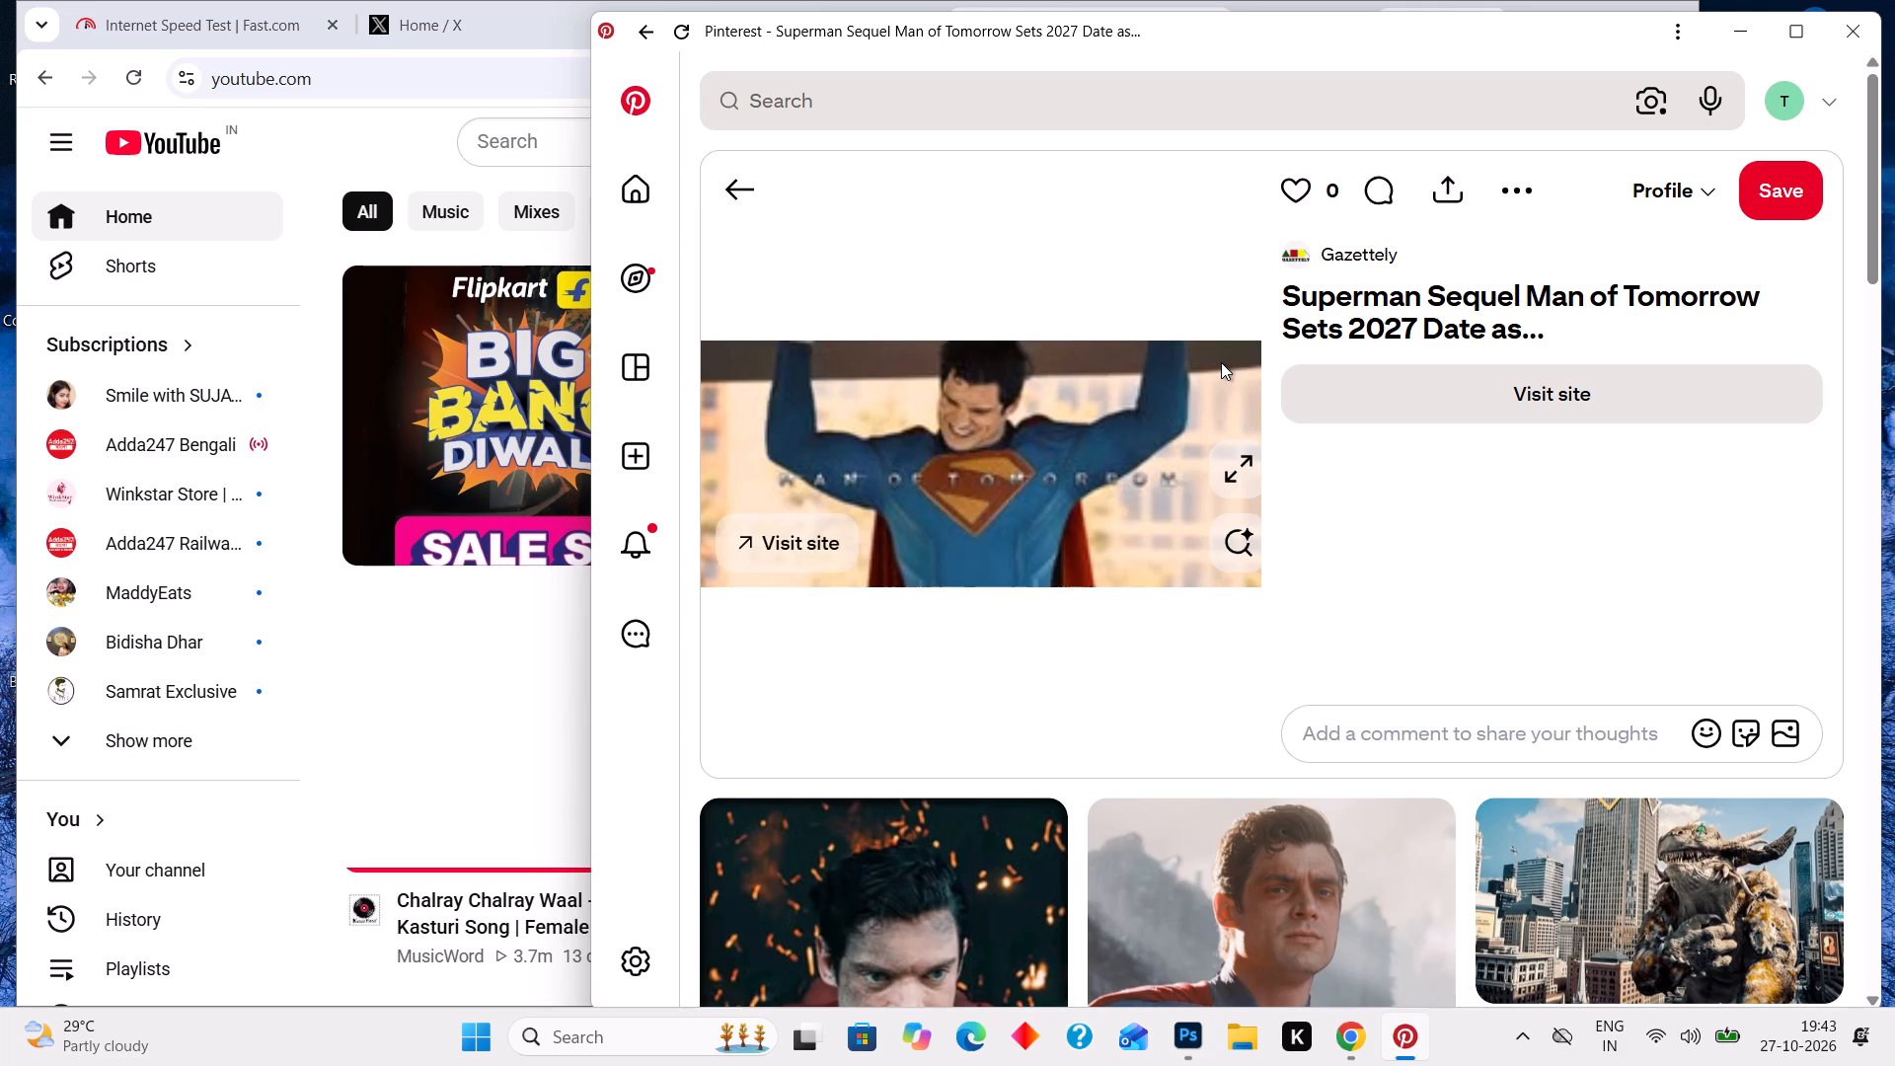
click(1464, 197)
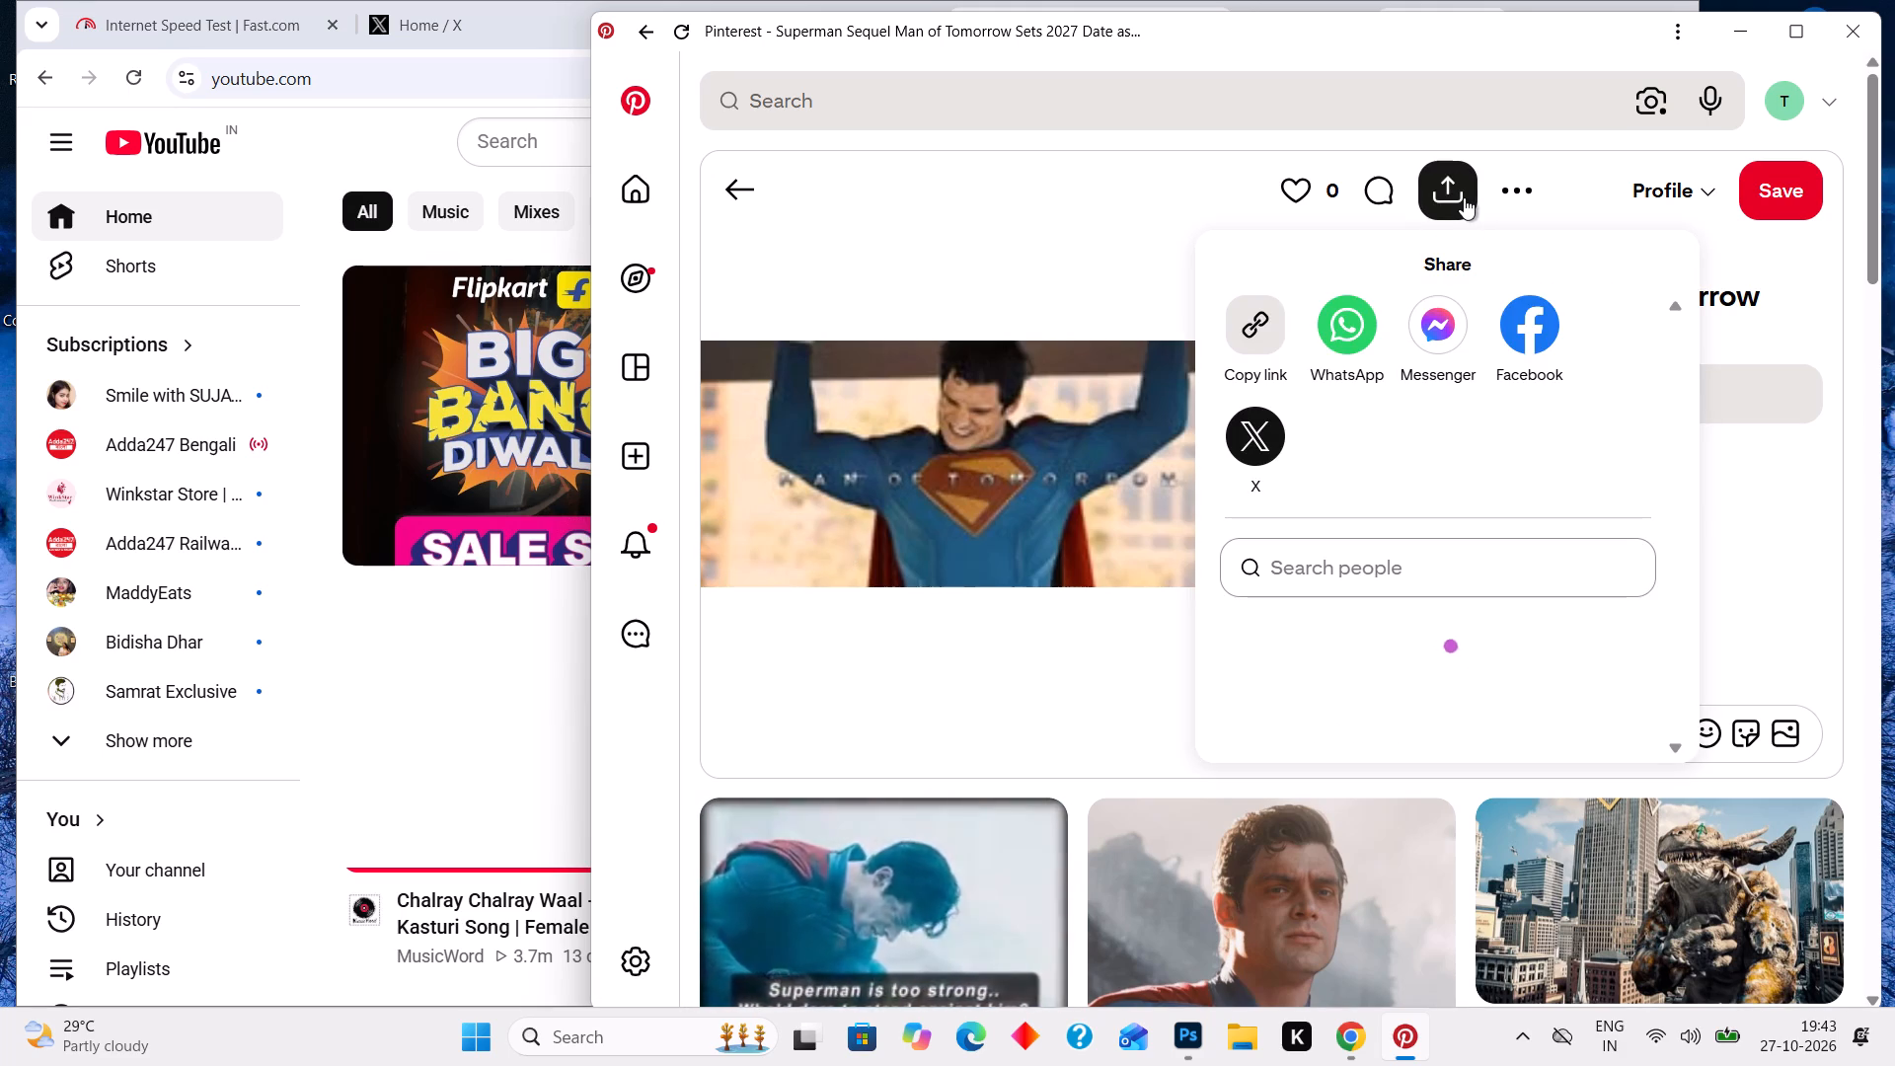
click(1515, 190)
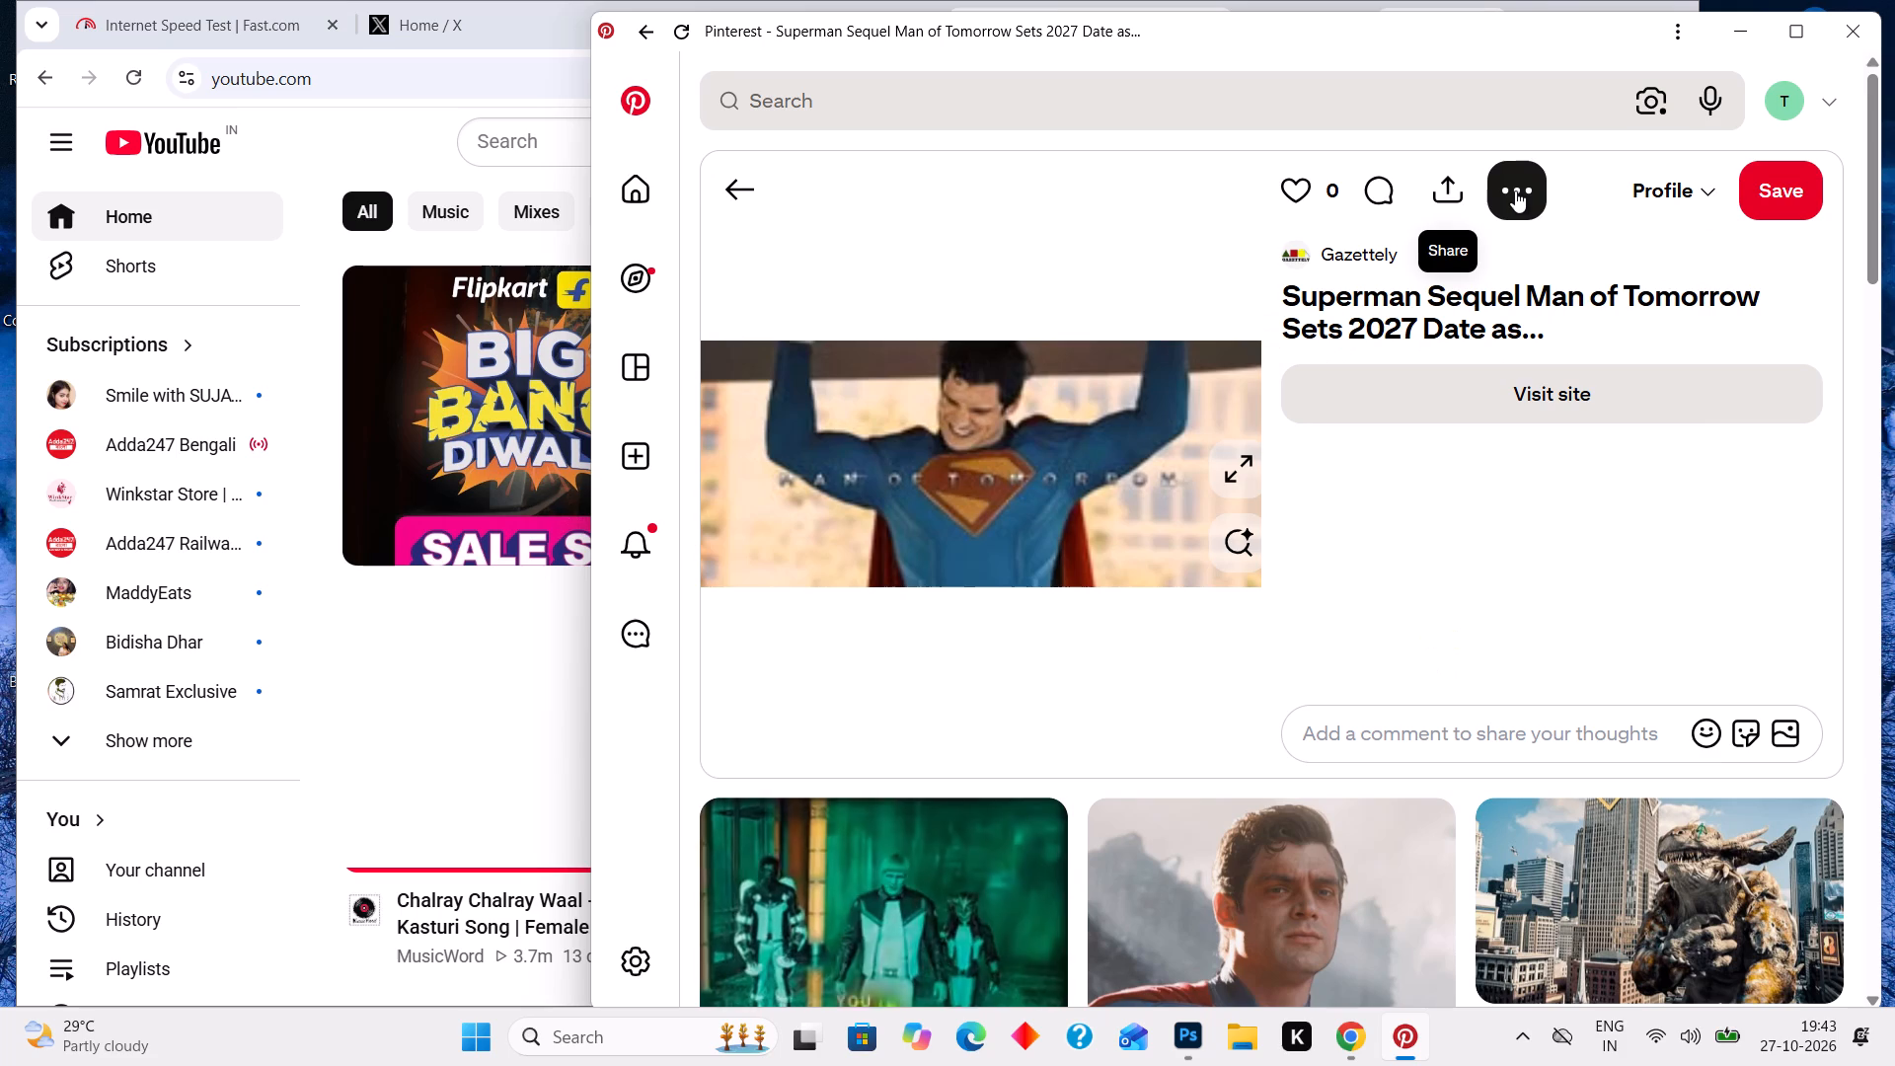
click(1515, 190)
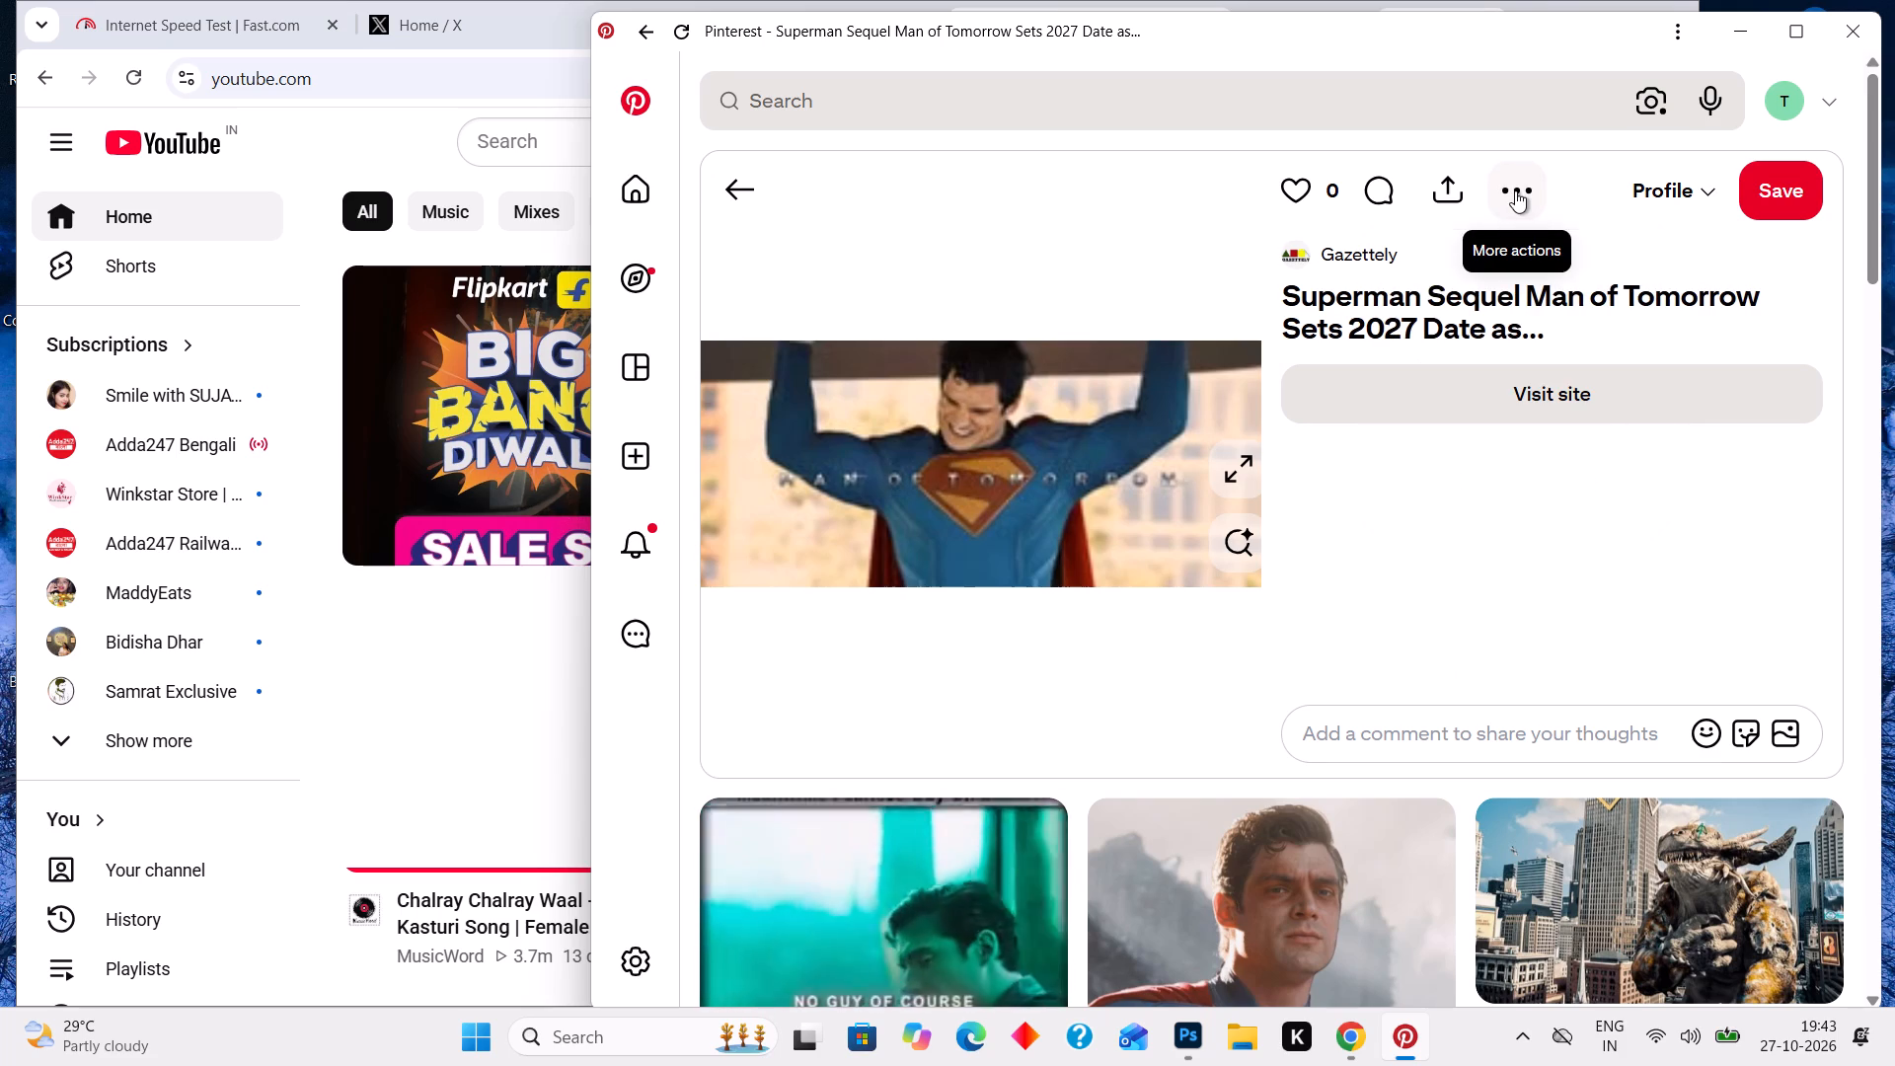
click(1515, 190)
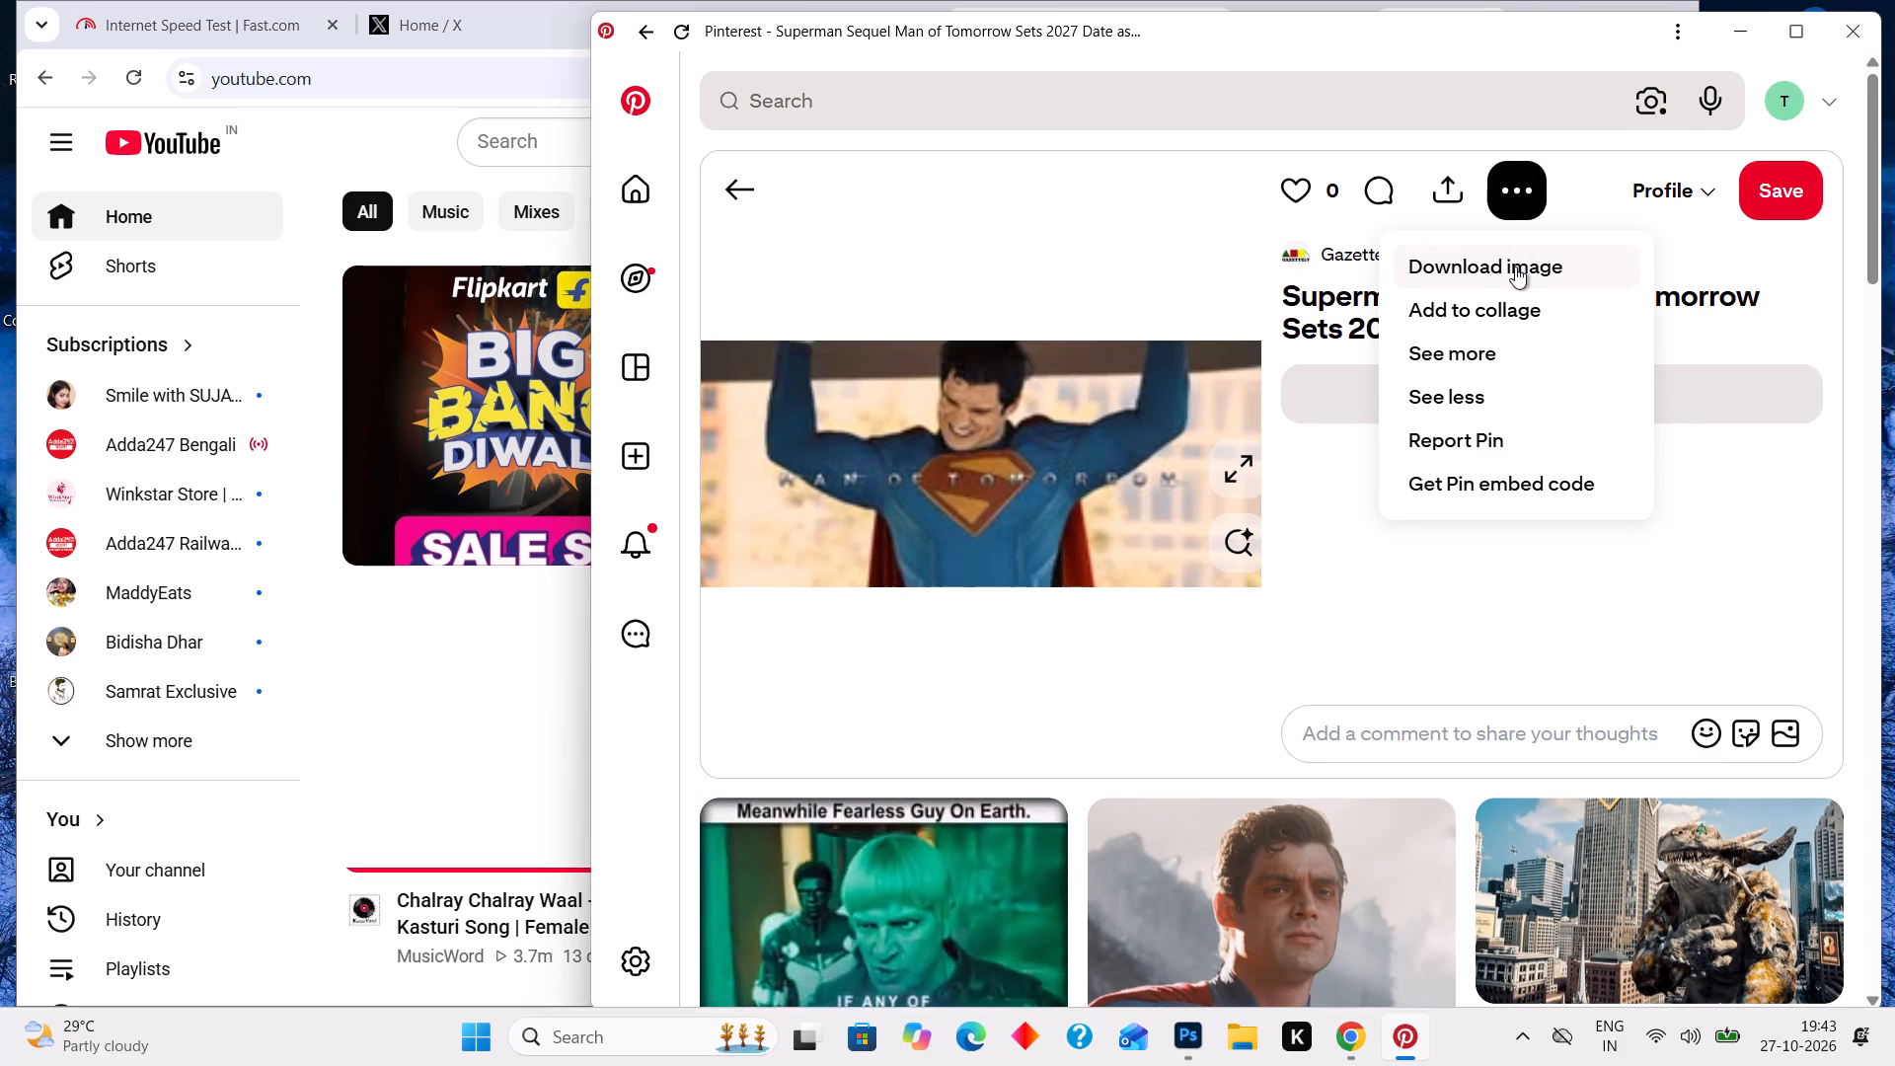
click(1515, 266)
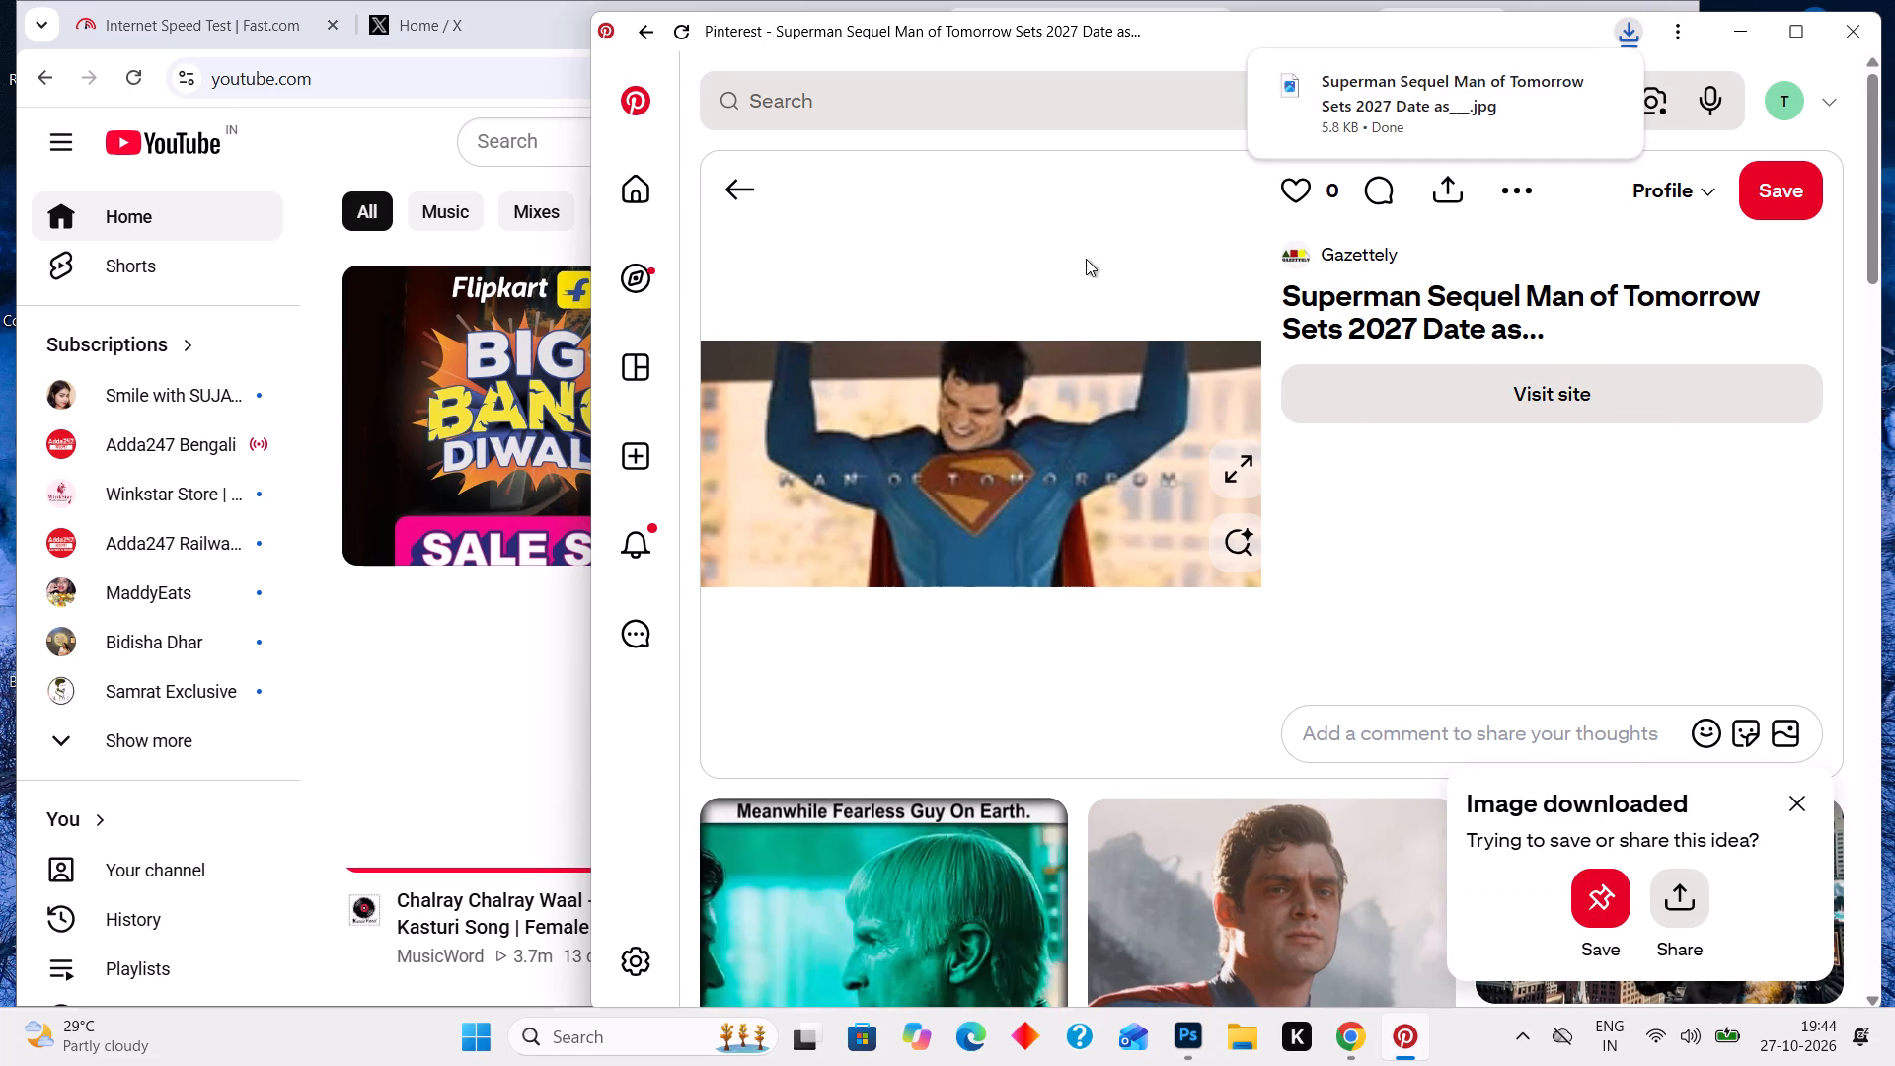
Switch to the X home feed in Chrome and view the DiscussingFilm post about Matthew Lillard.
click(481, 33)
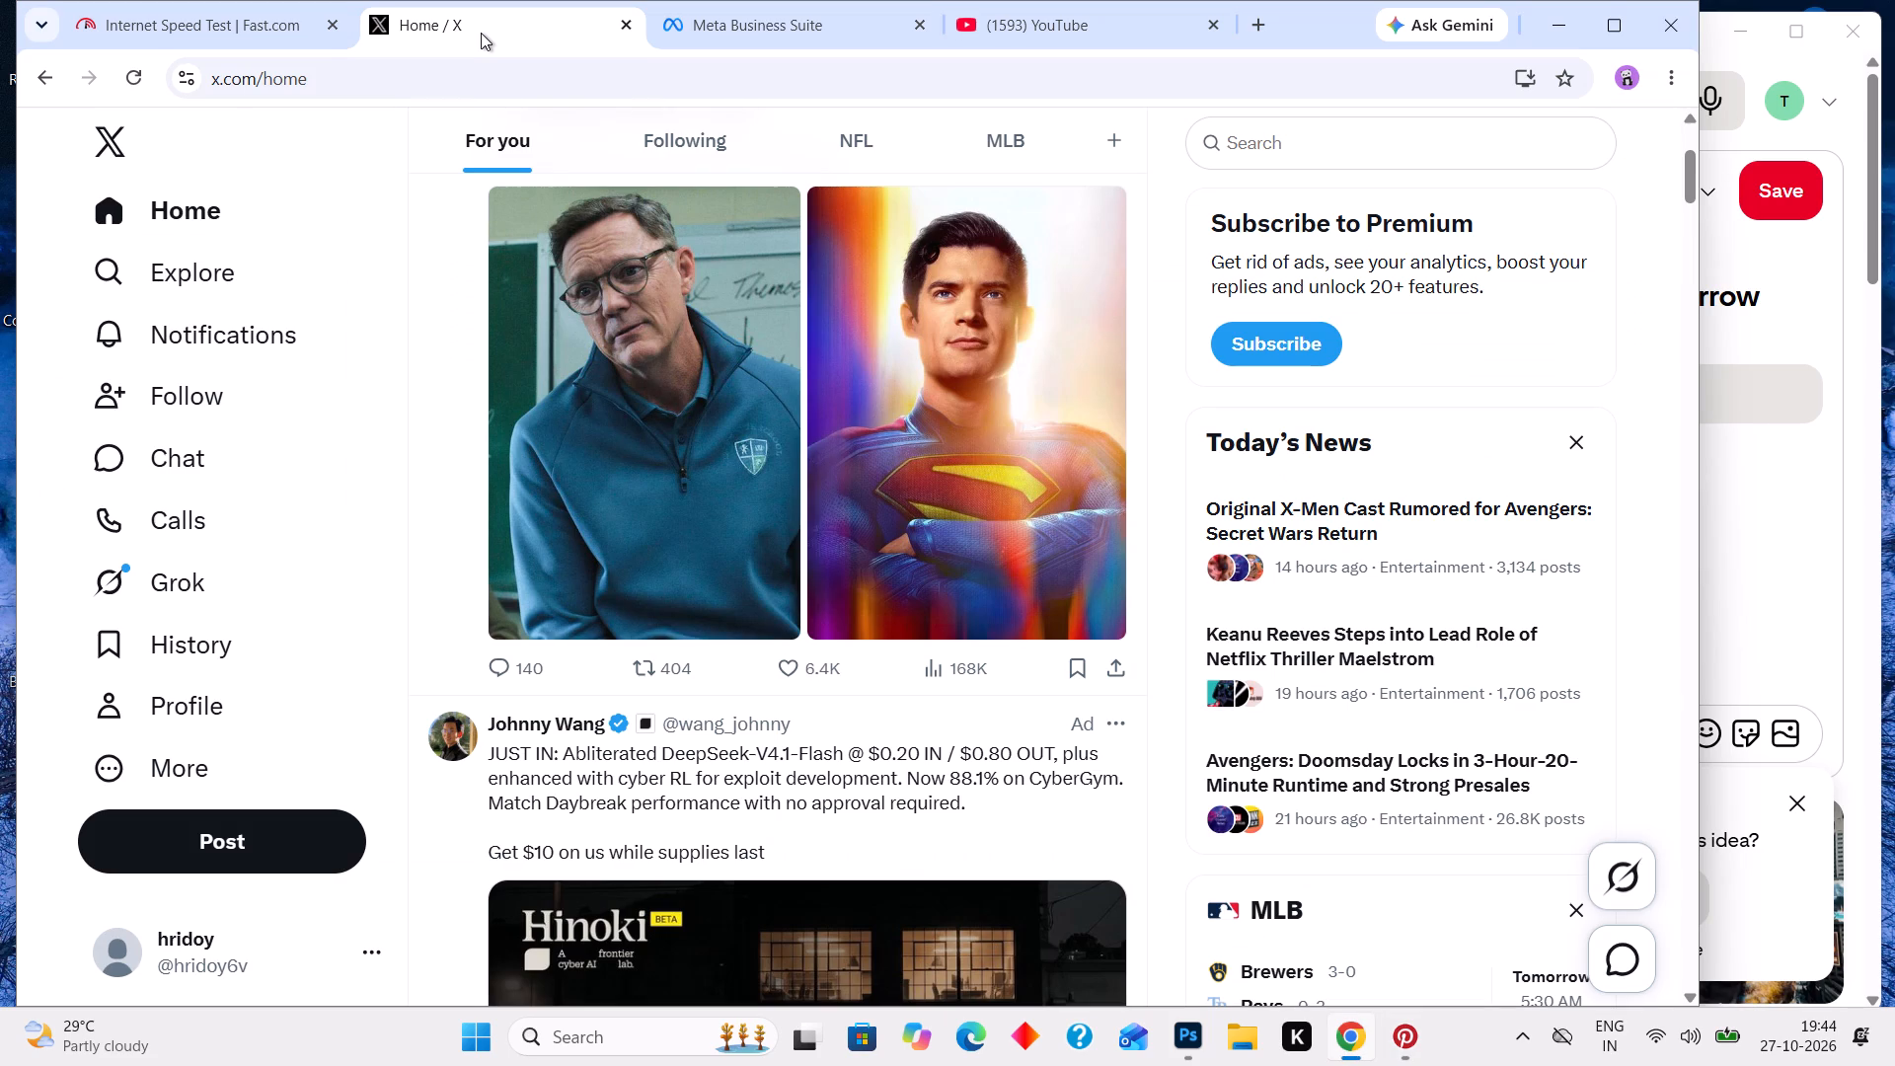
scroll(424, 397, up, 2)
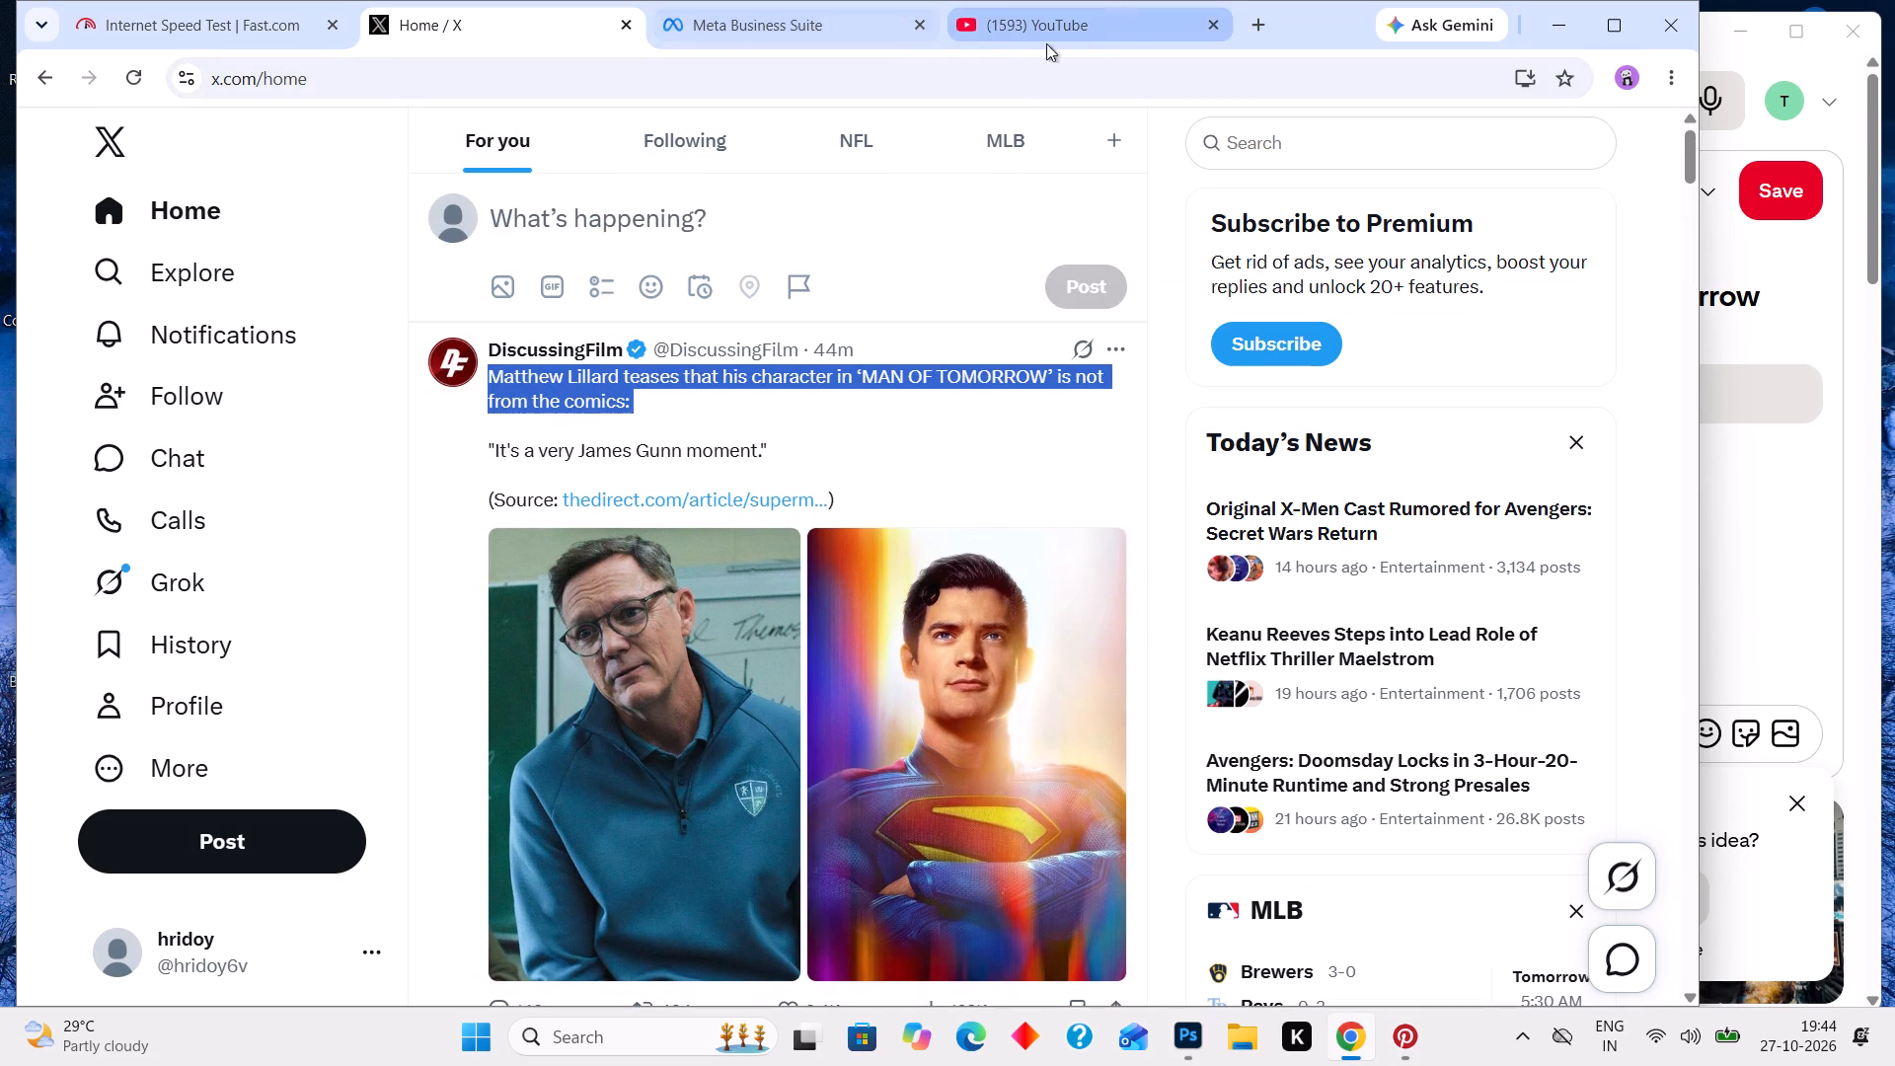
Switch to the Pinterest app and search it for "mathew lillard".
click(1793, 492)
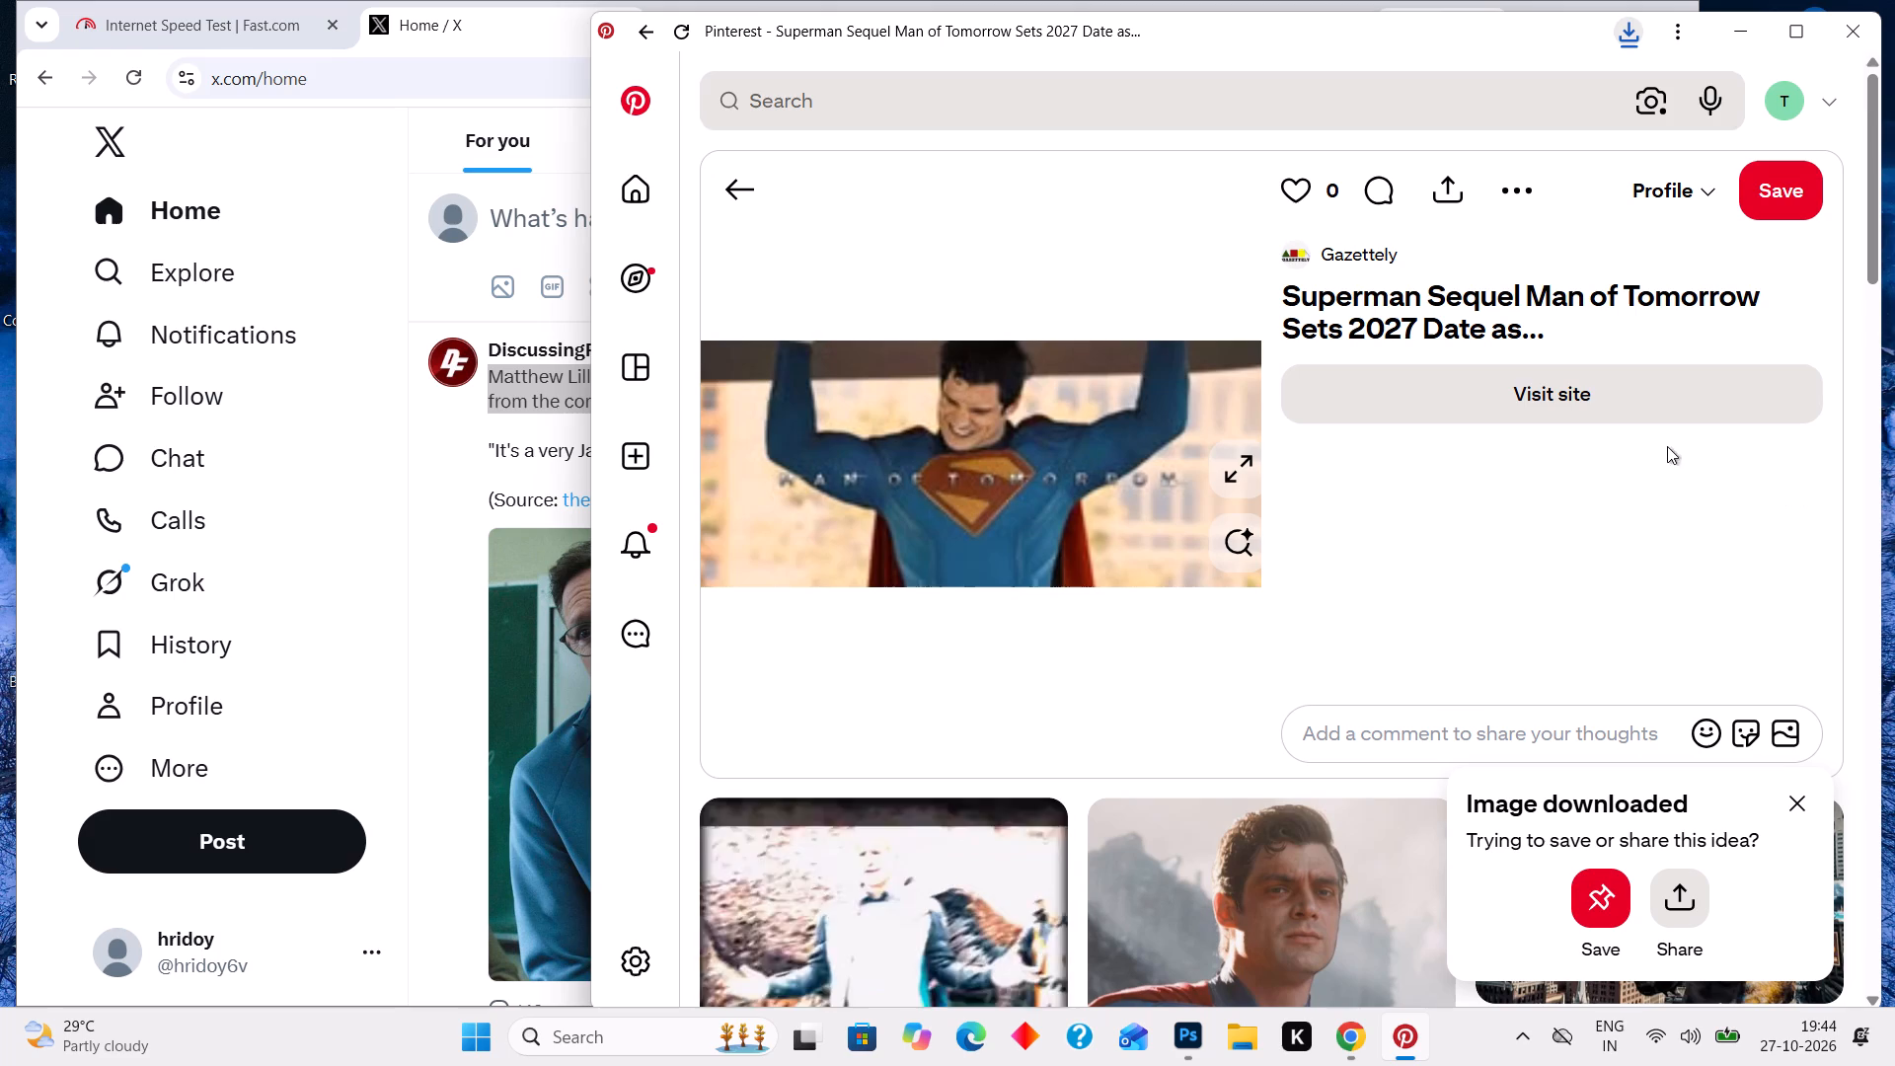
click(1106, 111)
text(mat)
key(h)
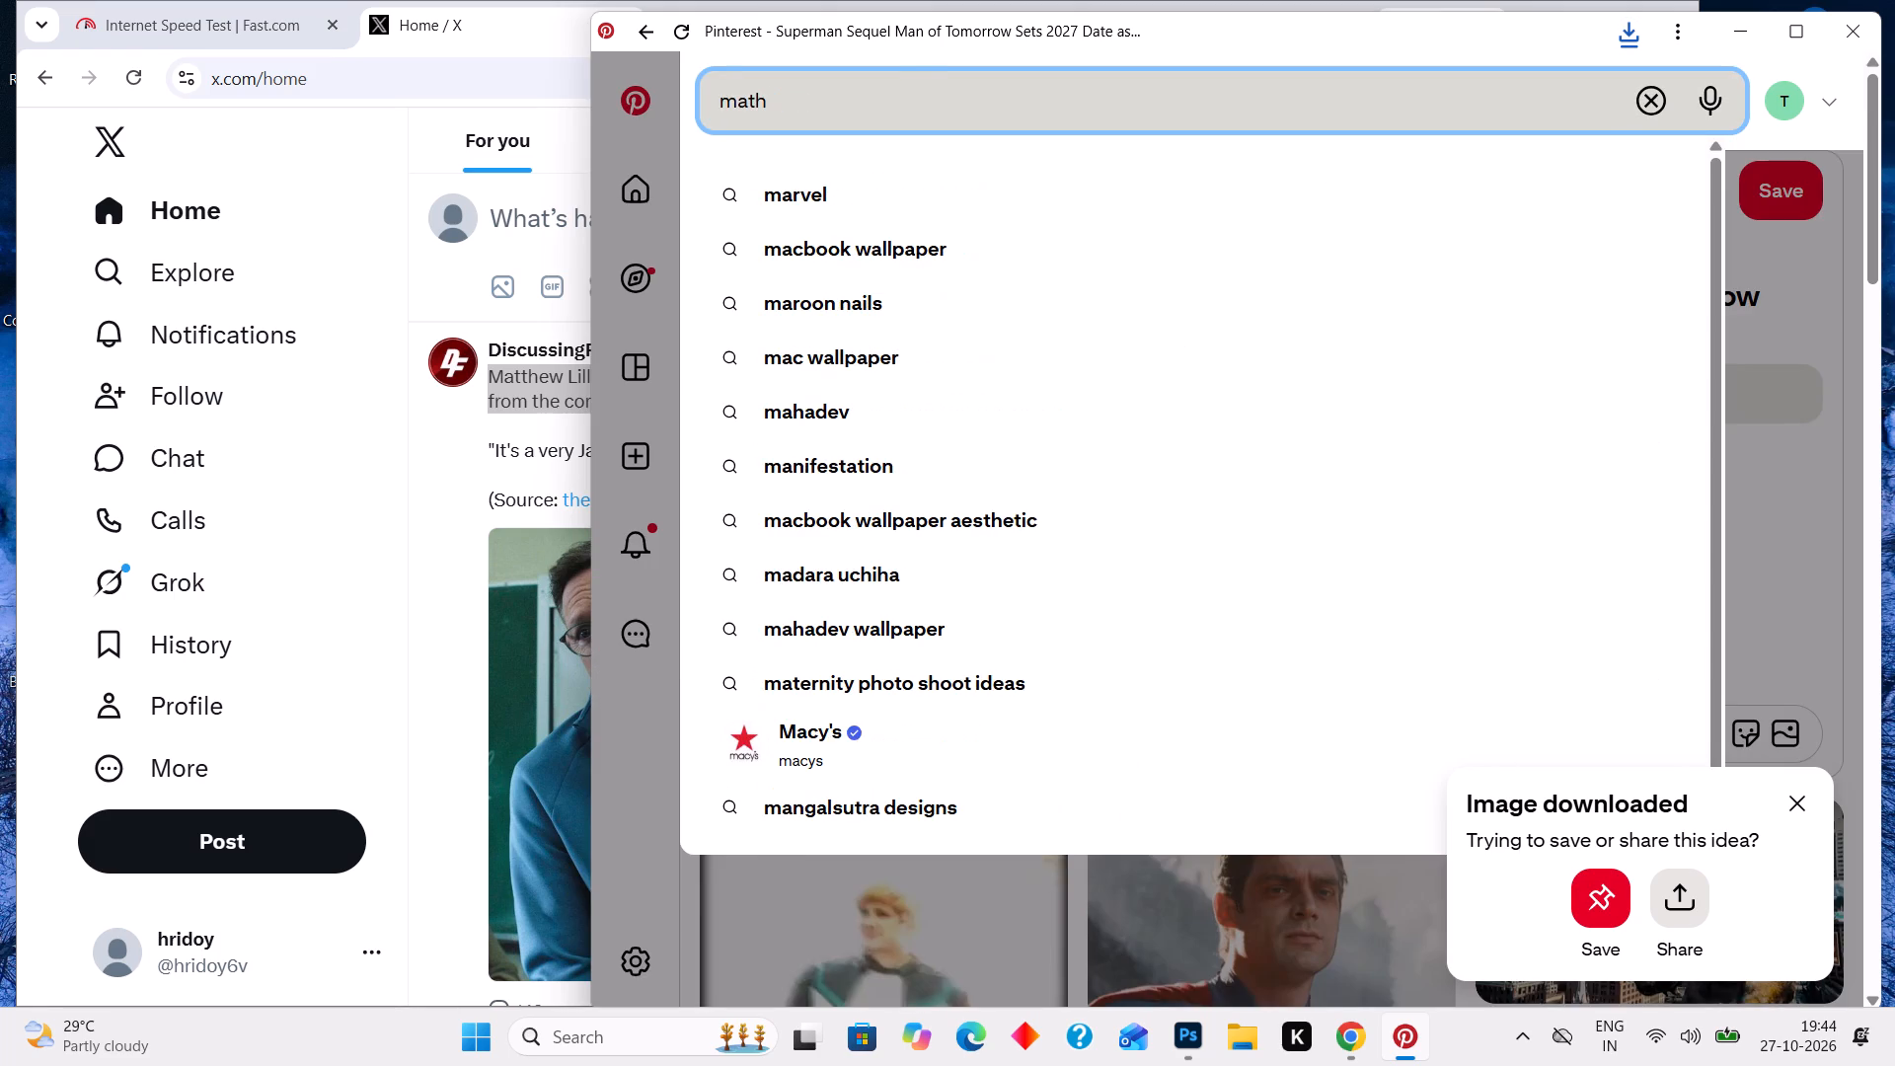
text(ew)
key(space)
text(lillard)
key(Return)
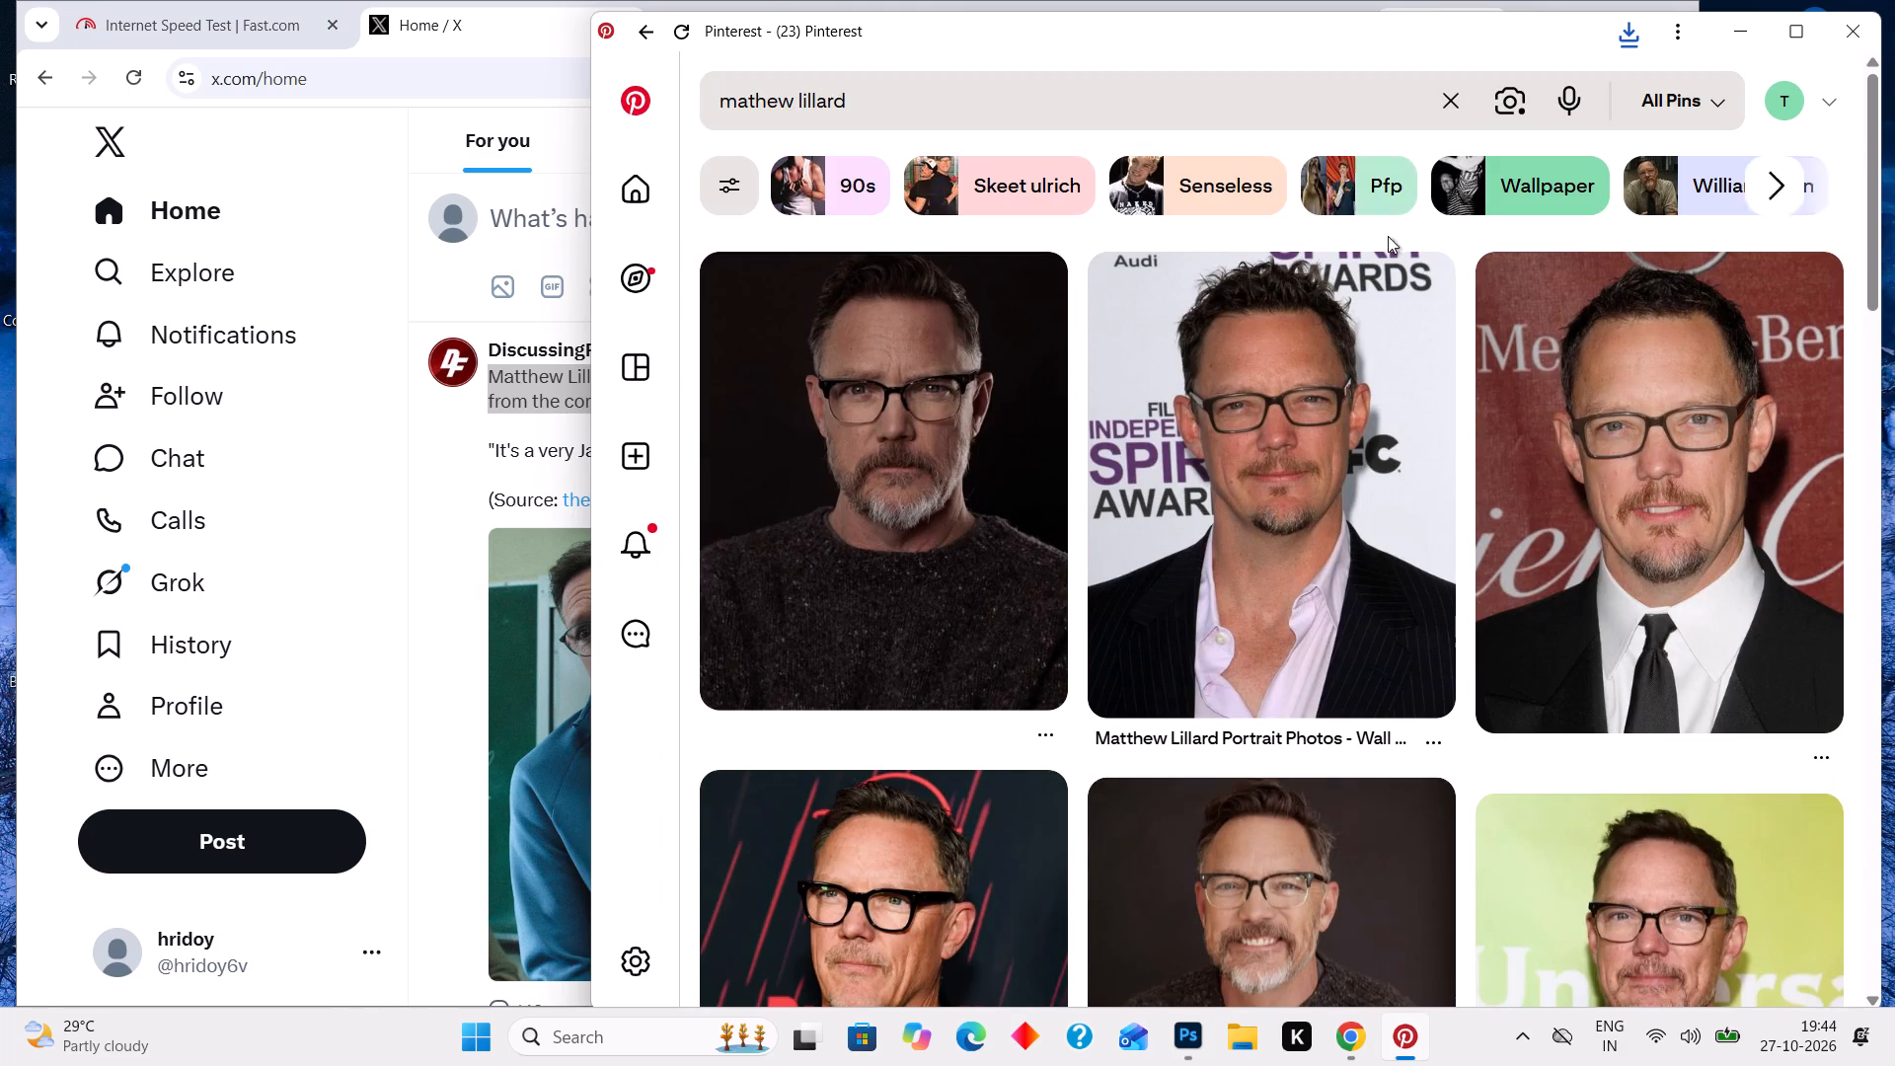
Look through the Pinterest results for a suitable Matthew Lillard portrait for the poster.
scroll(1412, 530, down, 3)
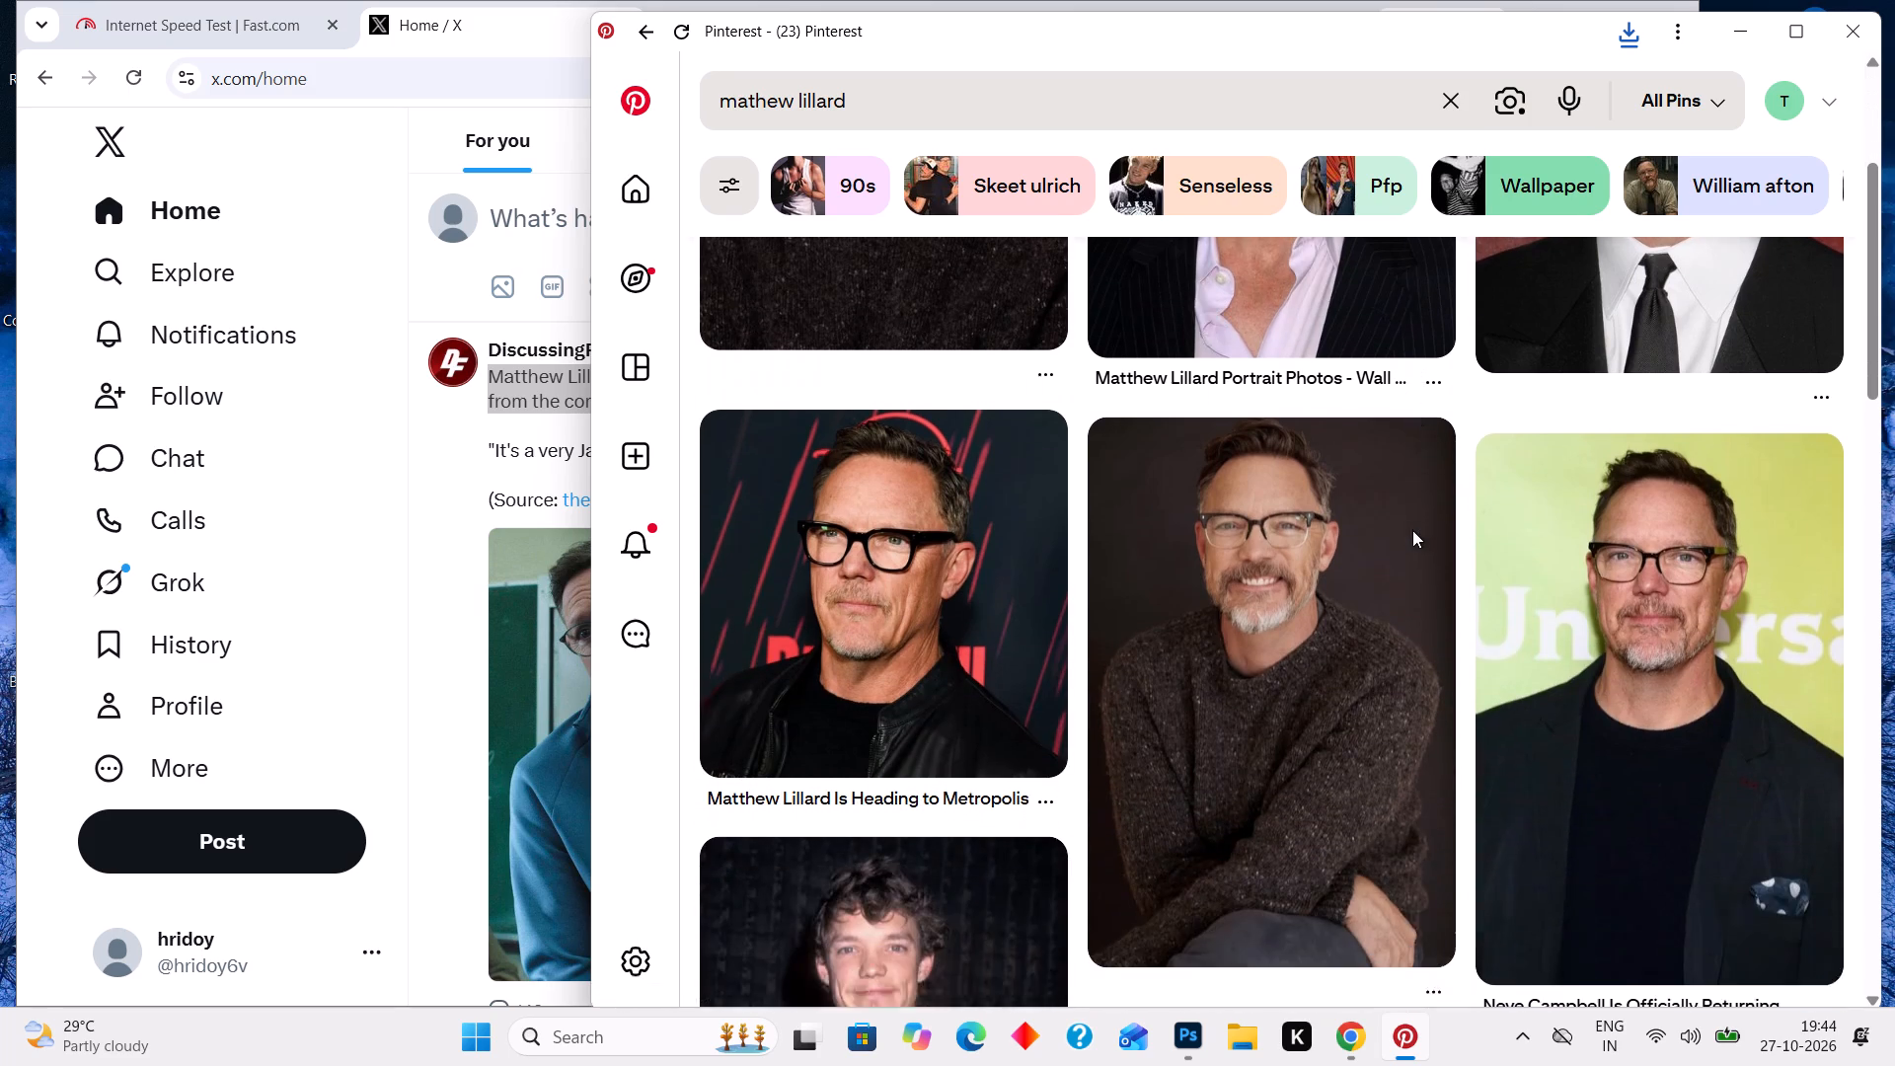
scroll(1412, 530, down, 2)
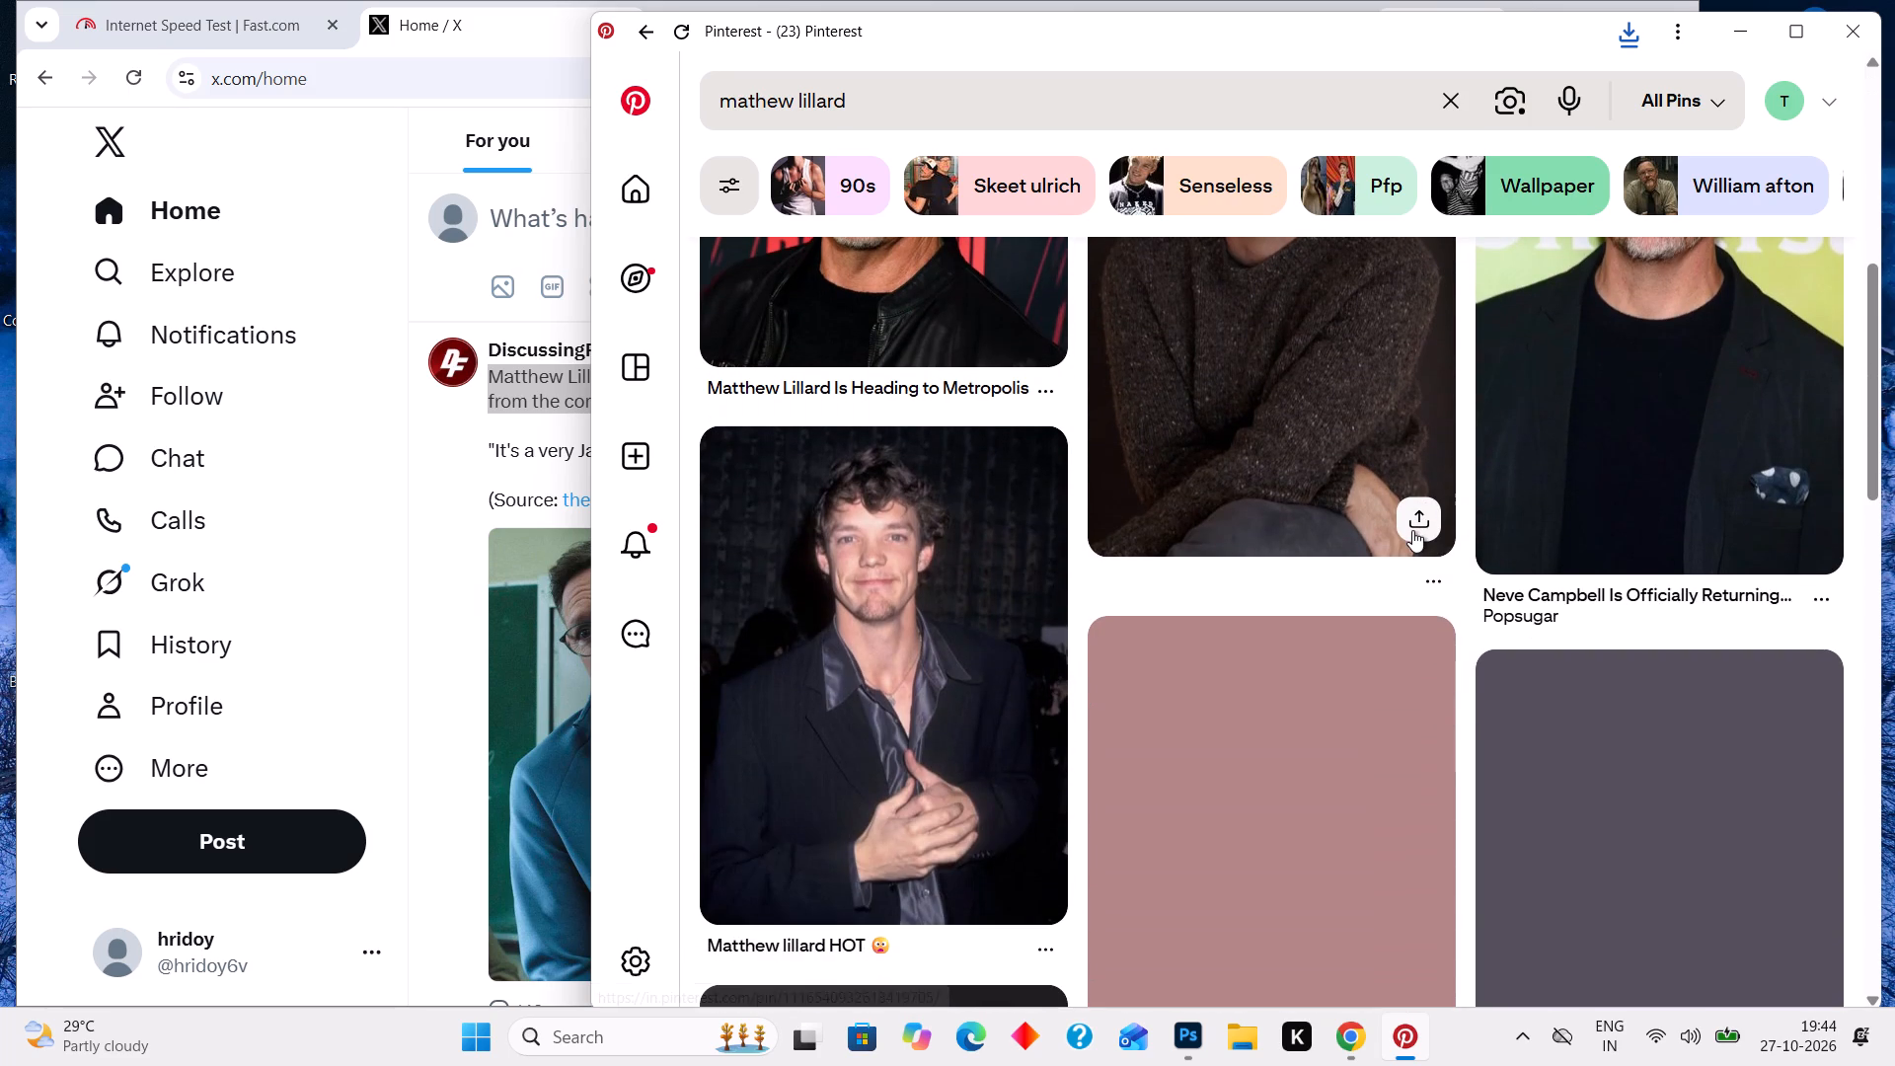
scroll(1412, 530, up, 1)
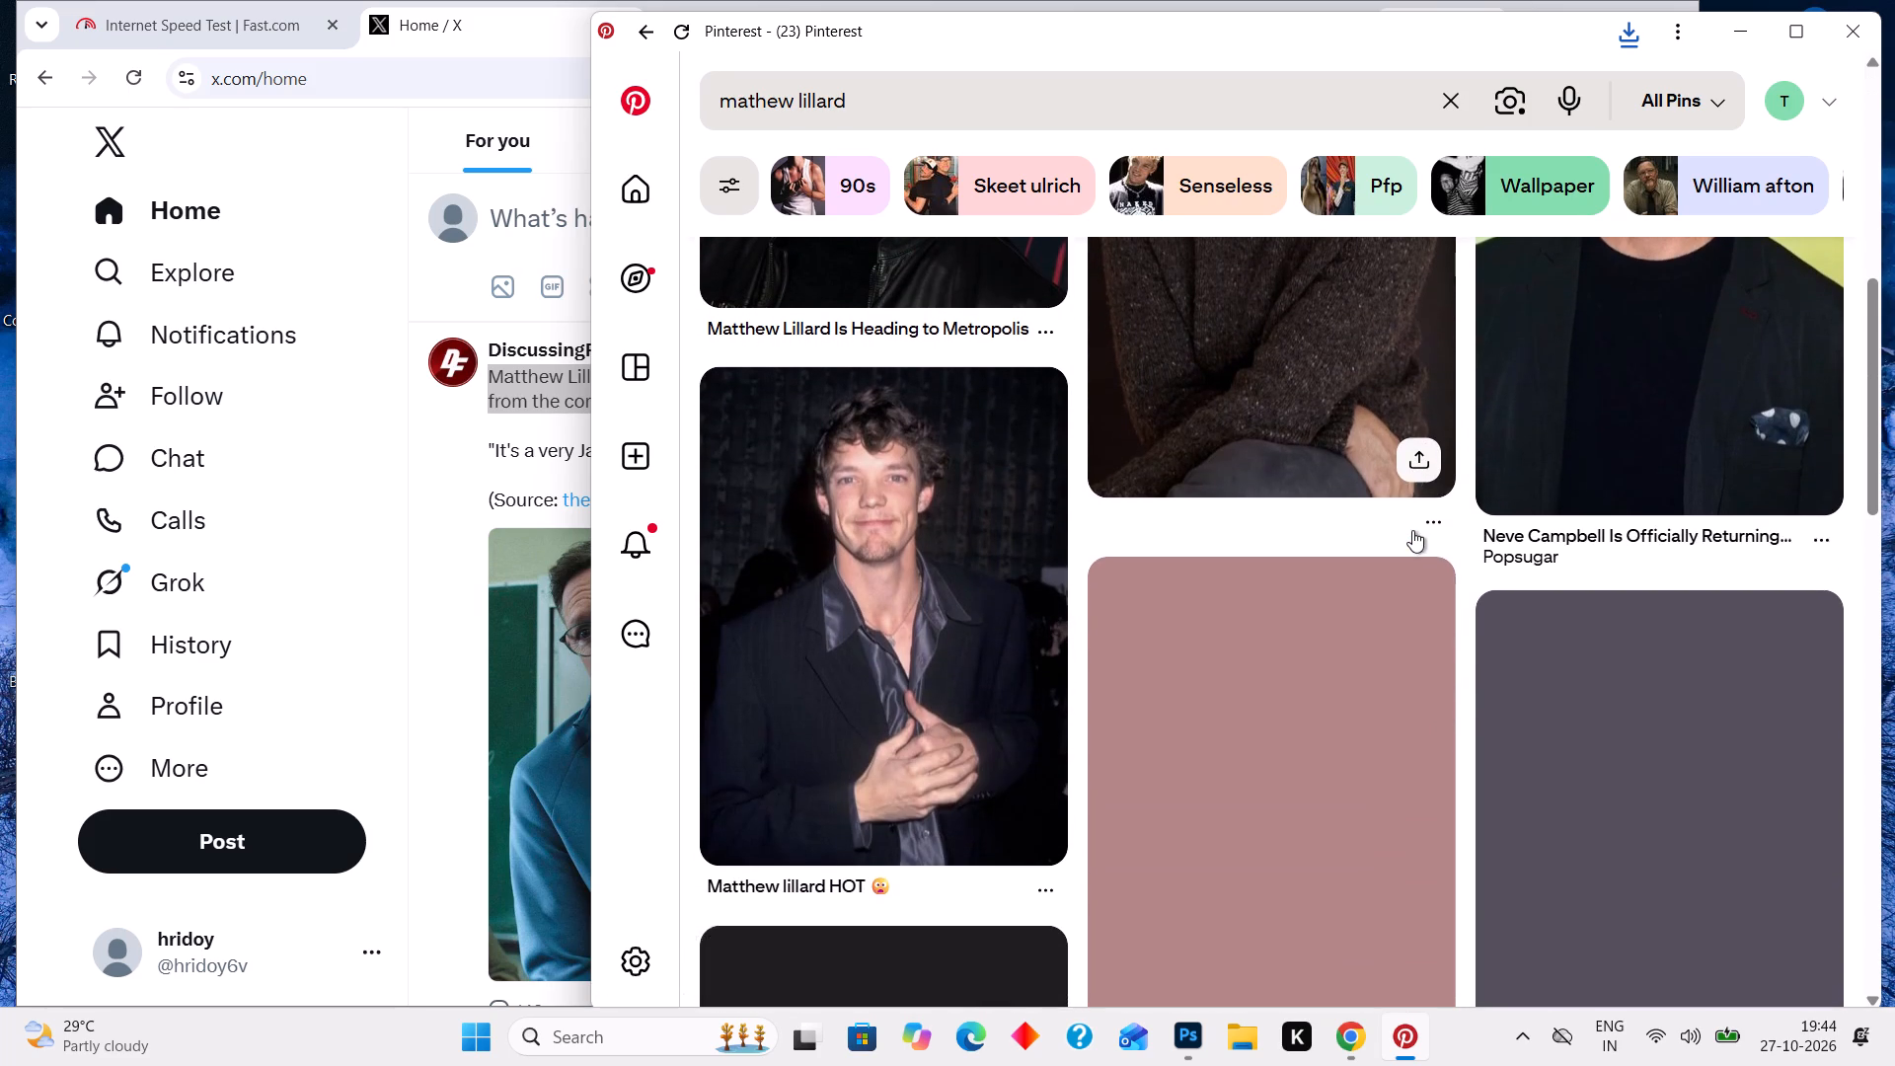
scroll(1412, 530, up, 1)
scroll(1412, 530, down, 1)
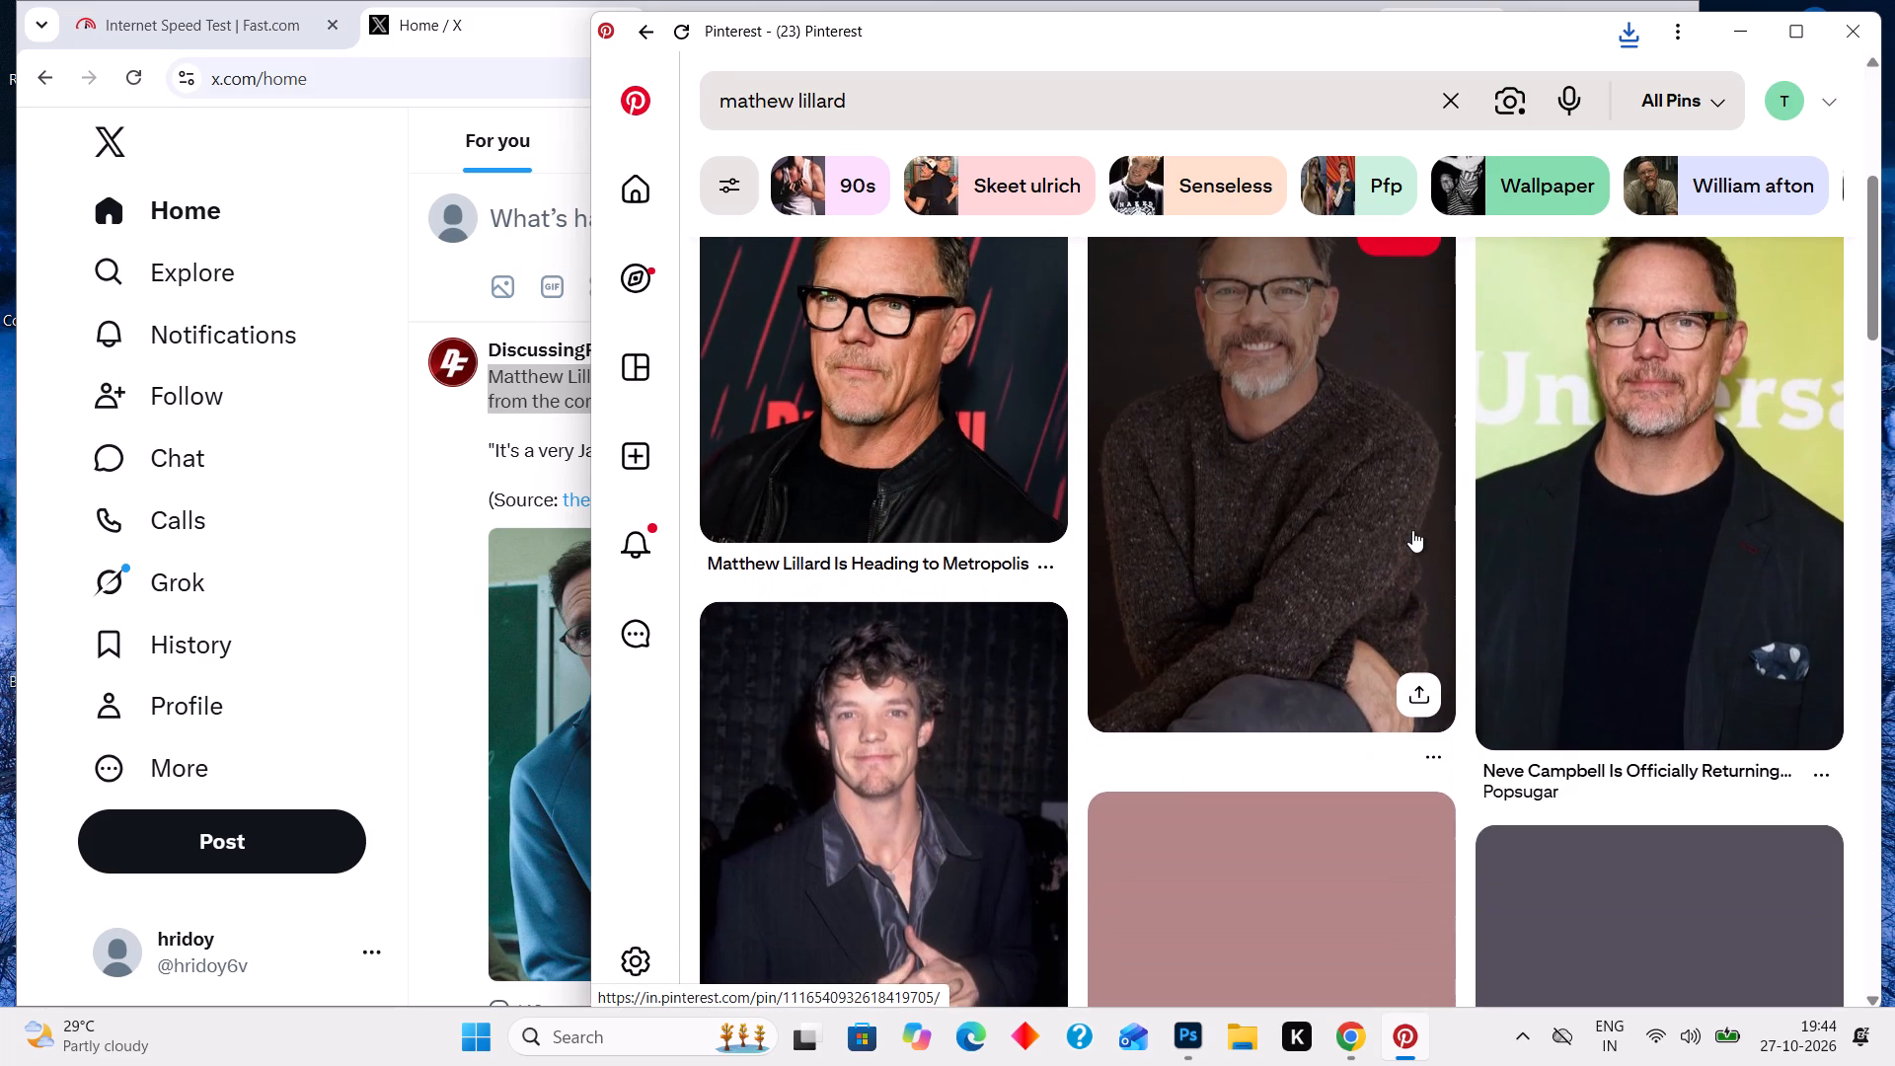
scroll(1412, 530, down, 4)
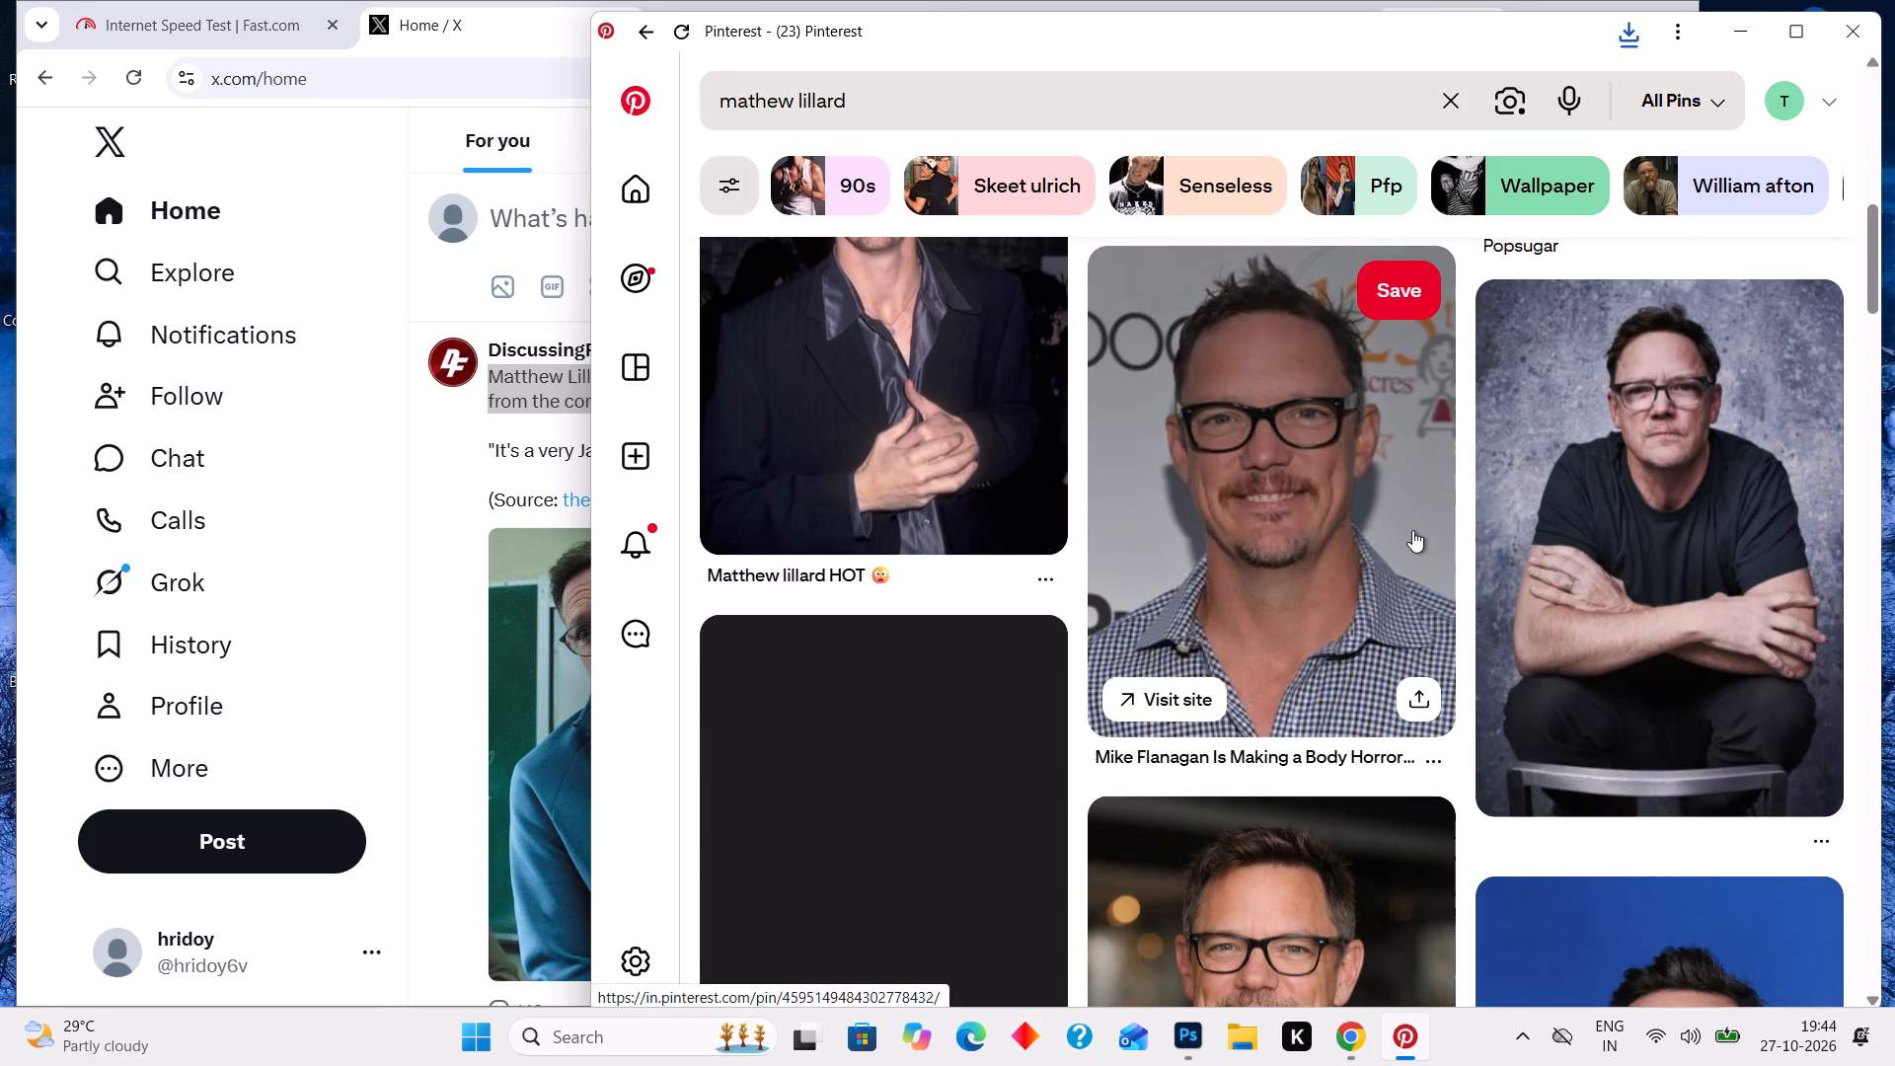
scroll(1412, 530, down, 1)
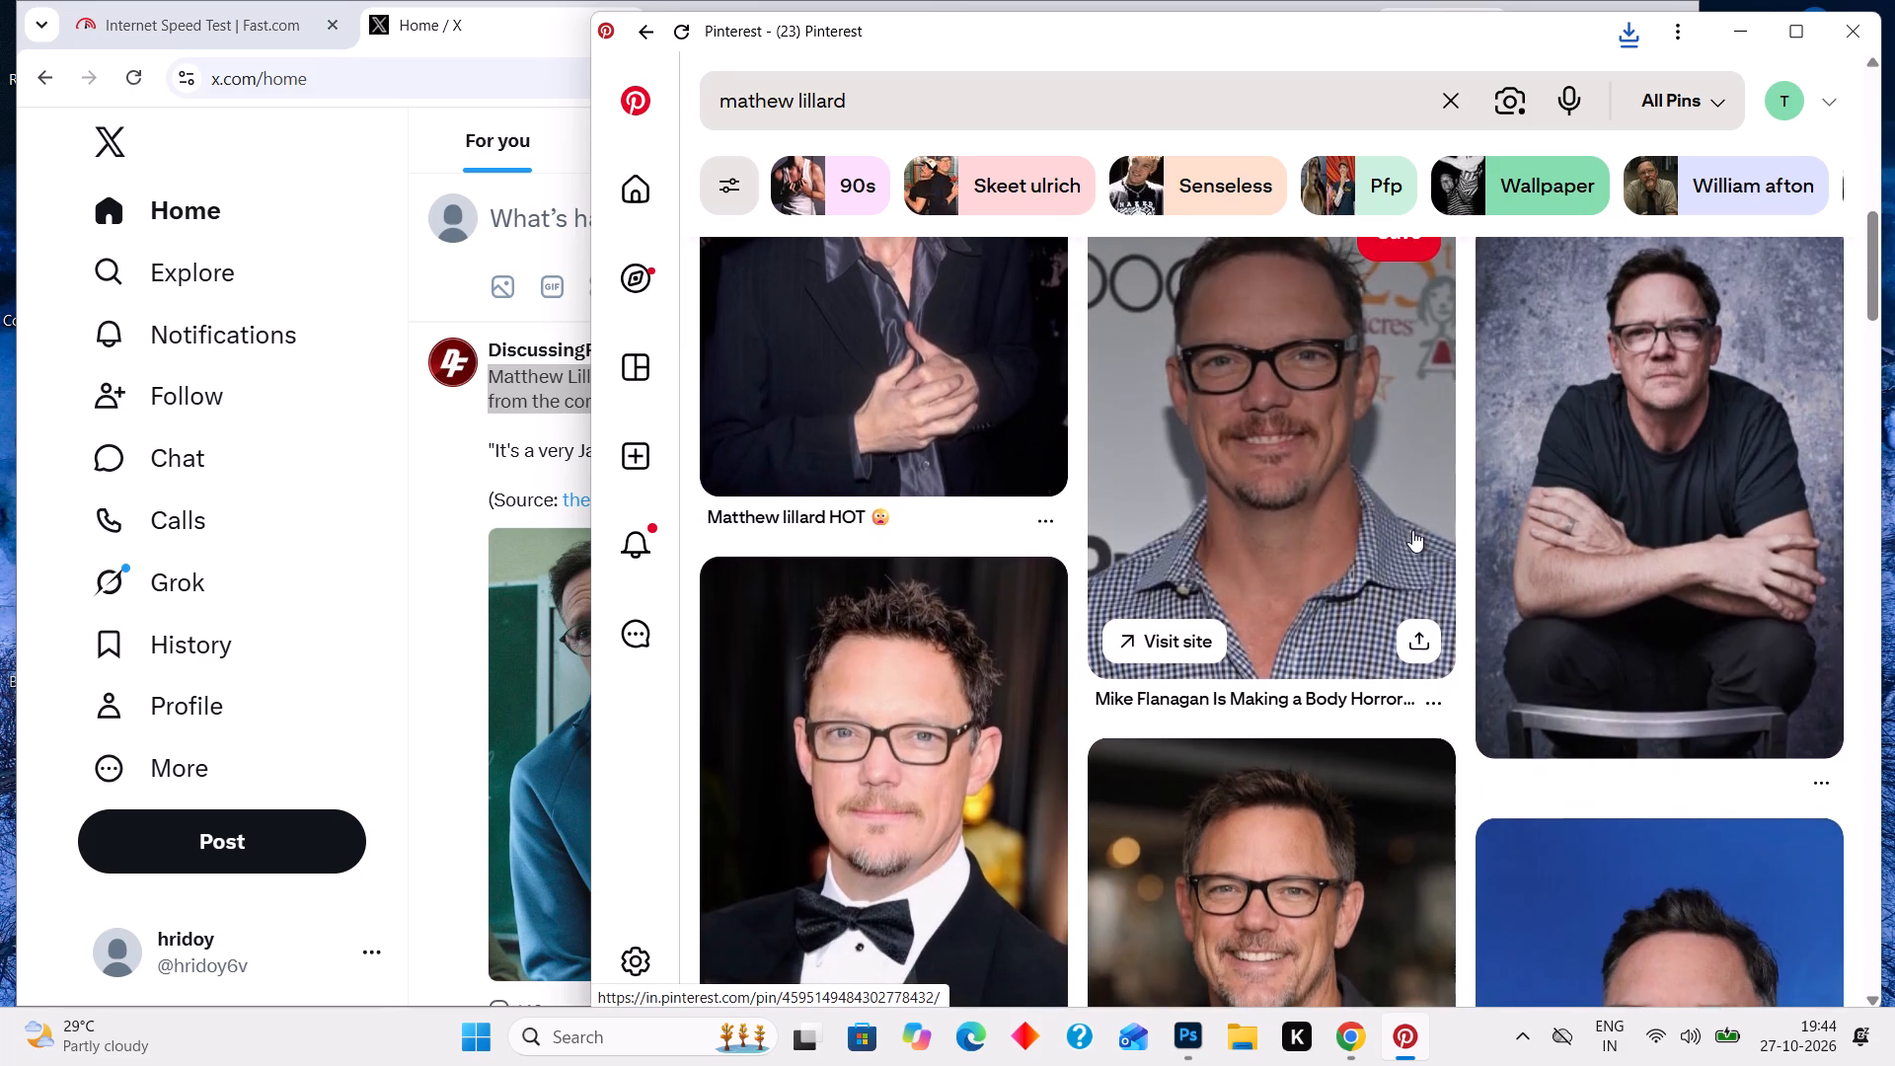
scroll(1412, 530, down, 5)
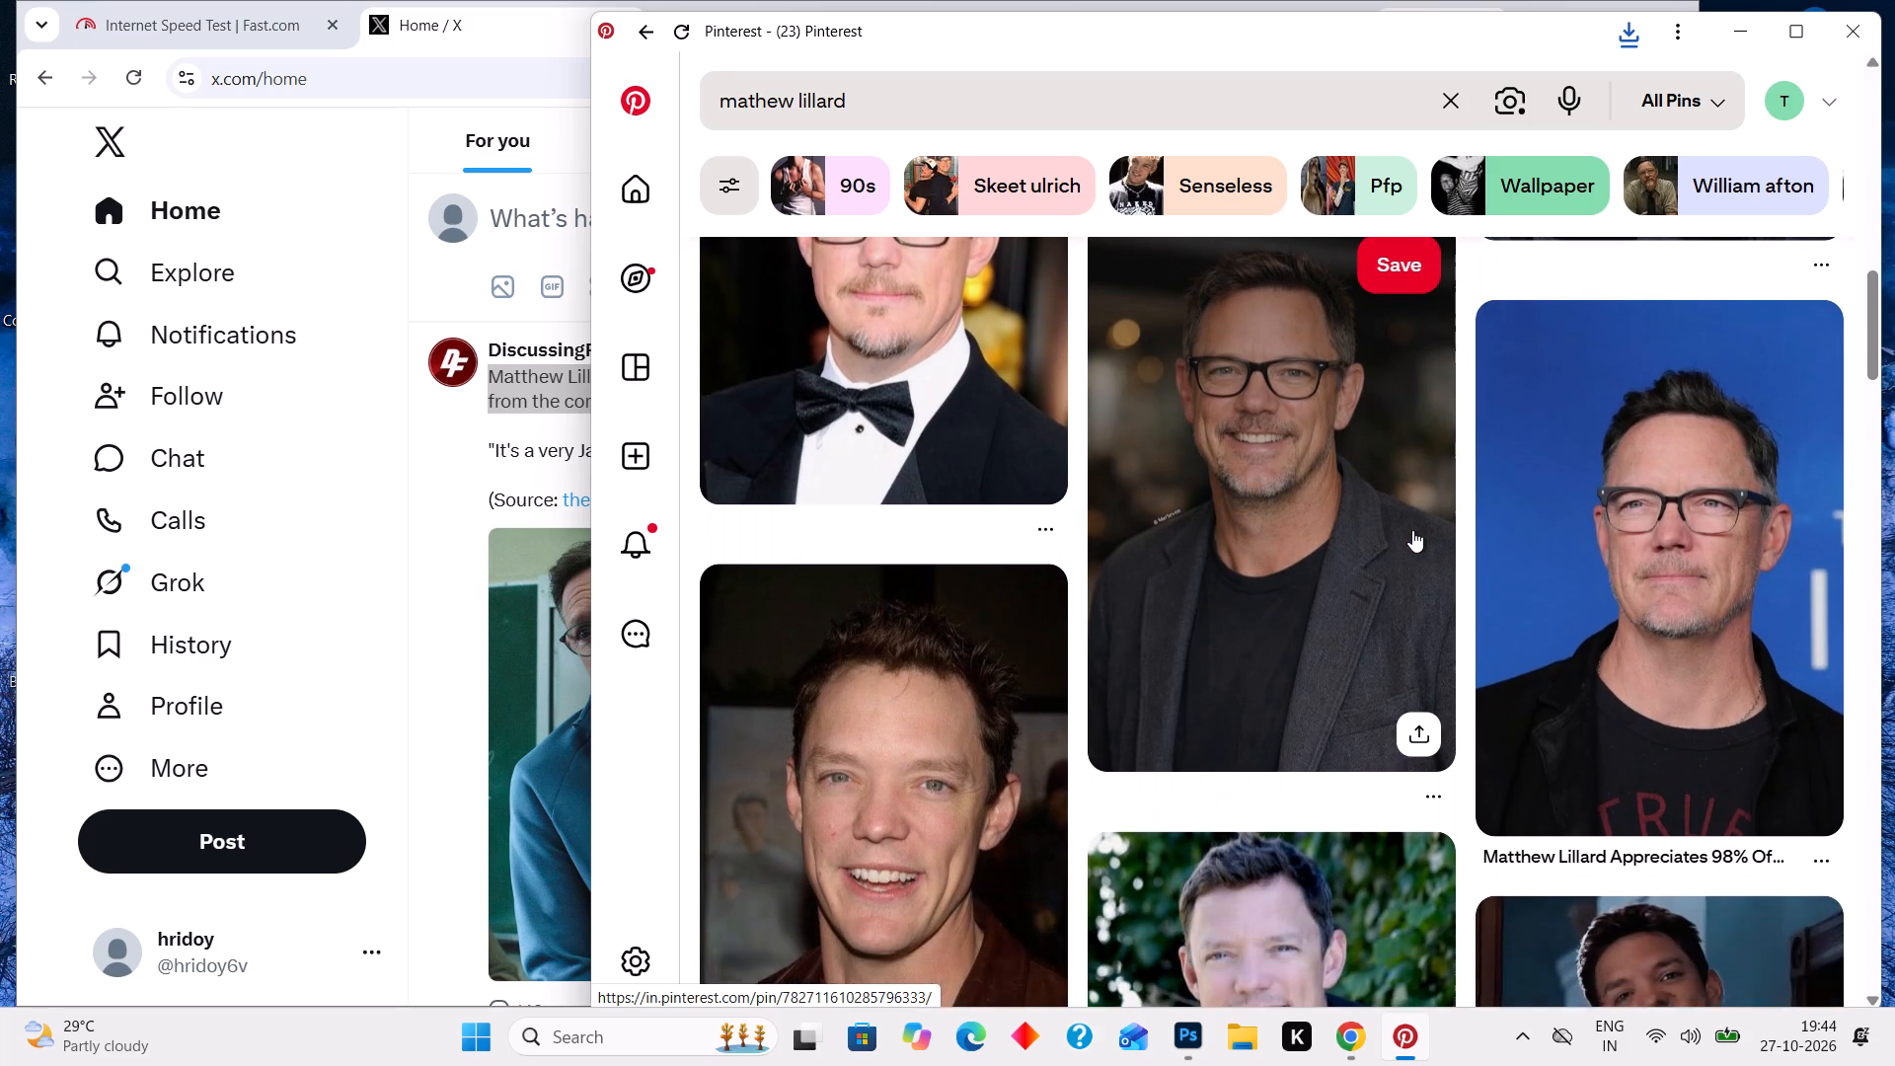
scroll(1412, 530, down, 4)
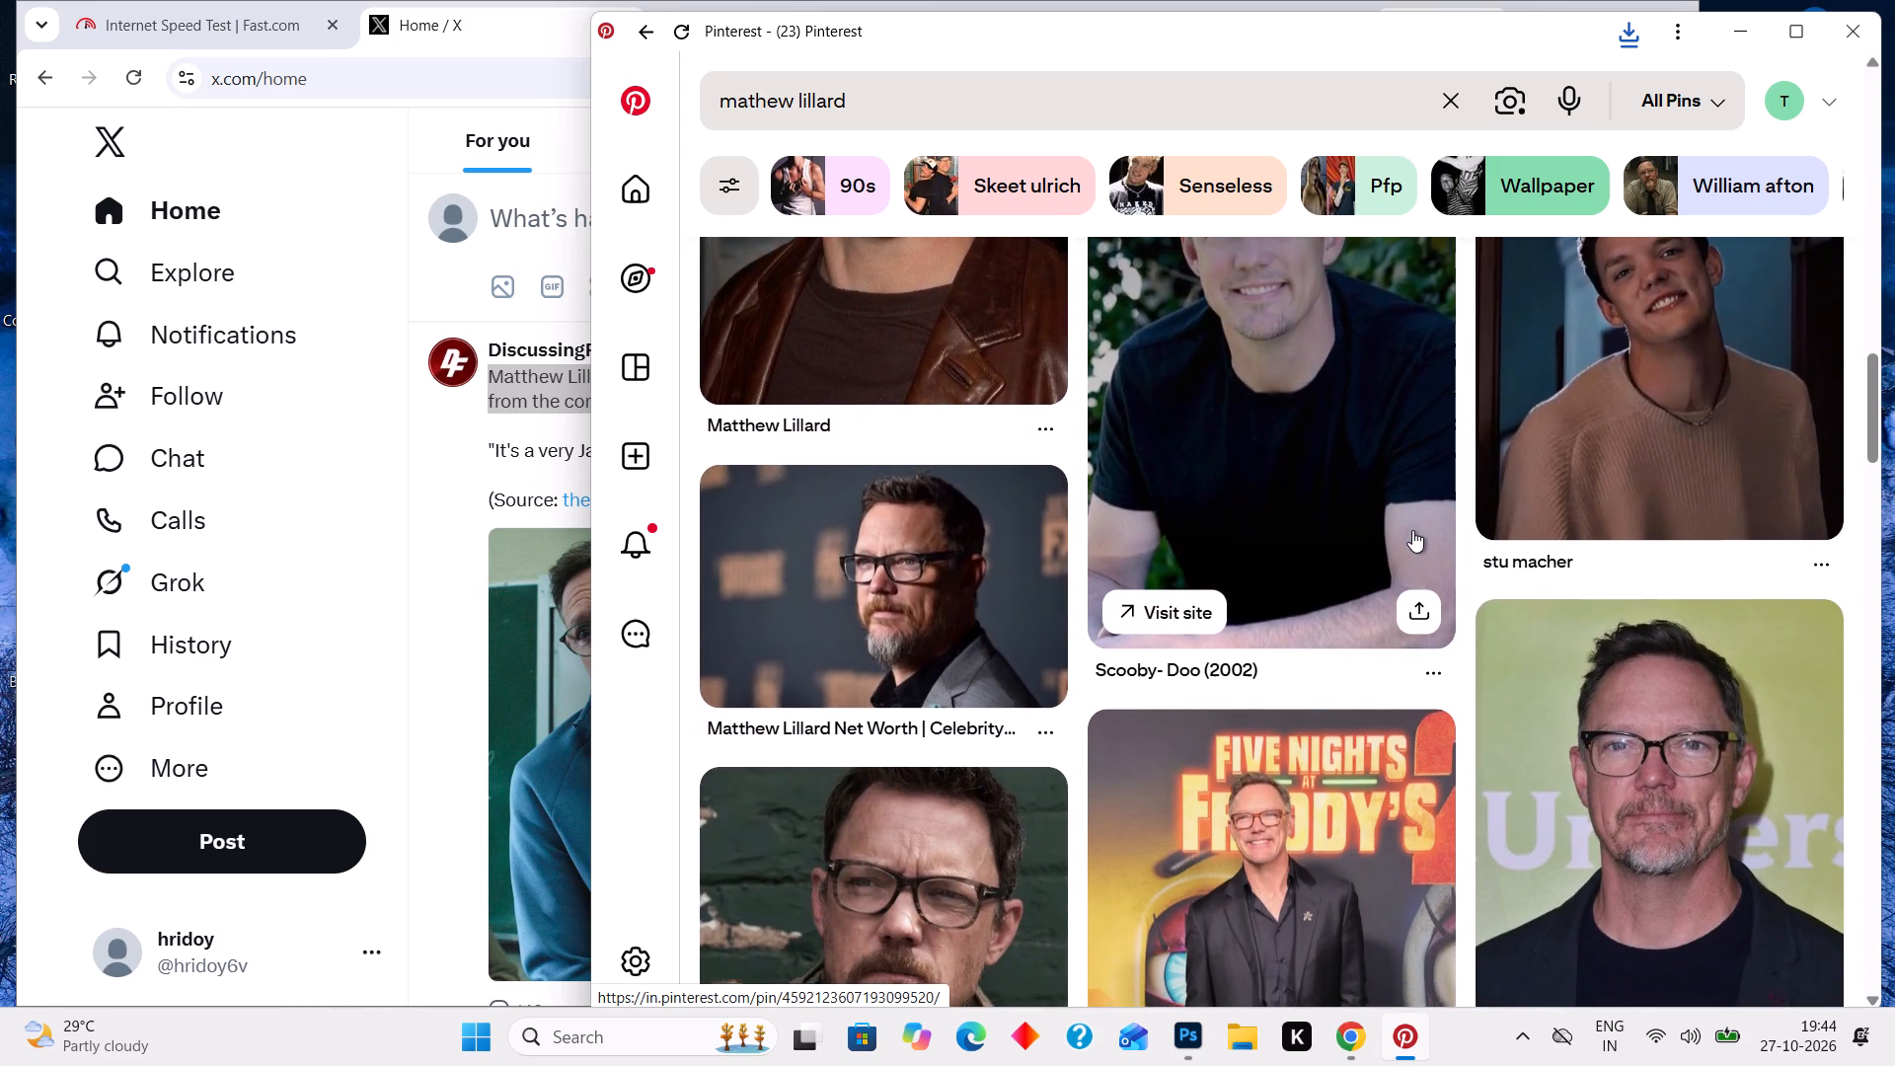
scroll(1412, 530, down, 3)
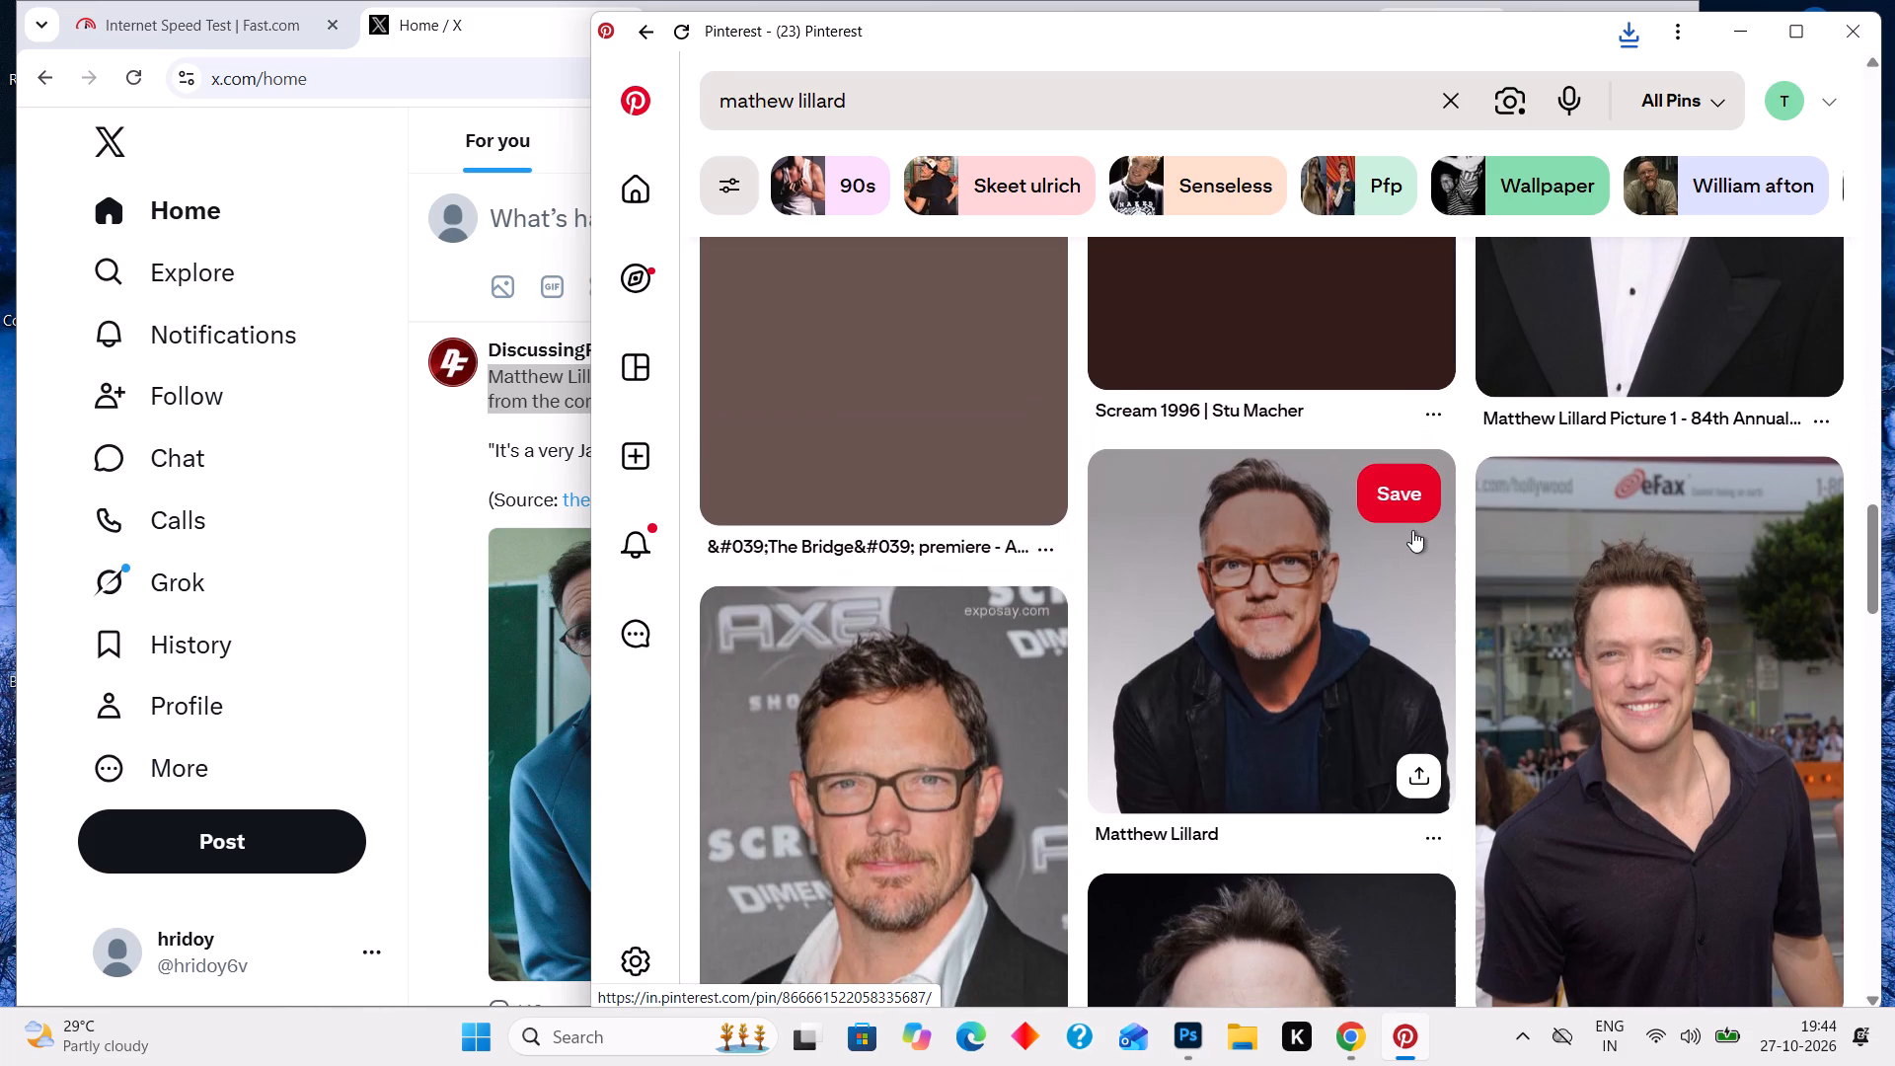
scroll(1412, 530, down, 2)
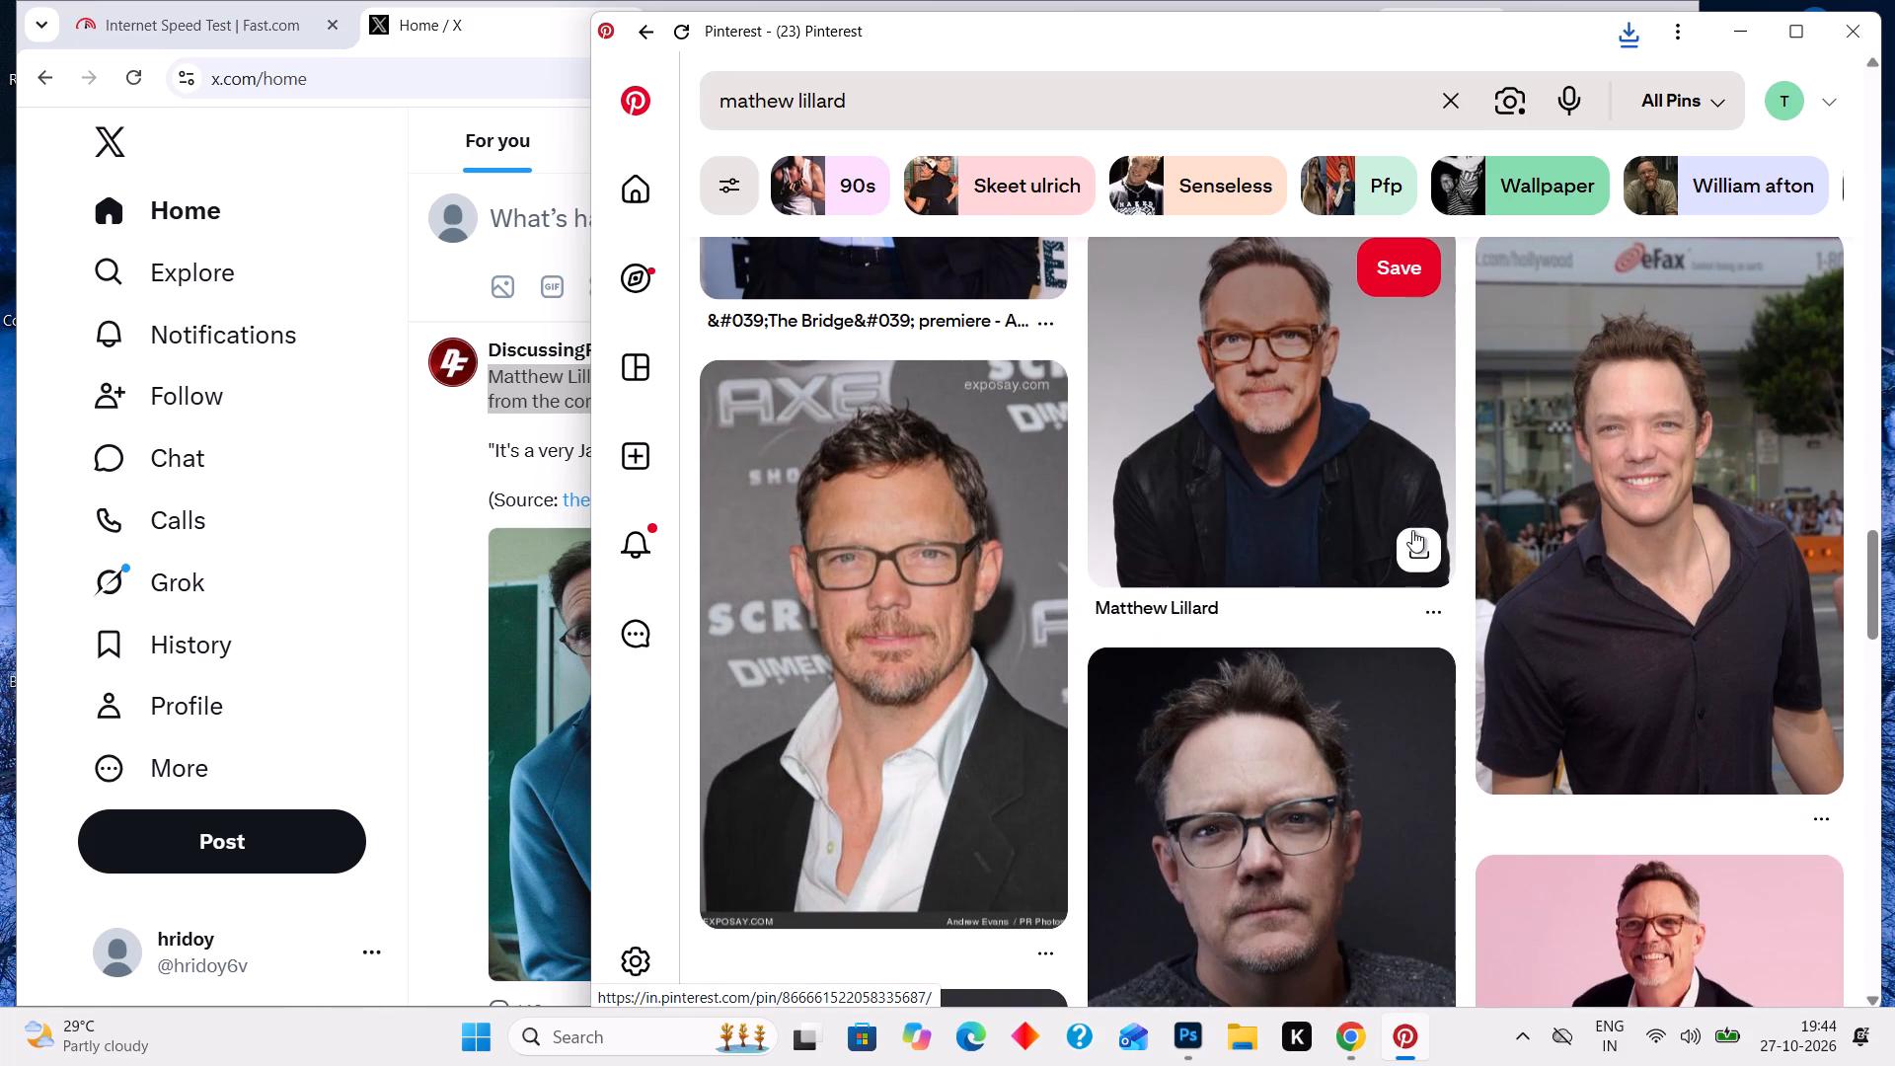
scroll(1412, 530, down, 4)
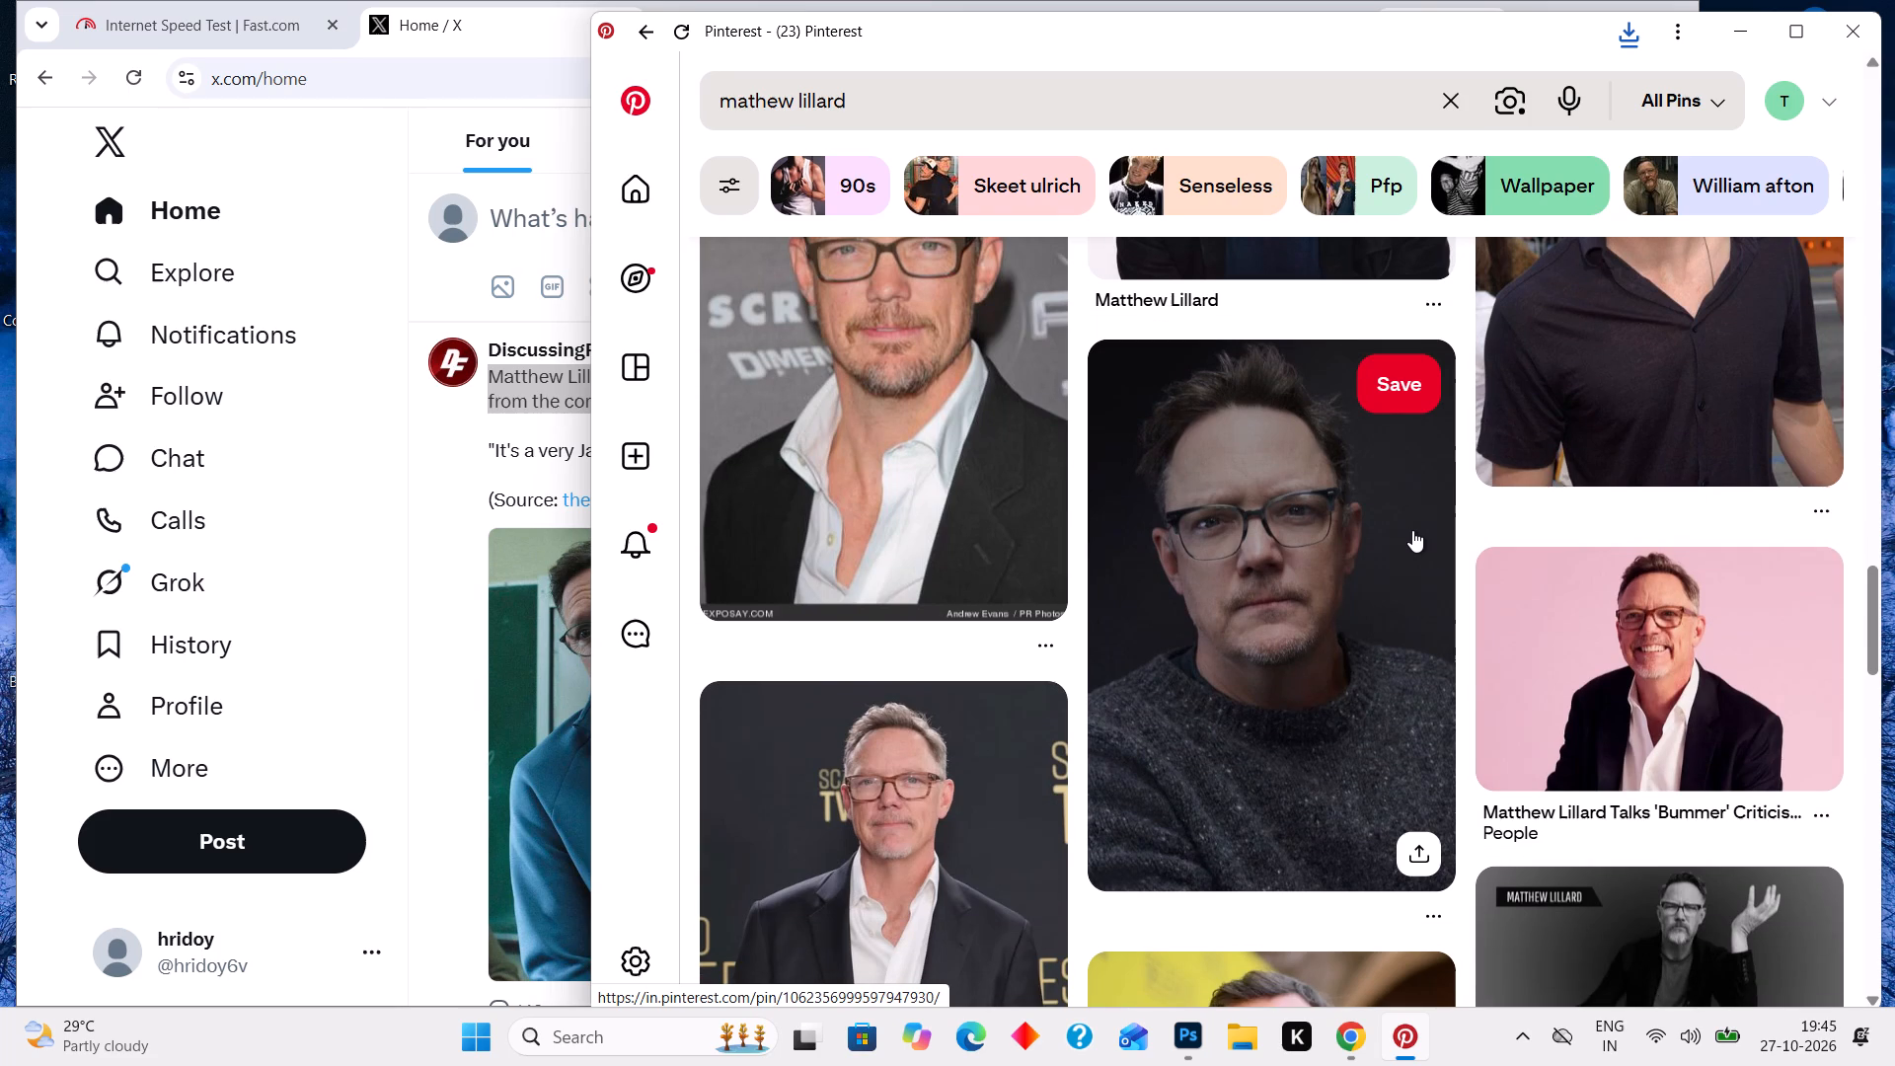
Download the image from the People pin "Matthew Lillard Talks 'Bummer' Criticism..." showing him against a pink background.
click(1644, 668)
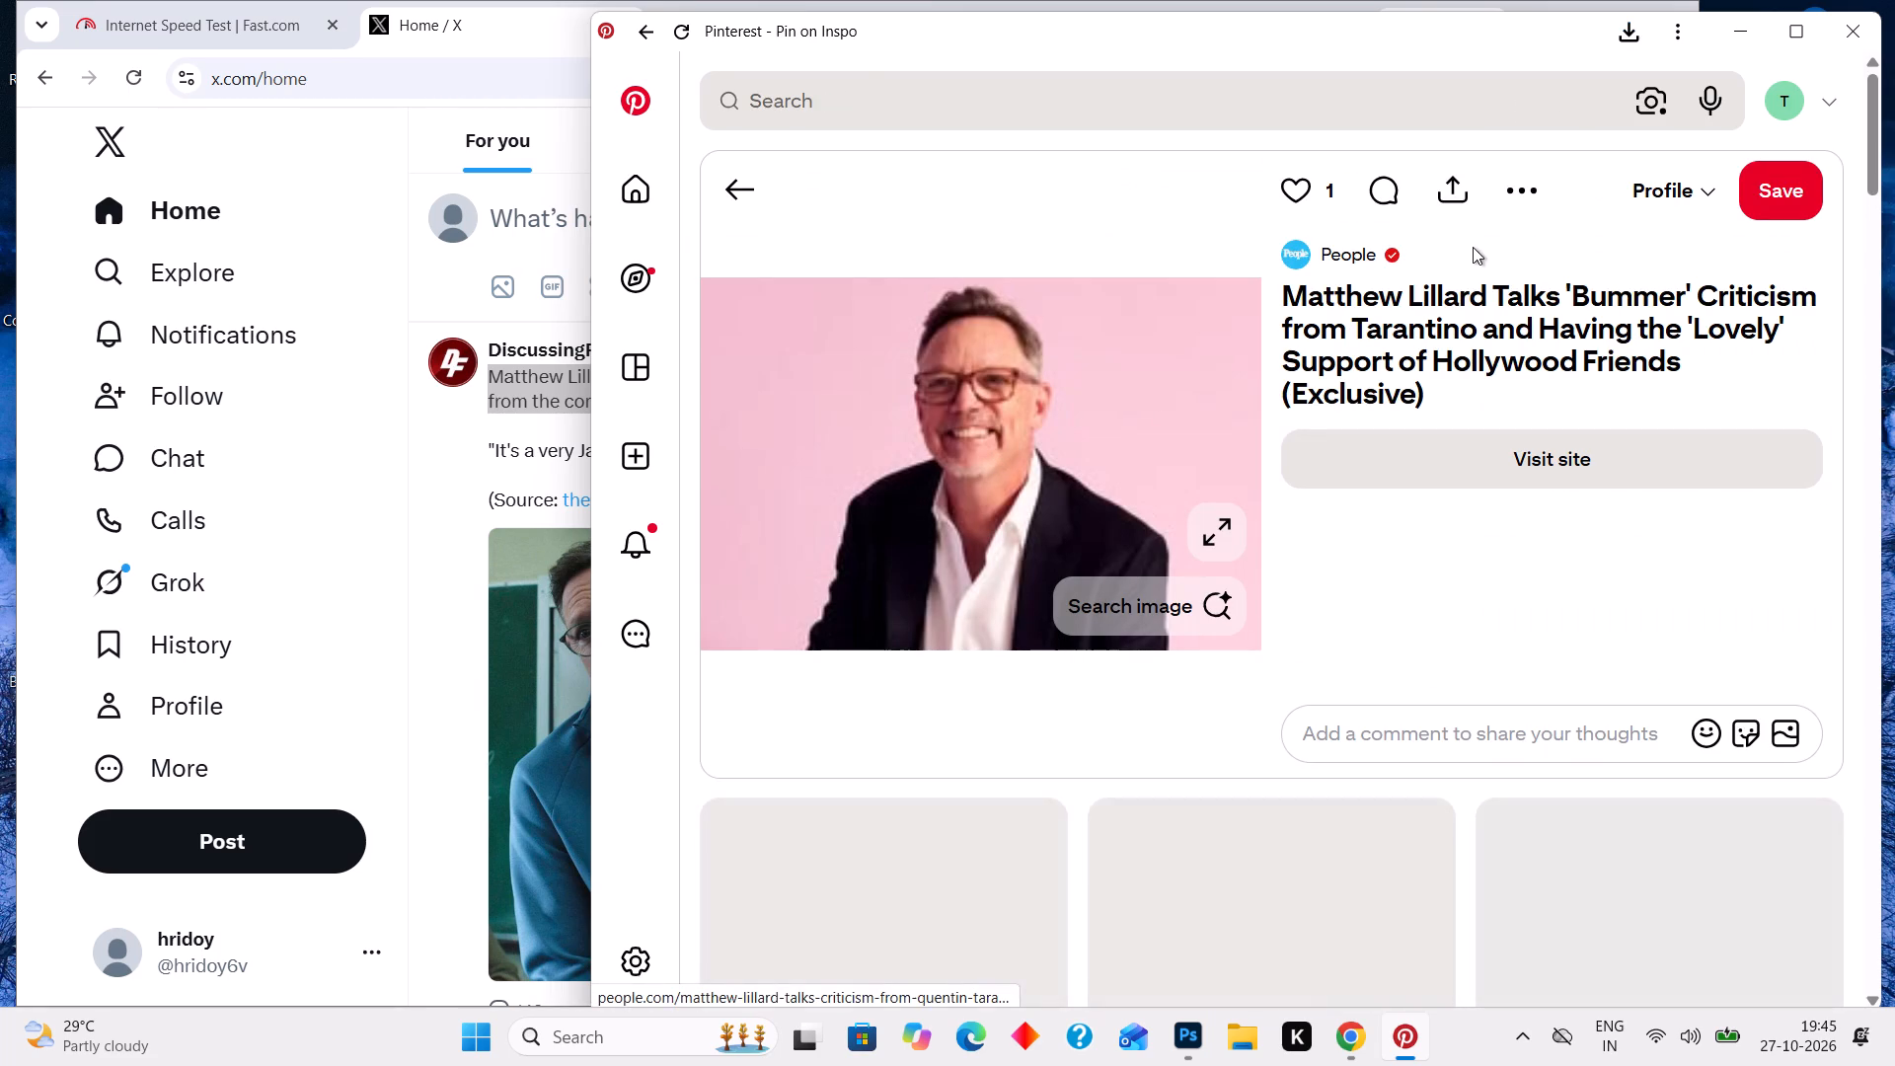
click(1524, 178)
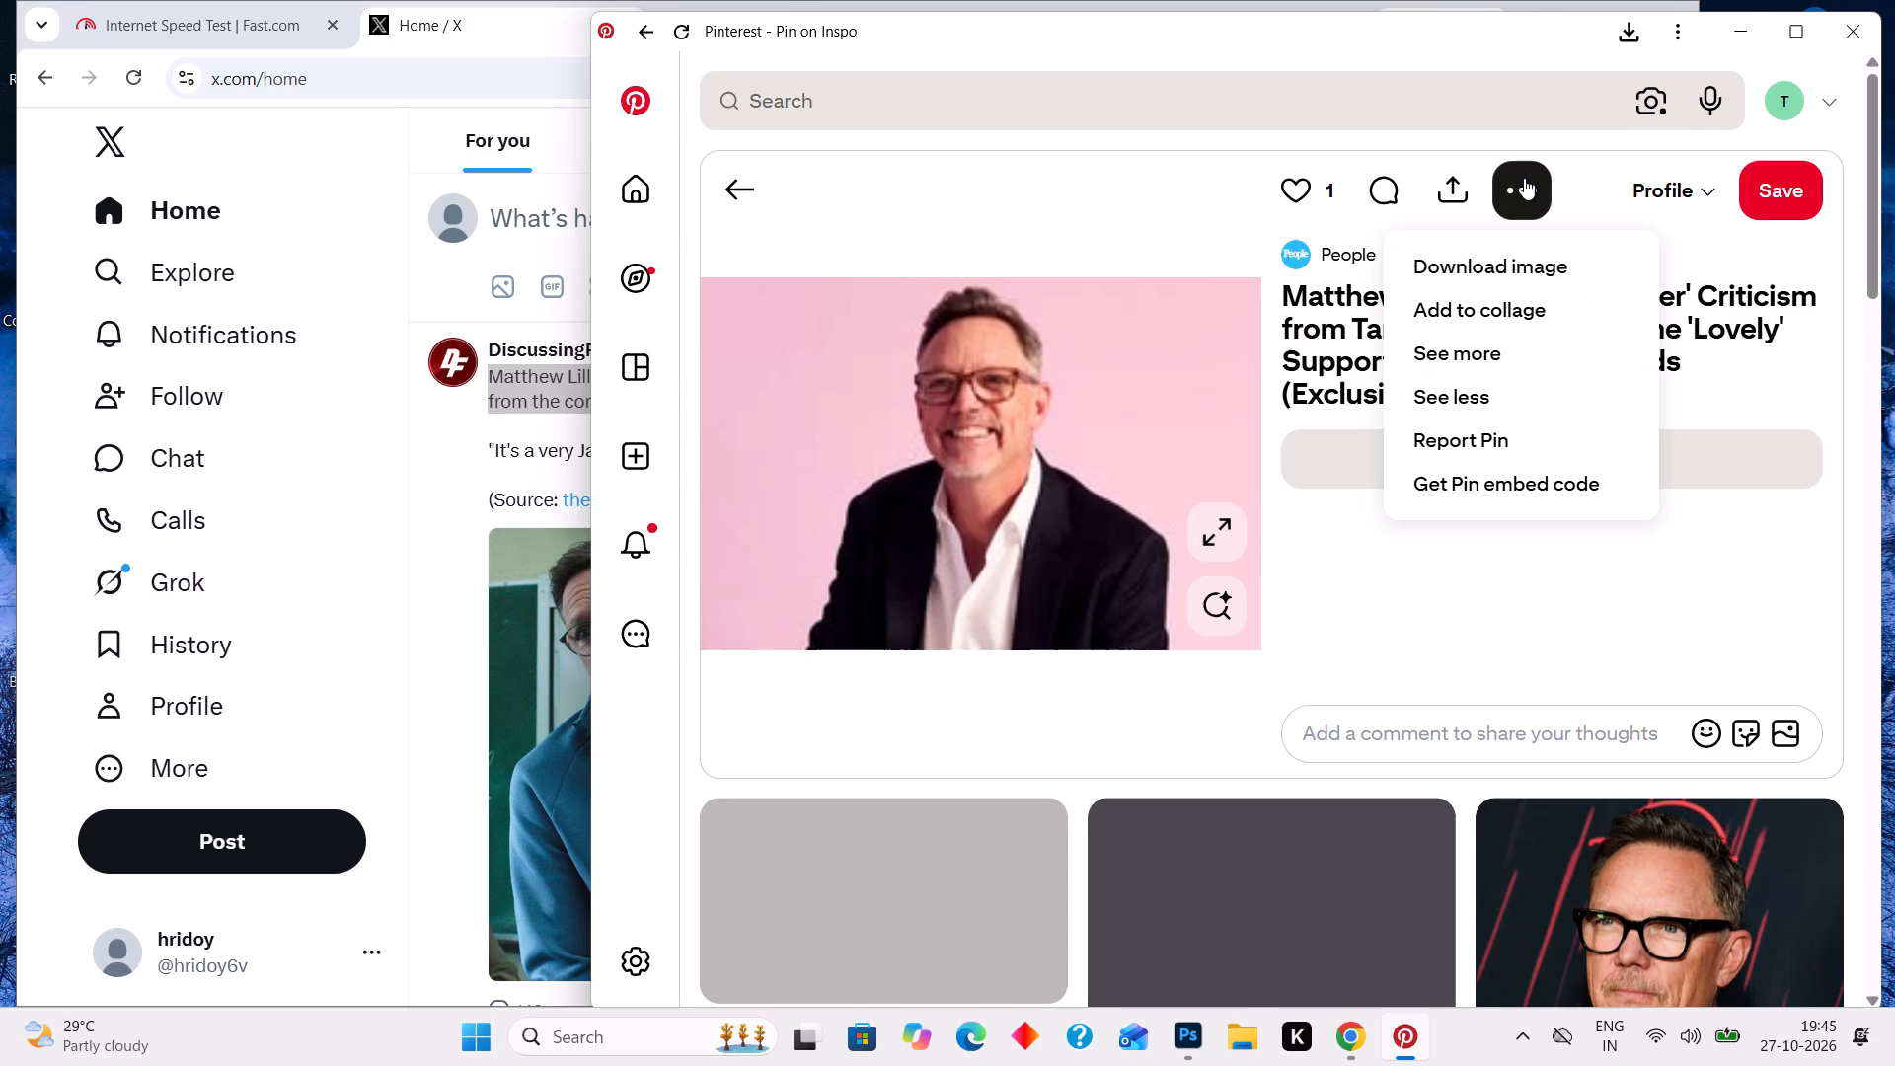
click(1530, 269)
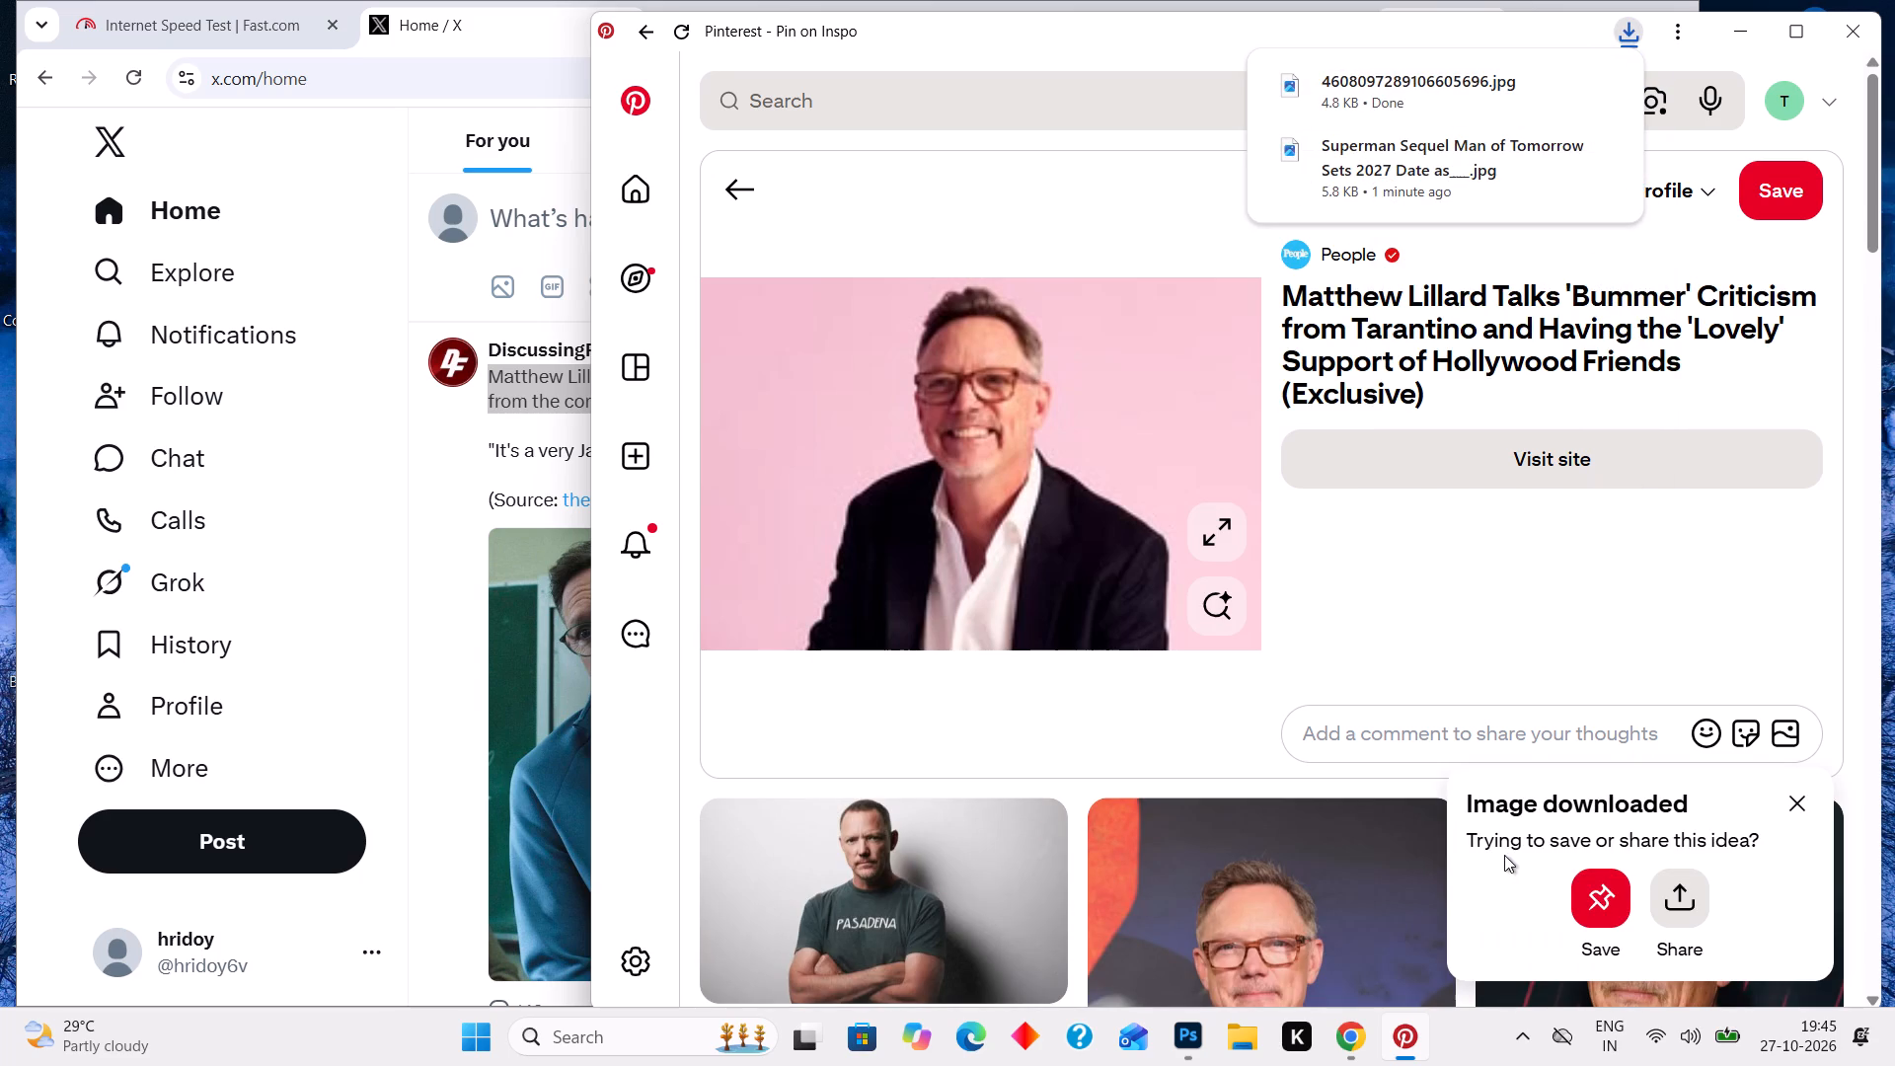
Switch to Photoshop, open File Explorer over it and look through the images in the "z - Copy" folder.
click(1191, 1037)
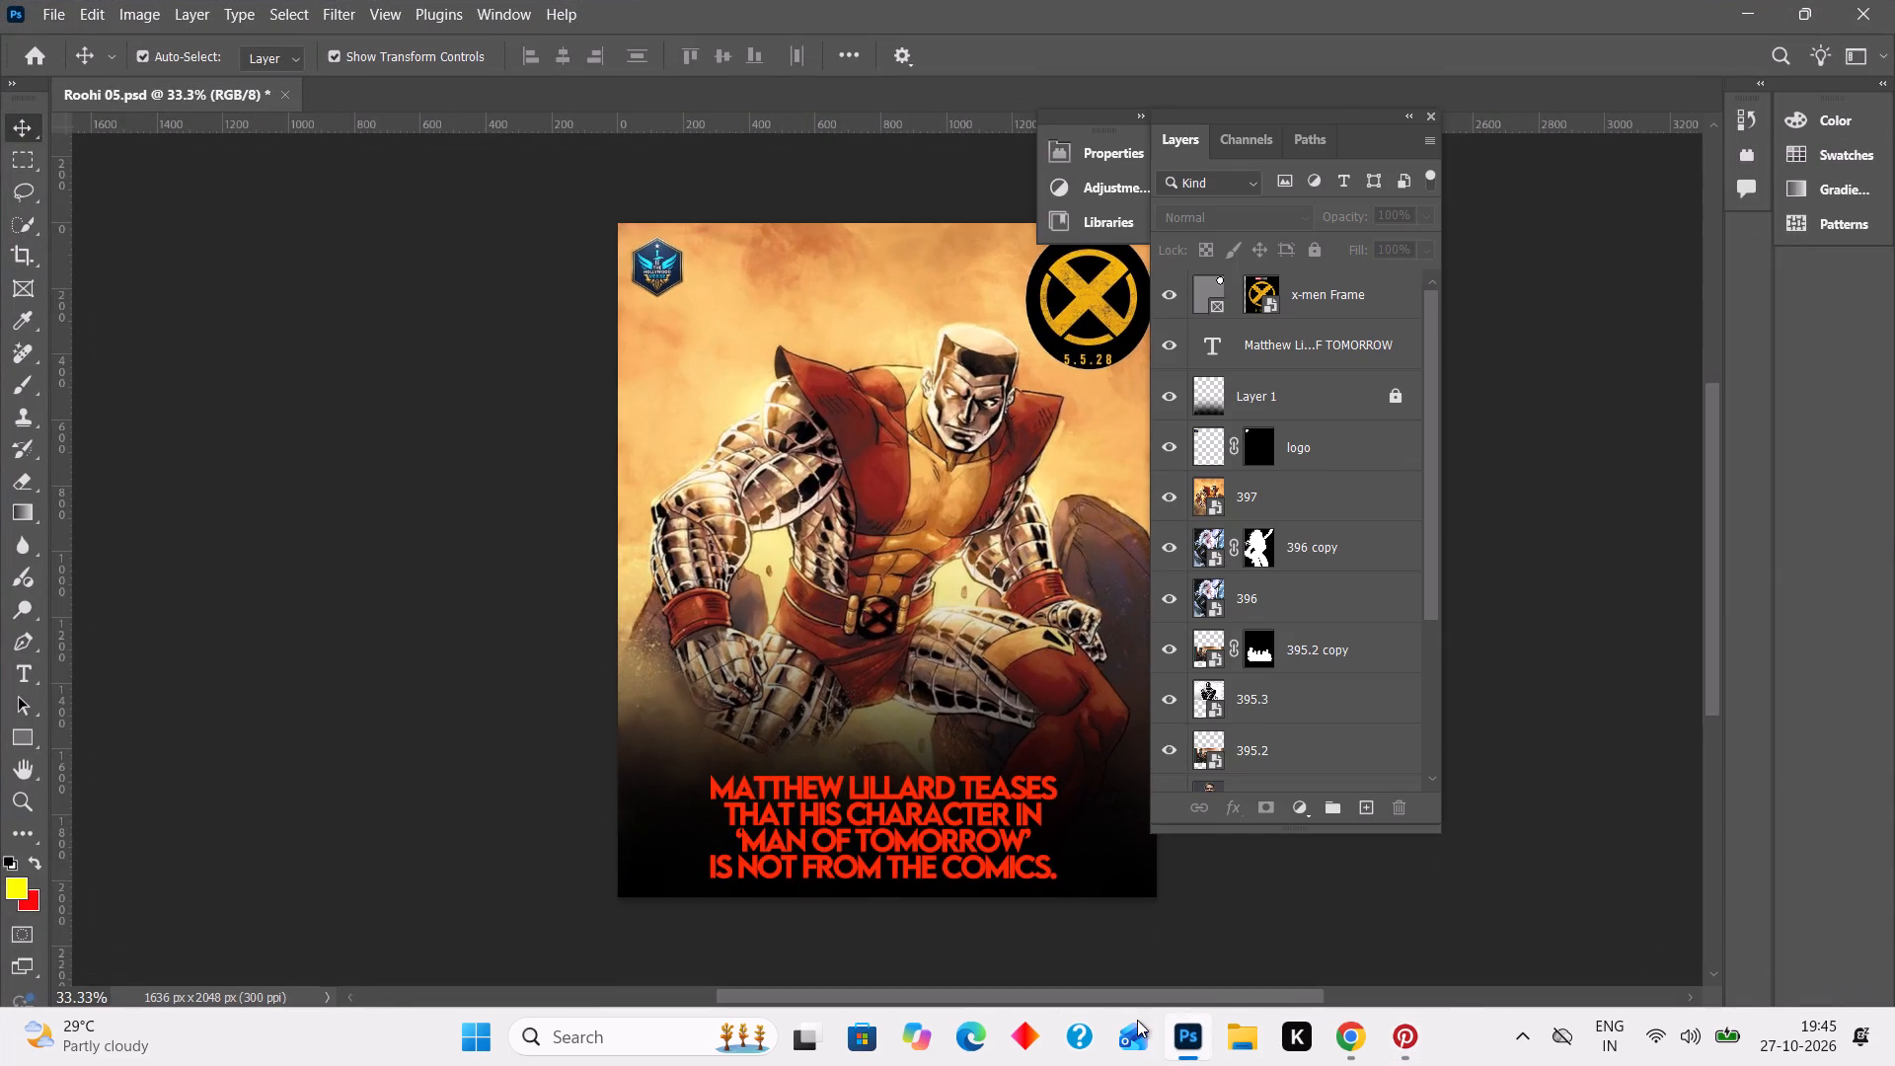
click(1242, 1044)
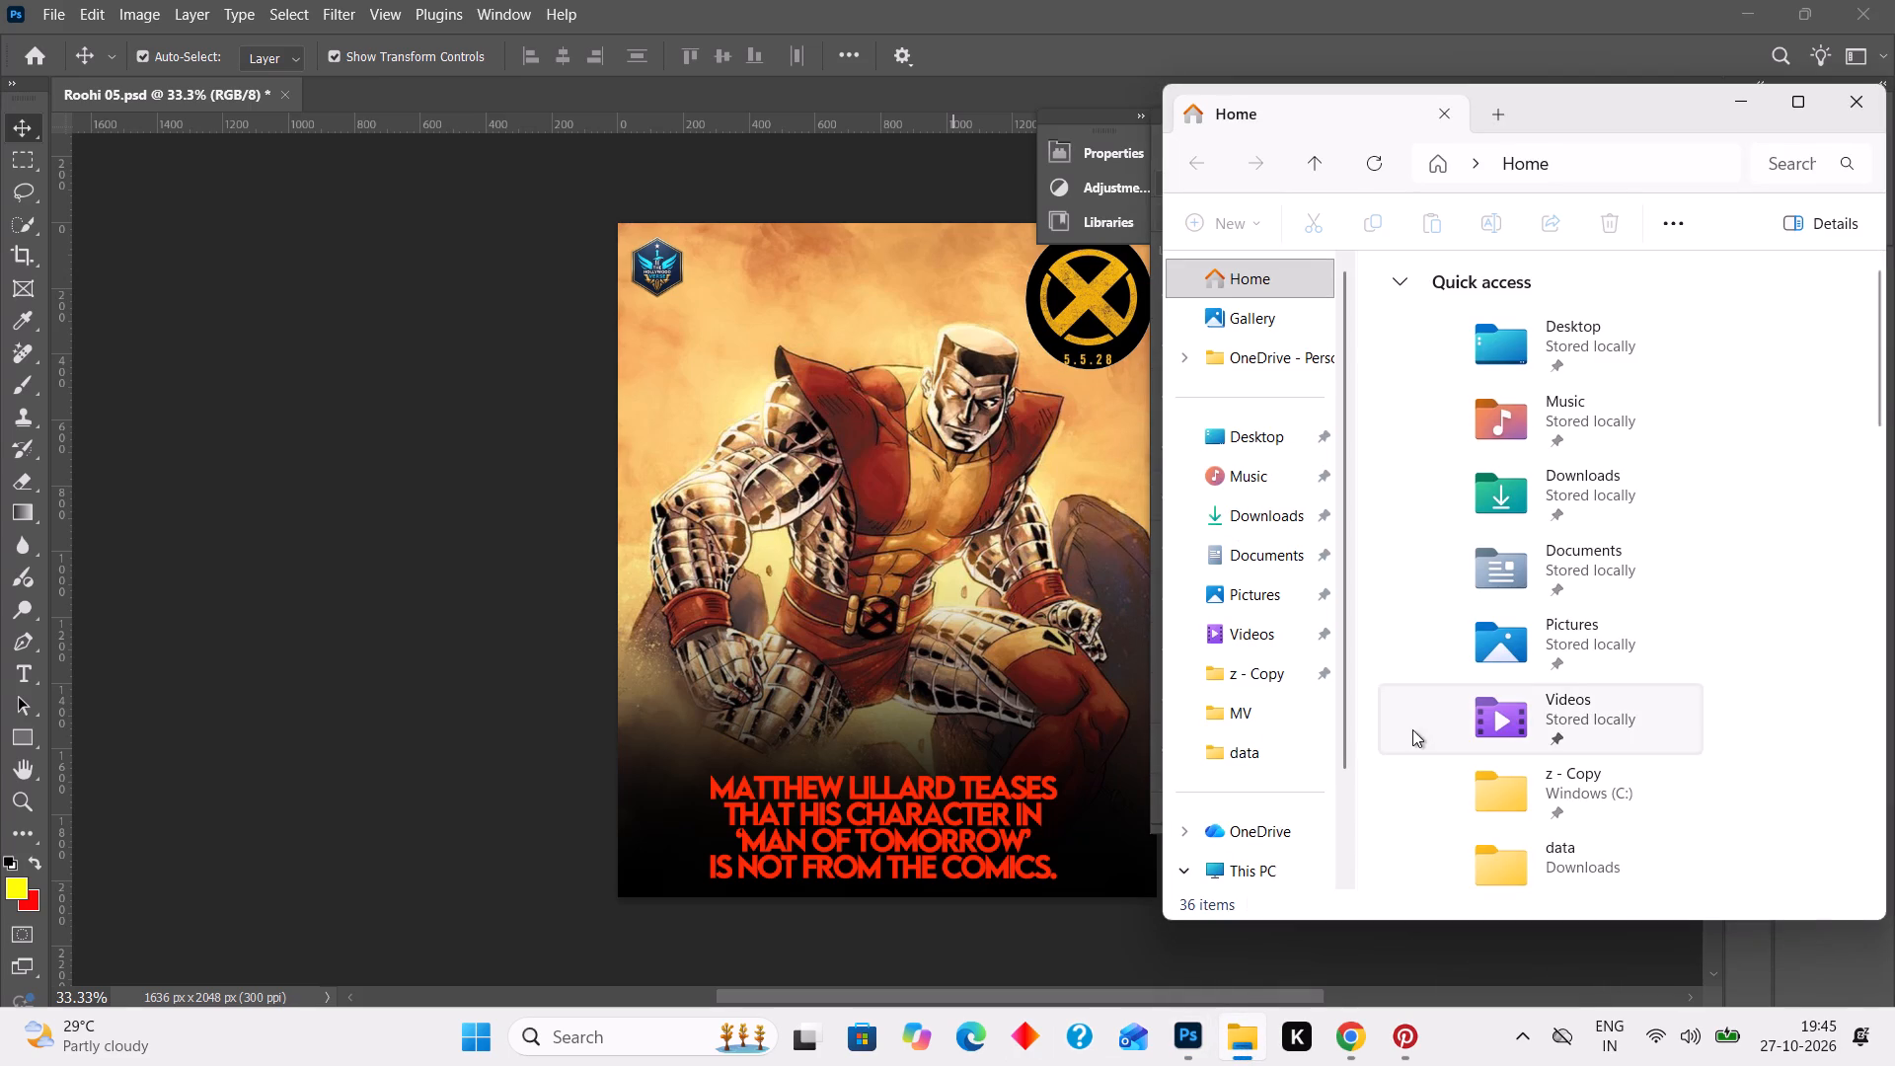
click(1260, 672)
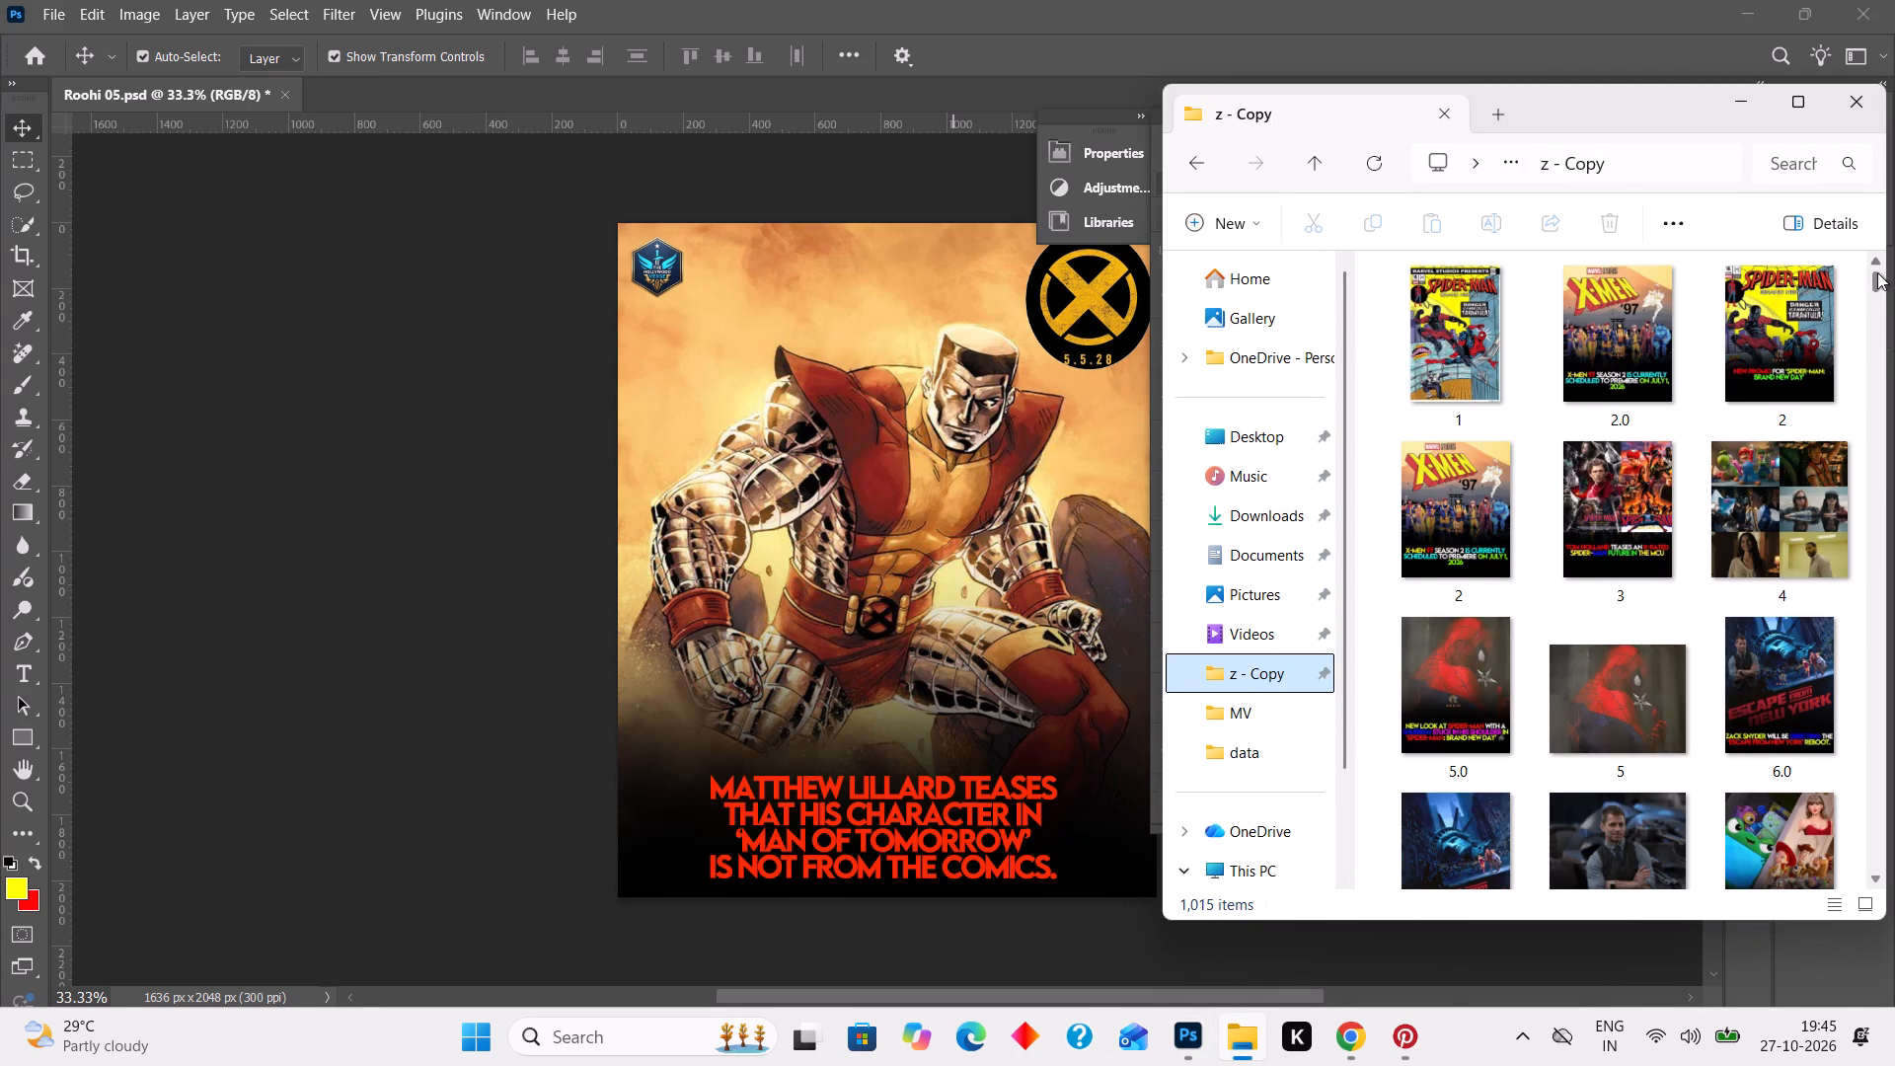
drag(1874, 274, 1847, 809)
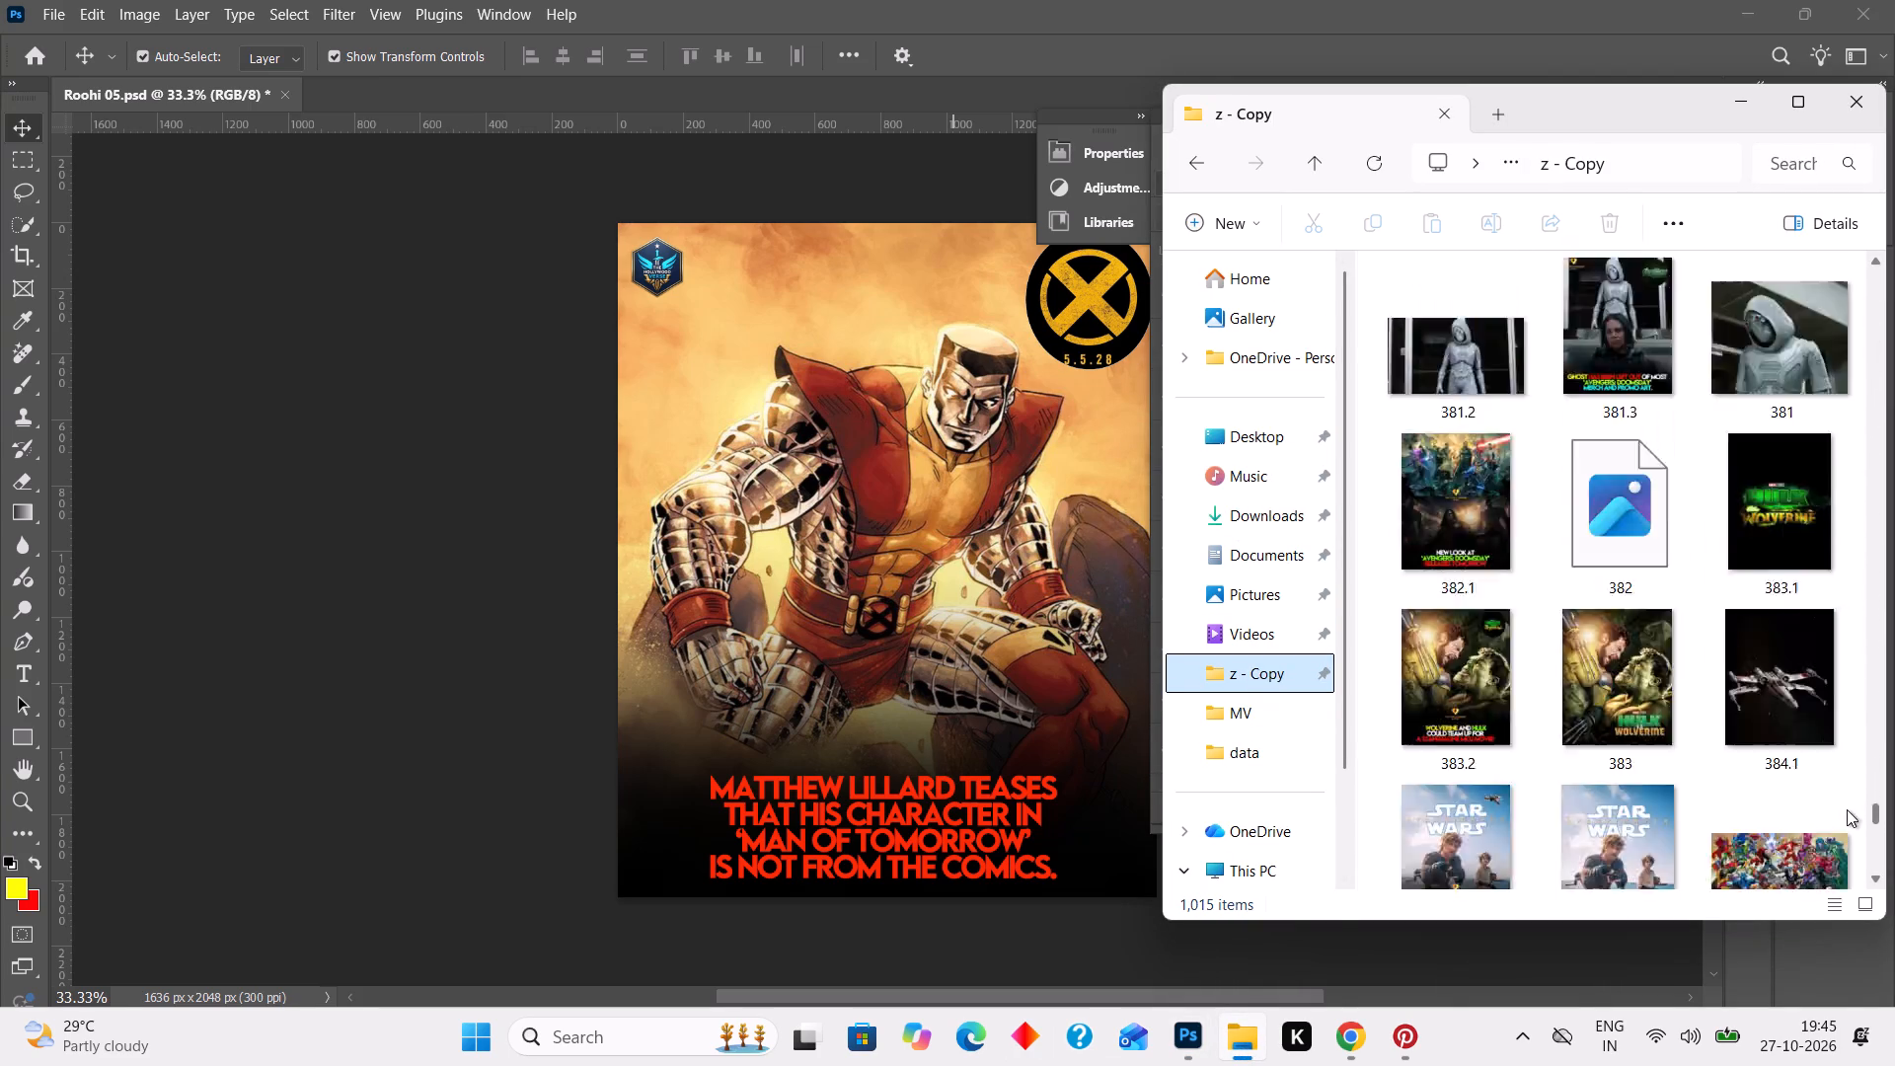
drag(1847, 809, 1847, 838)
scroll(1783, 779, down, 3)
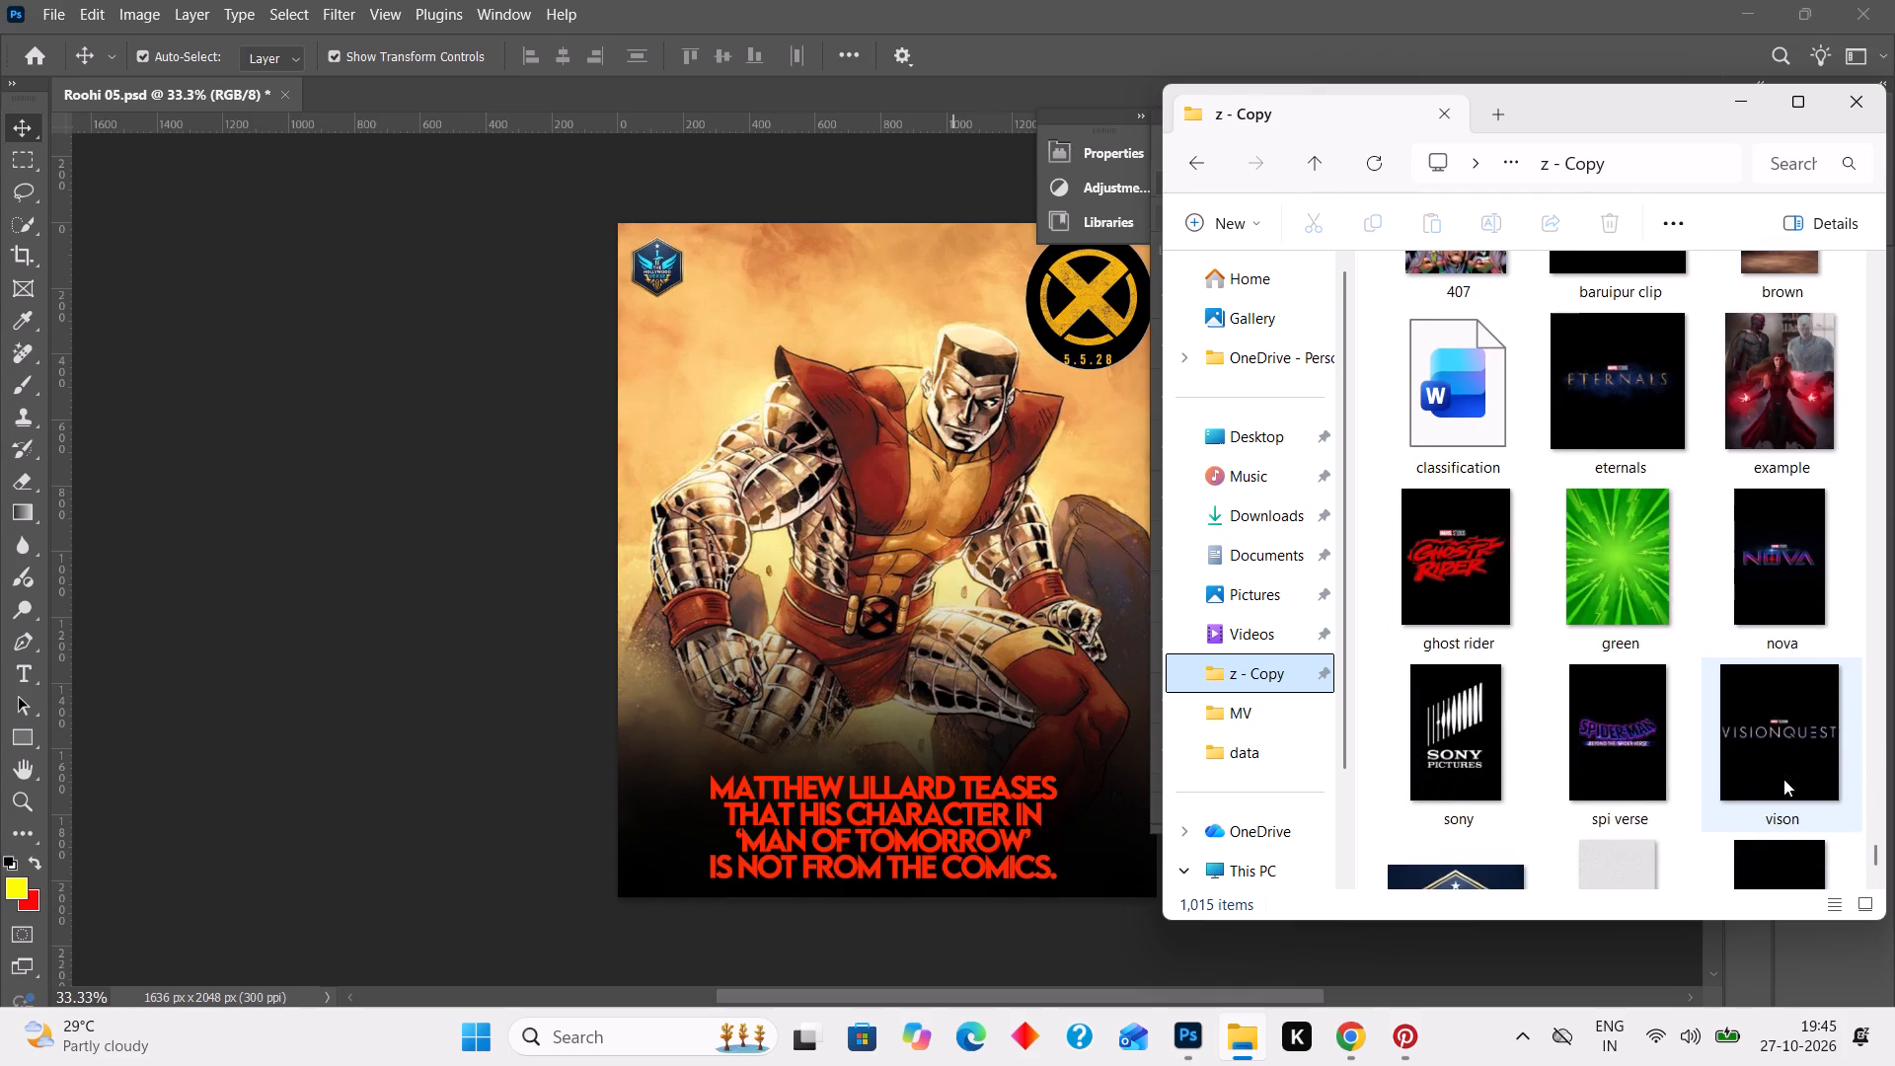
scroll(1783, 779, down, 2)
scroll(1783, 779, up, 3)
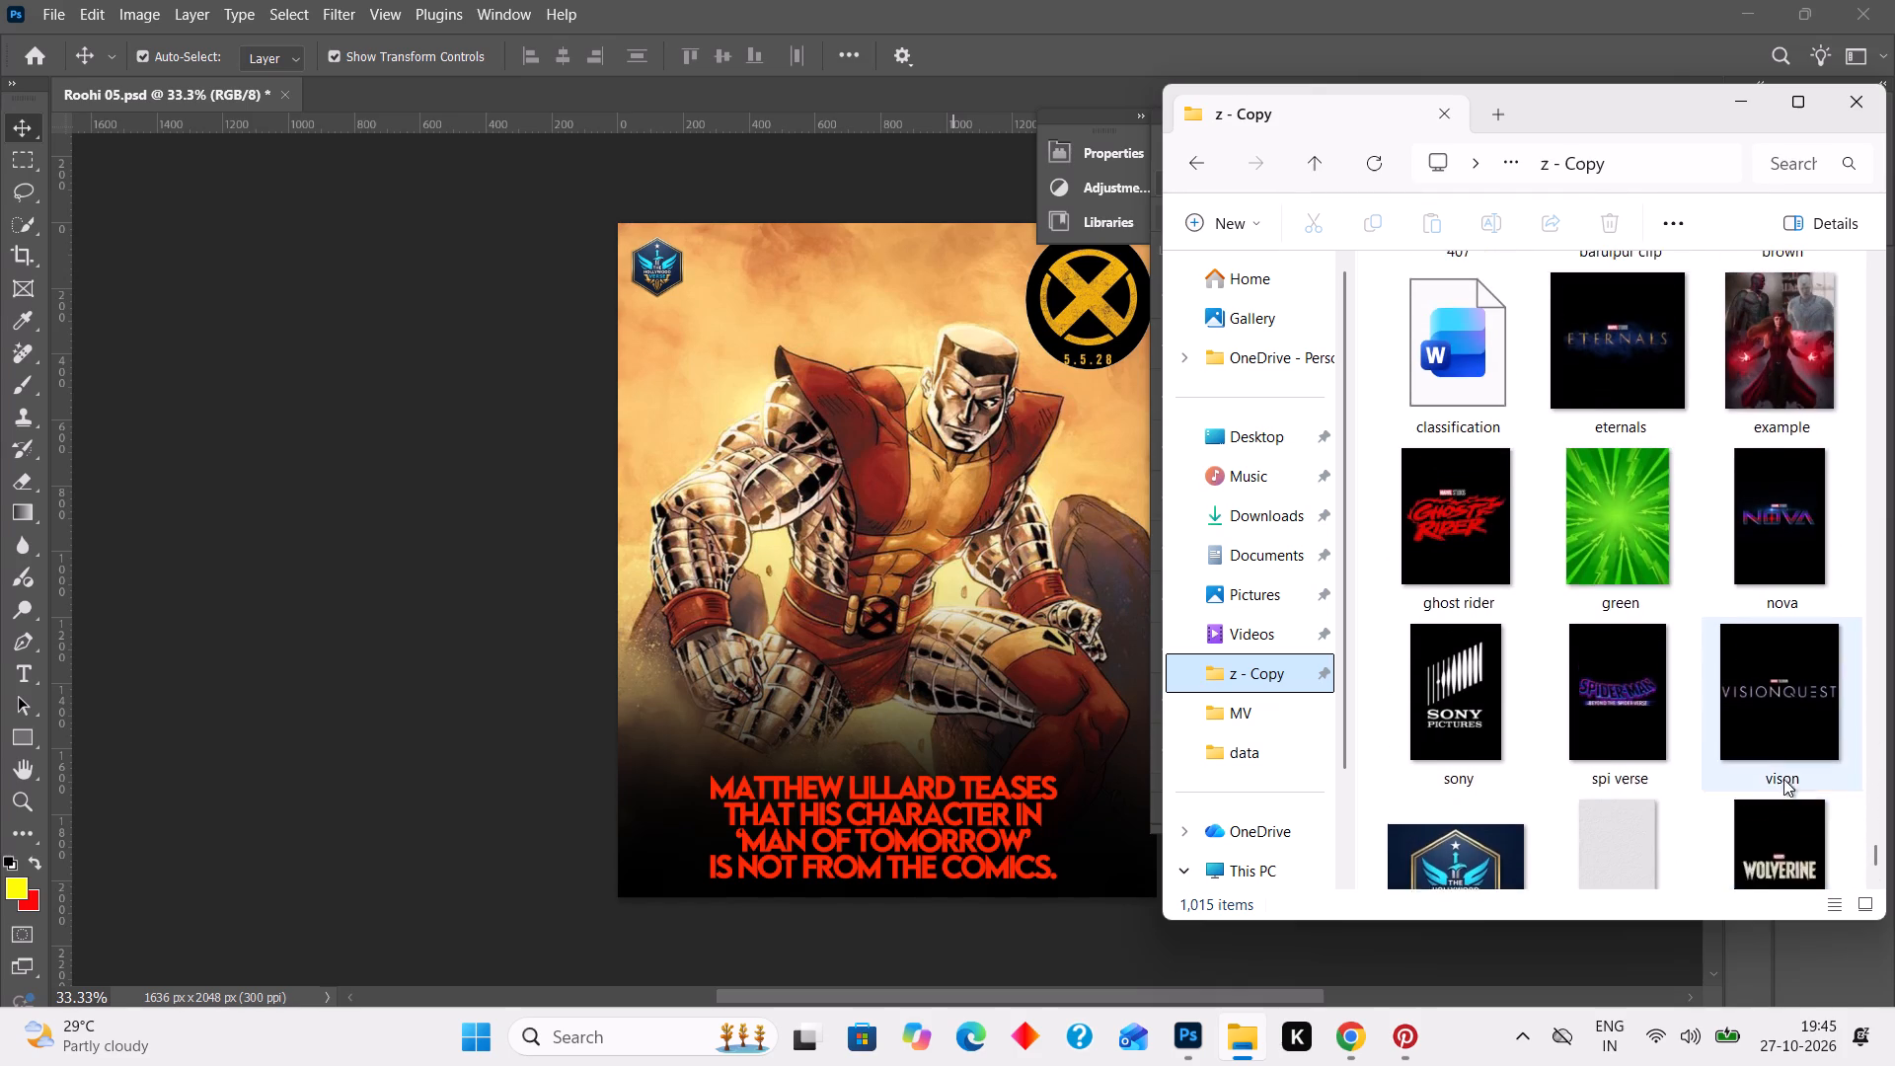
scroll(1783, 779, up, 5)
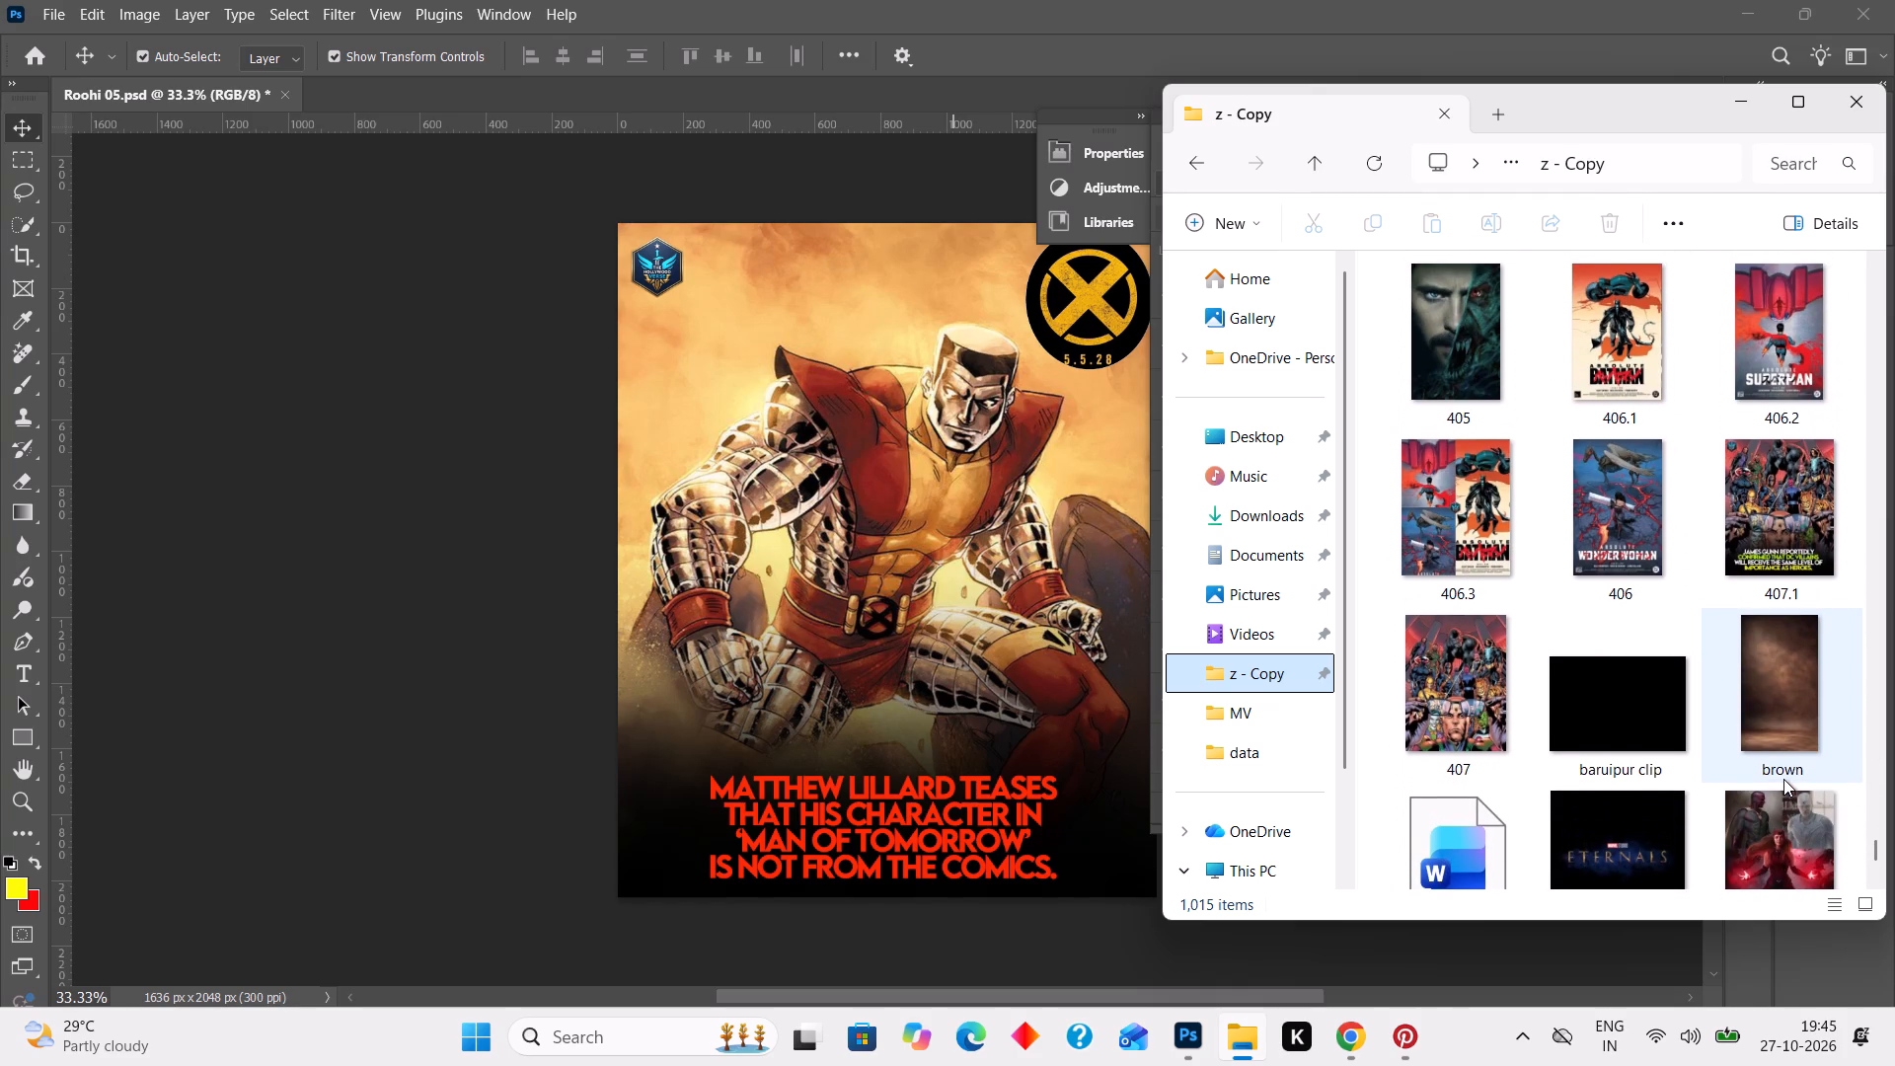
click(1277, 525)
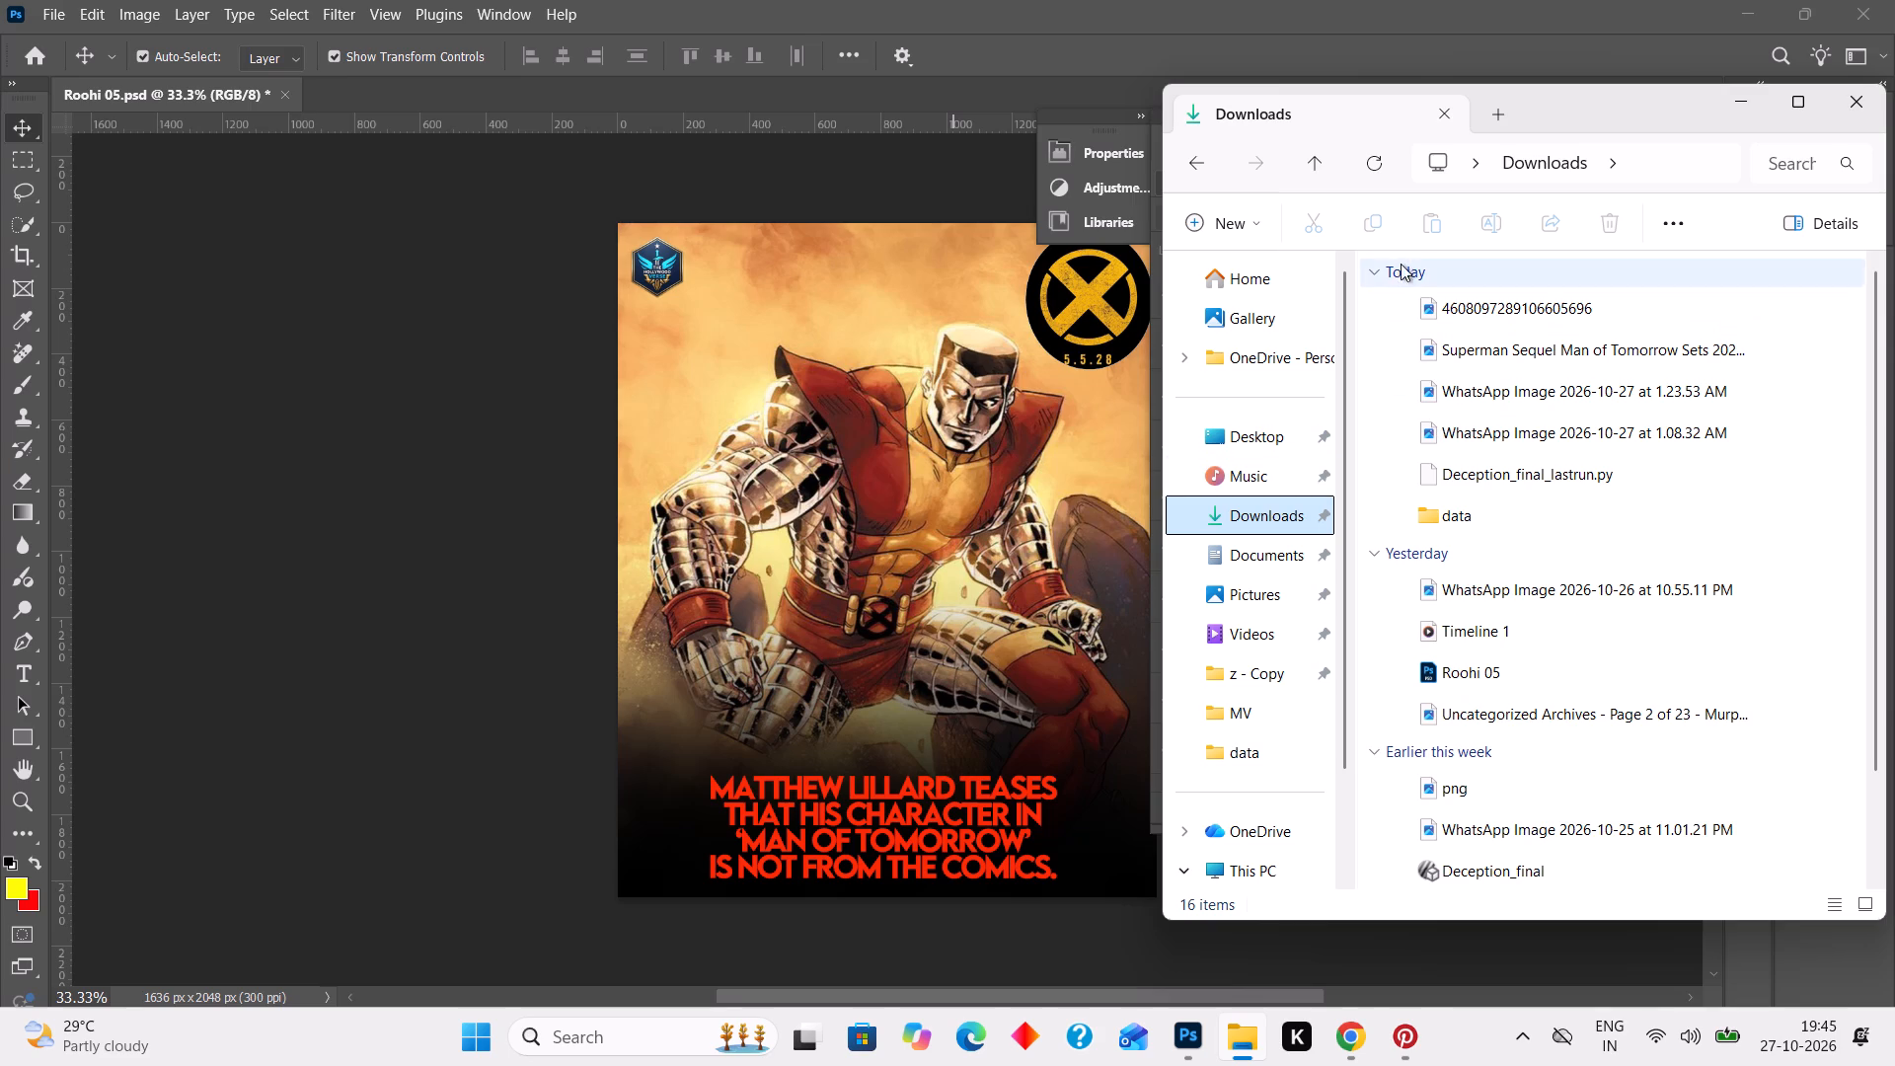
double_click(1371, 160)
drag(1507, 311, 928, 420)
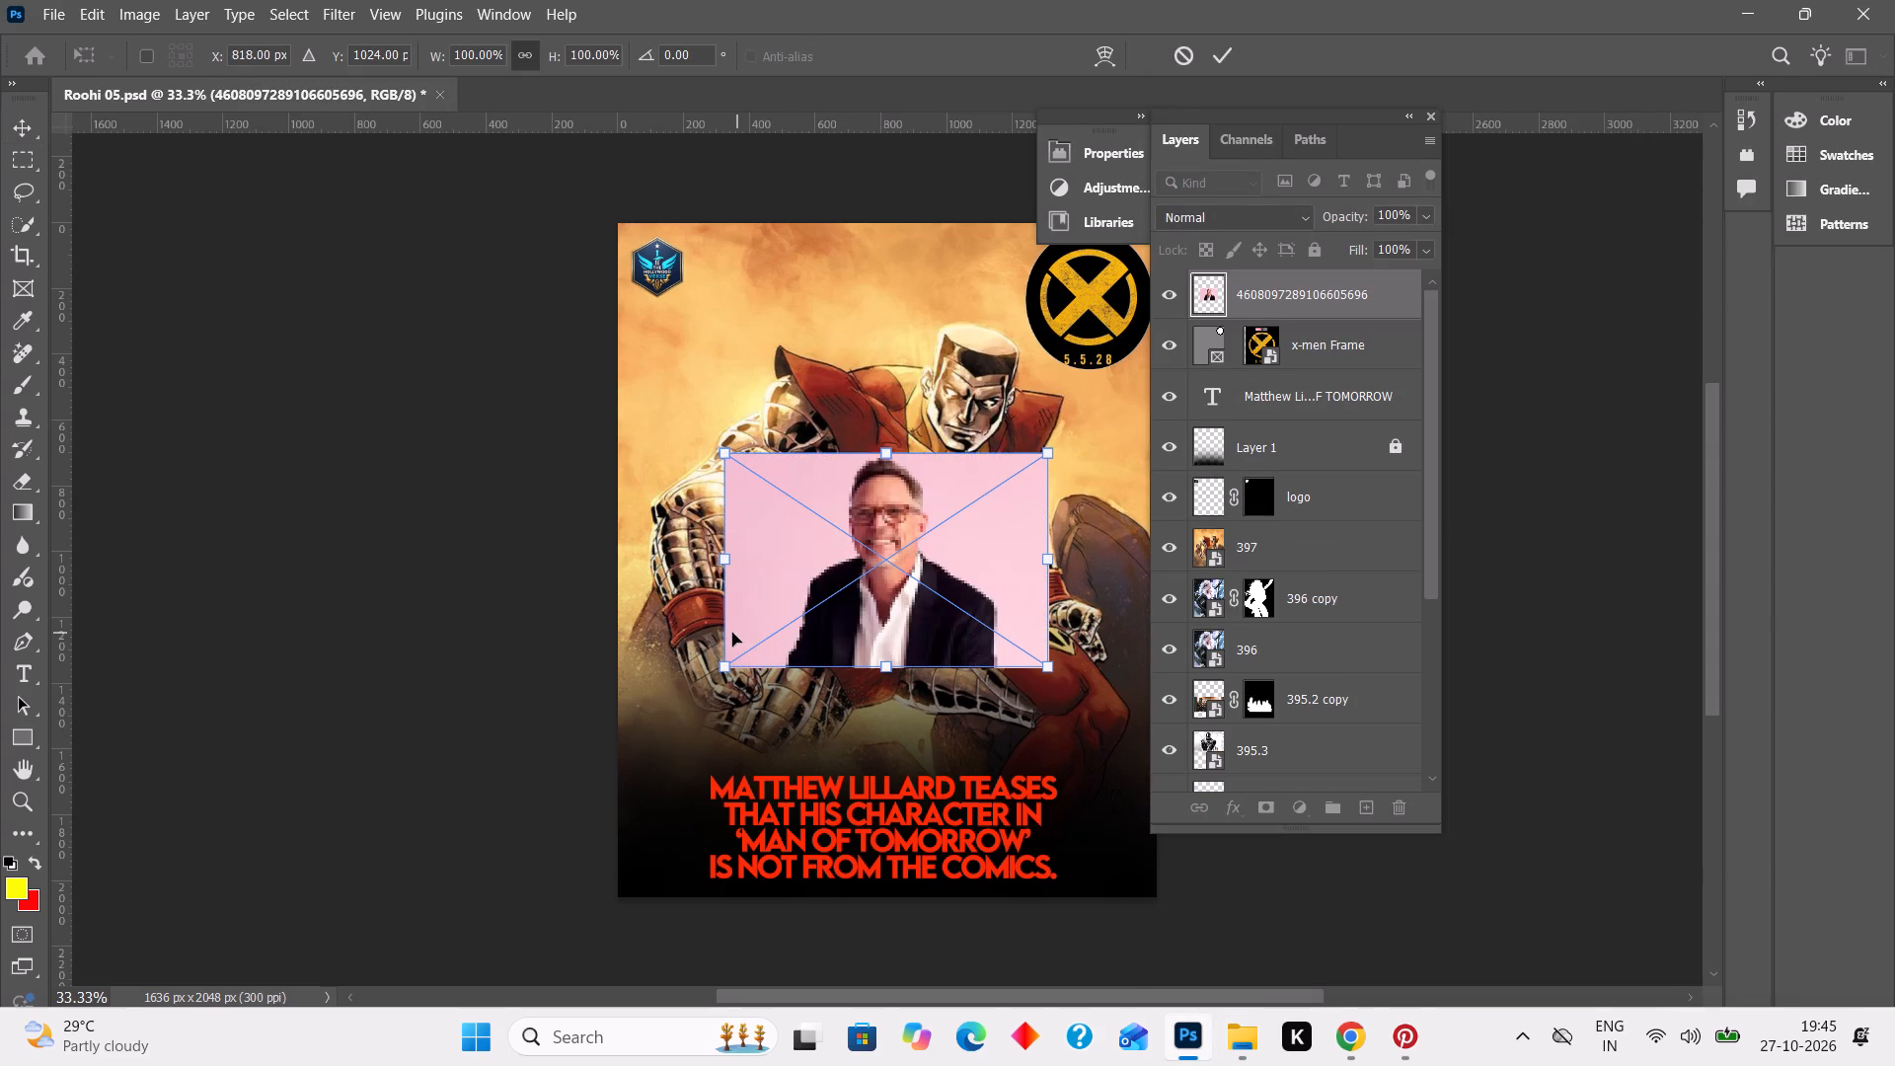
Enlarge the placed pink-background portrait to about 166% so it spans nearly the full poster width, and commit the placement.
drag(720, 668, 643, 672)
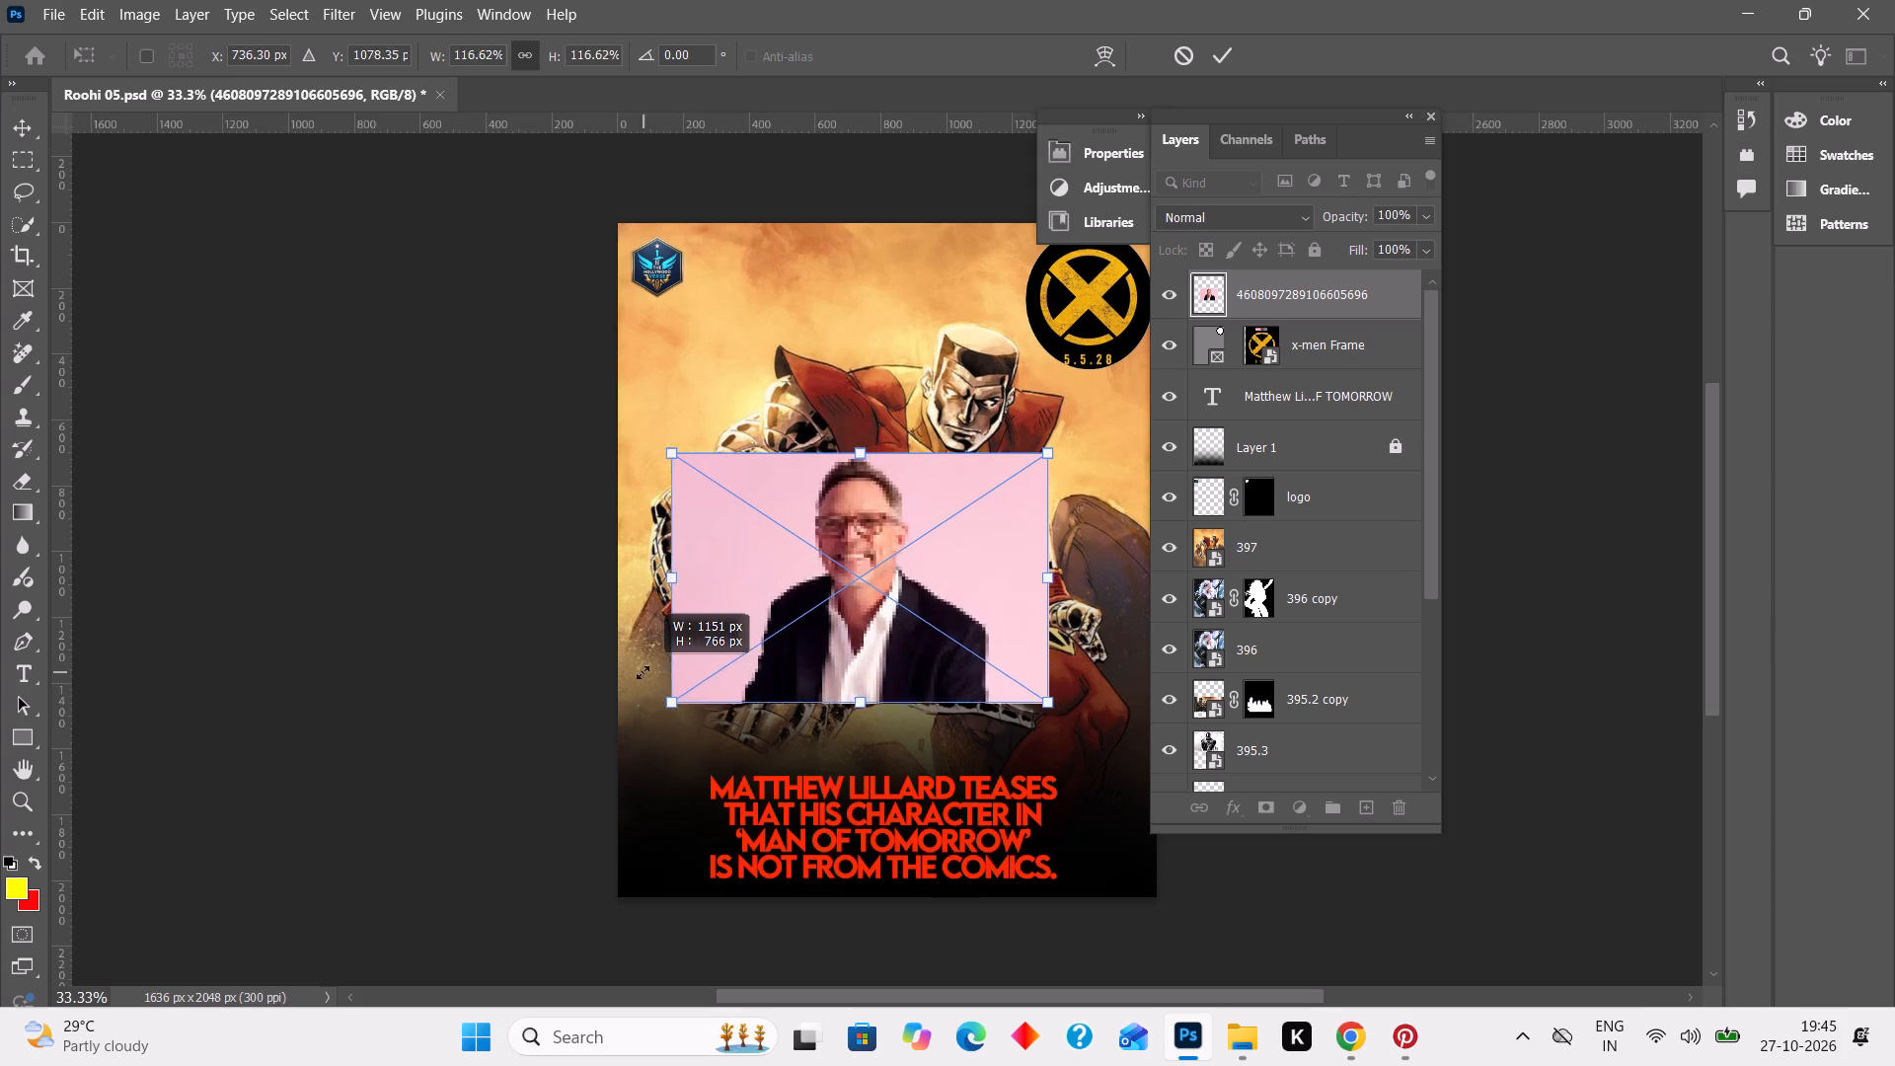
drag(643, 672, 593, 679)
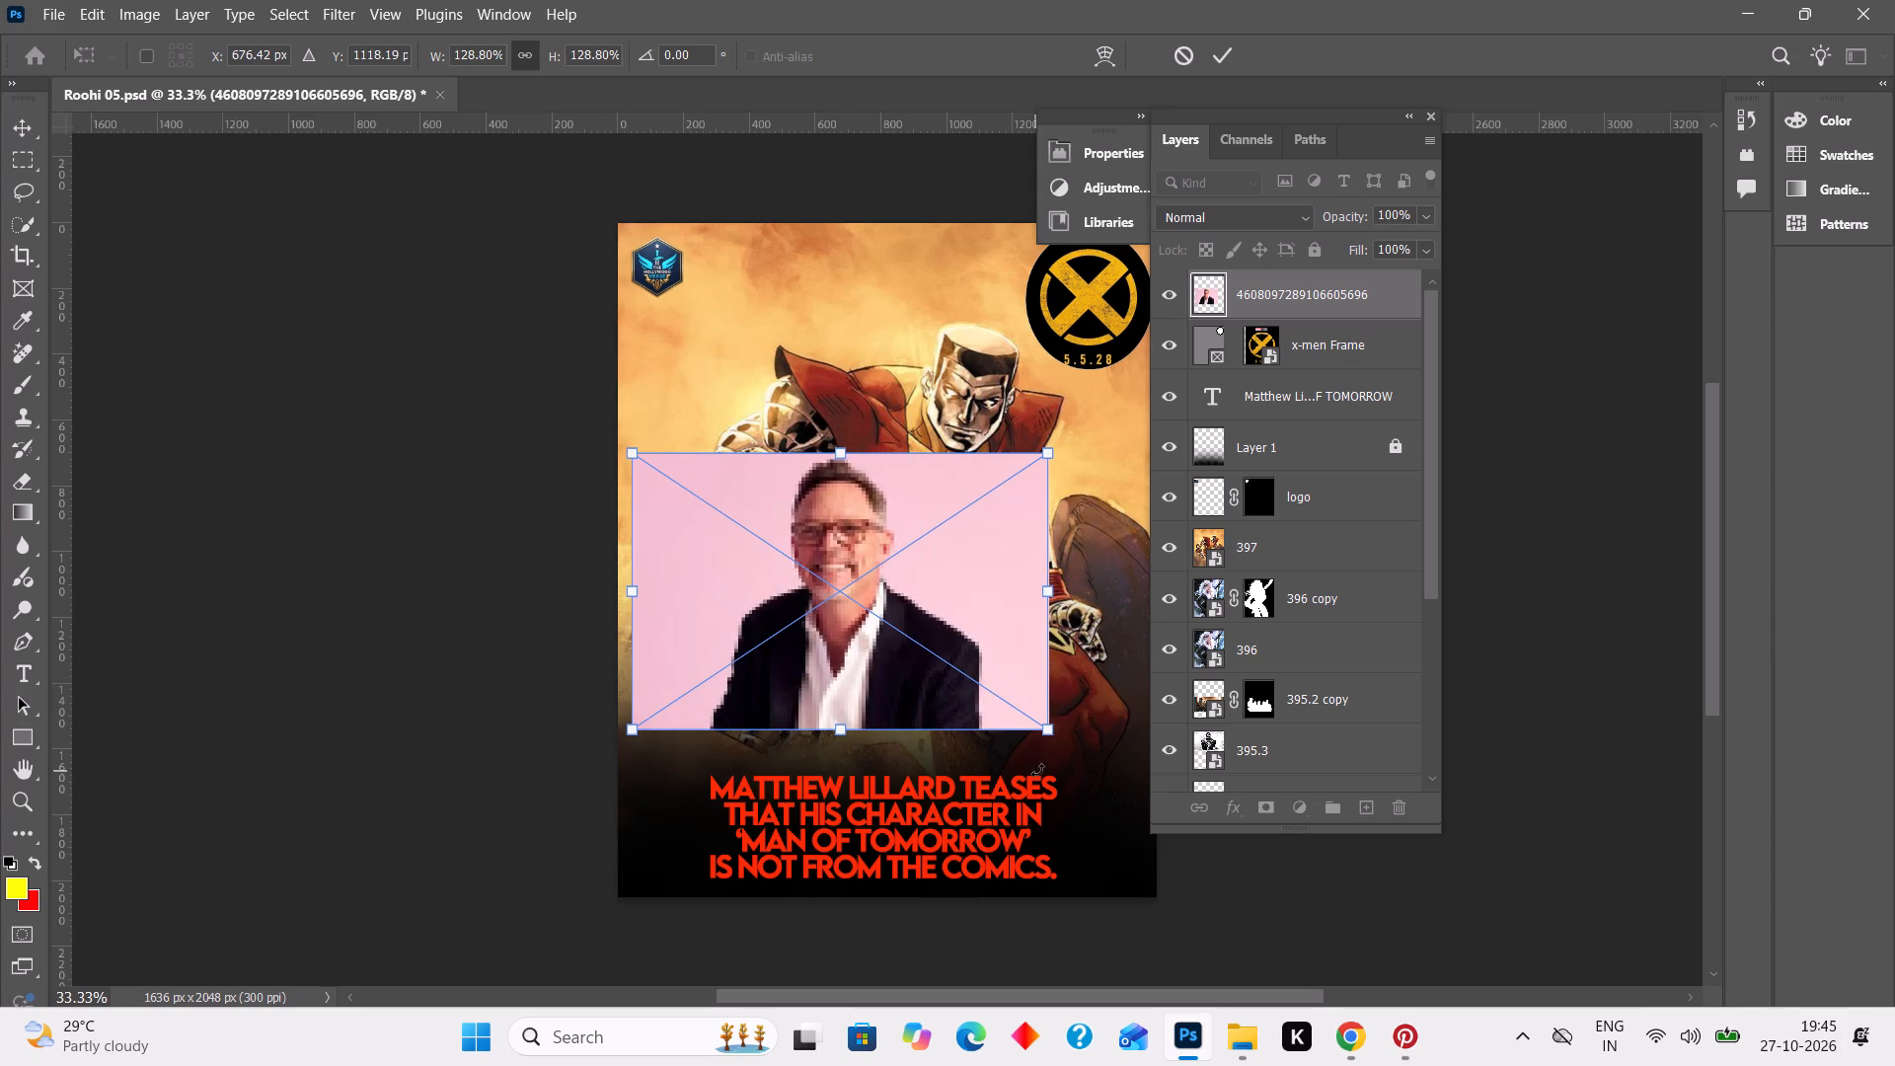
drag(1049, 733, 1129, 759)
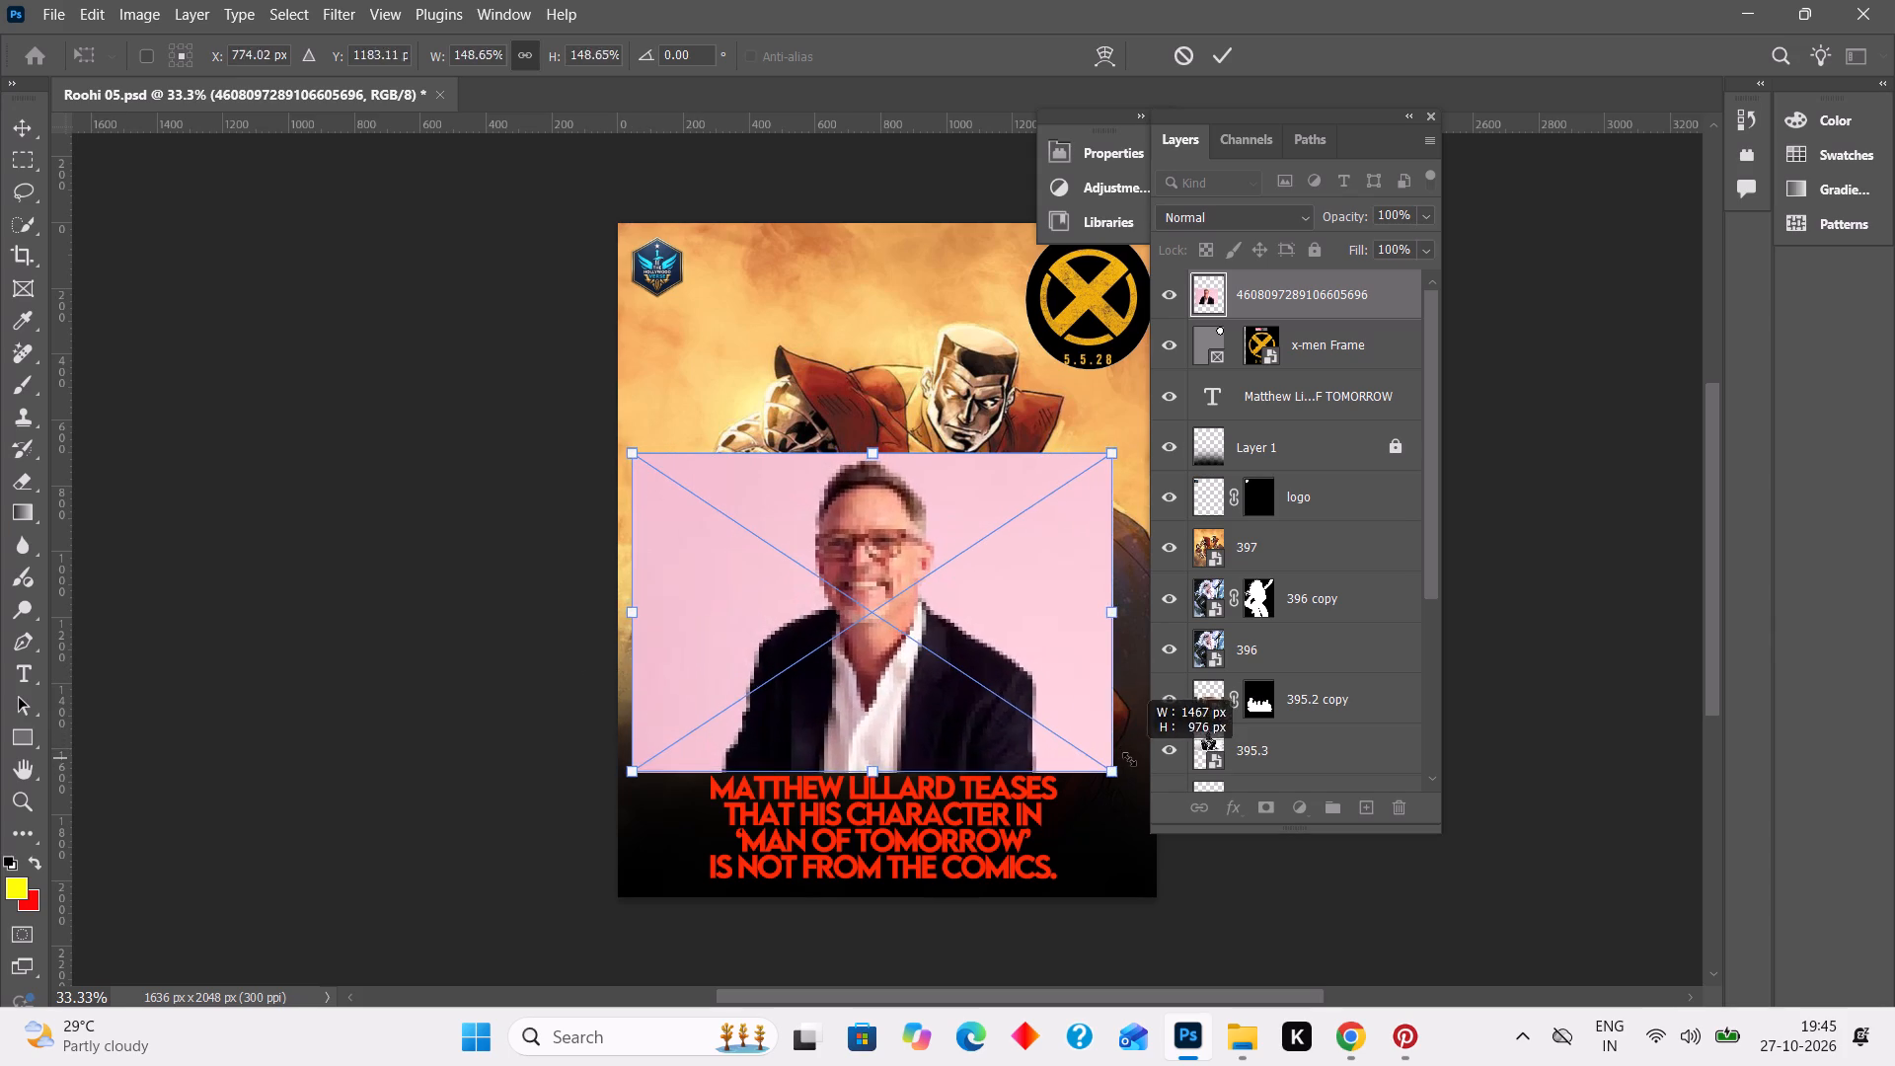
drag(1129, 759, 1162, 769)
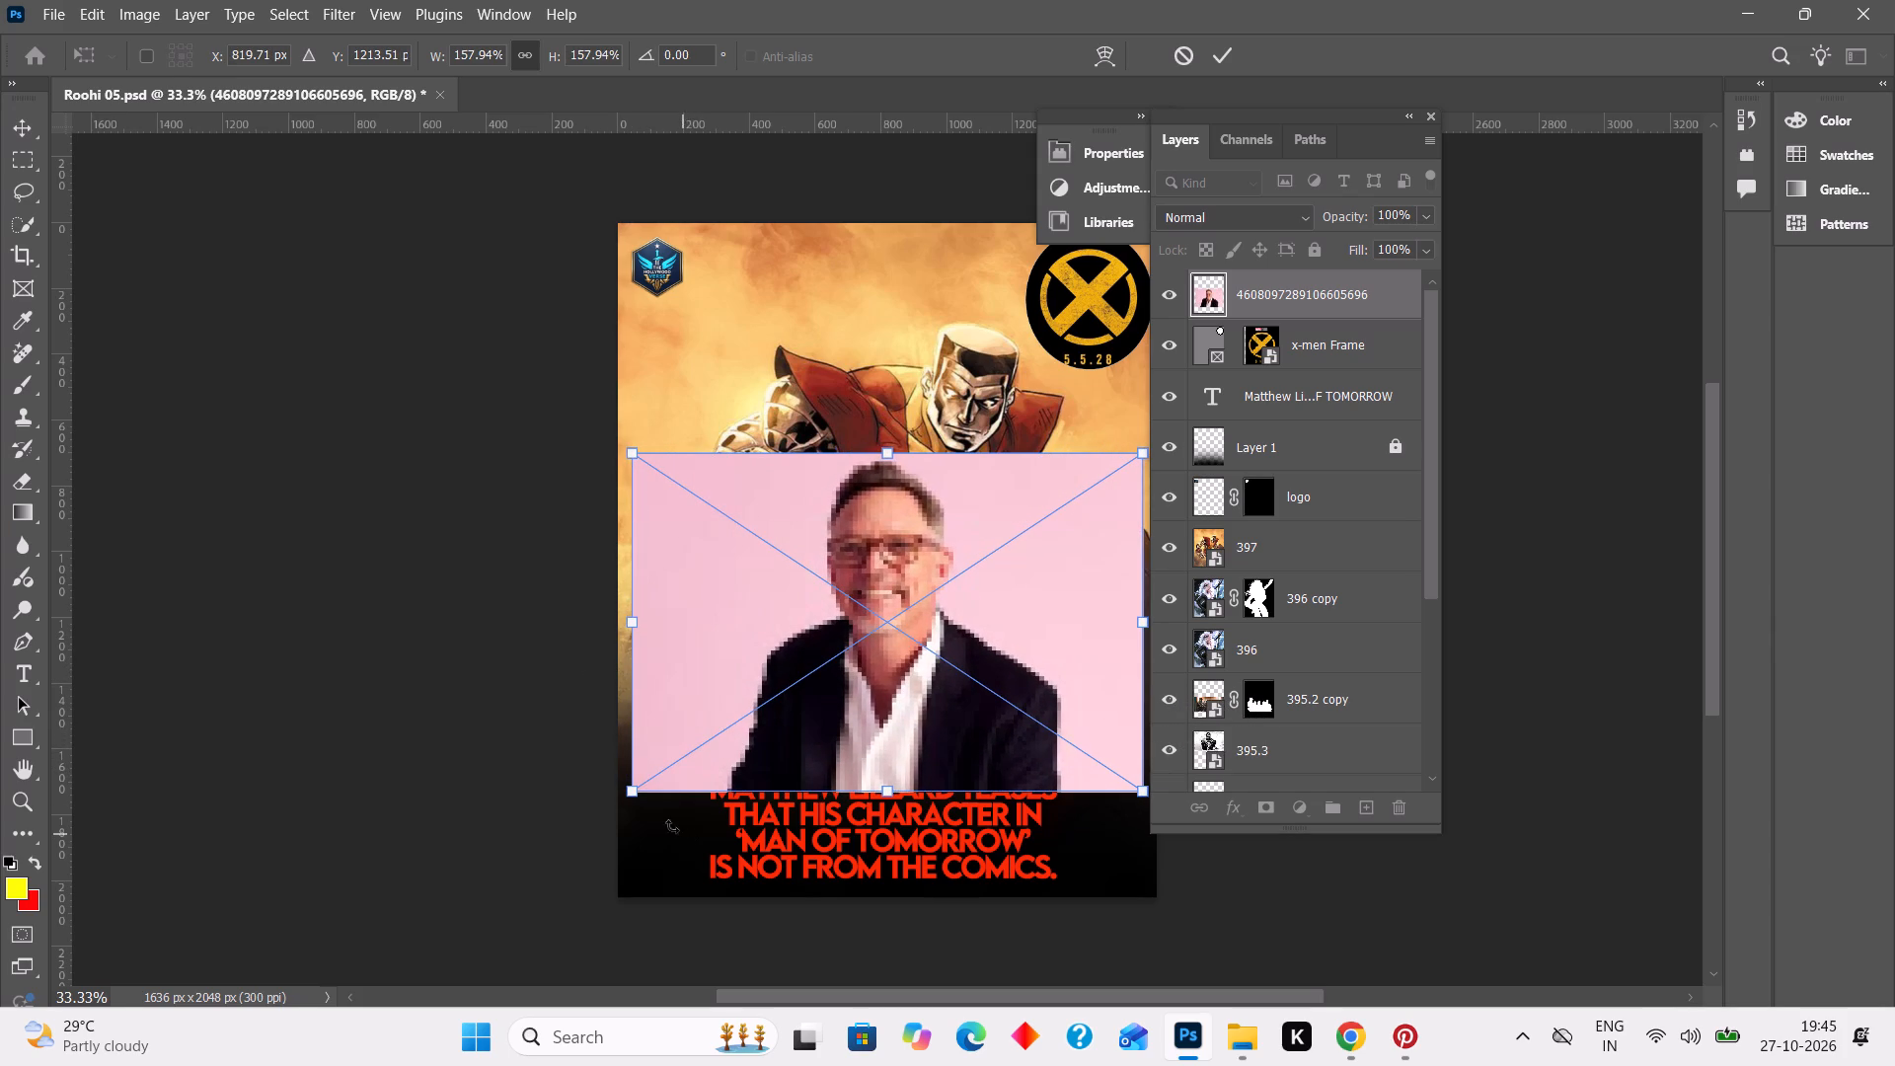
drag(639, 792, 630, 795)
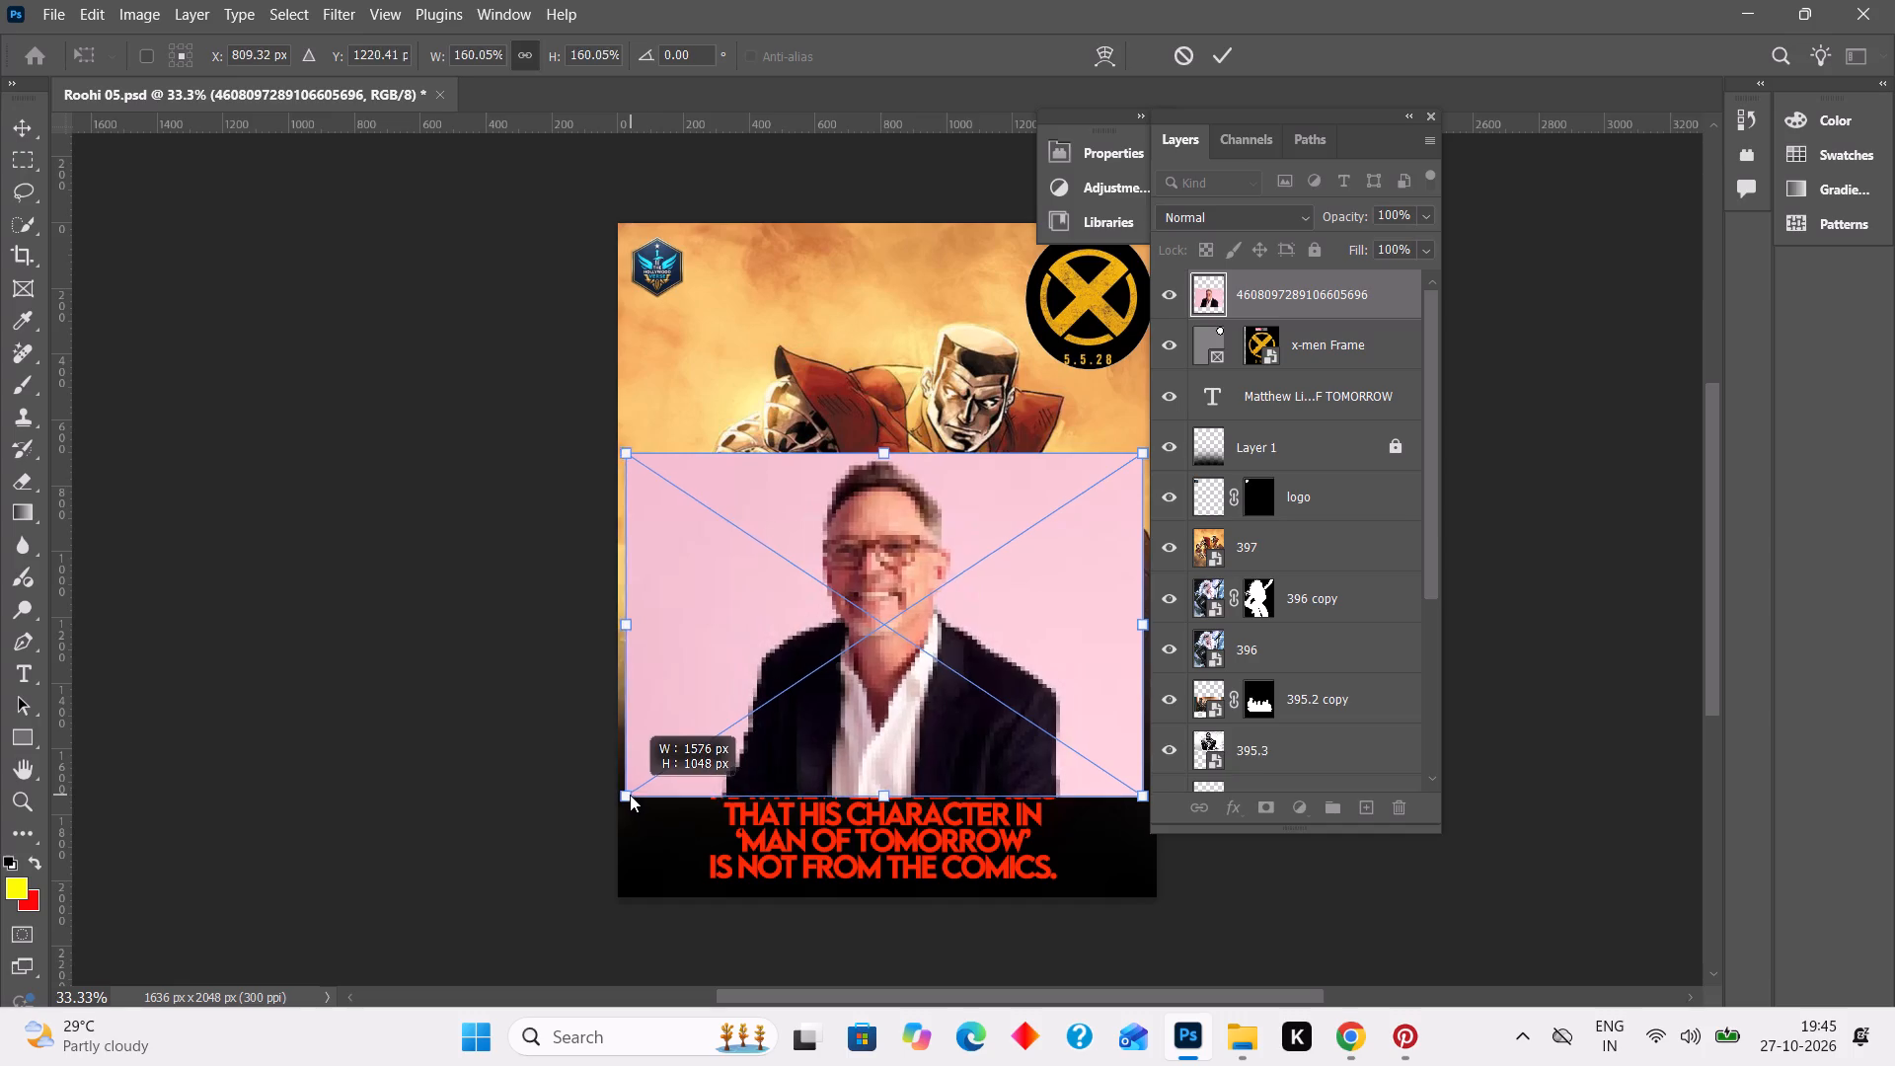
drag(630, 795, 615, 799)
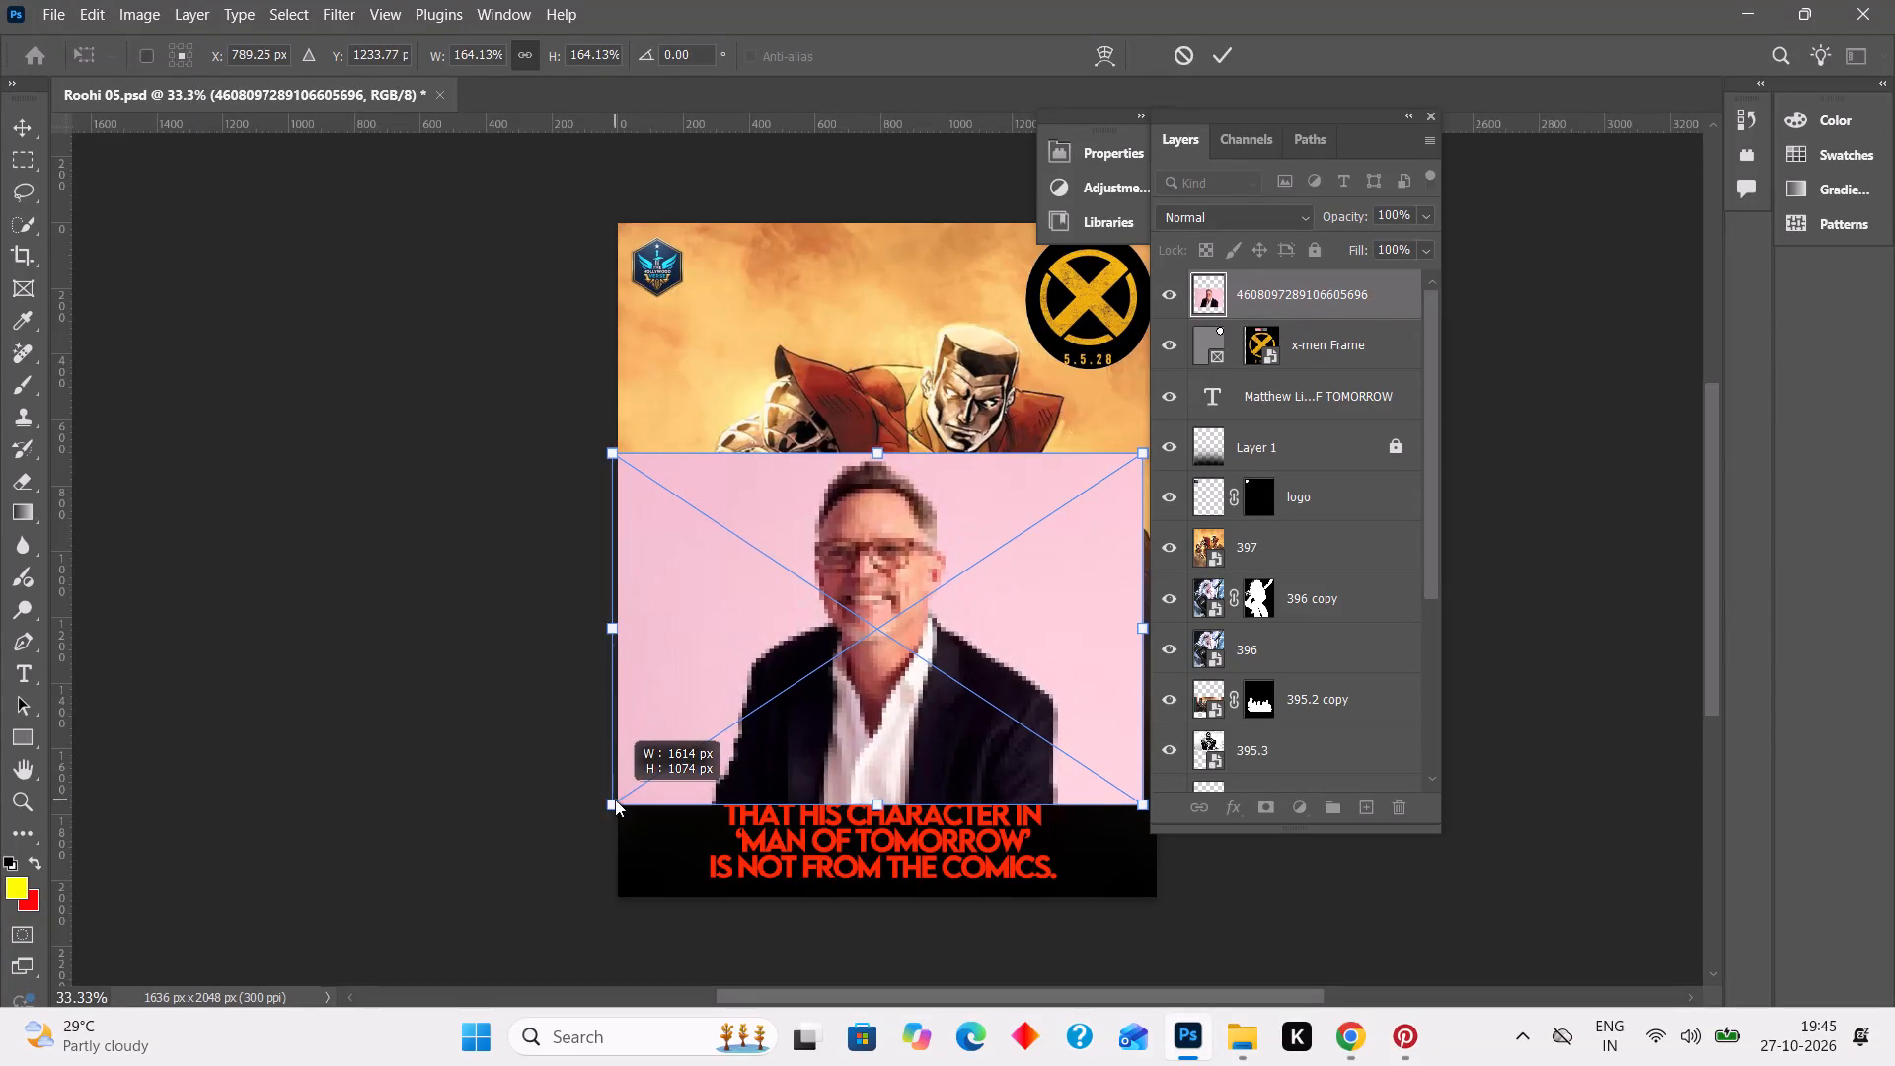
drag(615, 799, 625, 799)
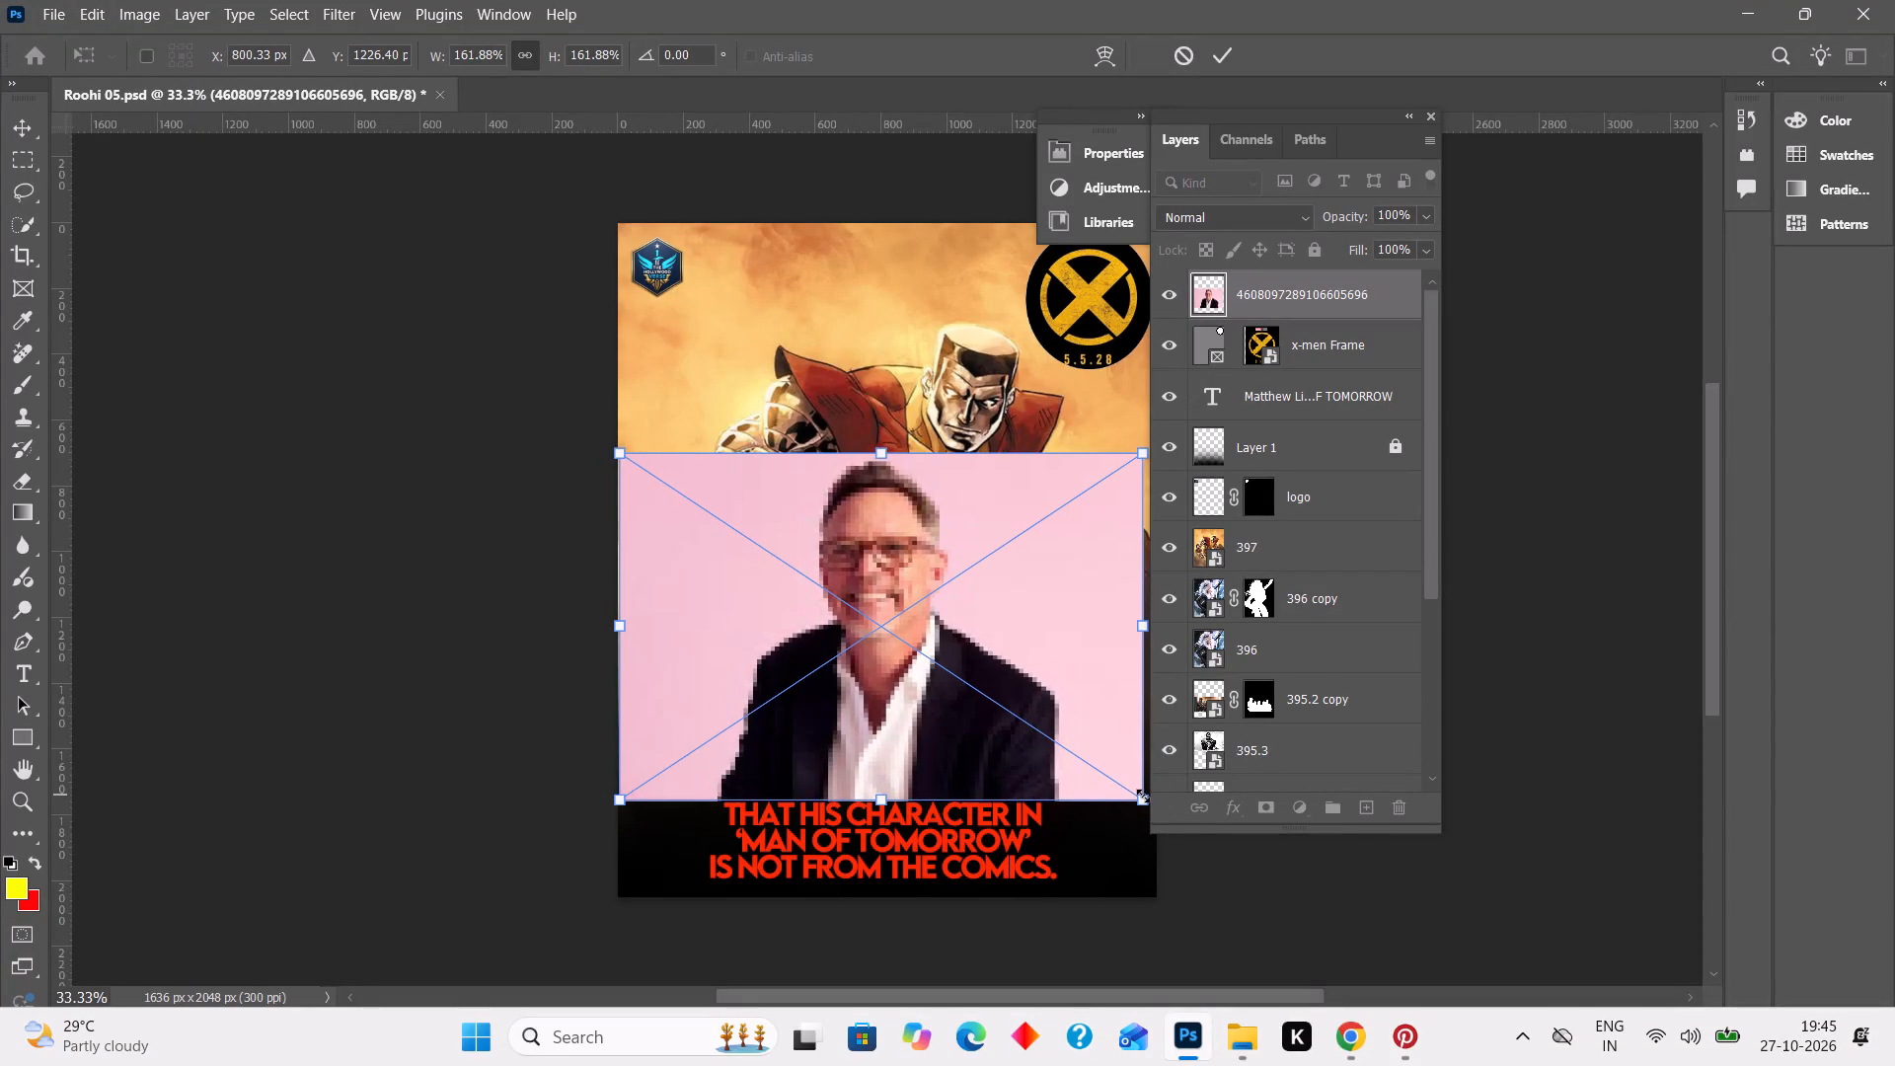
drag(1143, 796, 1152, 799)
scroll(354, 596, right, 1)
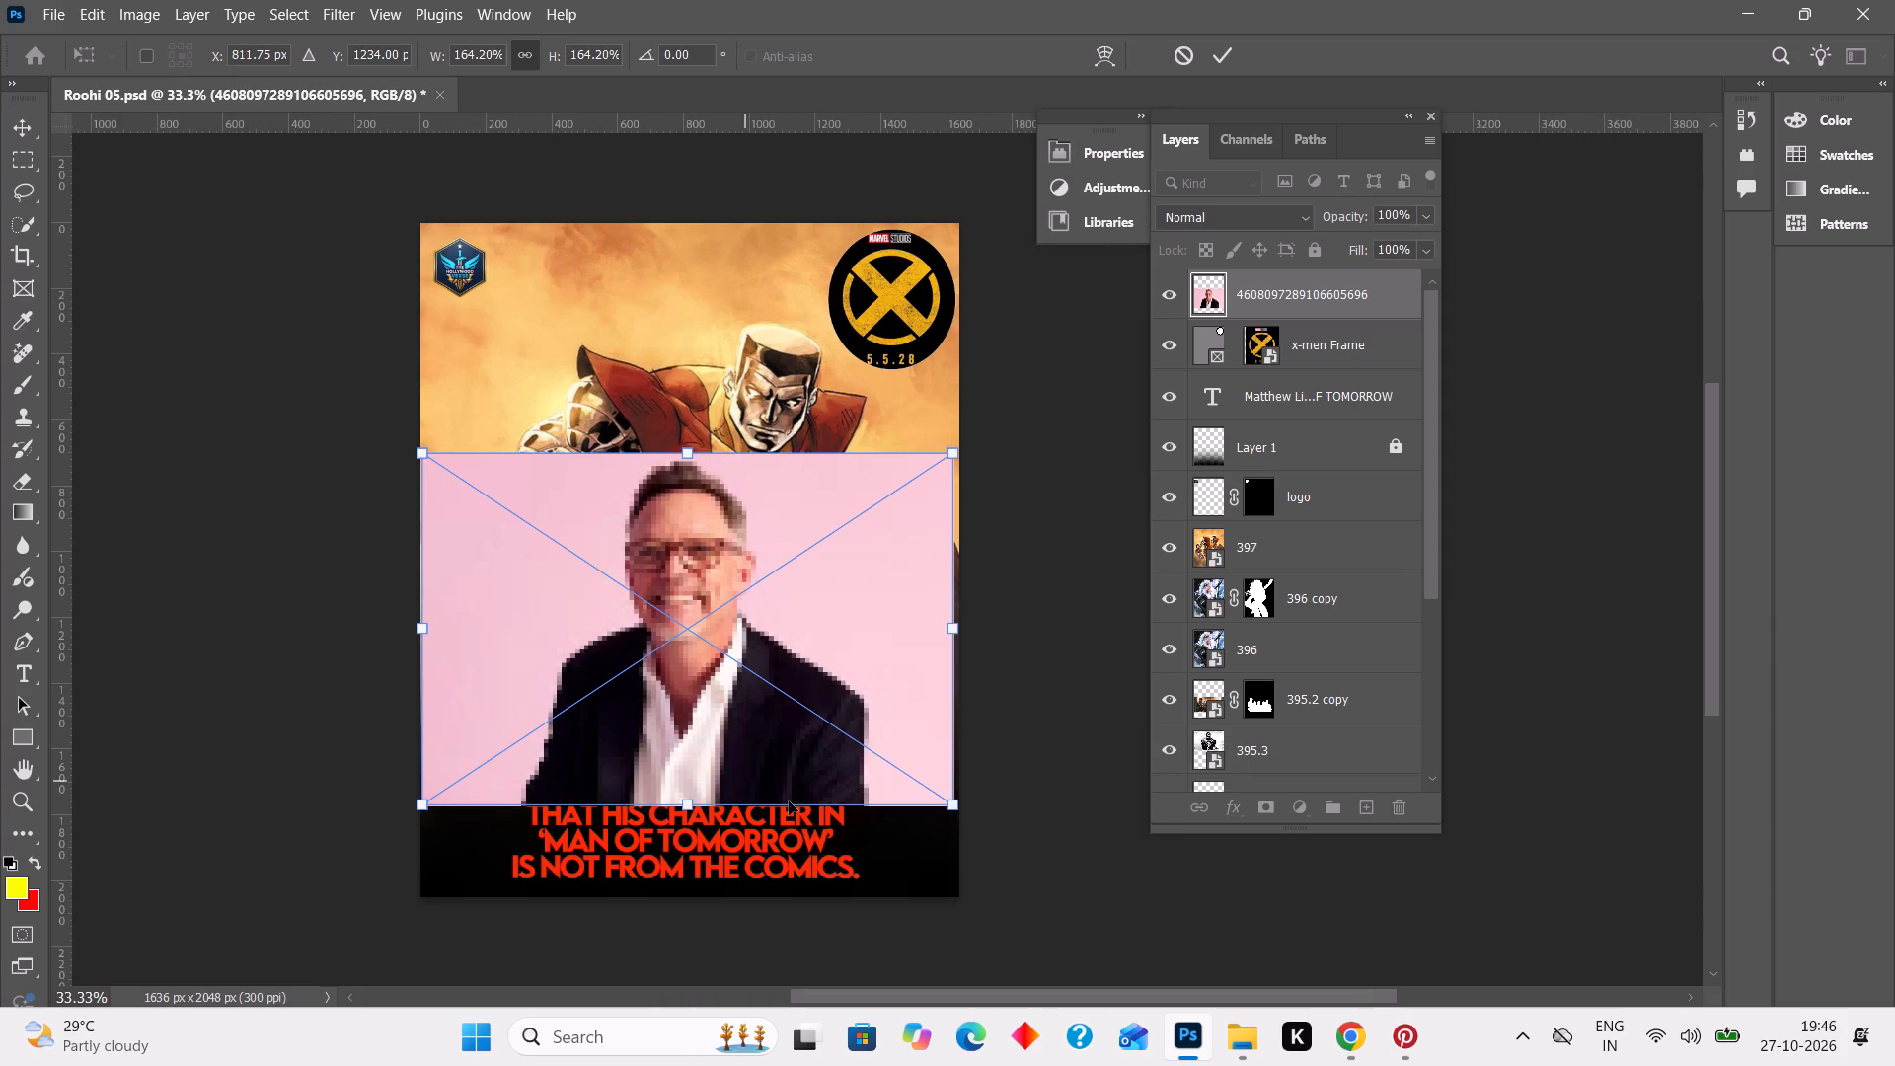
click(948, 803)
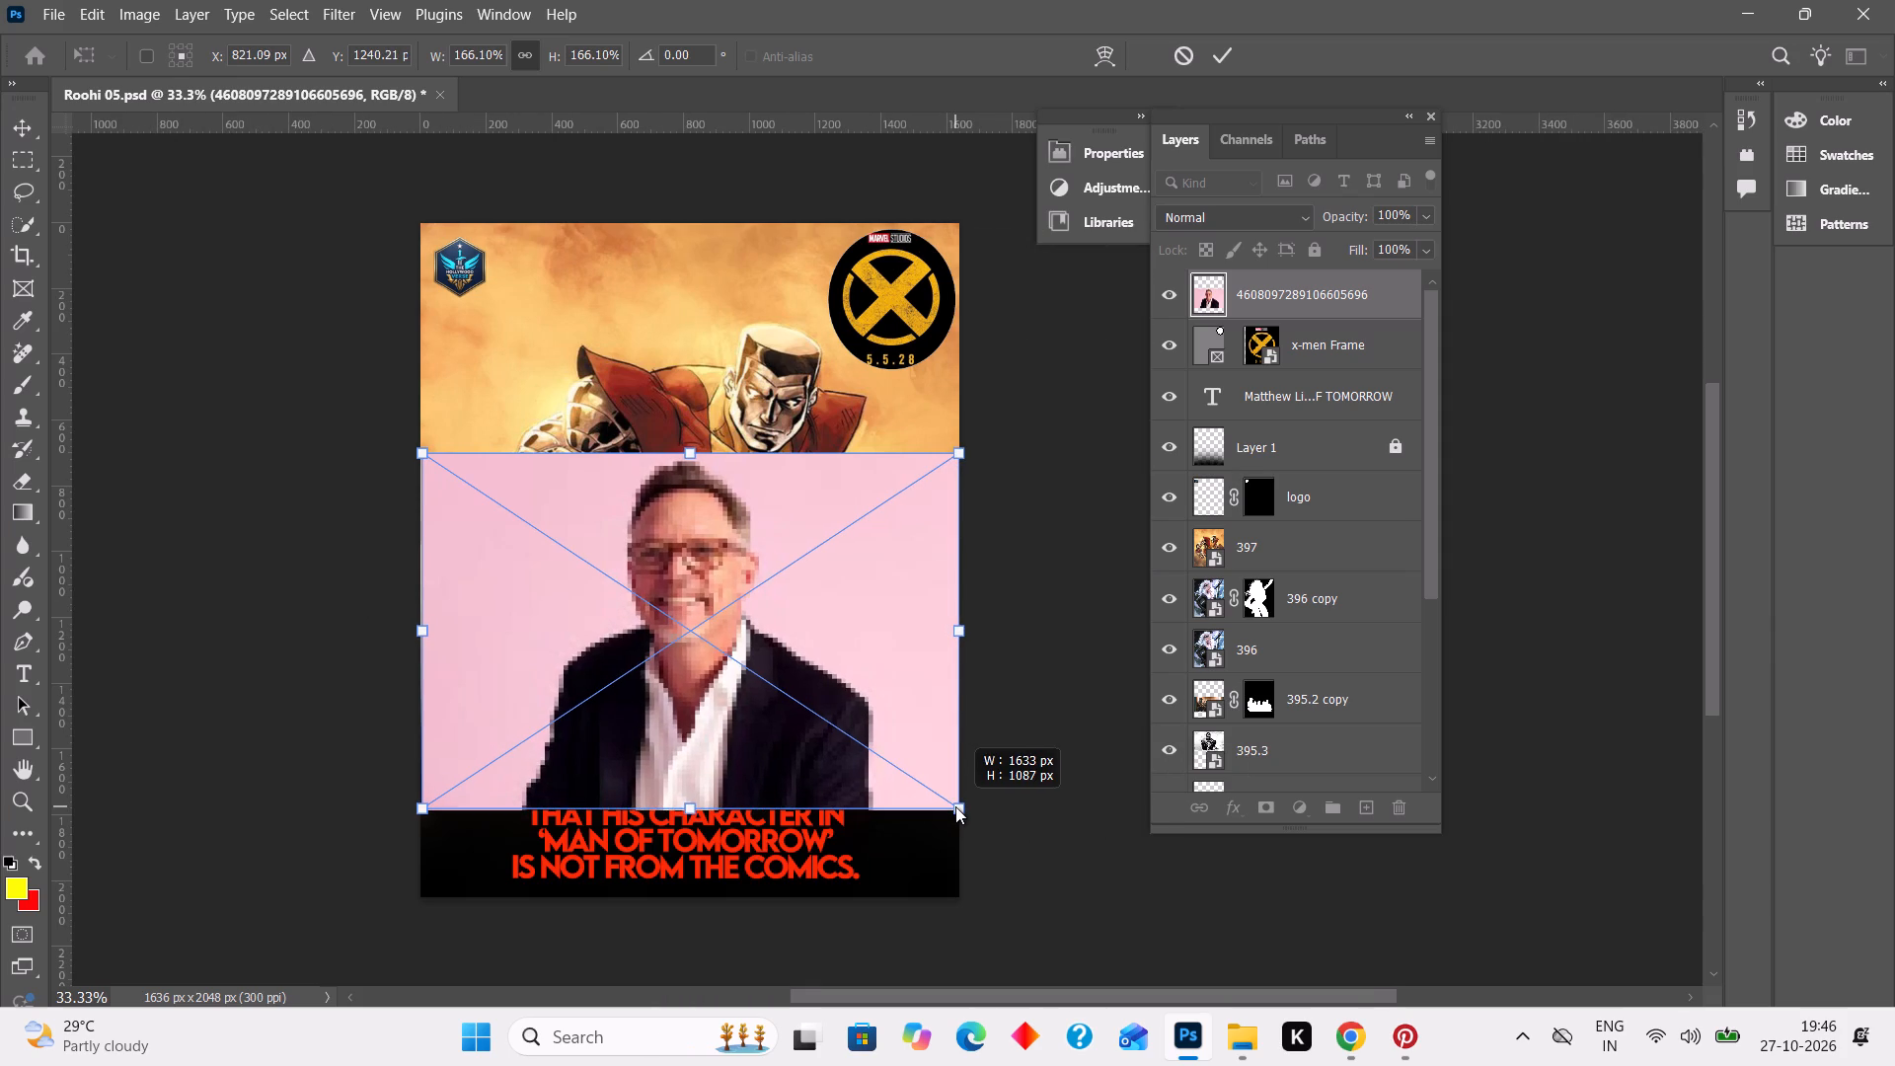
click(1229, 50)
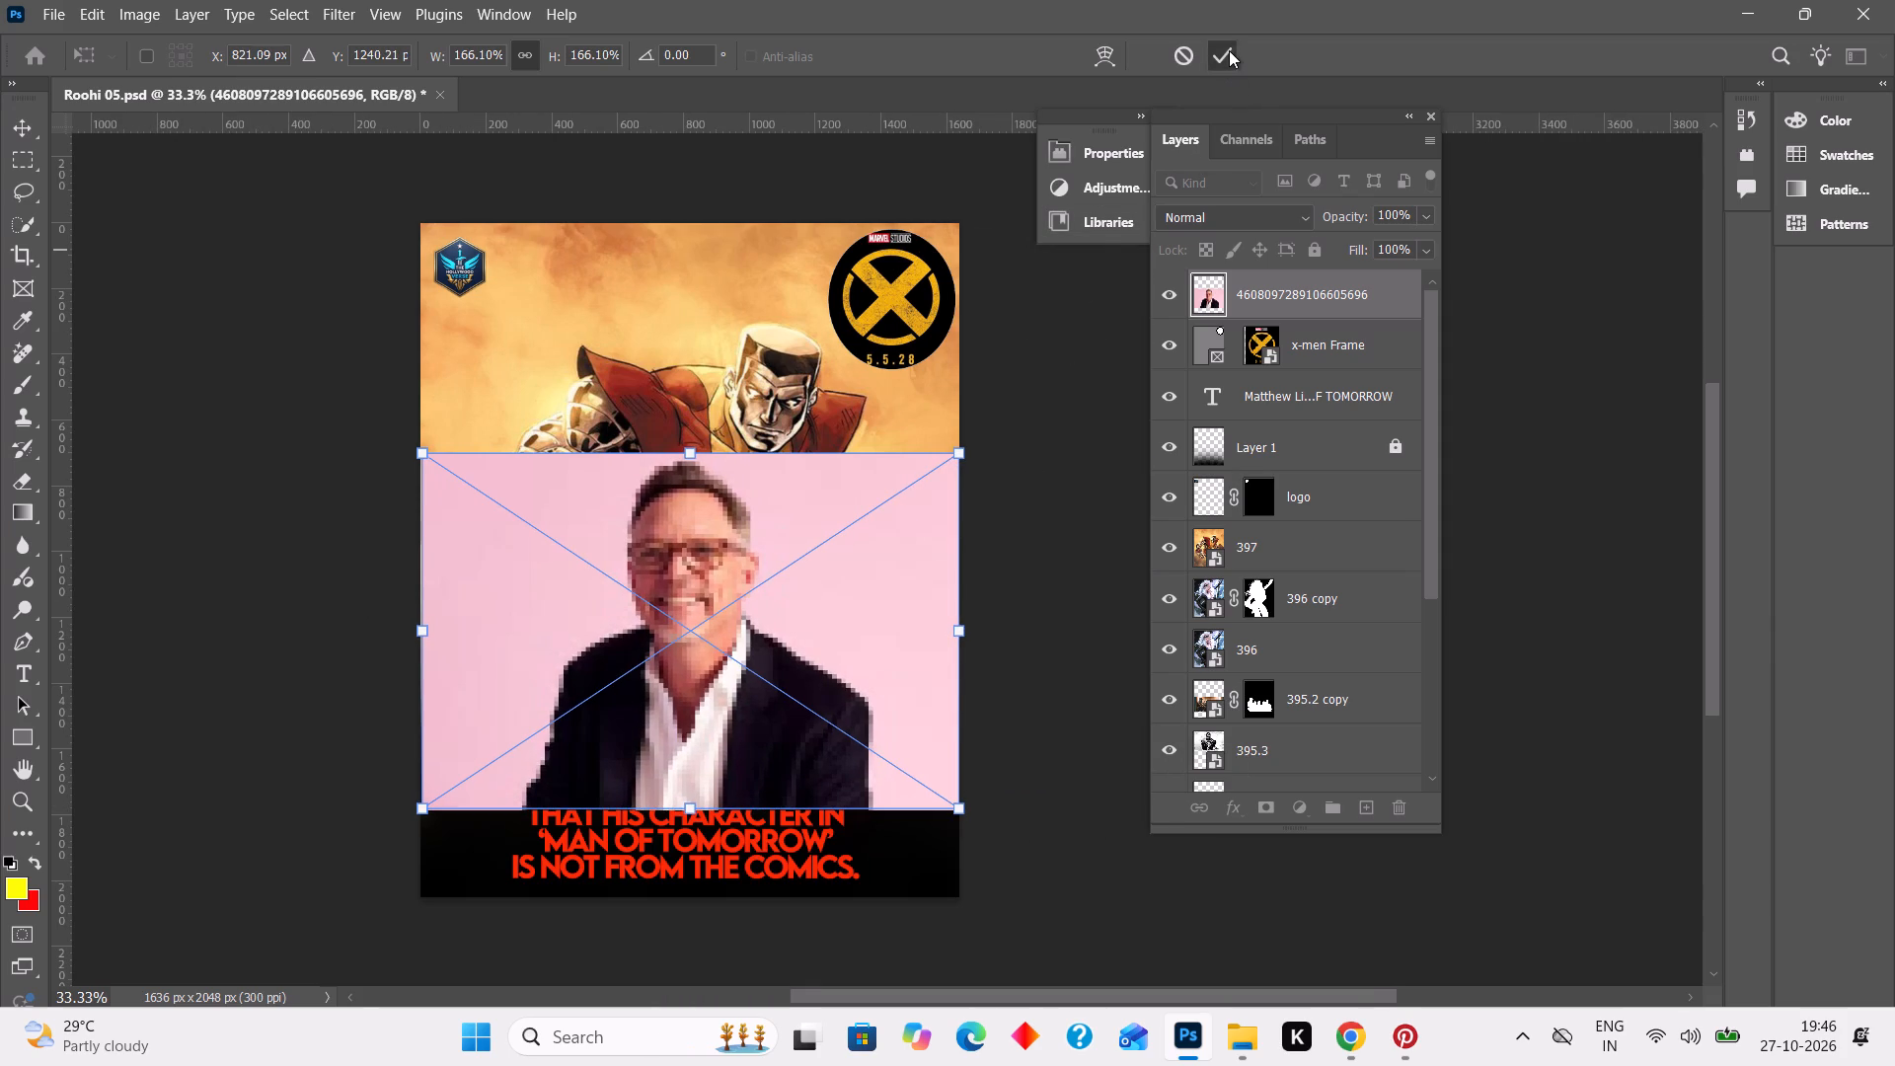
click(1050, 481)
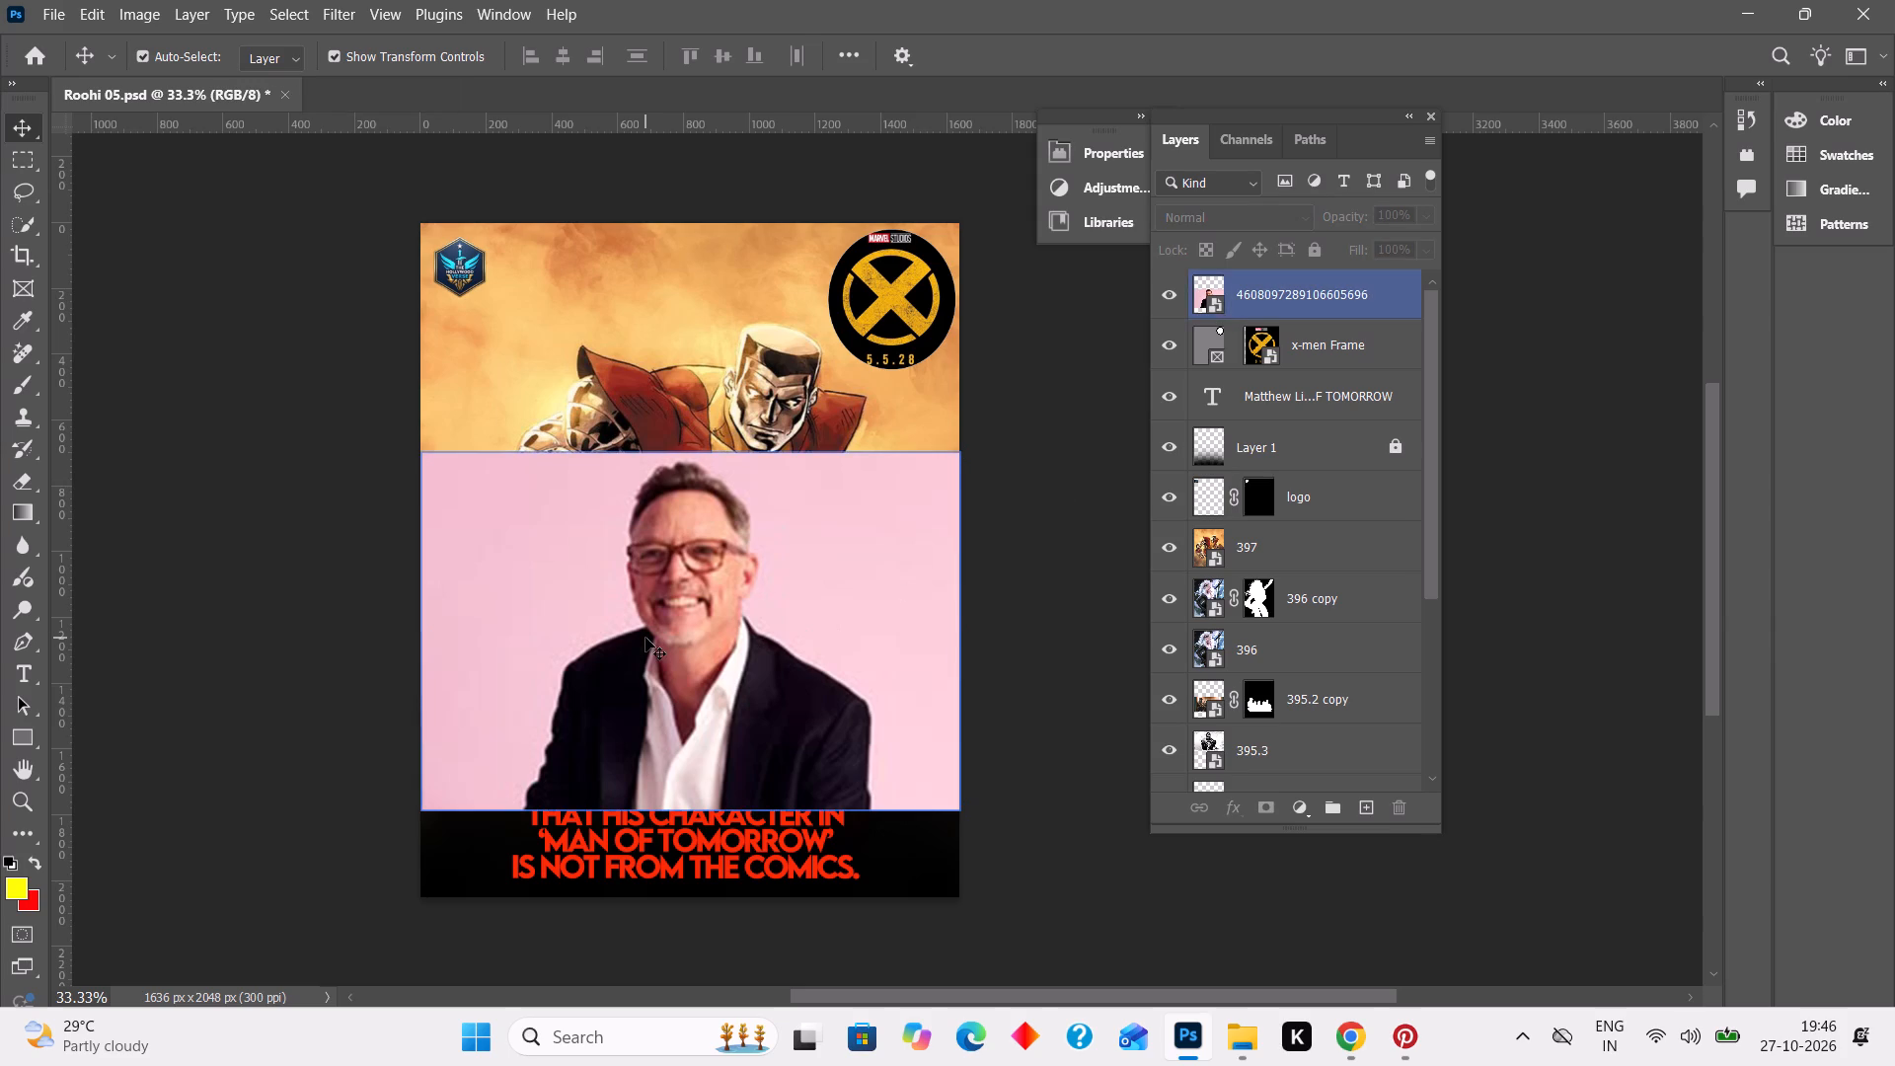
Scale the portrait slightly further to about 167% so its lower-left corner reaches past the poster's left edge.
click(645, 638)
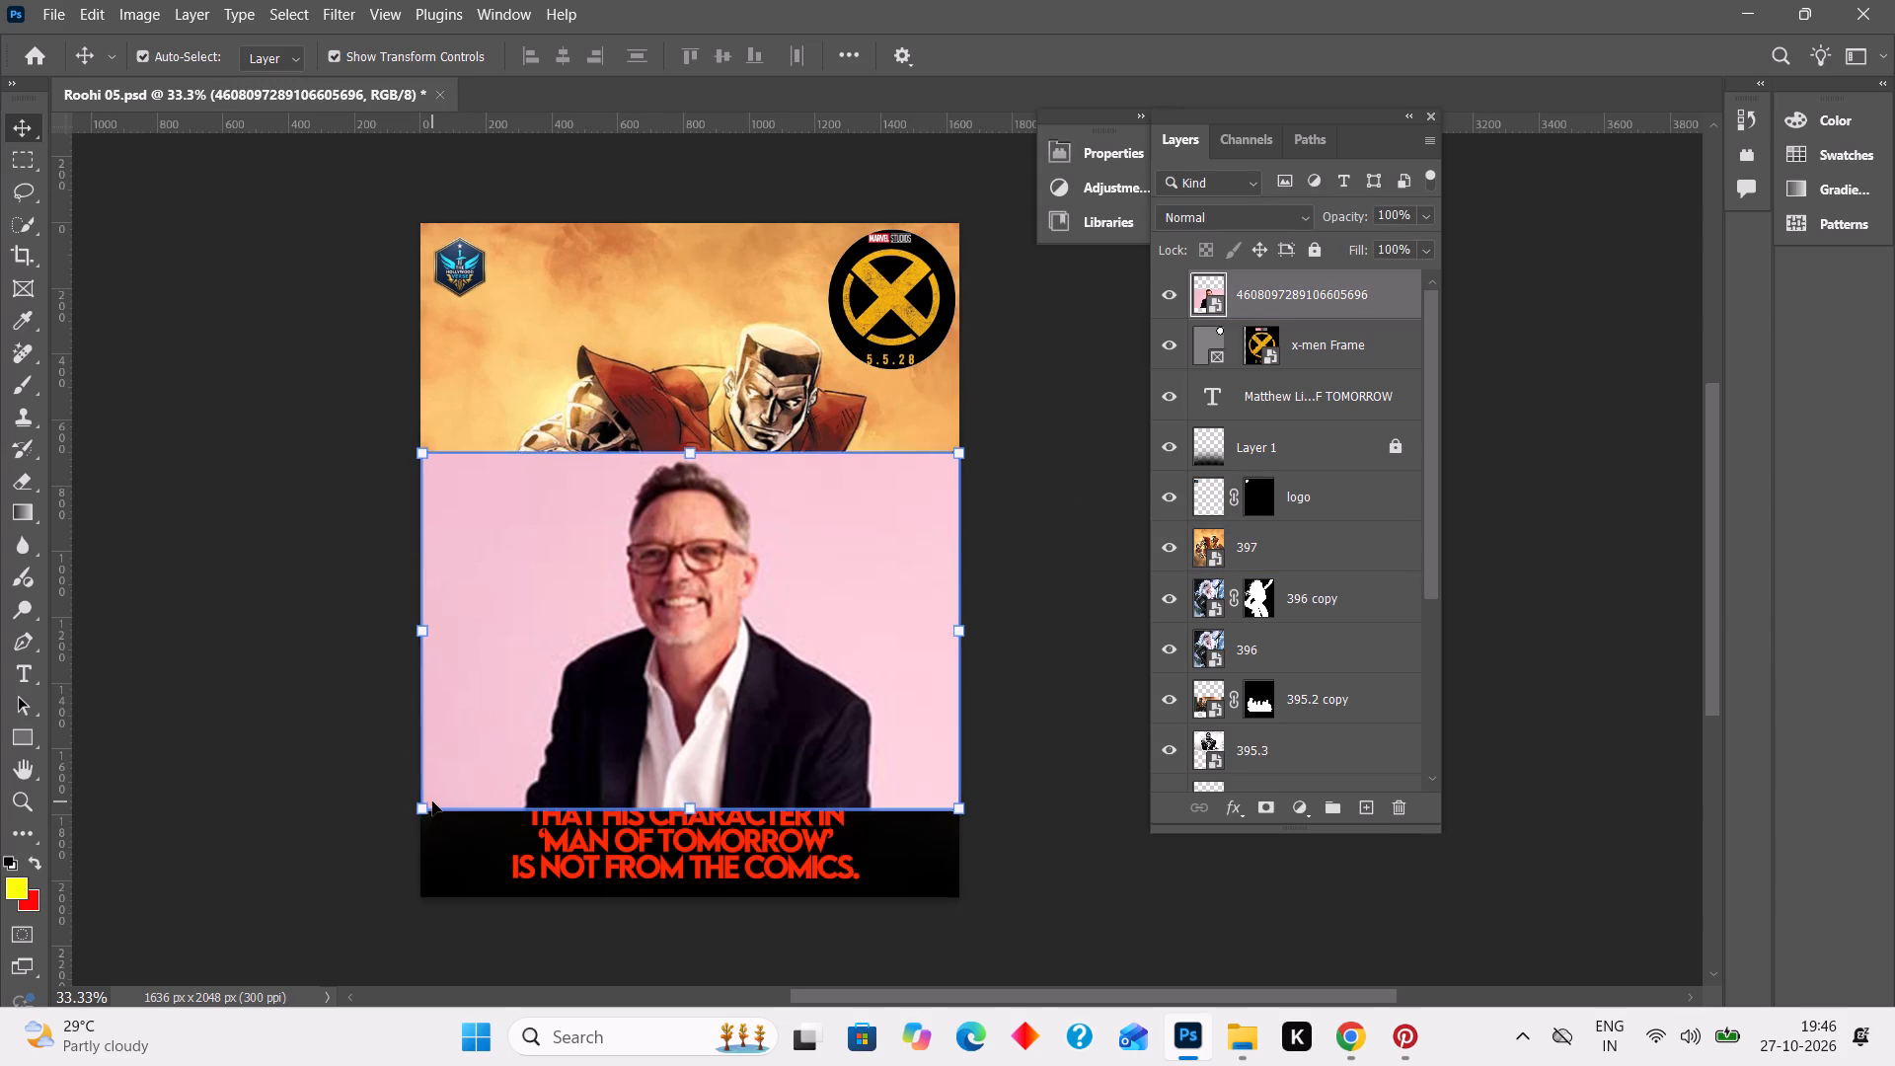
click(420, 804)
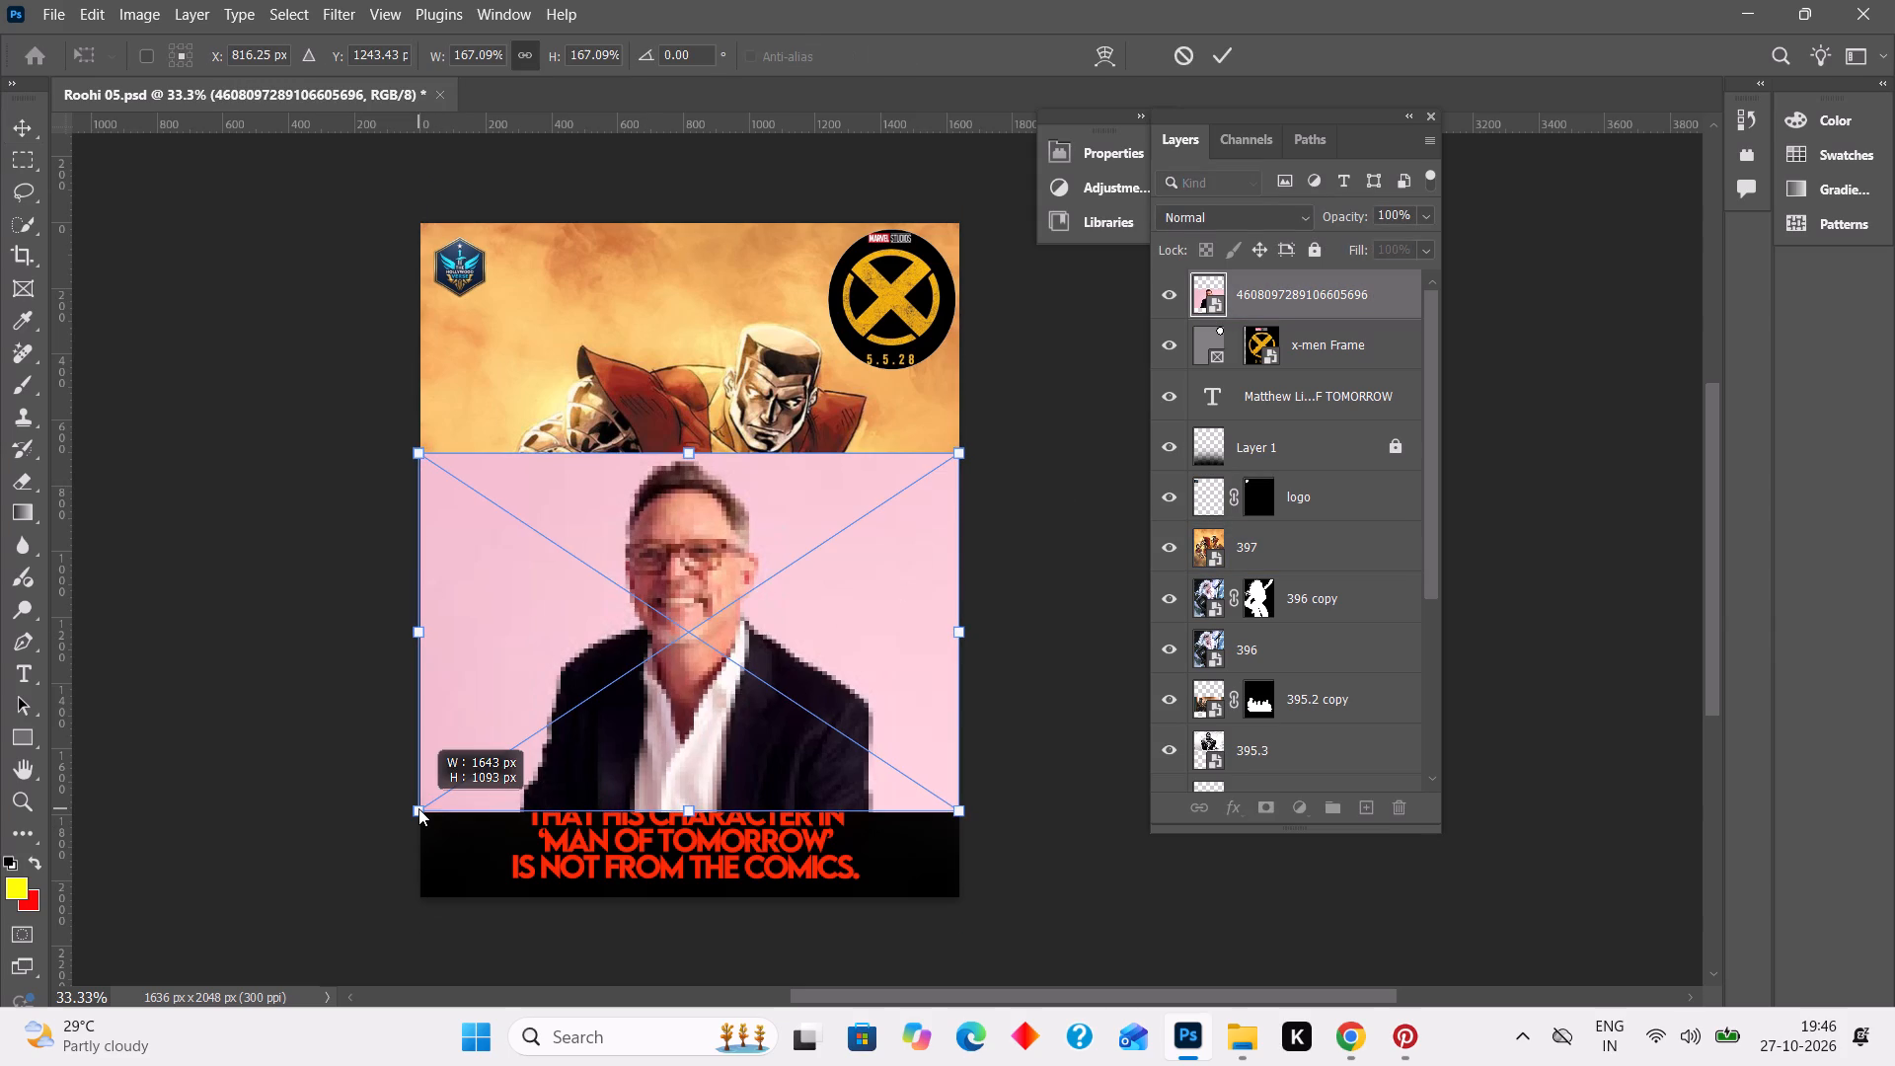
click(1226, 39)
click(1511, 408)
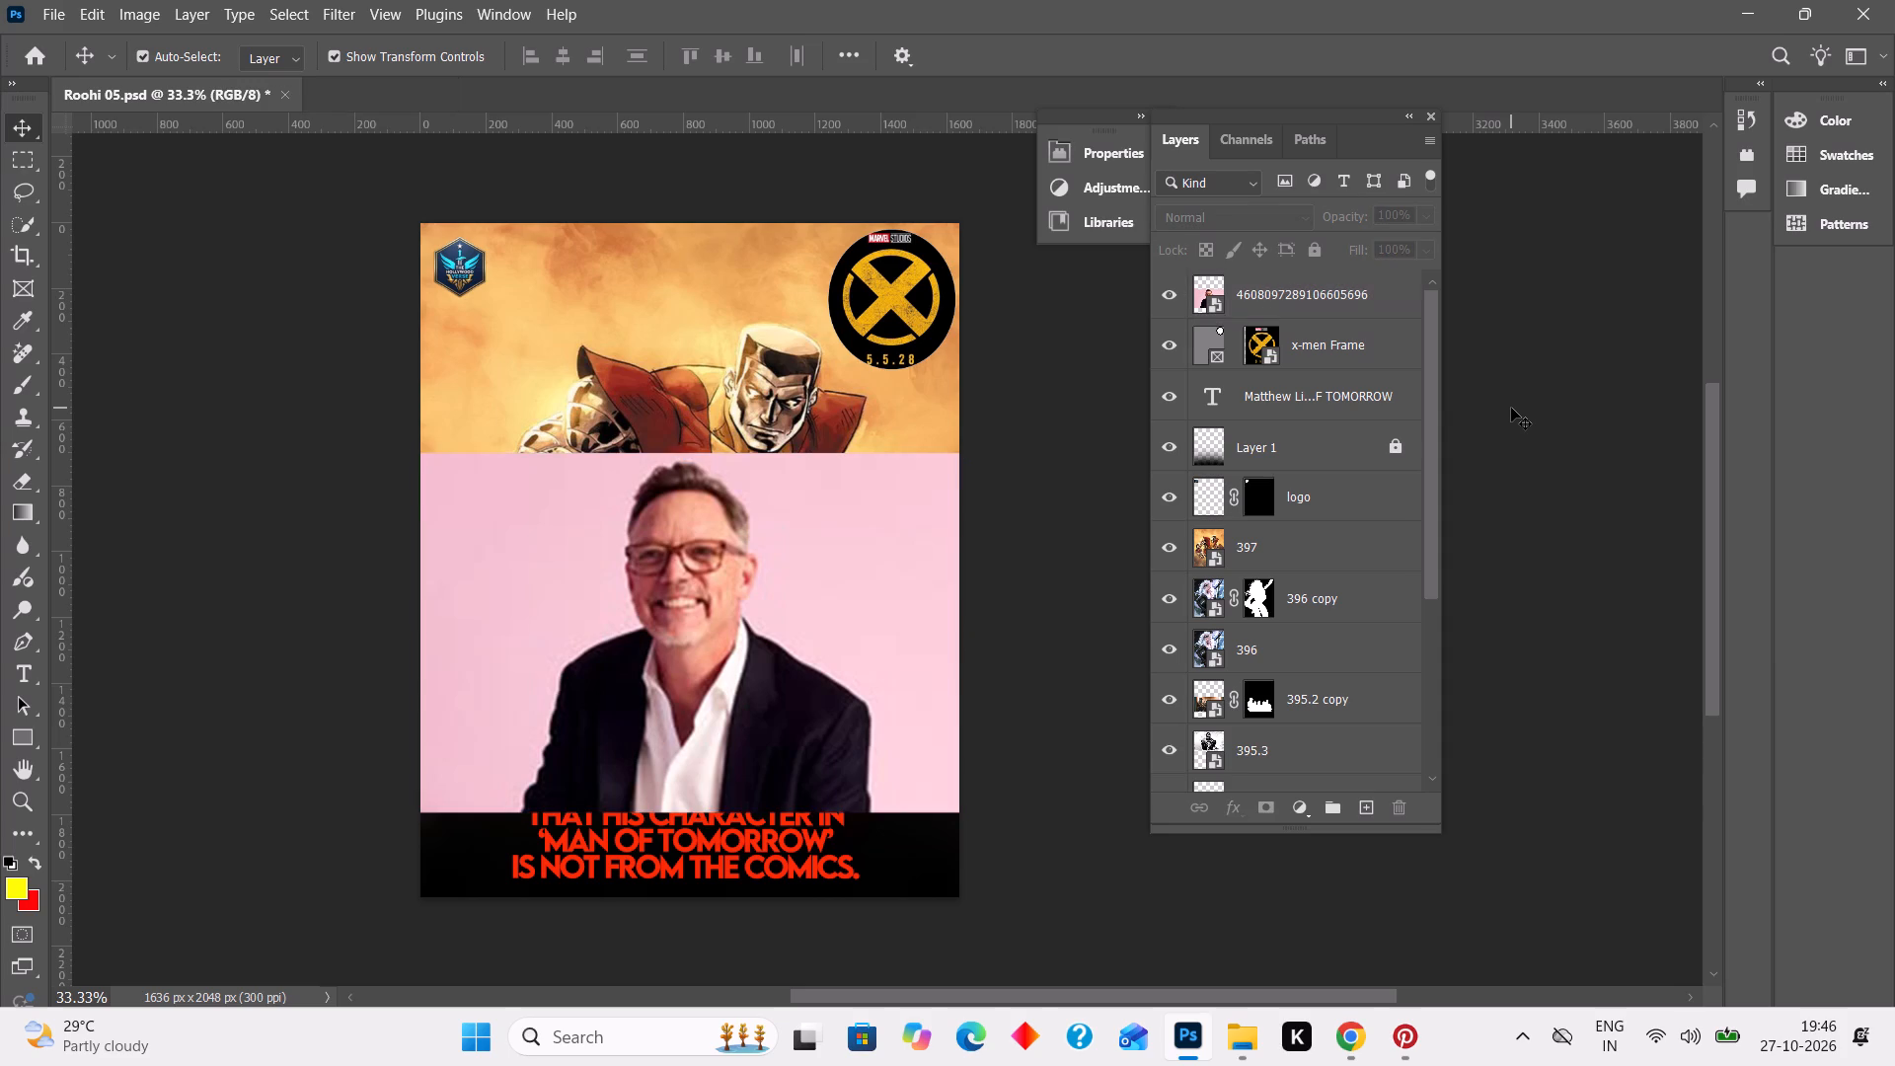
click(767, 664)
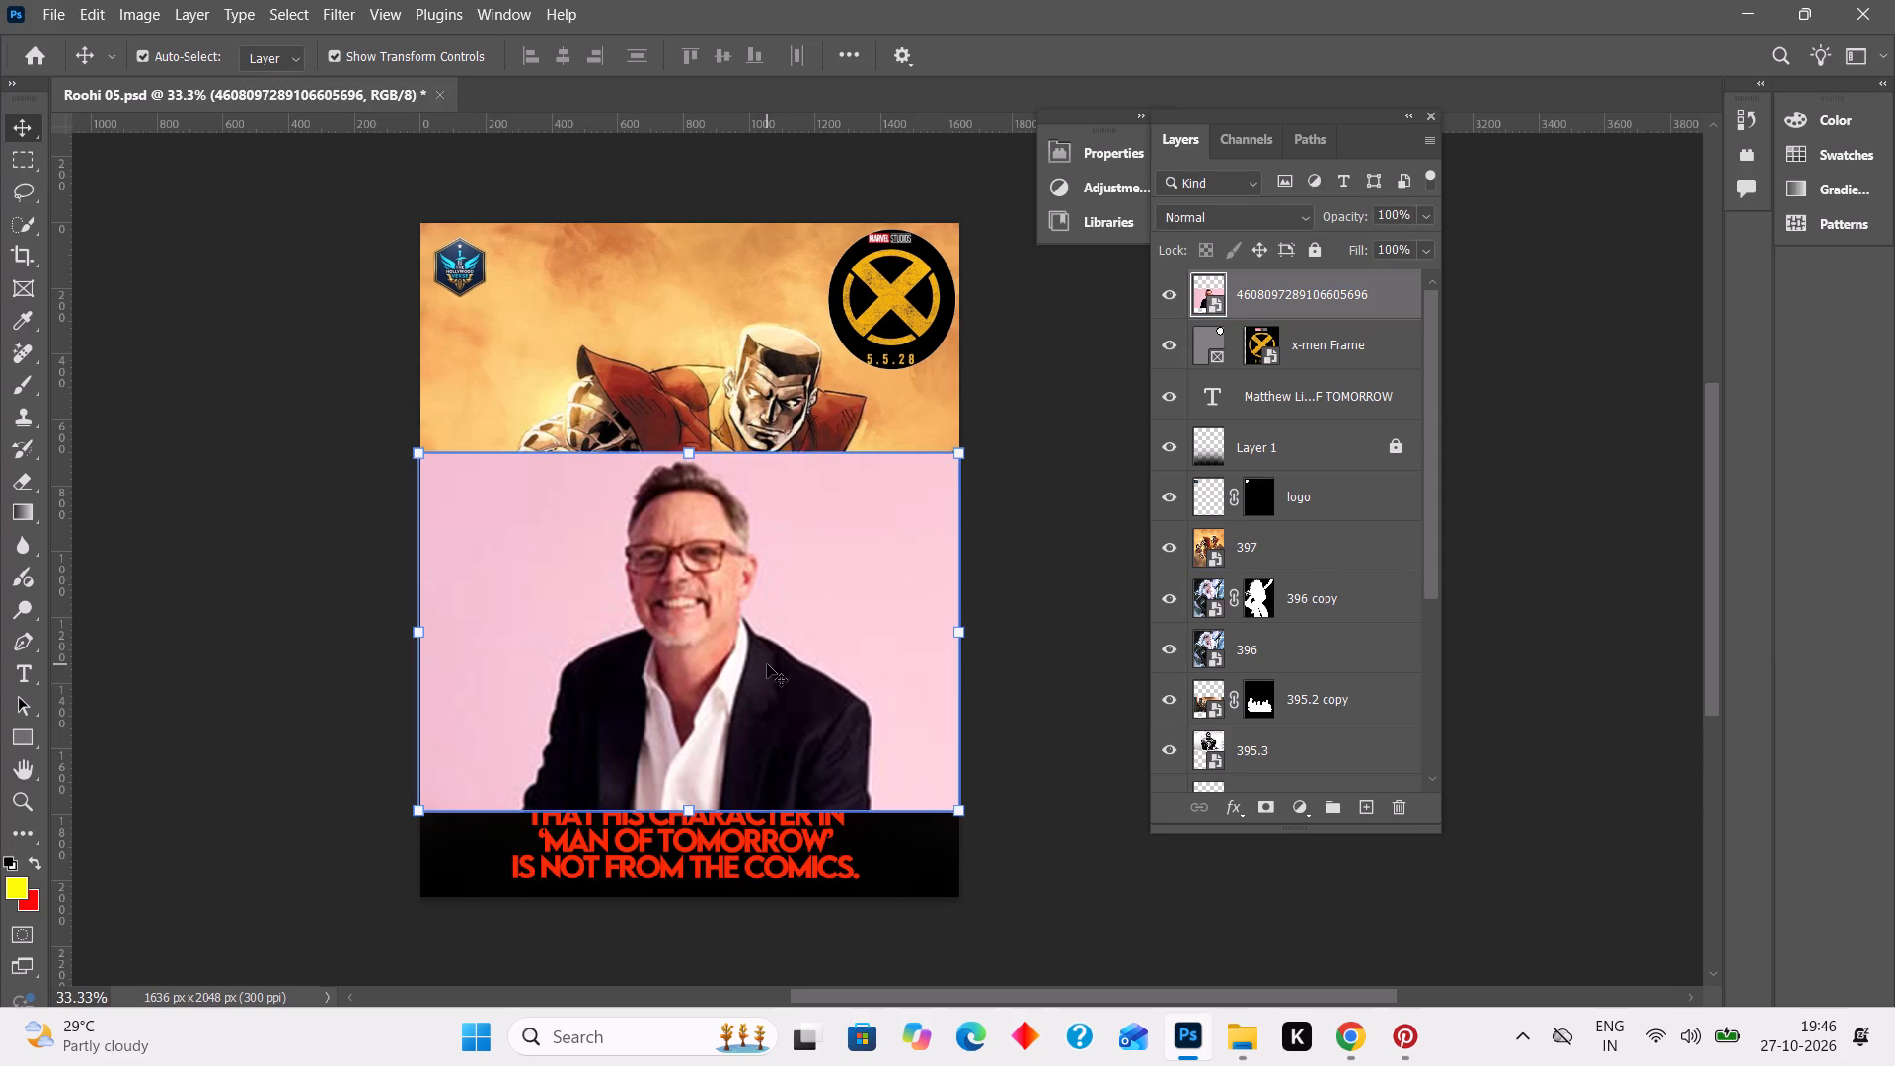
Switch to Pinterest and browse related Matthew Lillard portraits, viewing the Radio Times Scream pin and the "Legacy of Scream" pin.
click(1407, 1031)
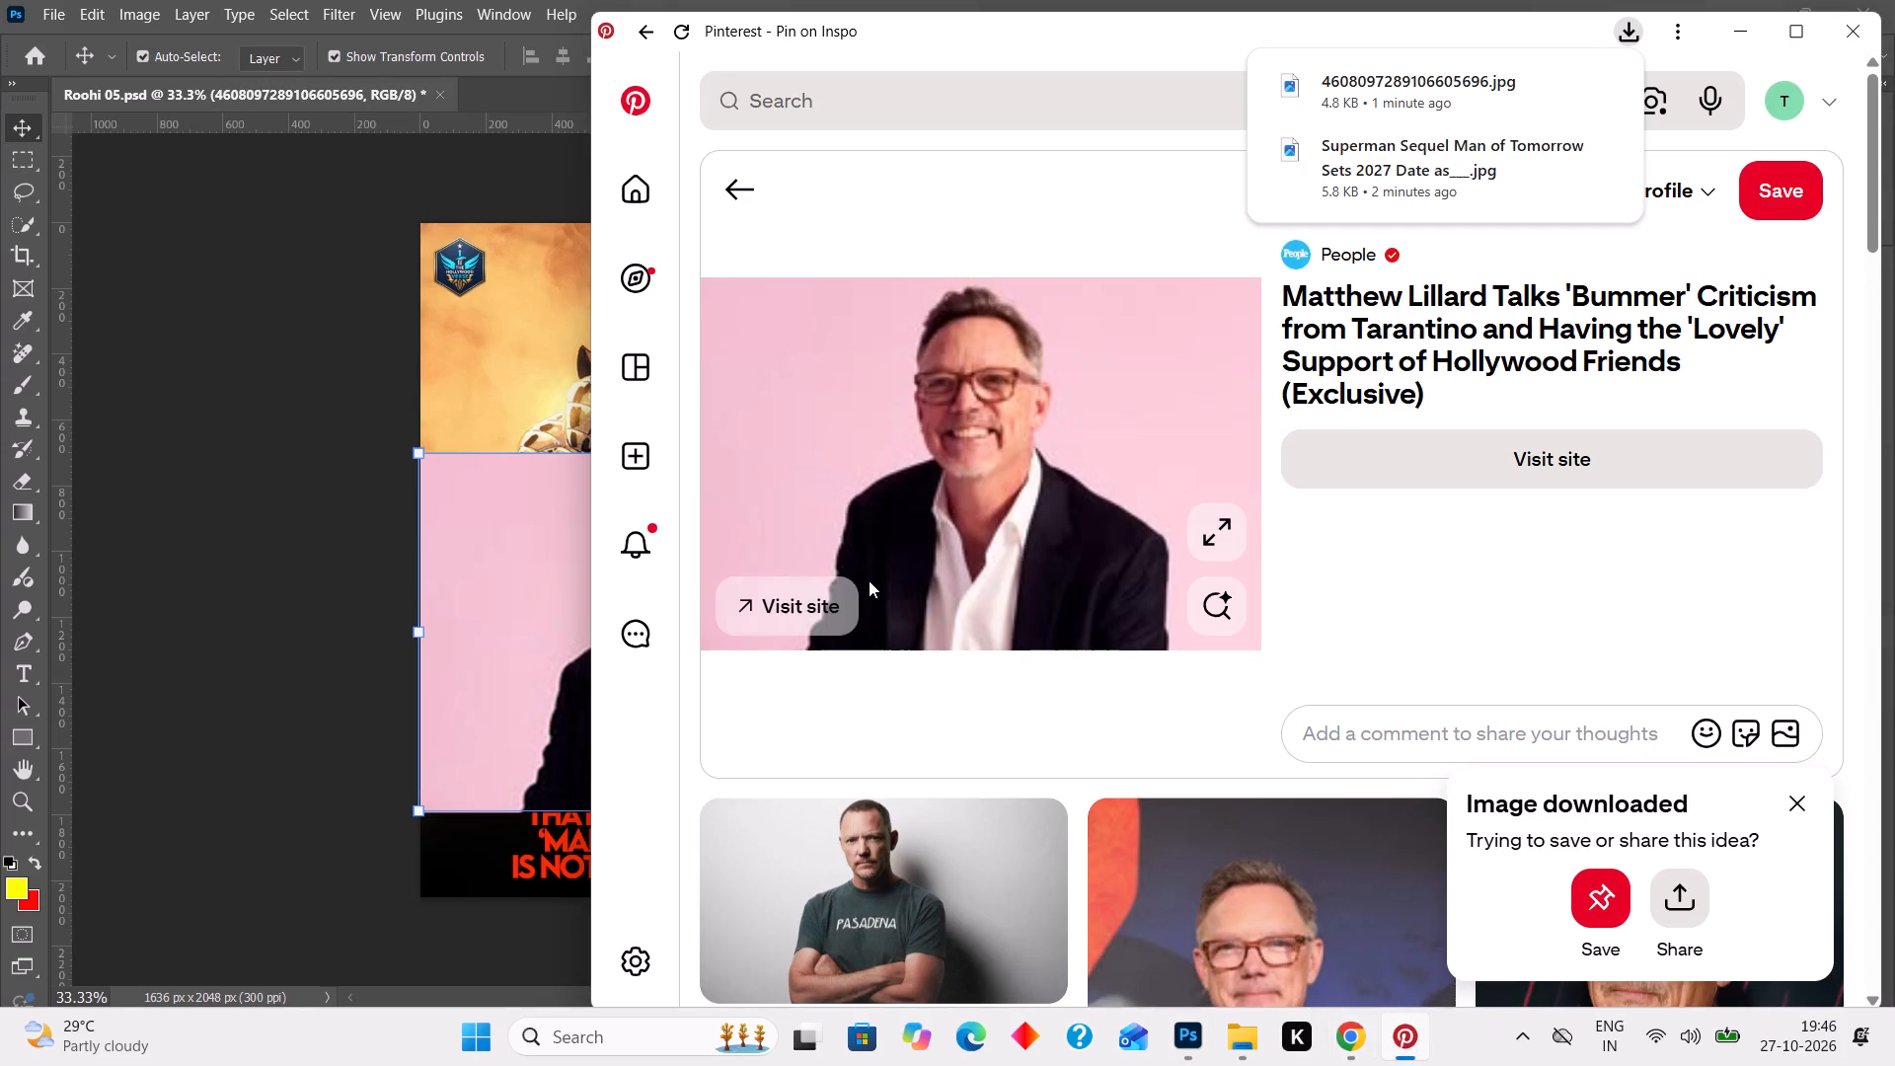
scroll(821, 768, down, 4)
scroll(1273, 665, down, 1)
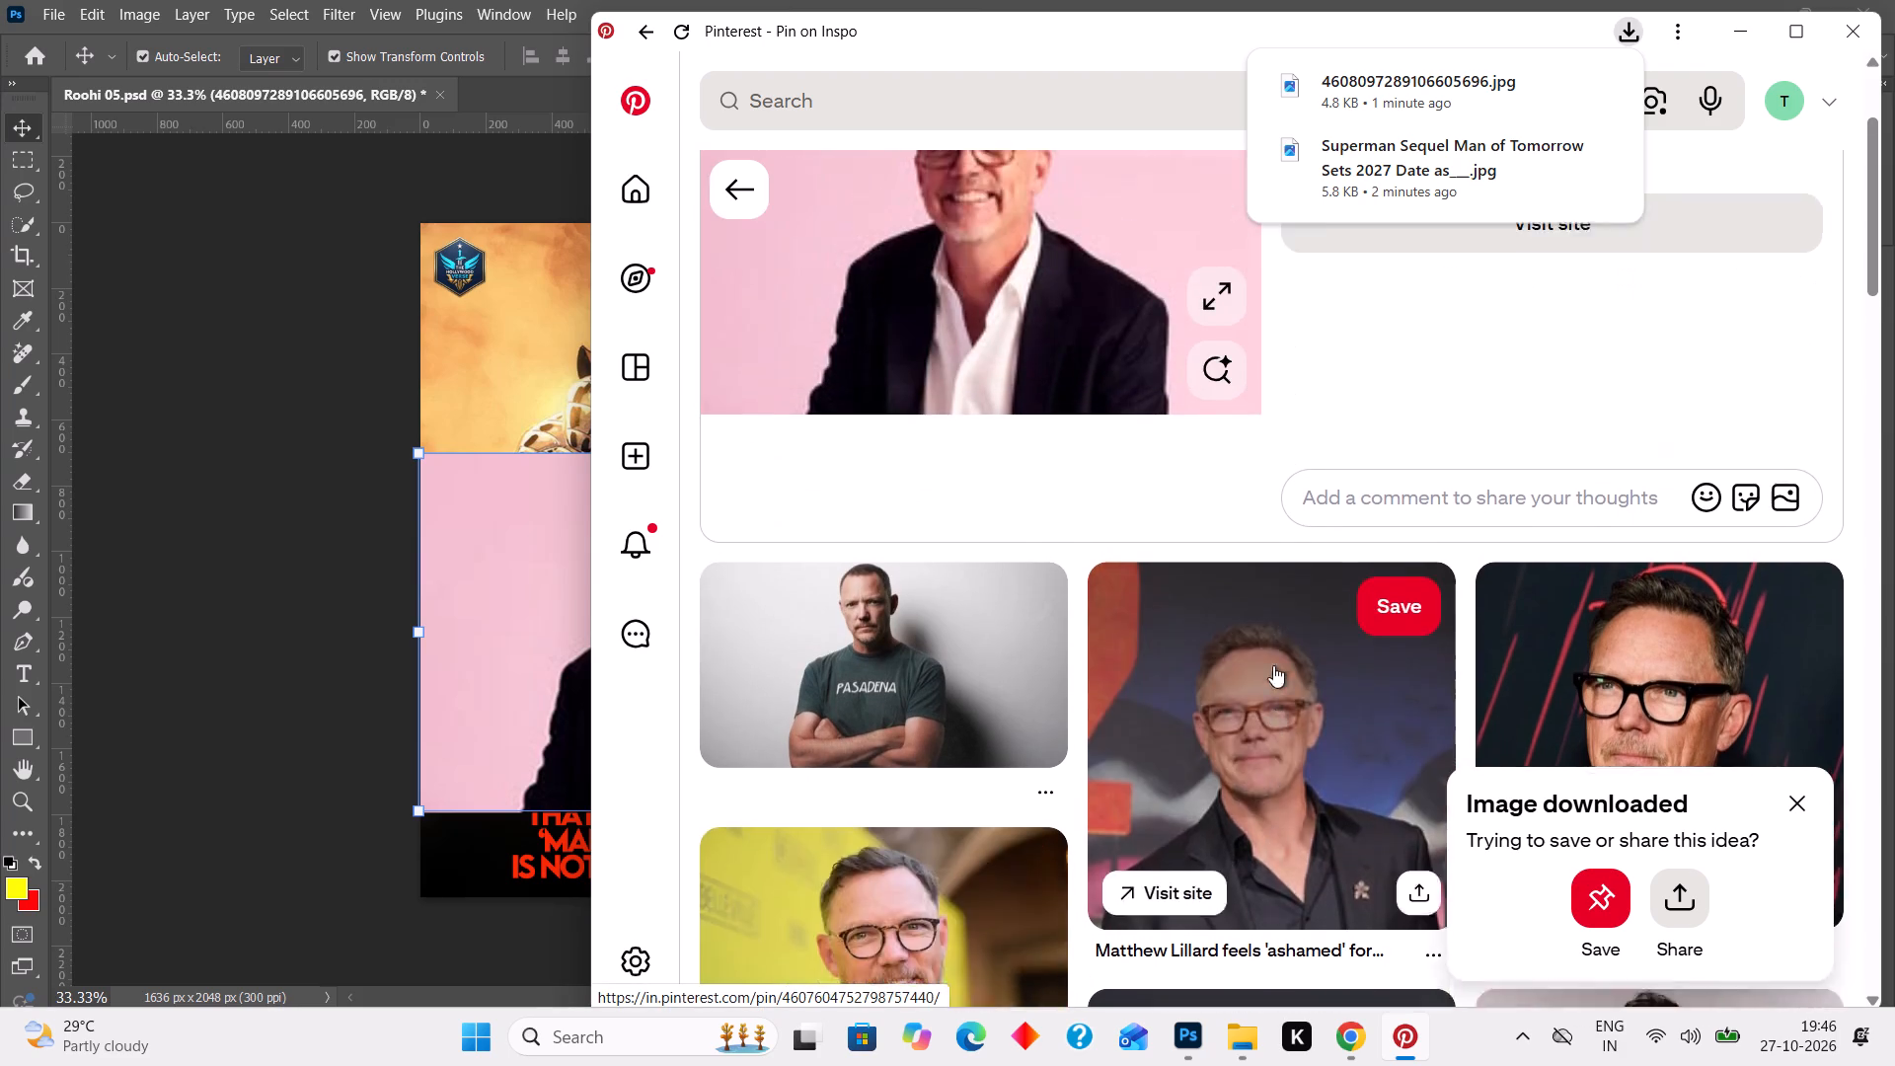
scroll(1273, 665, down, 1)
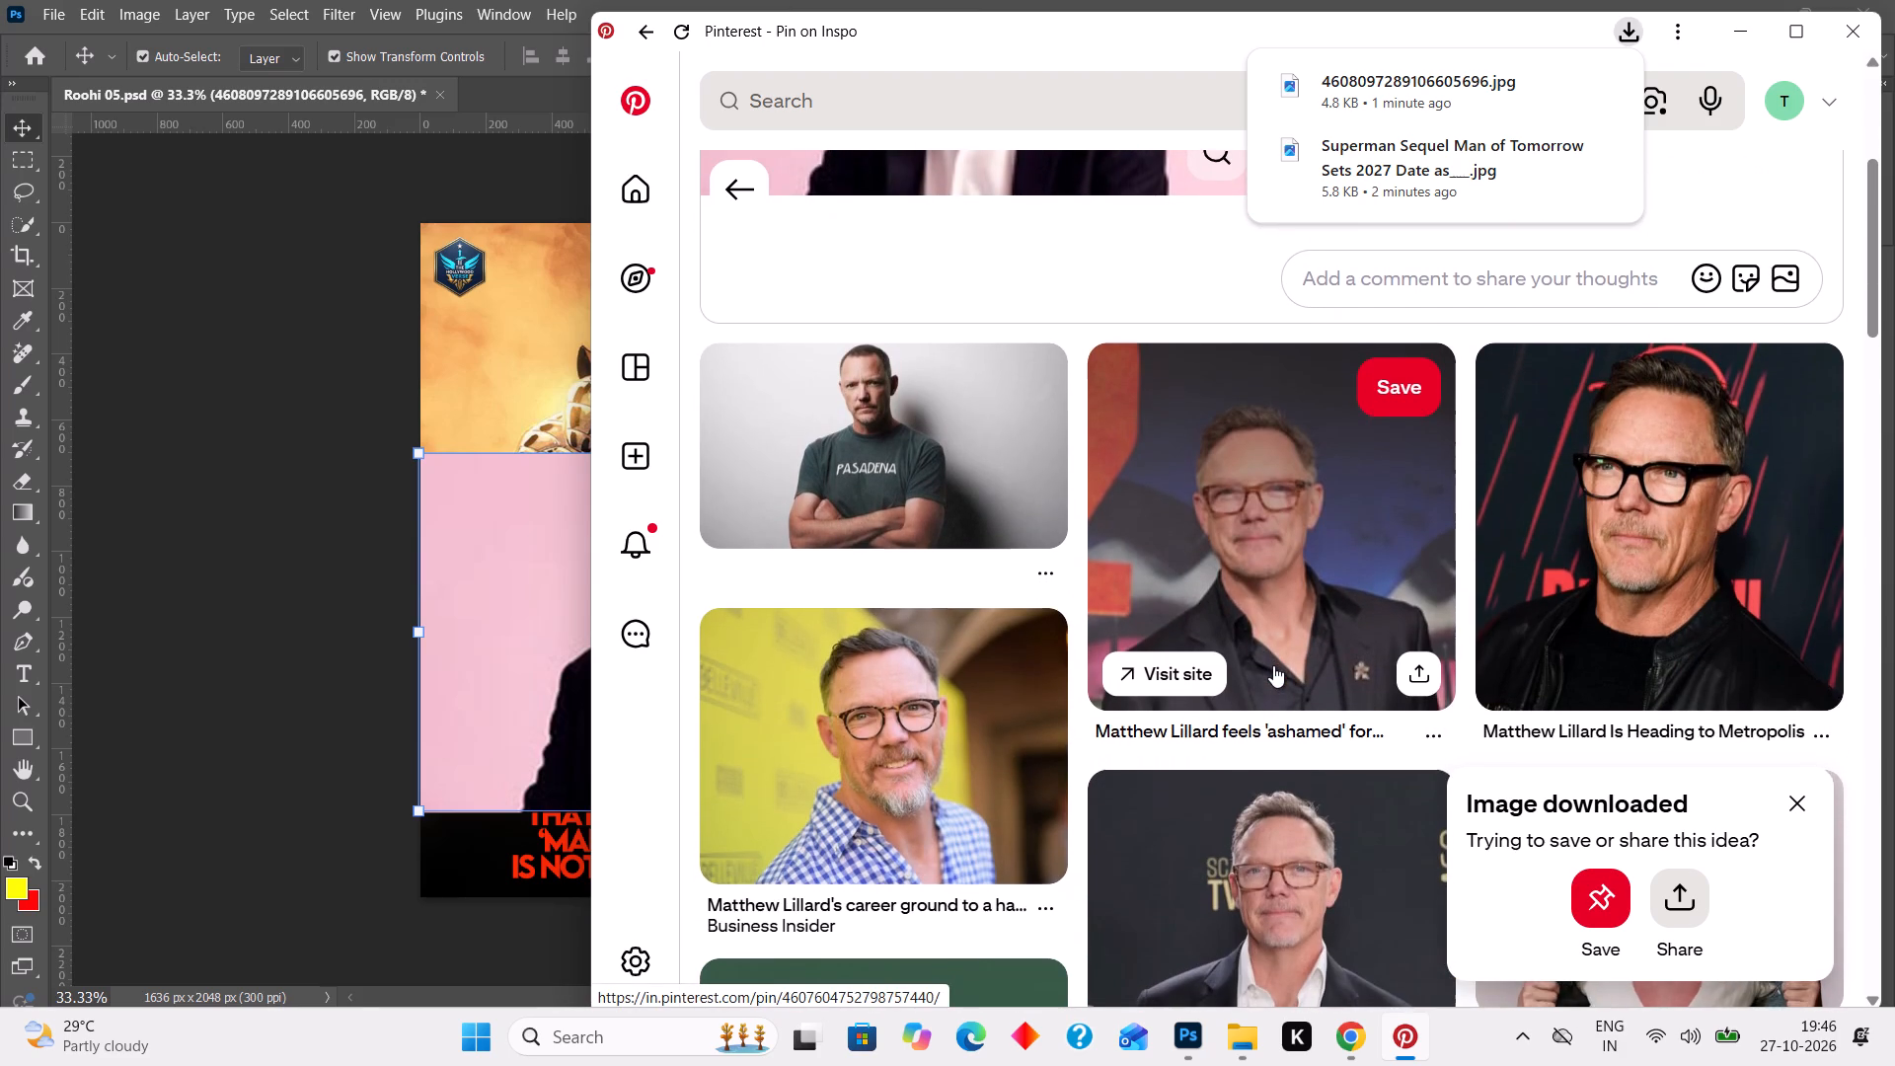
scroll(1273, 665, down, 3)
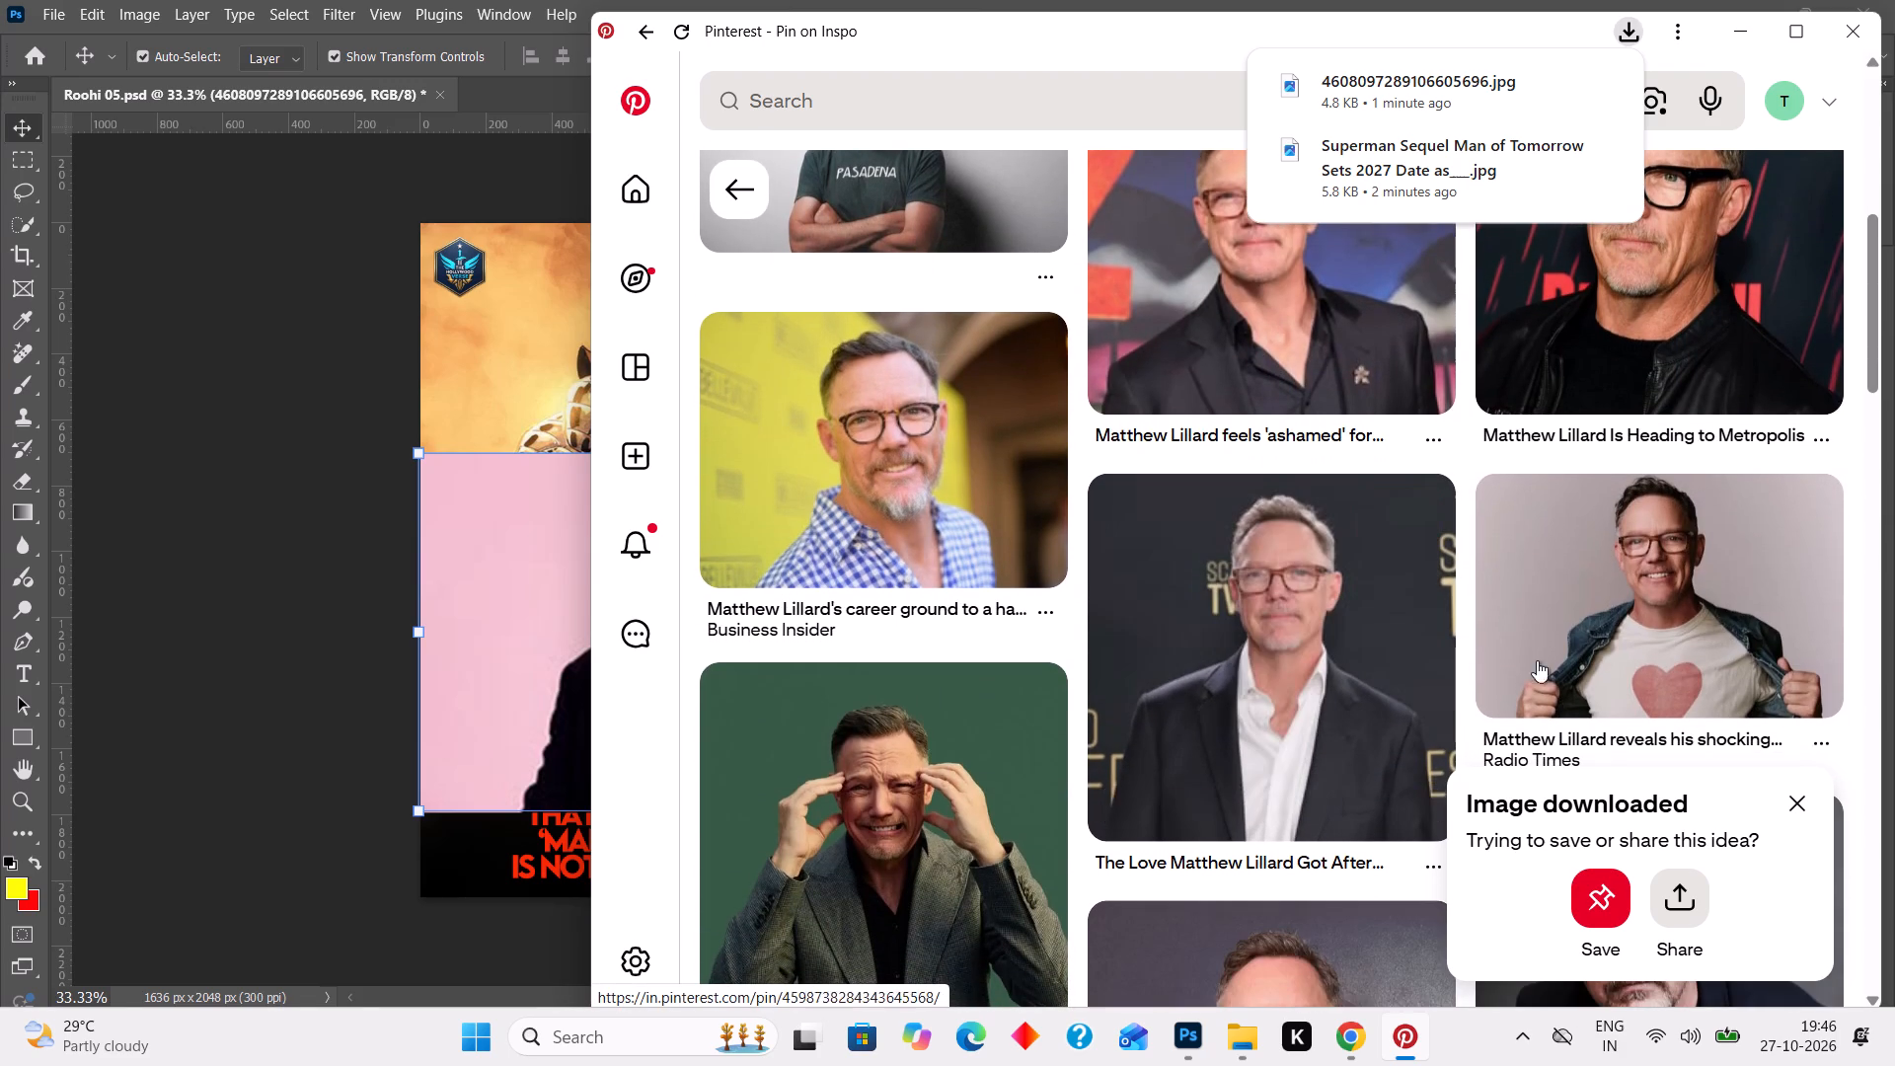
click(1666, 564)
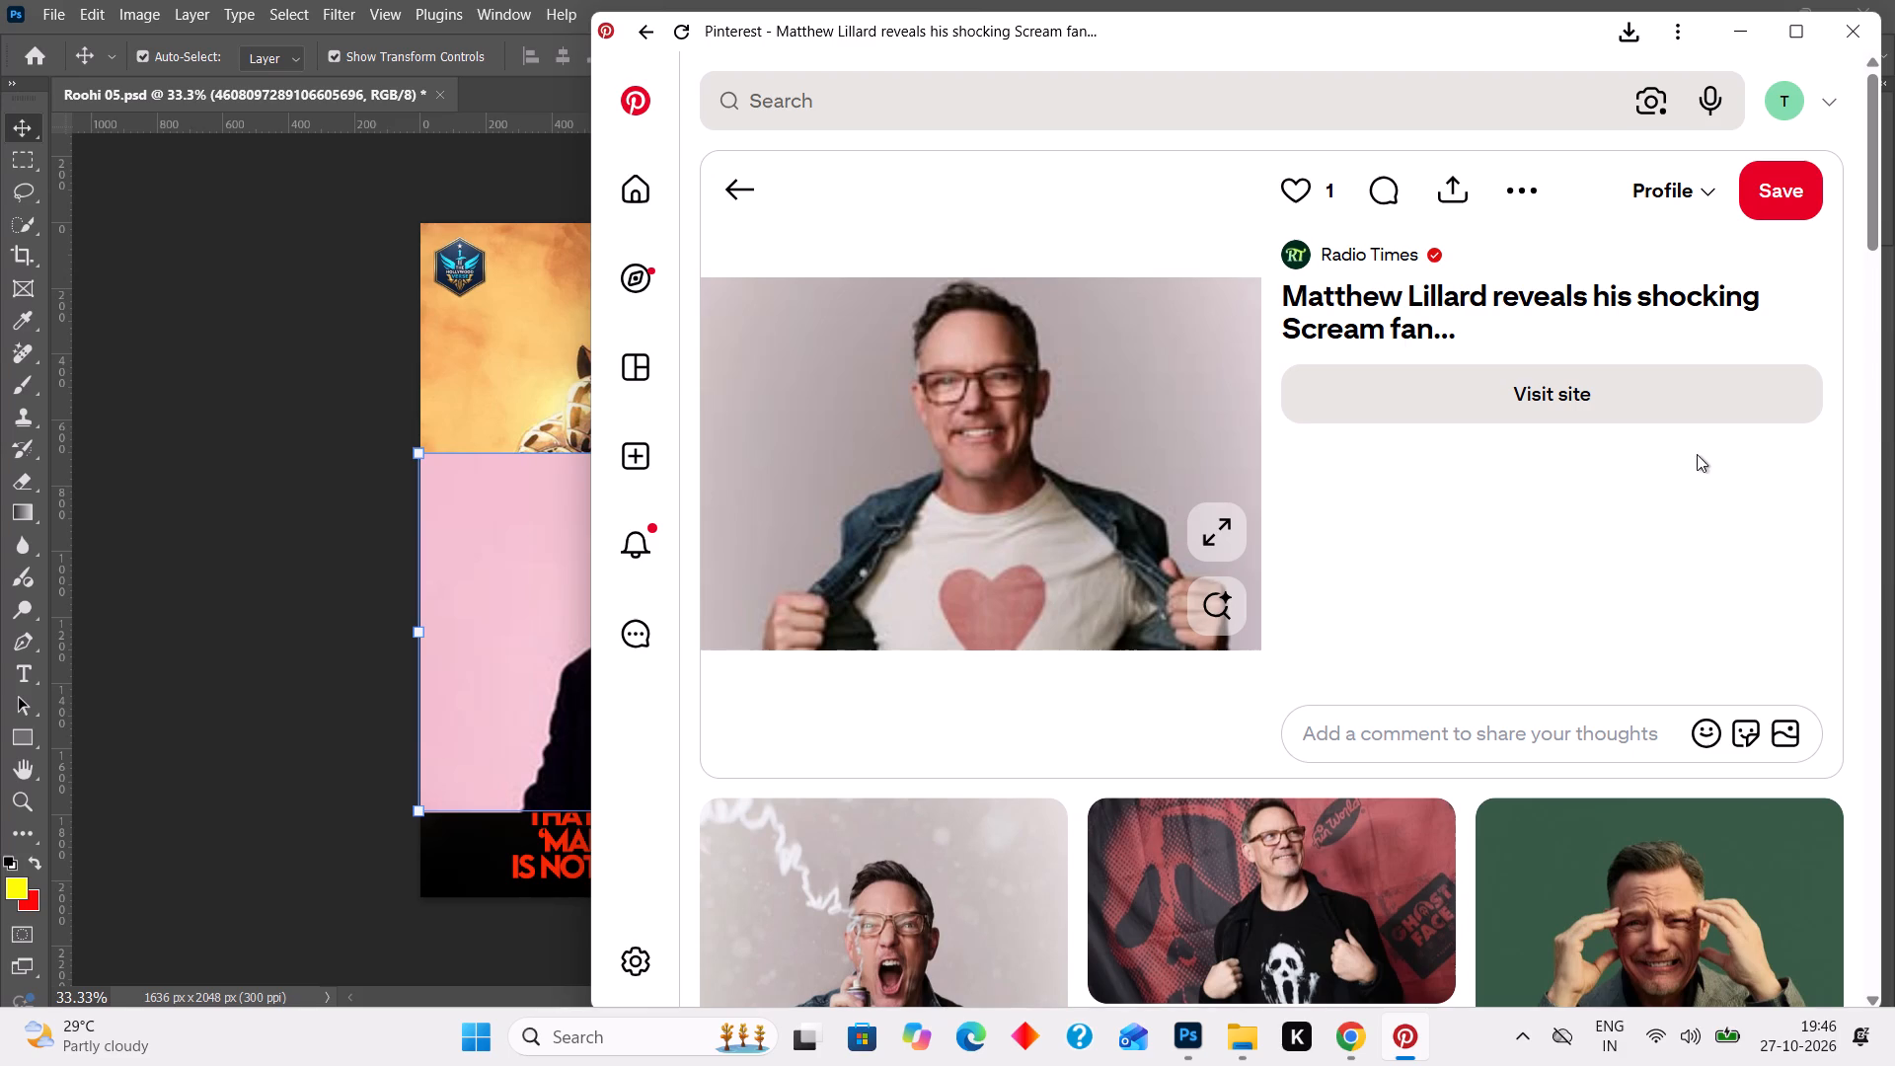
click(1257, 920)
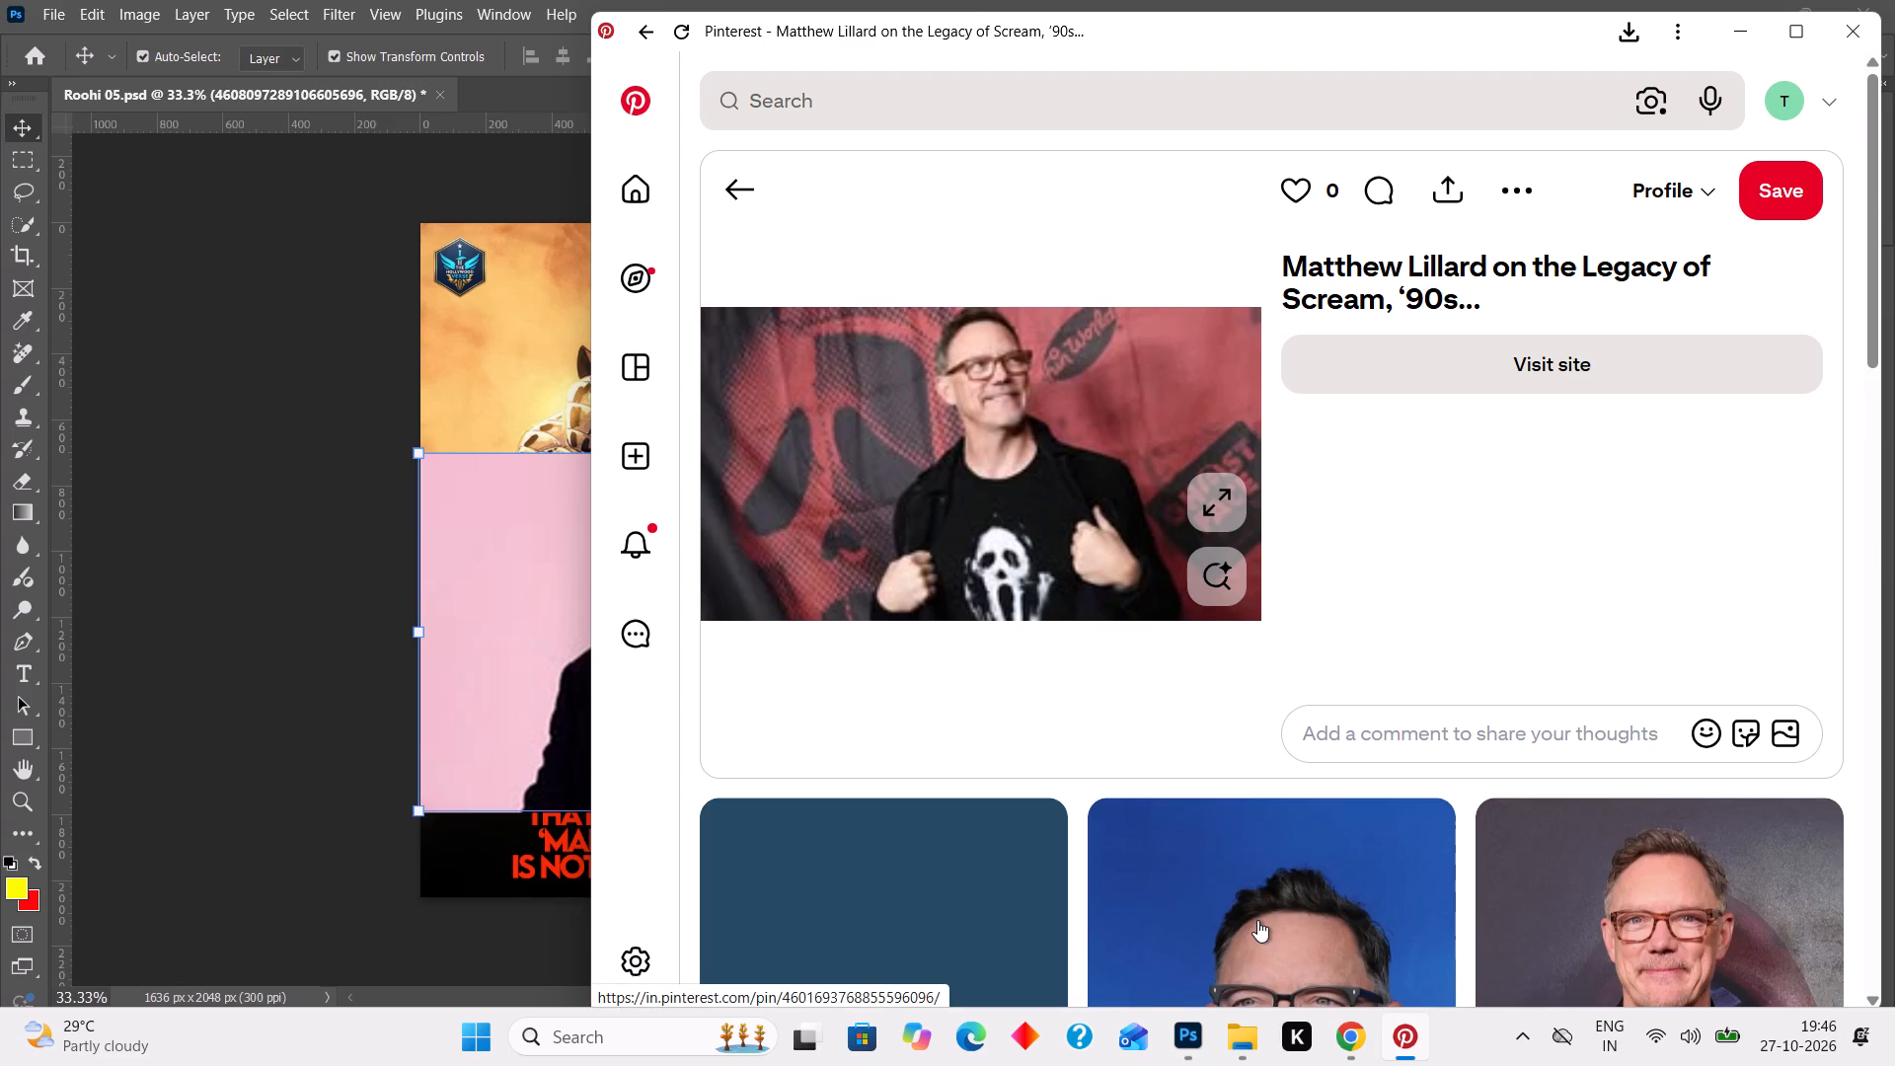
scroll(1185, 921, down, 2)
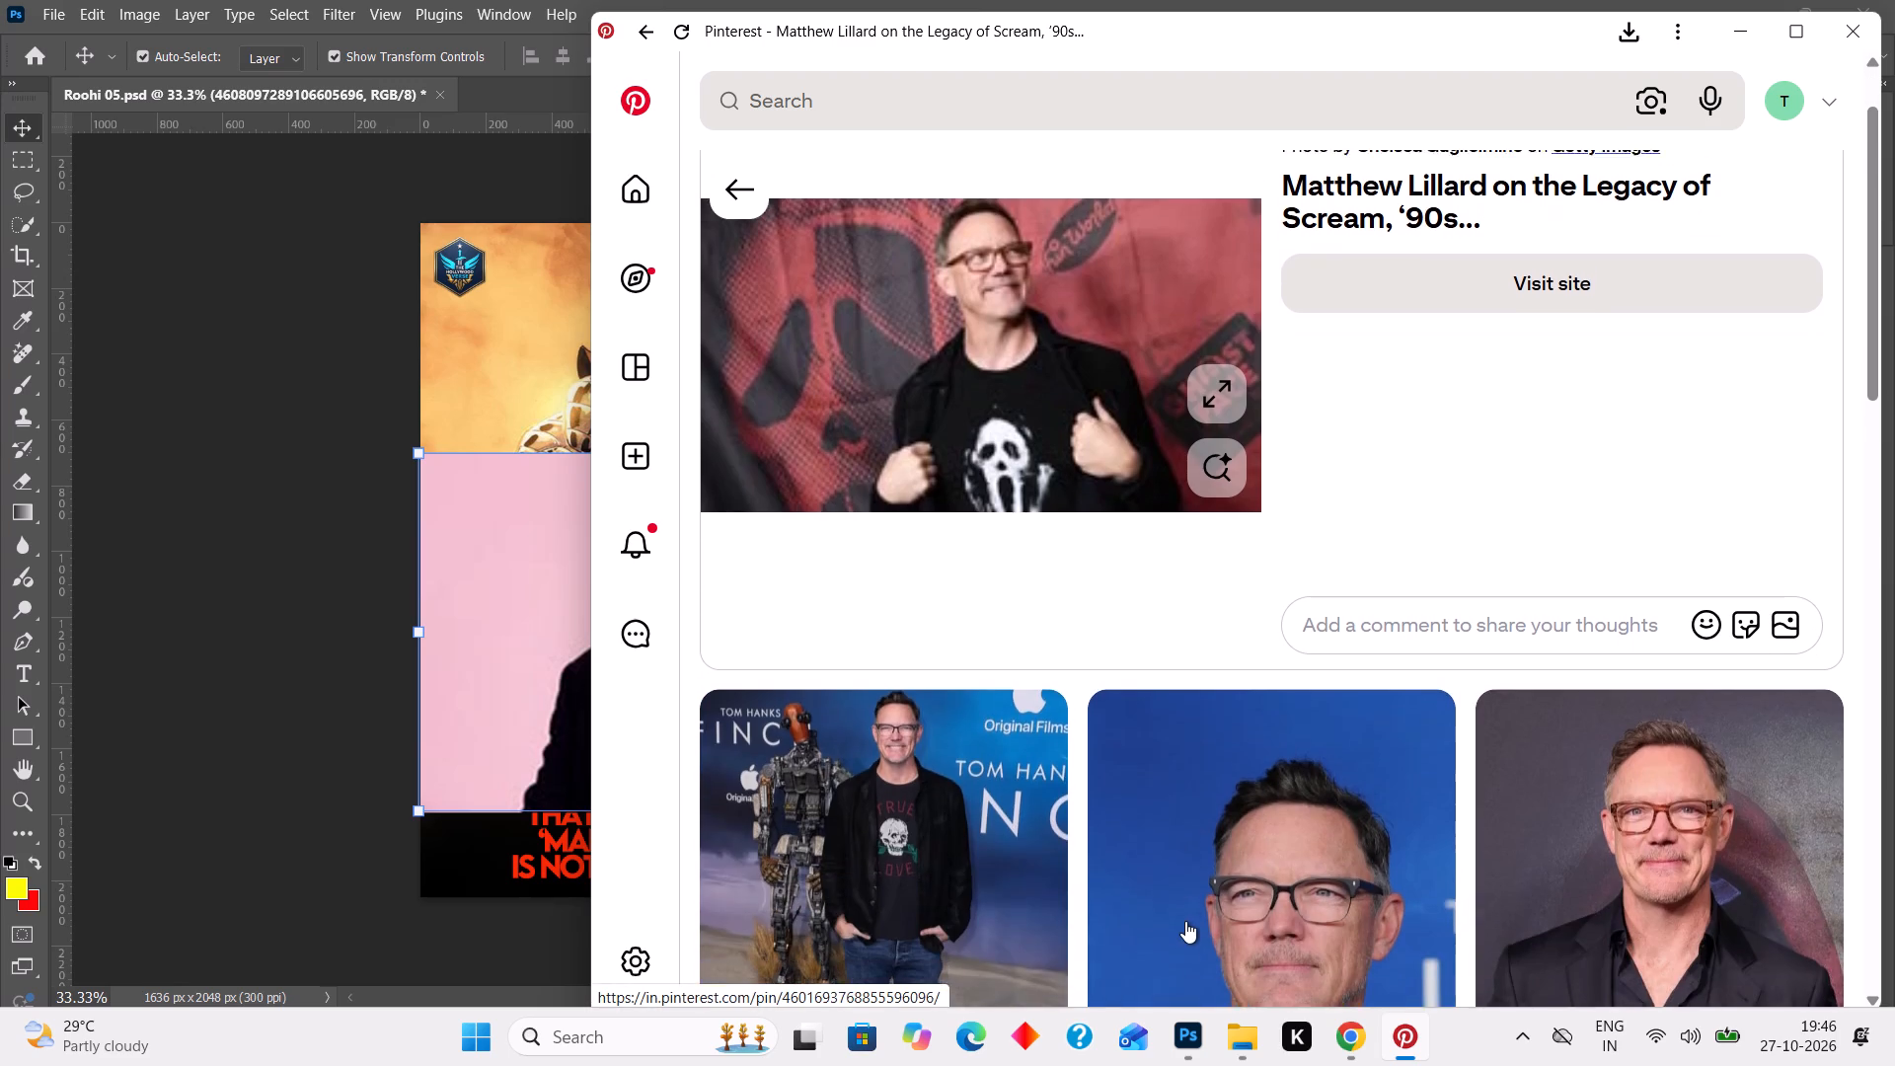
scroll(1185, 921, down, 2)
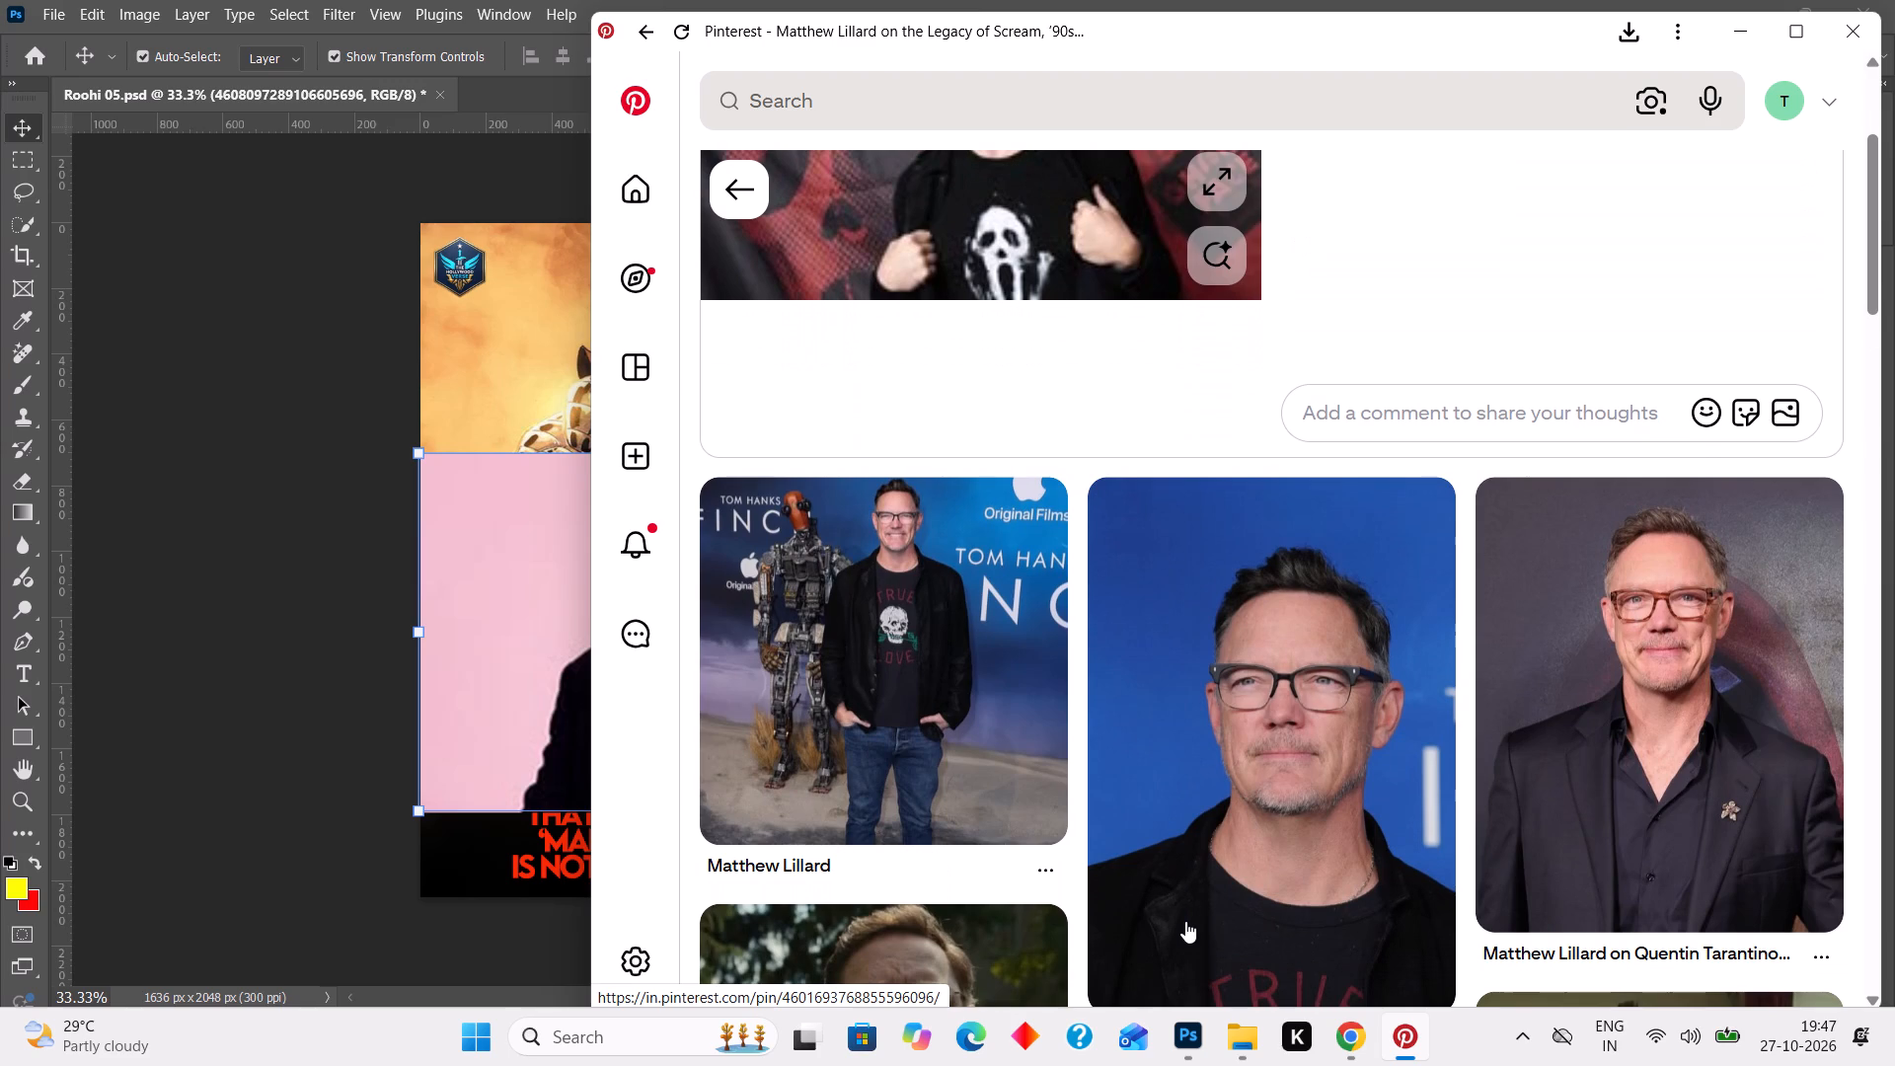
scroll(1375, 786, up, 2)
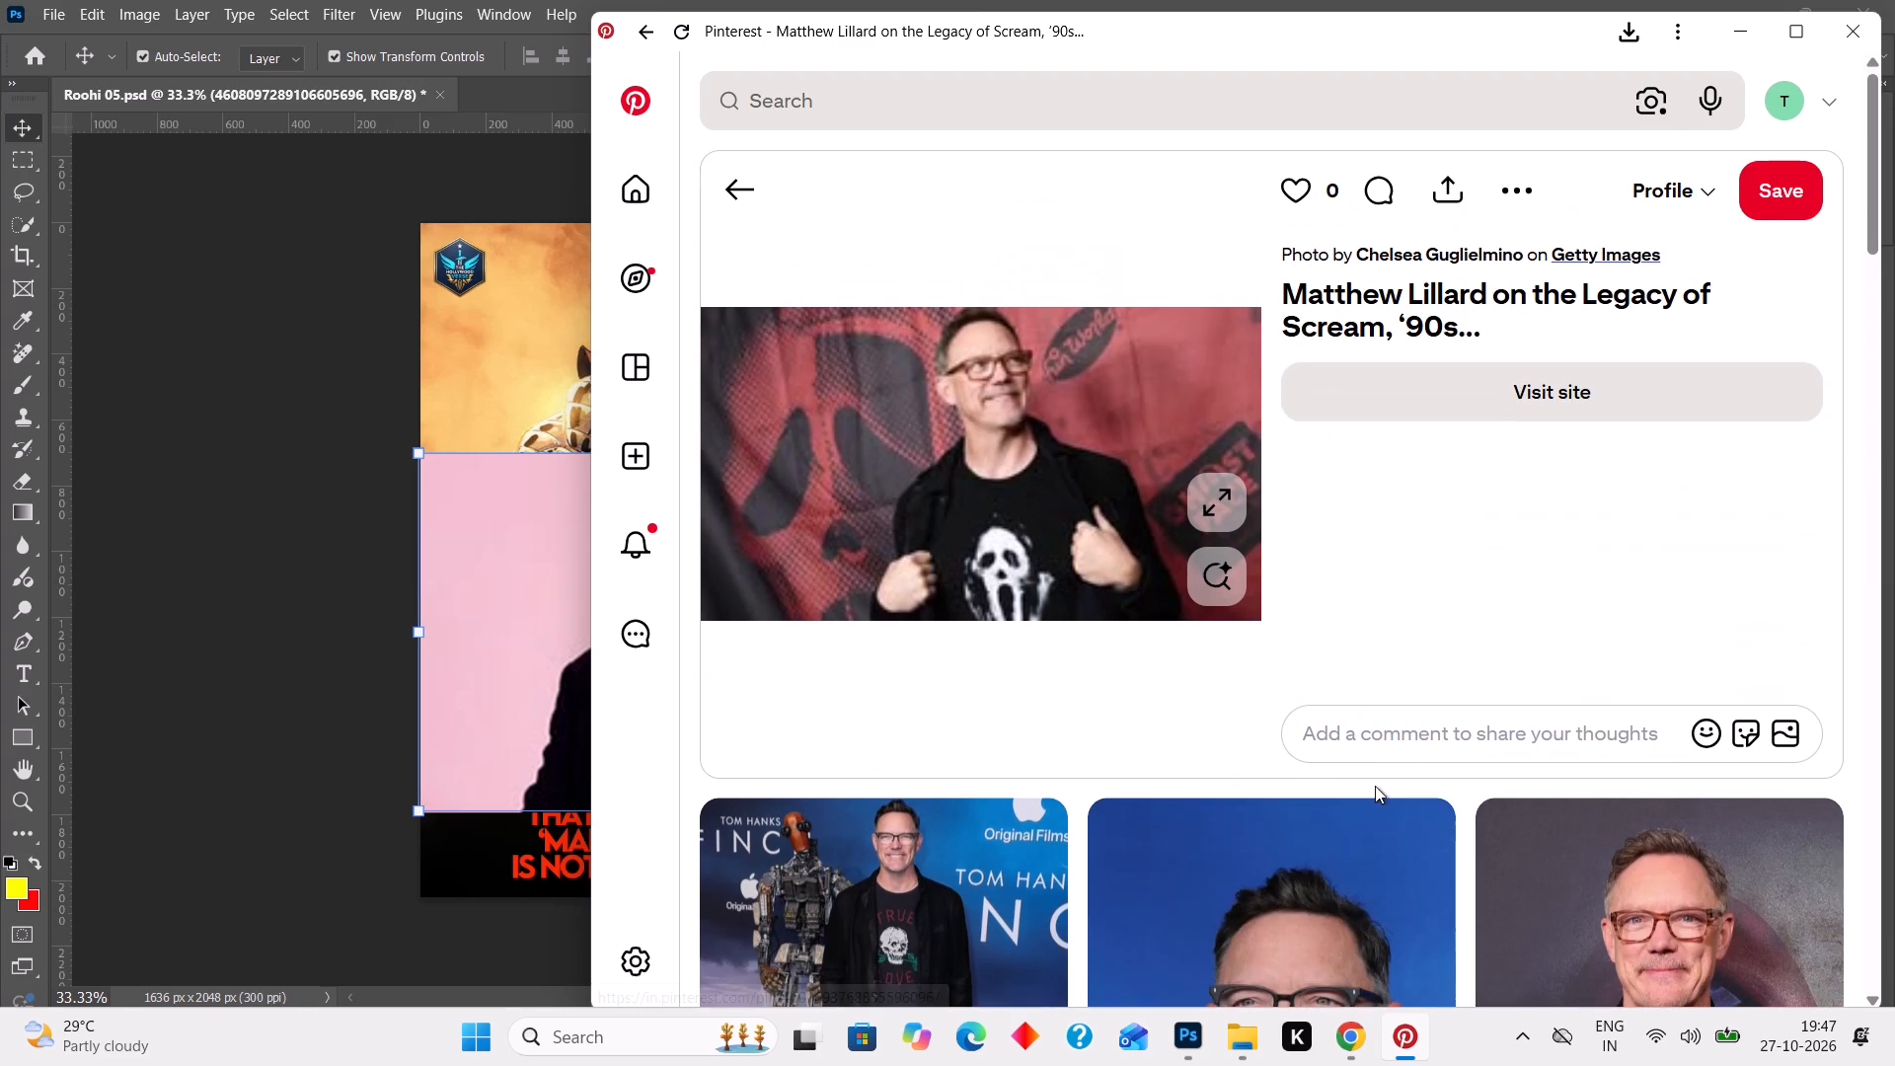
scroll(1149, 615, down, 5)
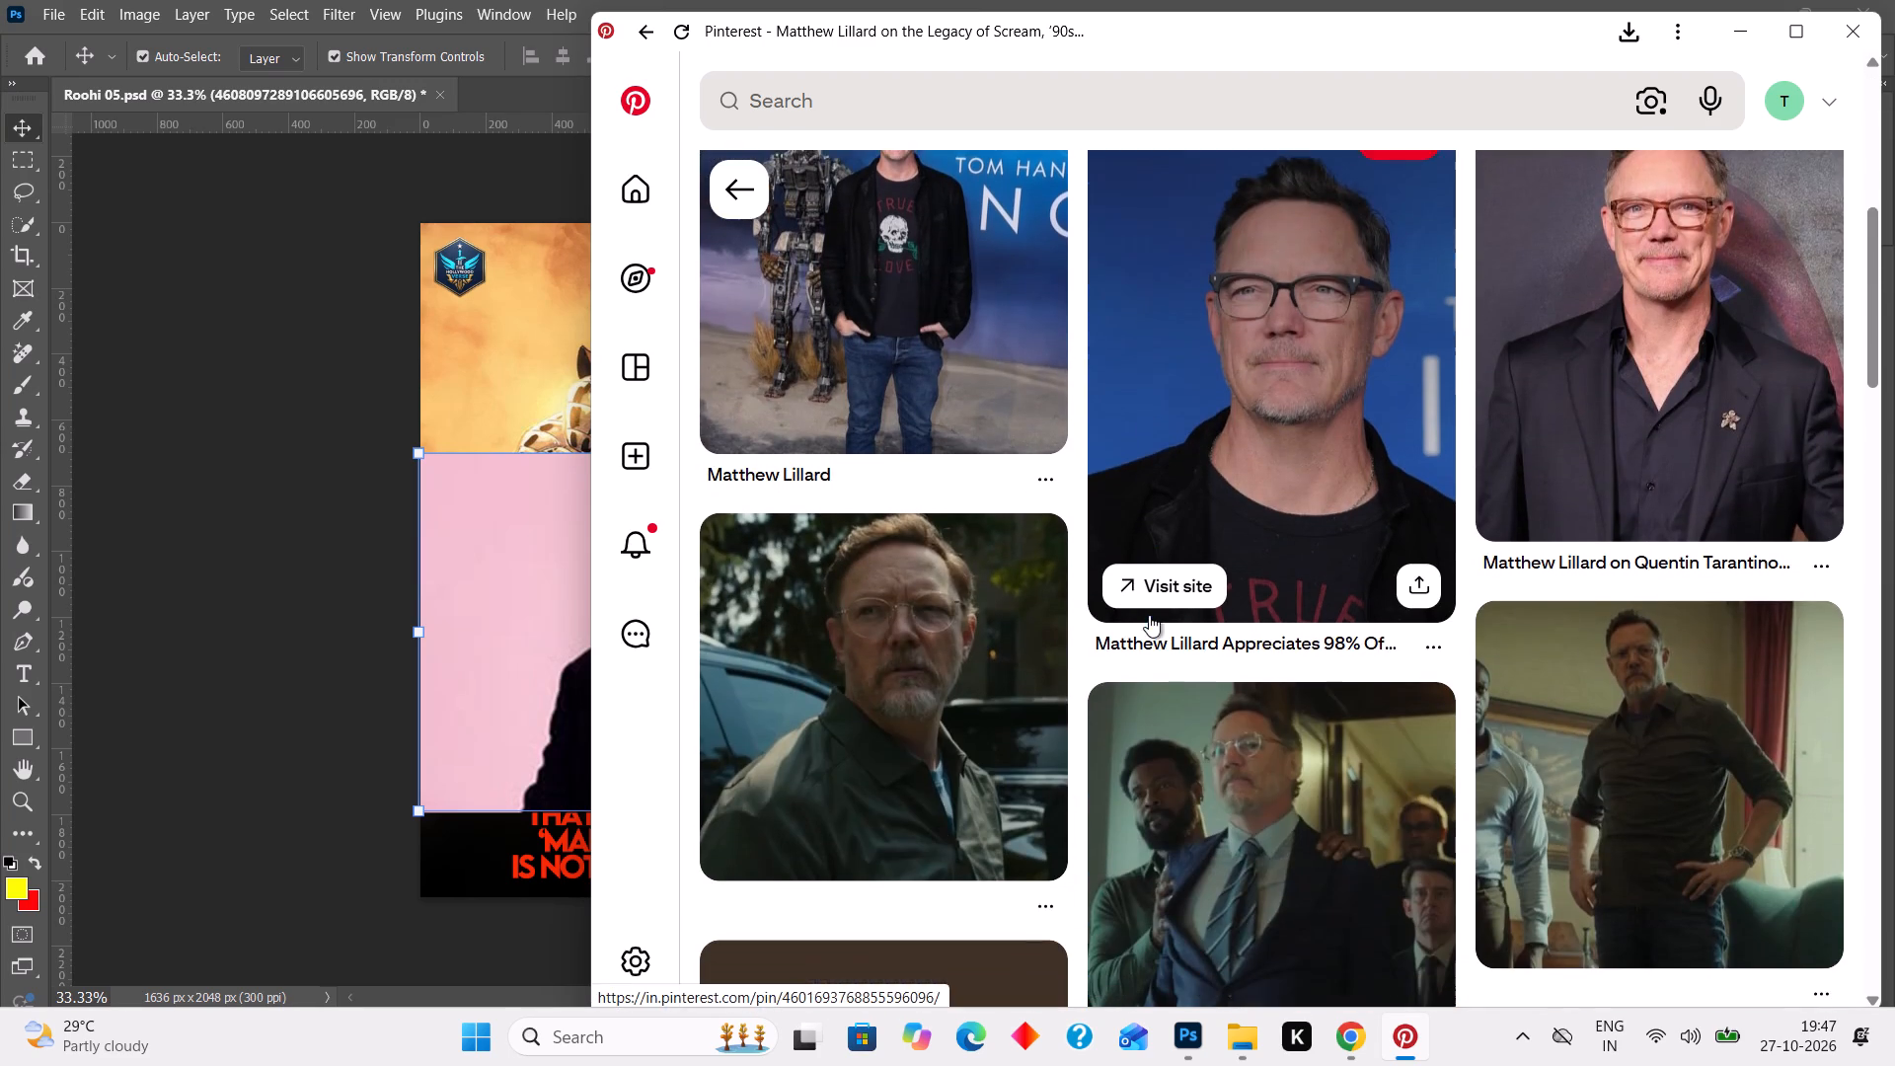
scroll(1149, 615, down, 1)
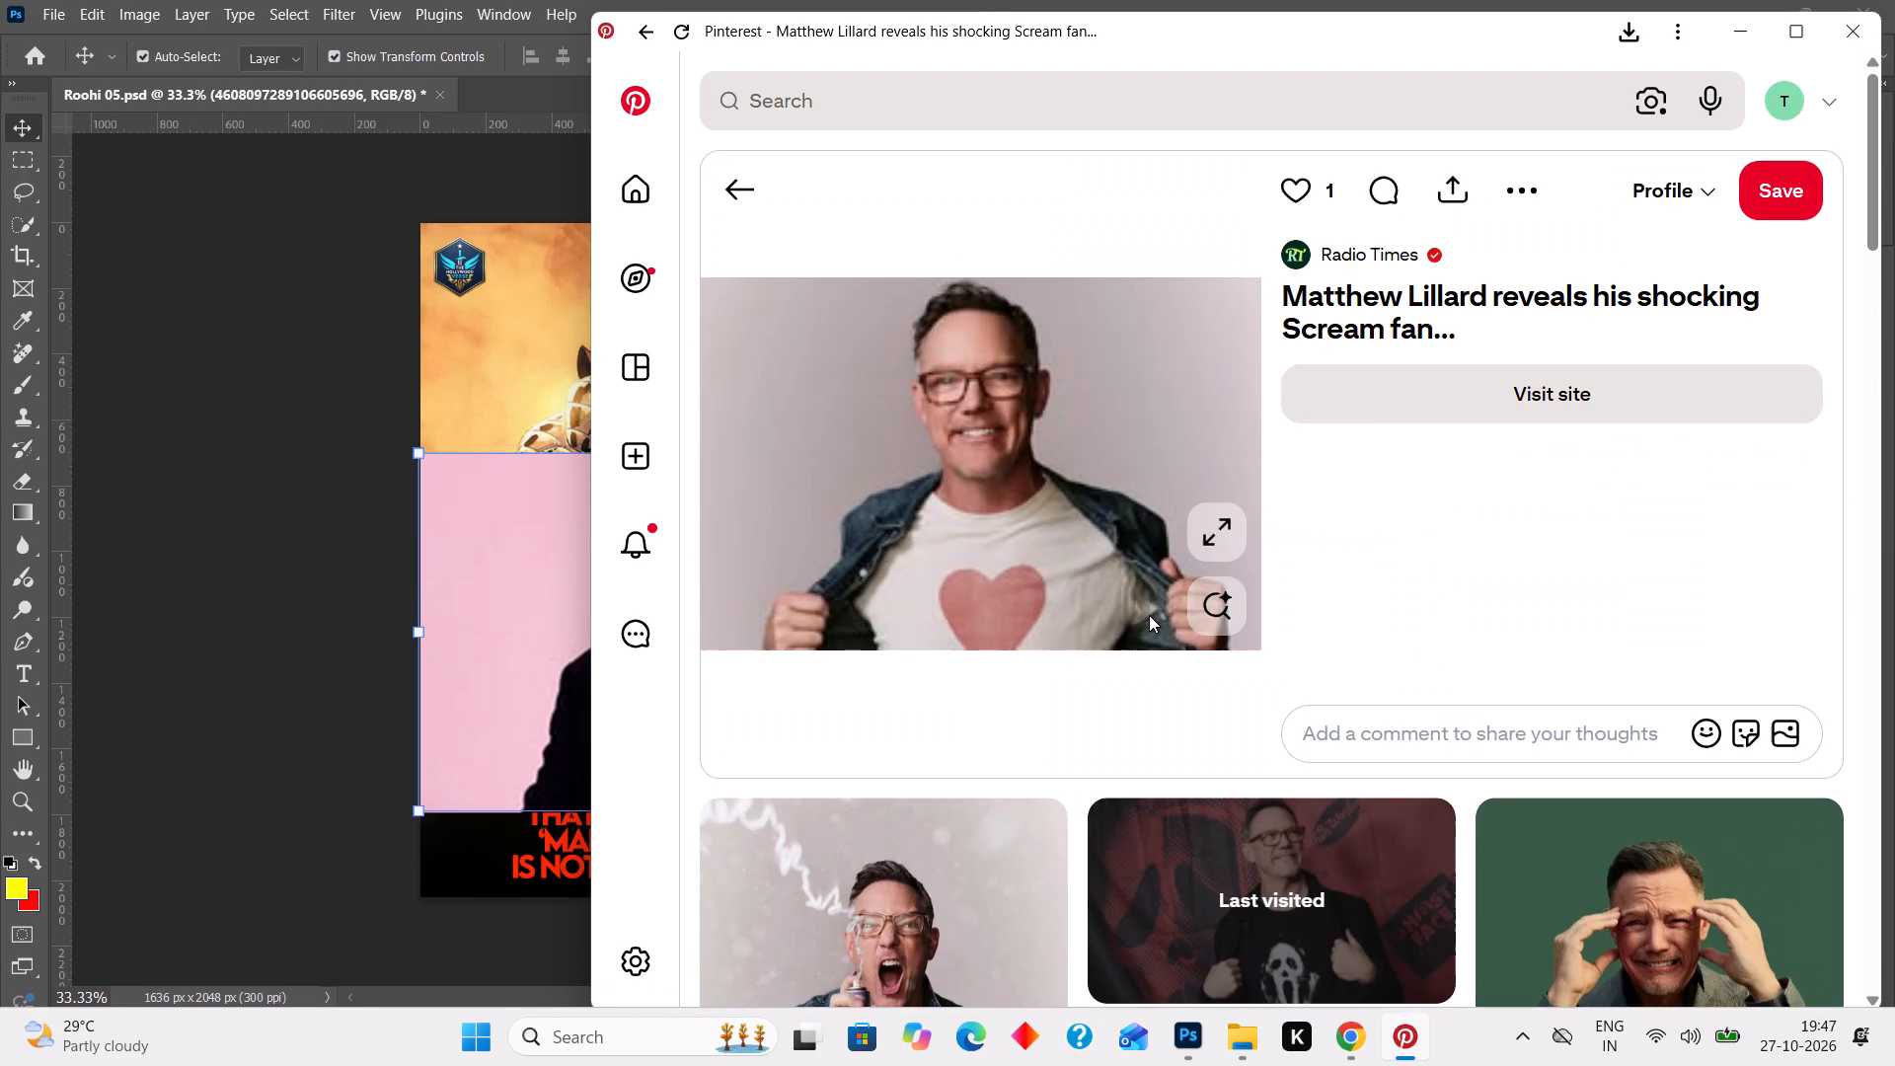
scroll(1111, 533, right, 5)
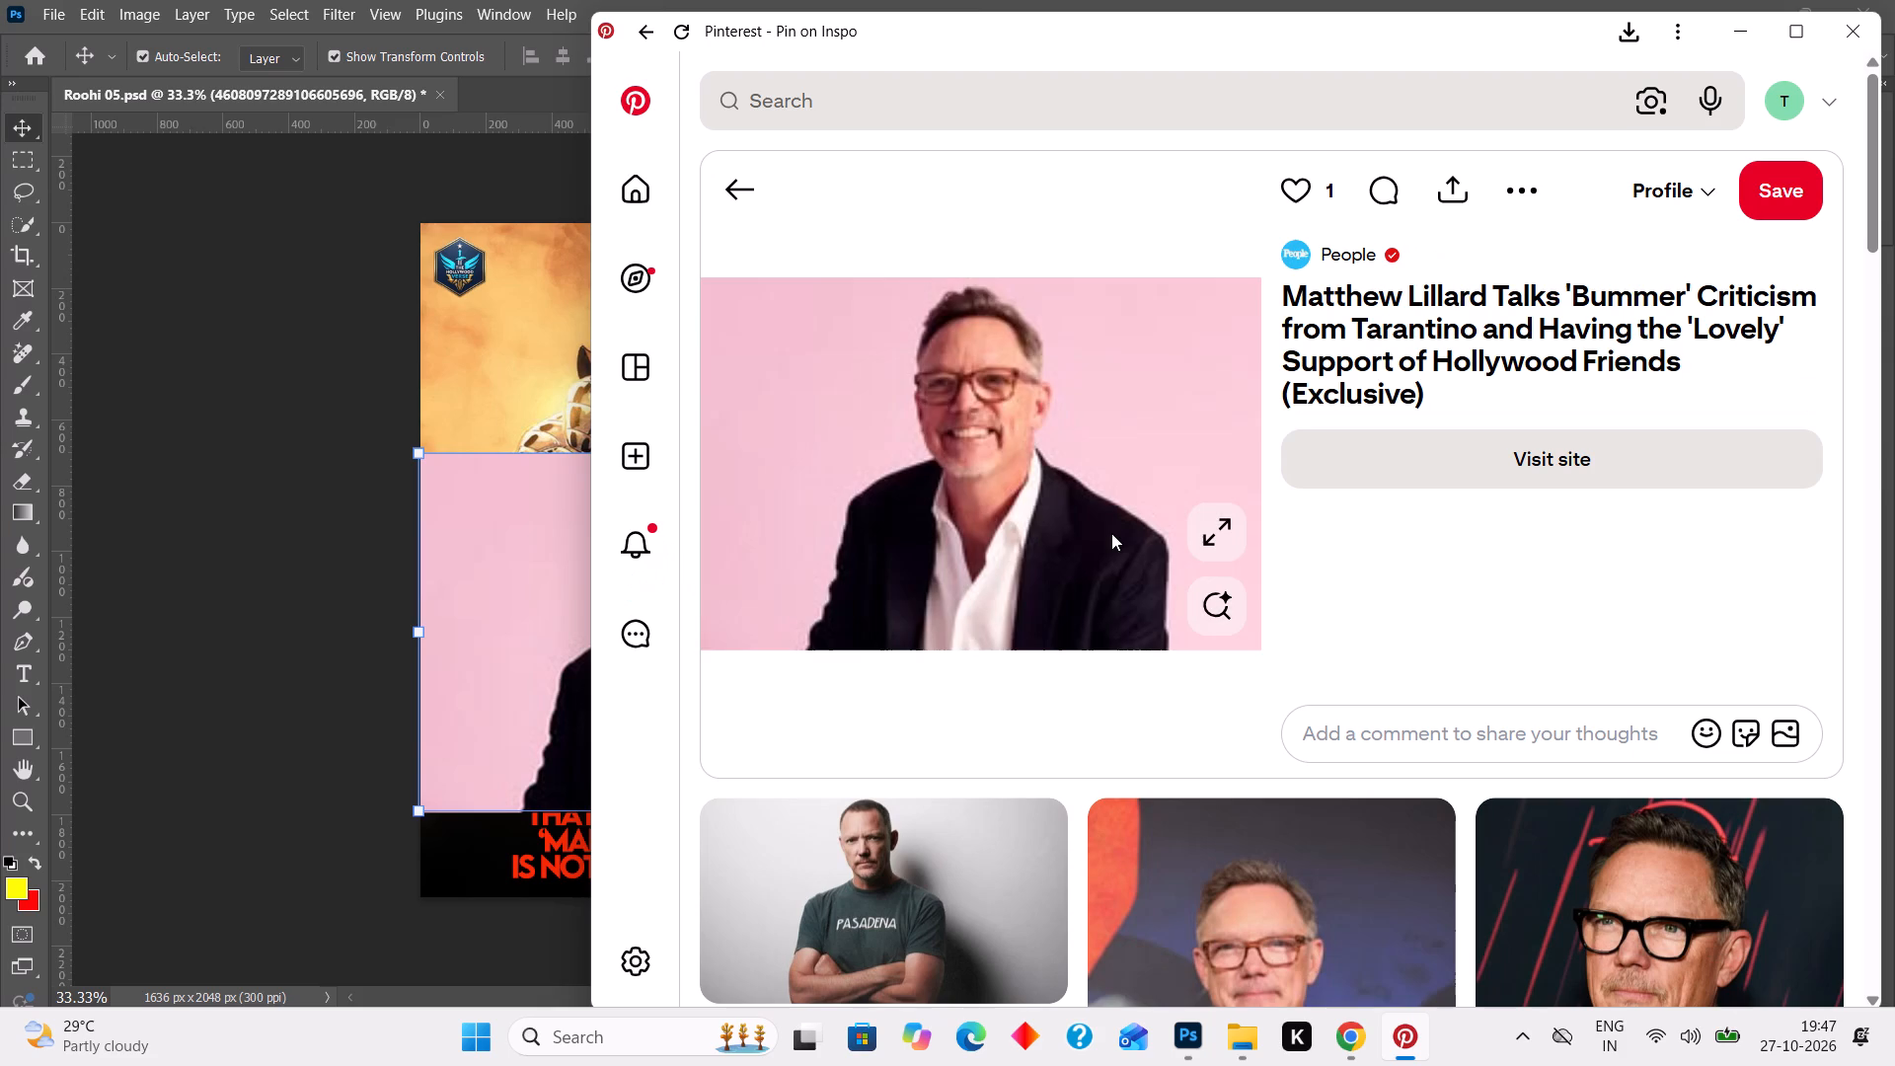
Browse more related Matthew Lillard portraits, viewing the Radio Times Scream fan pin and returning to the People pin's suggestions.
scroll(1111, 533, down, 3)
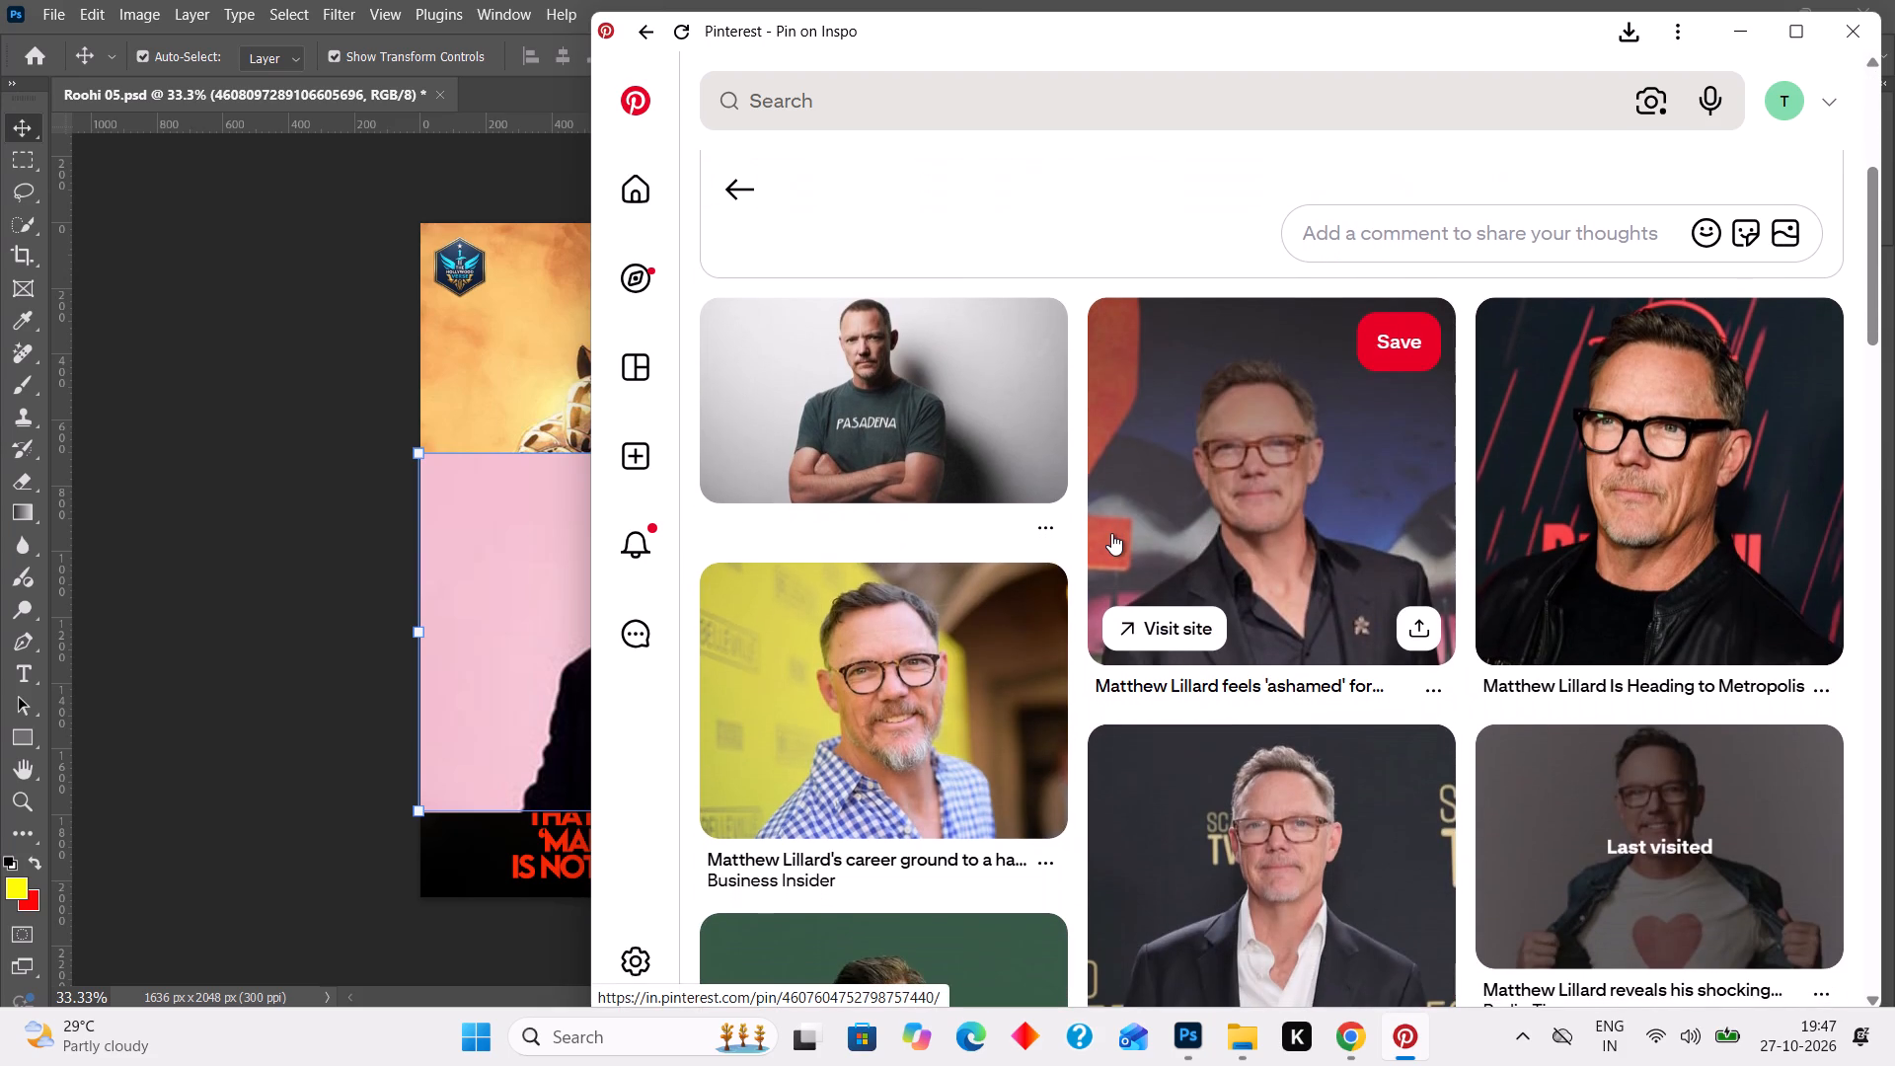
scroll(1111, 533, down, 3)
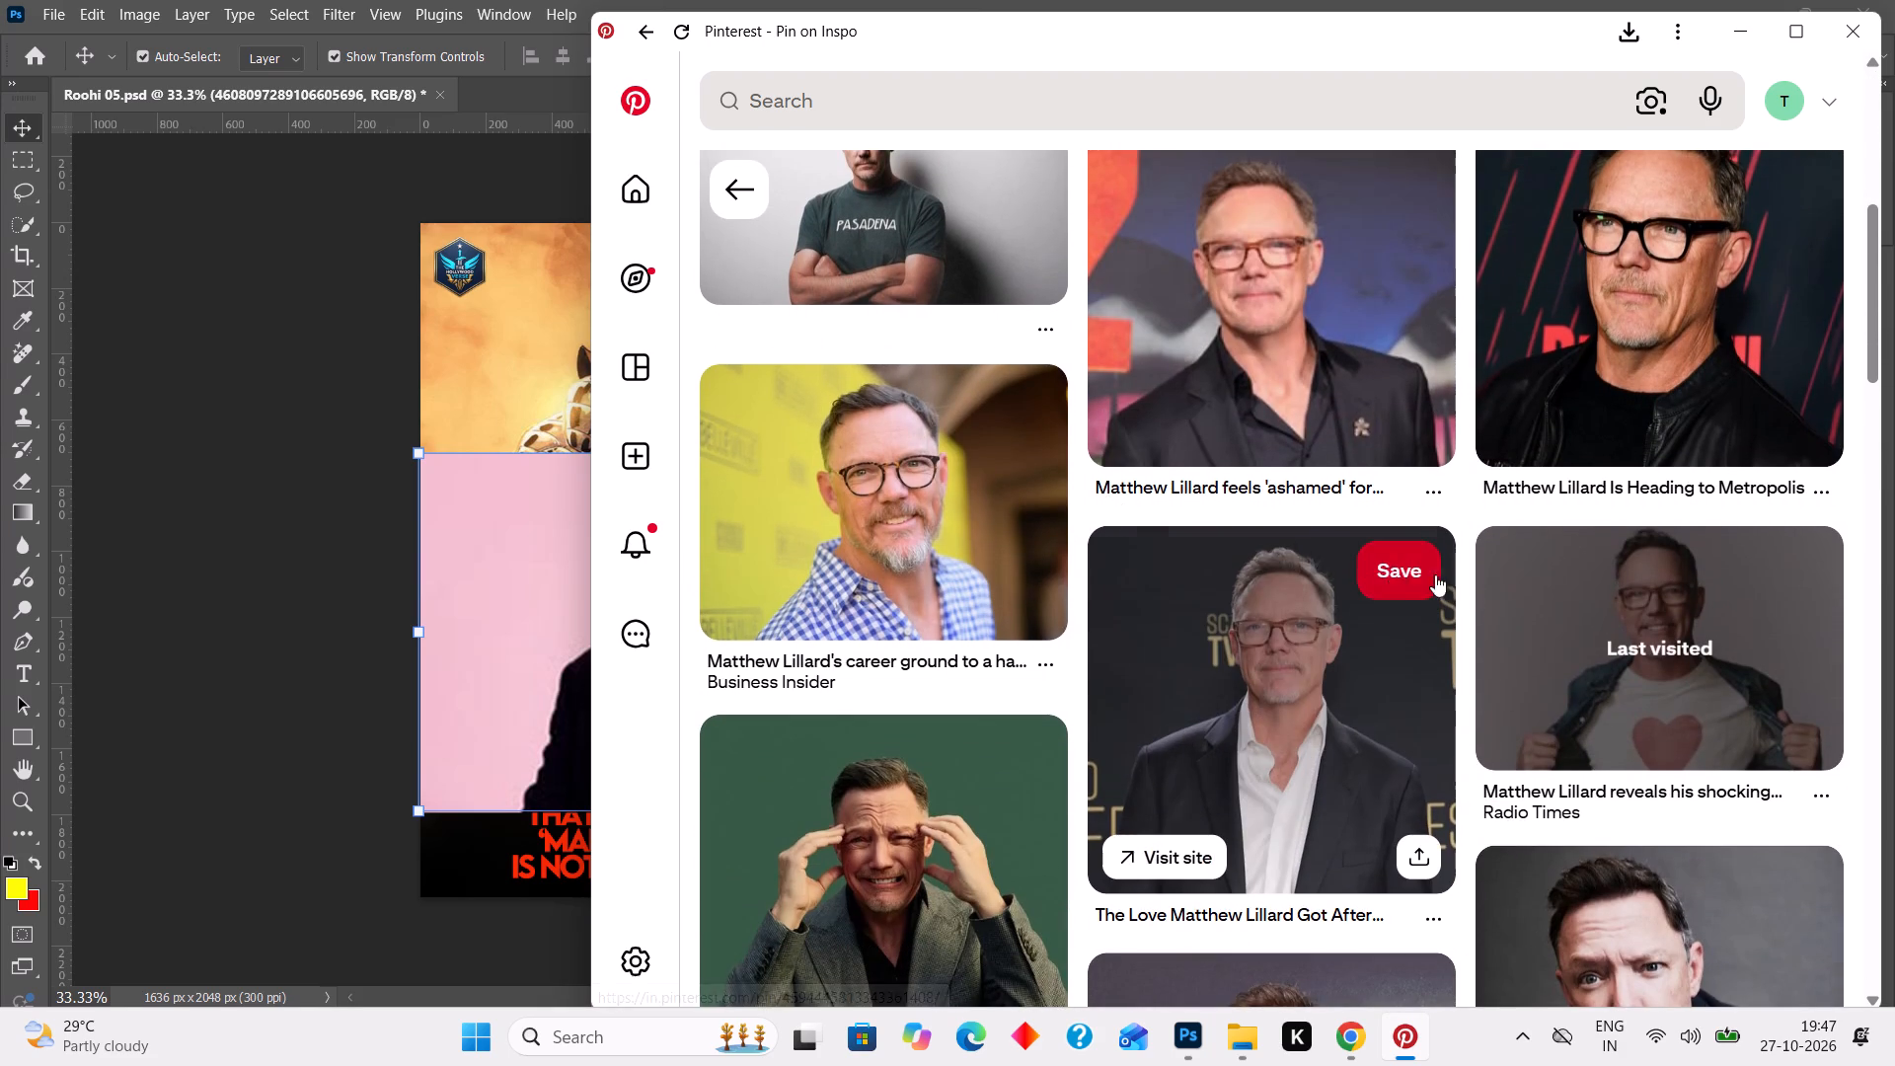
click(1637, 639)
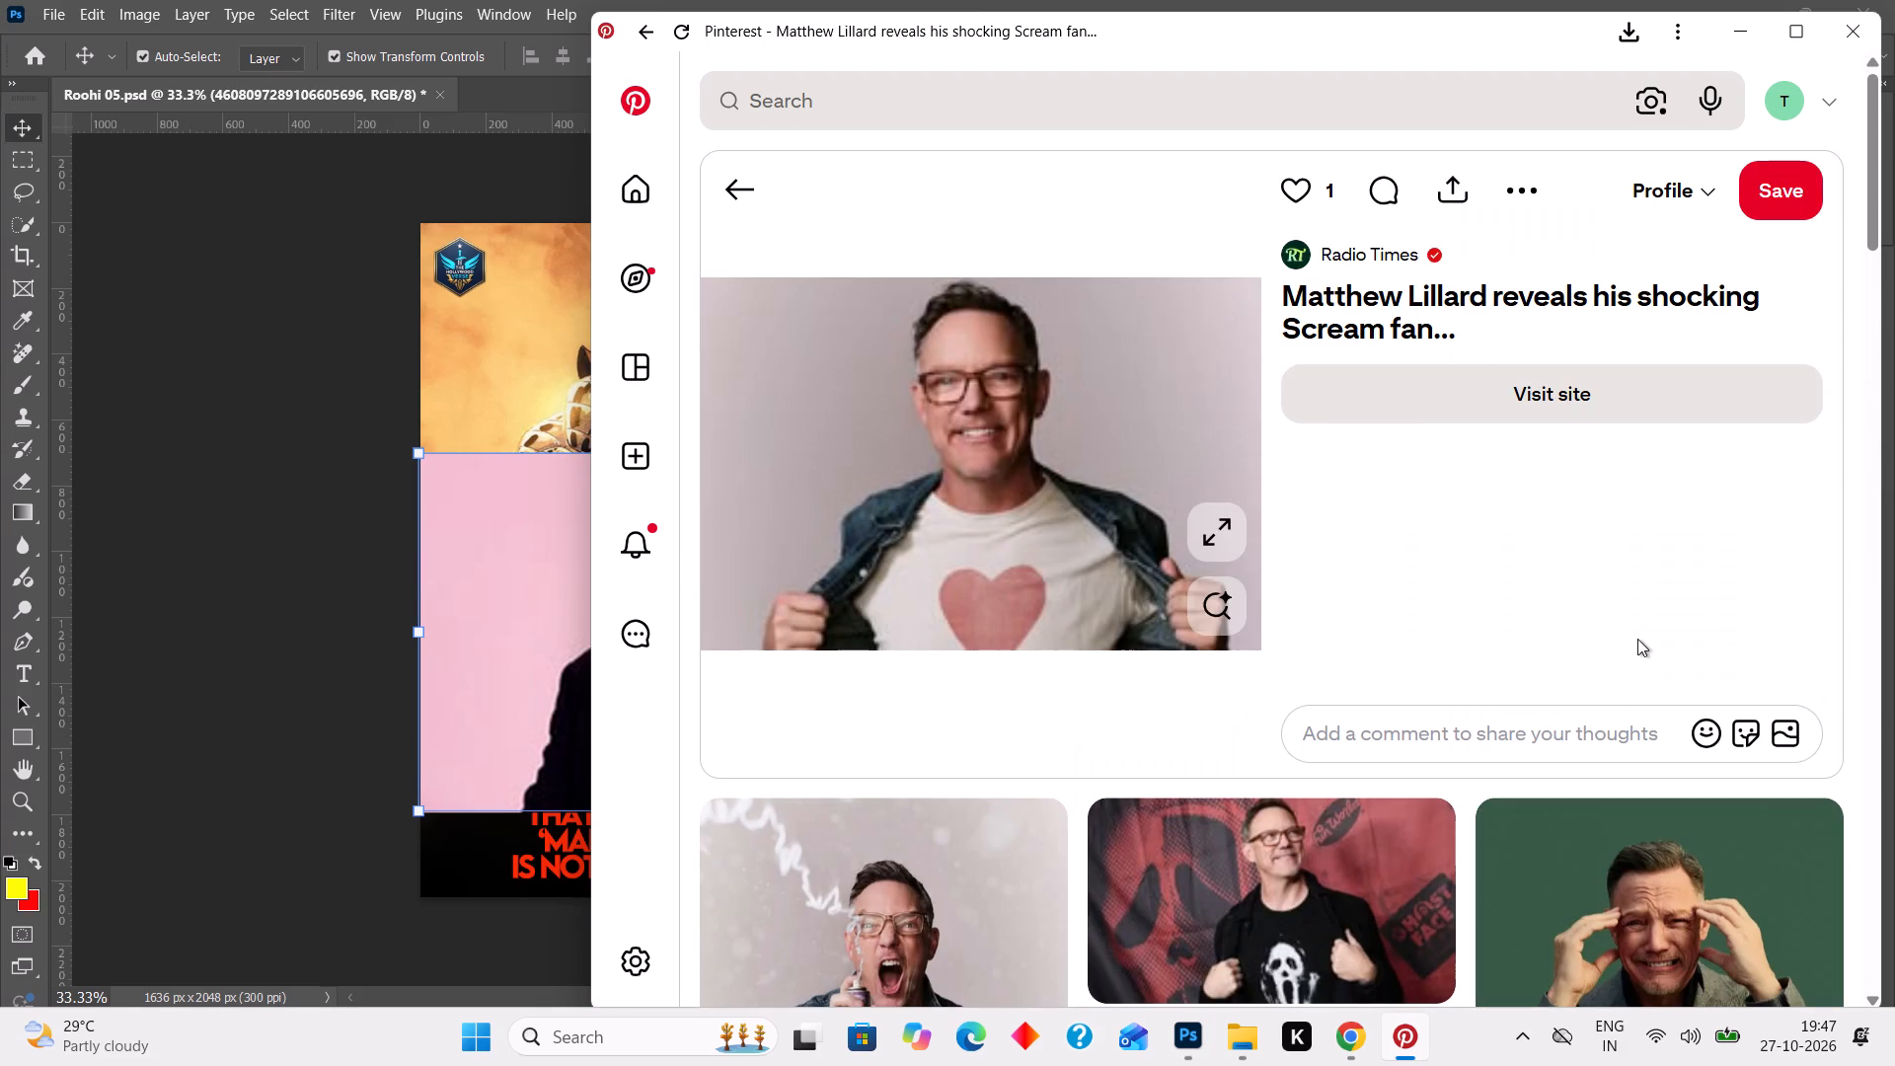
scroll(1226, 505, right, 2)
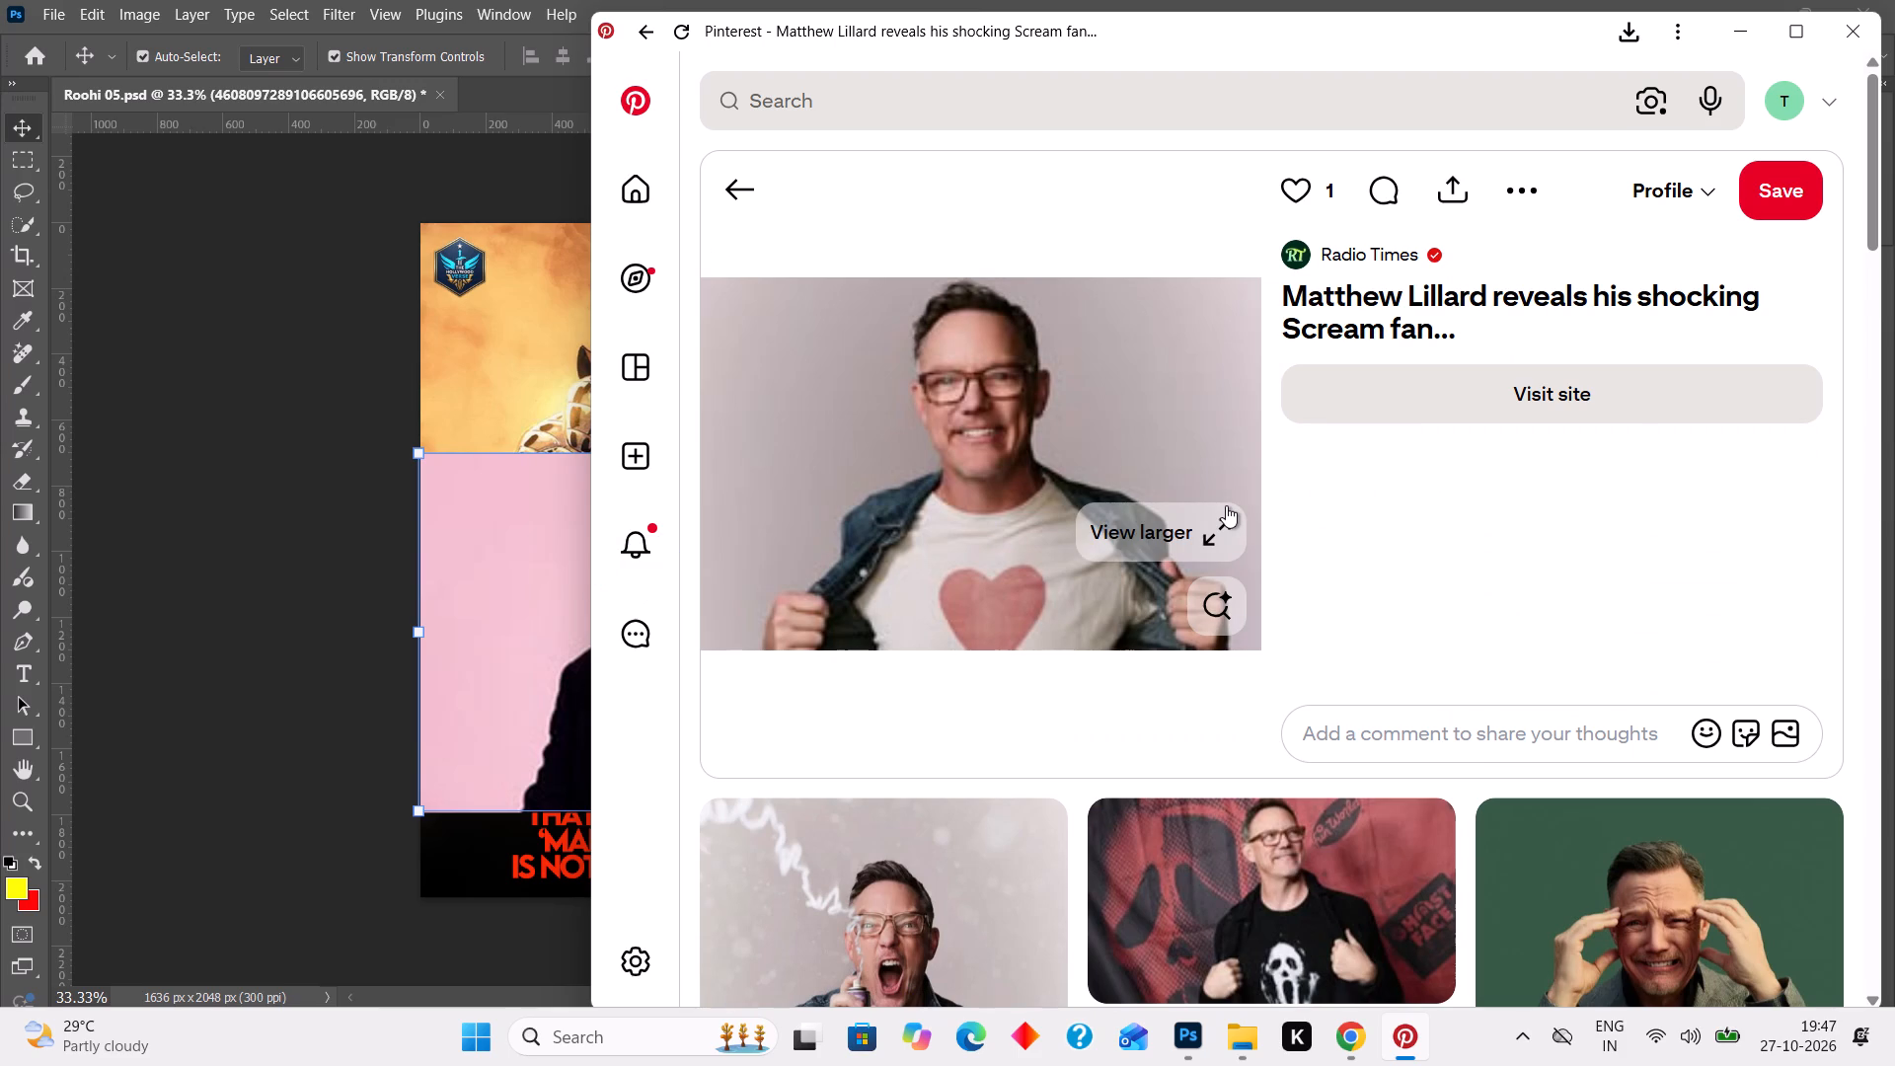
scroll(1226, 505, right, 14)
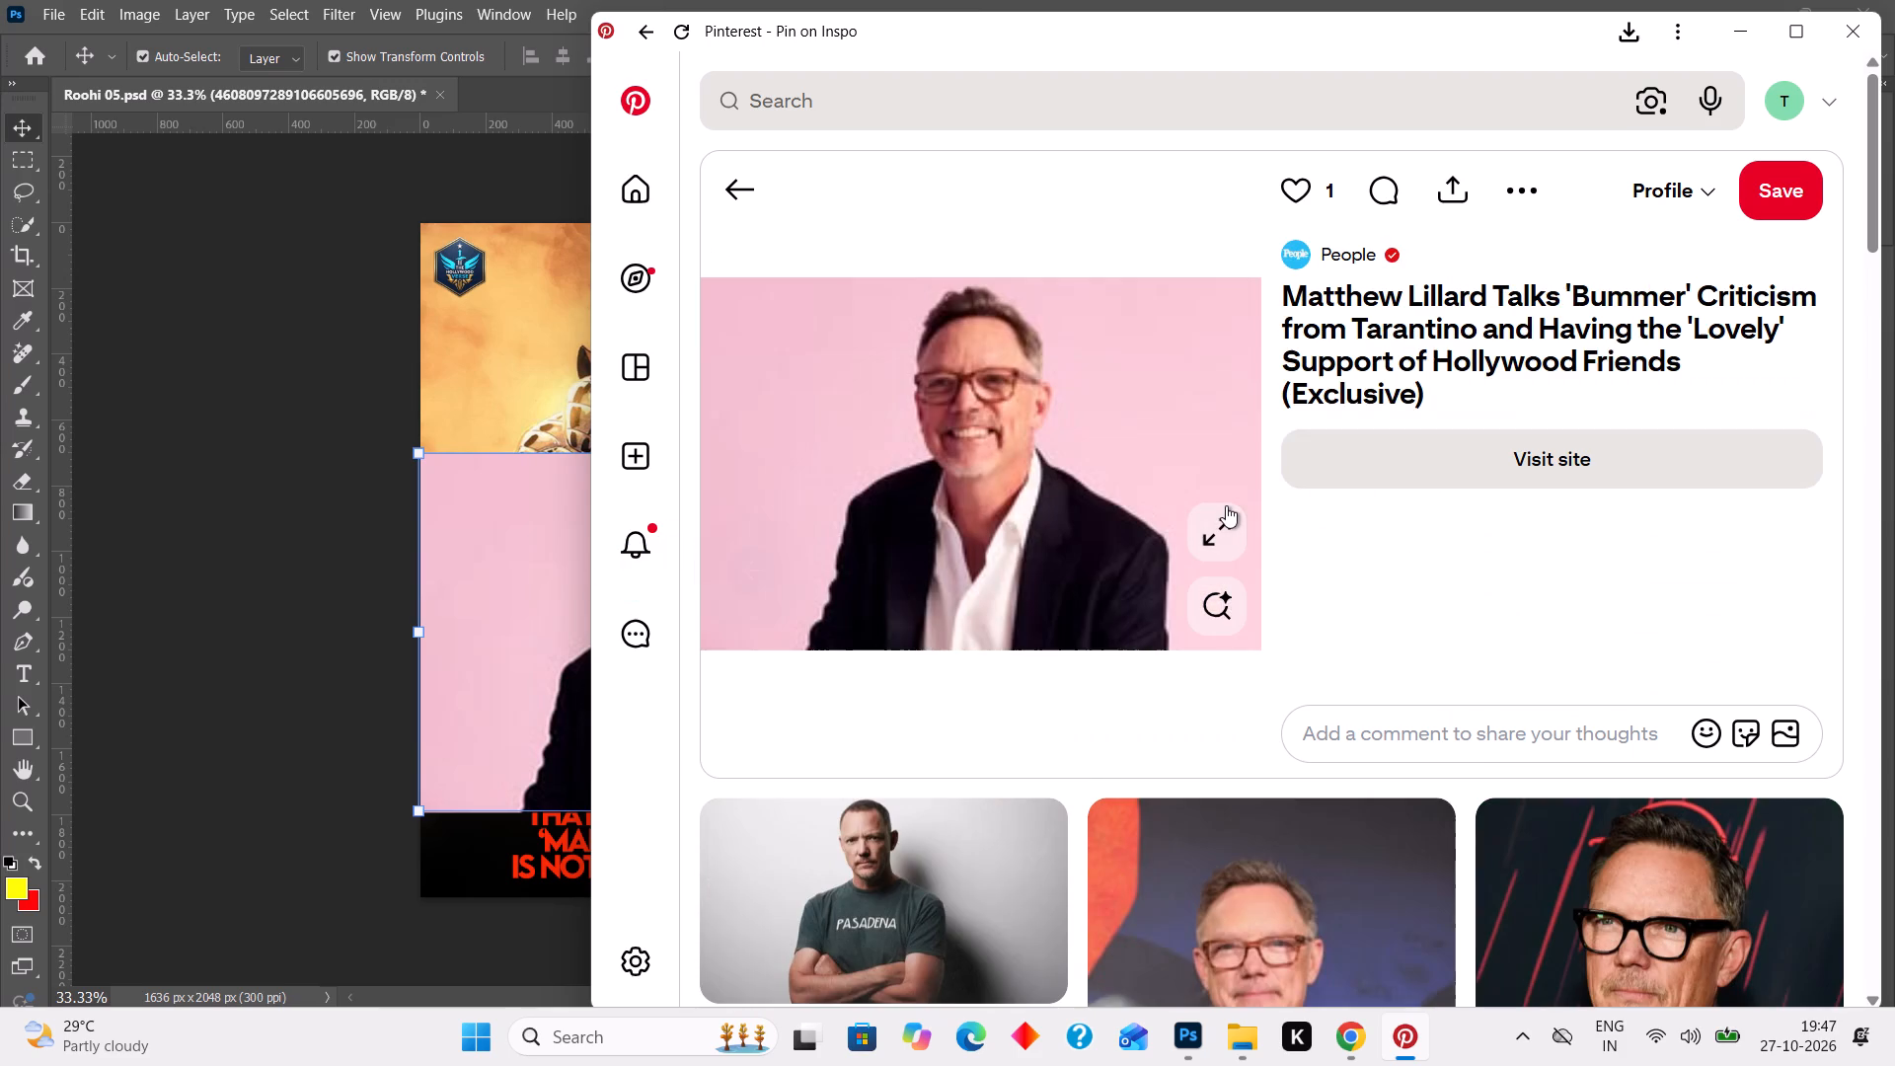
scroll(1078, 502, down, 6)
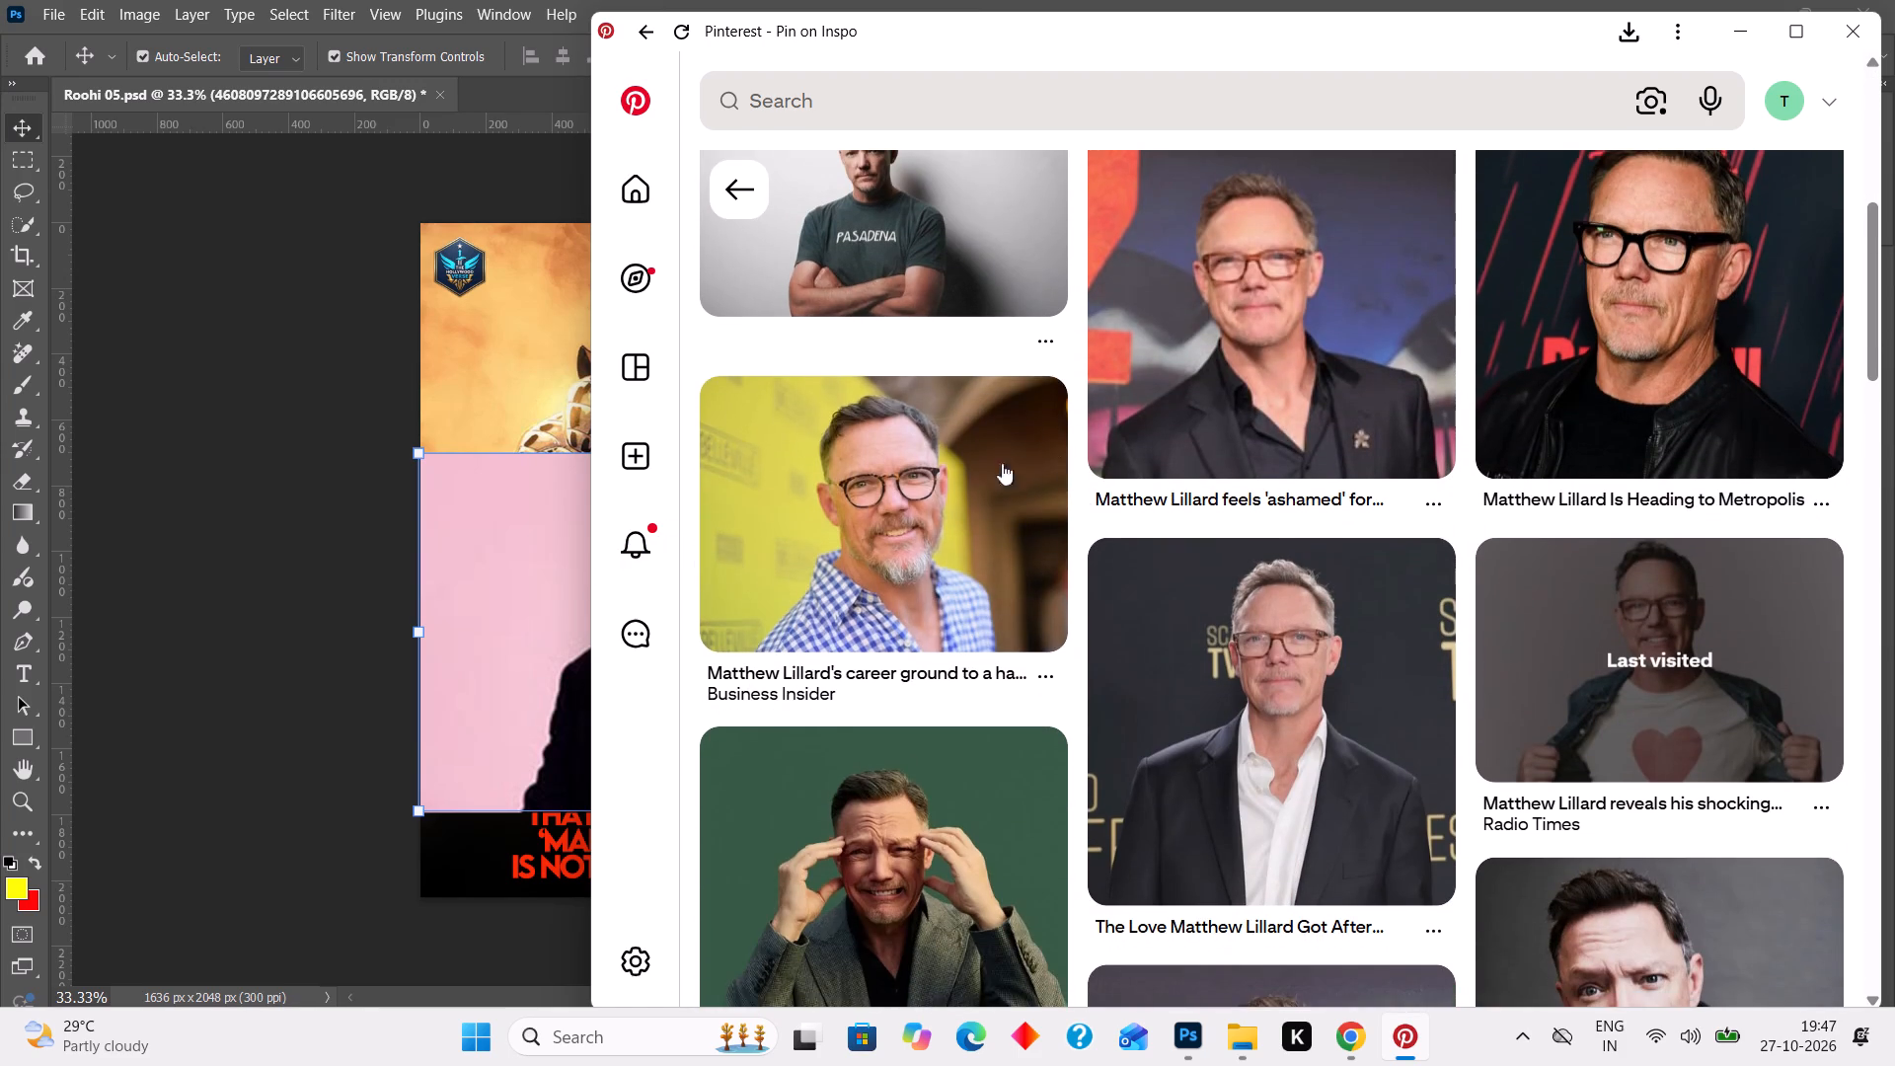
Open the Business Insider pin of Matthew Lillard in a checked shirt and save its image as 408 in the z - Copy folder.
click(866, 487)
click(866, 487)
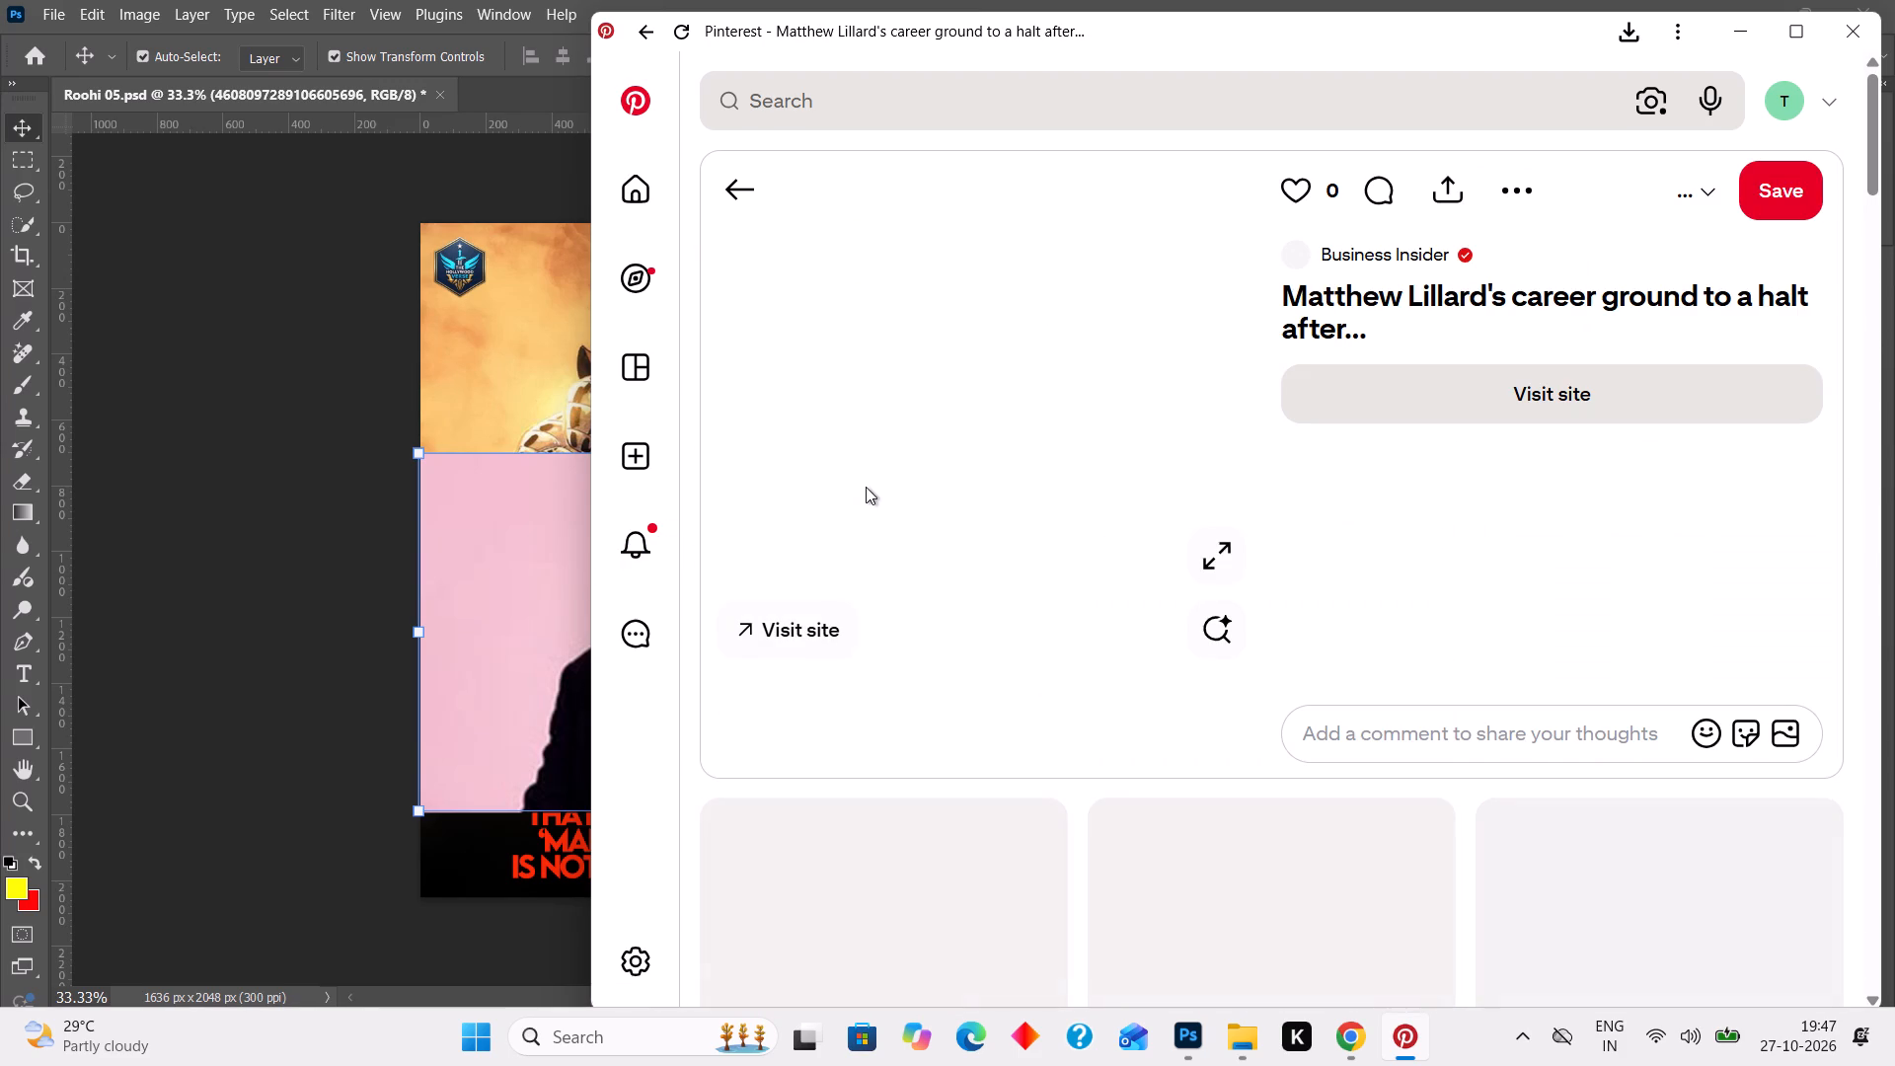
click(866, 487)
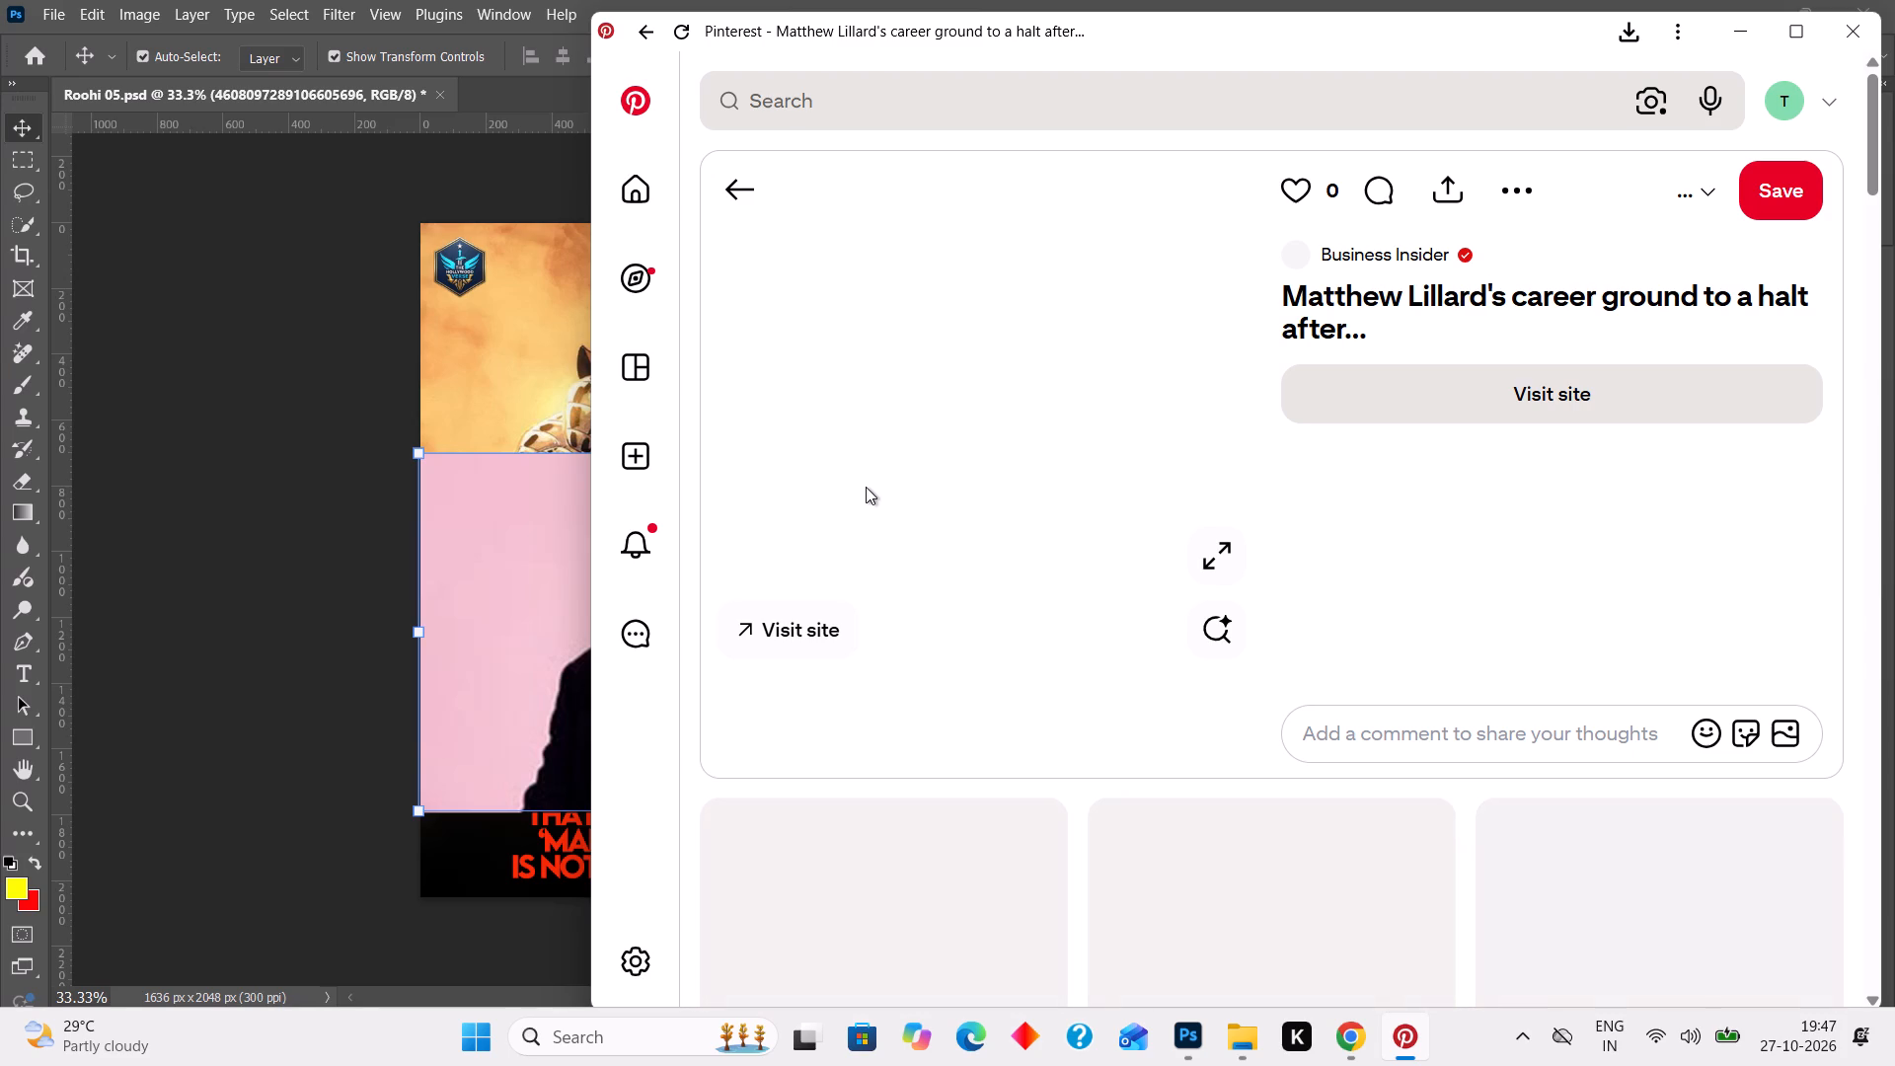
click(866, 487)
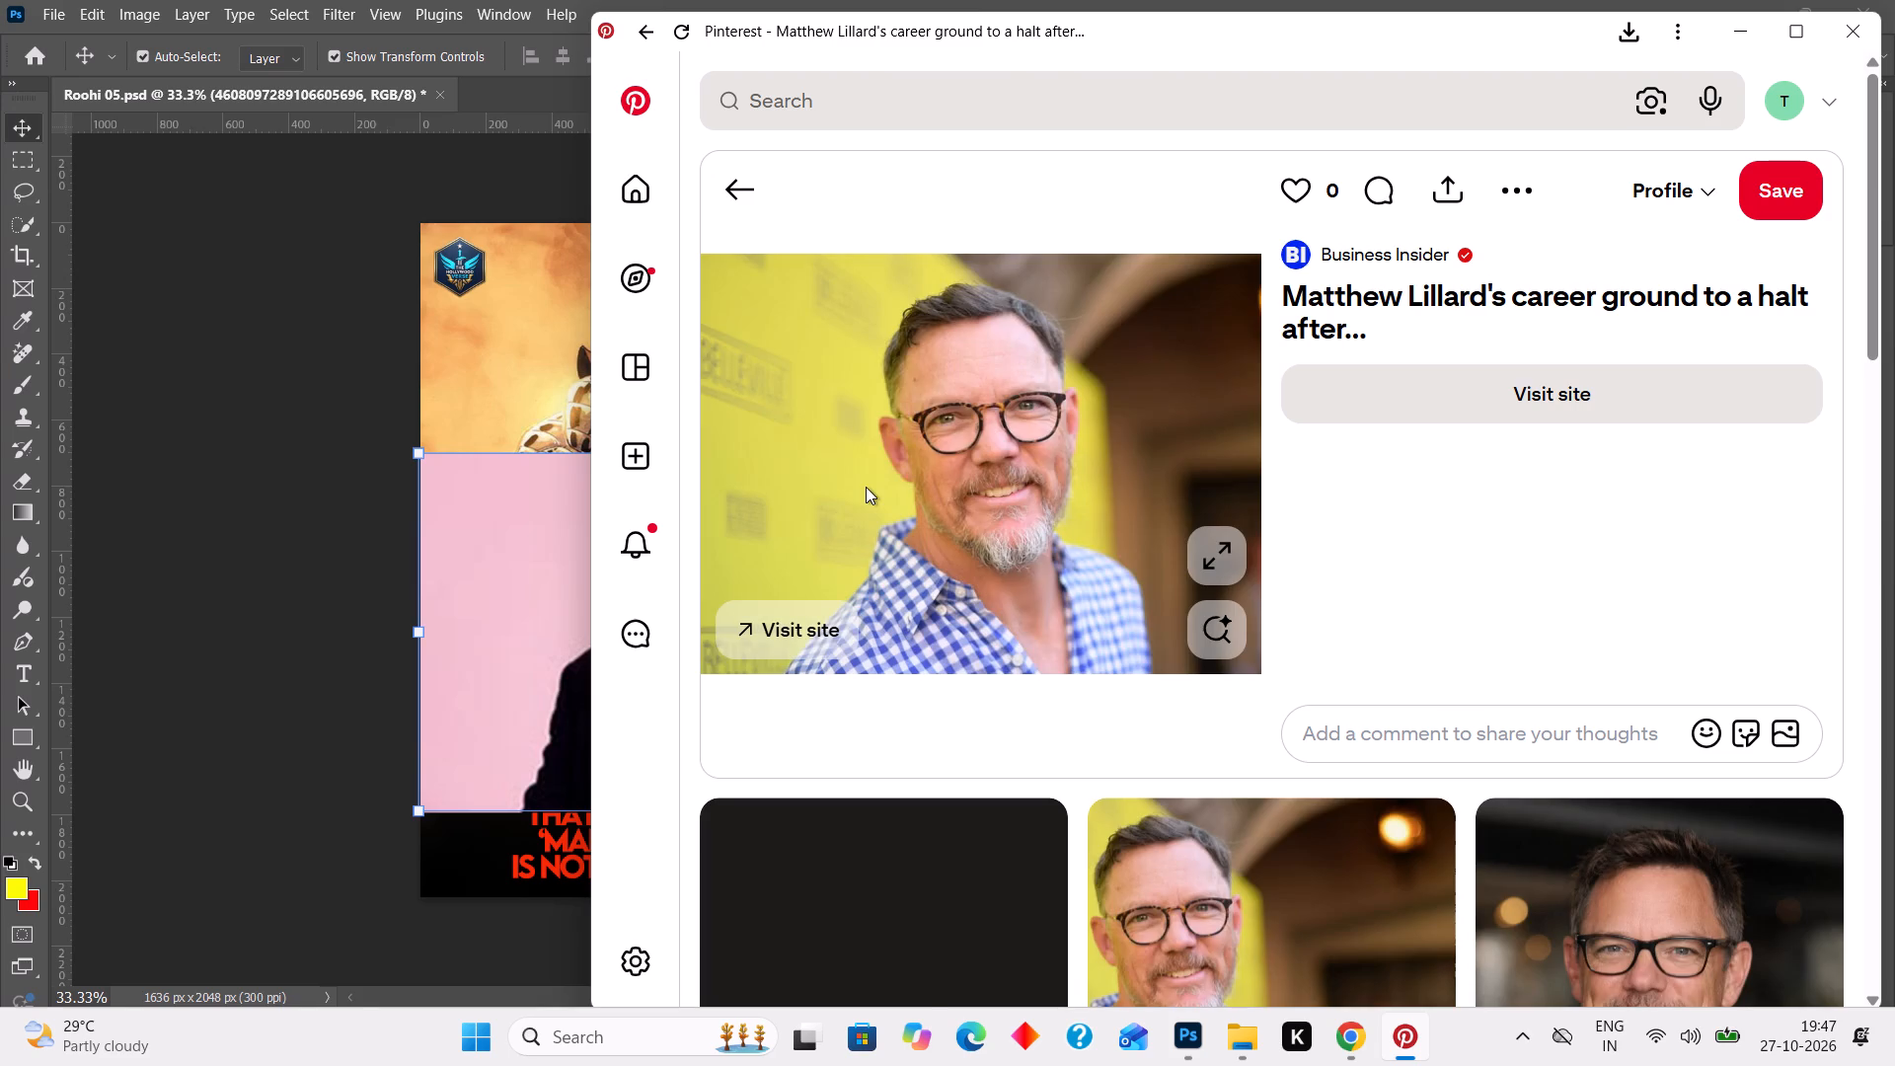
right_click(953, 425)
click(1023, 504)
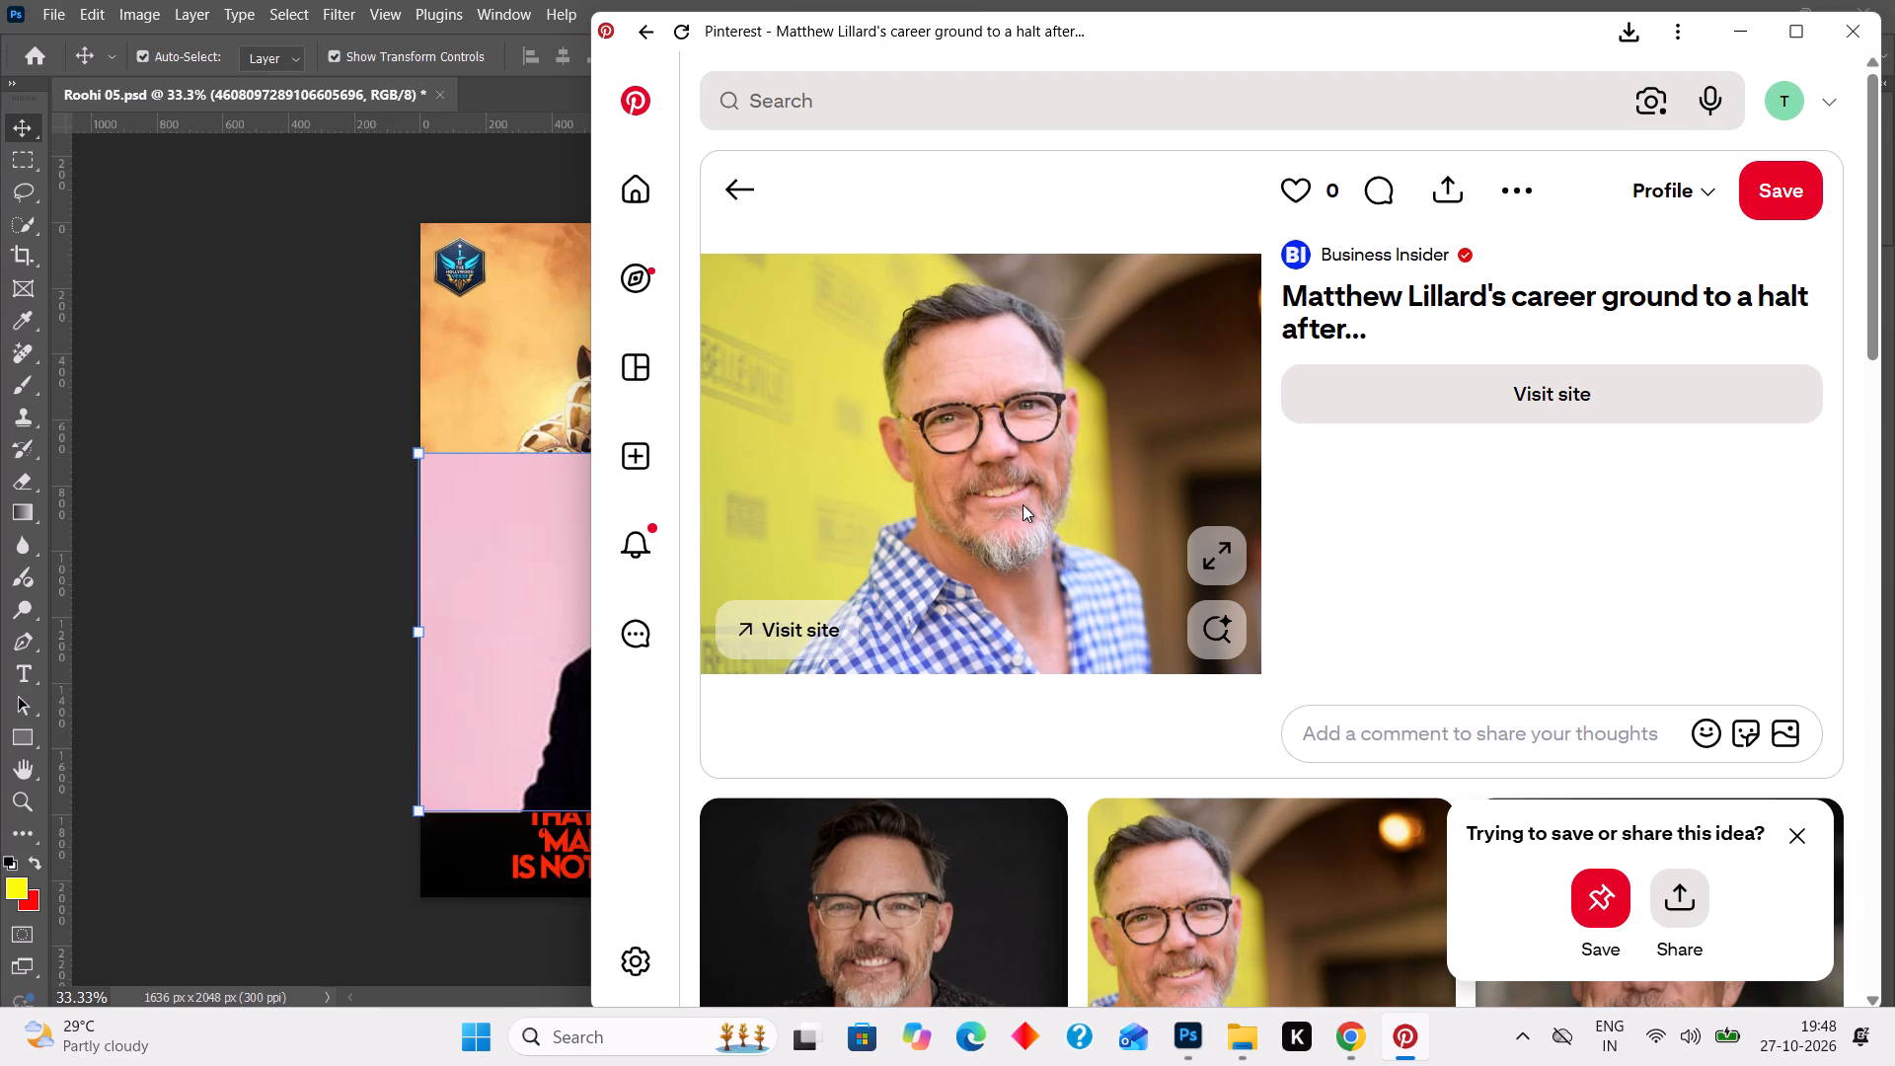
text(408)
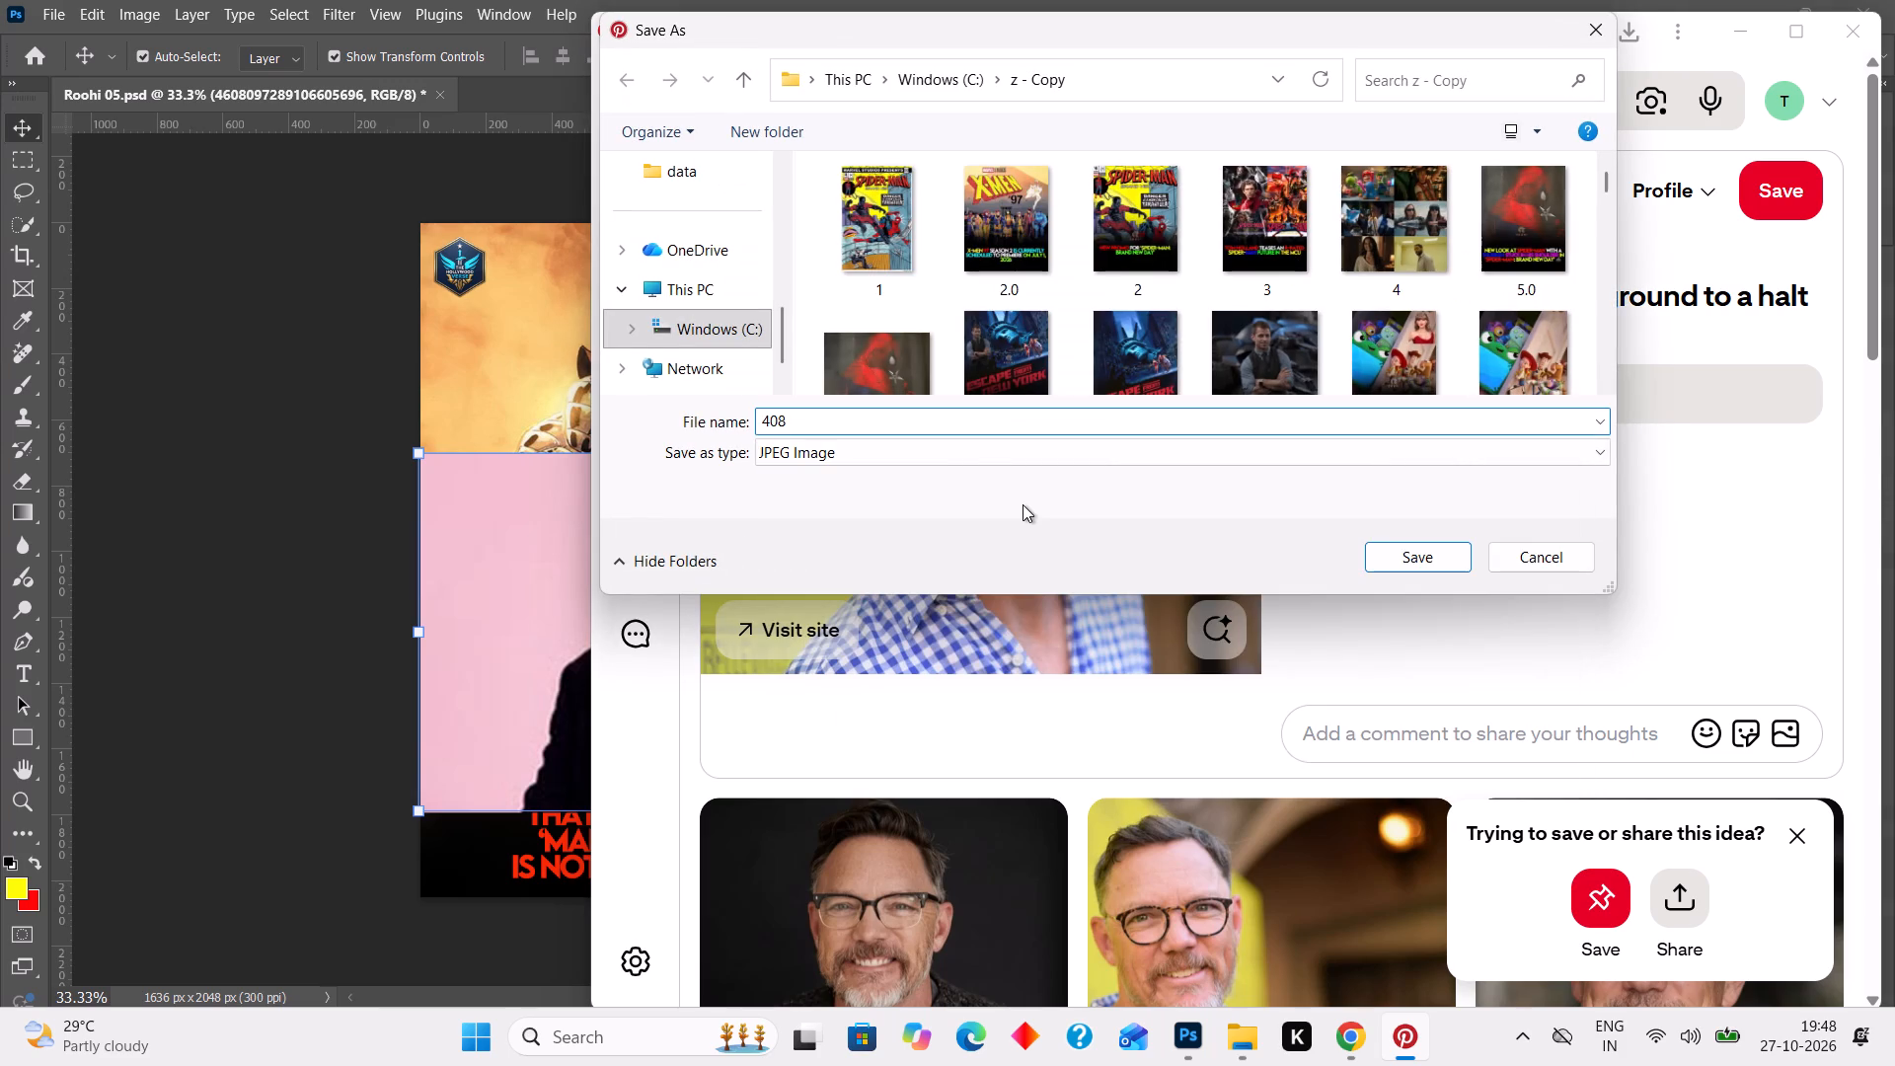
key(BackSpace)
key(7)
key(BackSpace)
key(8)
key(Return)
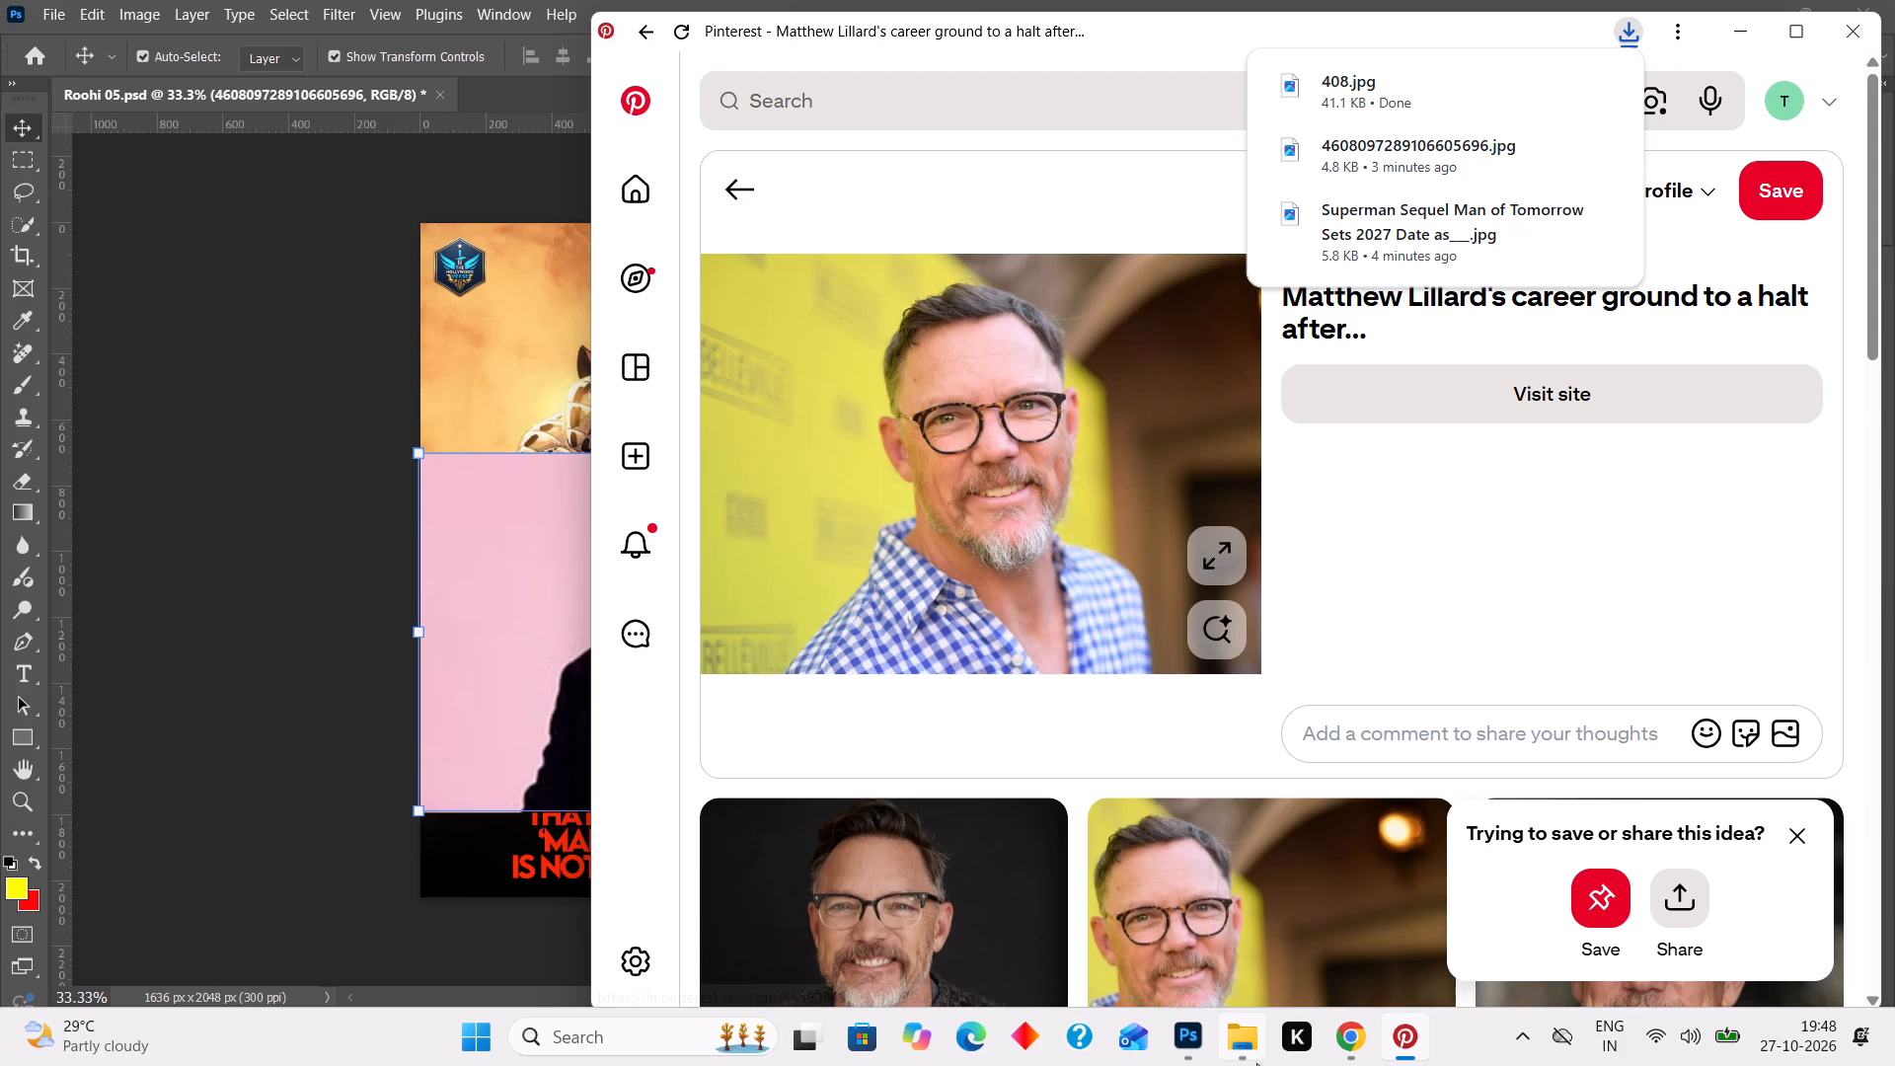
Locate the saved portrait 408 in the z - Copy folder.
click(1257, 1060)
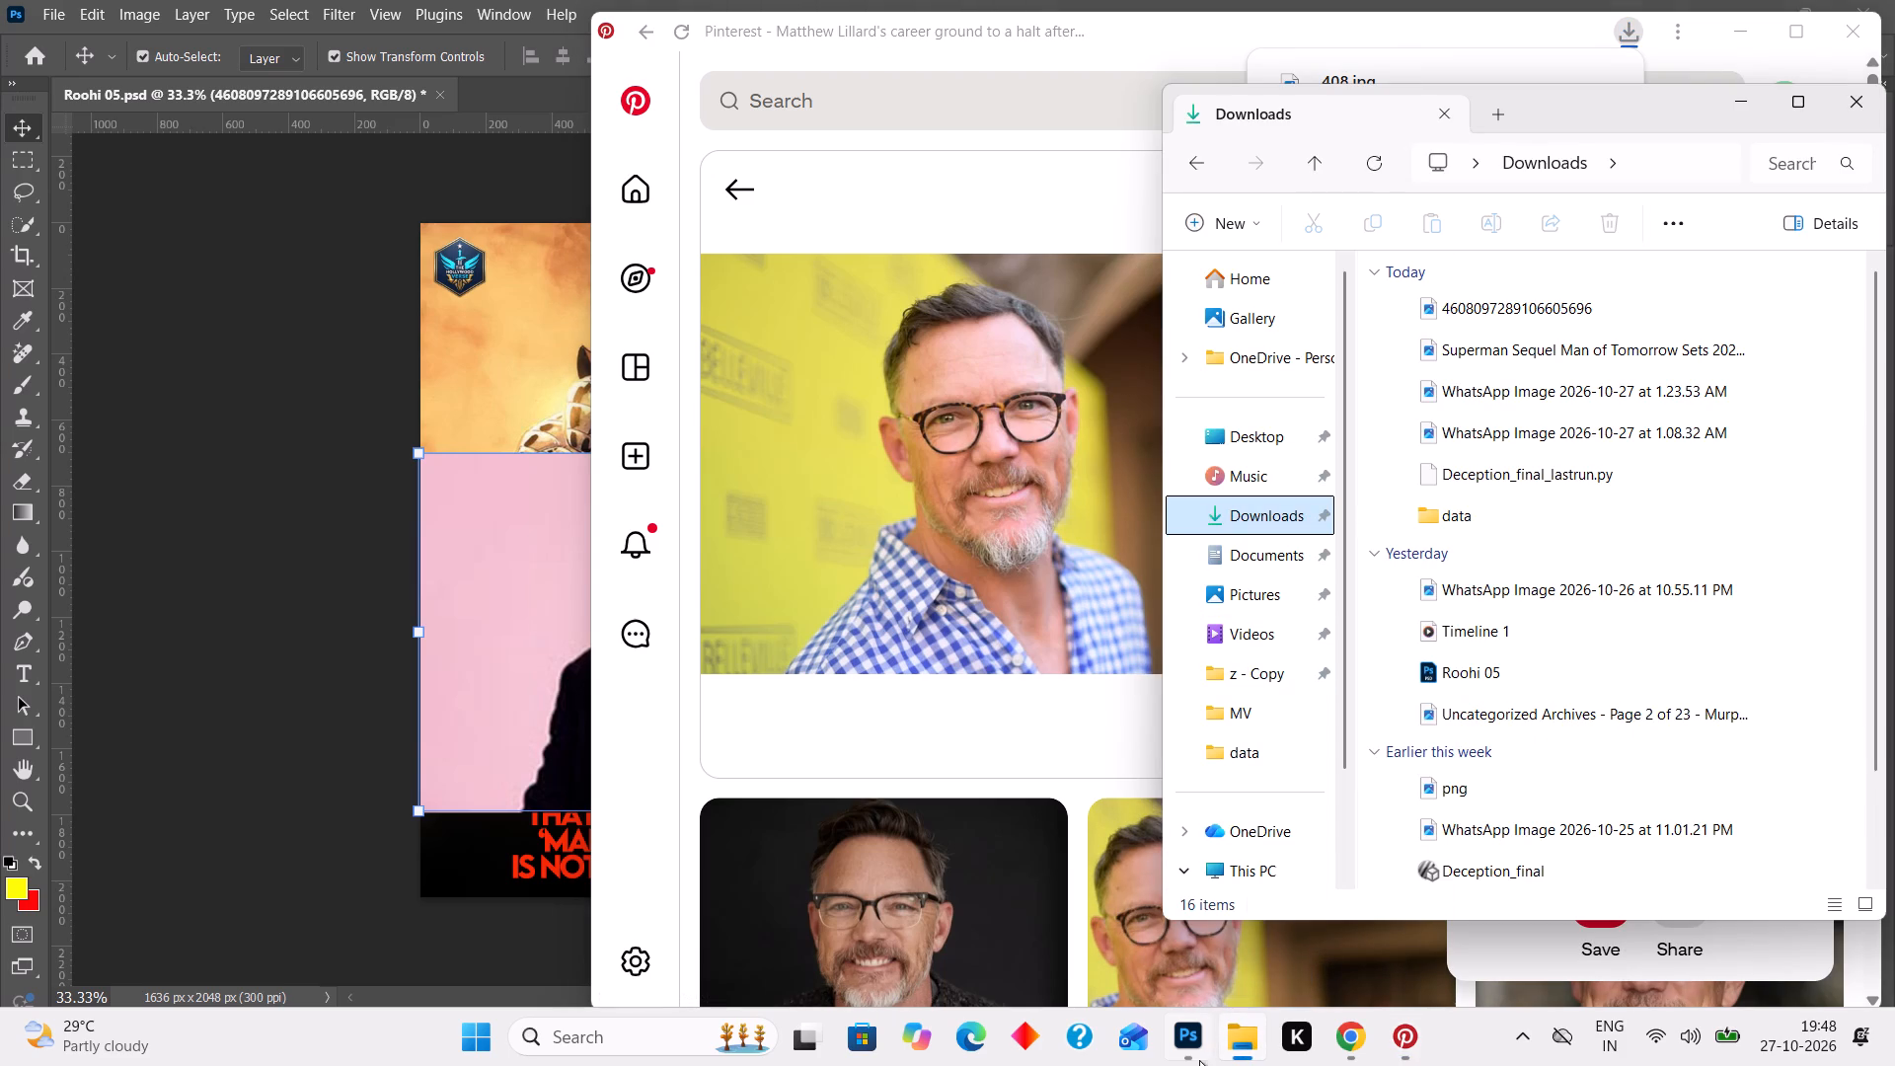
click(1181, 1047)
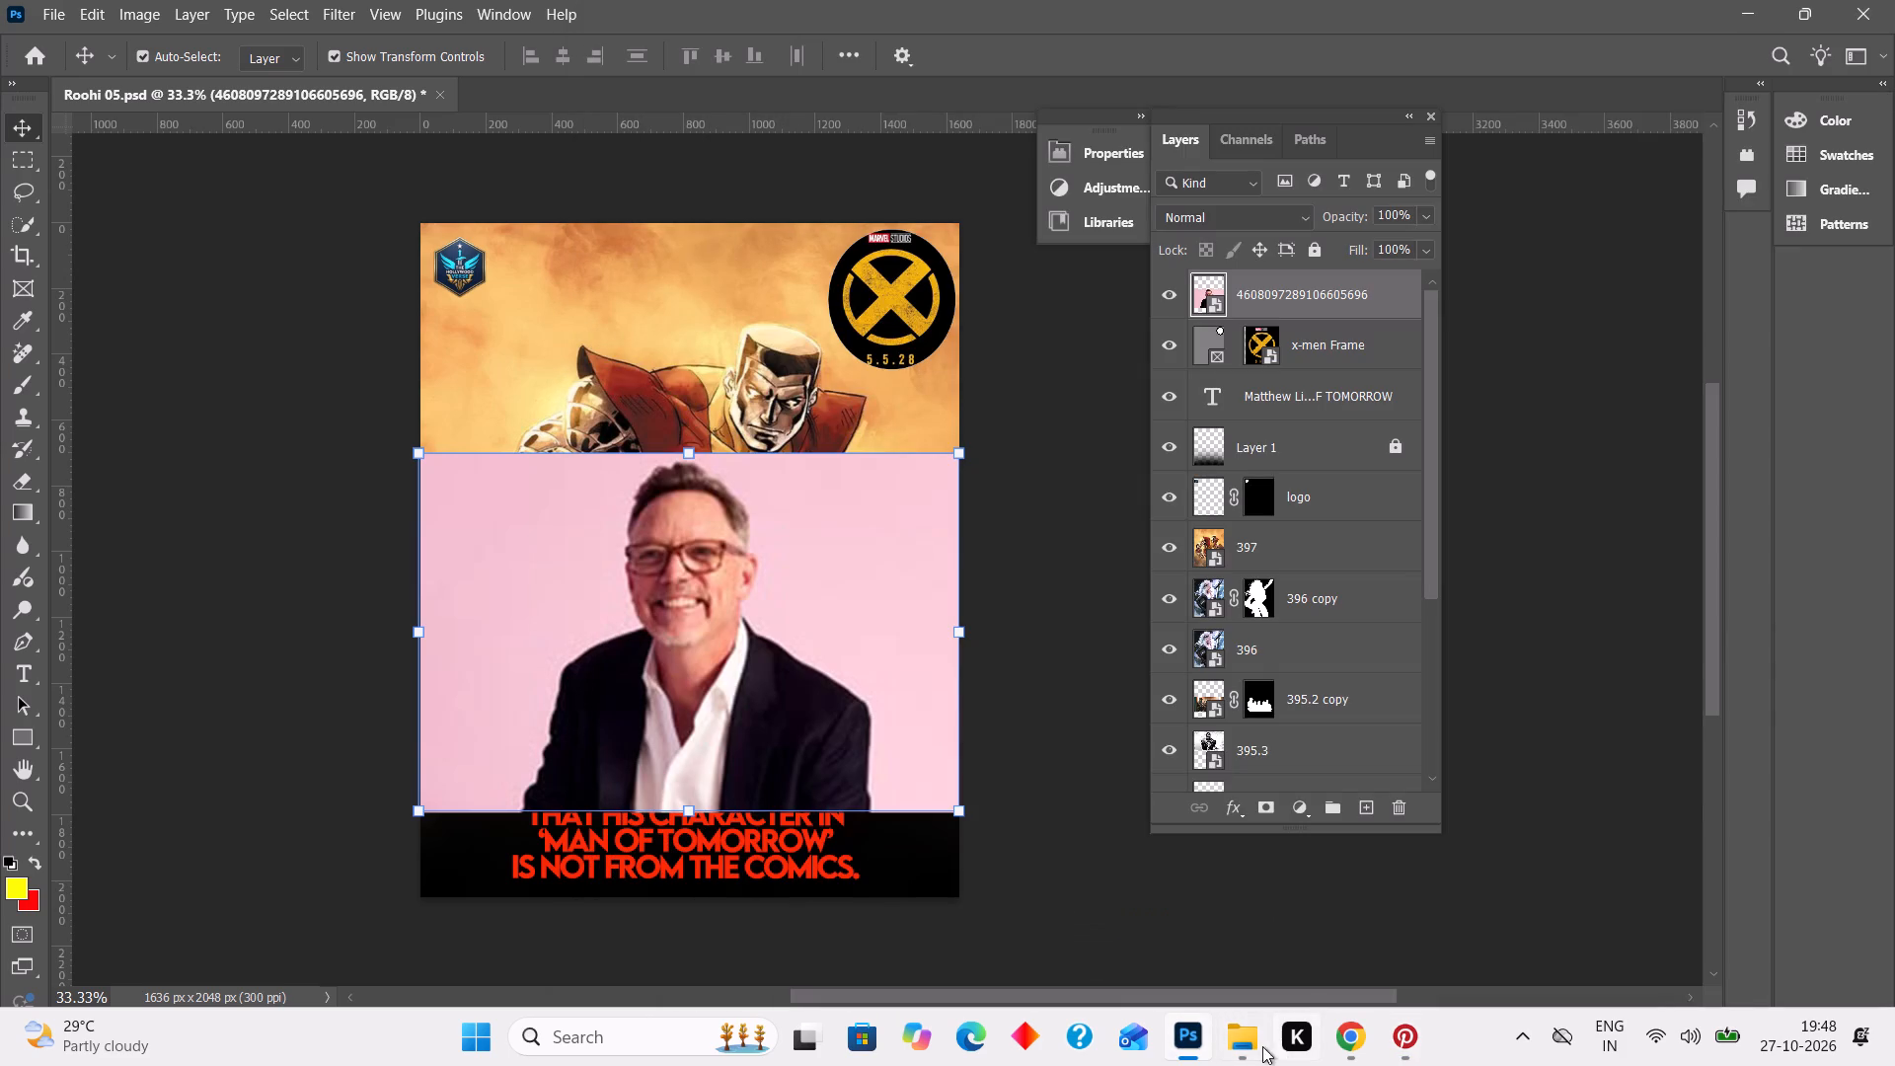
click(1252, 1042)
click(1273, 679)
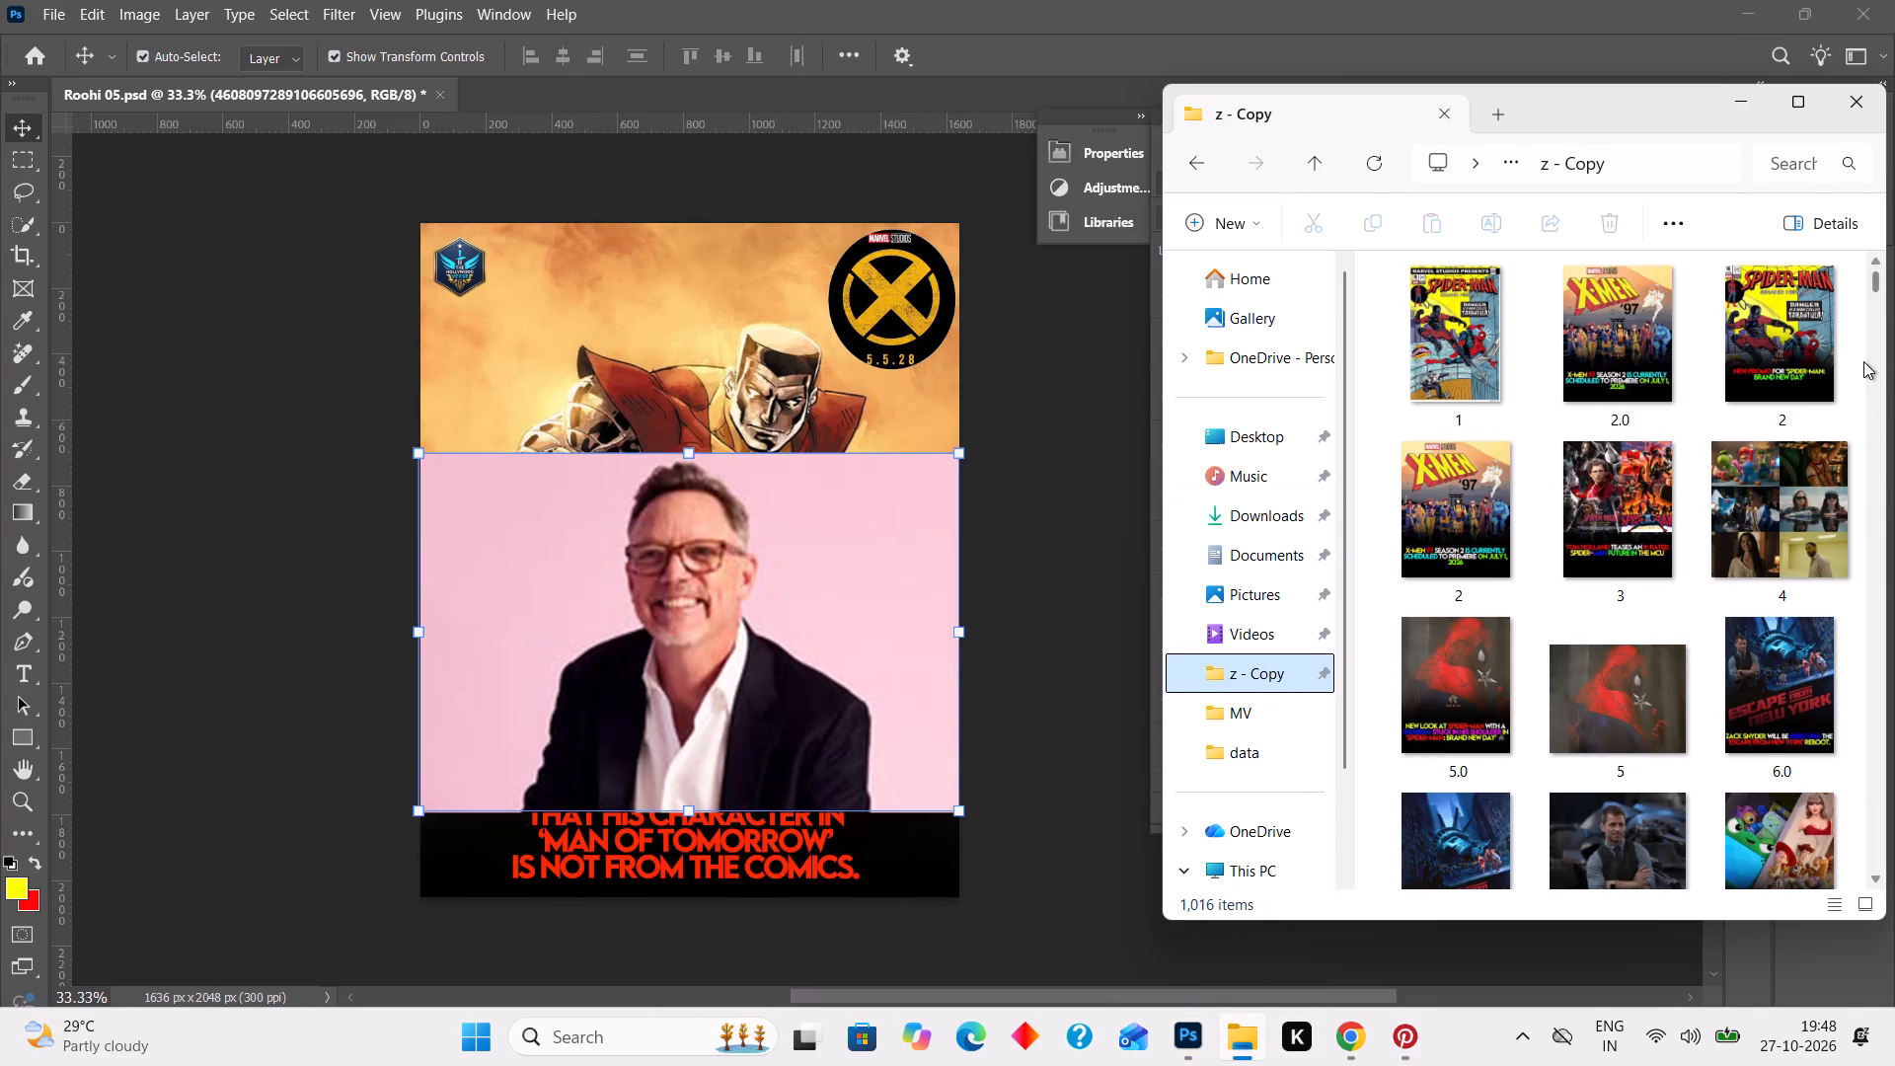
drag(1873, 279, 1876, 392)
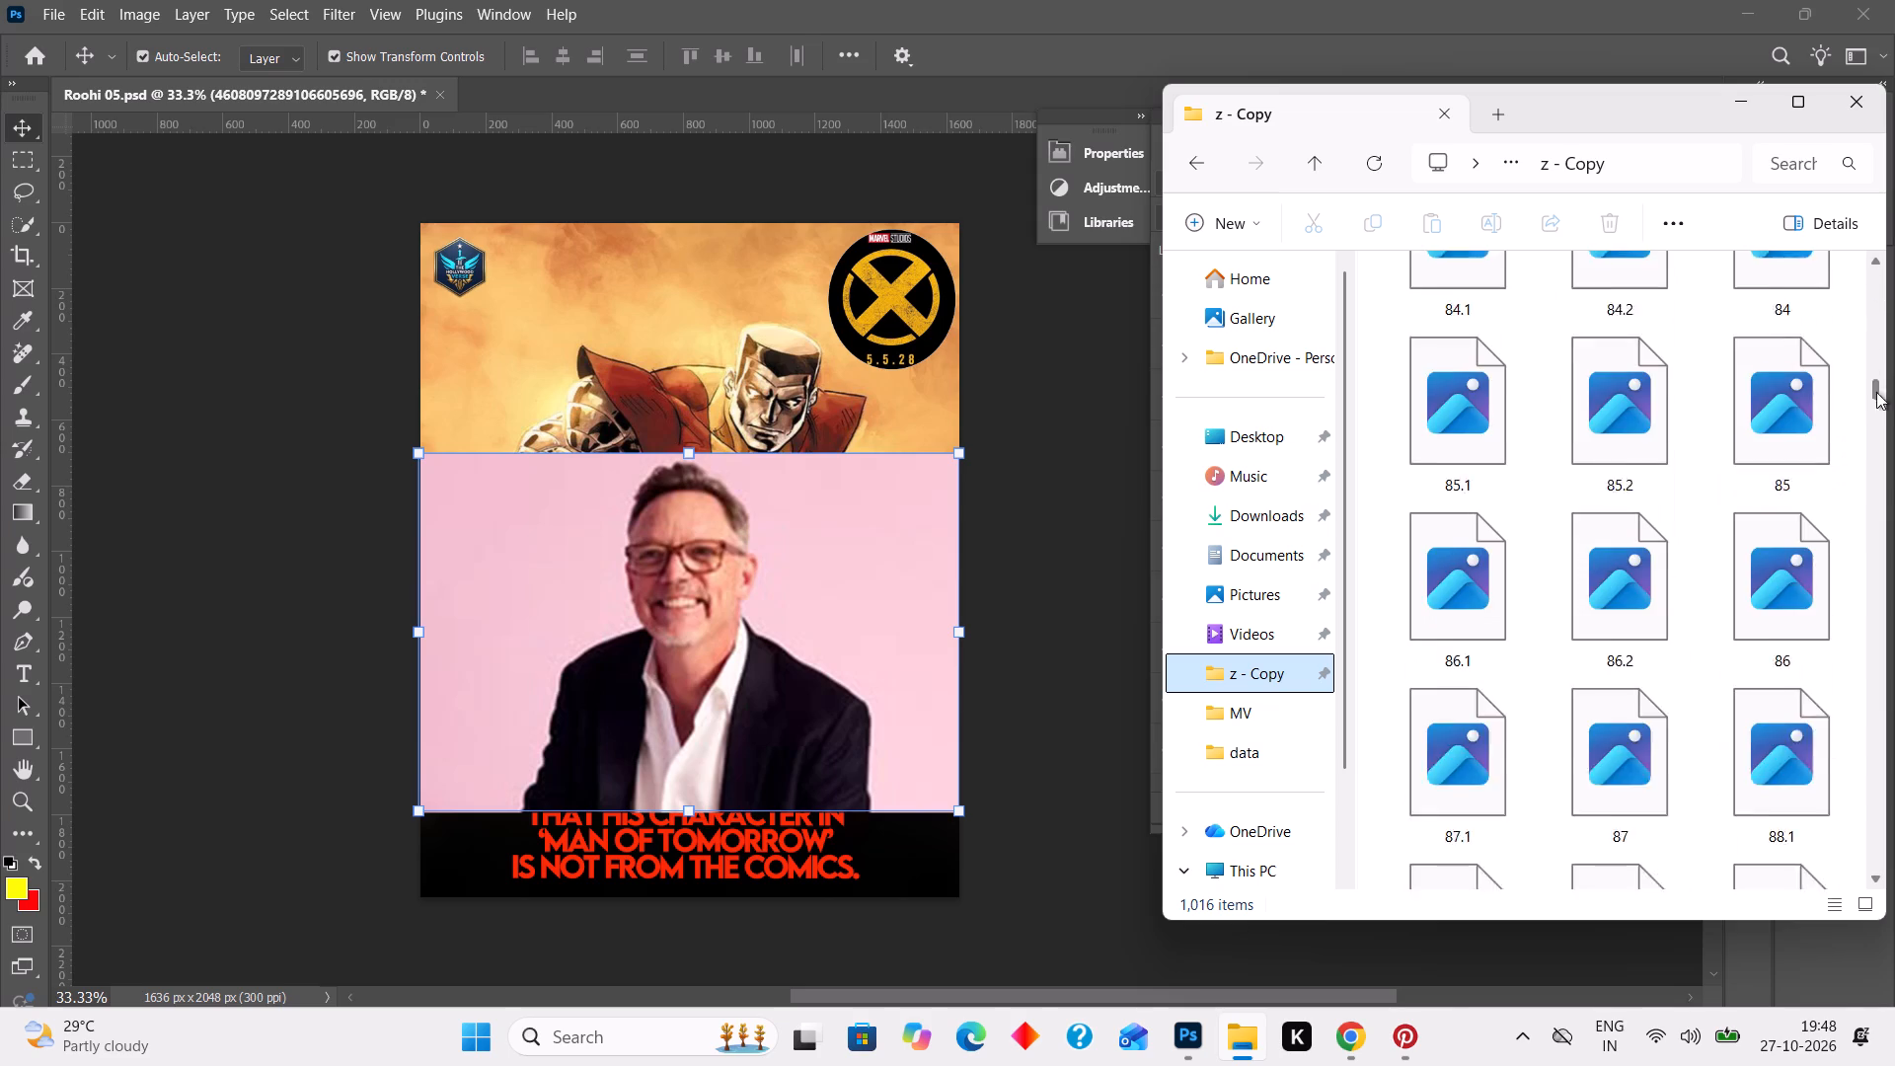
drag(1876, 392, 1890, 779)
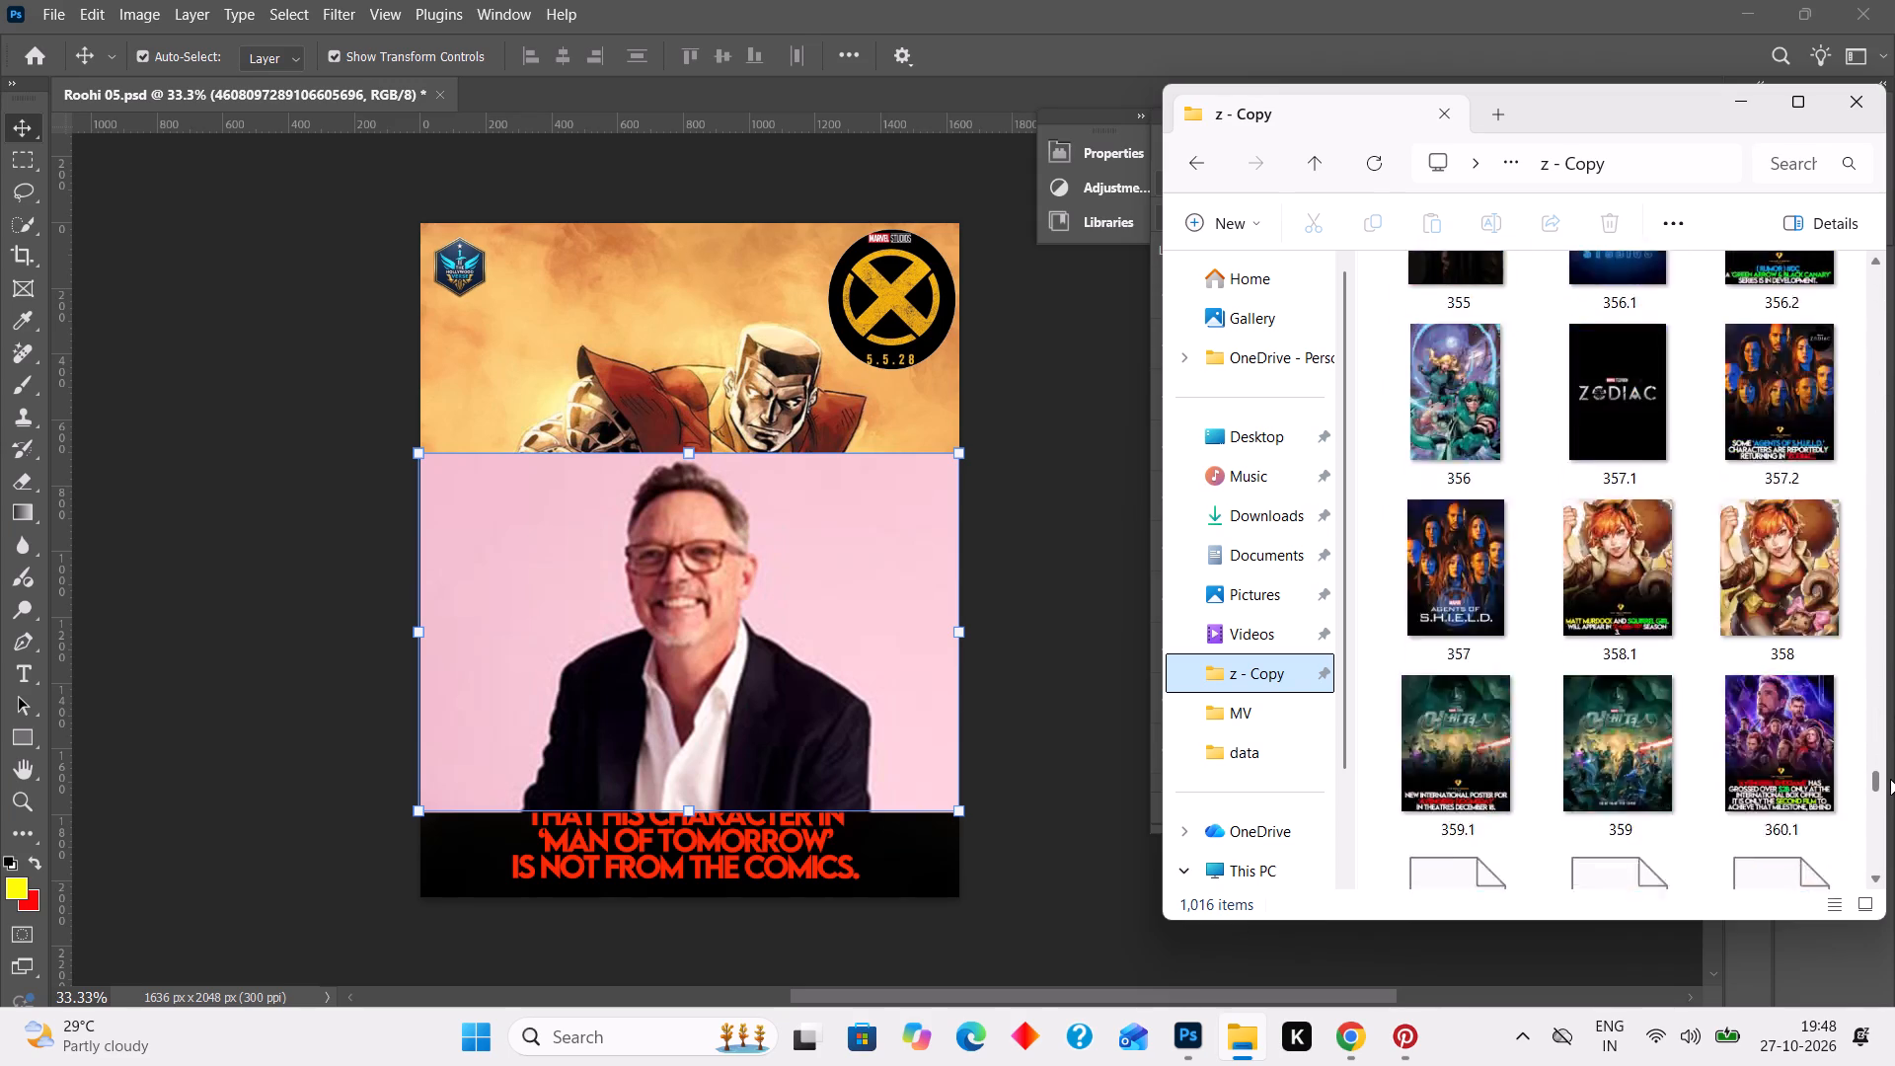
drag(1890, 779, 1883, 882)
scroll(1768, 695, up, 3)
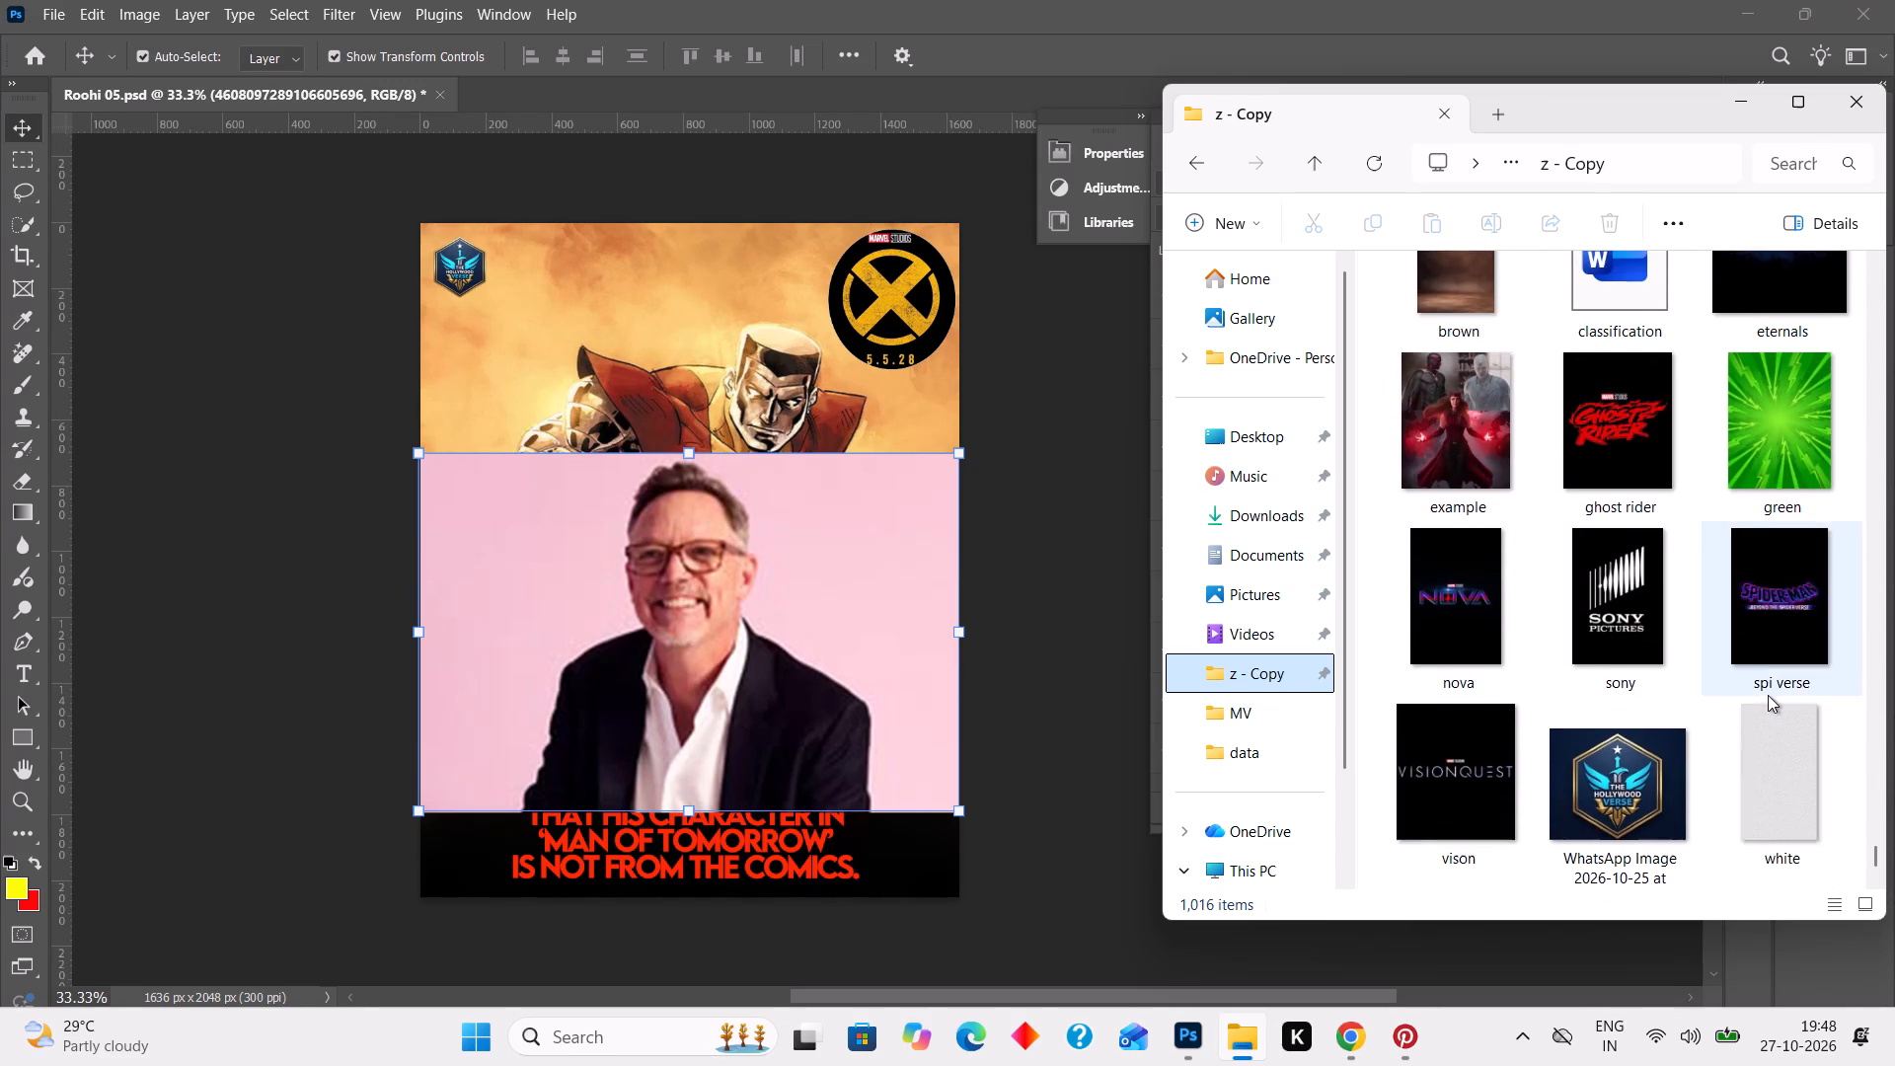
scroll(1768, 695, up, 3)
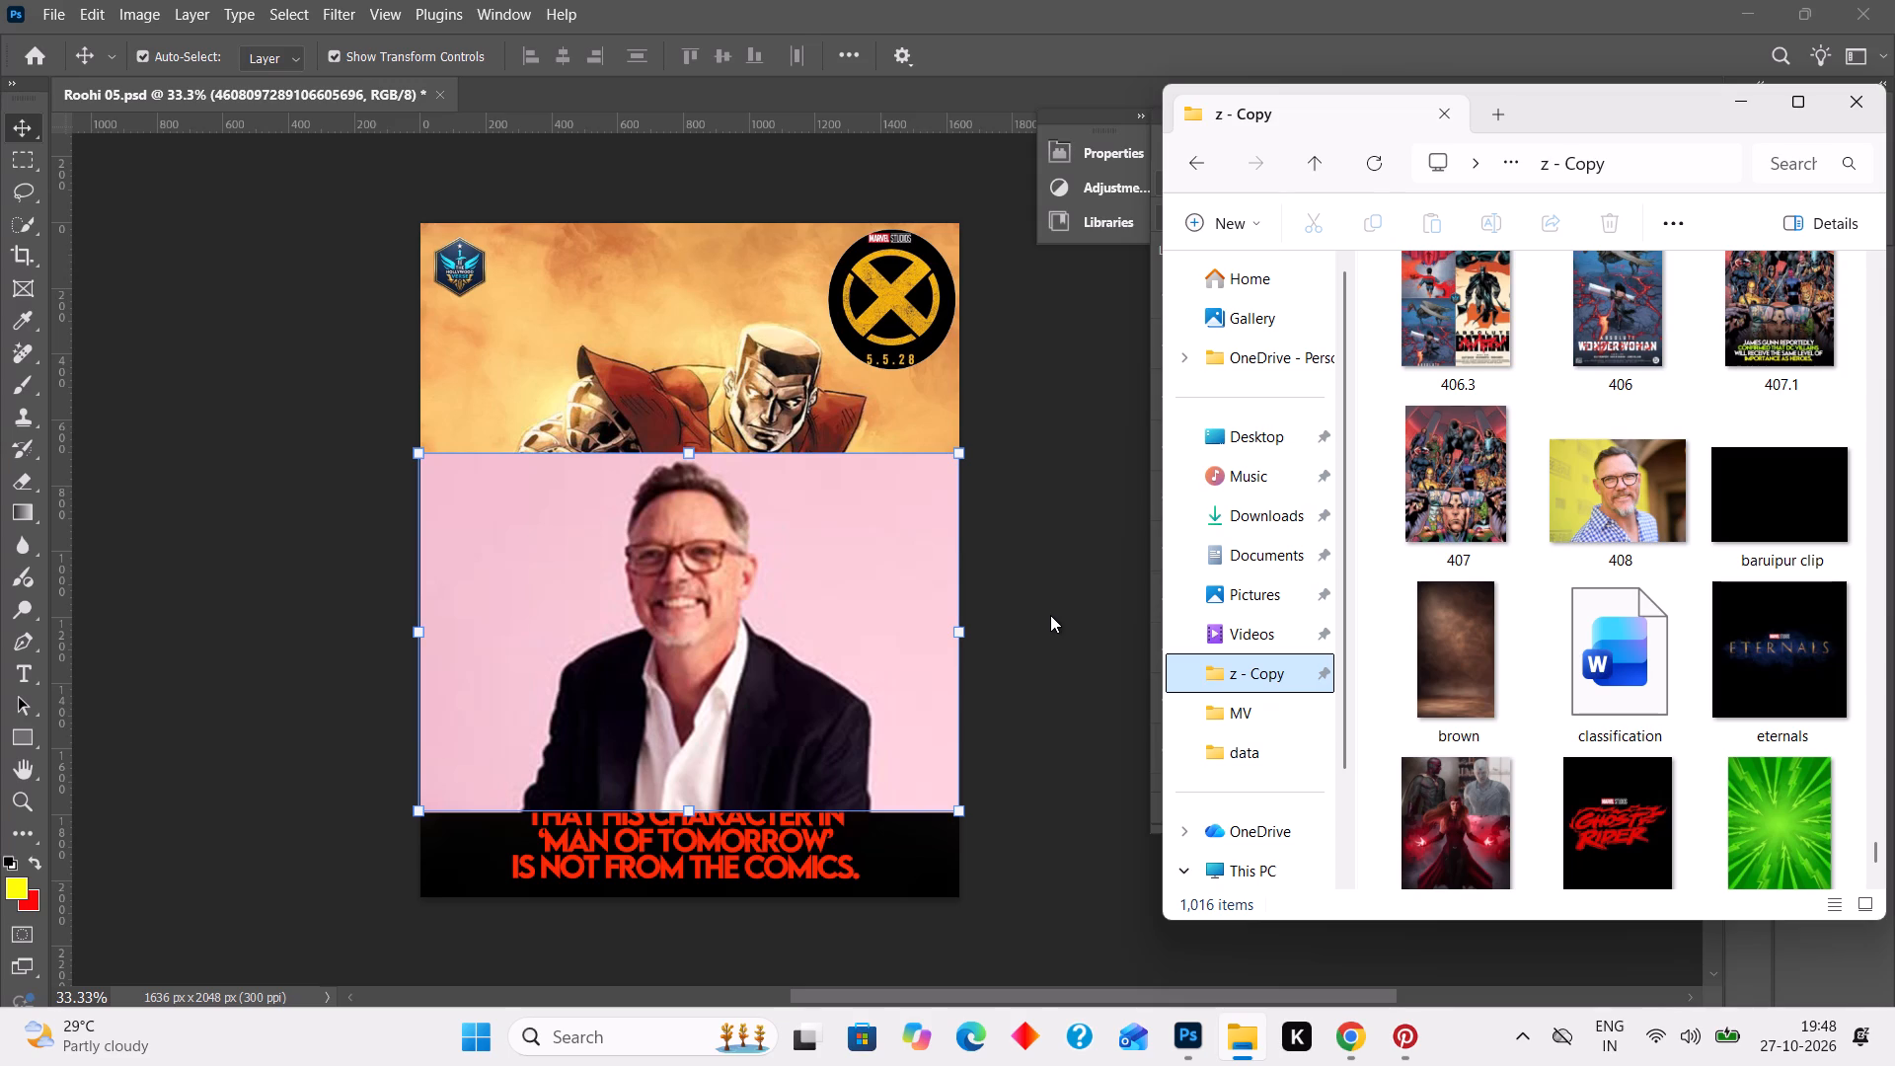
key(BackSpace)
drag(692, 576, 692, 578)
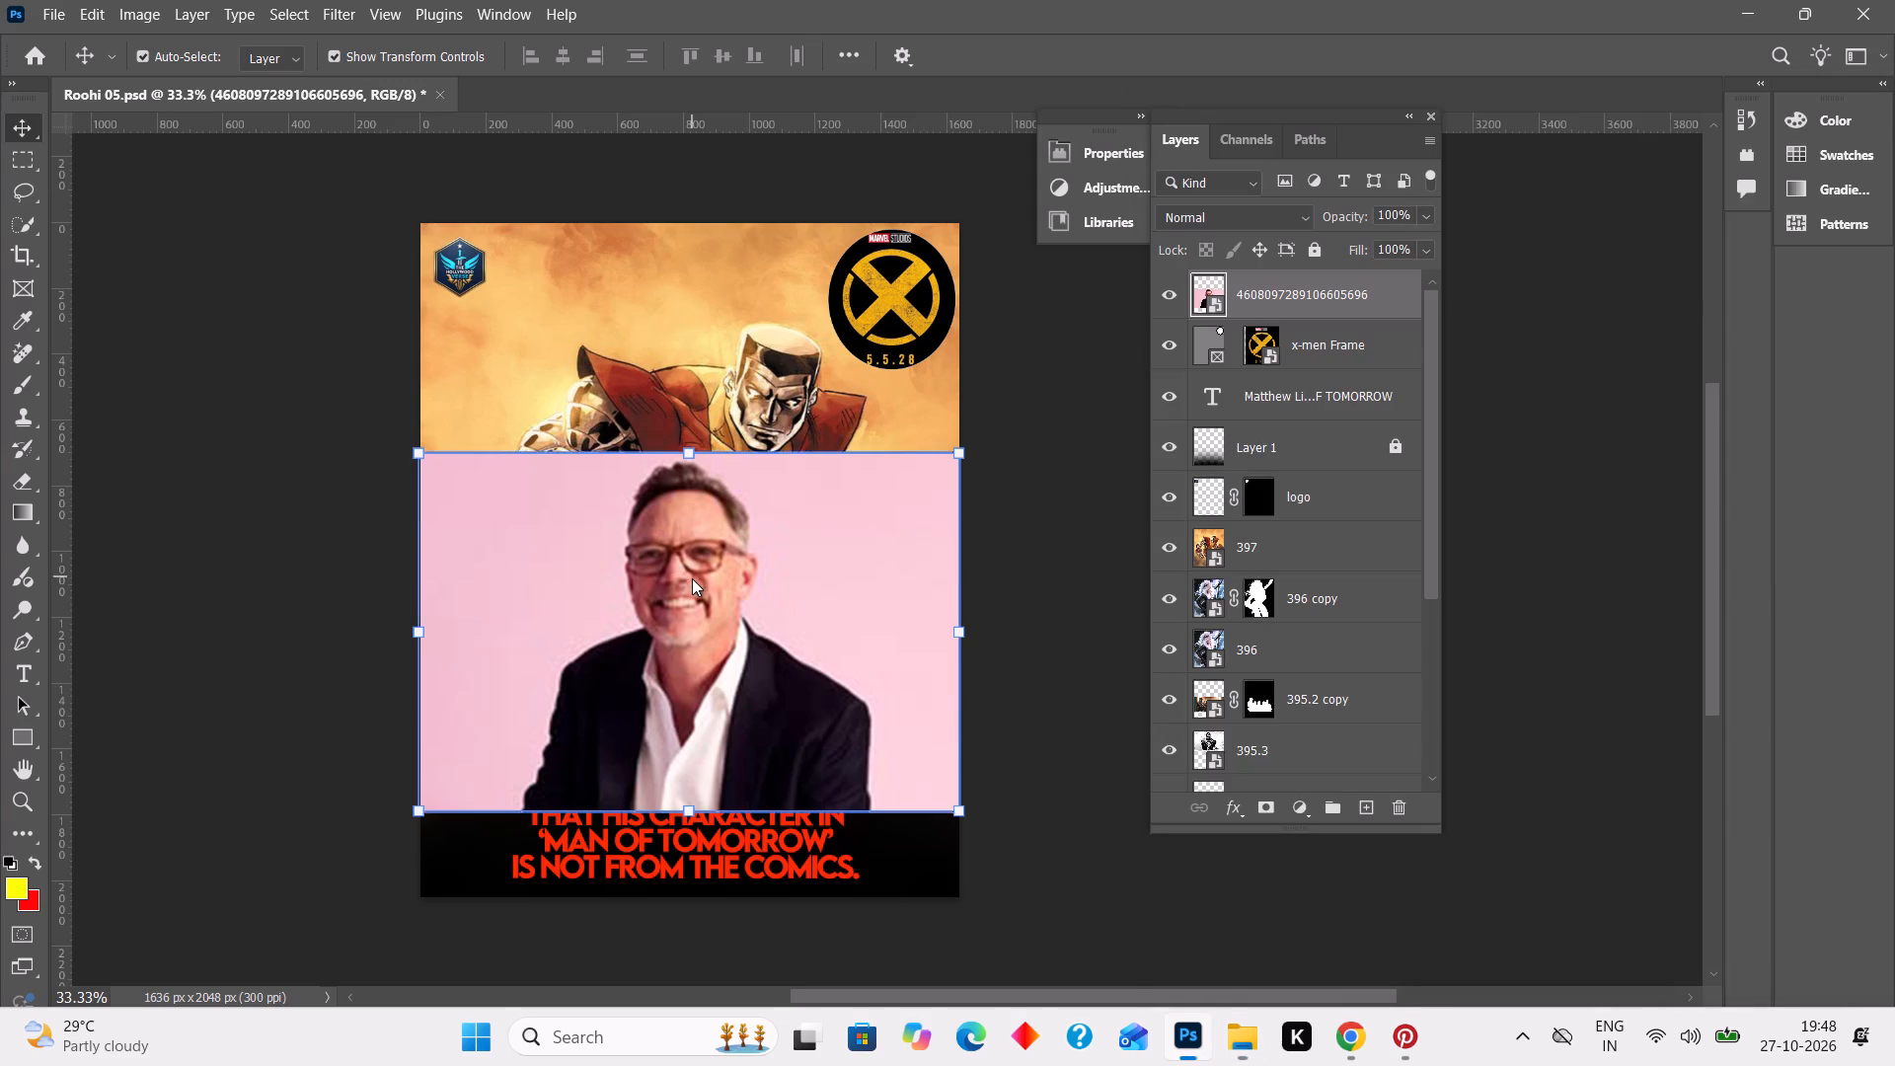
drag(692, 578, 689, 758)
drag(722, 653, 746, 565)
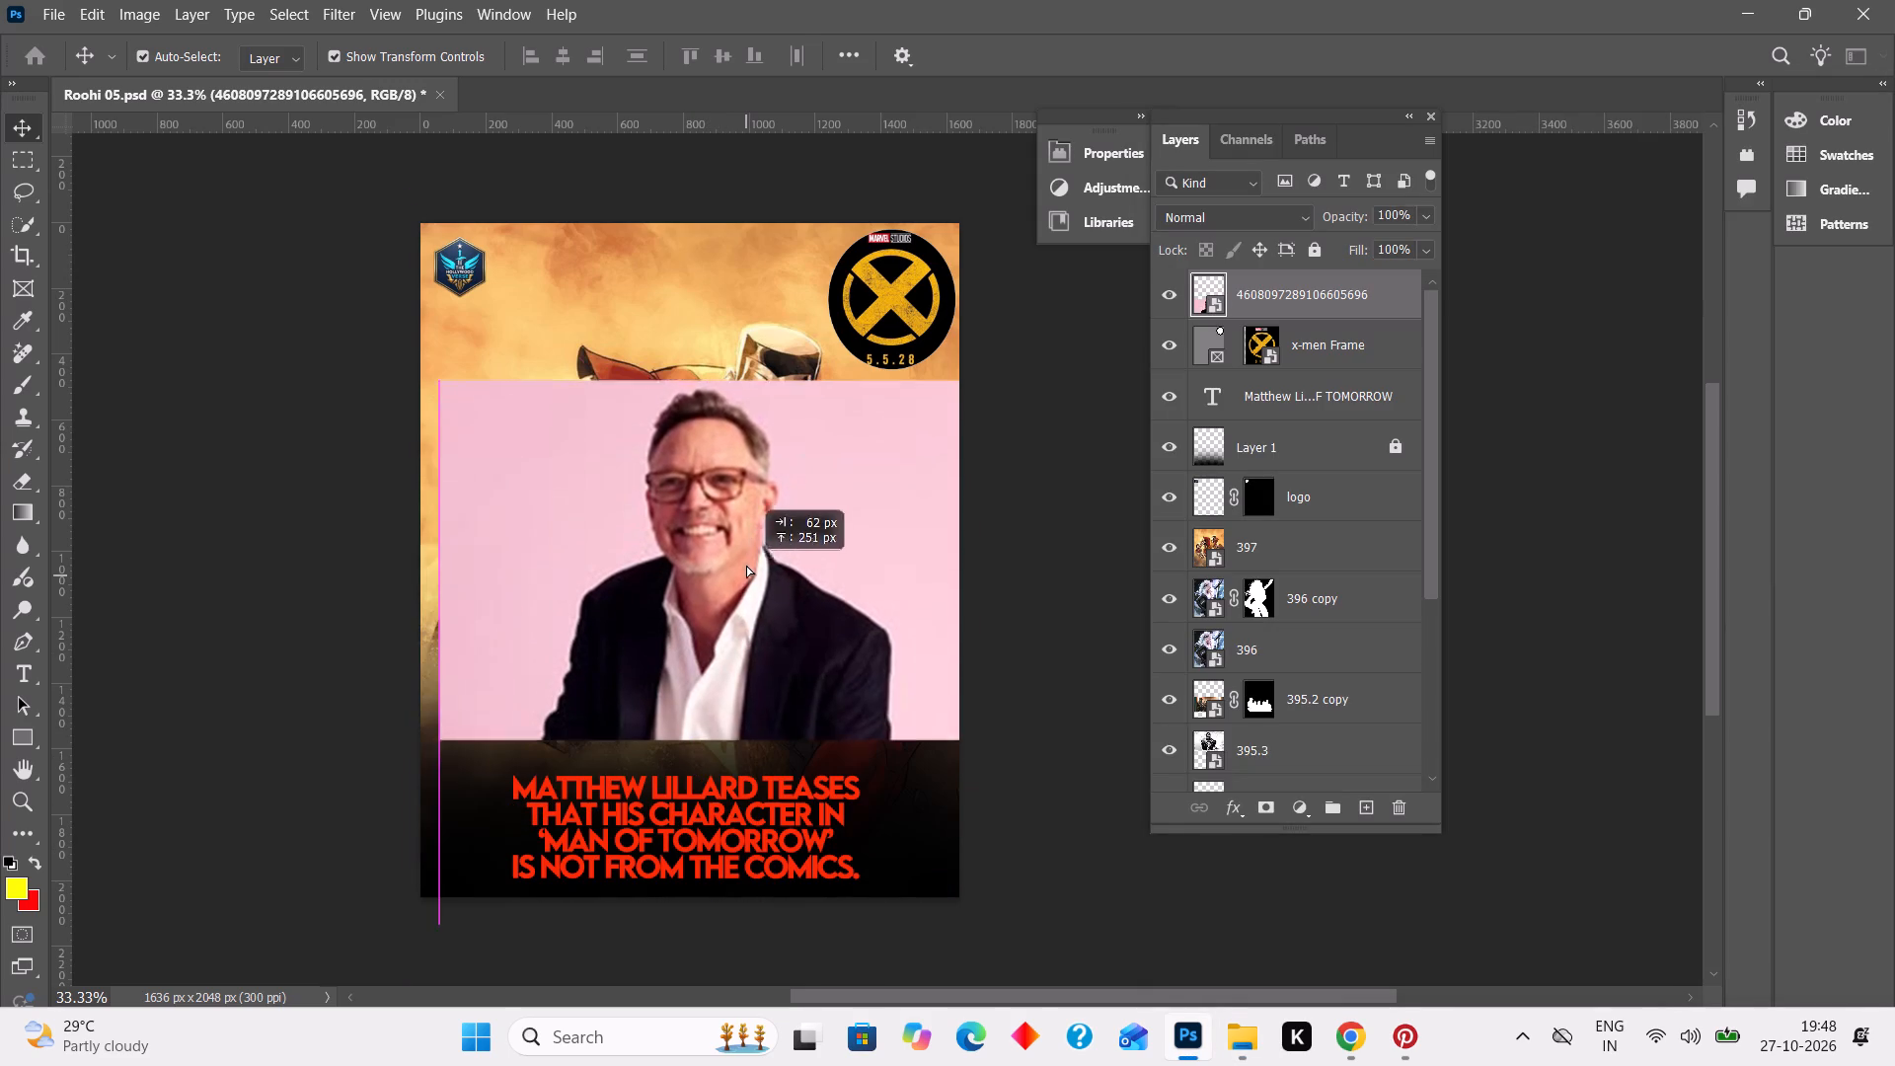
drag(746, 565, 746, 563)
click(746, 563)
key(BackSpace)
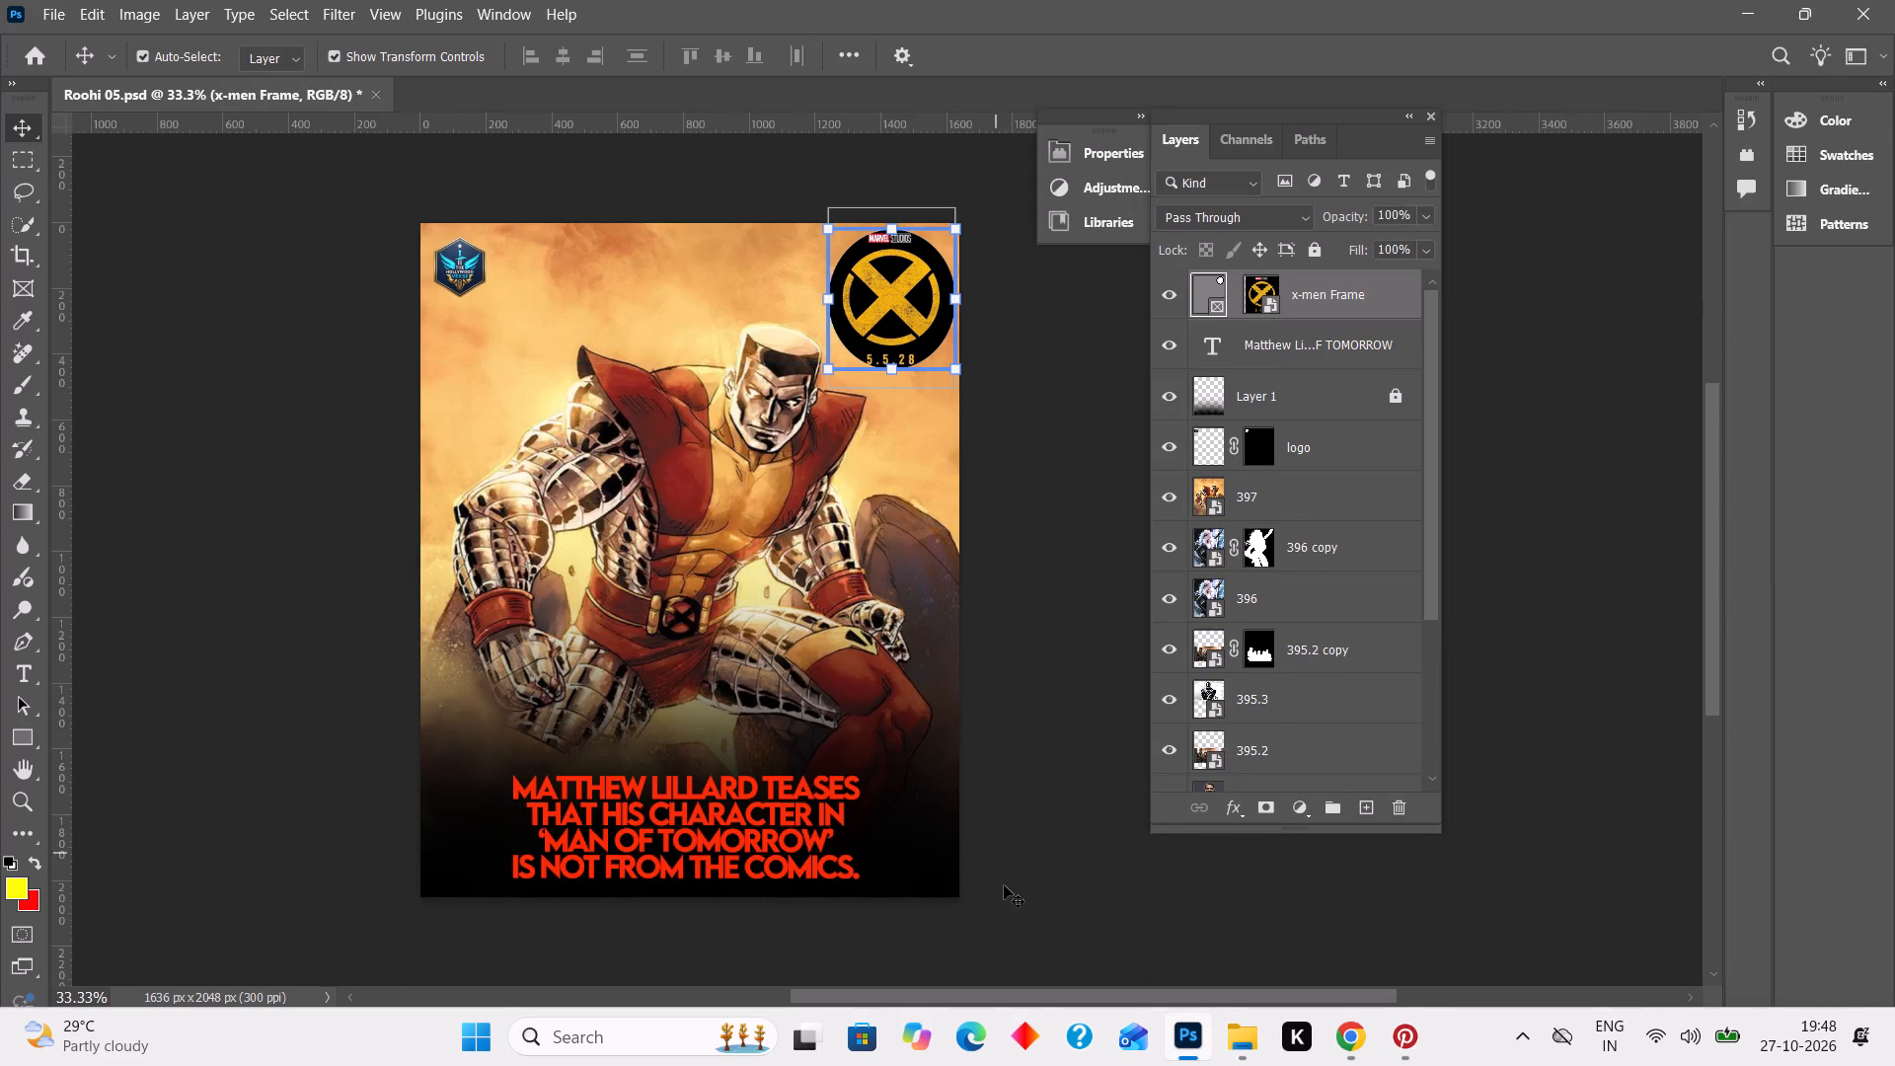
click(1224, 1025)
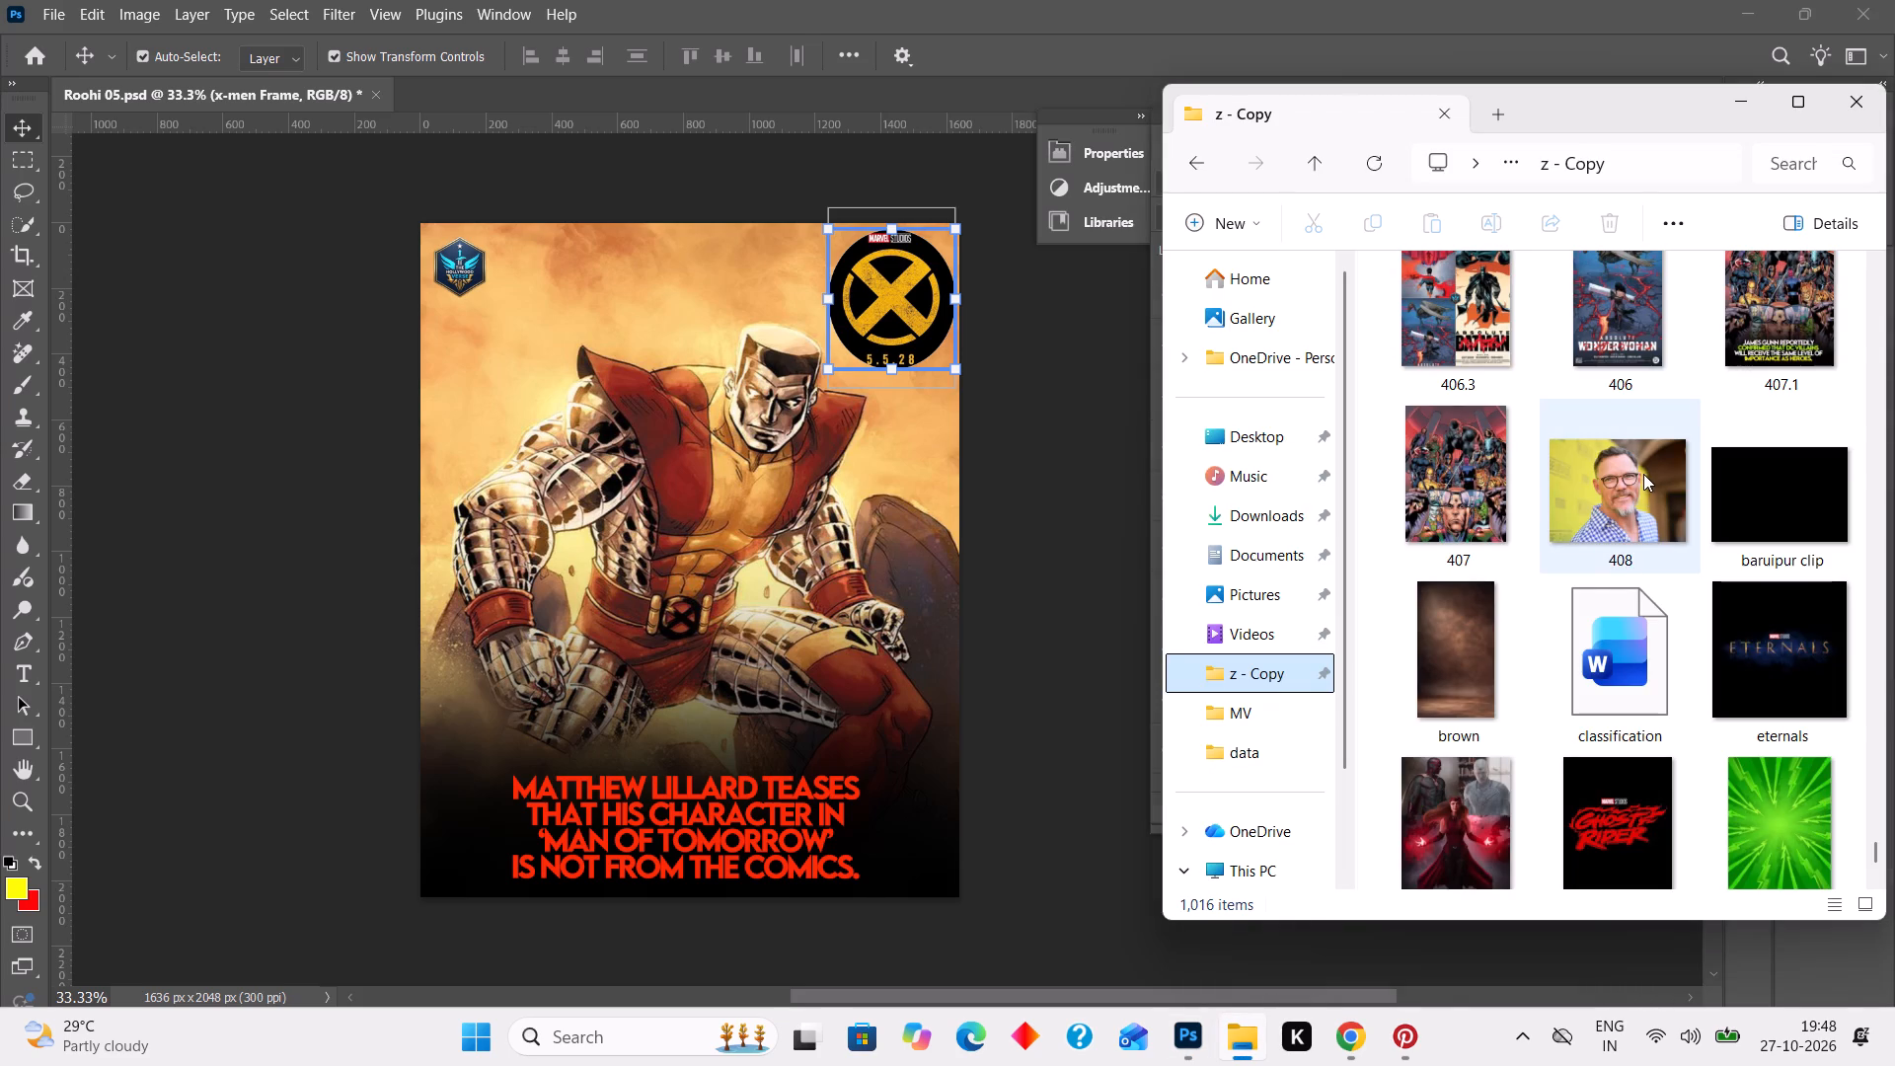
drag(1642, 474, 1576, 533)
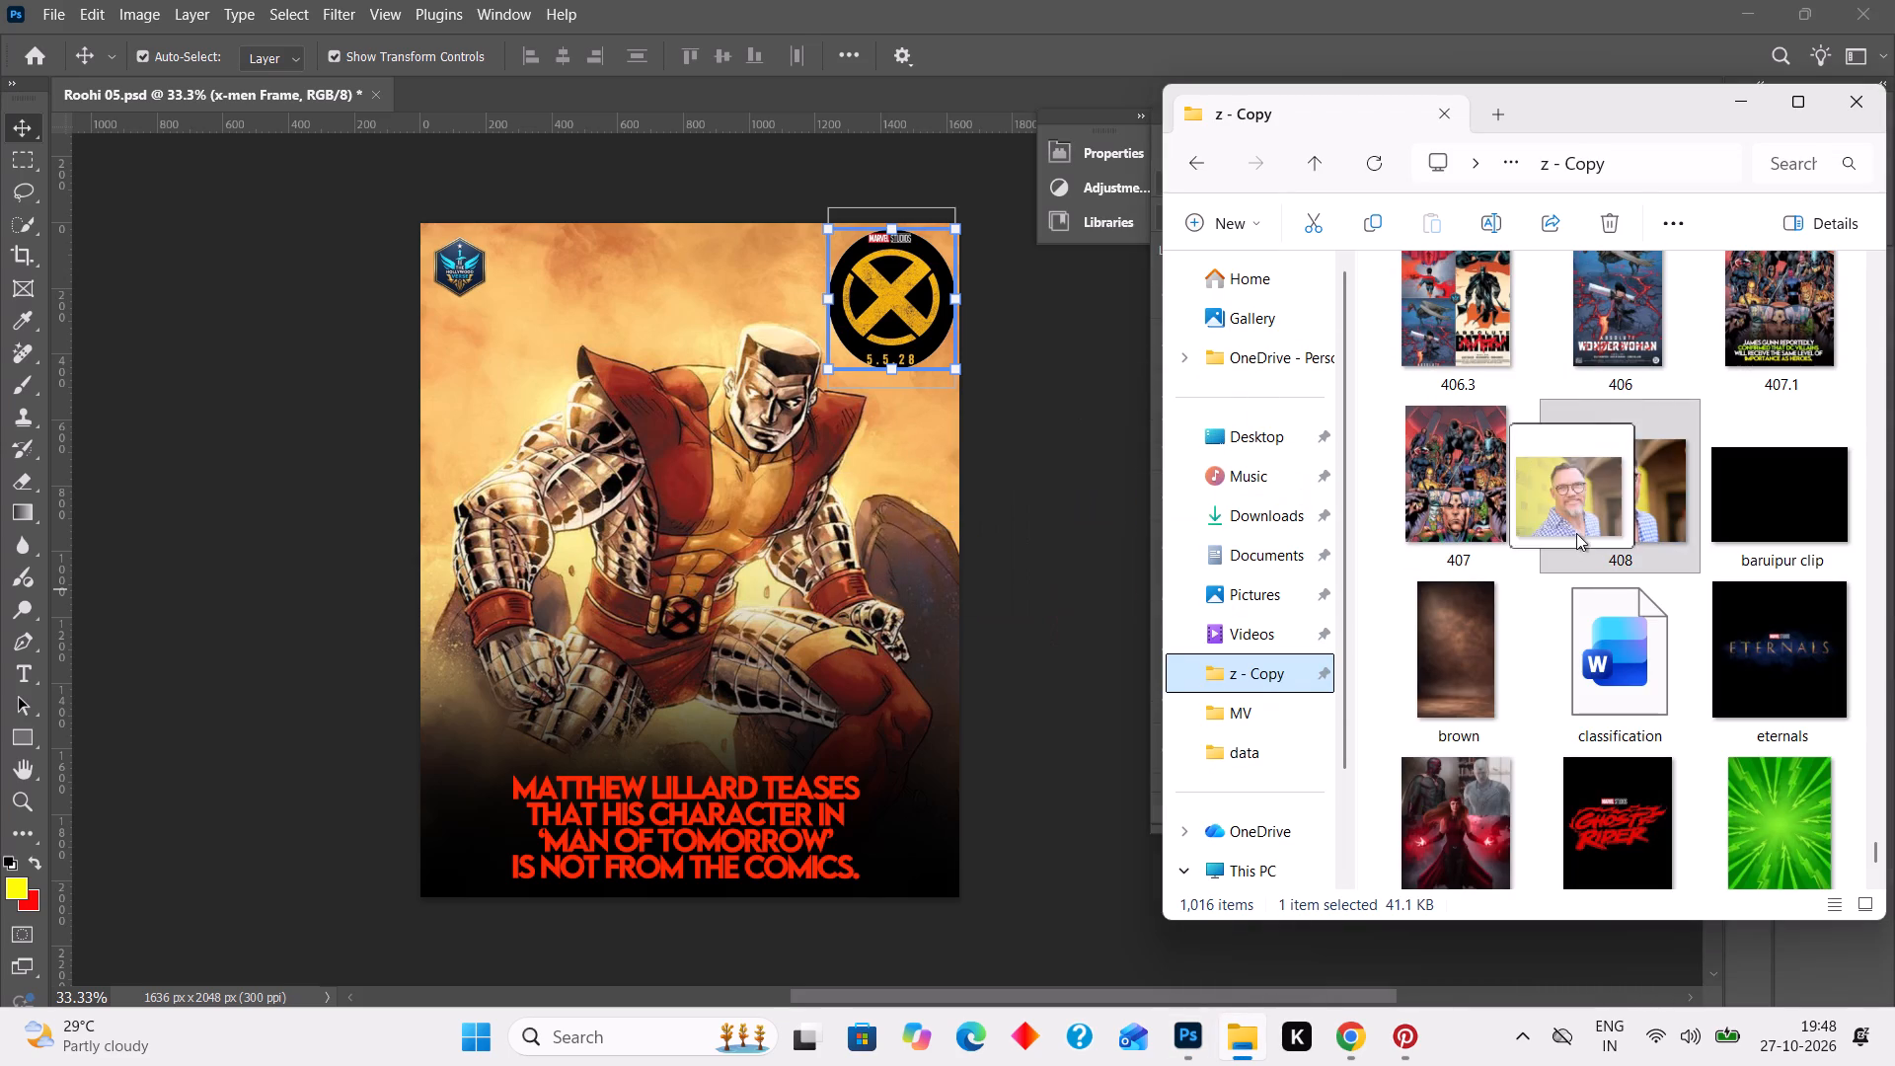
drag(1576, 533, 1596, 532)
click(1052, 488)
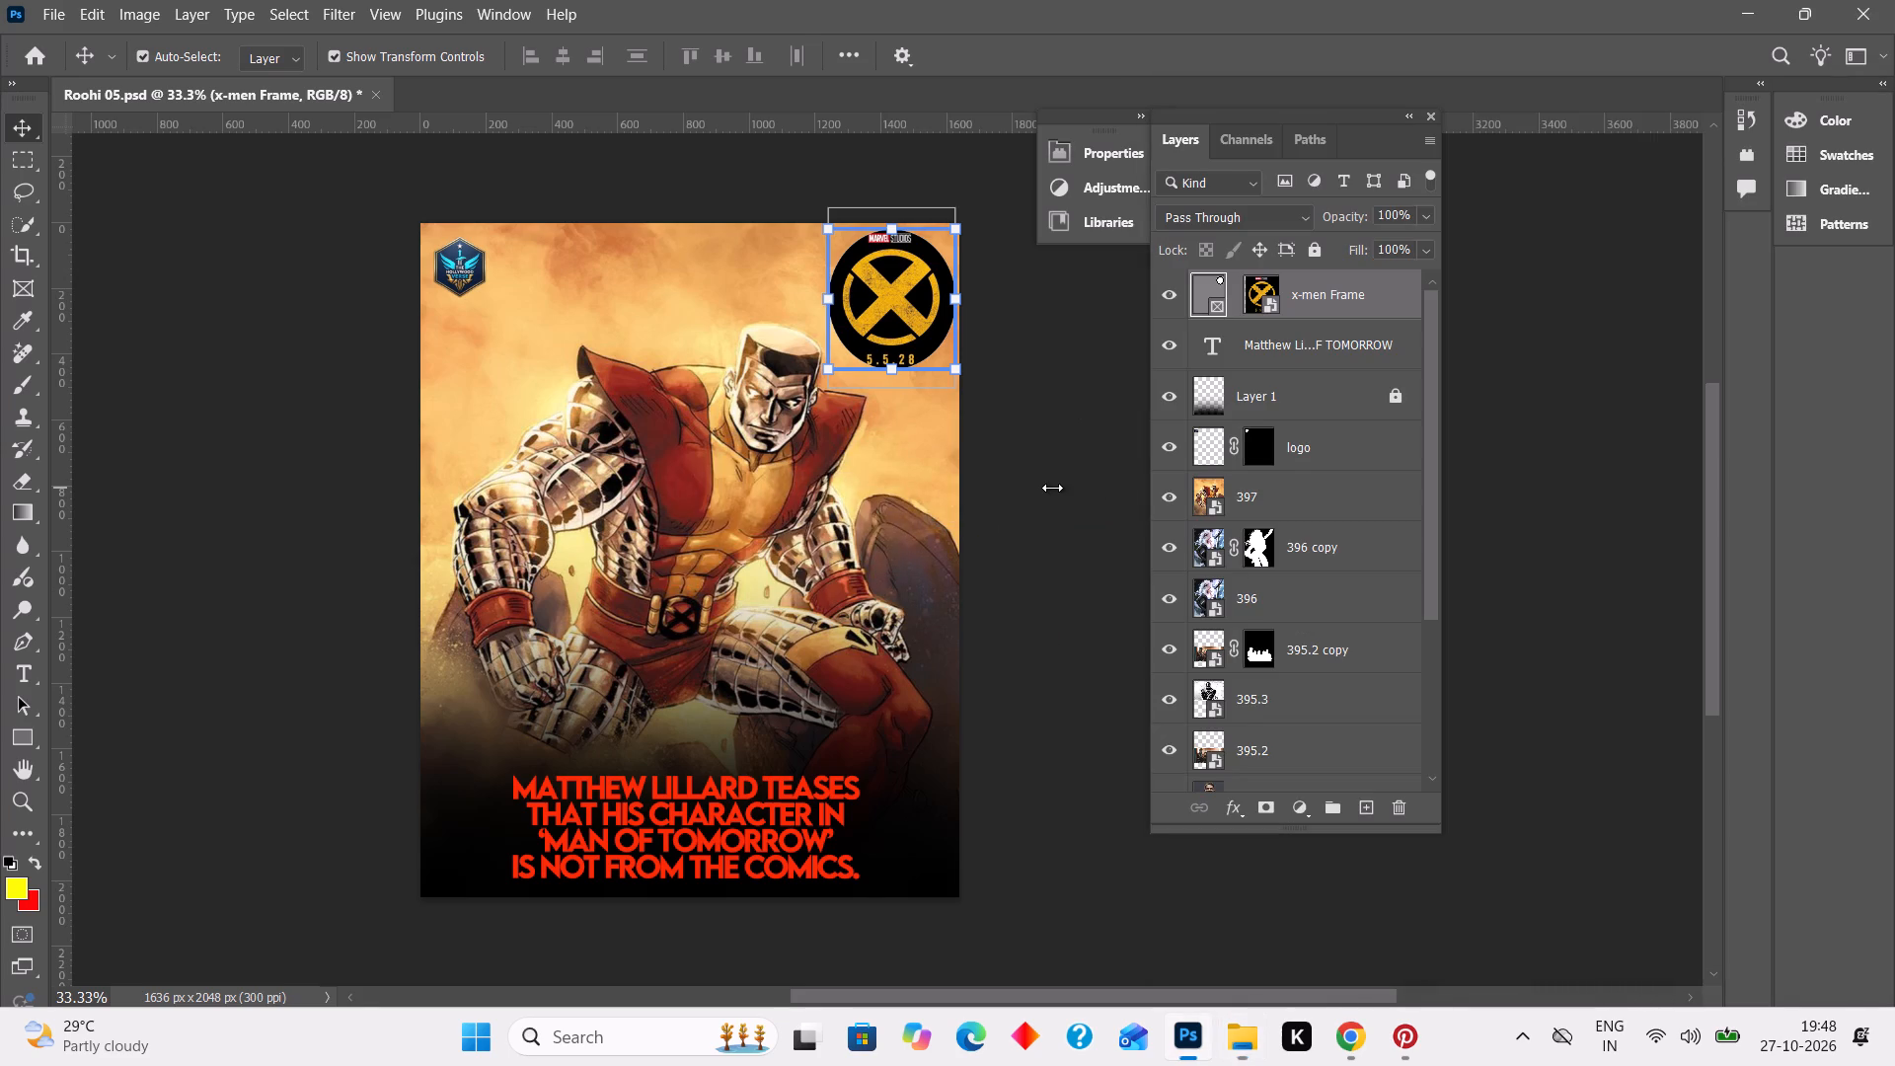
Move the x-men Frame layer below Layer 1, directly above the logo layer, and clear the layer selection.
drag(1330, 294, 1325, 418)
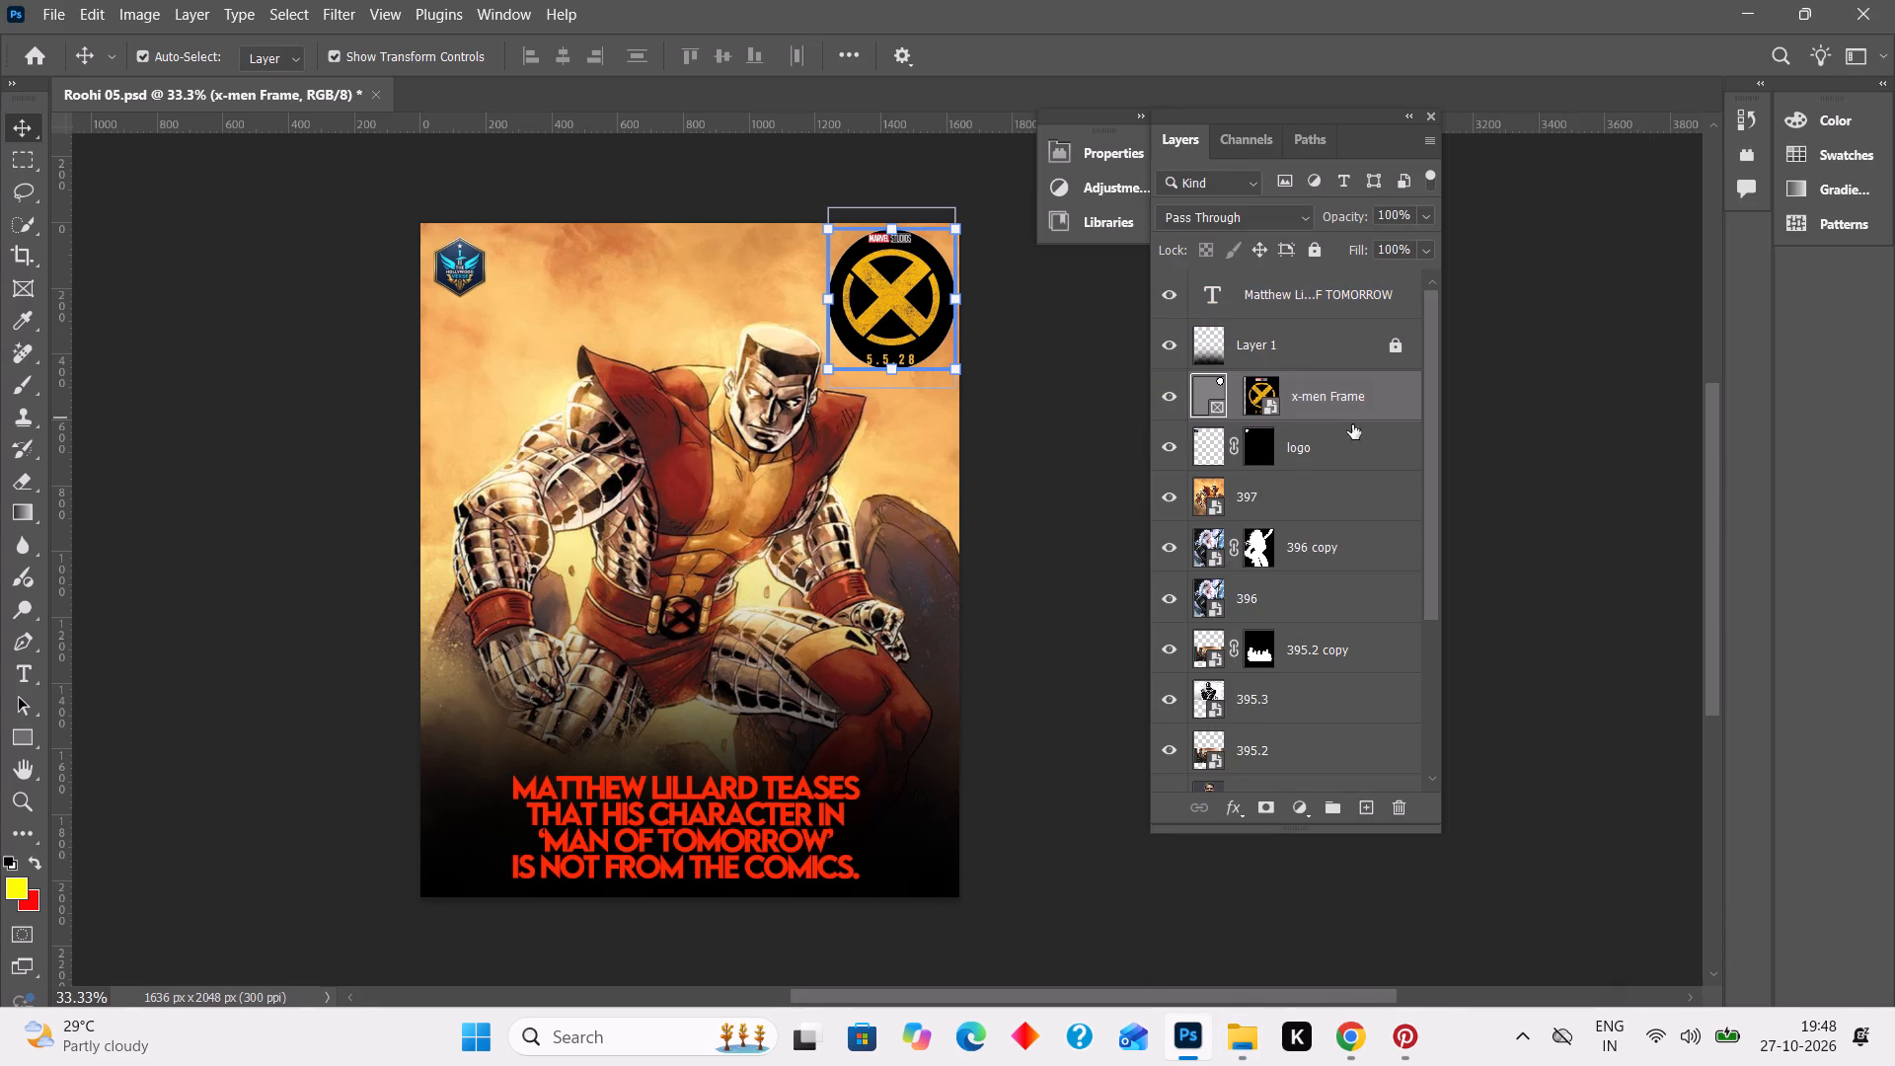
click(1522, 457)
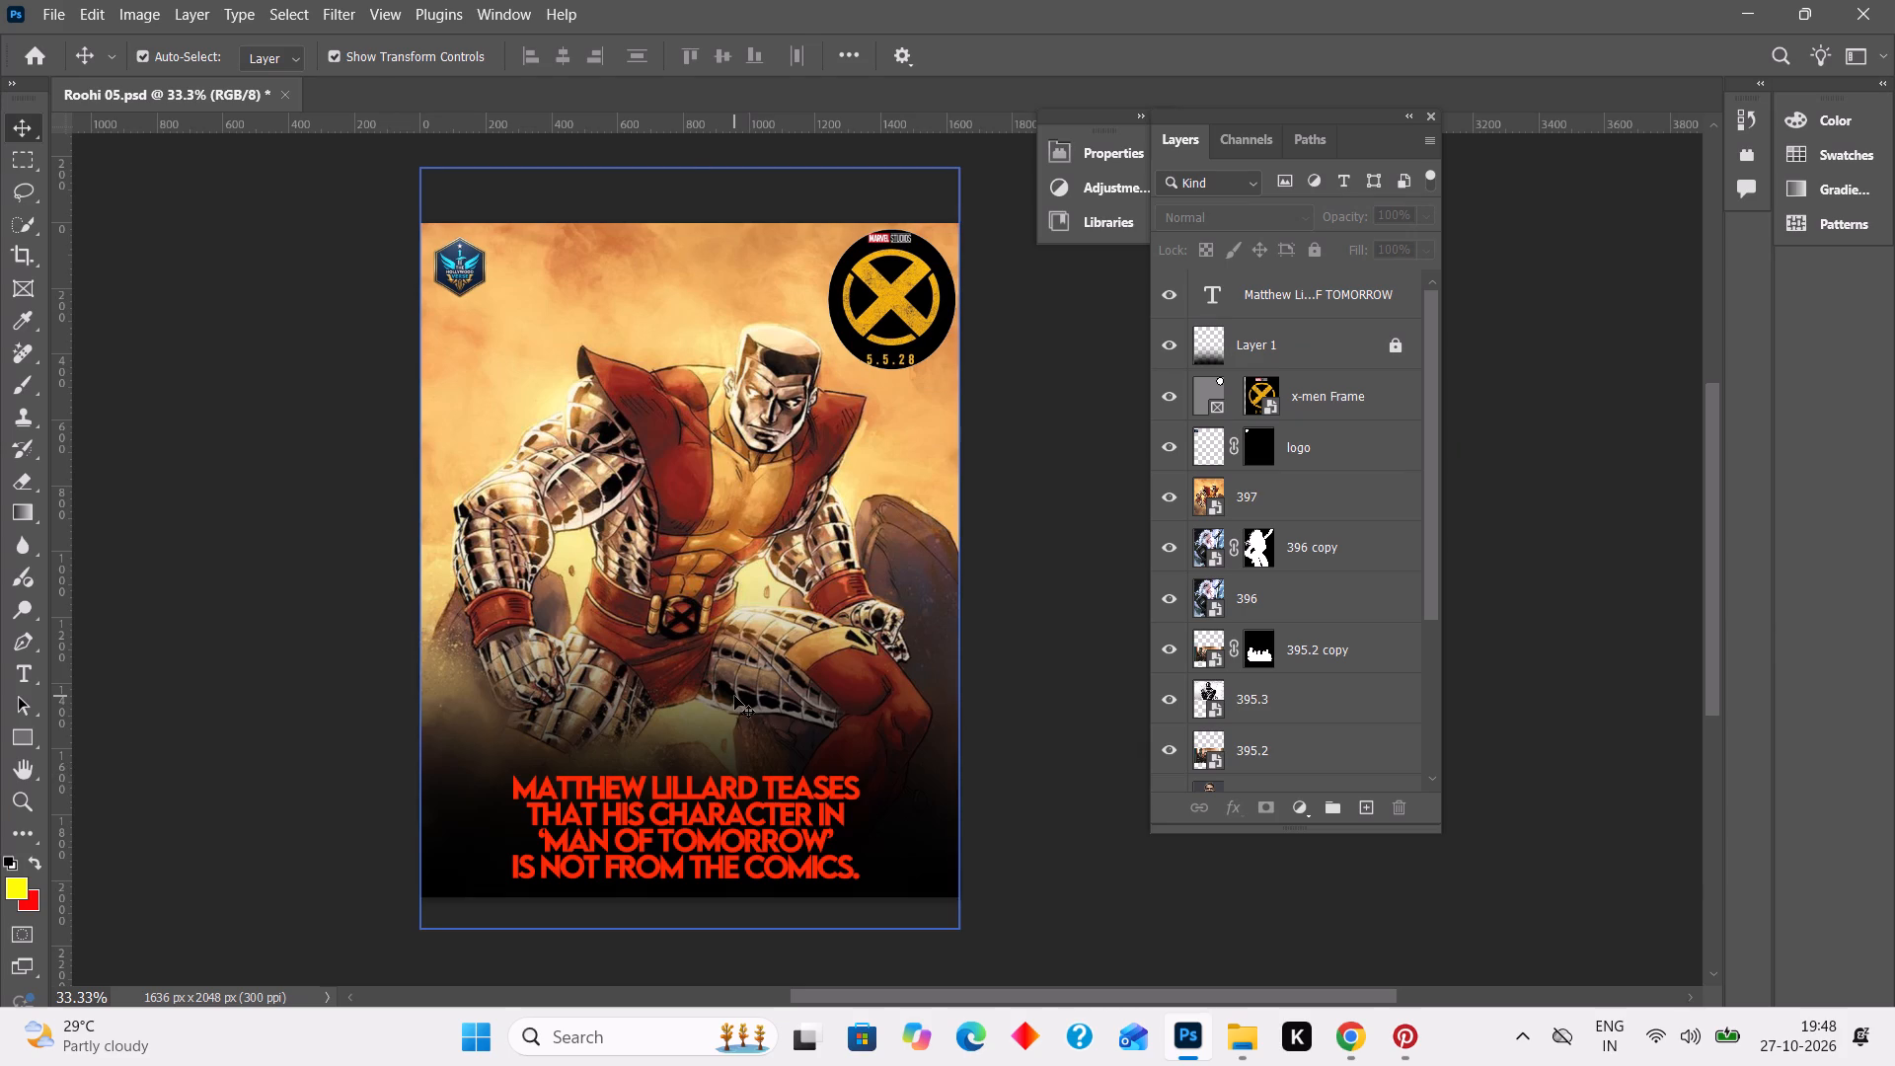
click(726, 673)
click(1085, 700)
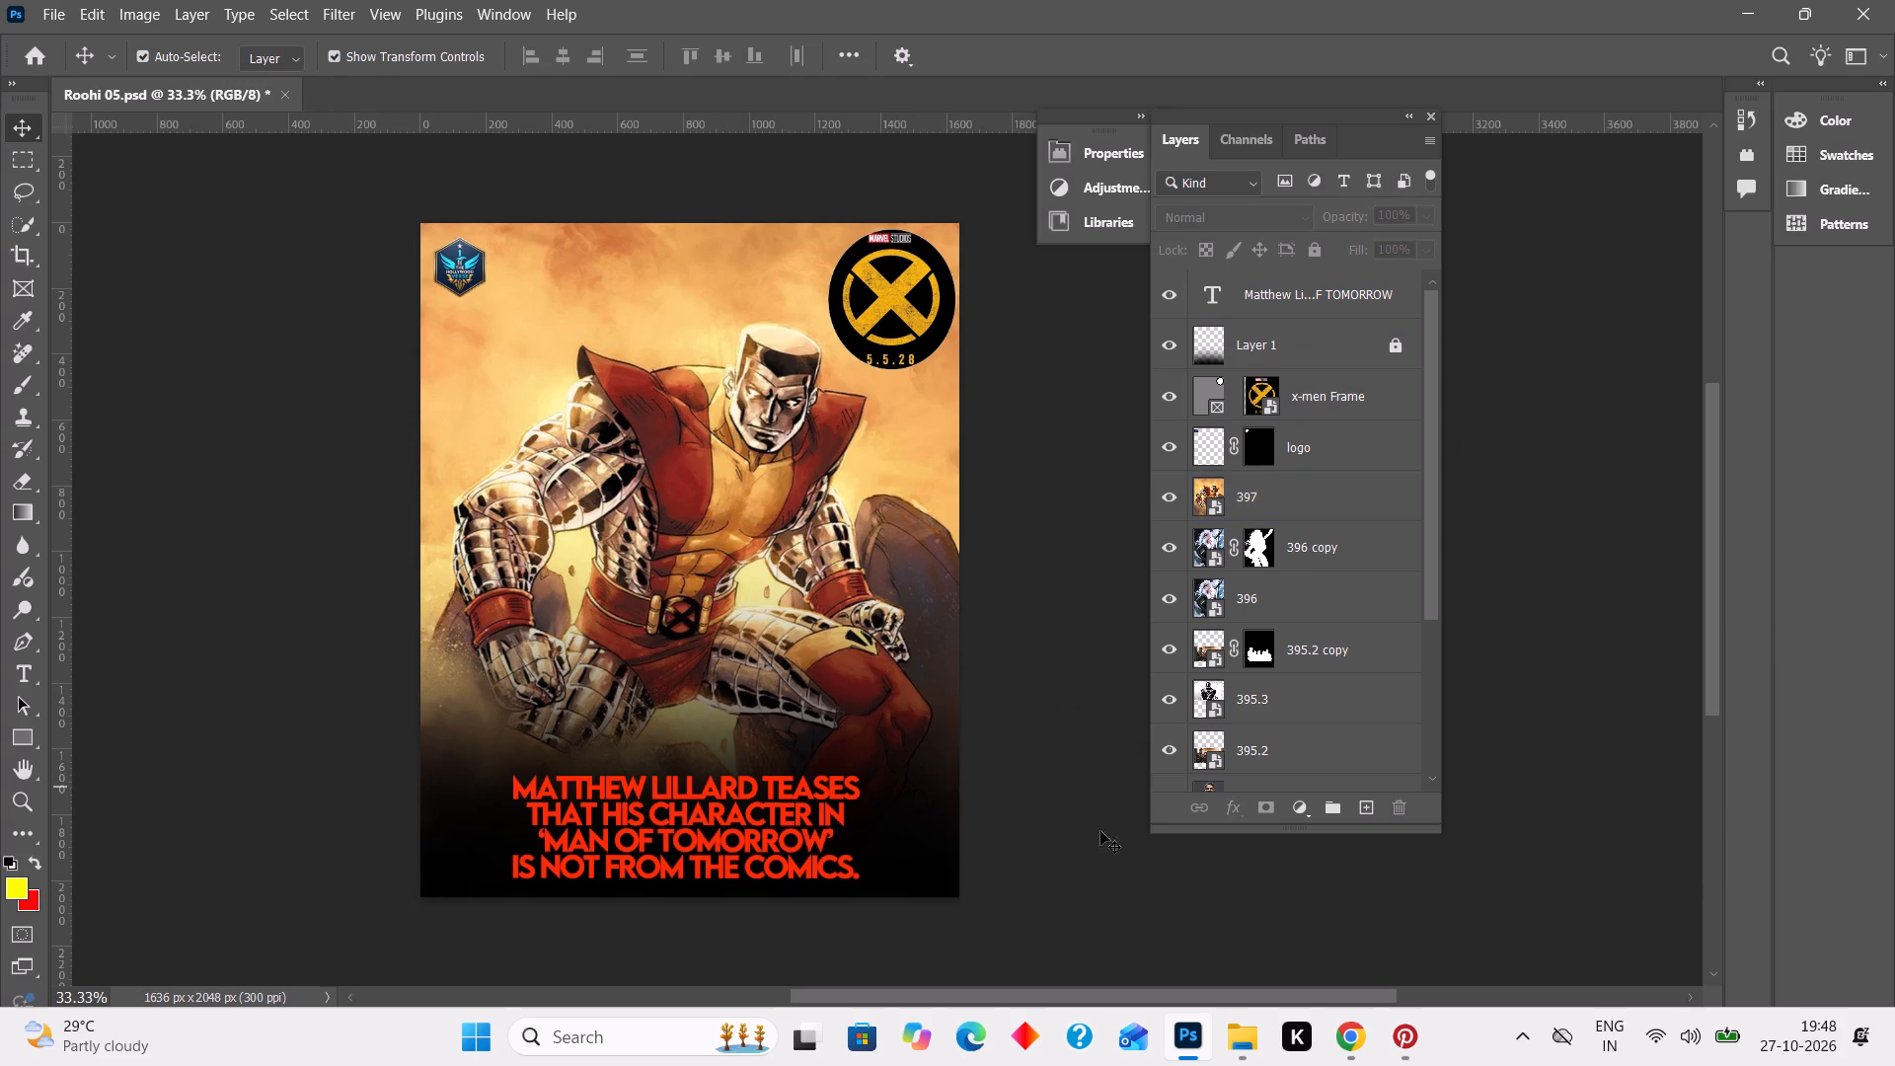
Place image 408 from the z - Copy folder into the poster.
click(1242, 1054)
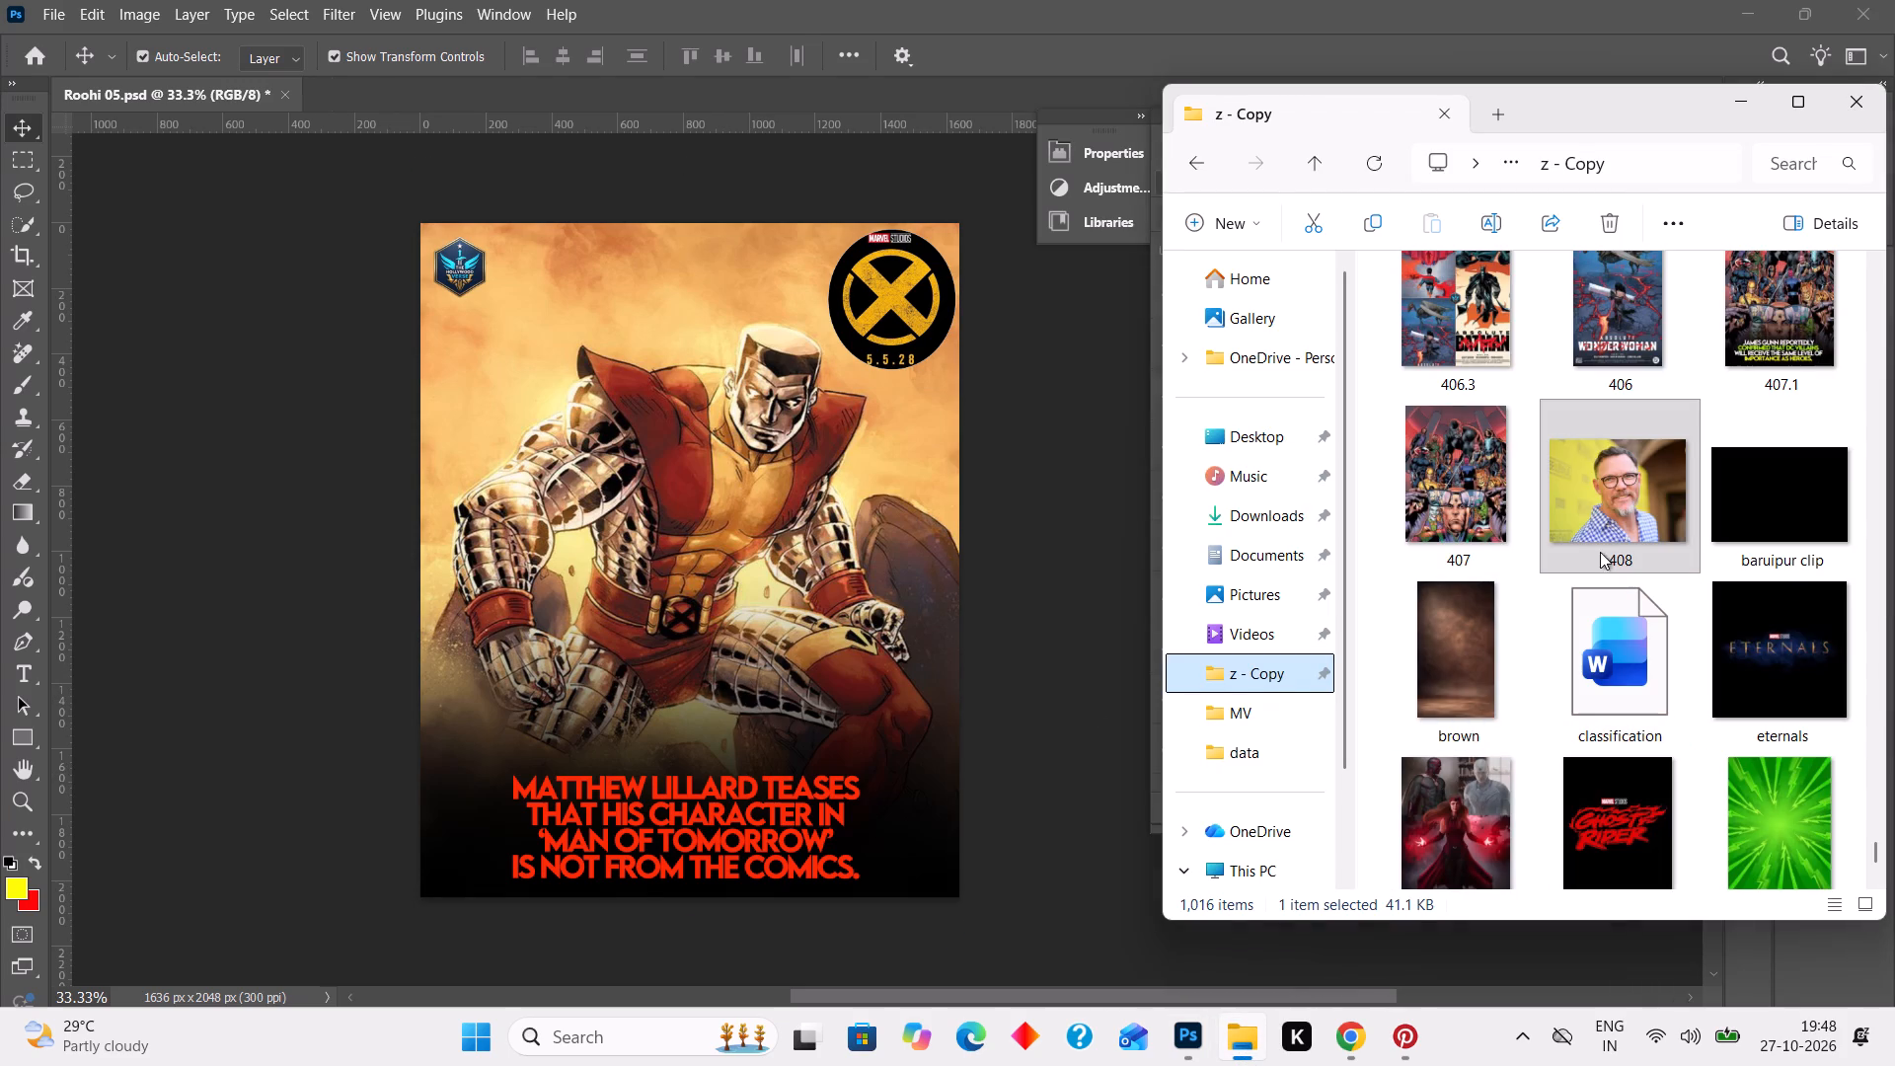
drag(1614, 507, 751, 510)
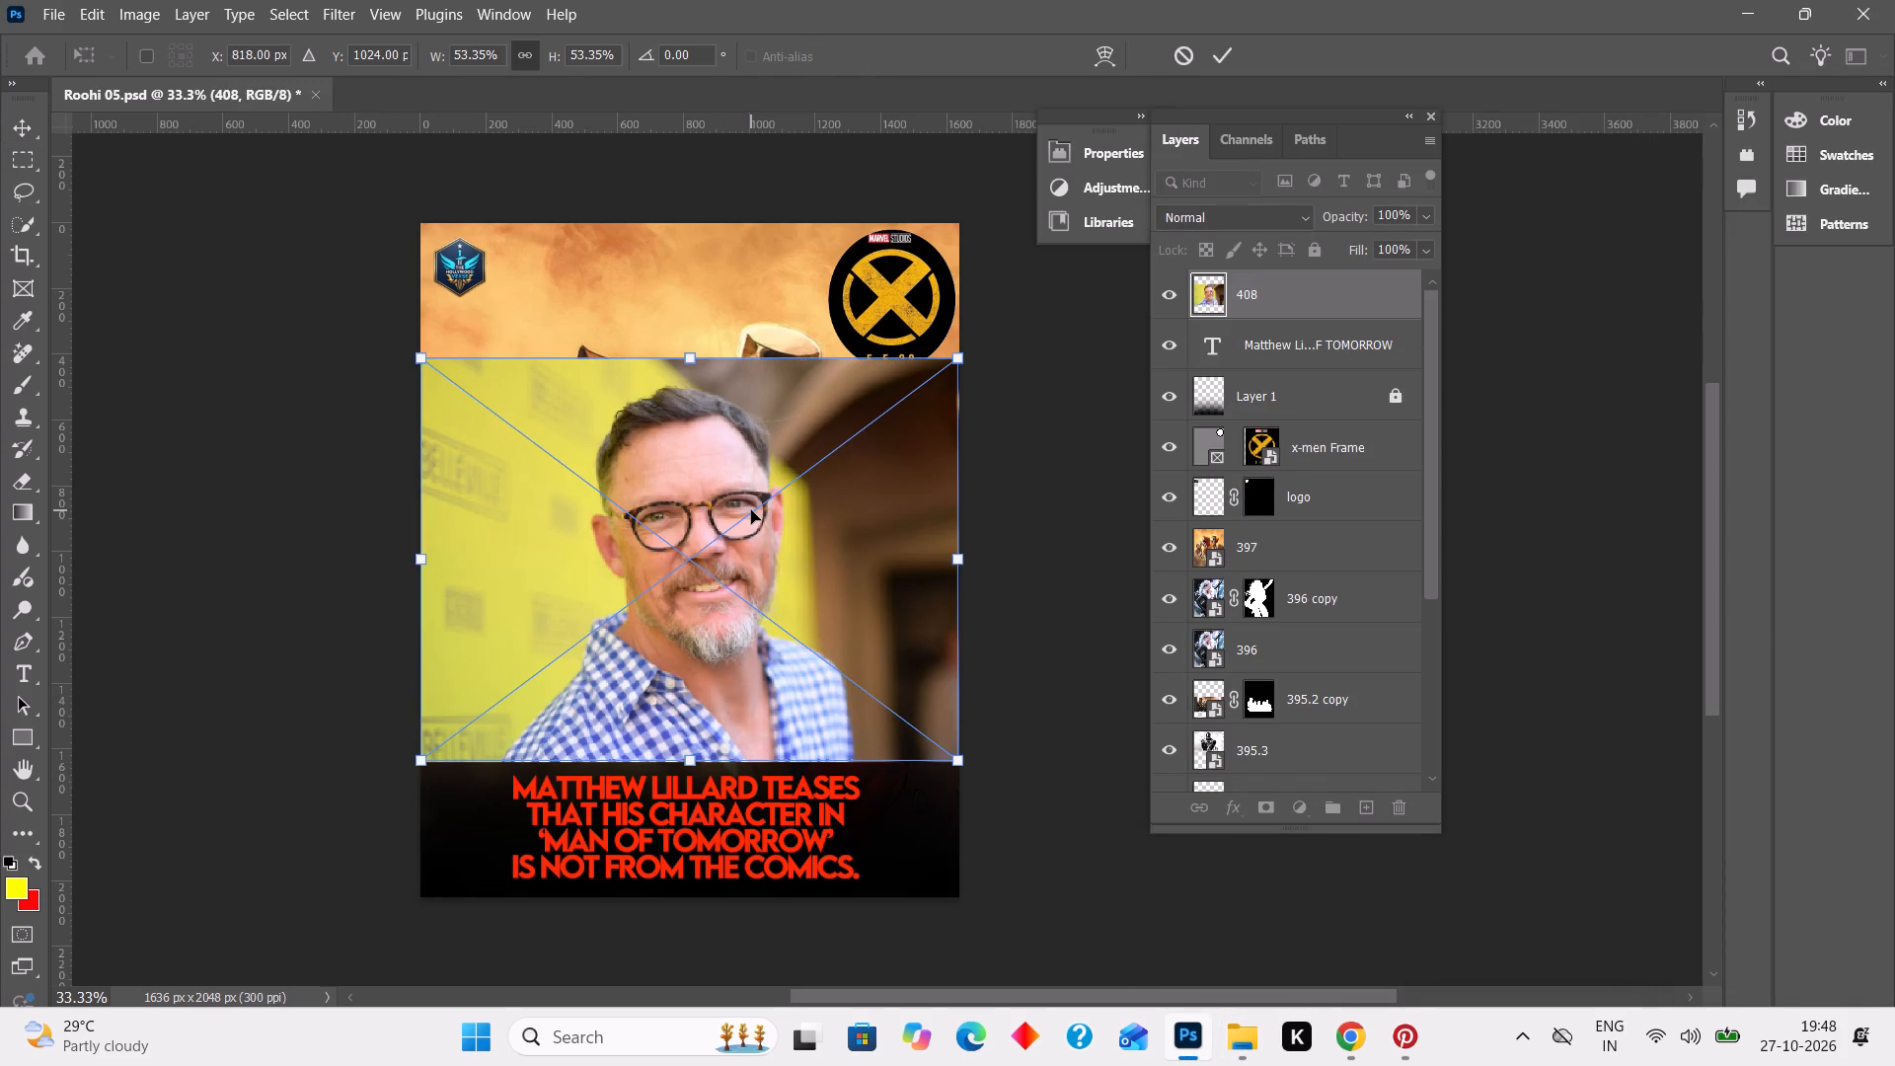
Move the placed 408 portrait up to Y 613 px so it meets the poster's top edge, and commit the placement.
key(Up)
key(Up)
key(Up)
key(Up)
key(Up)
key(Up)
key(Up)
key(Up)
key(Up)
key(Up)
key(Up)
key(Up)
key(Up)
key(Up)
key(Up)
key(Up)
key(Up)
key(Up)
key(Up)
key(Up)
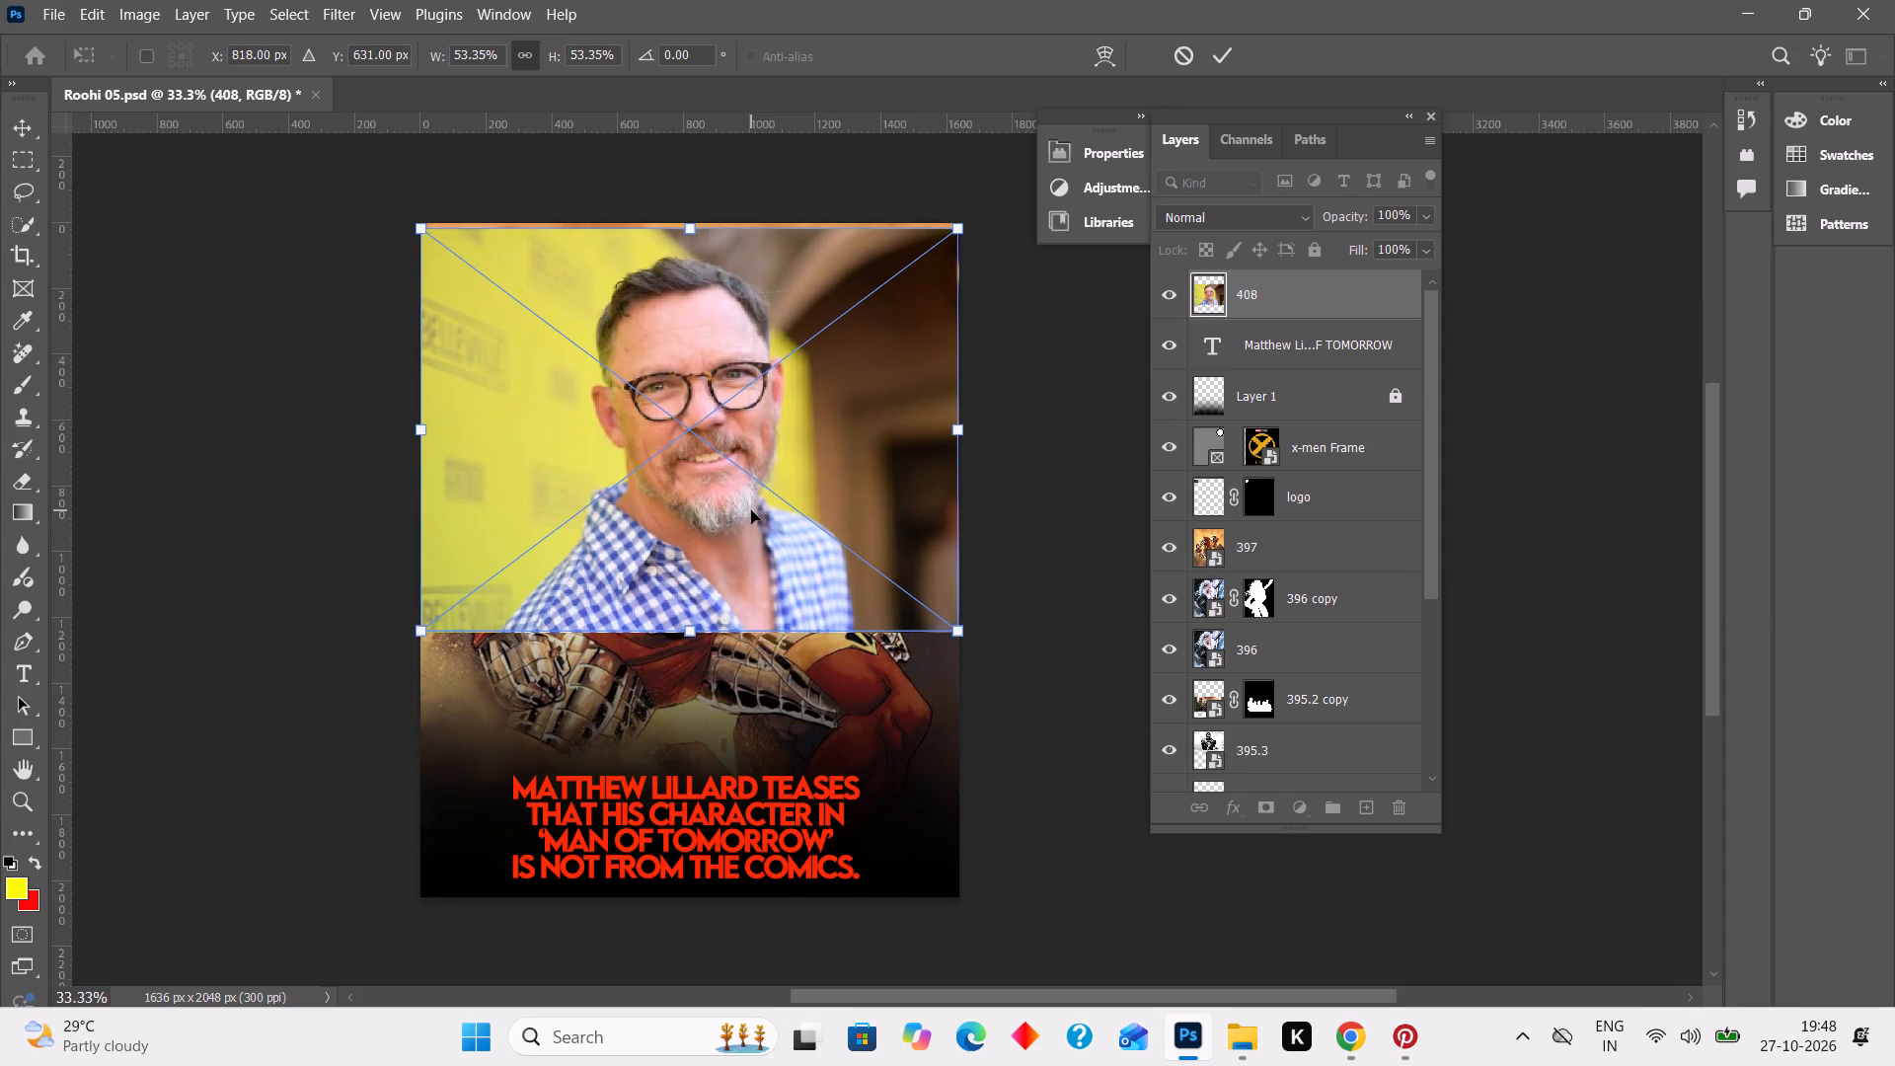
key(Up)
key(Up)
key(Up)
key(Up)
key(Up)
key(Up)
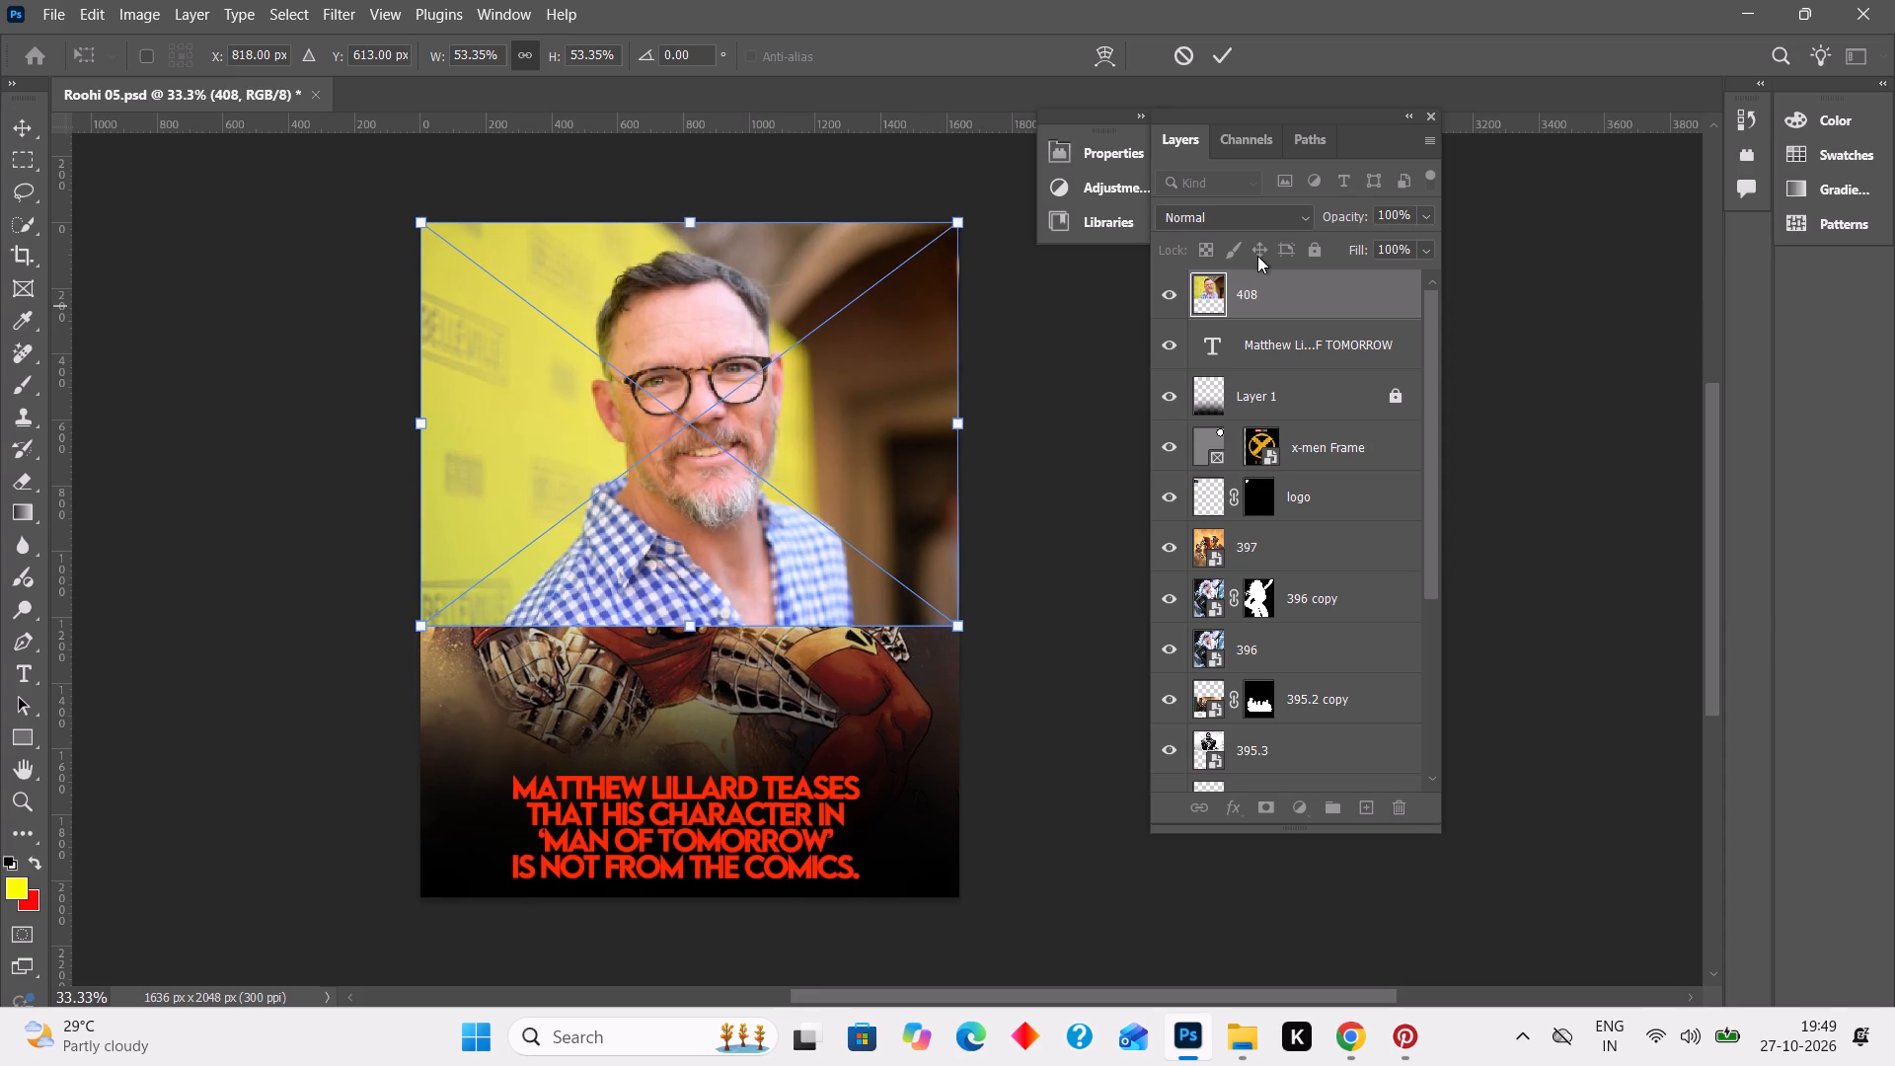
click(1235, 36)
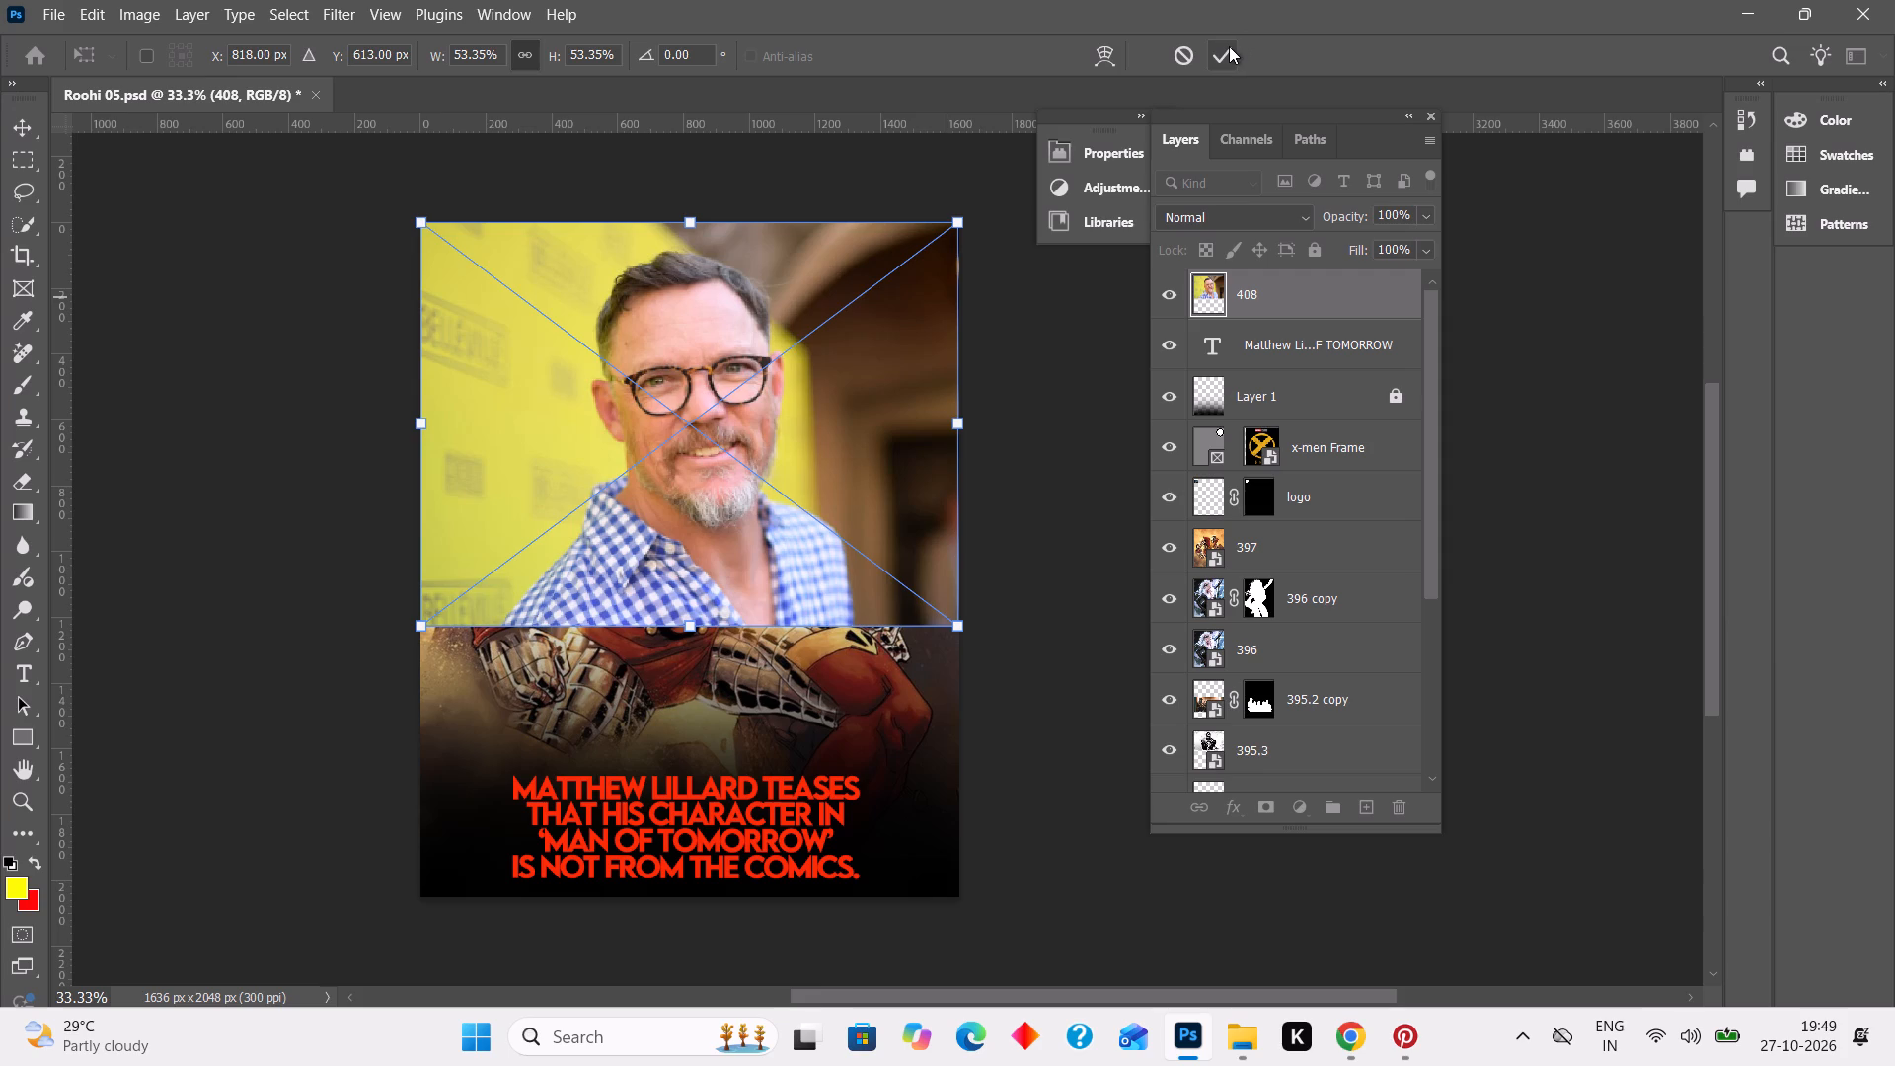
click(1229, 46)
click(1423, 194)
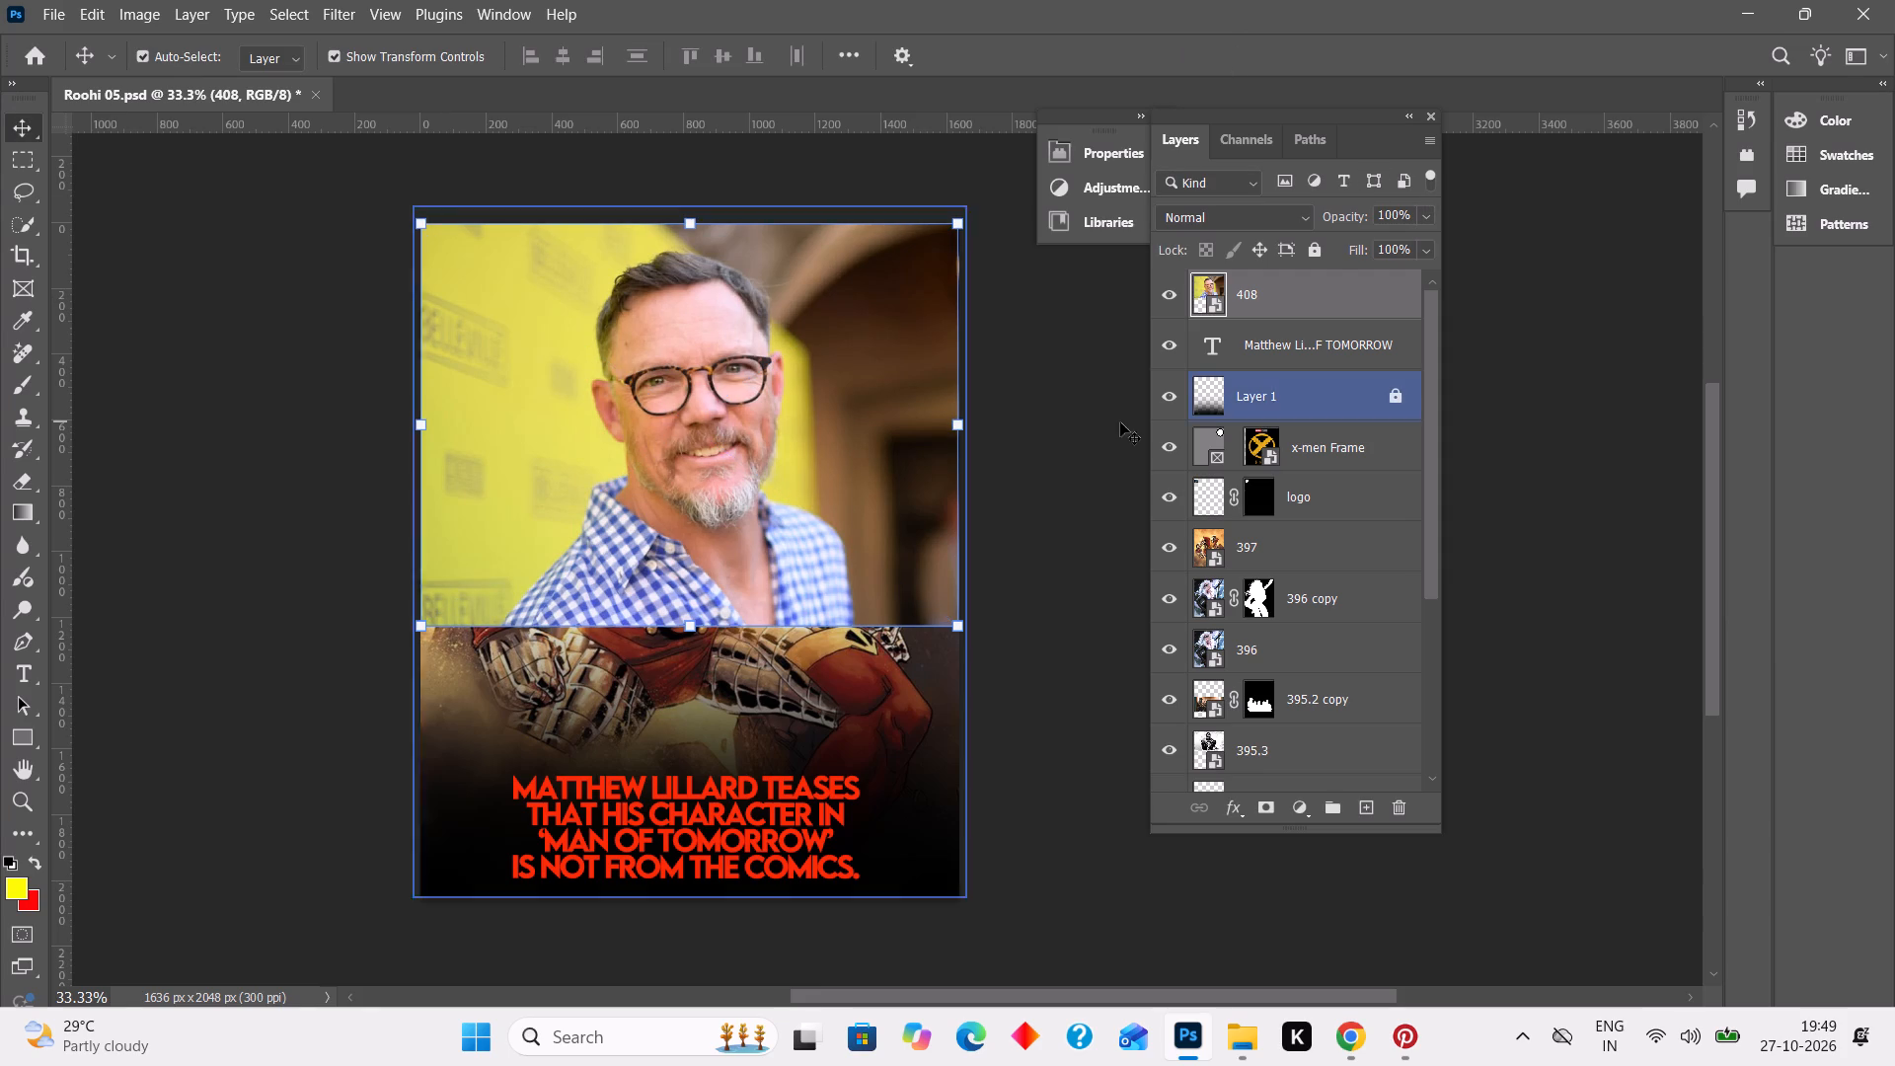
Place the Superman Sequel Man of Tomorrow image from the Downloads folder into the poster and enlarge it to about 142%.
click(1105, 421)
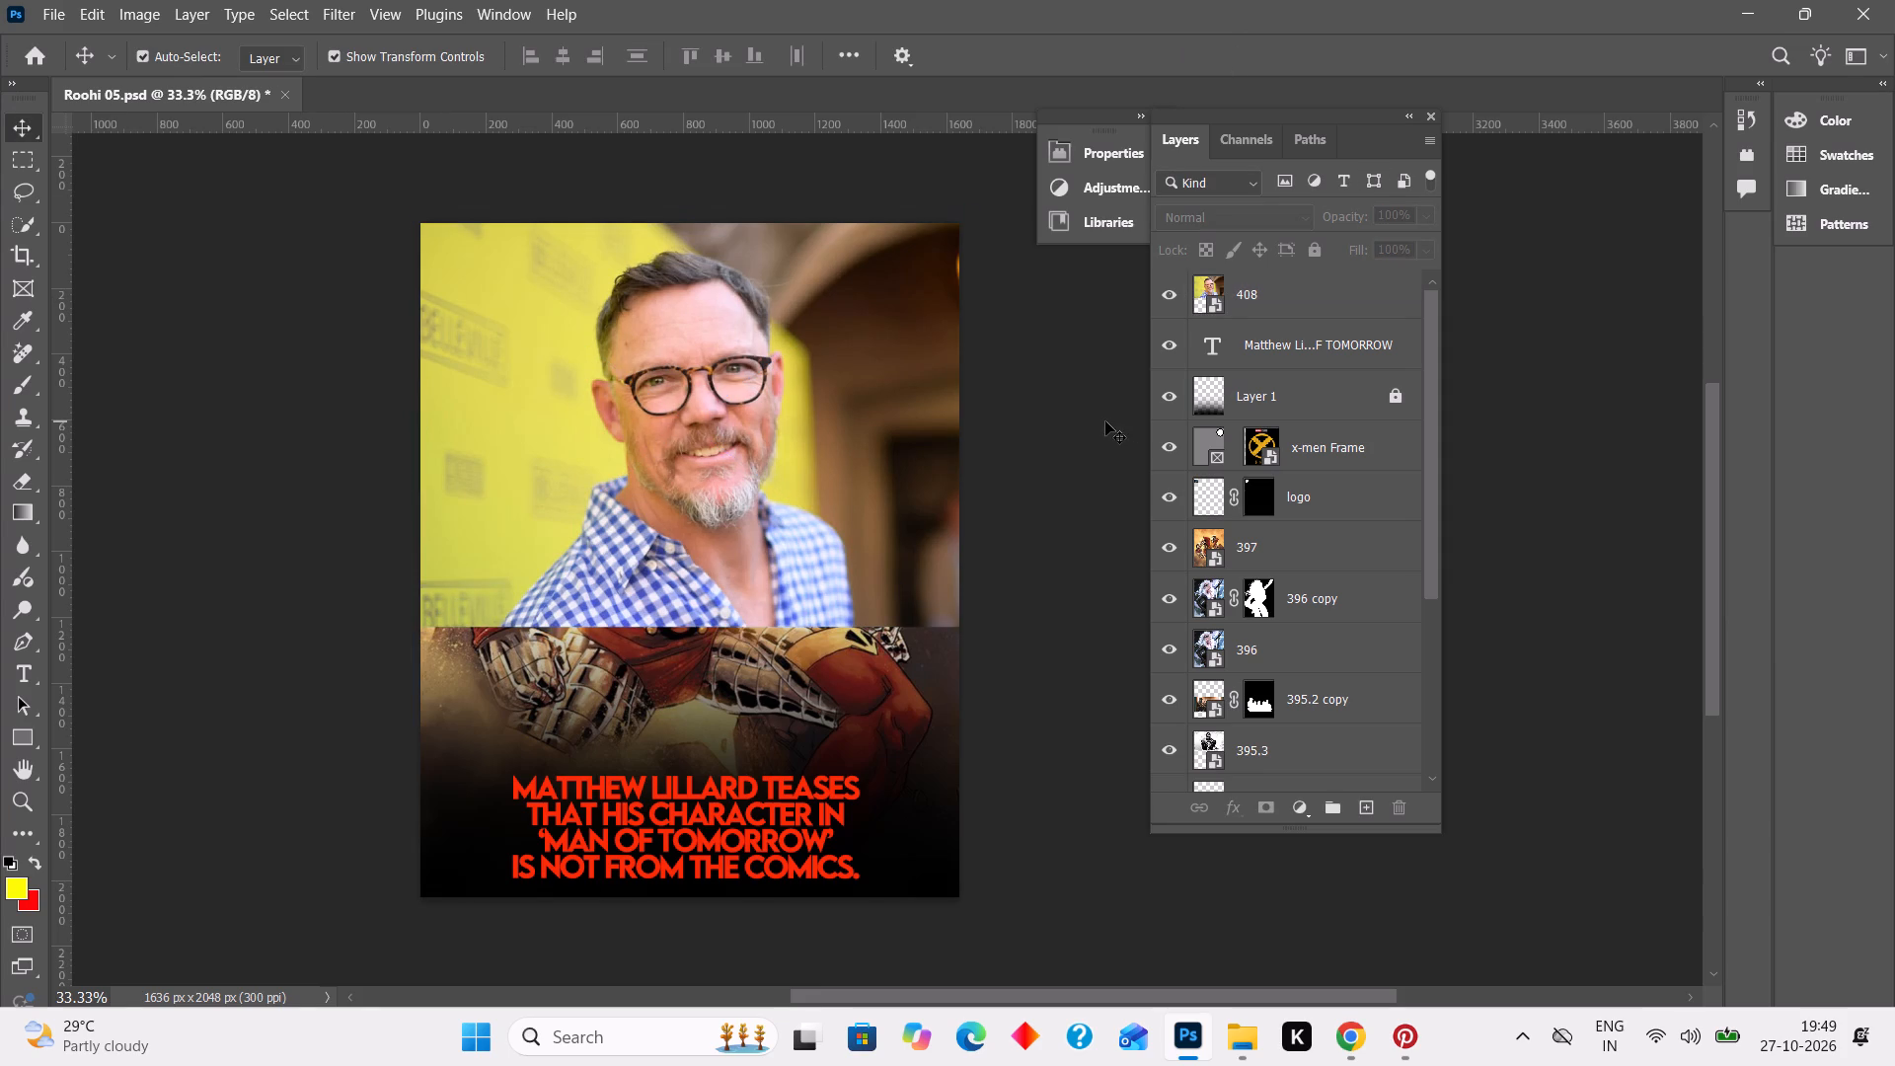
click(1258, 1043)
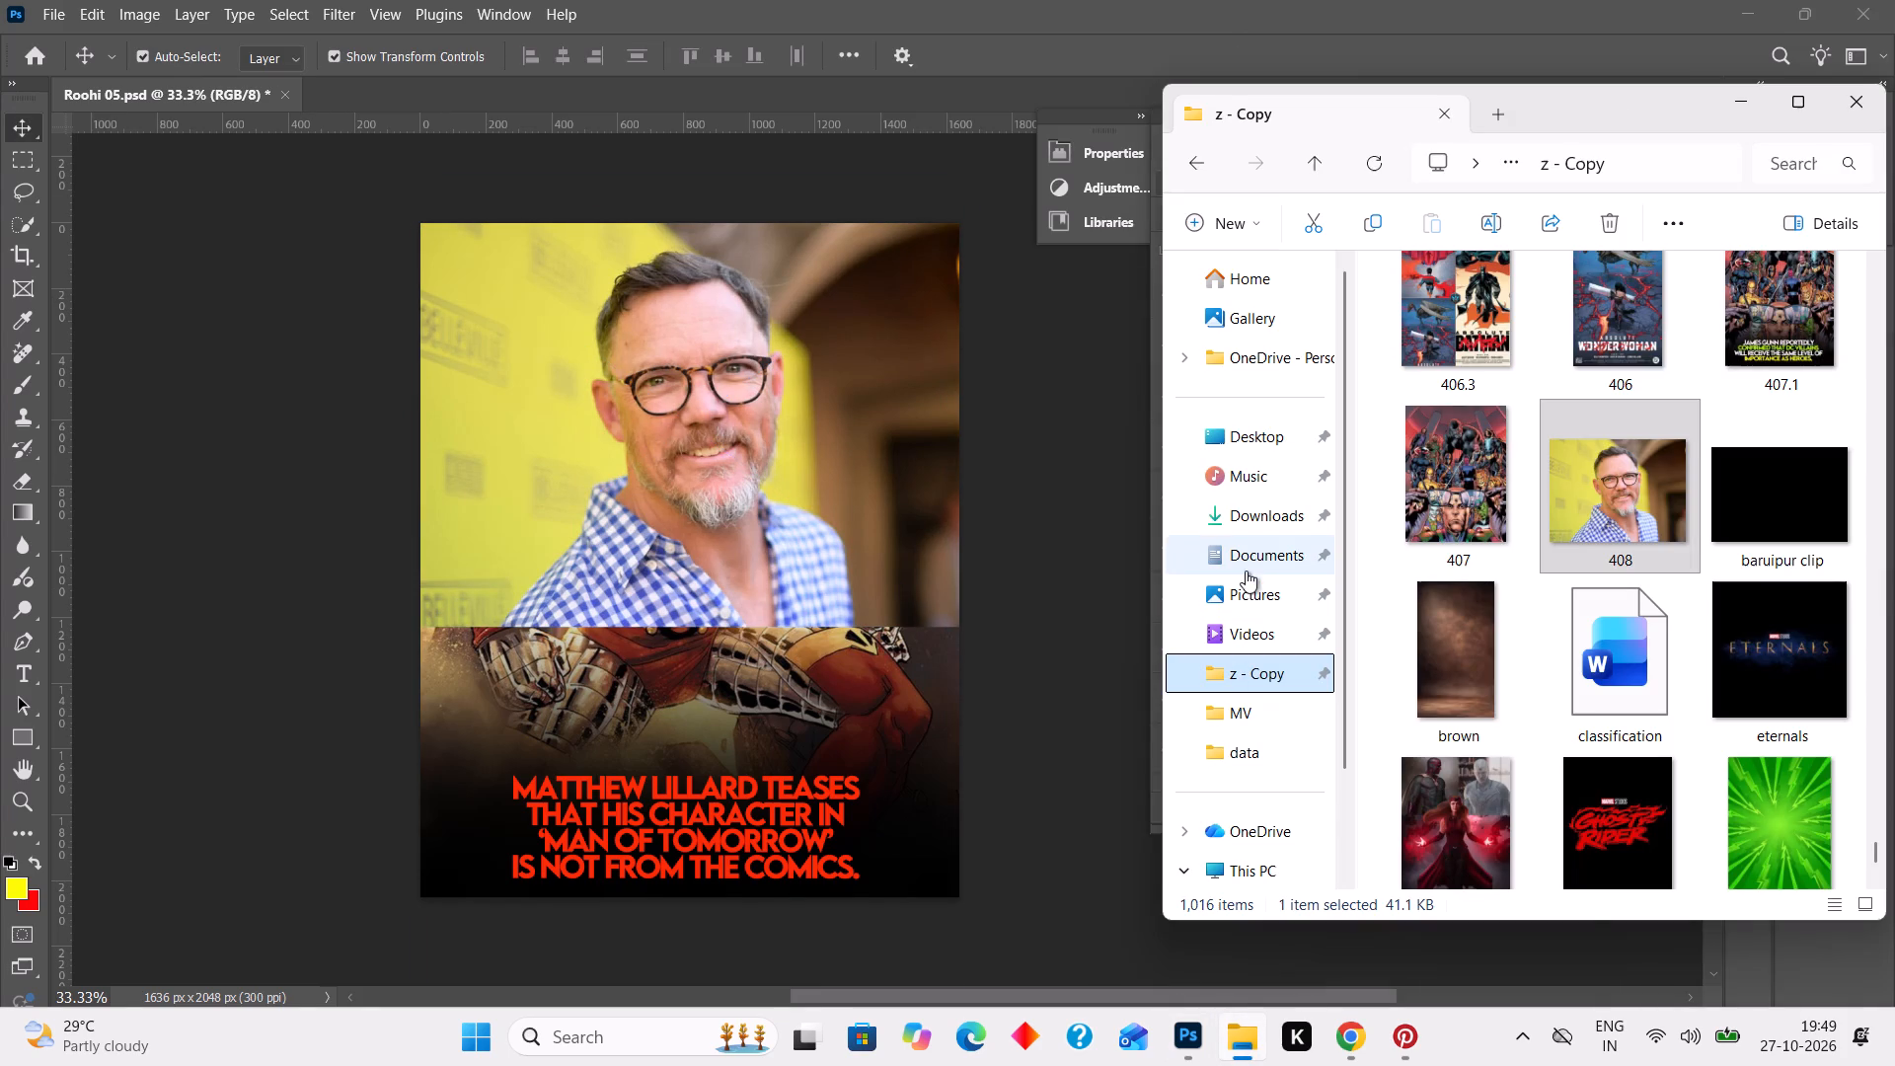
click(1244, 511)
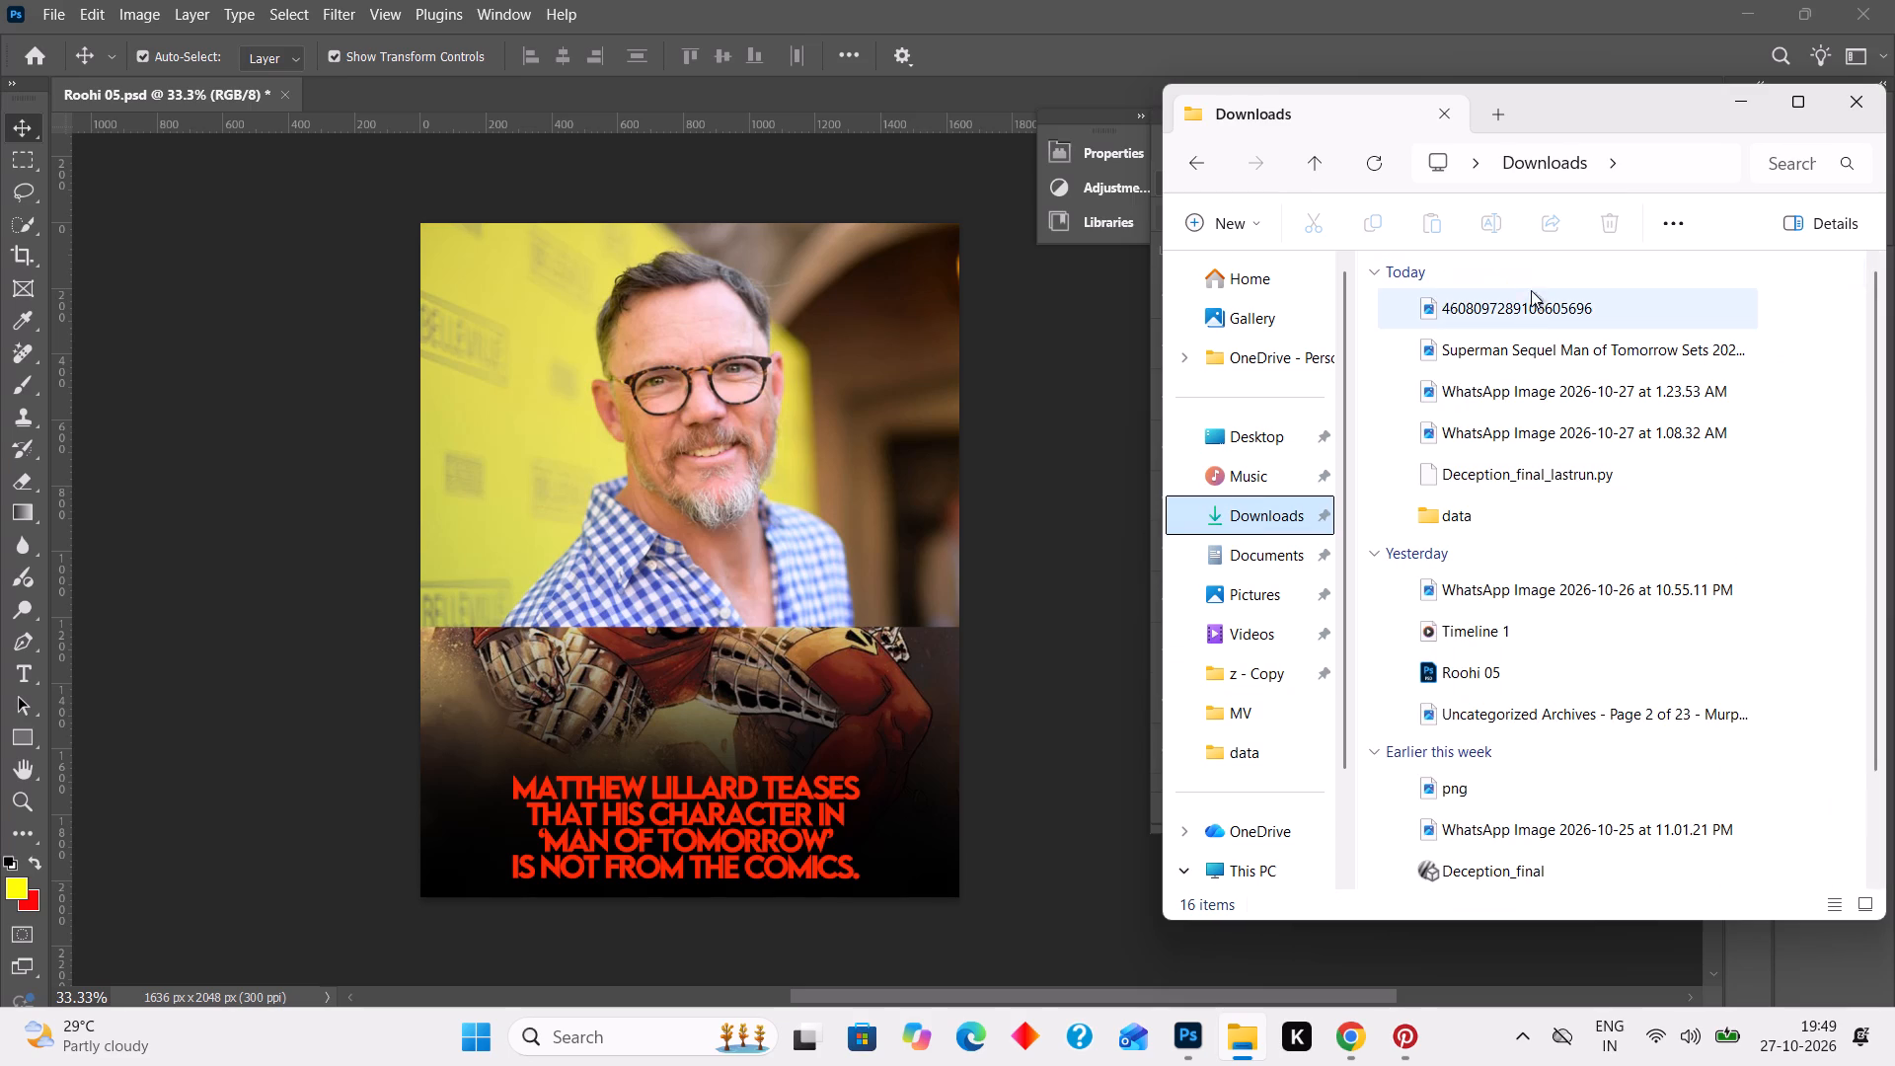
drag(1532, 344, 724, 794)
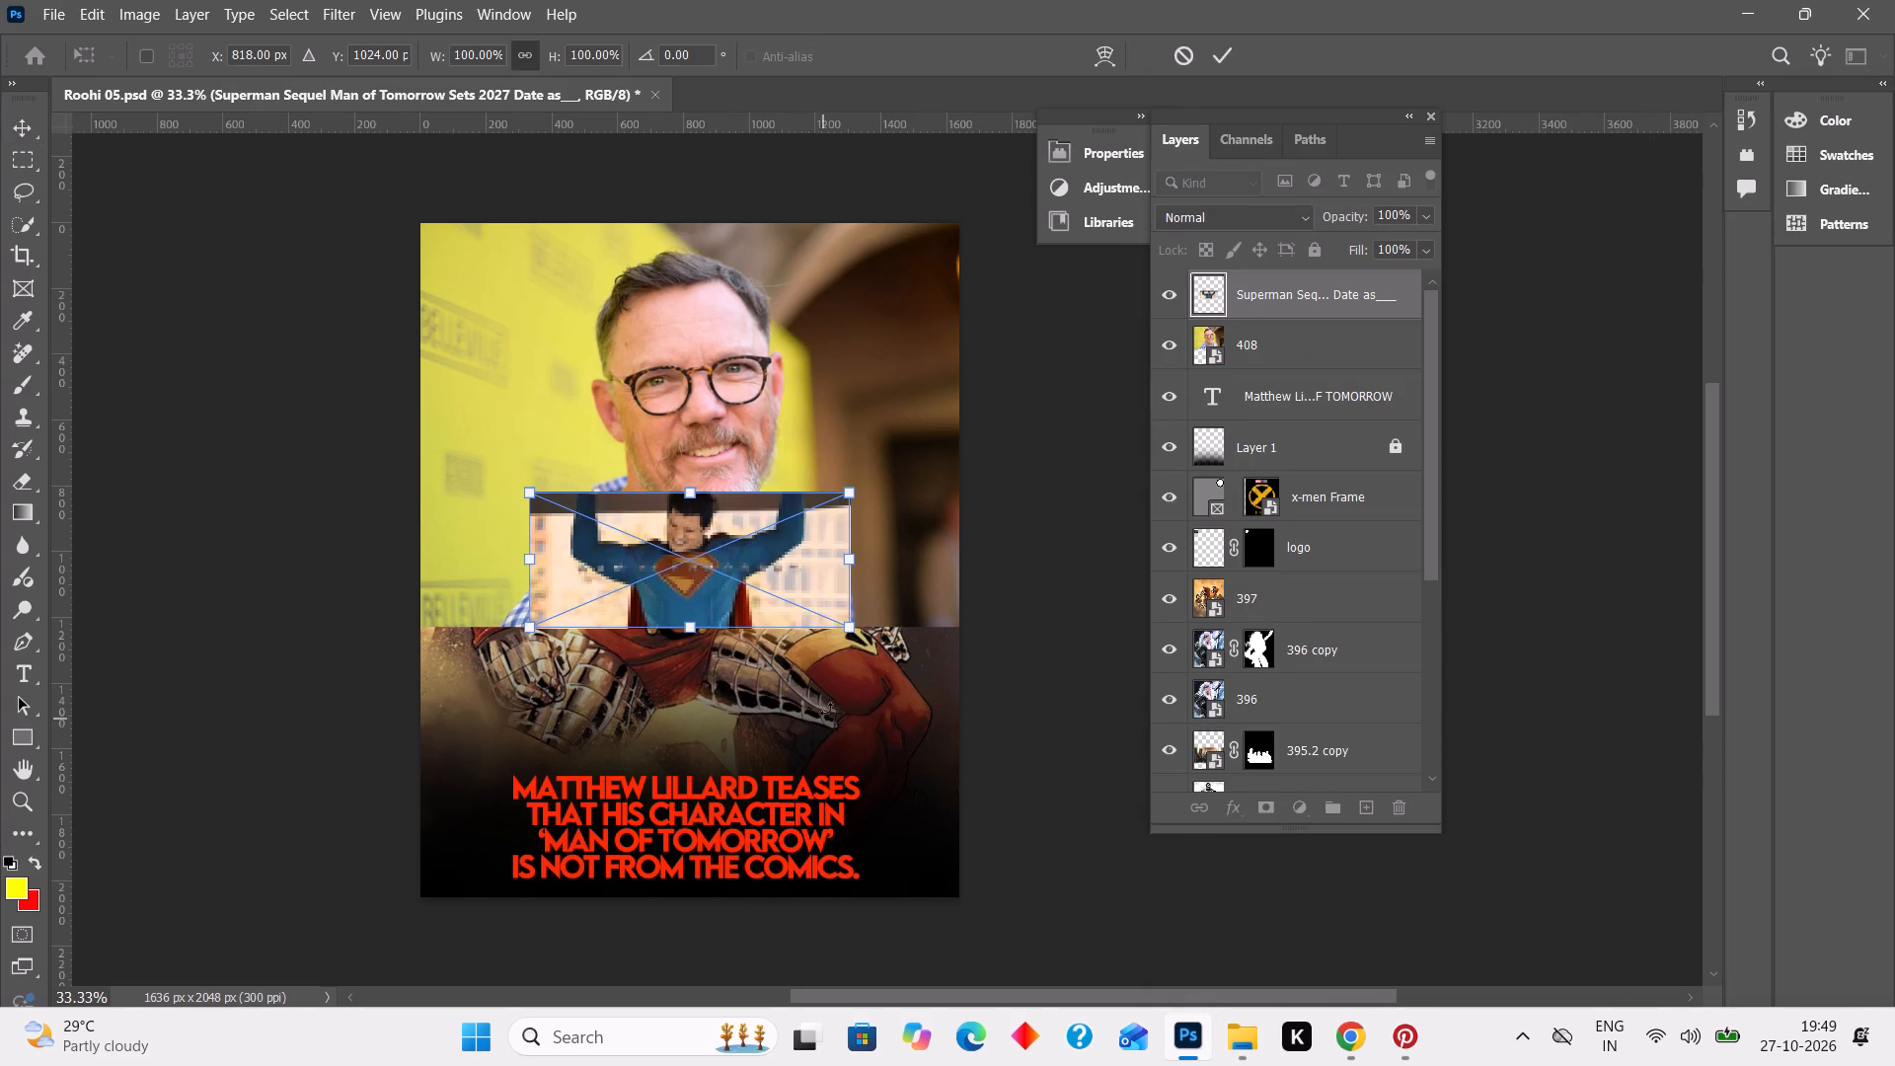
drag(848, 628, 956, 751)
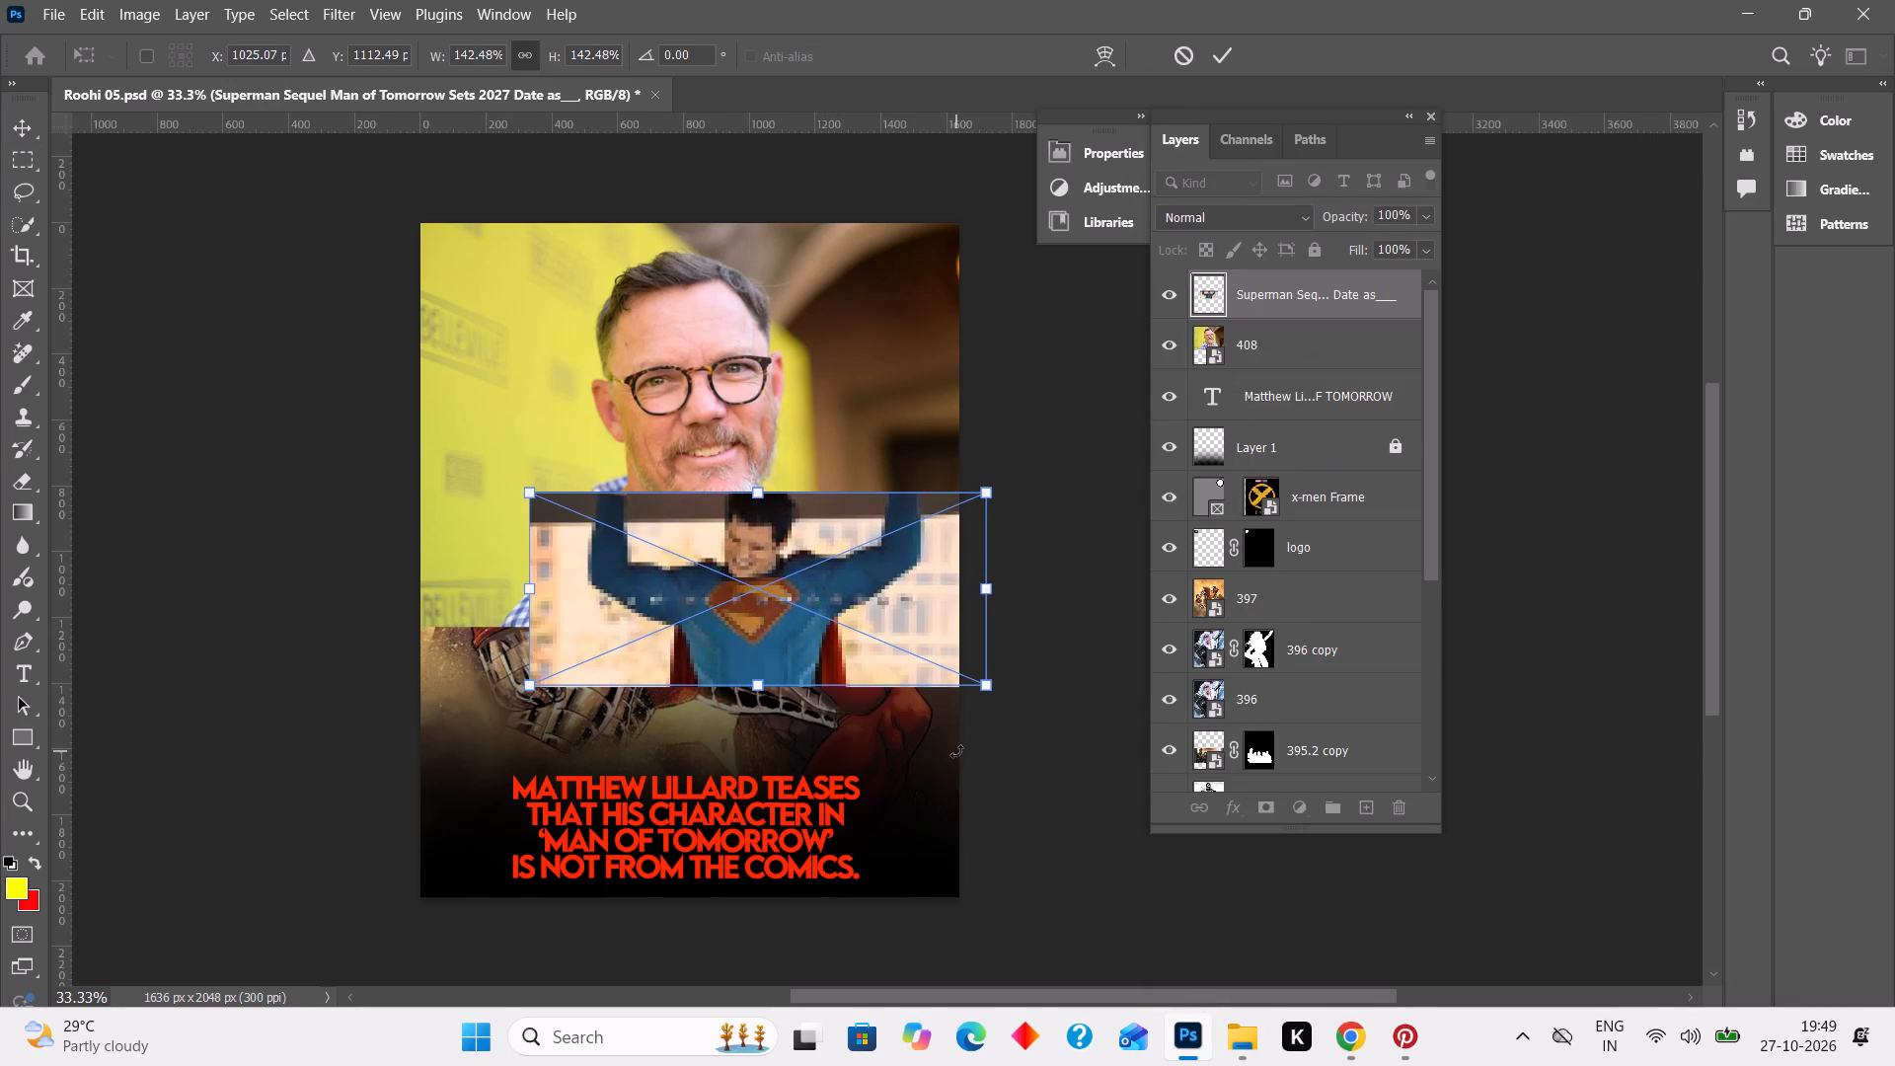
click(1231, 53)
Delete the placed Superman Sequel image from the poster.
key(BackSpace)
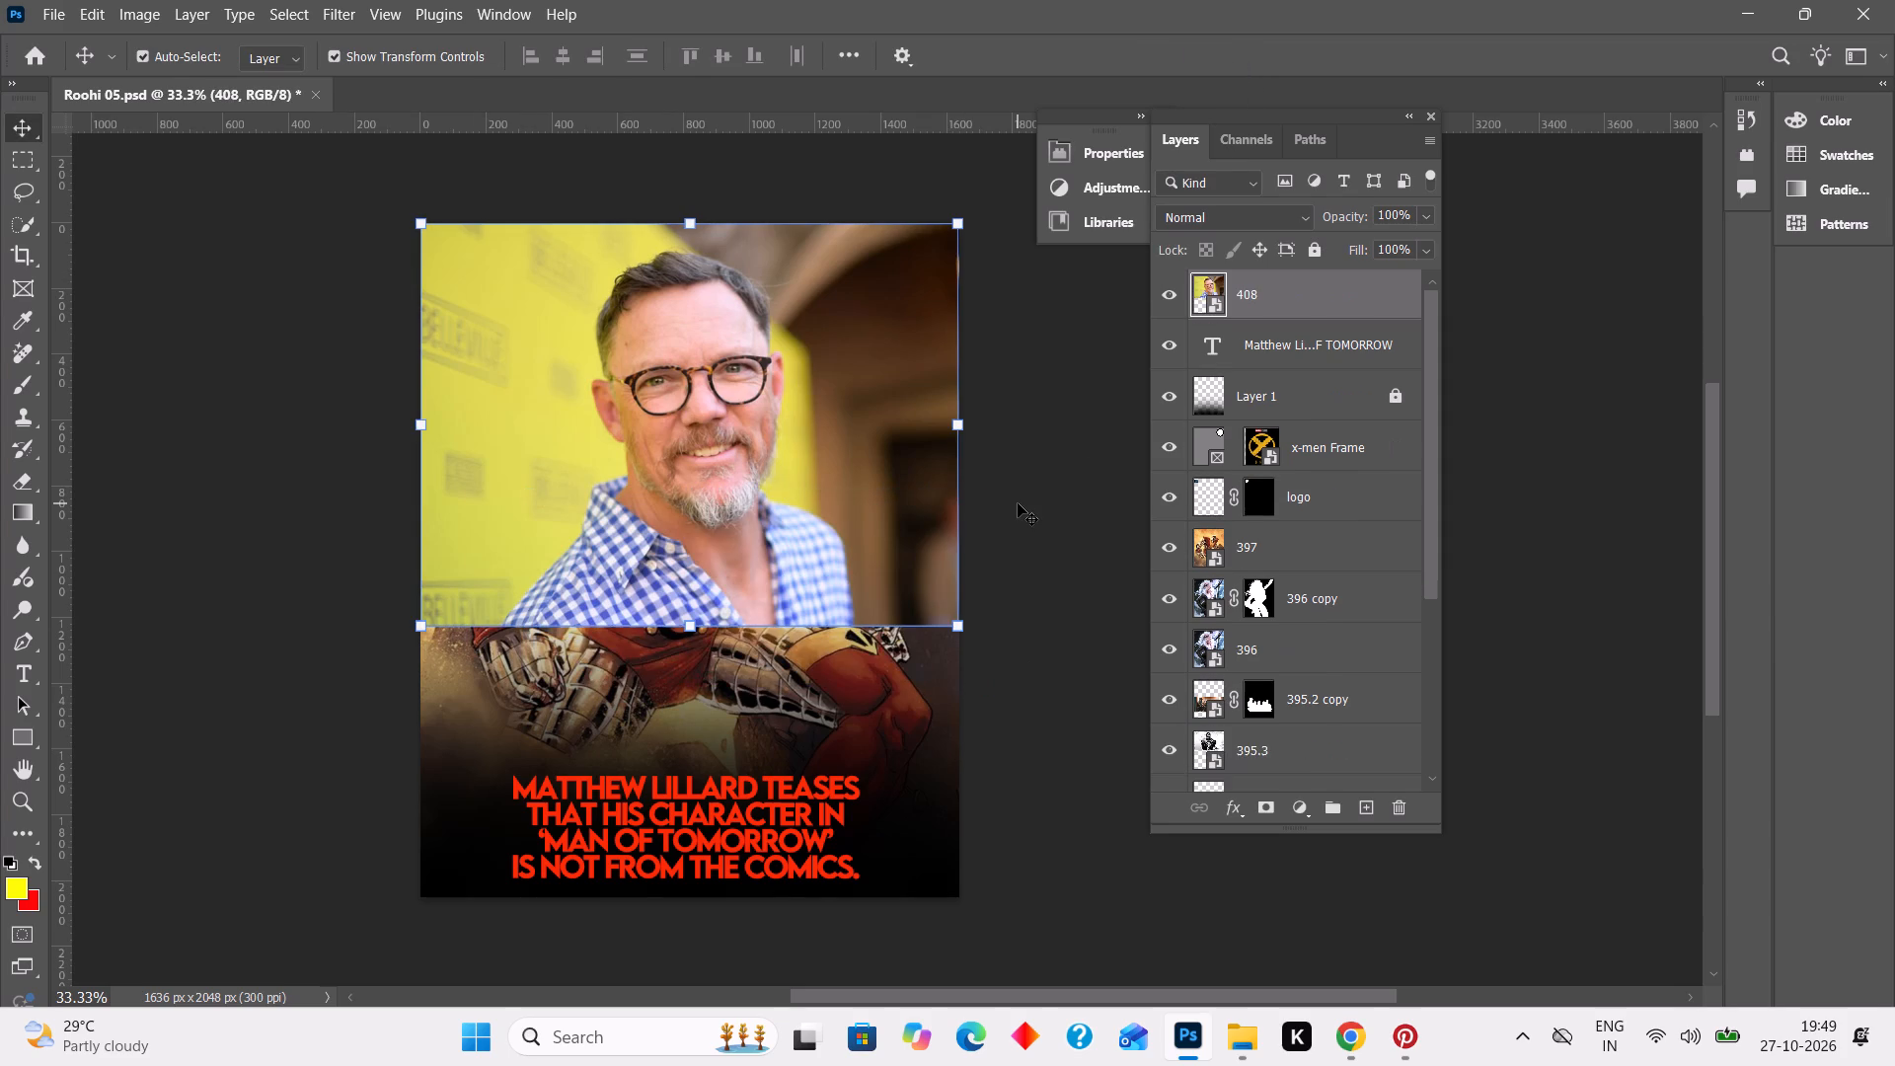
Switch to Pinterest, return to the Superman Sequel Man of Tomorrow pin, and look through its related images for a replacement picture.
click(1421, 1041)
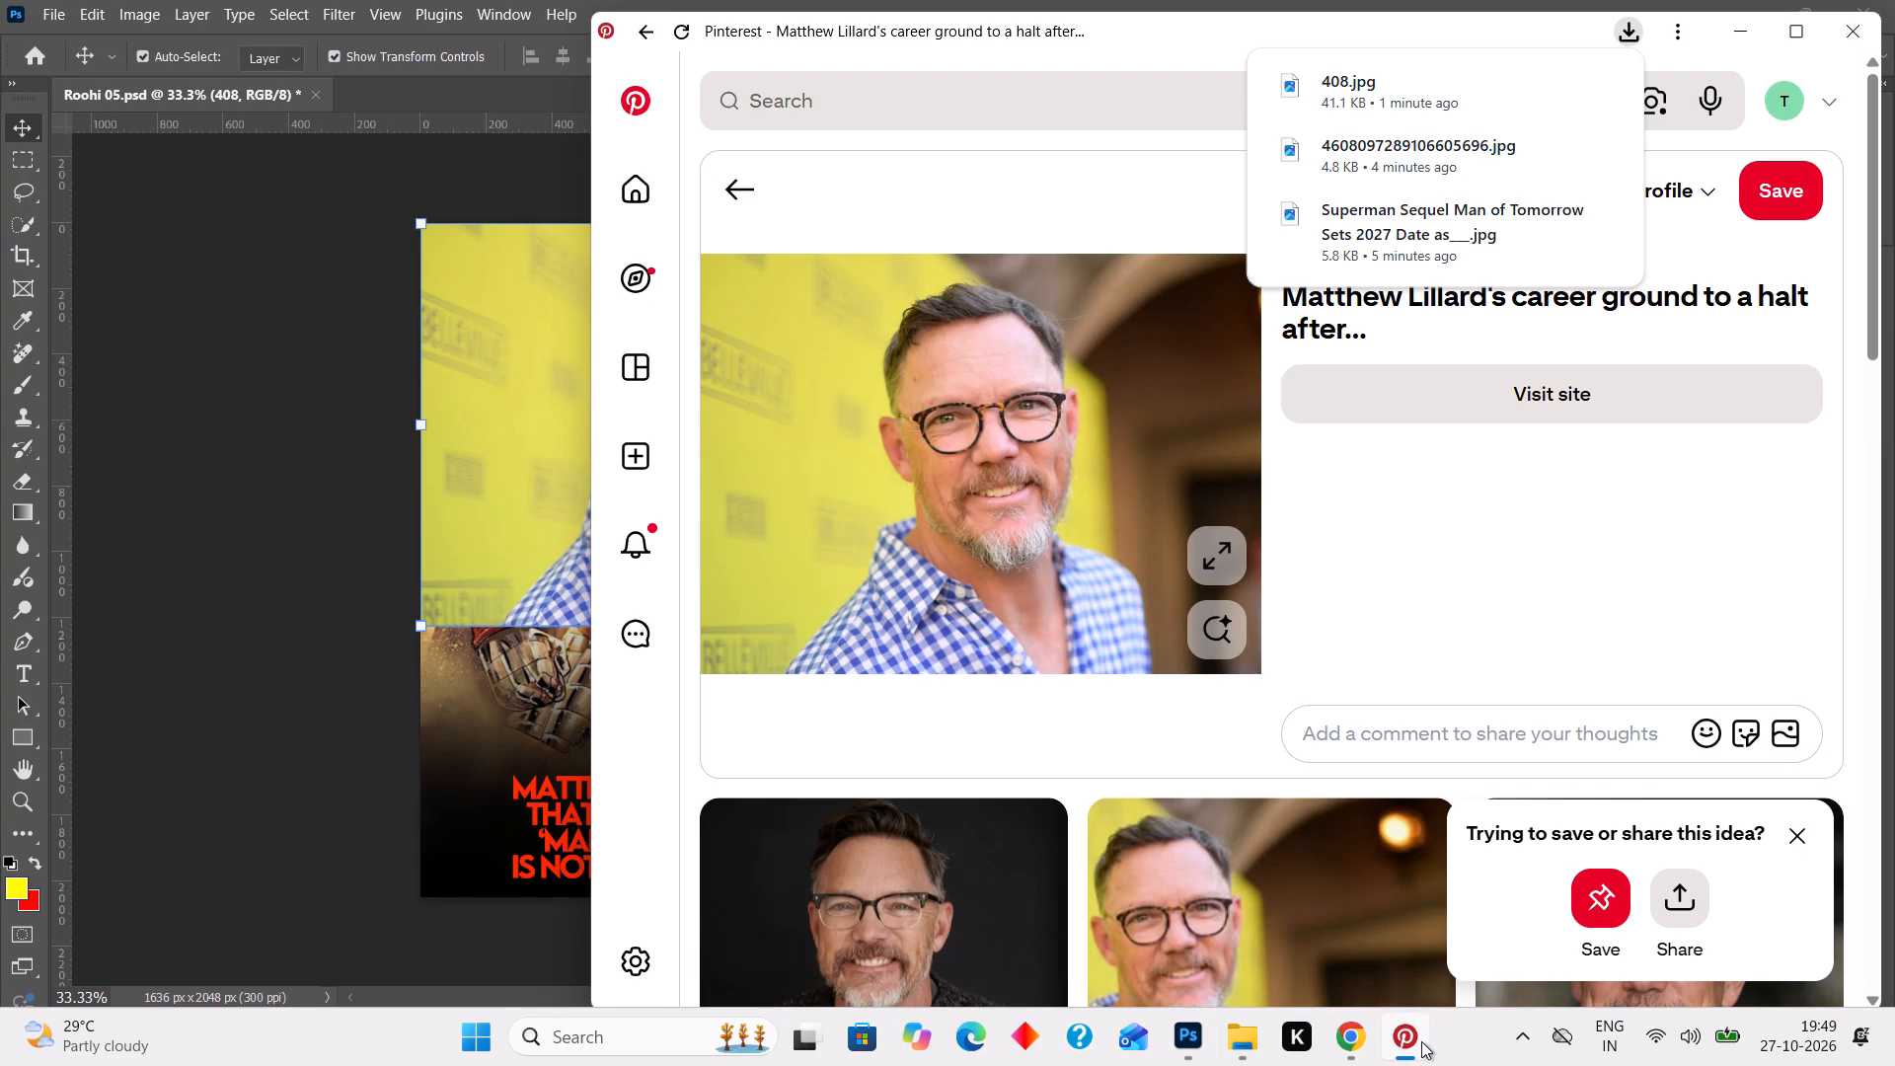
scroll(1270, 845, right, 9)
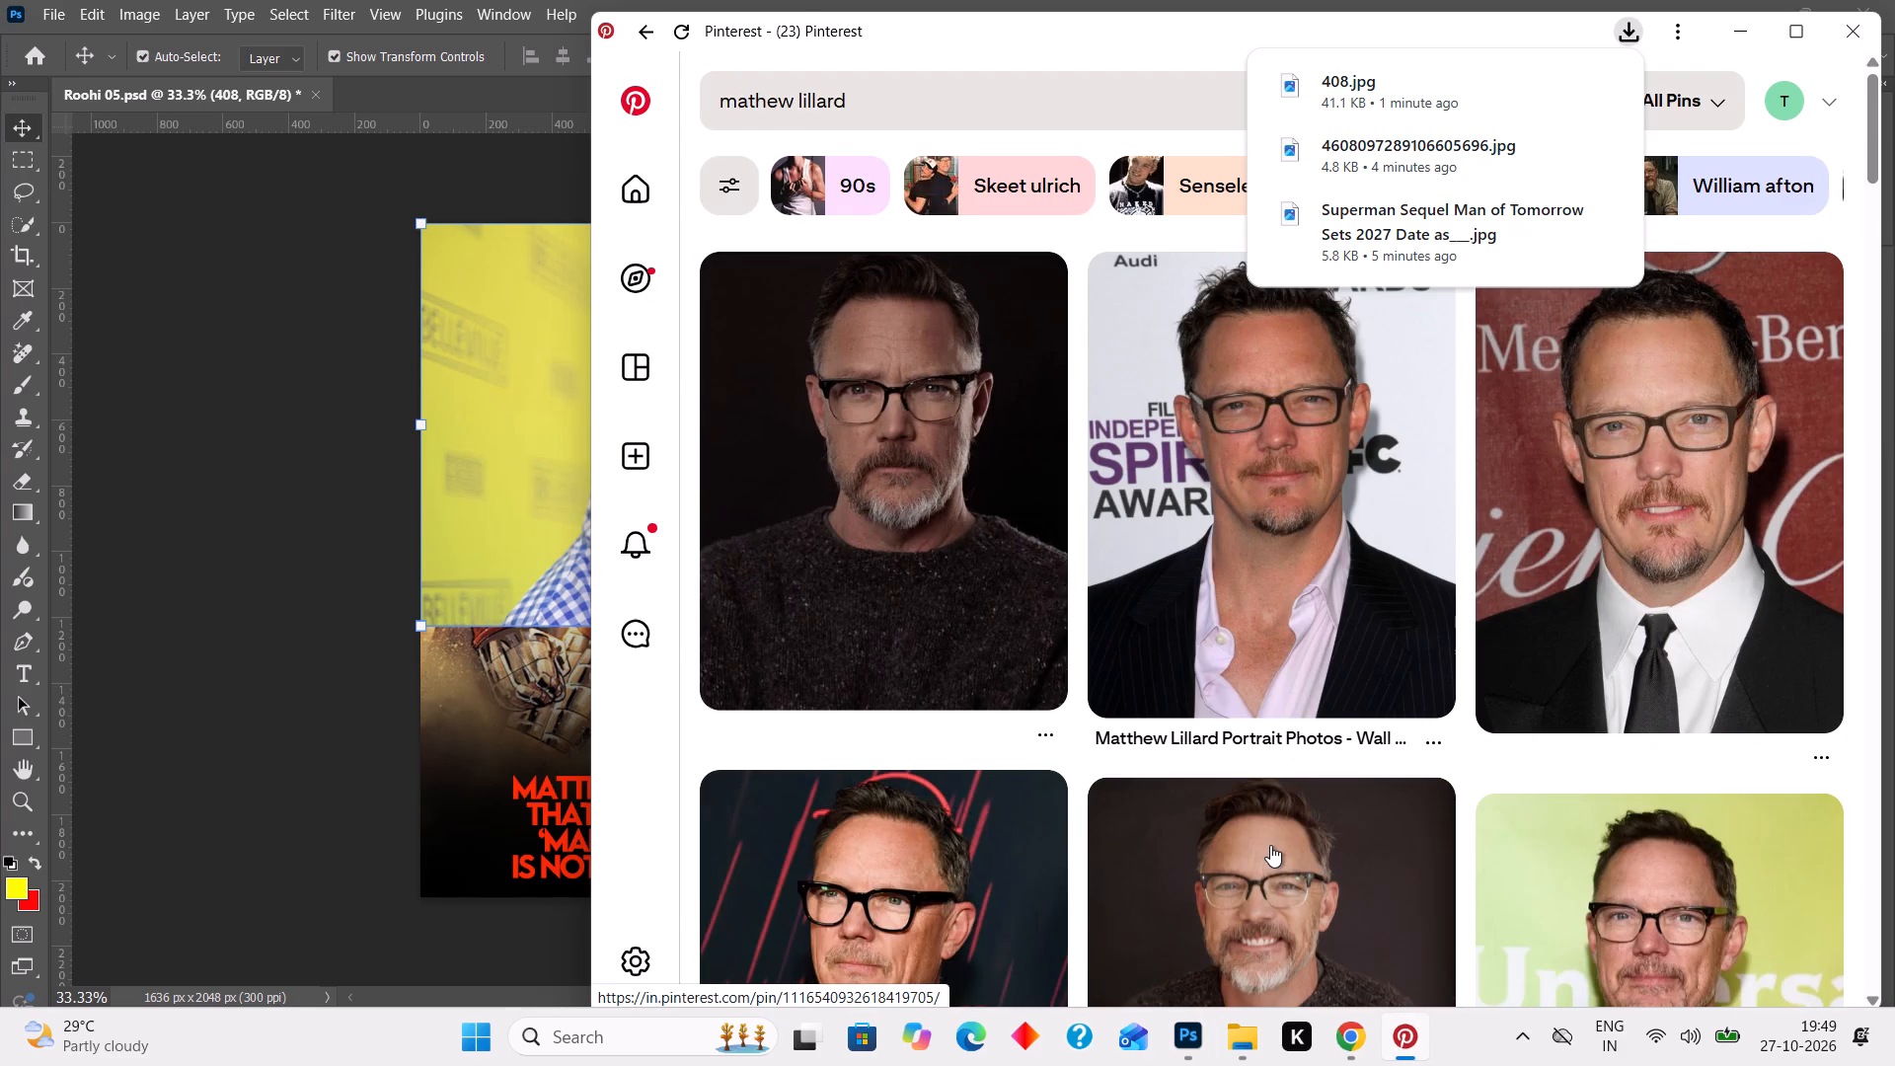
scroll(1270, 845, right, 8)
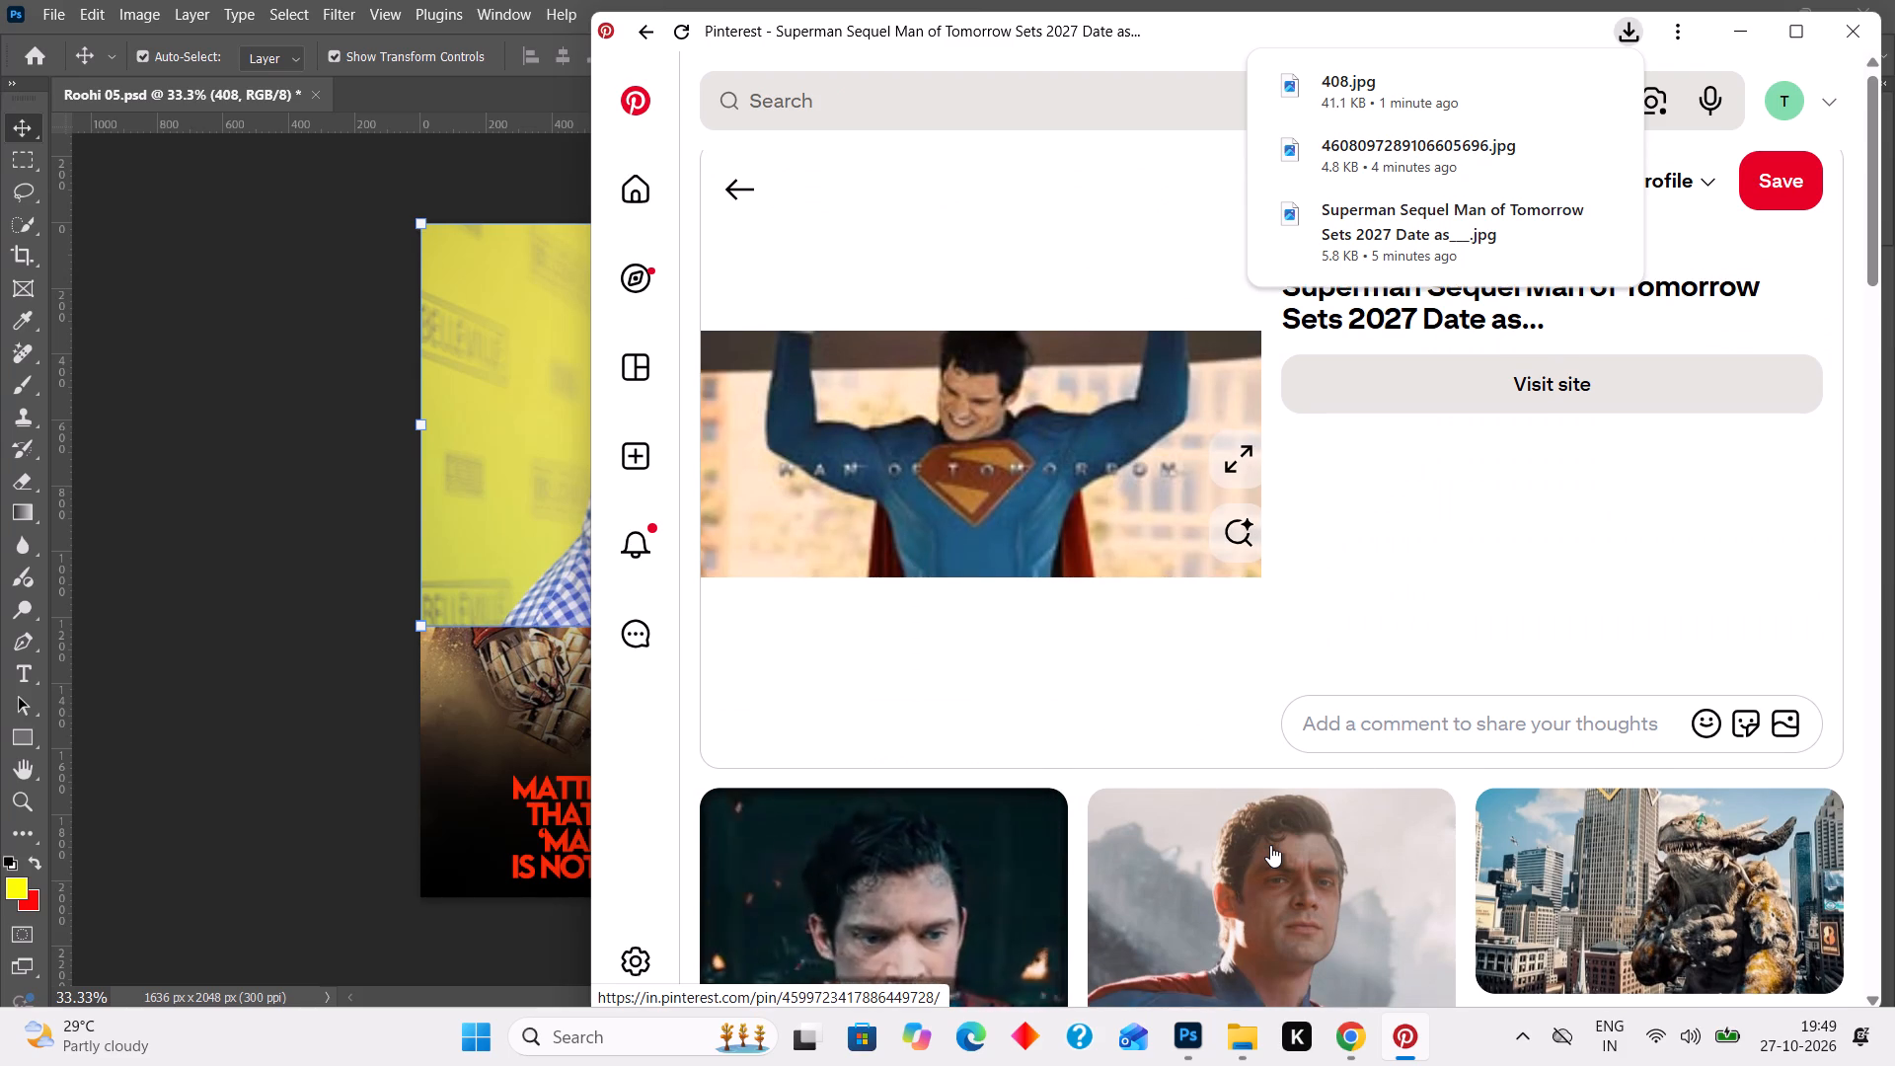
scroll(1146, 618, down, 3)
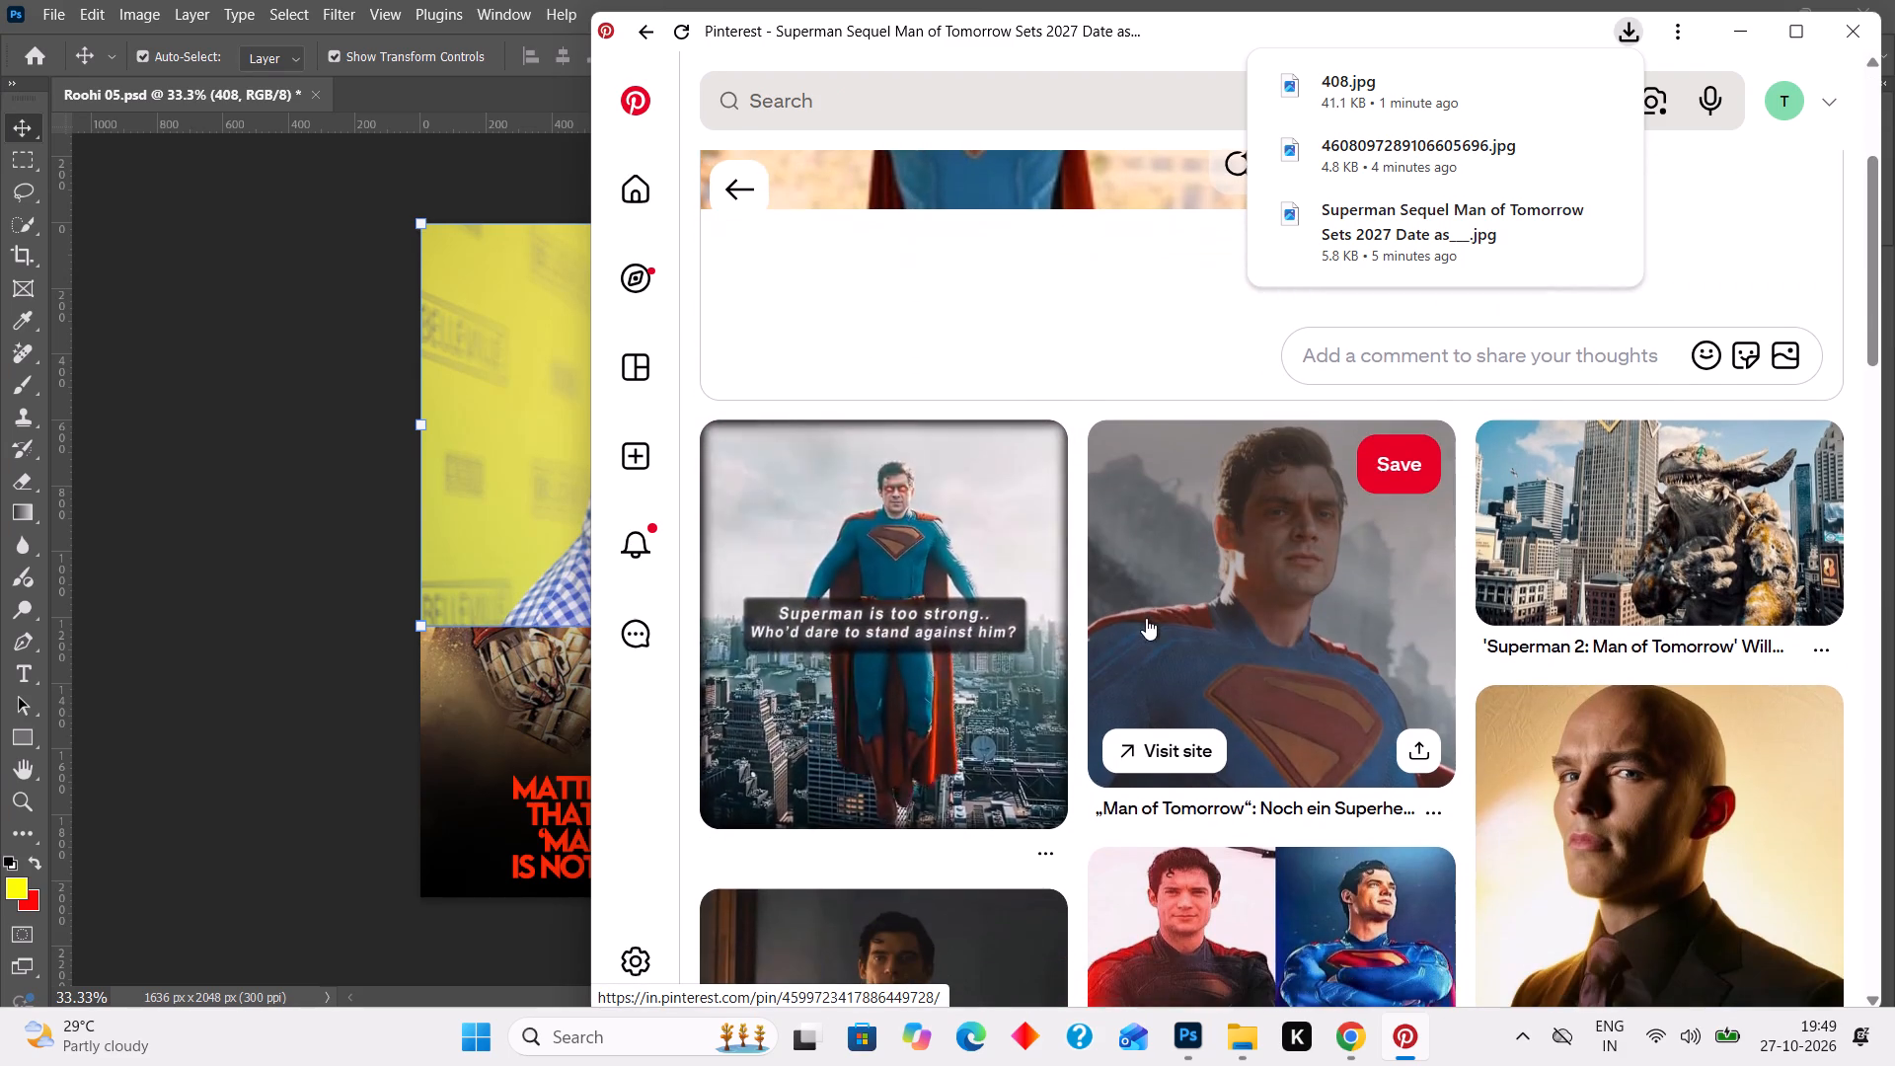
scroll(1146, 618, down, 4)
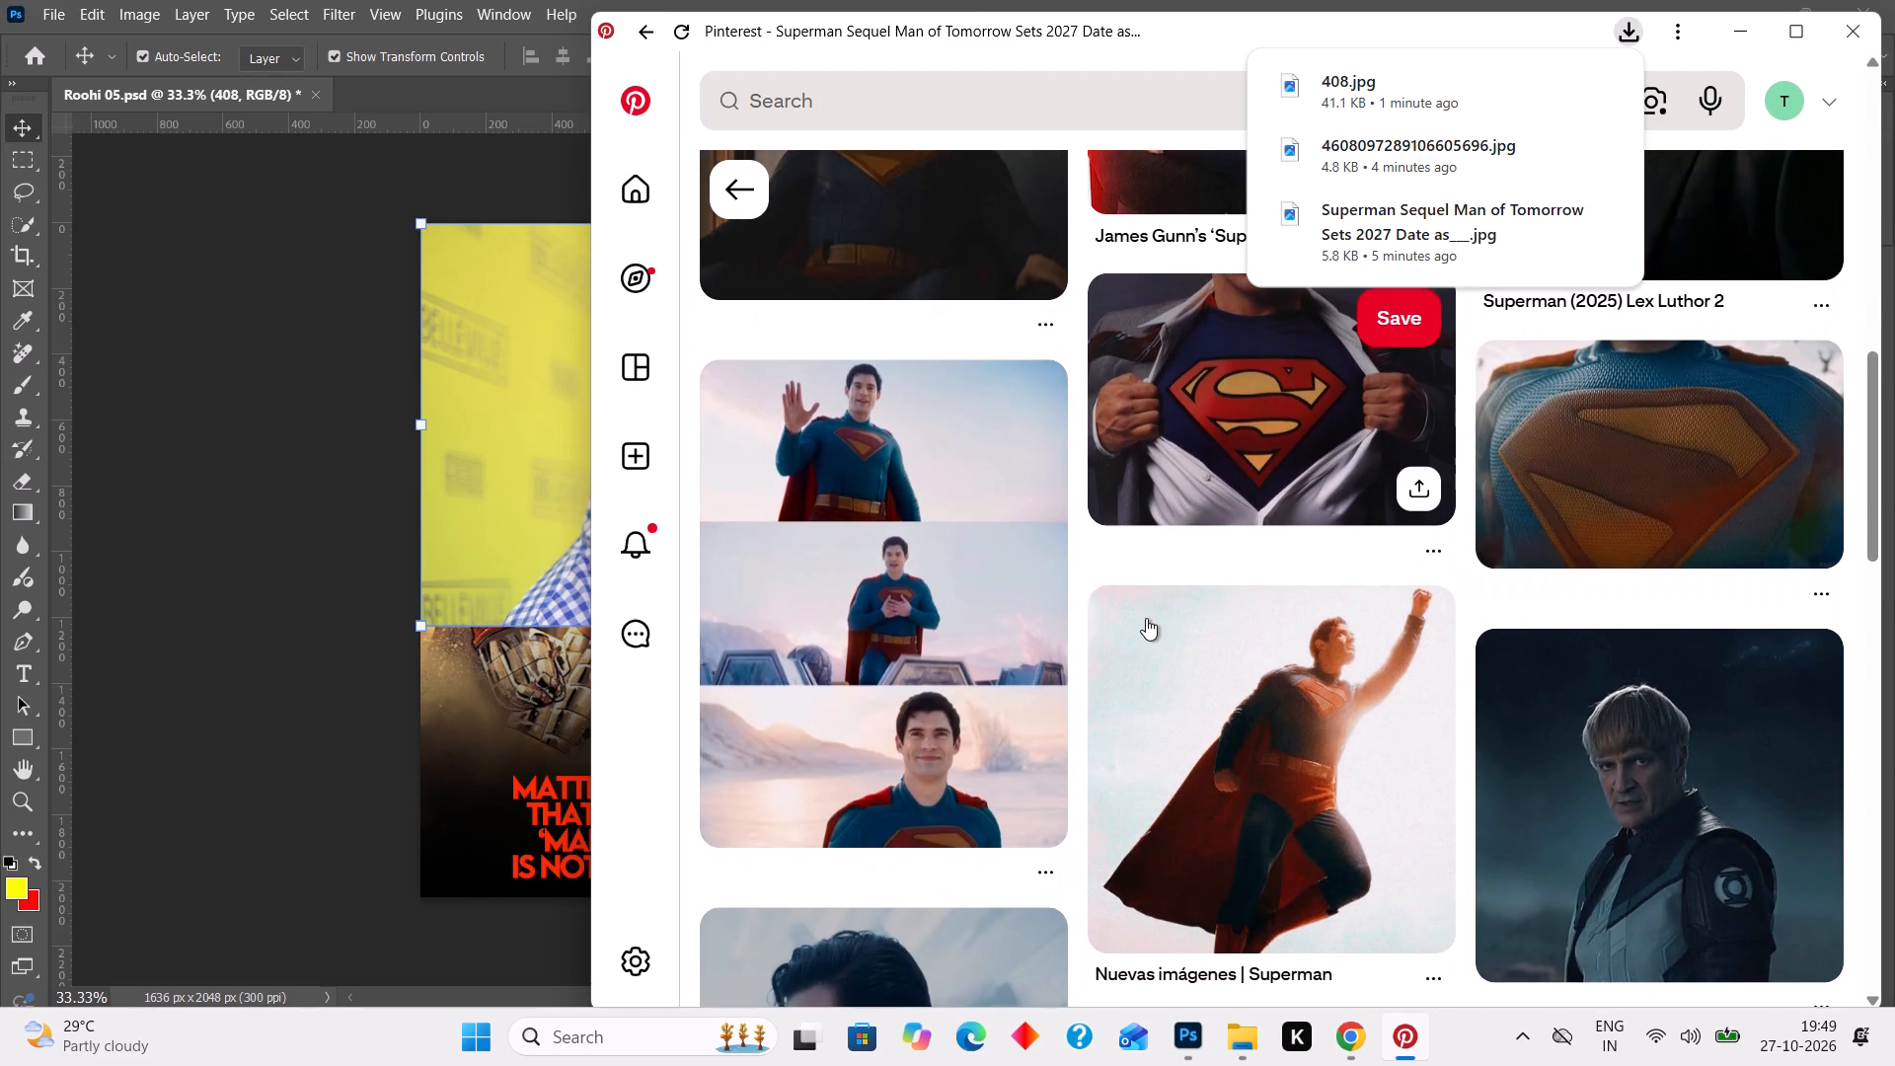
scroll(1146, 618, down, 6)
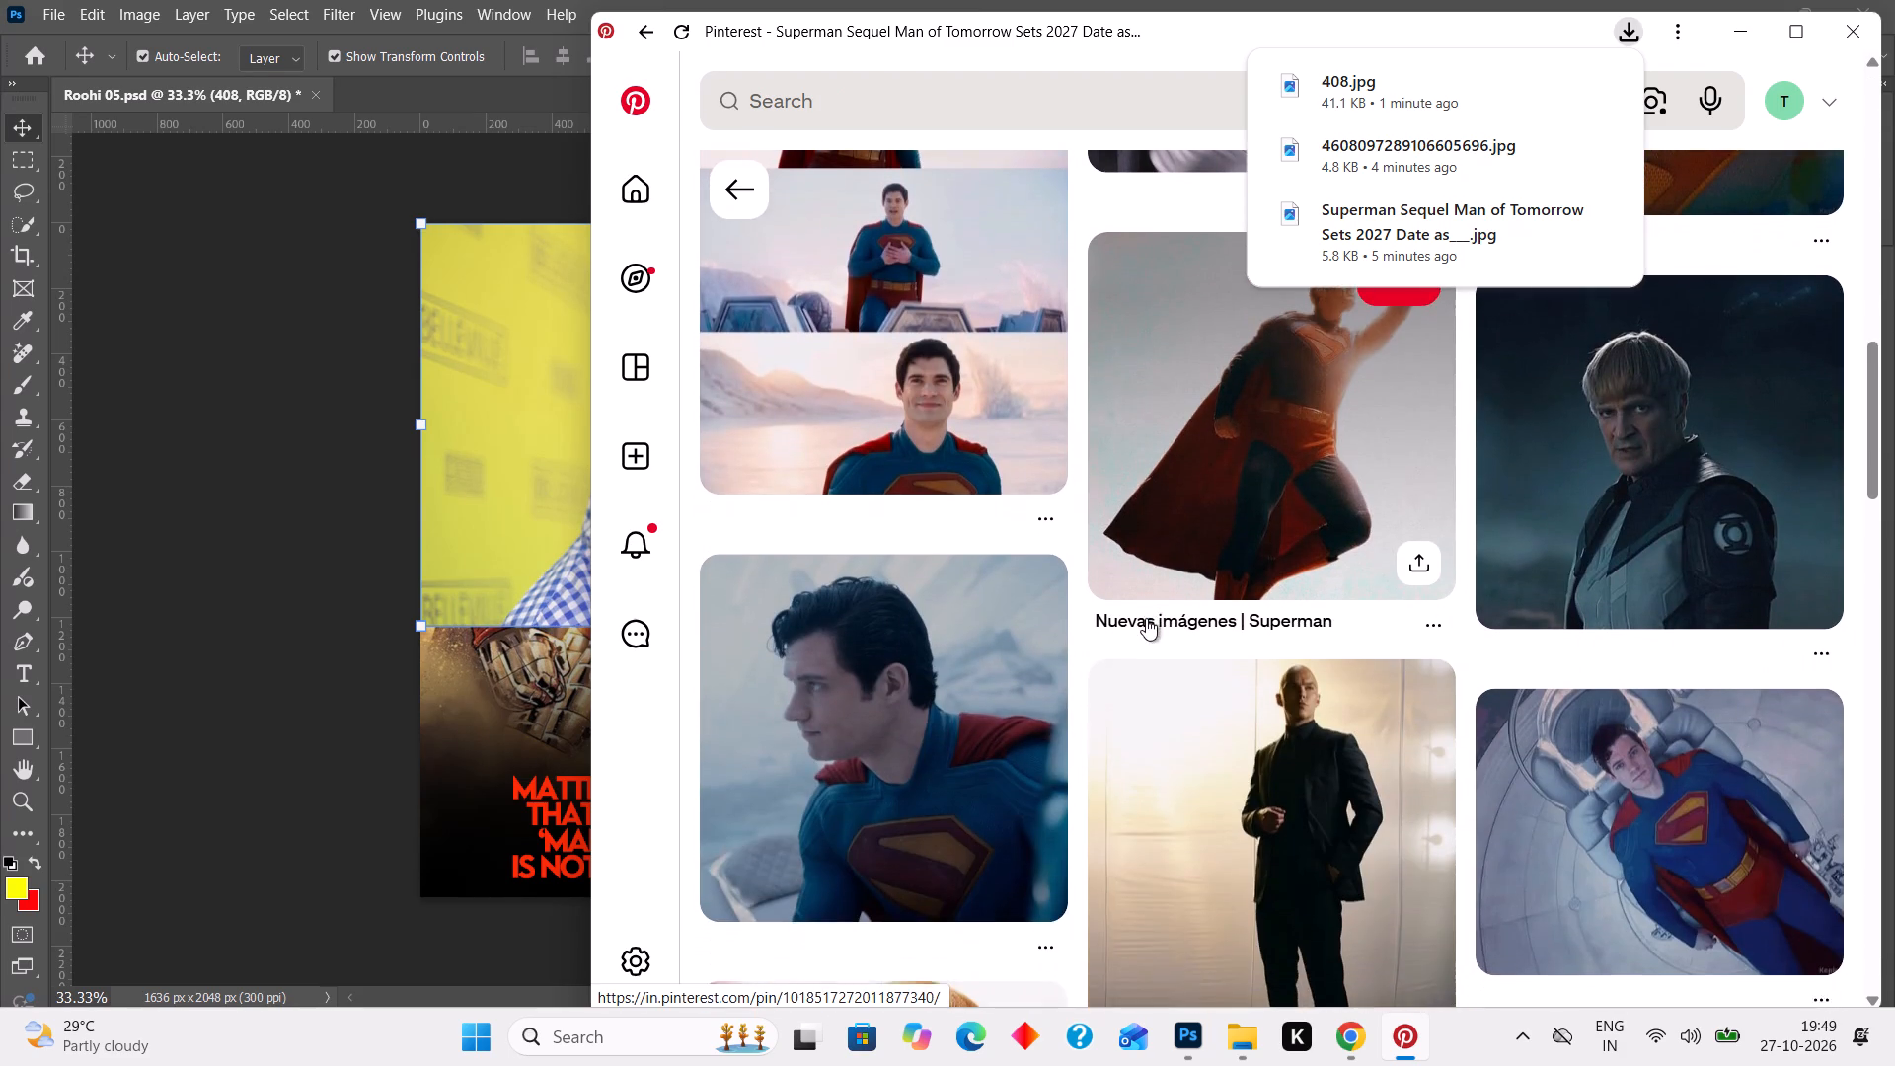
scroll(1146, 618, down, 5)
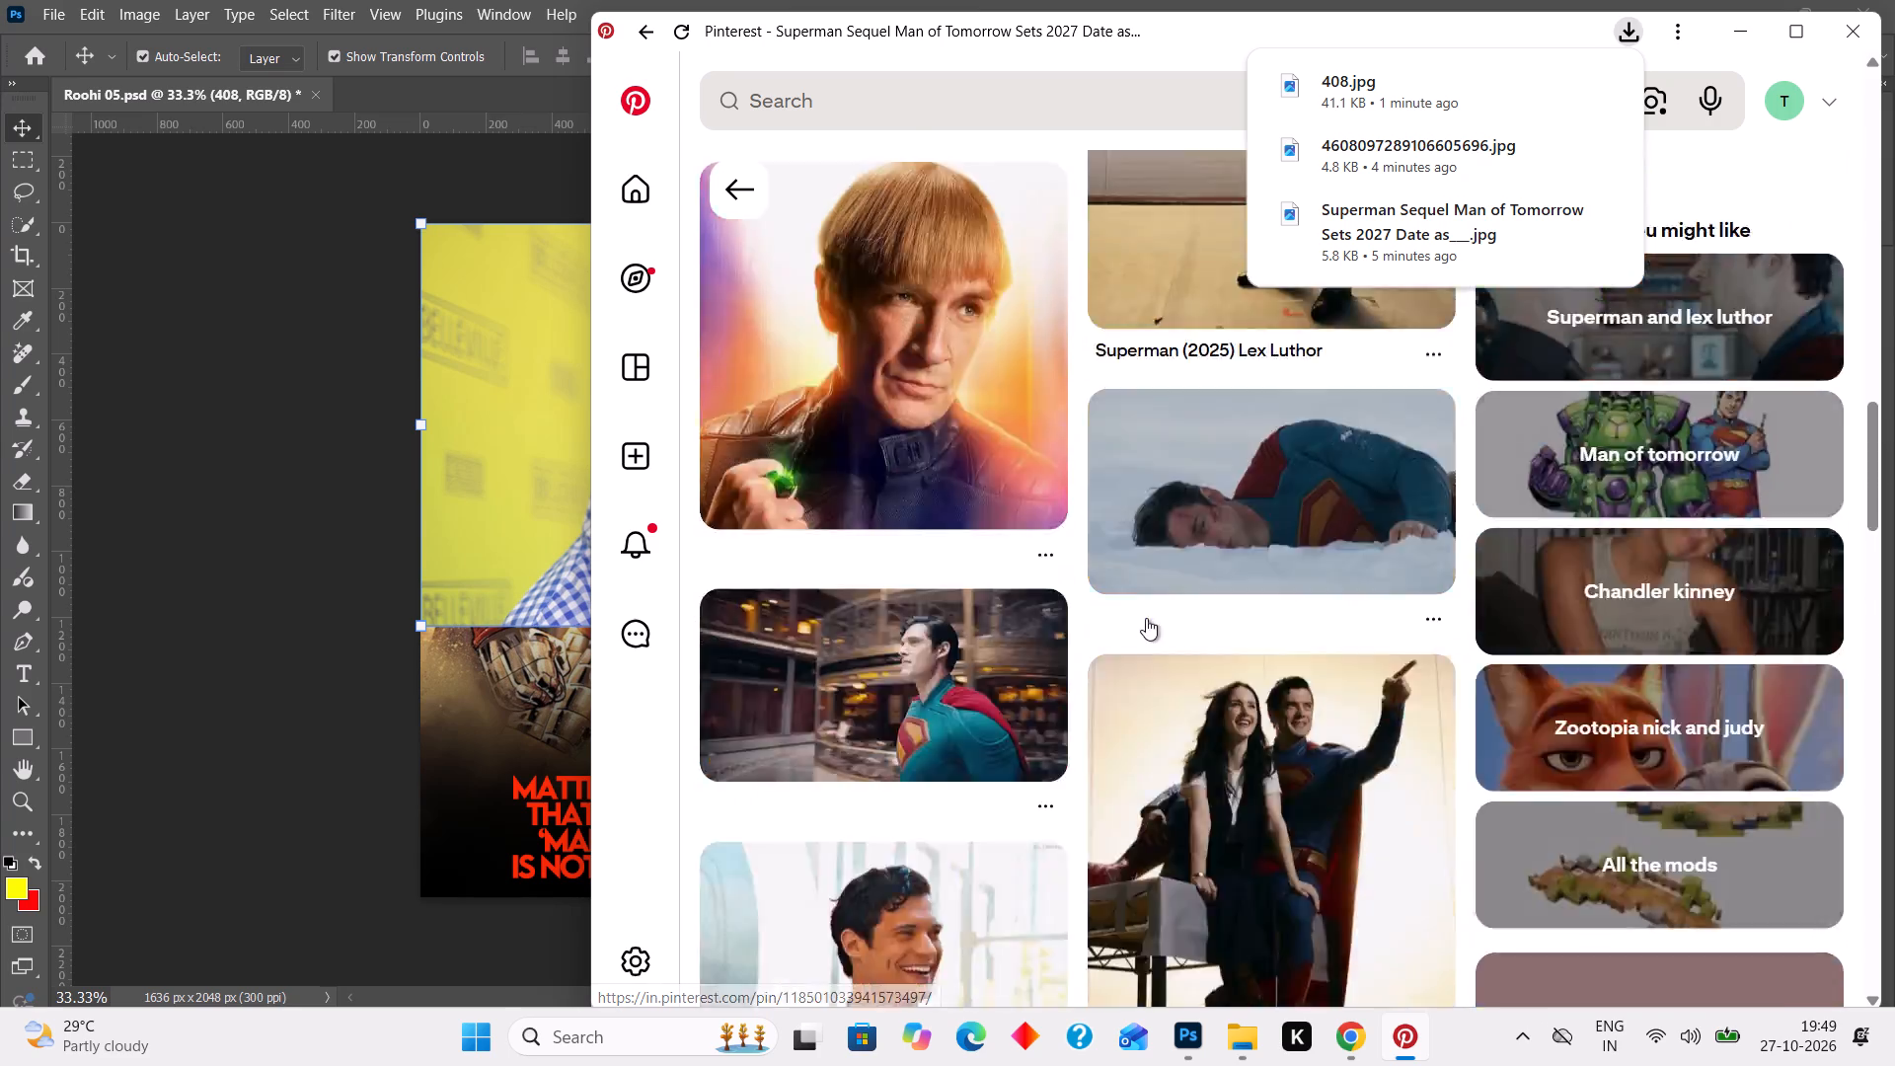
scroll(1146, 618, down, 3)
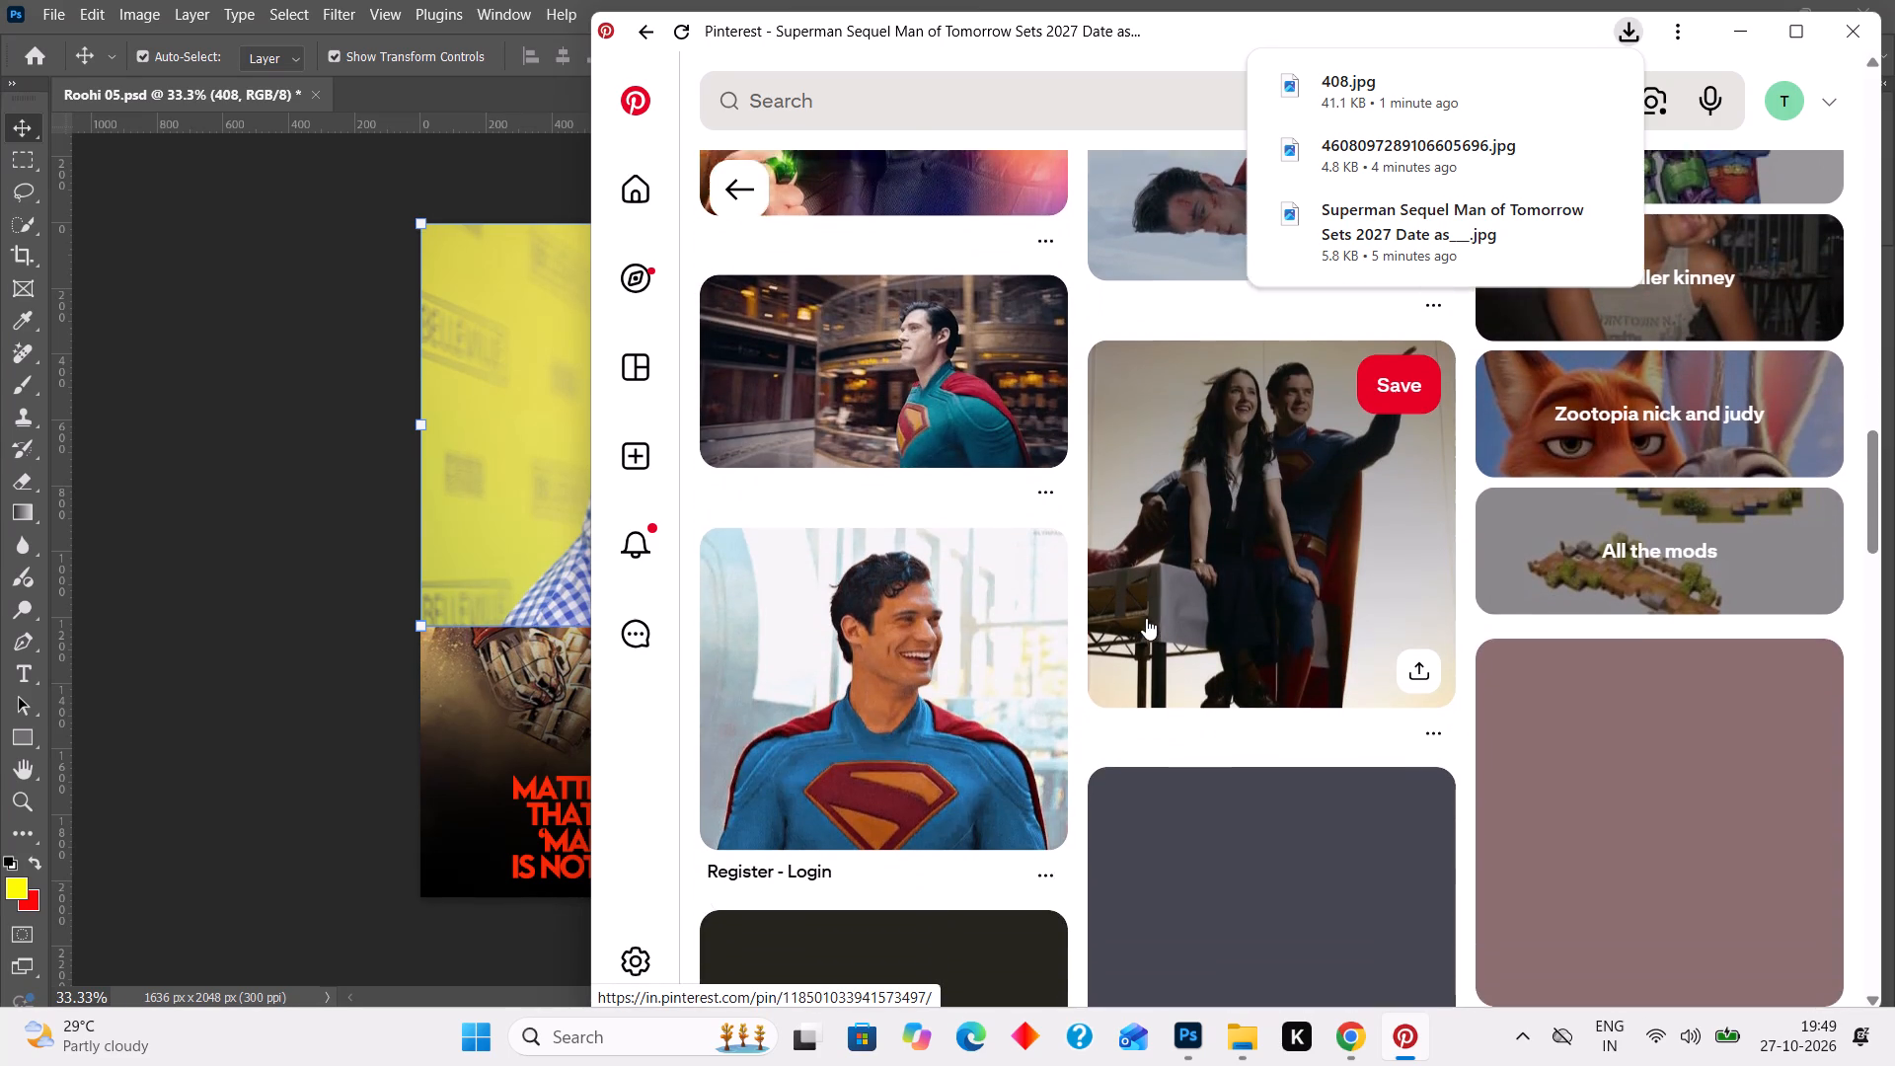
scroll(1146, 618, down, 3)
scroll(1146, 618, up, 9)
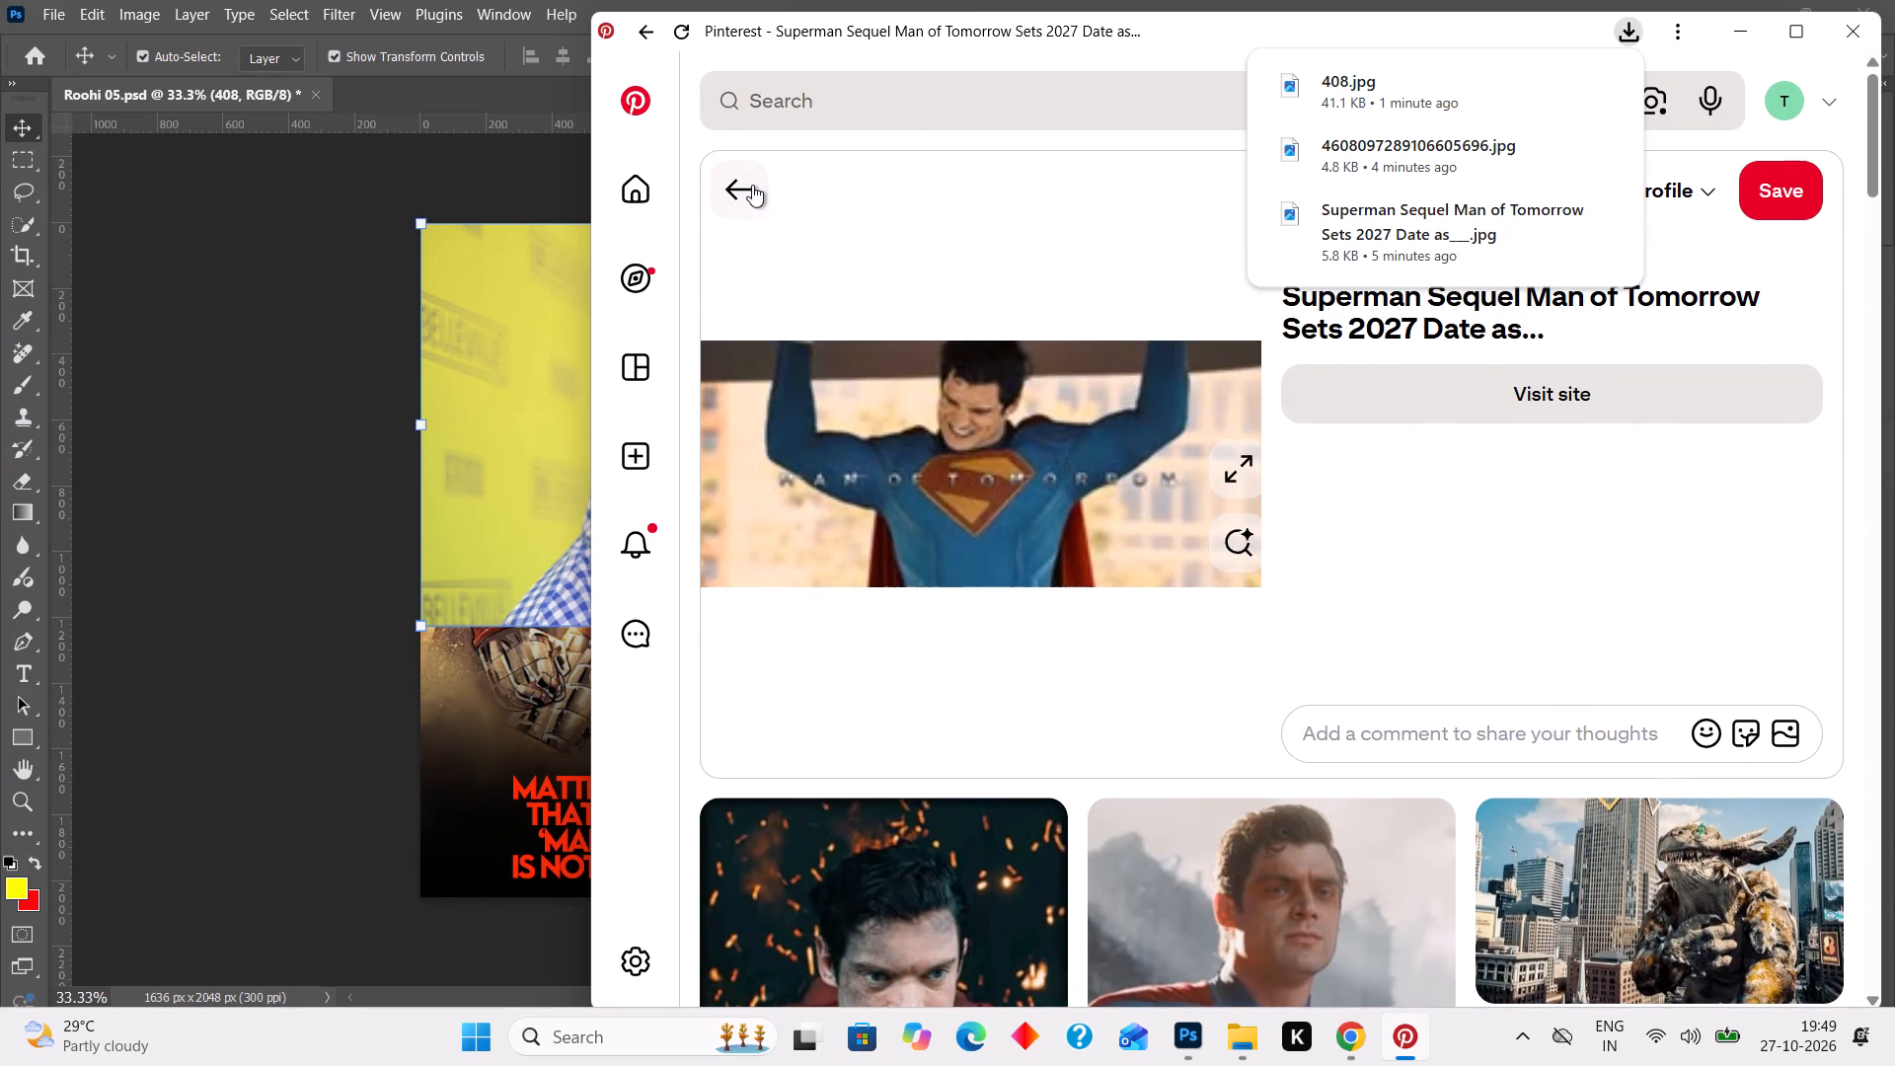
Return to the 'man of tommorow' search results and view the Marvel and DC Studios poster and the Lex Luthor comic poster.
click(747, 179)
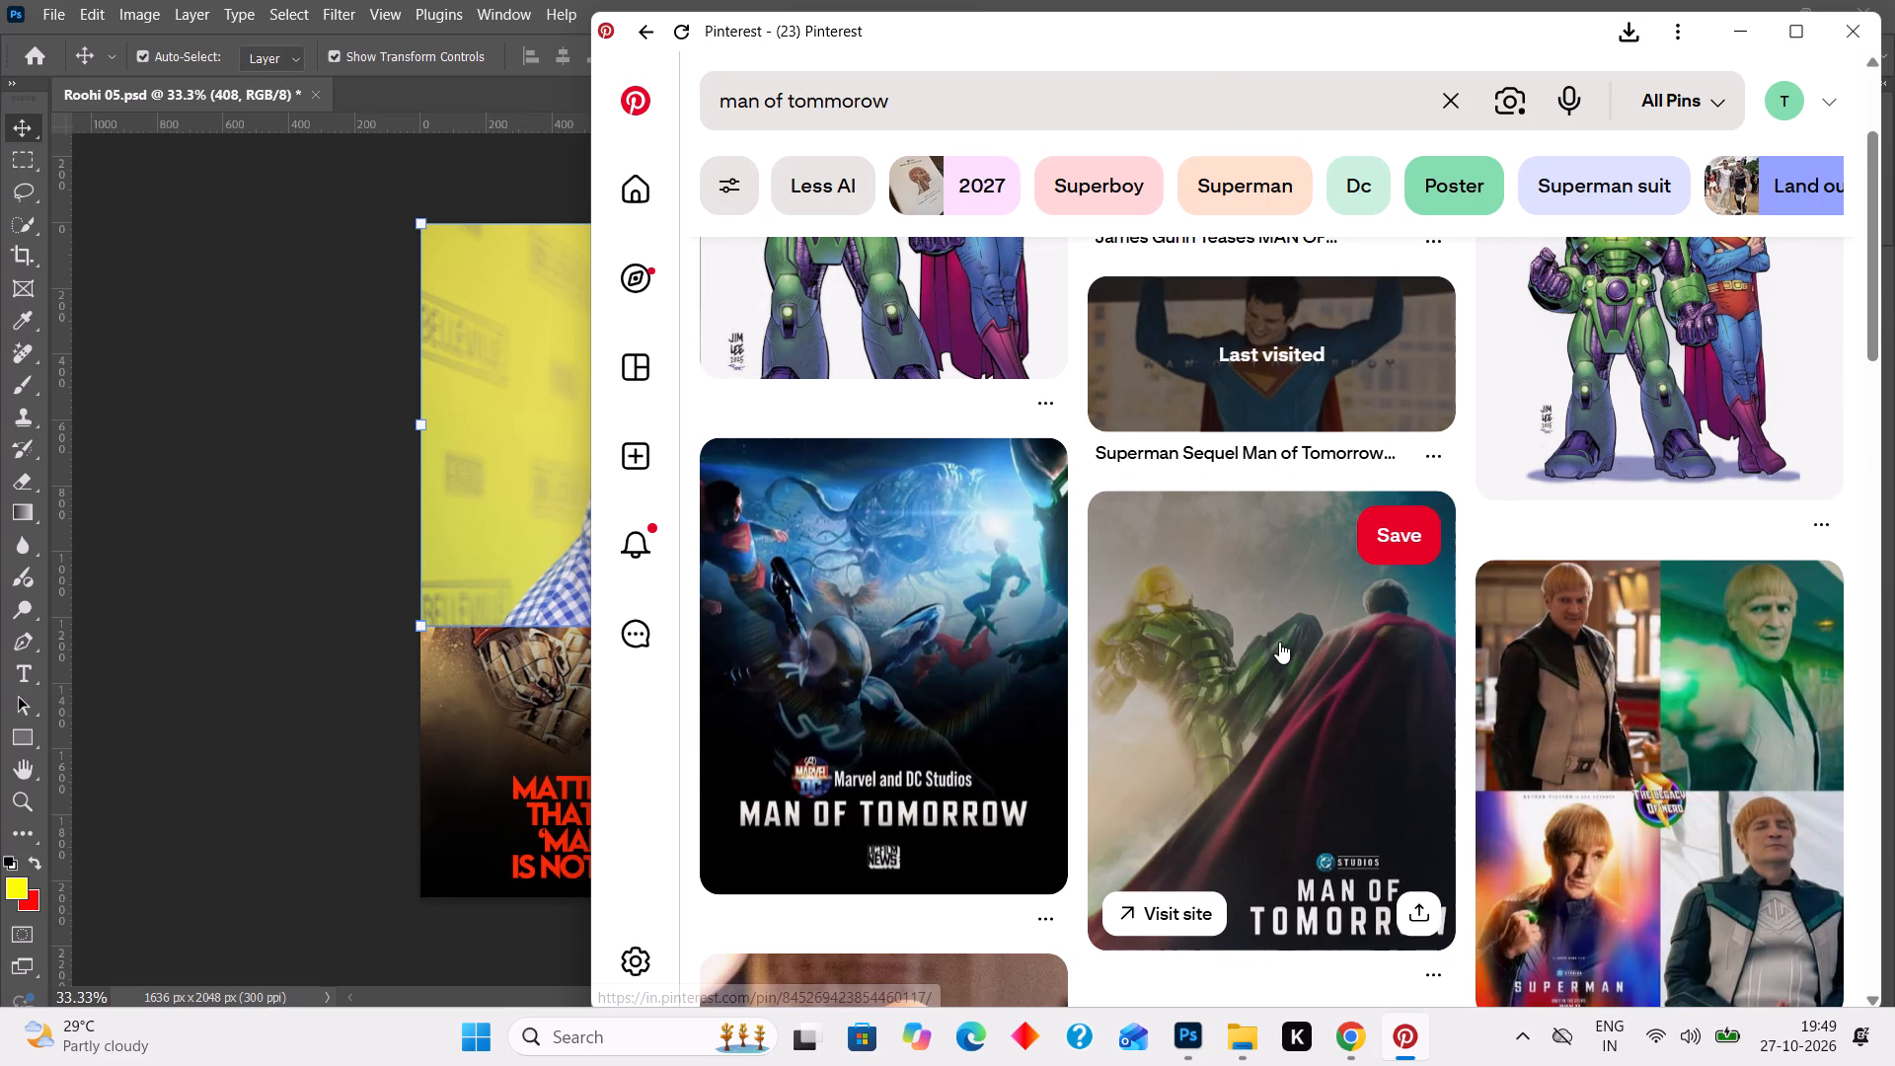
click(875, 640)
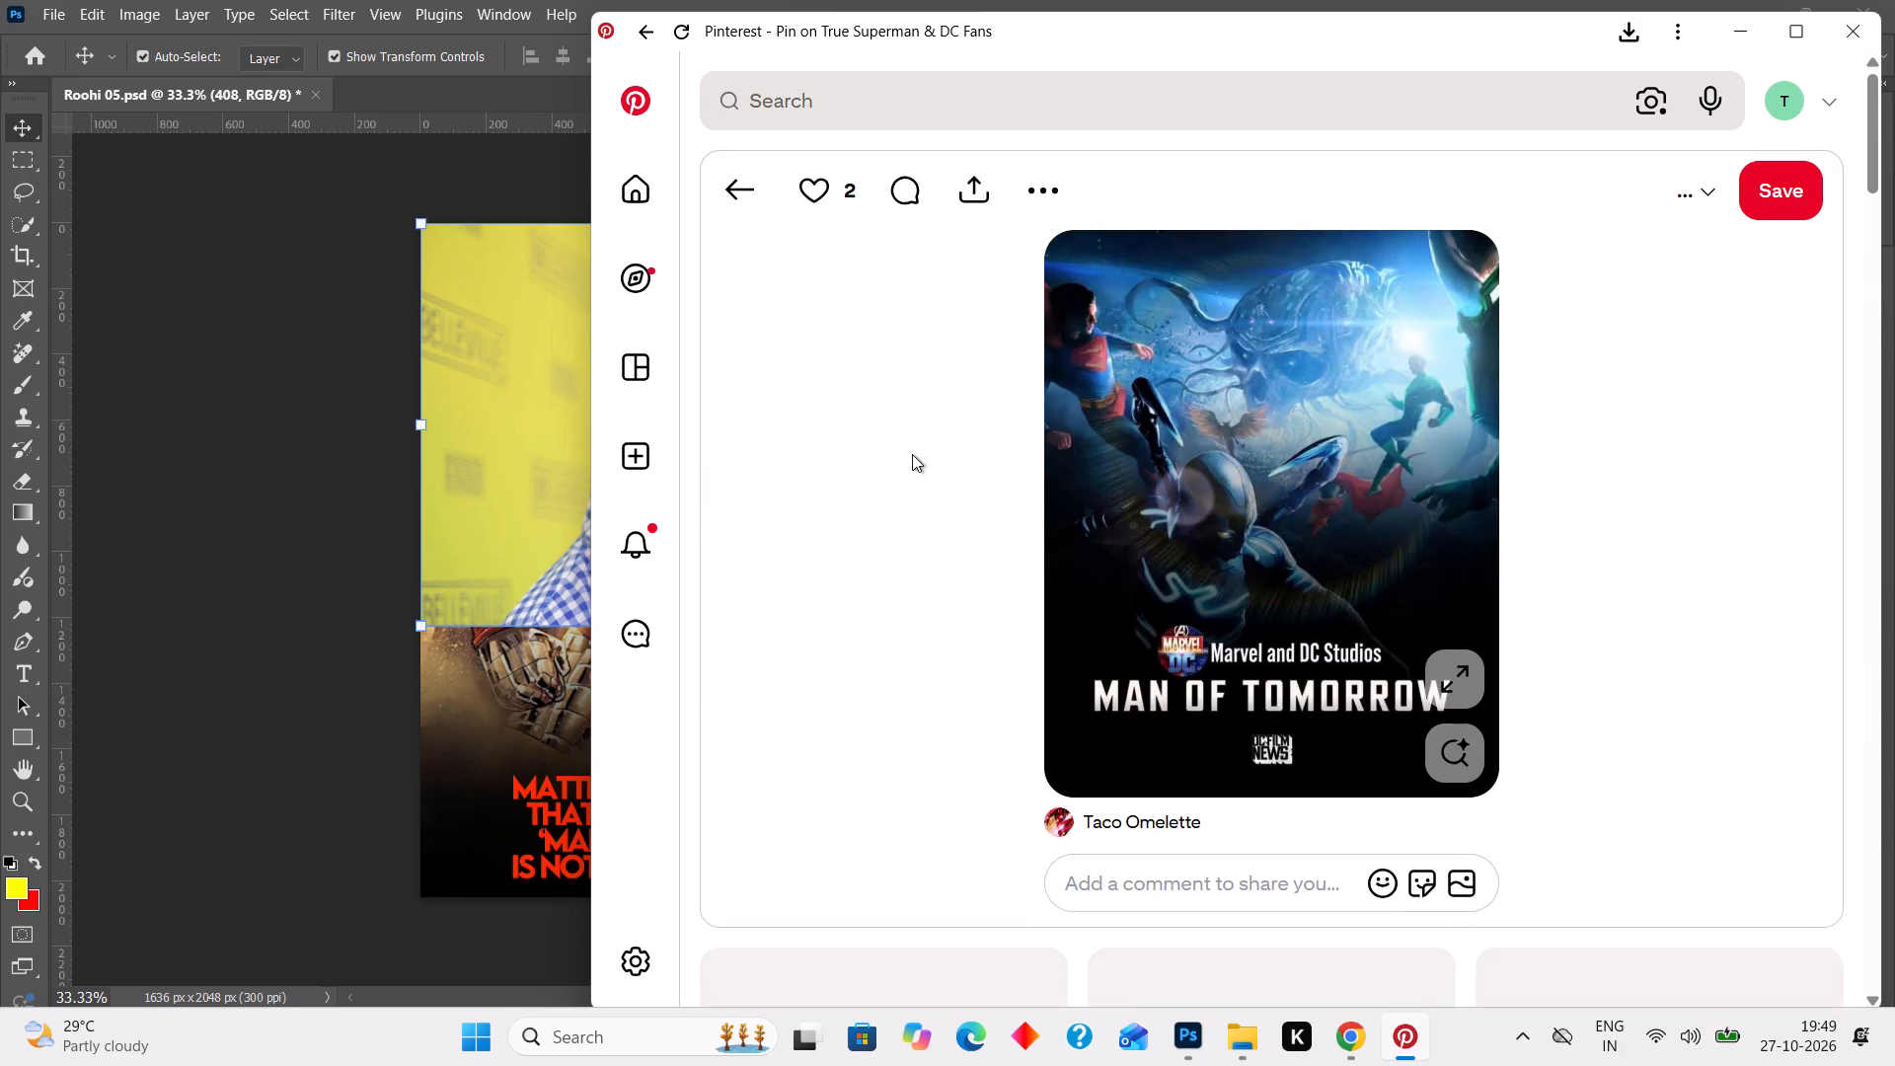
scroll(912, 454, right, 10)
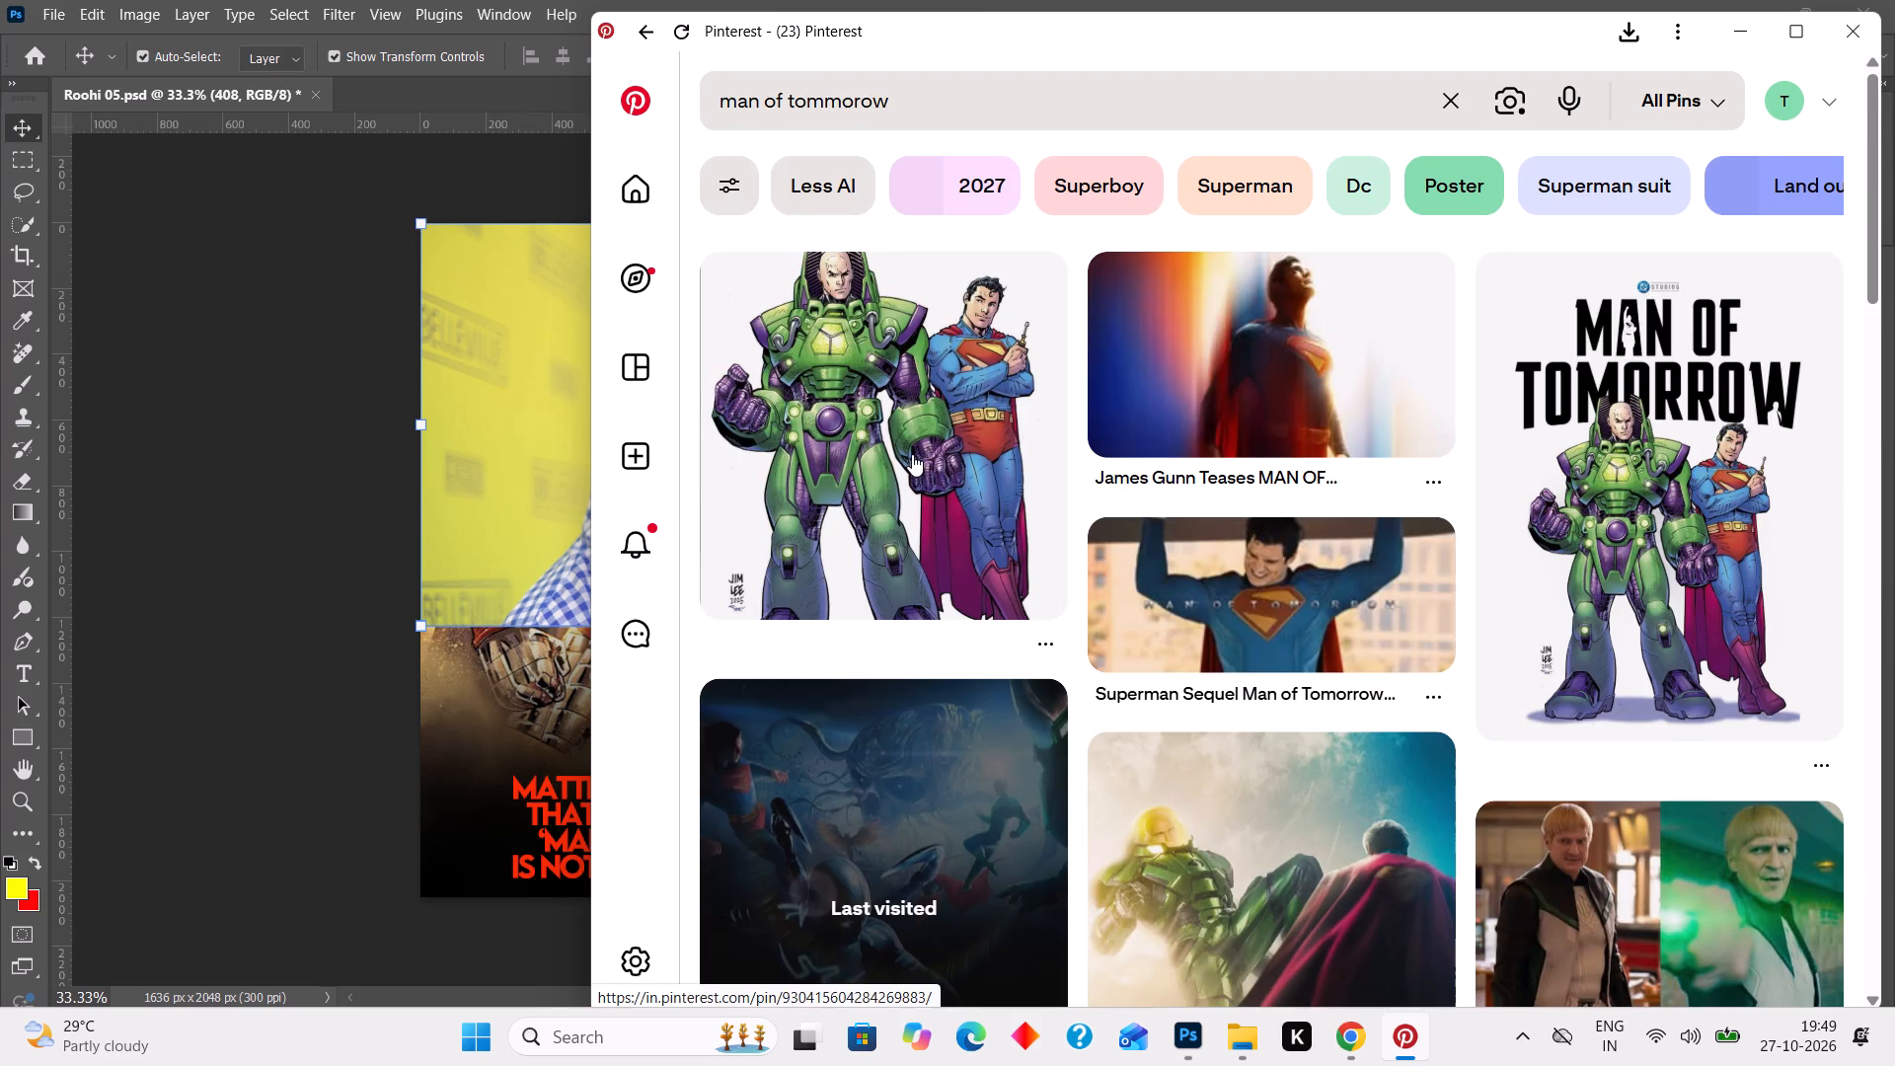
click(1196, 587)
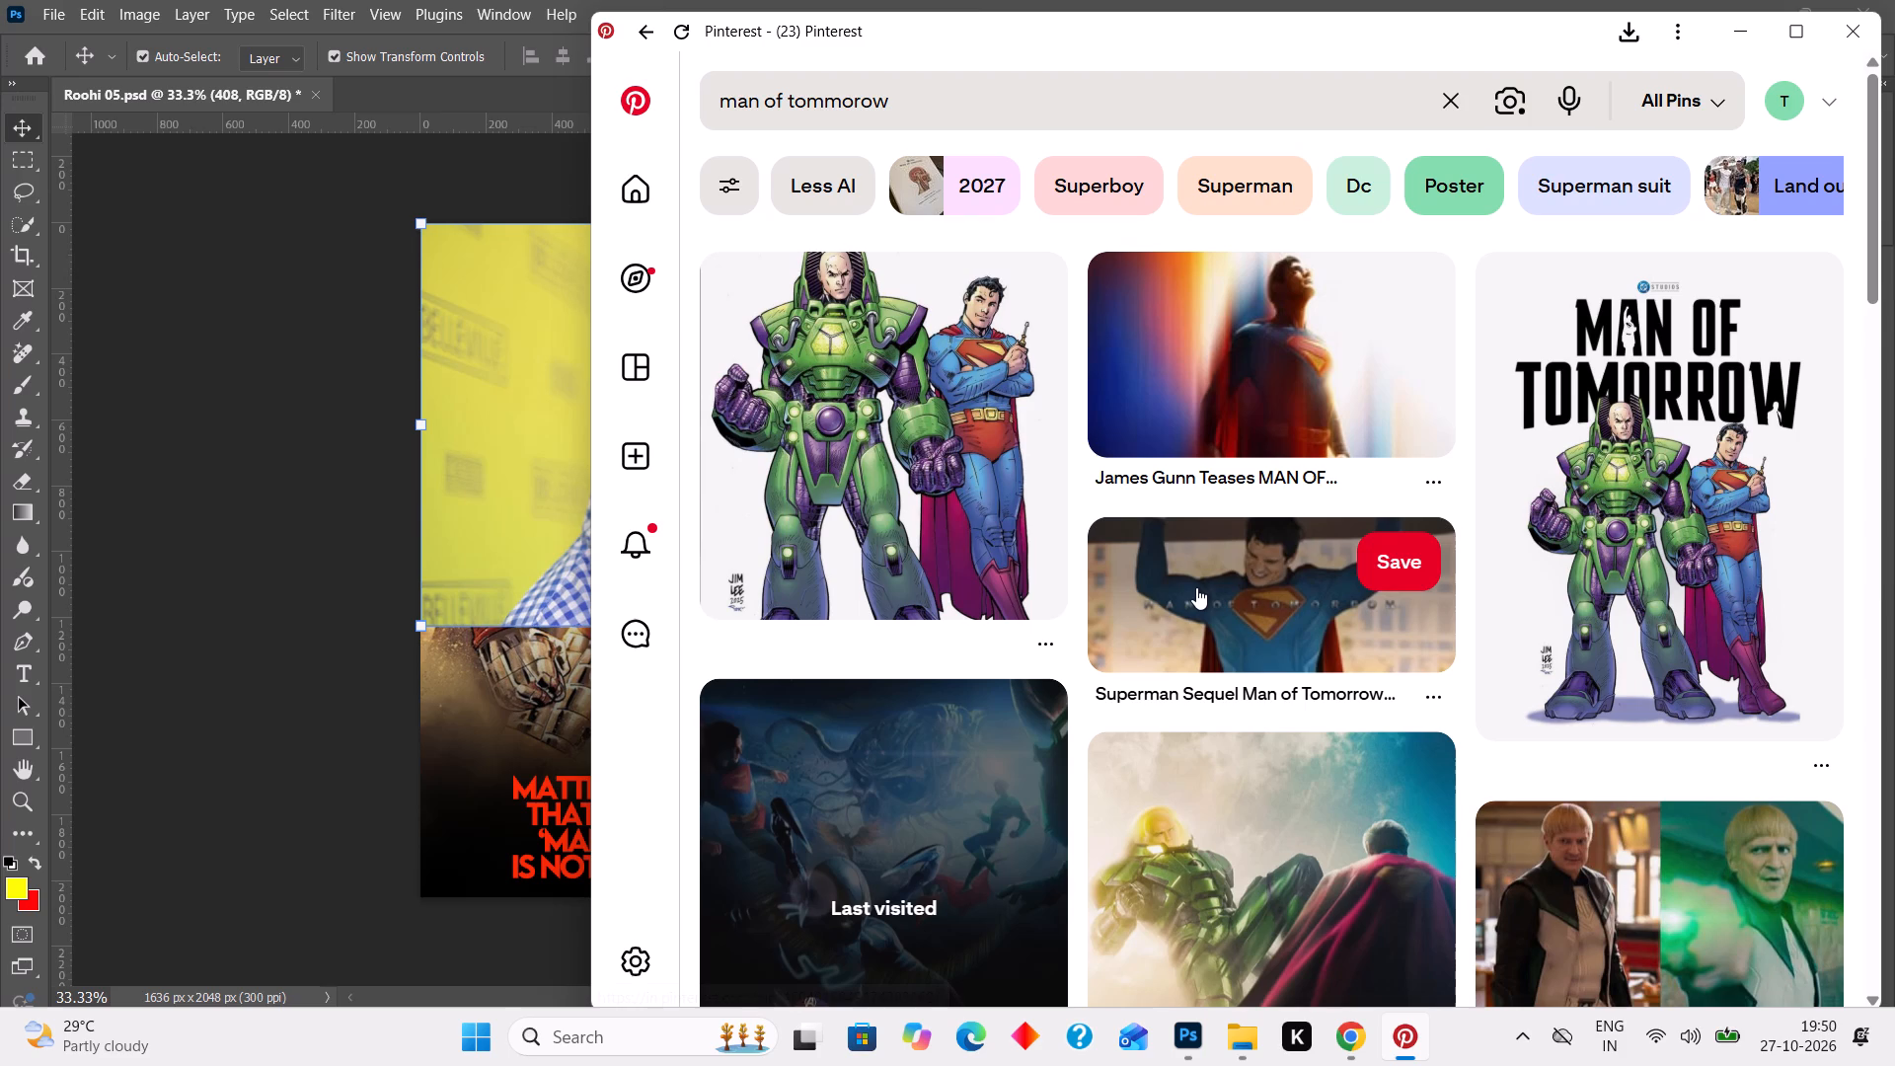
click(1196, 587)
click(1221, 580)
double_click(1221, 580)
click(1442, 693)
click(1683, 624)
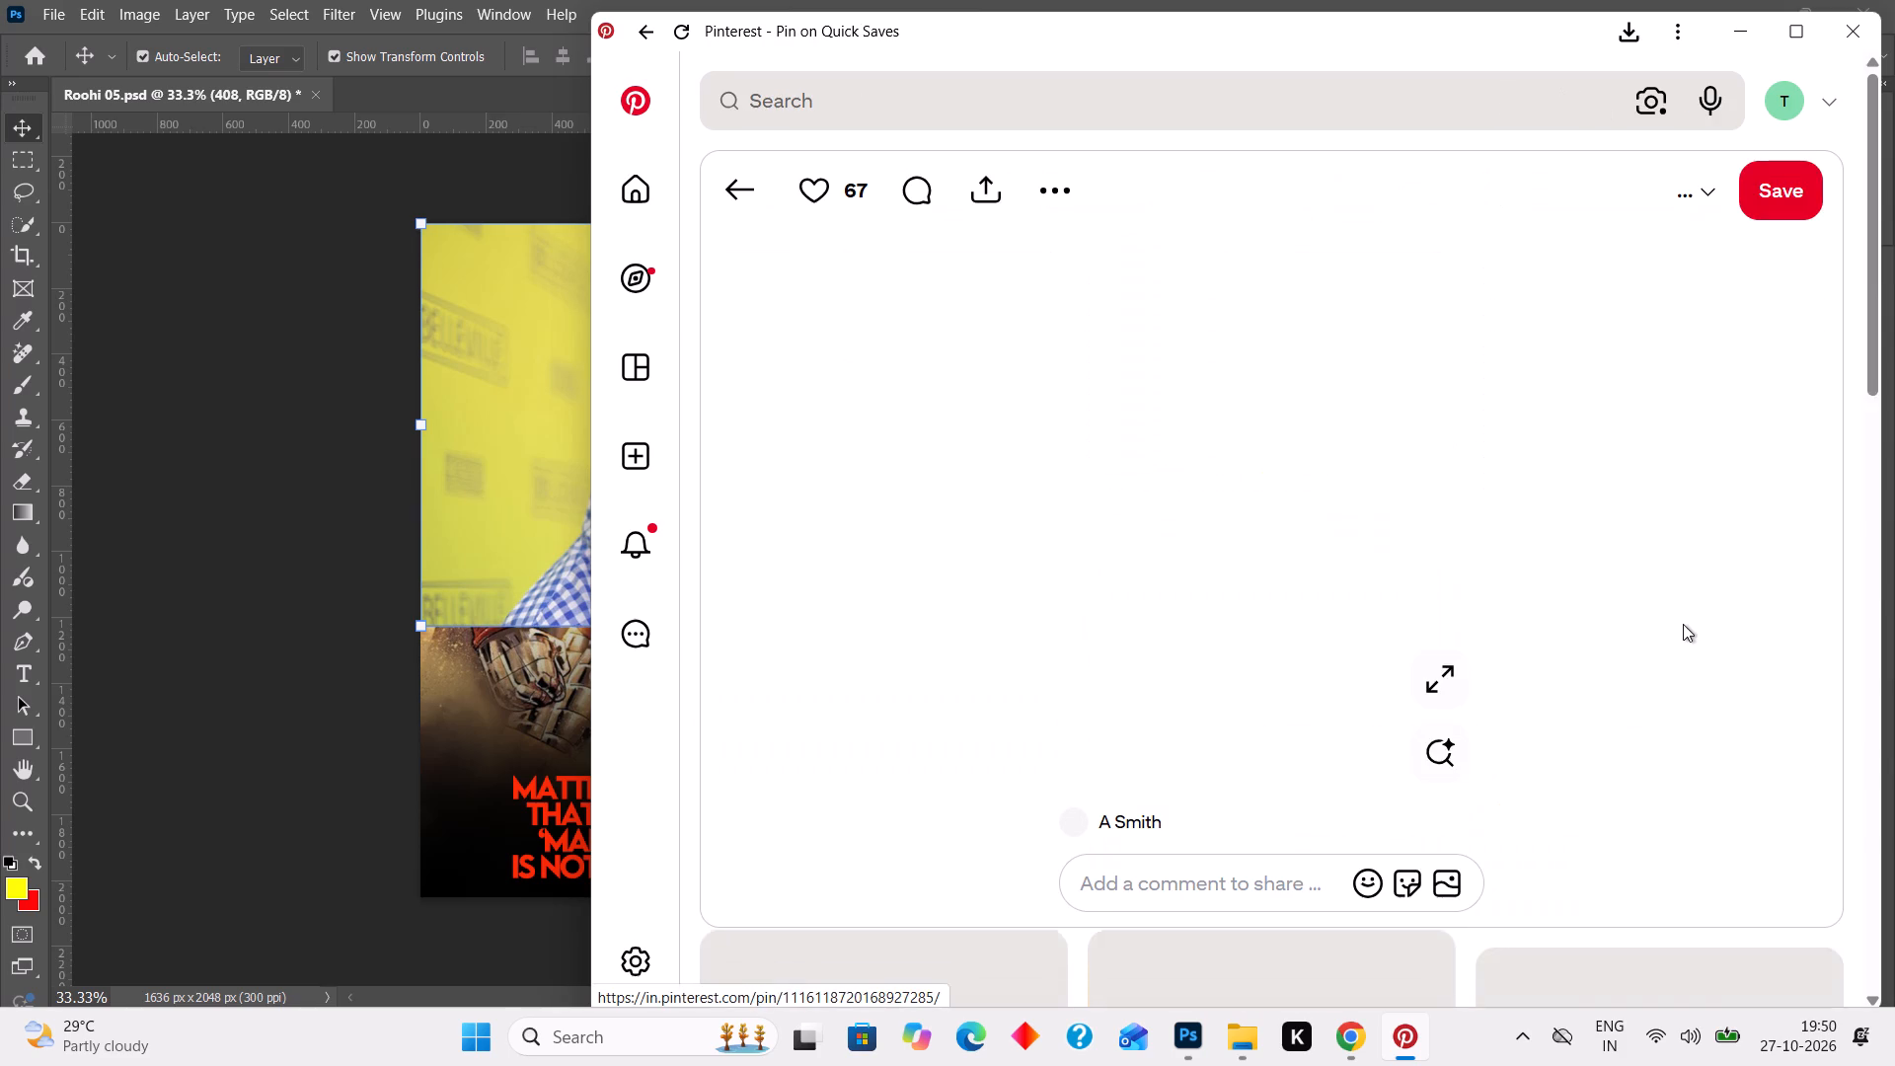
scroll(1040, 424, right, 9)
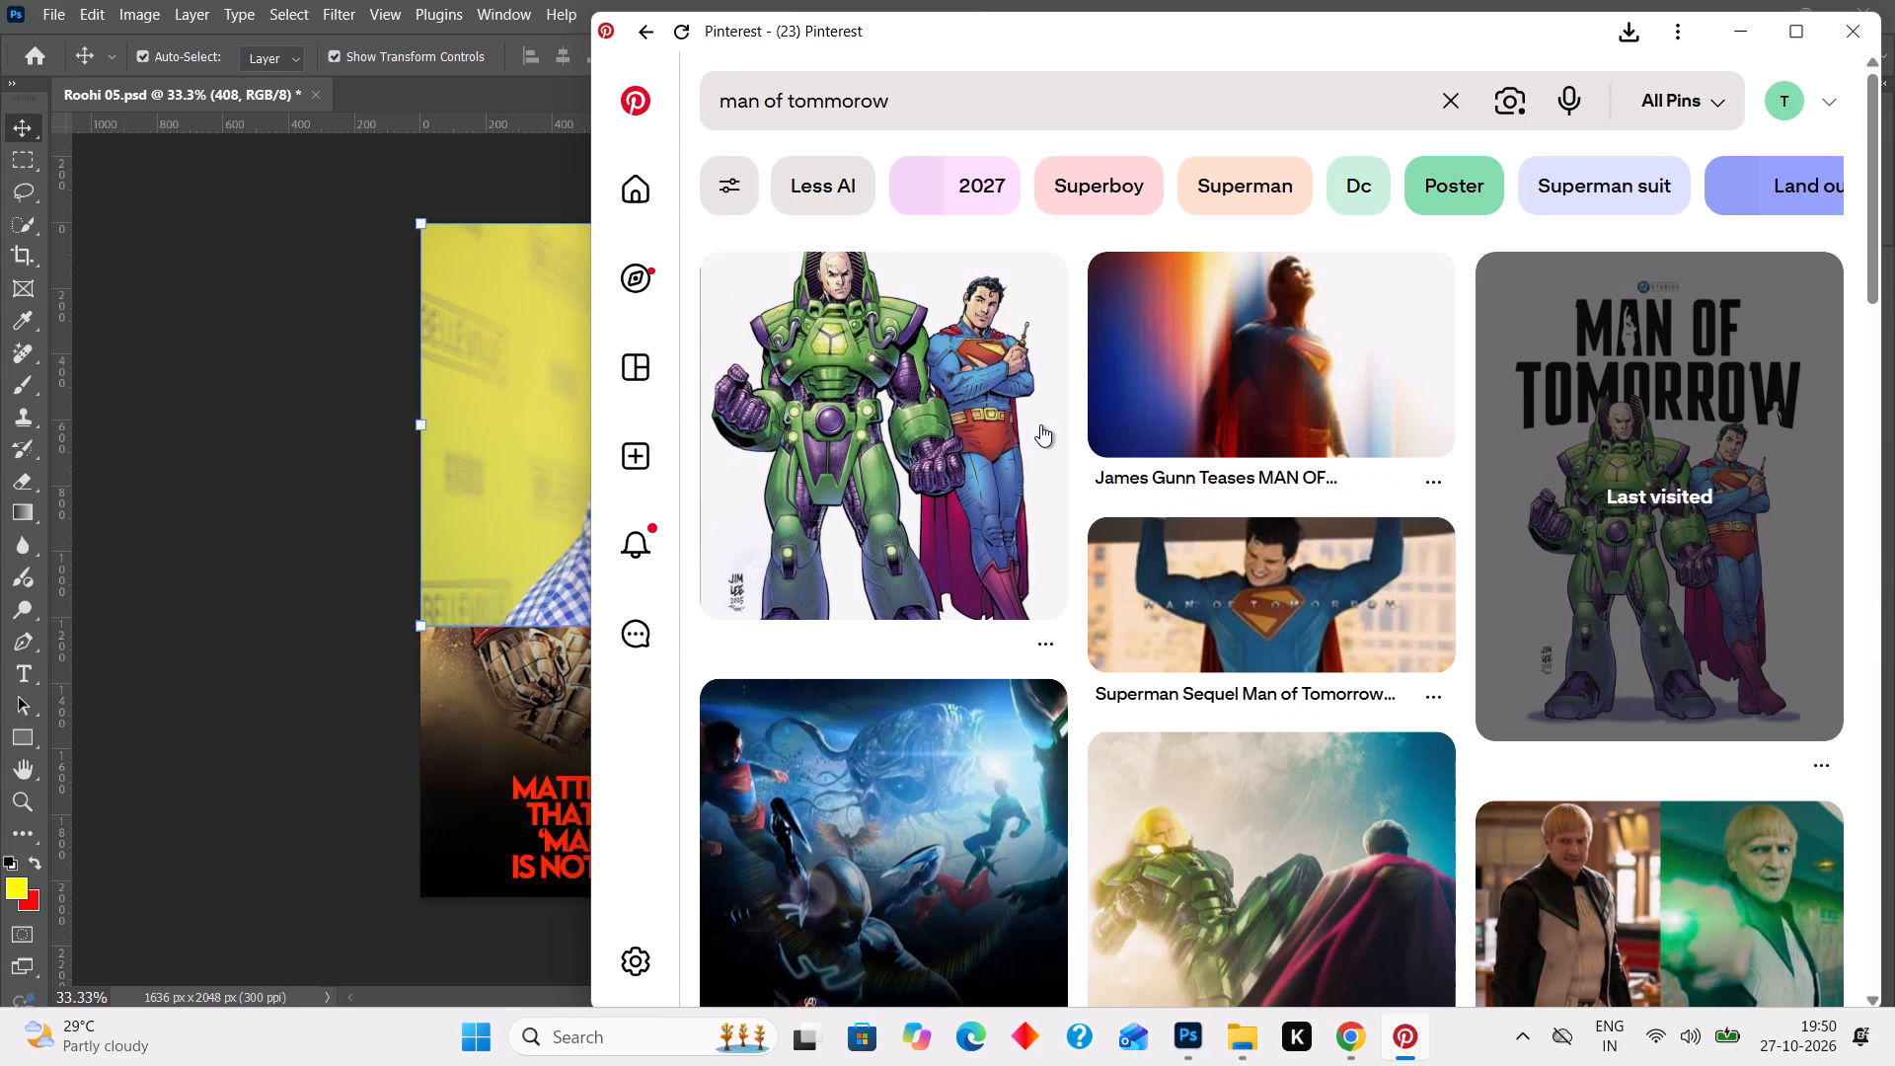
View the Superman Sequel pin again and look further through the 'man of tommorow' results for a suitable Superman image.
click(1224, 604)
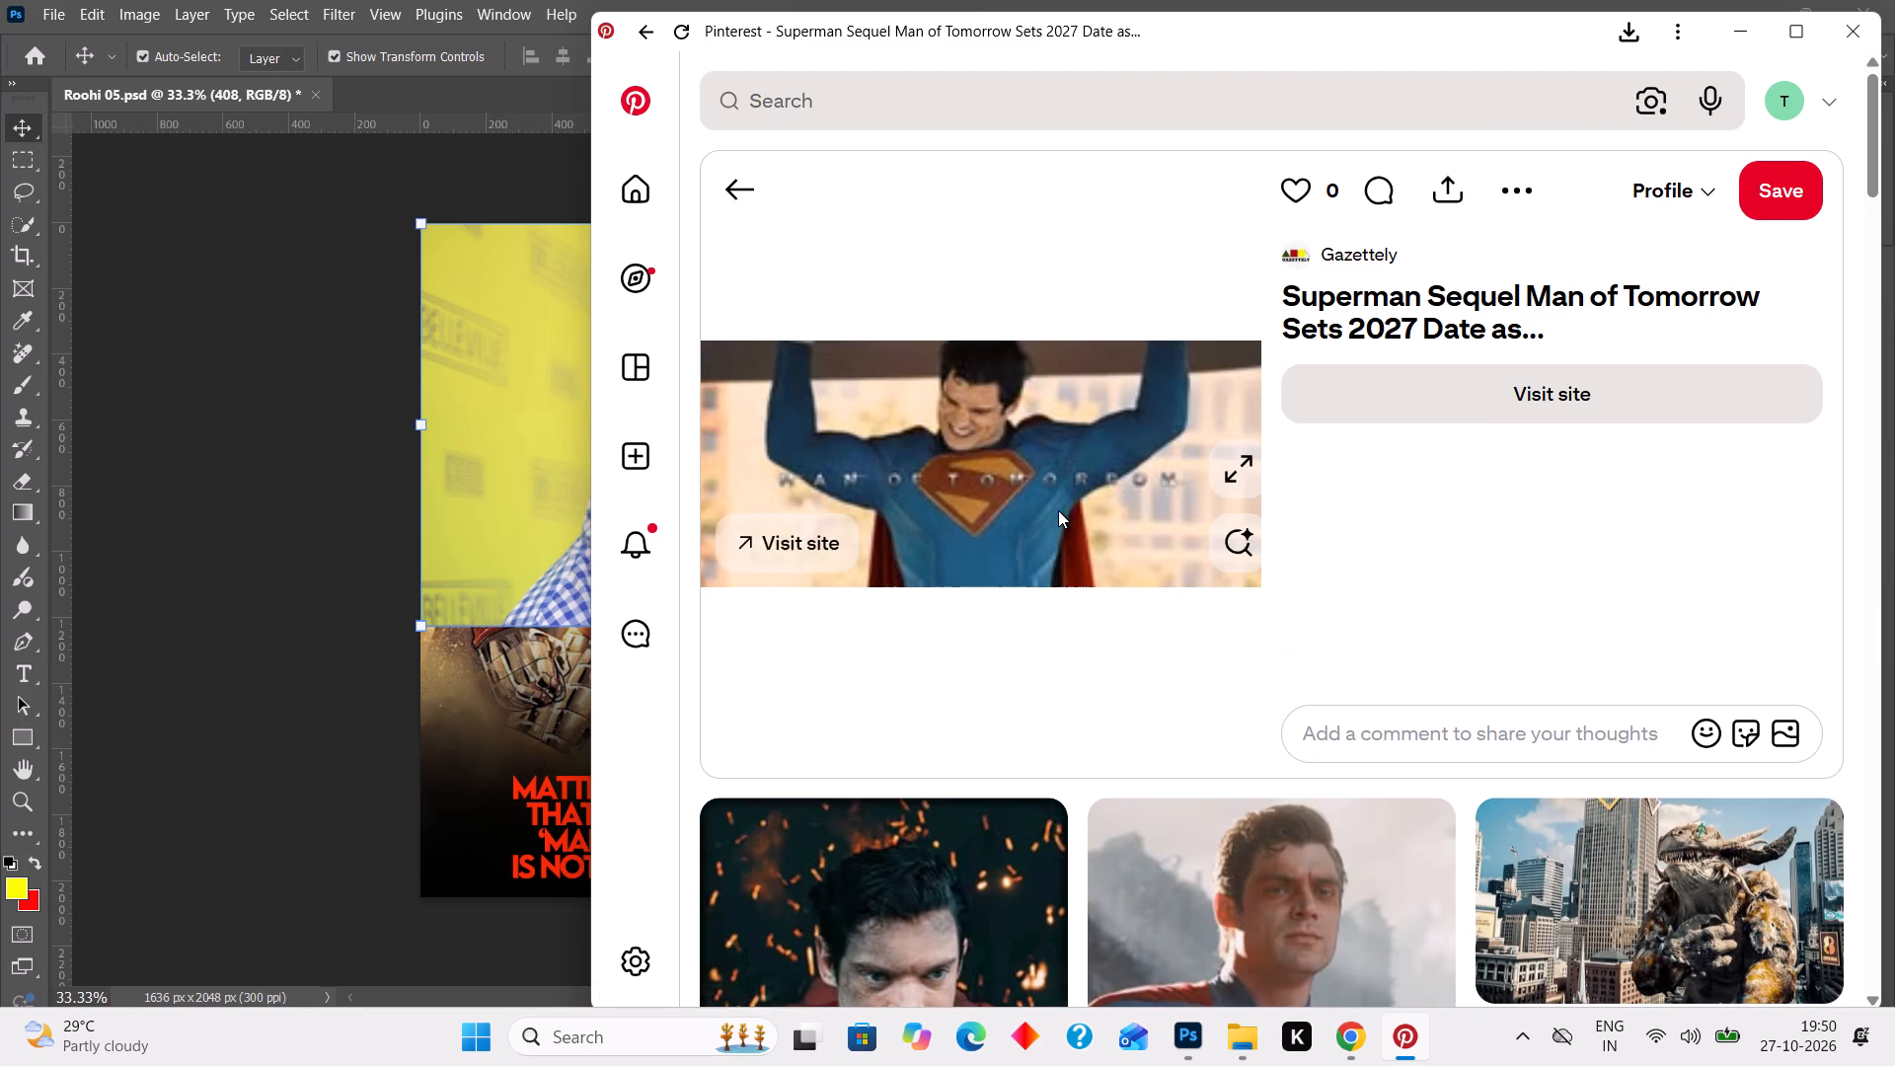
scroll(1058, 510, right, 7)
scroll(1209, 619, down, 2)
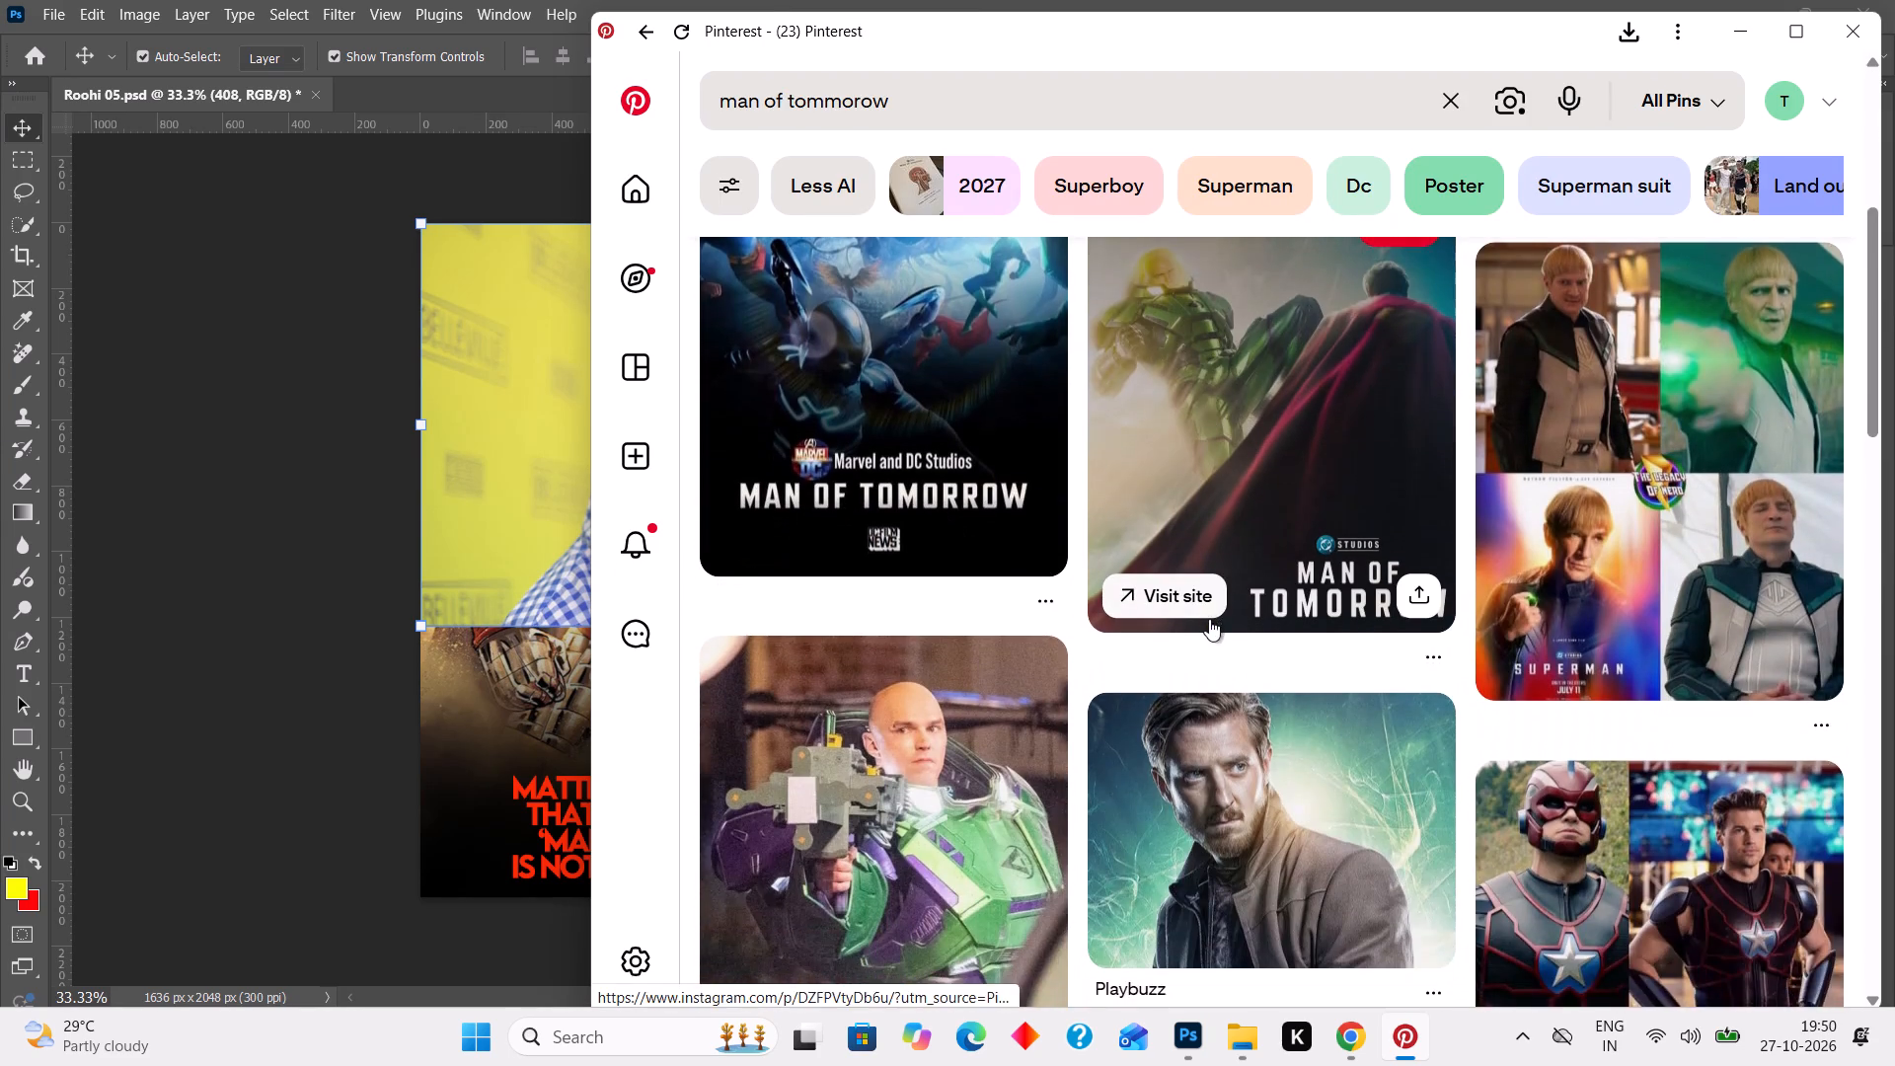
scroll(1209, 619, down, 3)
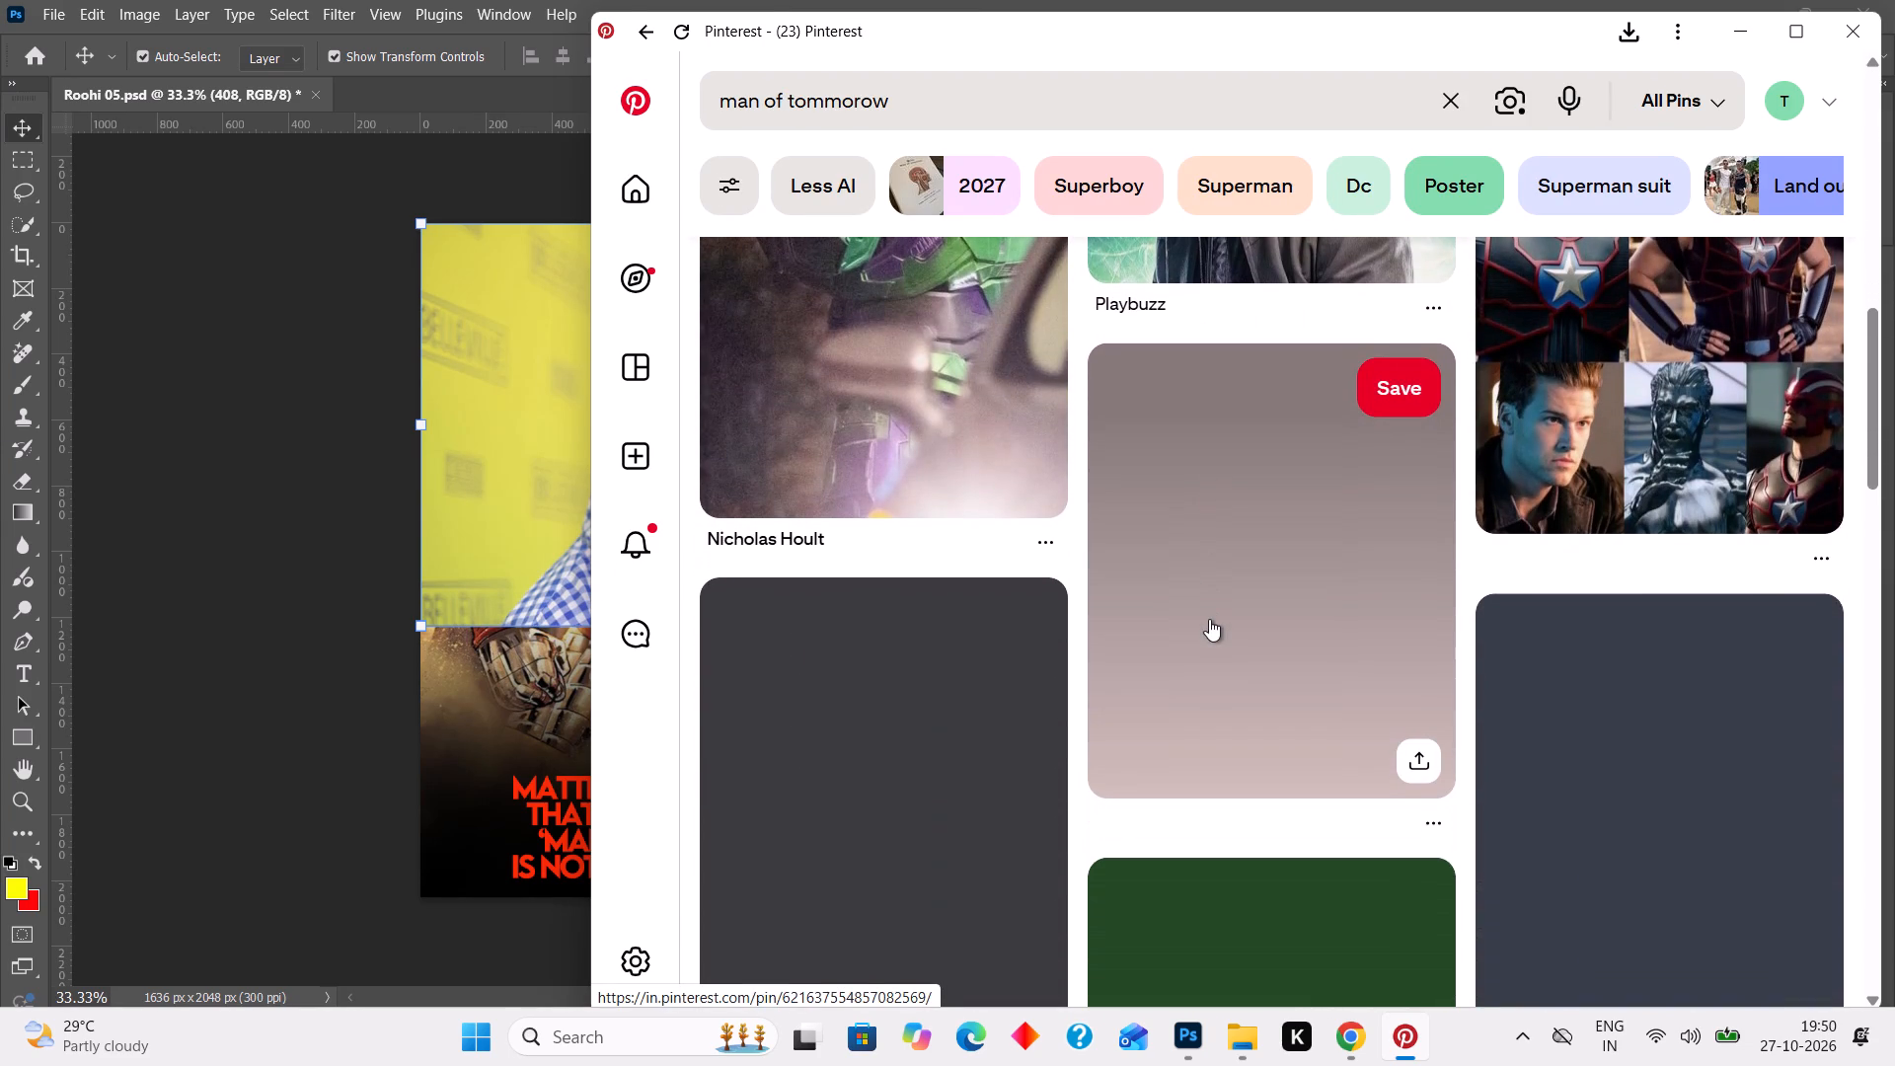
scroll(1209, 619, right, 1)
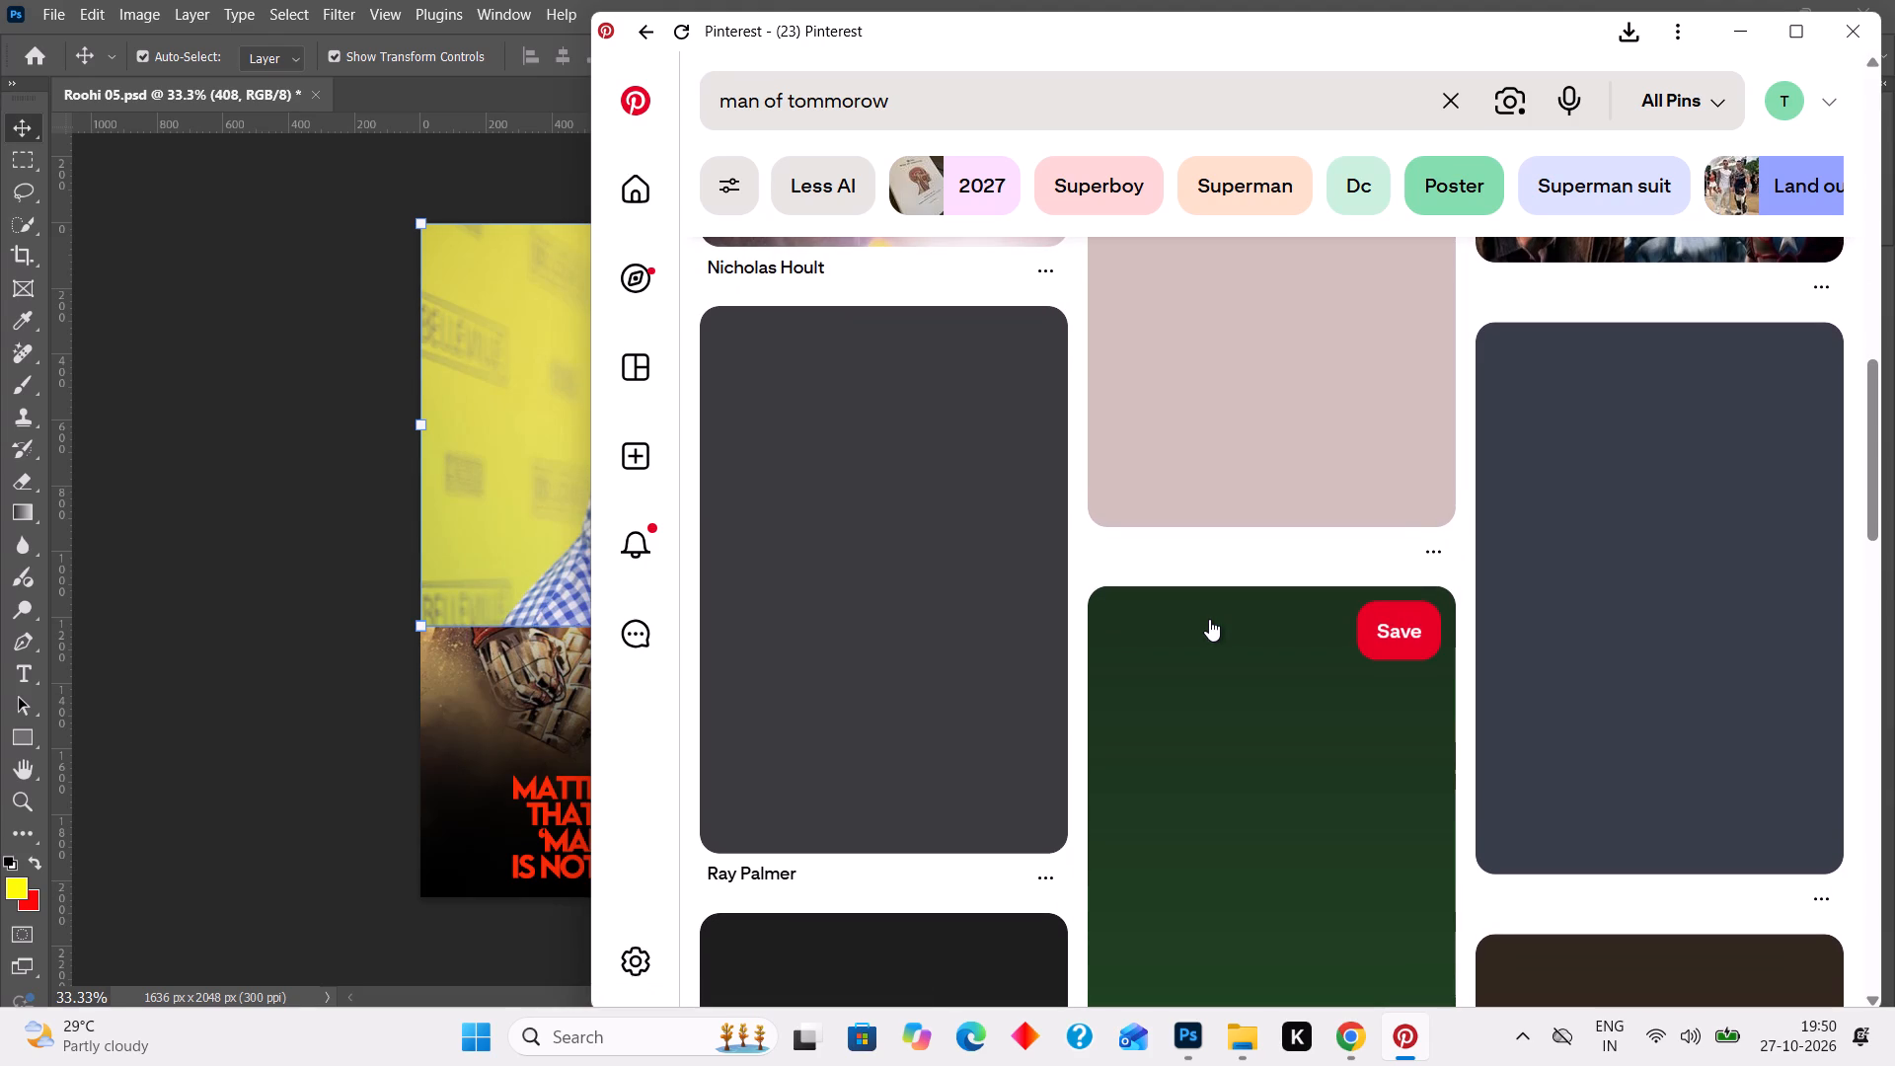
scroll(1209, 619, right, 2)
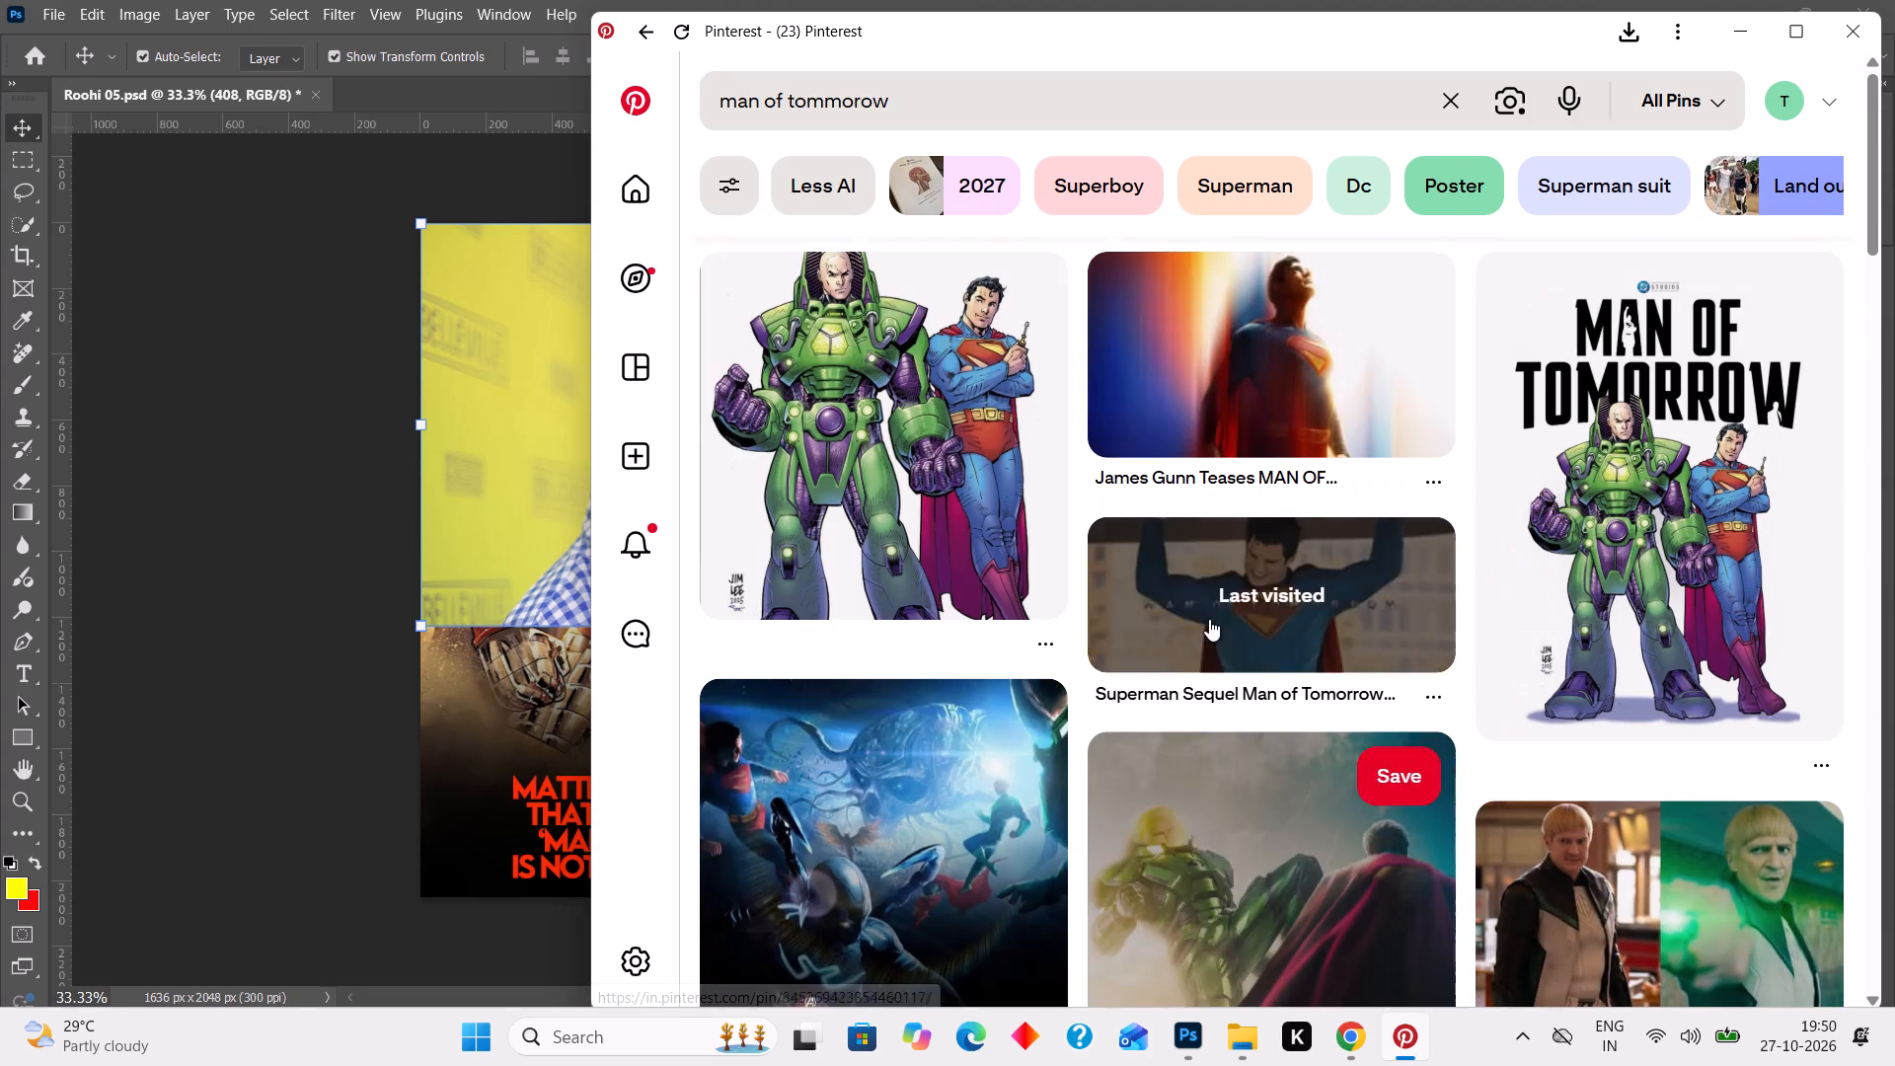
click(1196, 577)
click(1196, 577)
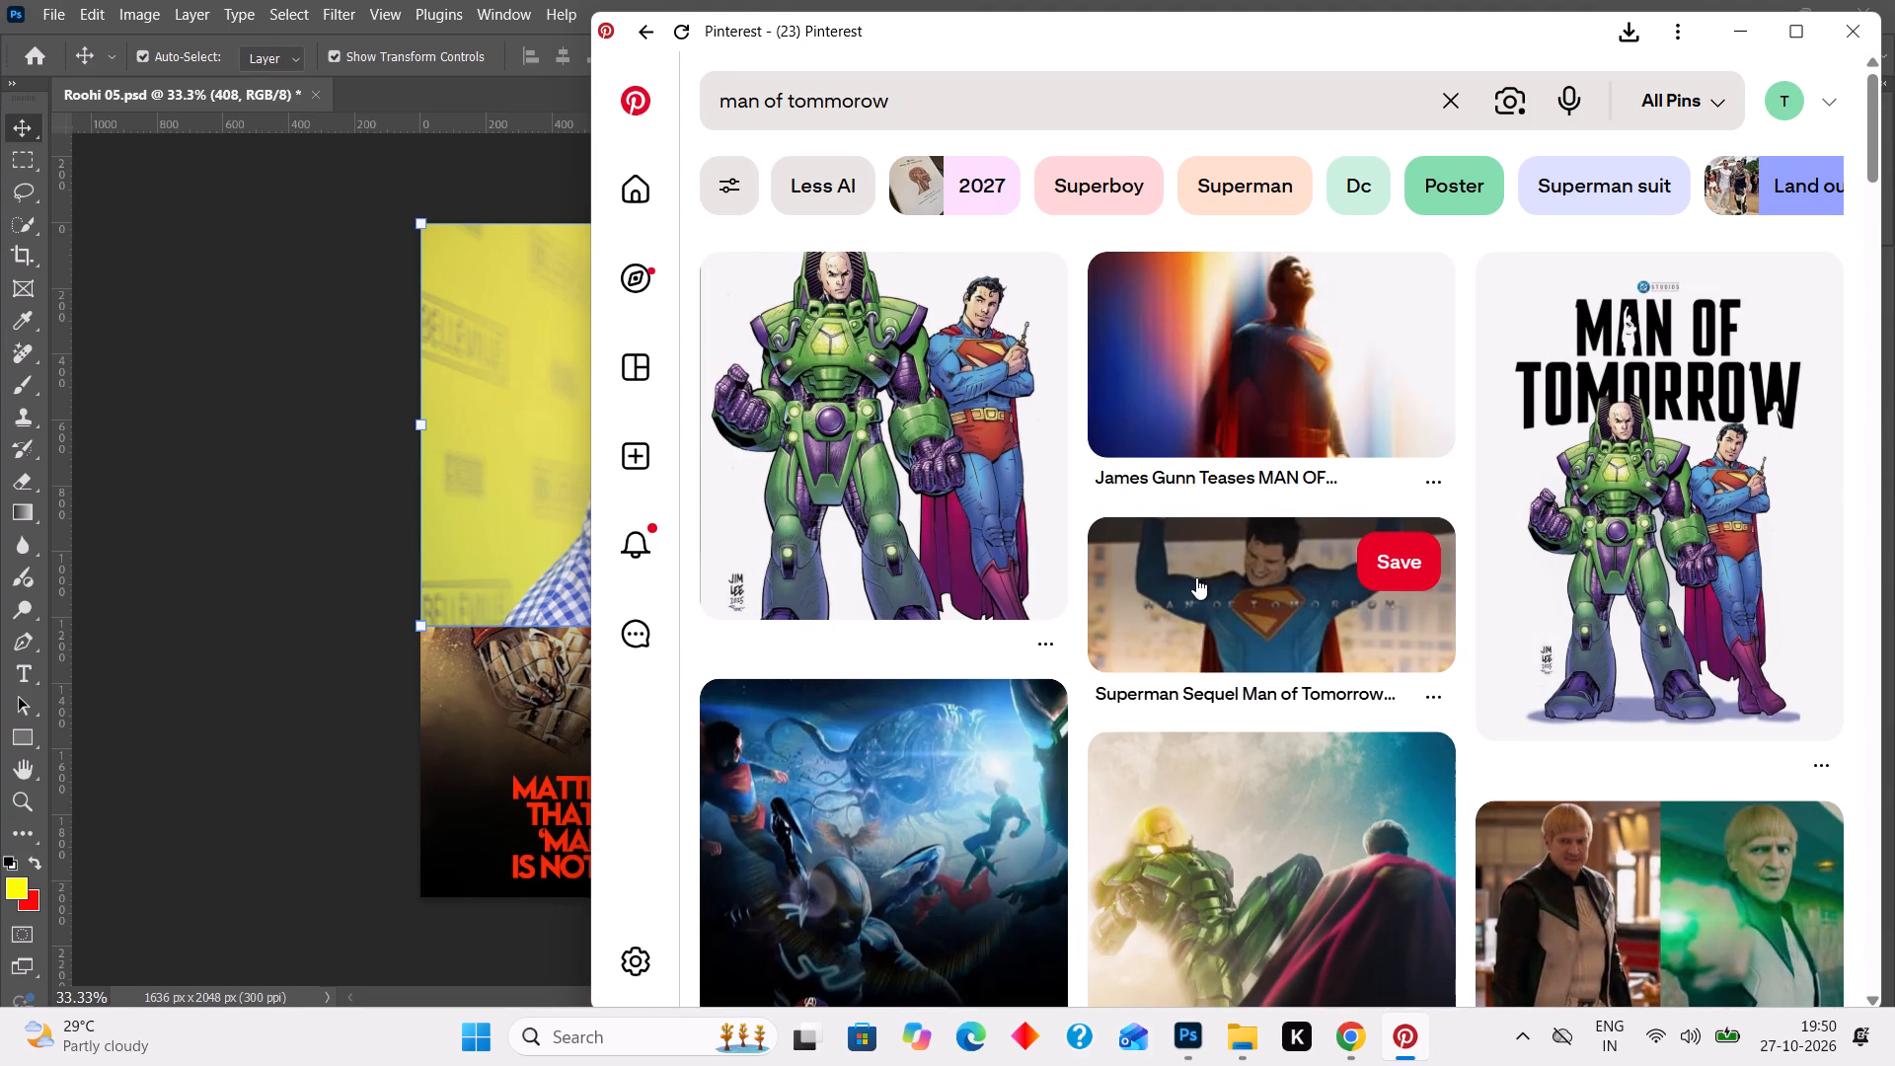
From the James Gunn Teases MAN OF TOMORROW pin, open the related Superman (2025) pin and save its image as 408.1 in z - Copy.
click(1333, 394)
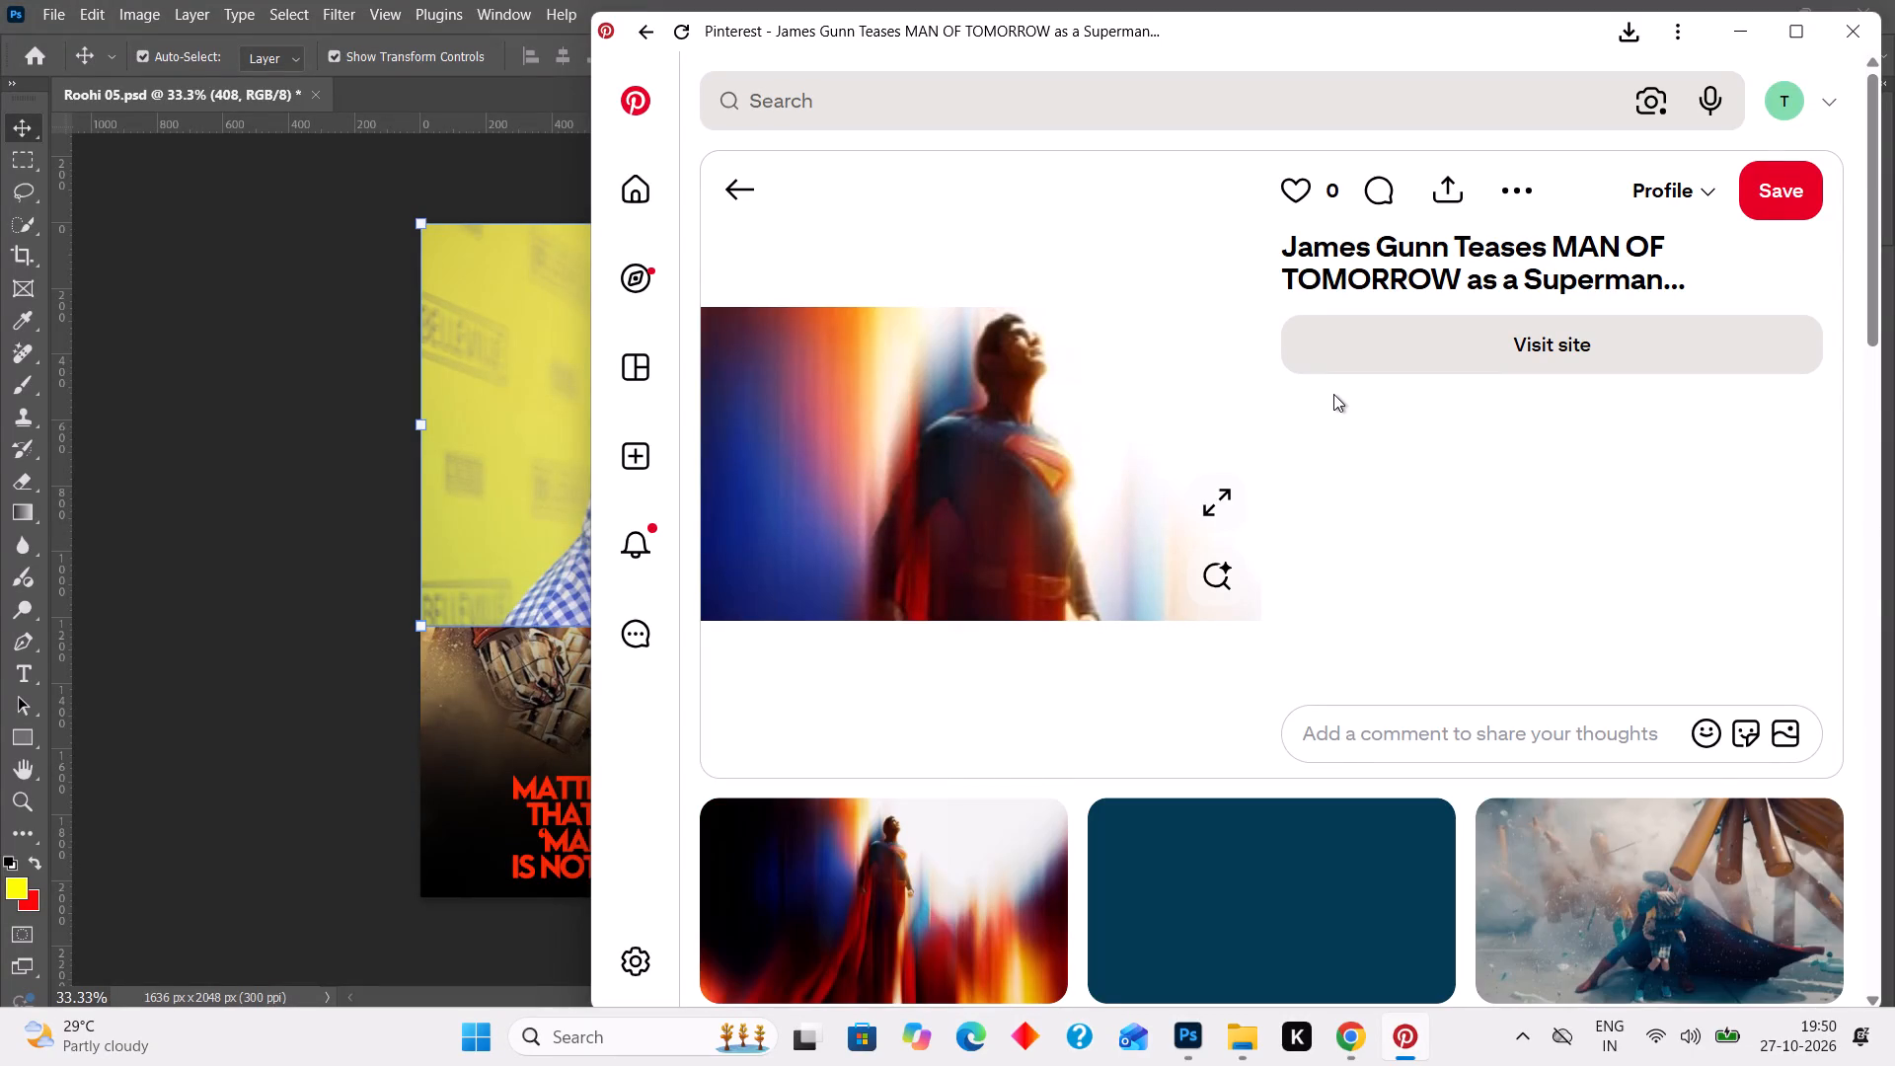
scroll(1333, 394, down, 1)
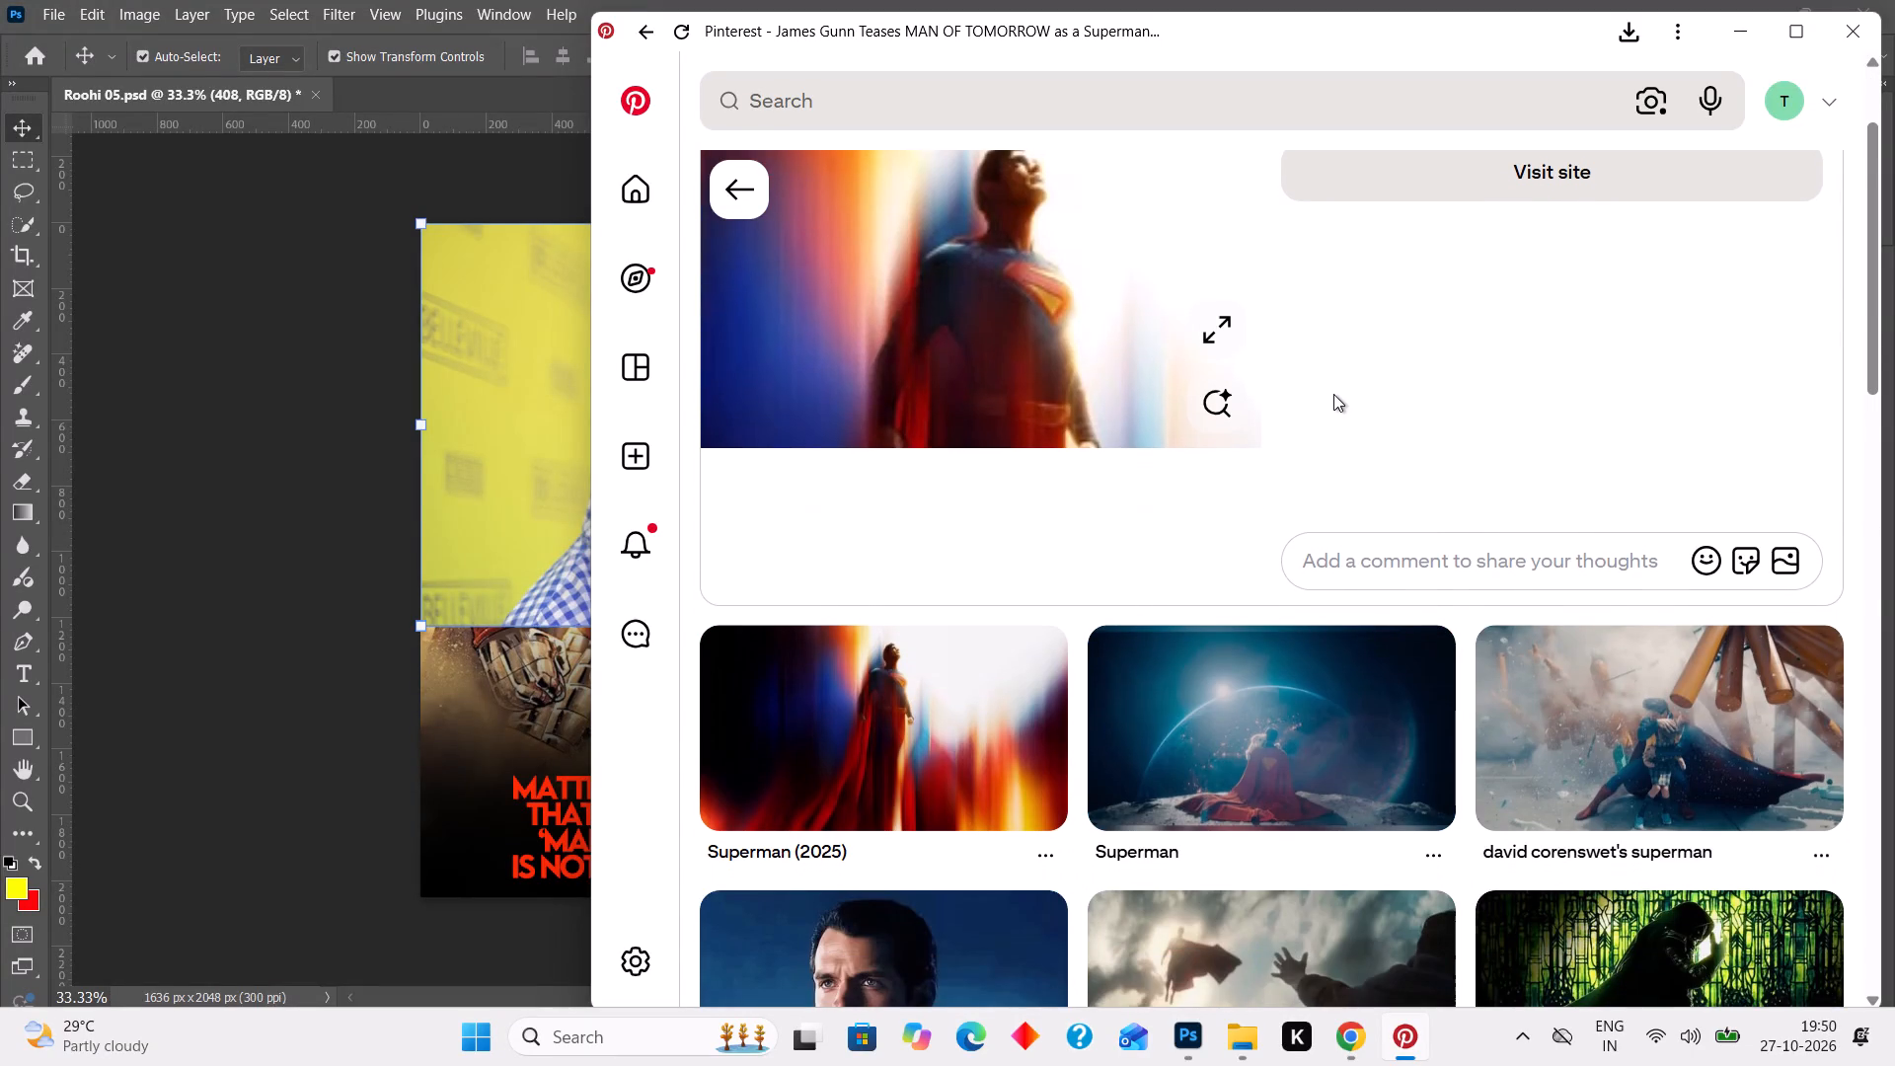
scroll(1333, 394, down, 1)
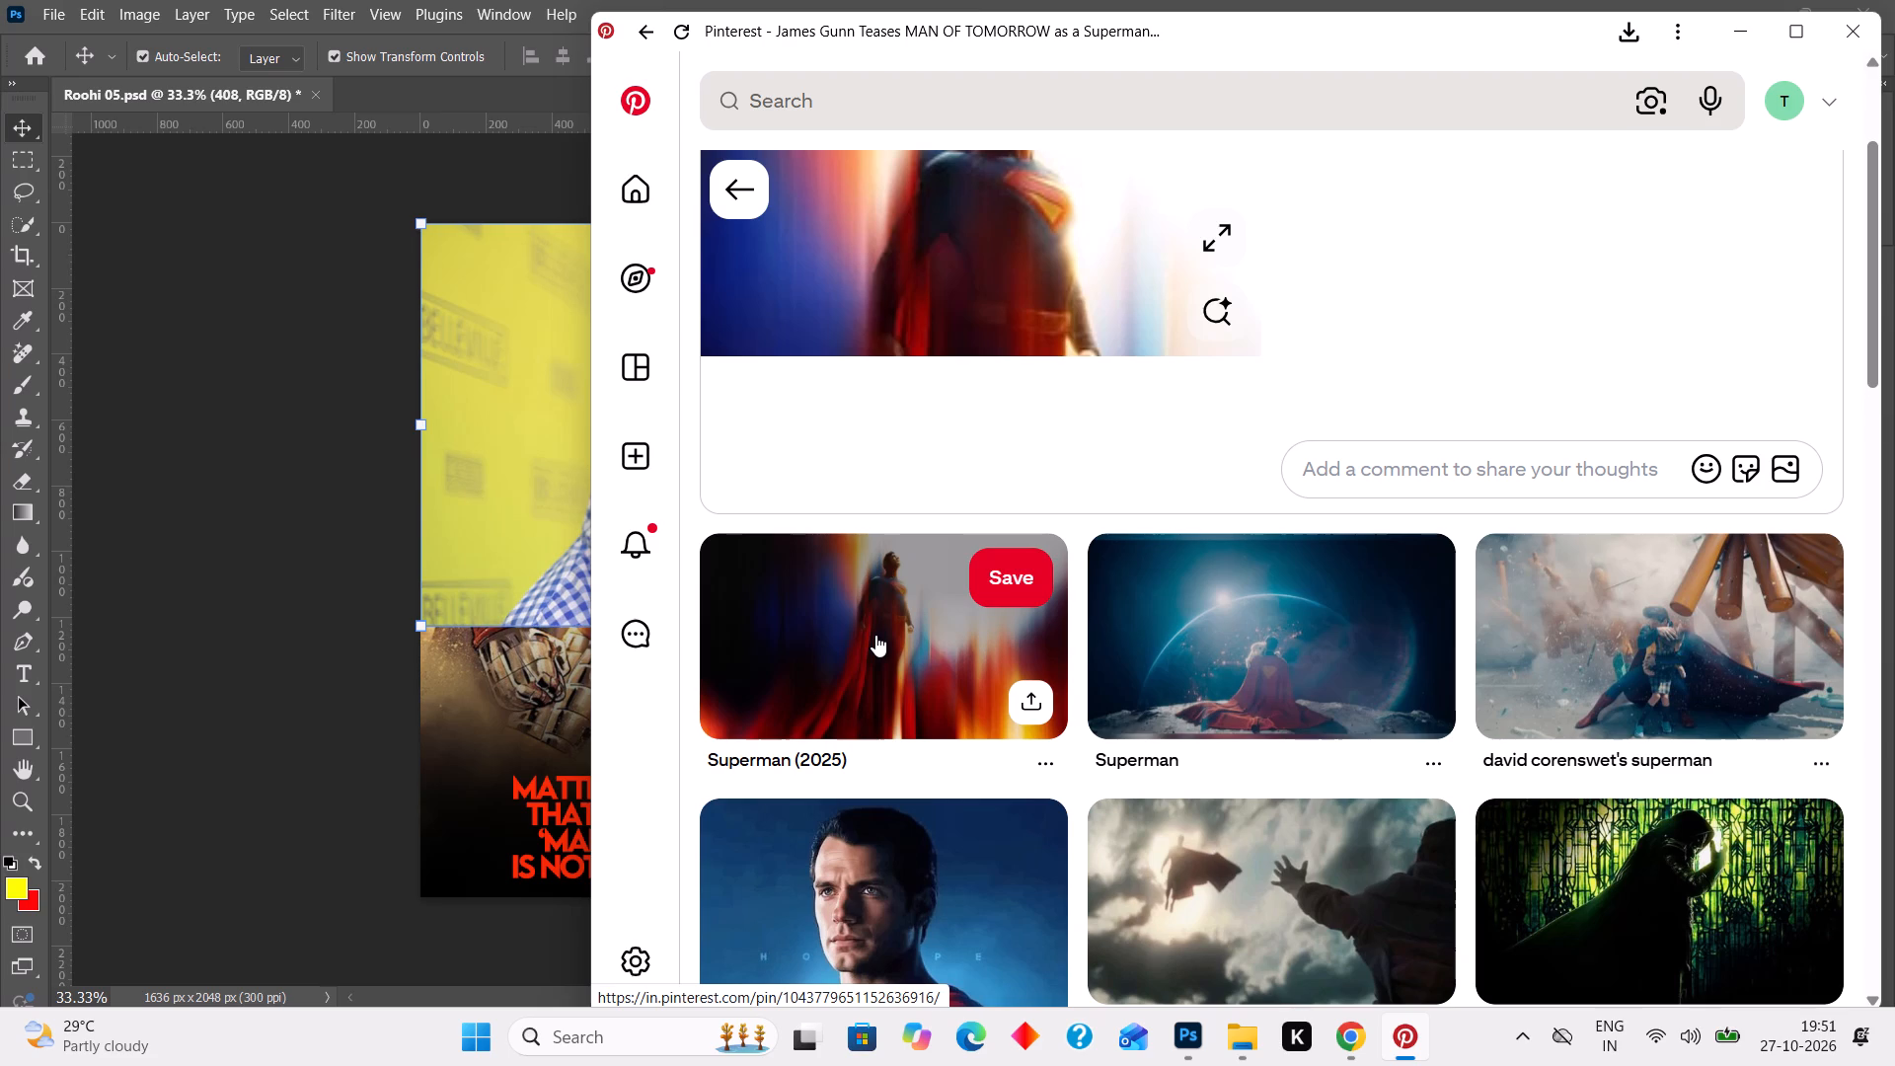
click(875, 635)
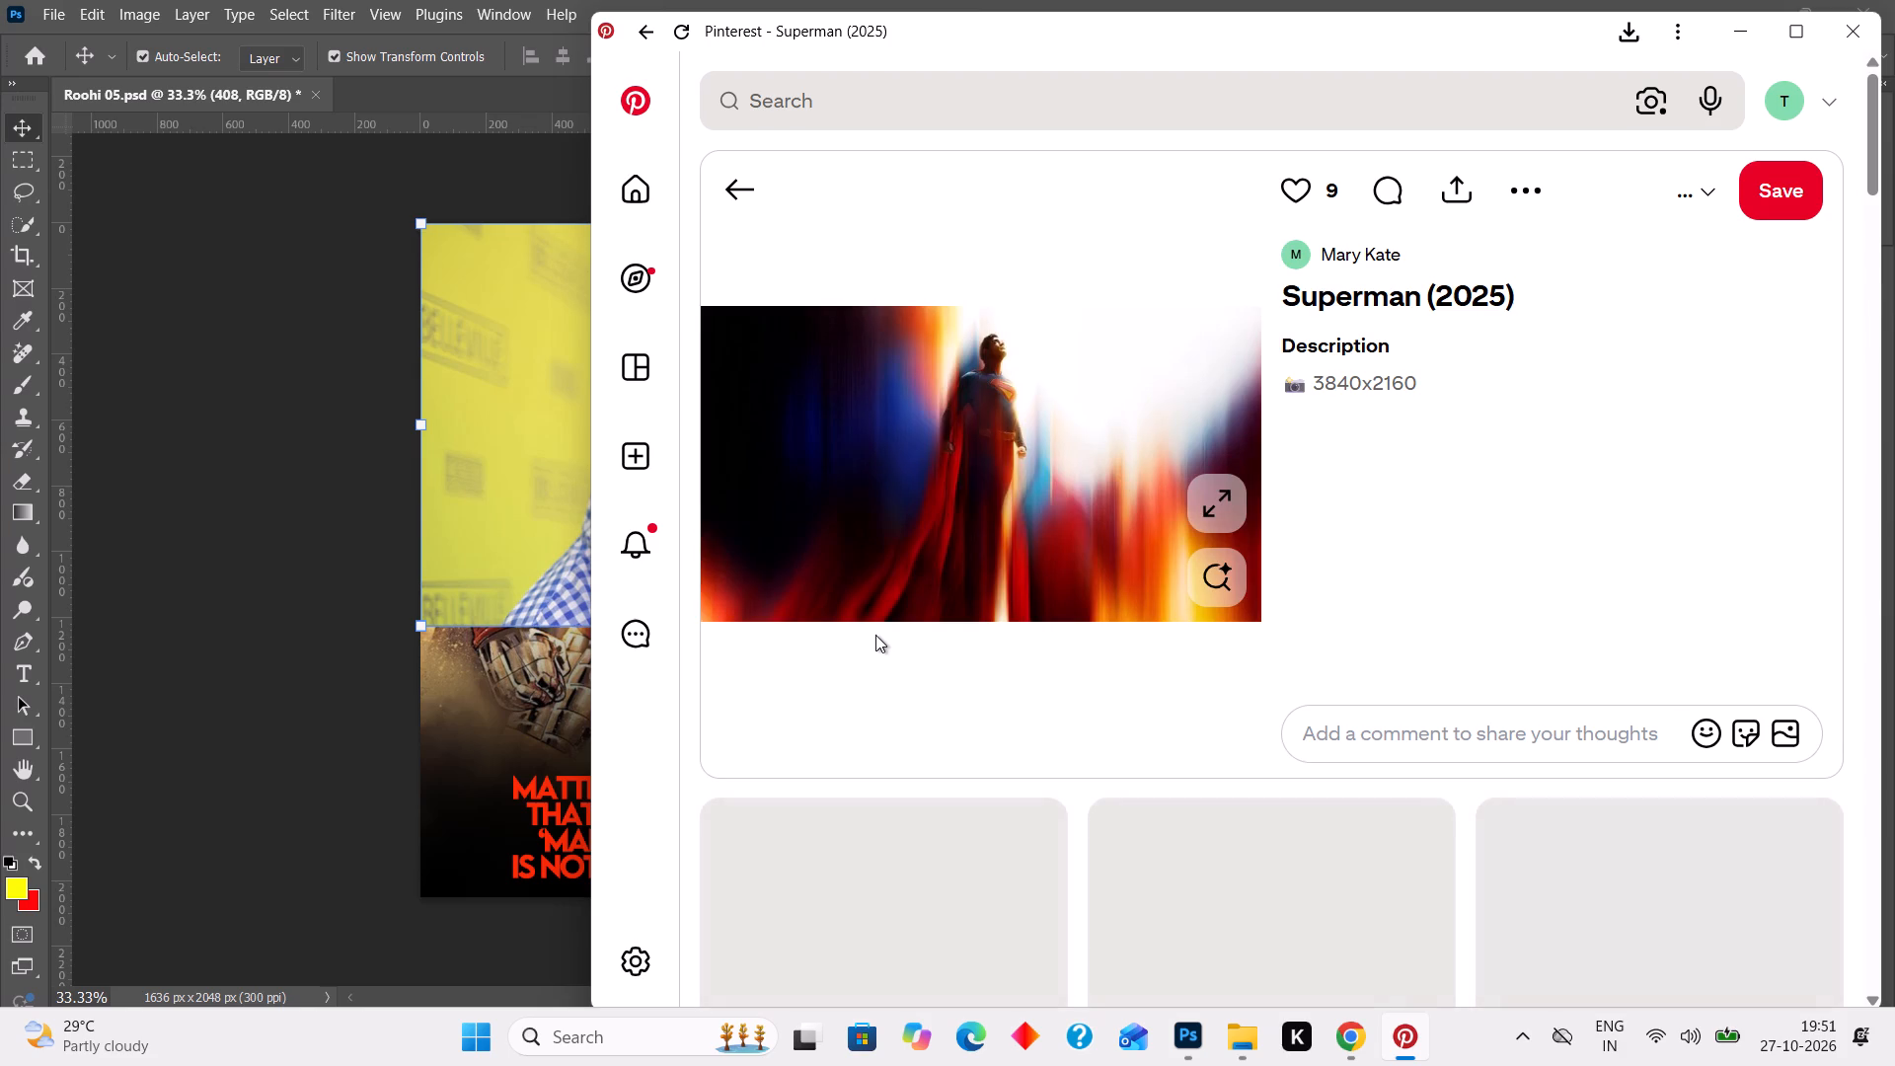
right_click(947, 465)
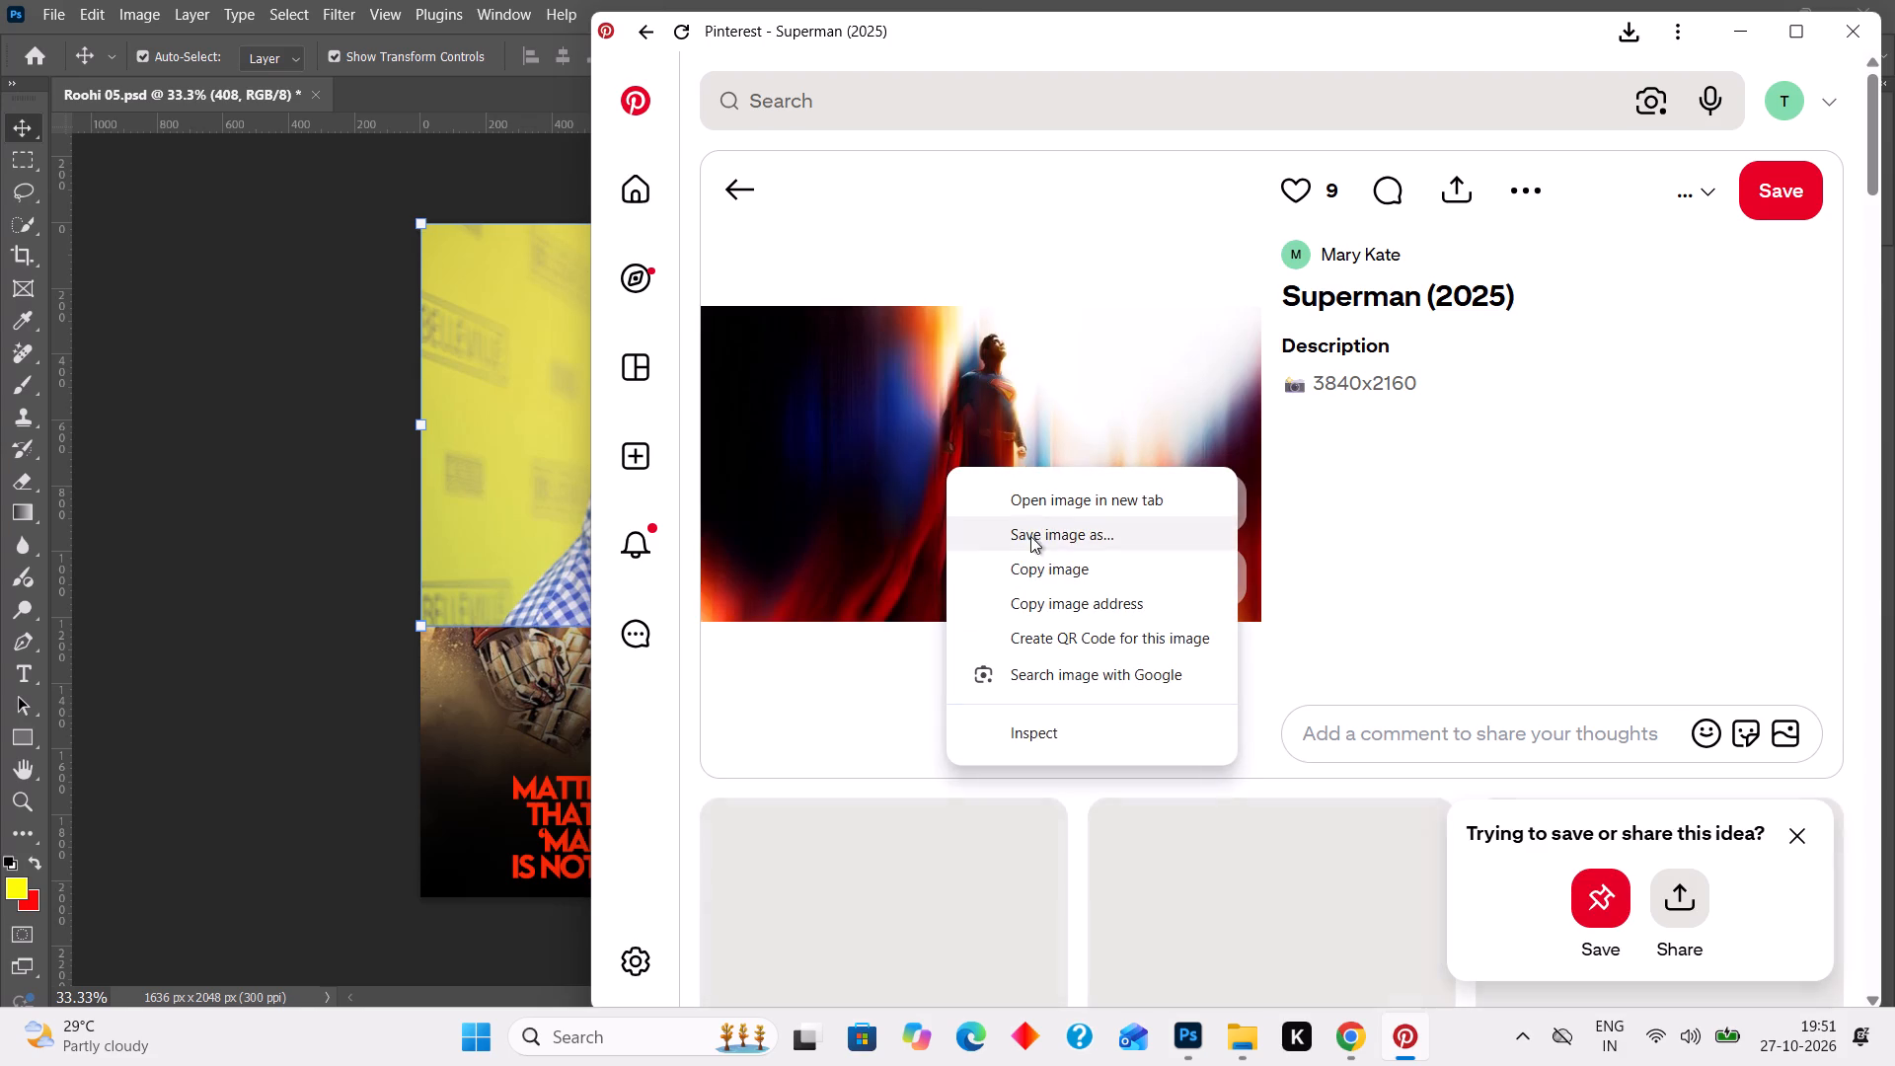
click(1041, 538)
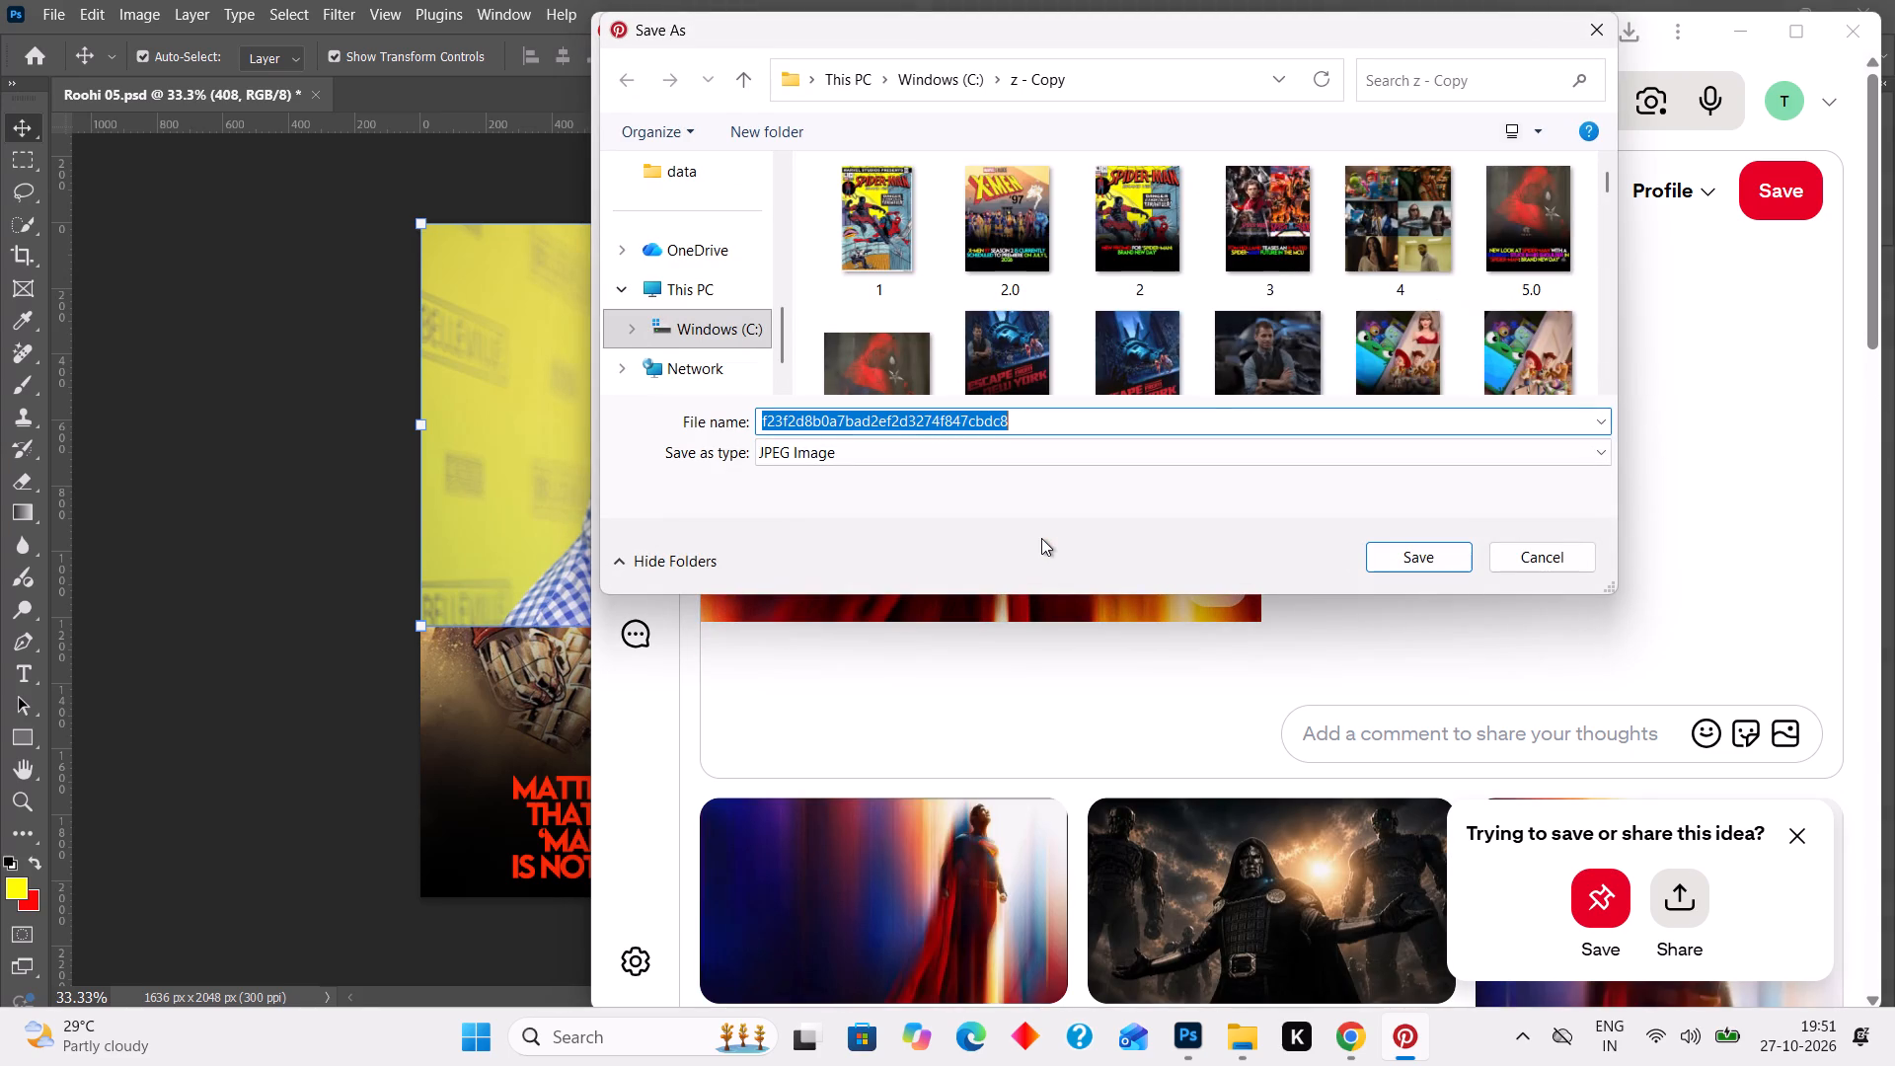
text(408.1)
key(Return)
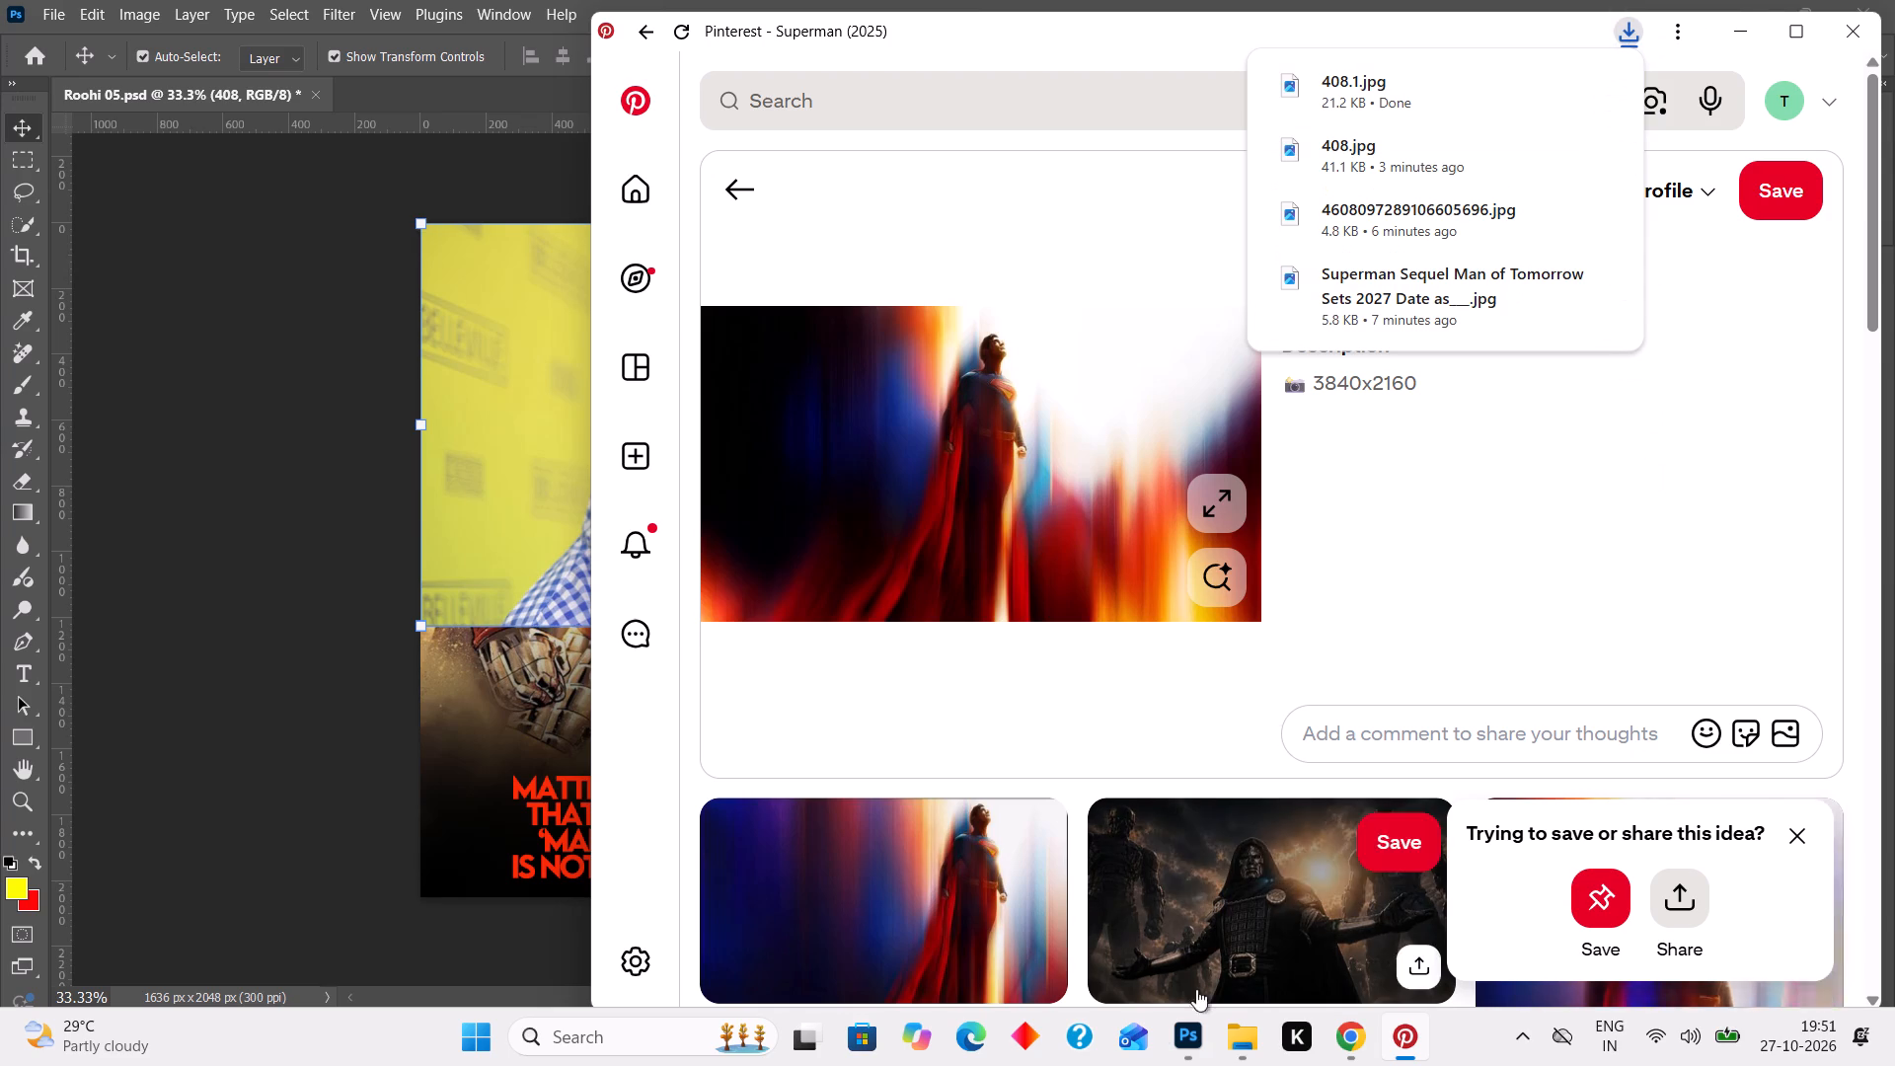
Switch to Photoshop and place image 408.1 from the z - Copy folder in File Explorer onto the Roohi 05 poster.
click(1185, 1042)
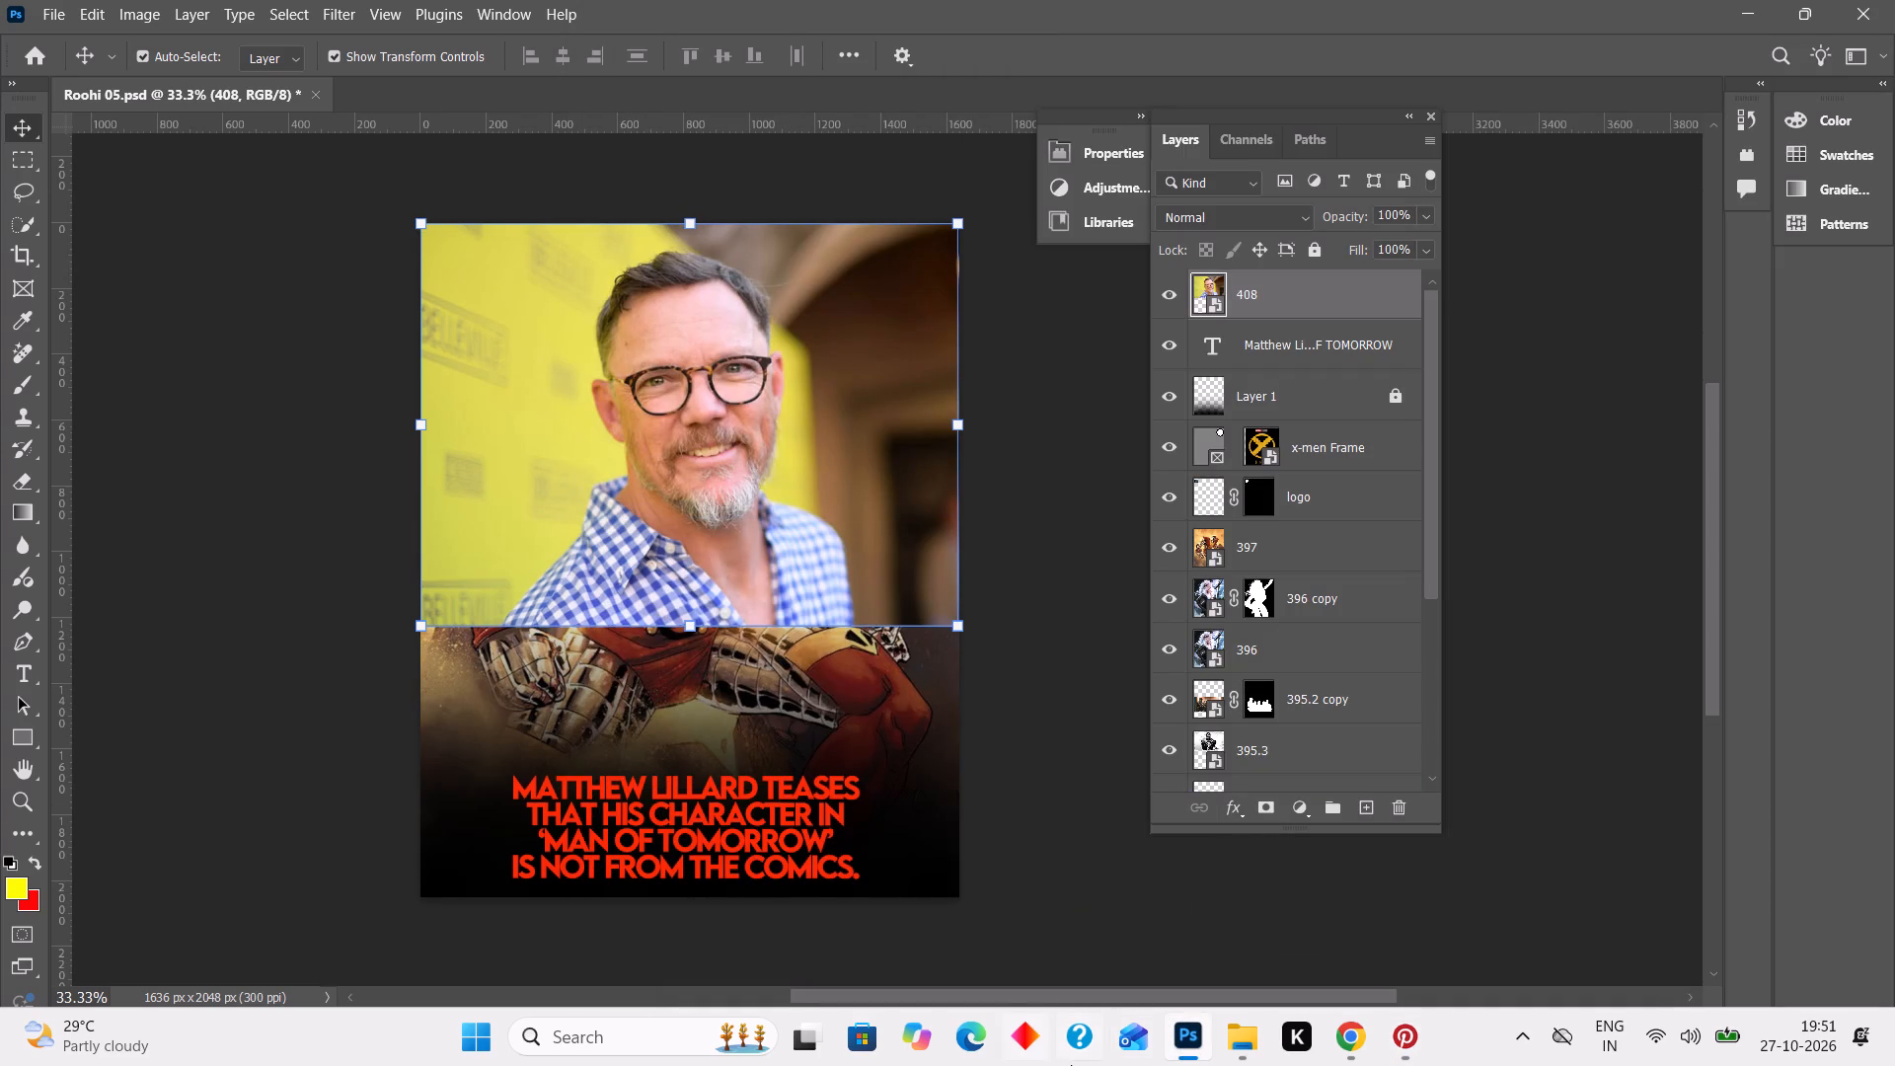
click(1242, 1040)
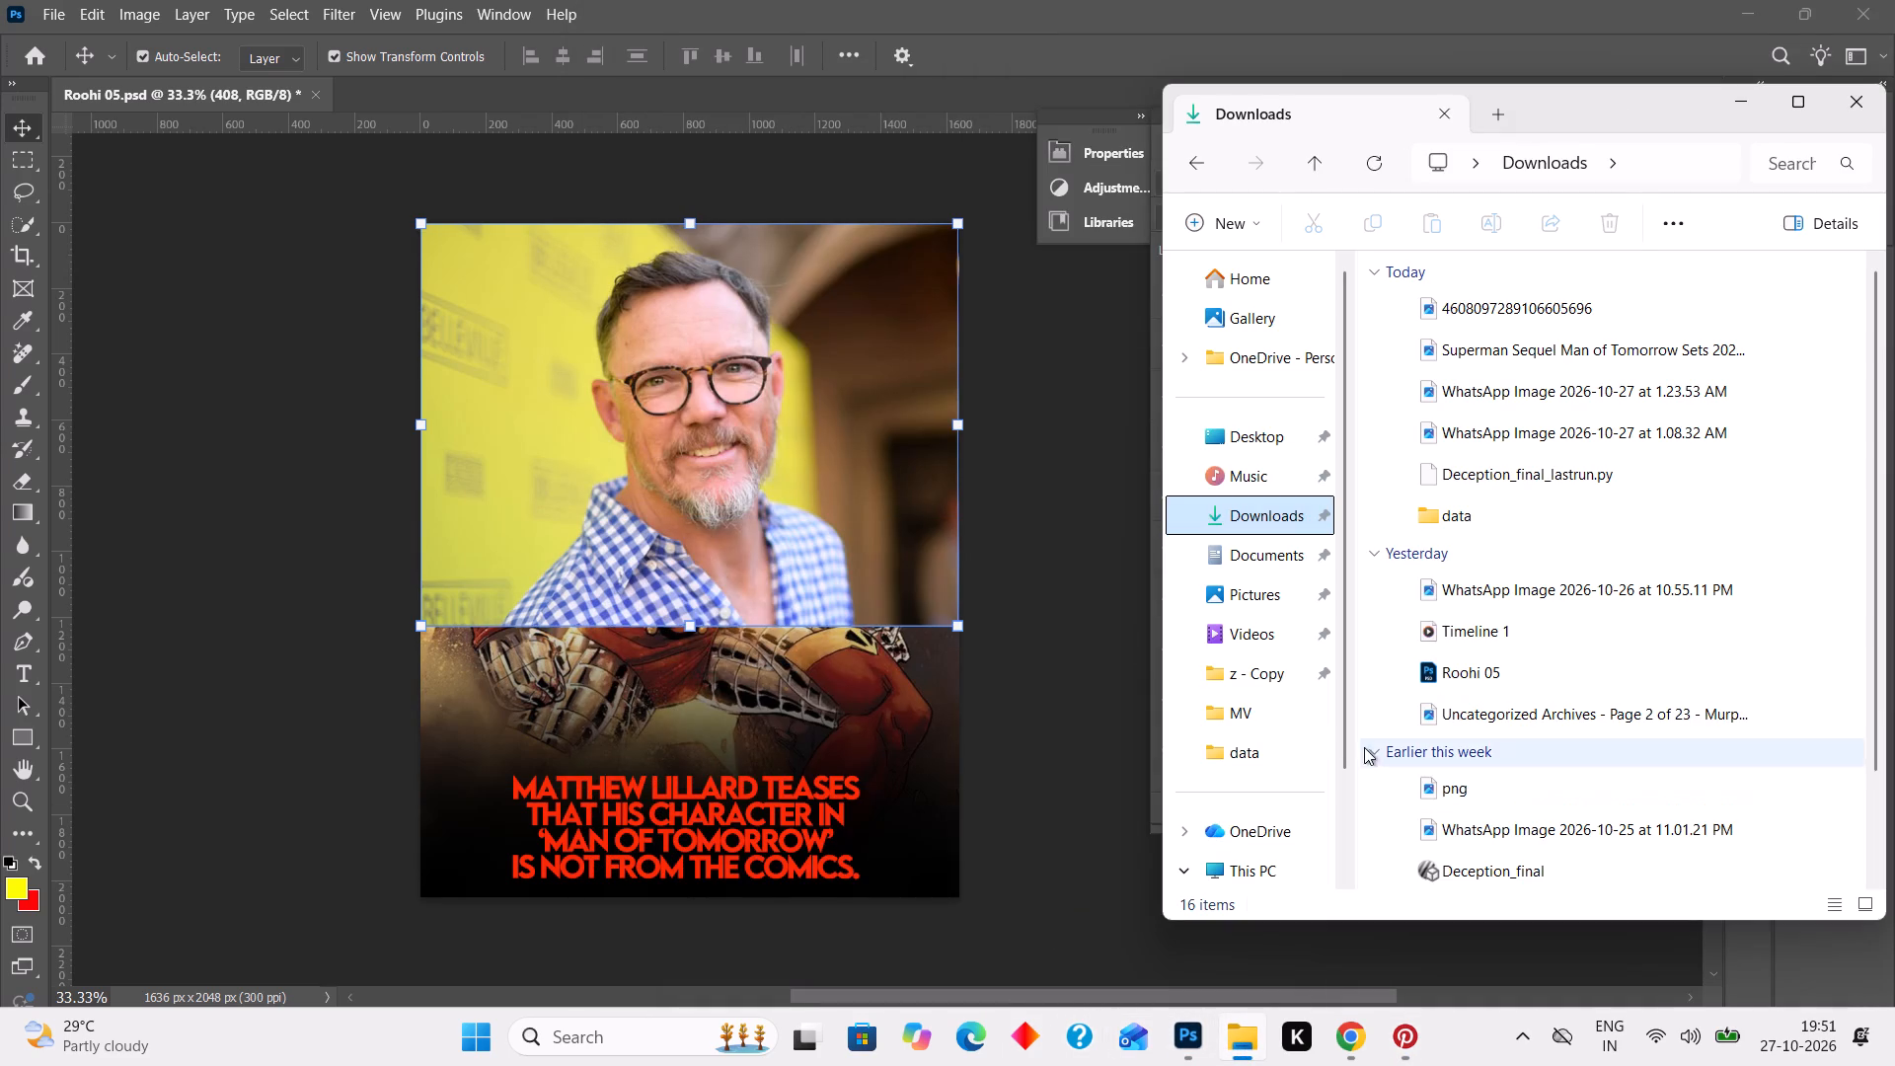
click(1267, 681)
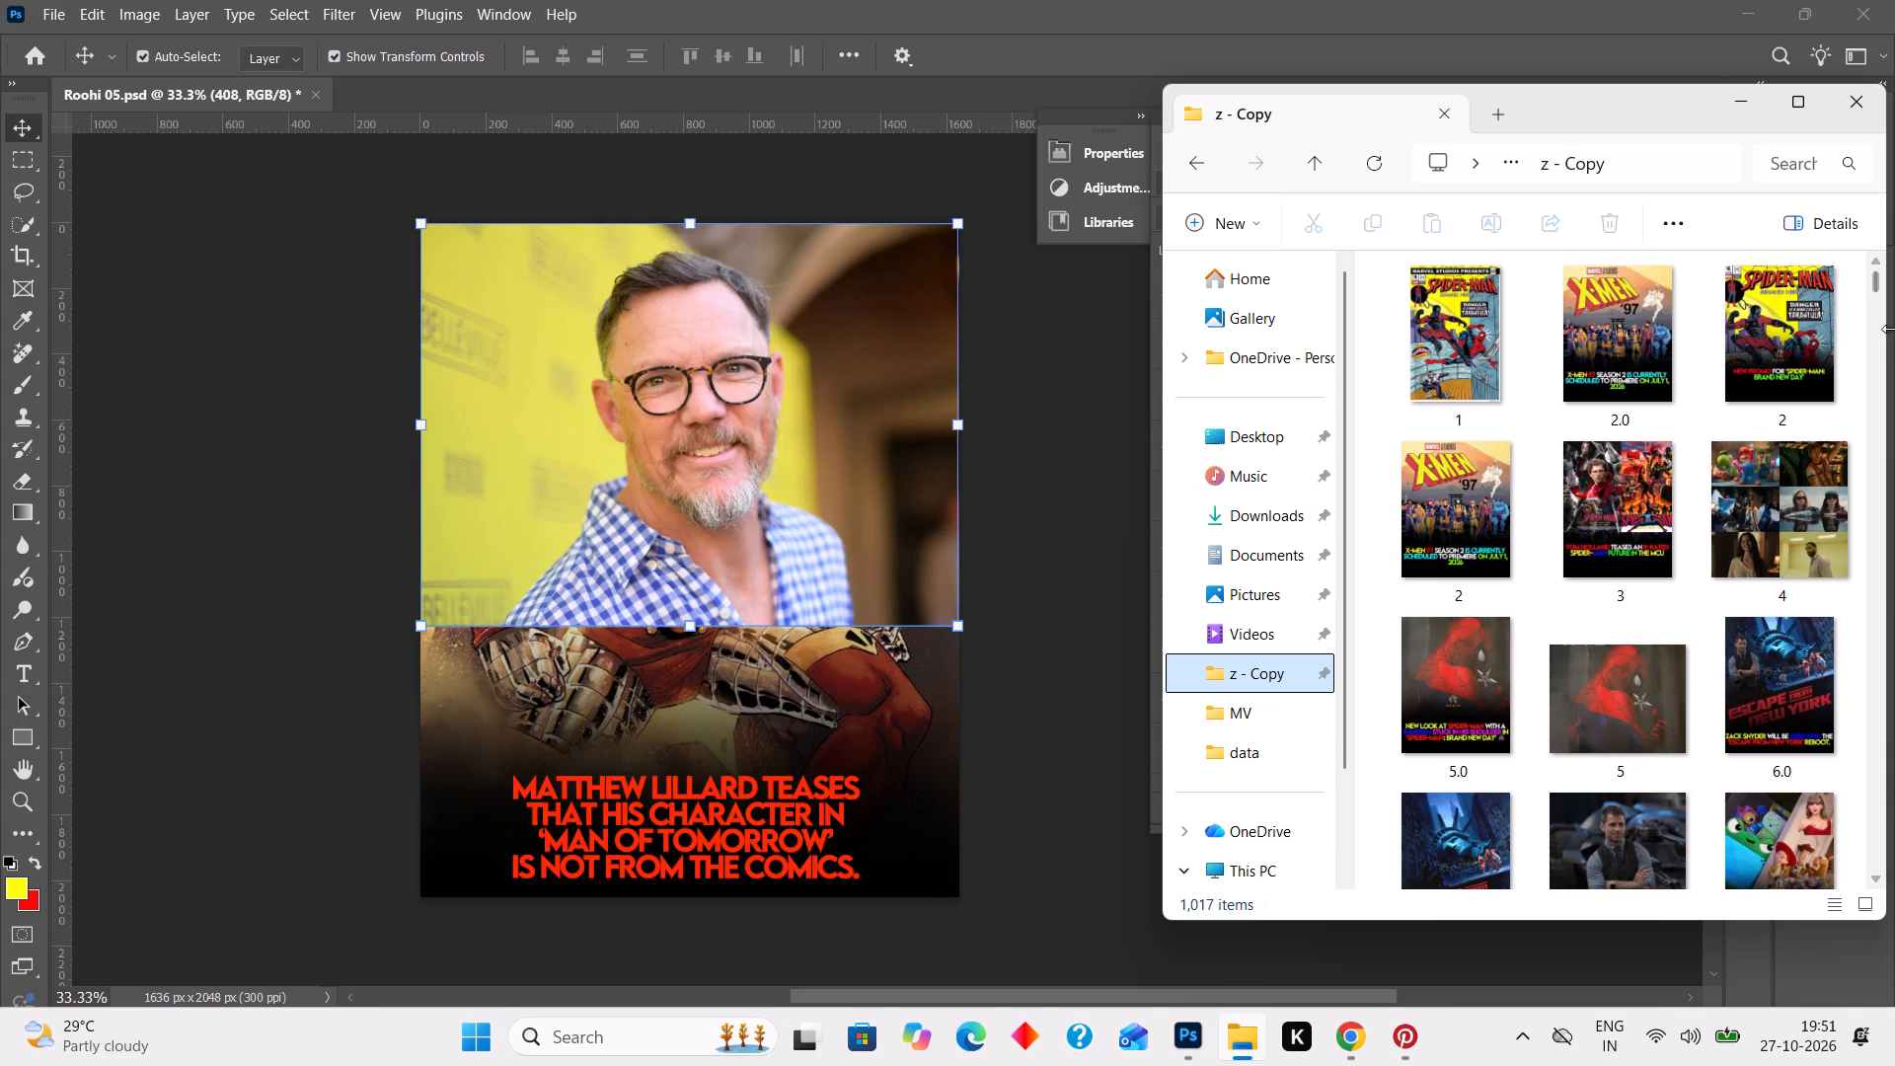
drag(1883, 289, 1884, 379)
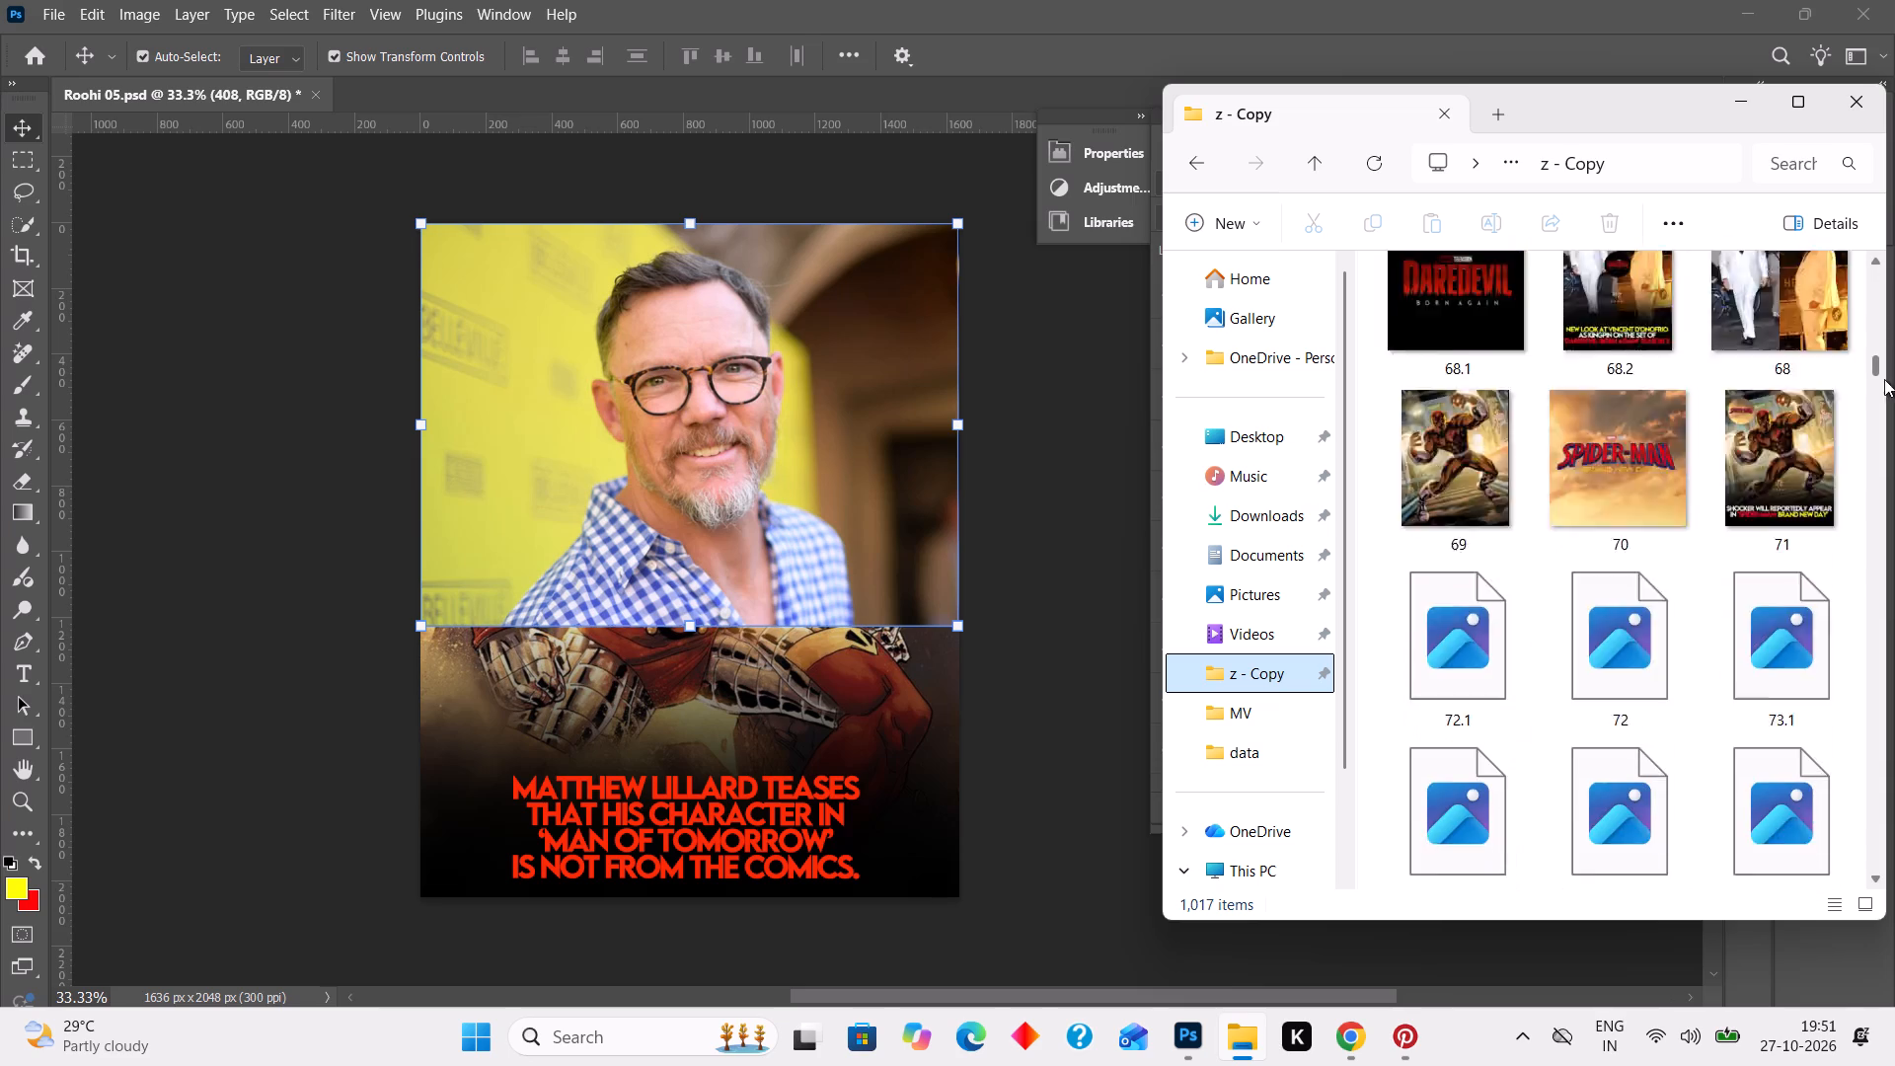
drag(1884, 379, 1886, 899)
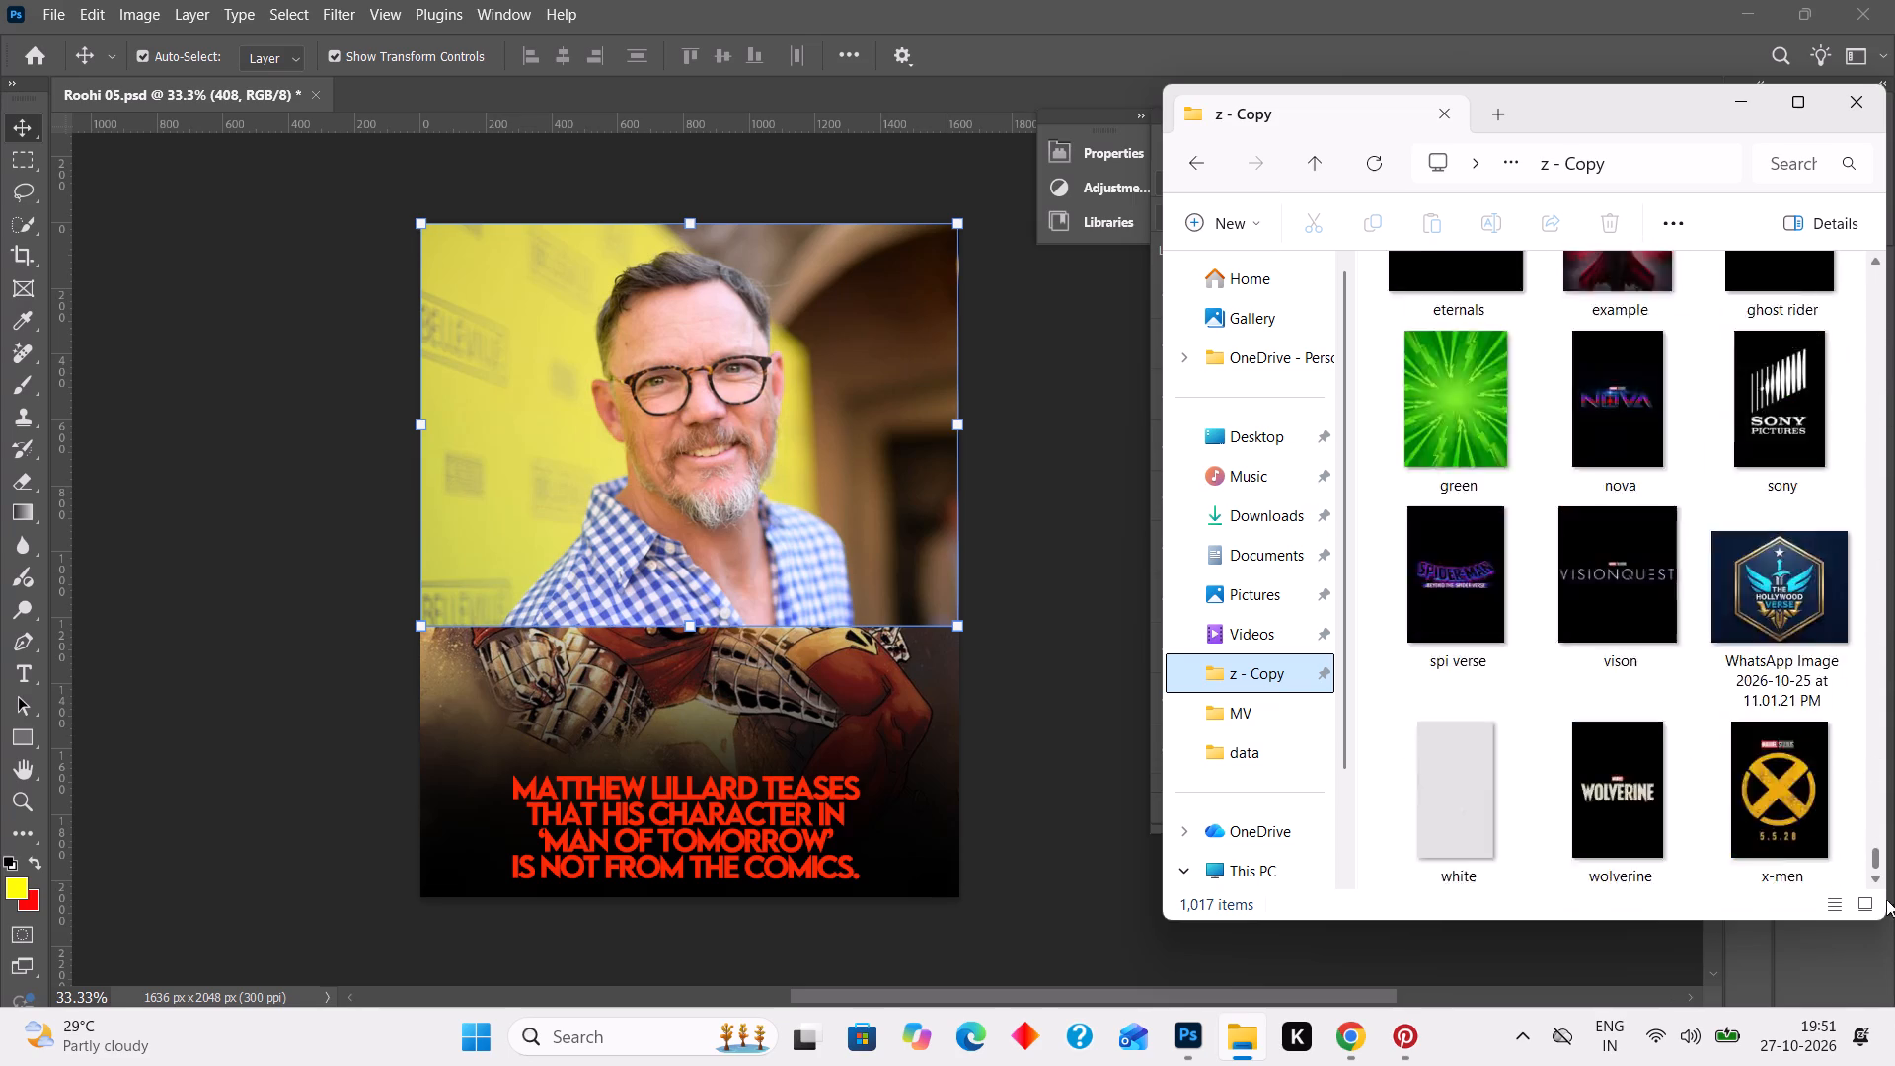
drag(1886, 899, 1881, 843)
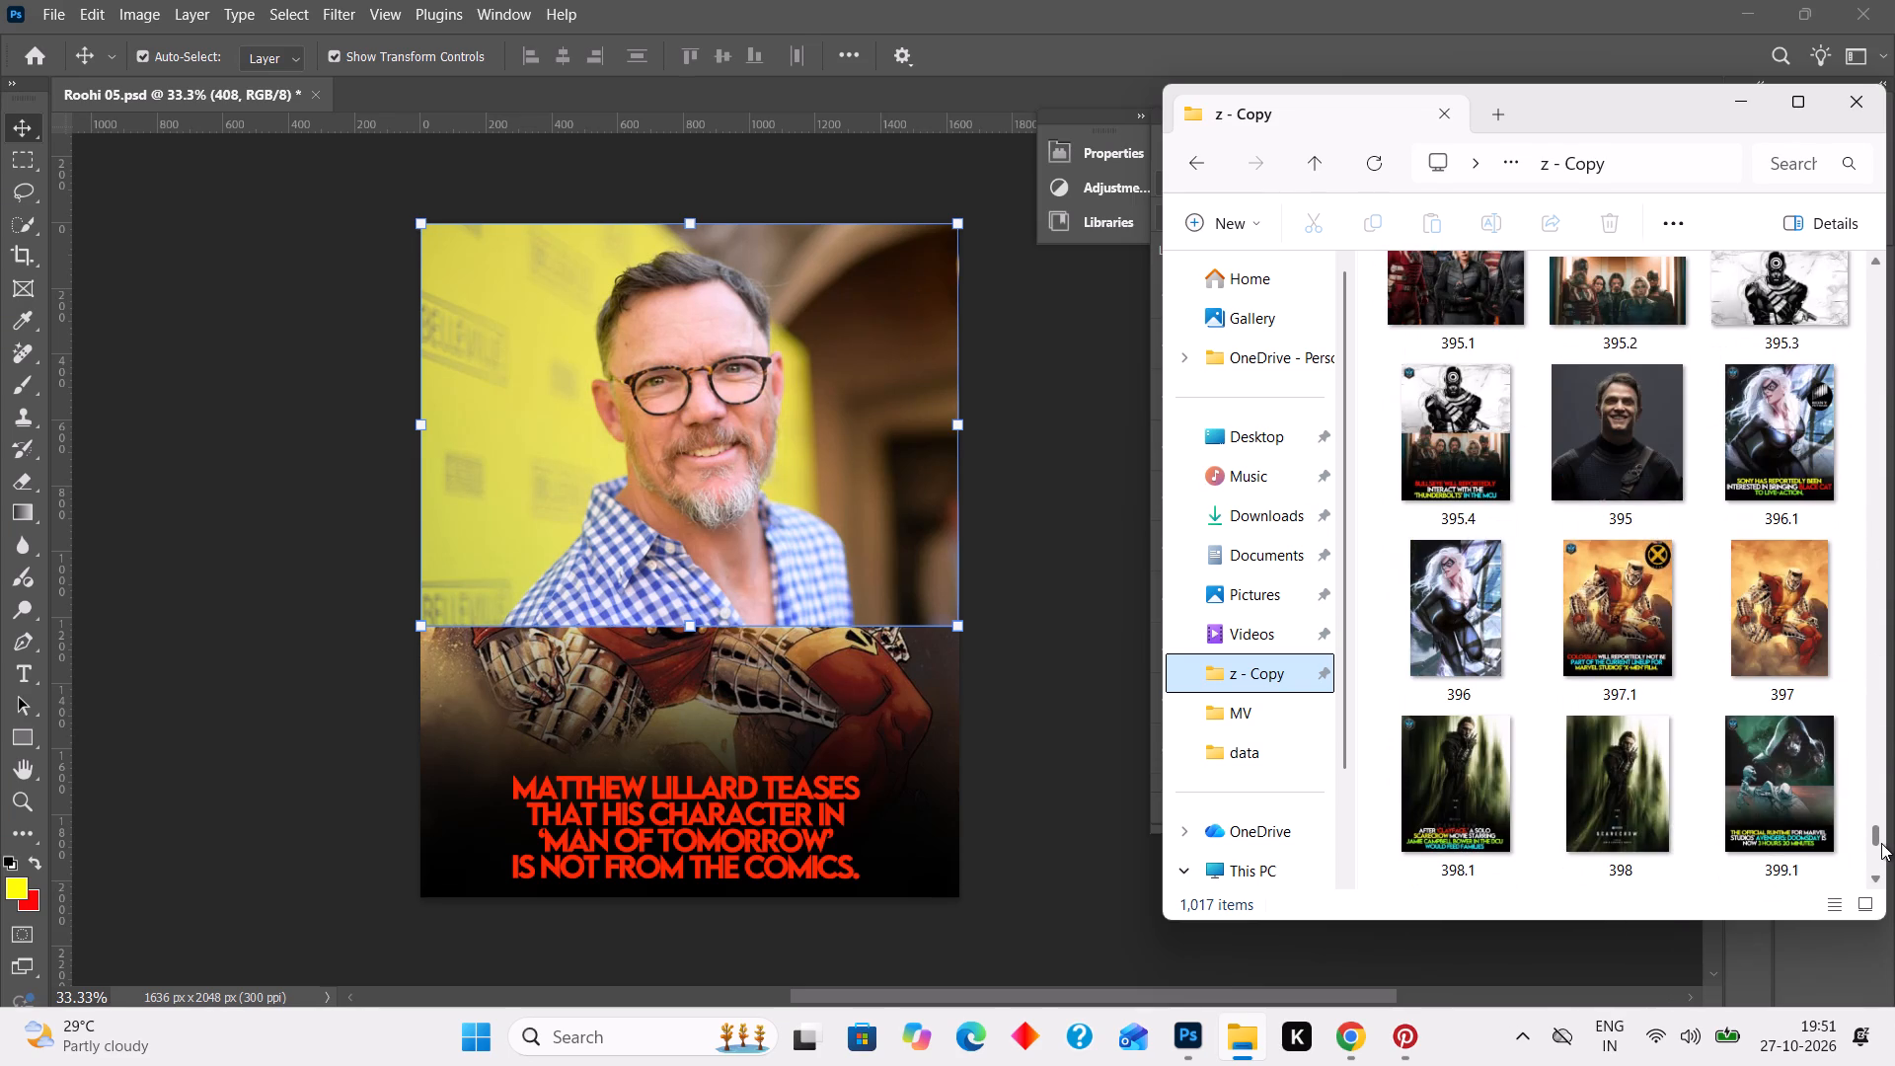
scroll(1824, 721, down, 11)
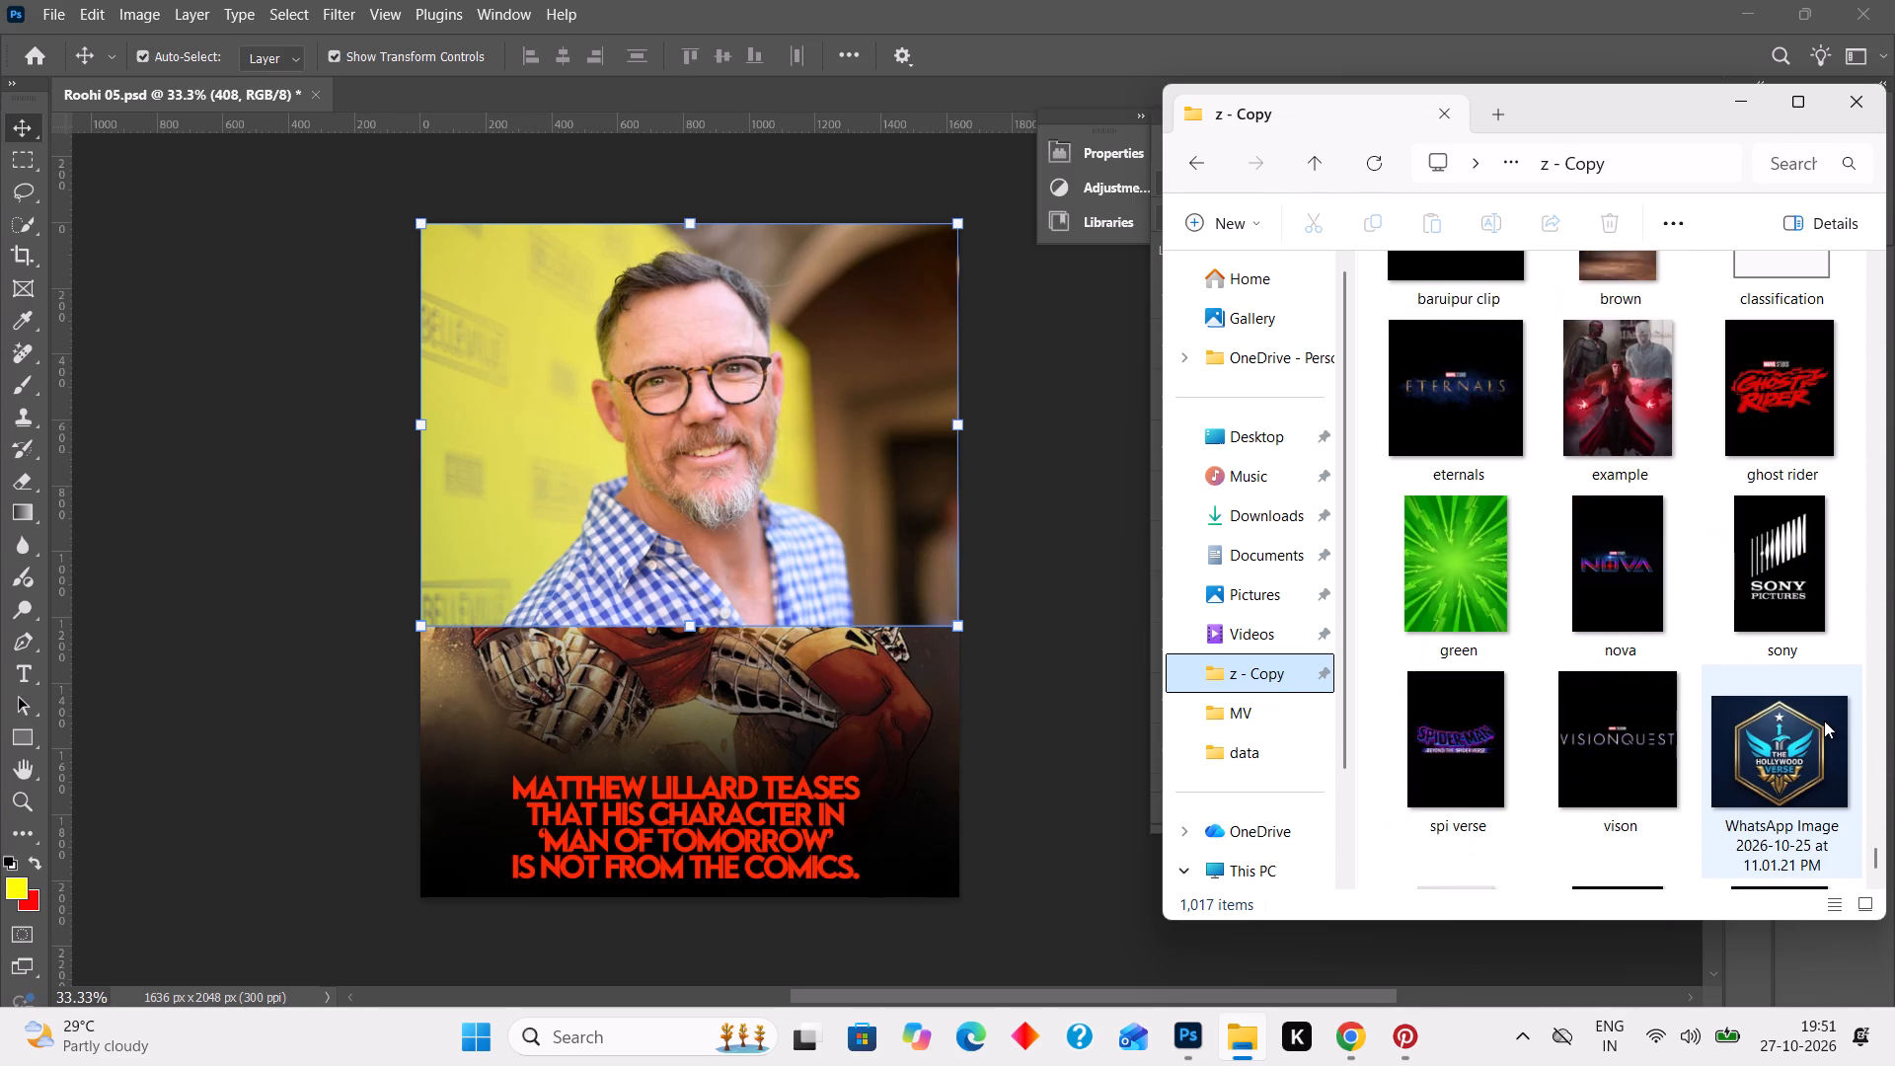
scroll(1824, 721, down, 1)
scroll(1824, 721, up, 4)
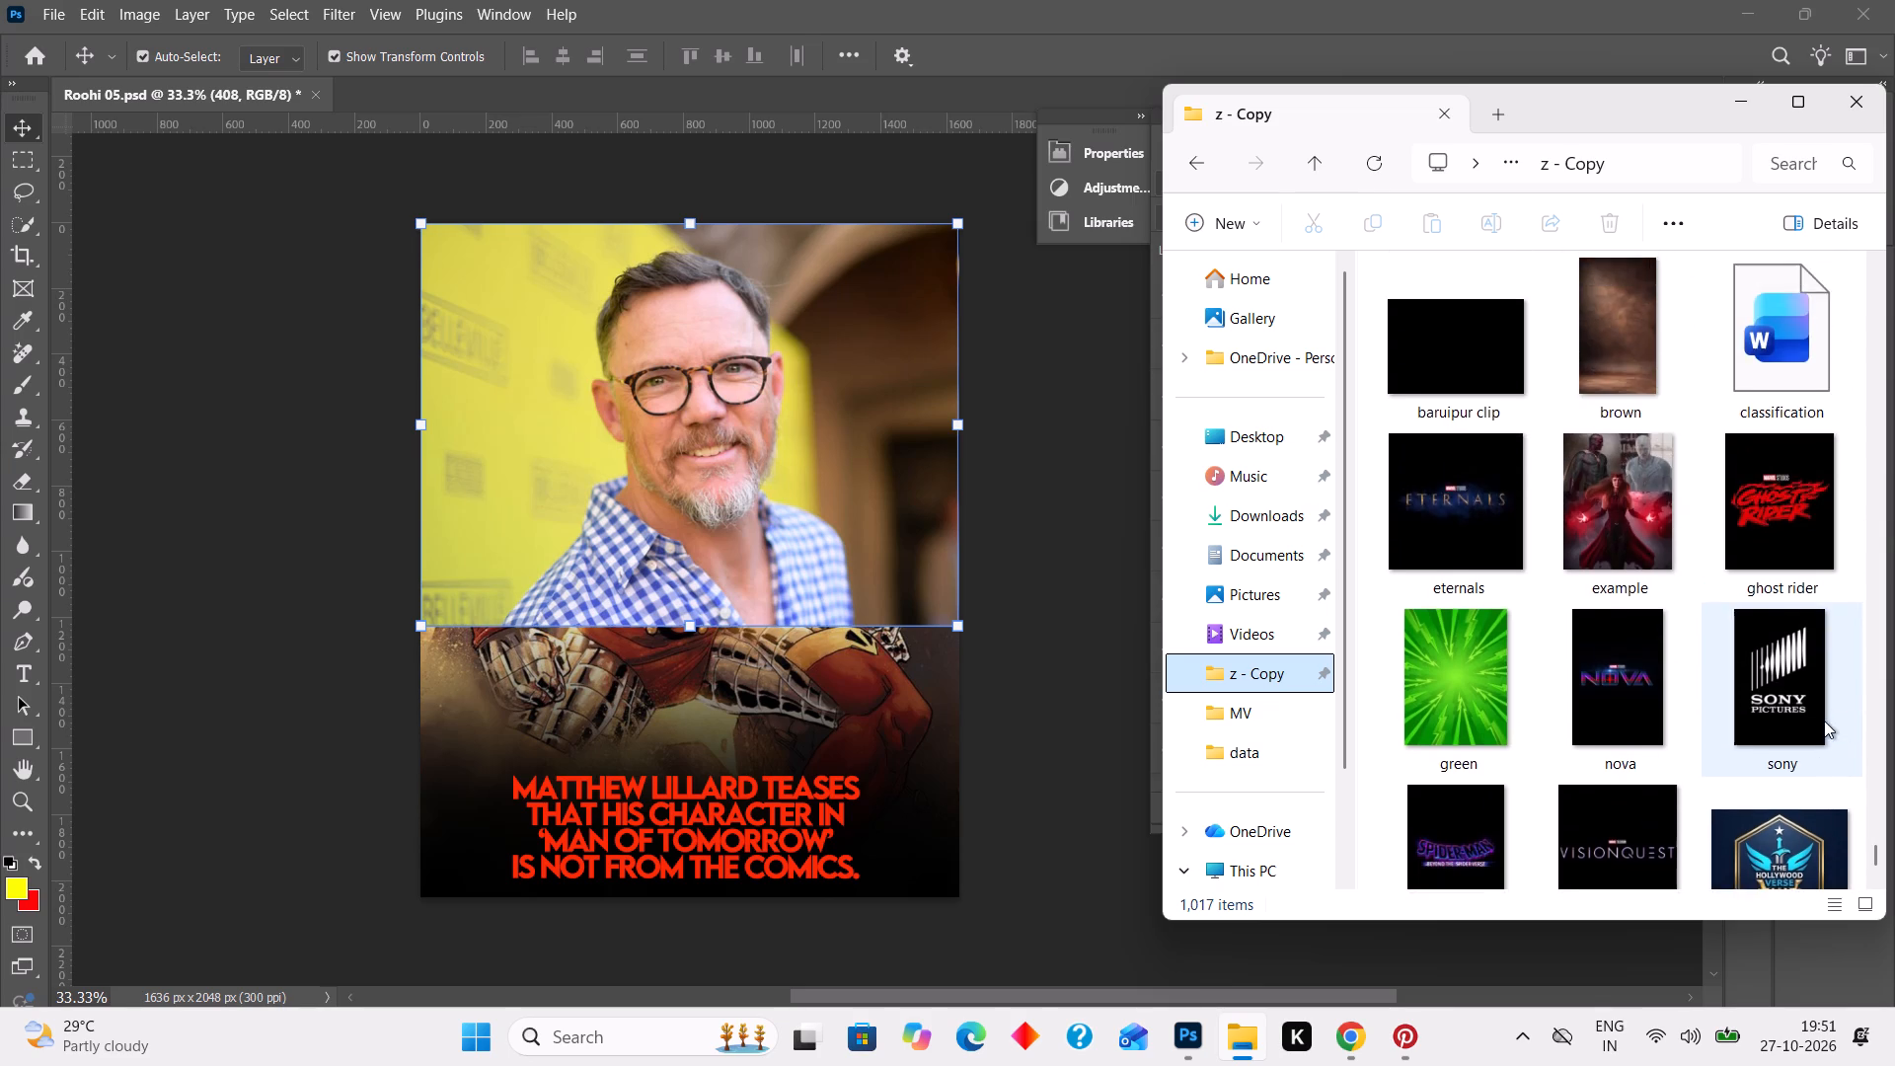
scroll(1824, 721, up, 3)
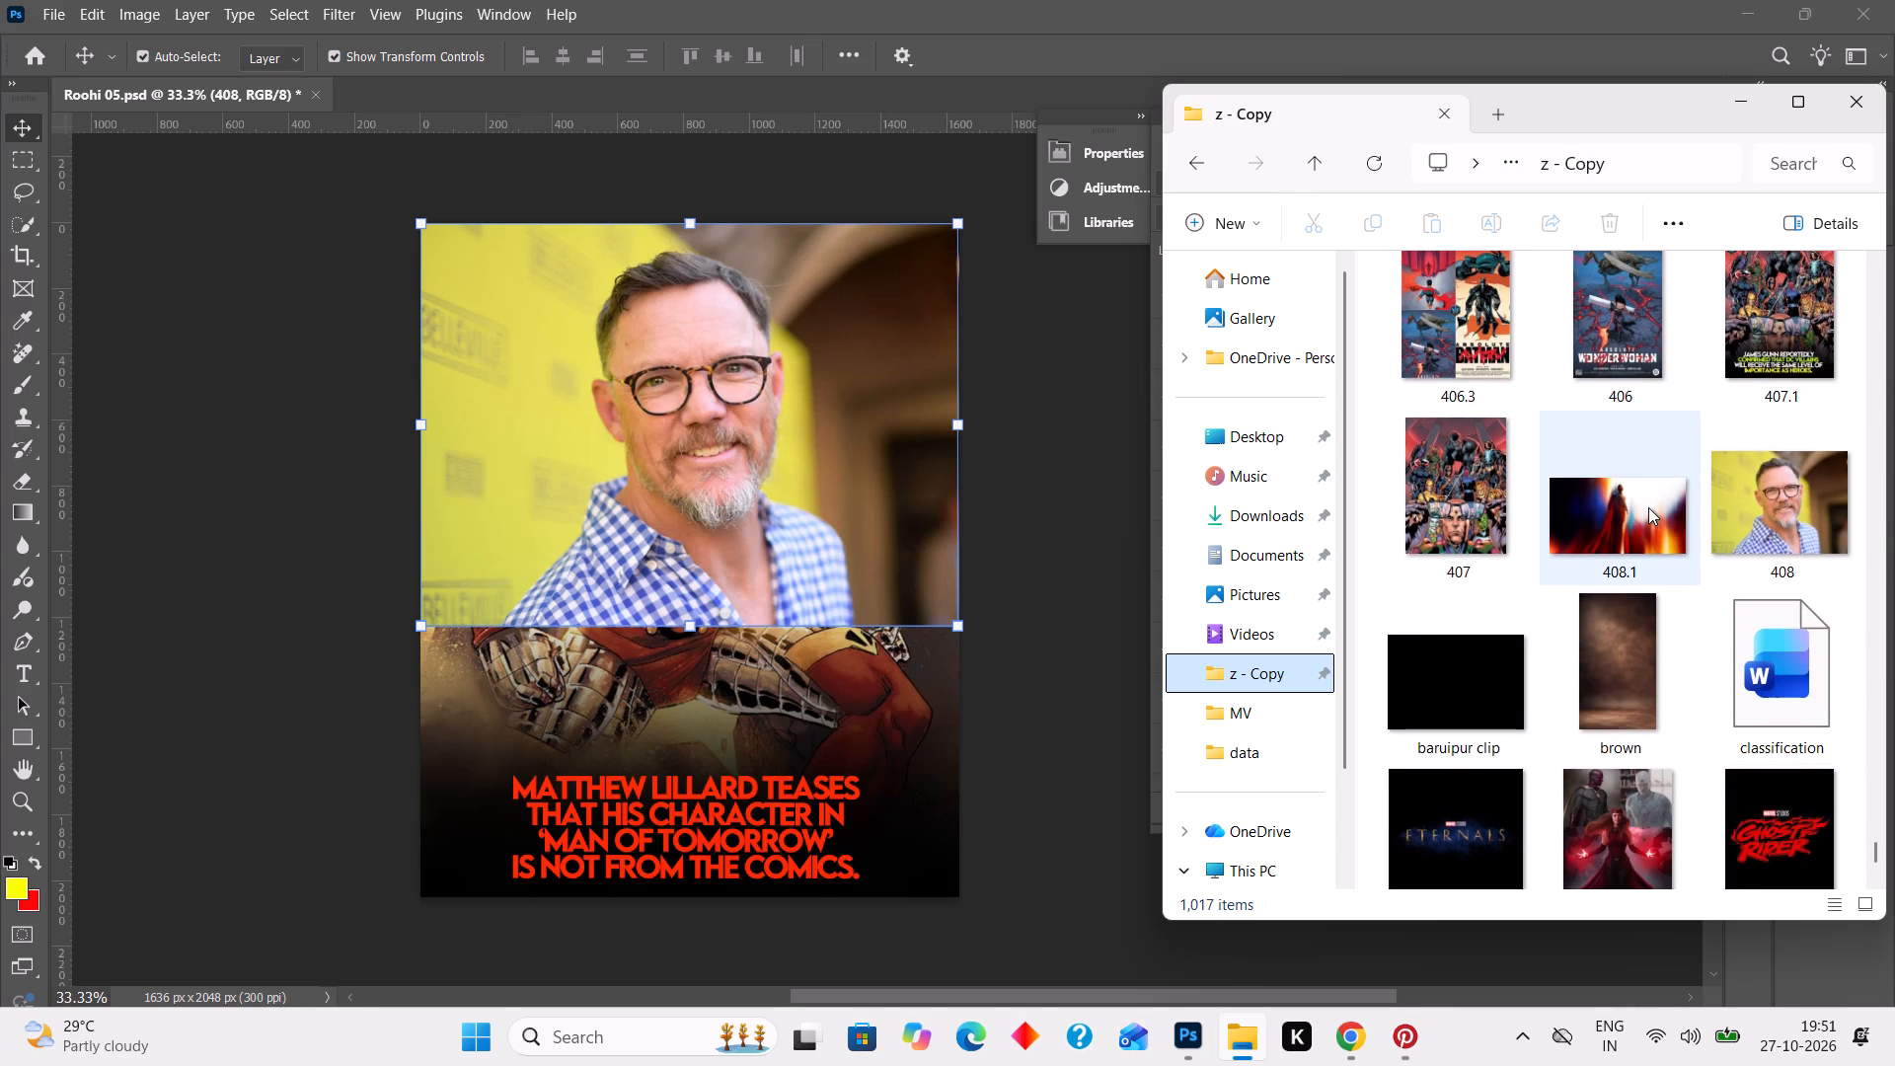
drag(1648, 507, 781, 752)
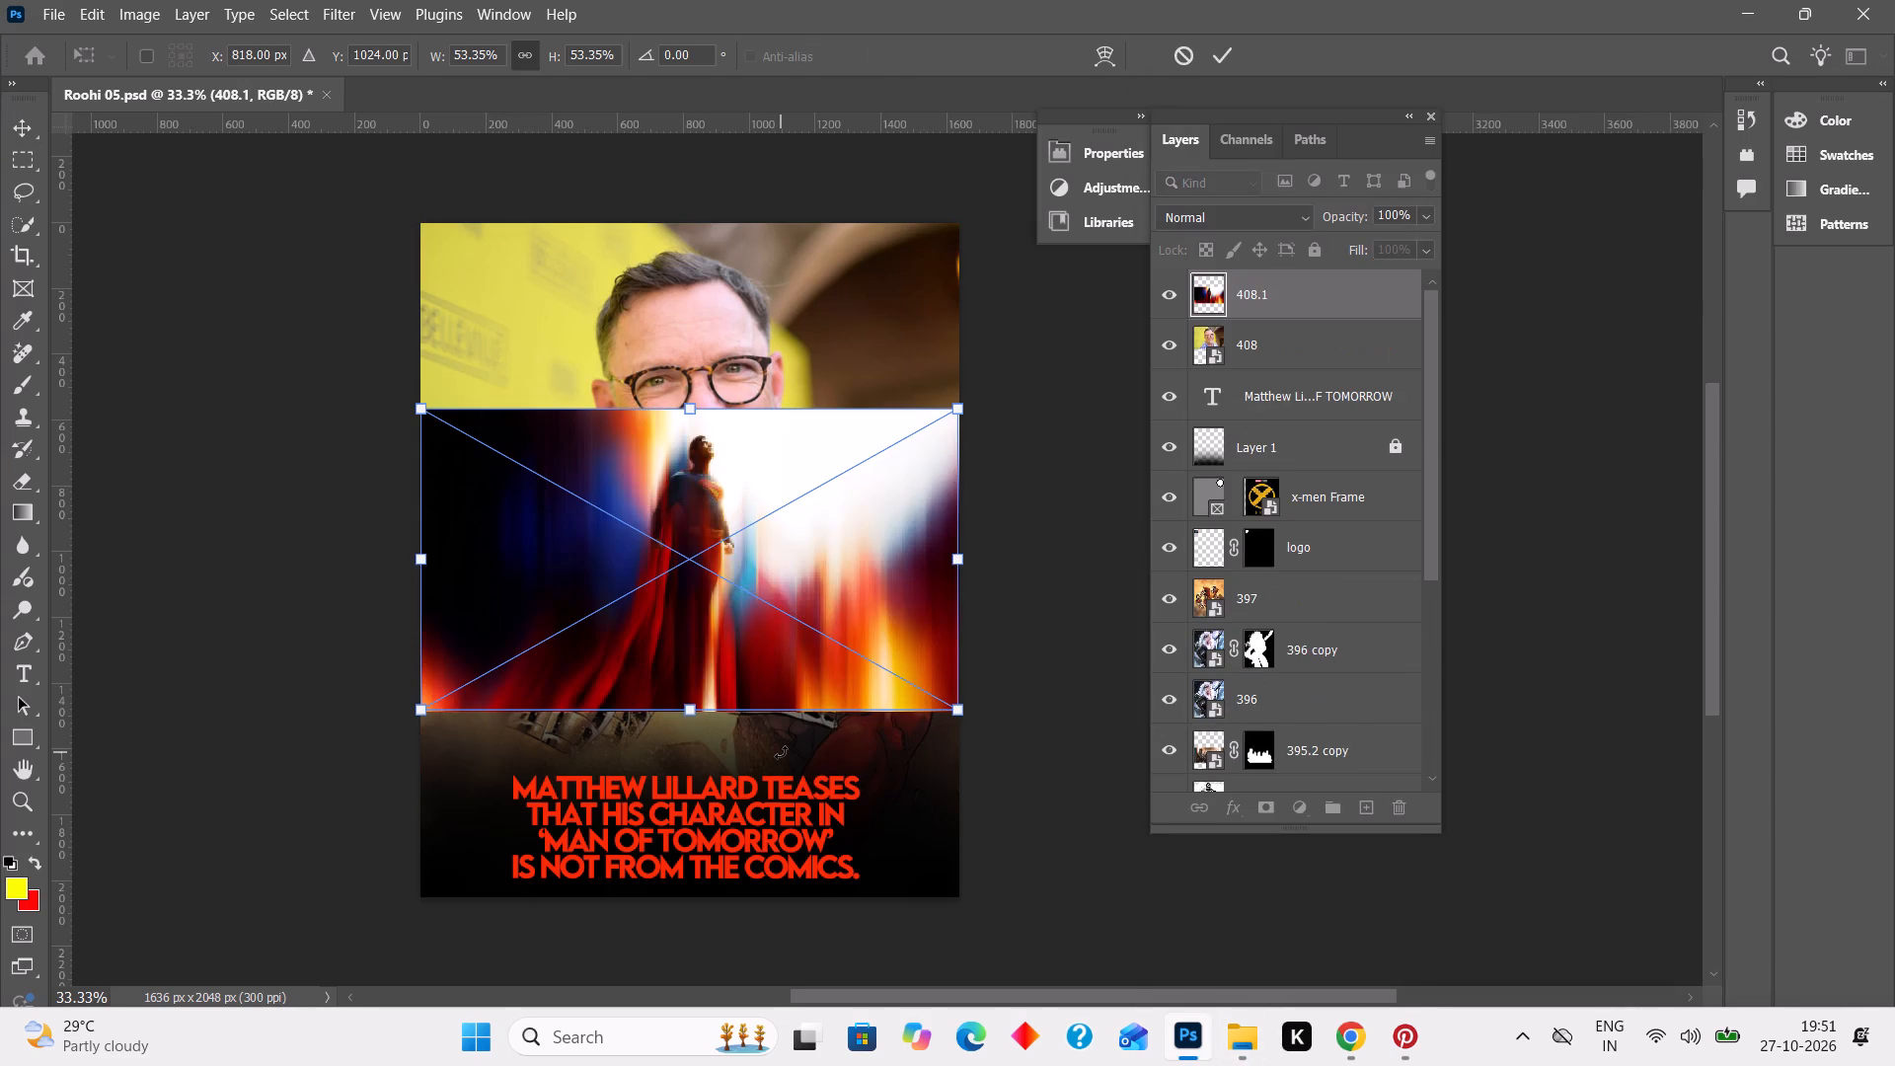
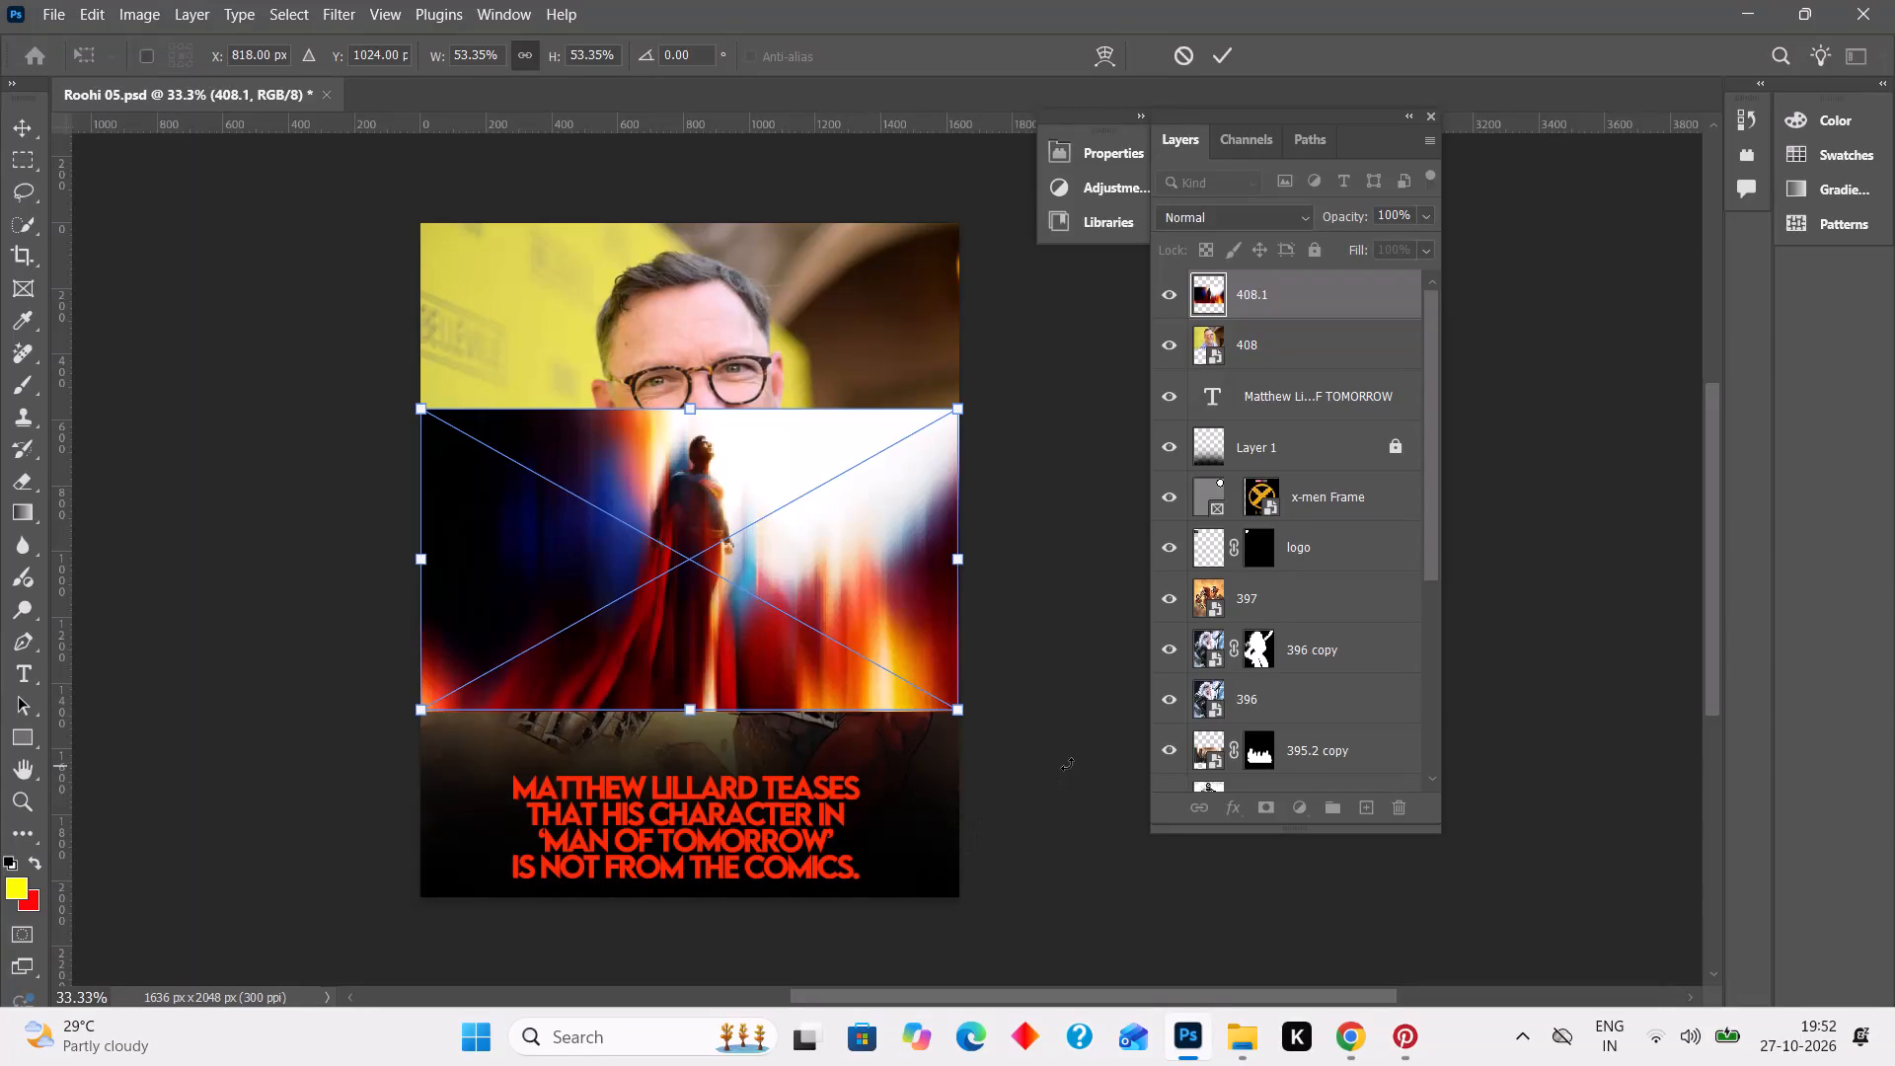
Commit the placed image 408.1 and move it down to cover the poster's bottom edge, below the portrait.
click(1067, 764)
click(1228, 54)
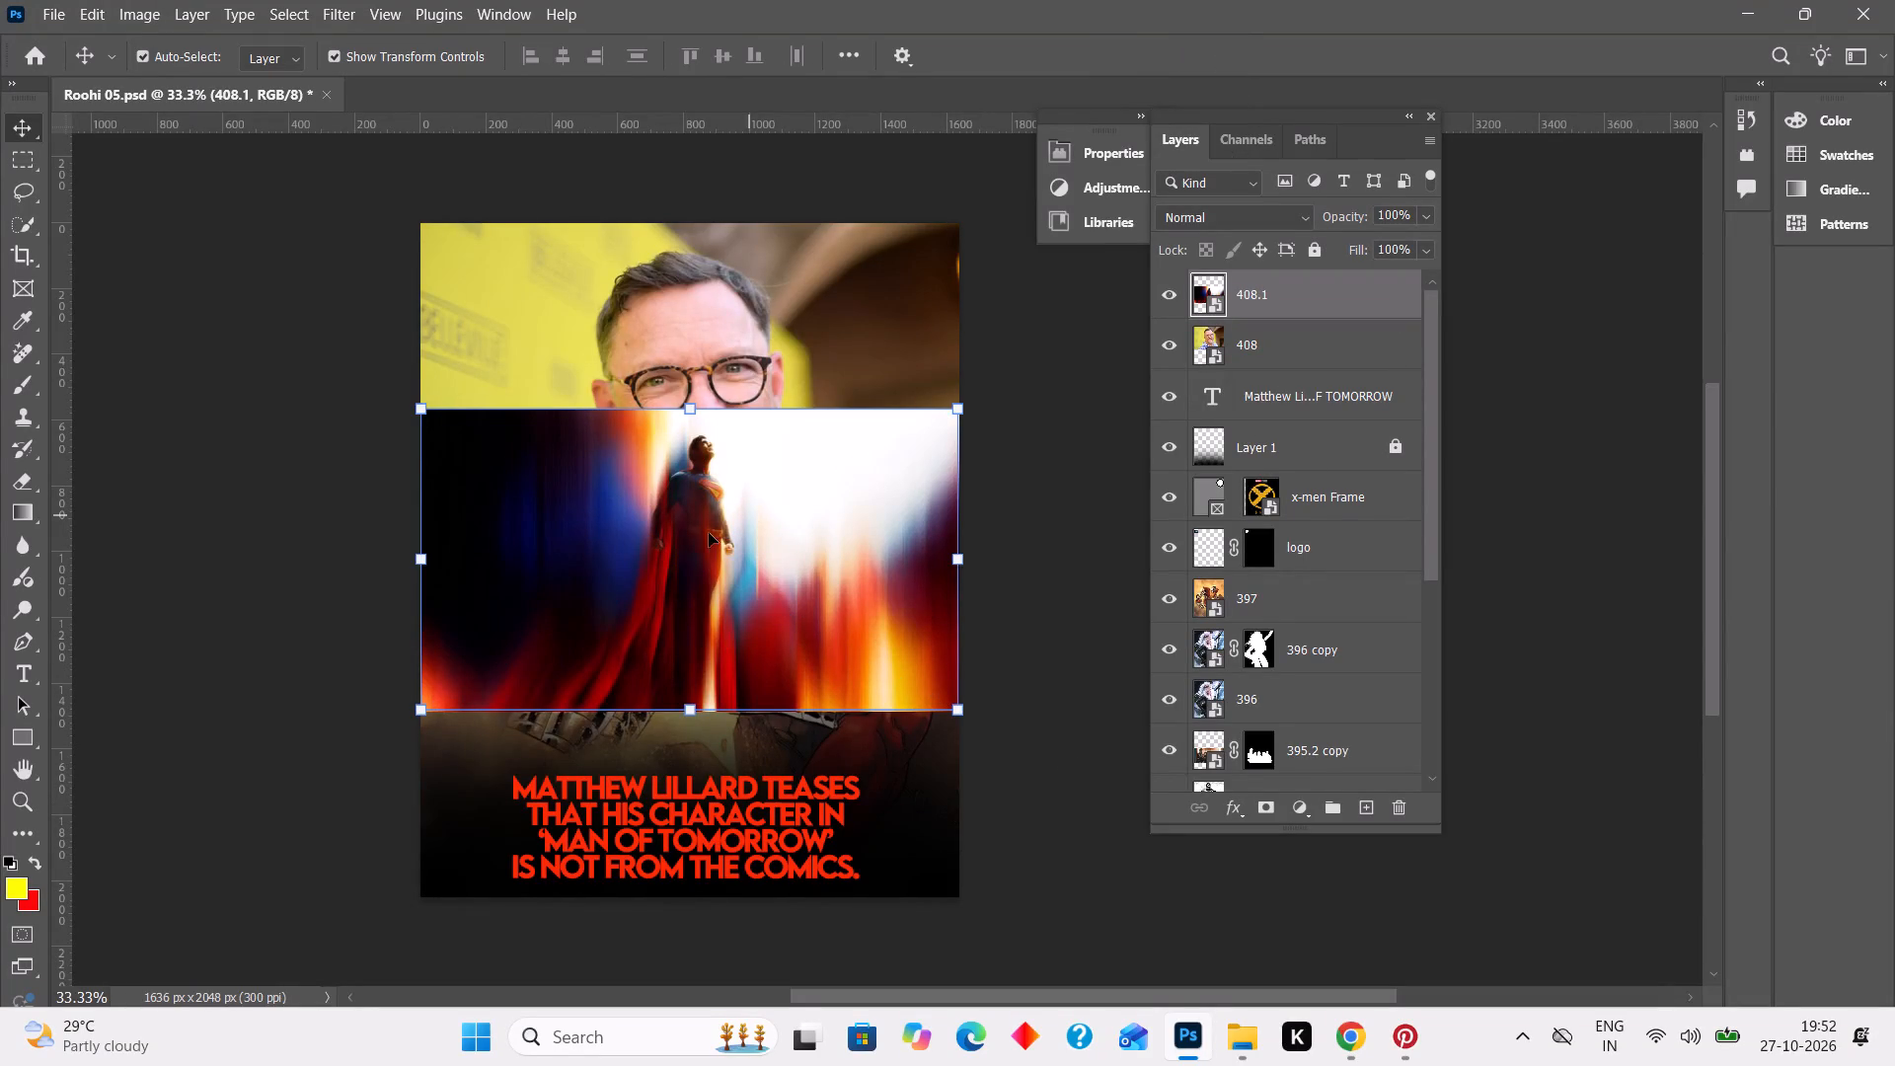
key(Down)
key(Down)
key(Down)
key(Down)
key(Down)
key(Down)
key(Down)
key(Down)
key(Down)
key(Down)
key(Down)
key(Down)
key(Down)
key(Down)
key(Down)
key(Down)
key(Down)
key(Down)
key(Down)
key(Down)
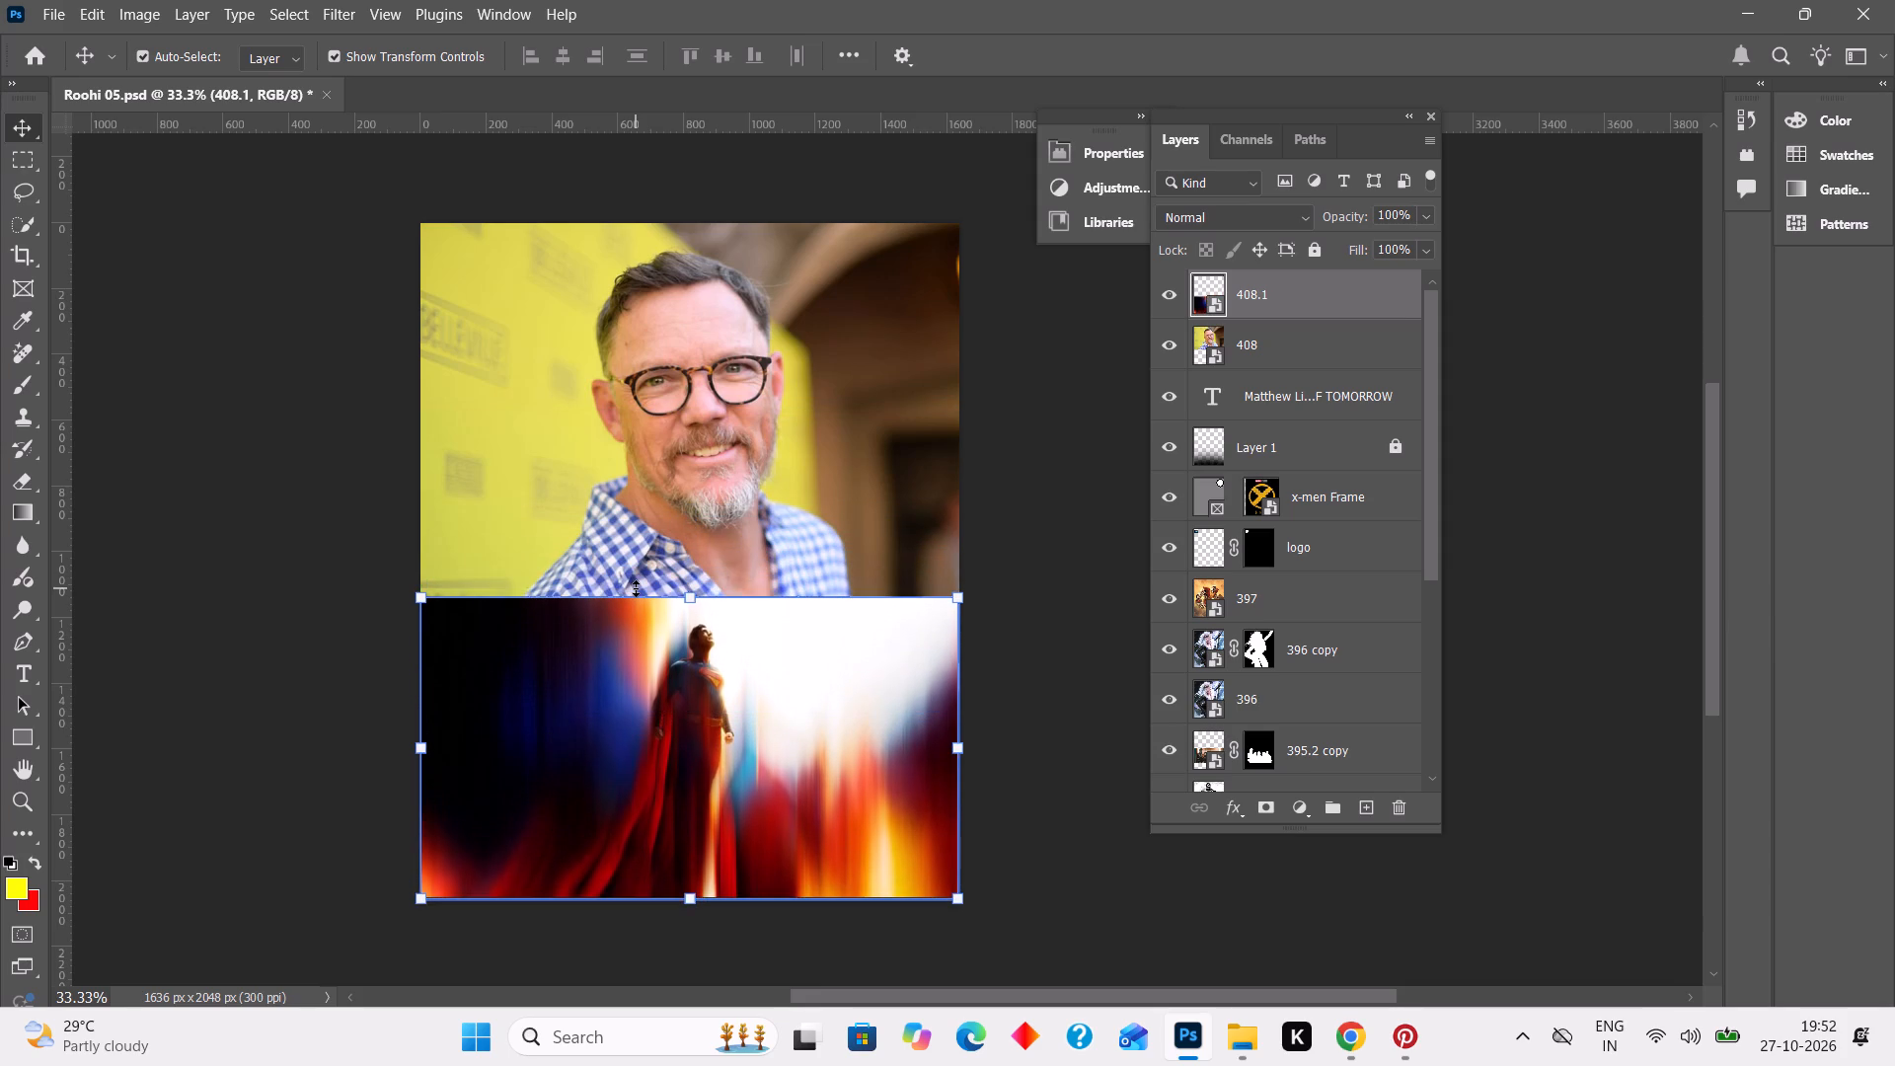
key(Down)
key(Down)
key(Down)
key(Down)
key(Down)
key(Down)
key(Down)
key(Down)
key(Down)
key(Down)
key(Down)
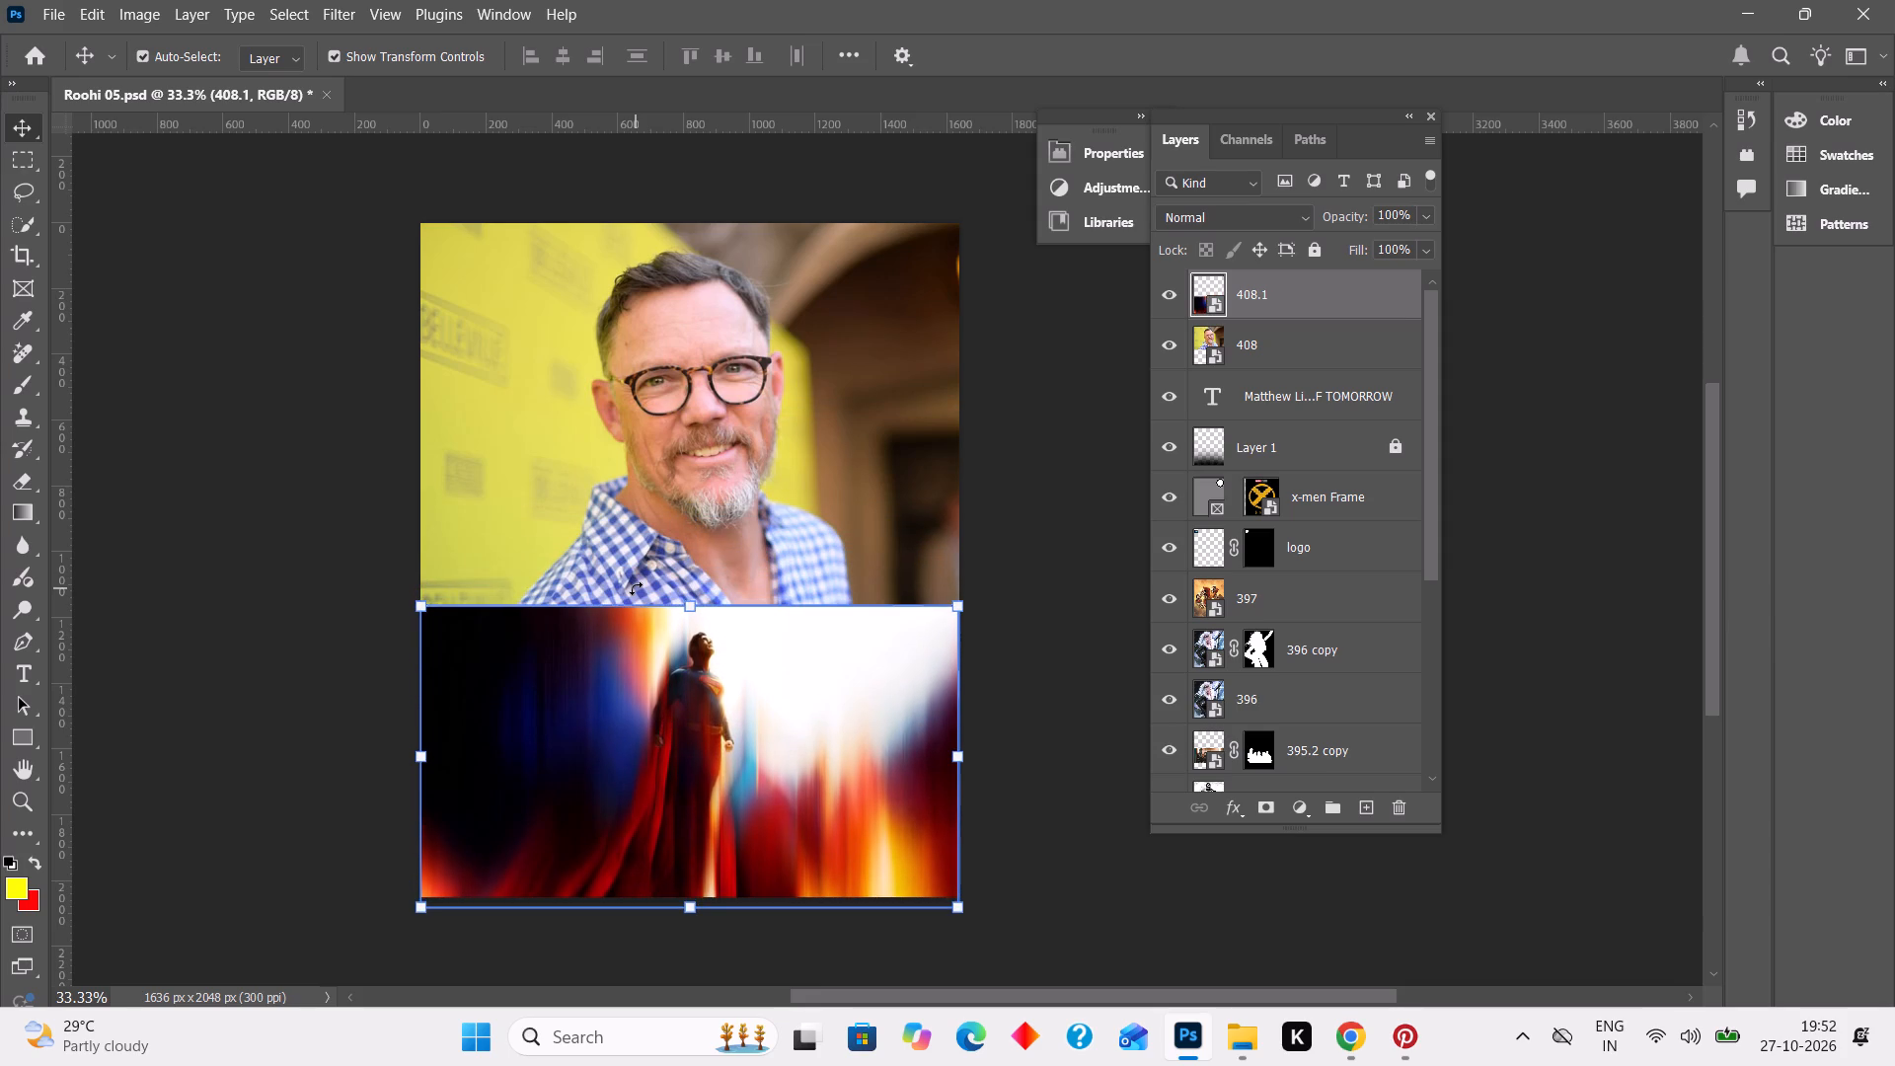
Switch to Pinterest, open the related Superman 2025 pin of the seated caped figure, and save its image as 408.2 in z - Copy.
click(1412, 1044)
scroll(1356, 712, down, 2)
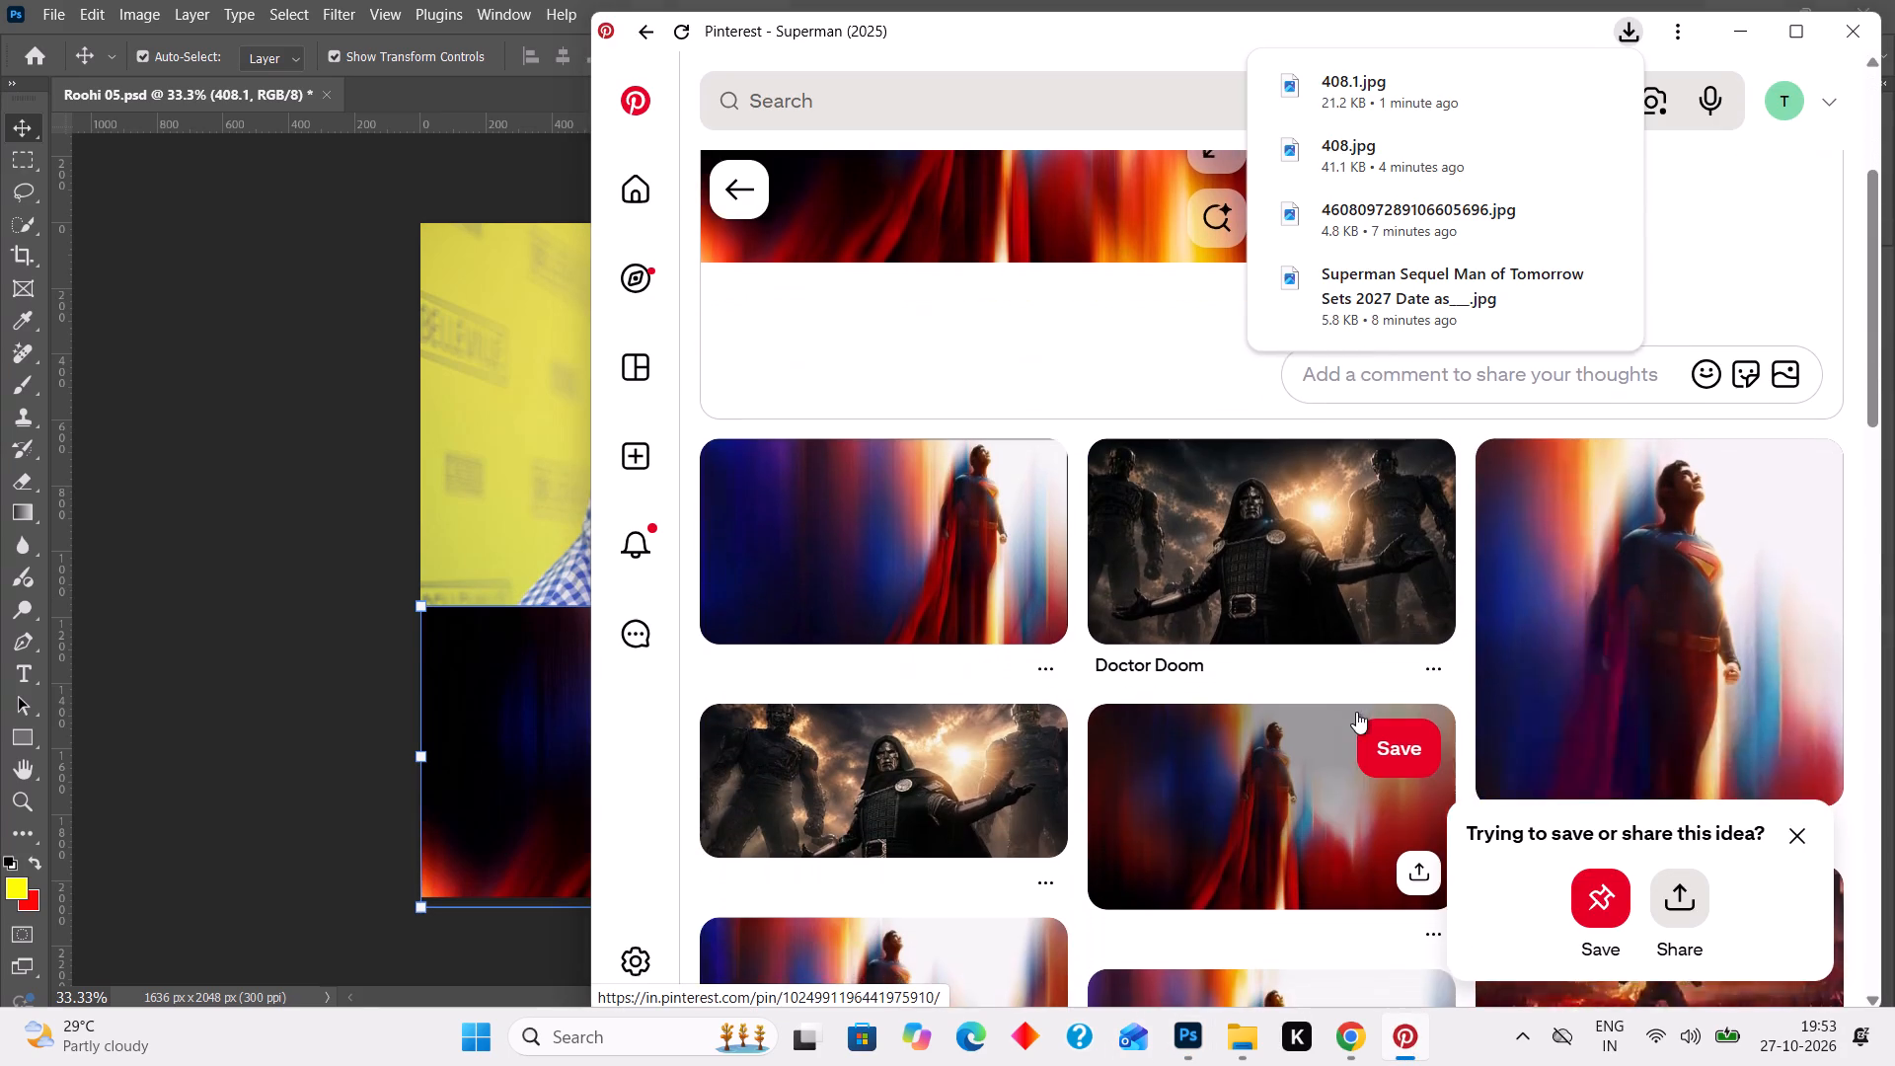
scroll(1356, 712, down, 2)
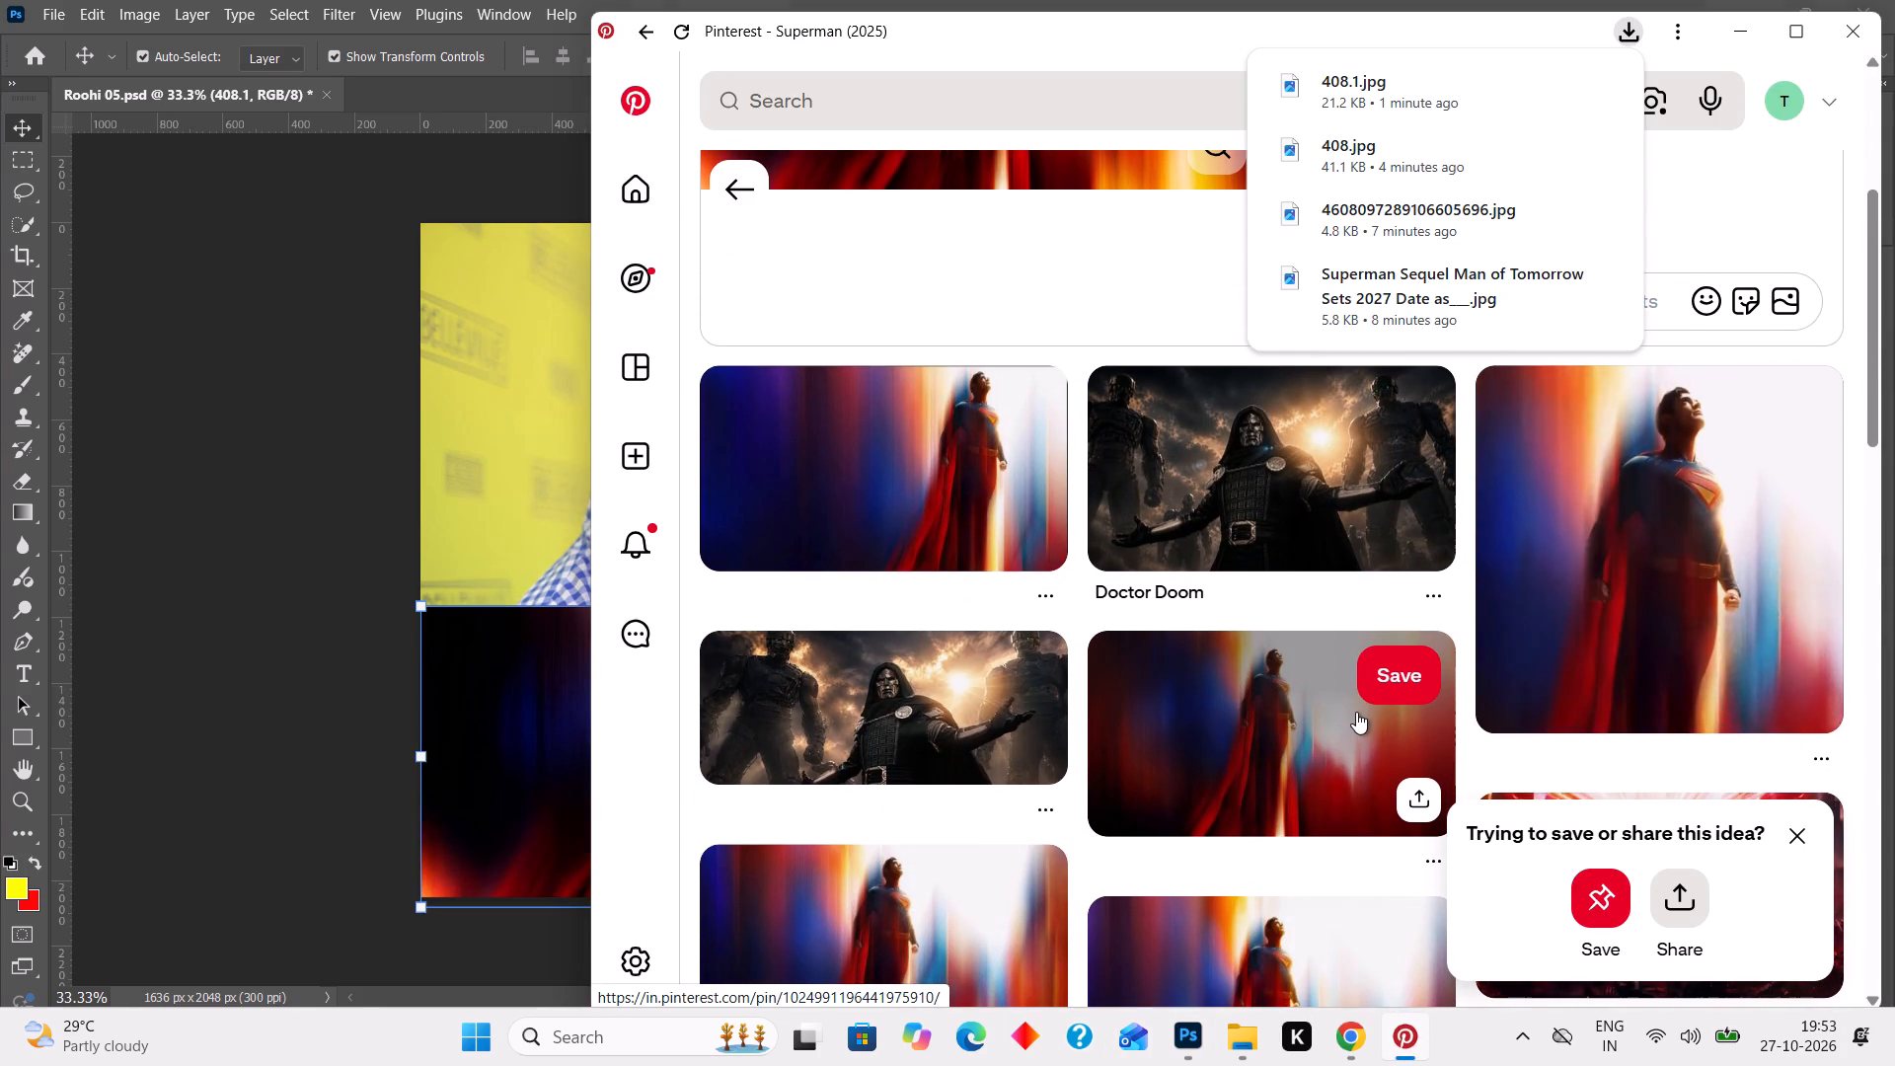
scroll(1356, 712, down, 3)
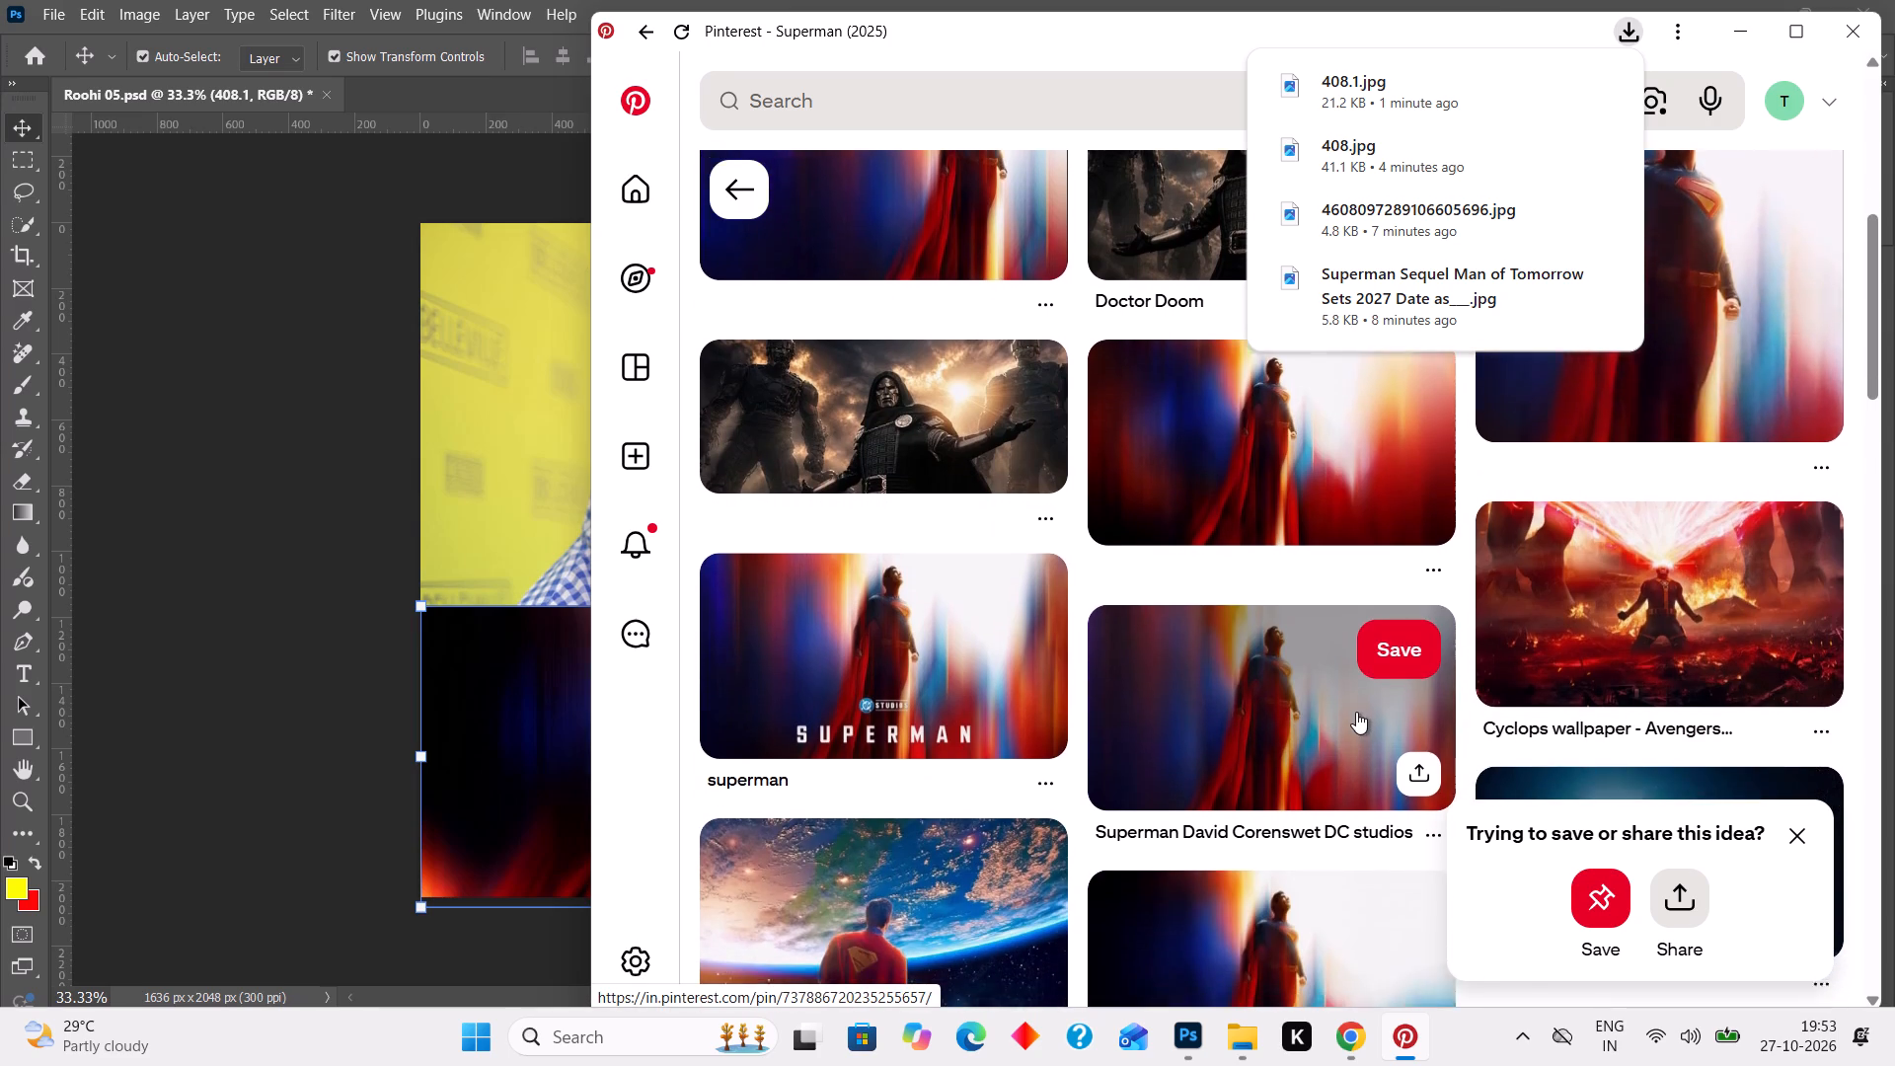
scroll(1356, 712, down, 3)
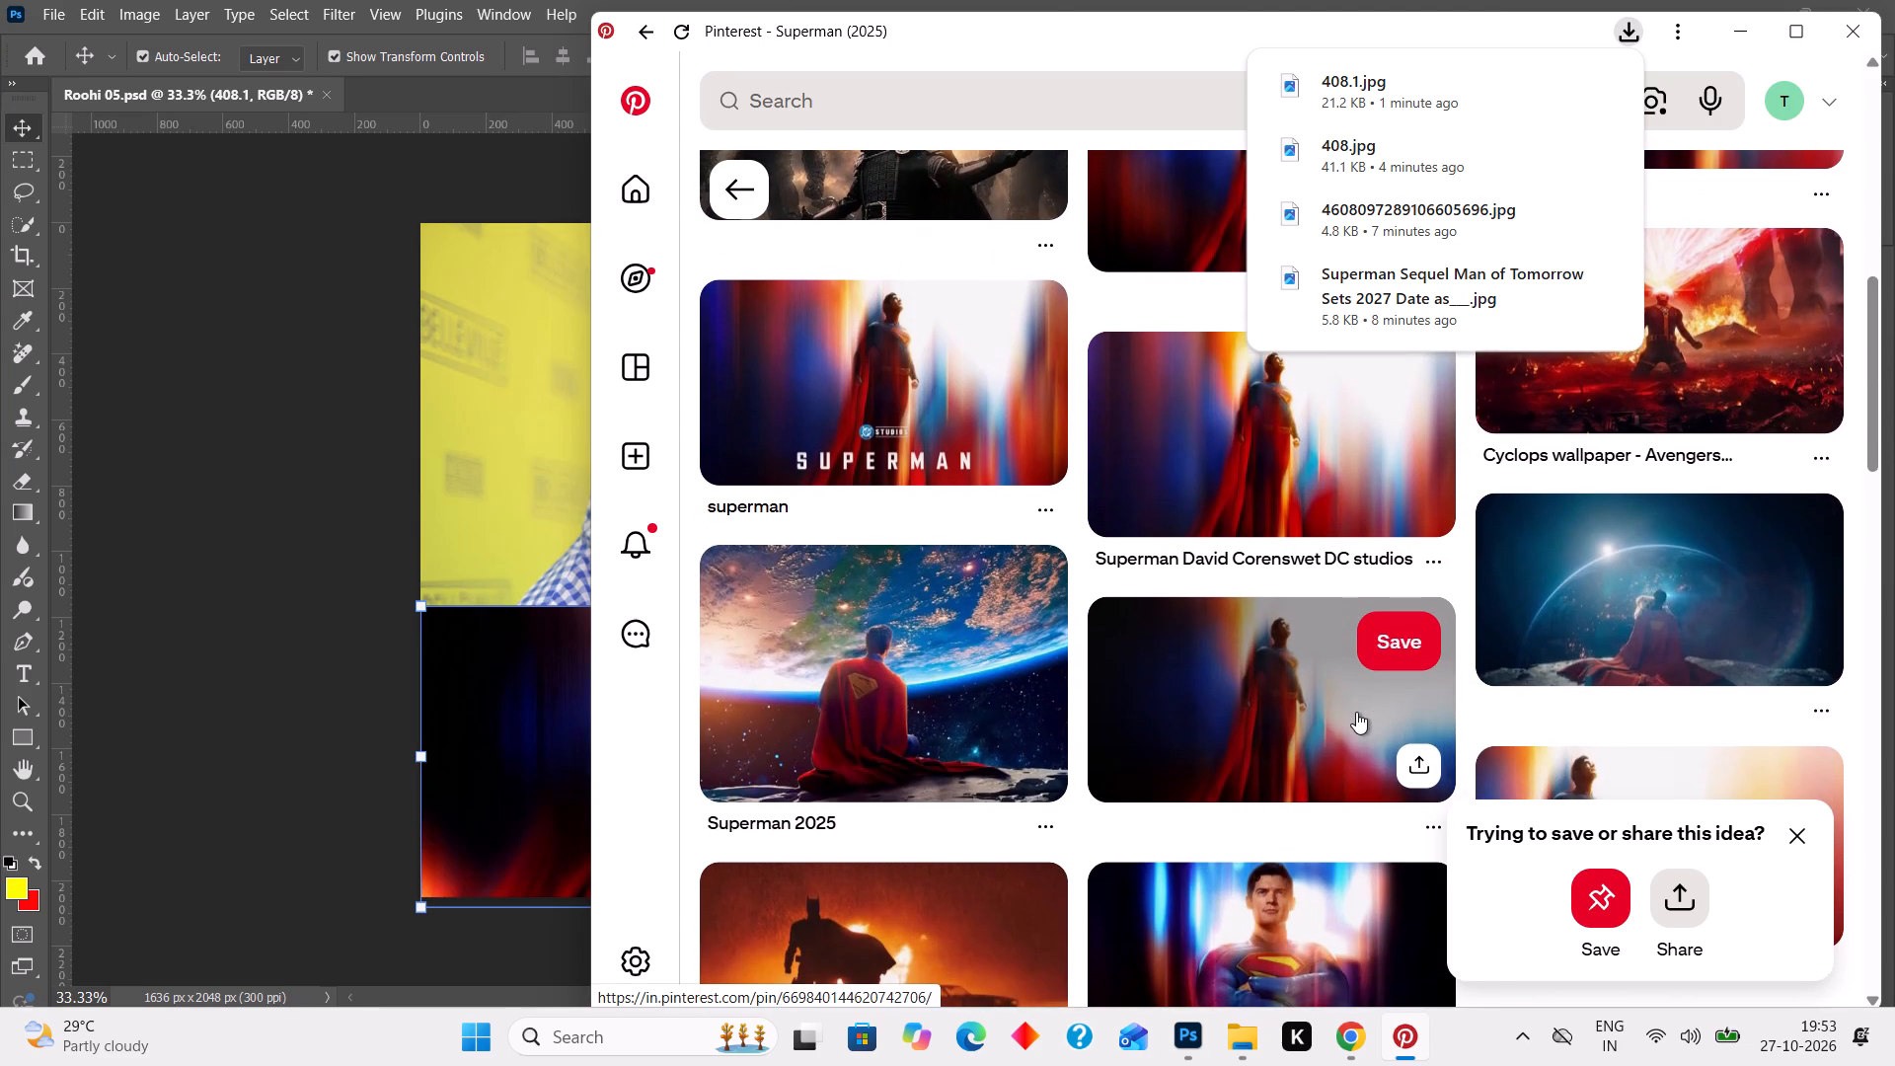
scroll(1356, 712, down, 1)
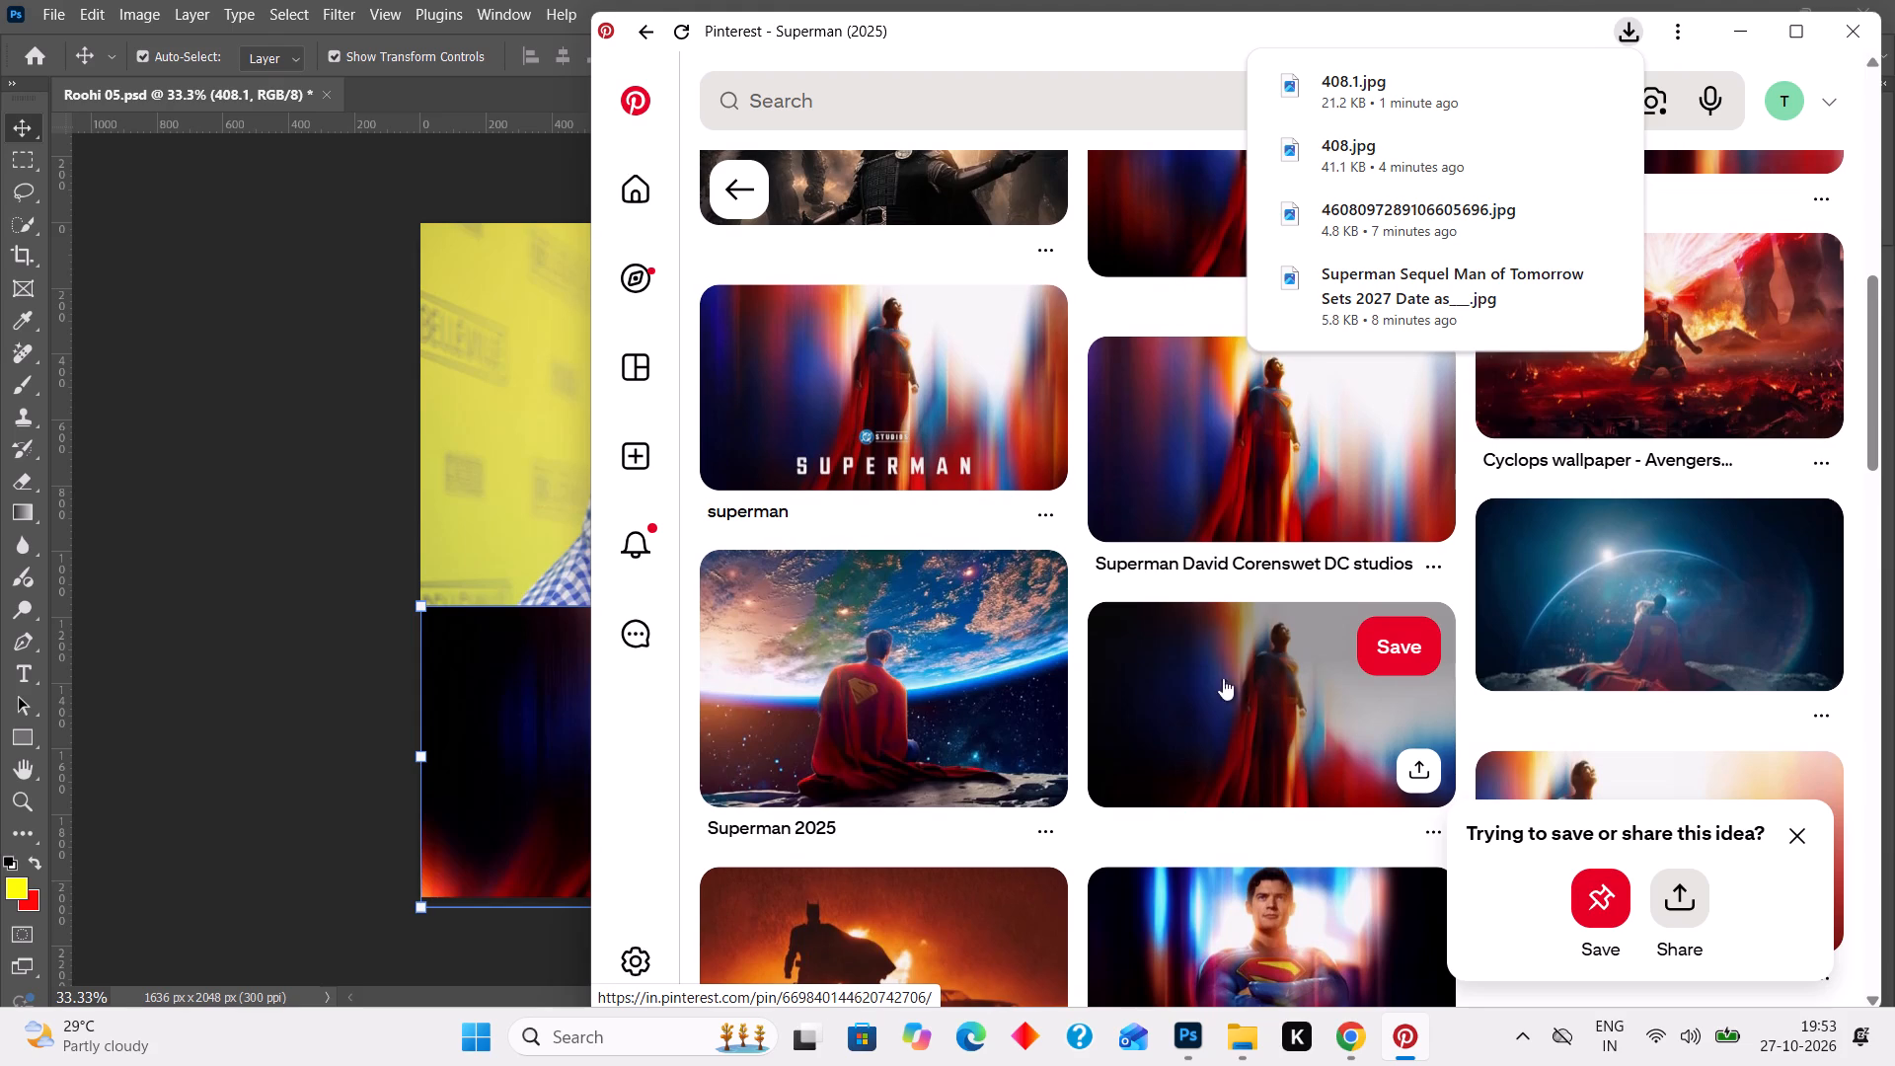
click(864, 690)
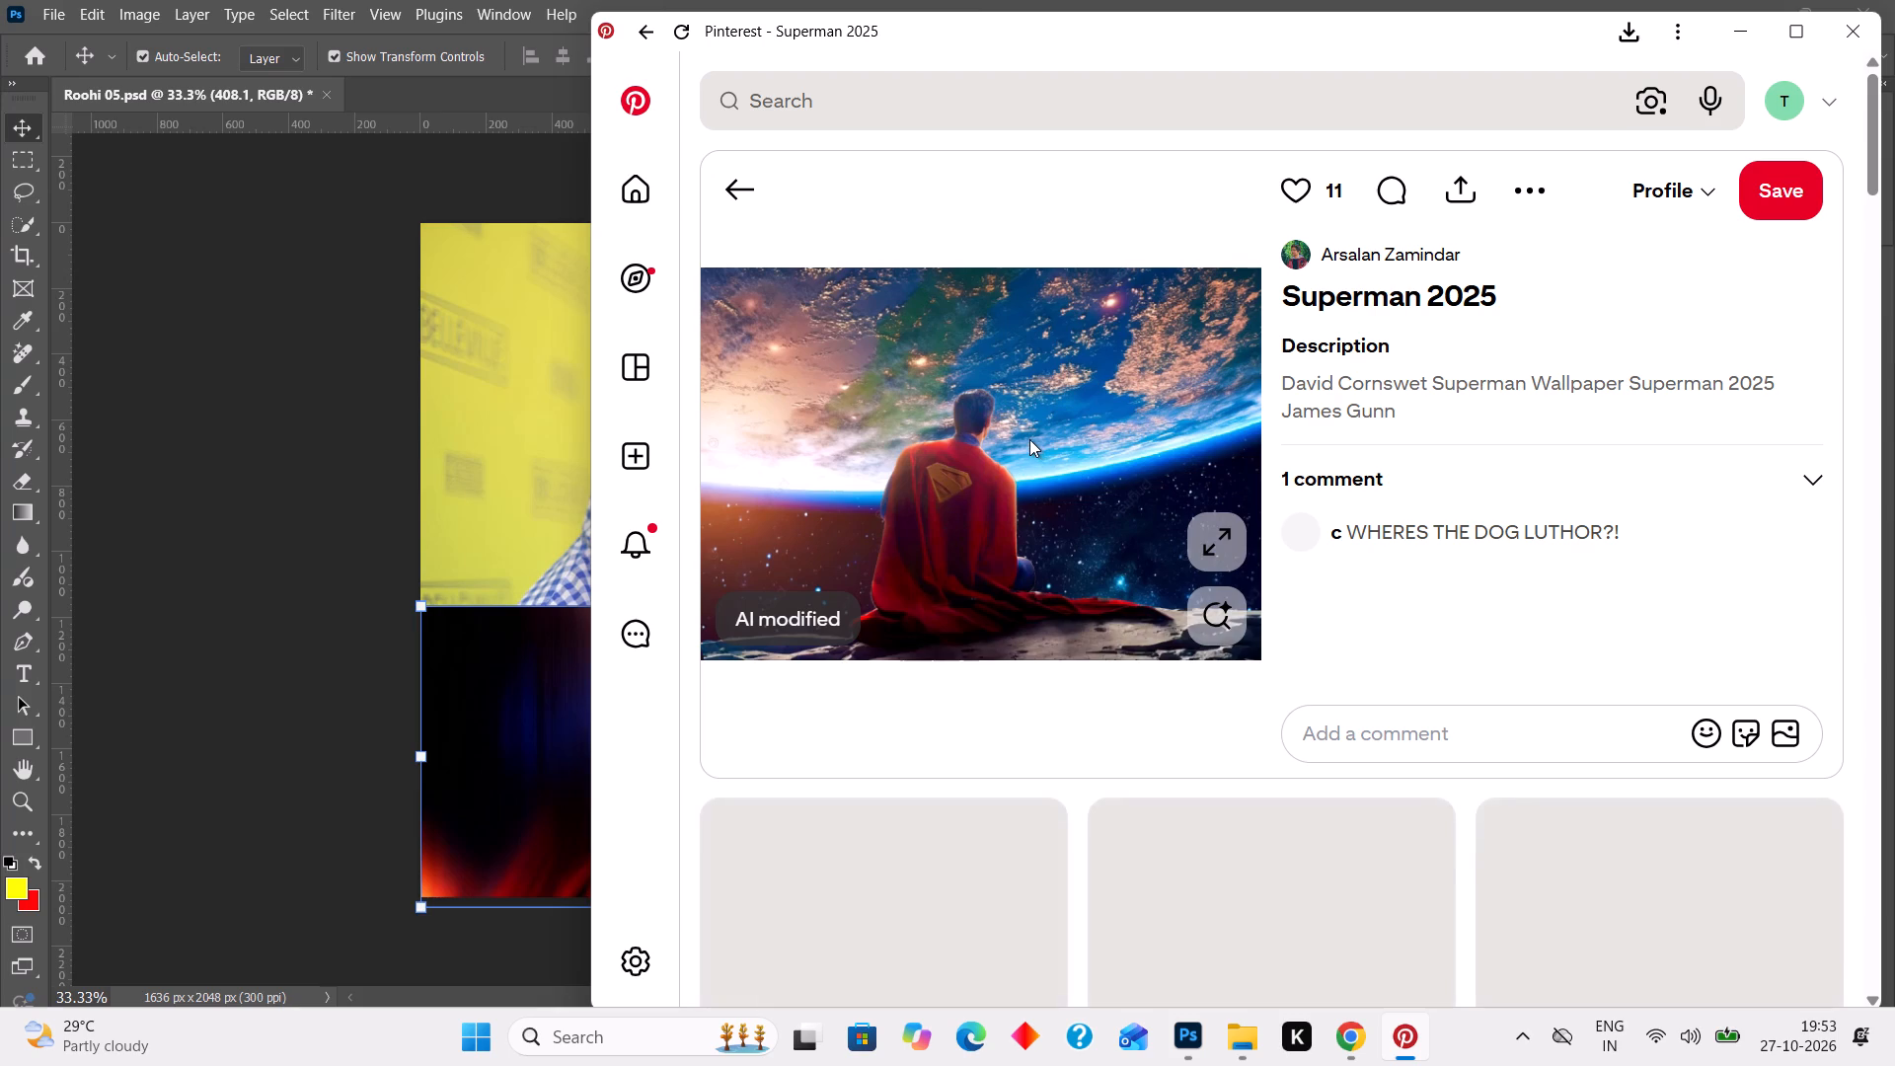
right_click(1029, 439)
click(1087, 509)
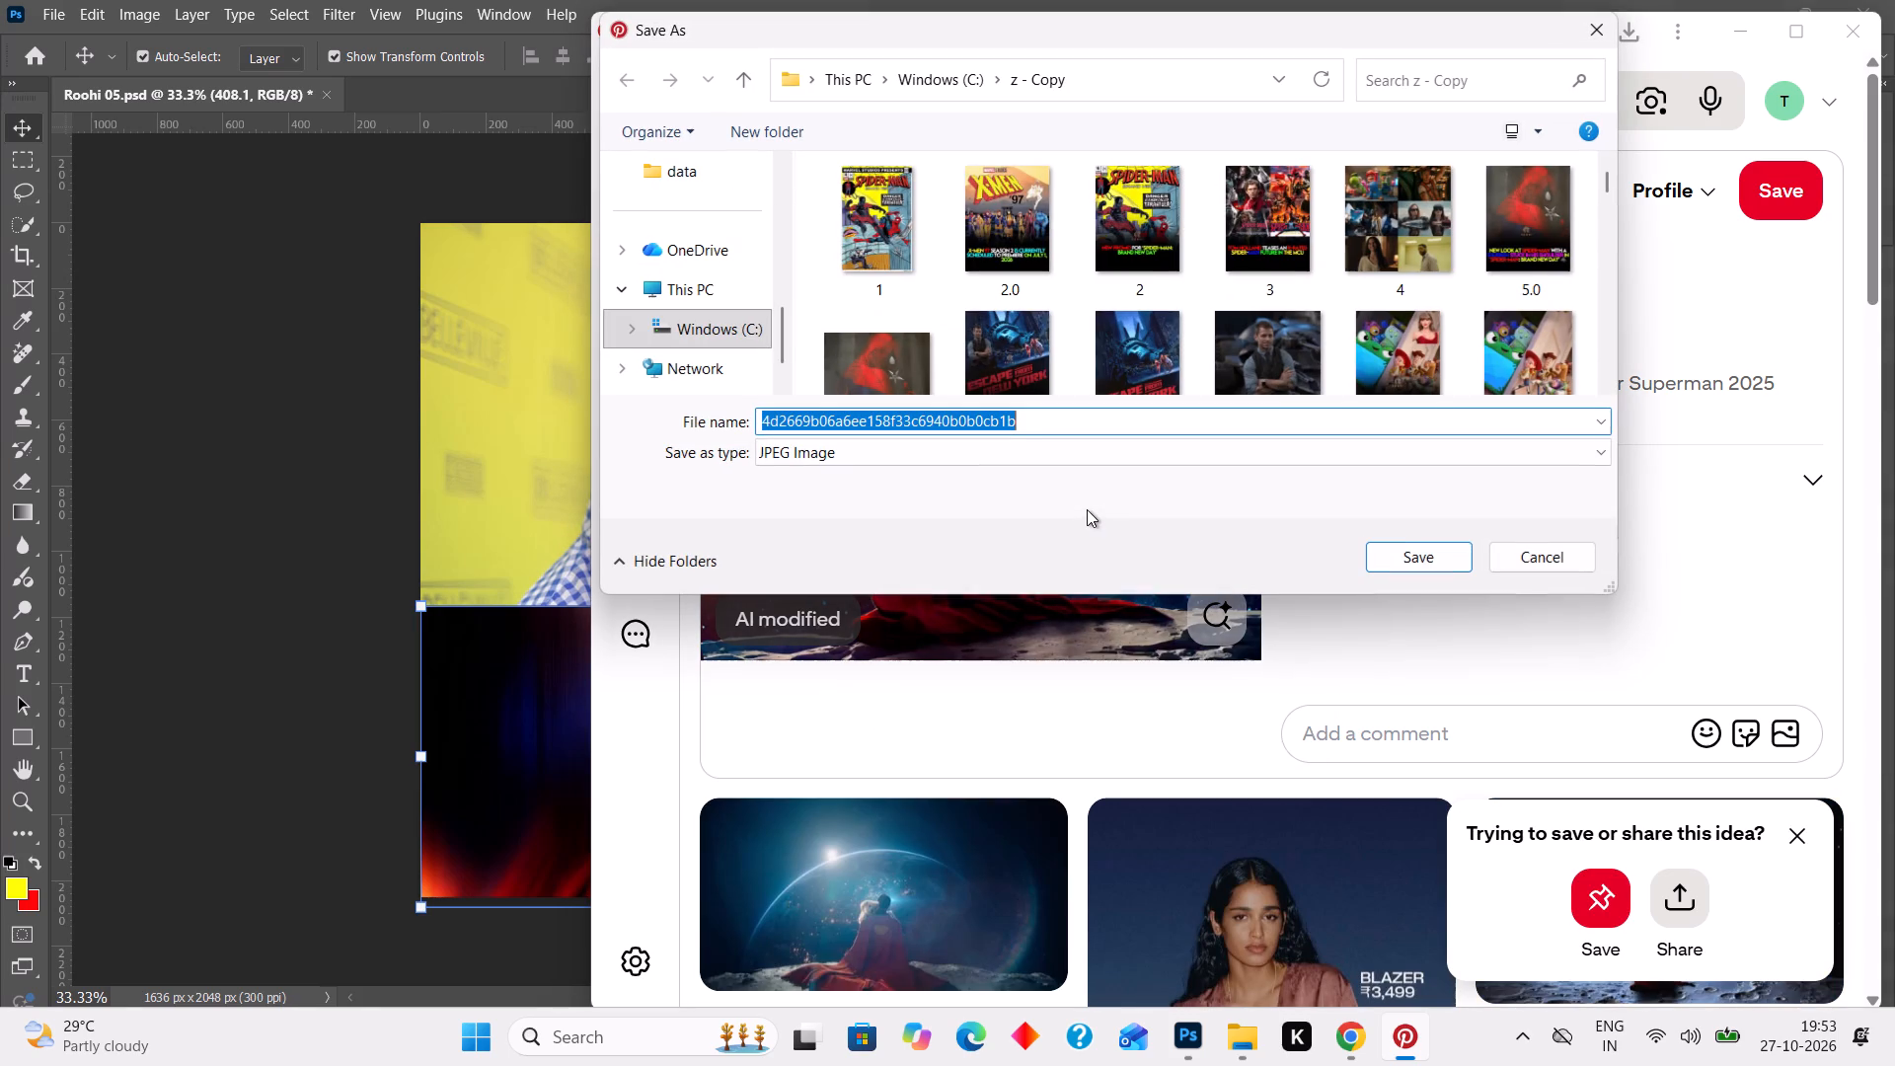
text(408.2)
key(Return)
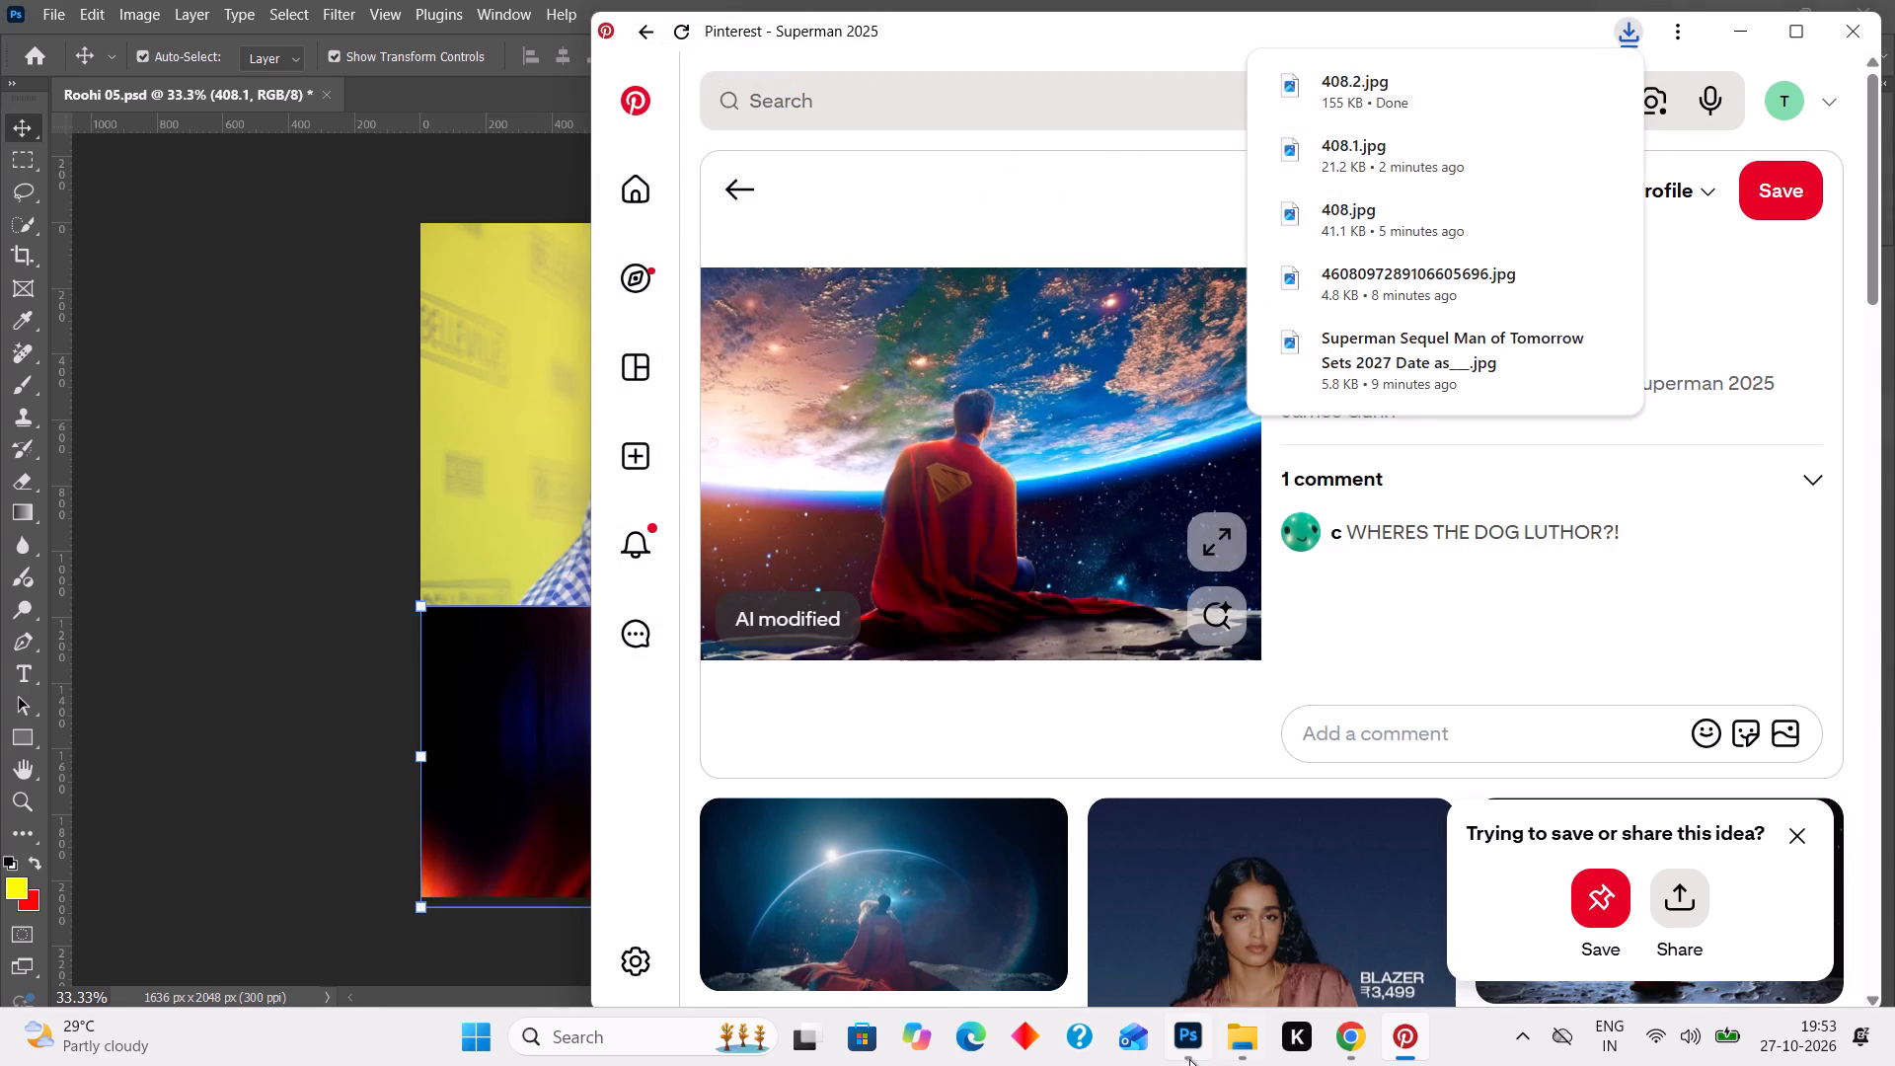
Switch to Photoshop, place image 408.2 from the z - Copy folder onto the poster, and position it centred over the lower half.
click(1188, 1055)
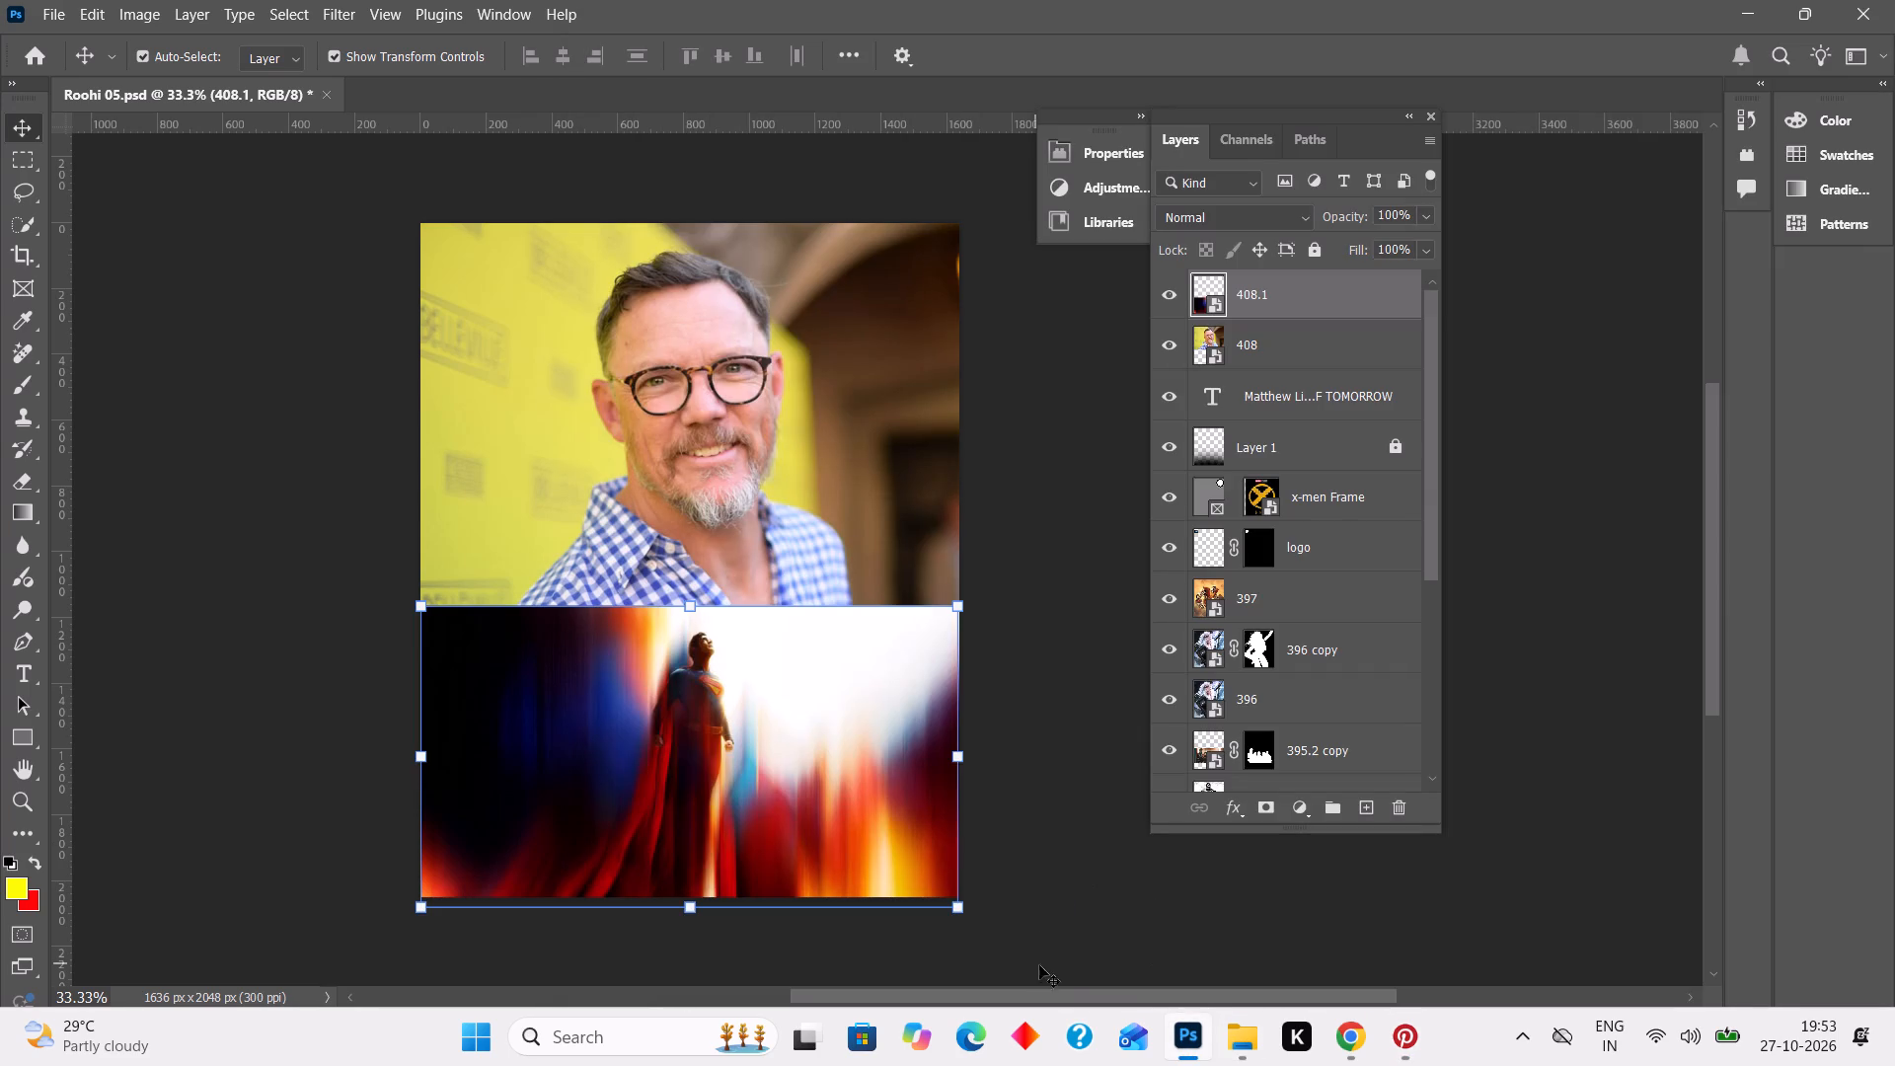
click(1236, 1040)
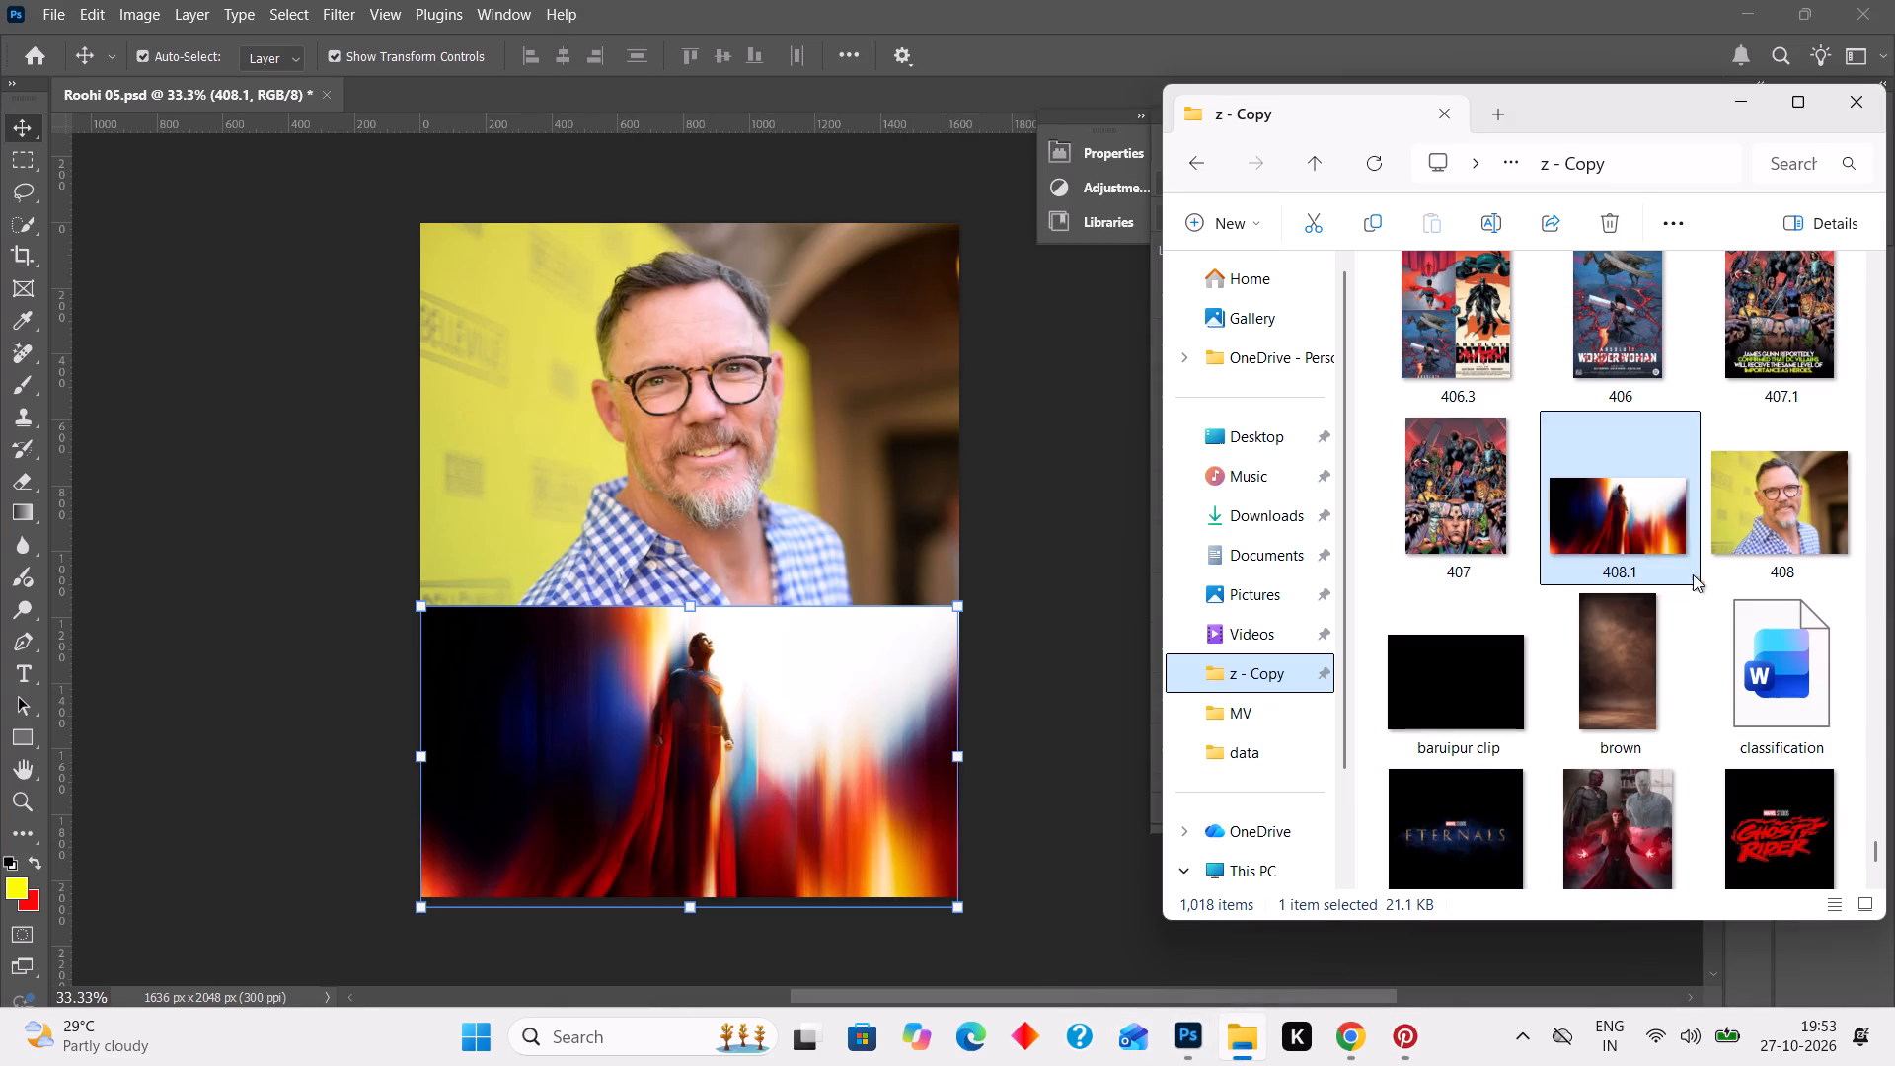
scroll(1704, 537, down, 8)
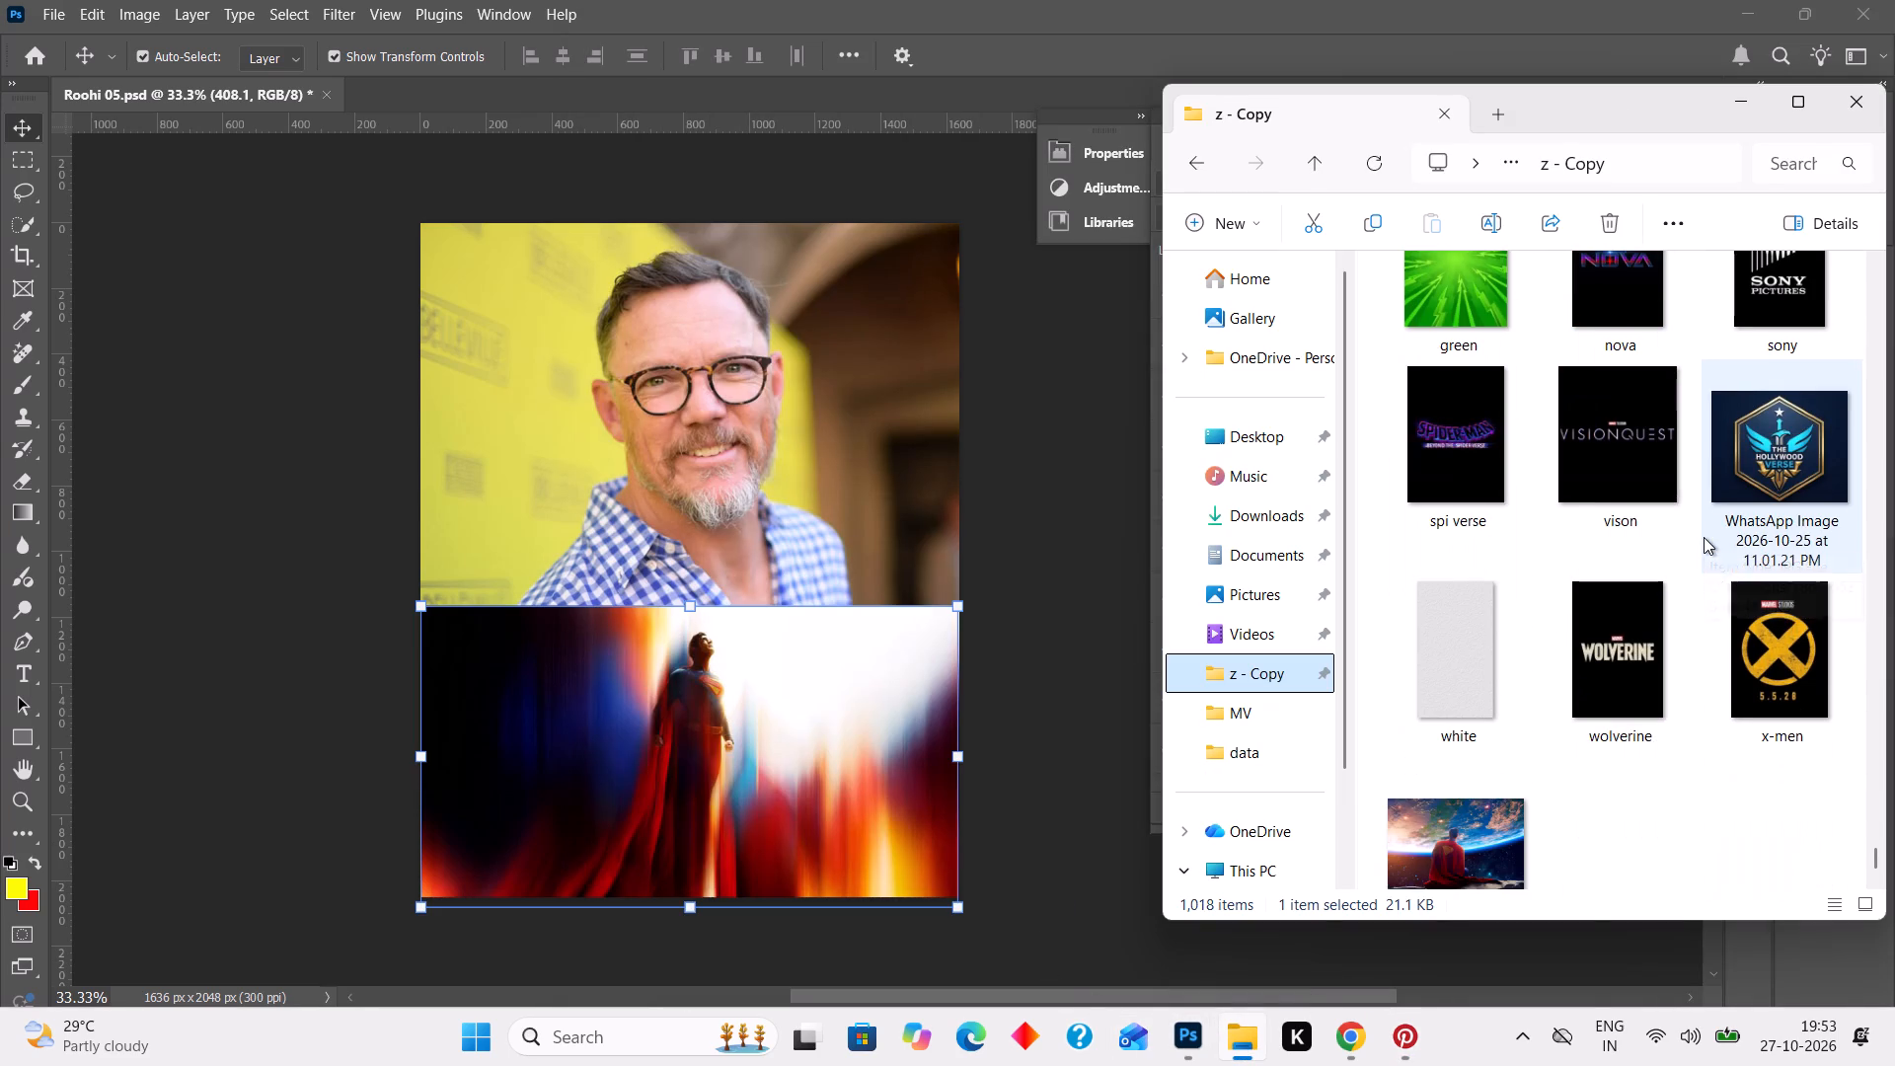
drag(1473, 844, 1452, 837)
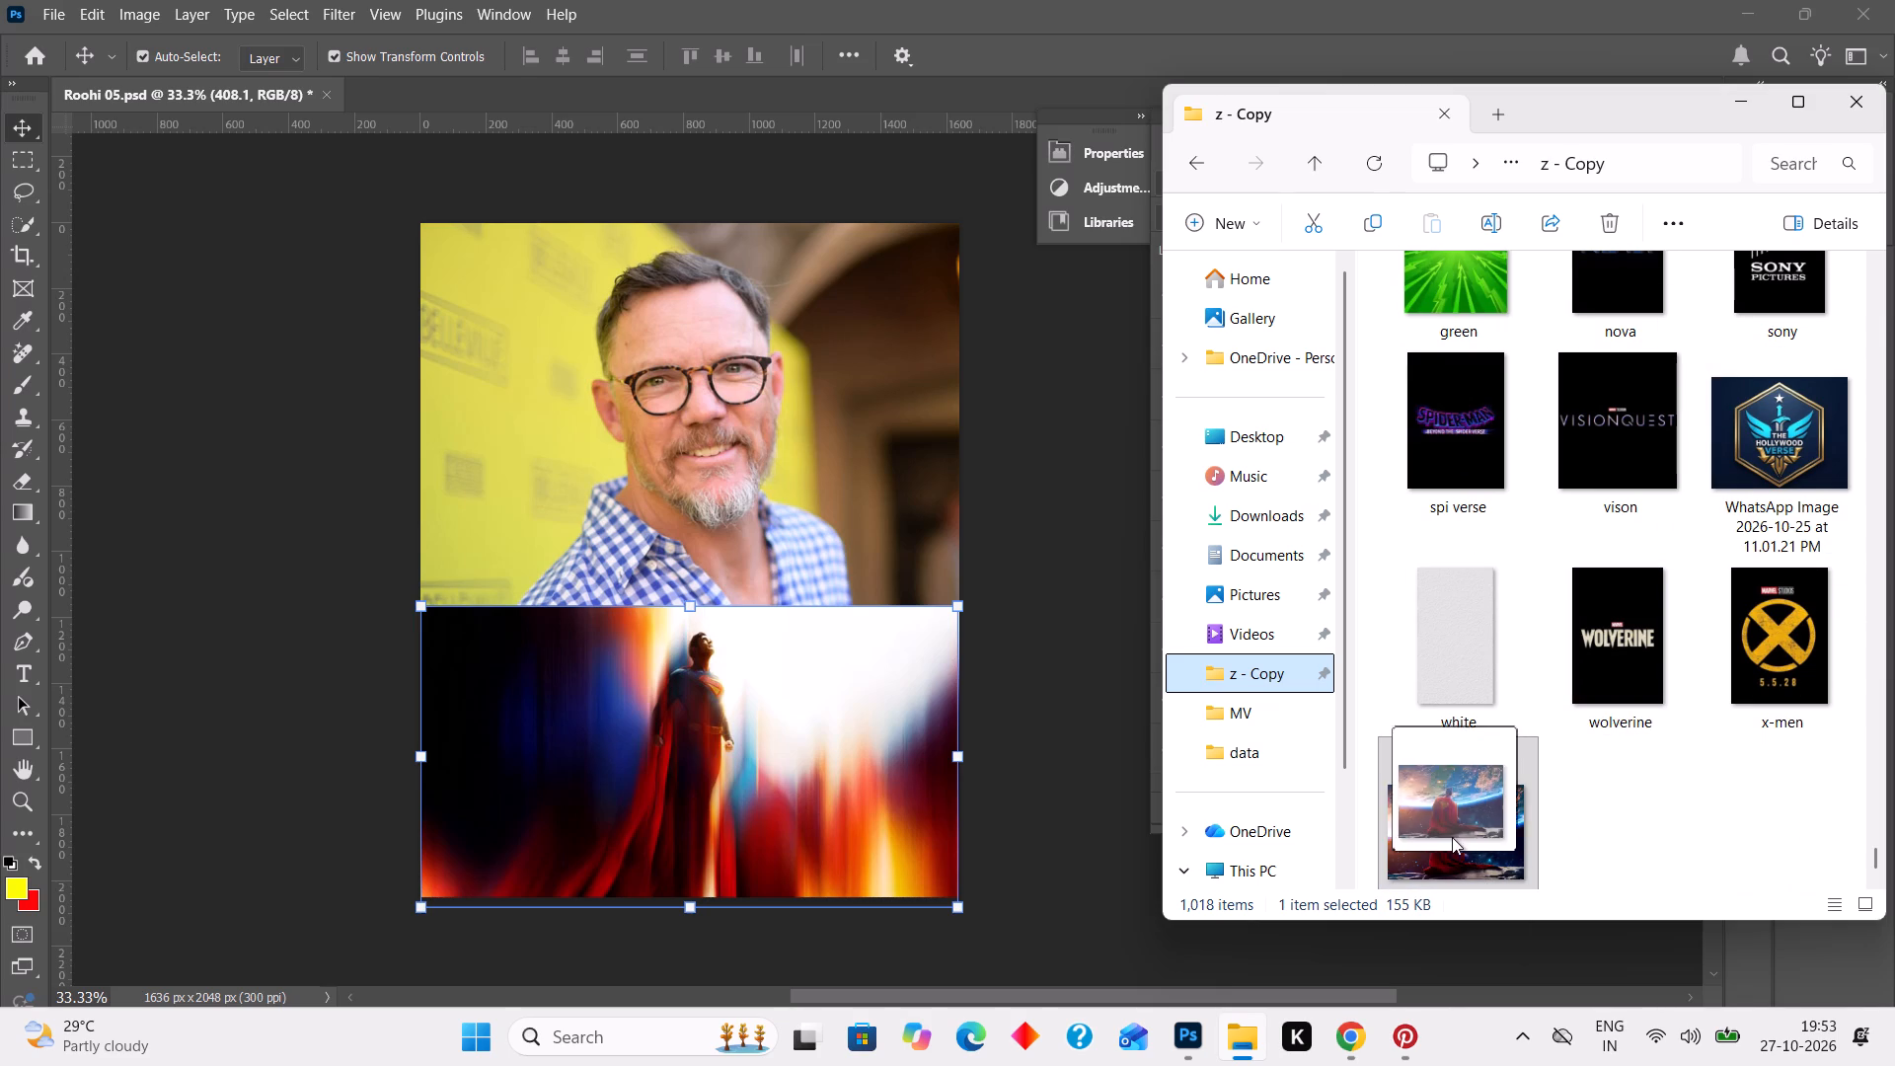
drag(1452, 837, 694, 754)
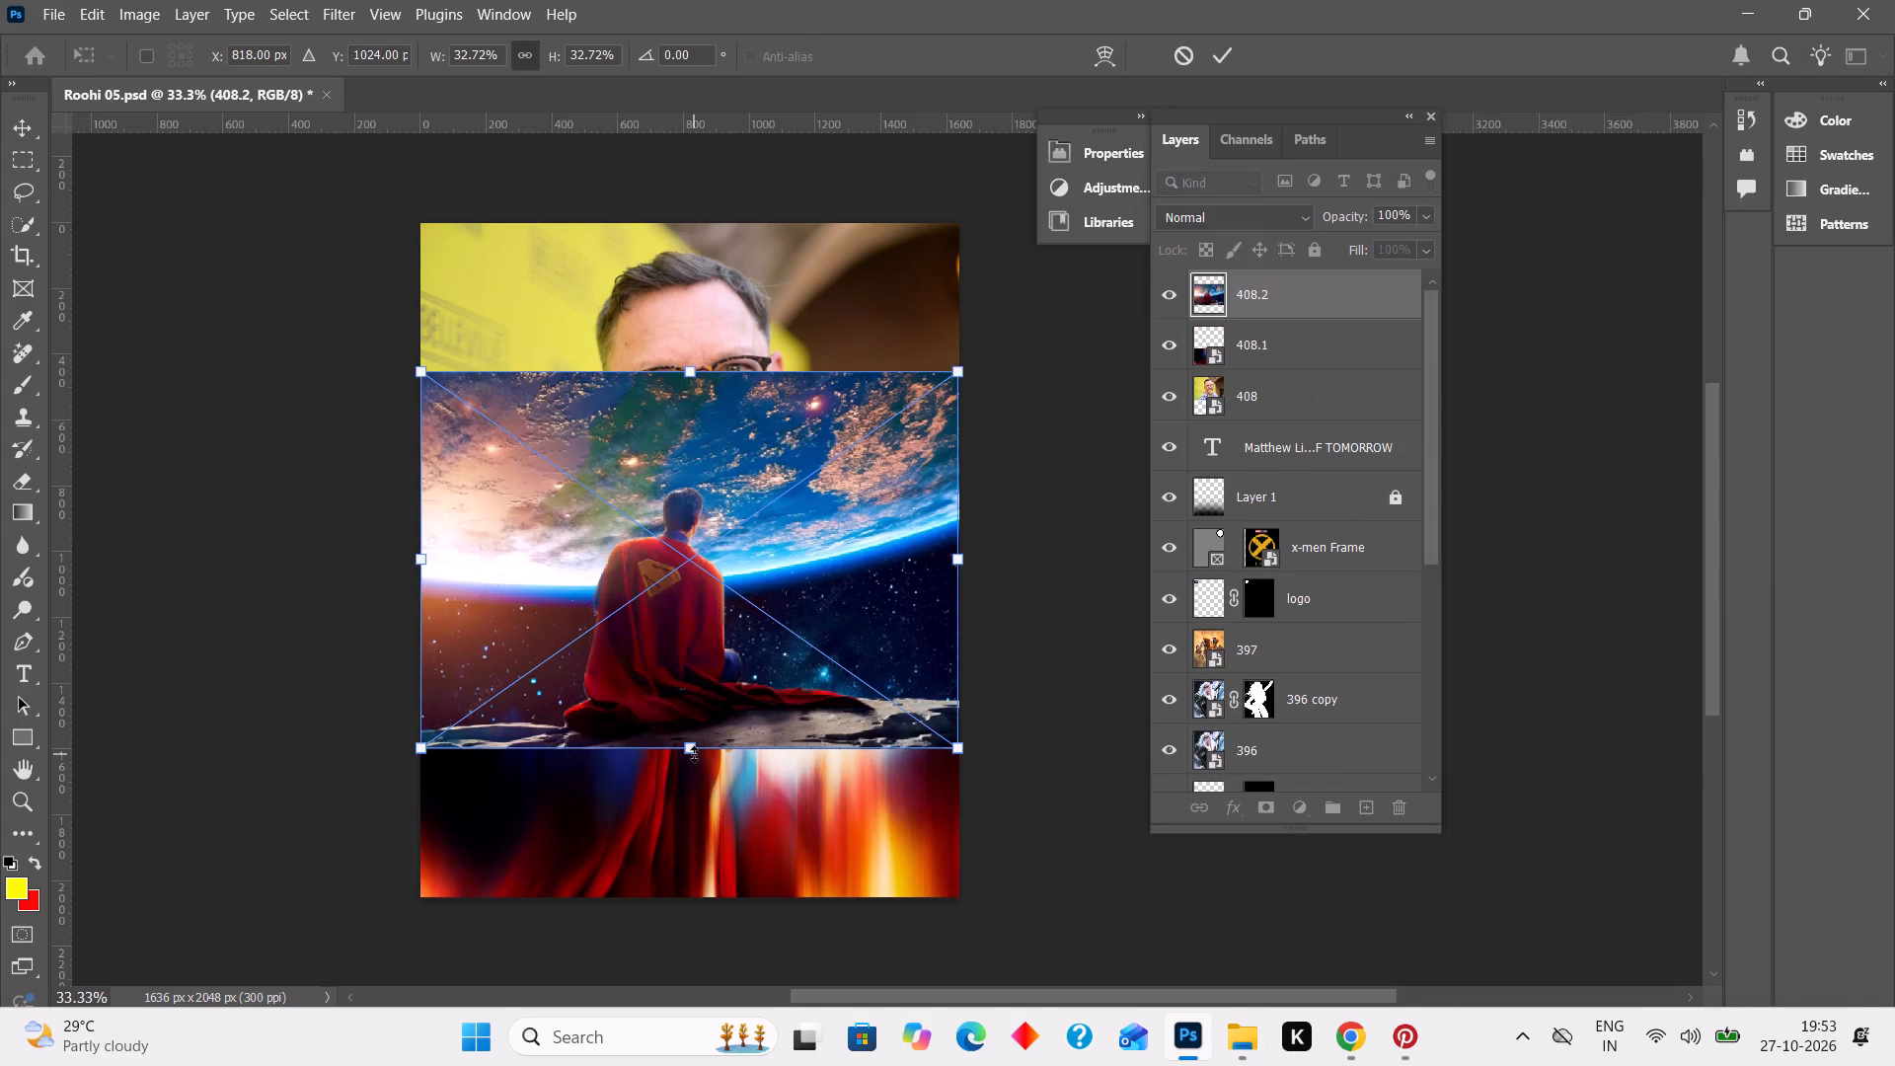
drag(831, 607, 831, 743)
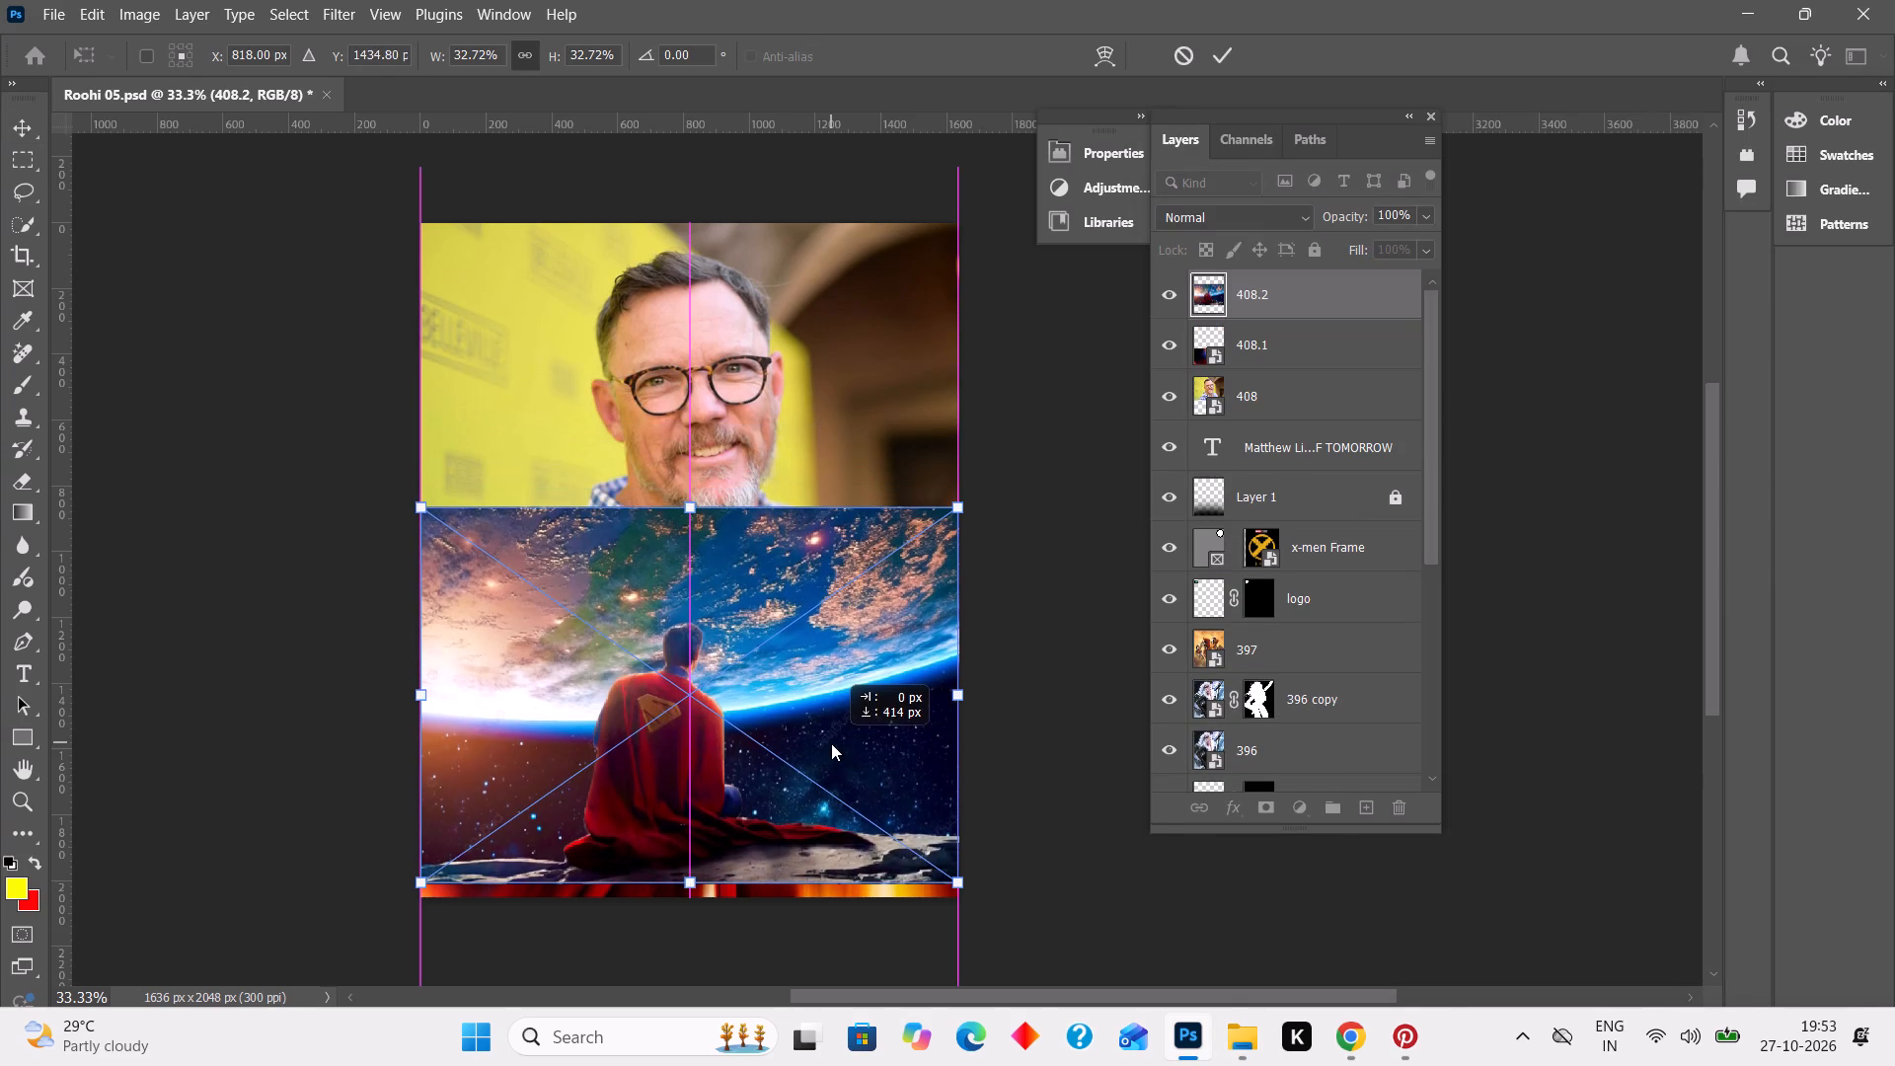
drag(831, 743, 831, 737)
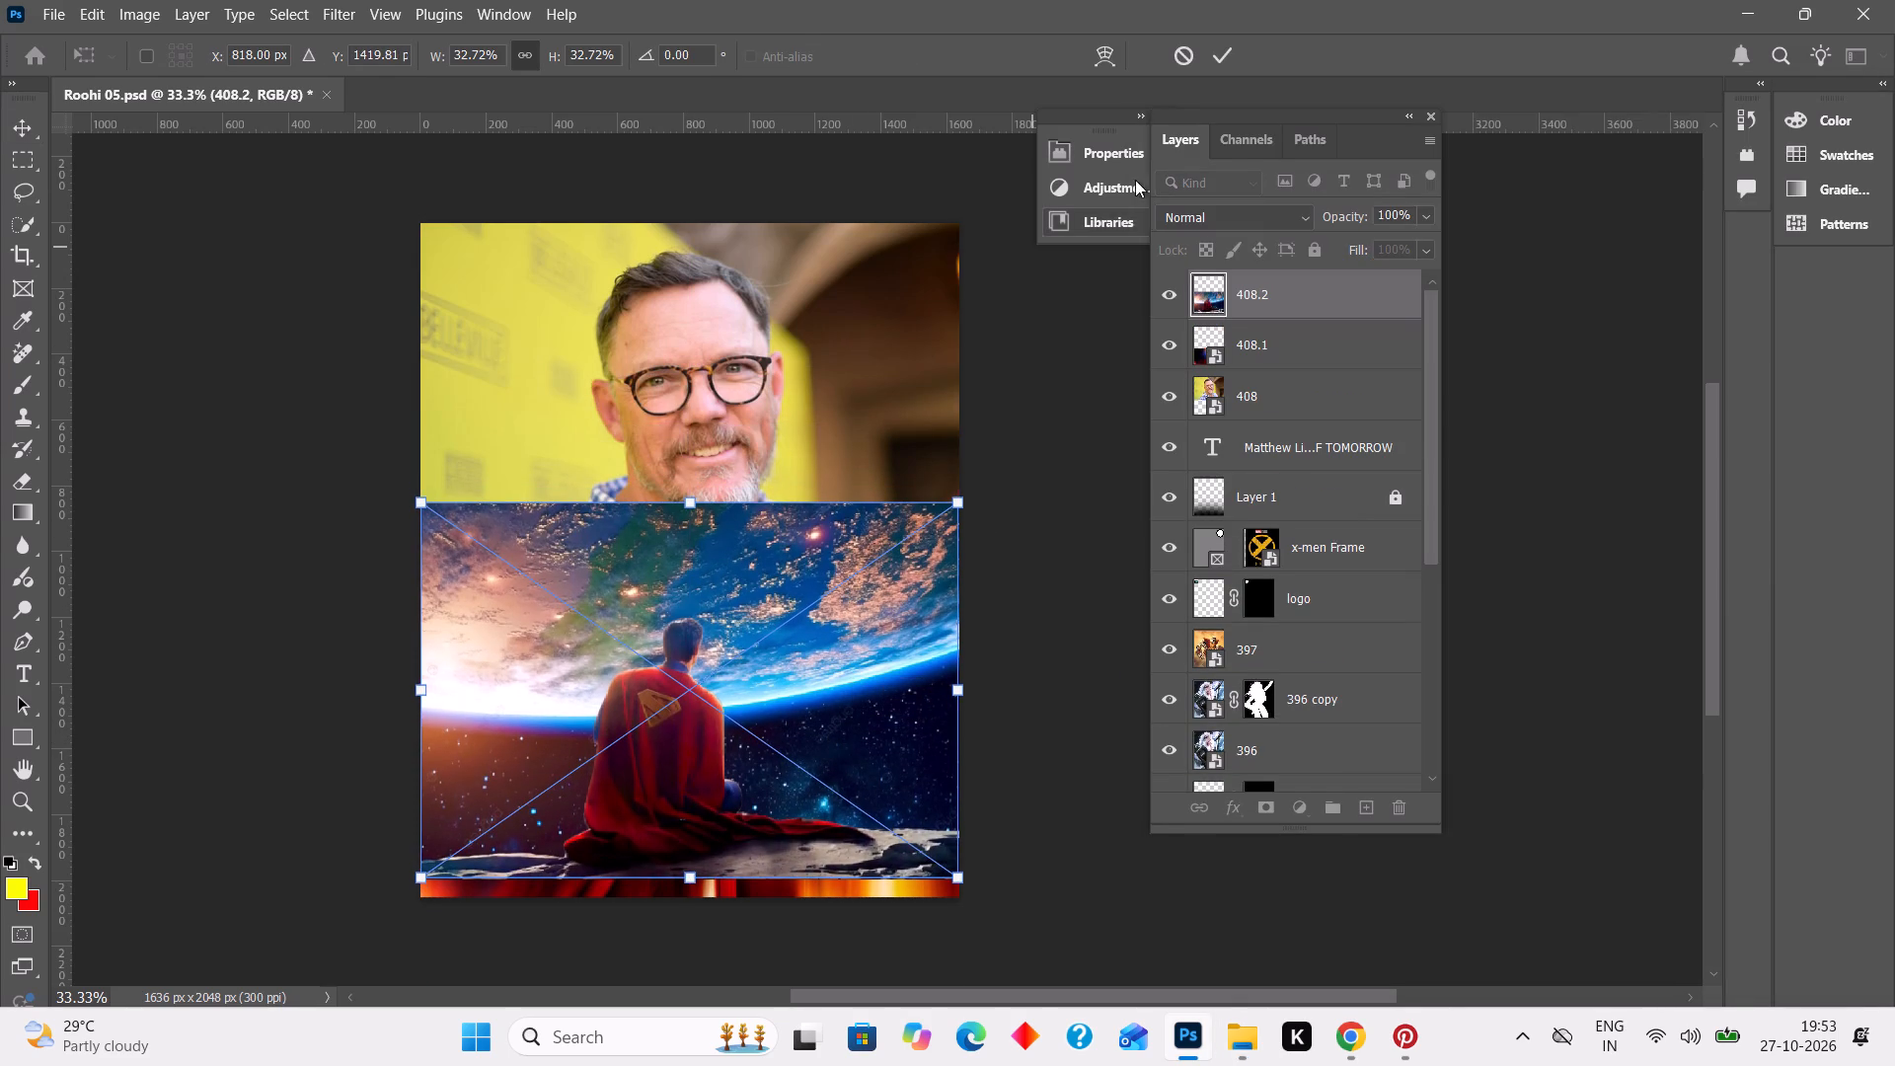
click(1218, 45)
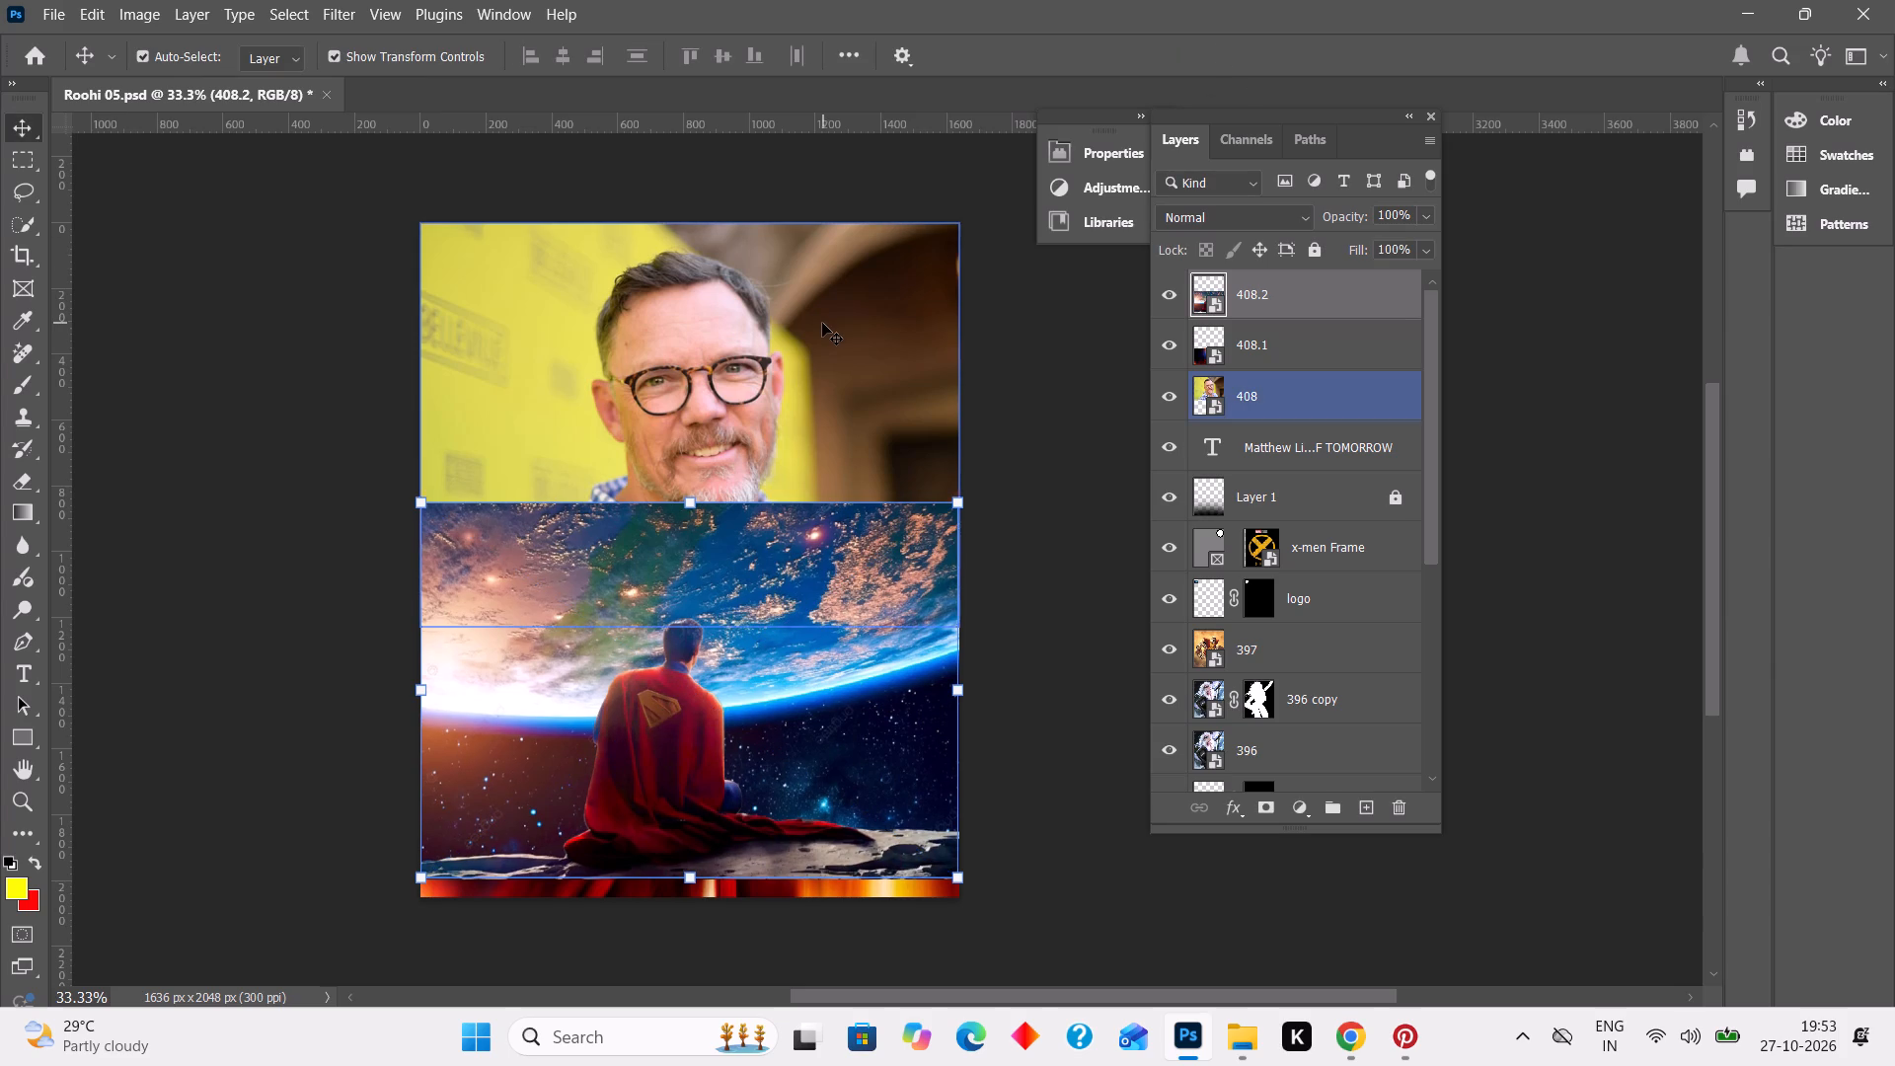
Move portrait 408 up about 66 px so it extends slightly past the poster's top edge.
click(823, 321)
drag(823, 321, 825, 307)
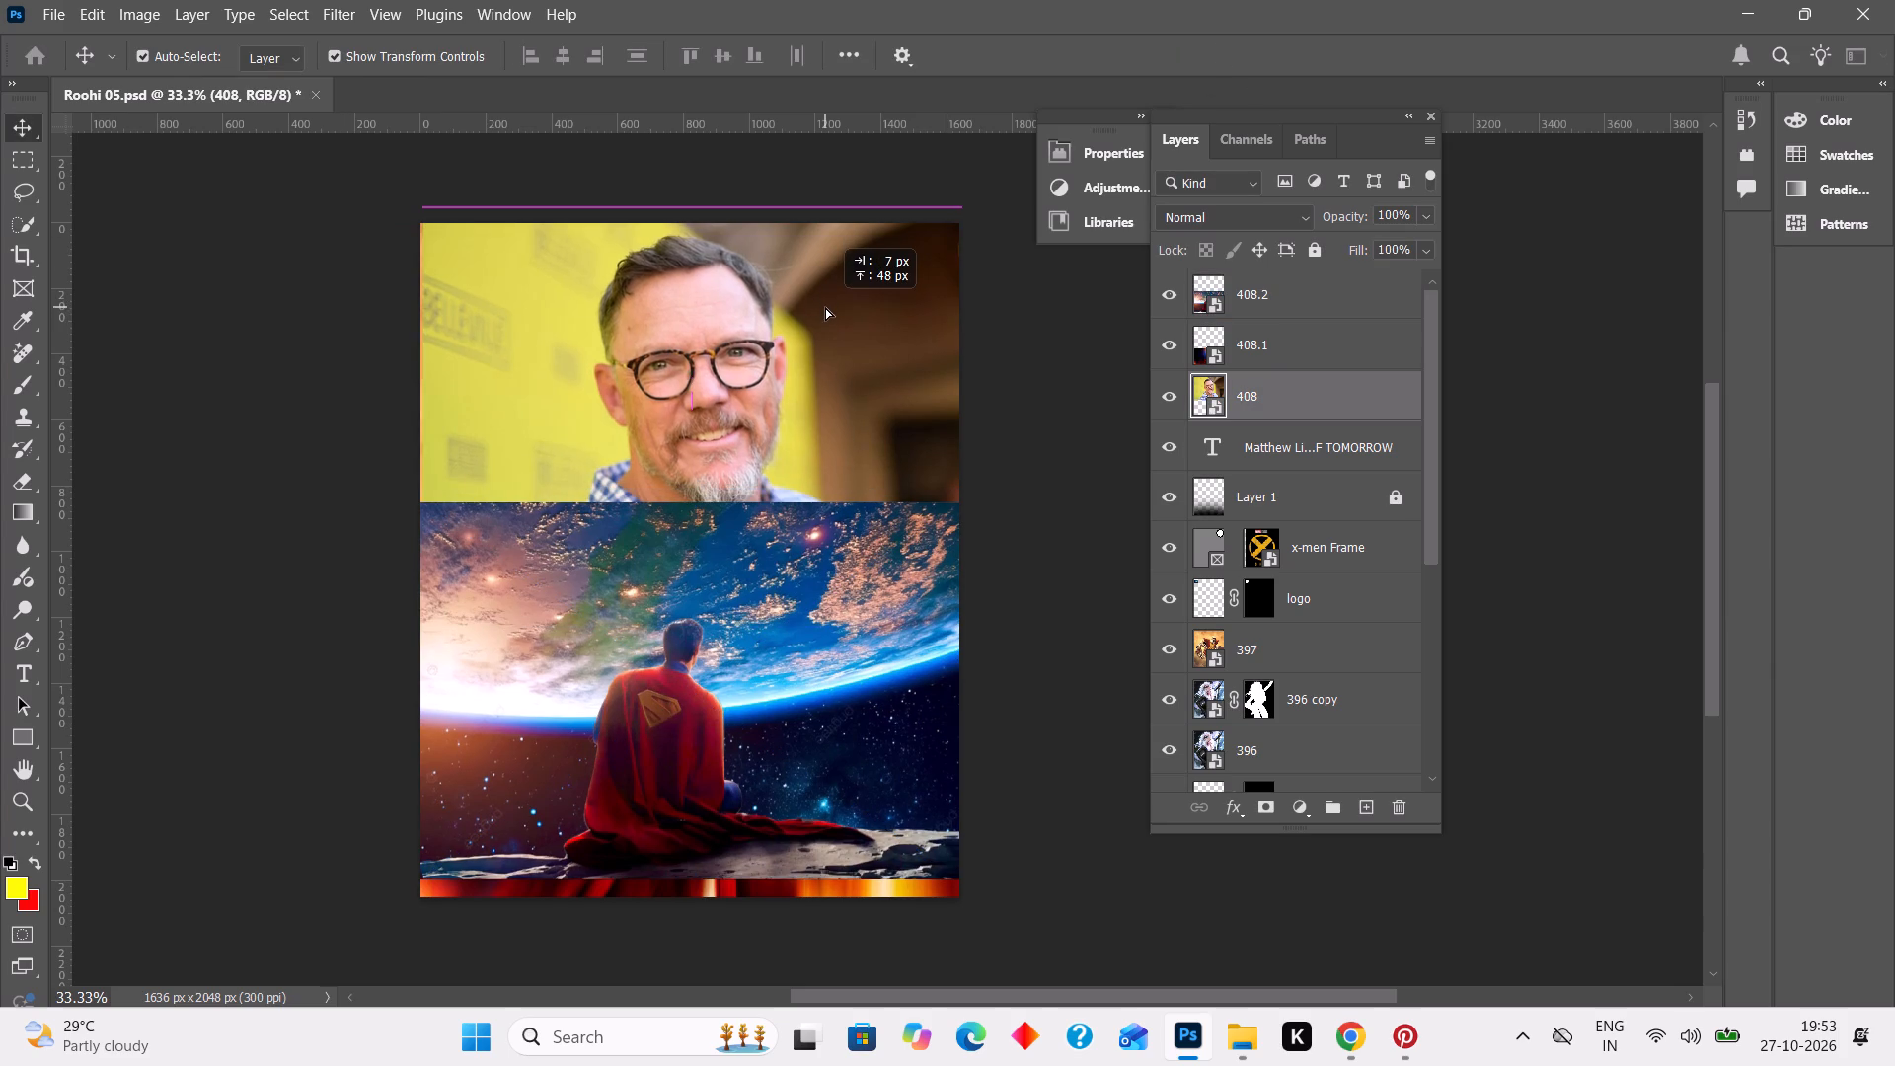
drag(825, 307, 824, 302)
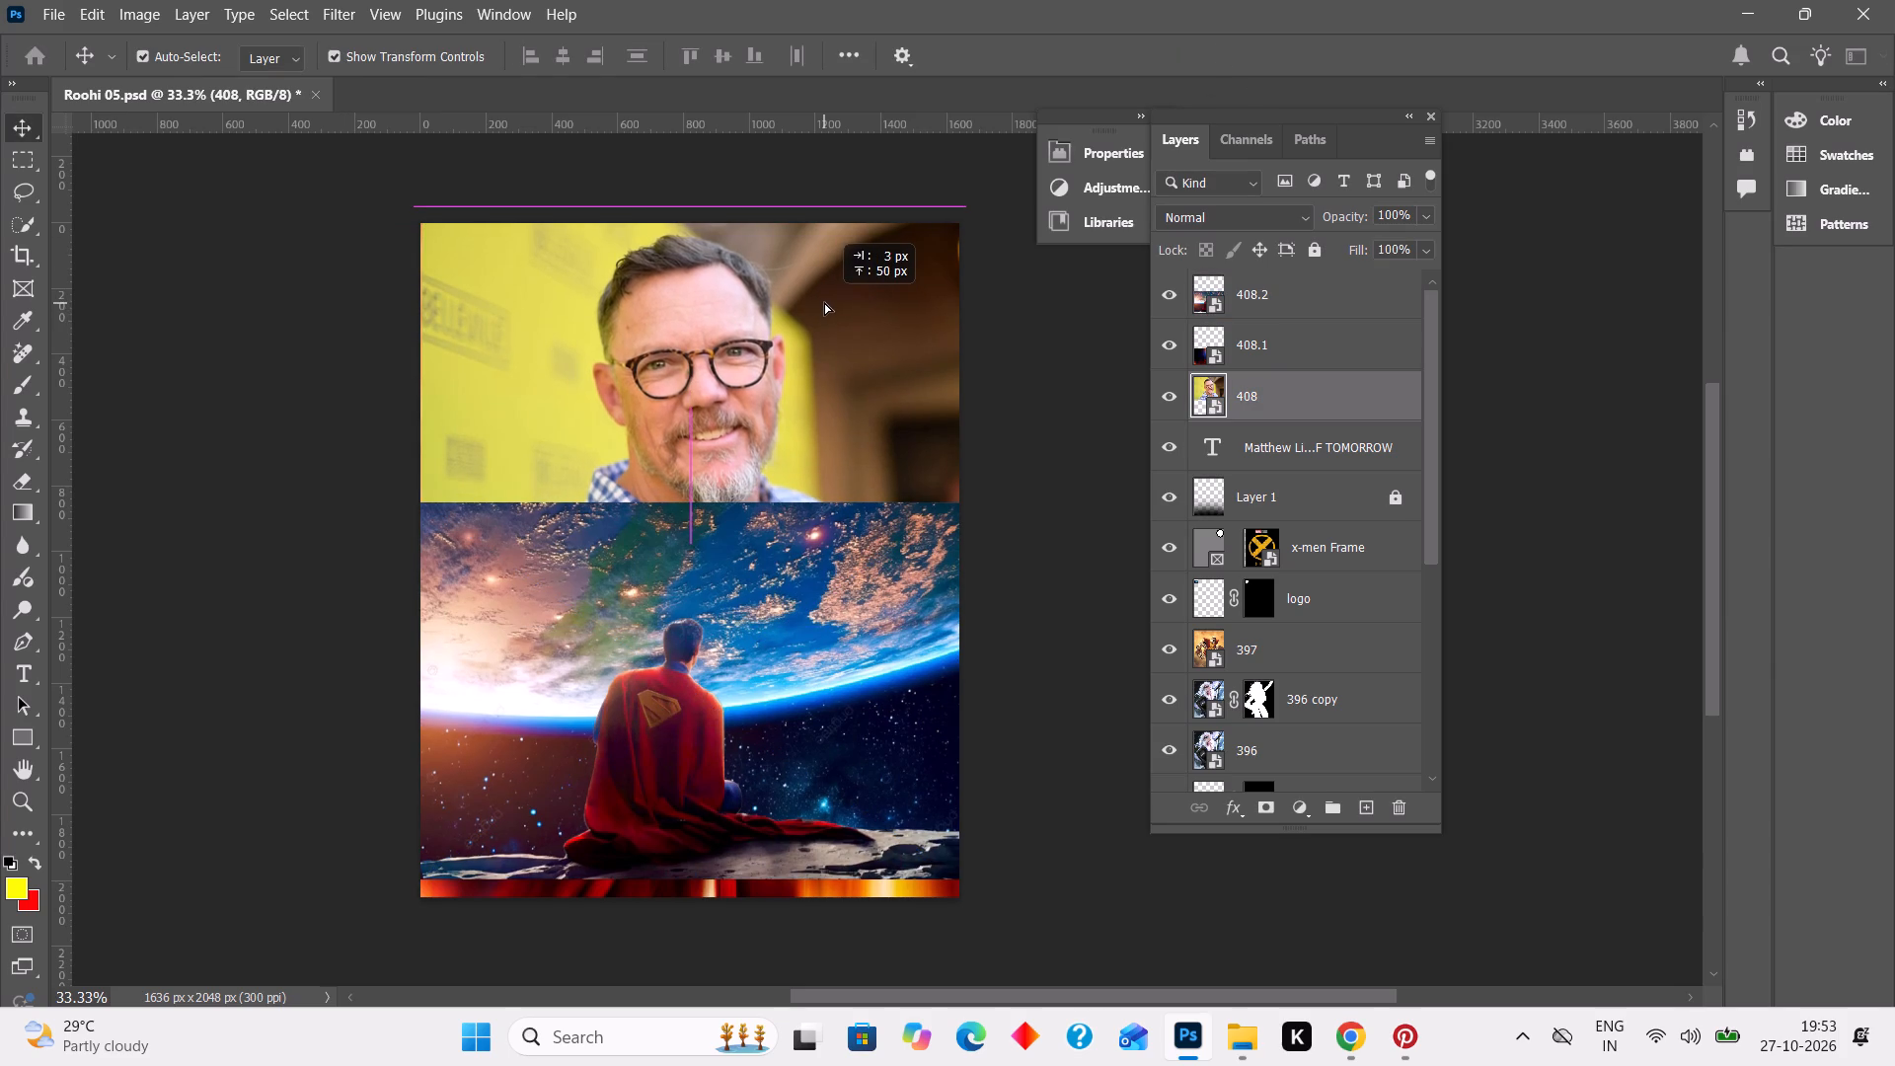
drag(824, 302, 825, 299)
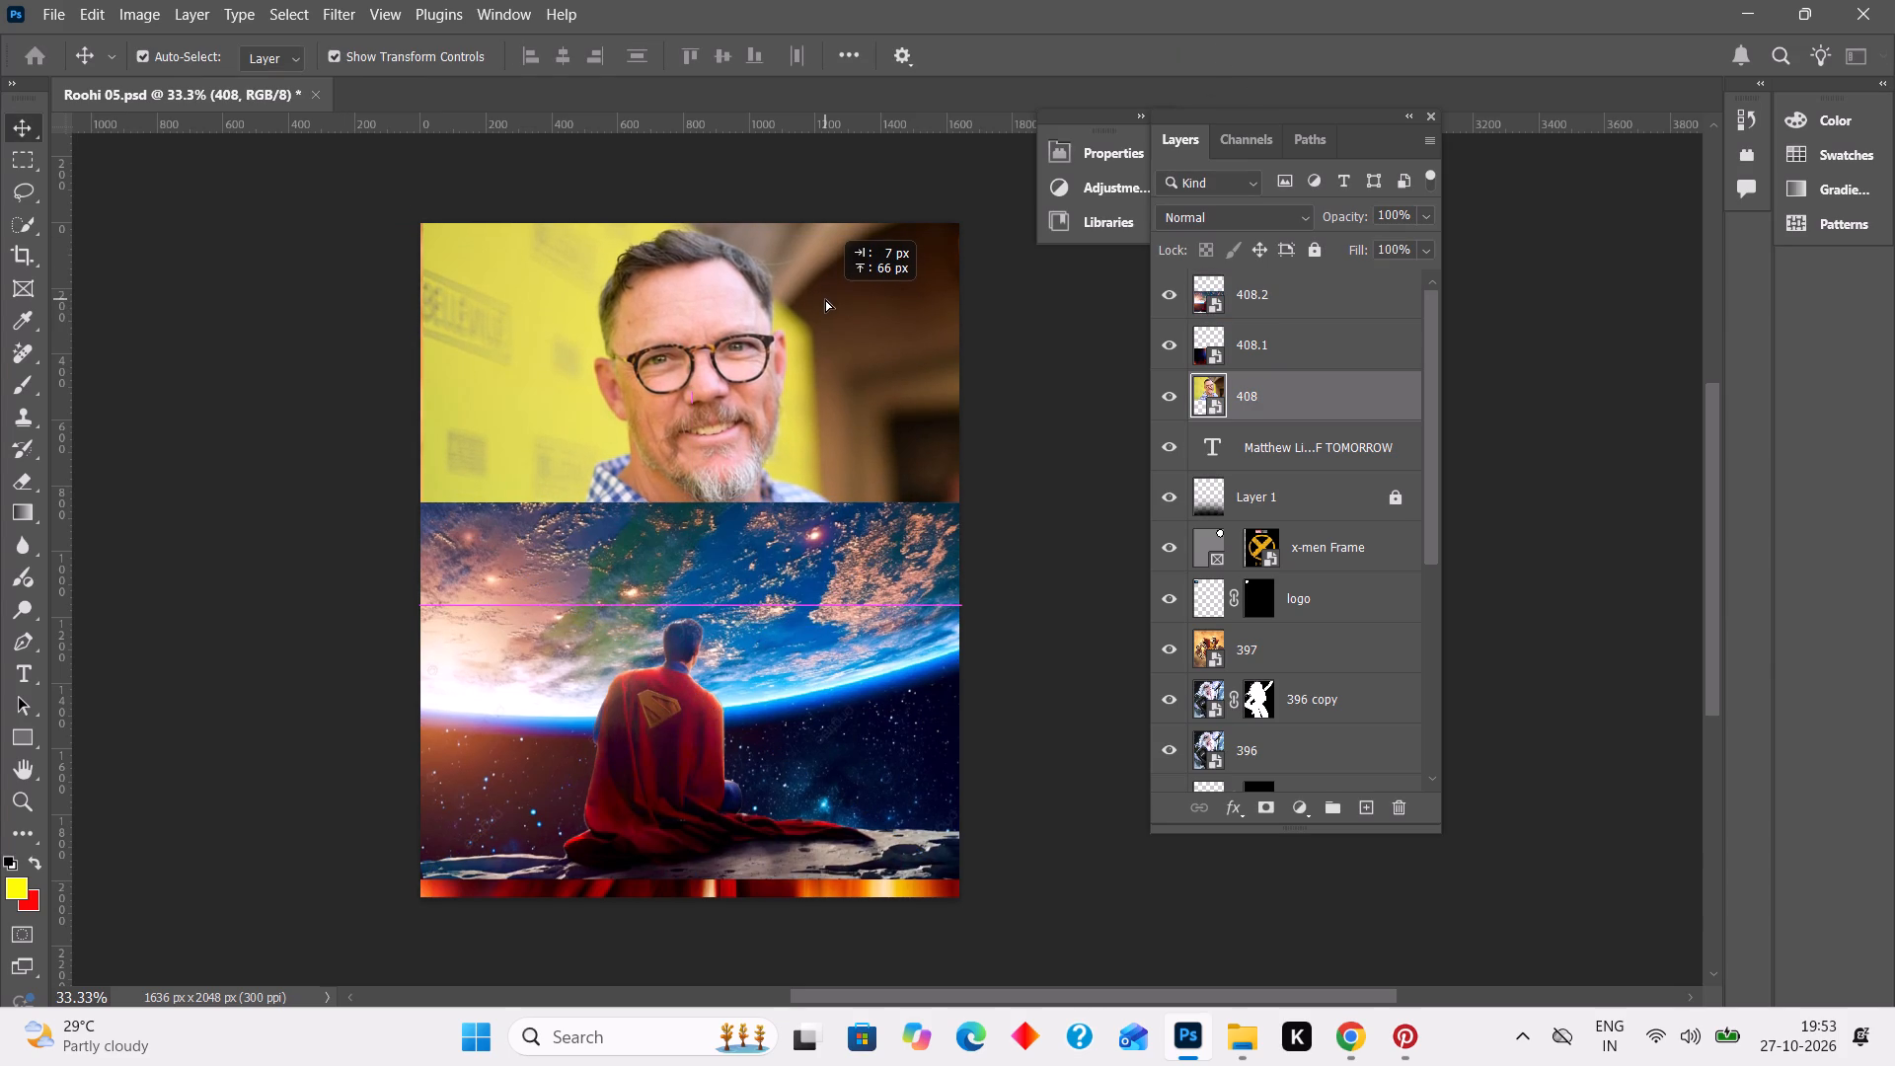
drag(825, 299, 824, 299)
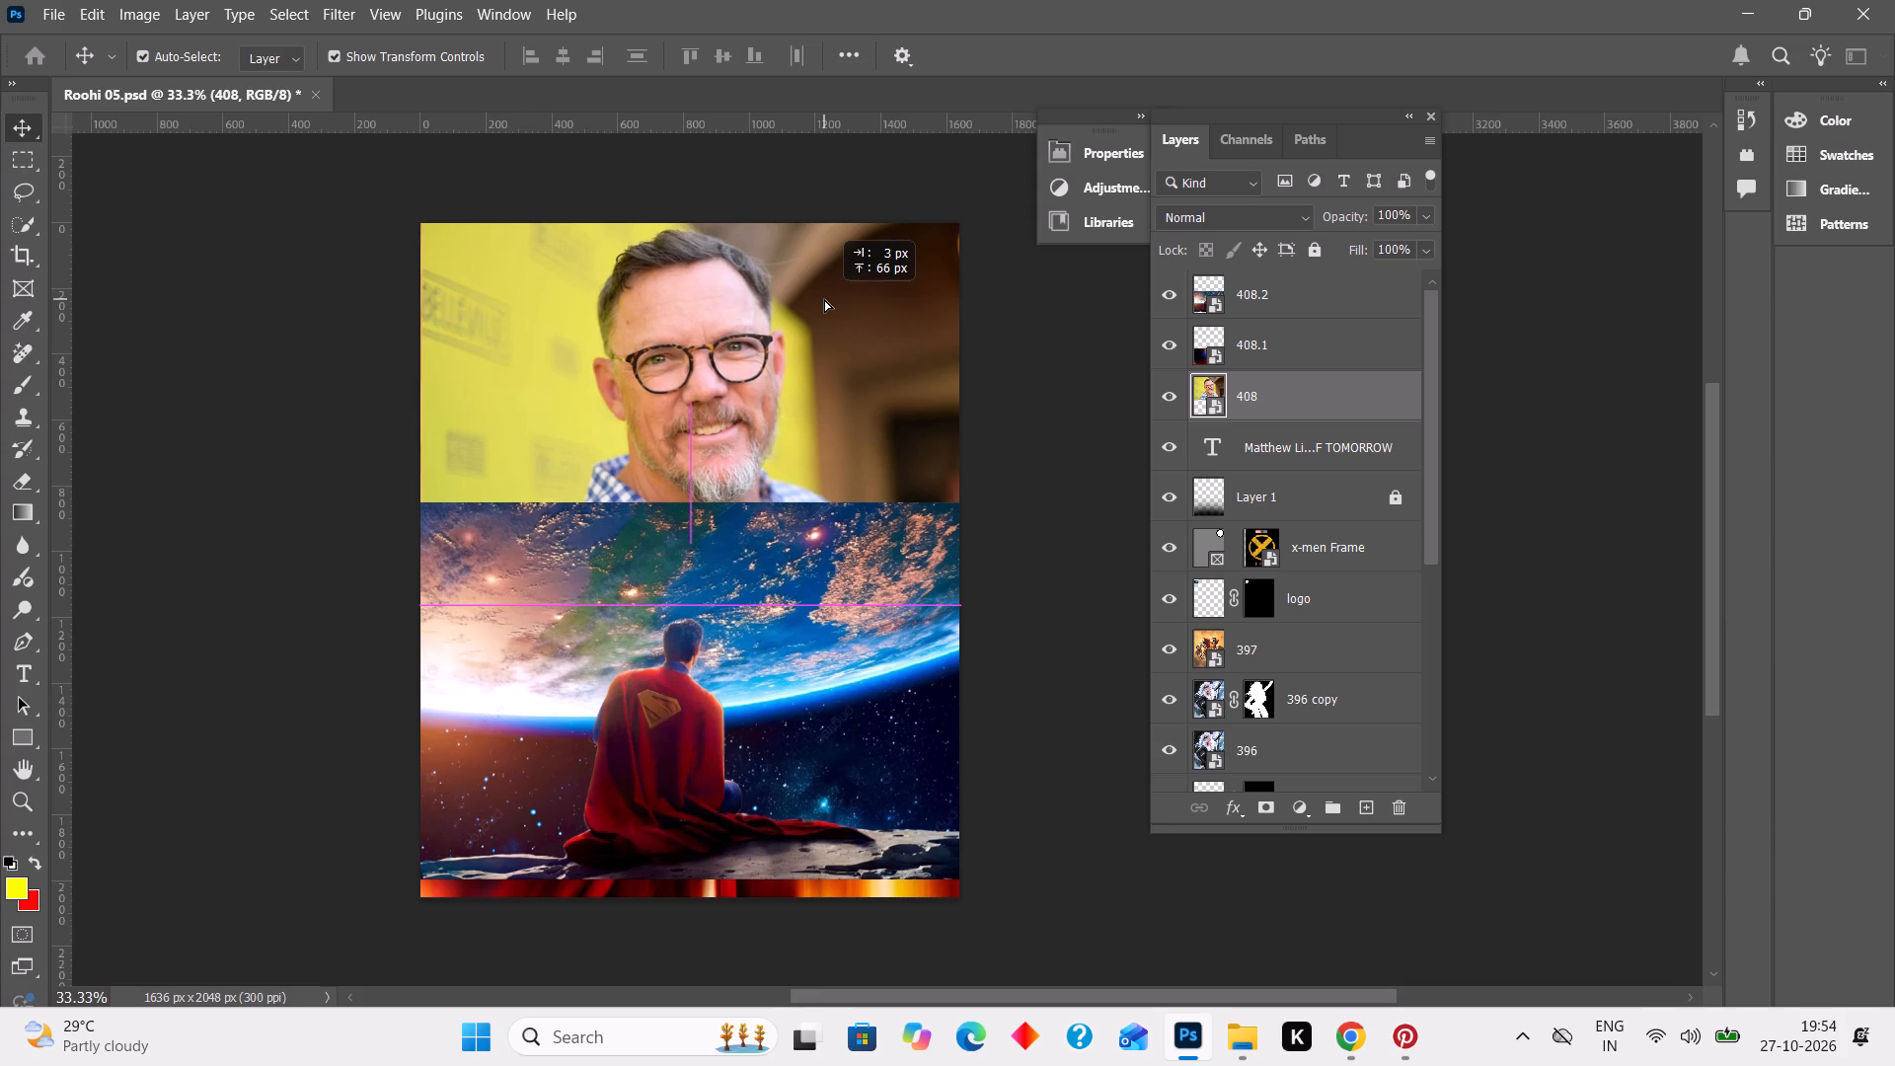
drag(824, 299, 824, 300)
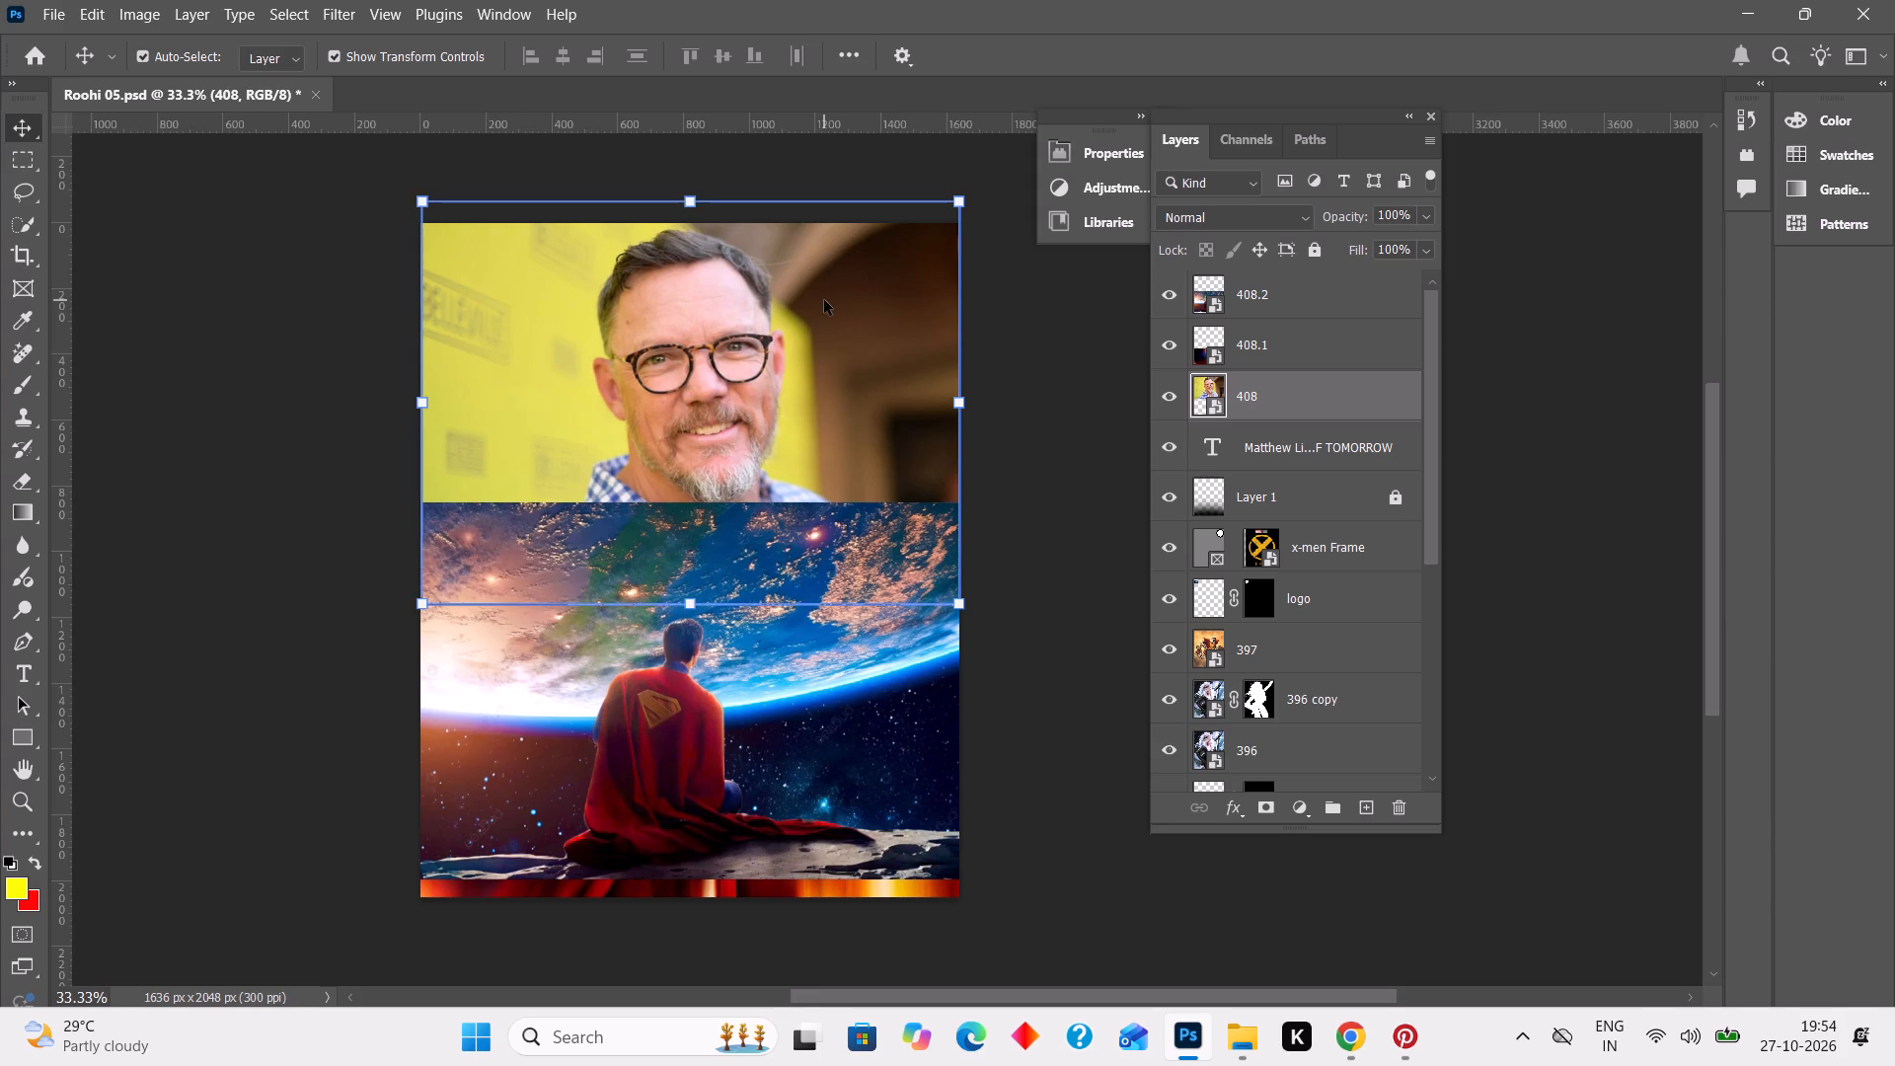
click(1047, 567)
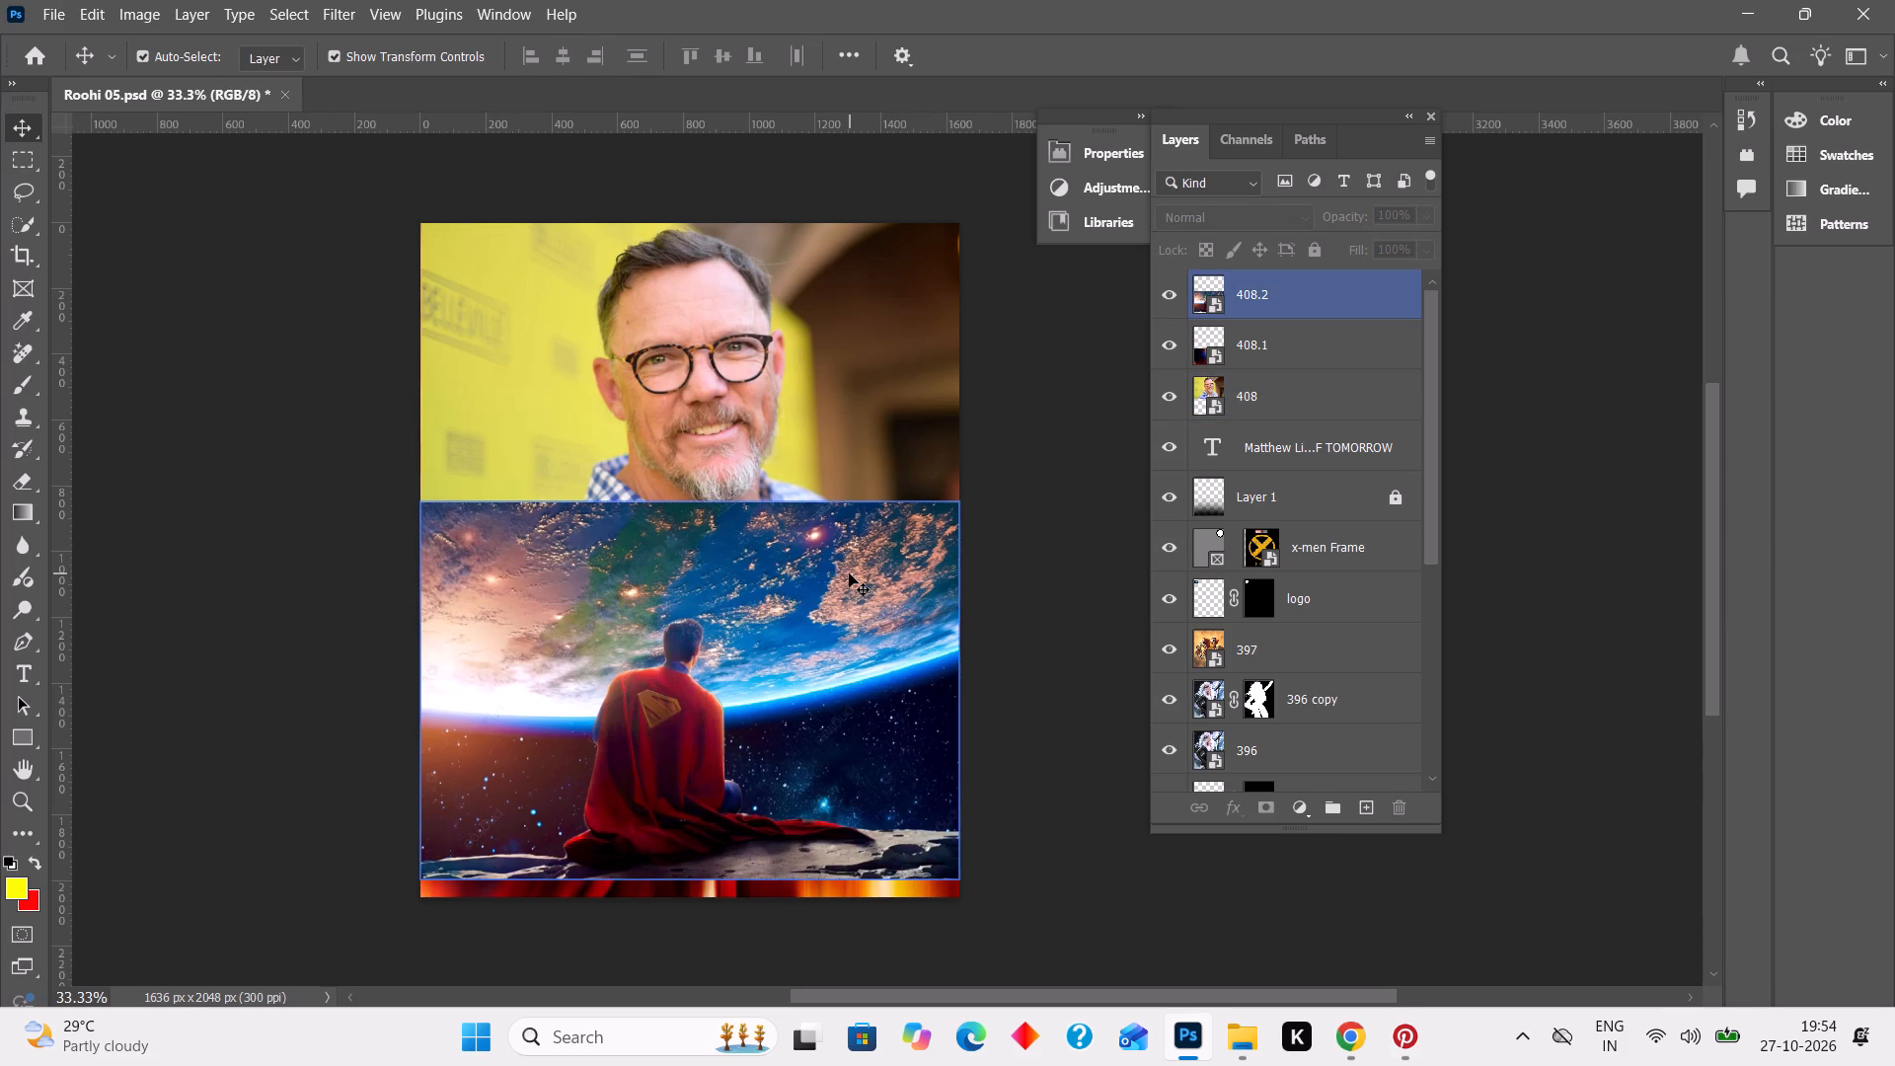
Move image 408.2 straight down so its lower edge meets the bottom of the poster.
drag(849, 572, 849, 580)
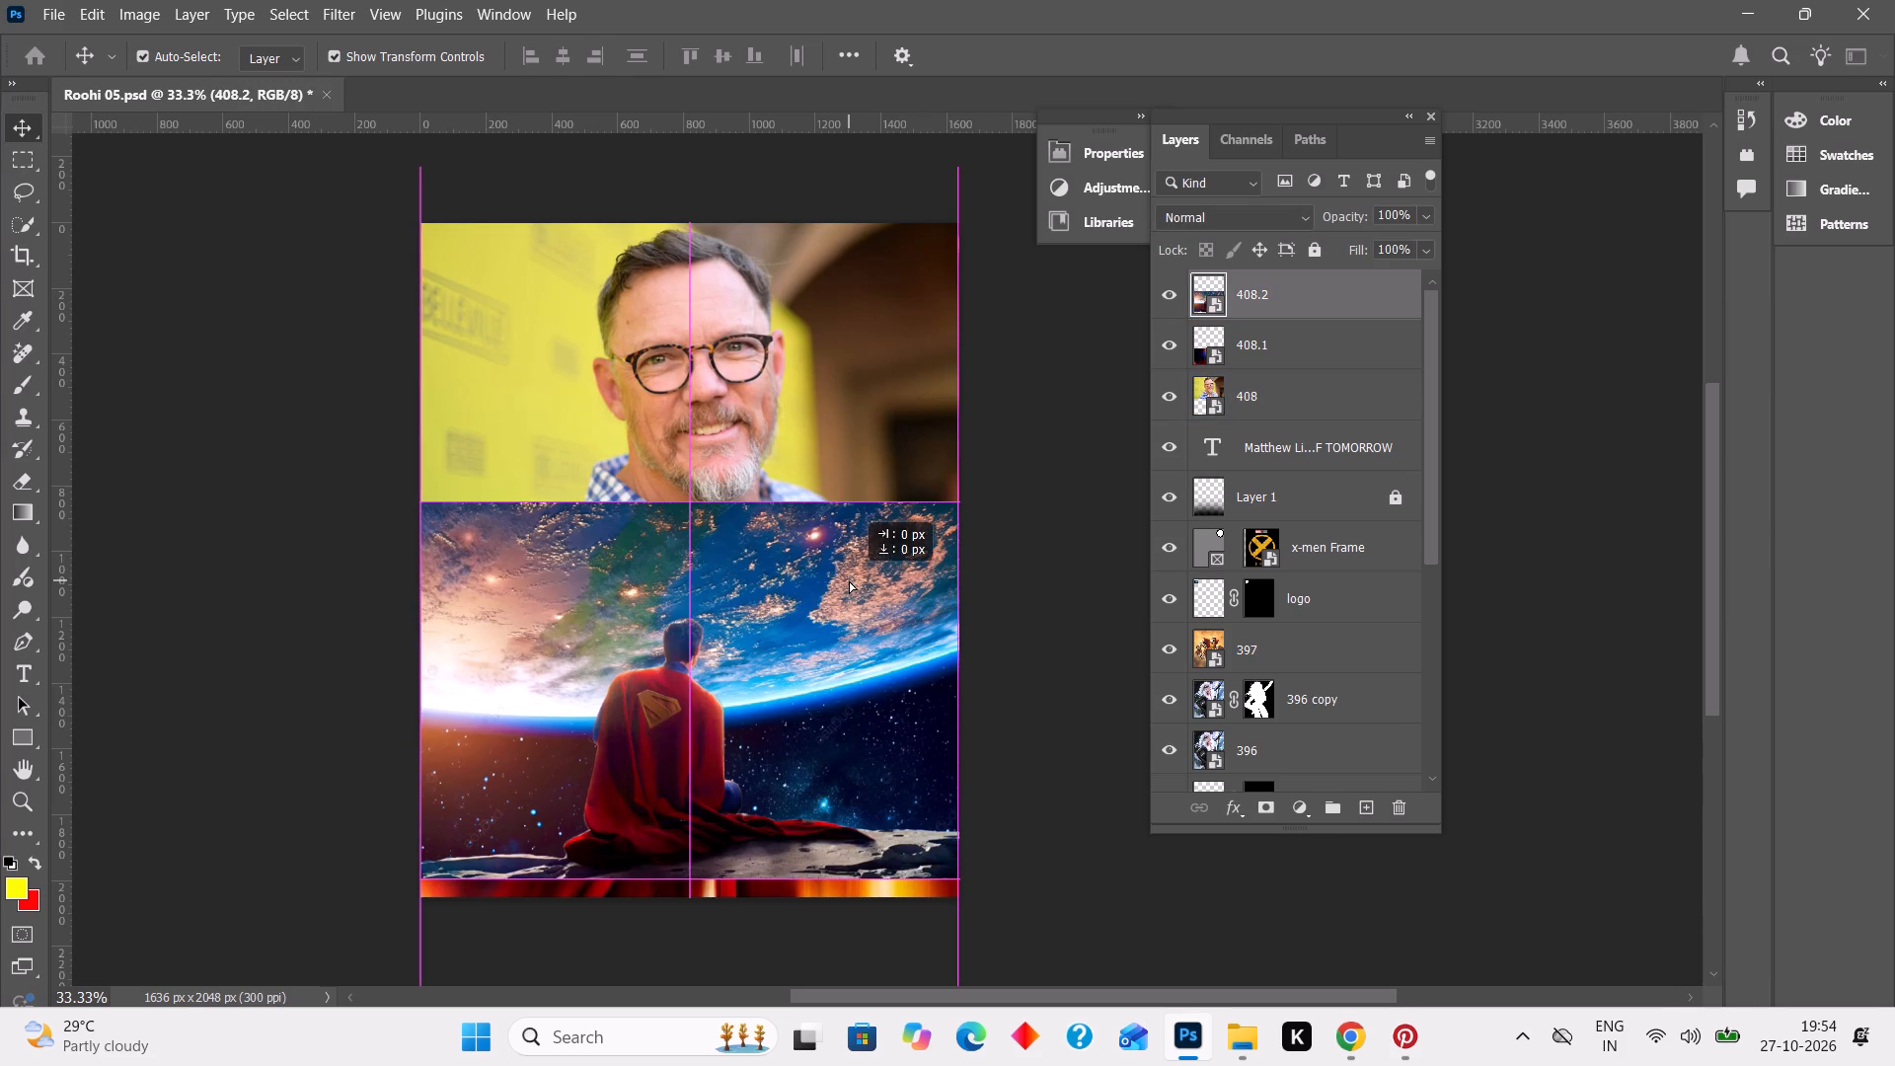
drag(849, 580, 849, 586)
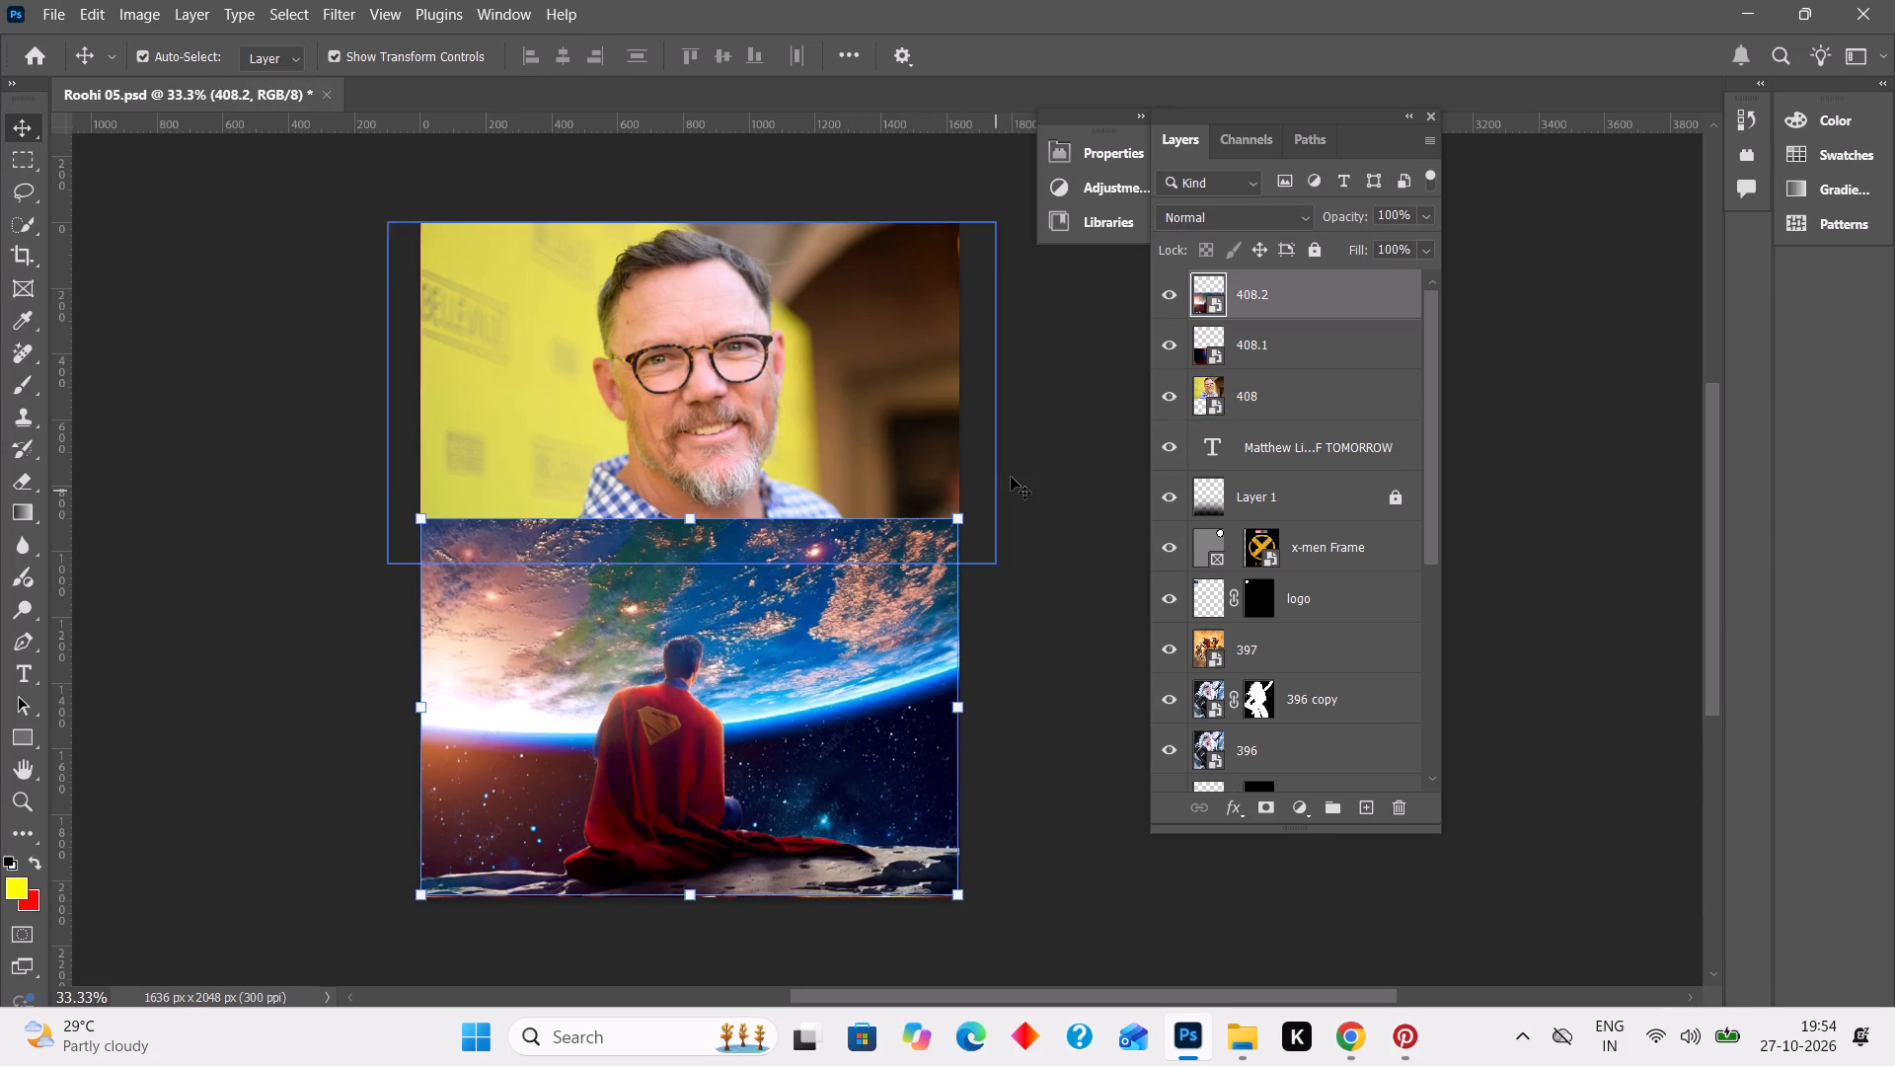
click(1054, 453)
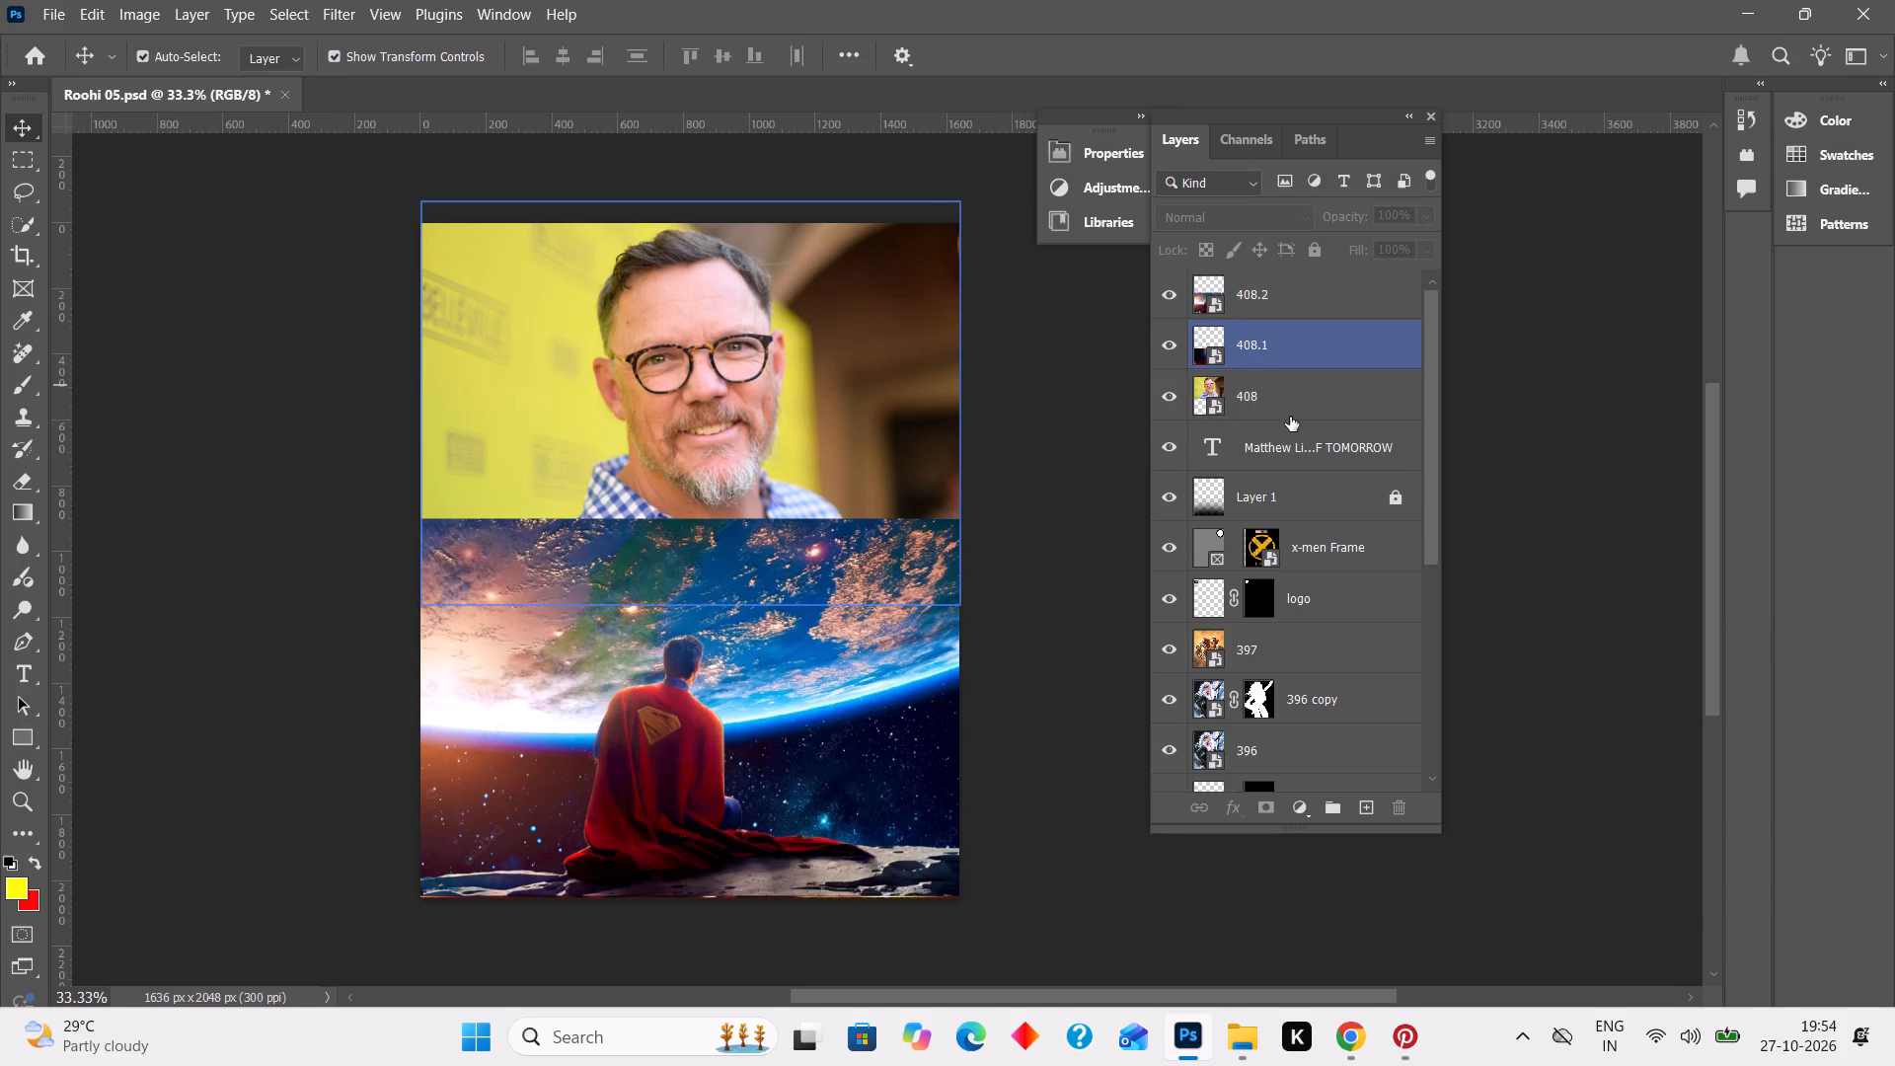
Reorder the layers so portrait 408 sits at the top of the stack, above 408.2.
drag(1290, 417, 1294, 318)
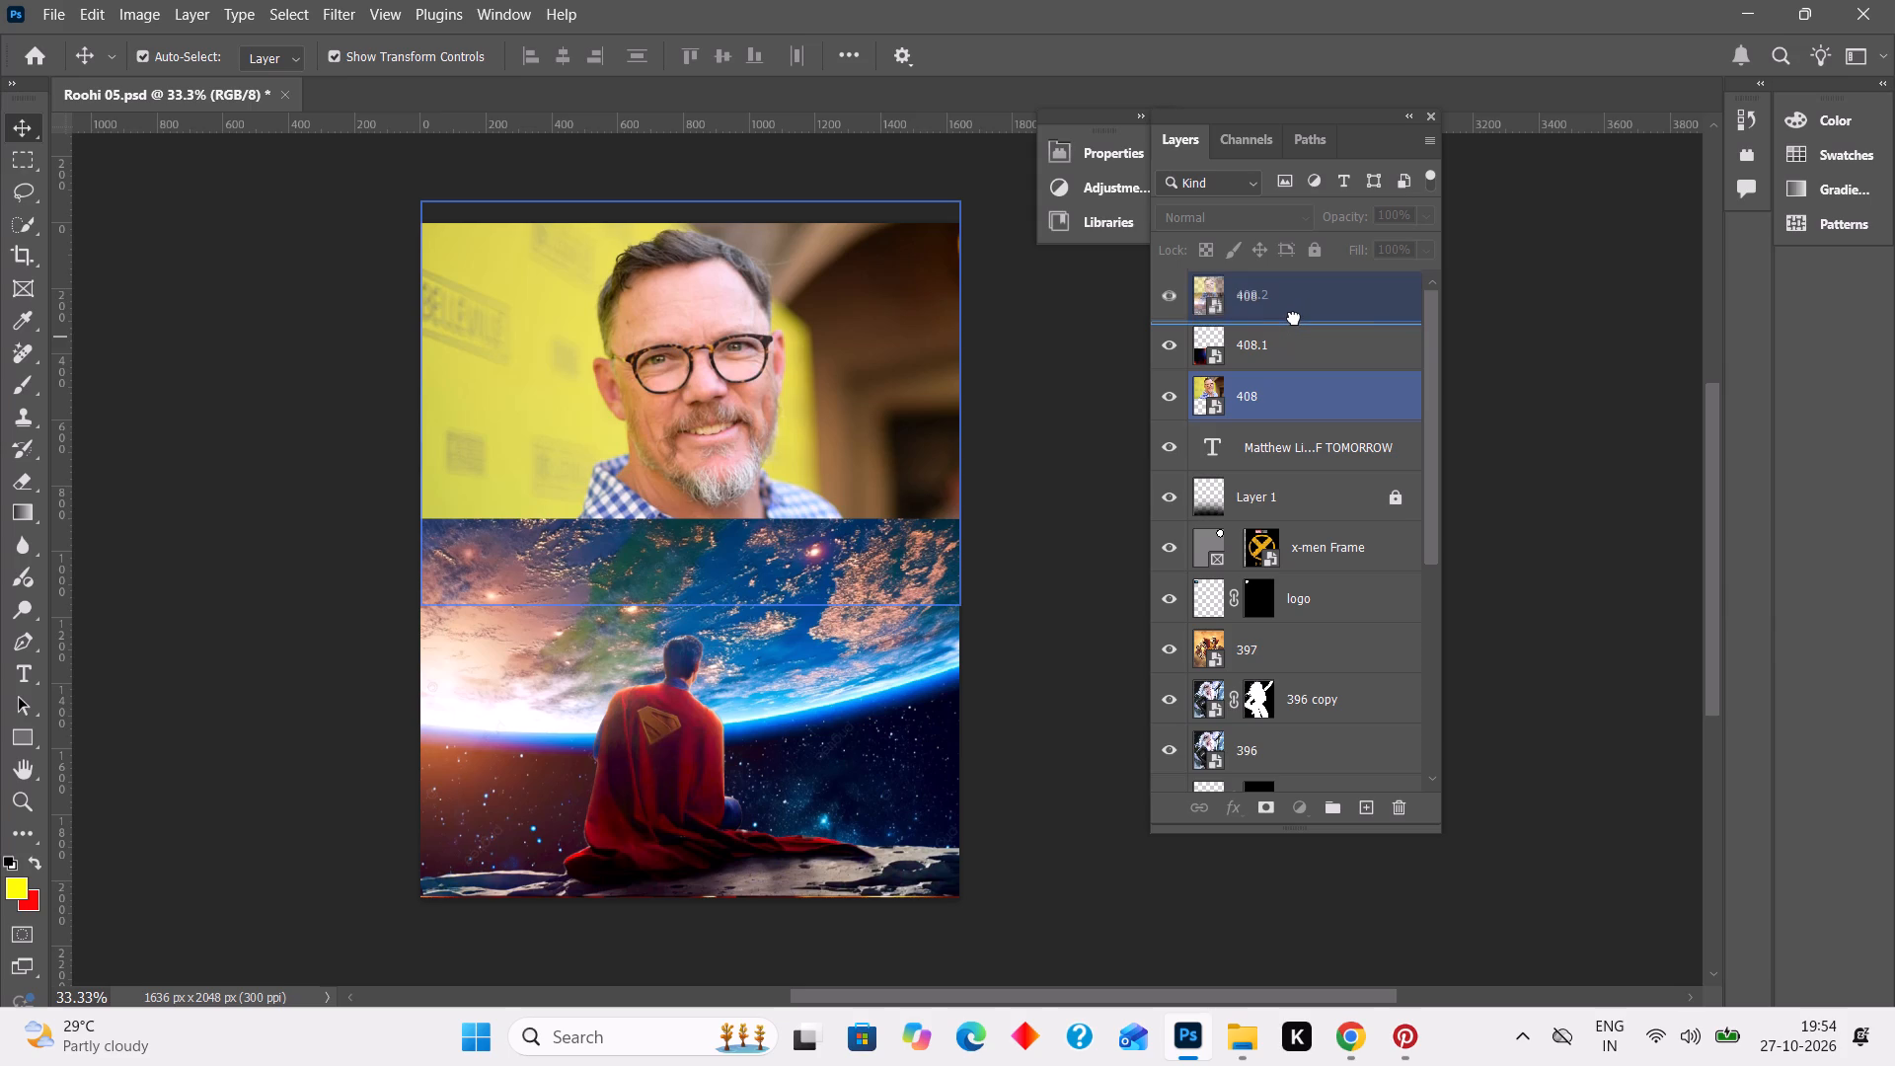
drag(1294, 318, 1296, 312)
drag(1288, 352, 1297, 286)
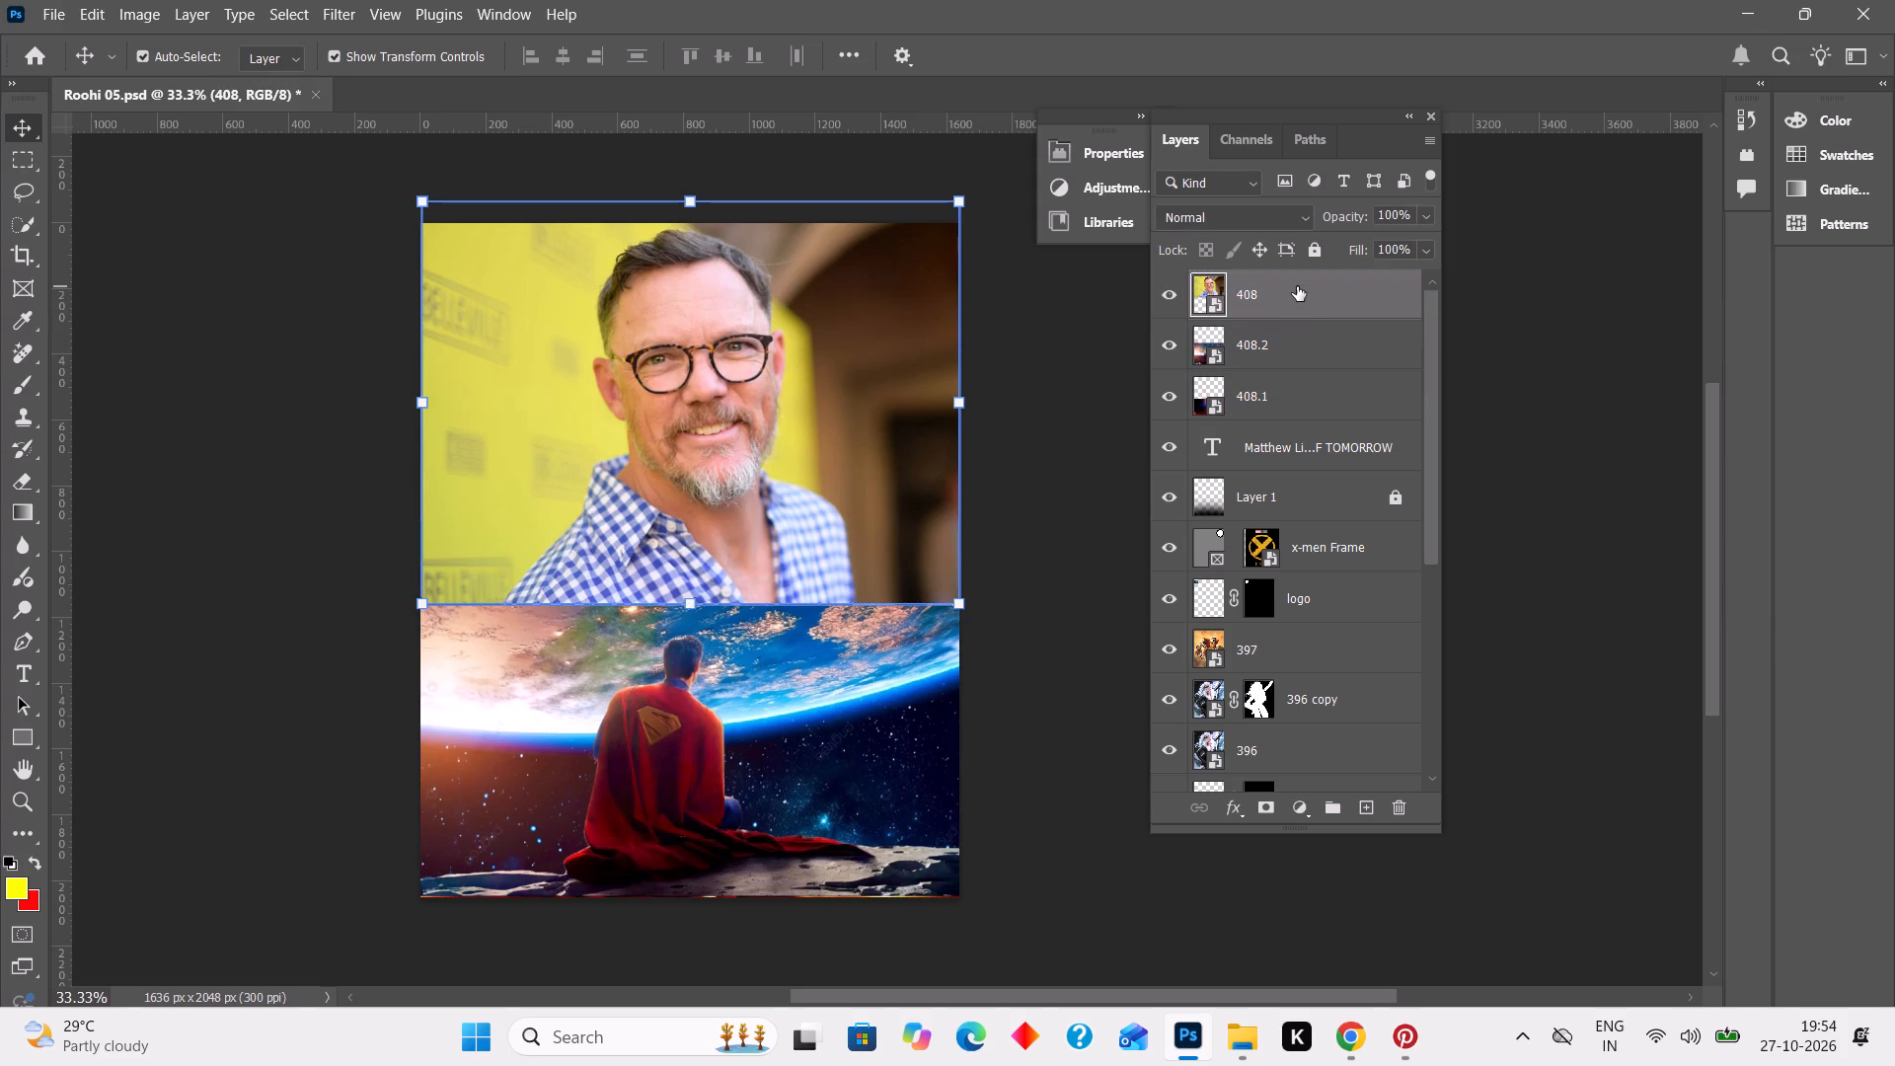
click(1061, 408)
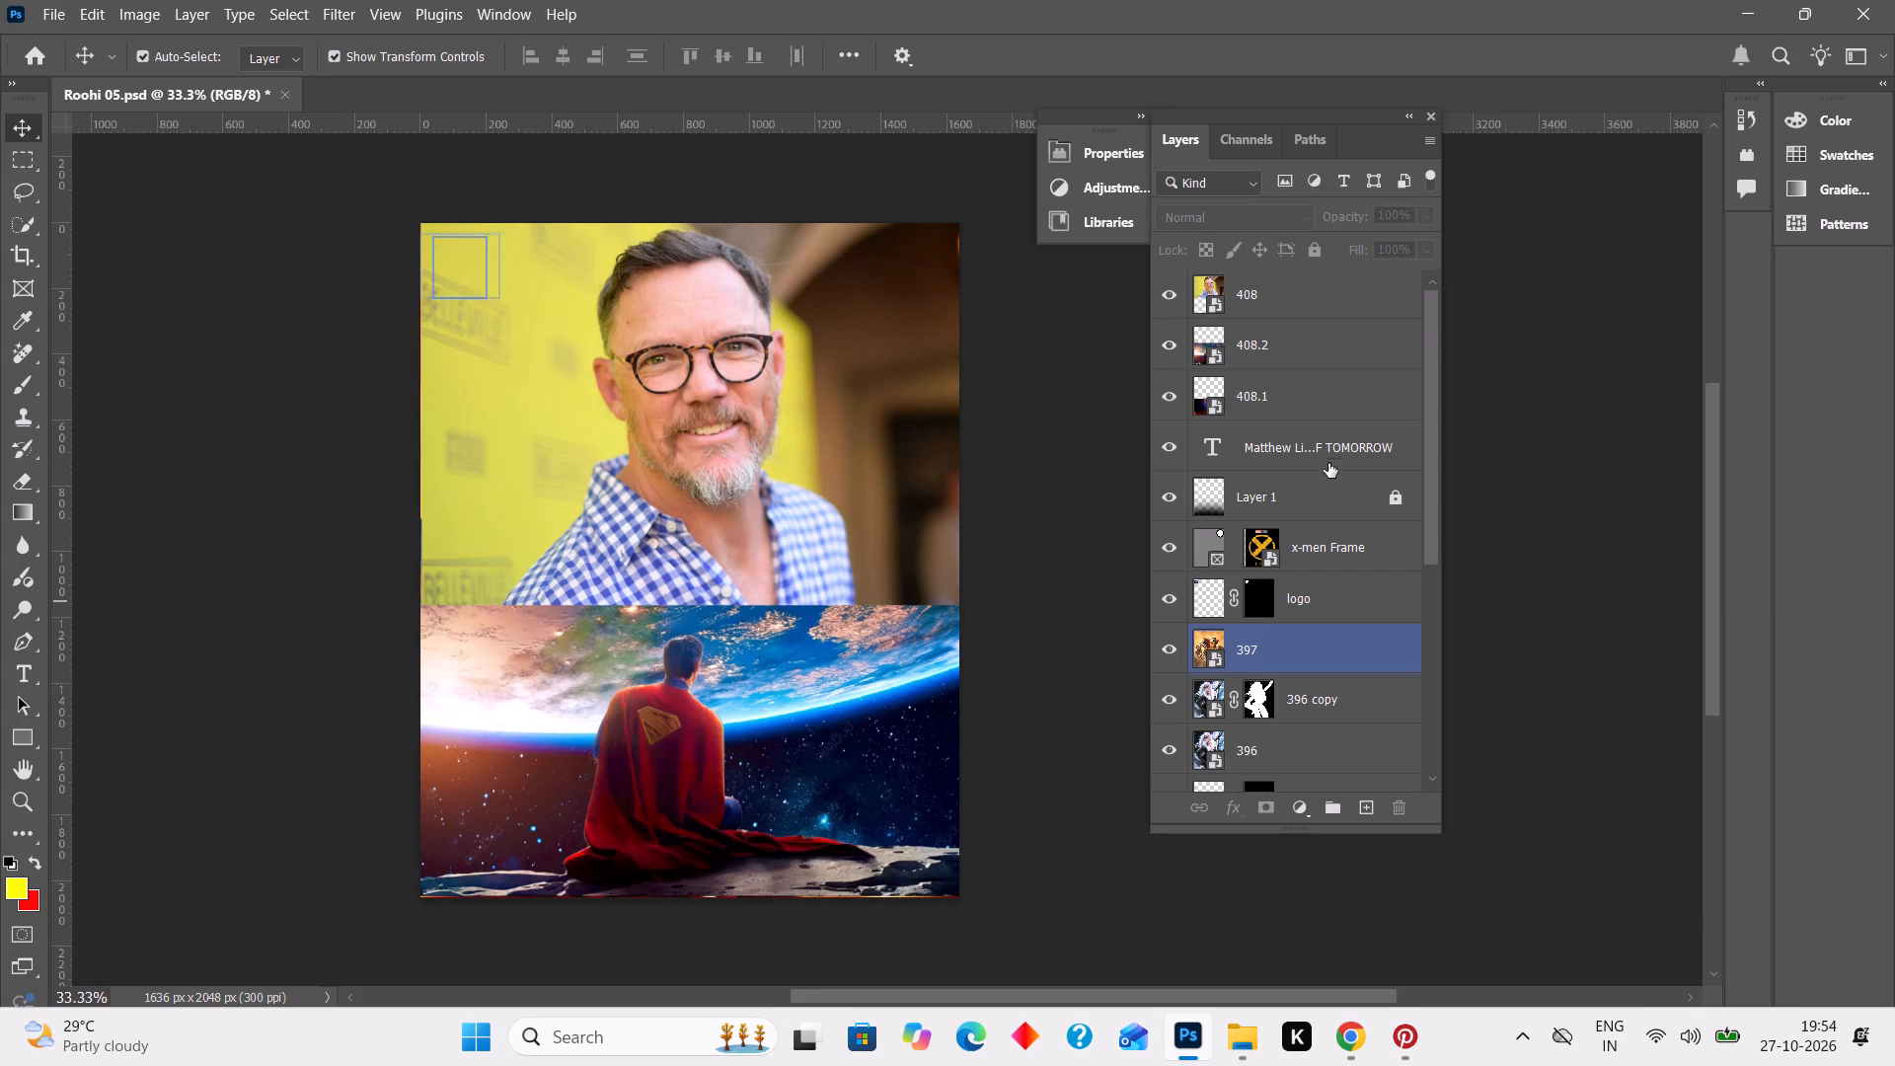
Bring the headline text layer above portrait 408 and the logo layer above the headline.
drag(1323, 442, 1337, 289)
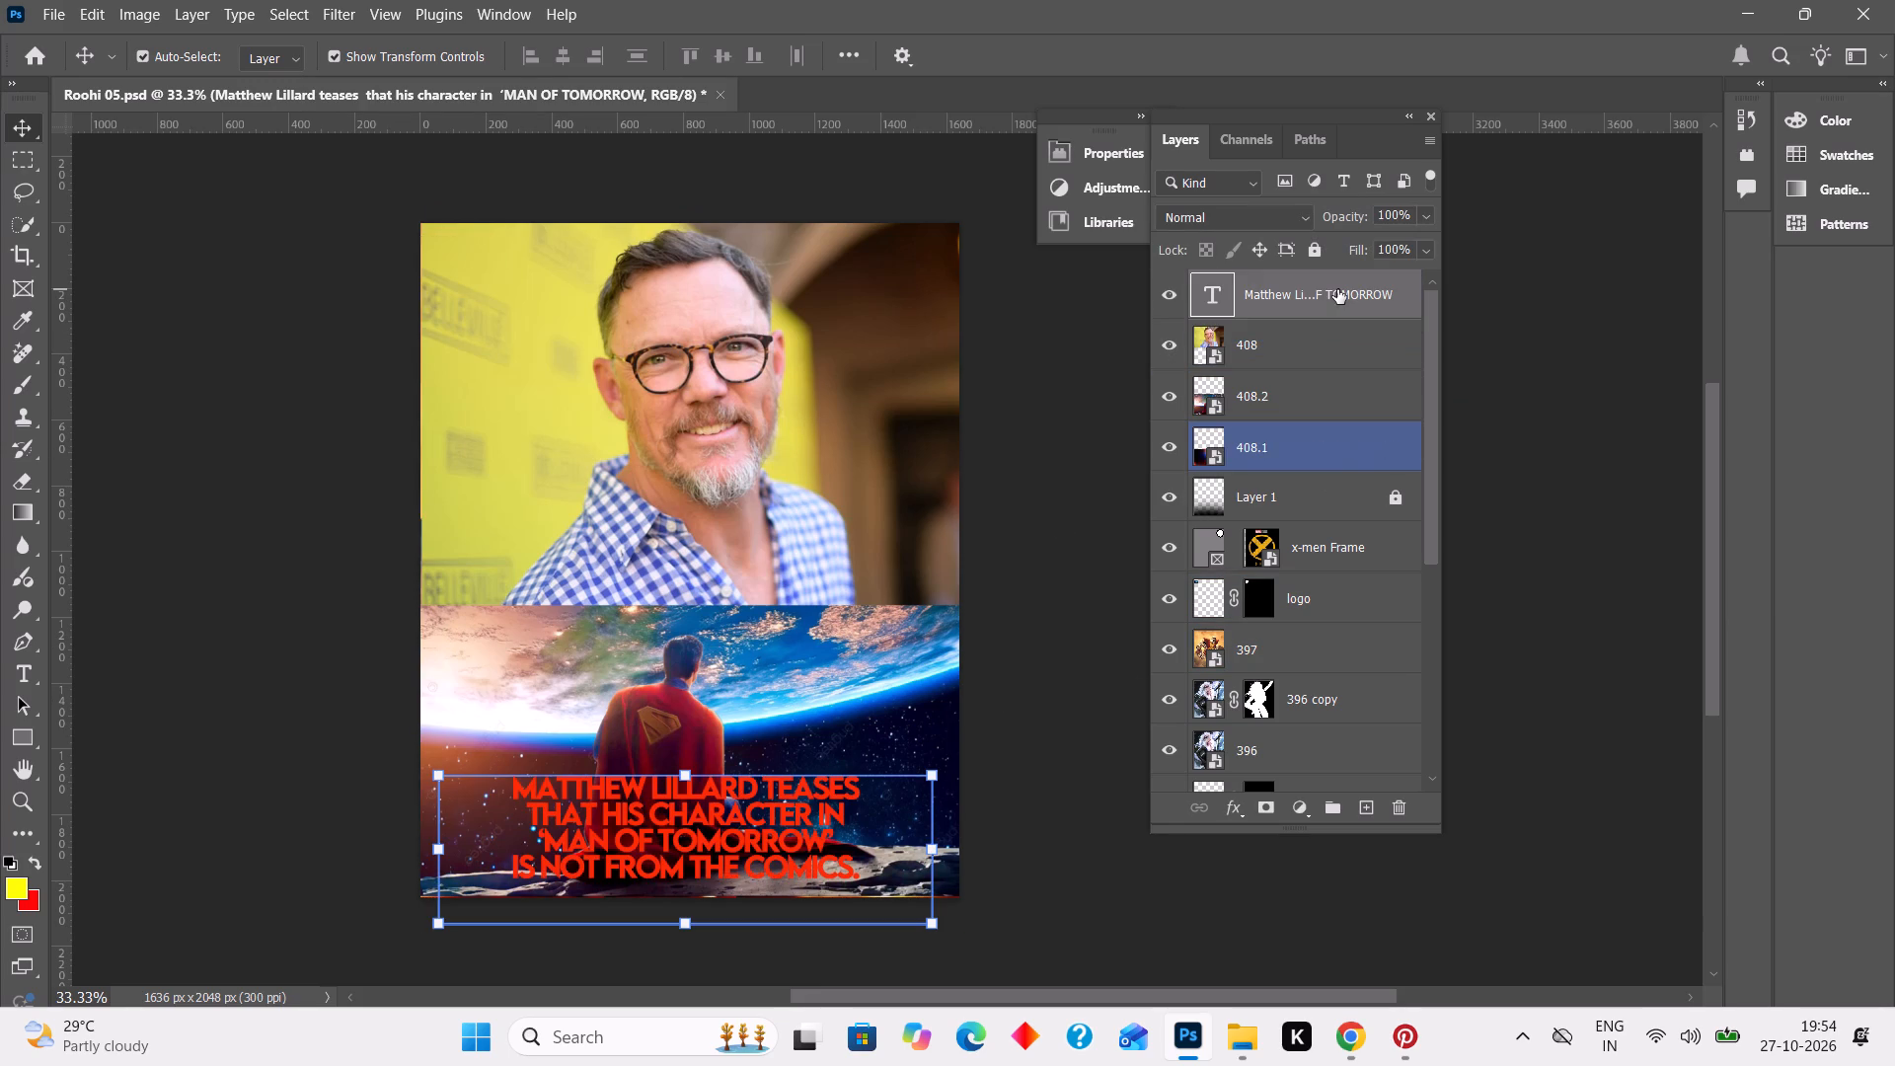
drag(1308, 589, 1358, 335)
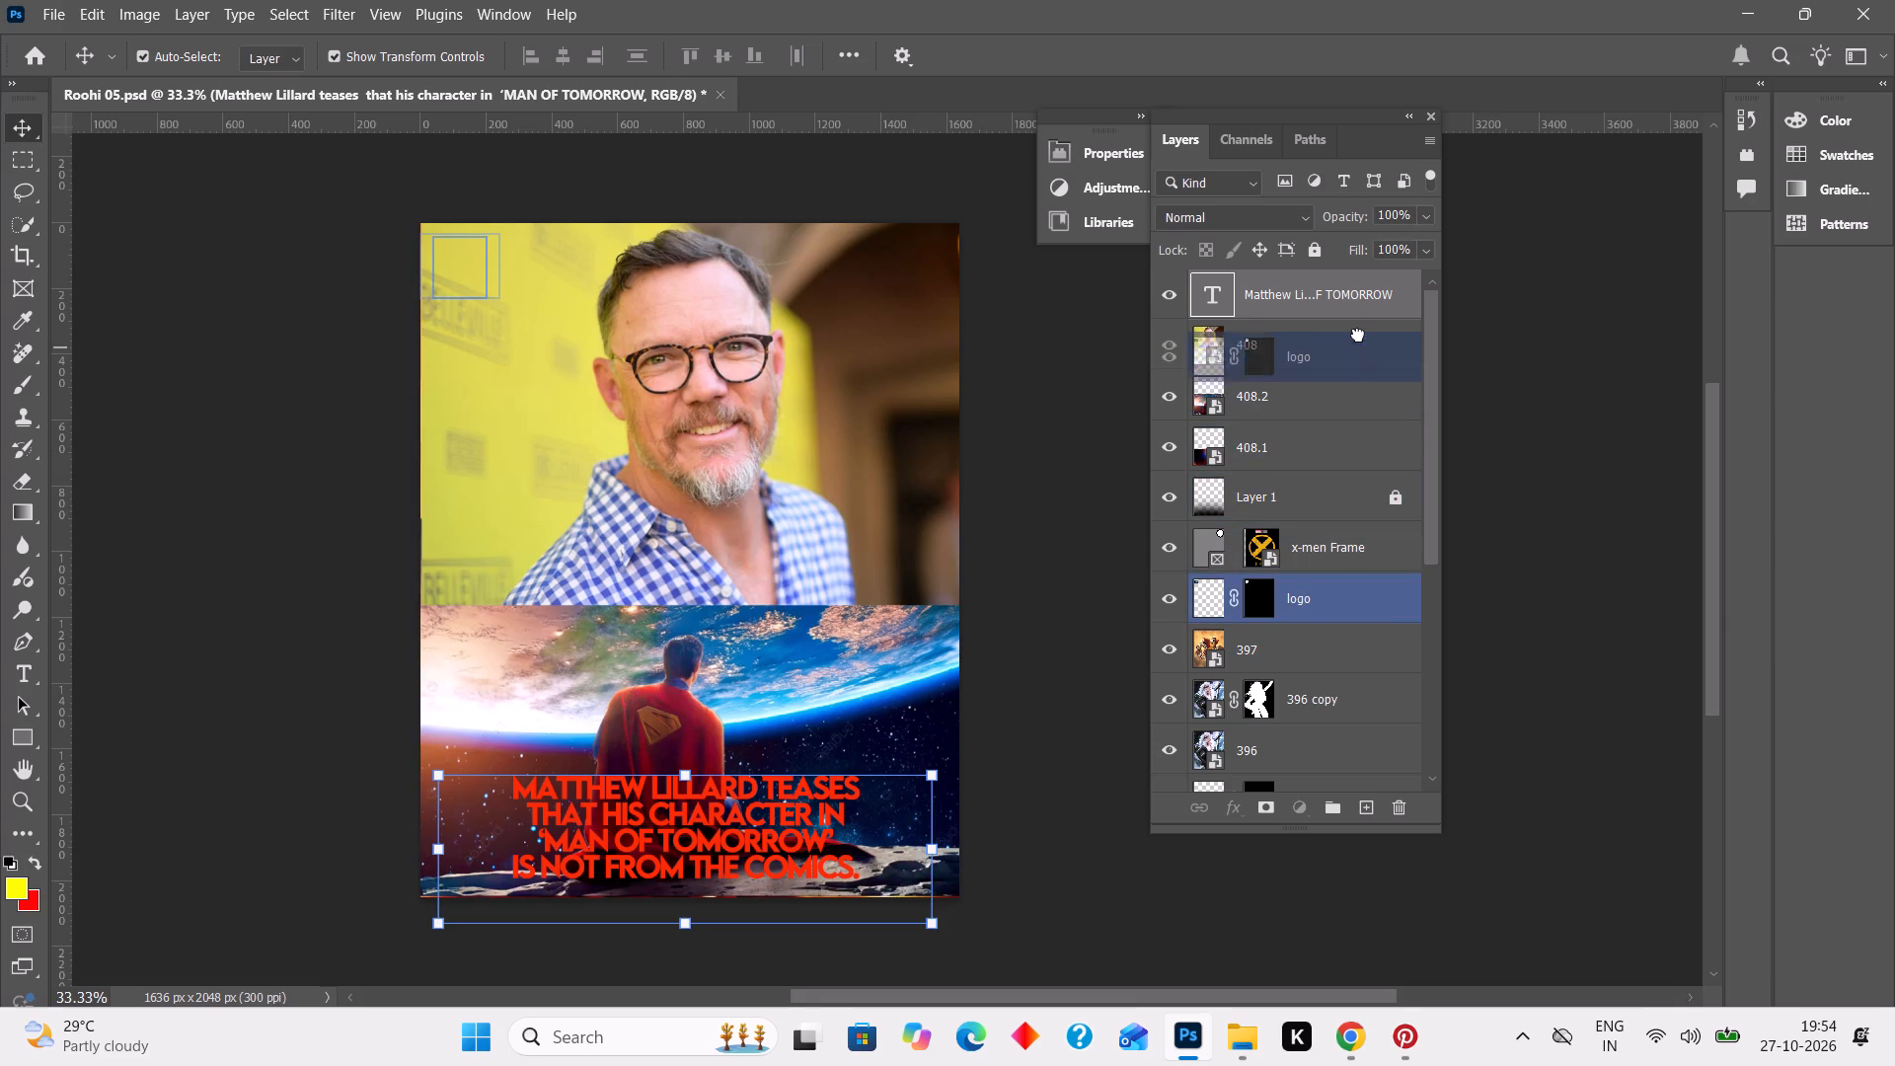
drag(1358, 335, 1360, 279)
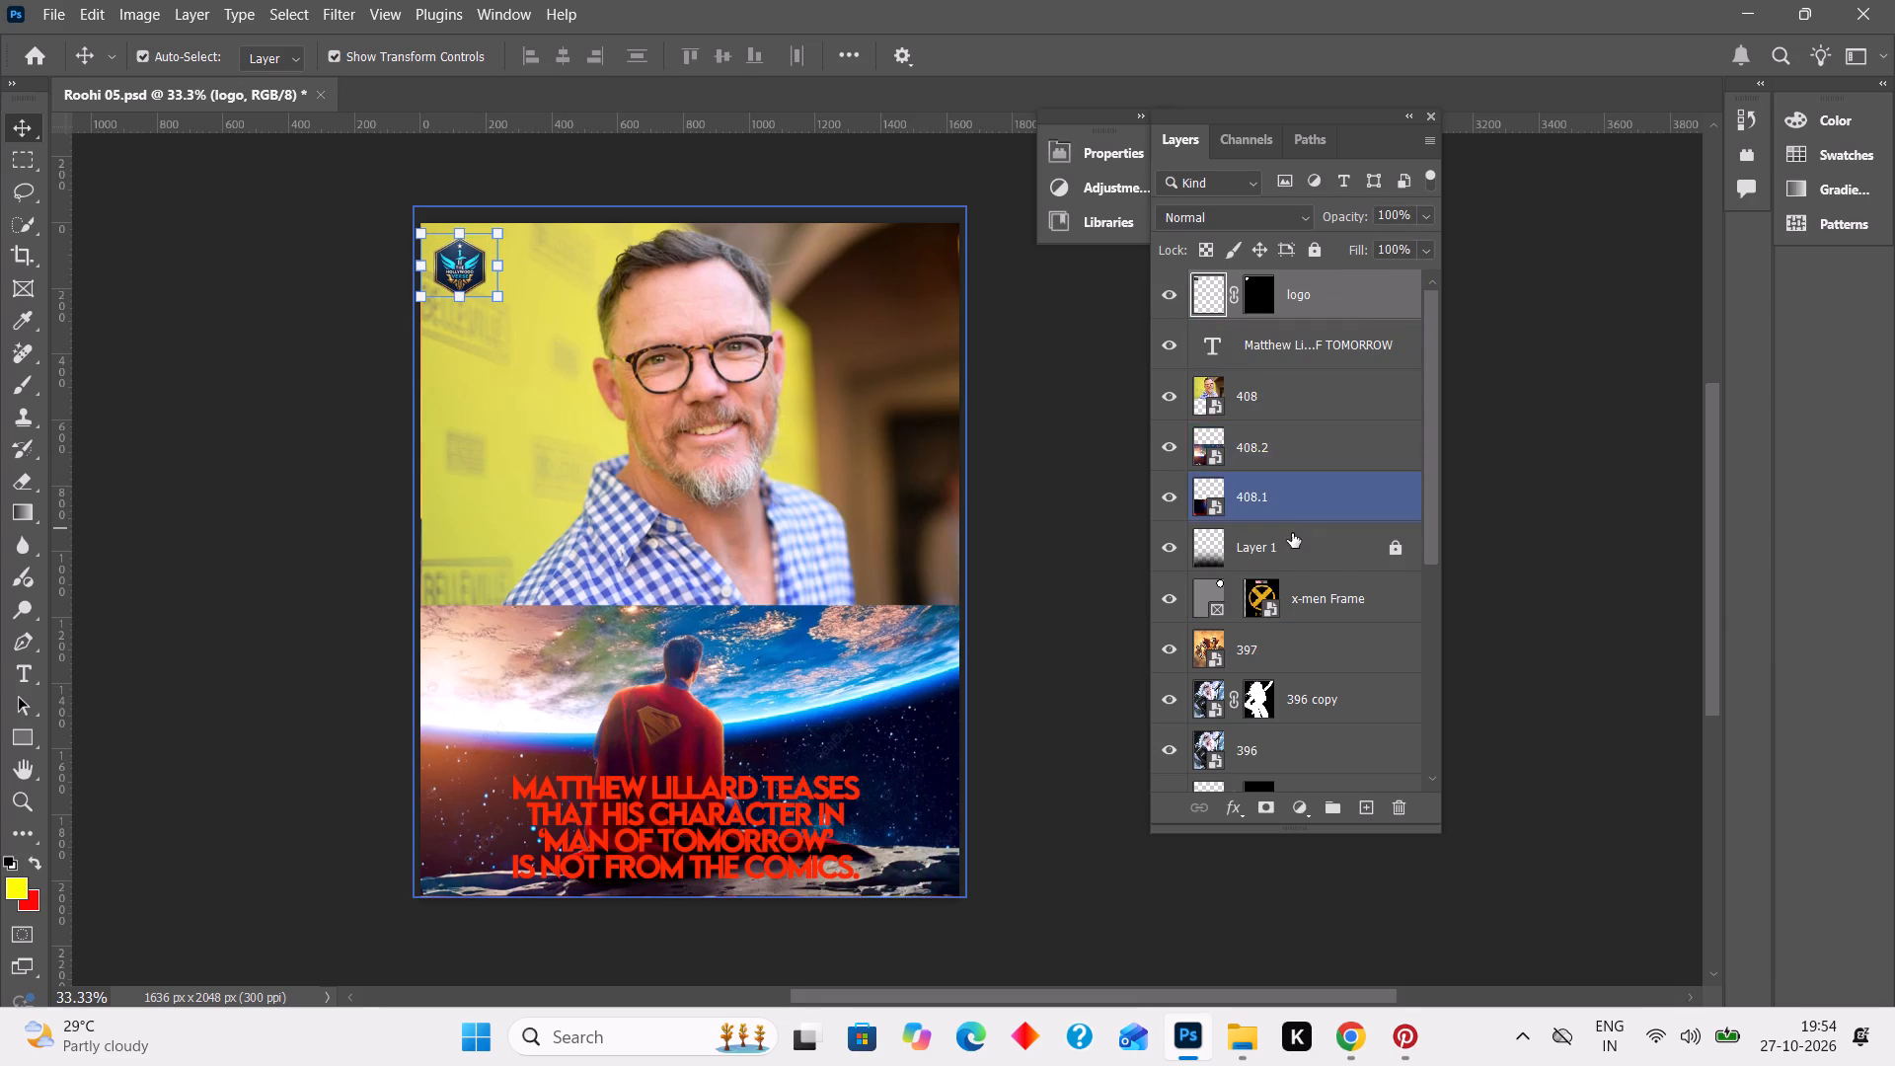
Move the locked gradient layer, Layer 1, between the headline text layer and portrait 408.
drag(1288, 545, 1296, 342)
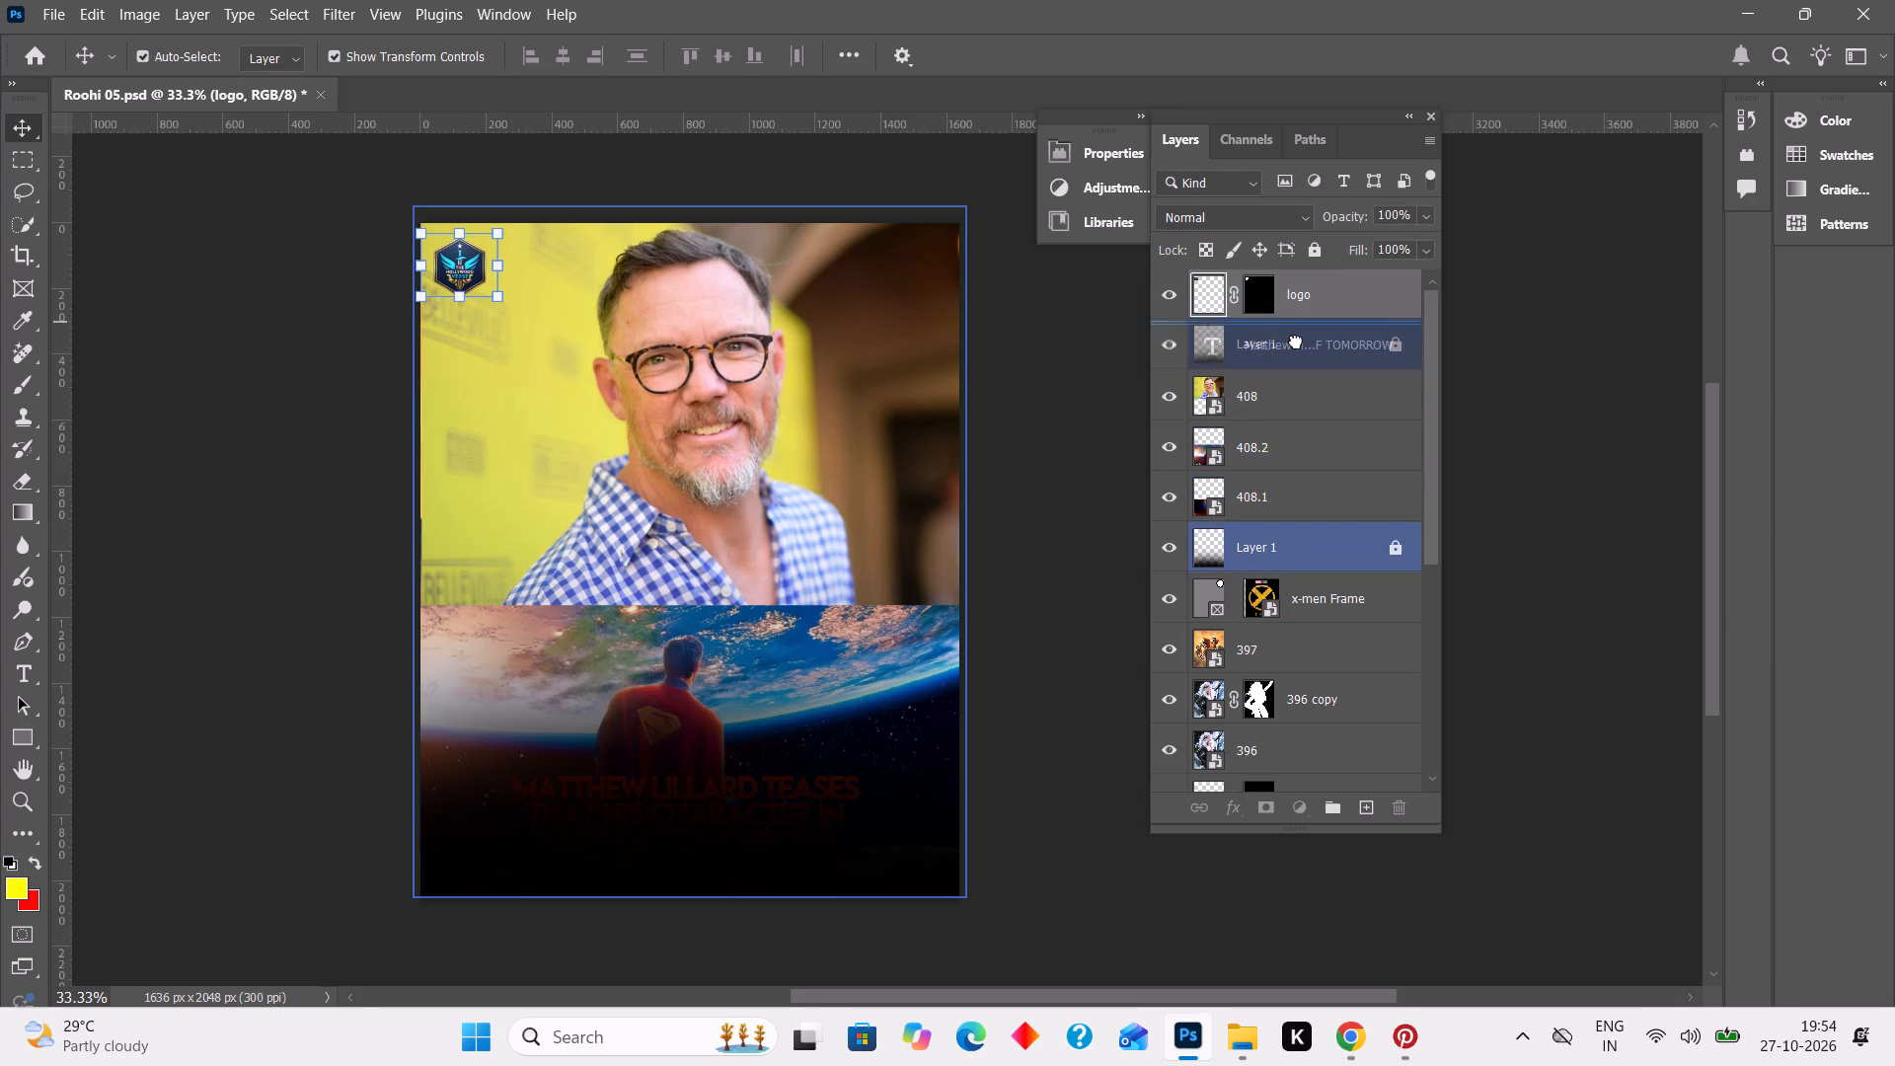
drag(1296, 342, 1294, 375)
click(1507, 466)
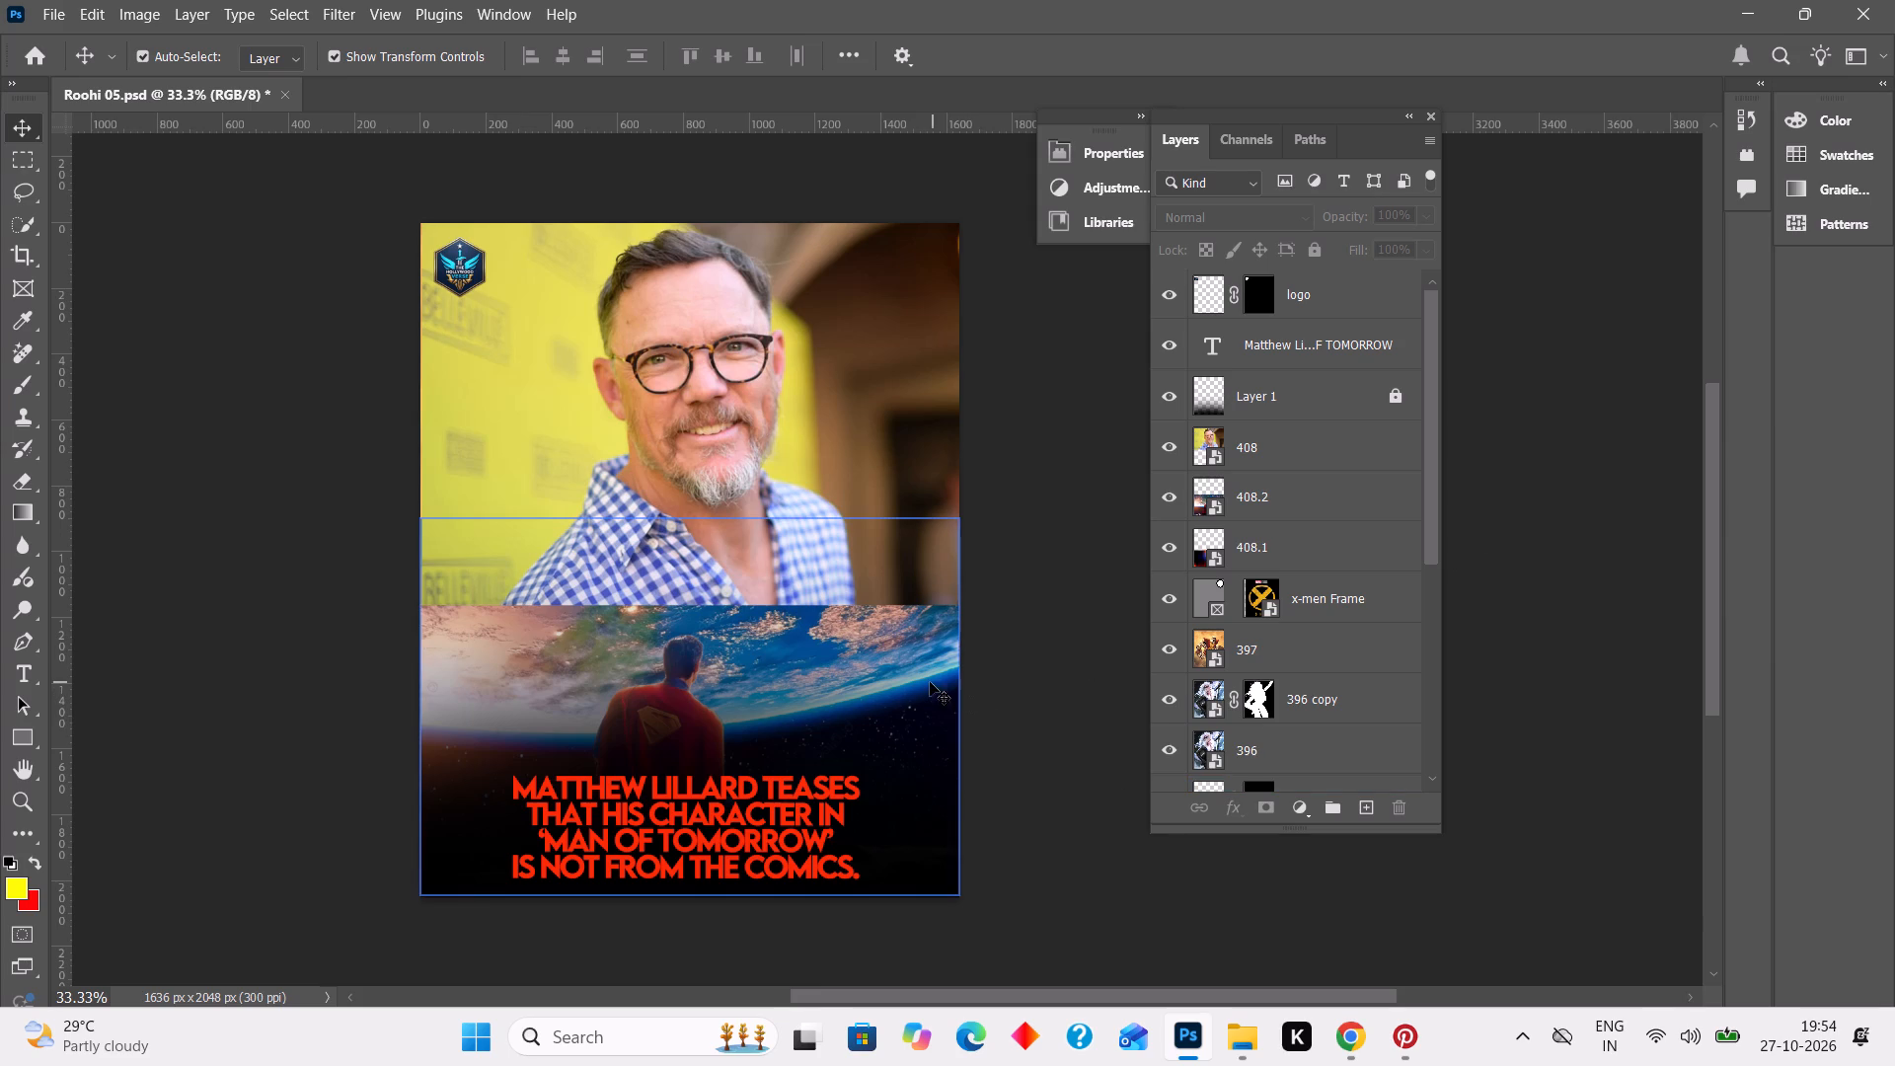
Nudge image 408.2 straight up about 70 px so more of the Superman figure shows below portrait 408.
click(891, 679)
key(Up)
key(Up)
key(Up)
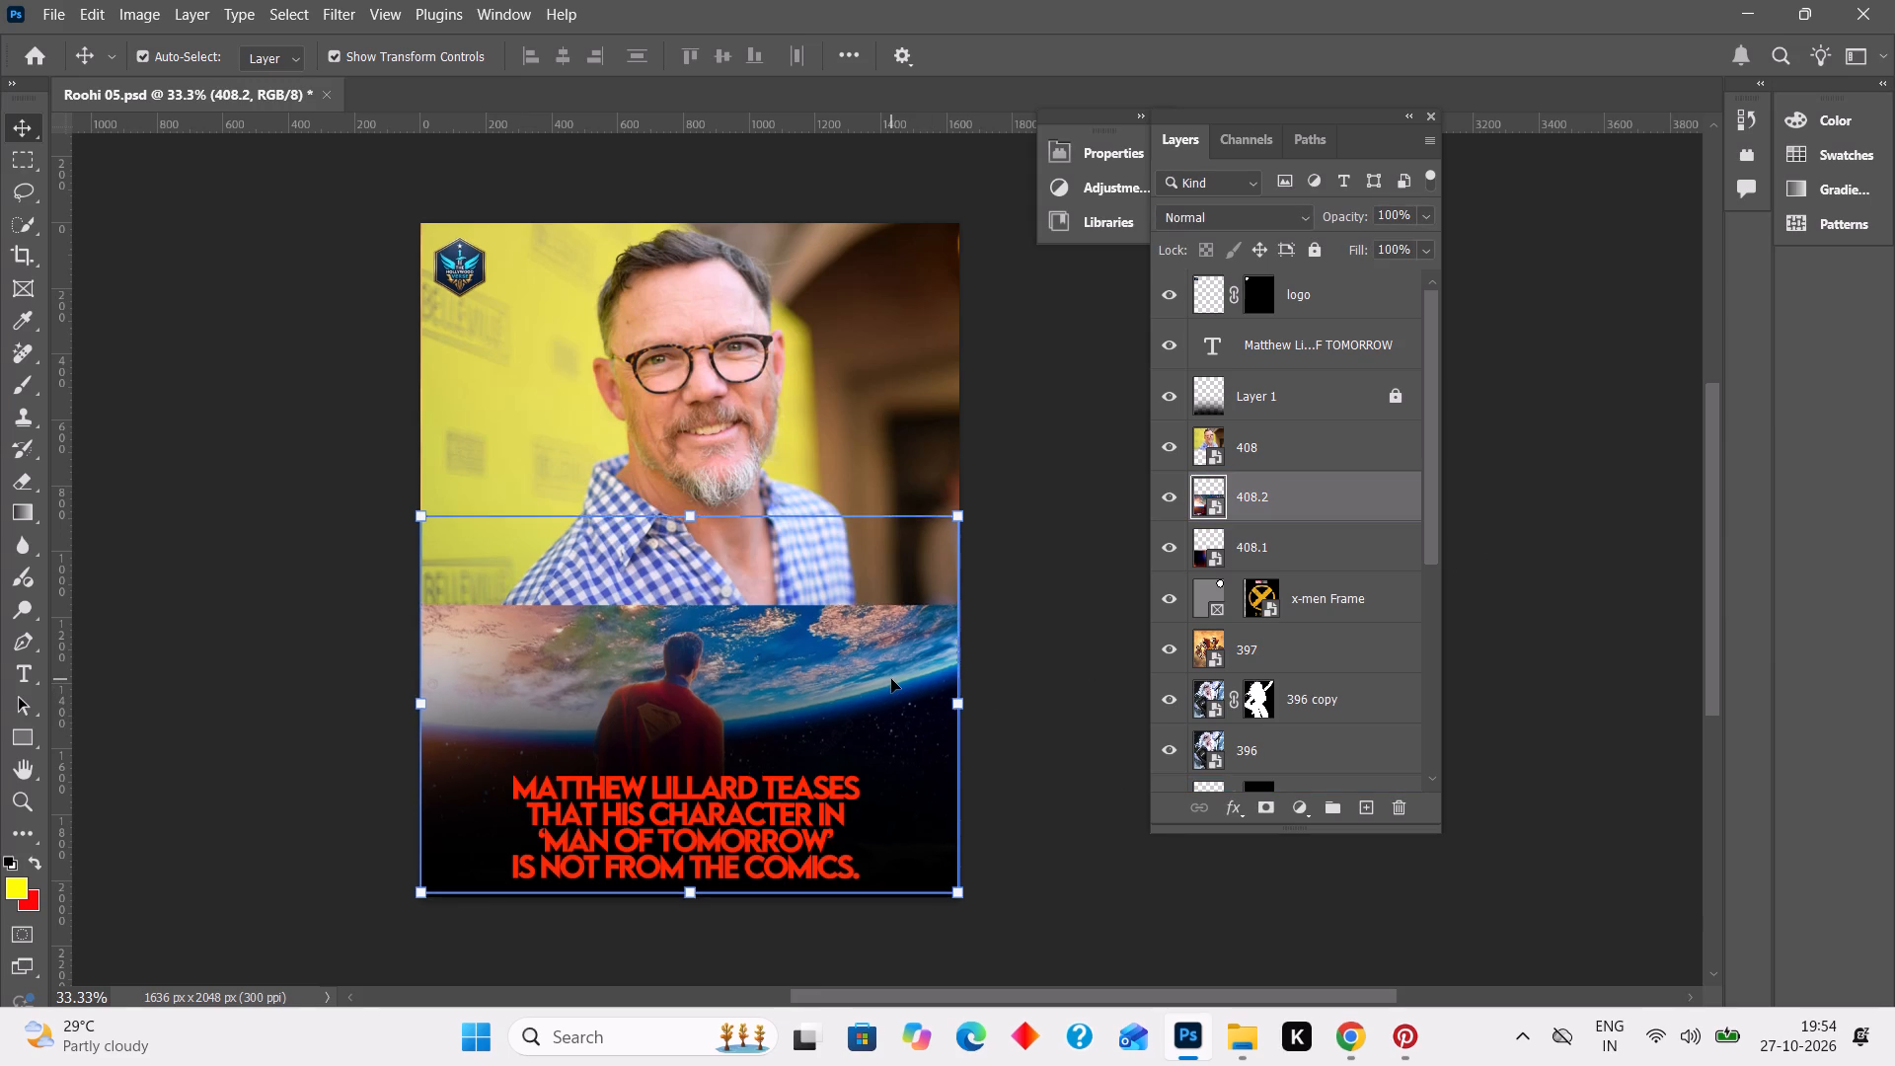
key(Up)
key(Up)
key(Up)
key(Up)
key(Up)
key(Up)
key(Up)
key(Up)
key(Up)
key(Up)
key(Up)
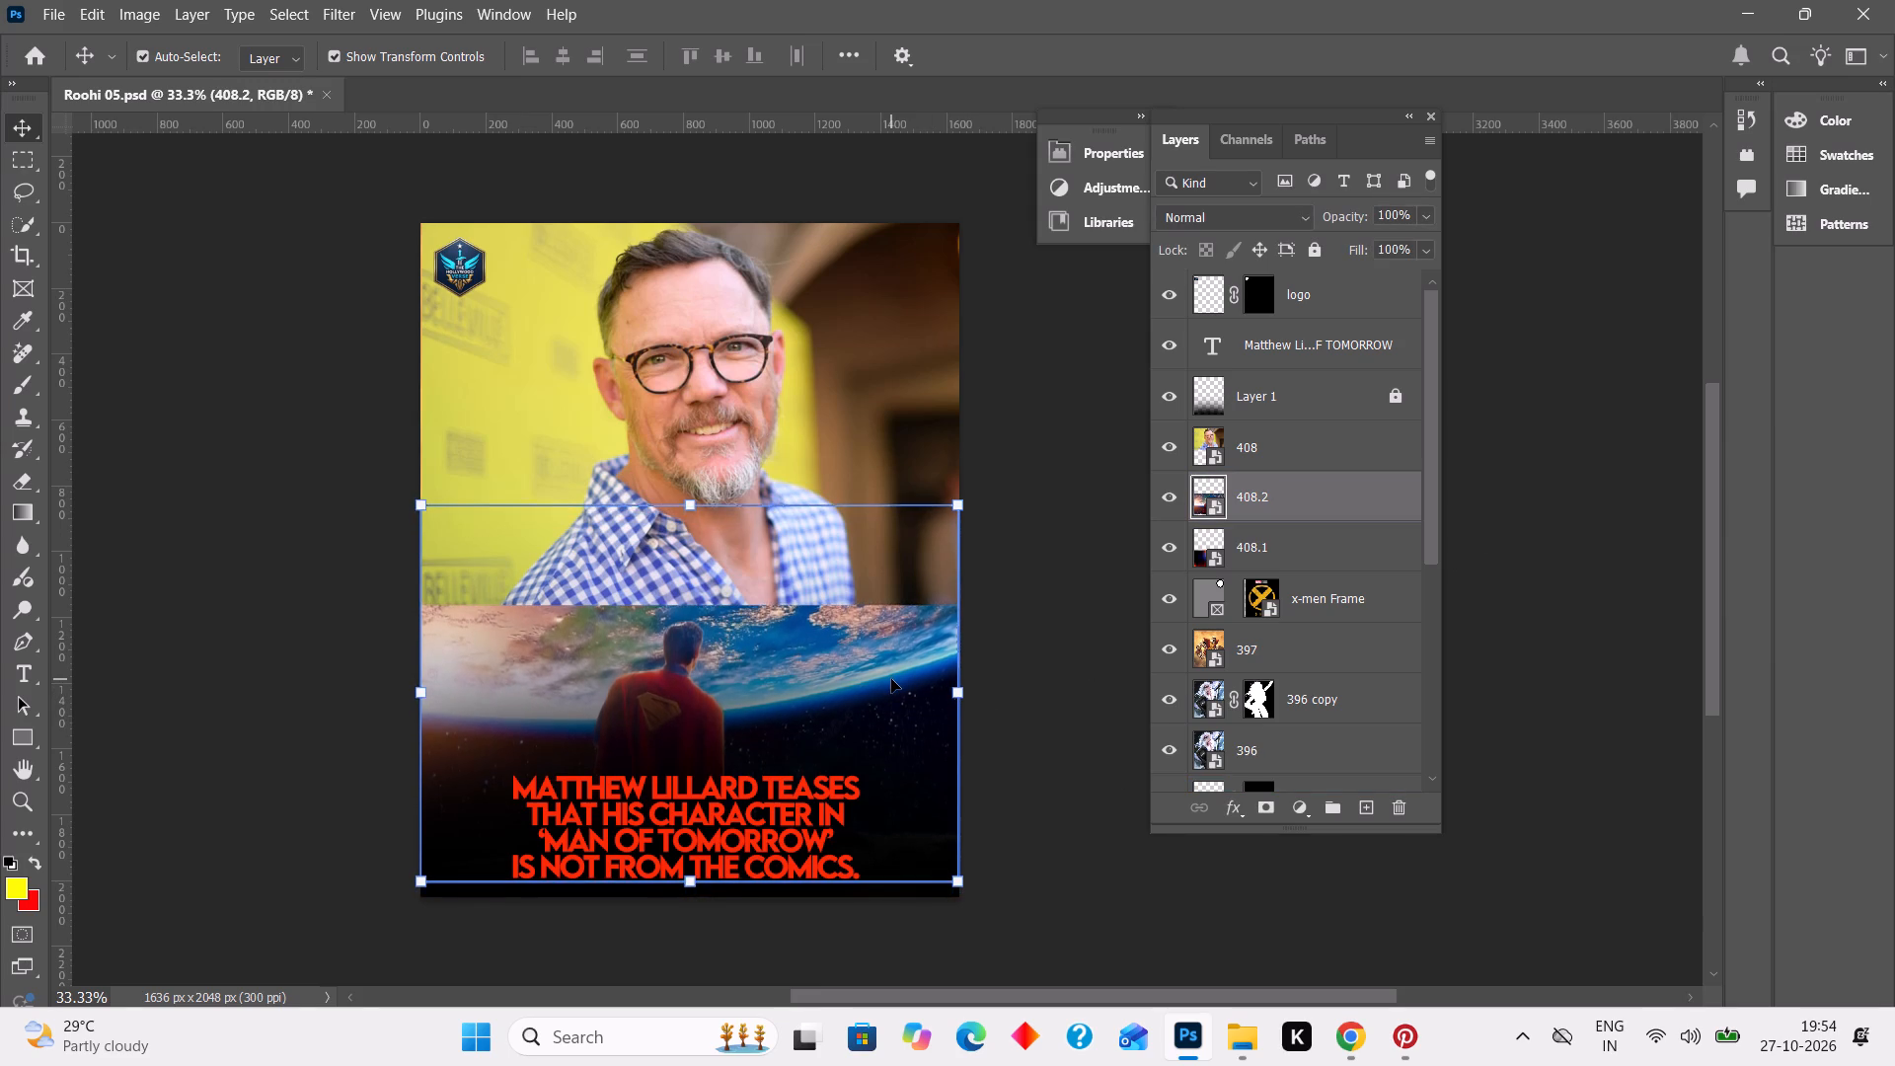
key(Up)
key(Up)
key(Up)
key(Up)
key(Up)
key(Up)
key(Up)
key(Up)
key(Up)
key(Up)
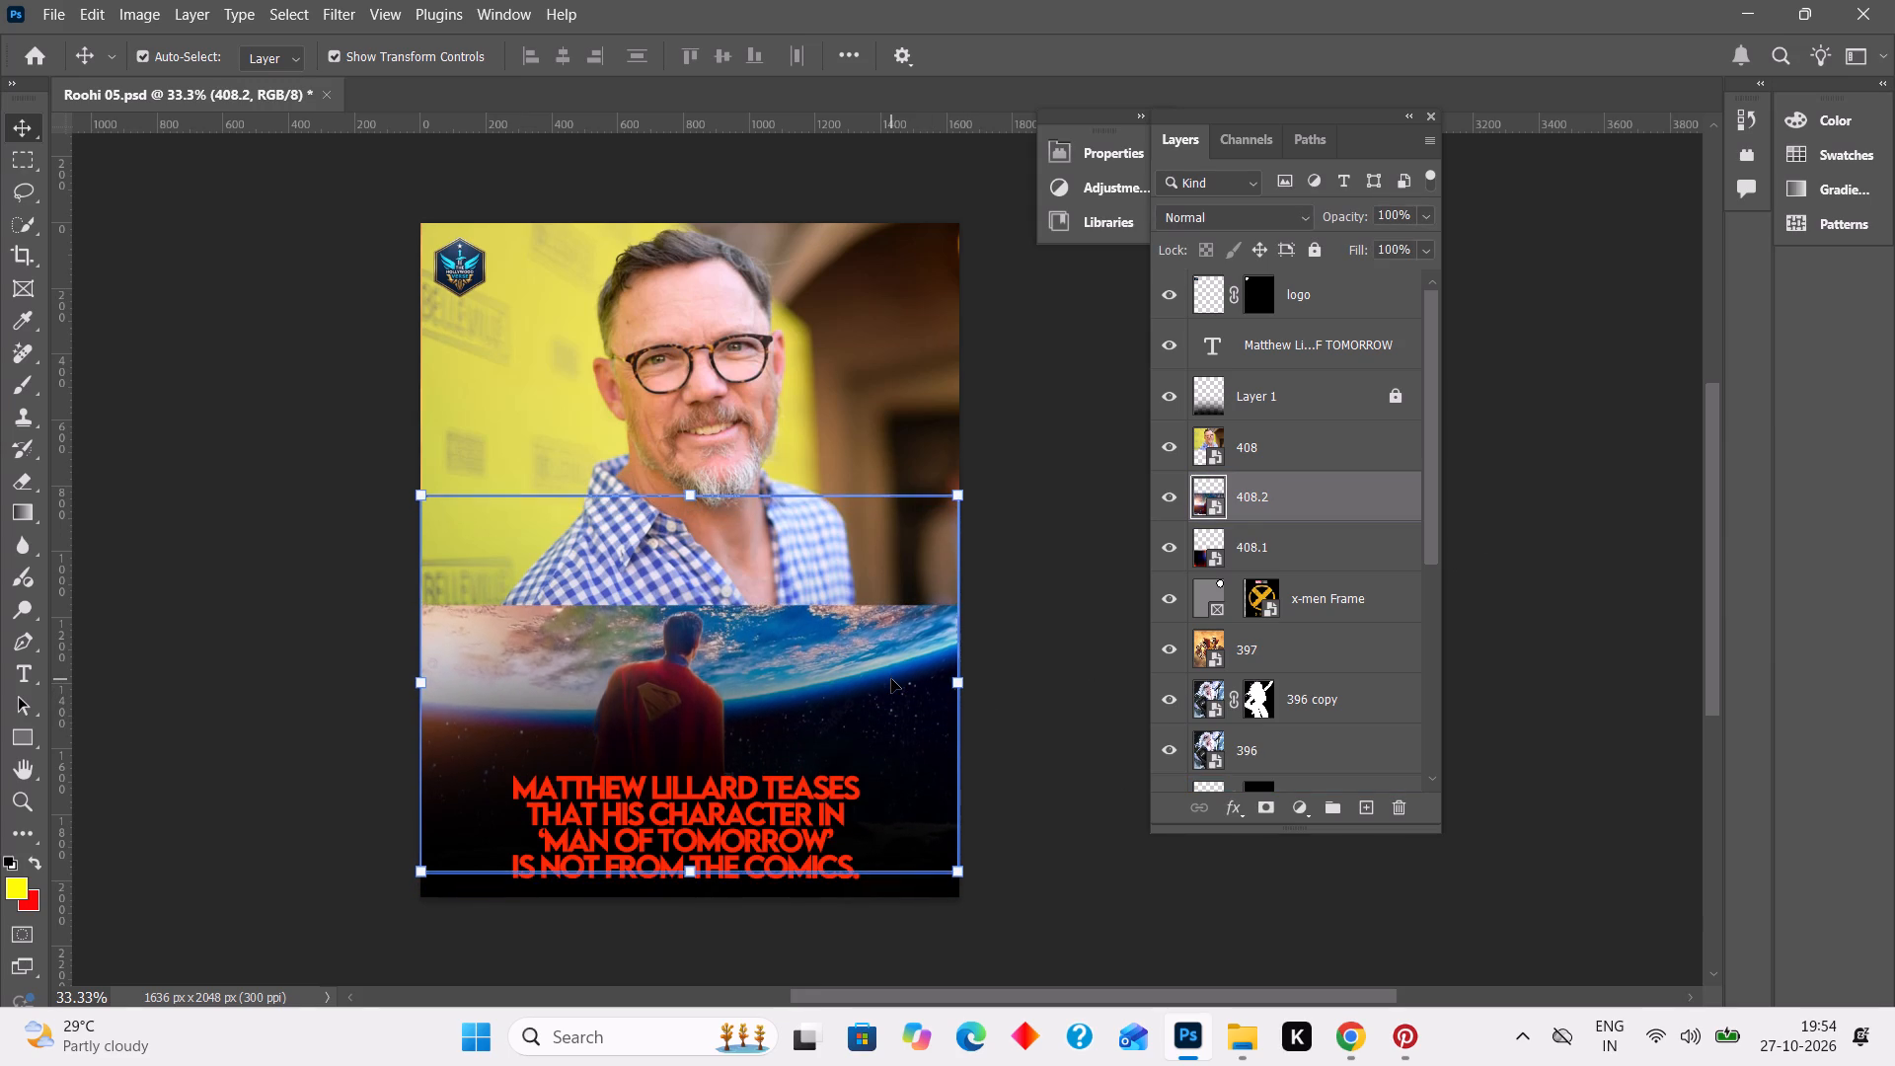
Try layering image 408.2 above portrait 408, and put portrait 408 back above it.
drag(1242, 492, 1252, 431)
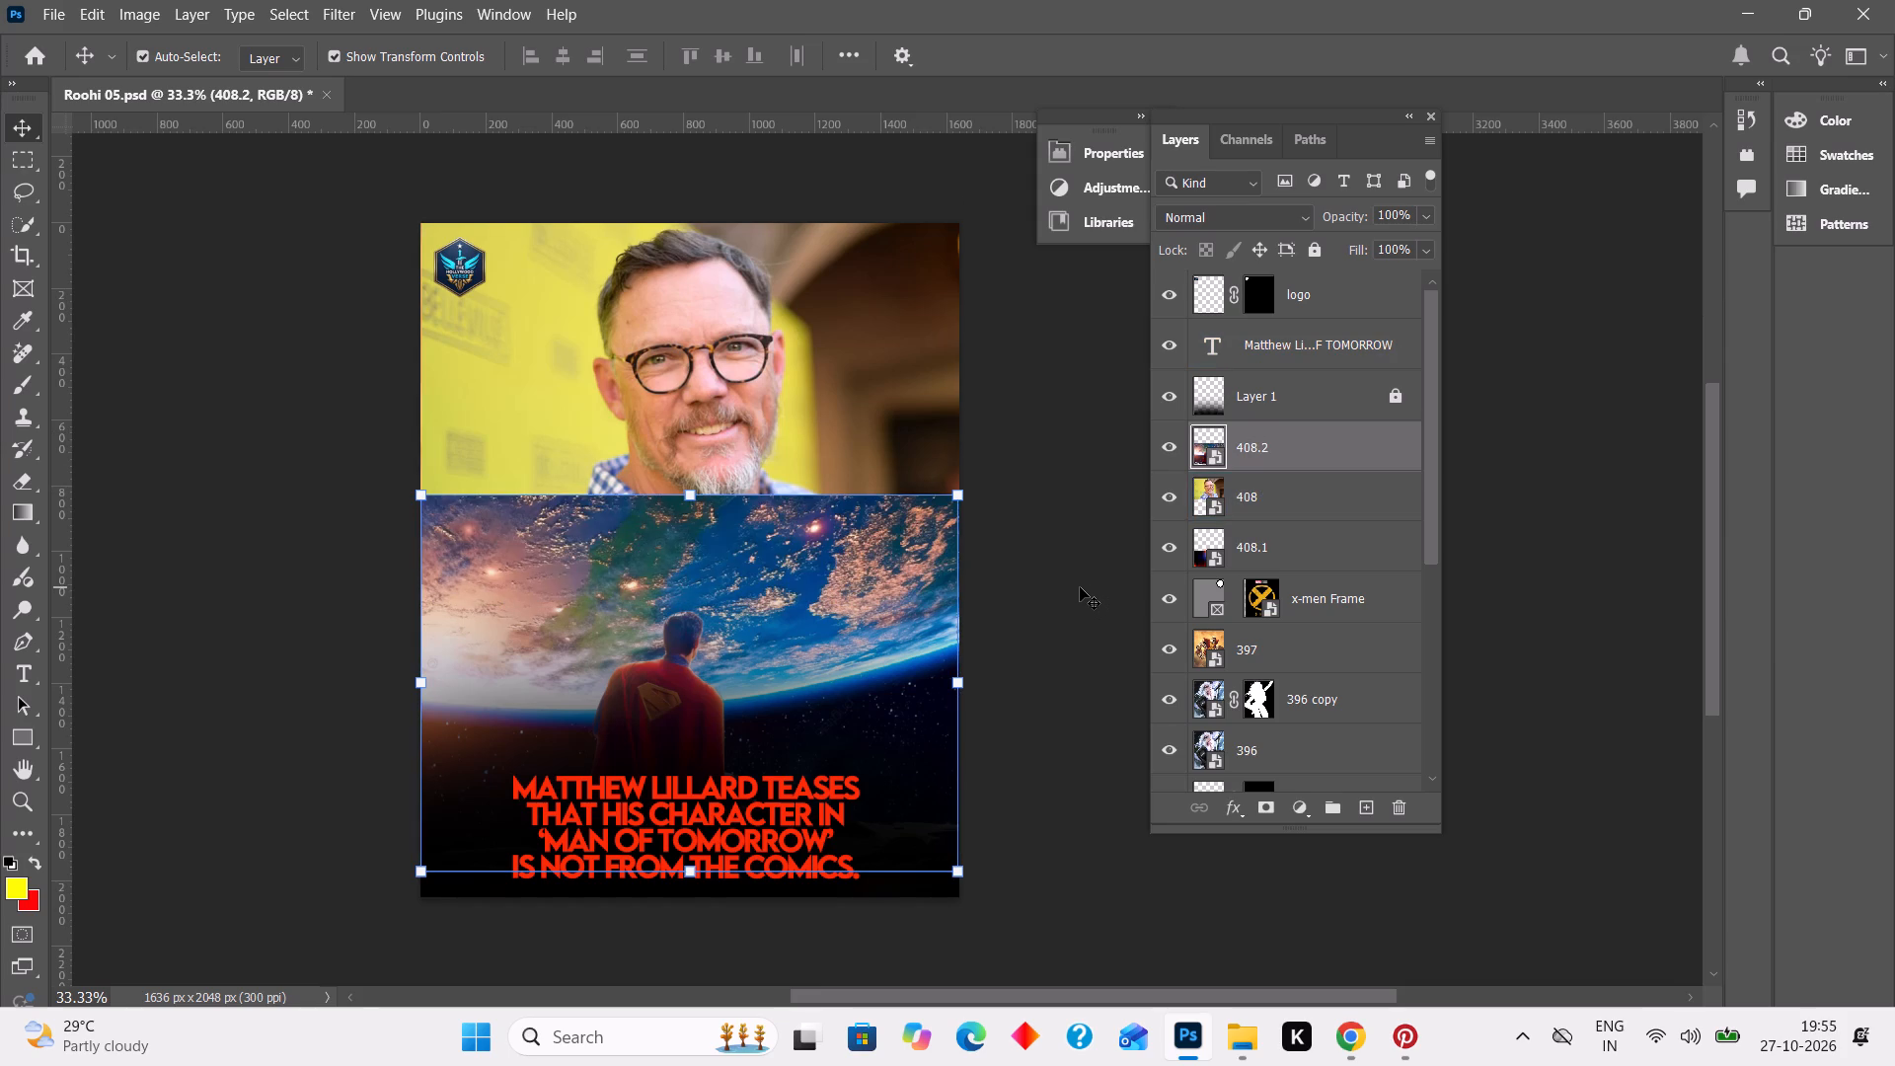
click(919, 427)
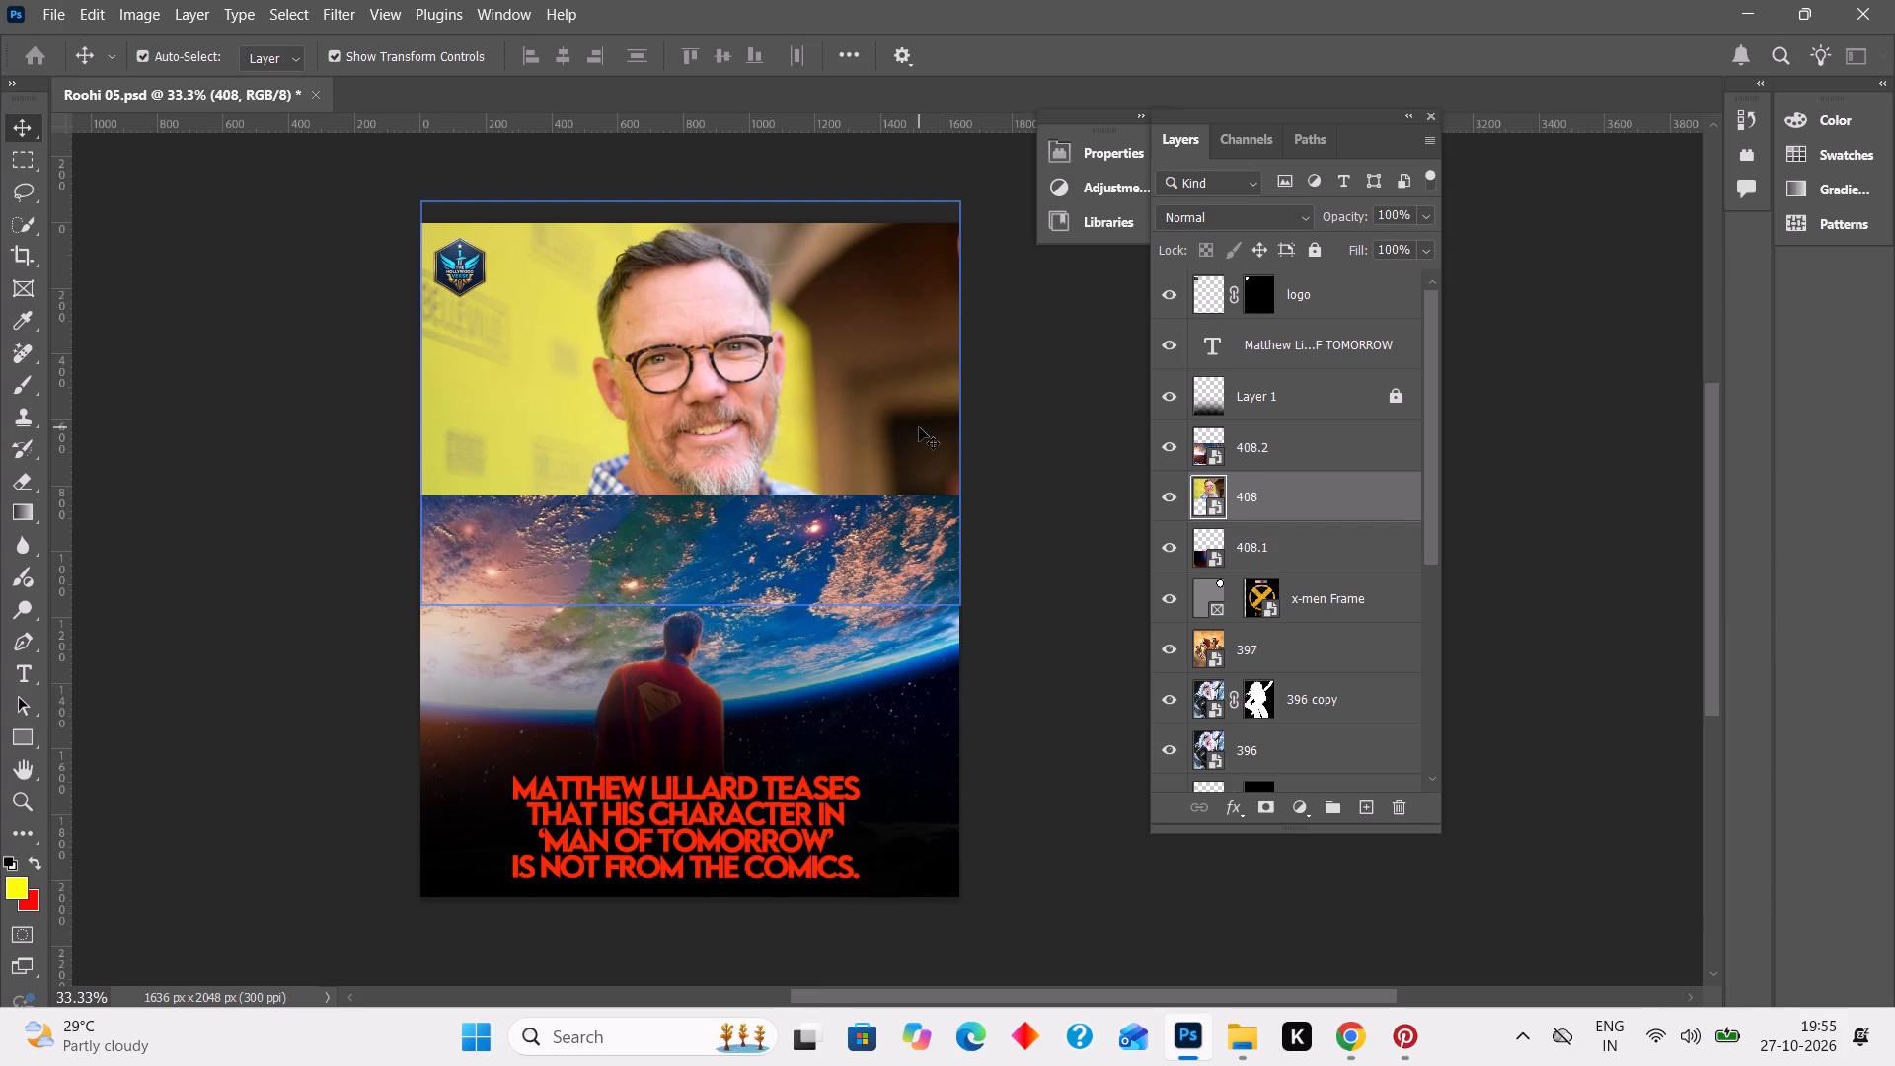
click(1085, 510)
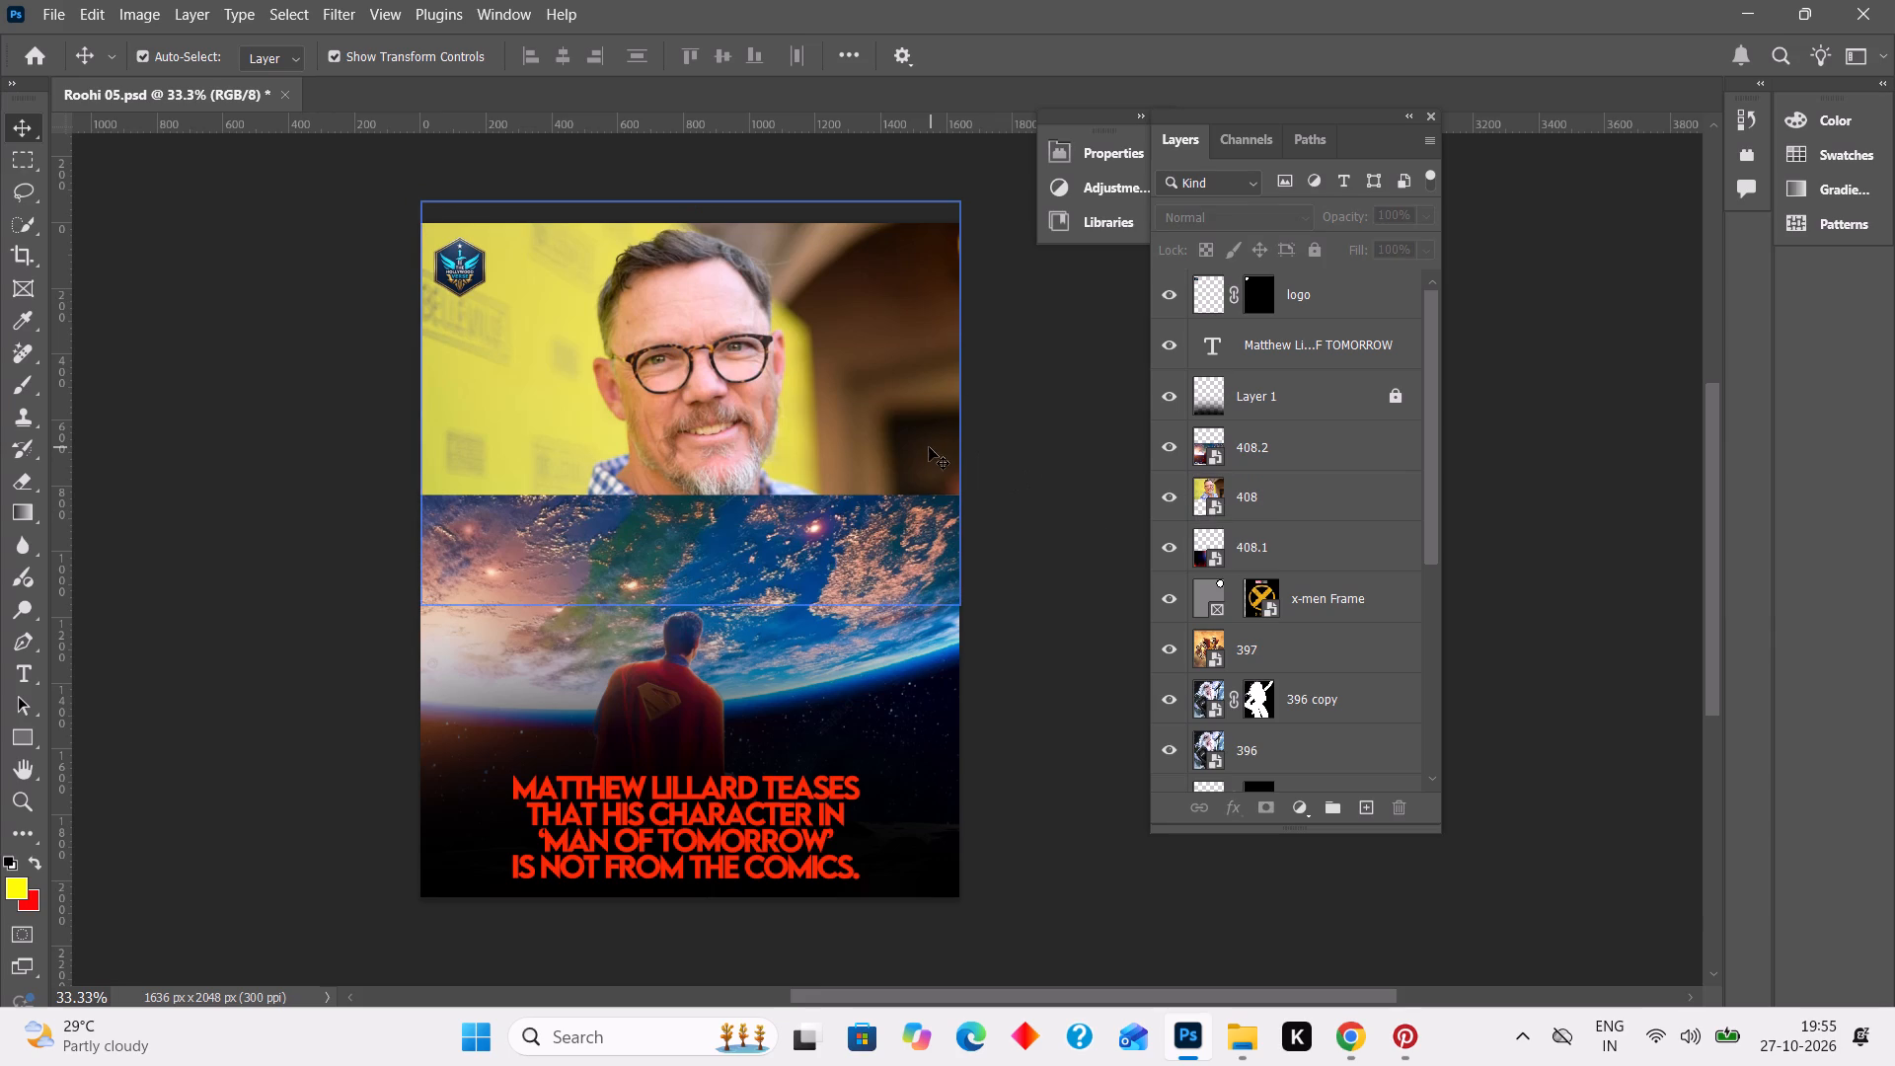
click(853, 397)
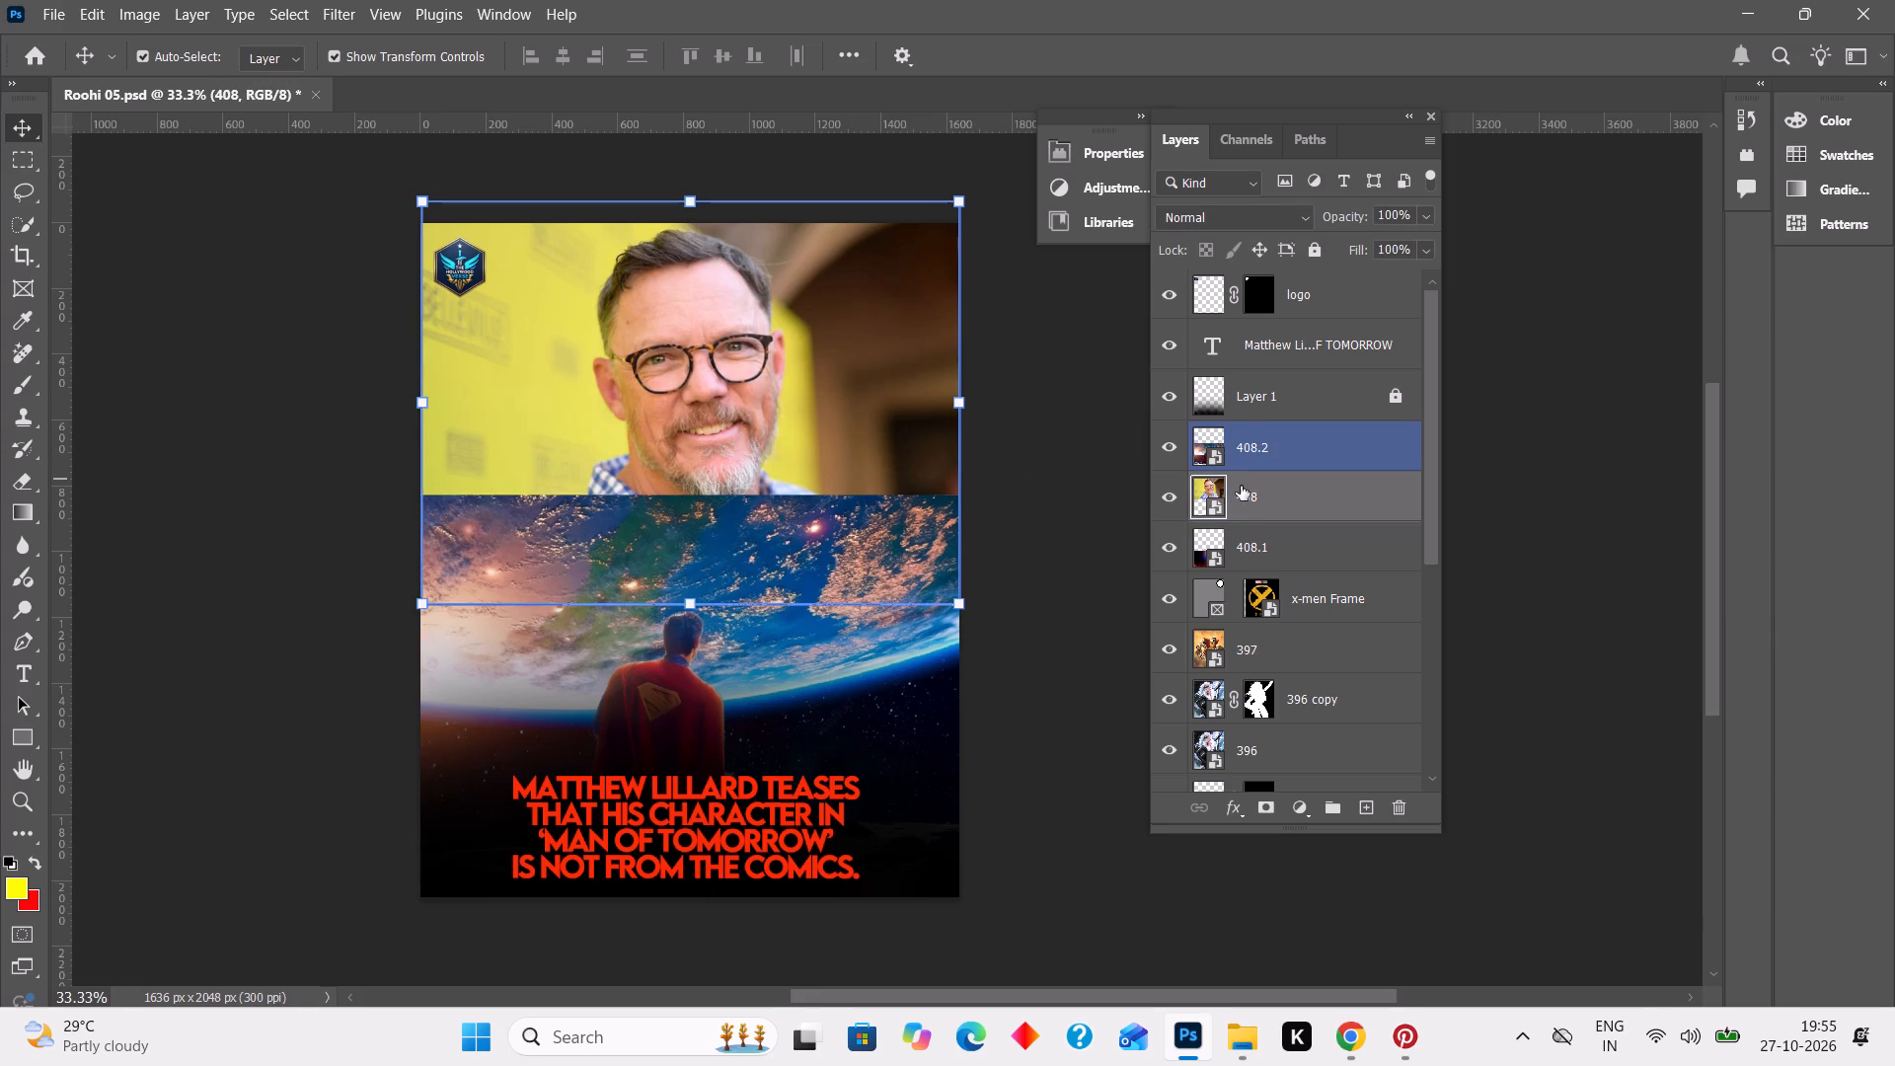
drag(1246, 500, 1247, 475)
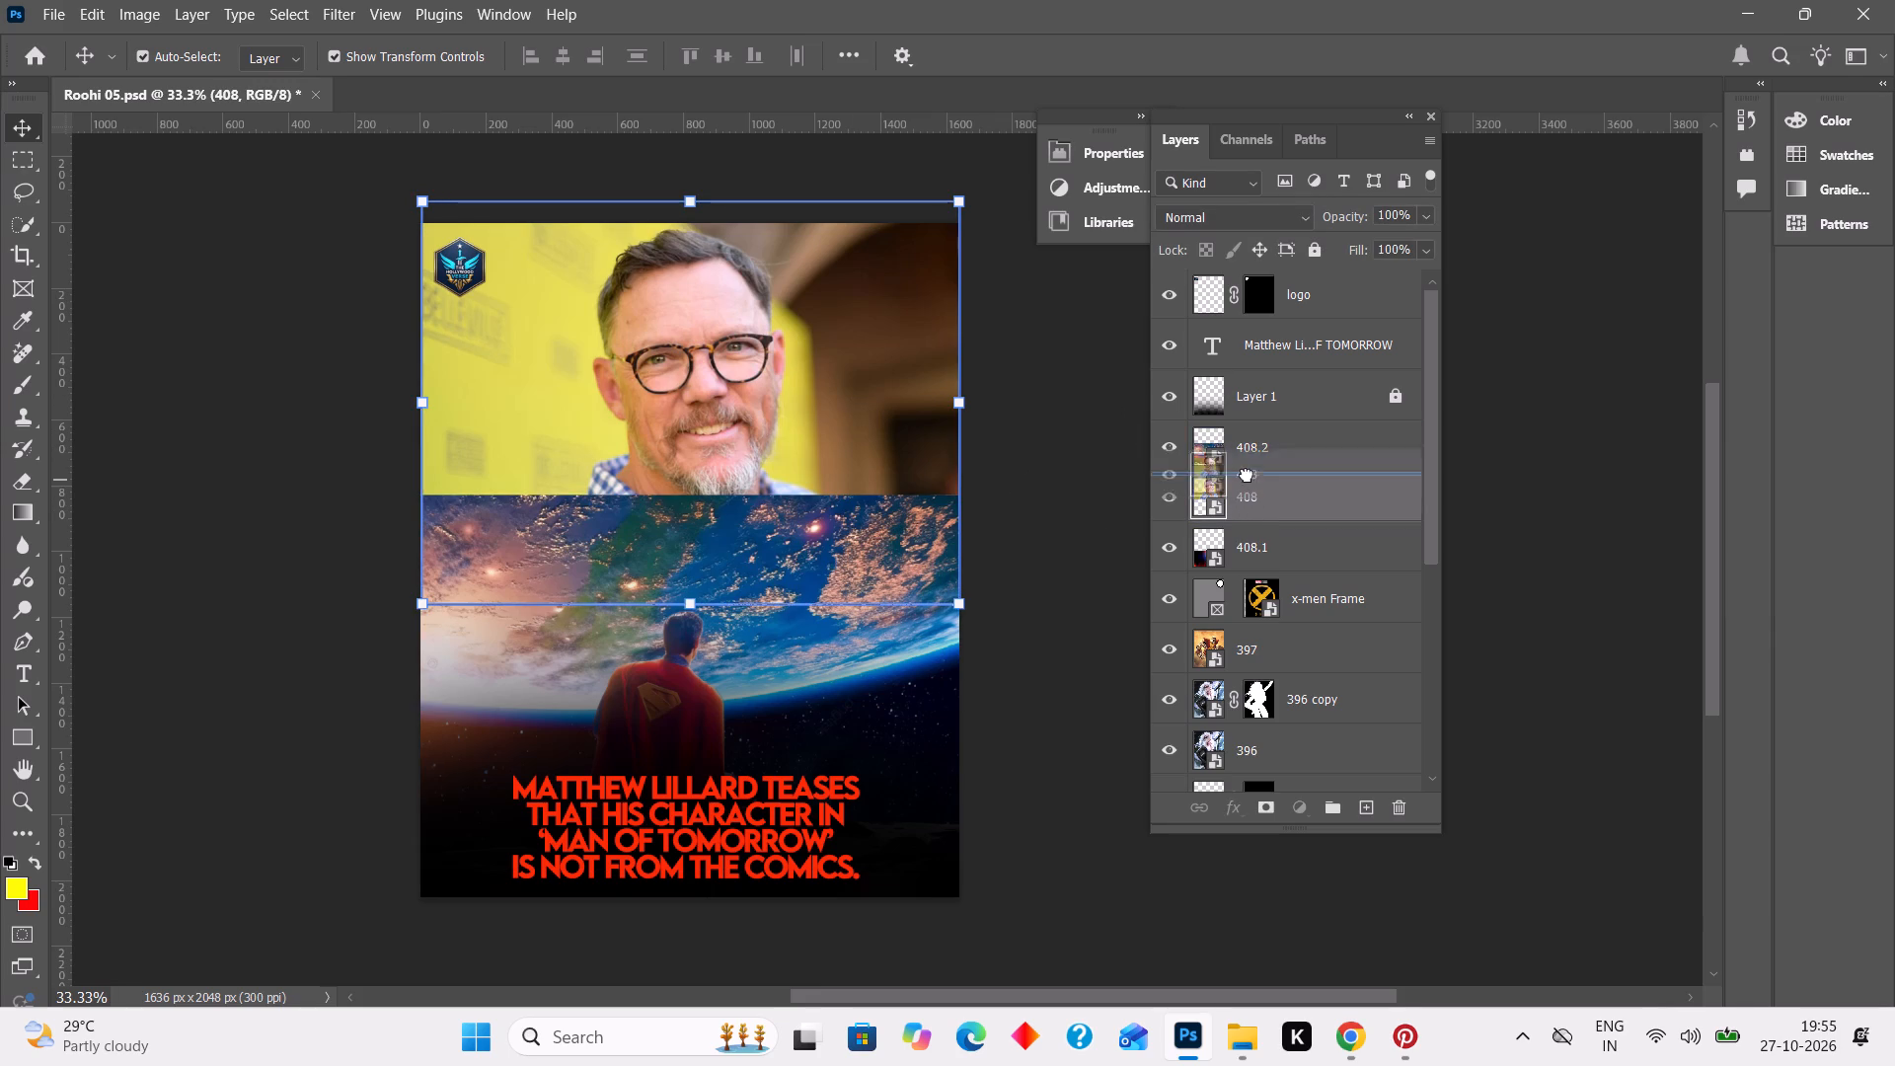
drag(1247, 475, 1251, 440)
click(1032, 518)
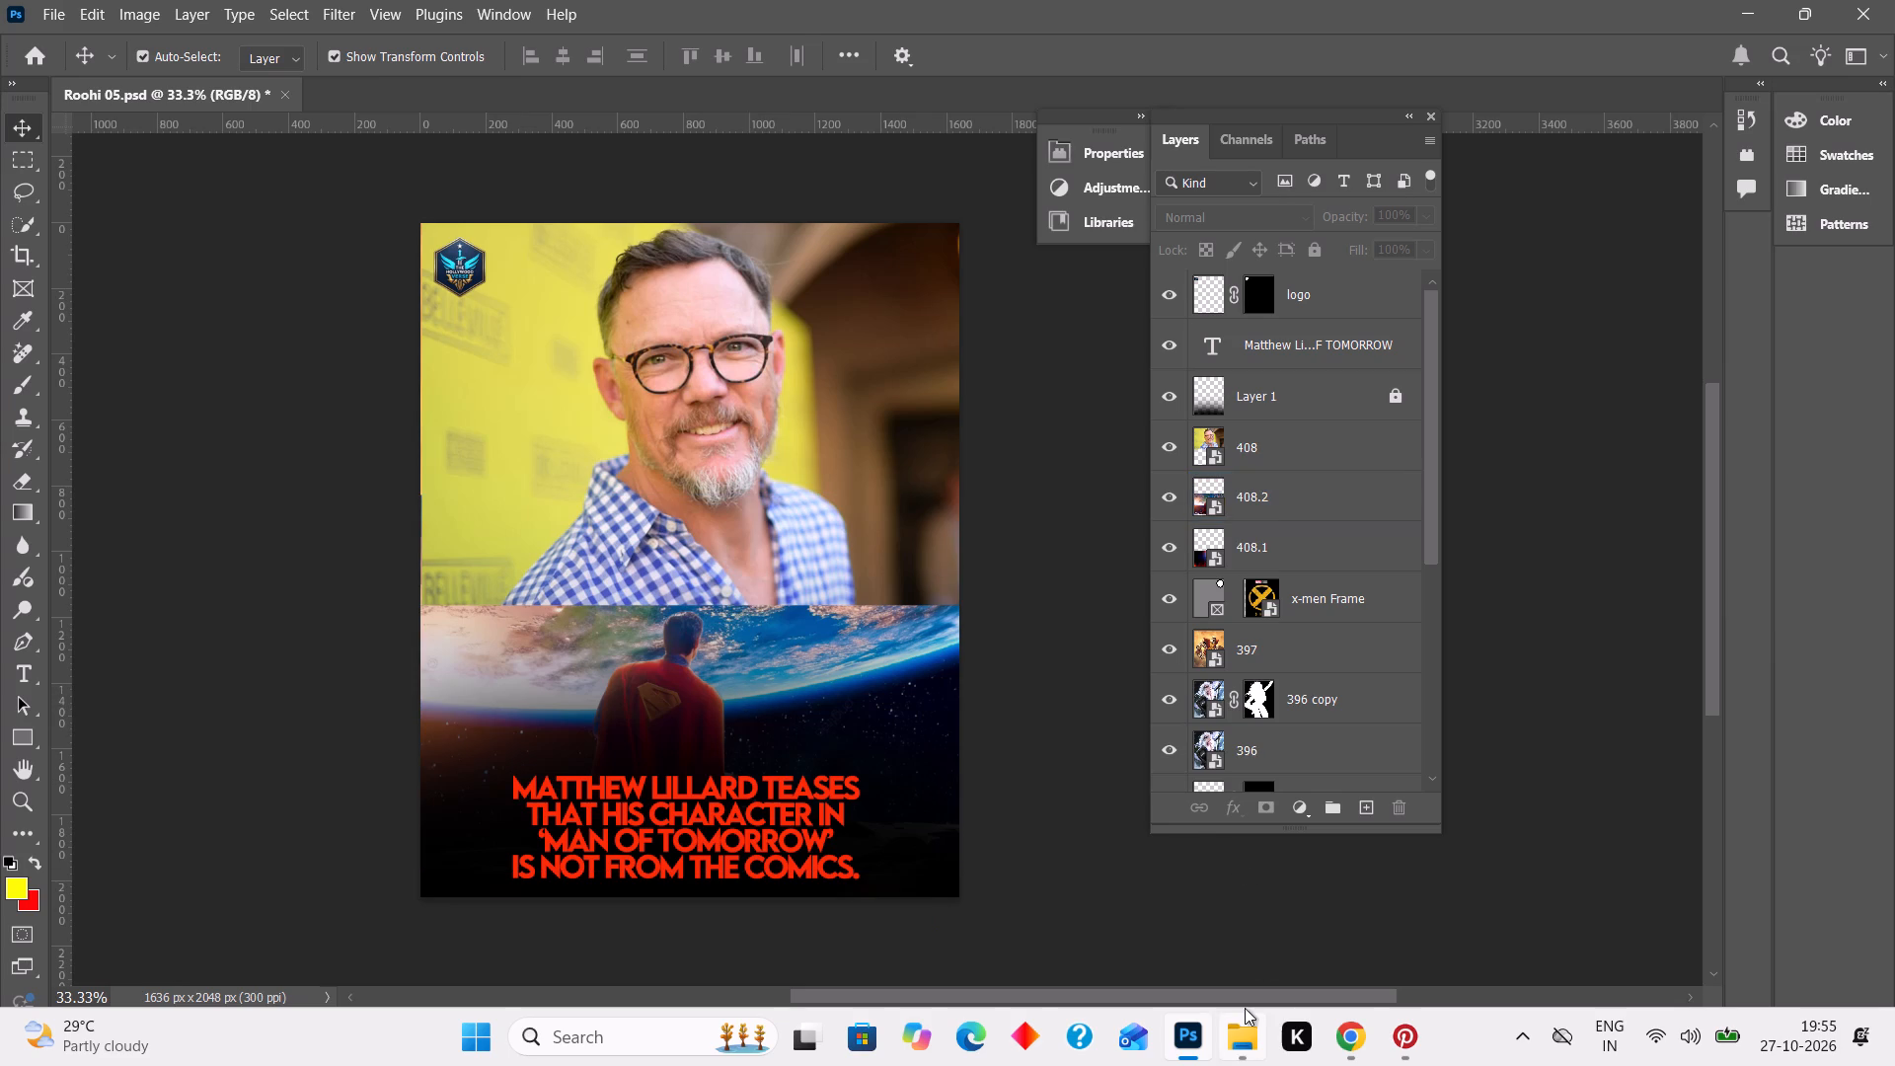
Switch to Pinterest and search for "mathew lillard".
click(1360, 1039)
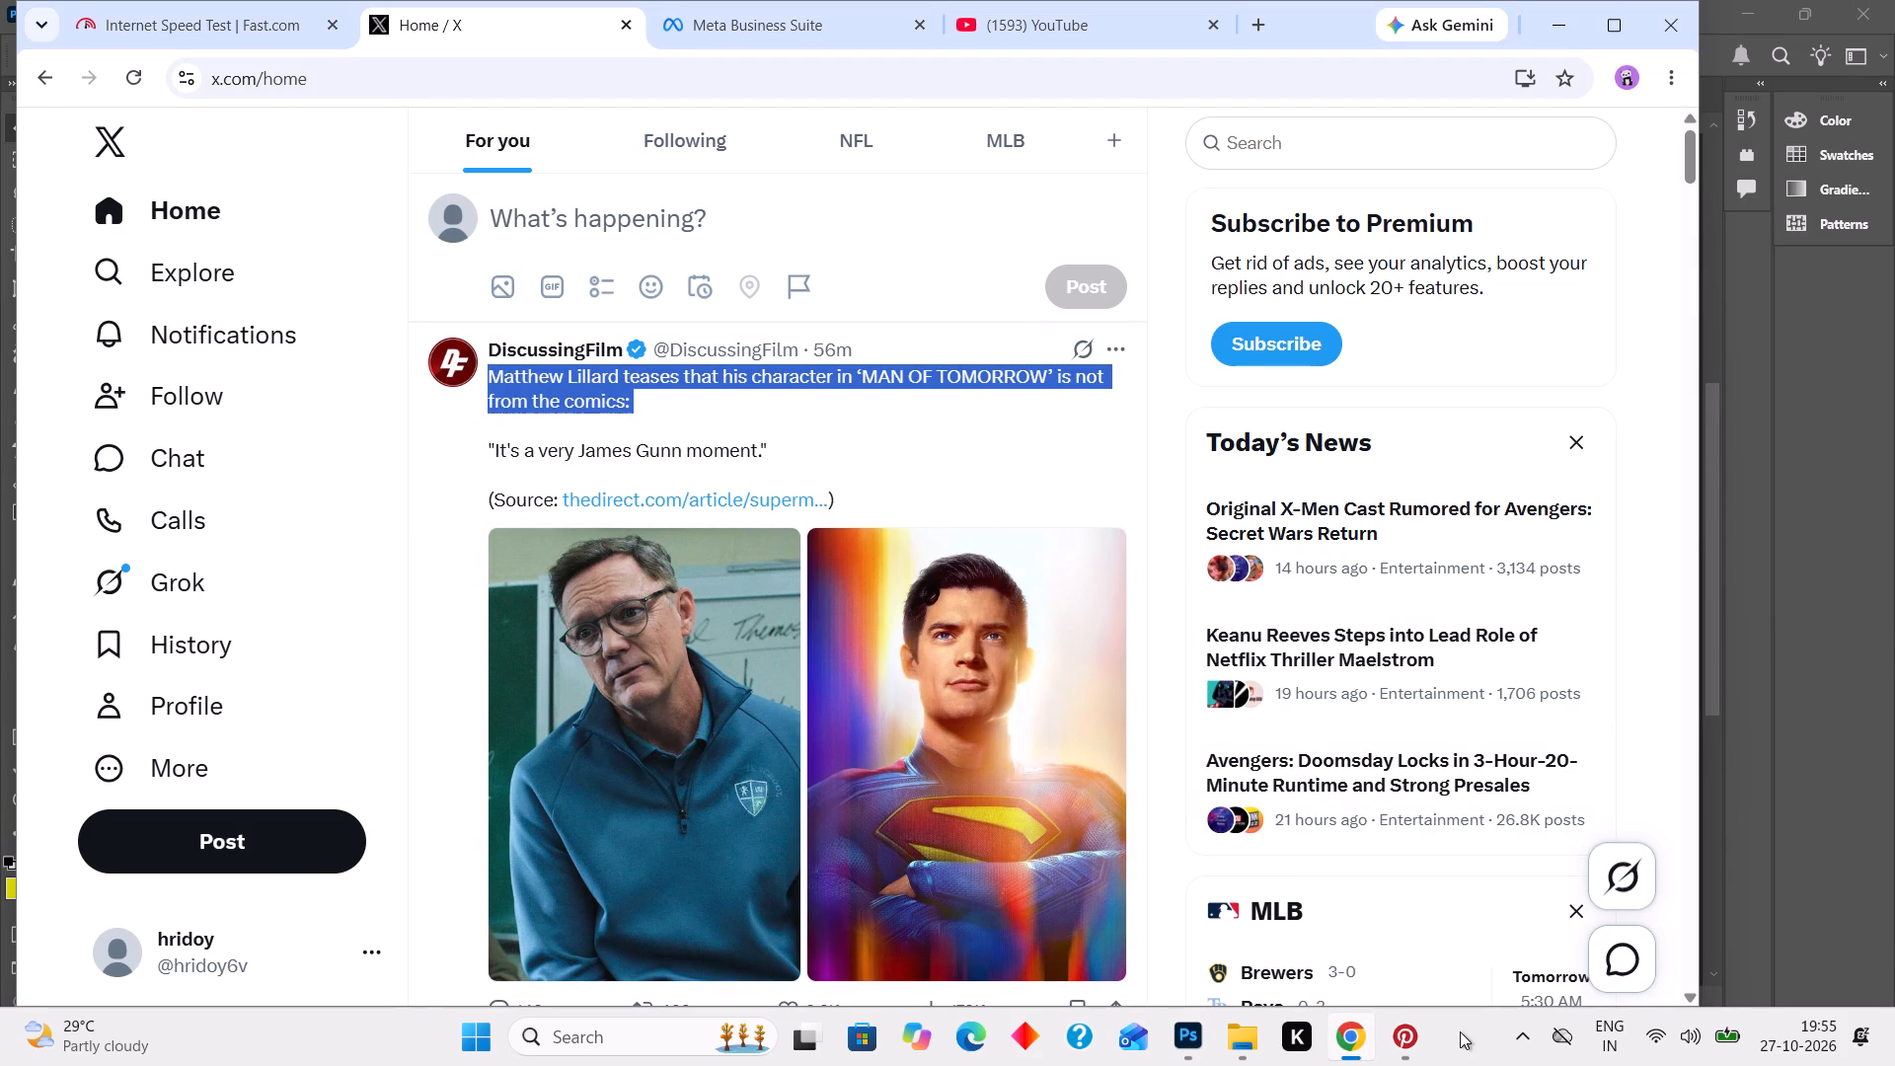
click(1403, 1044)
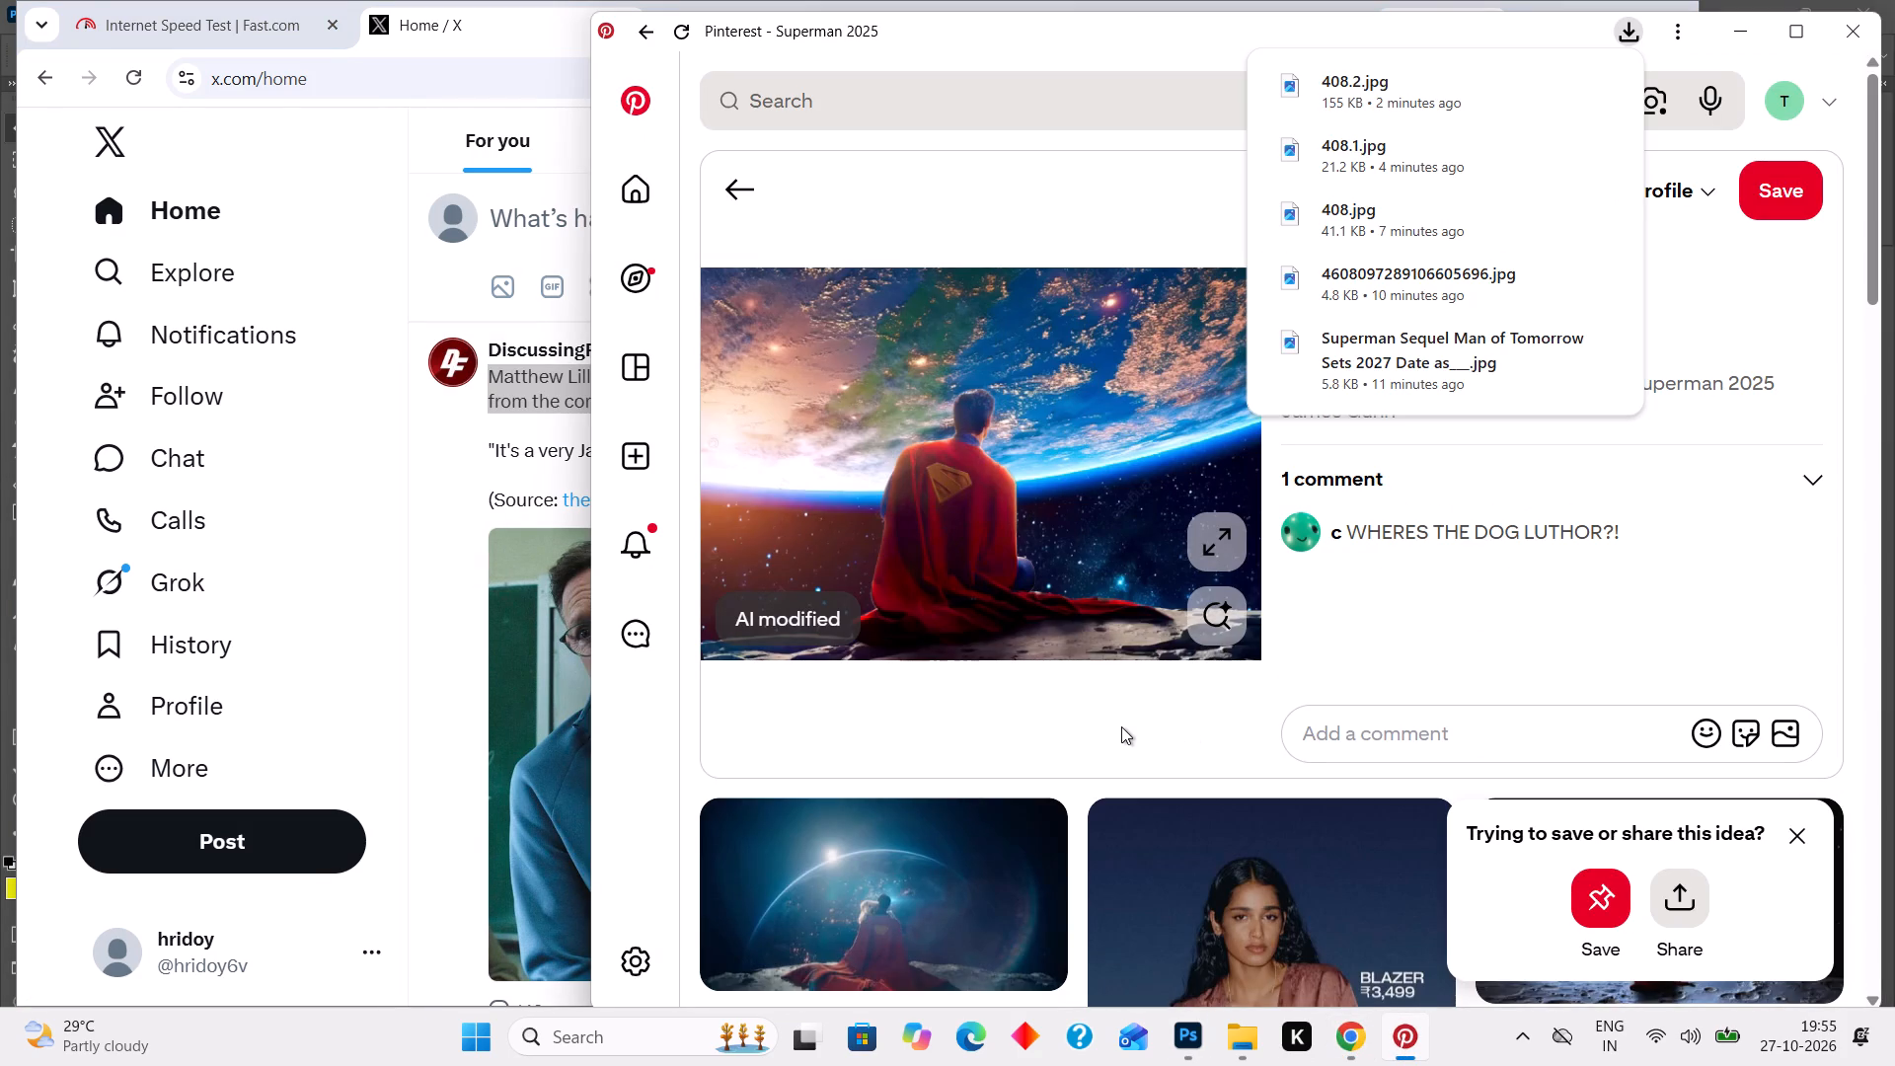
click(730, 188)
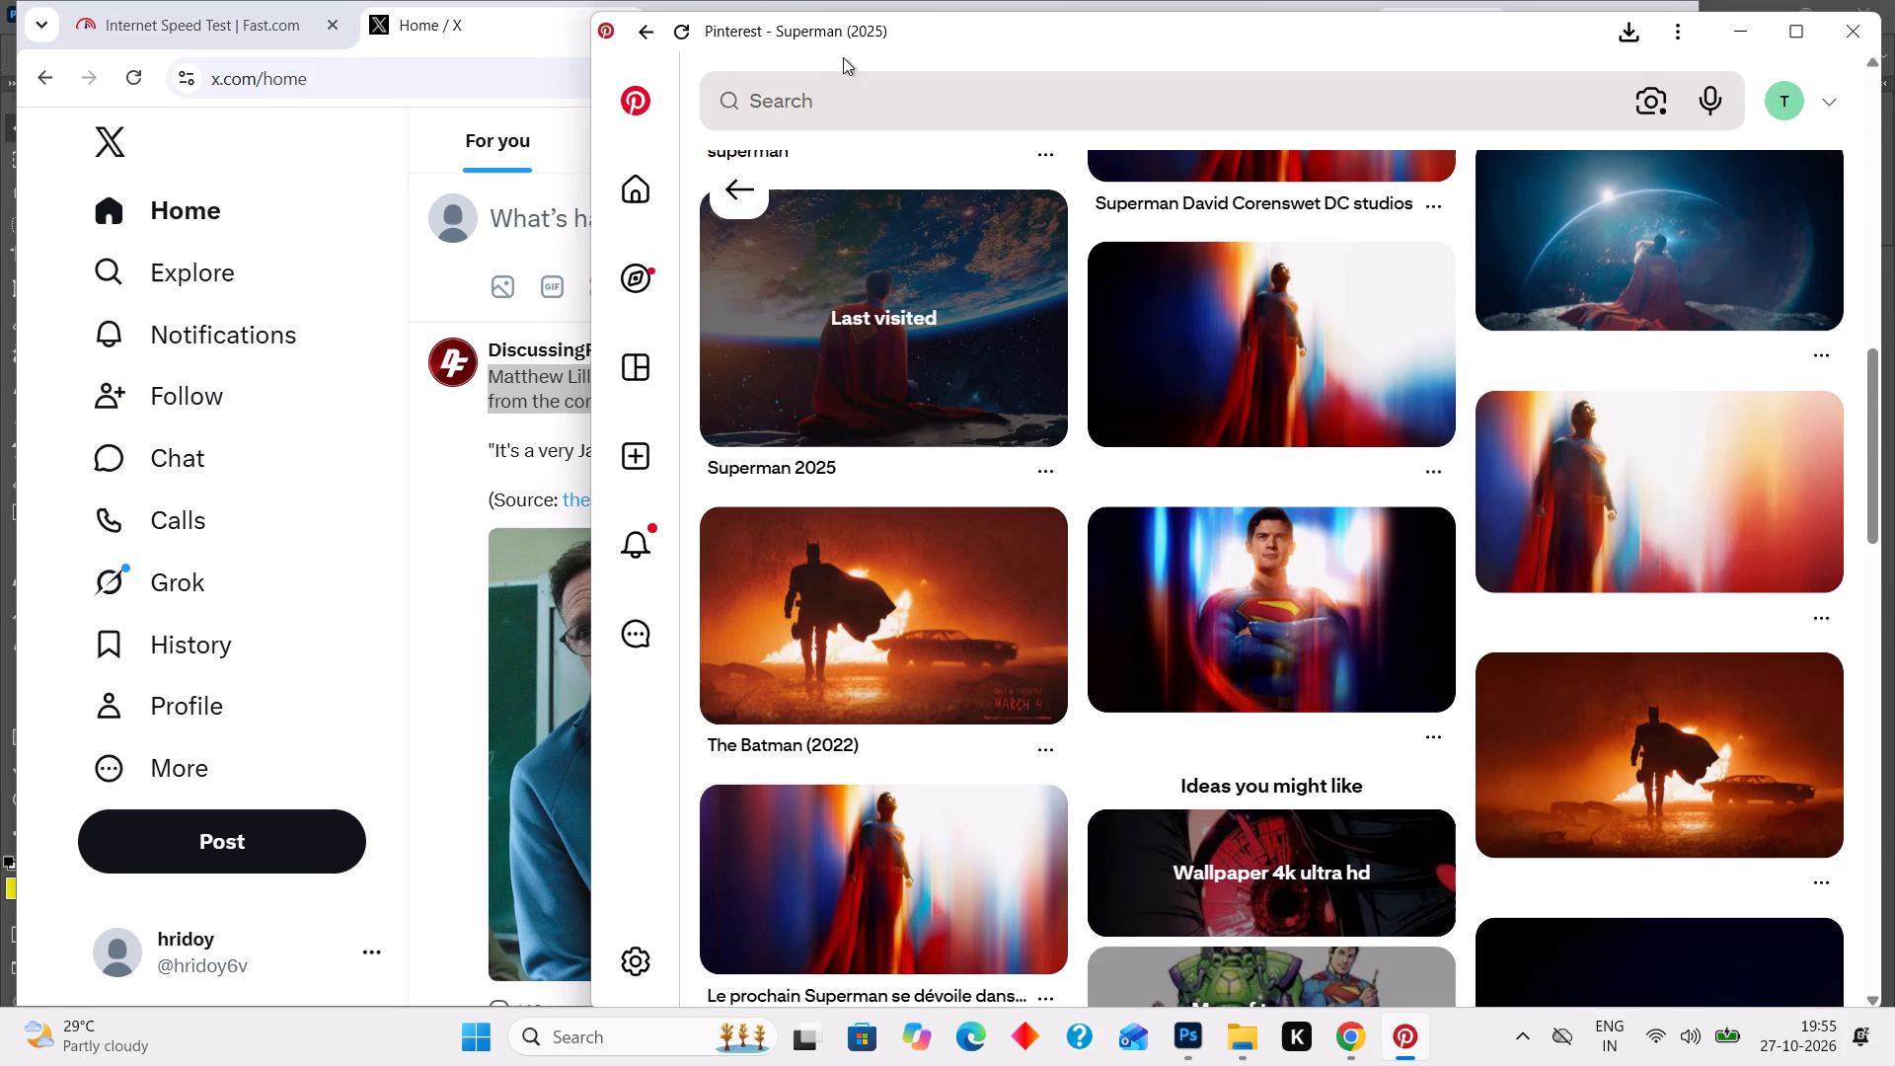
click(843, 114)
click(849, 302)
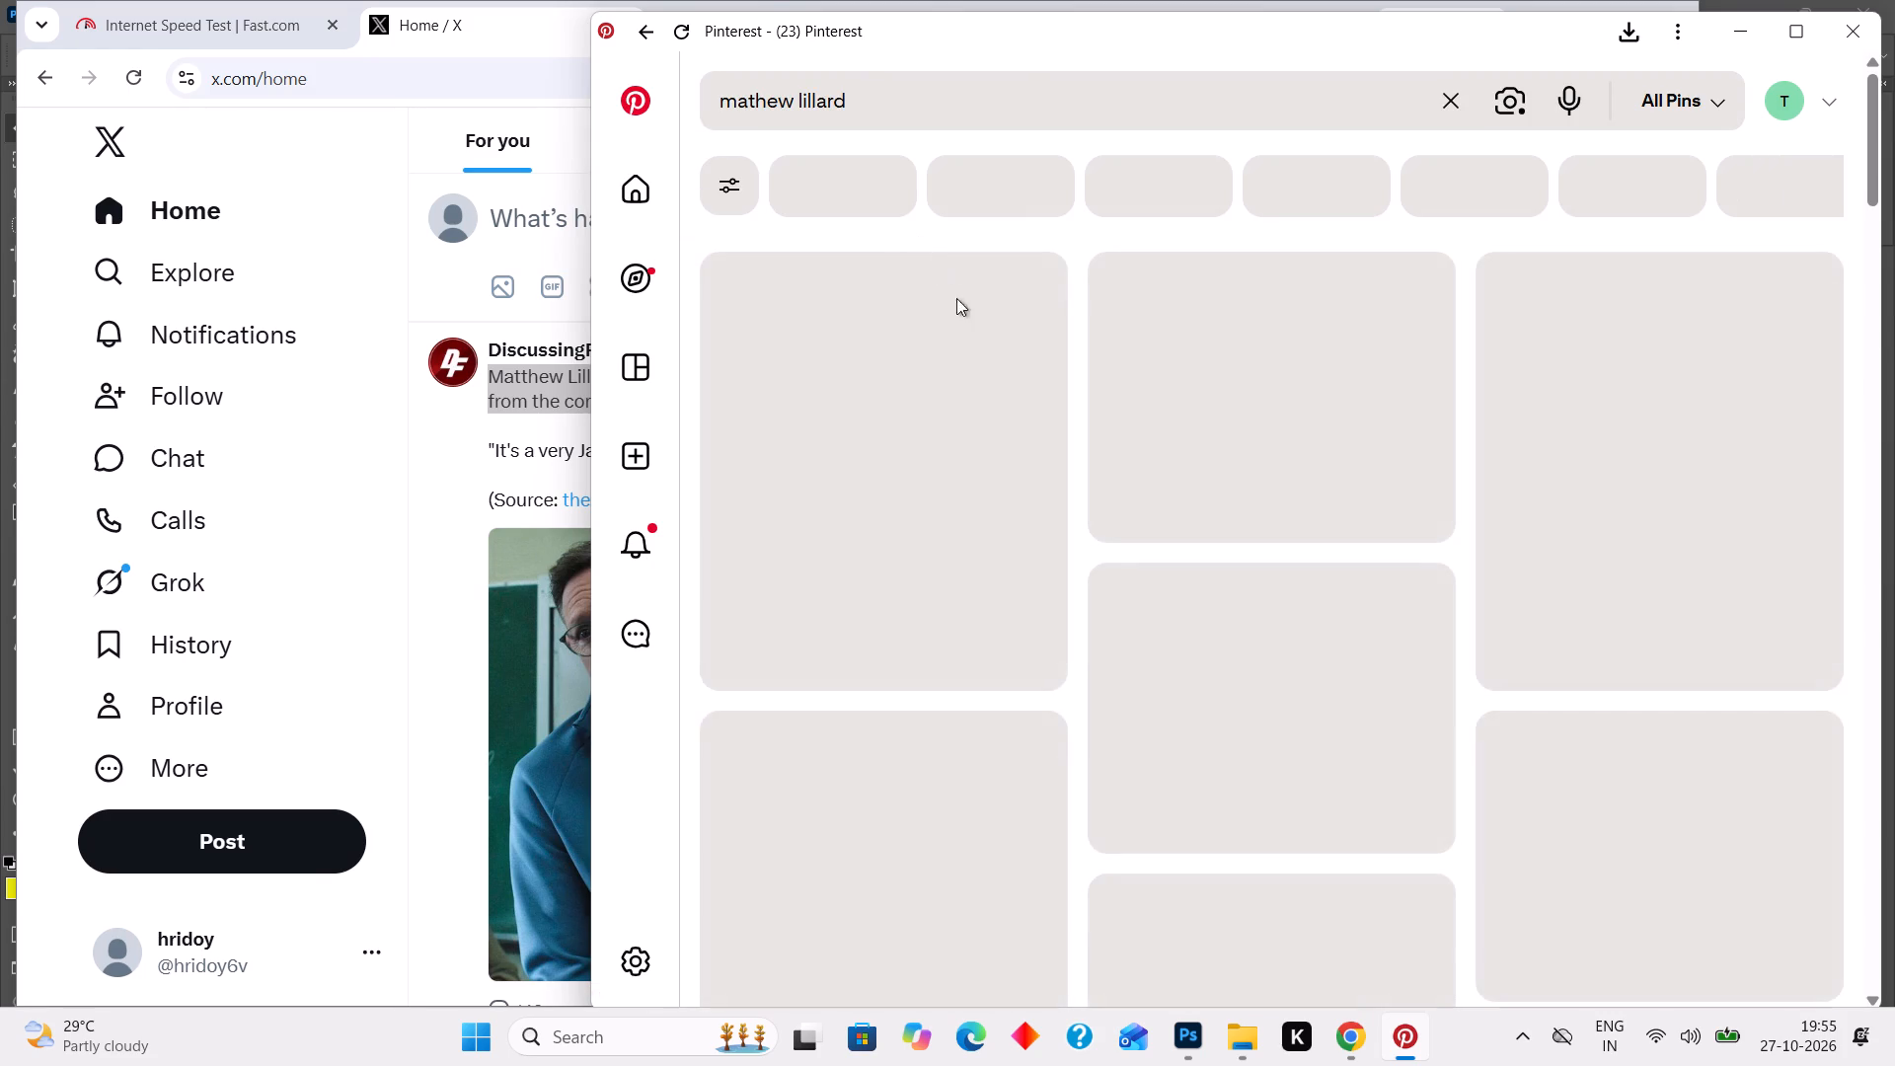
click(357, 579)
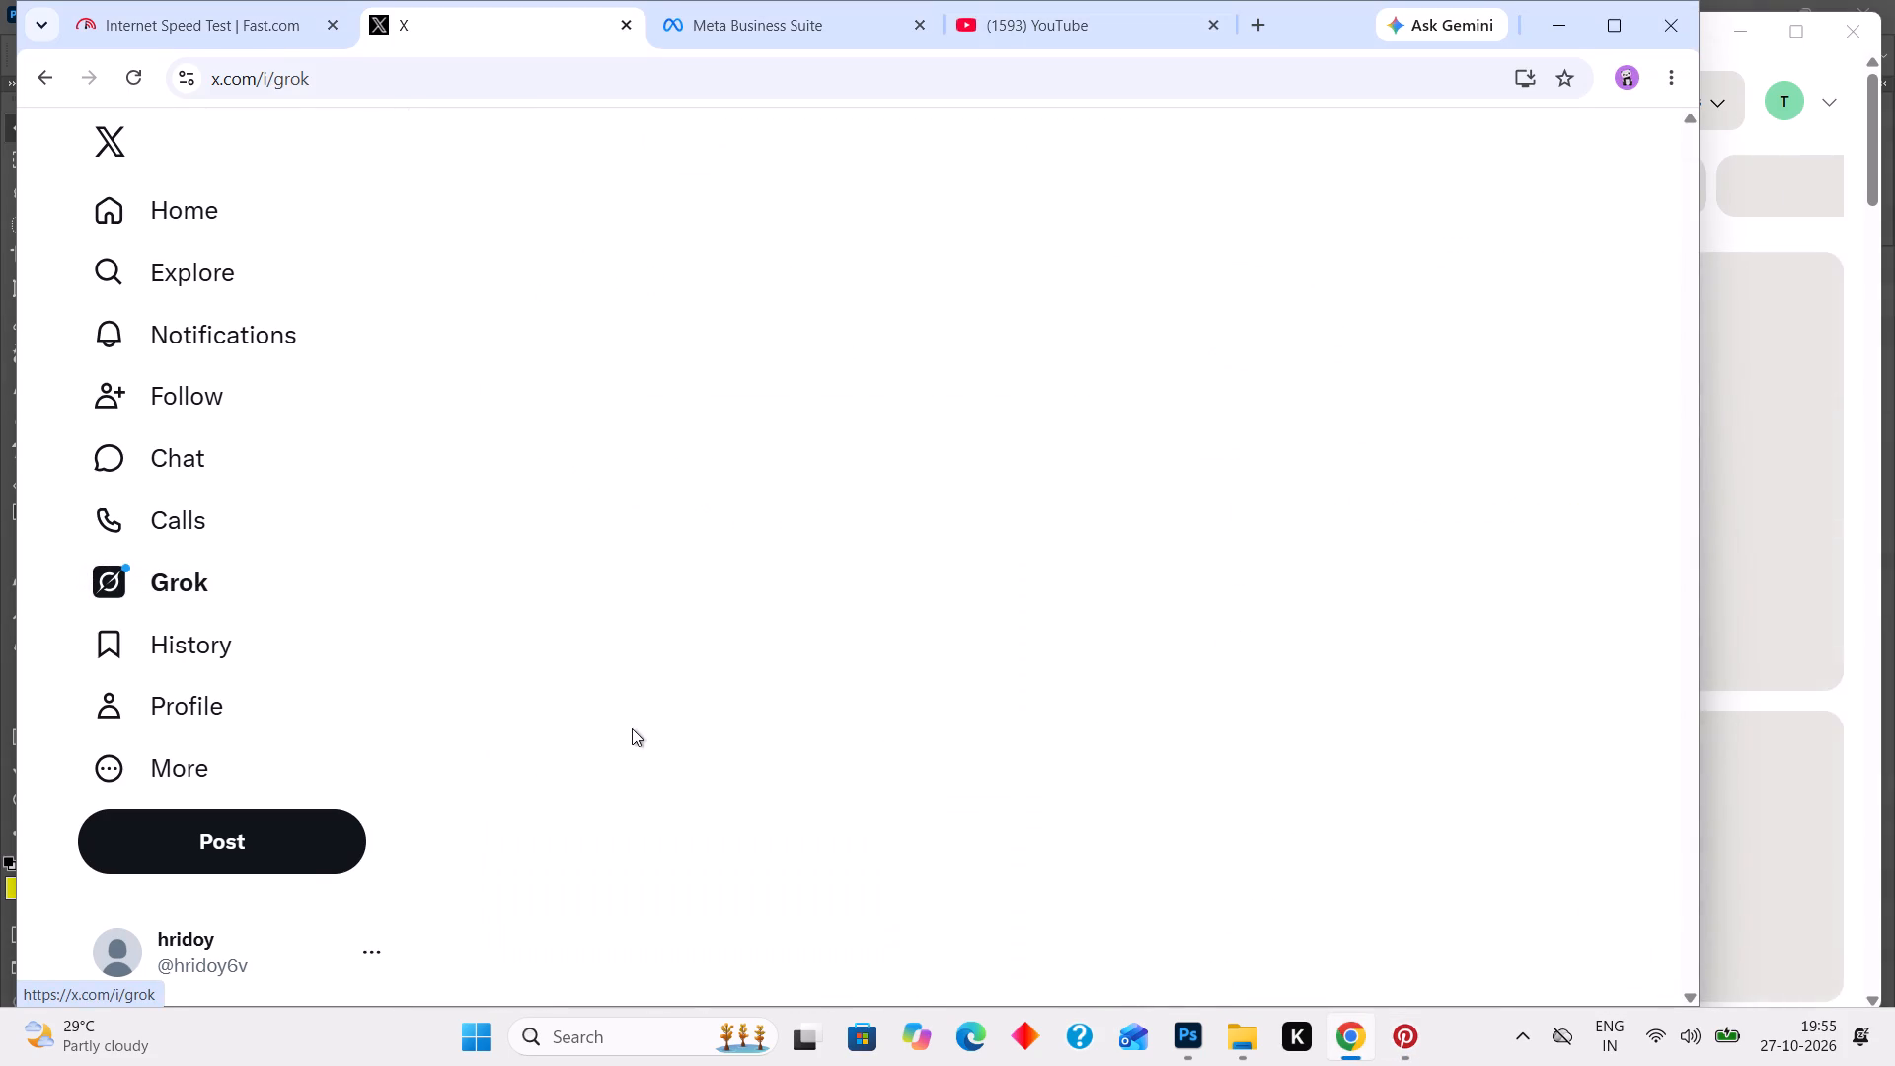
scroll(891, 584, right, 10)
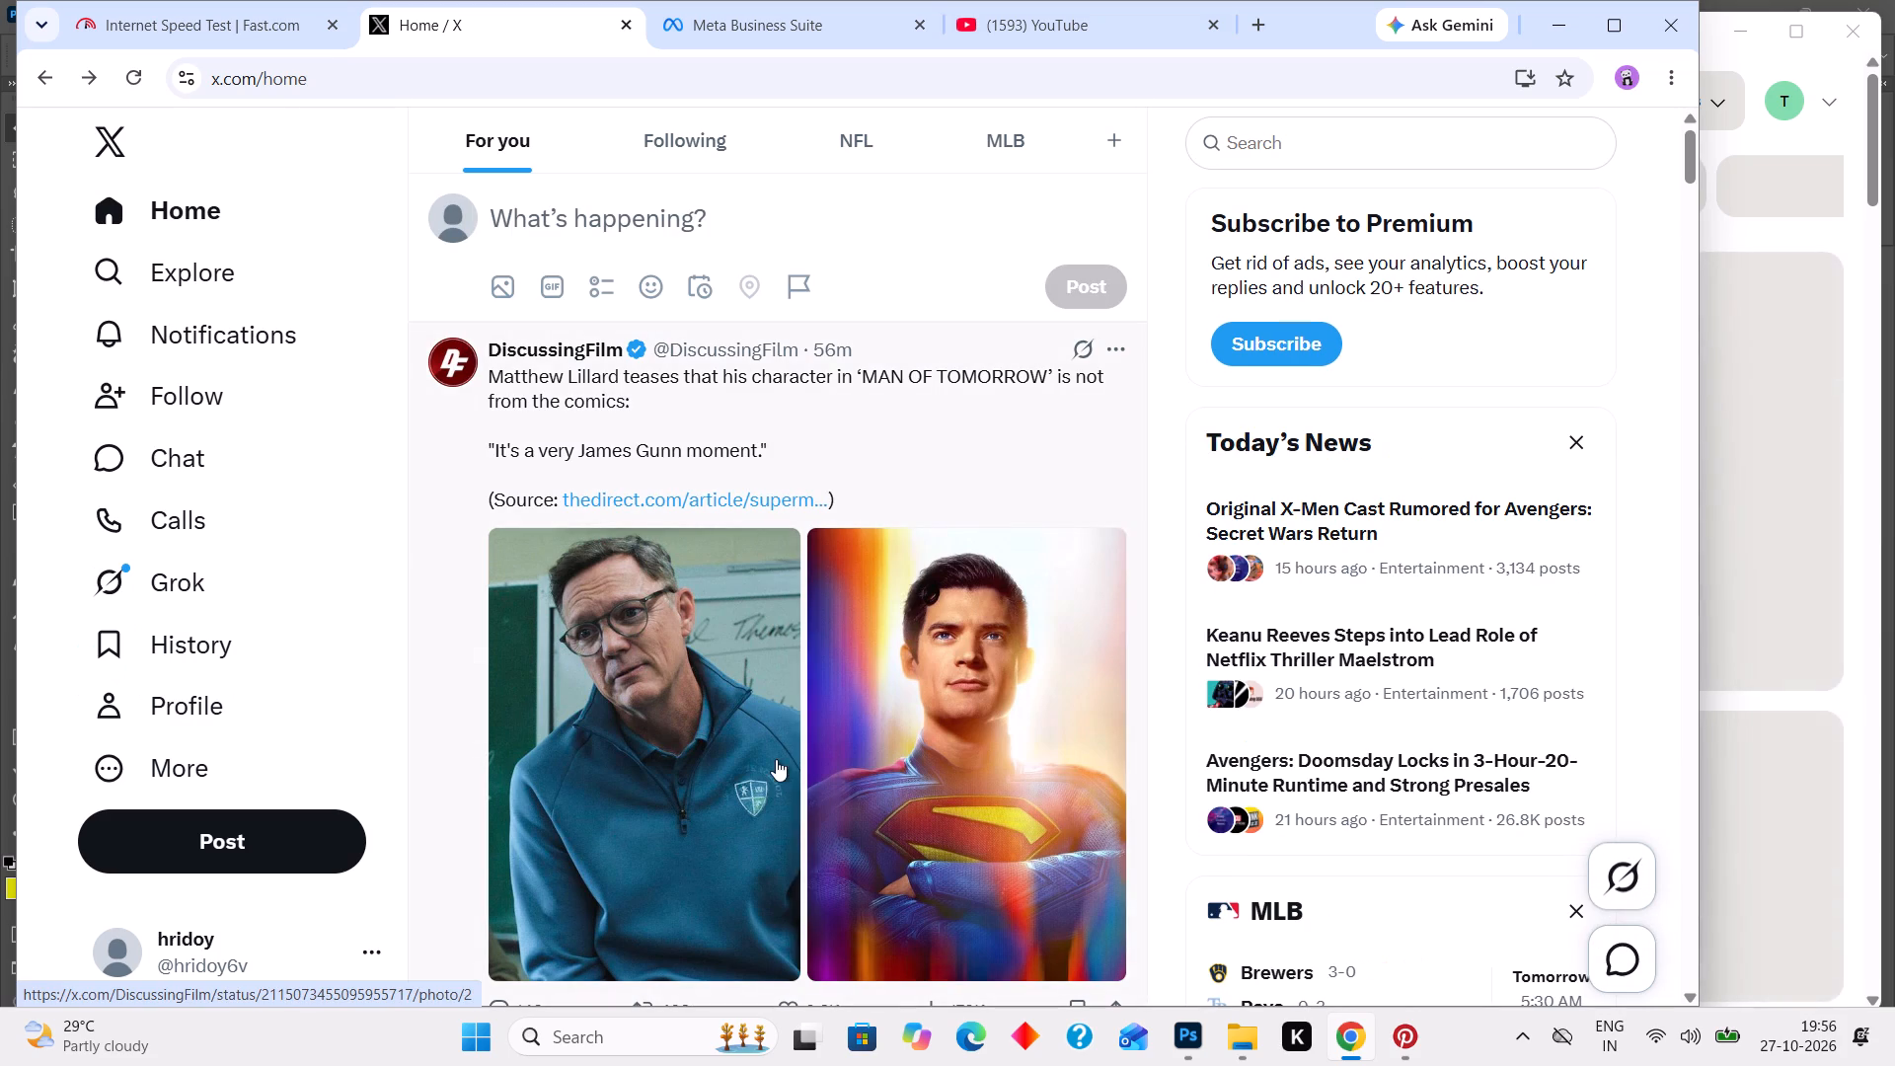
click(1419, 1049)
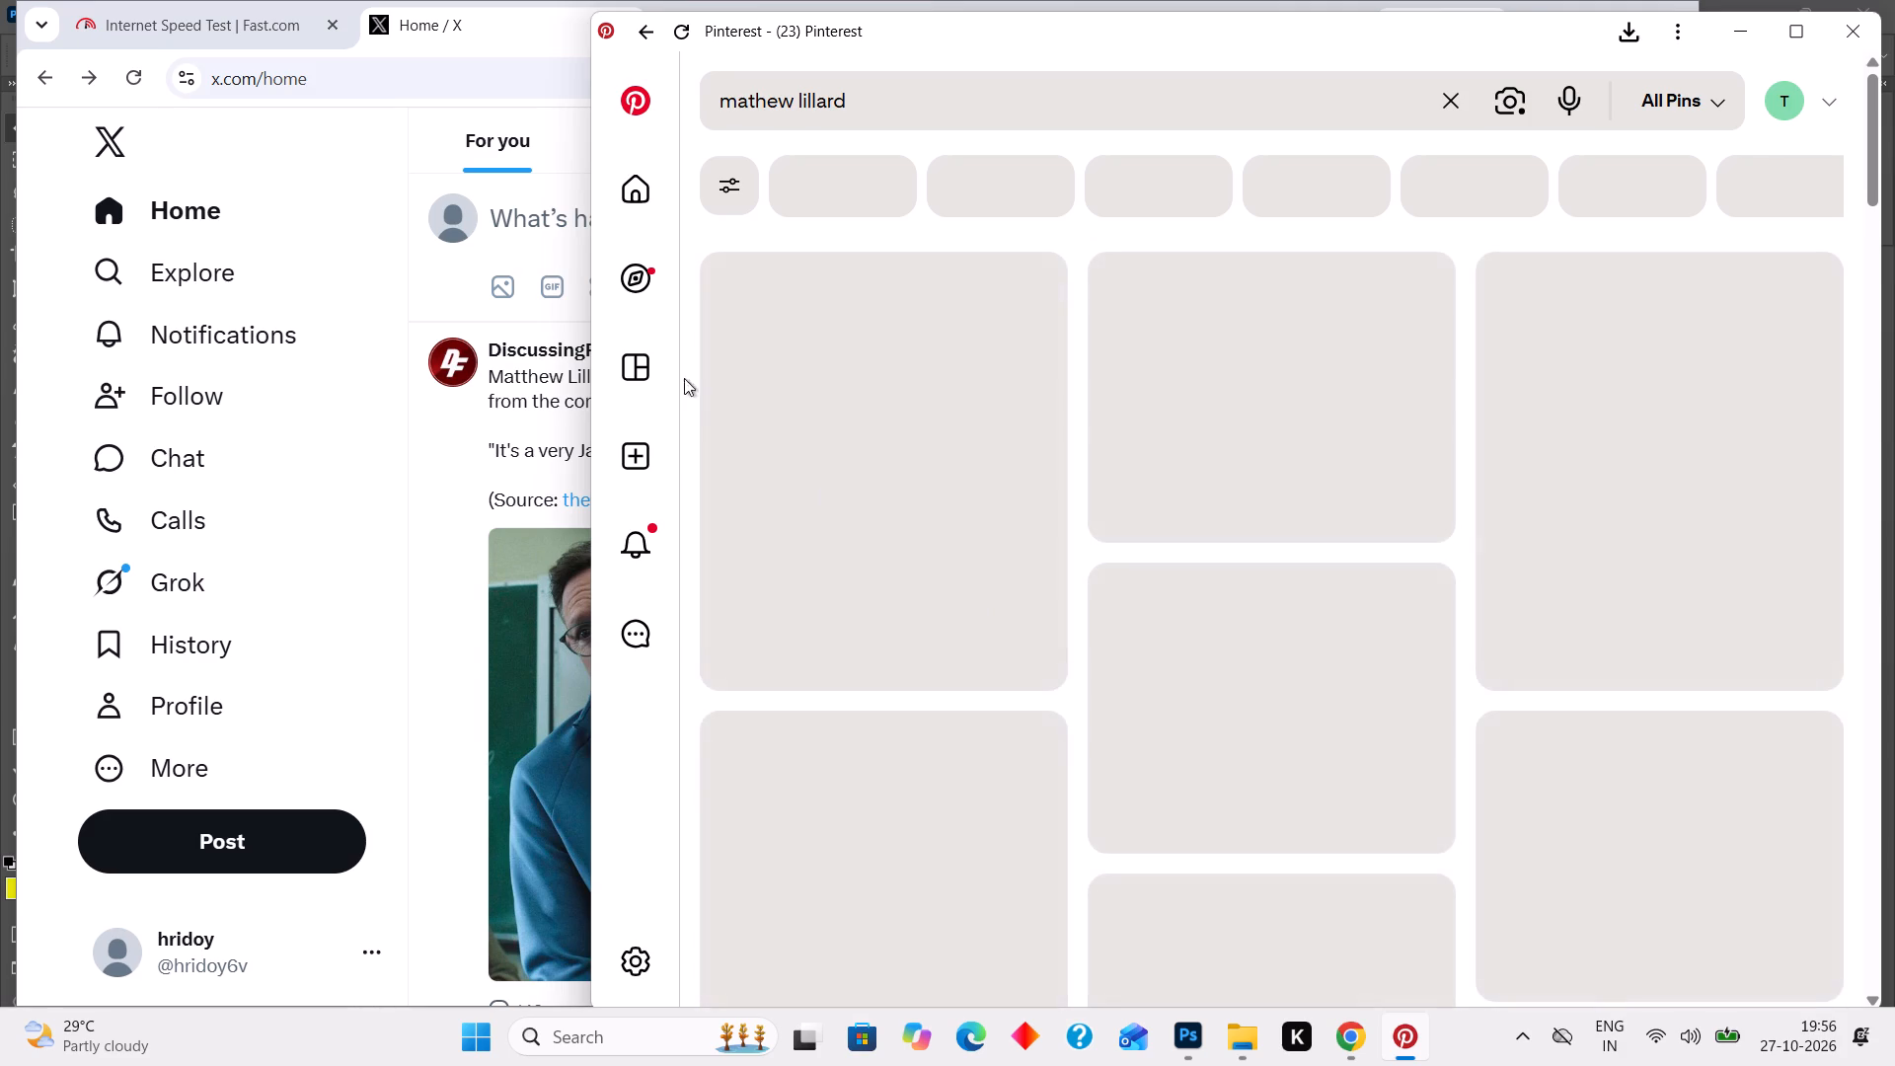
Switch to Chrome and rerun the internet speed test on Fast.com.
click(200, 23)
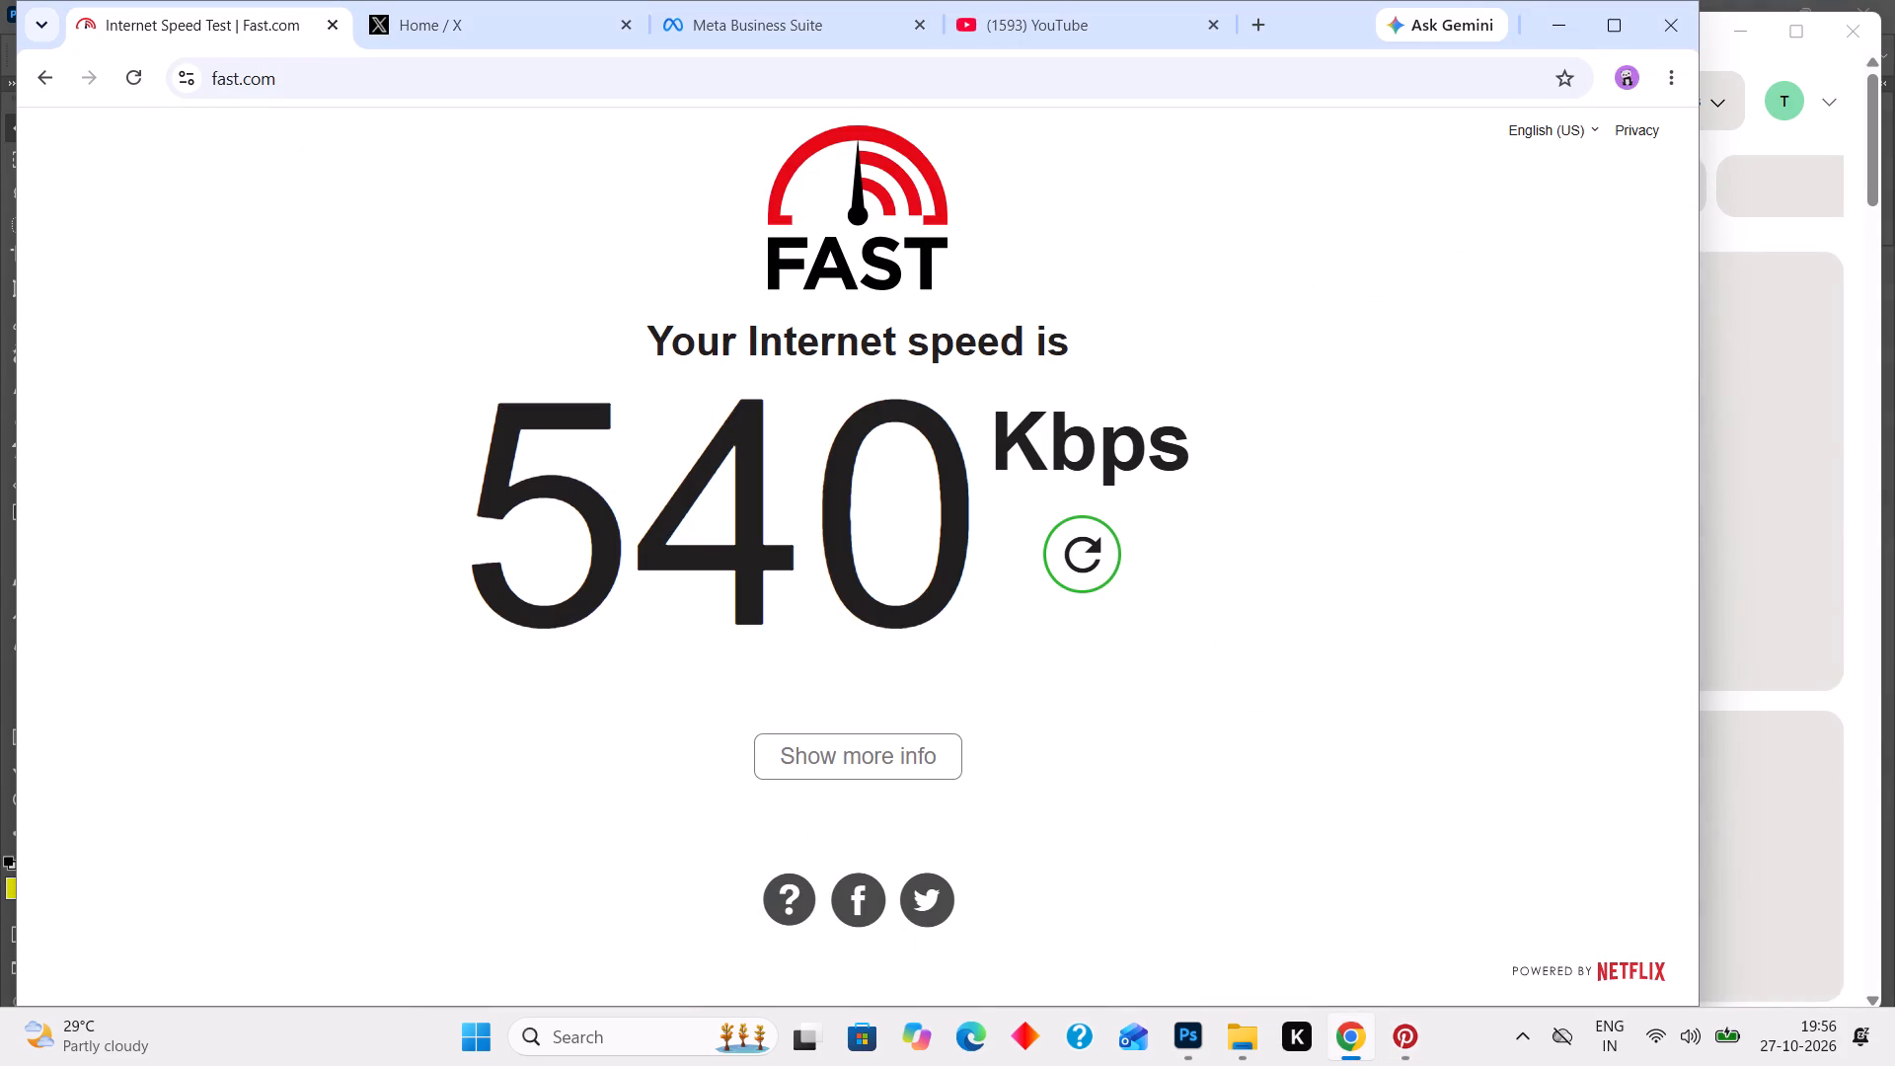
click(1060, 551)
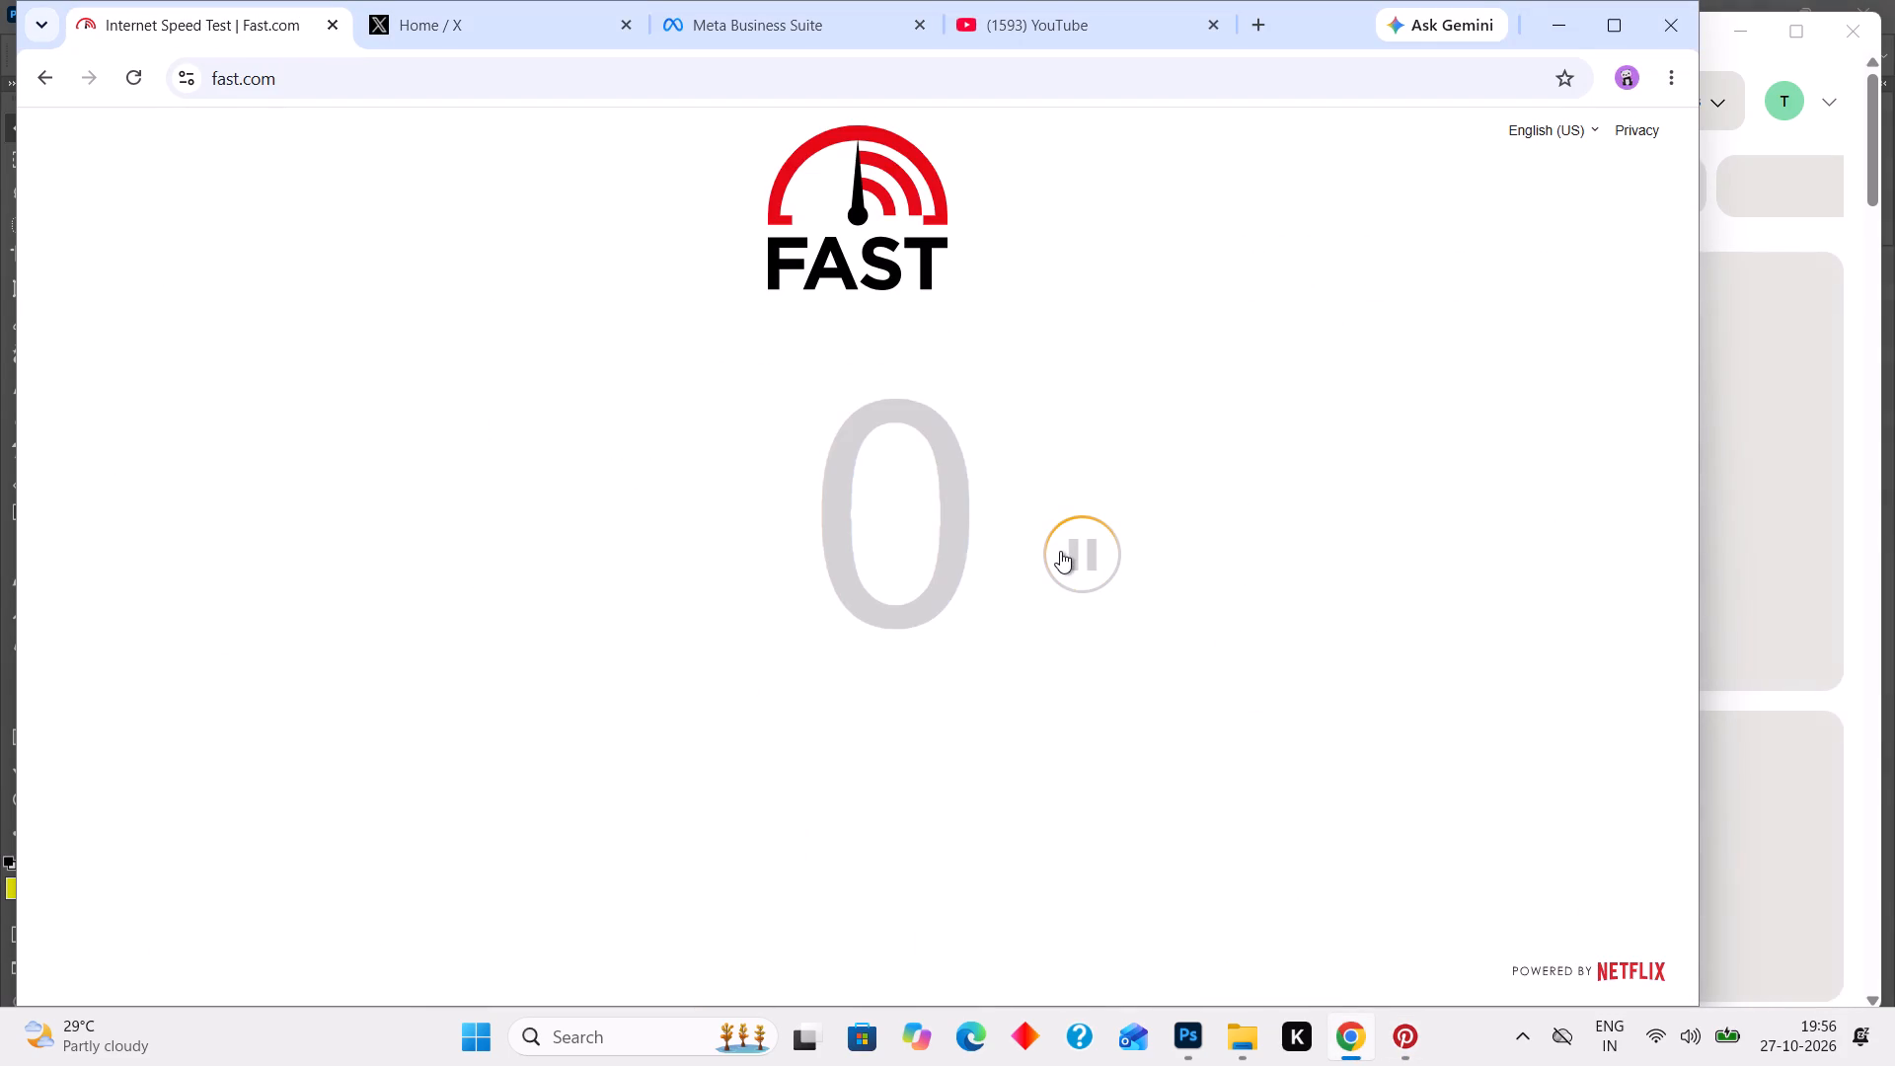
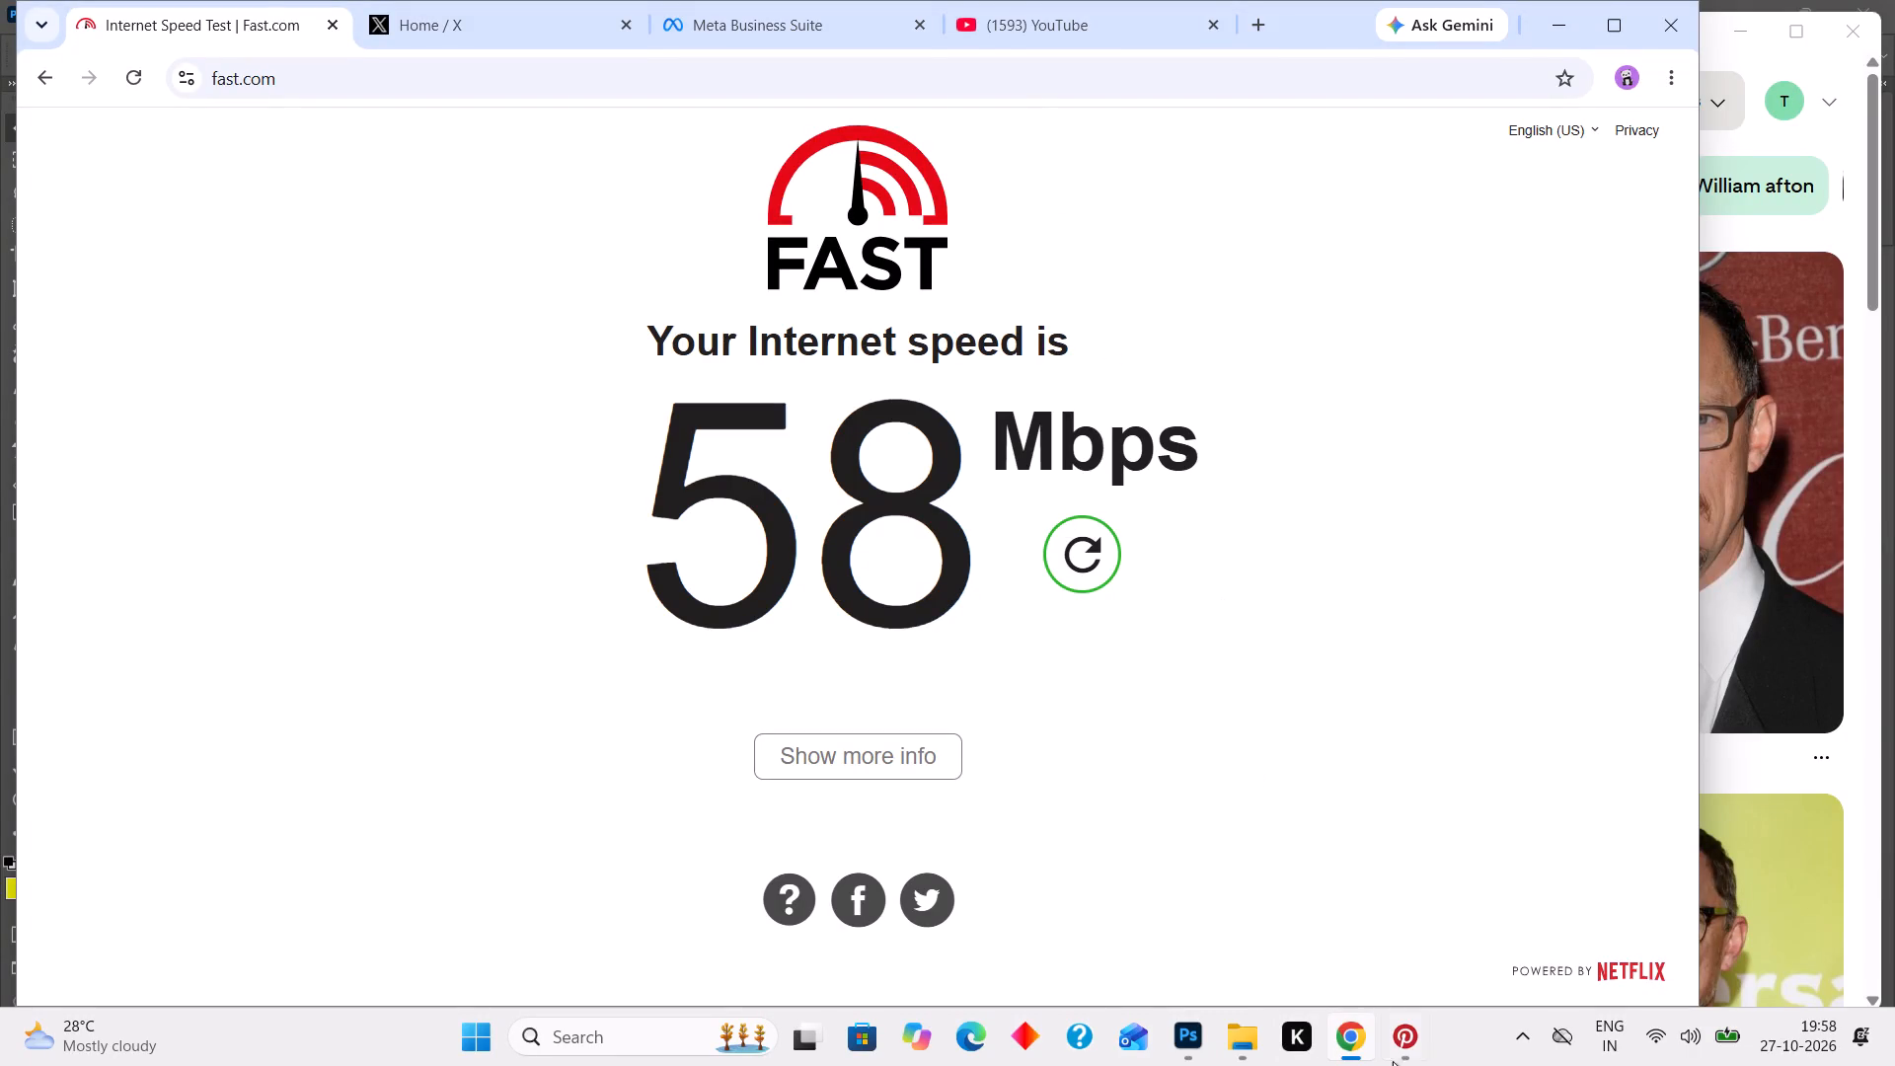
Switch to Pinterest and look through the "mathew lillard" search results for another portrait.
click(1426, 1029)
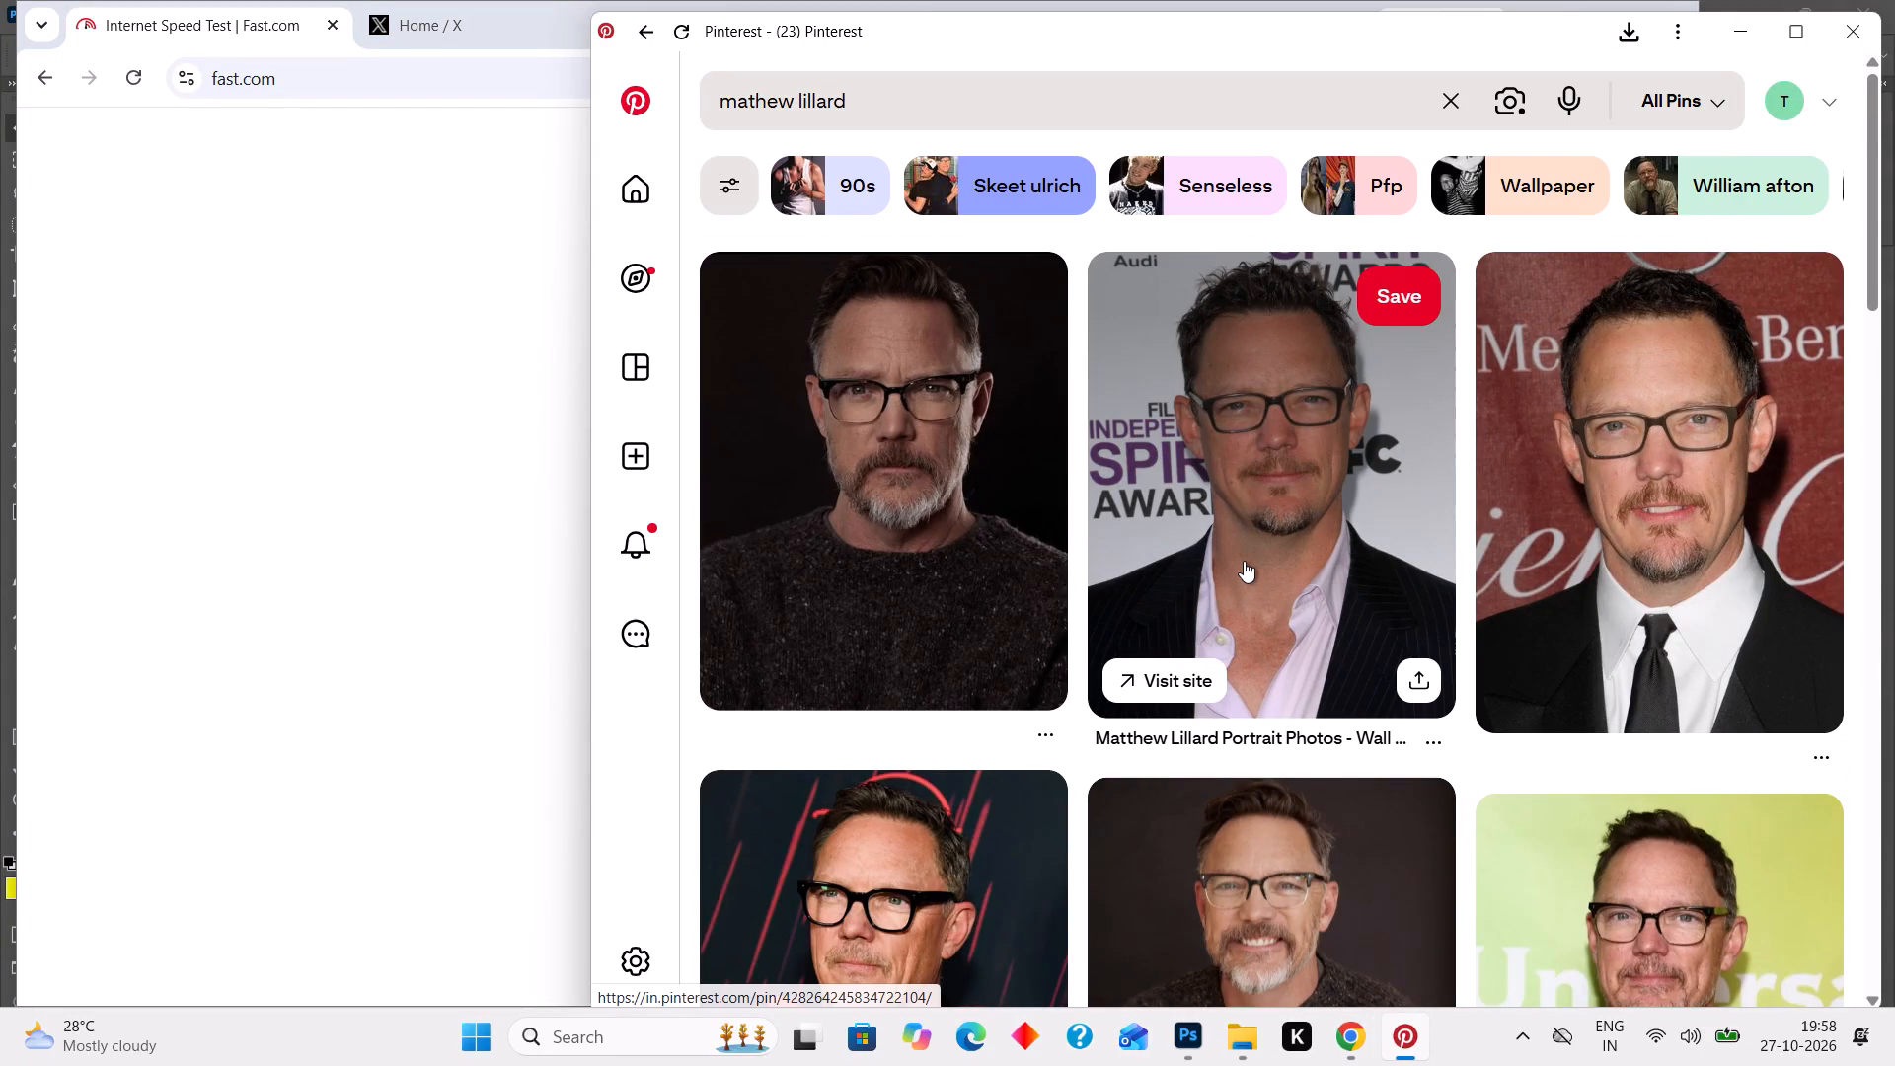
scroll(1244, 561, down, 6)
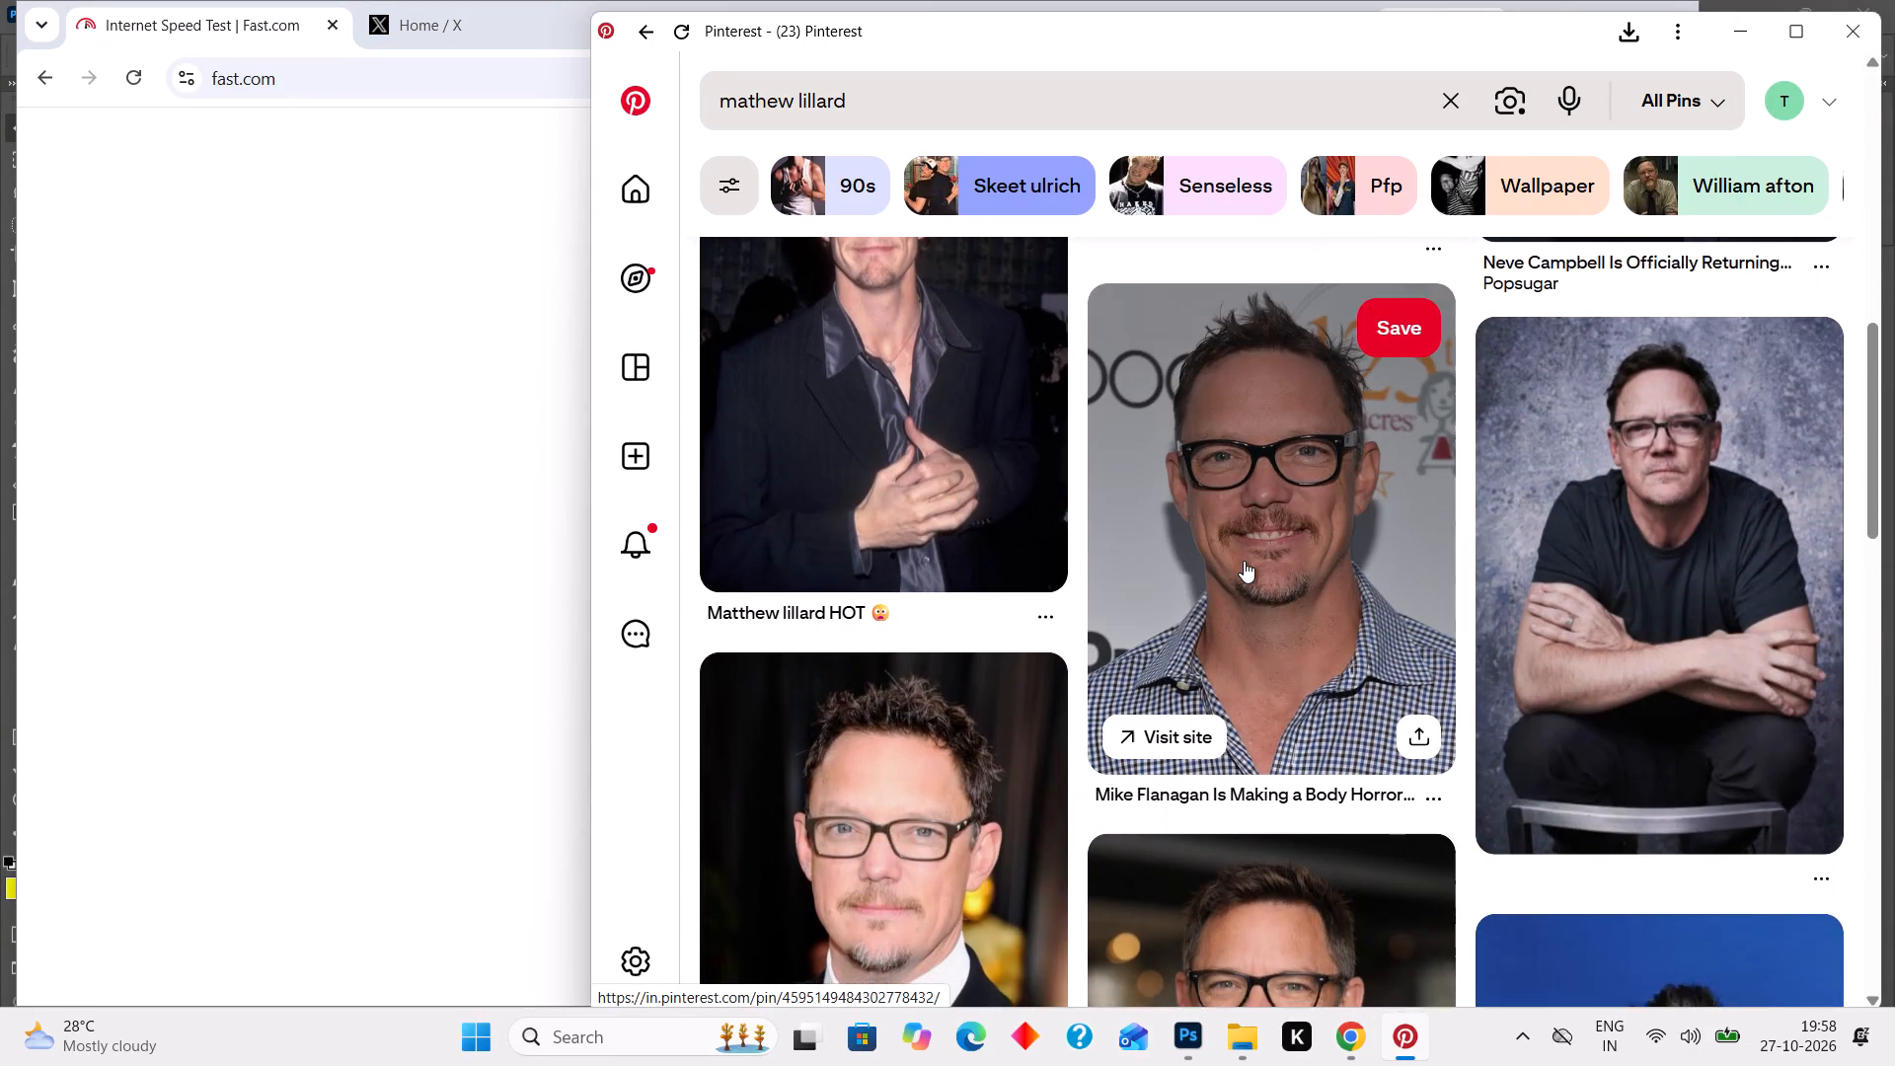
scroll(1244, 561, down, 5)
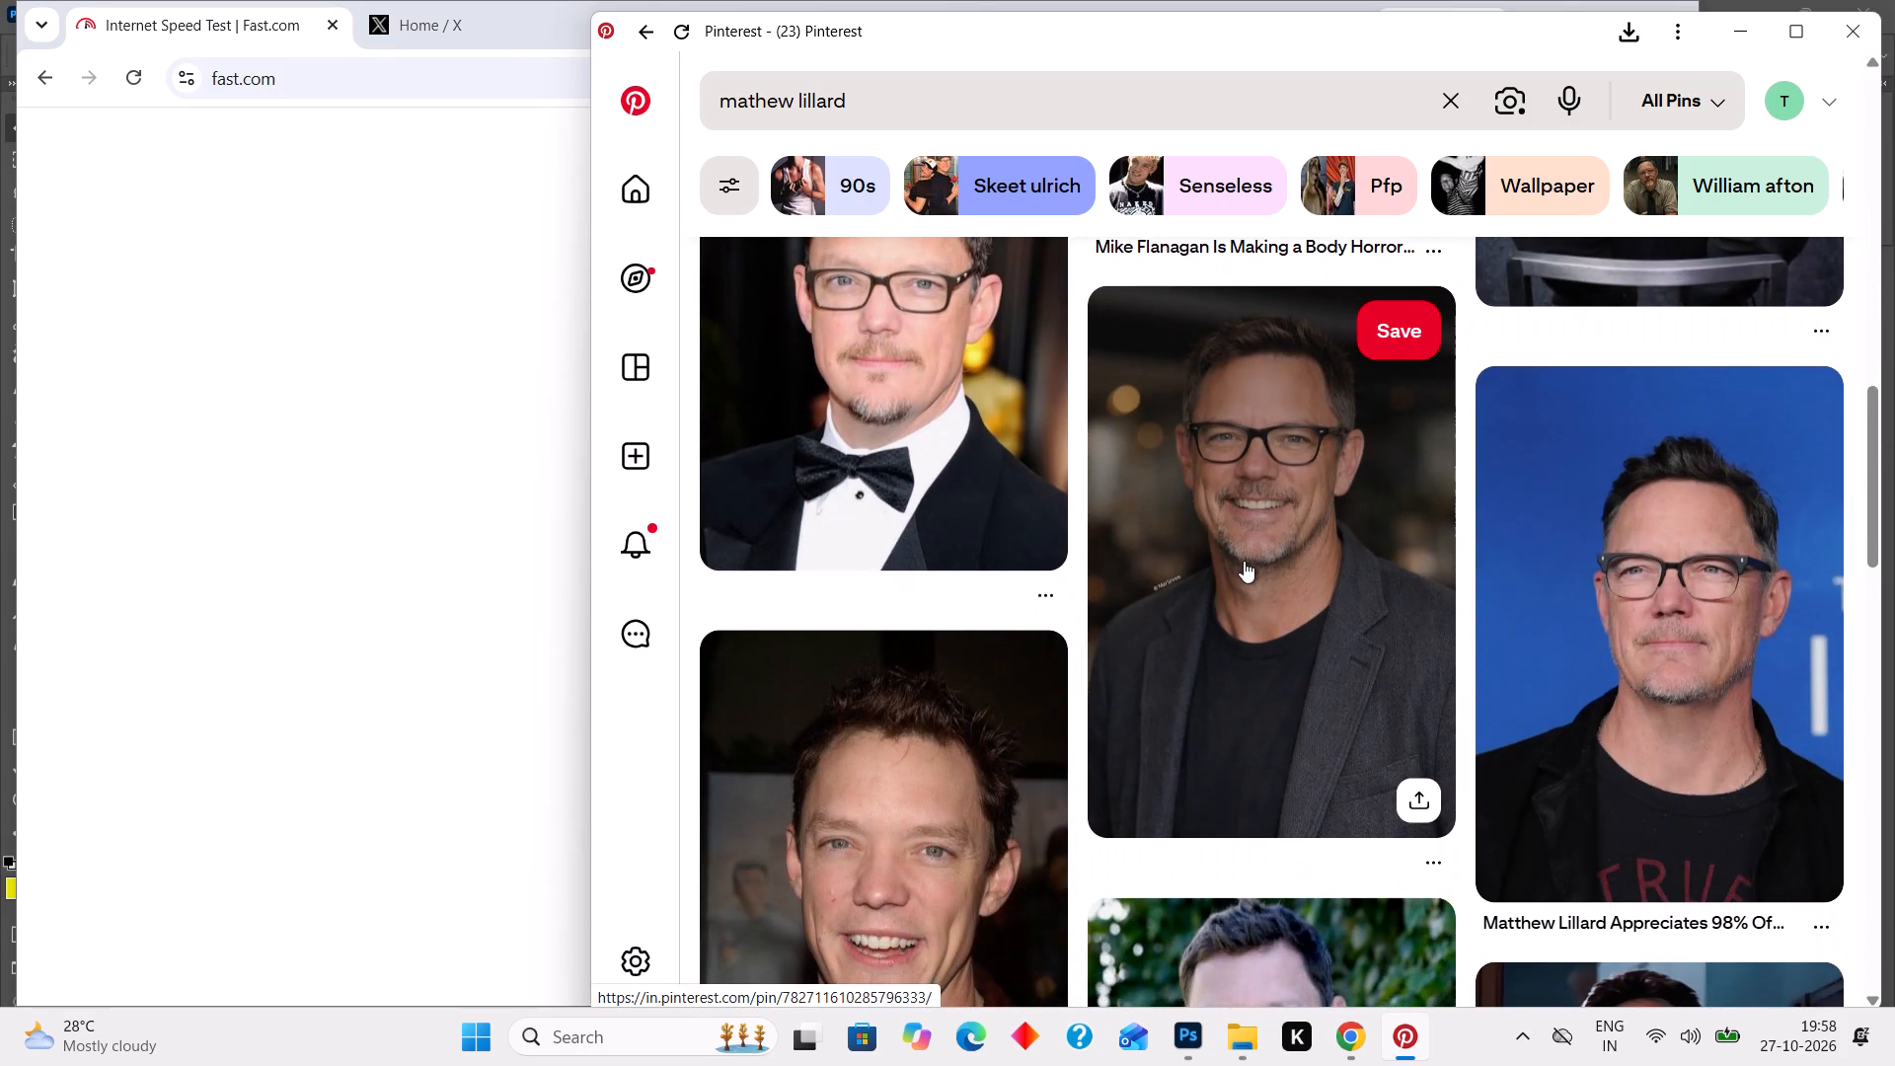
scroll(1244, 561, down, 1)
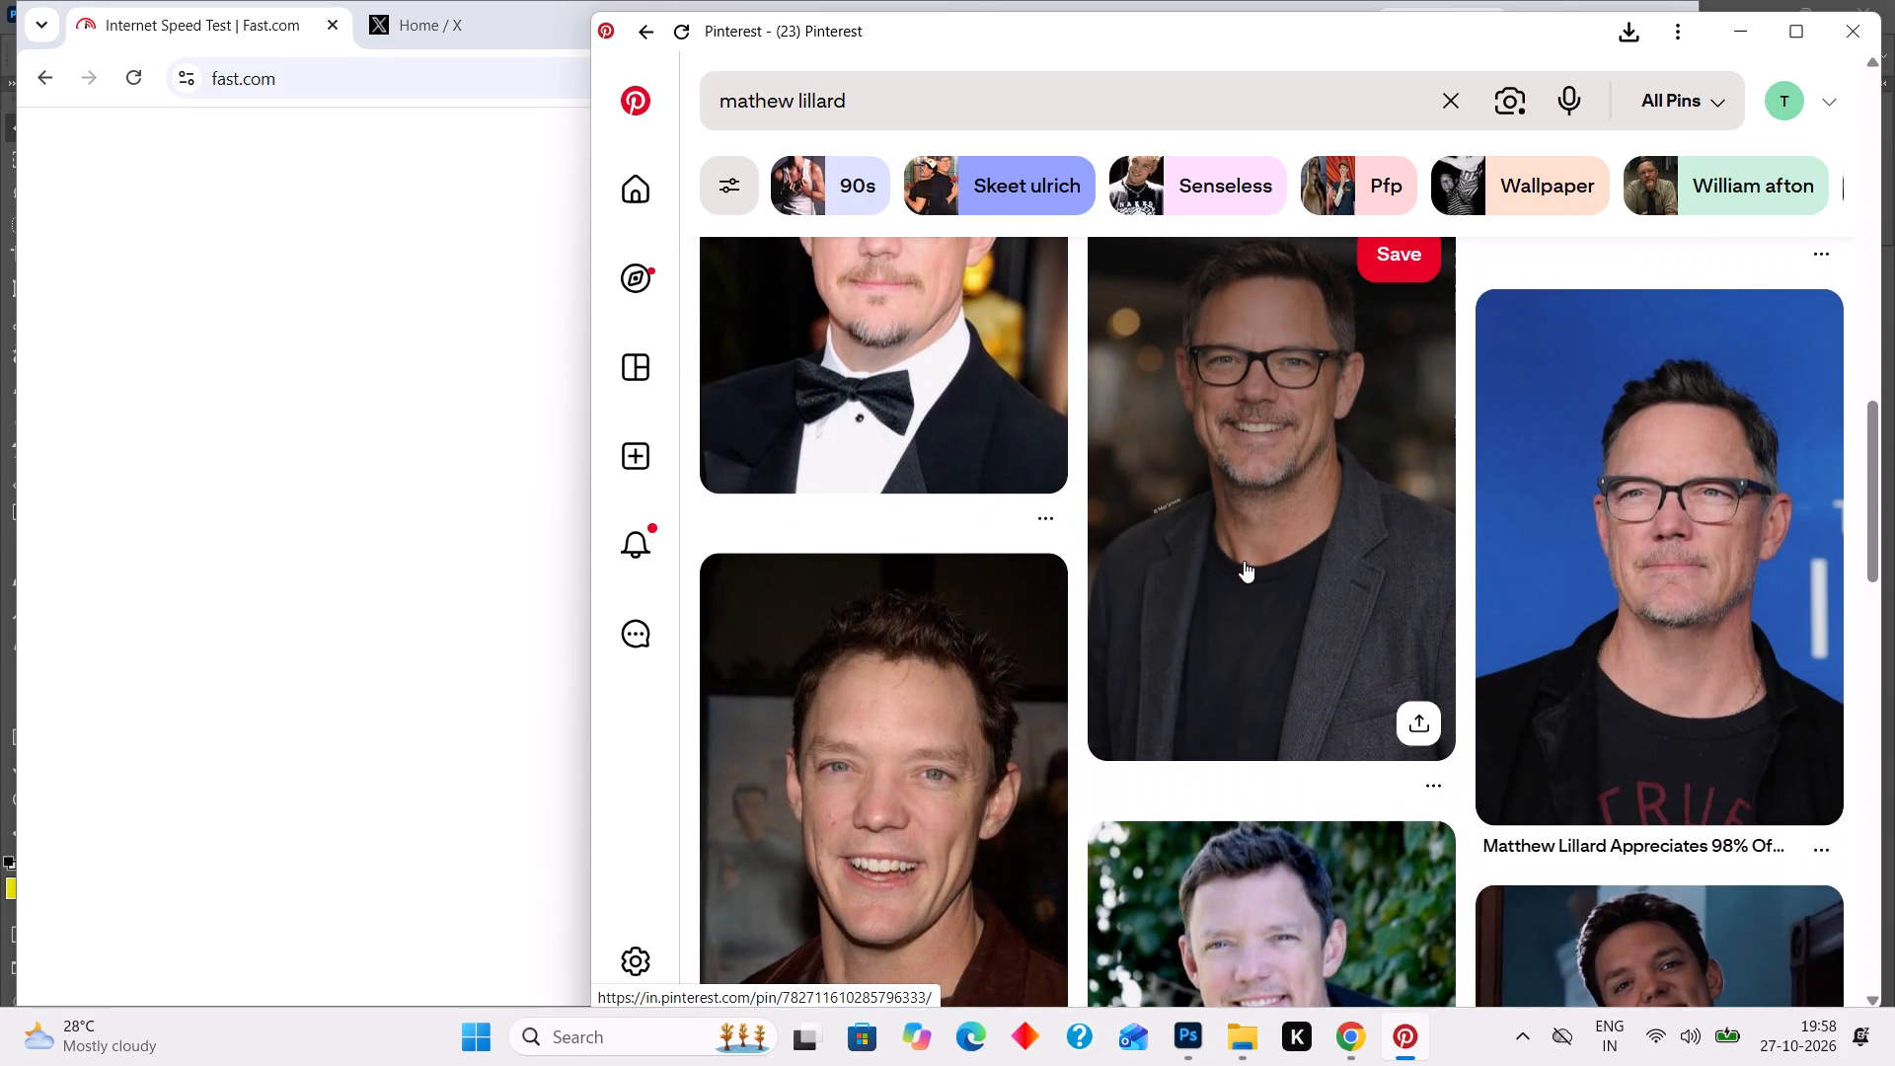
scroll(1244, 561, down, 5)
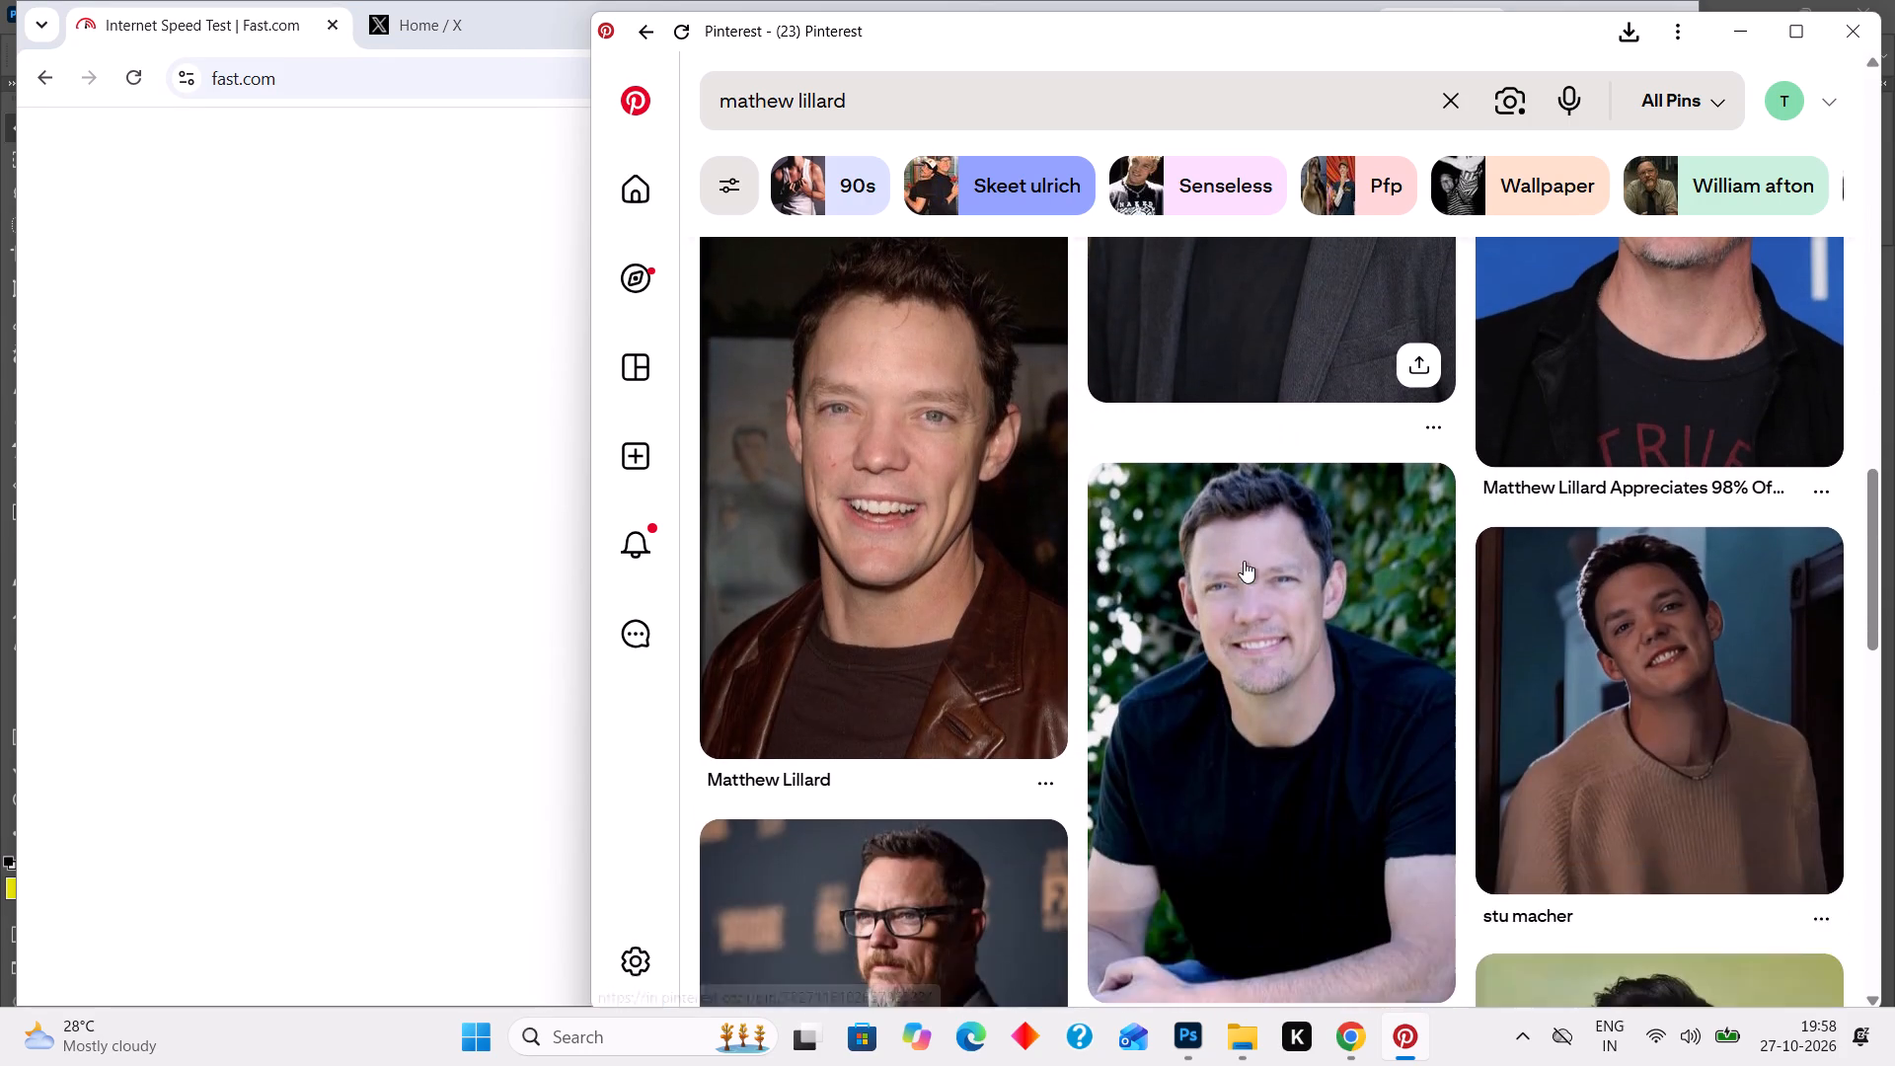
scroll(1244, 561, down, 1)
scroll(1244, 561, up, 2)
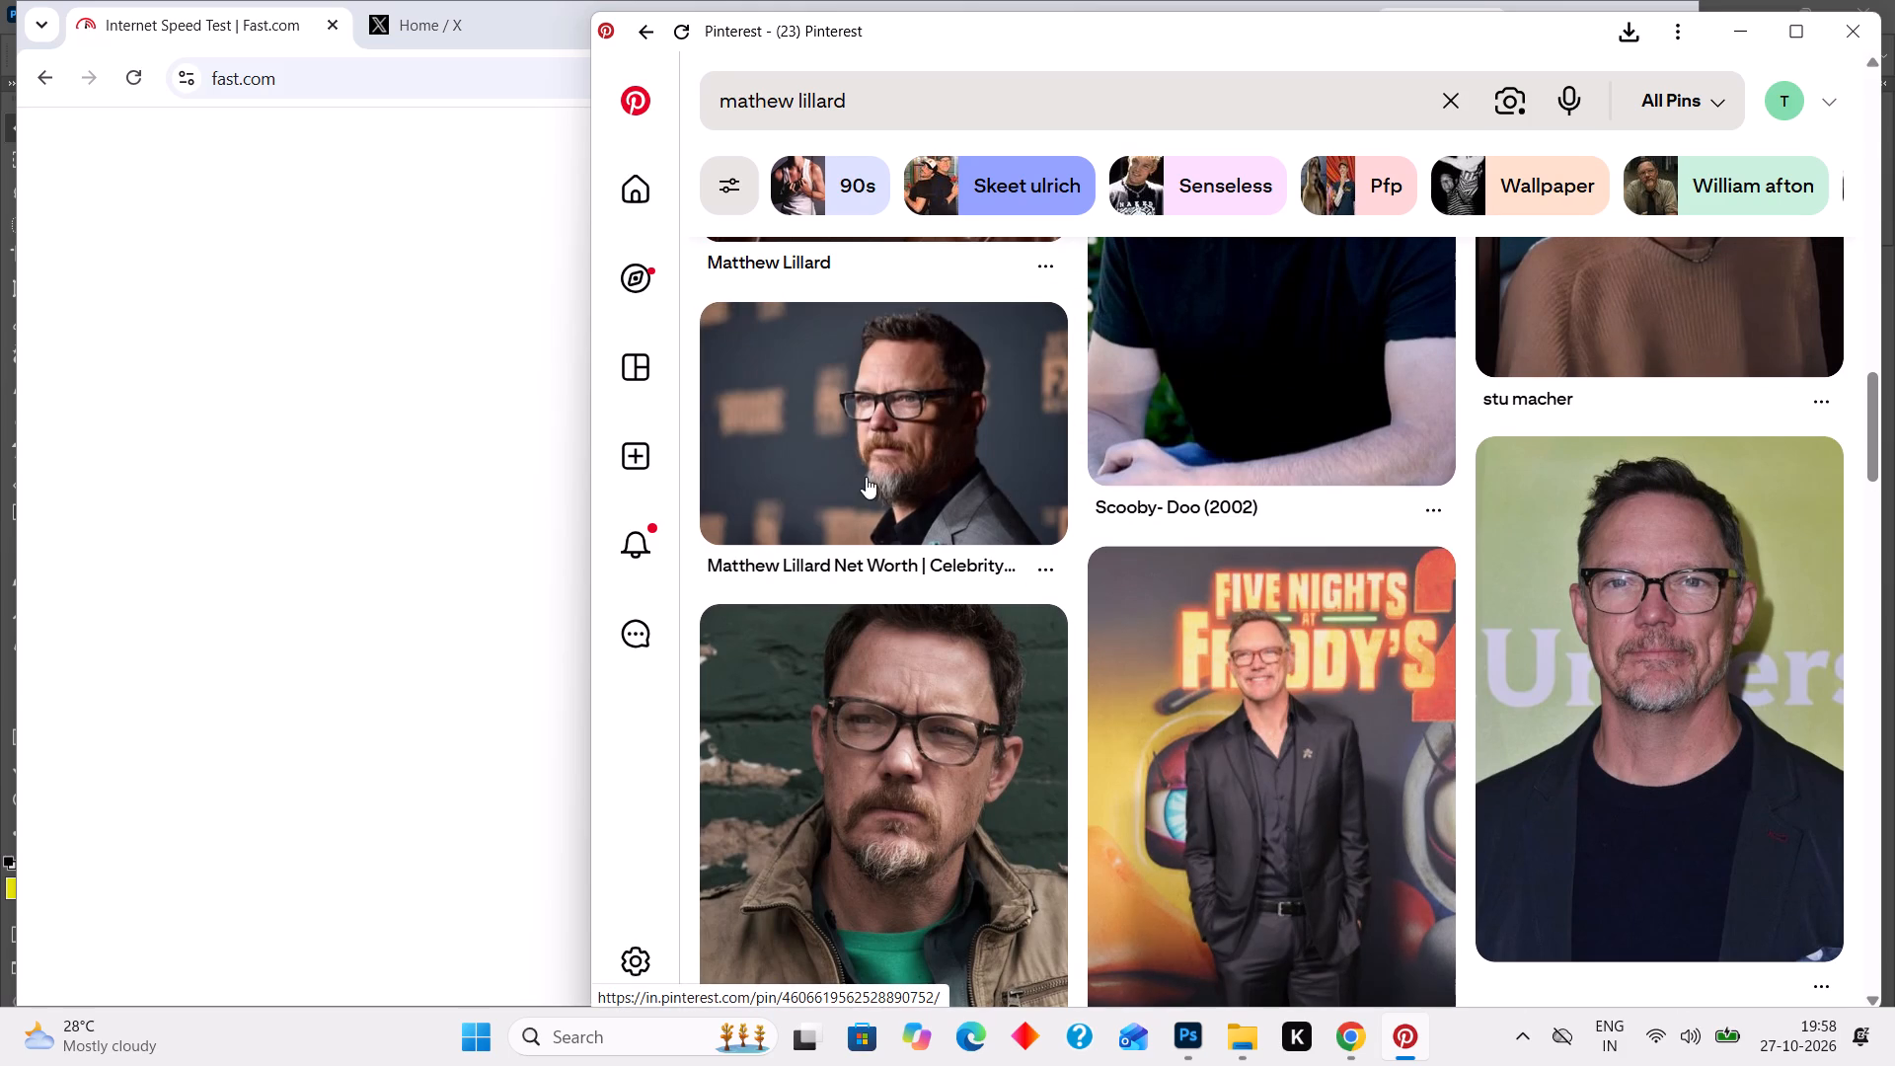
Open the Celebrity Net Worth pin of Matthew Lillard and browse its related images for a suitable wide photo.
click(879, 427)
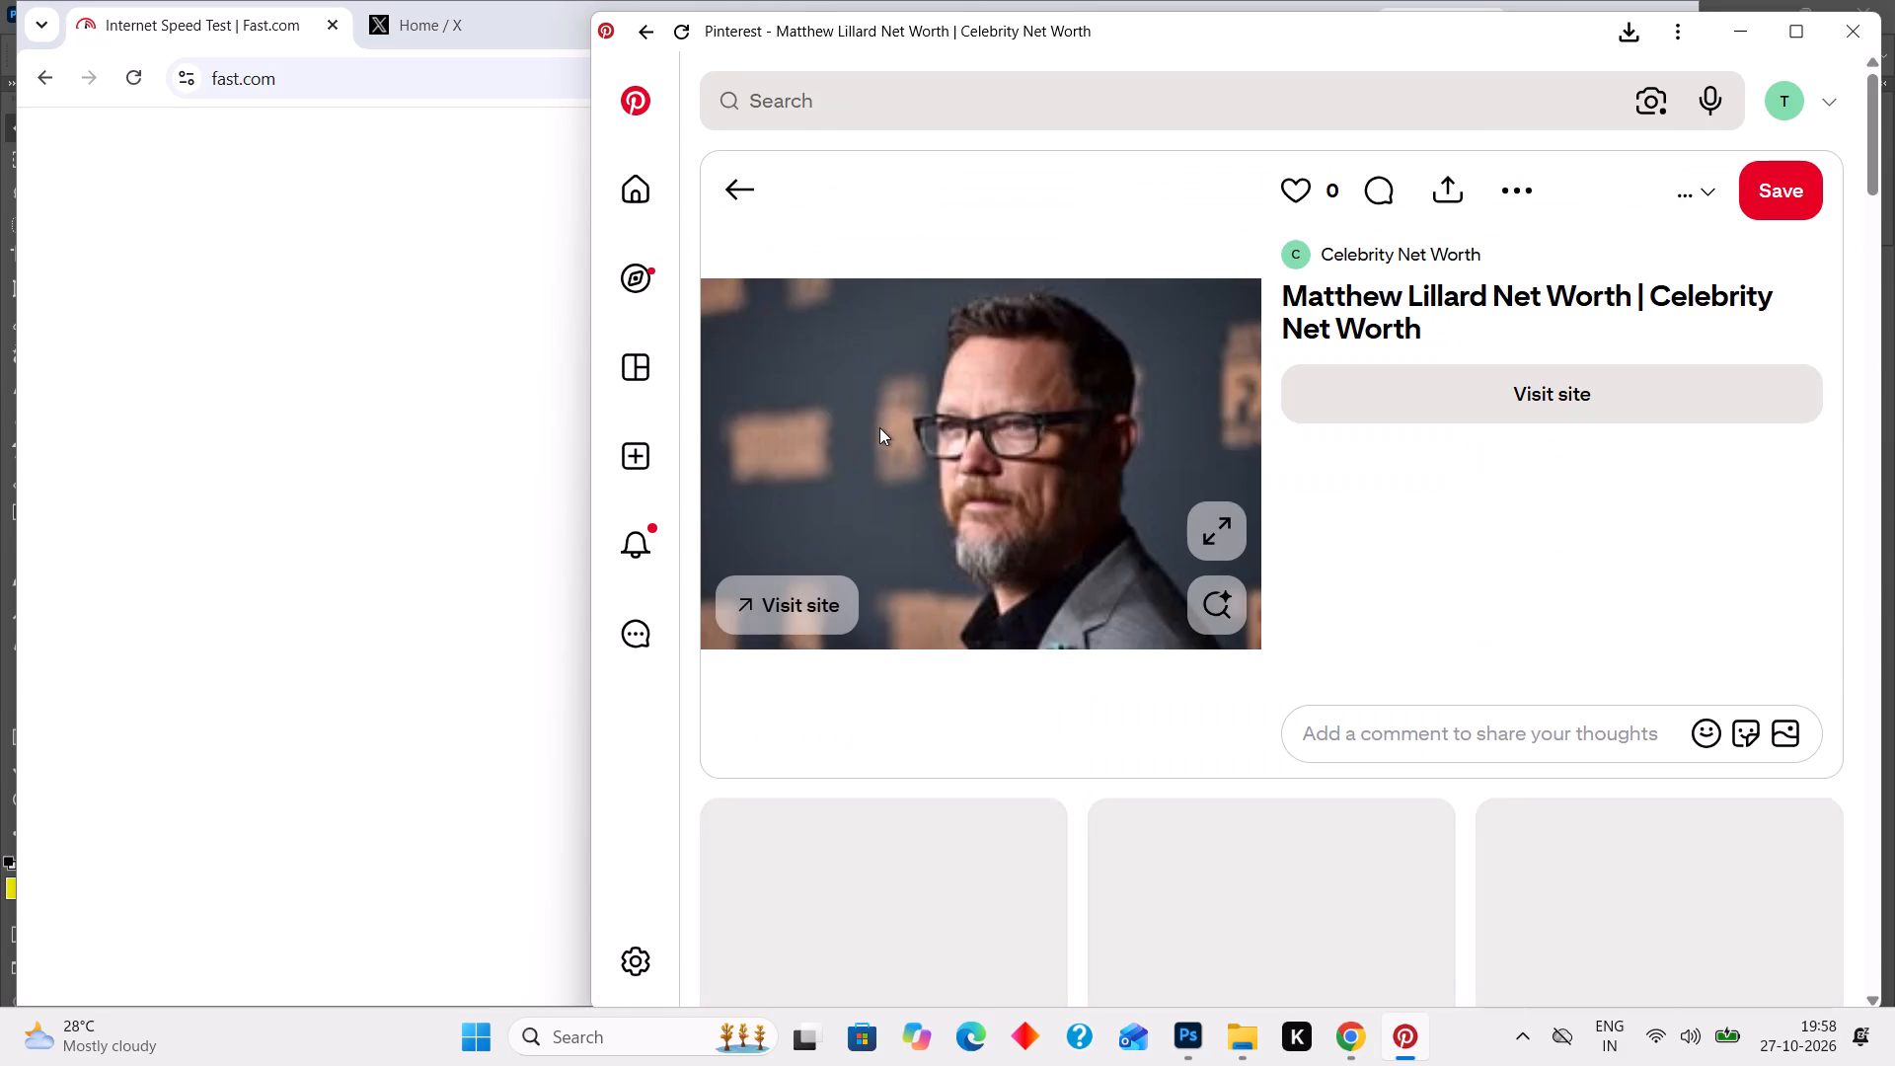
scroll(879, 427, down, 1)
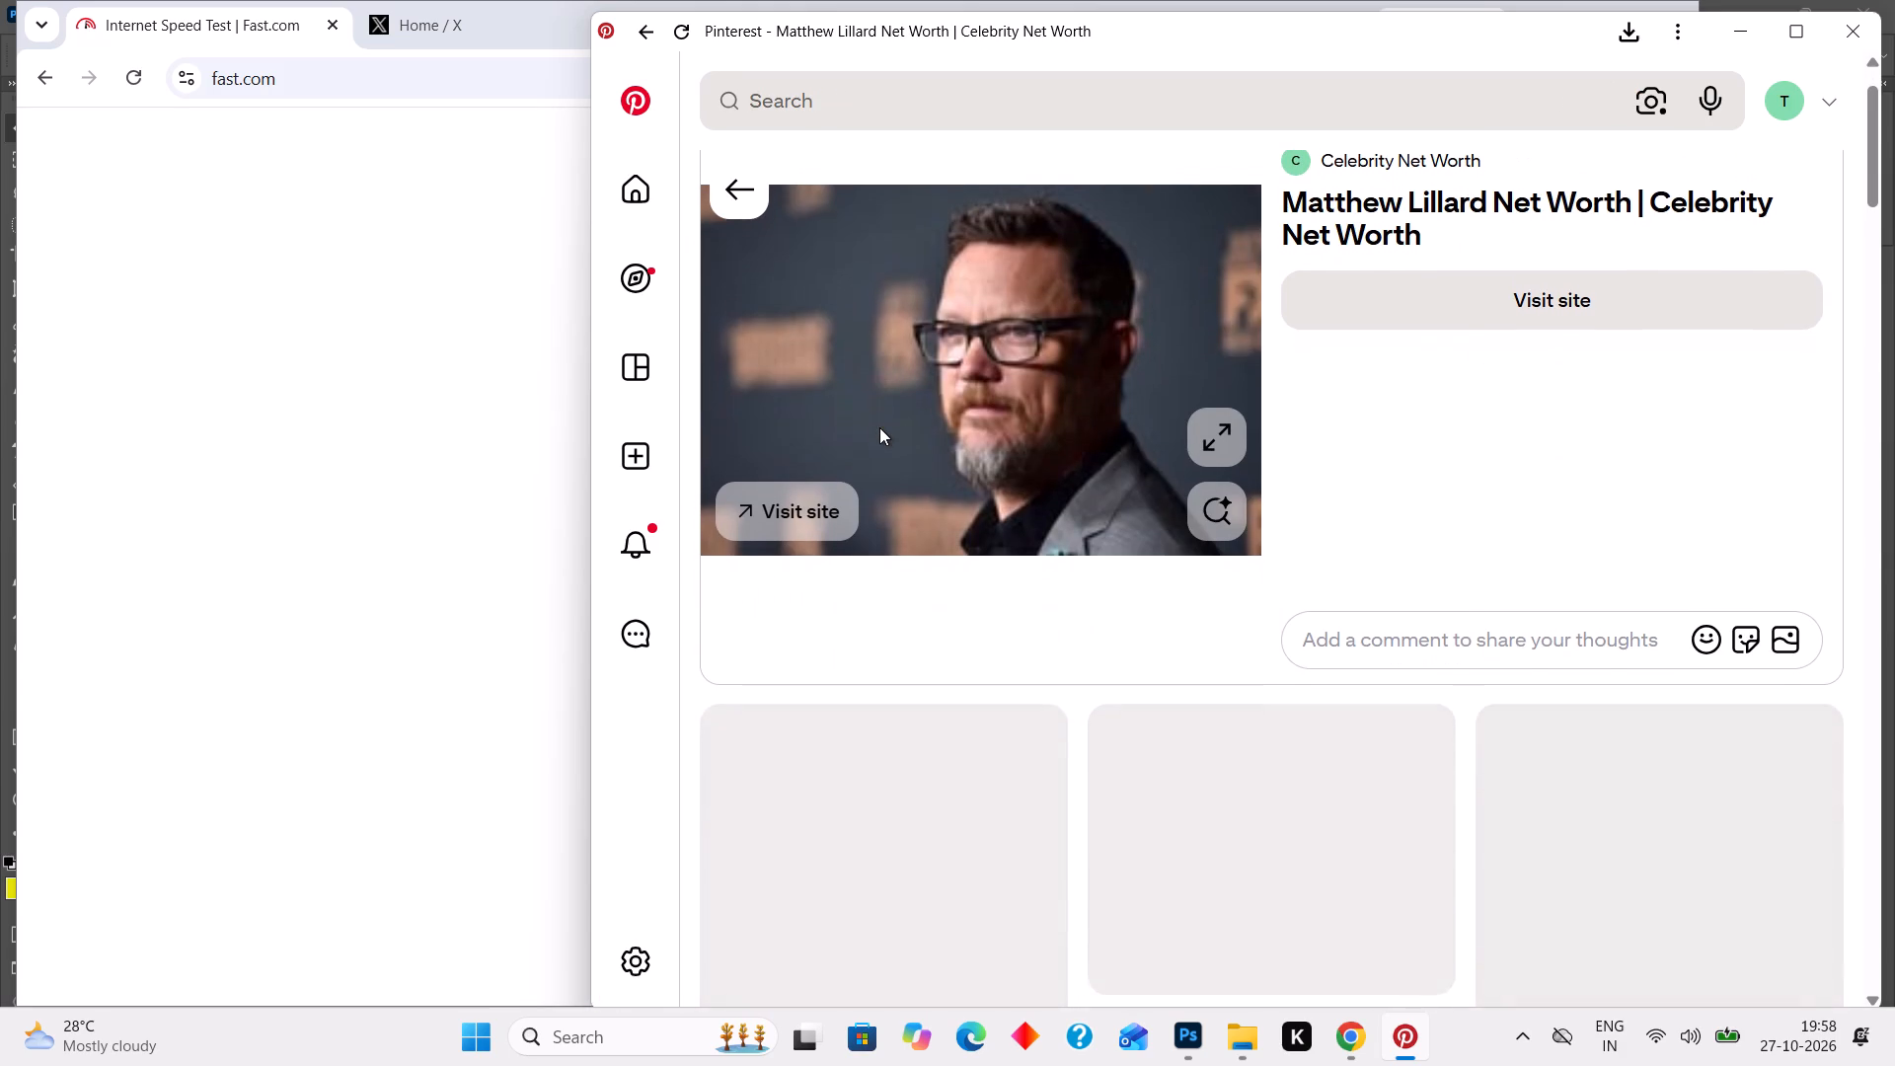
scroll(879, 427, down, 1)
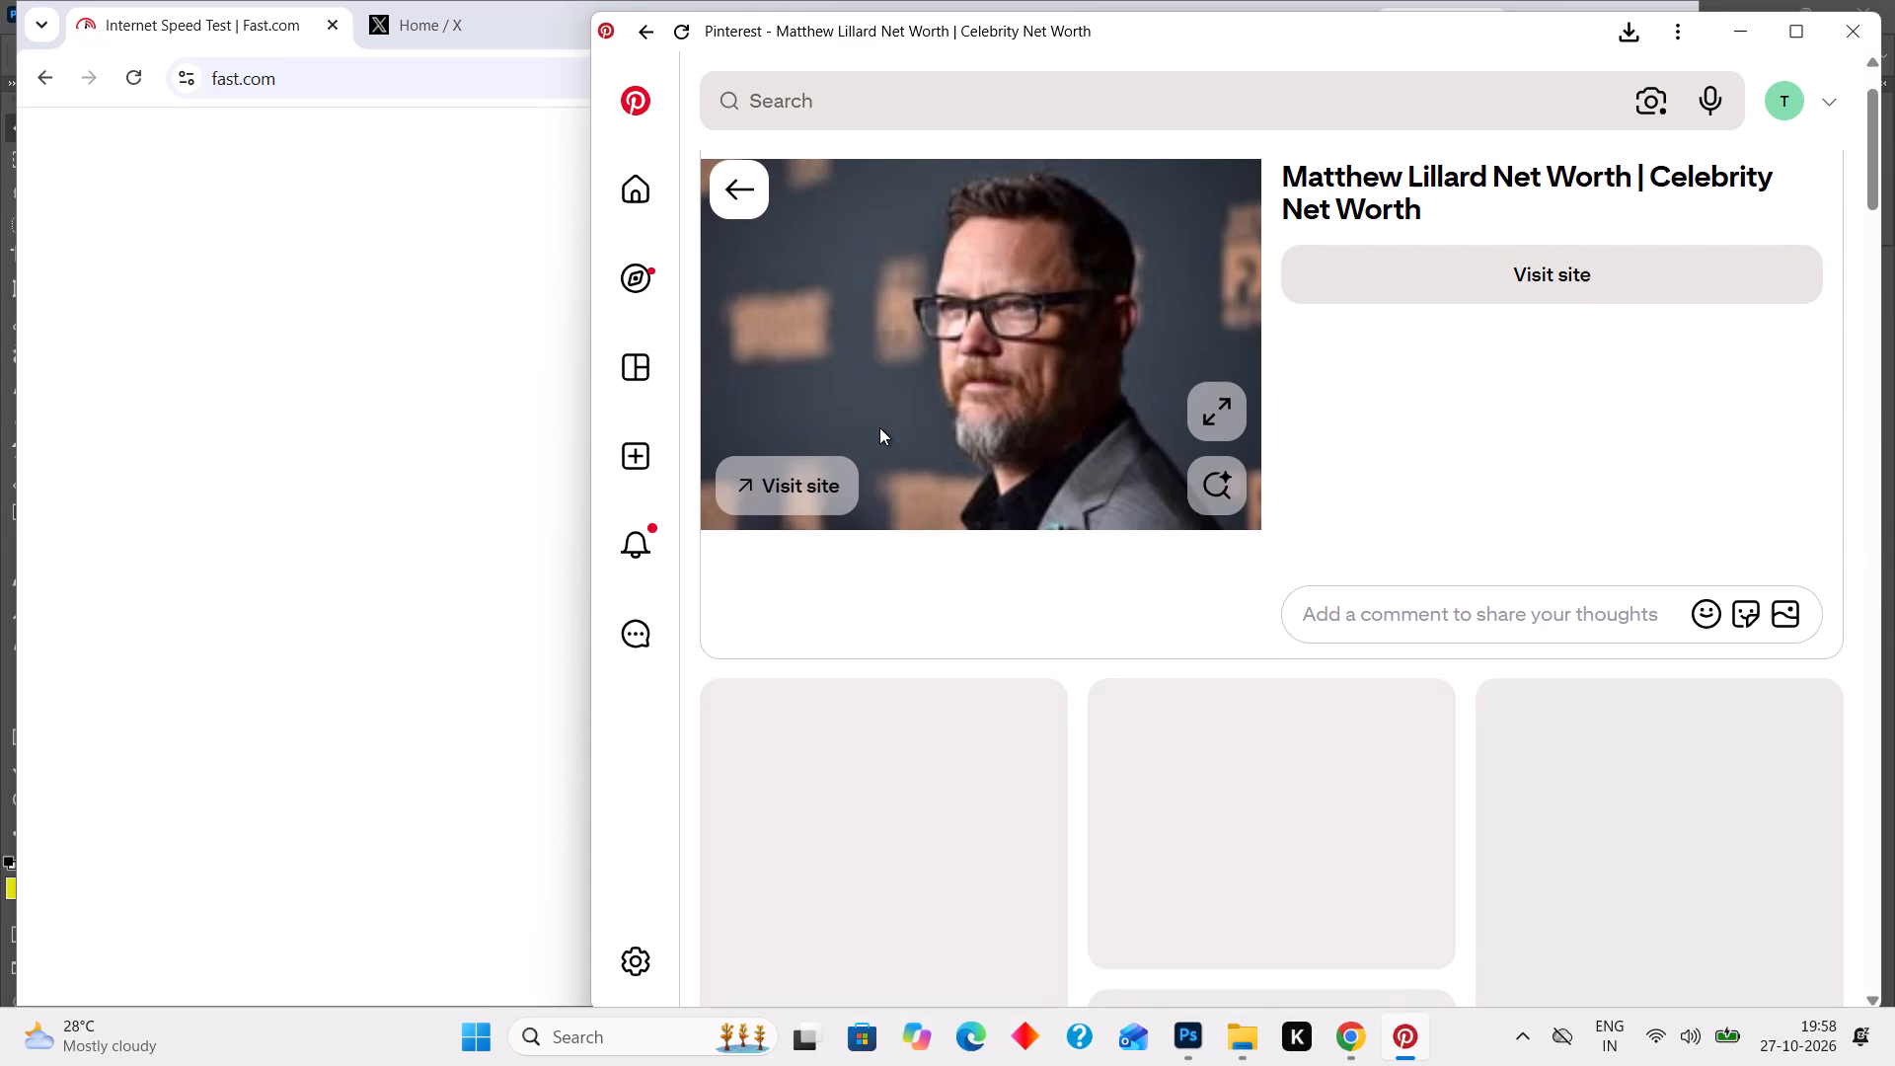
scroll(879, 427, down, 1)
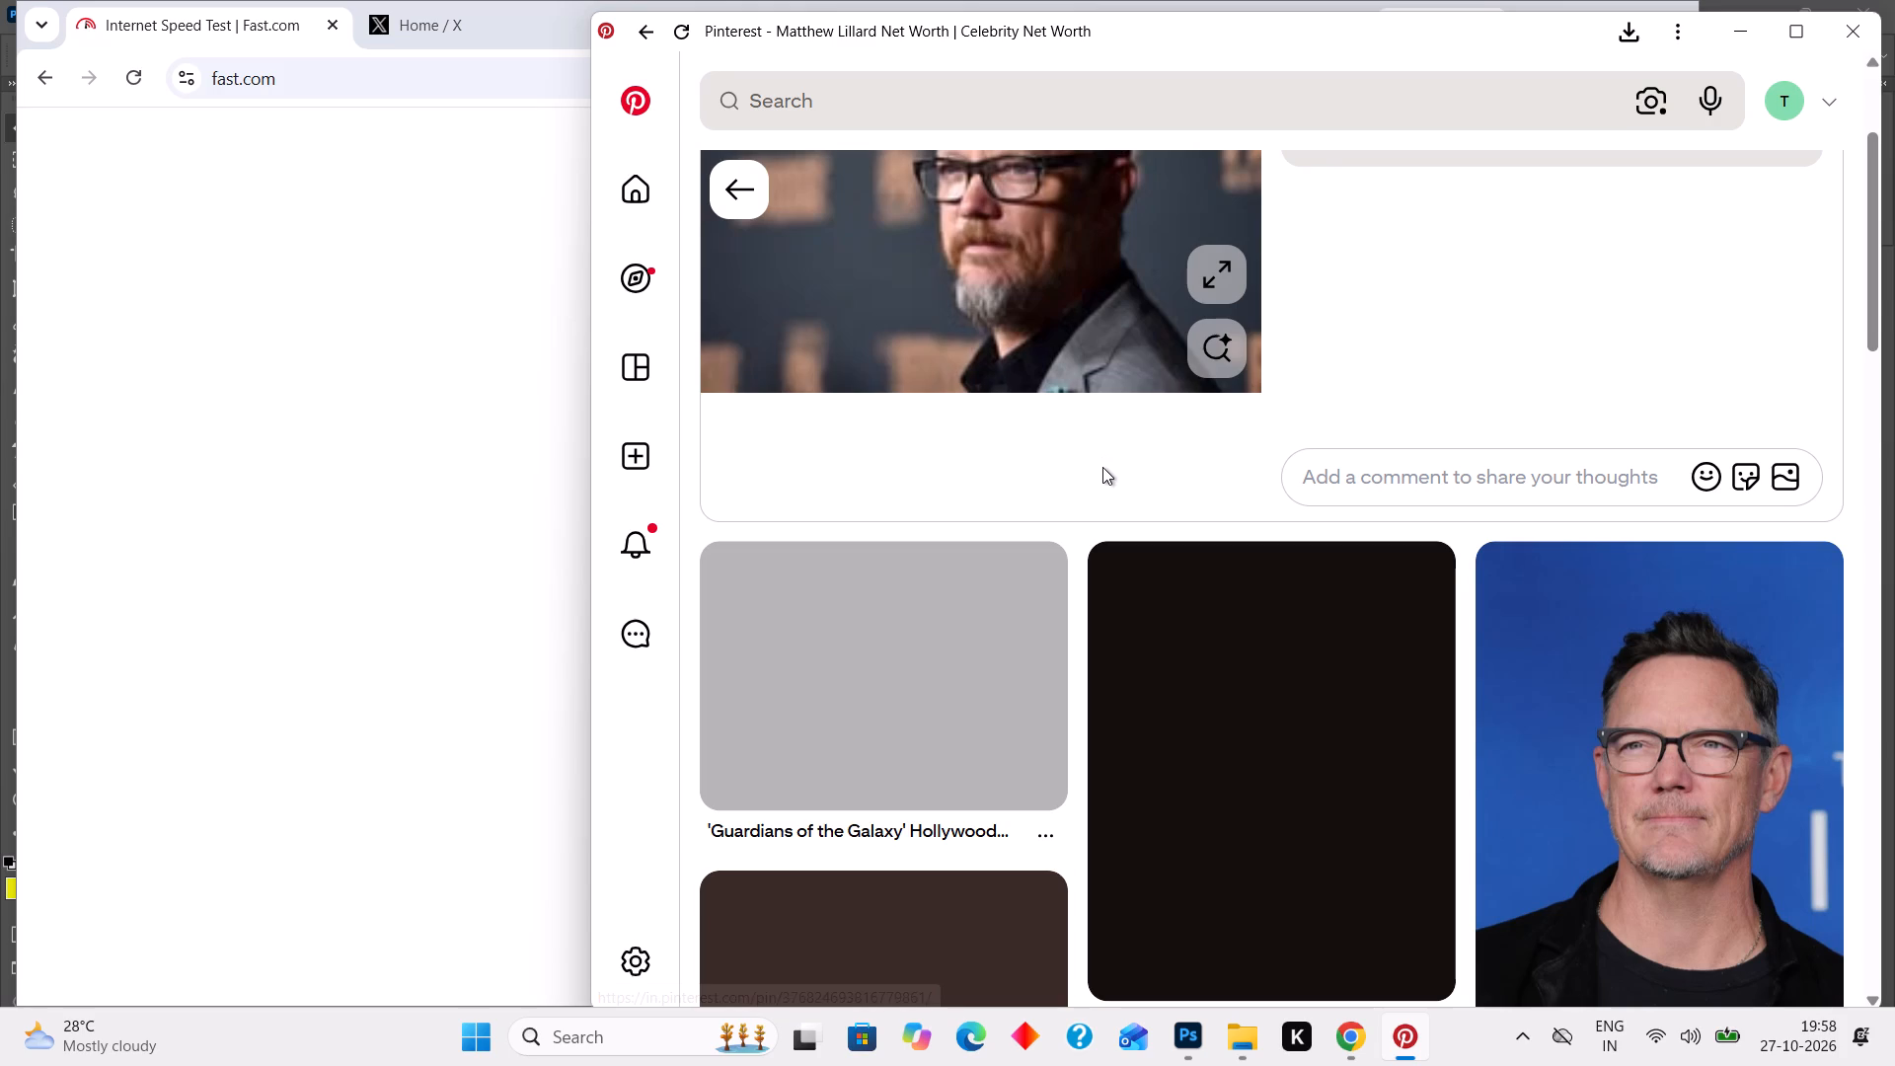
scroll(1102, 467, down, 1)
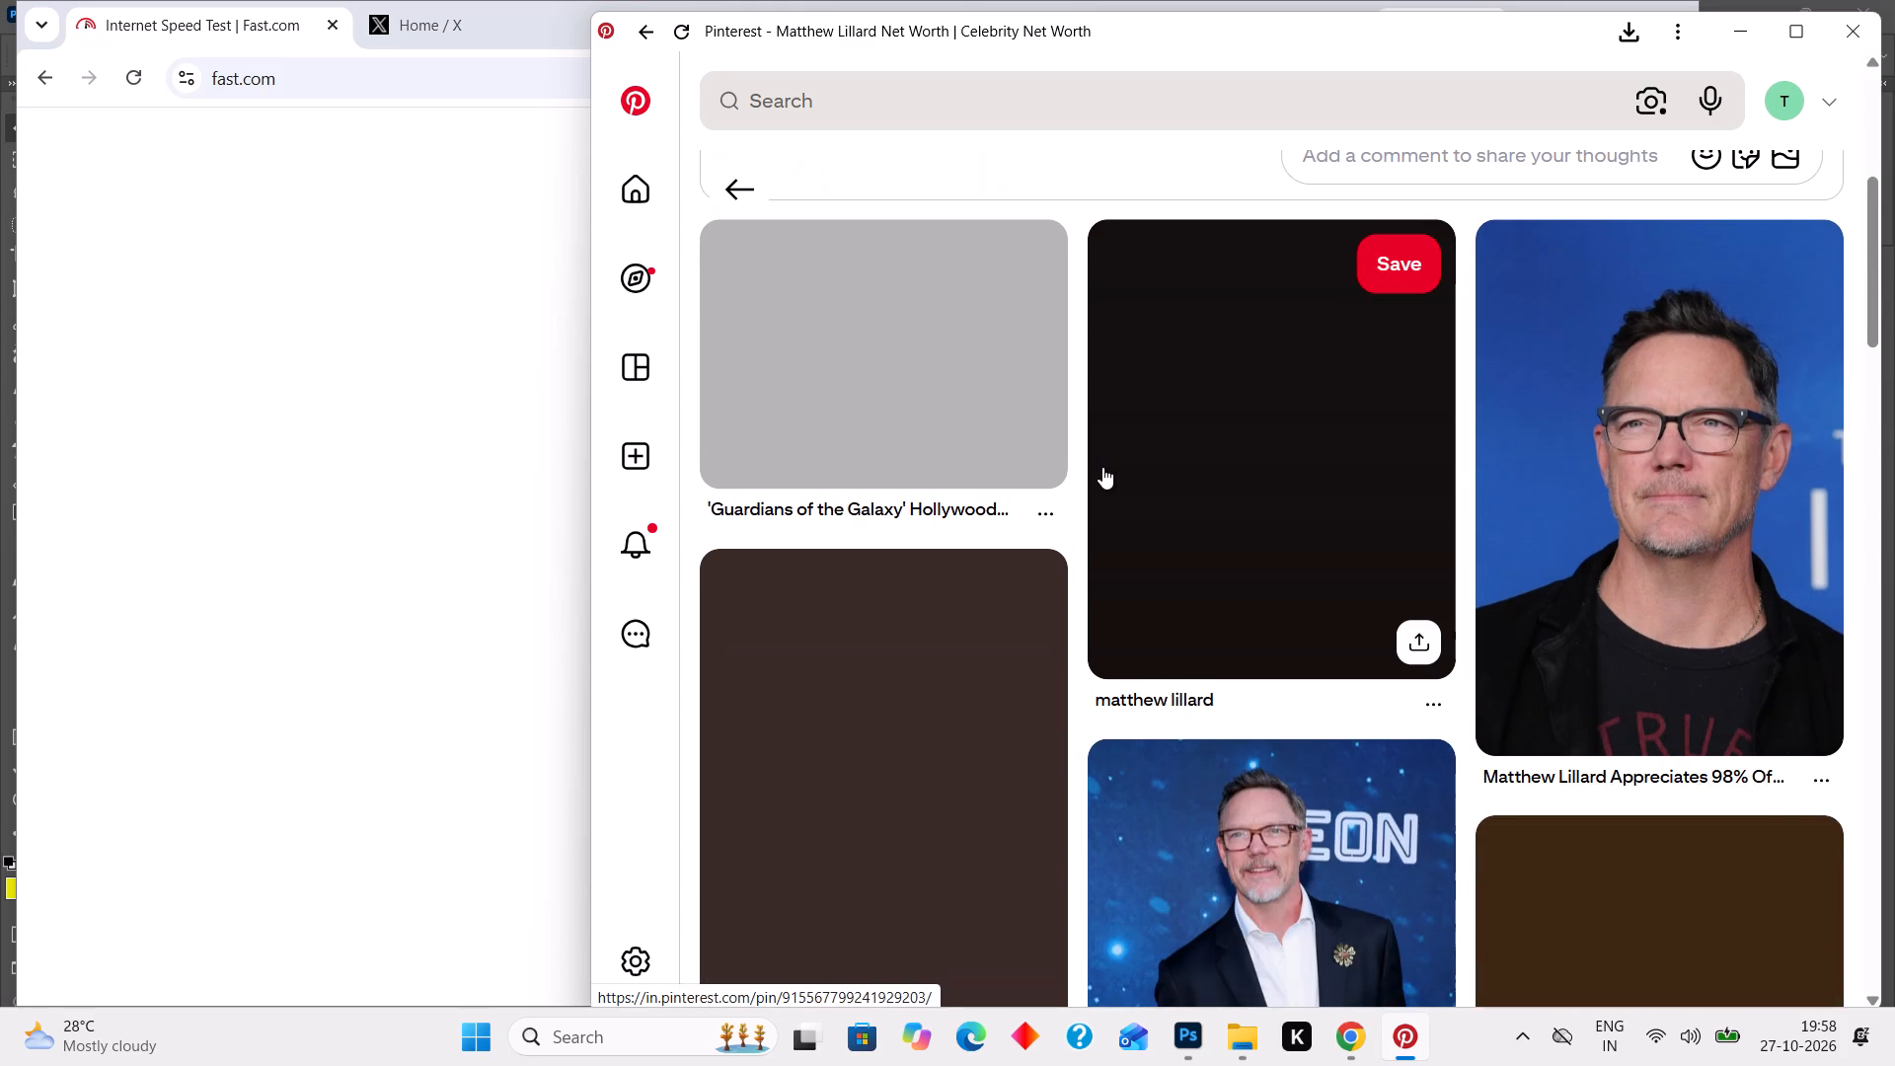
scroll(1102, 467, down, 1)
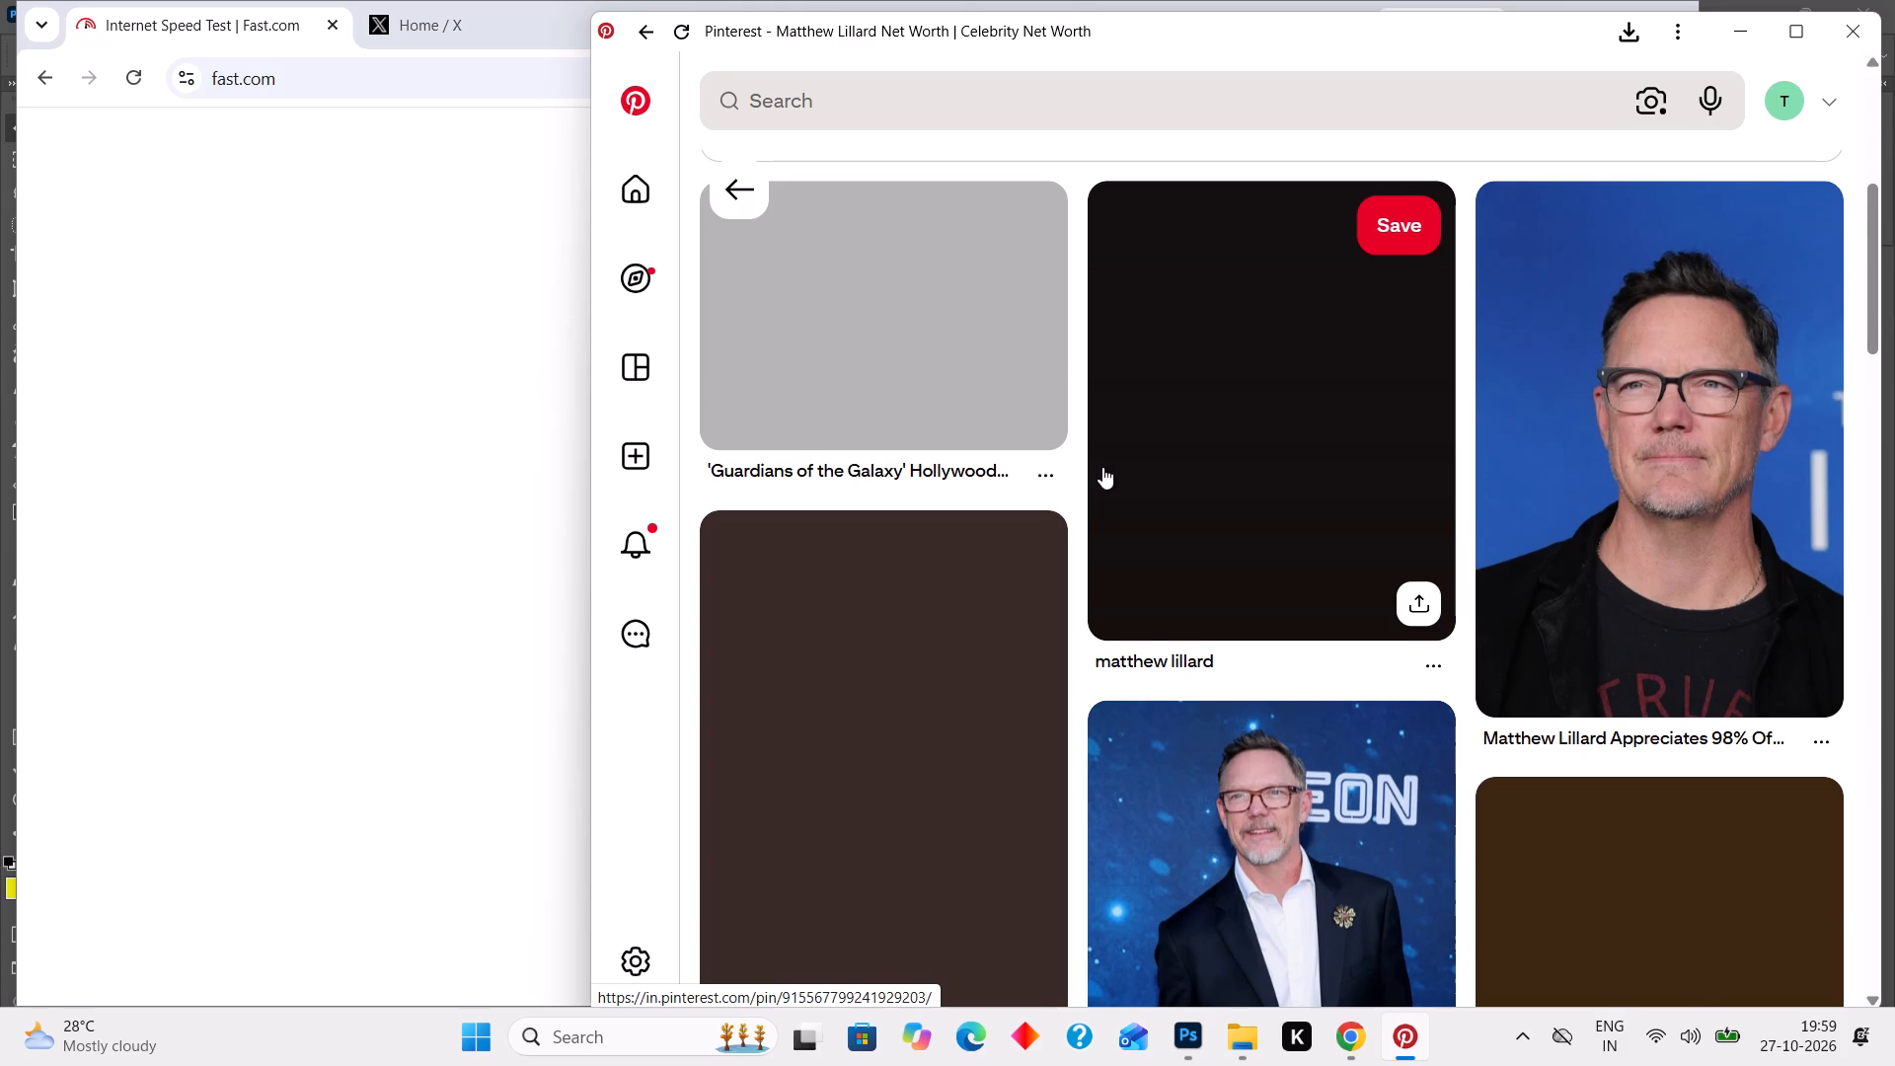
scroll(1102, 467, down, 6)
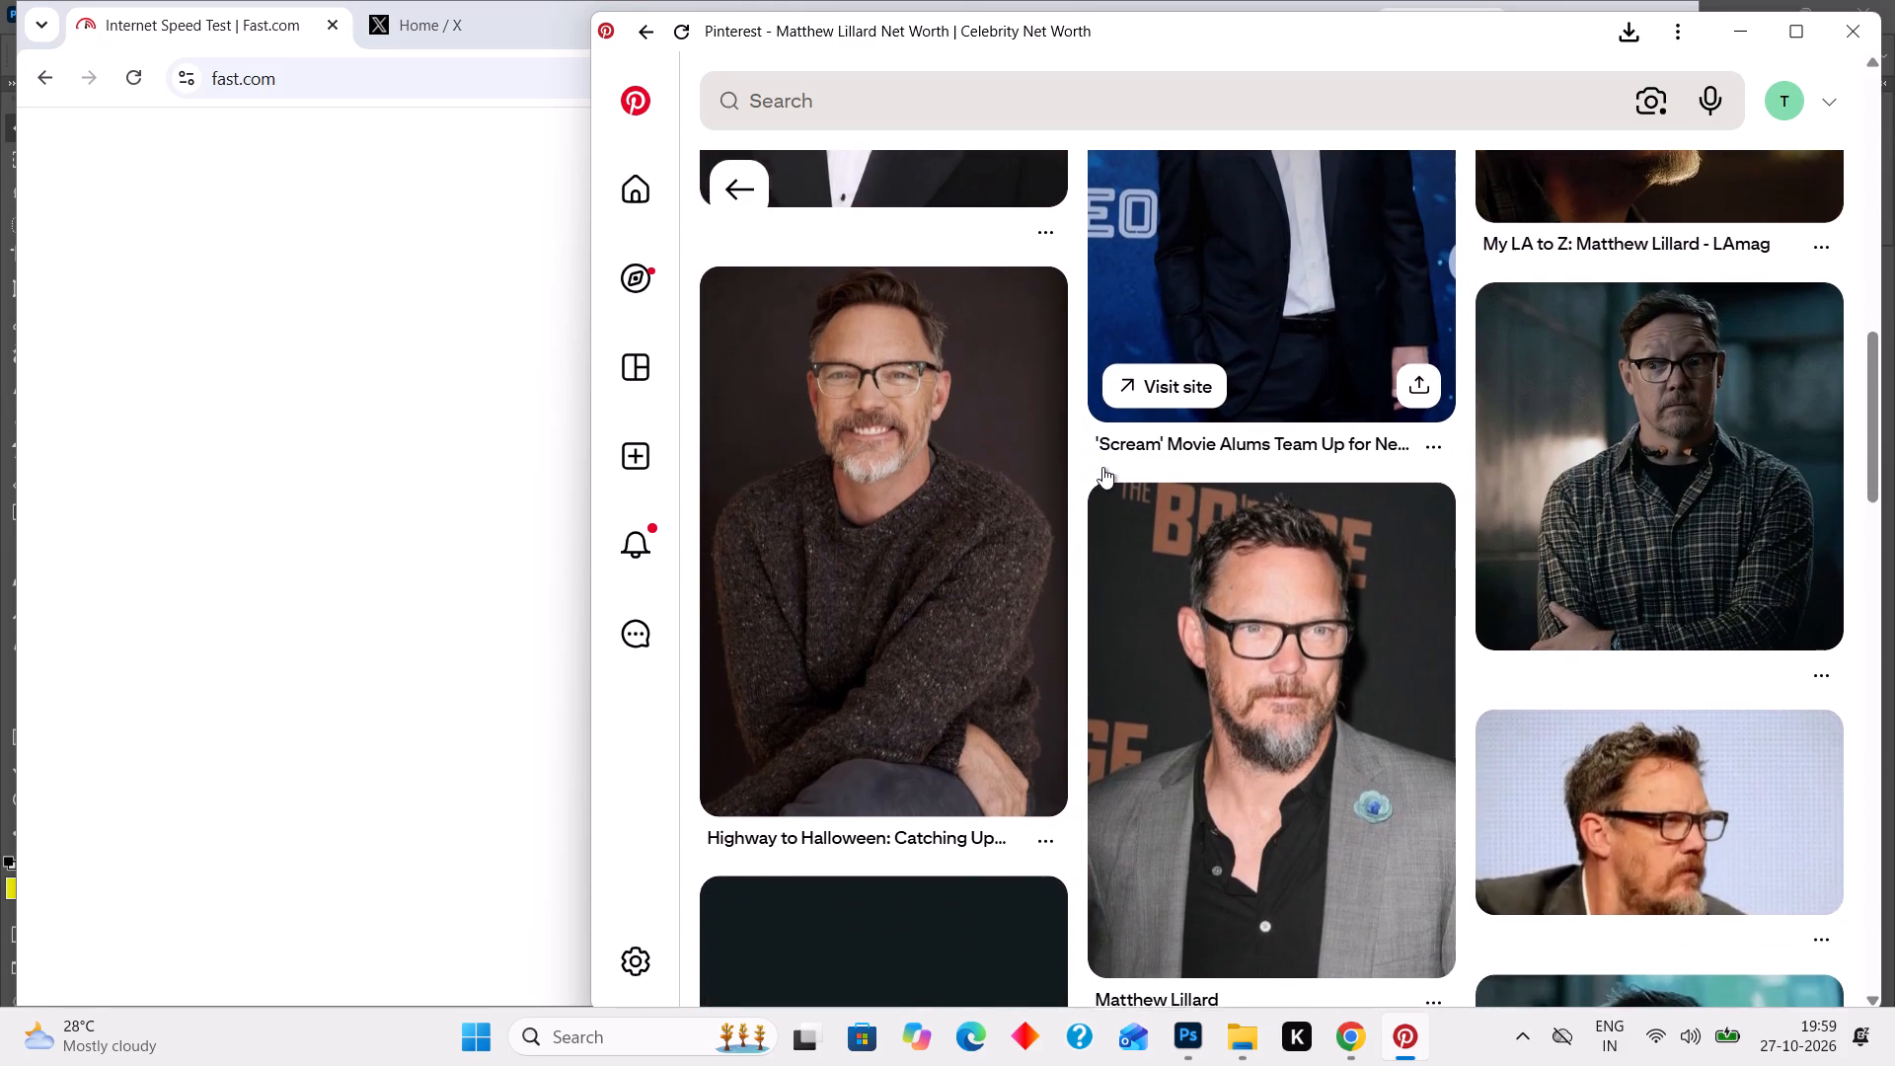
scroll(1102, 467, down, 4)
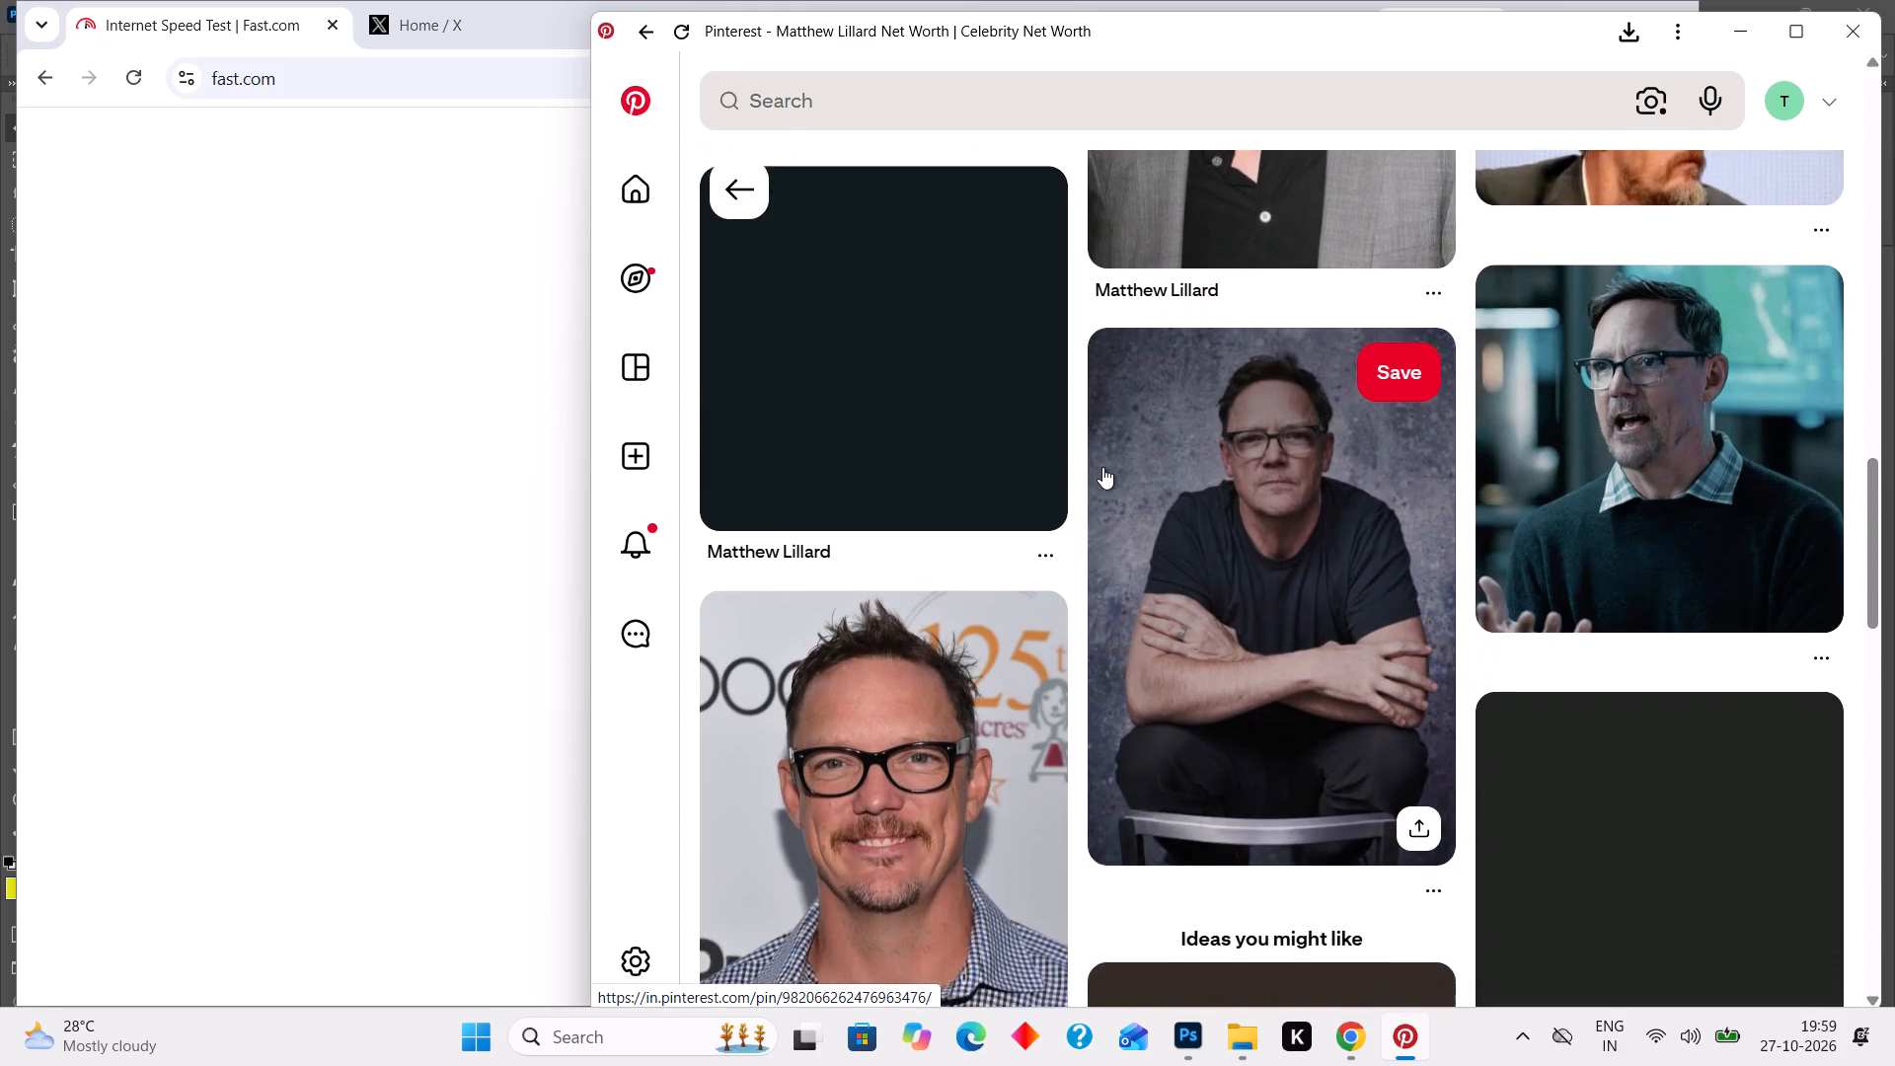
scroll(1102, 467, down, 2)
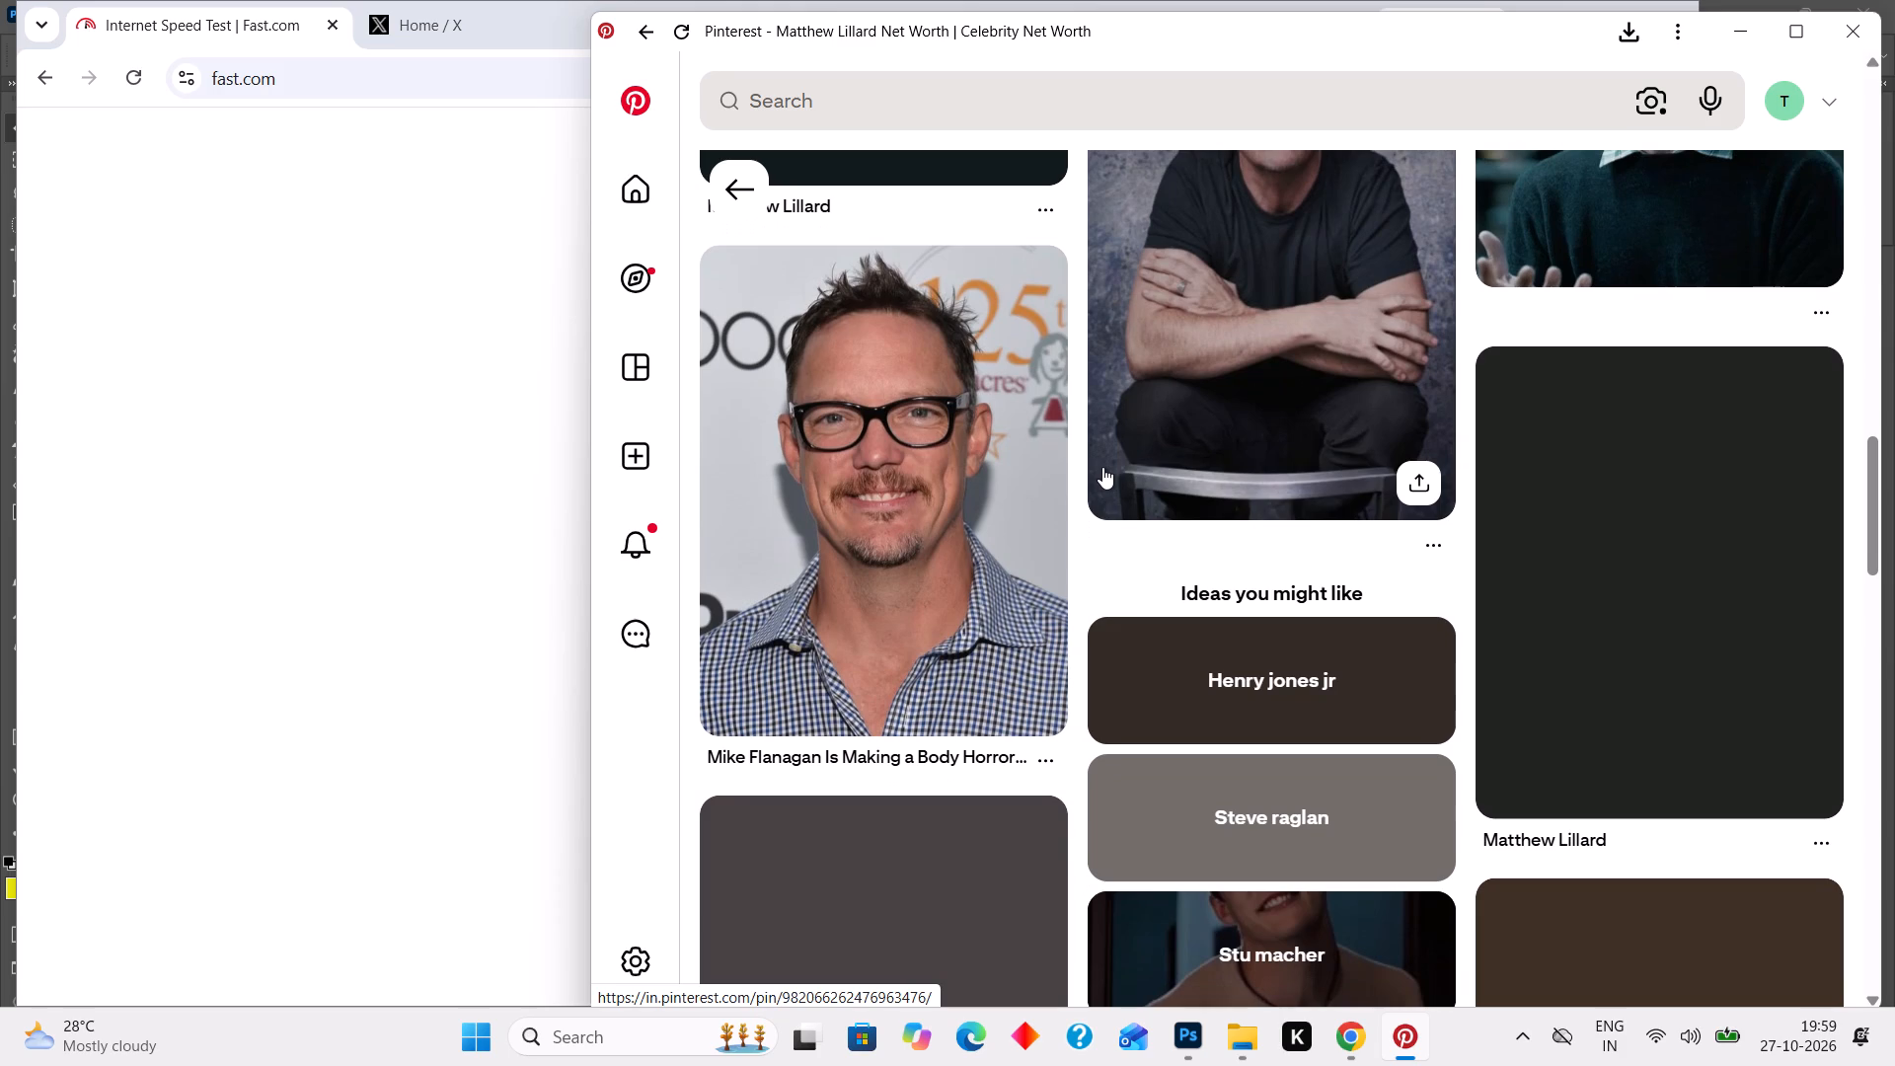
scroll(1102, 467, up, 6)
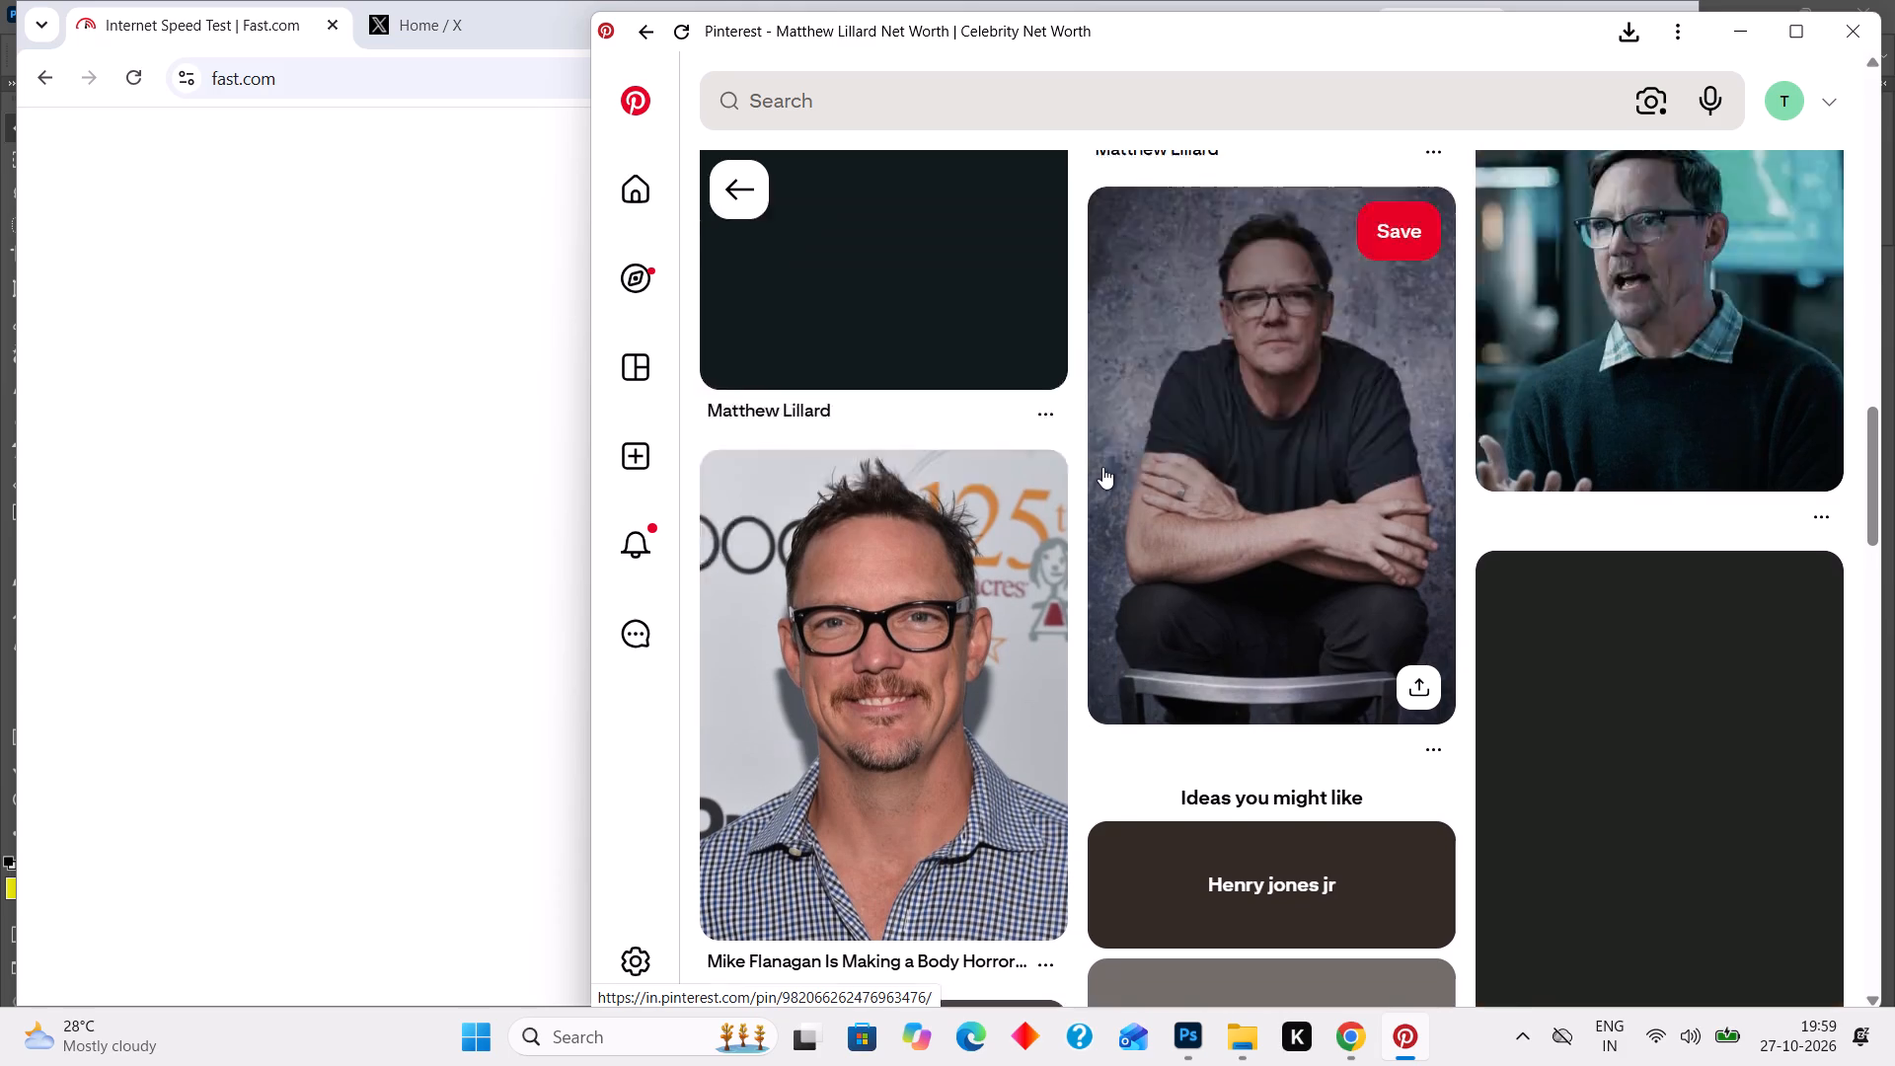
scroll(1102, 467, up, 2)
scroll(1102, 467, down, 2)
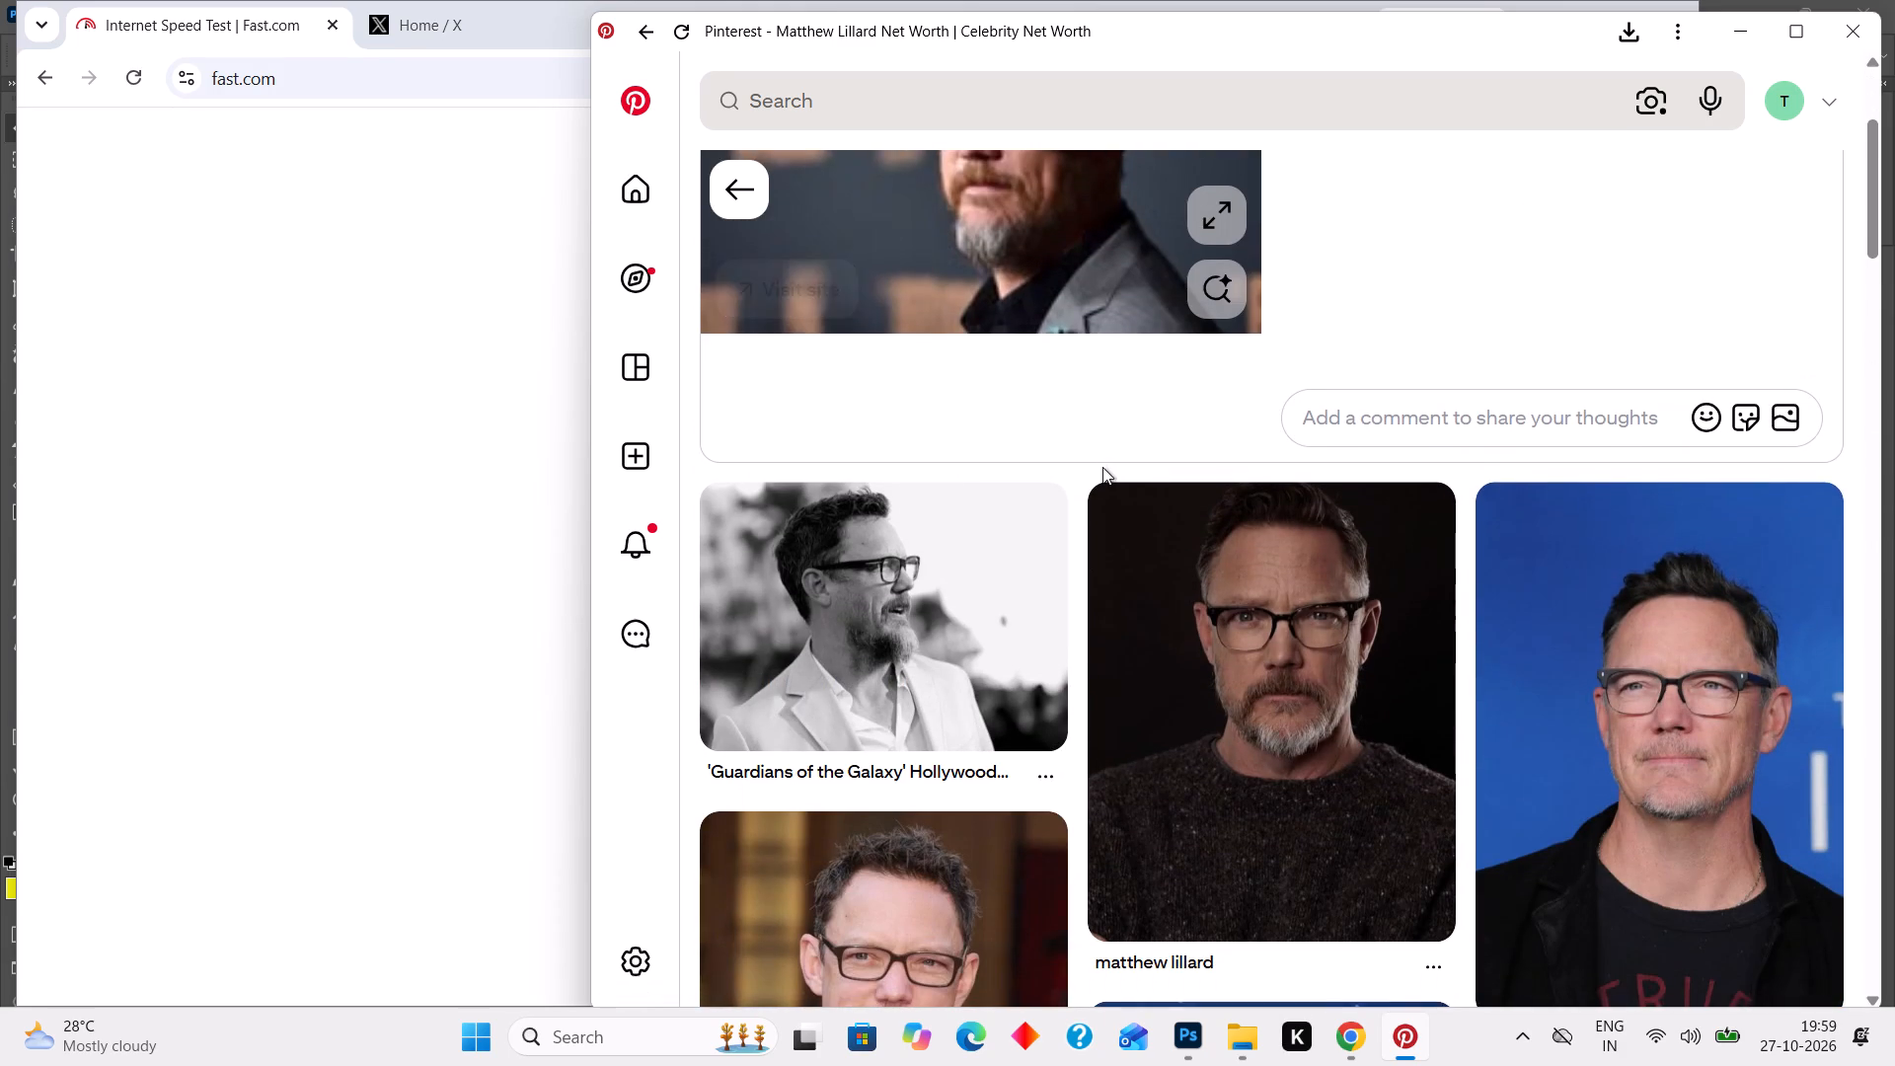
scroll(1102, 467, down, 2)
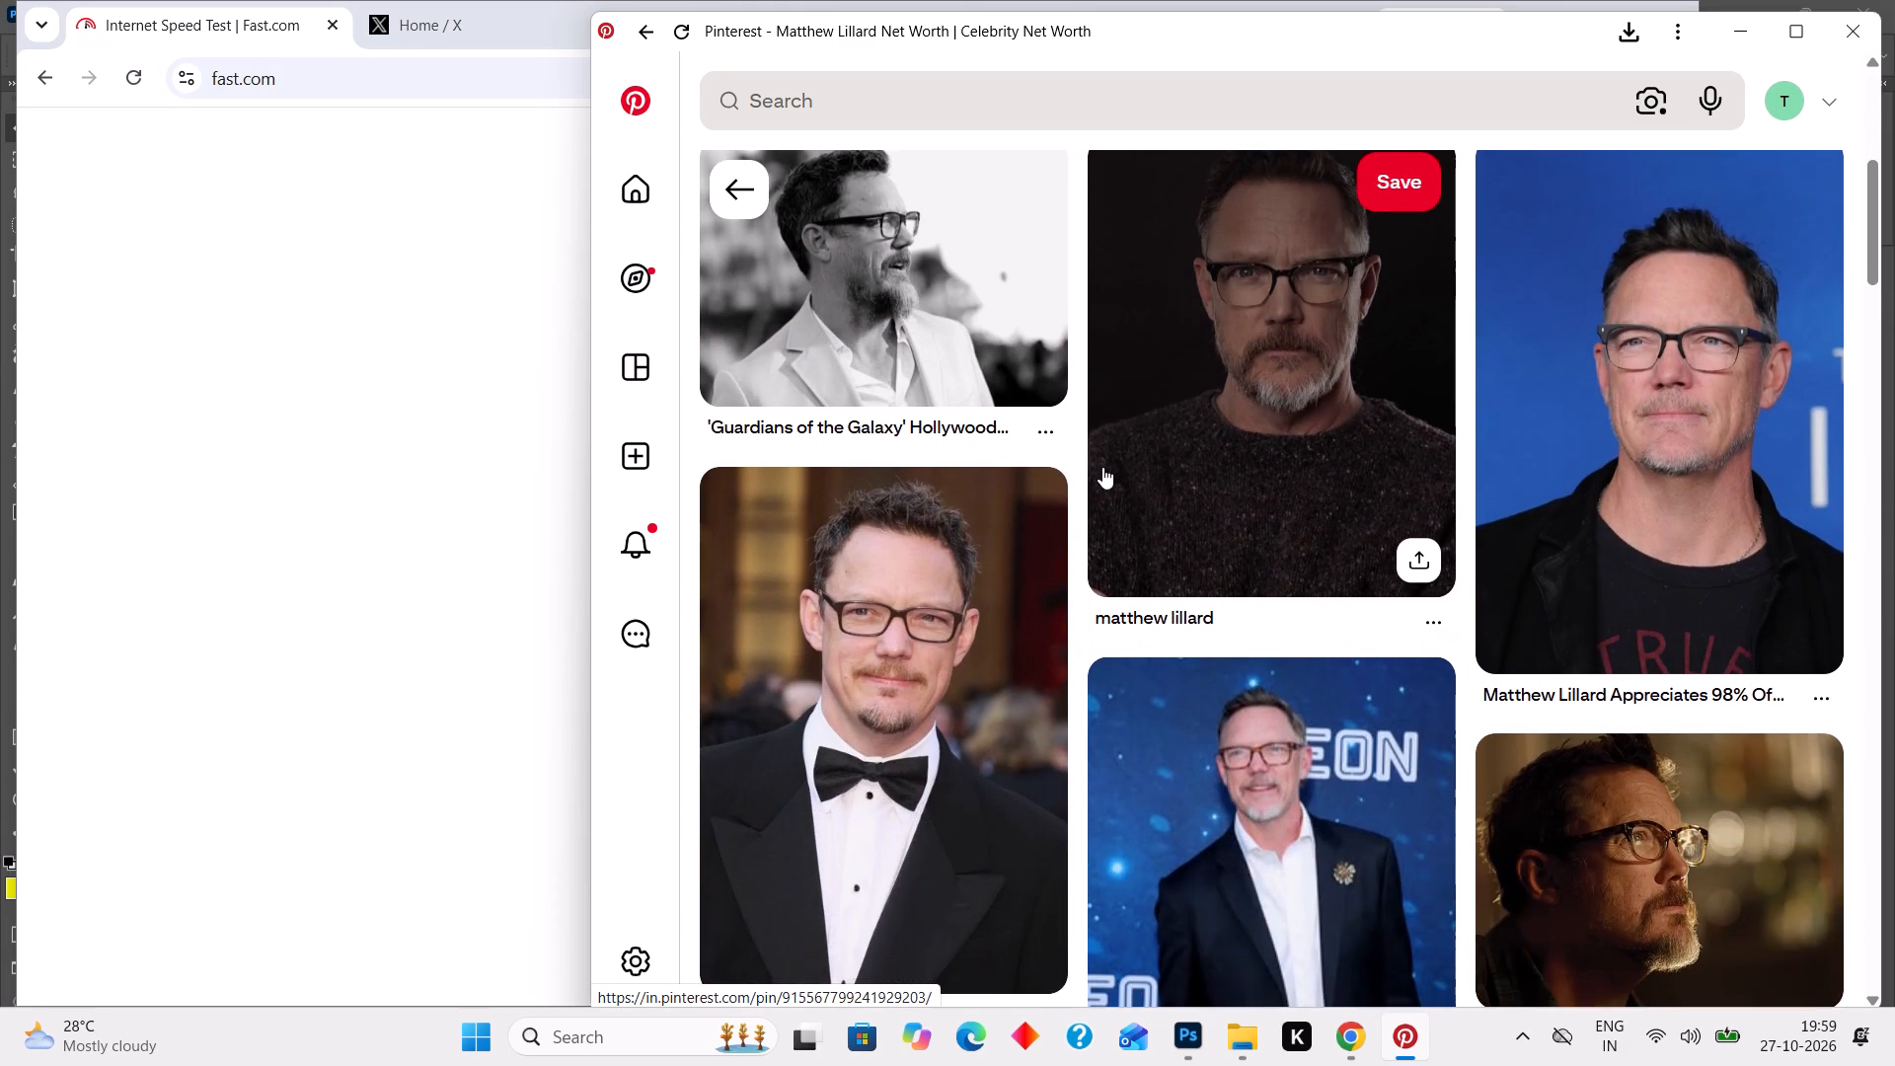
scroll(1102, 467, down, 3)
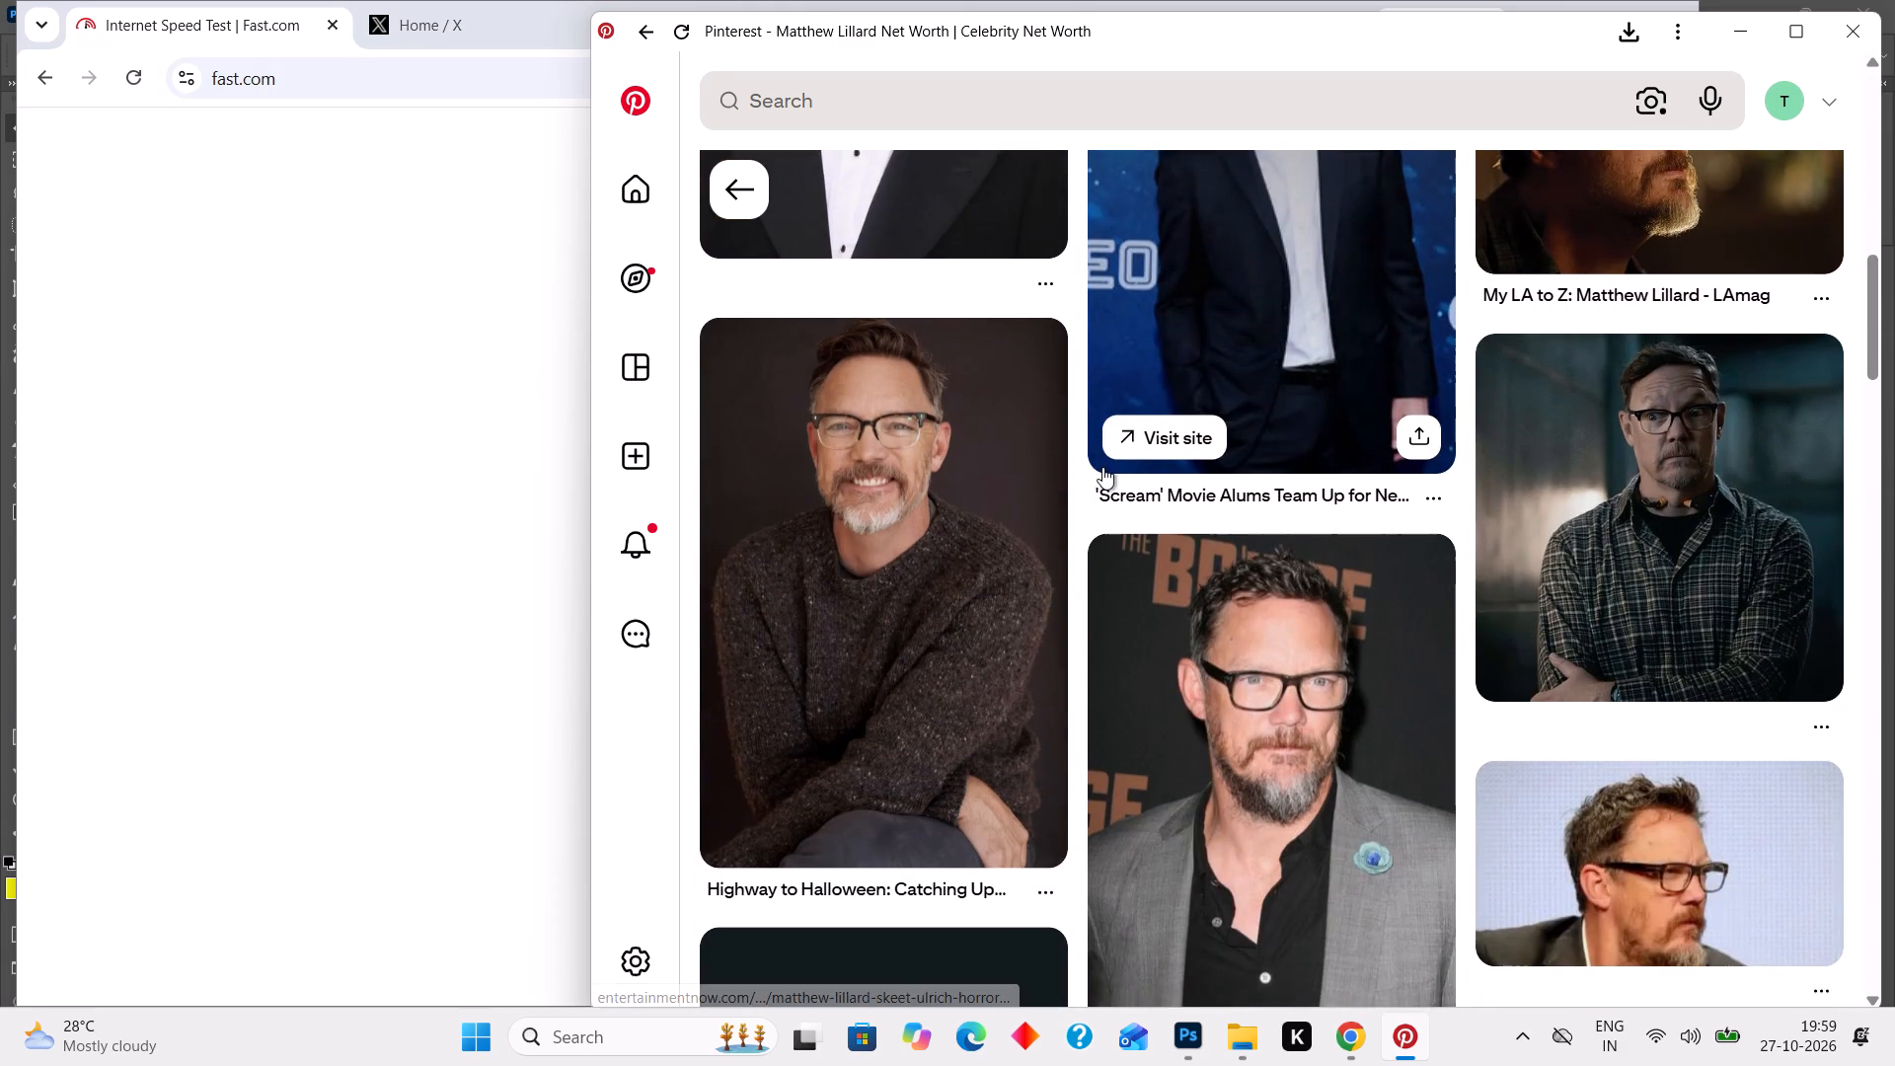
scroll(1102, 467, down, 5)
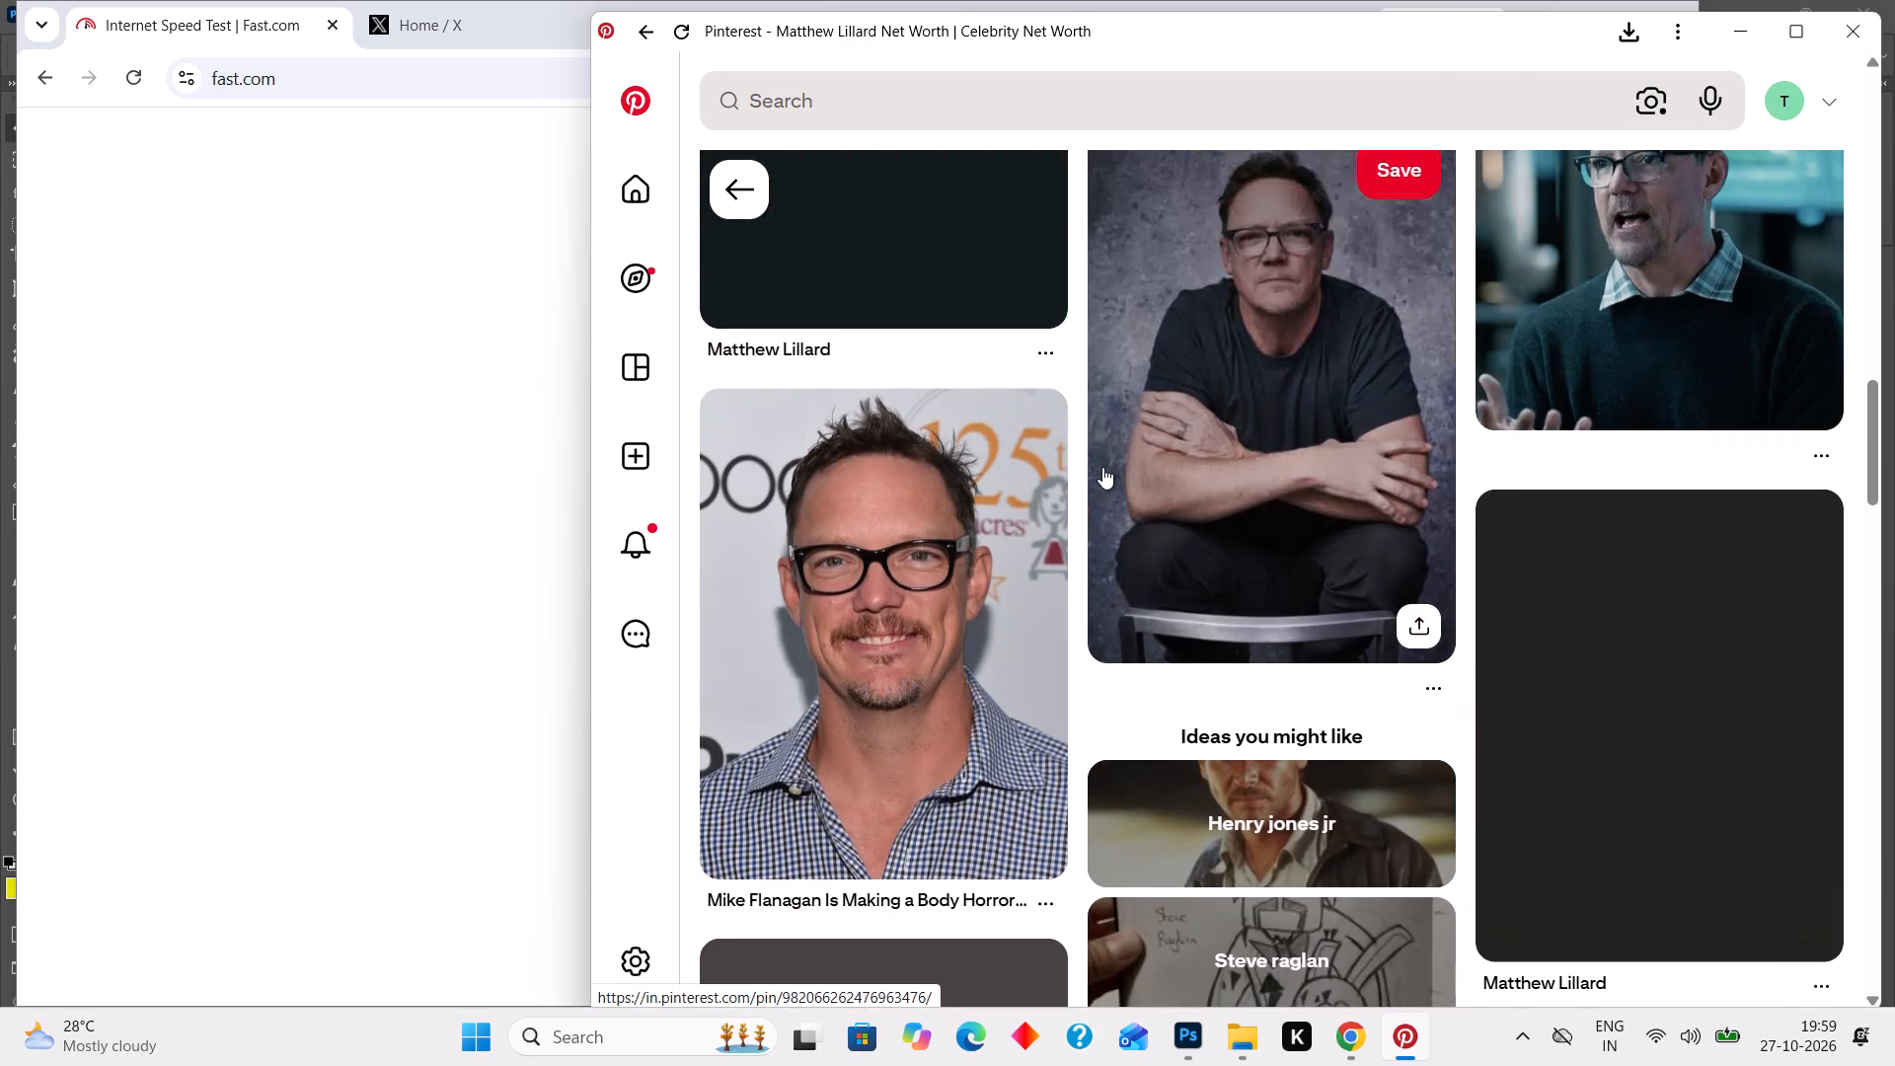
scroll(1102, 467, down, 5)
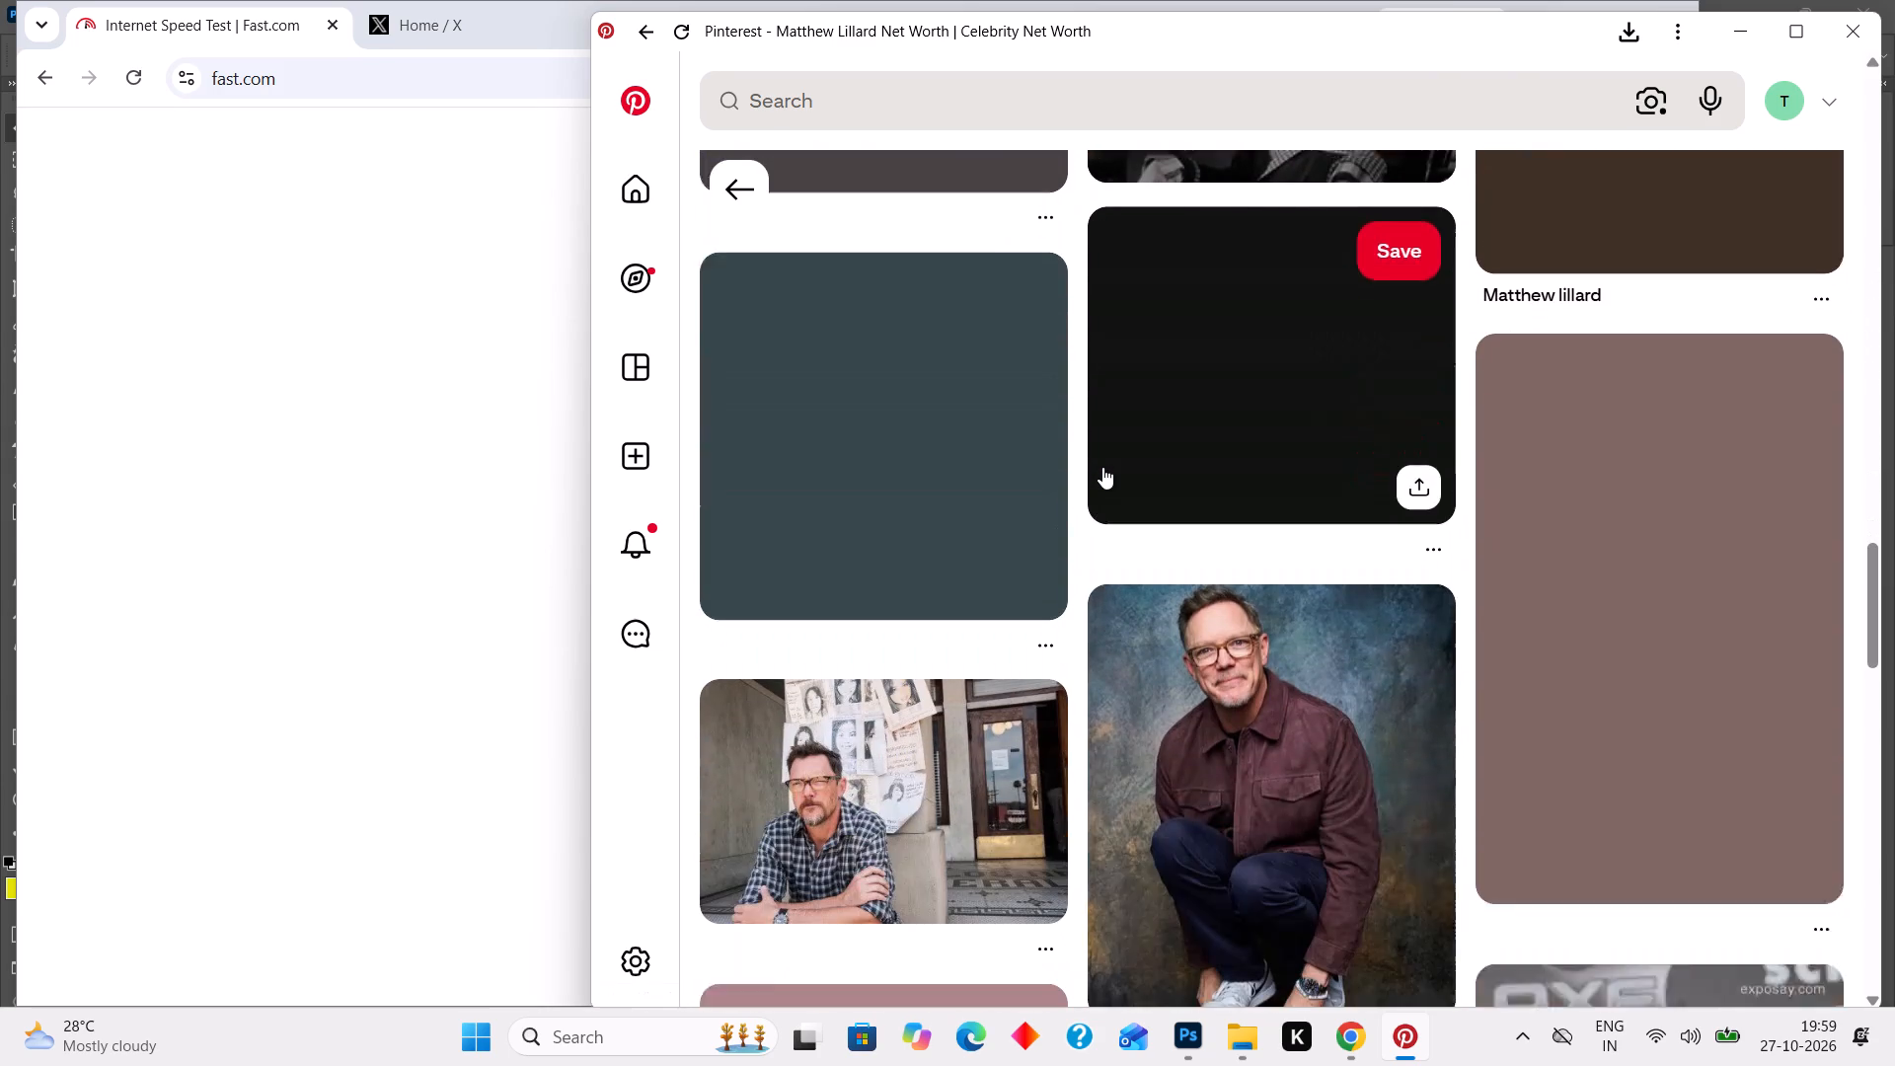
scroll(1102, 467, down, 3)
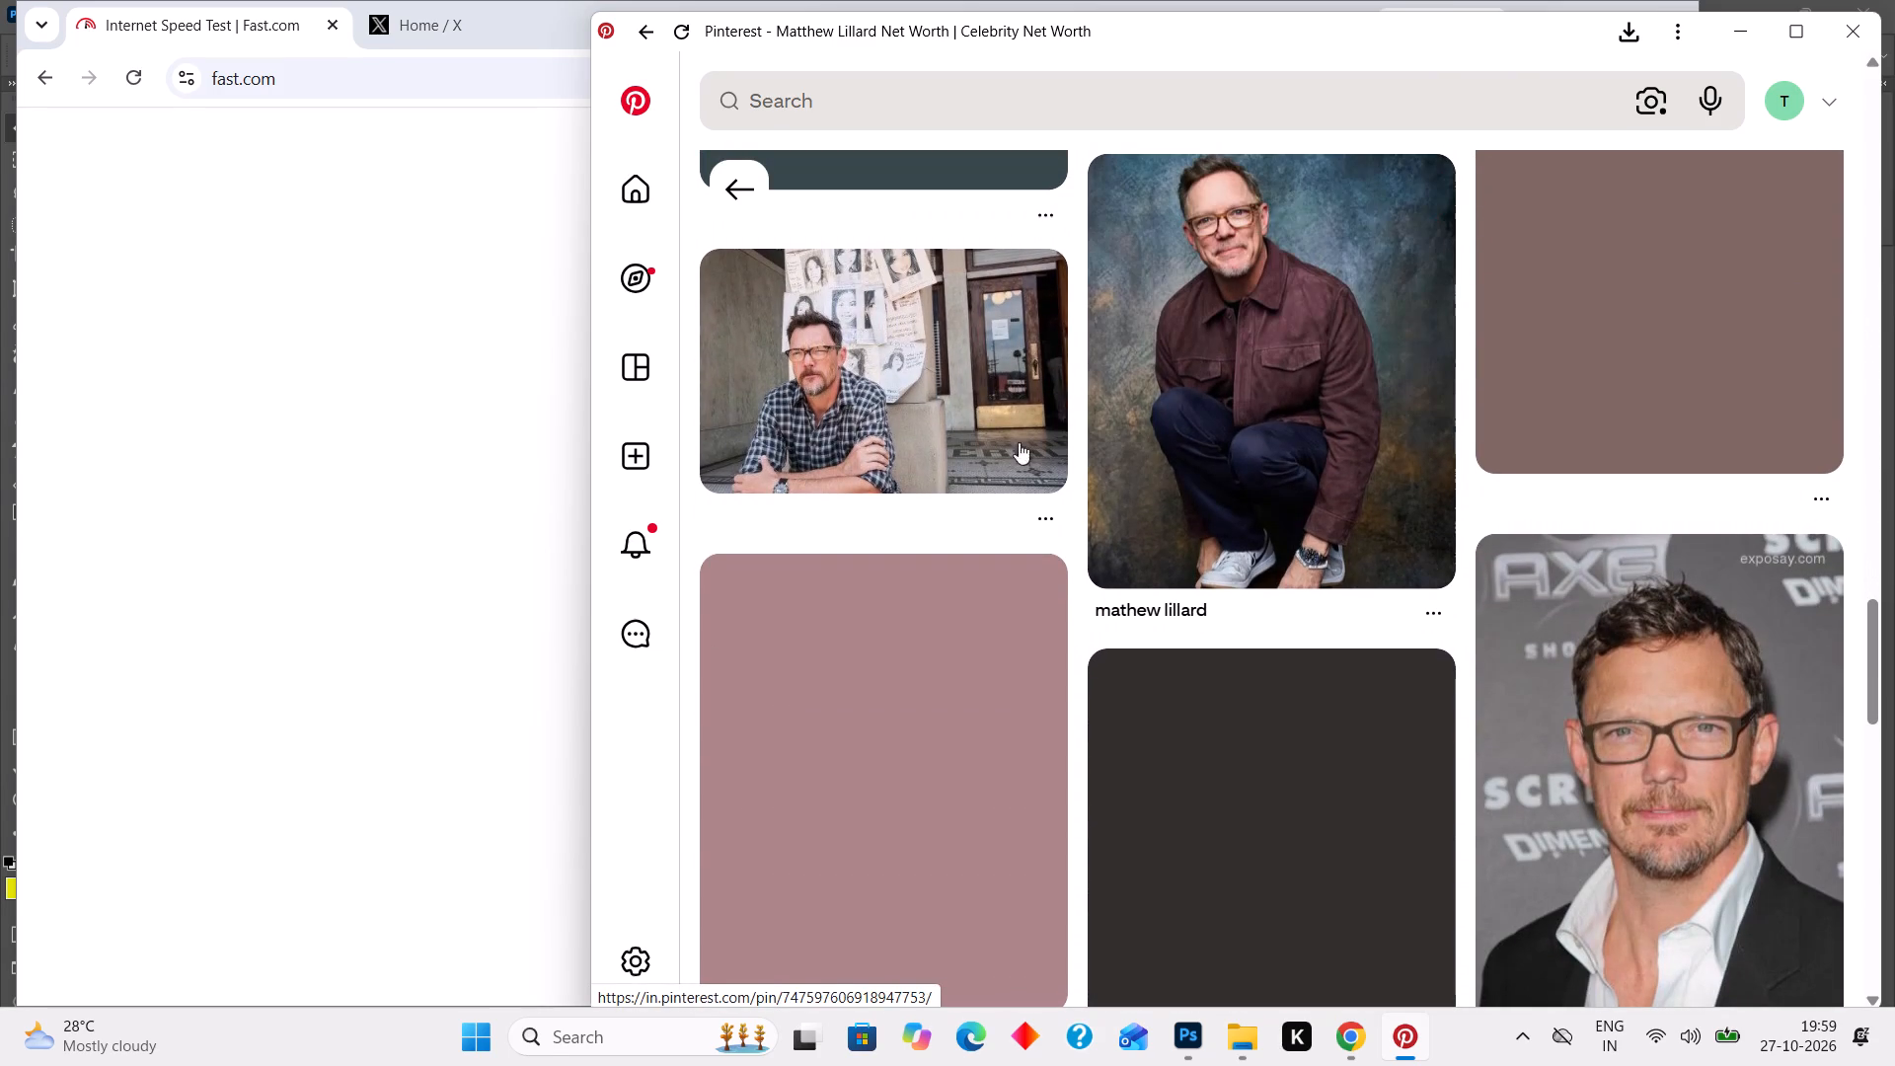
Open the pin of Lillard seated in a checked shirt before missing-person posters and save its image as 408.3 in the z - Copy folder.
click(939, 402)
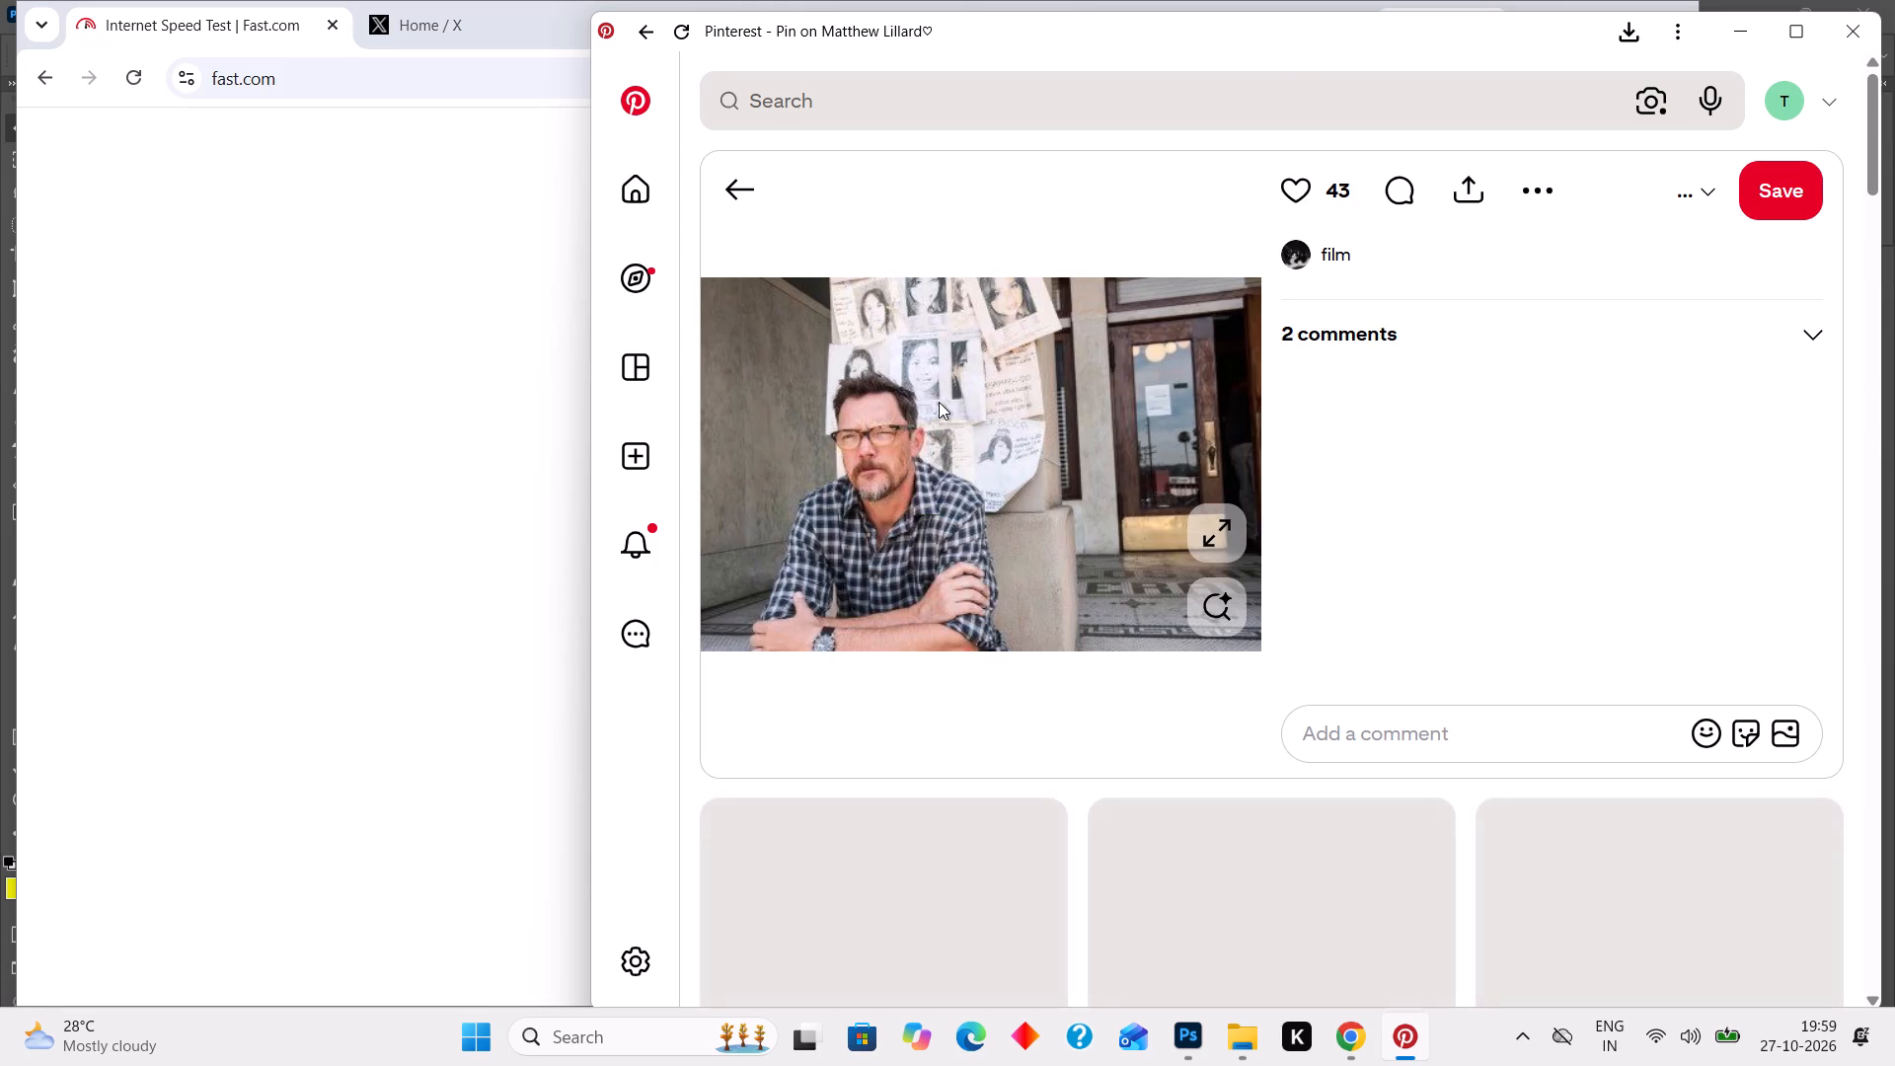
right_click(939, 402)
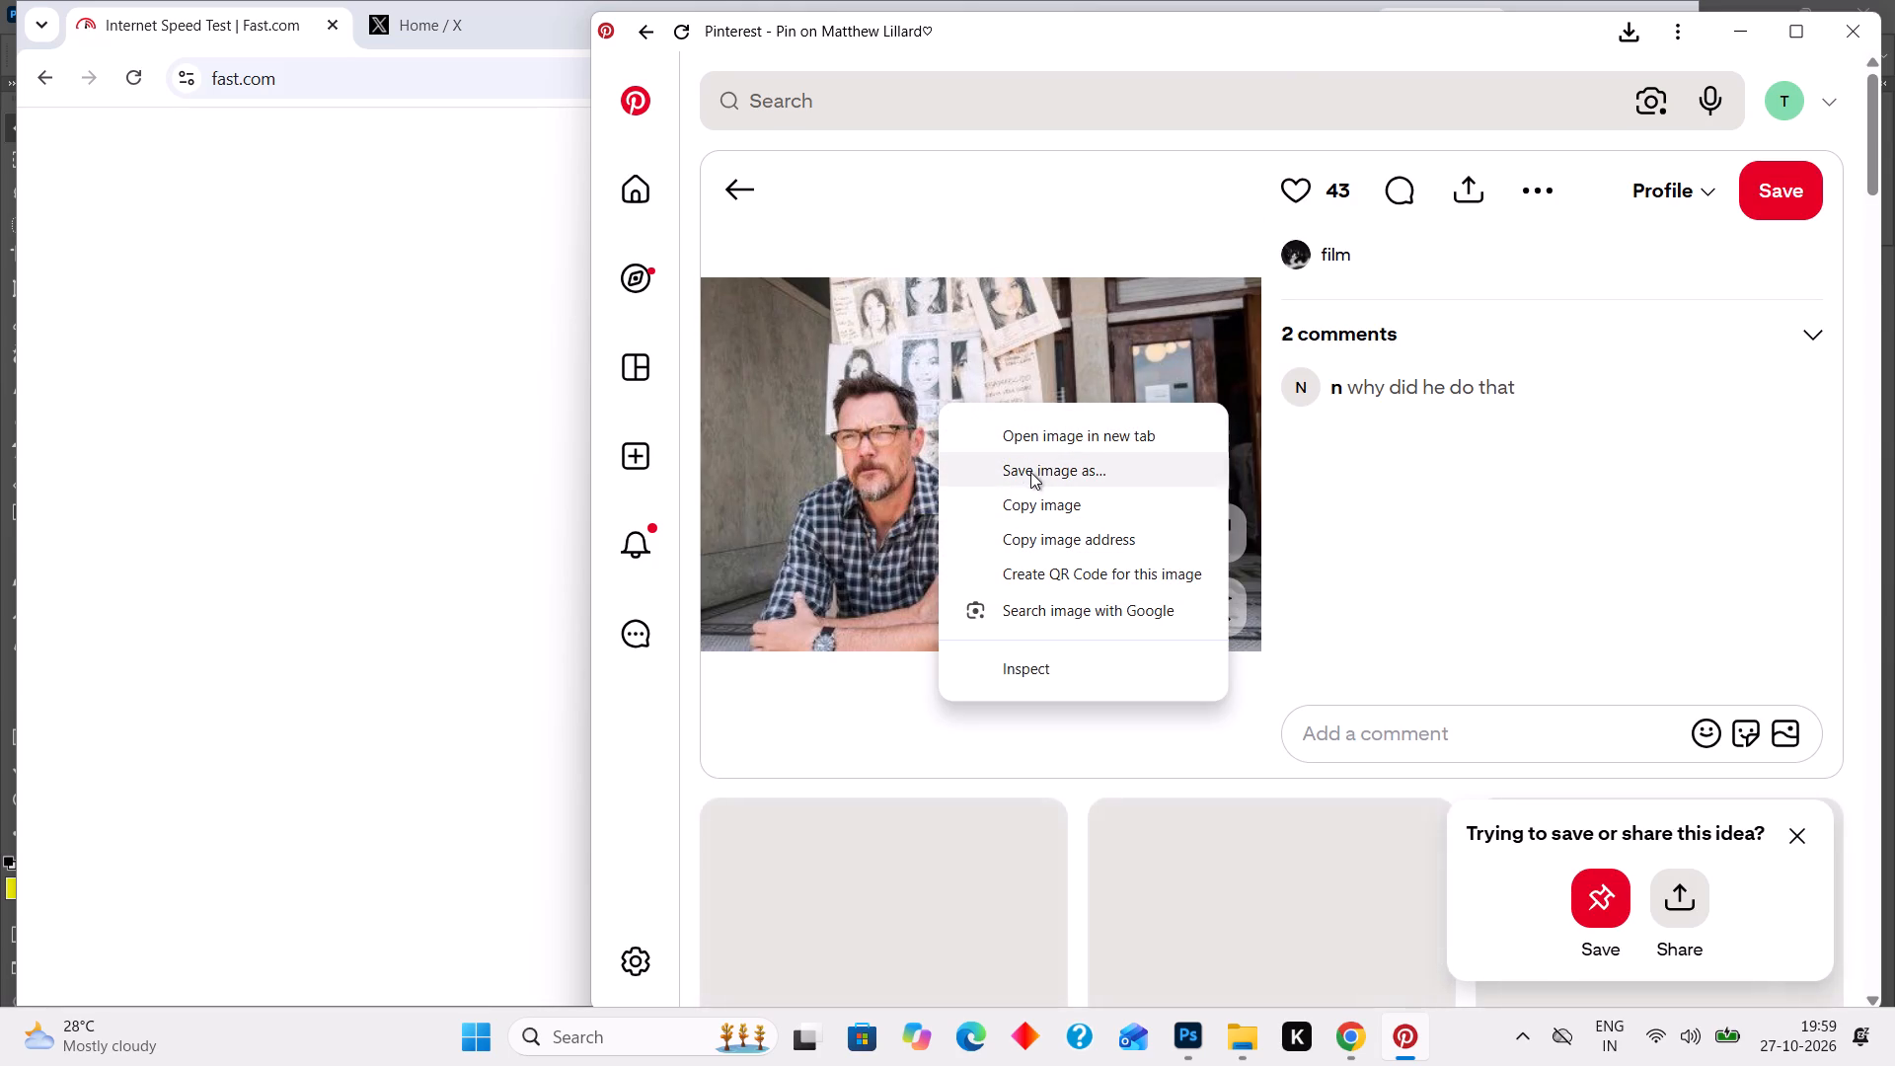
click(1030, 470)
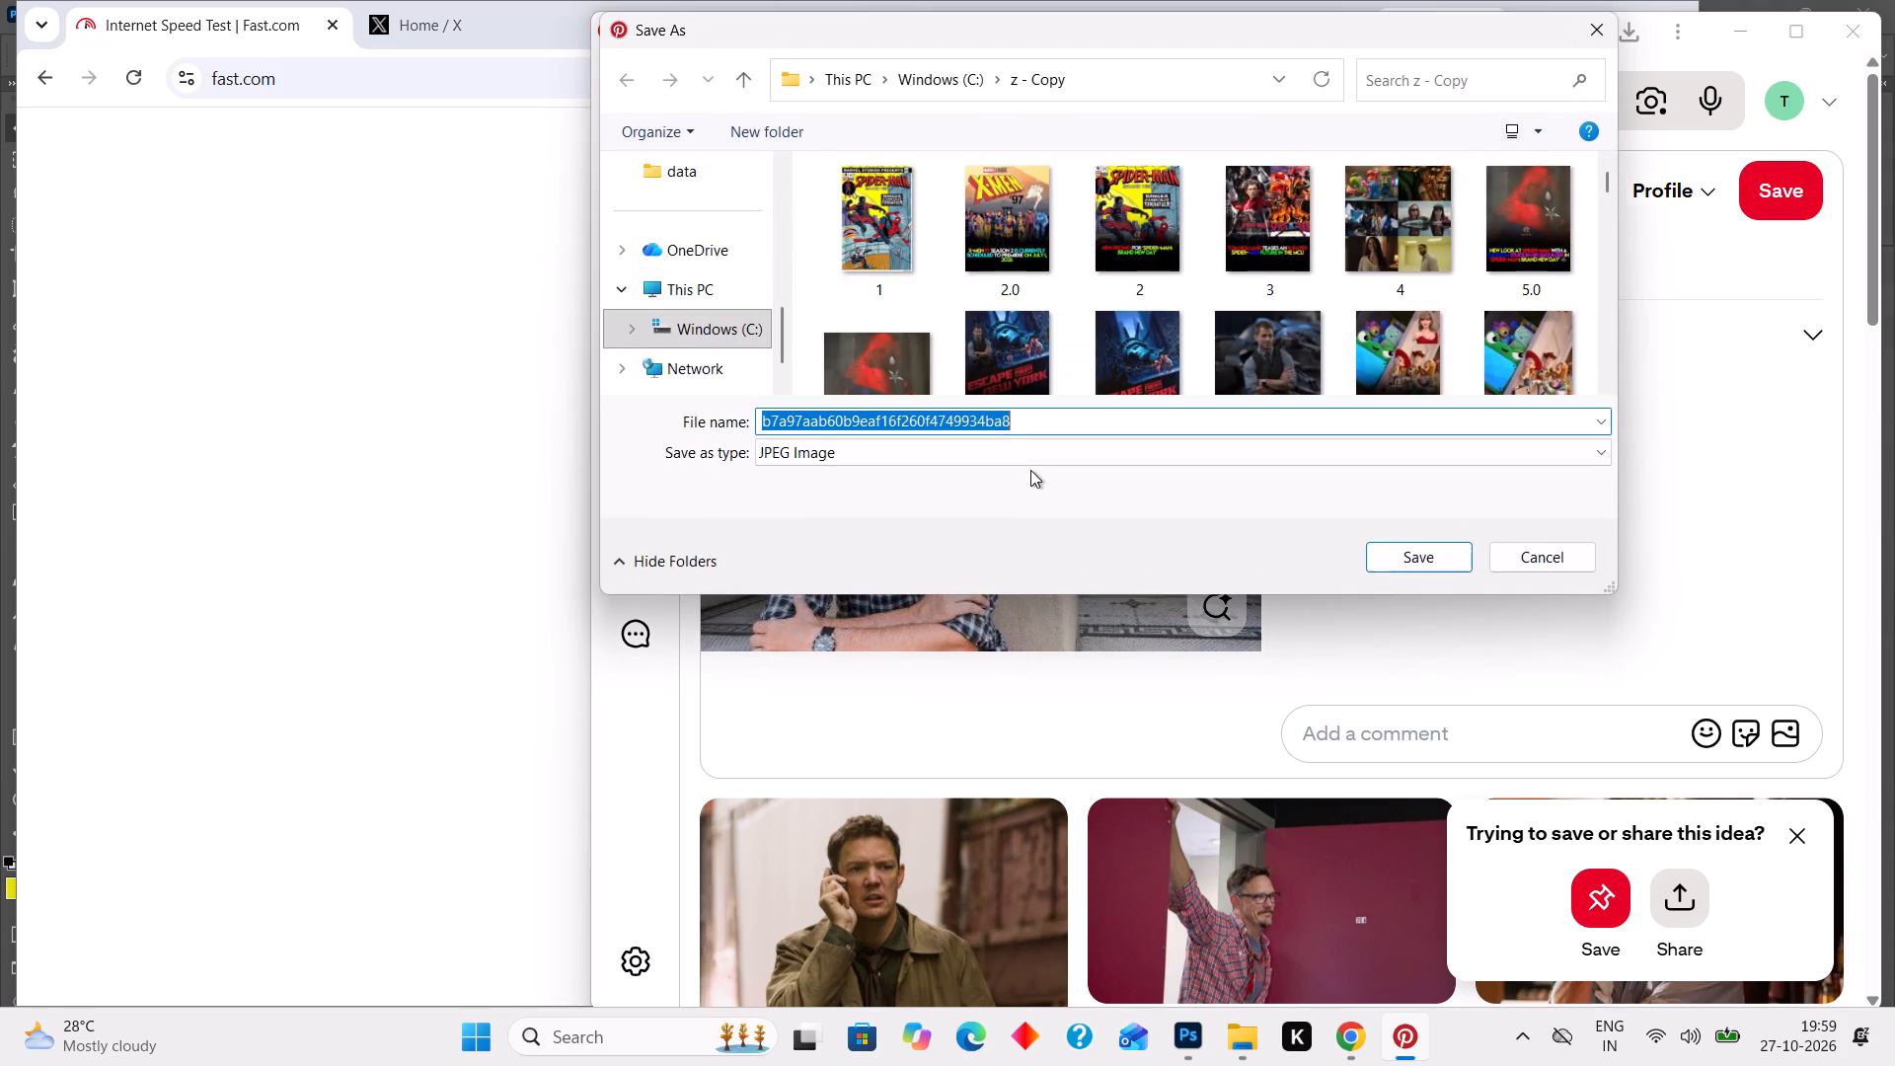
text(40)
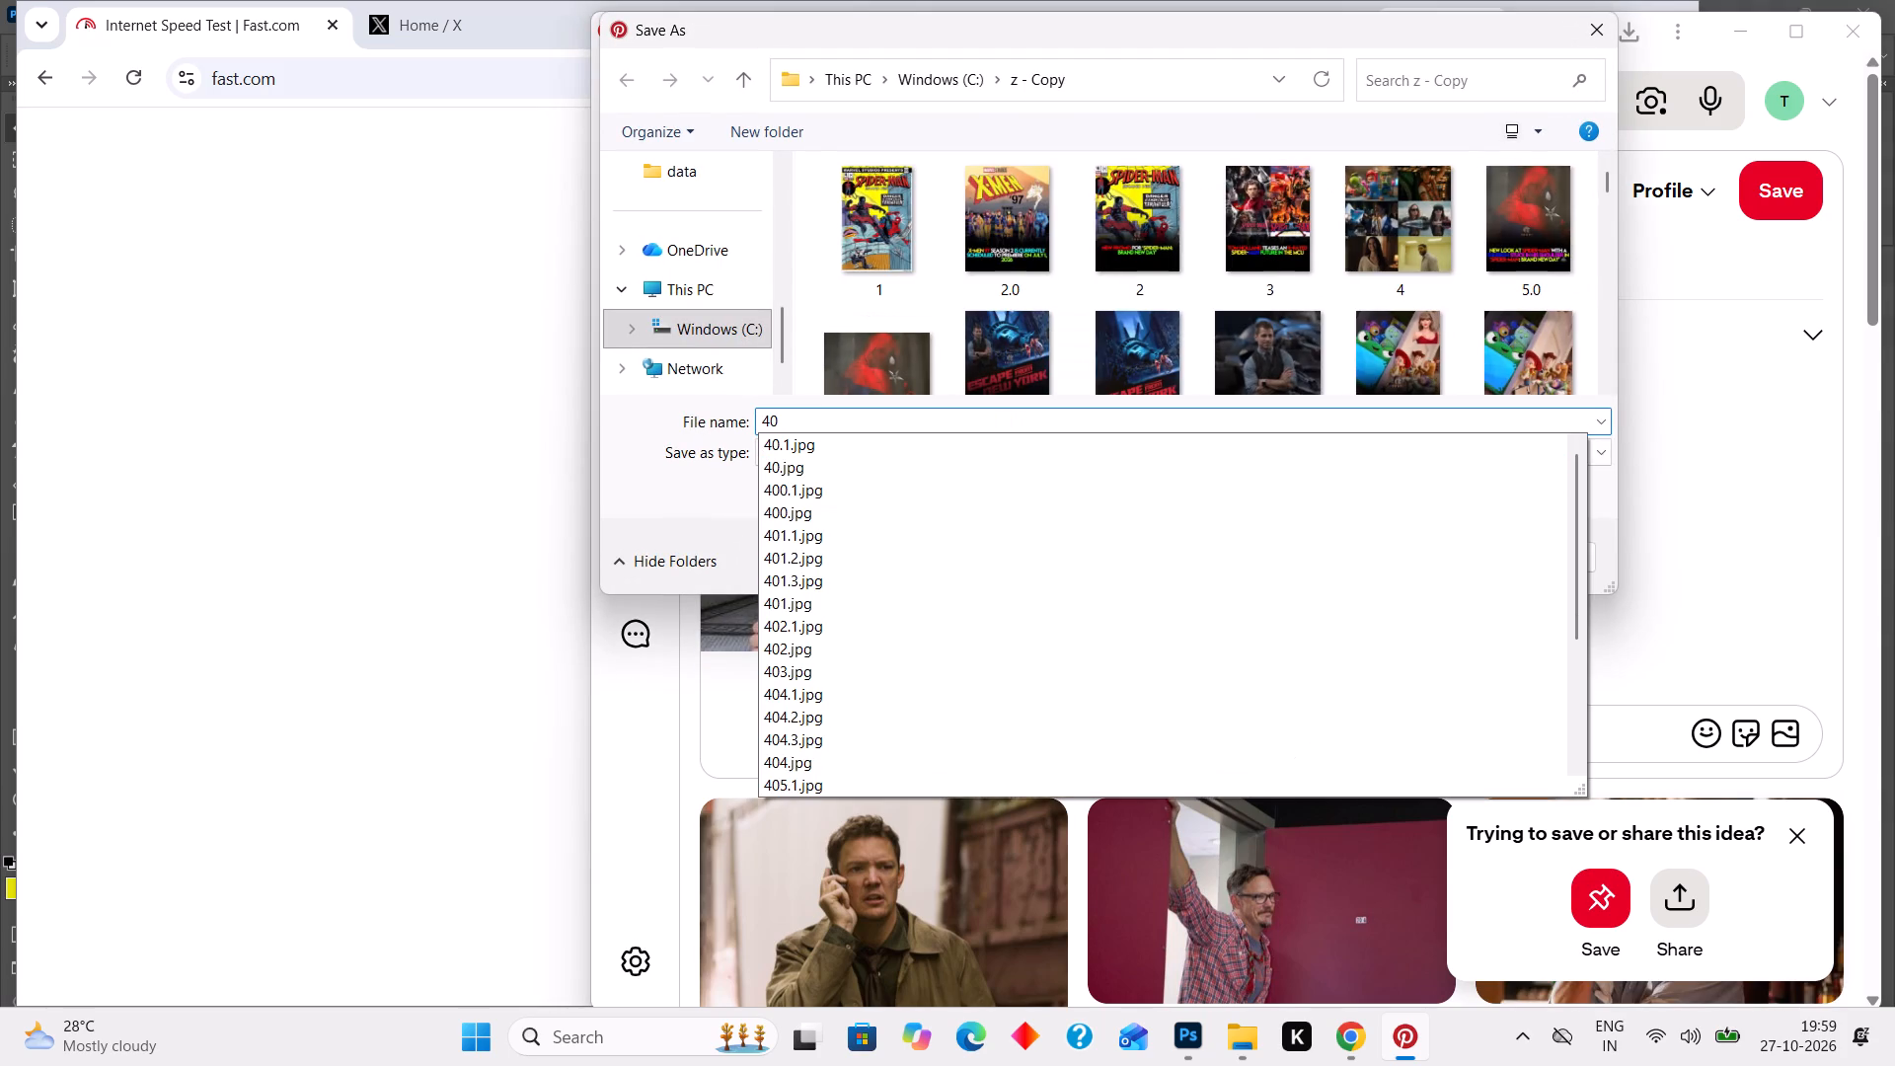
key(8)
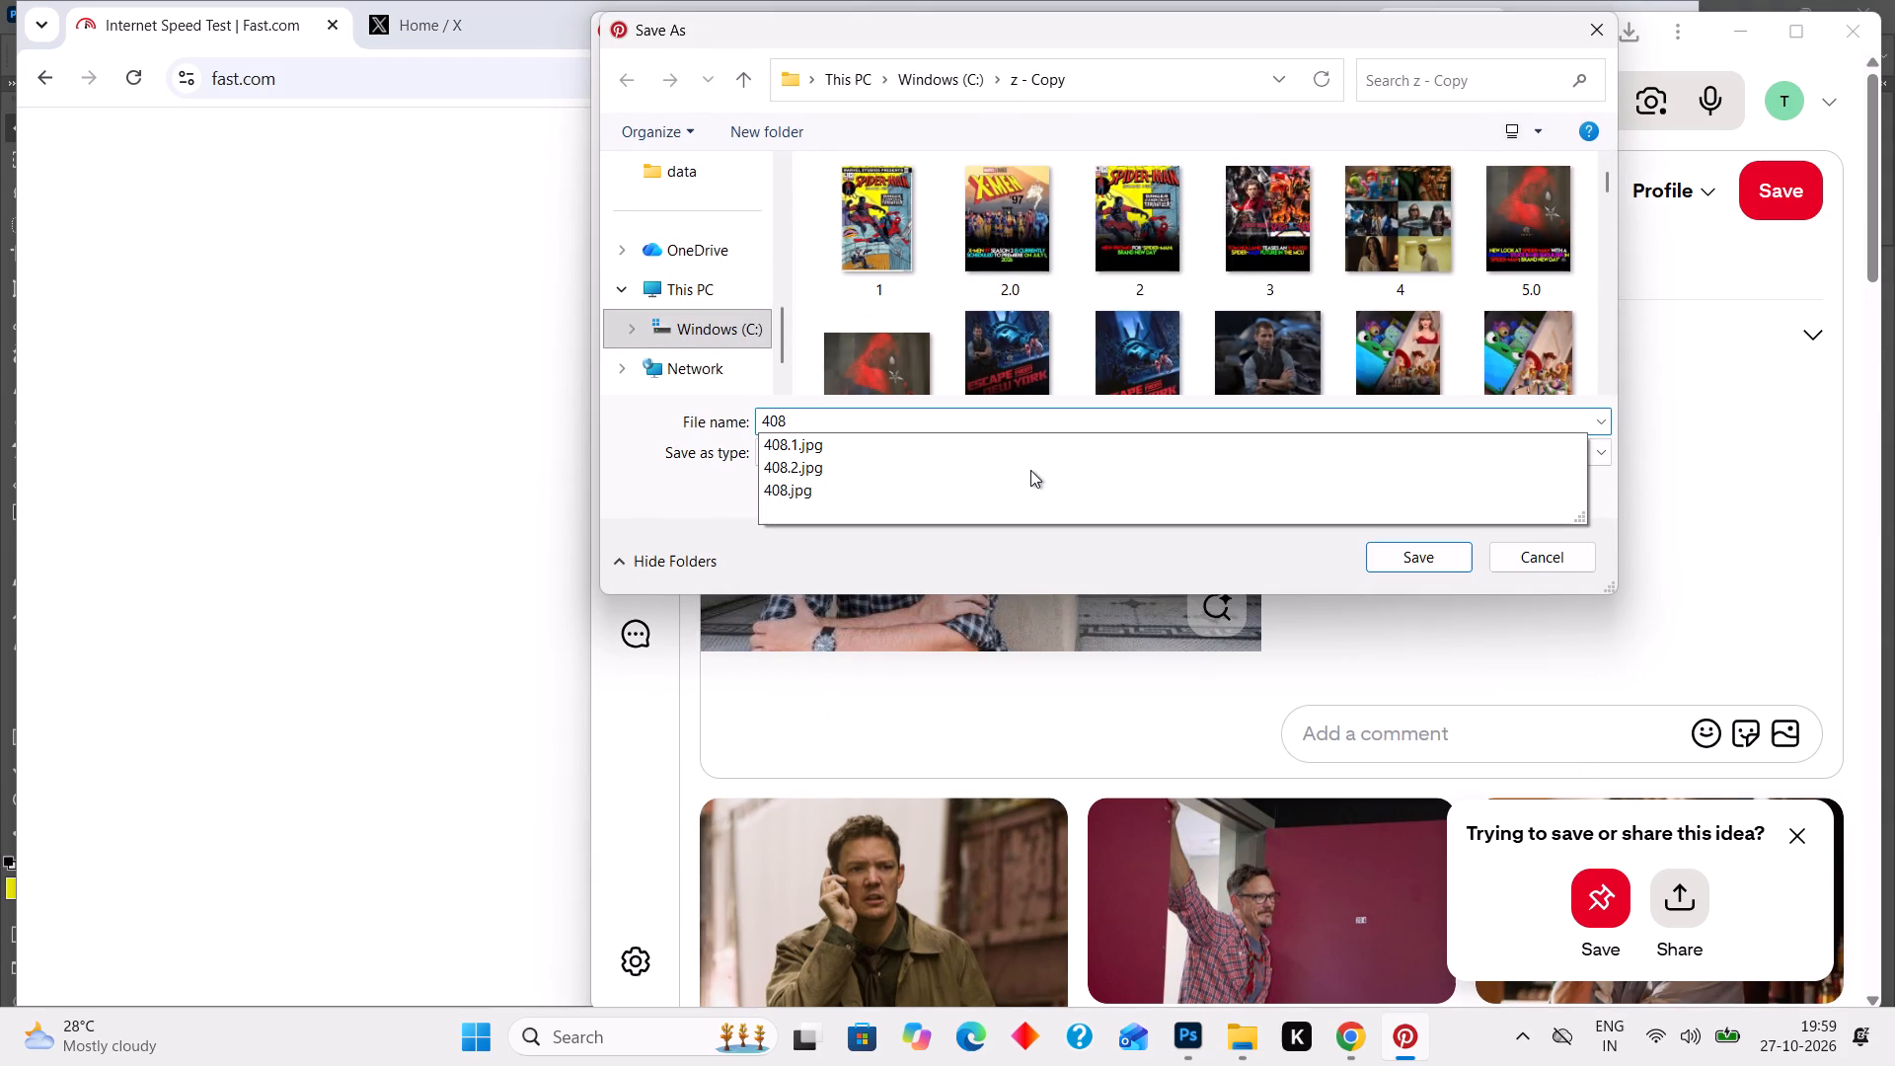
text(.3)
key(Return)
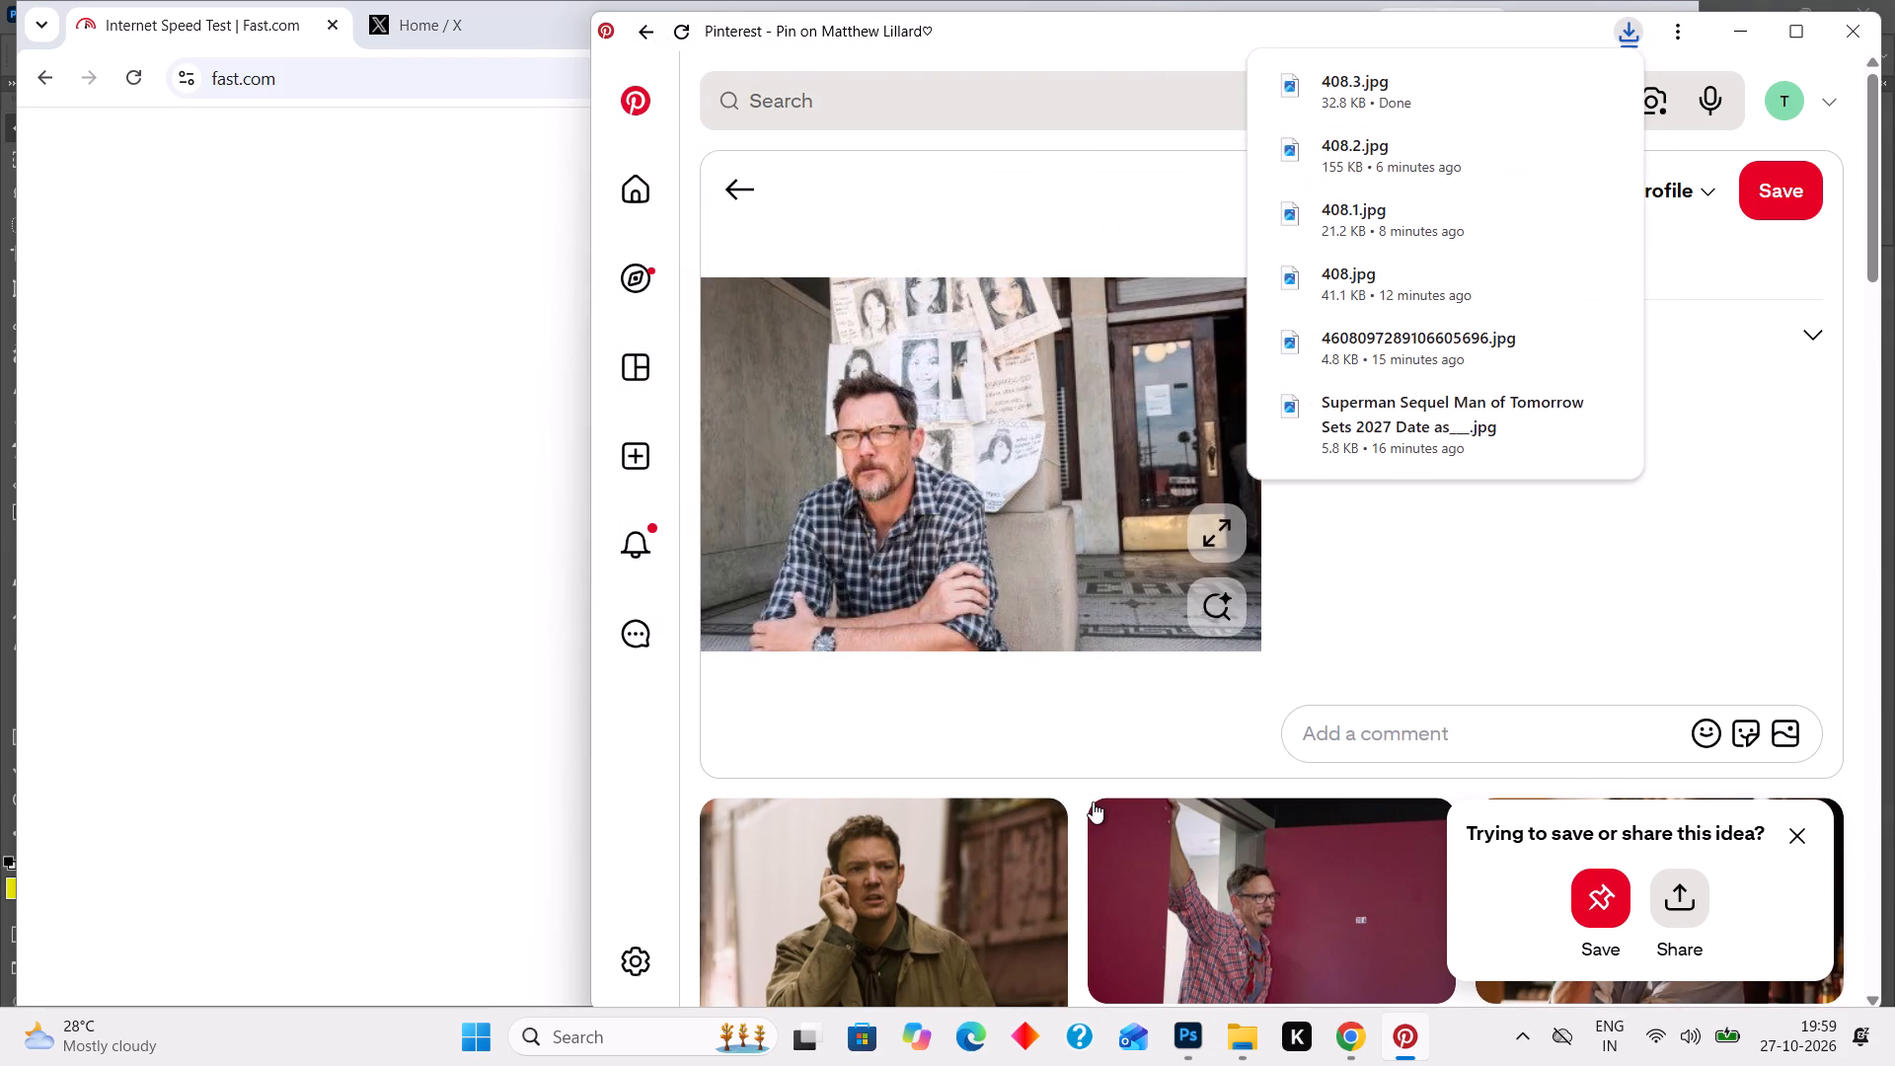
Switch to Photoshop and place image 408.3 from the z - Copy folder into the Roohi 05.psd poster.
click(1185, 1036)
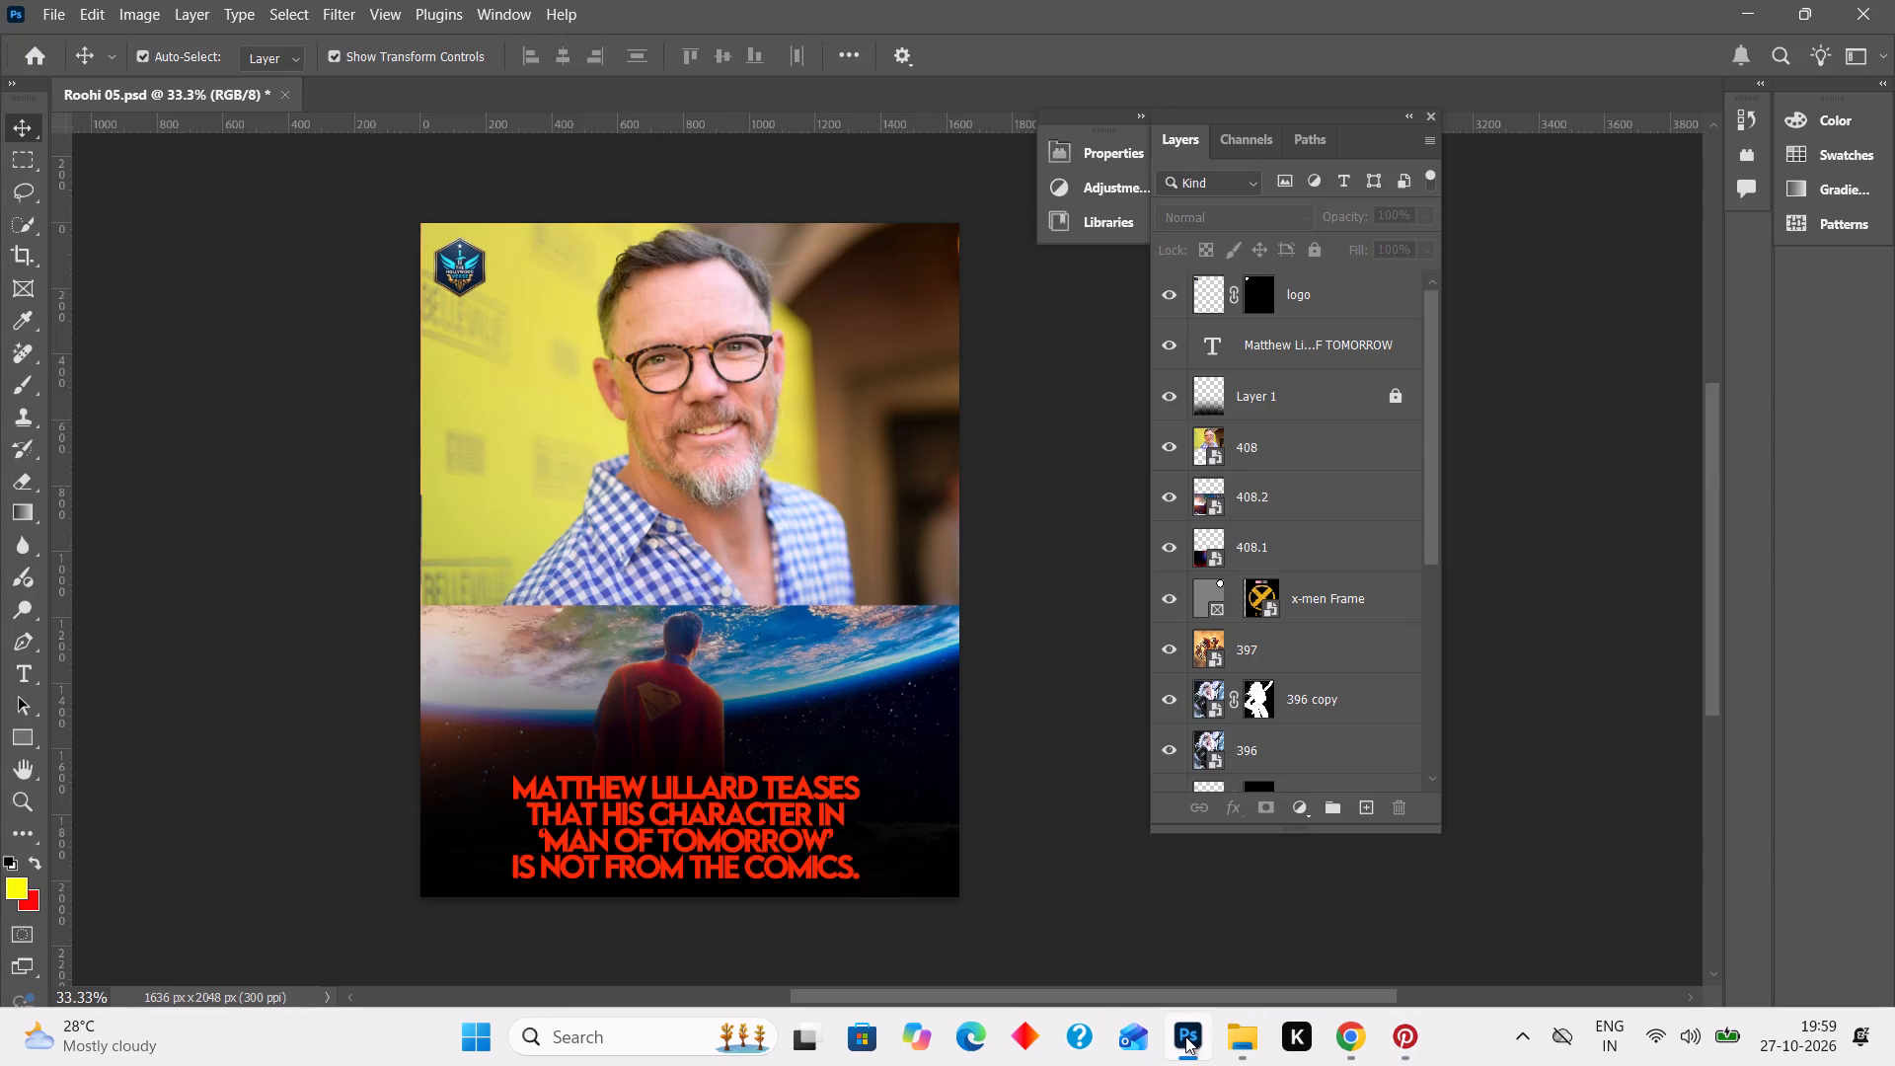
click(1248, 1033)
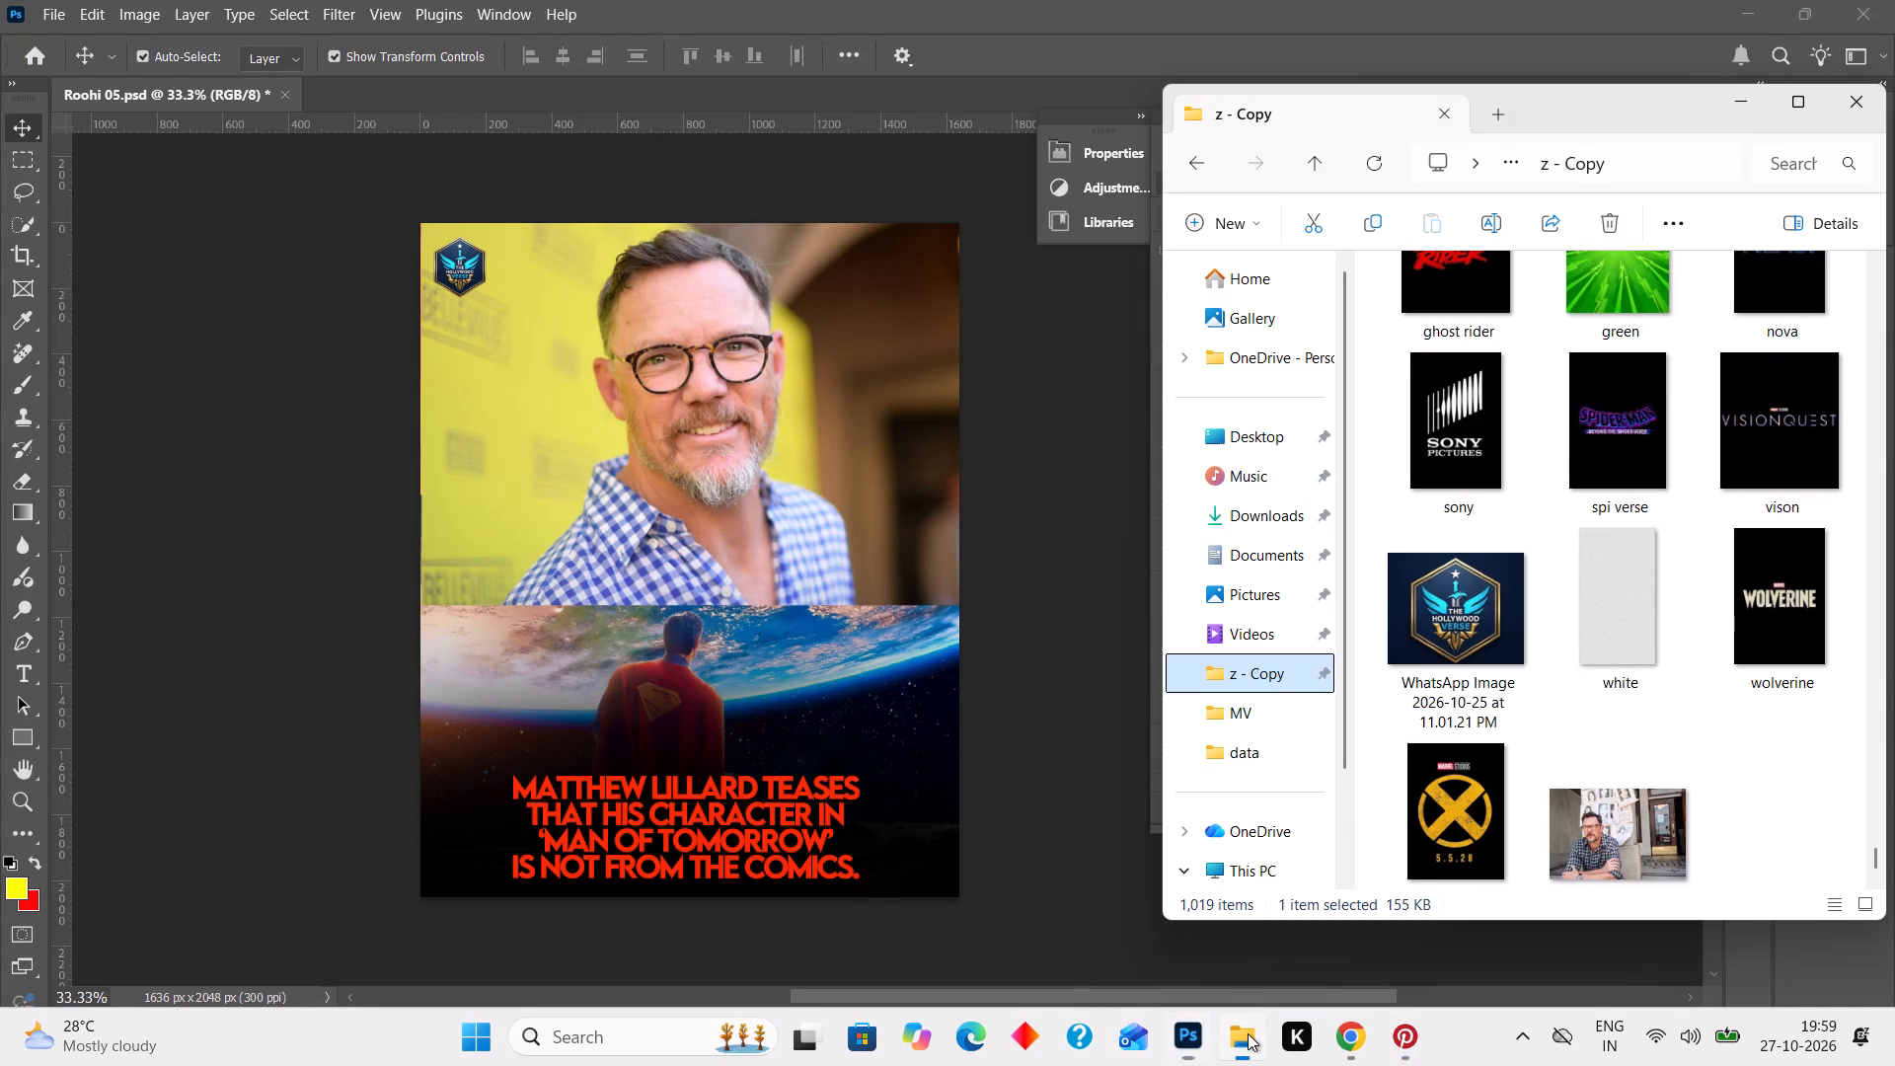
drag(1598, 825, 895, 463)
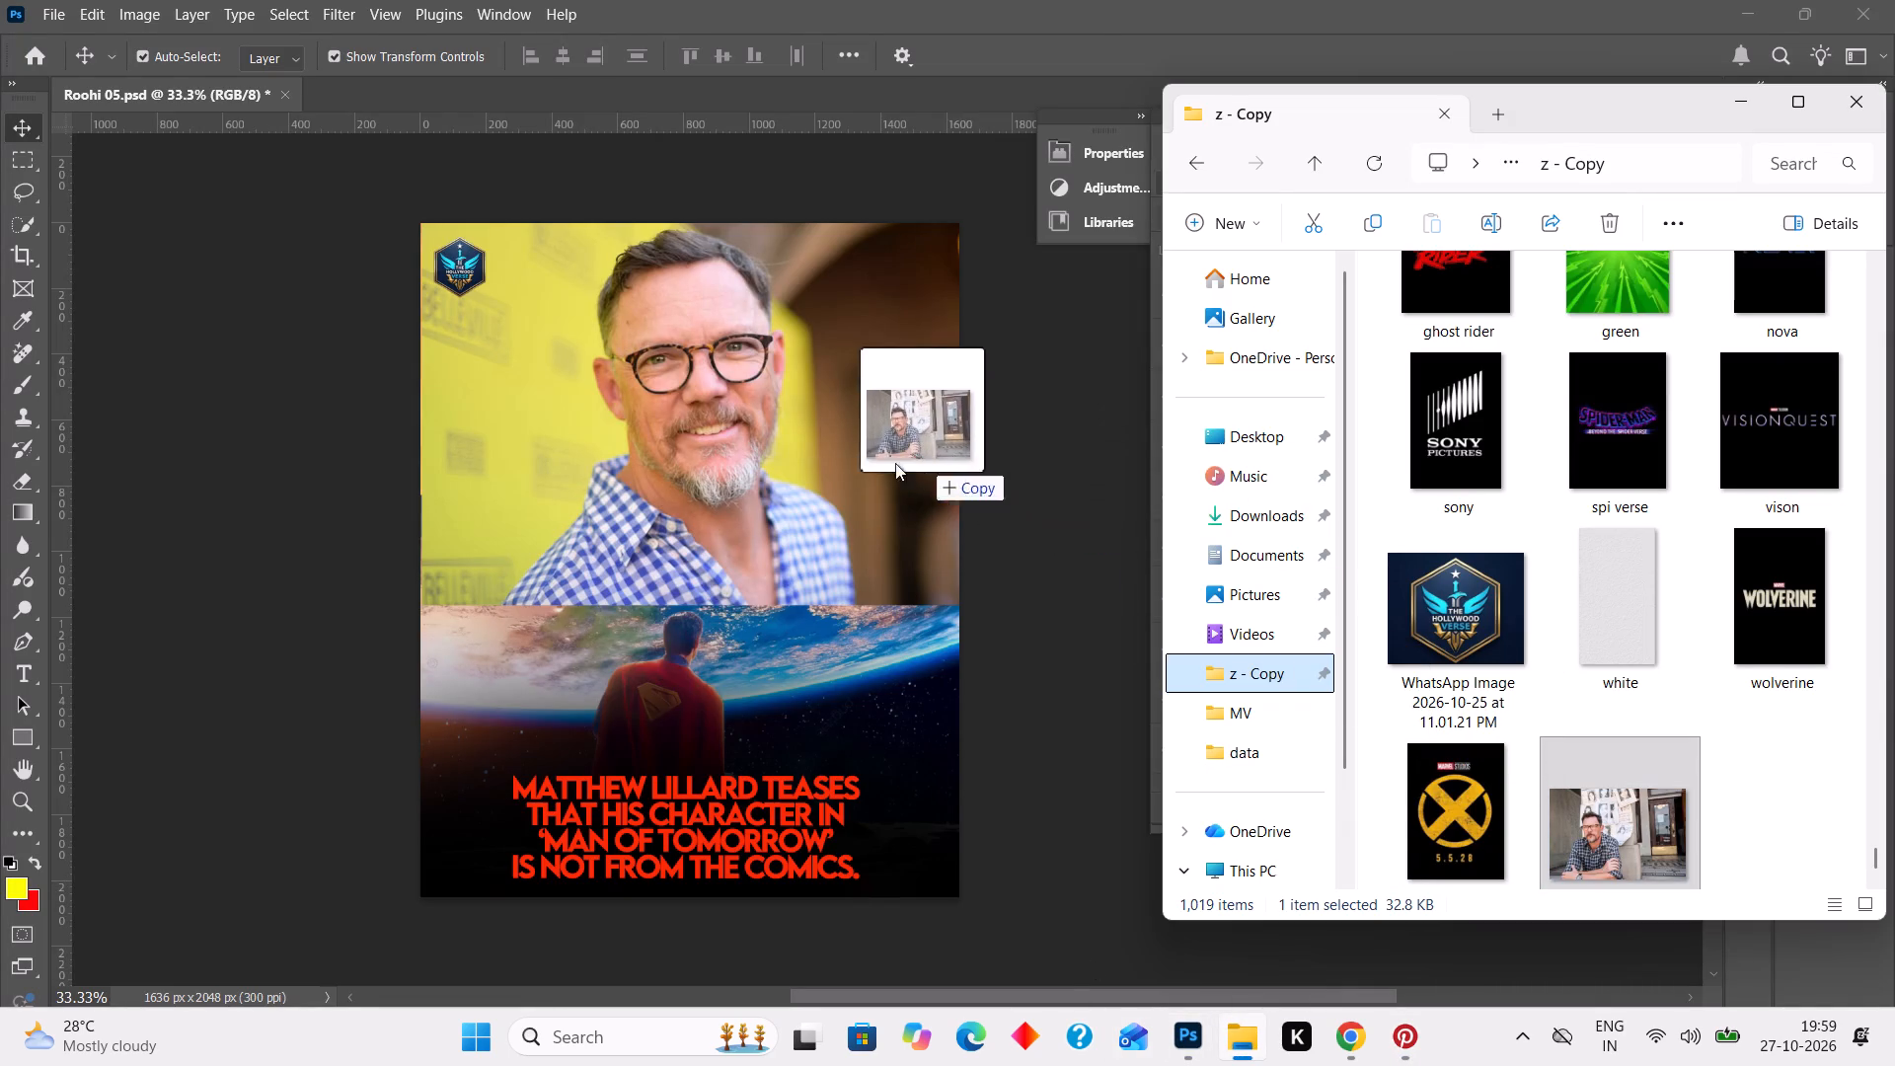
drag(895, 463, 815, 478)
Move placed image 408.3 straight up to Y 547 px, flush with the poster's top edge, and commit the placement.
key(Up)
key(Up)
key(Up)
key(Up)
key(Up)
key(Up)
key(Up)
key(Up)
key(Up)
key(Up)
key(Up)
key(Up)
key(Up)
key(Up)
key(Up)
key(Up)
key(Up)
key(Up)
key(Up)
key(Up)
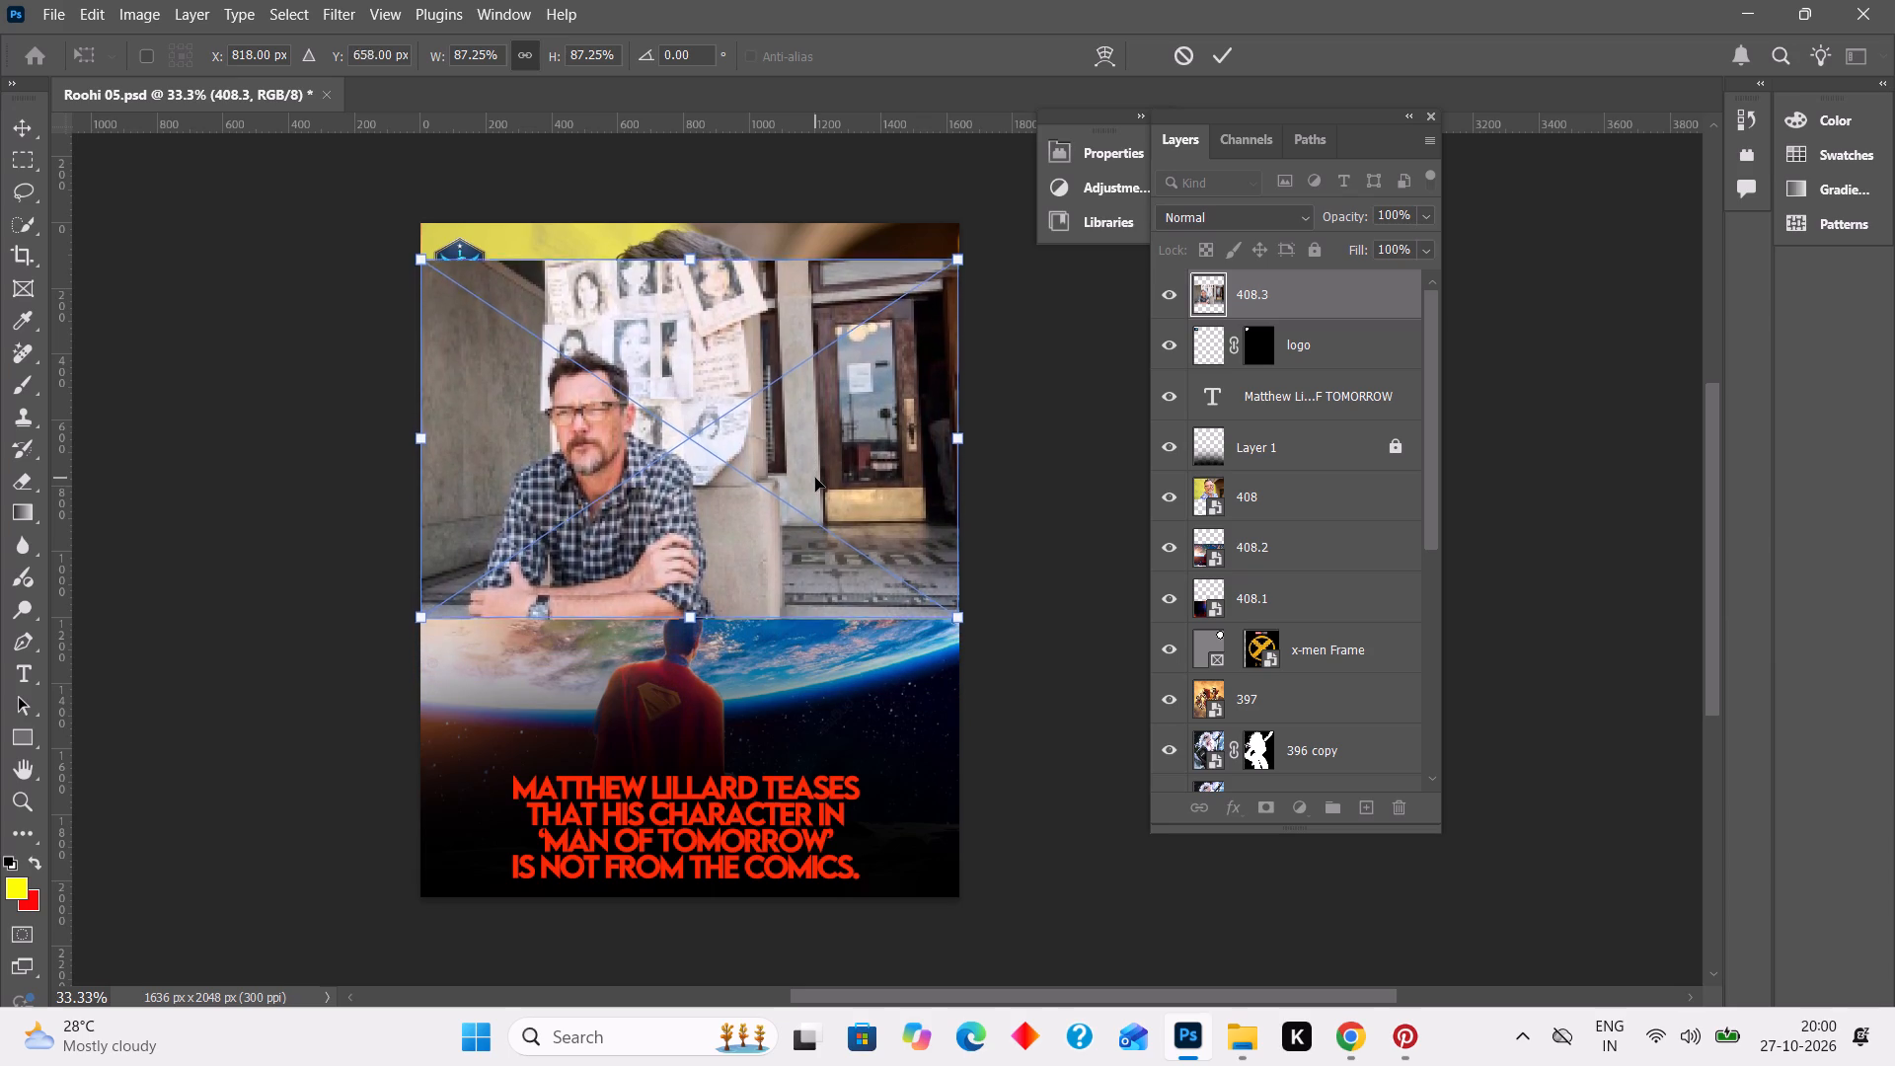
key(Up)
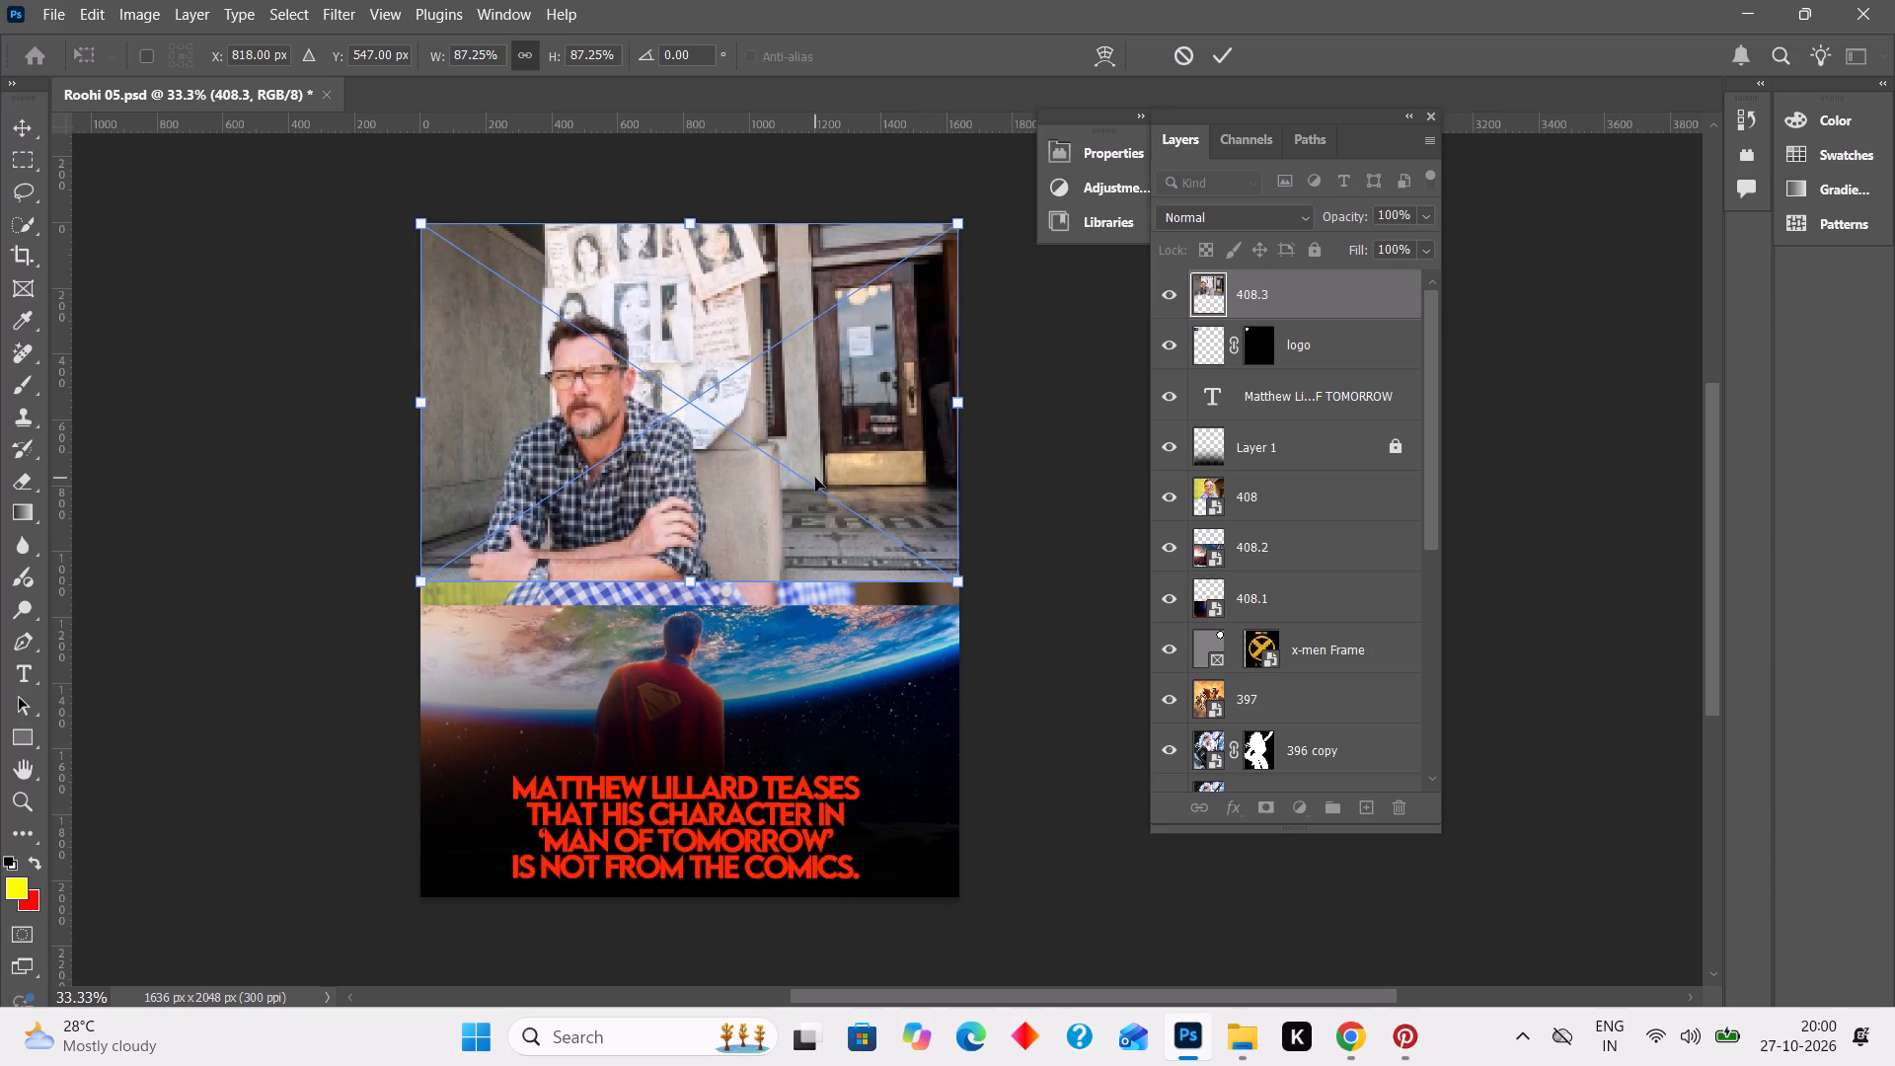
click(1231, 46)
click(1522, 448)
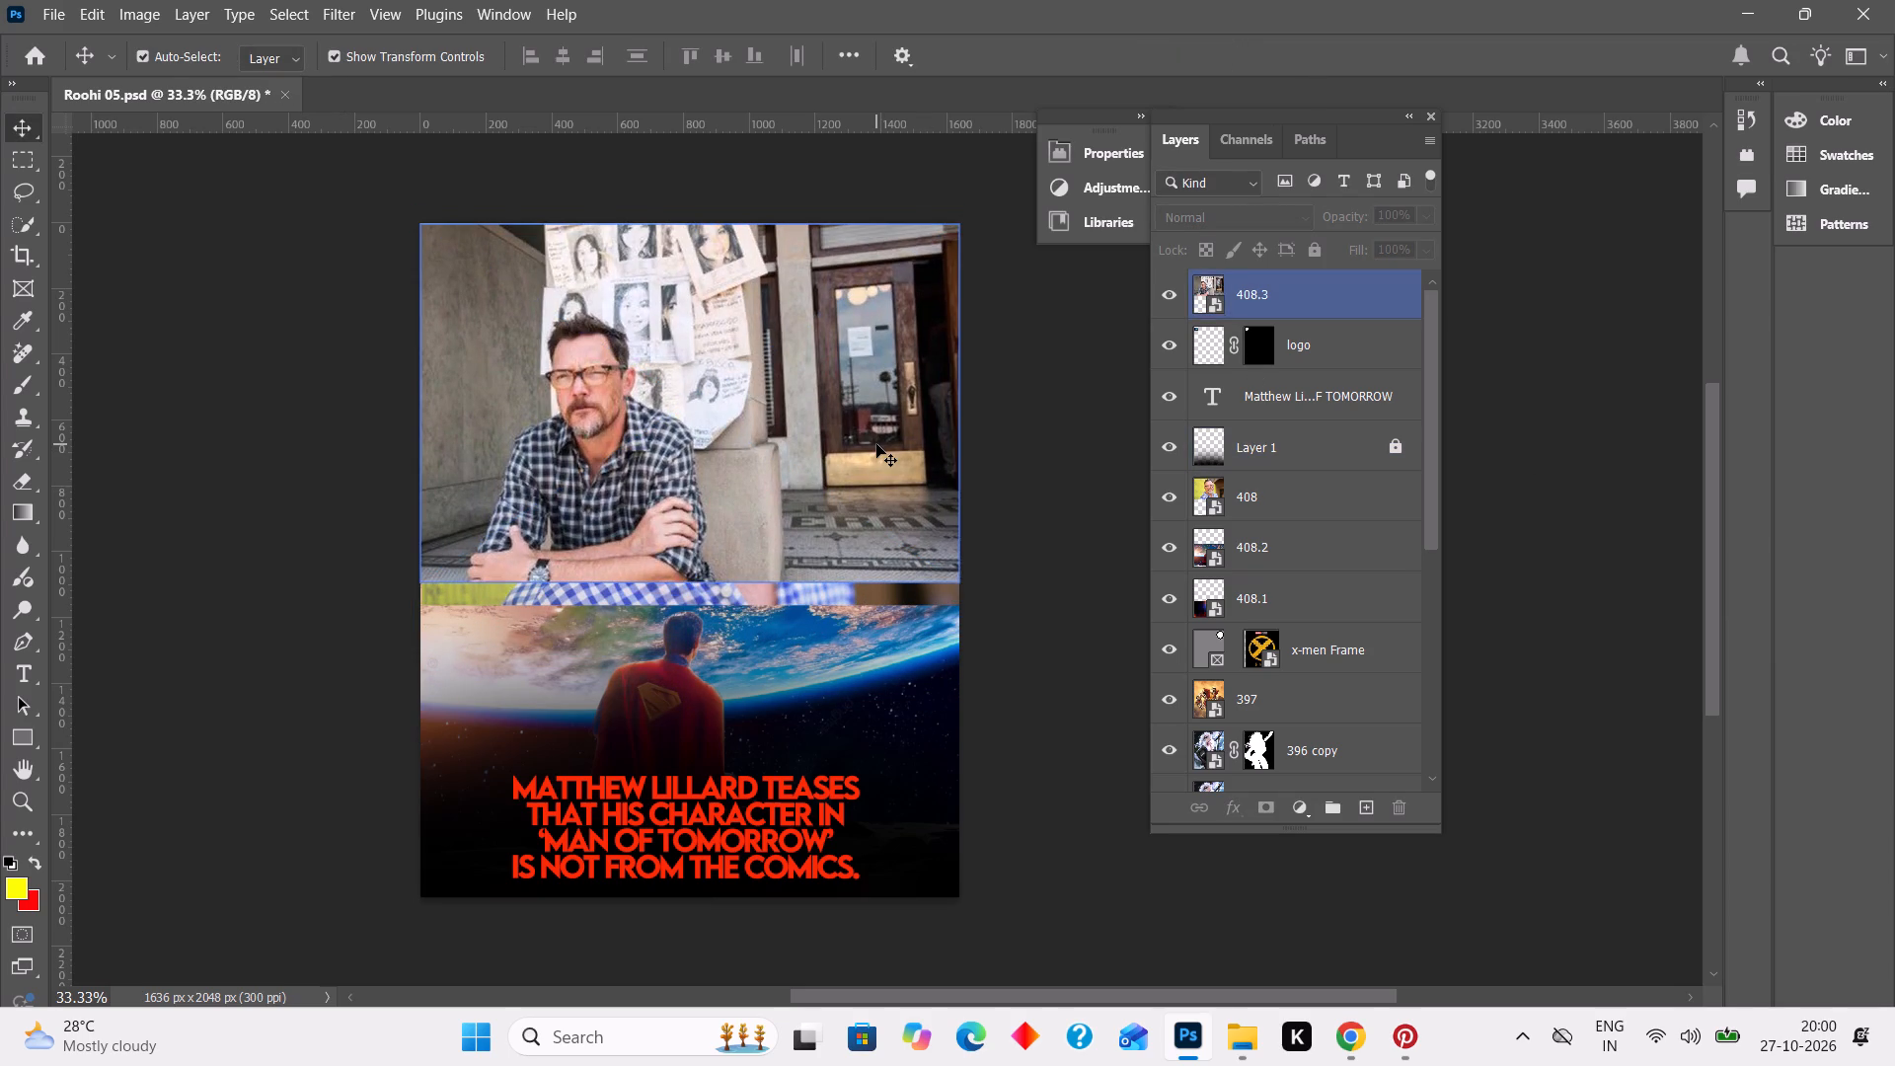
Nudge the 408.3 Lillard photo up slightly at the top of the poster.
click(876, 444)
key(Up)
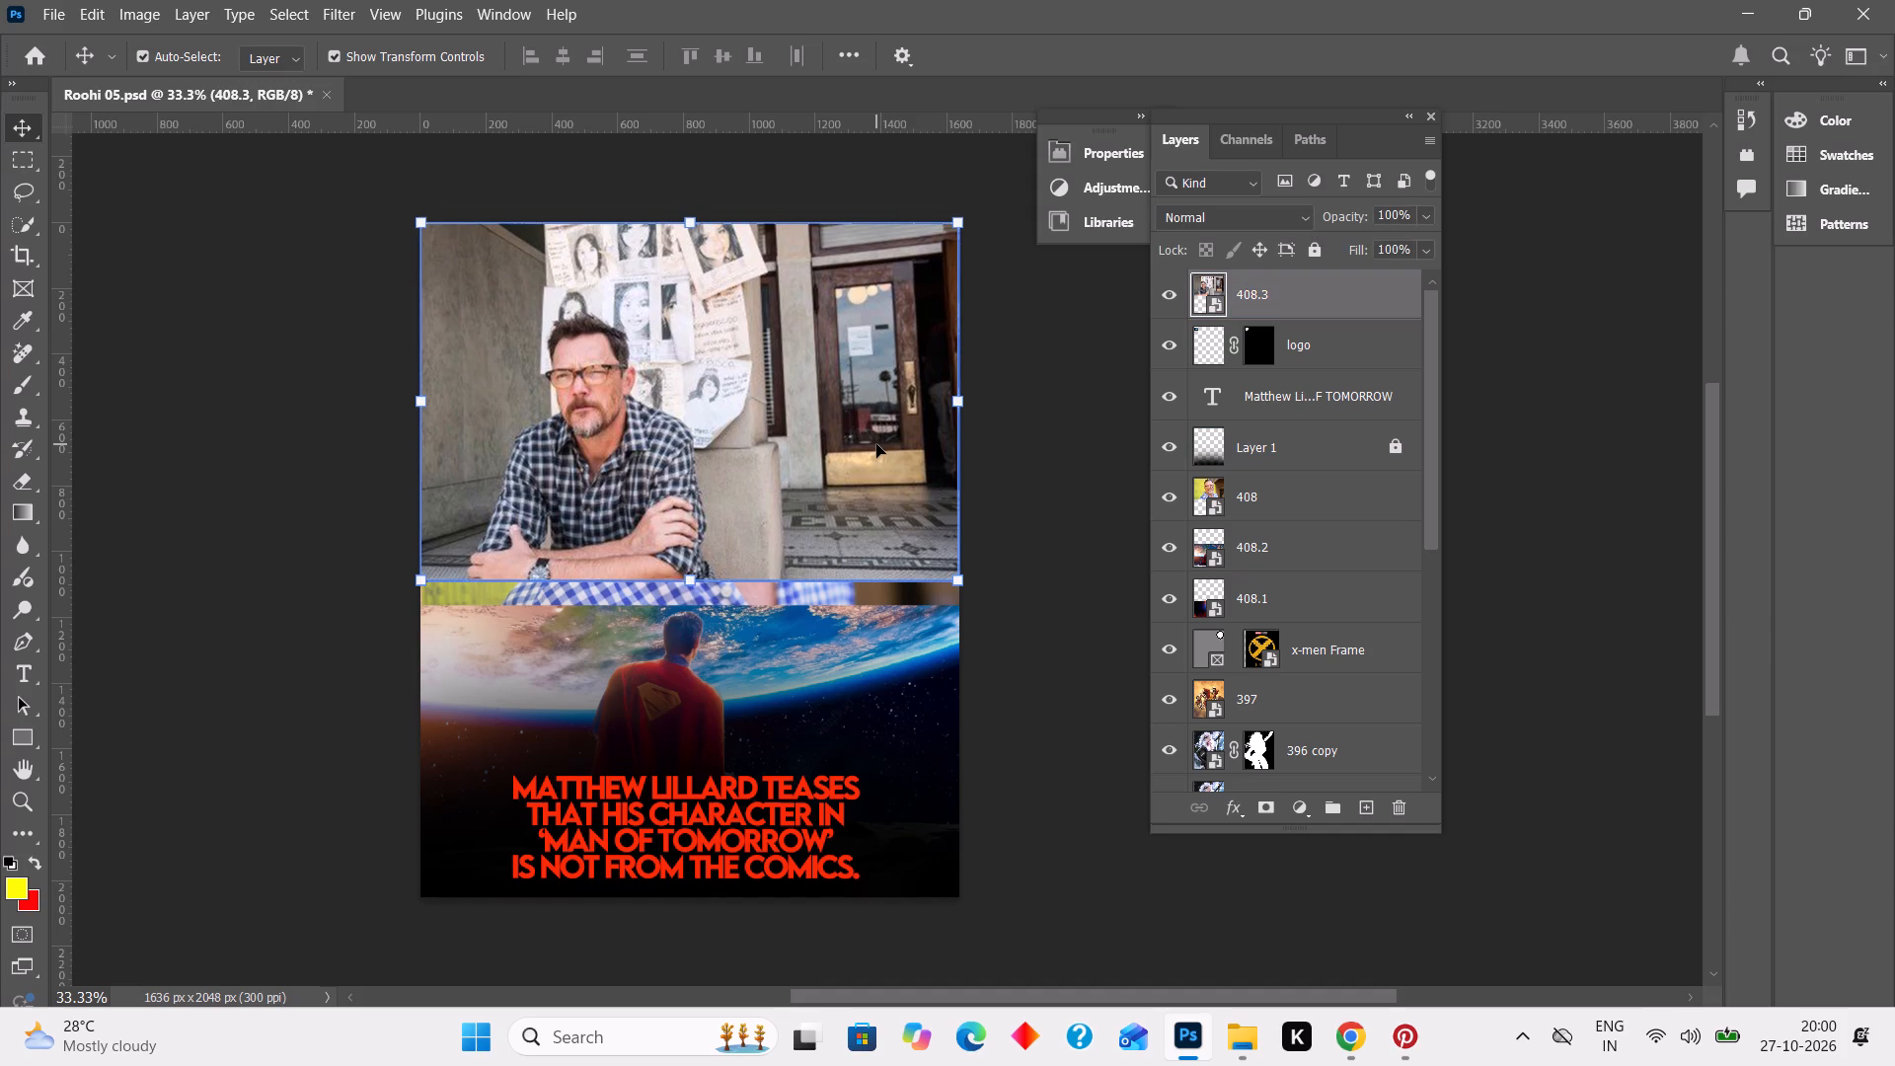
click(1050, 520)
Move the 408.2 Superman-over-Earth layer above layer 408 in the layer stack.
click(835, 699)
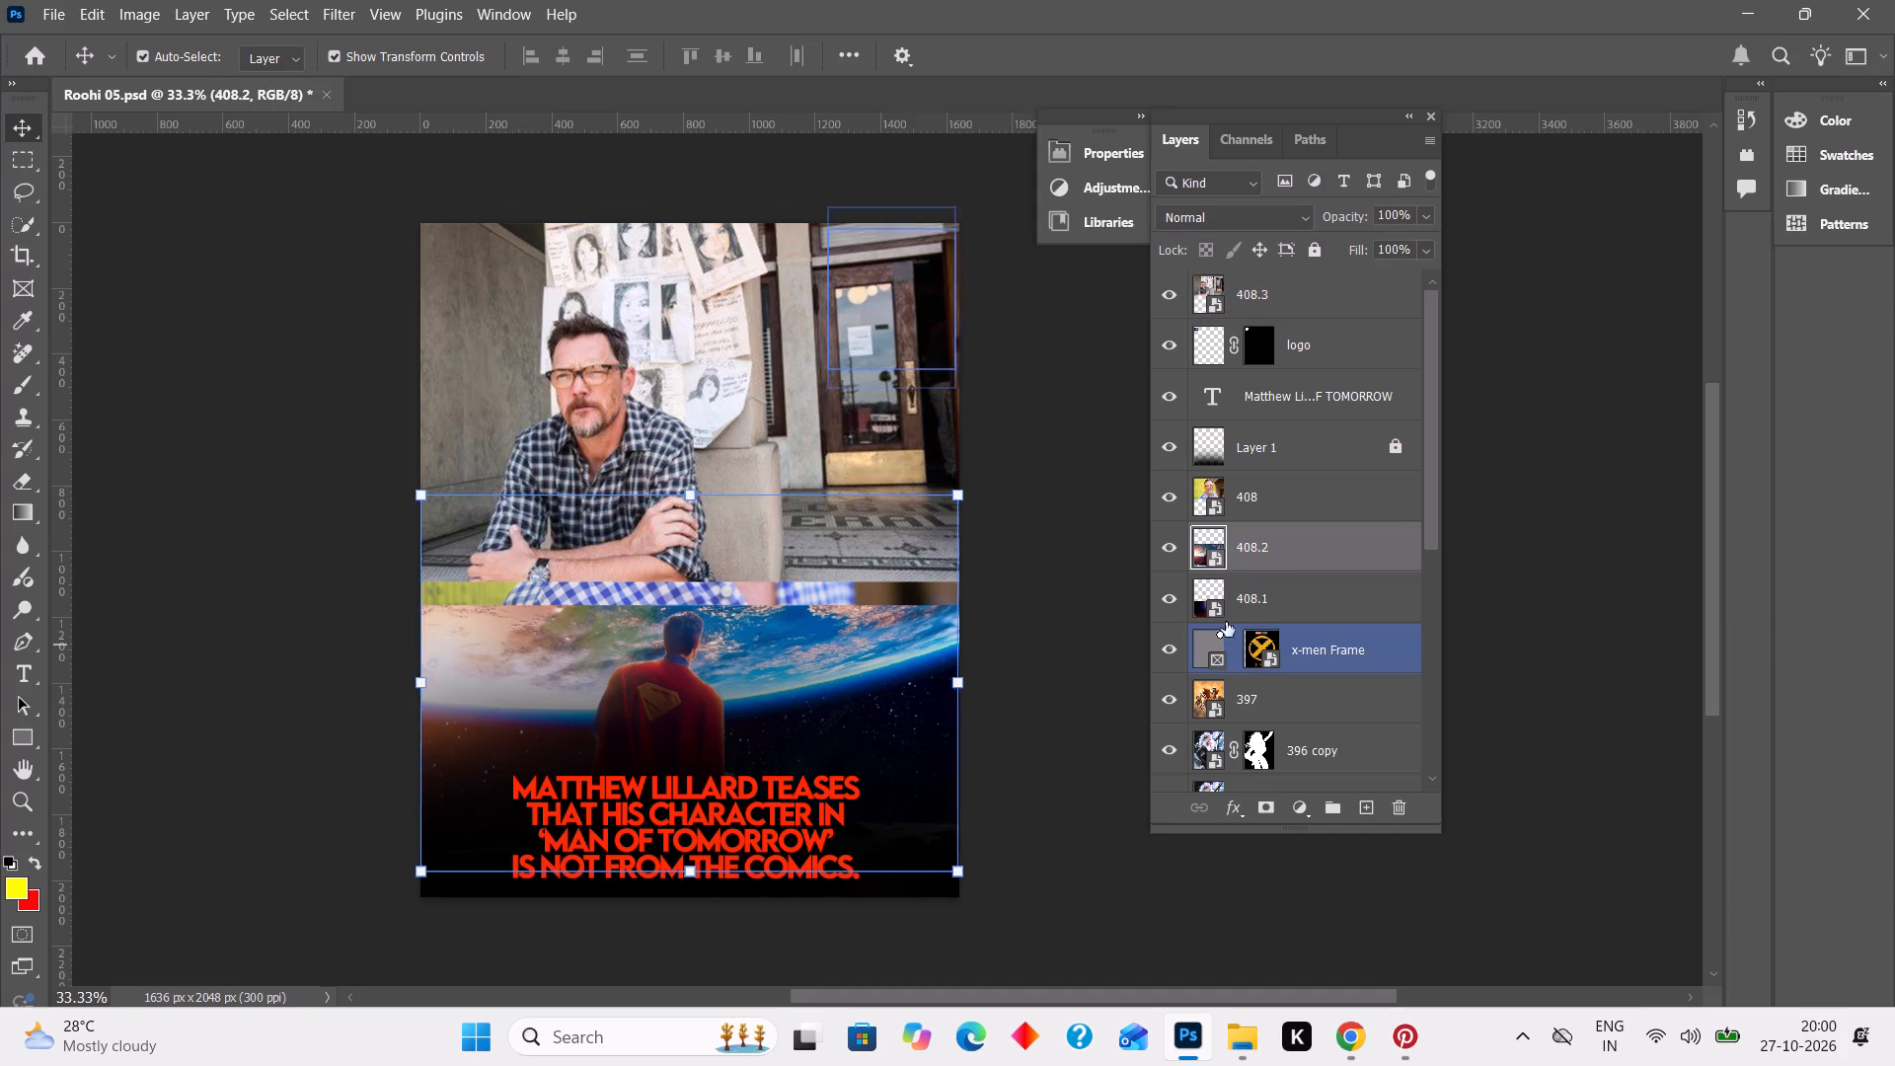
drag(1276, 549, 1276, 491)
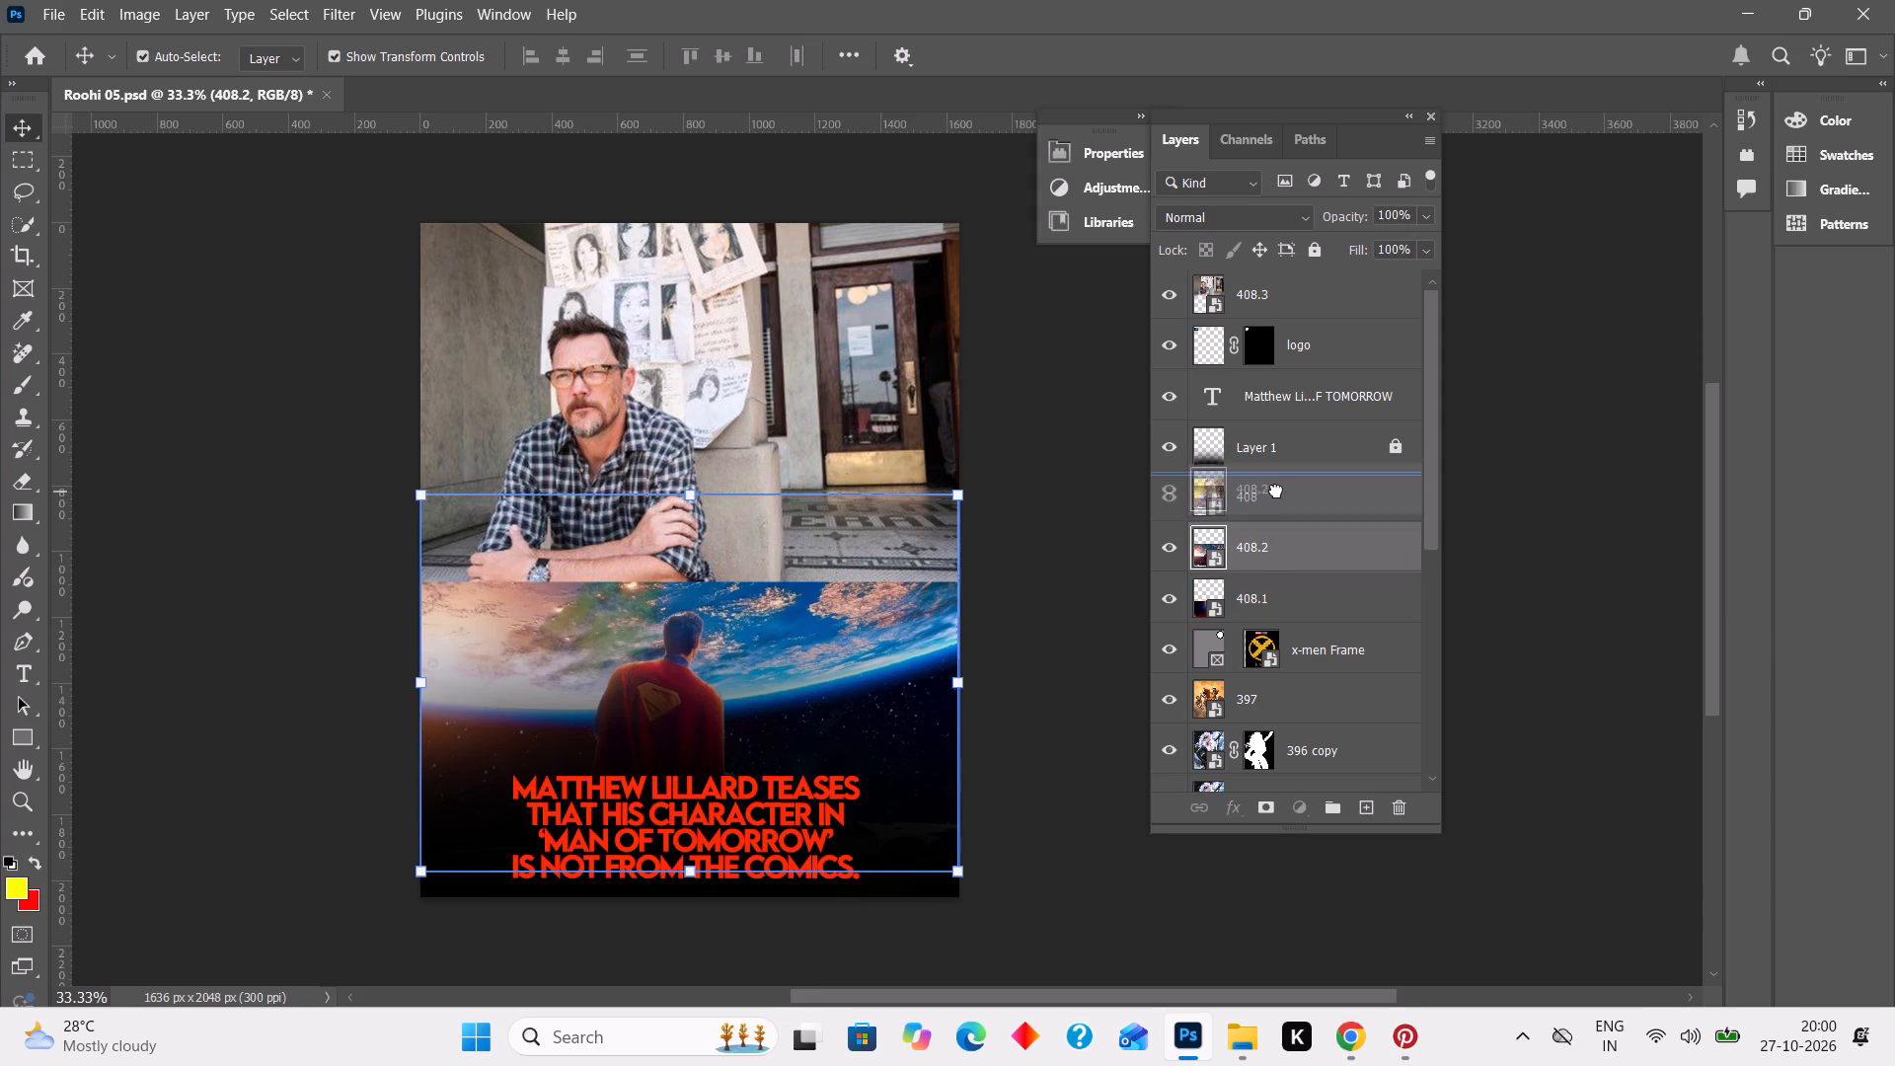
drag(1276, 491, 1276, 489)
click(1638, 550)
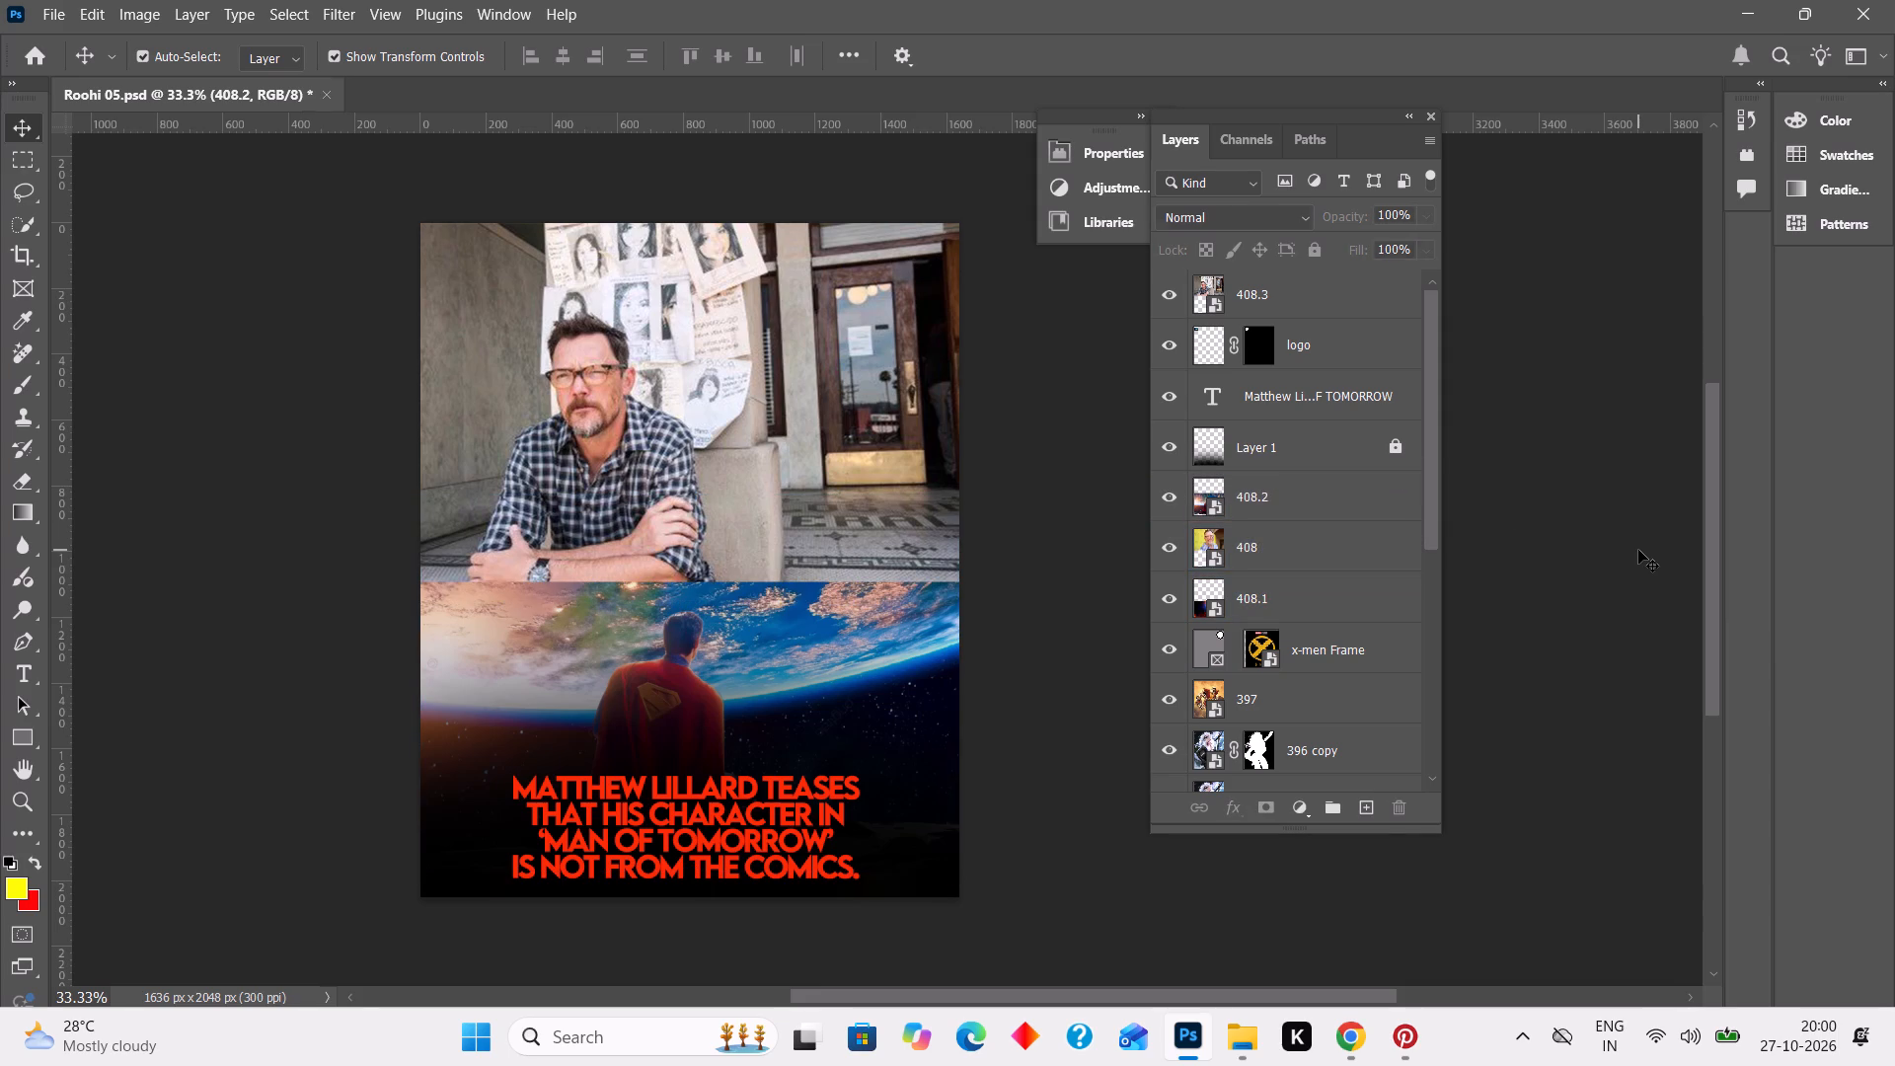
Nudge the 408.3 Lillard photo straight up past the poster's top edge to expose more of the Superman image beneath.
click(868, 452)
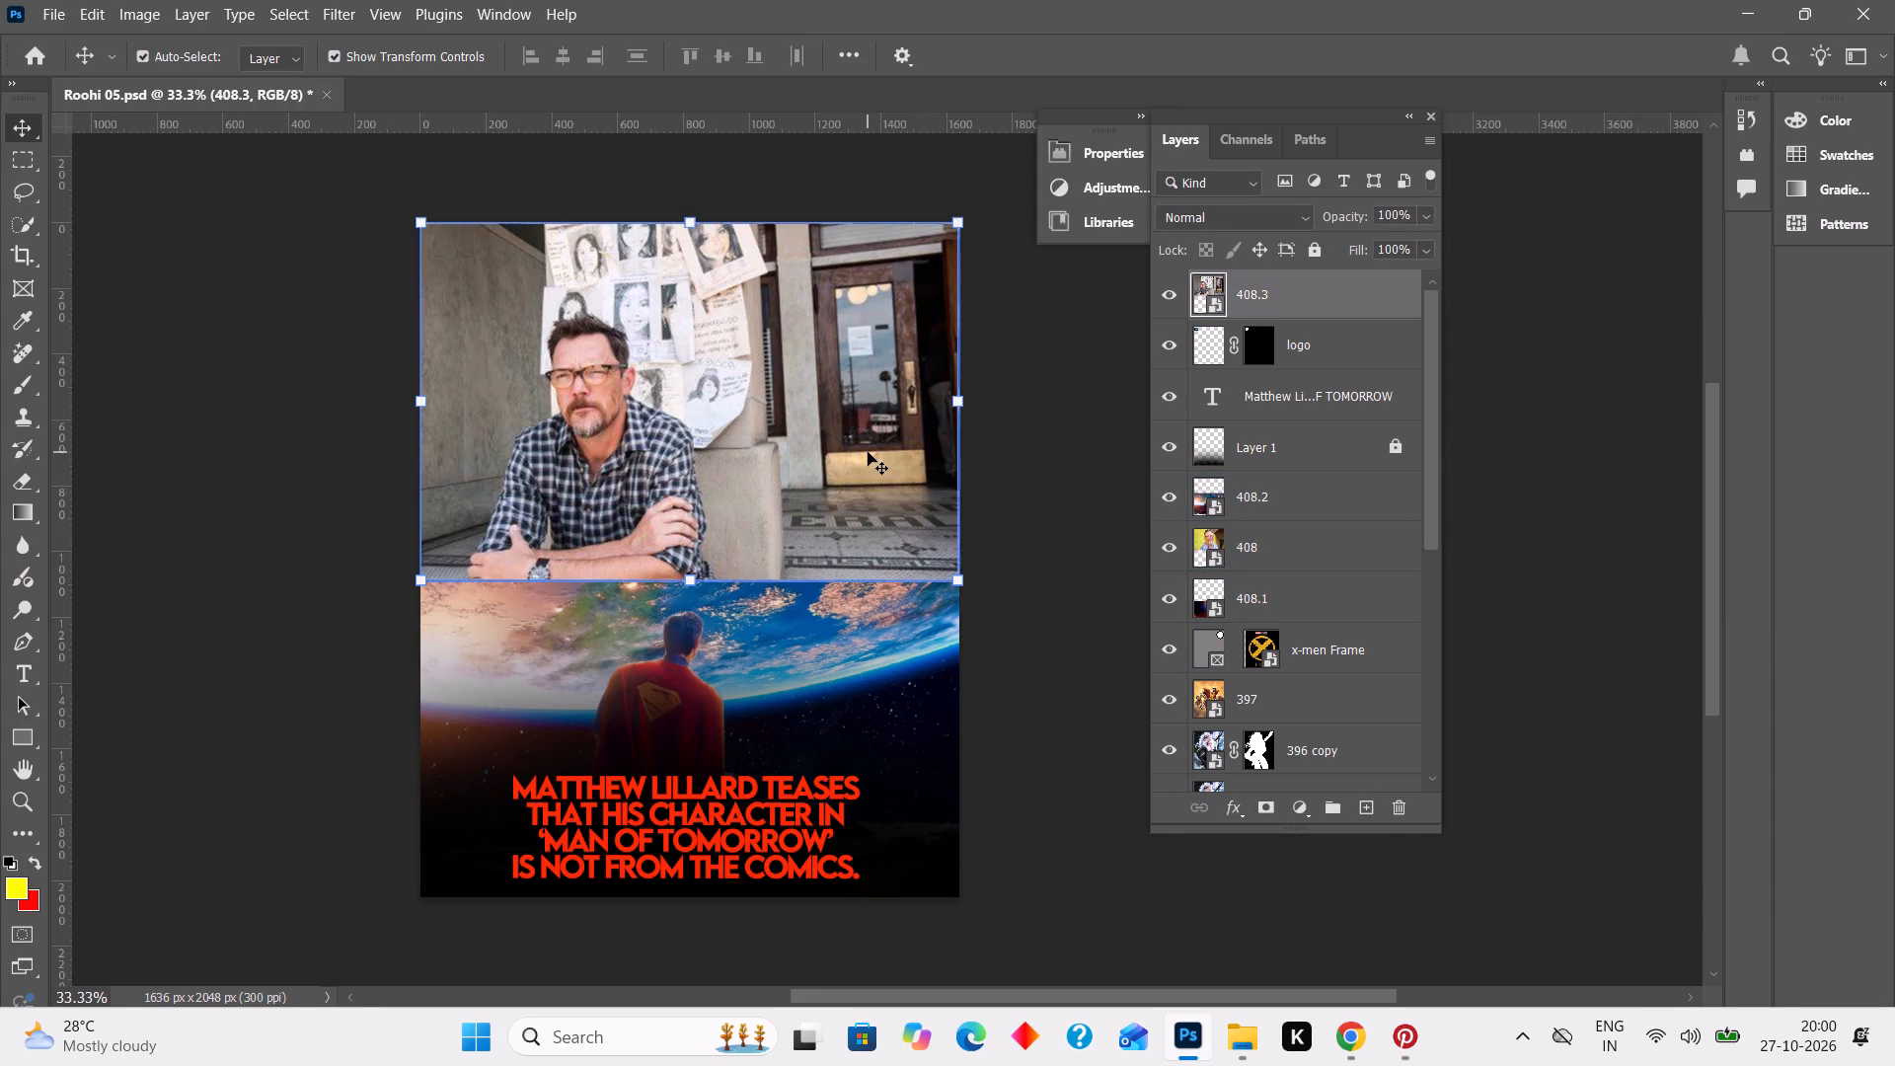
key(Up)
key(Up)
key(Up)
key(Up)
key(Up)
key(Up)
key(Up)
key(Up)
key(Up)
key(Up)
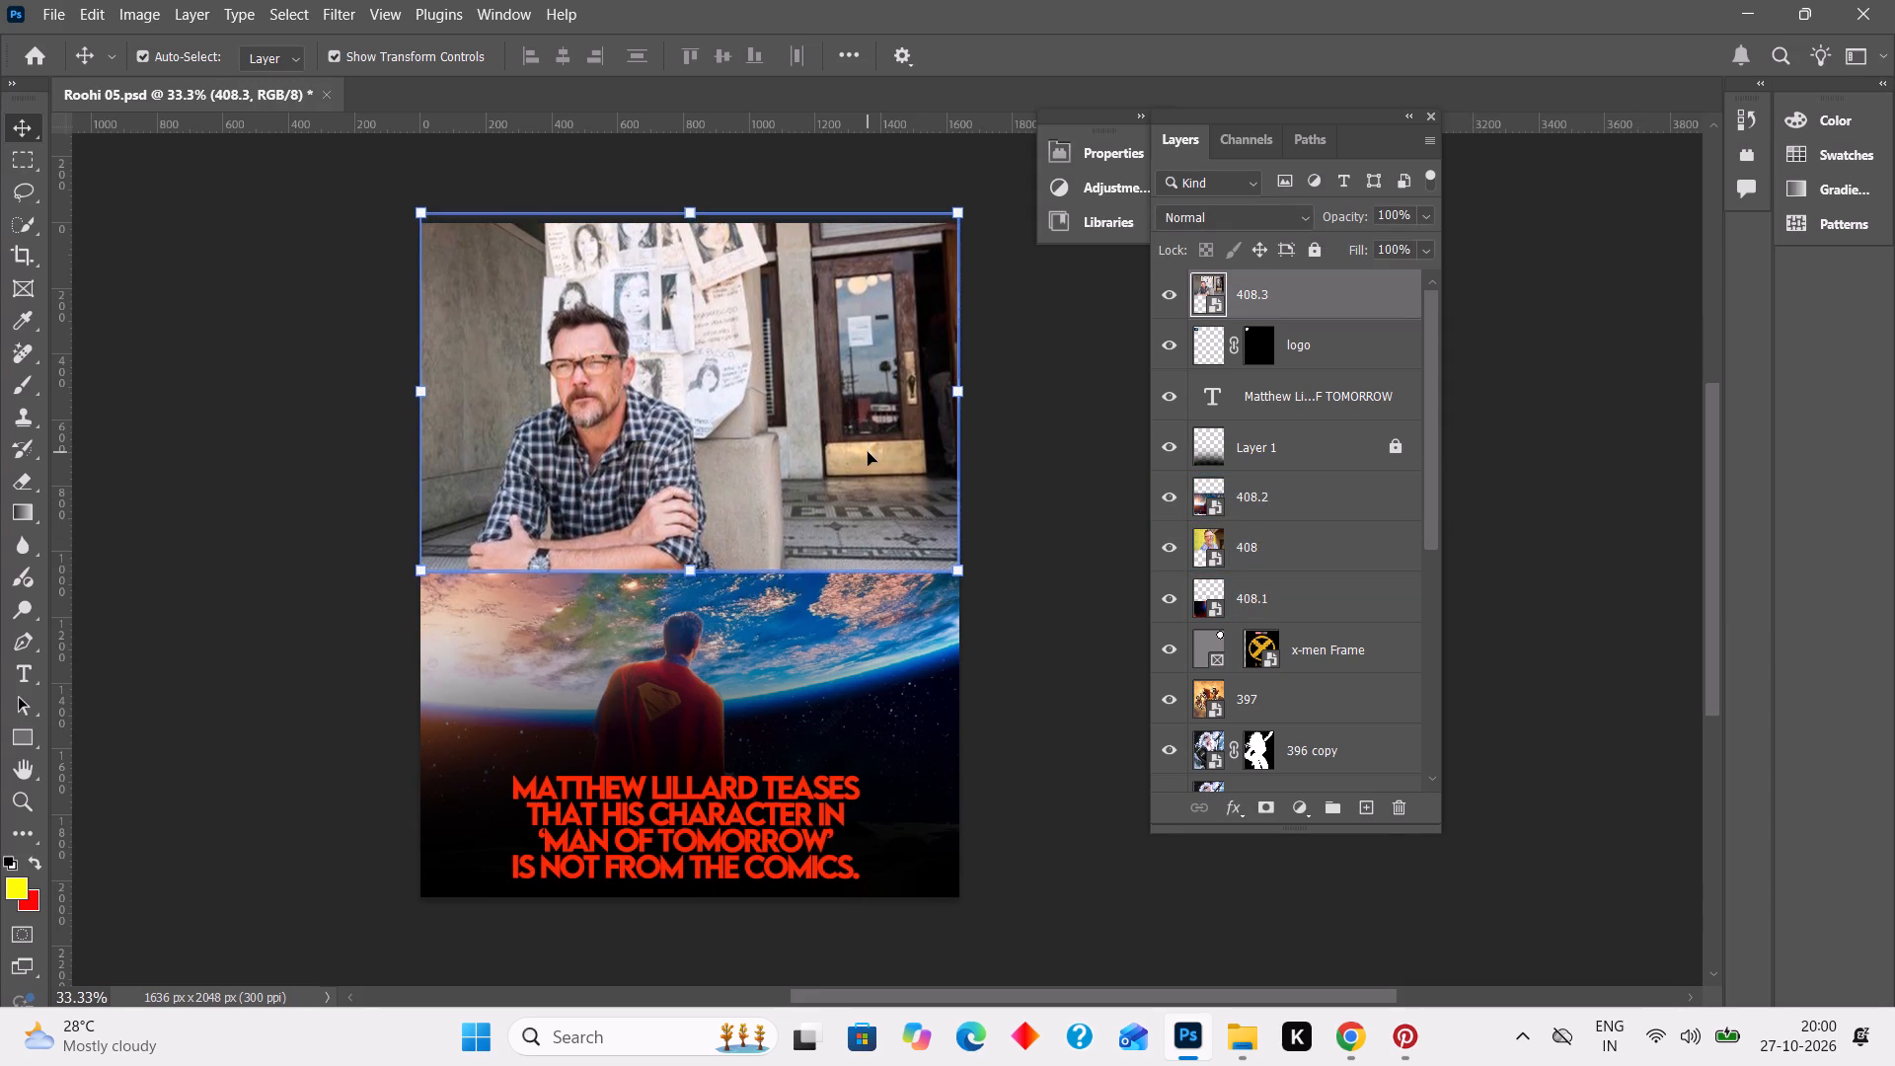
key(Up)
key(Up)
key(Up)
key(Up)
key(Up)
key(Up)
key(Up)
key(Up)
key(Up)
key(Up)
key(Up)
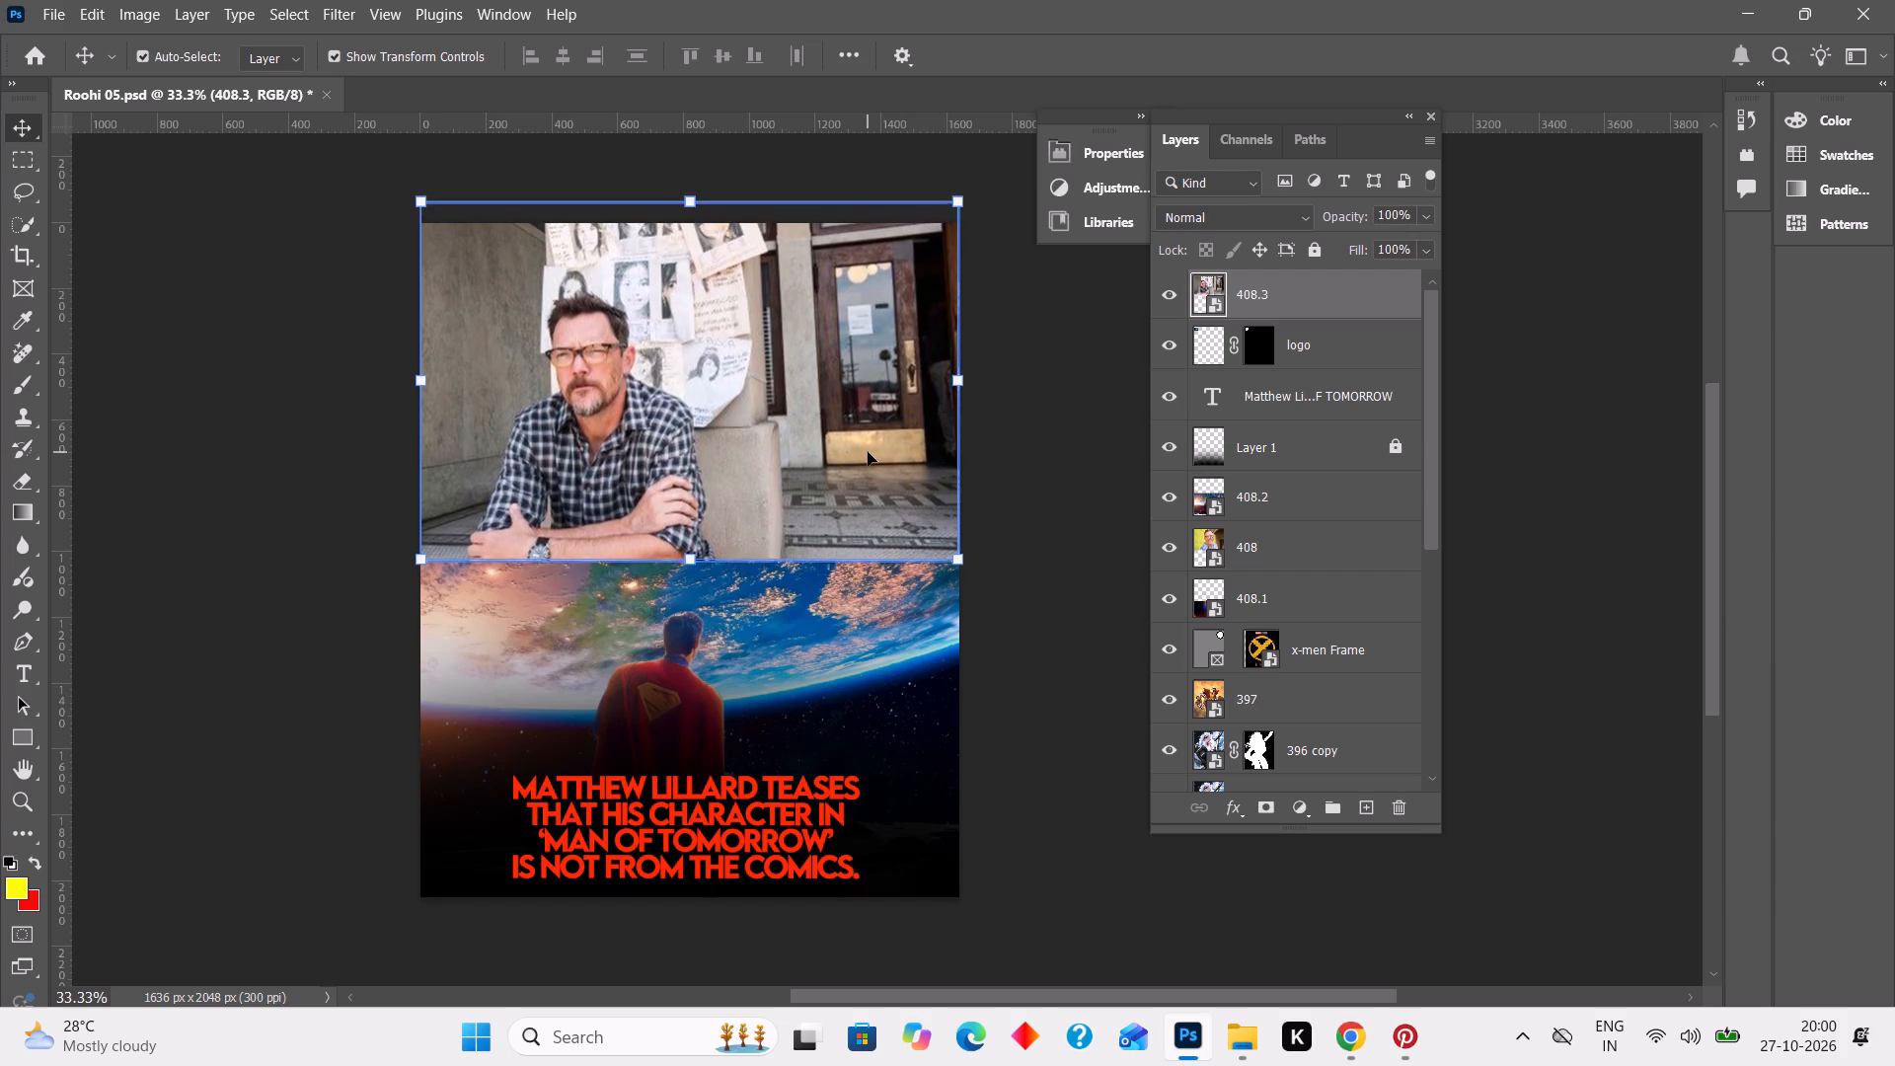
key(Up)
key(Up)
key(Up)
key(Up)
key(Up)
key(Up)
key(Up)
key(Up)
key(Up)
key(Up)
key(Up)
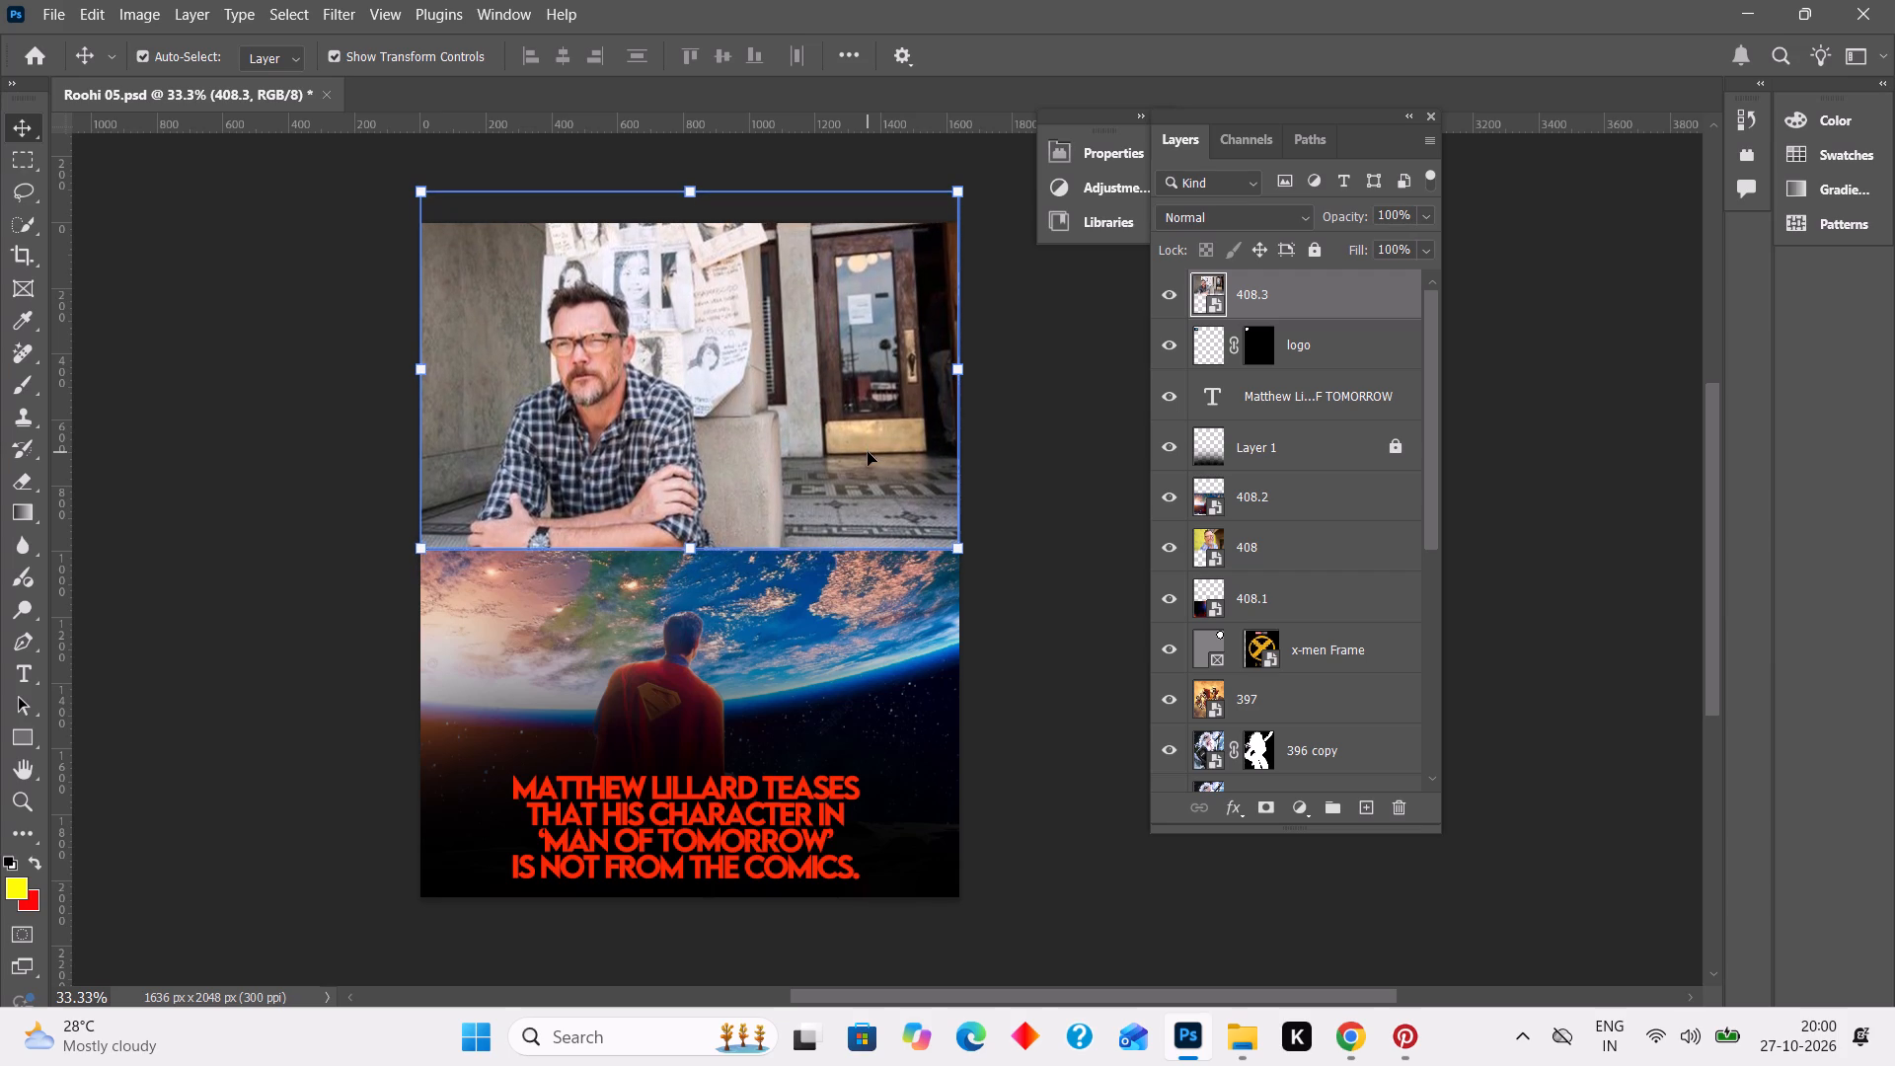
Nudge the 408.2 Superman-over-Earth image straight up a little behind the Lillard photo.
click(742, 717)
key(Up)
key(Up)
key(Up)
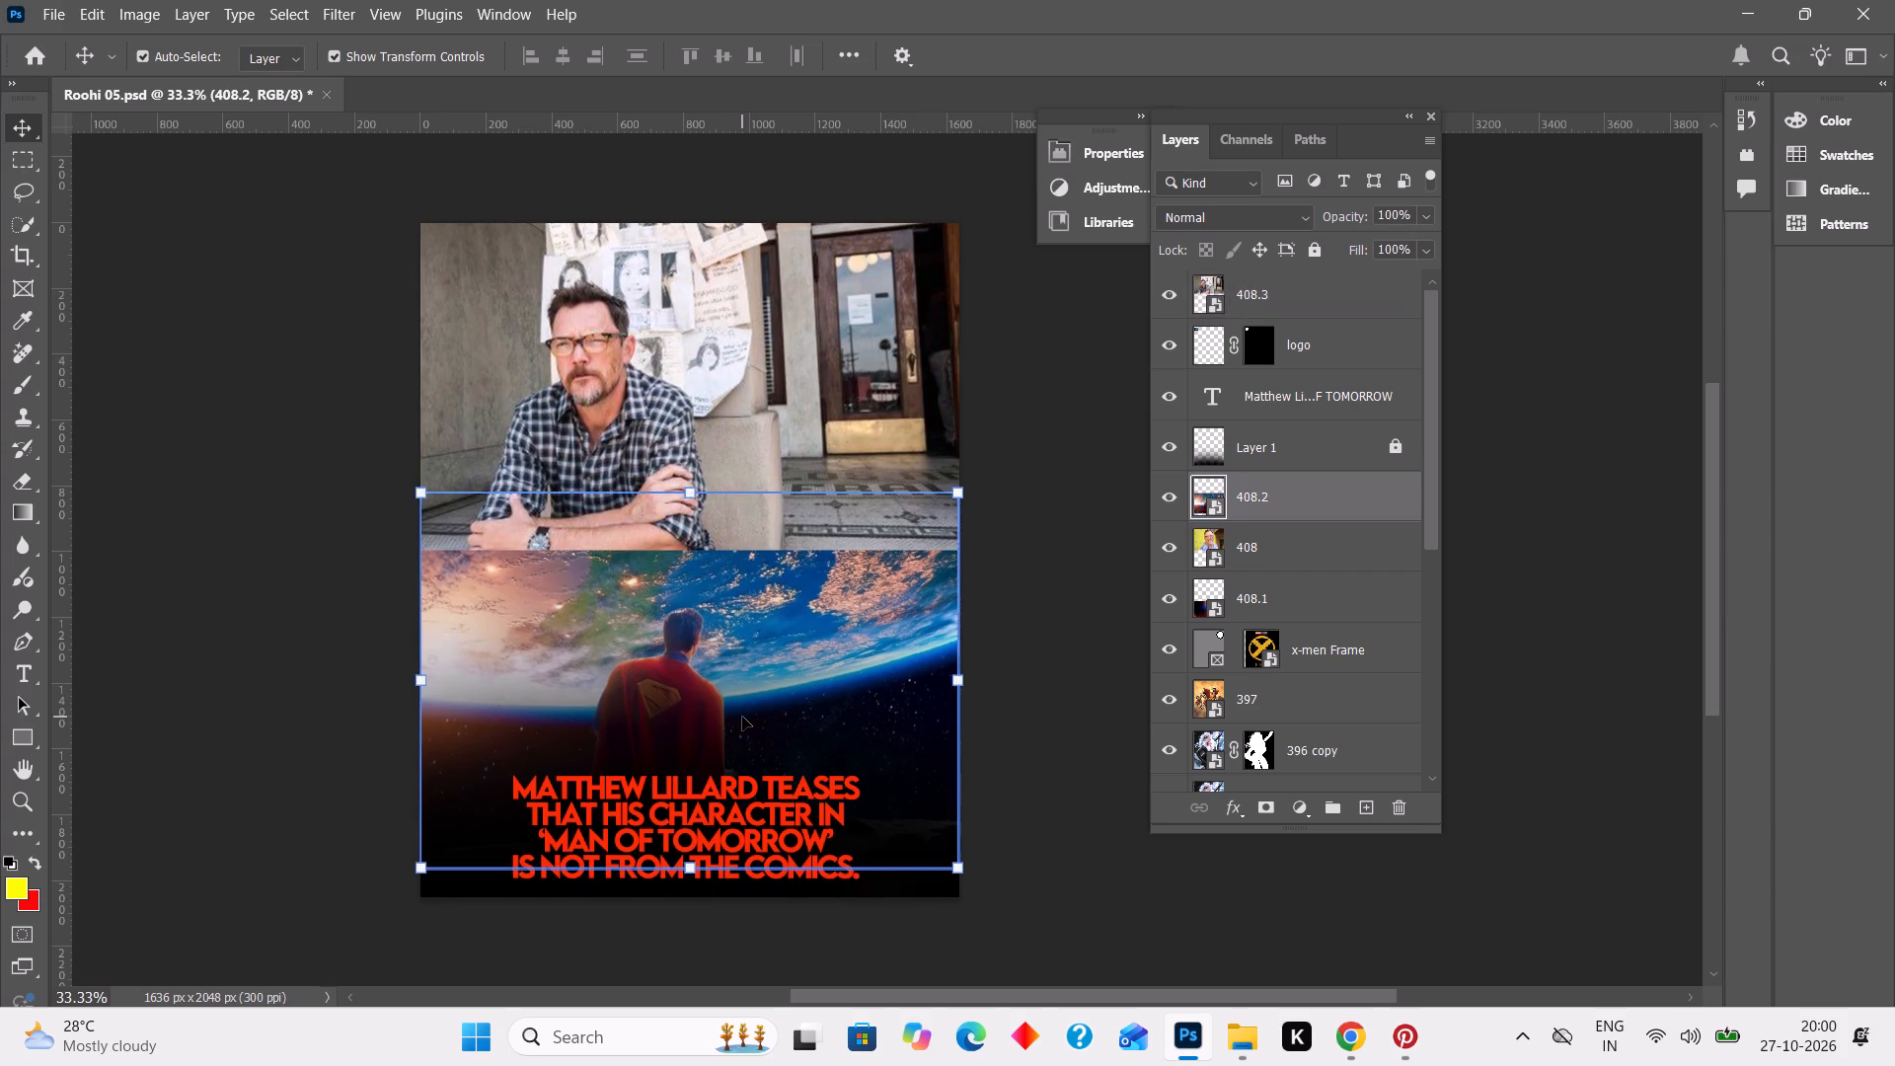
key(Up)
key(Up)
key(Up)
key(Up)
key(Up)
key(Up)
key(Up)
key(Up)
key(Up)
key(Up)
key(Up)
key(Up)
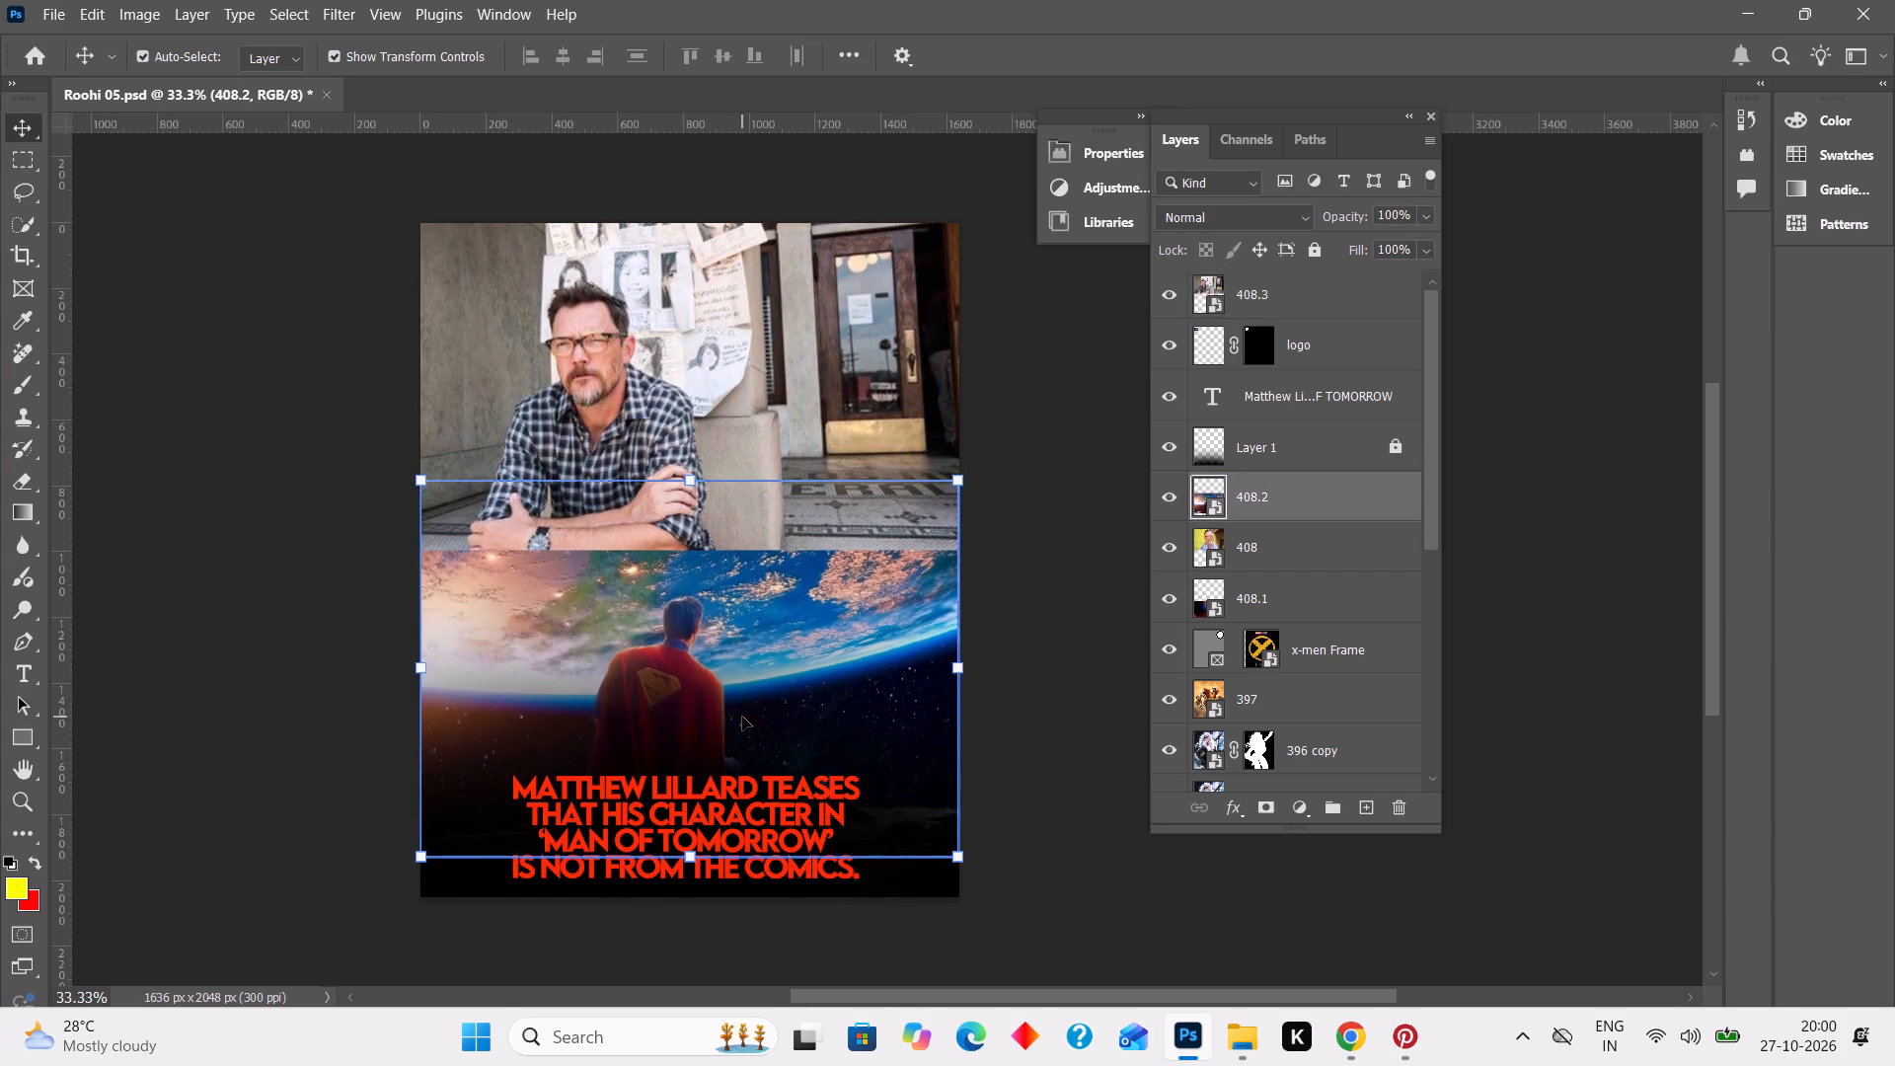
key(Up)
Nudge the 408.3 Lillard photo further up so its lower edge sits well above Superman's head.
click(805, 429)
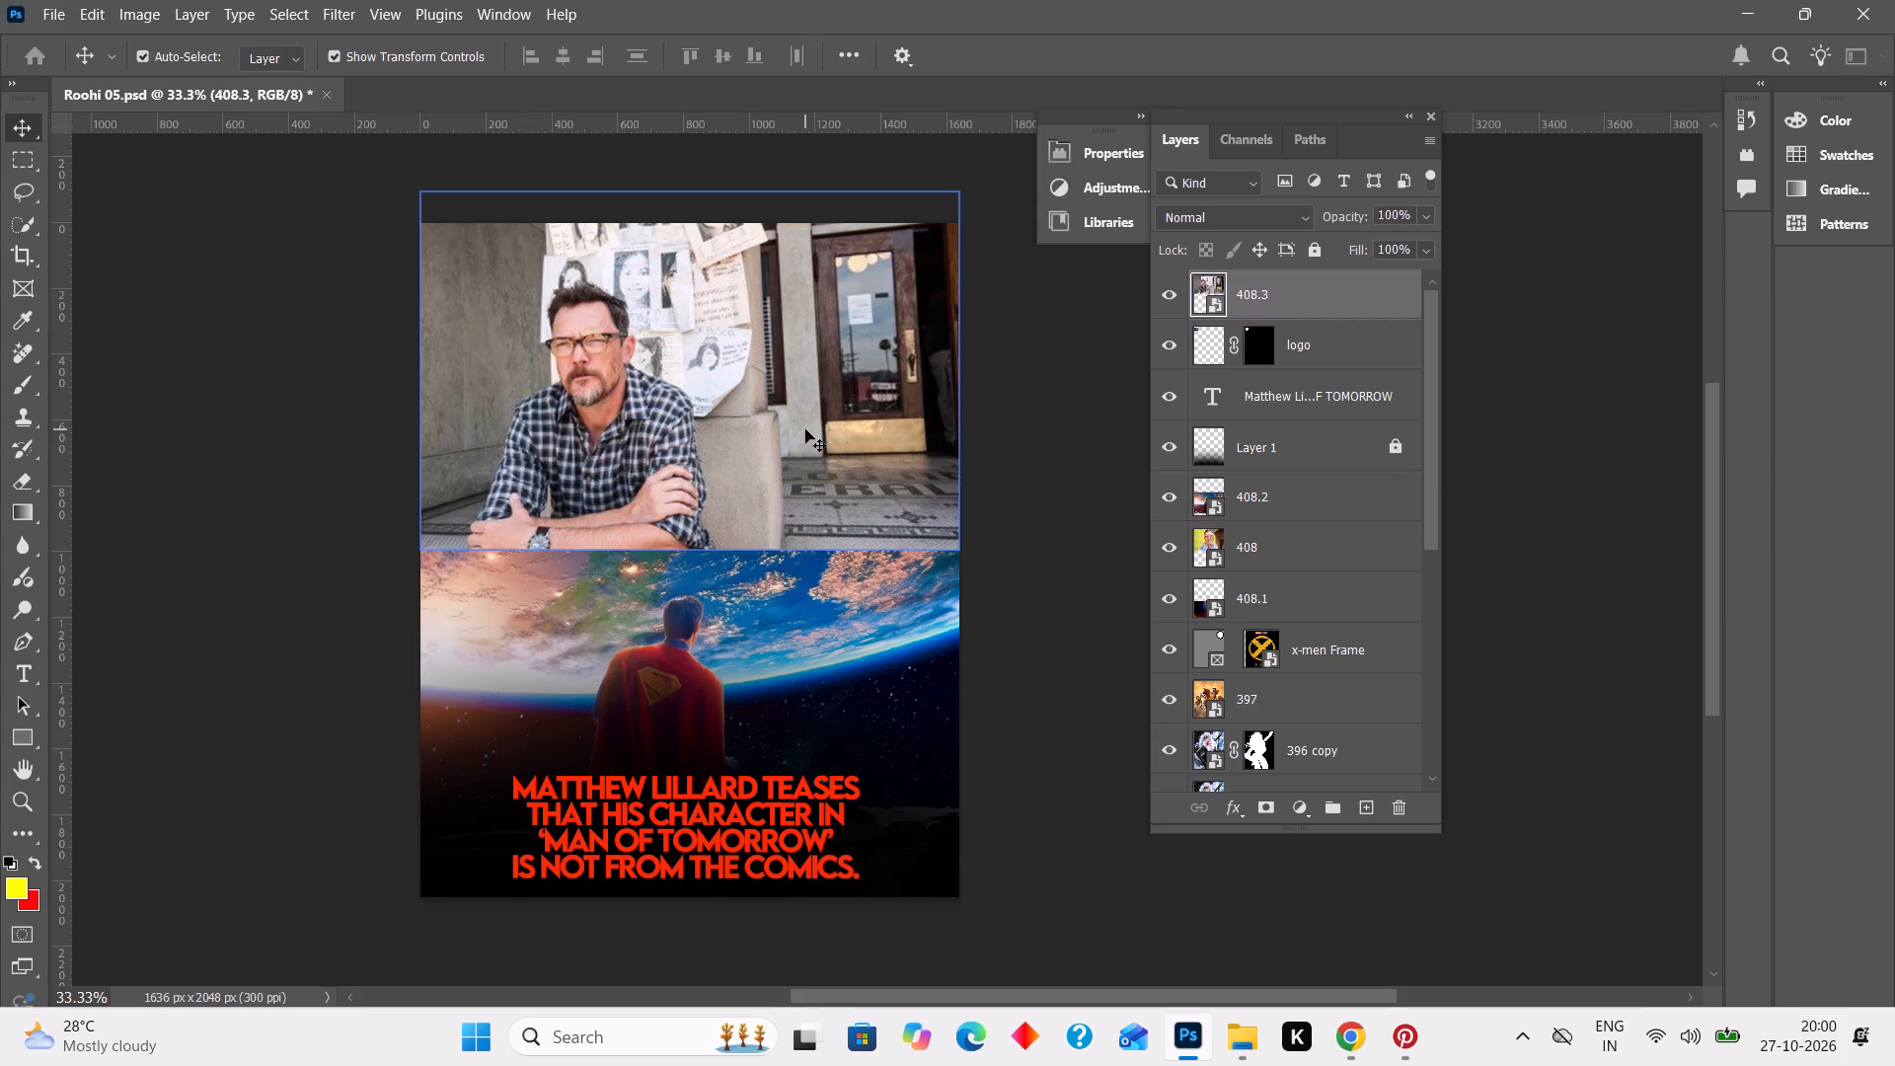
key(Up)
key(Up)
key(Up)
key(Up)
key(Up)
key(Up)
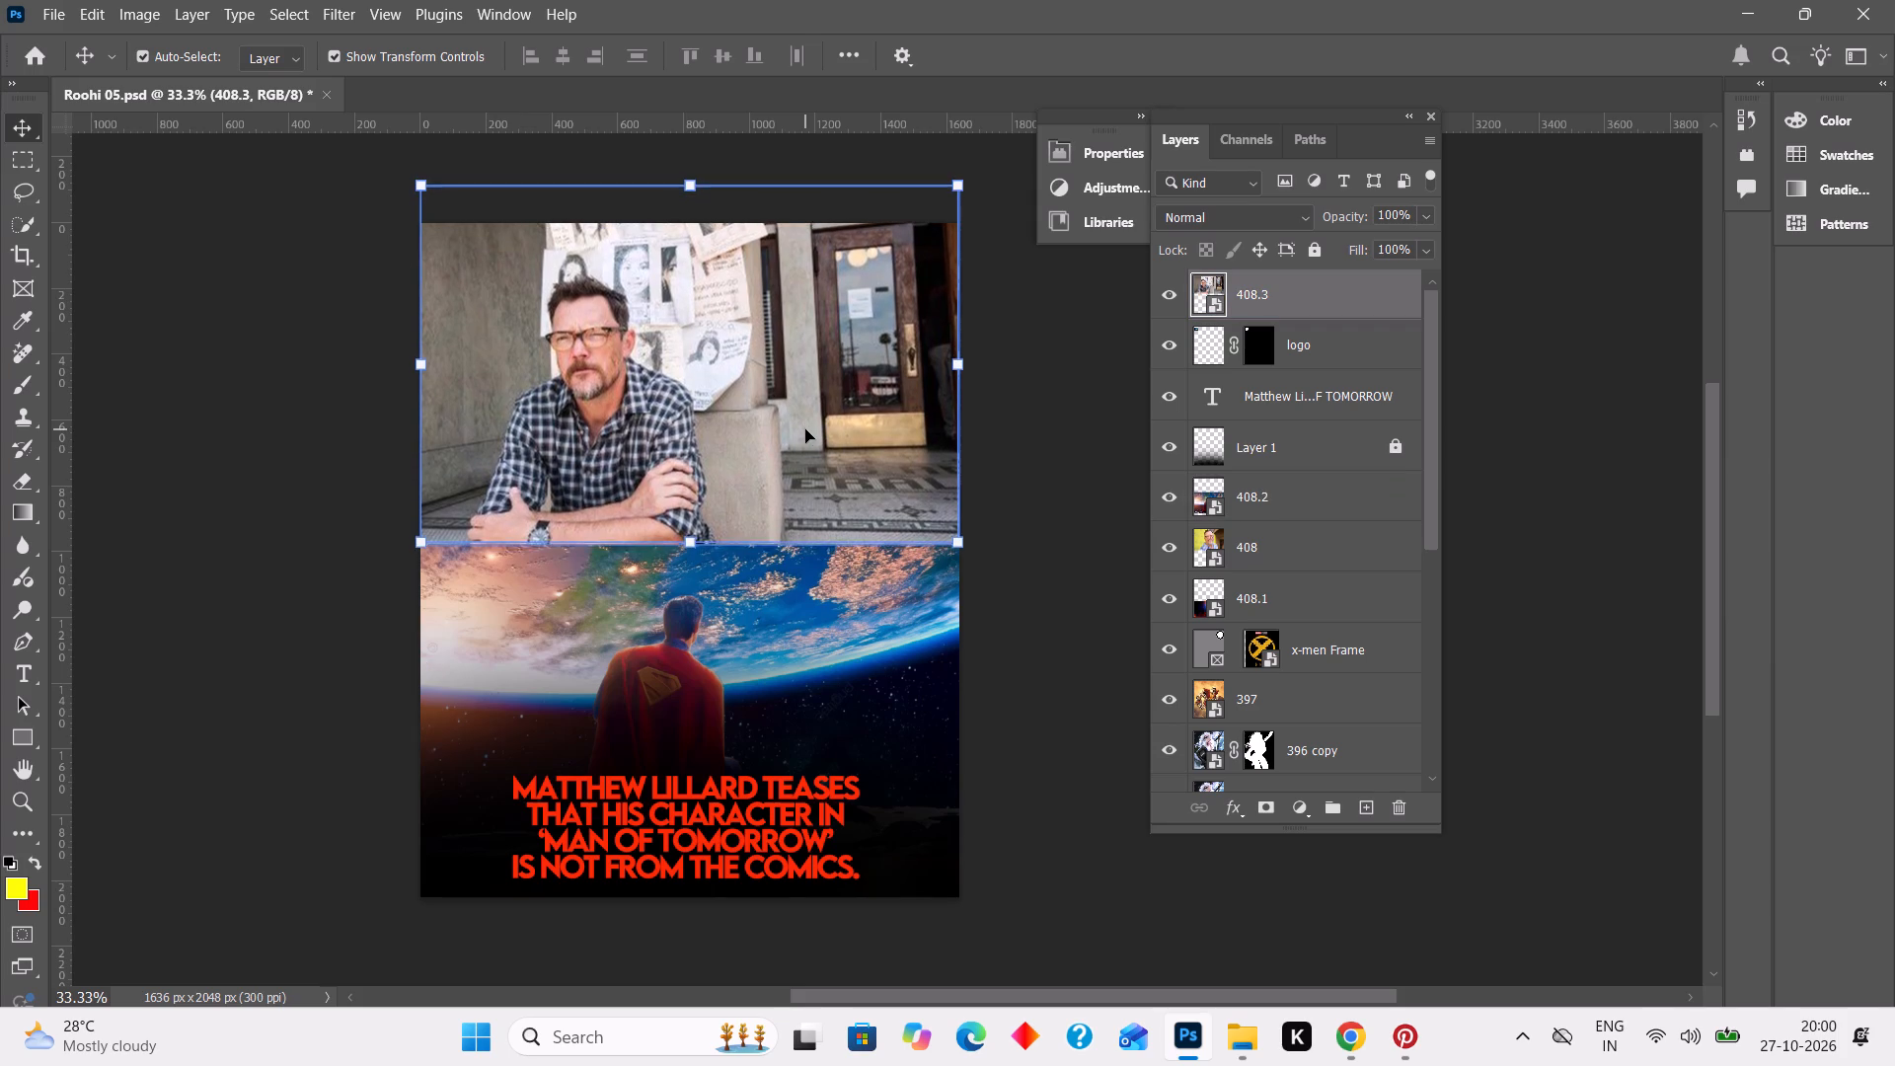
key(Up)
key(Up)
key(Up)
key(Up)
key(Up)
key(Up)
key(Up)
key(Up)
key(Up)
key(Up)
key(Up)
key(Up)
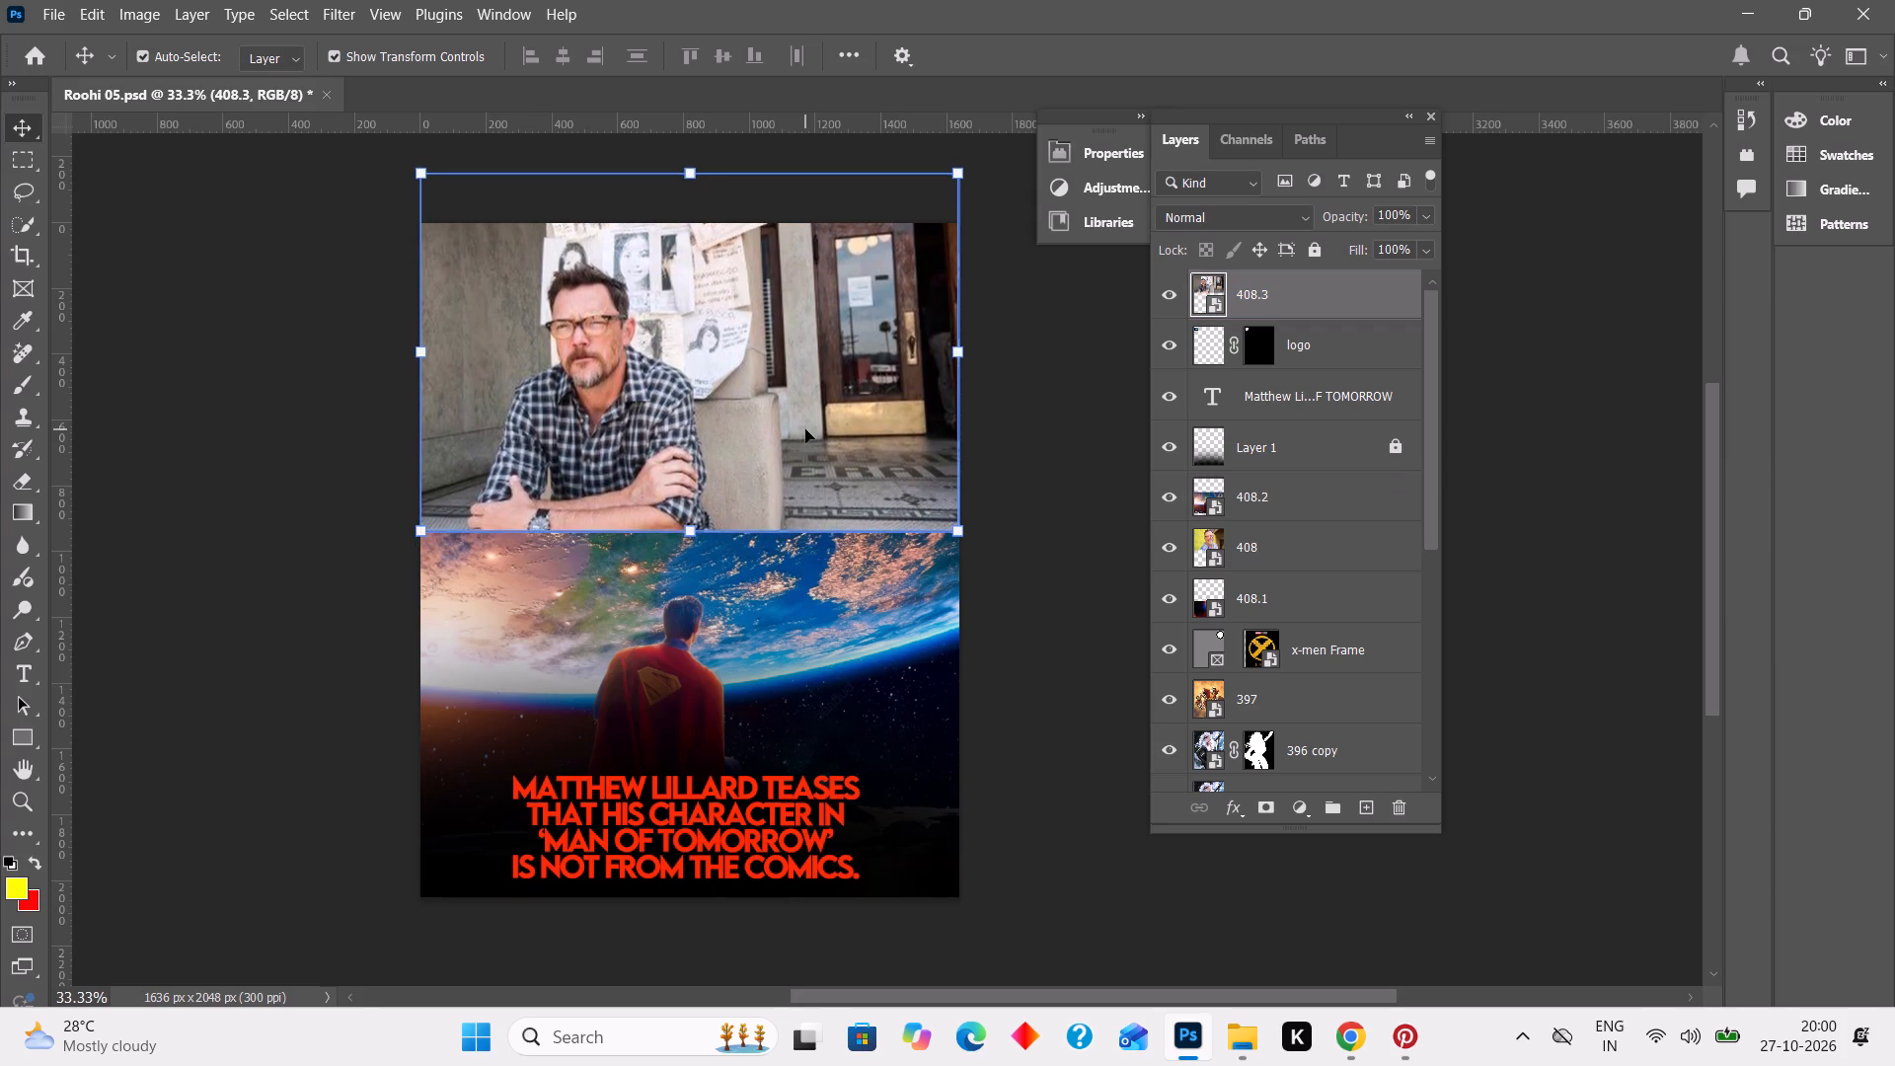
key(Up)
key(Up)
key(Up)
key(Up)
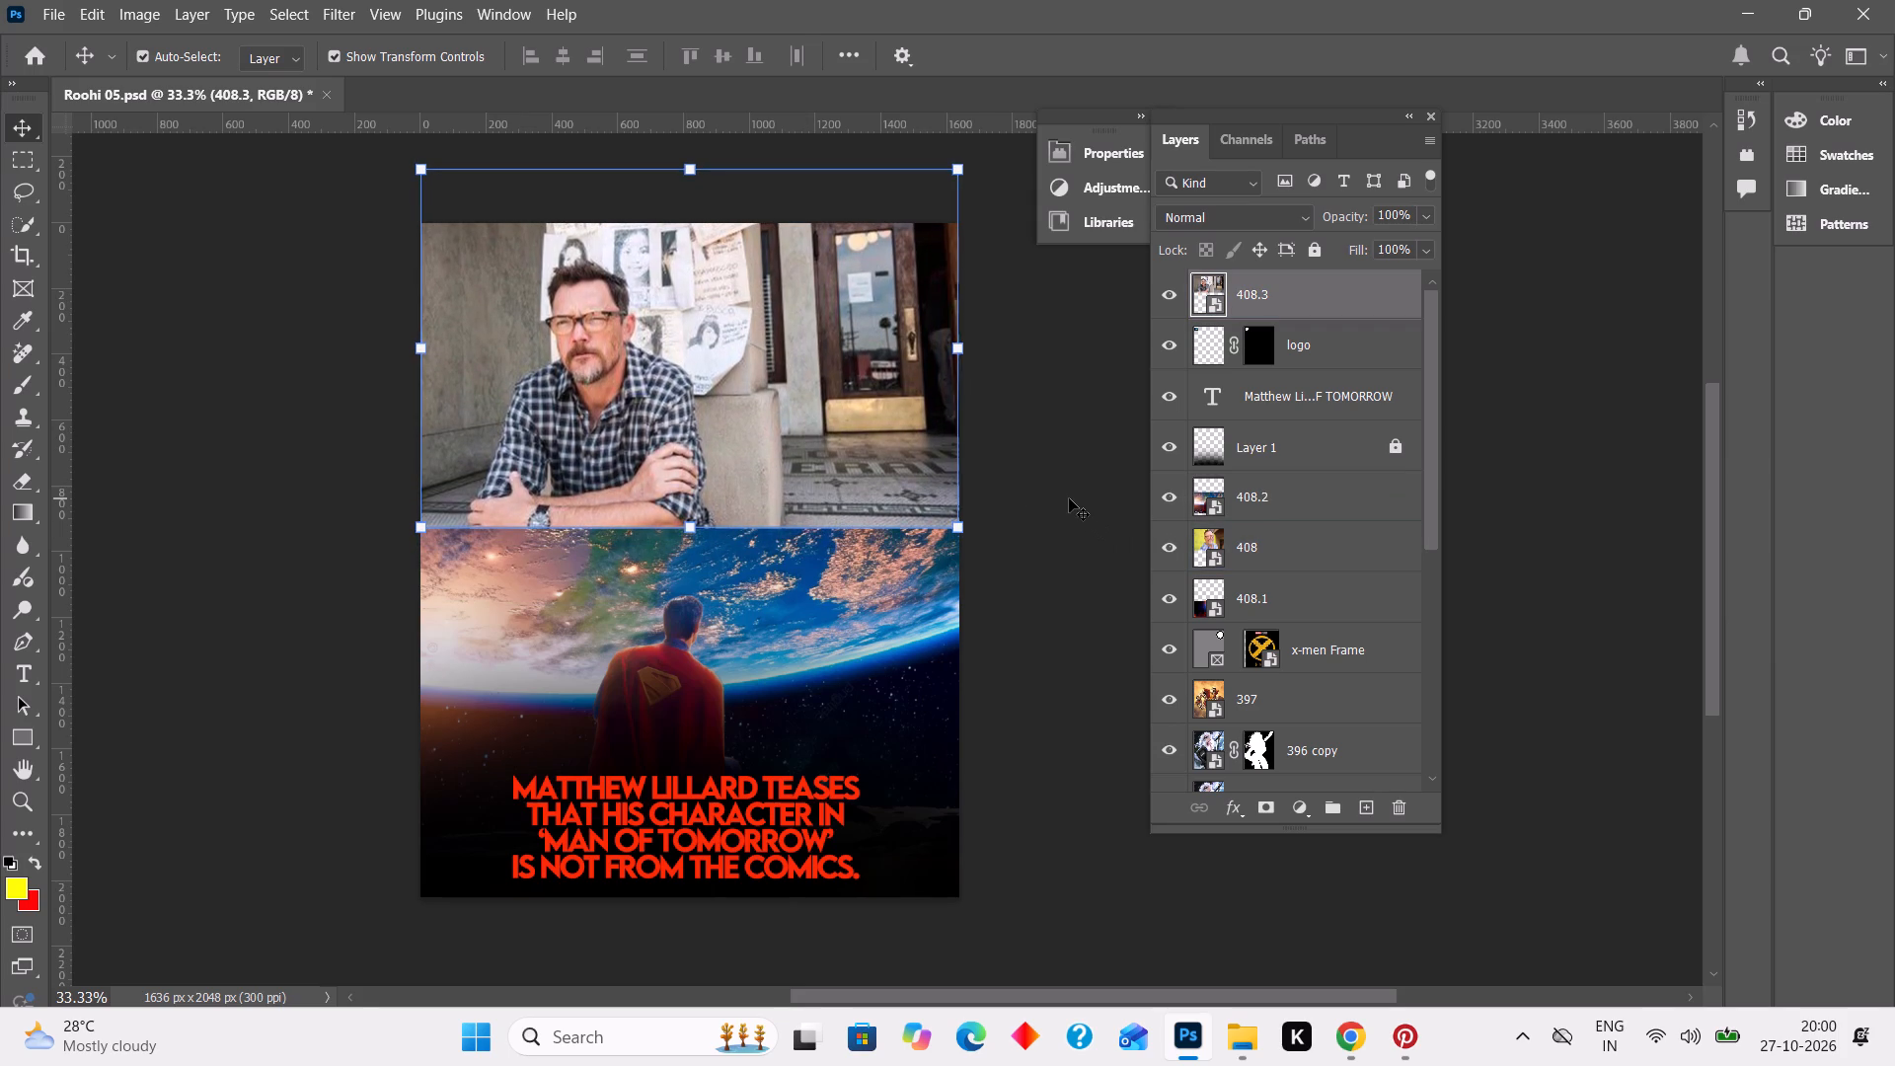
click(1069, 498)
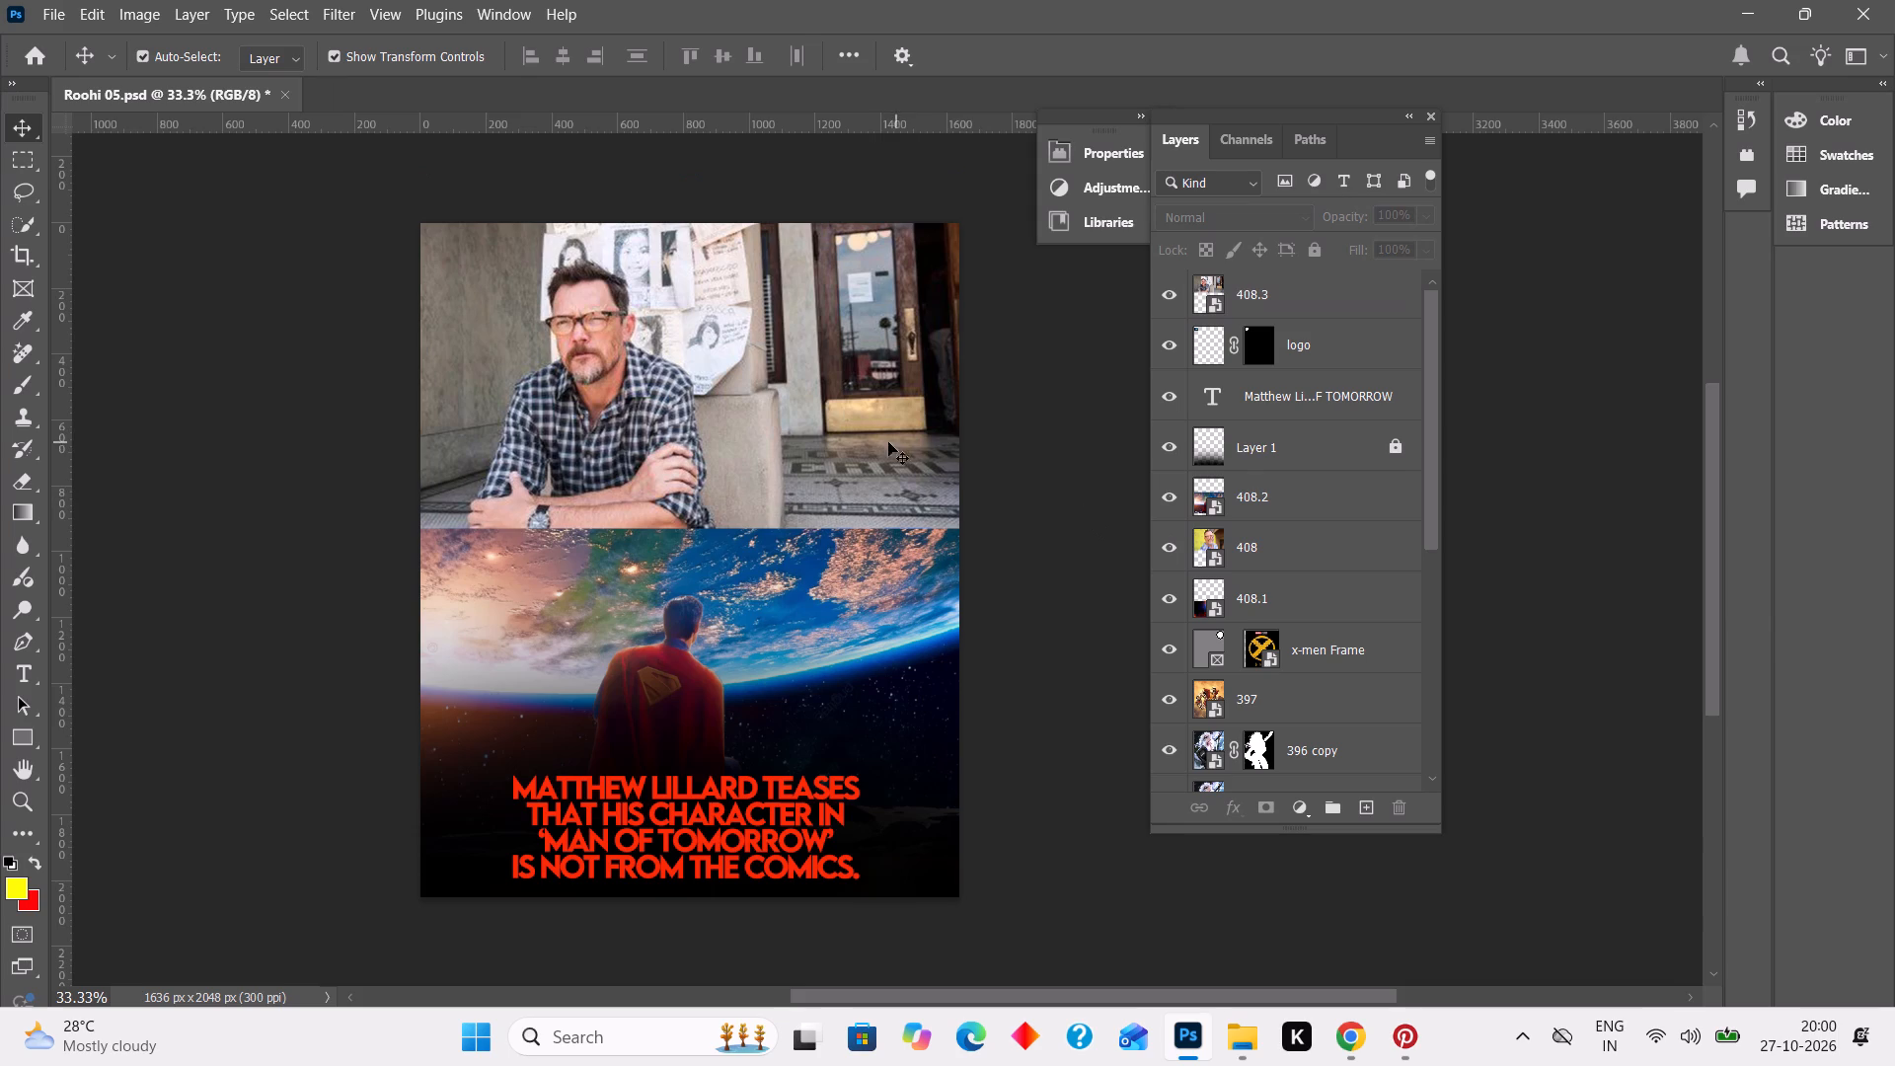
click(840, 436)
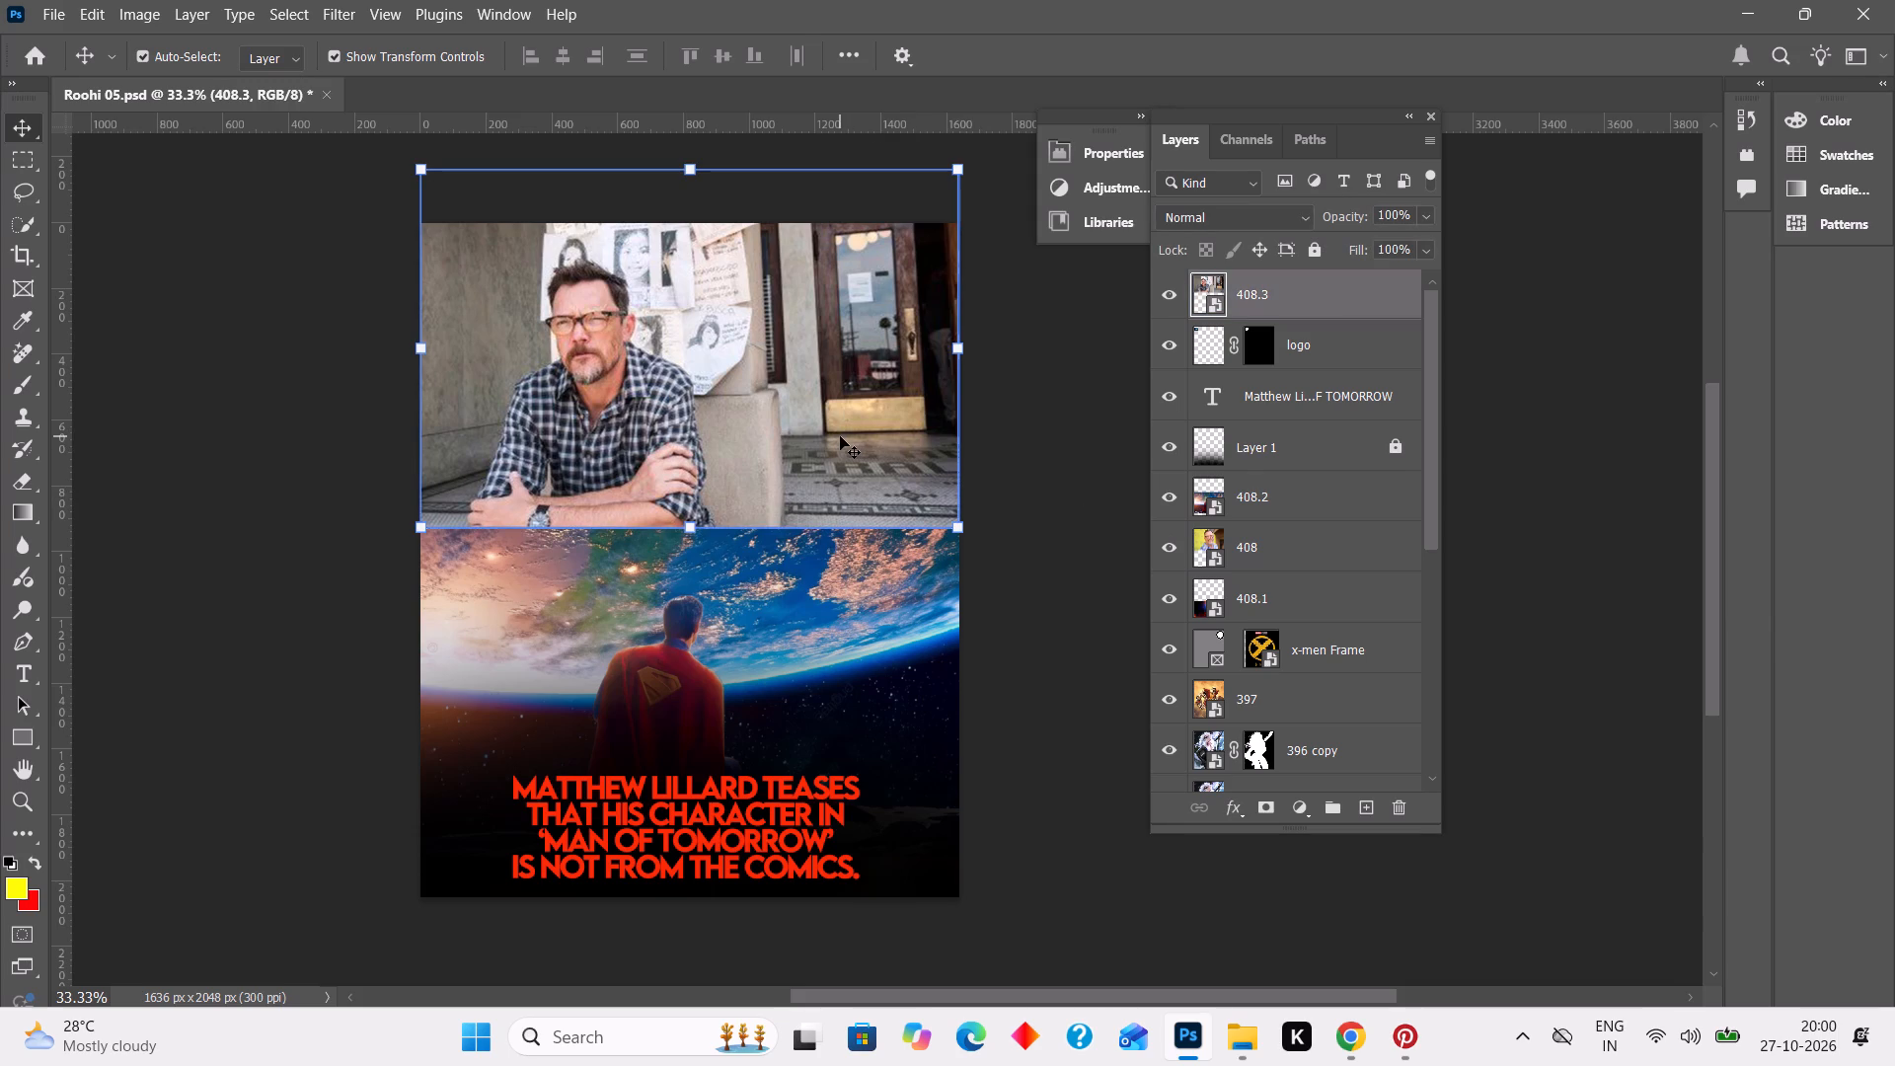
key(Up)
key(Up)
key(Up)
key(Up)
key(Up)
key(Up)
key(Up)
key(Up)
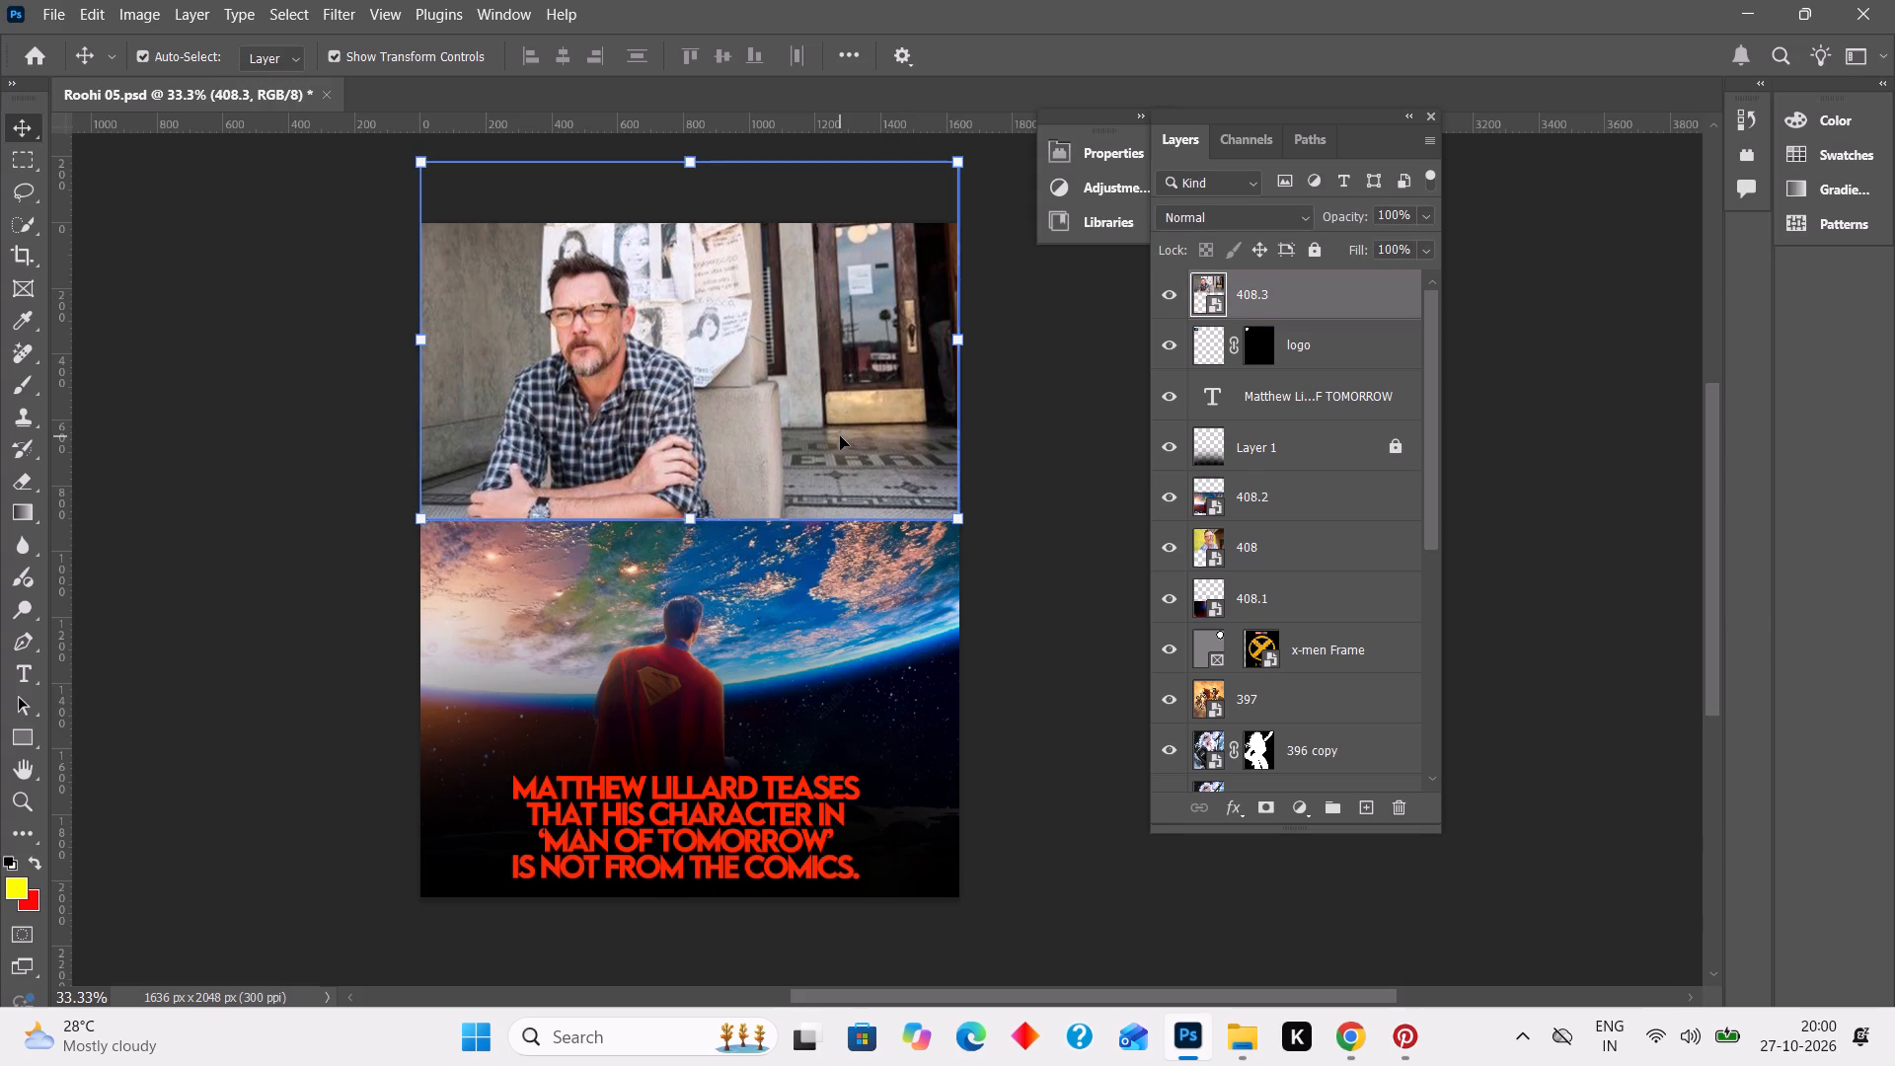
key(Up)
key(Up)
click(1092, 539)
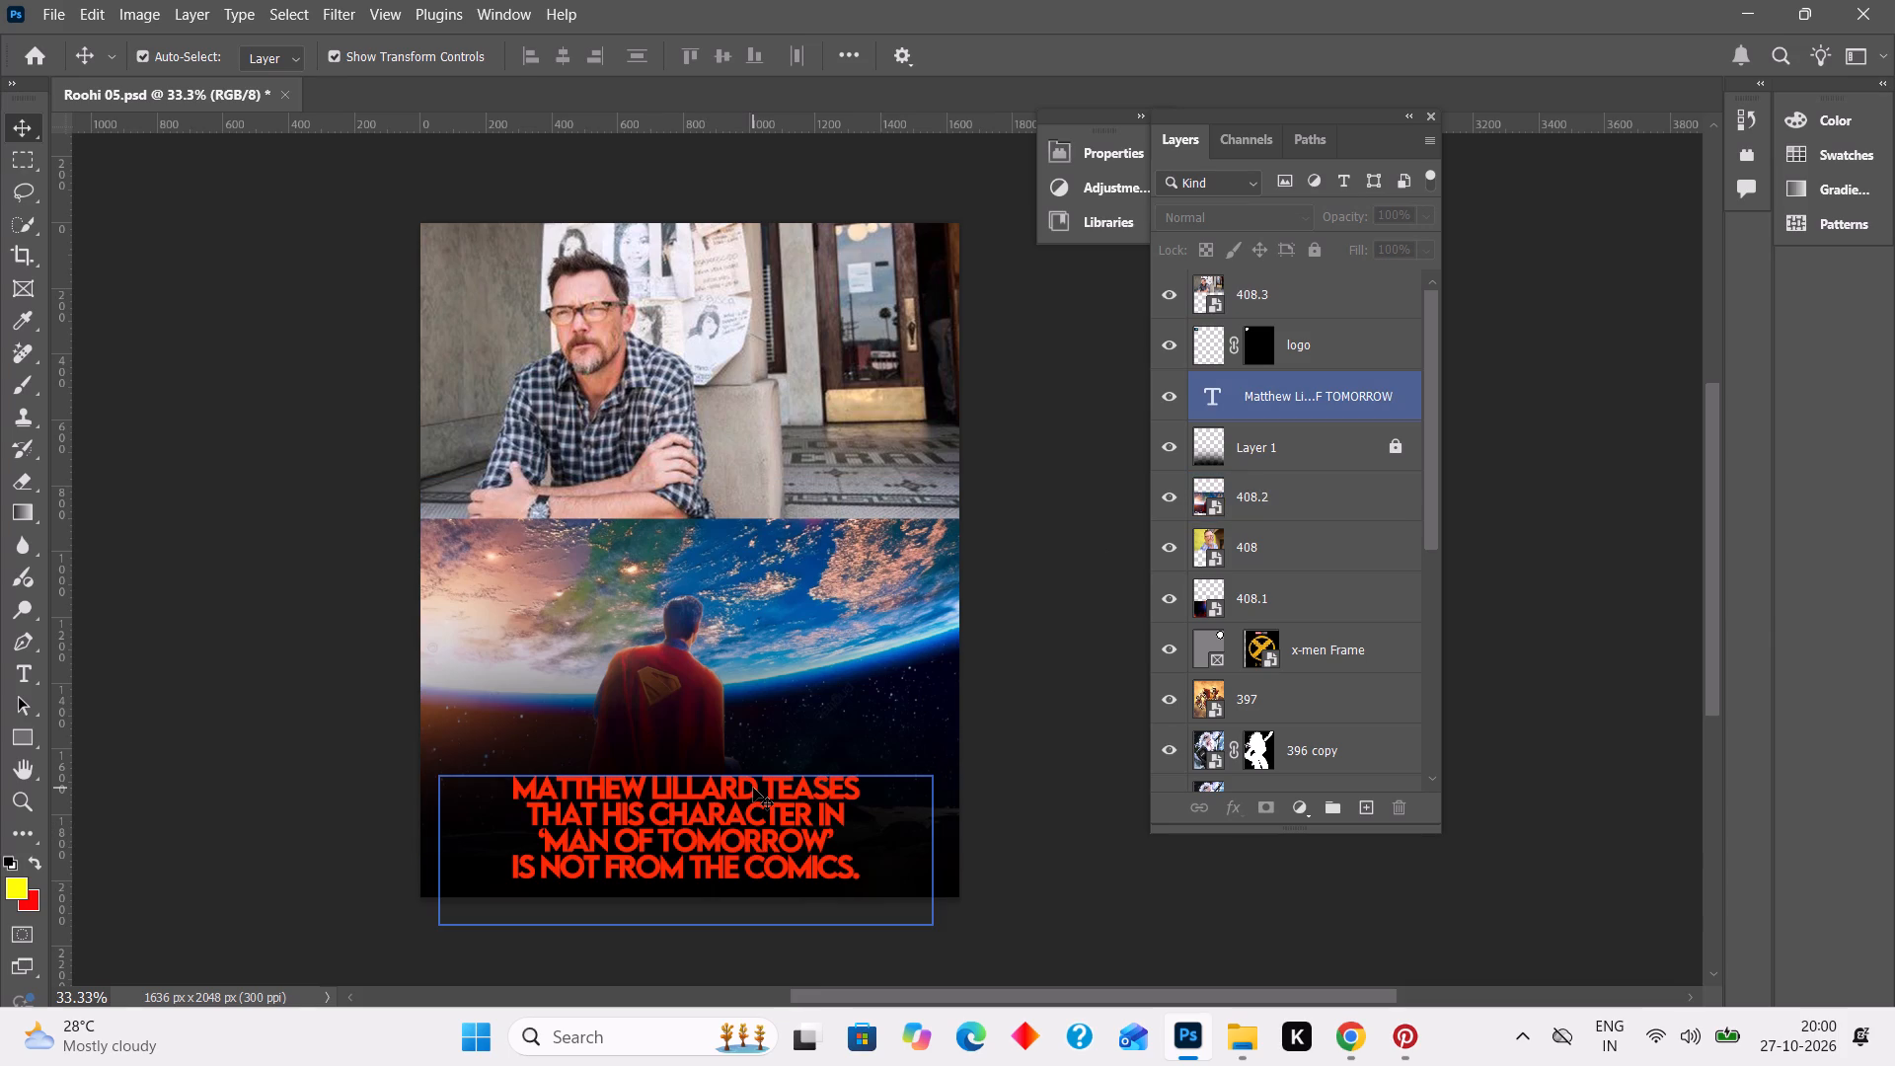
Recolour the headline's first line, "MATTHEW LILLARD TEASES", to bright yellow.
double_click(510, 786)
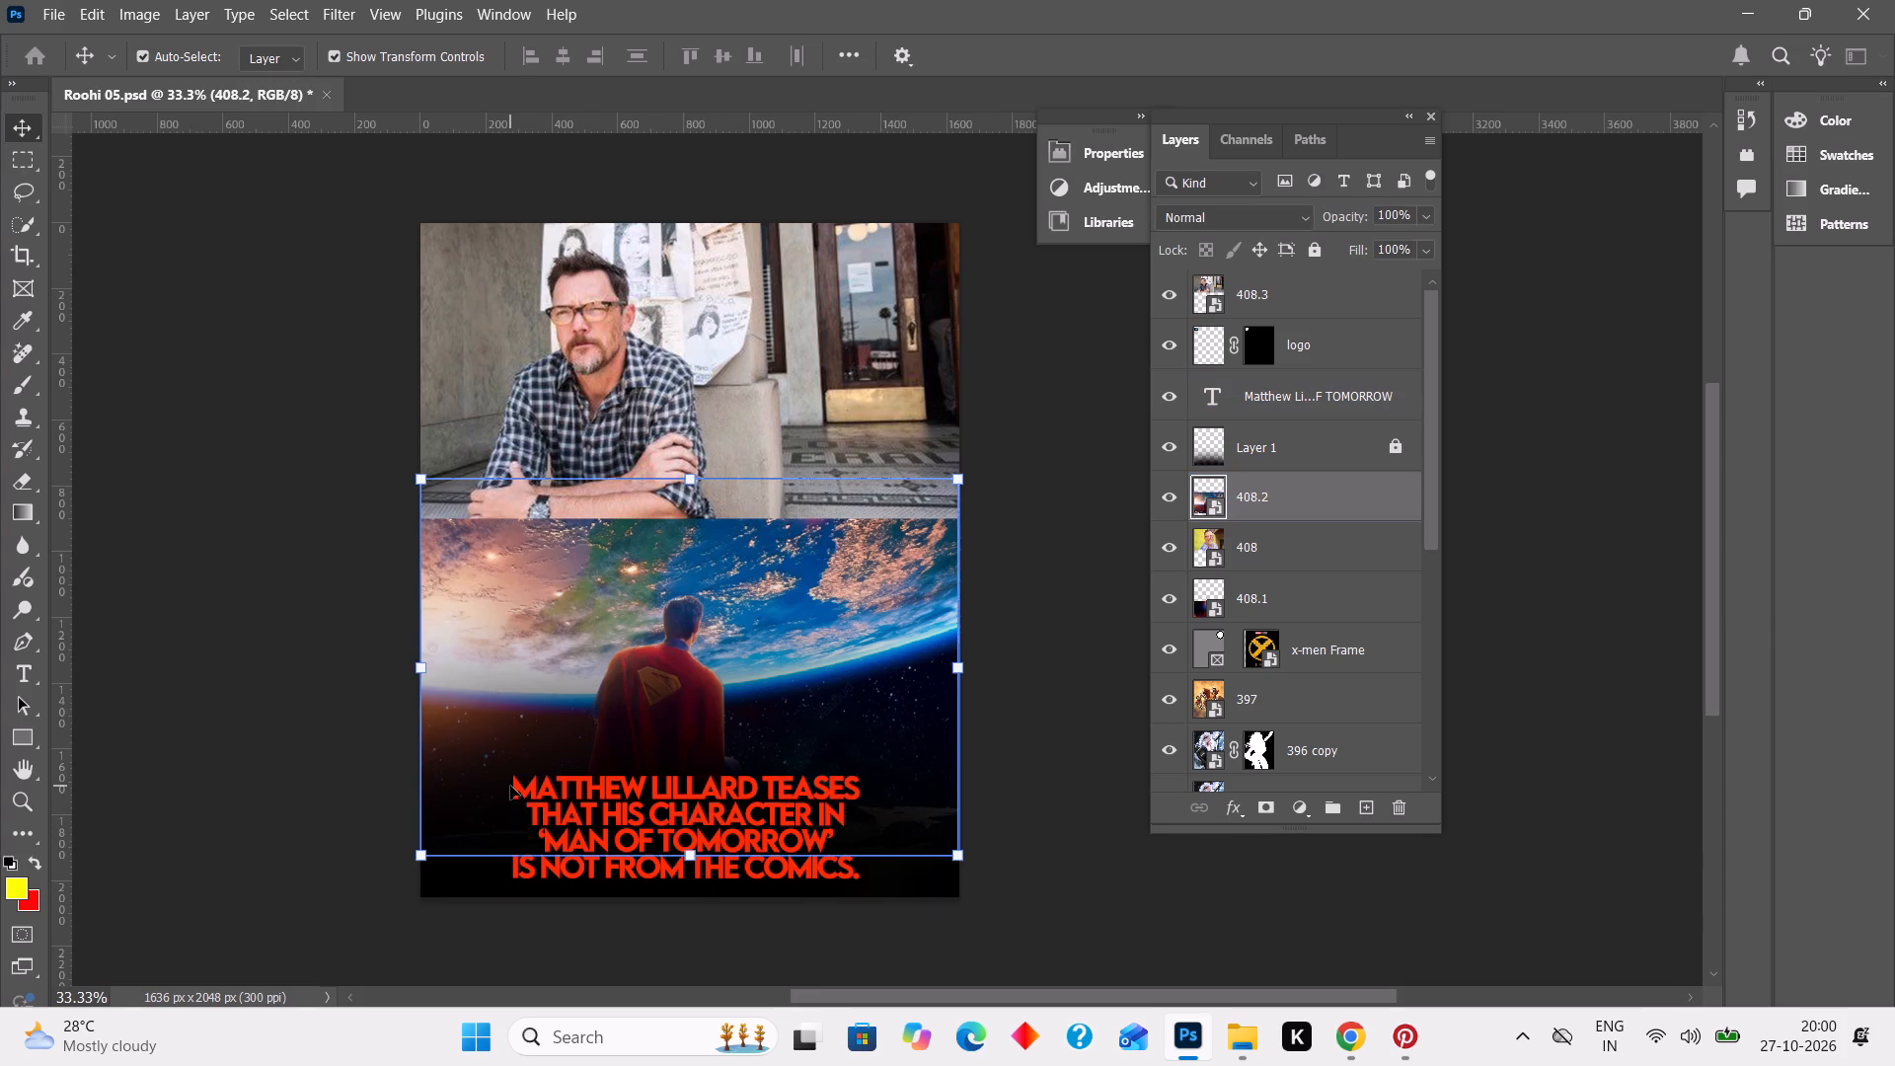
click(601, 815)
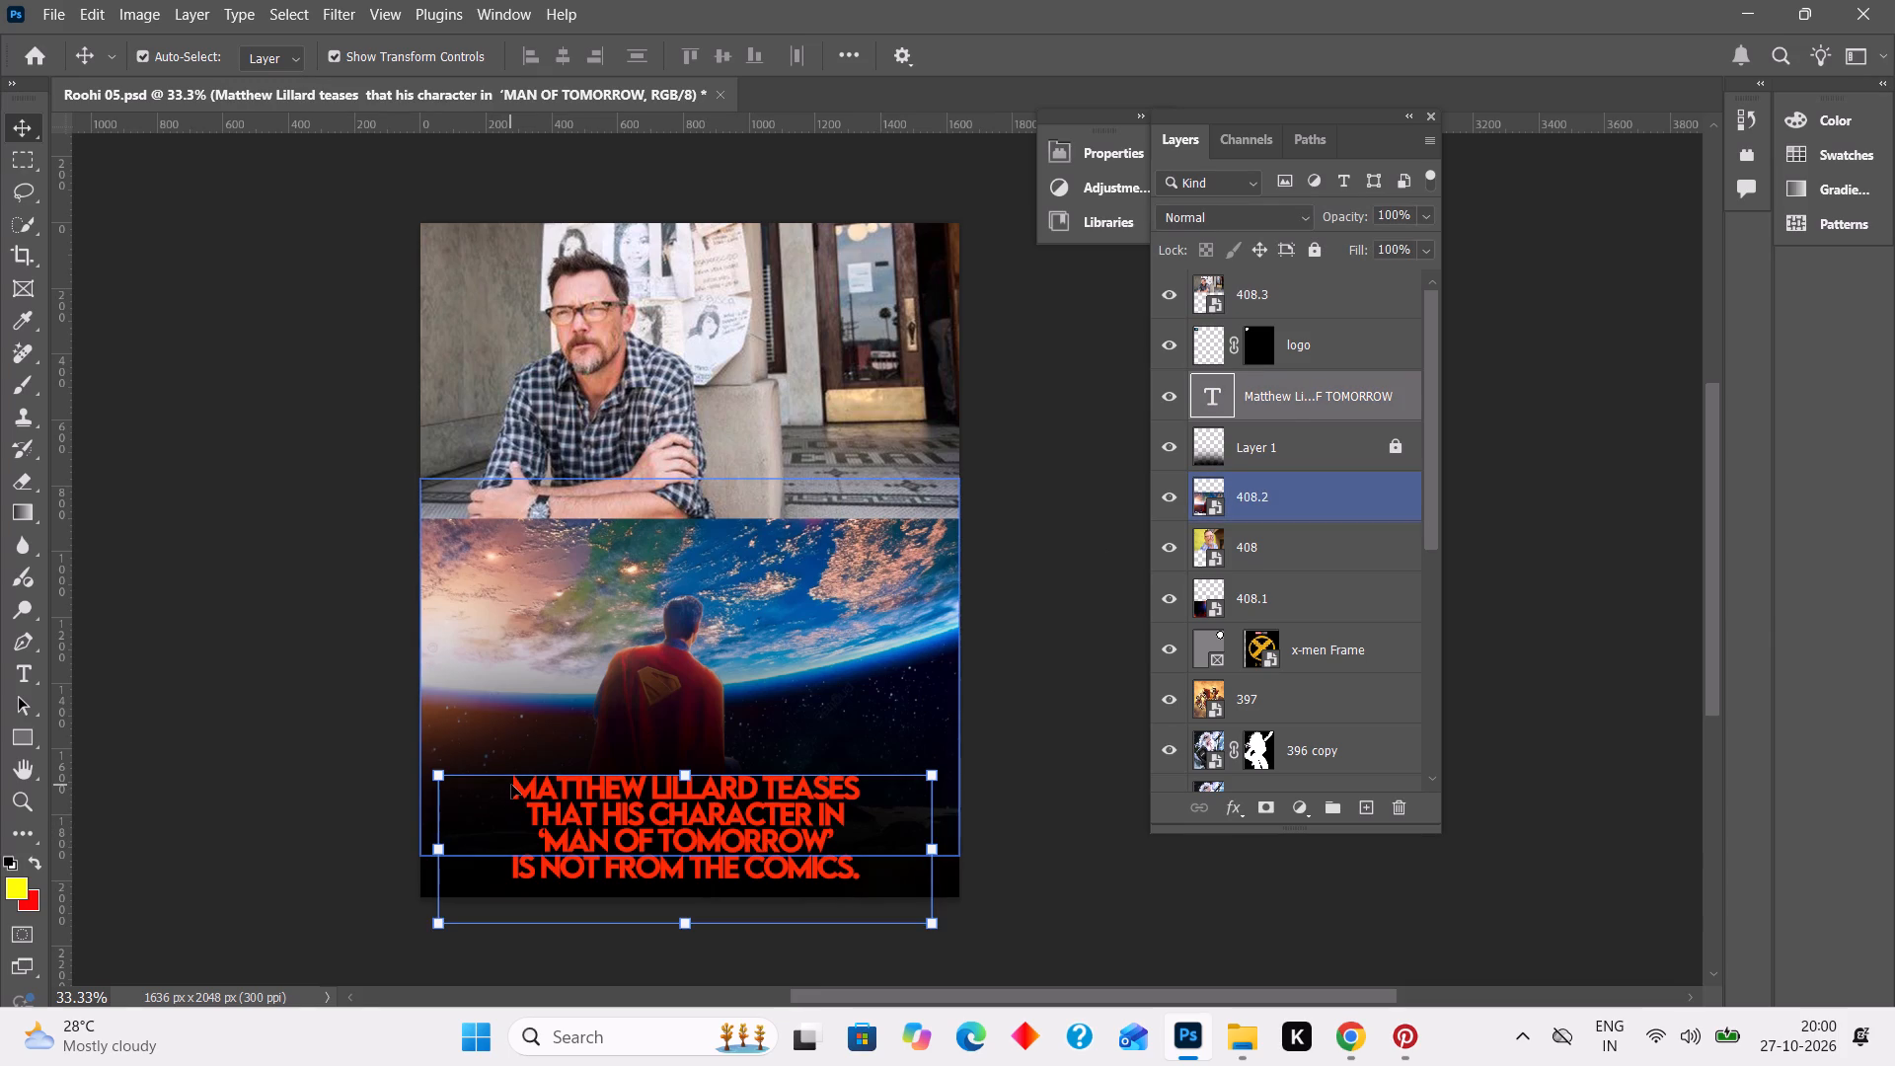
double_click(511, 785)
double_click(572, 814)
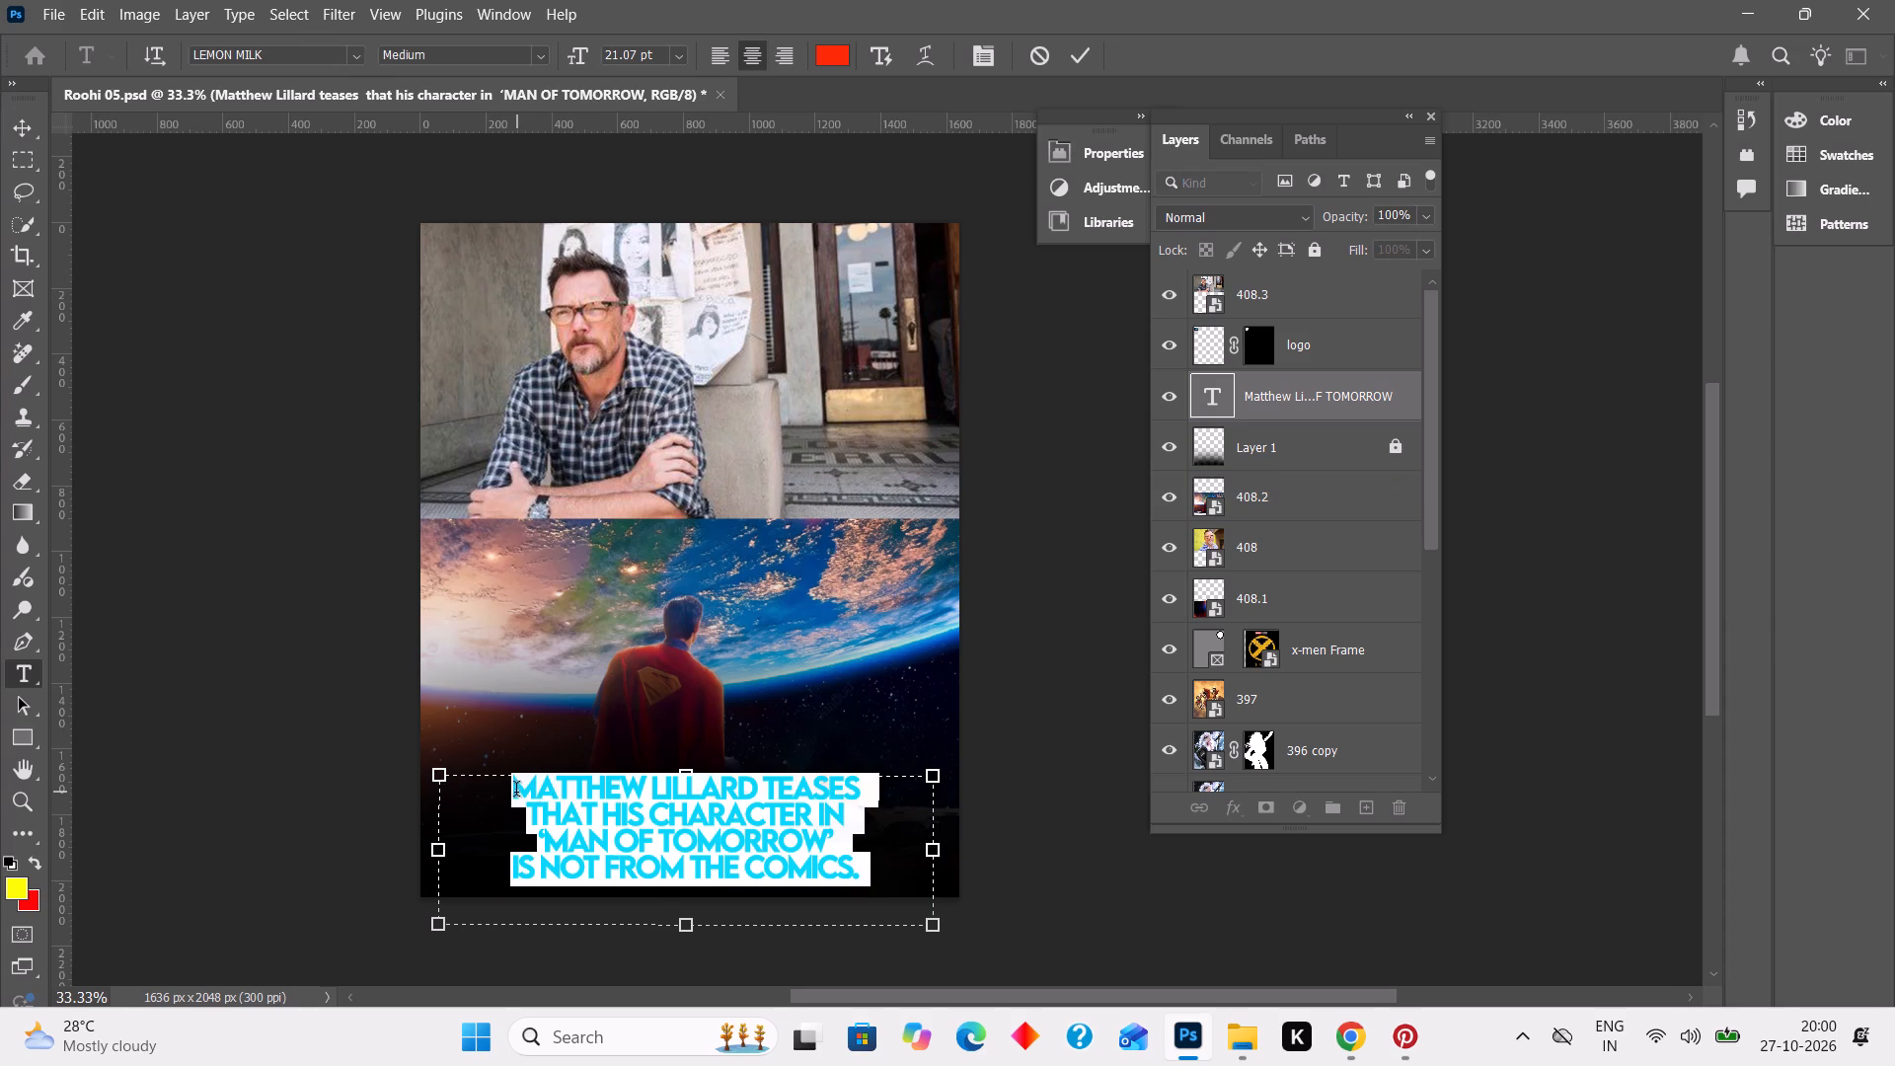
drag(509, 790, 813, 788)
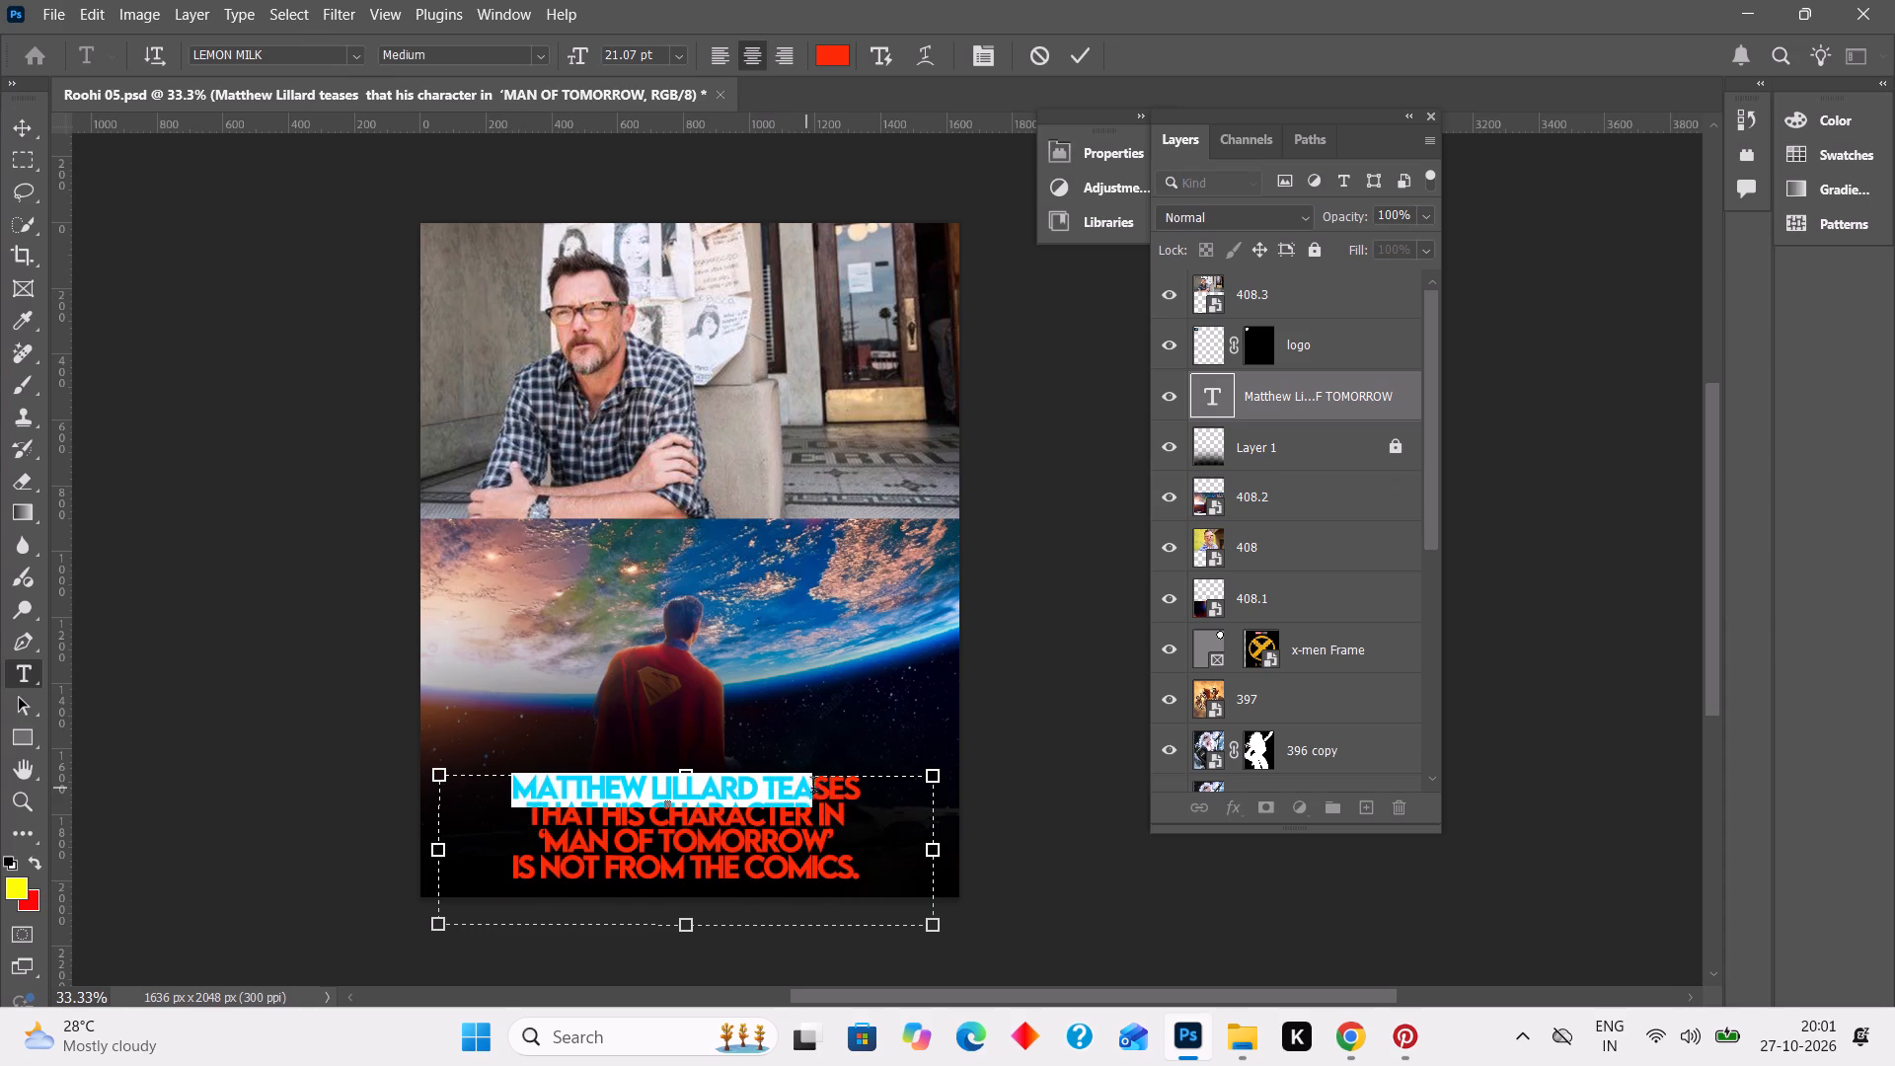
drag(813, 788, 870, 799)
click(1821, 115)
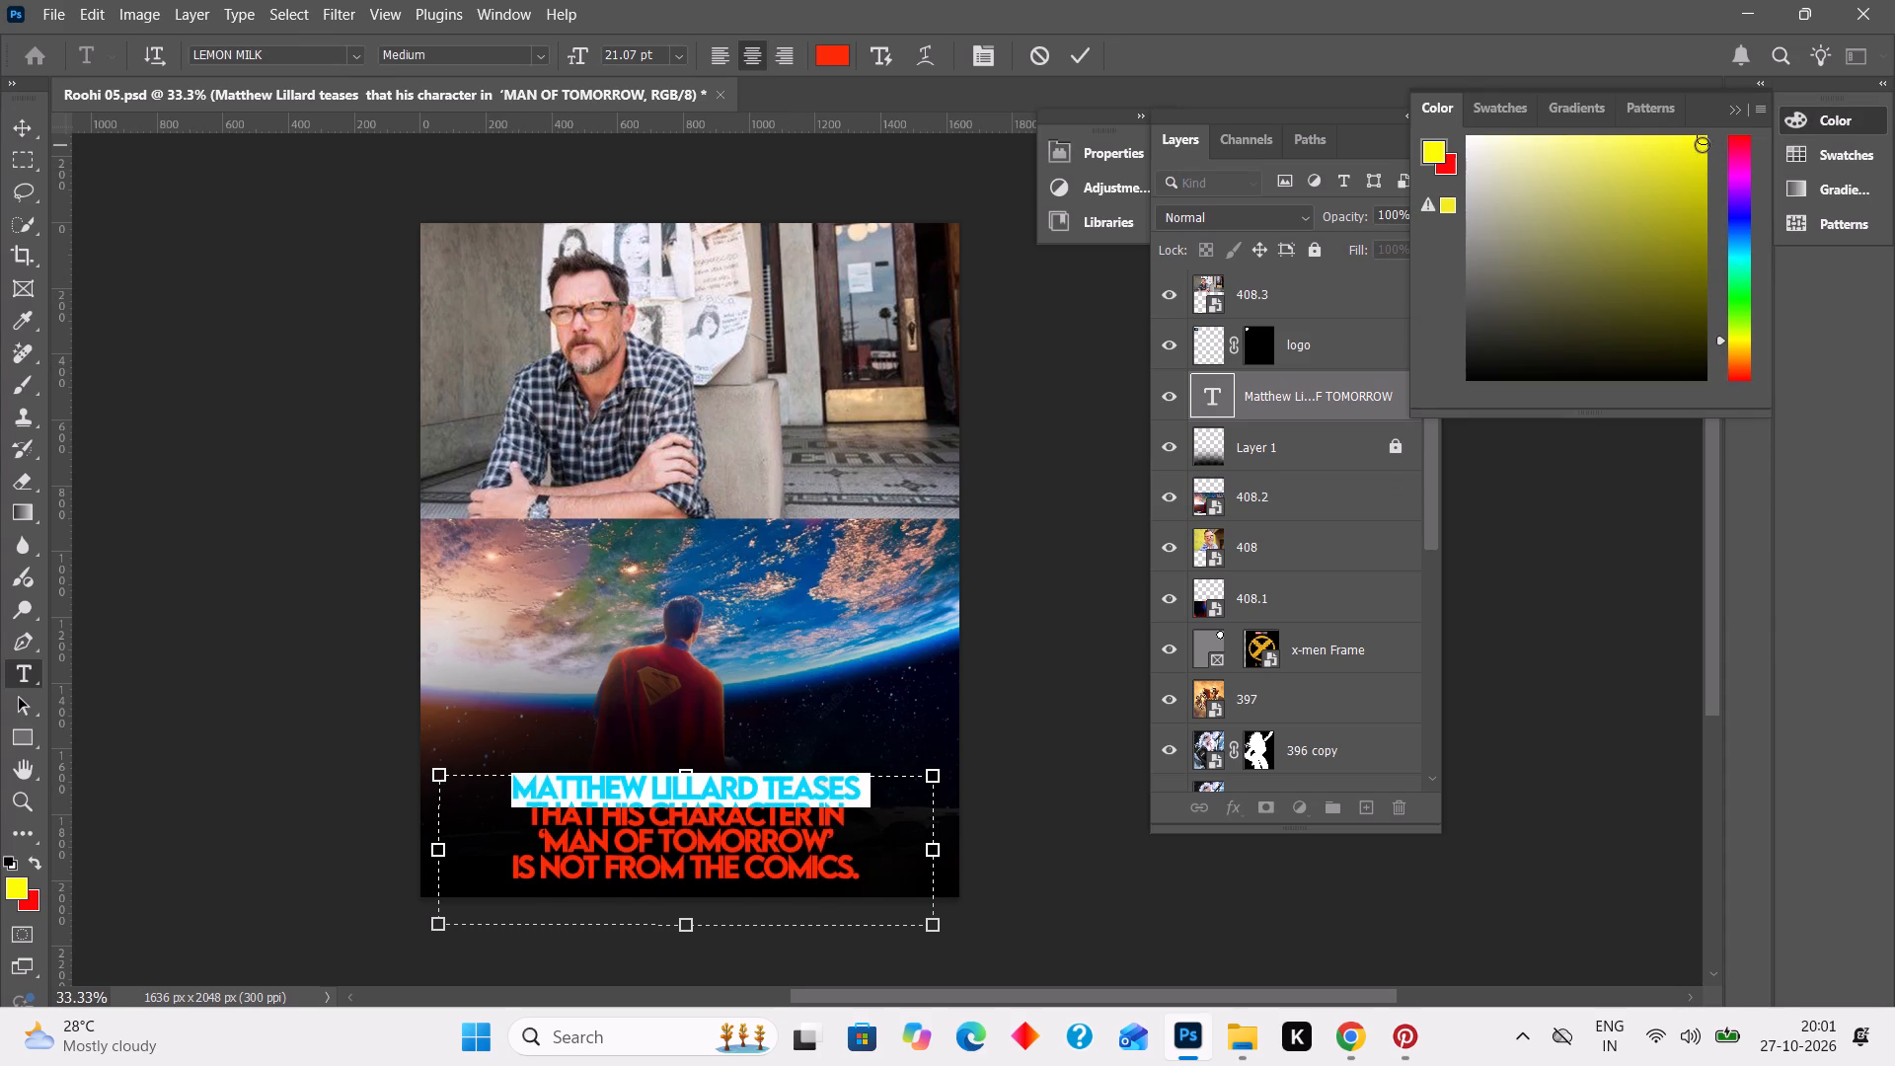
click(1702, 135)
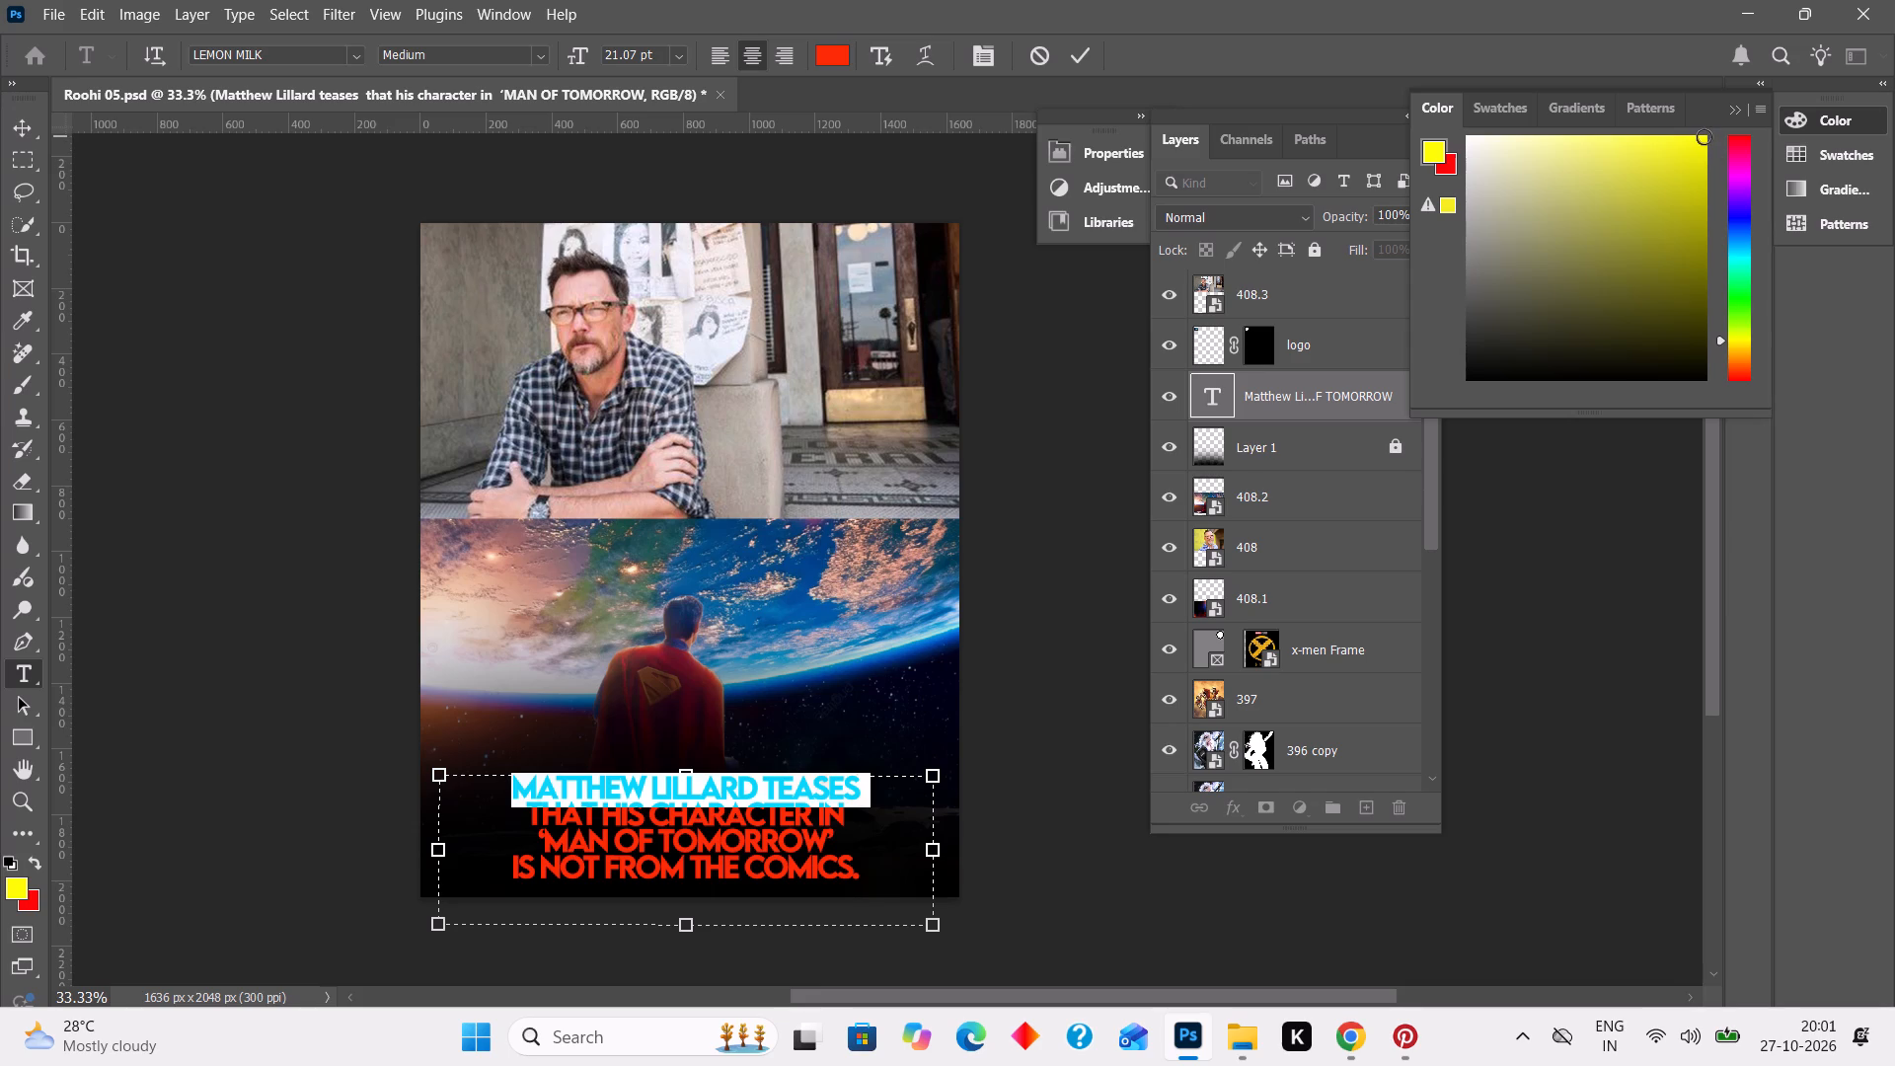
click(1704, 136)
click(1563, 783)
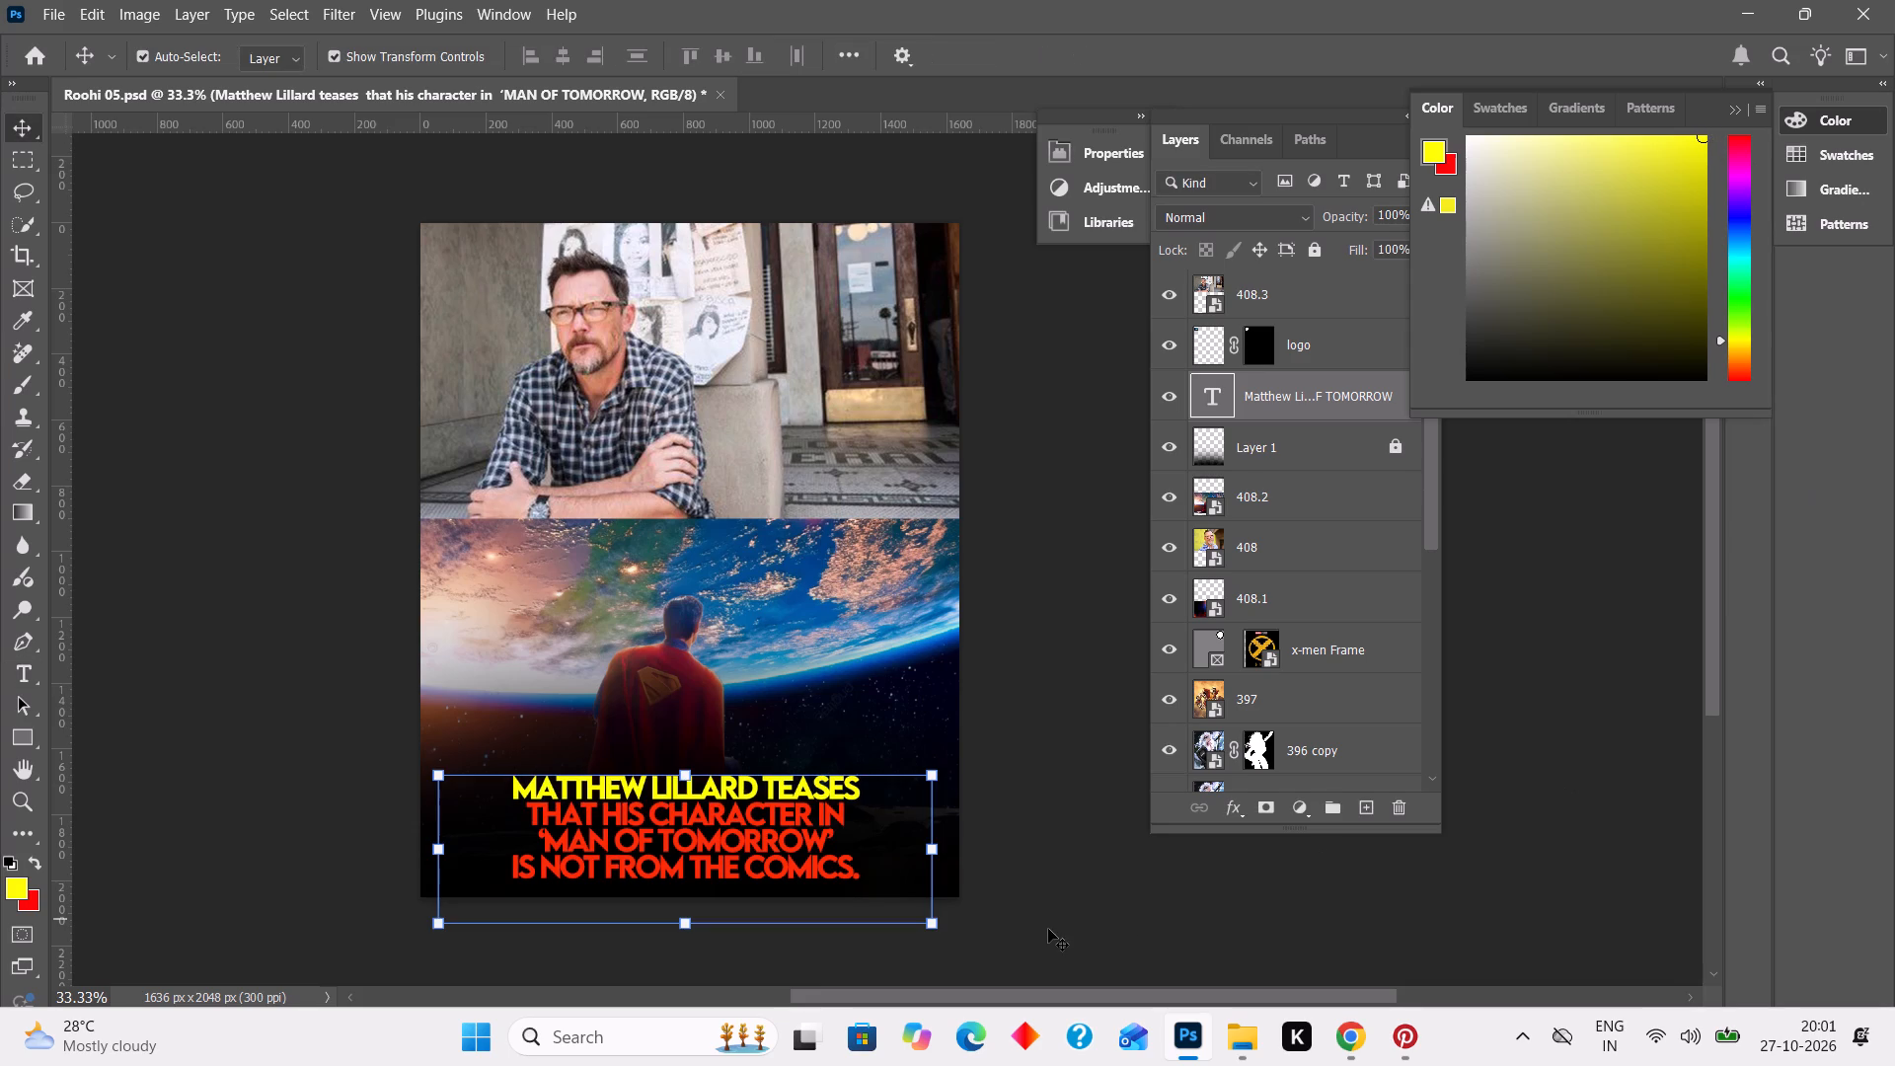
Recolour the headline's second line, "THAT HIS CHARACTER IN", to white.
double_click(534, 816)
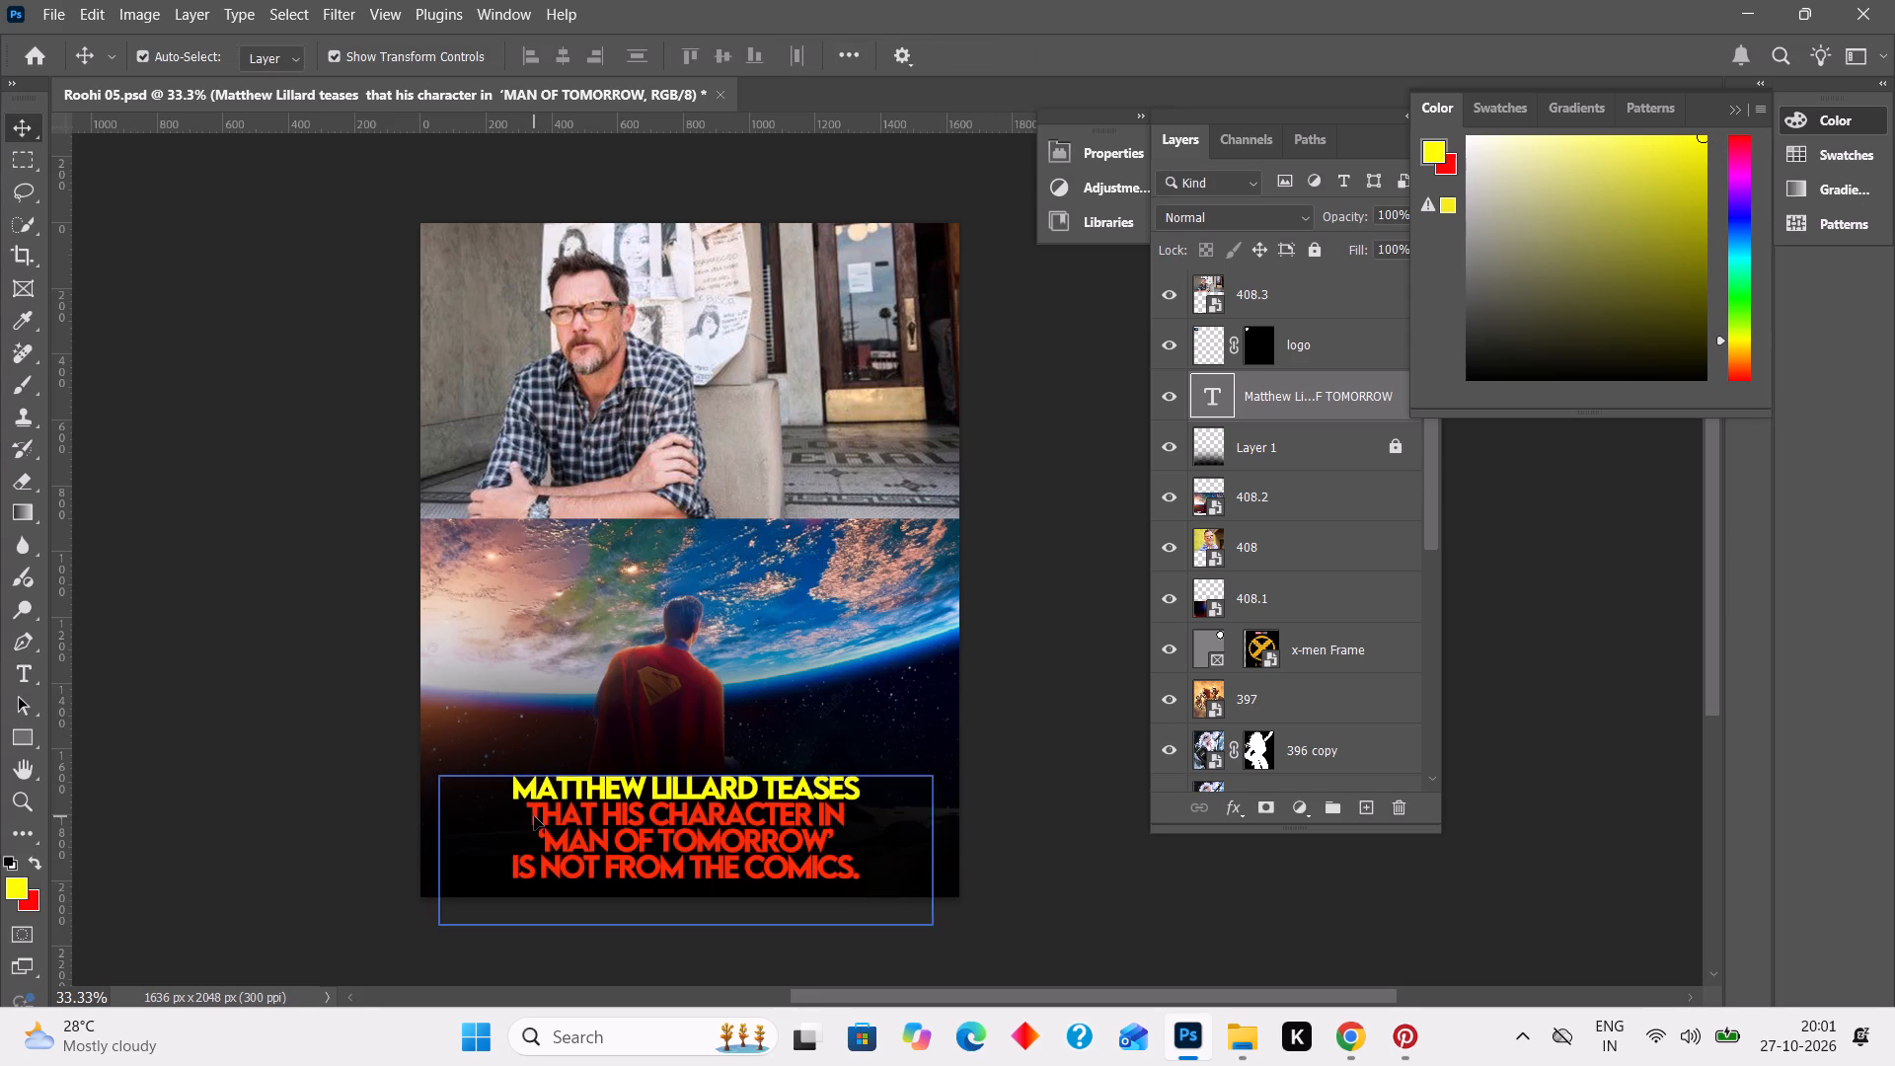
drag(534, 816, 776, 806)
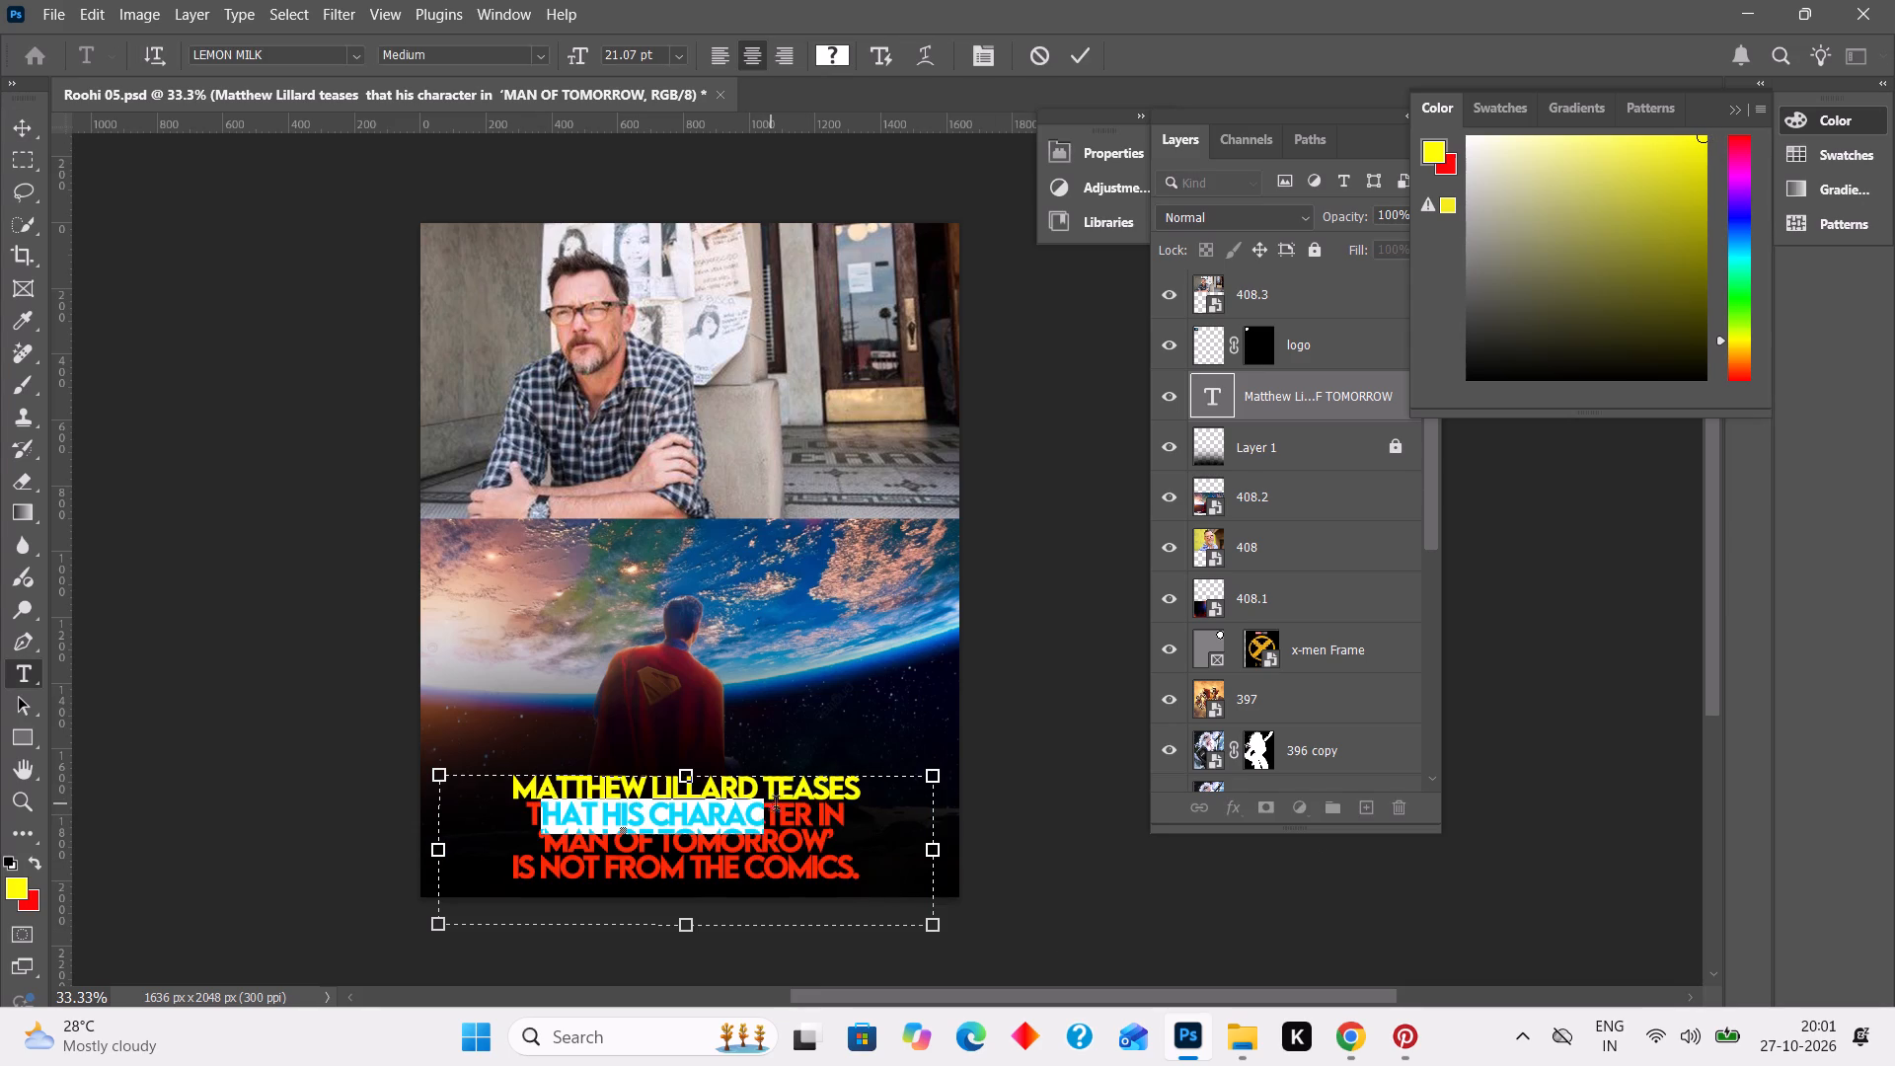
drag(776, 806, 840, 815)
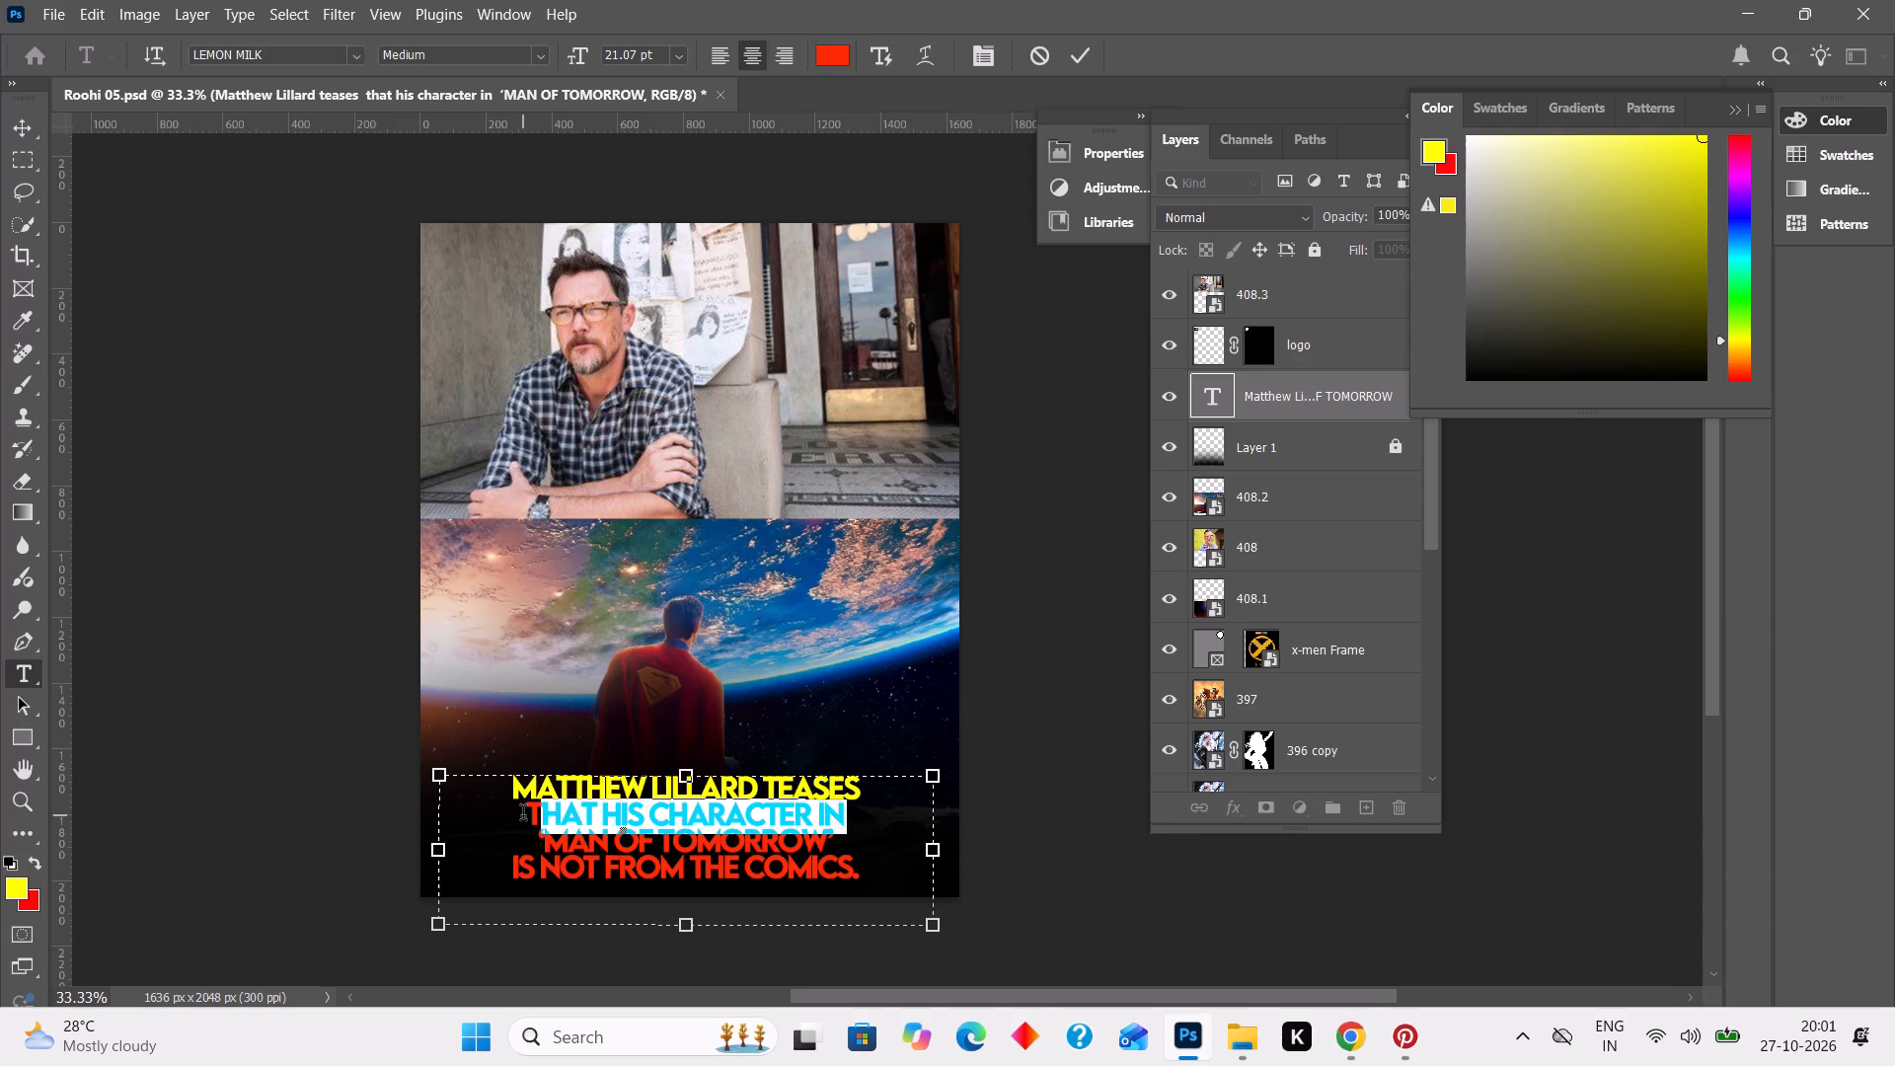
drag(526, 817, 824, 811)
drag(824, 811, 847, 811)
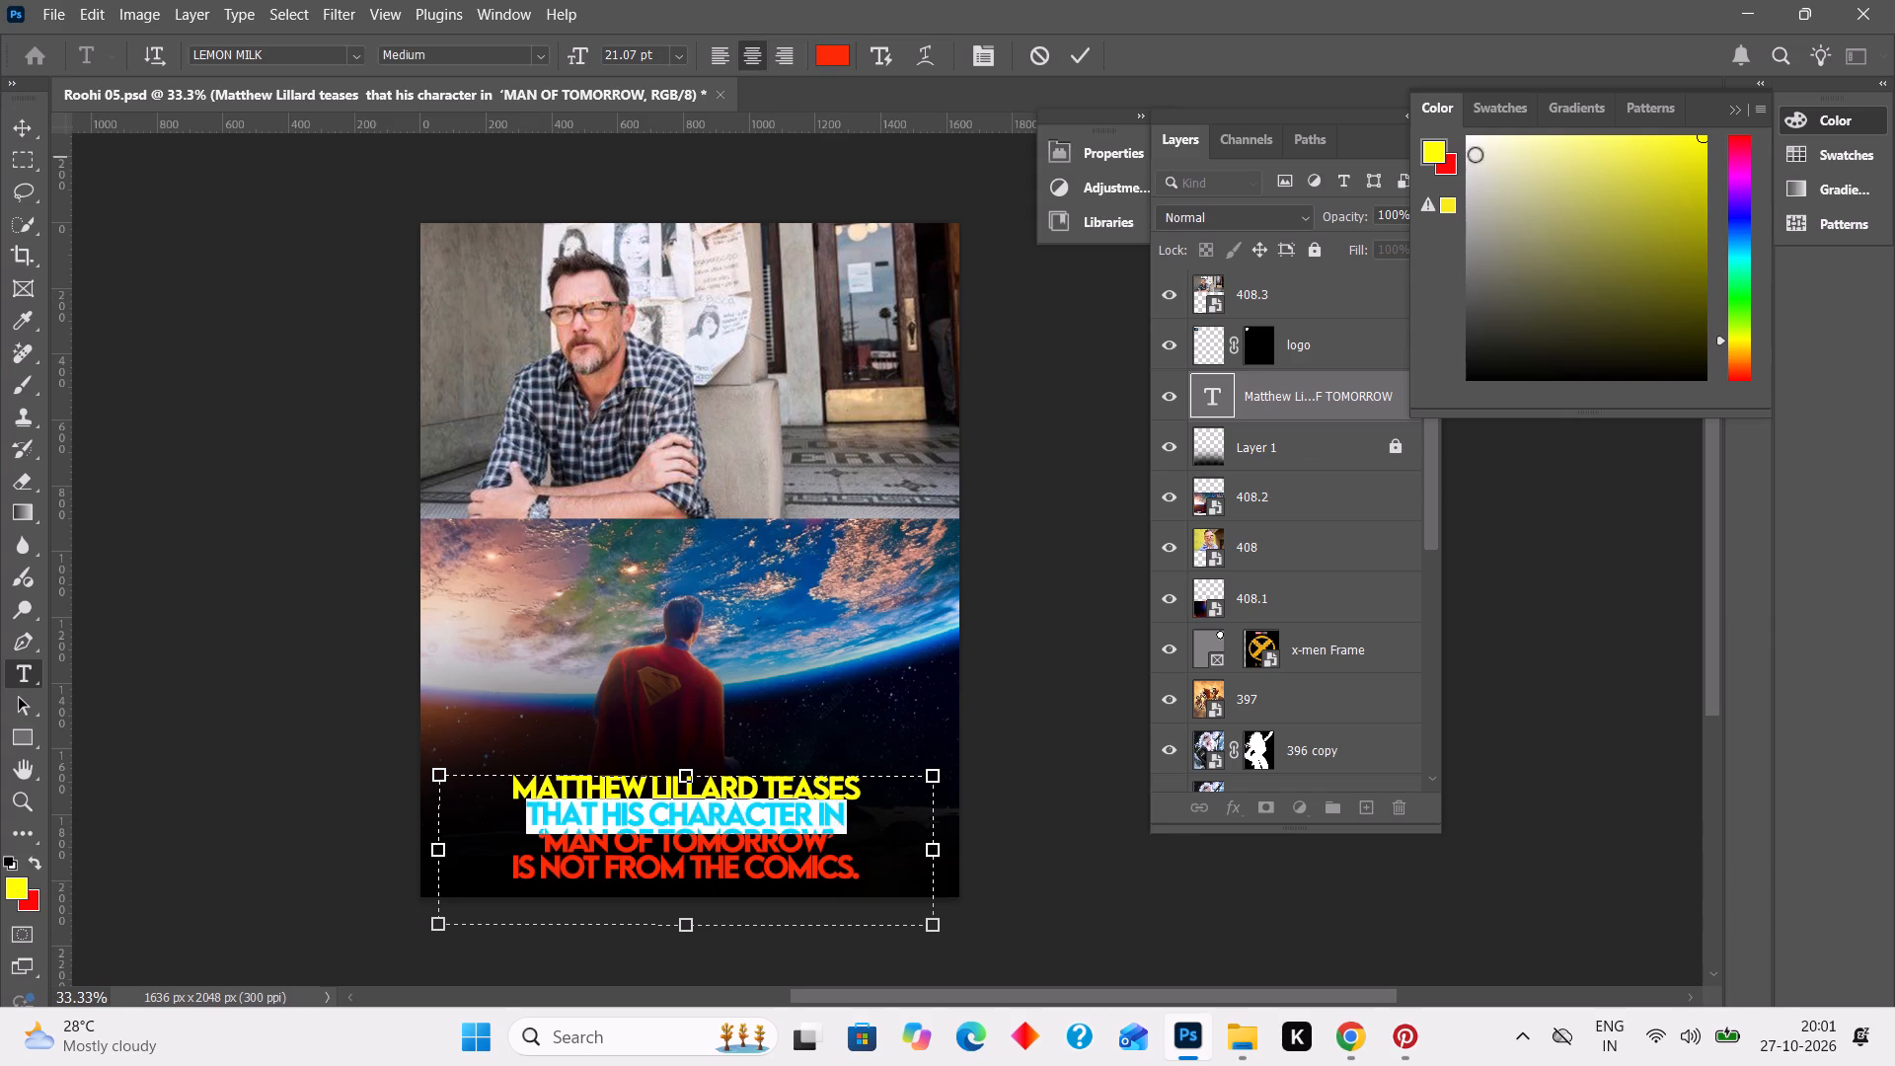
double_click(1469, 135)
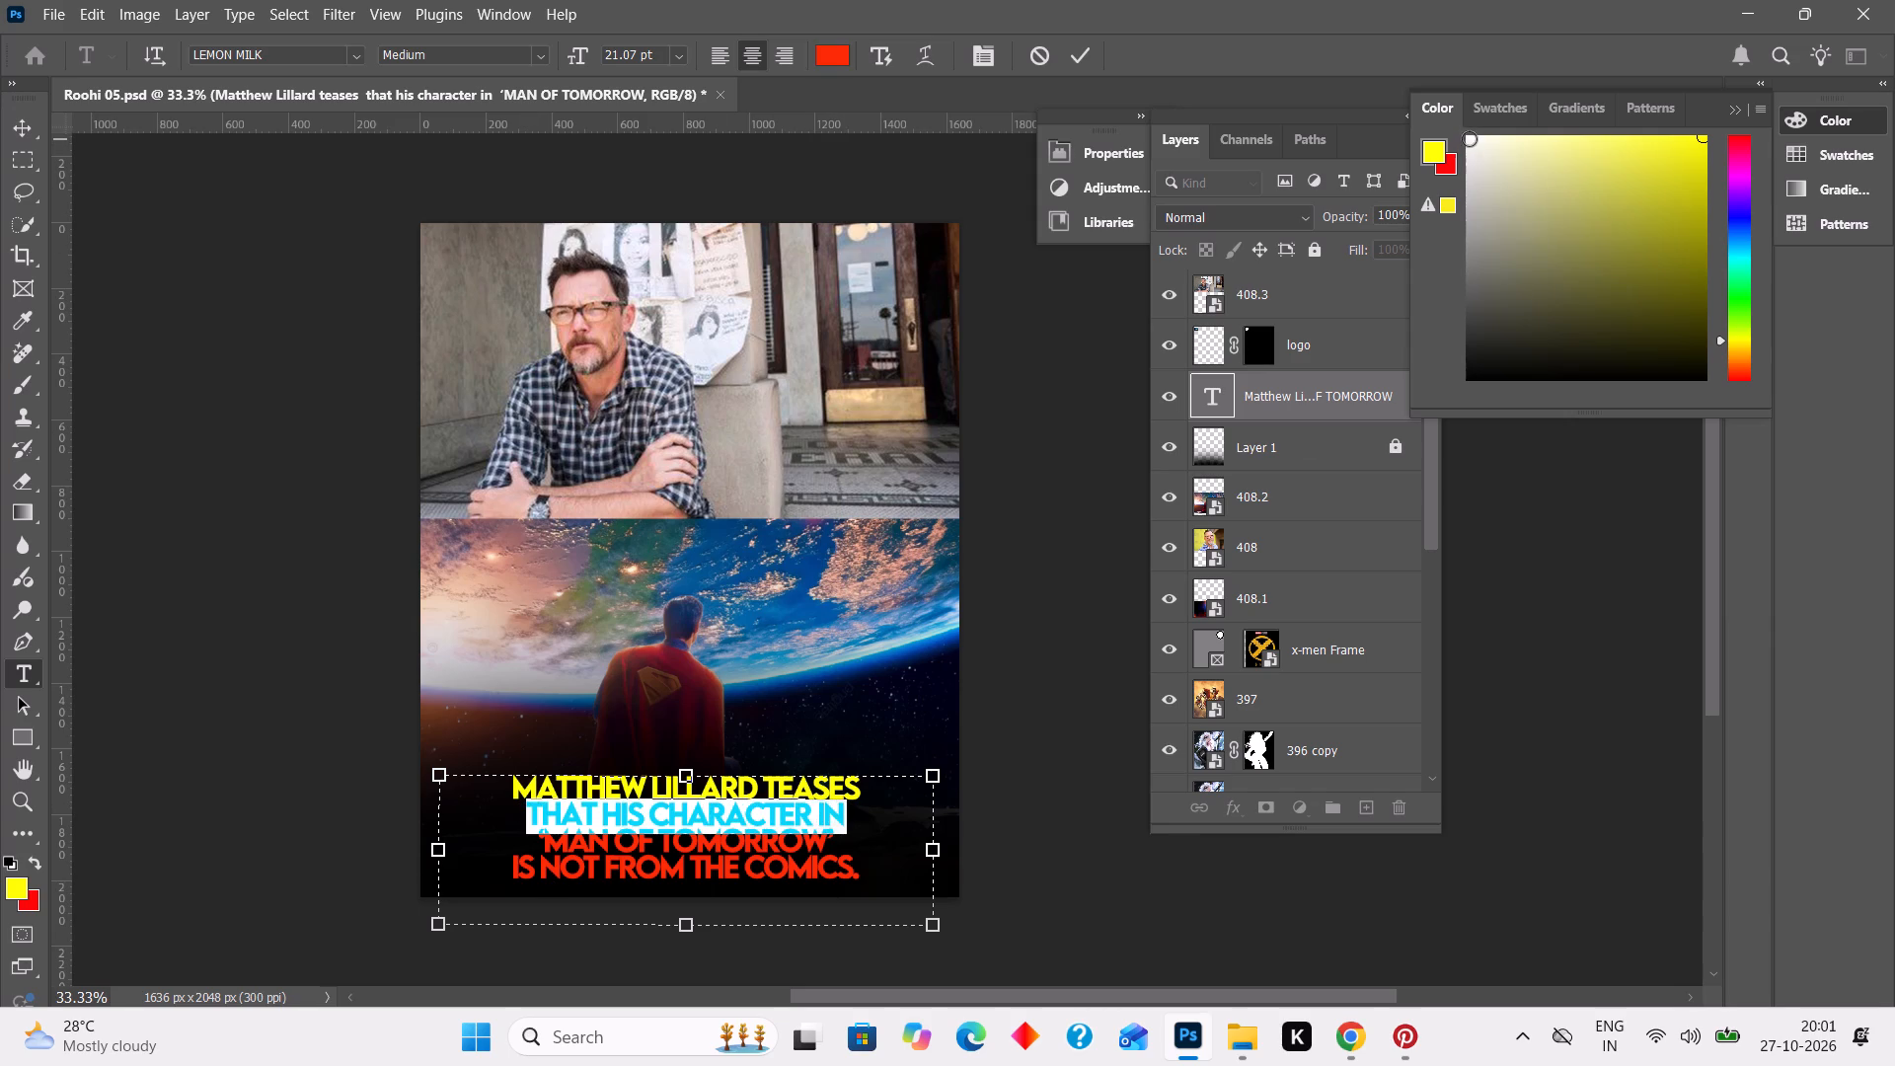
click(1469, 138)
click(1563, 616)
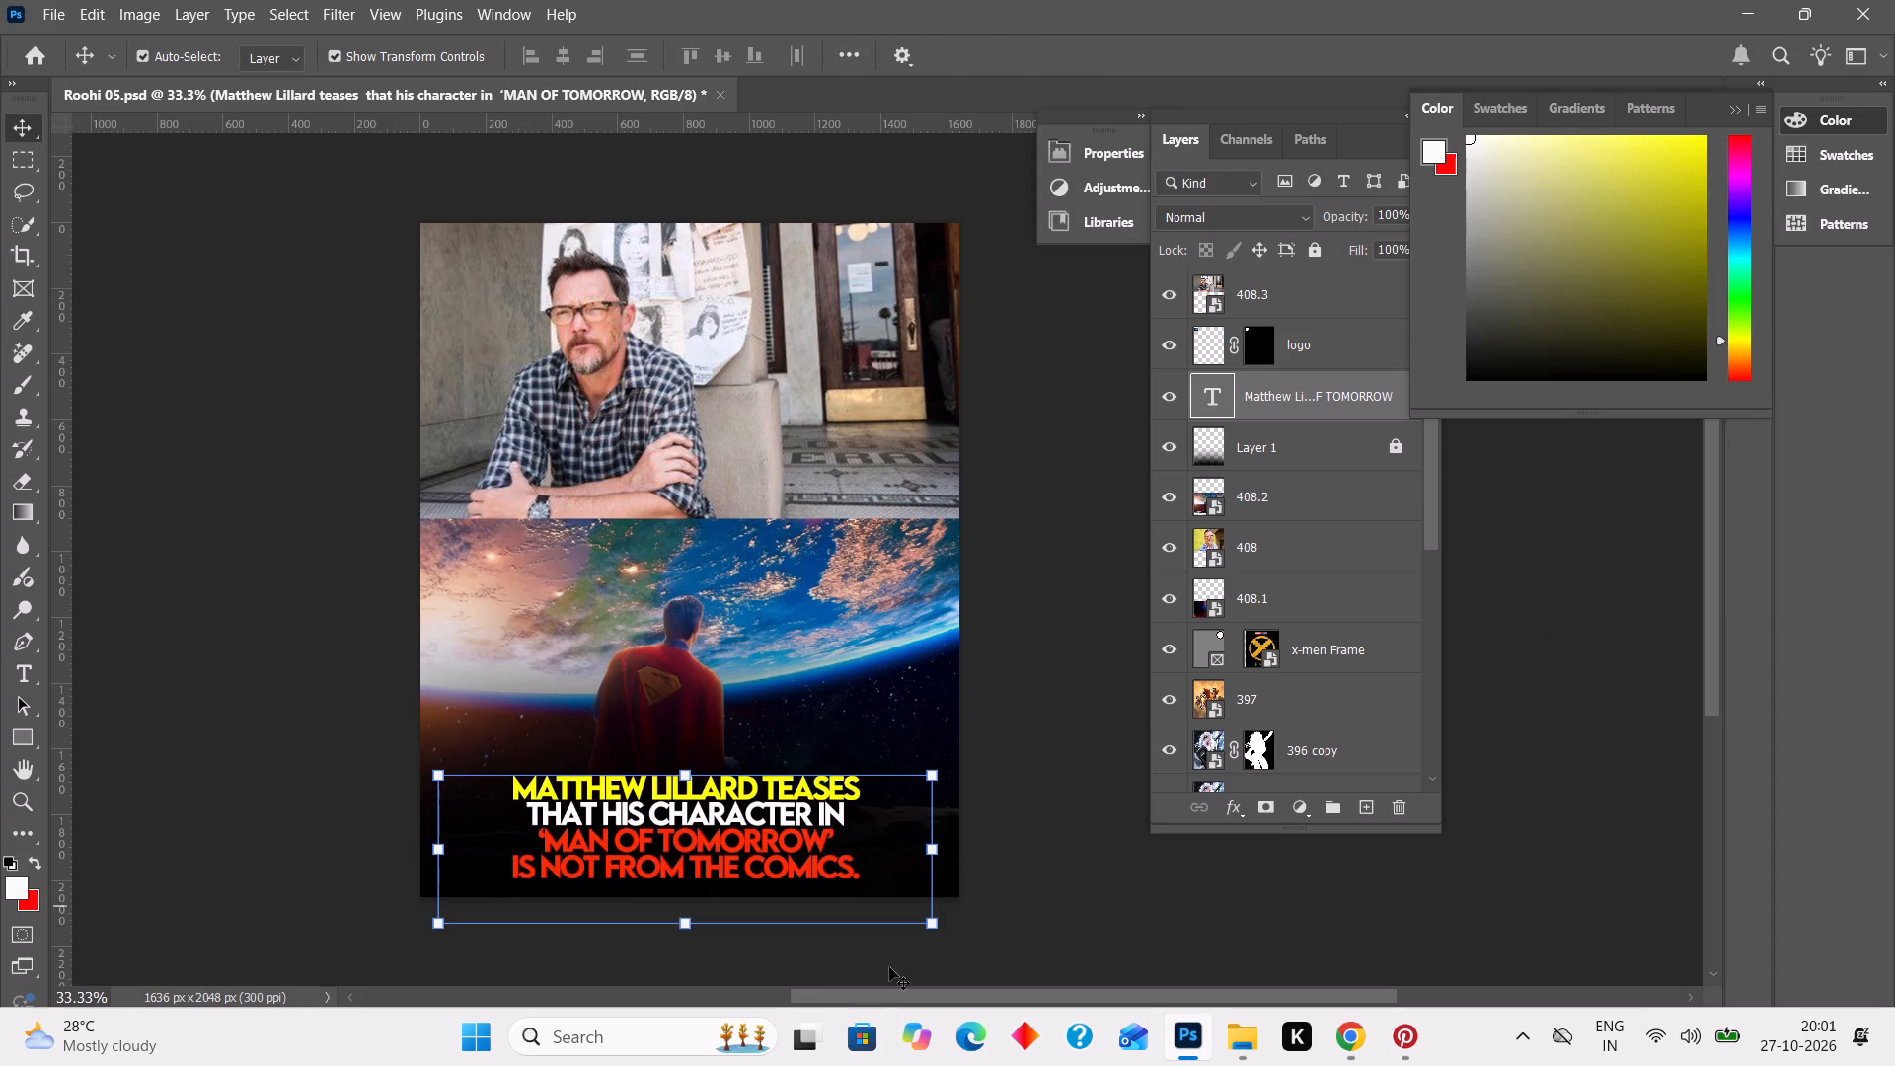
Recolour the headline's last line, "IS NOT FROM THE COMICS.", to bright cyan.
double_click(509, 874)
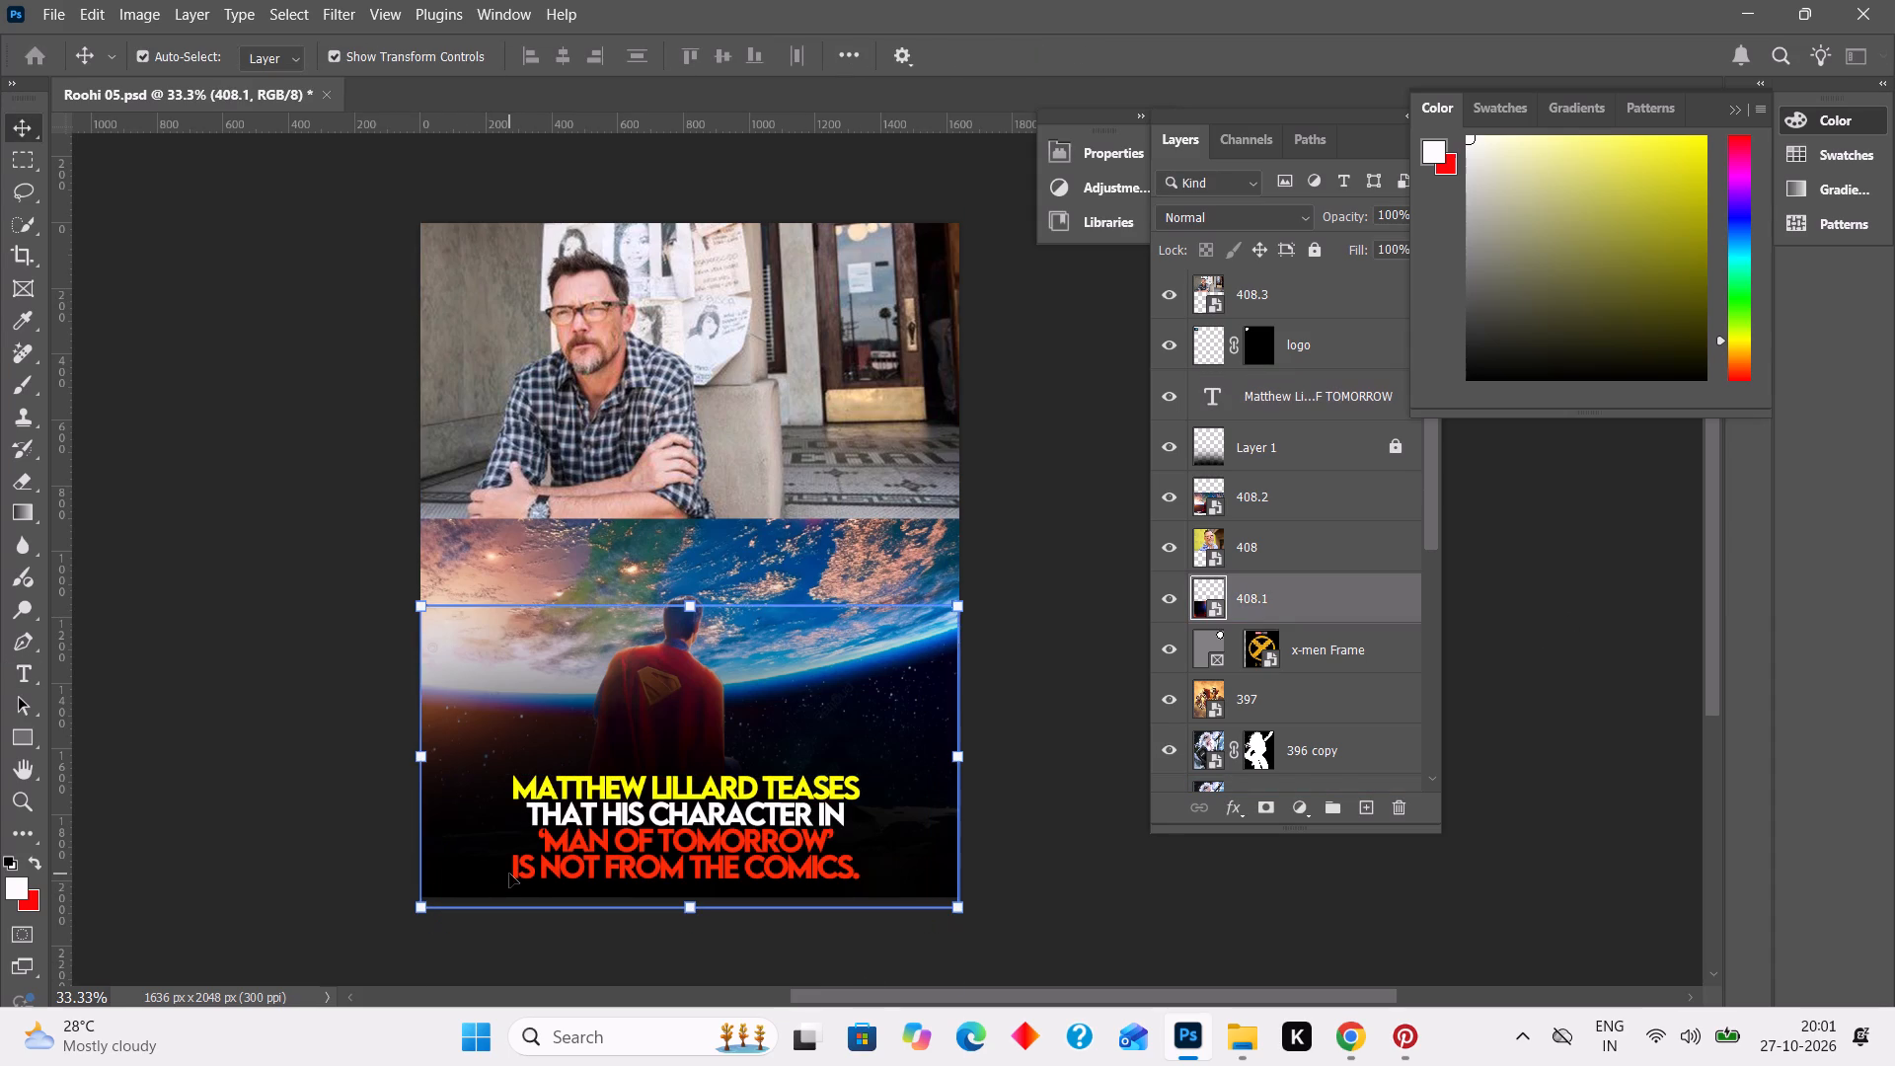
double_click(538, 874)
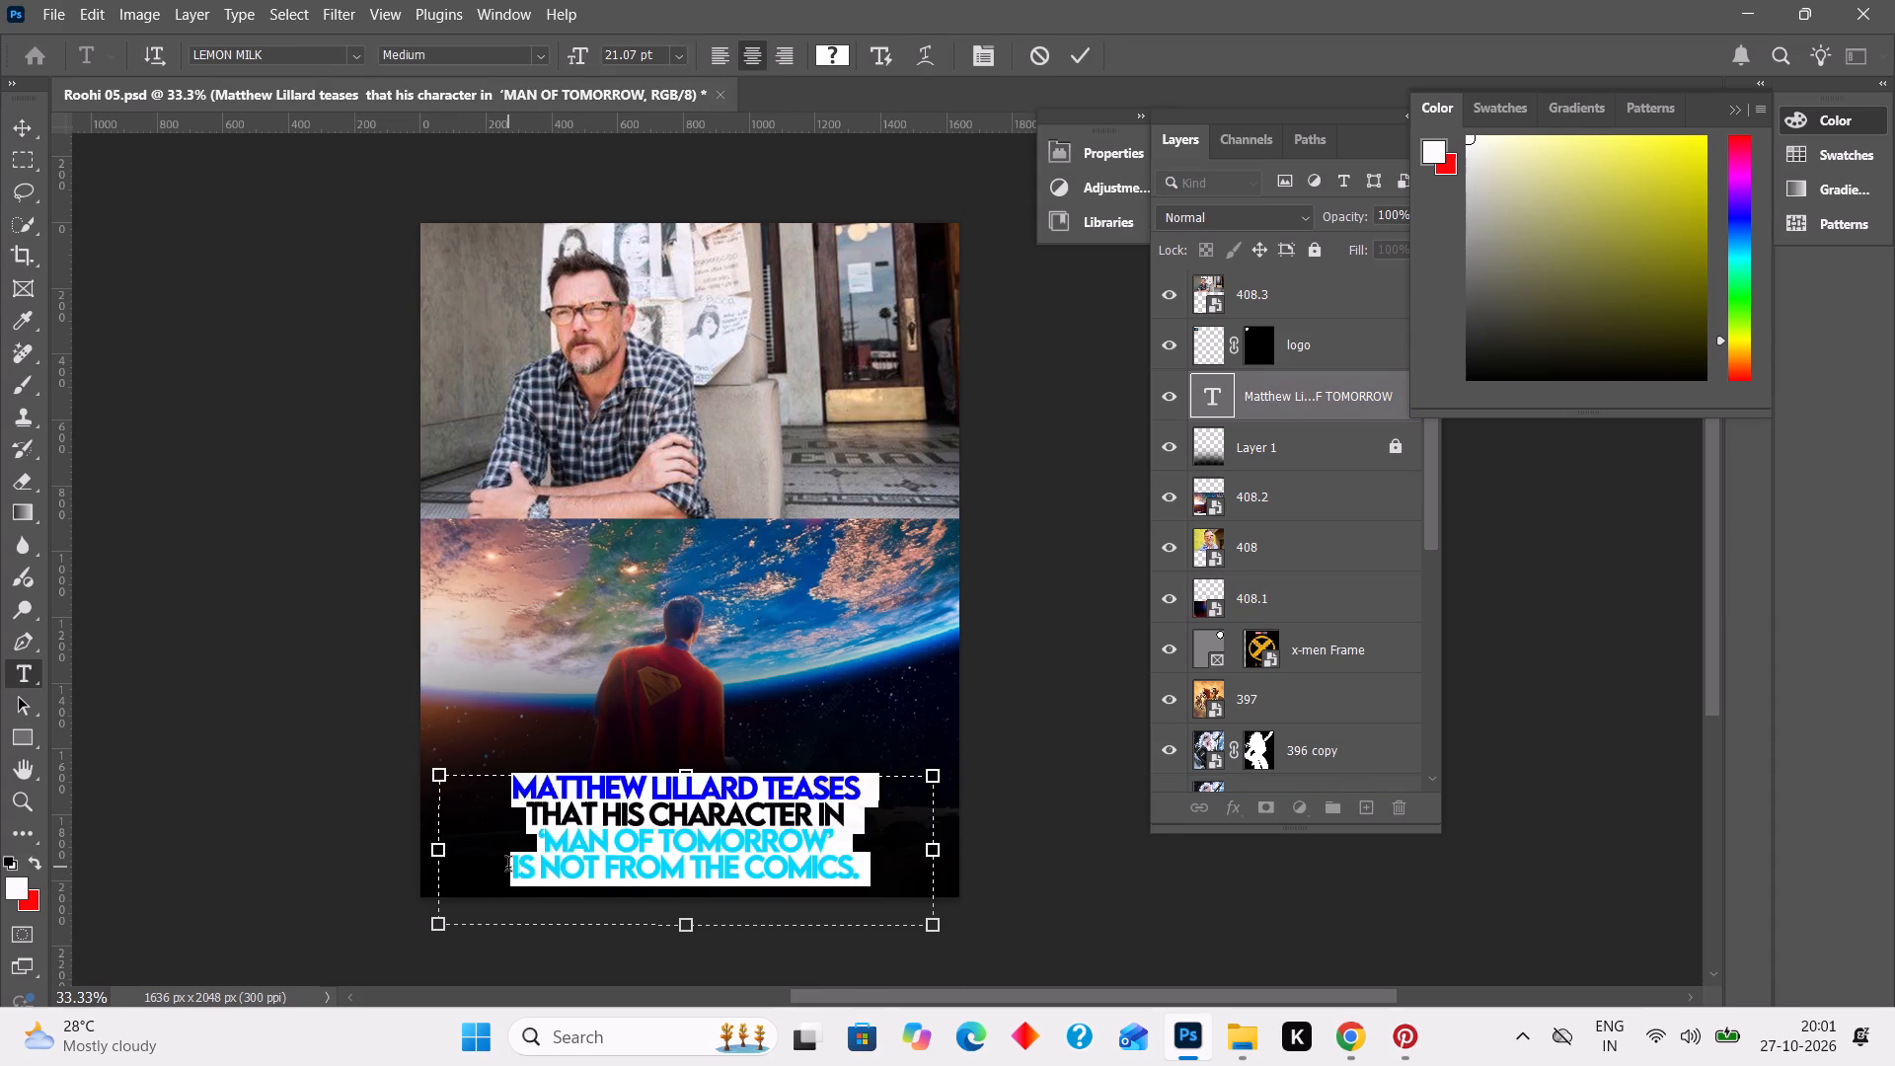
drag(508, 867, 721, 881)
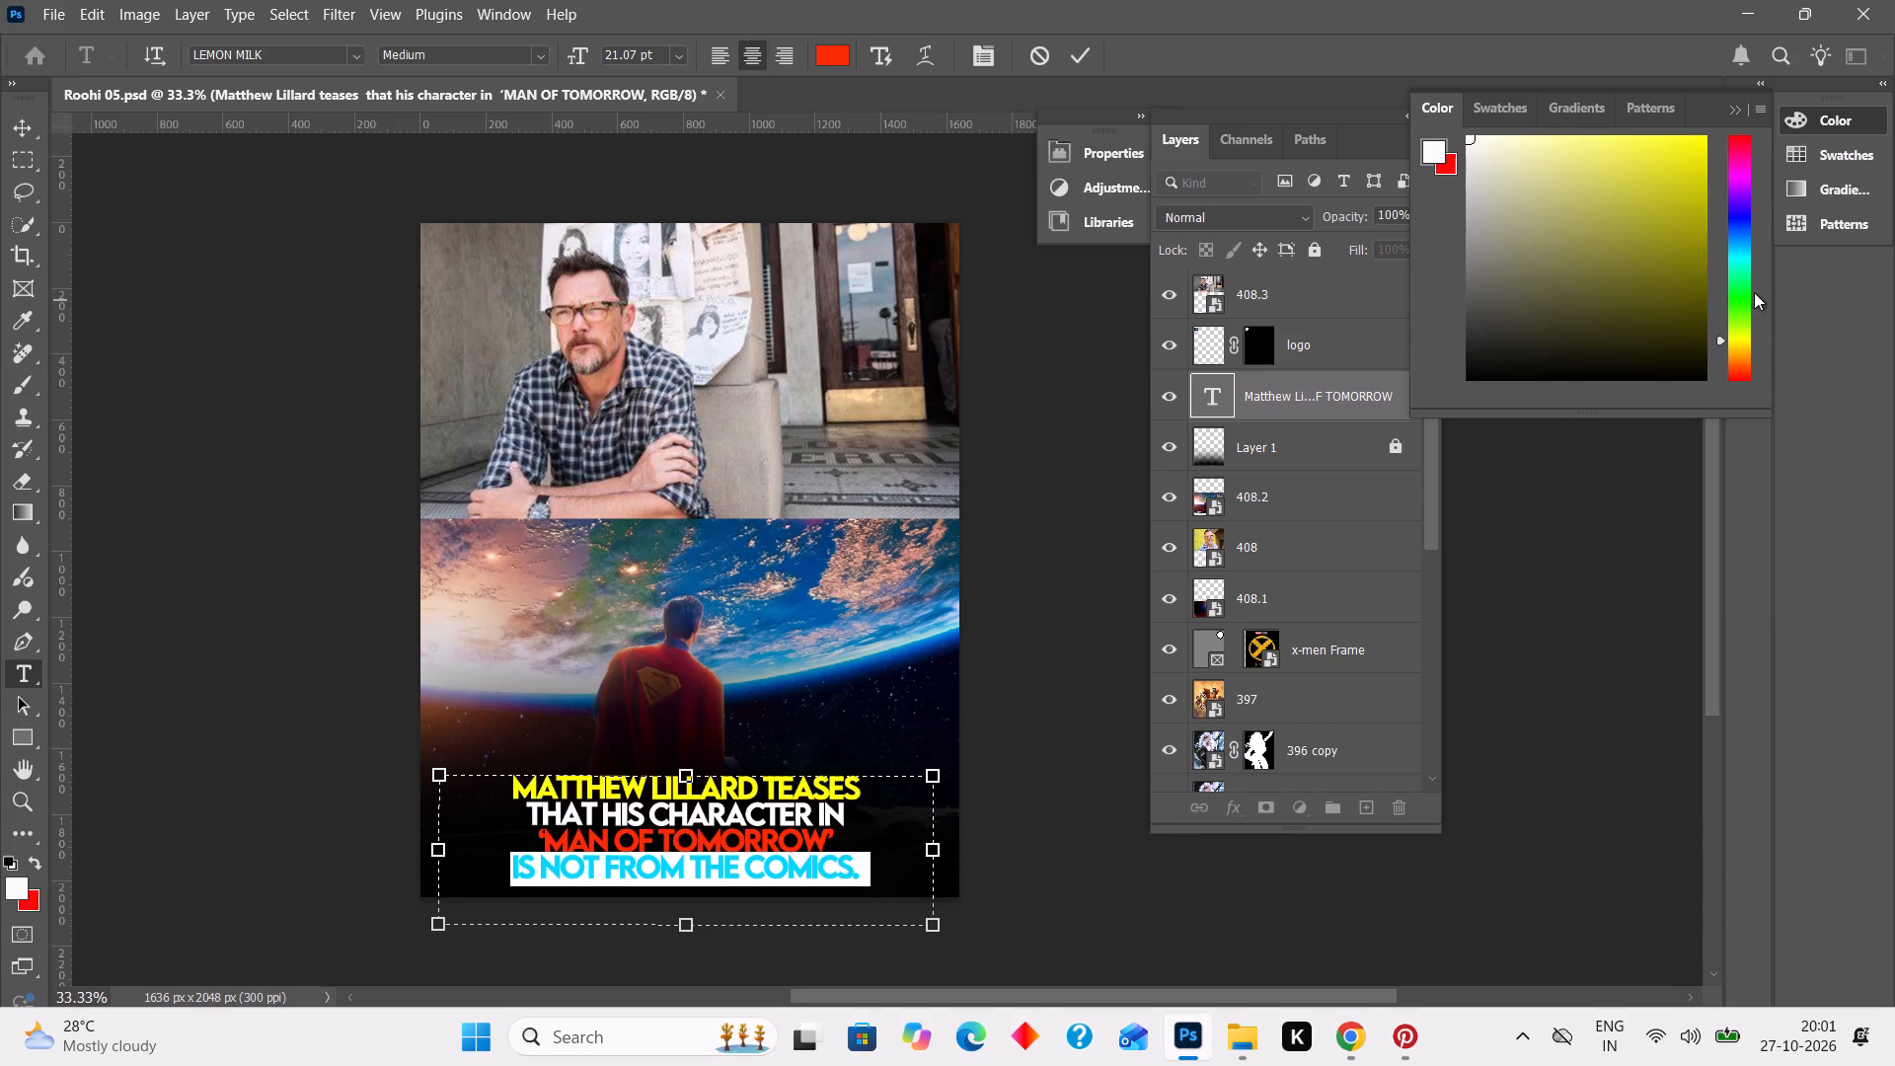
click(1737, 254)
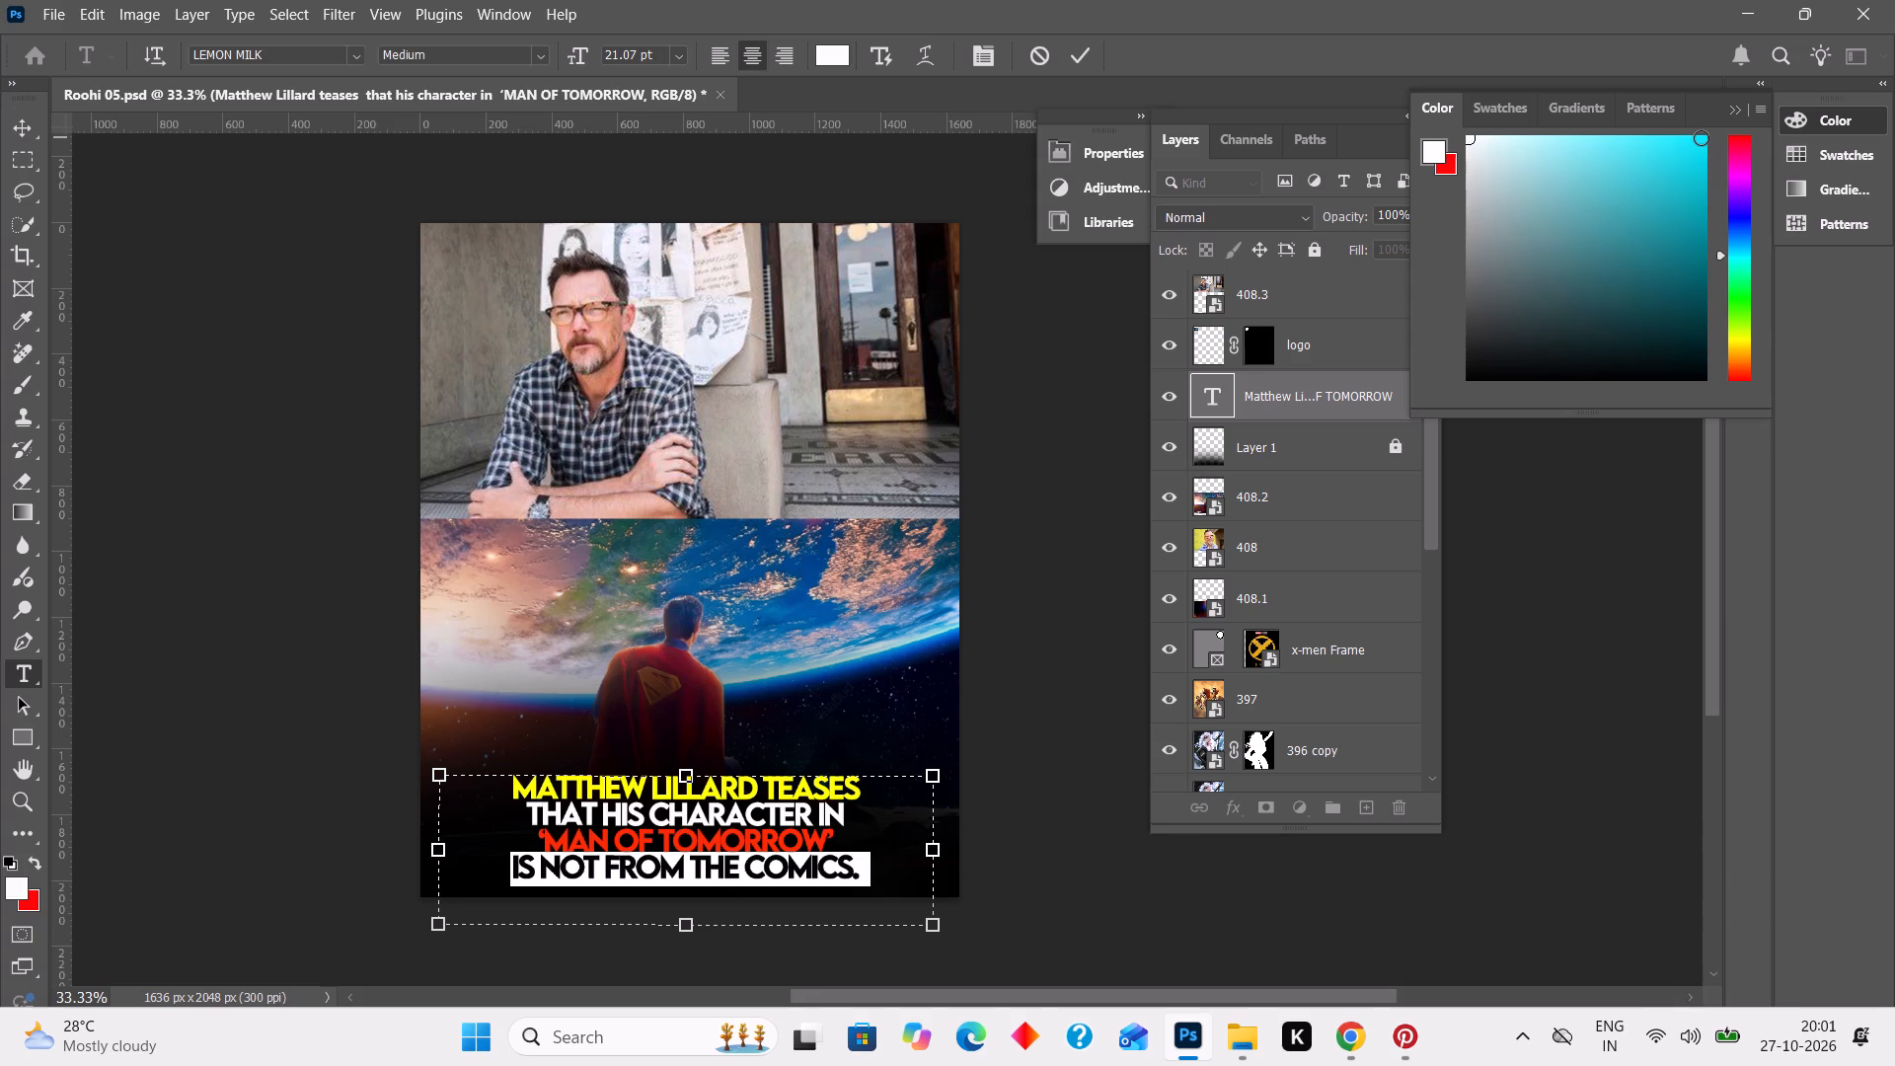
click(1701, 137)
double_click(1522, 594)
click(1522, 594)
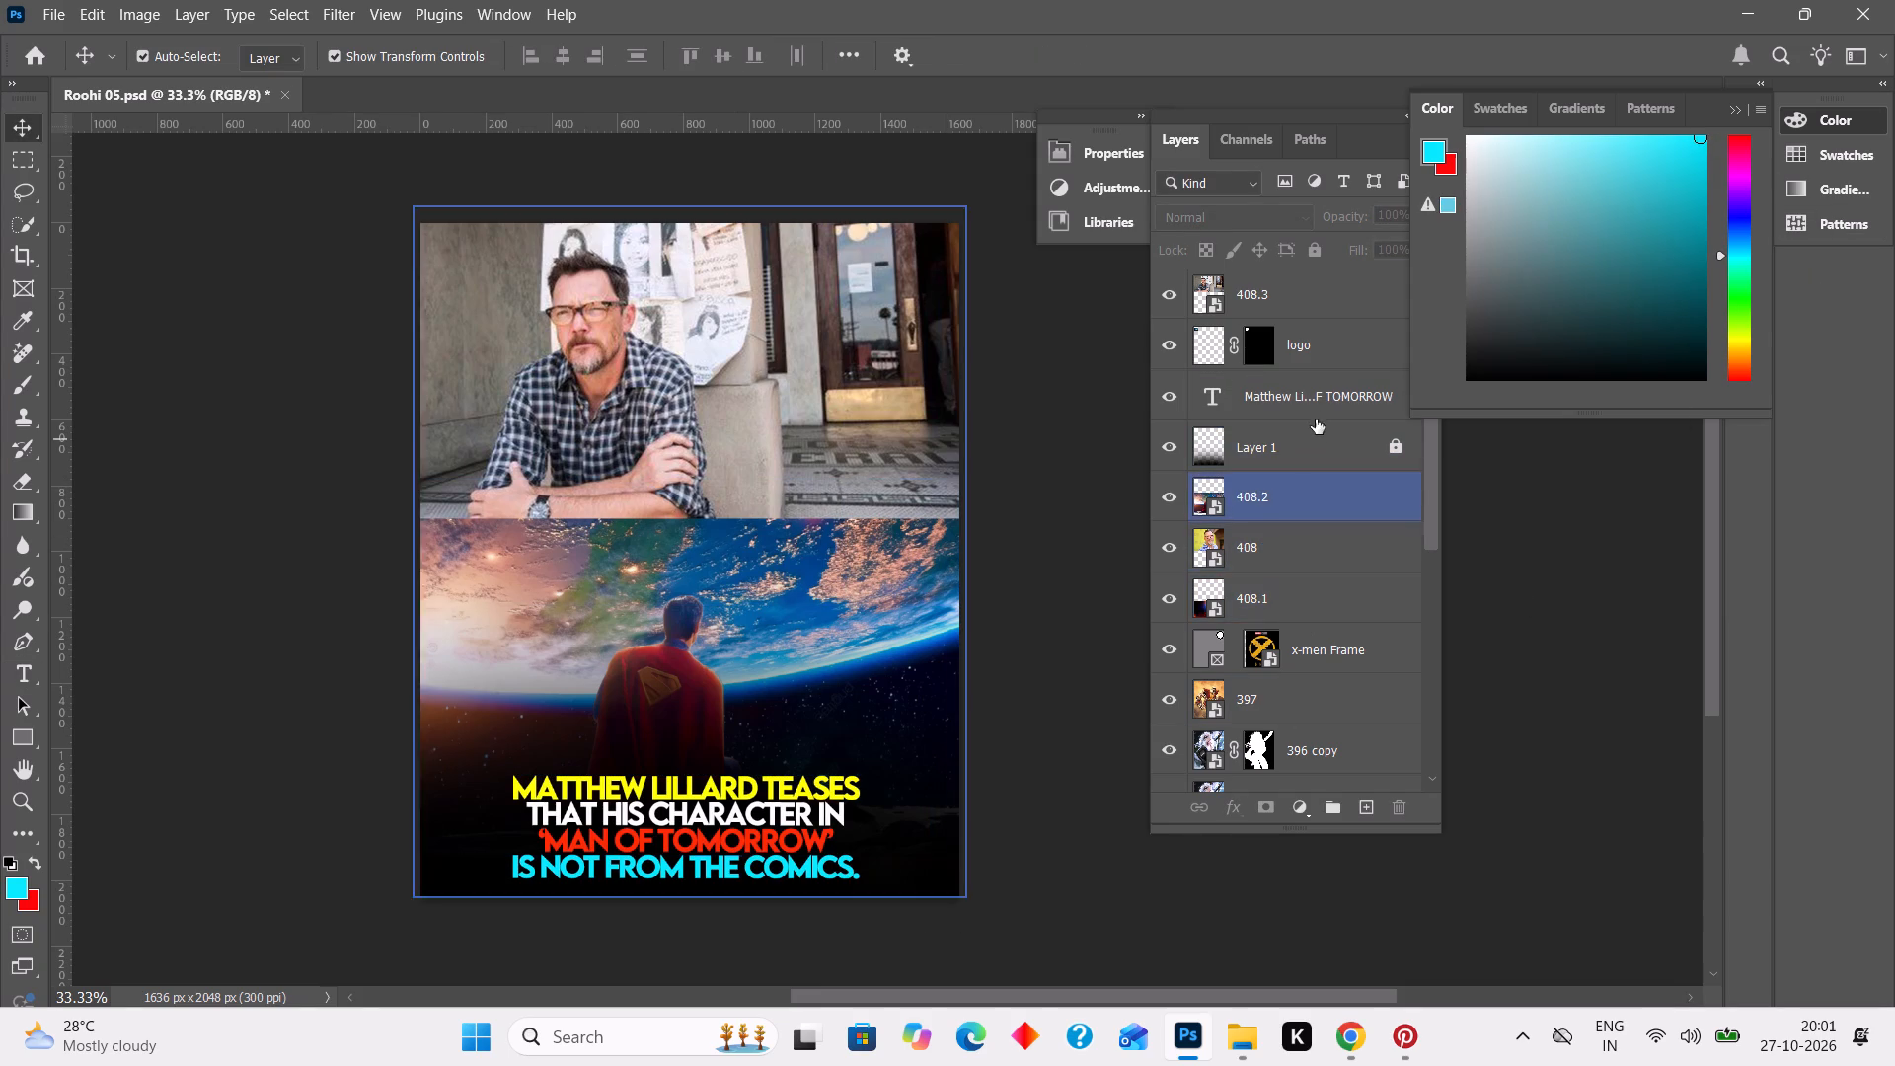
Move the logo layer above the 408.3 Lillard photo in the layer stack.
drag(1323, 355, 1328, 300)
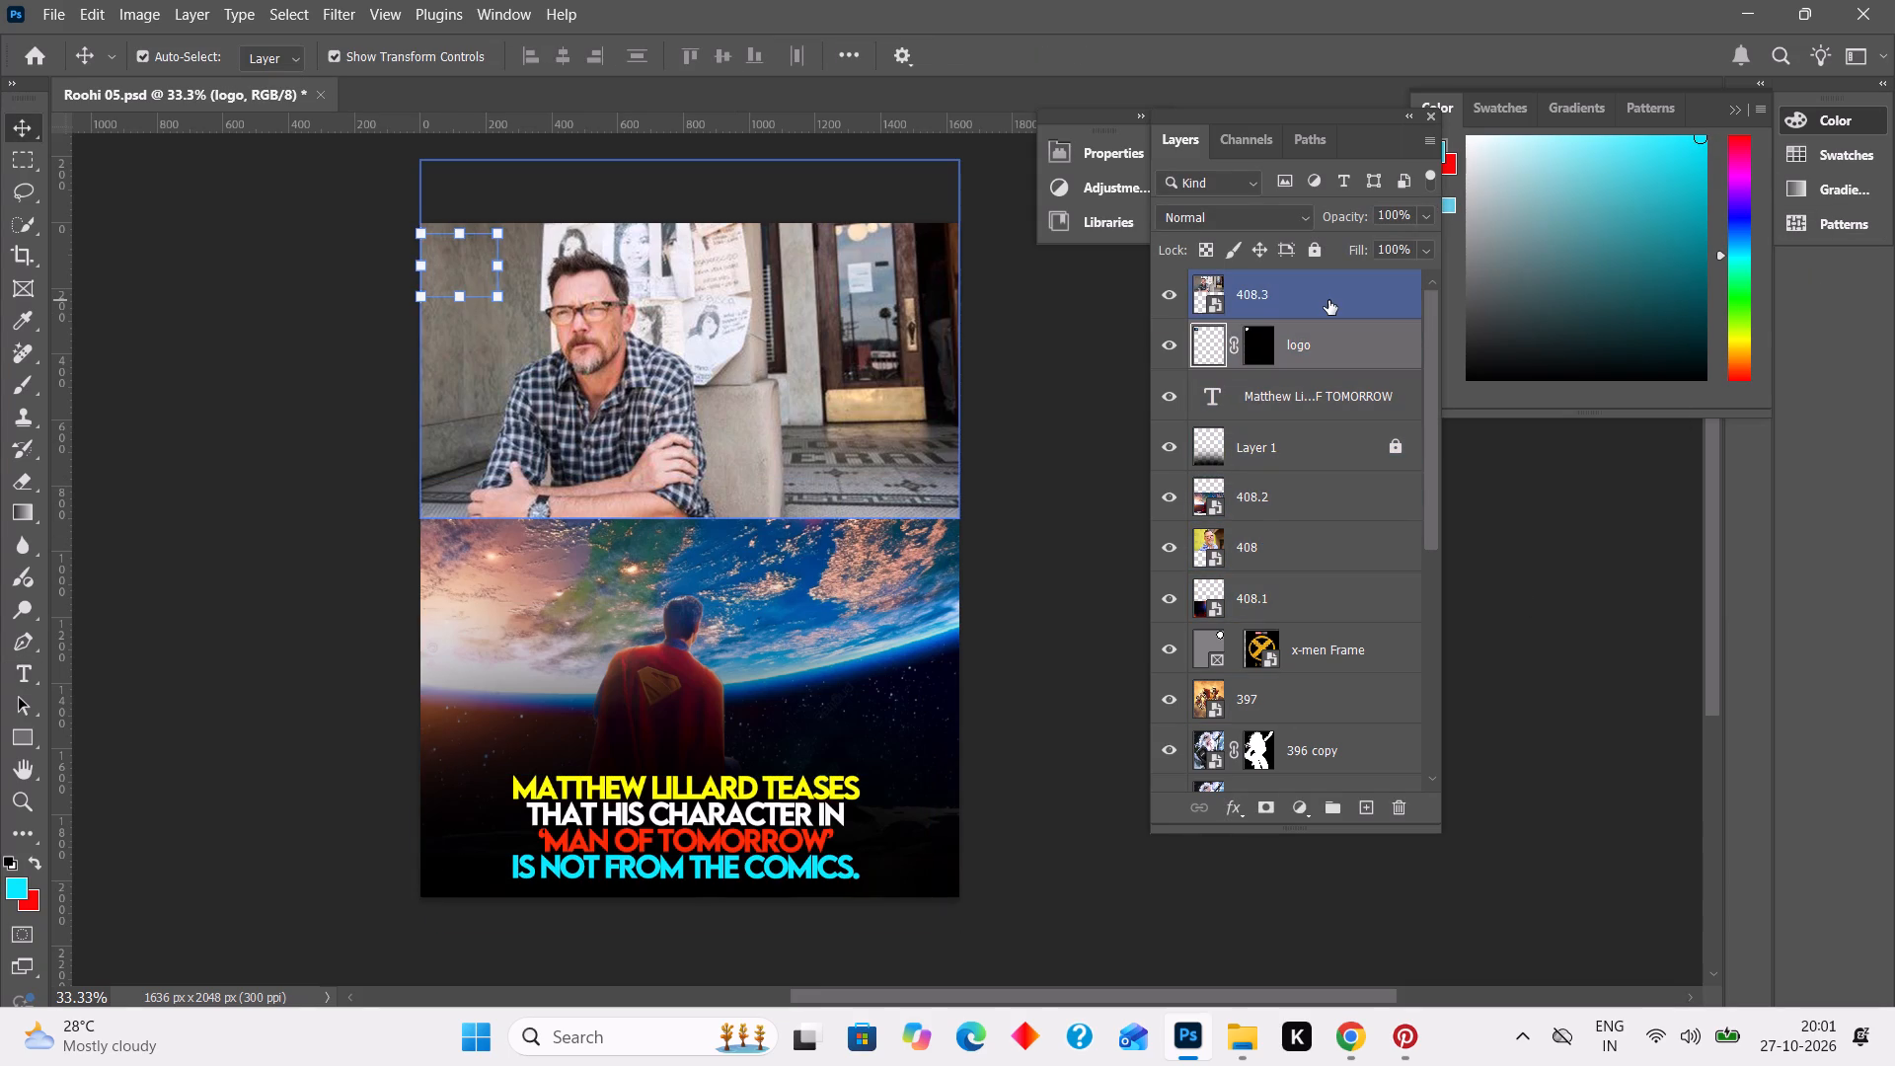
drag(1310, 350, 1310, 299)
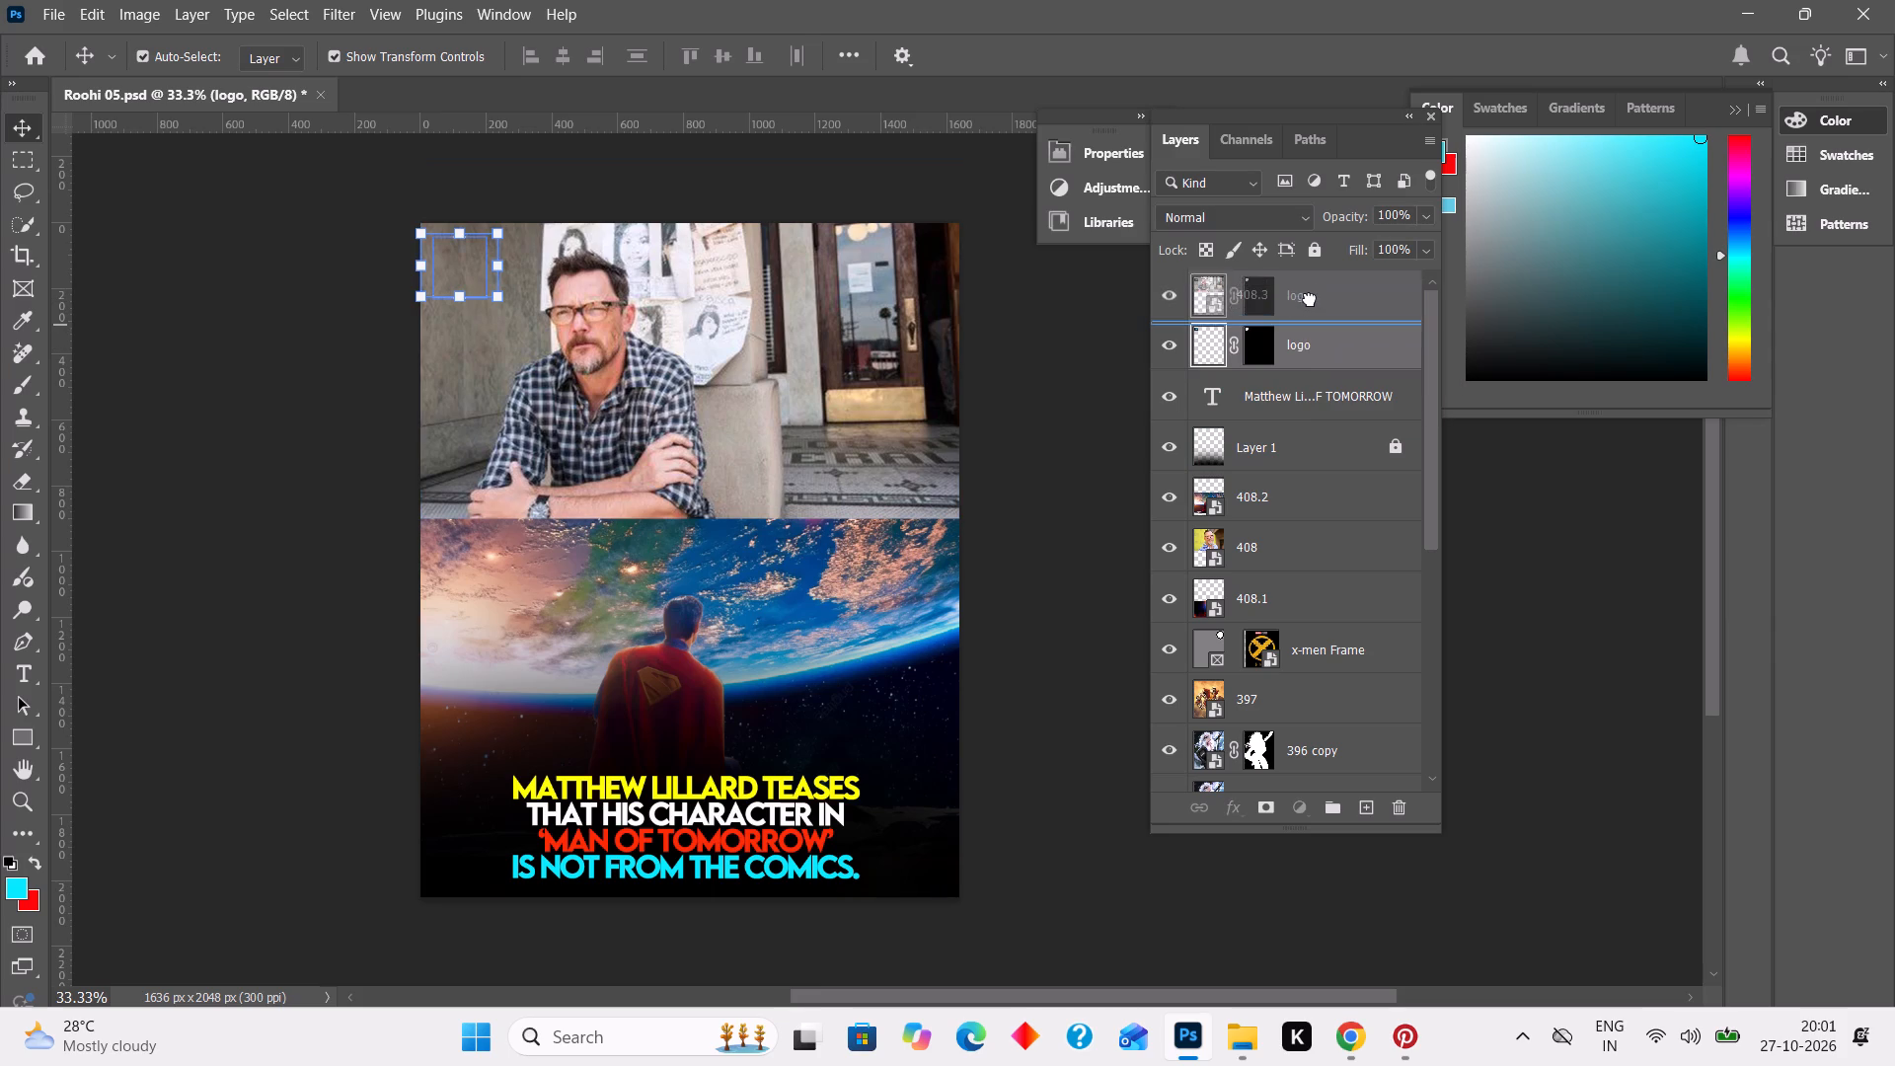
drag(1310, 299, 1310, 296)
drag(1319, 343, 1319, 339)
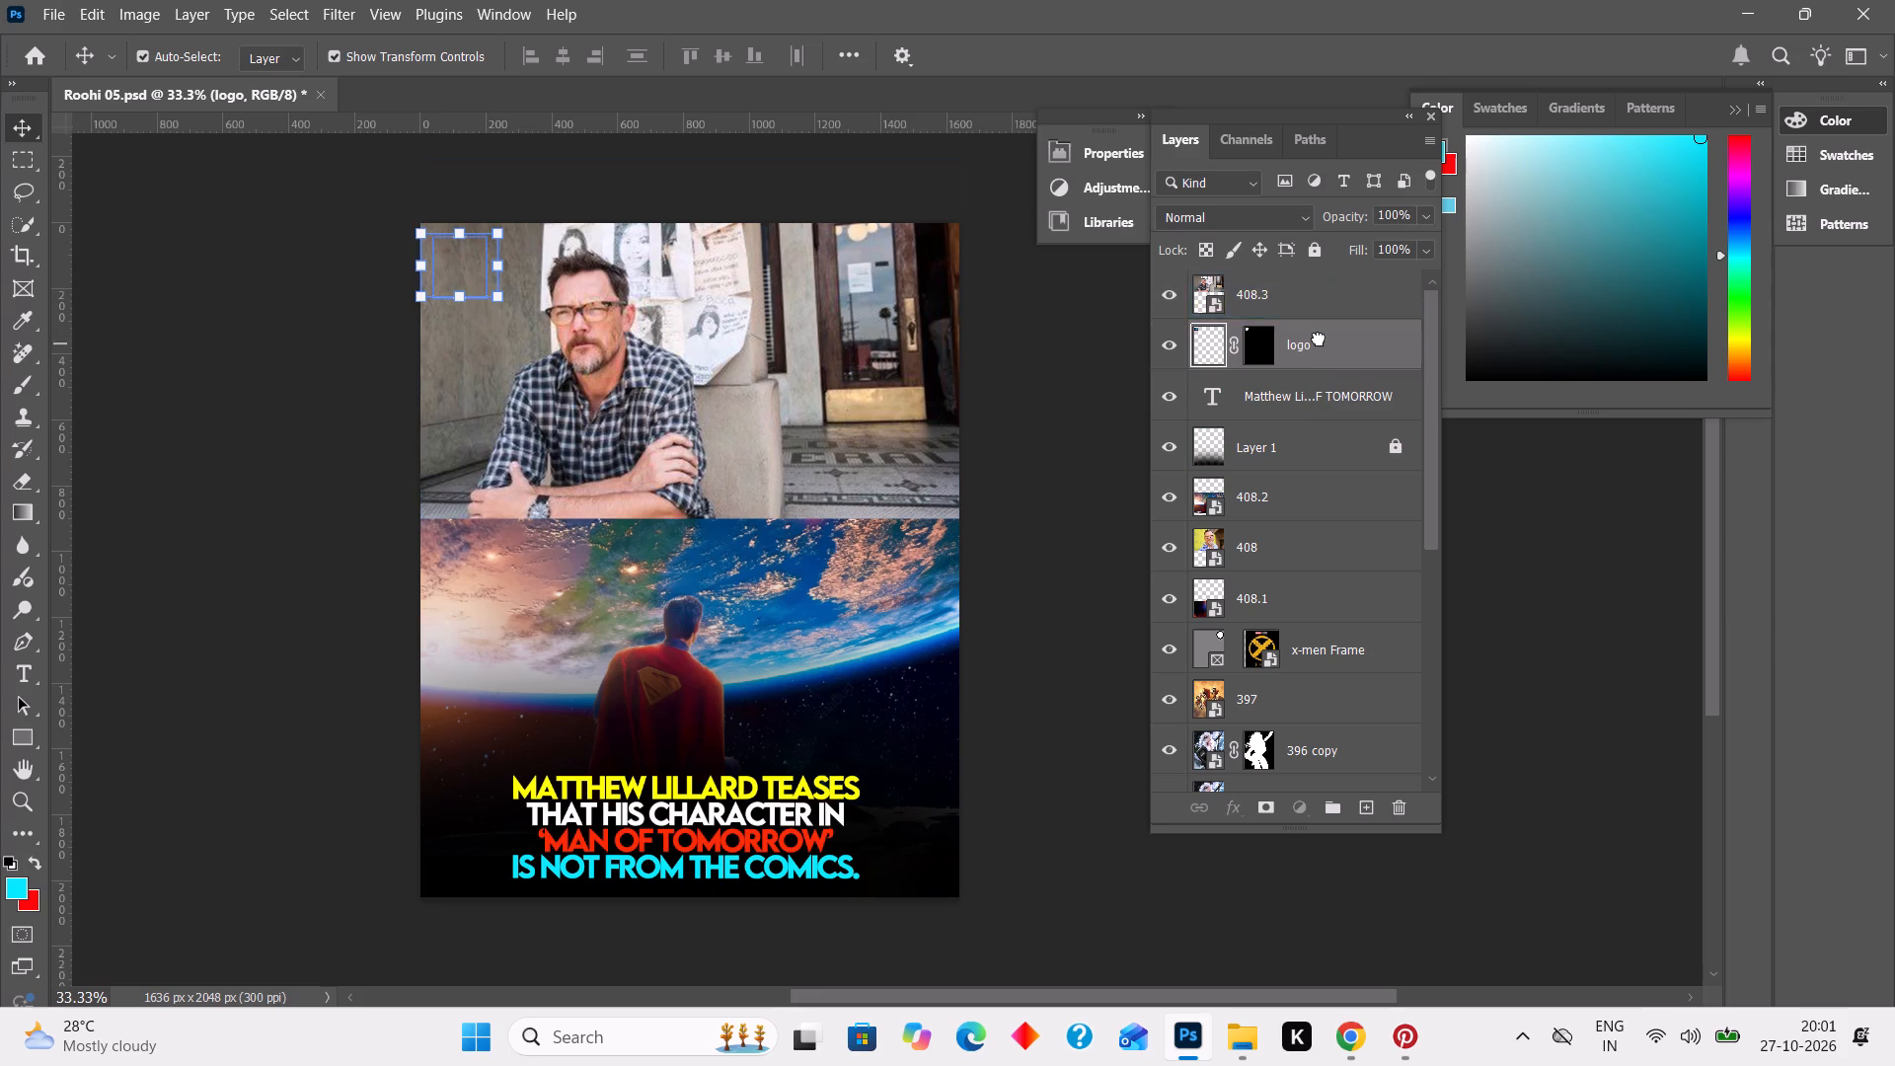
drag(1319, 339, 1316, 288)
click(1517, 453)
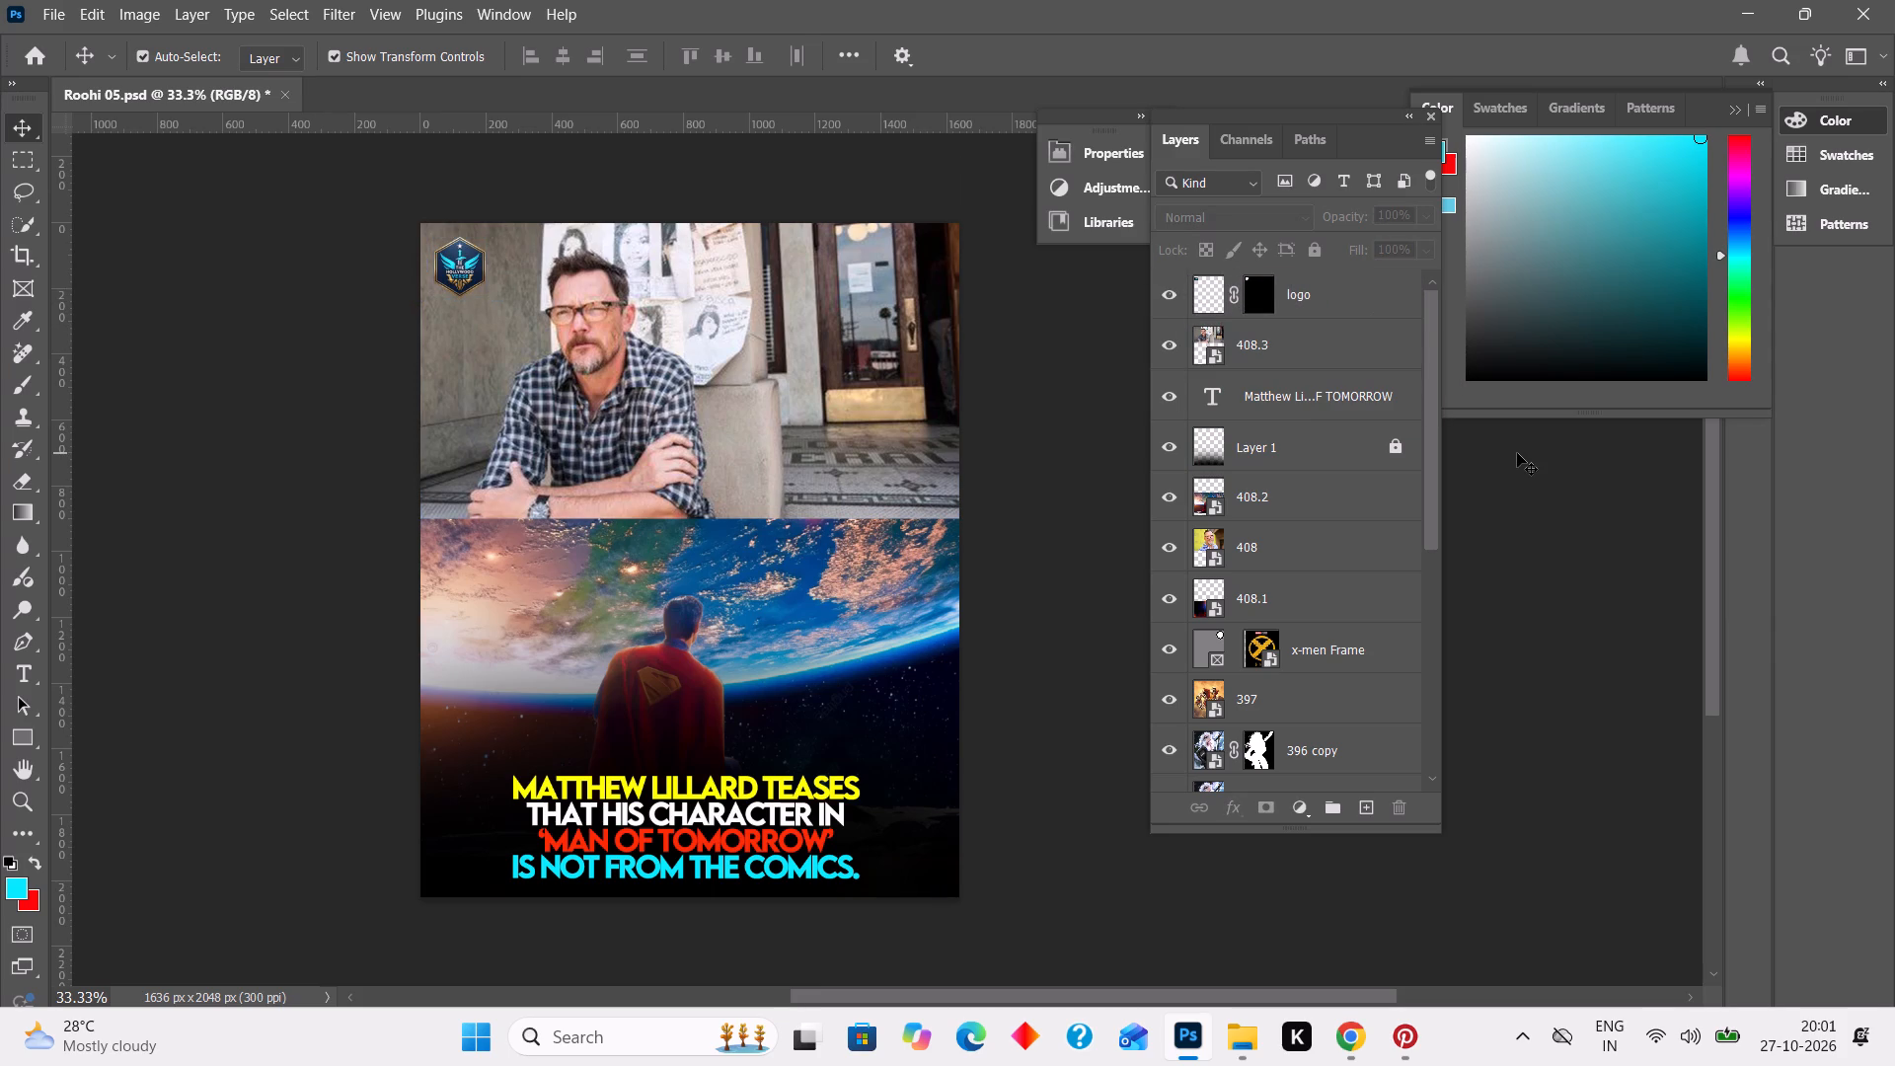
Export the finished poster as a JPG named 408.4.
key(ctrl+alt+s)
key(ctrl+alt+s)
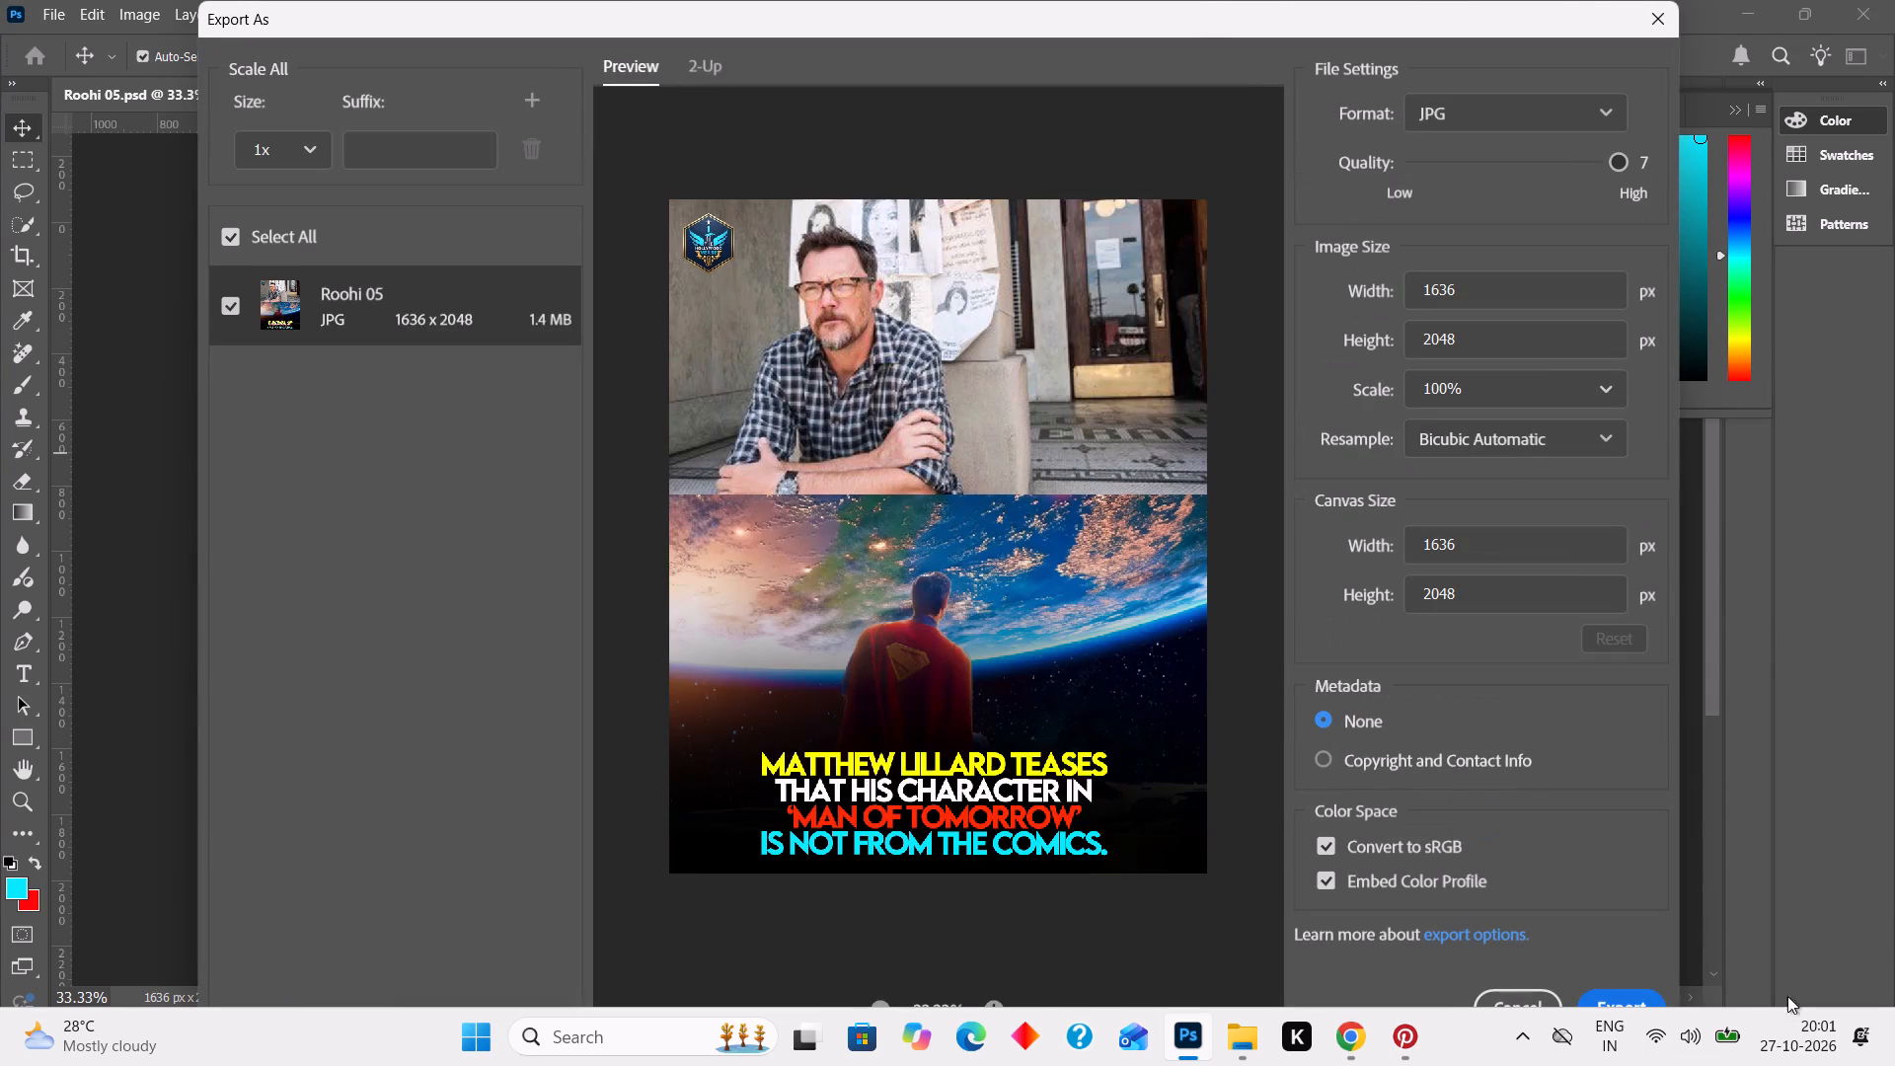
click(1617, 995)
text(408.4)
key(Return)
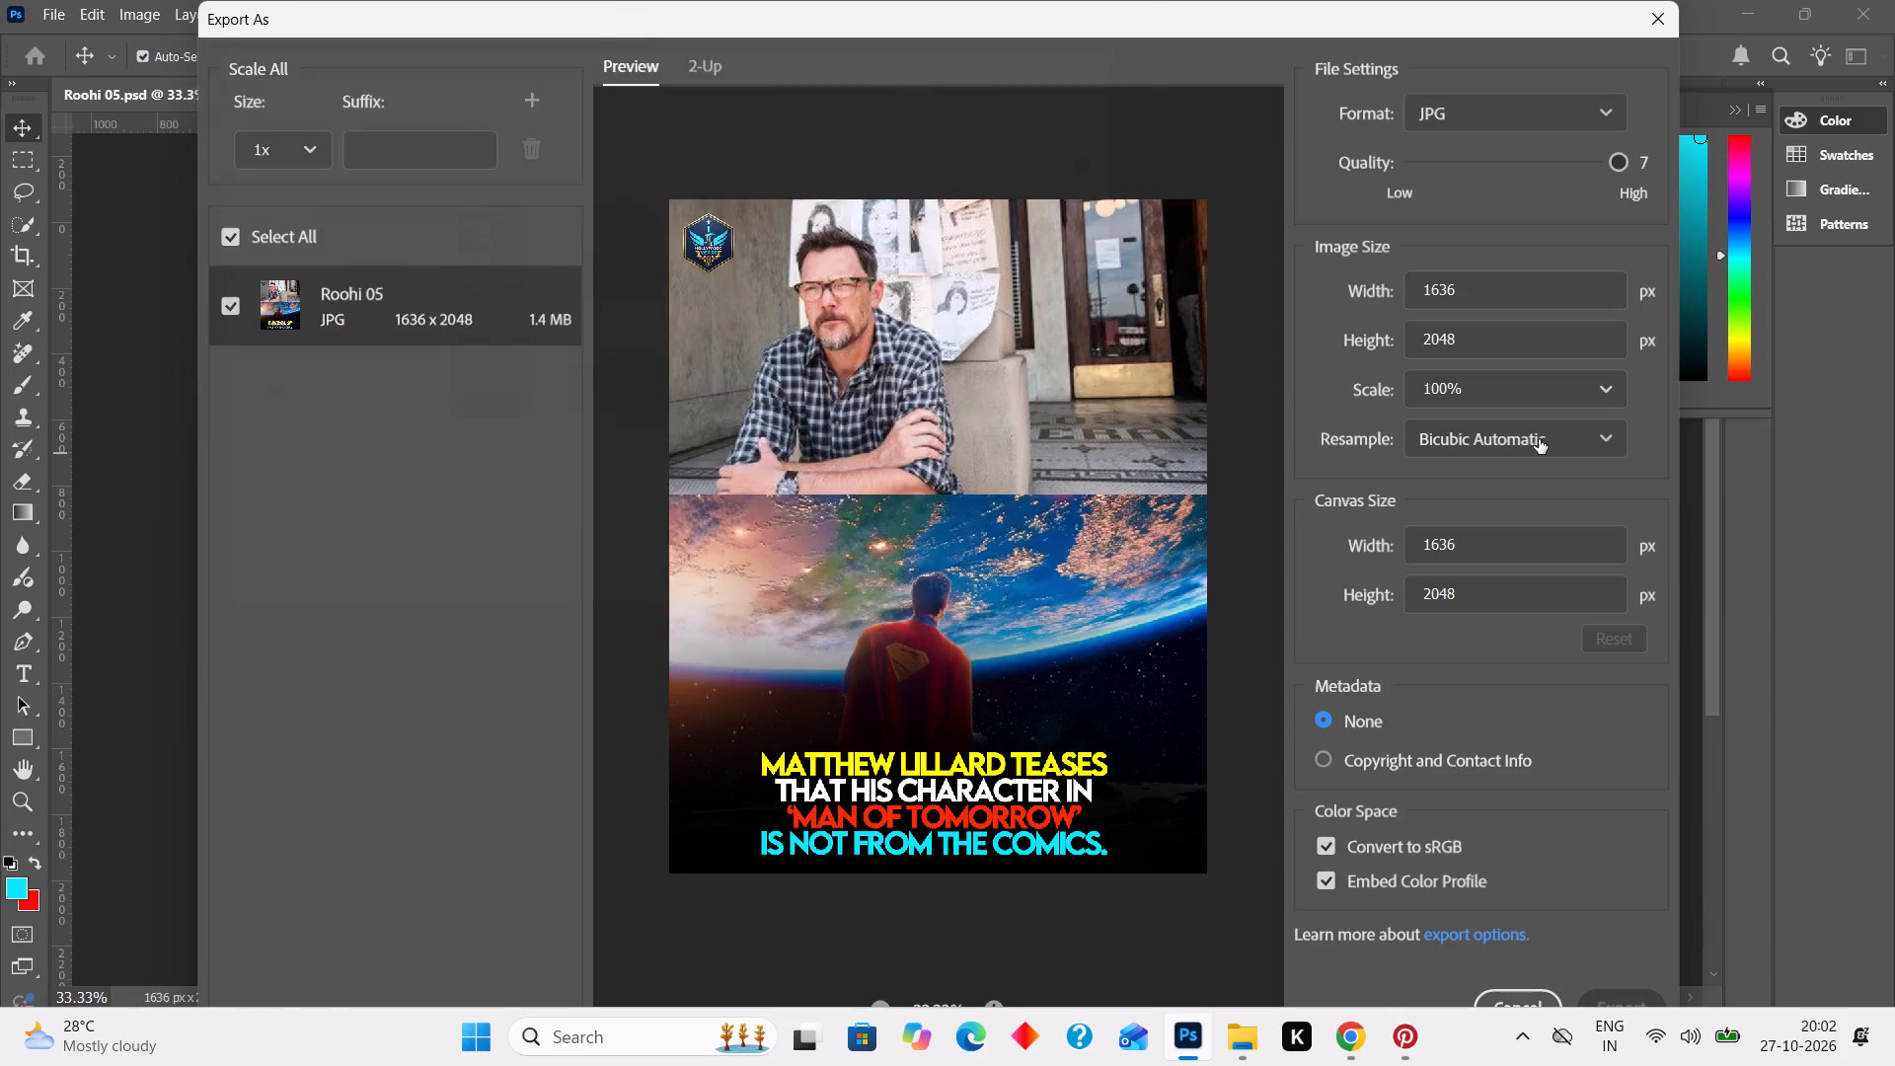
click(1758, 7)
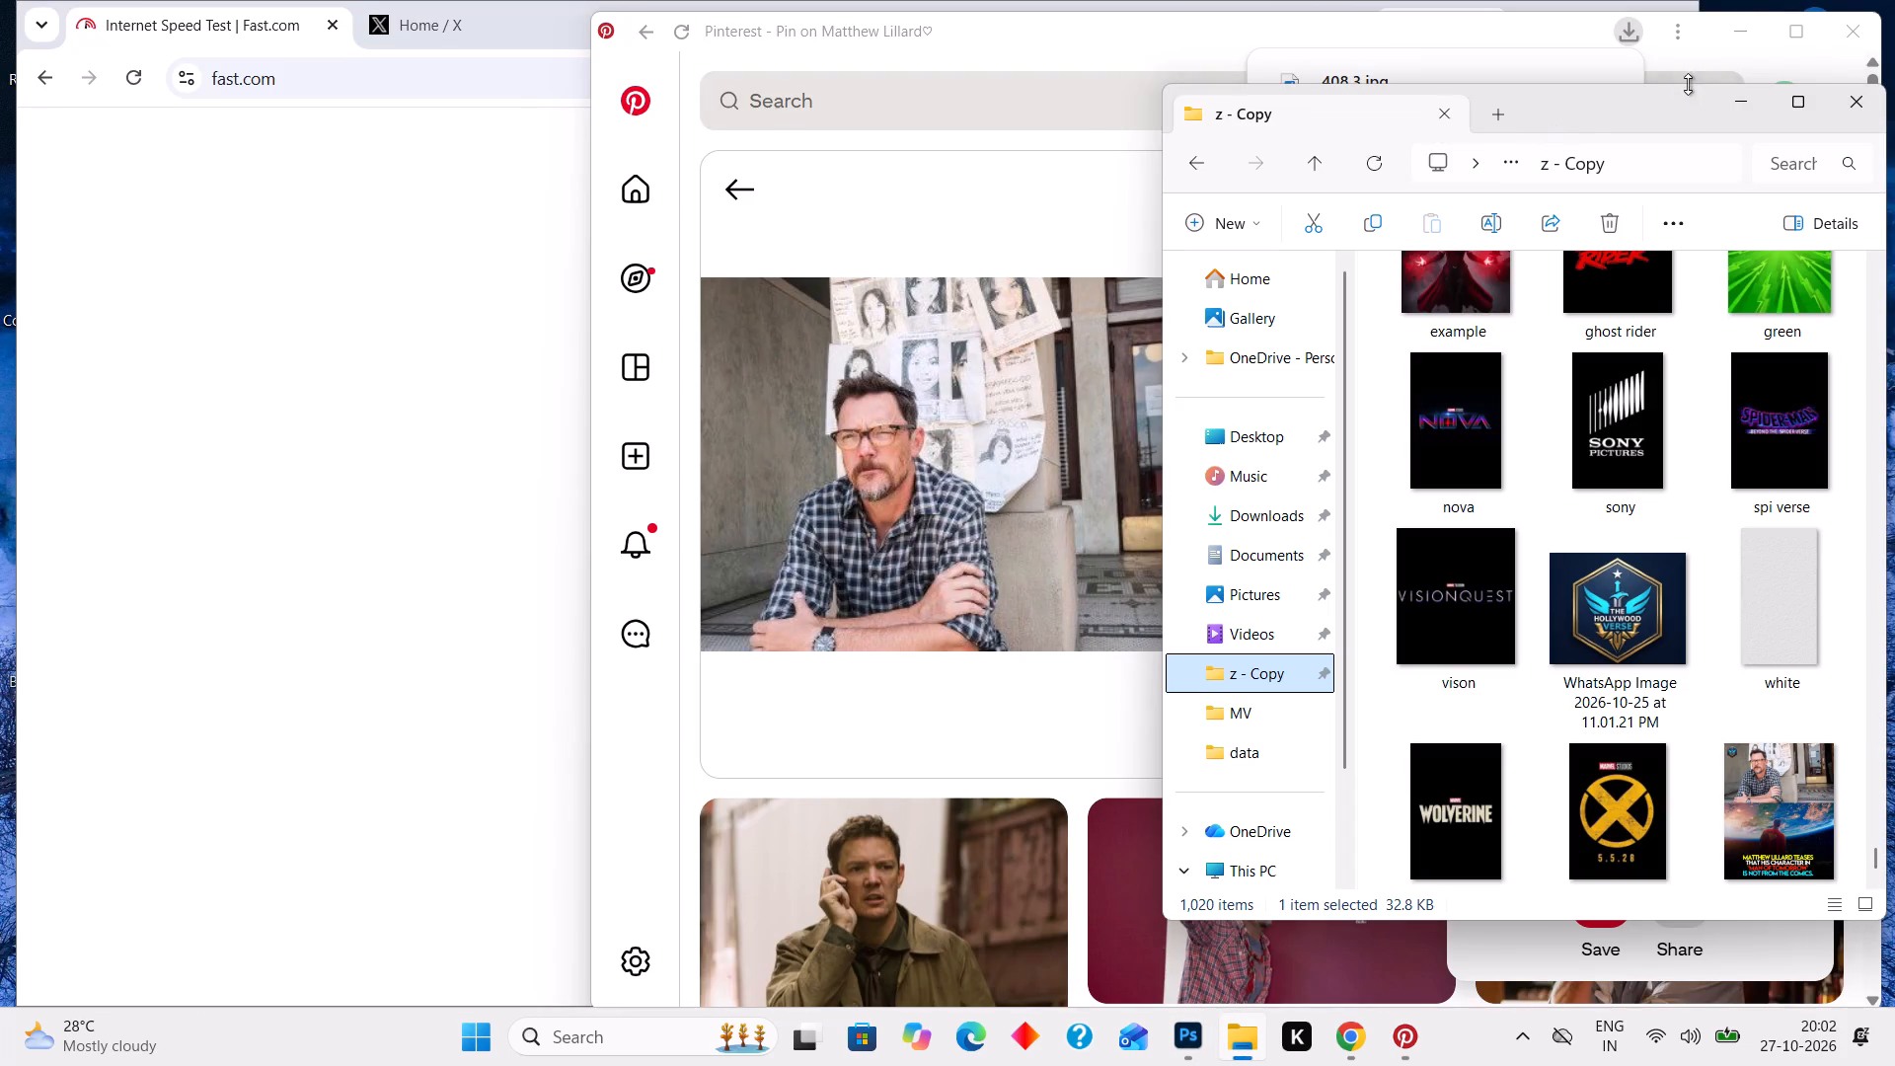
click(1740, 34)
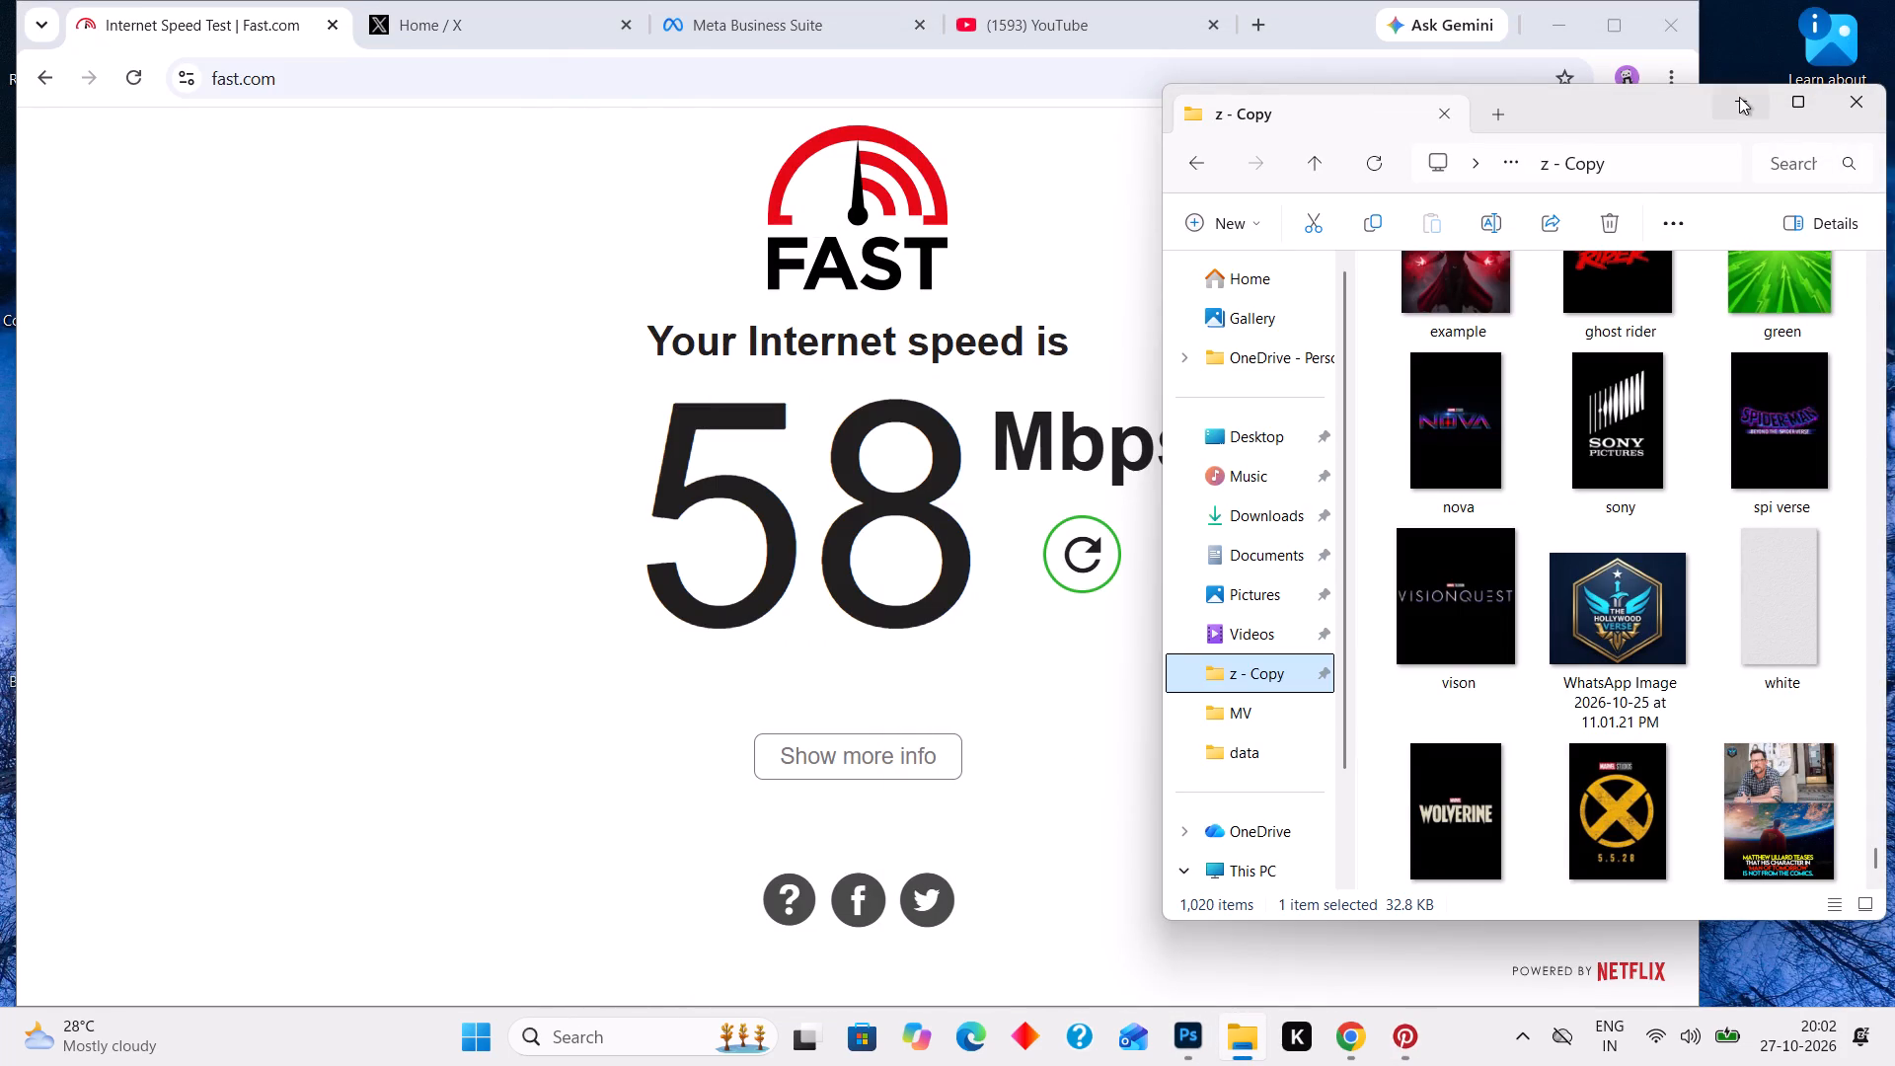
click(1738, 97)
click(1562, 24)
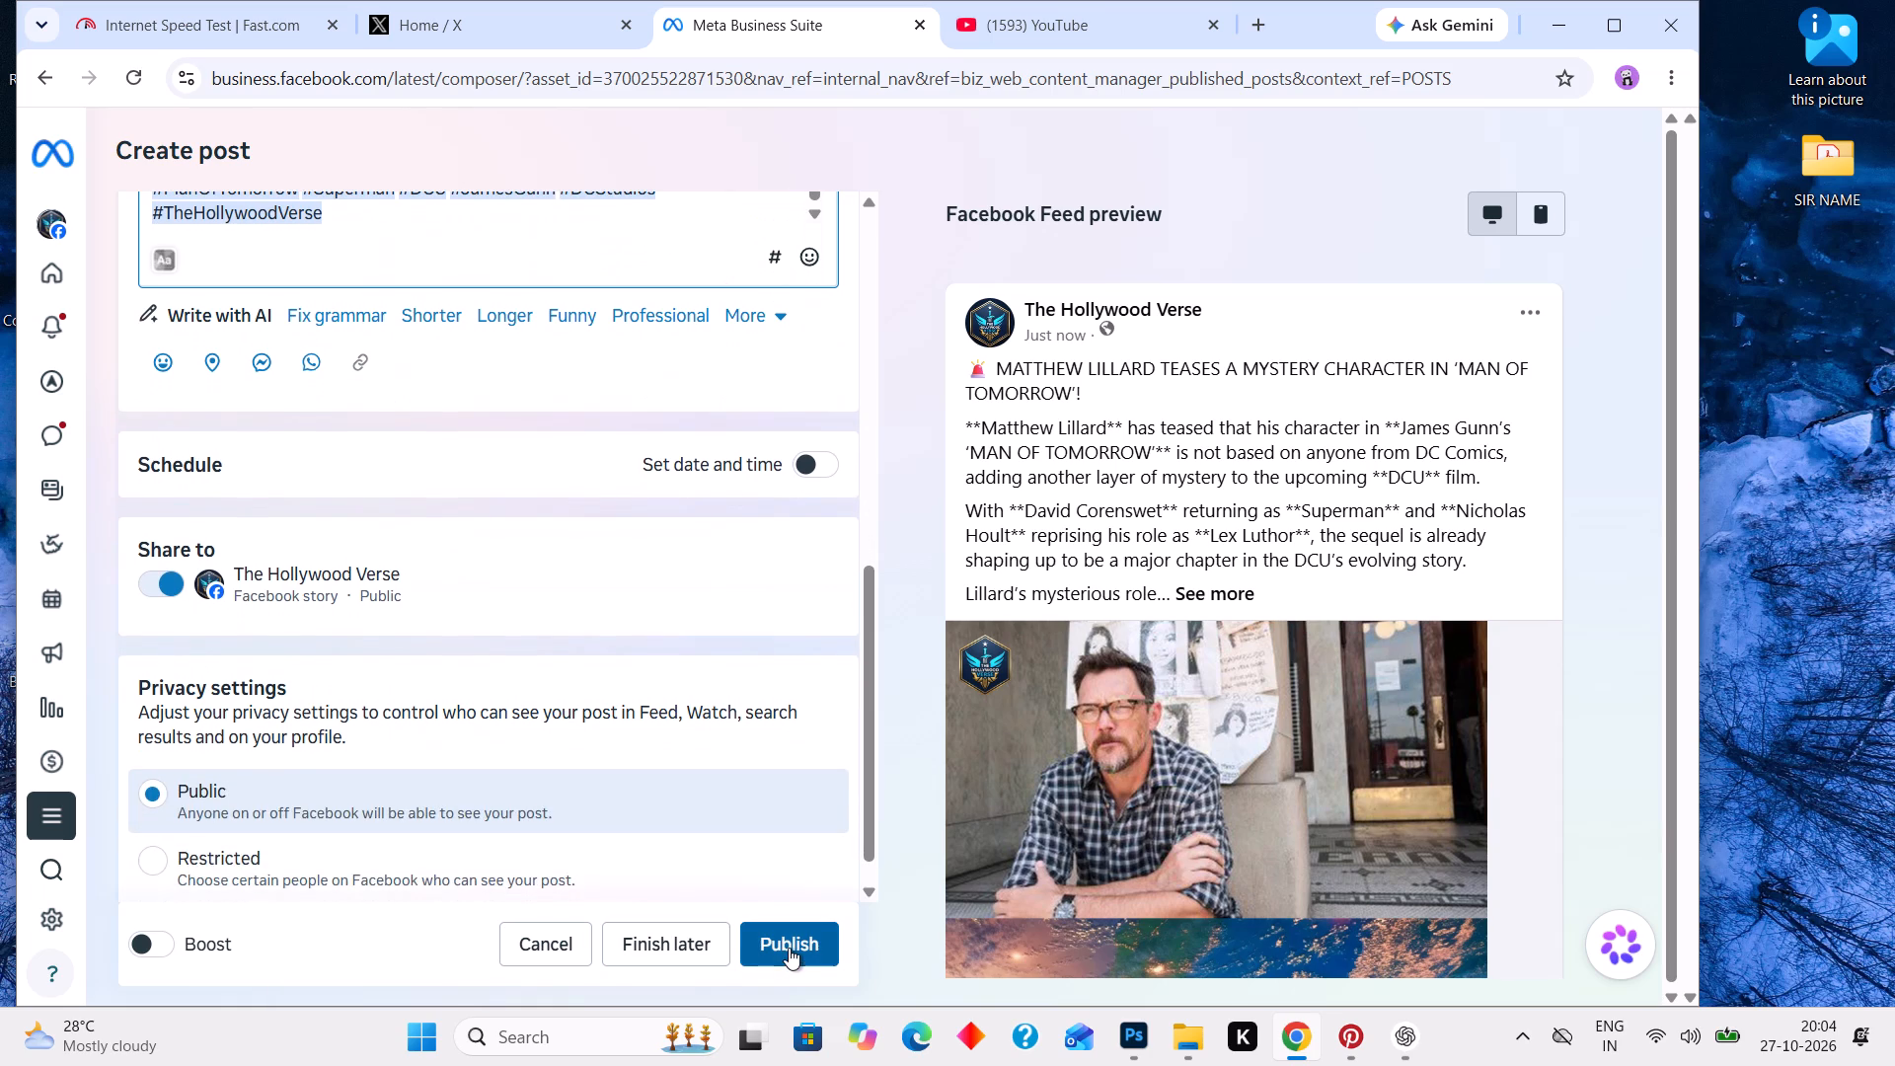
click(789, 948)
Search YouTube for "tumse mohabbat hai" and play JalRaj's Slowed & Reverbed version, skipping the advertiser survey.
click(1033, 32)
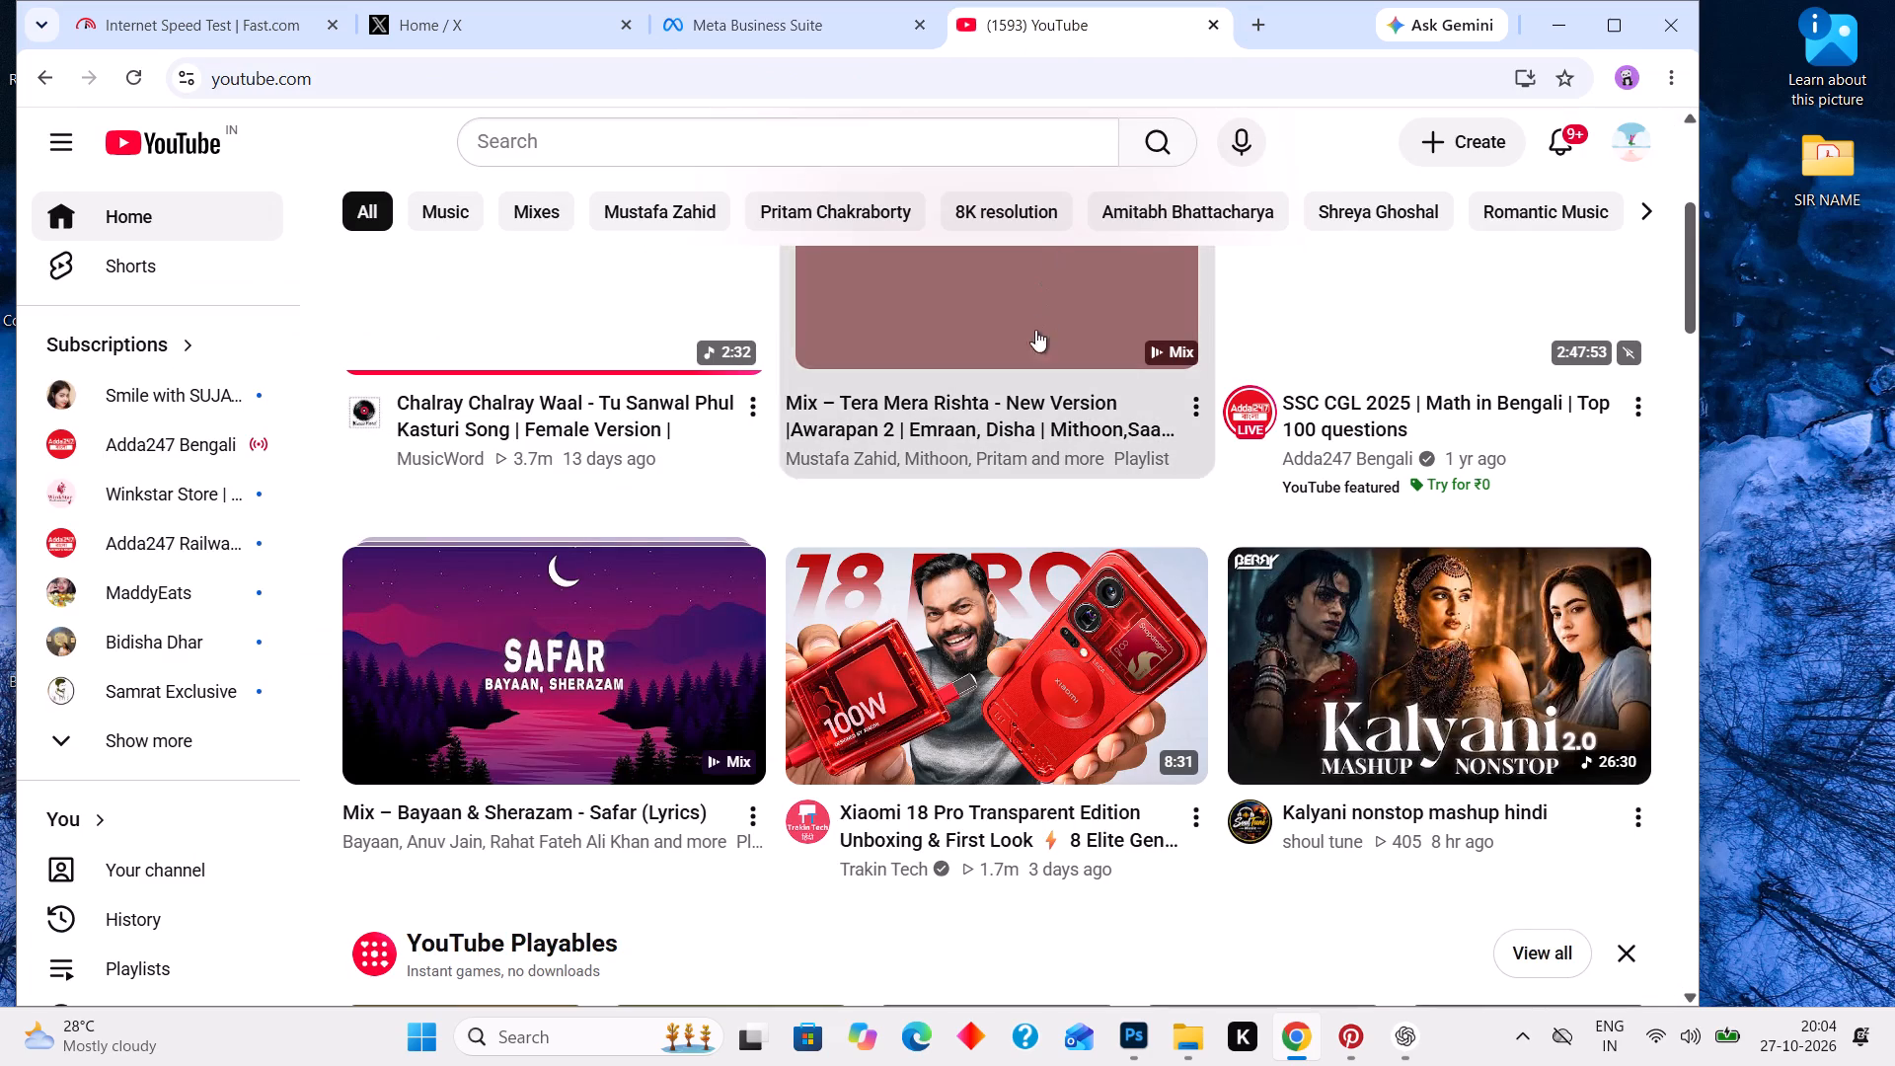
scroll(1031, 342, down, 9)
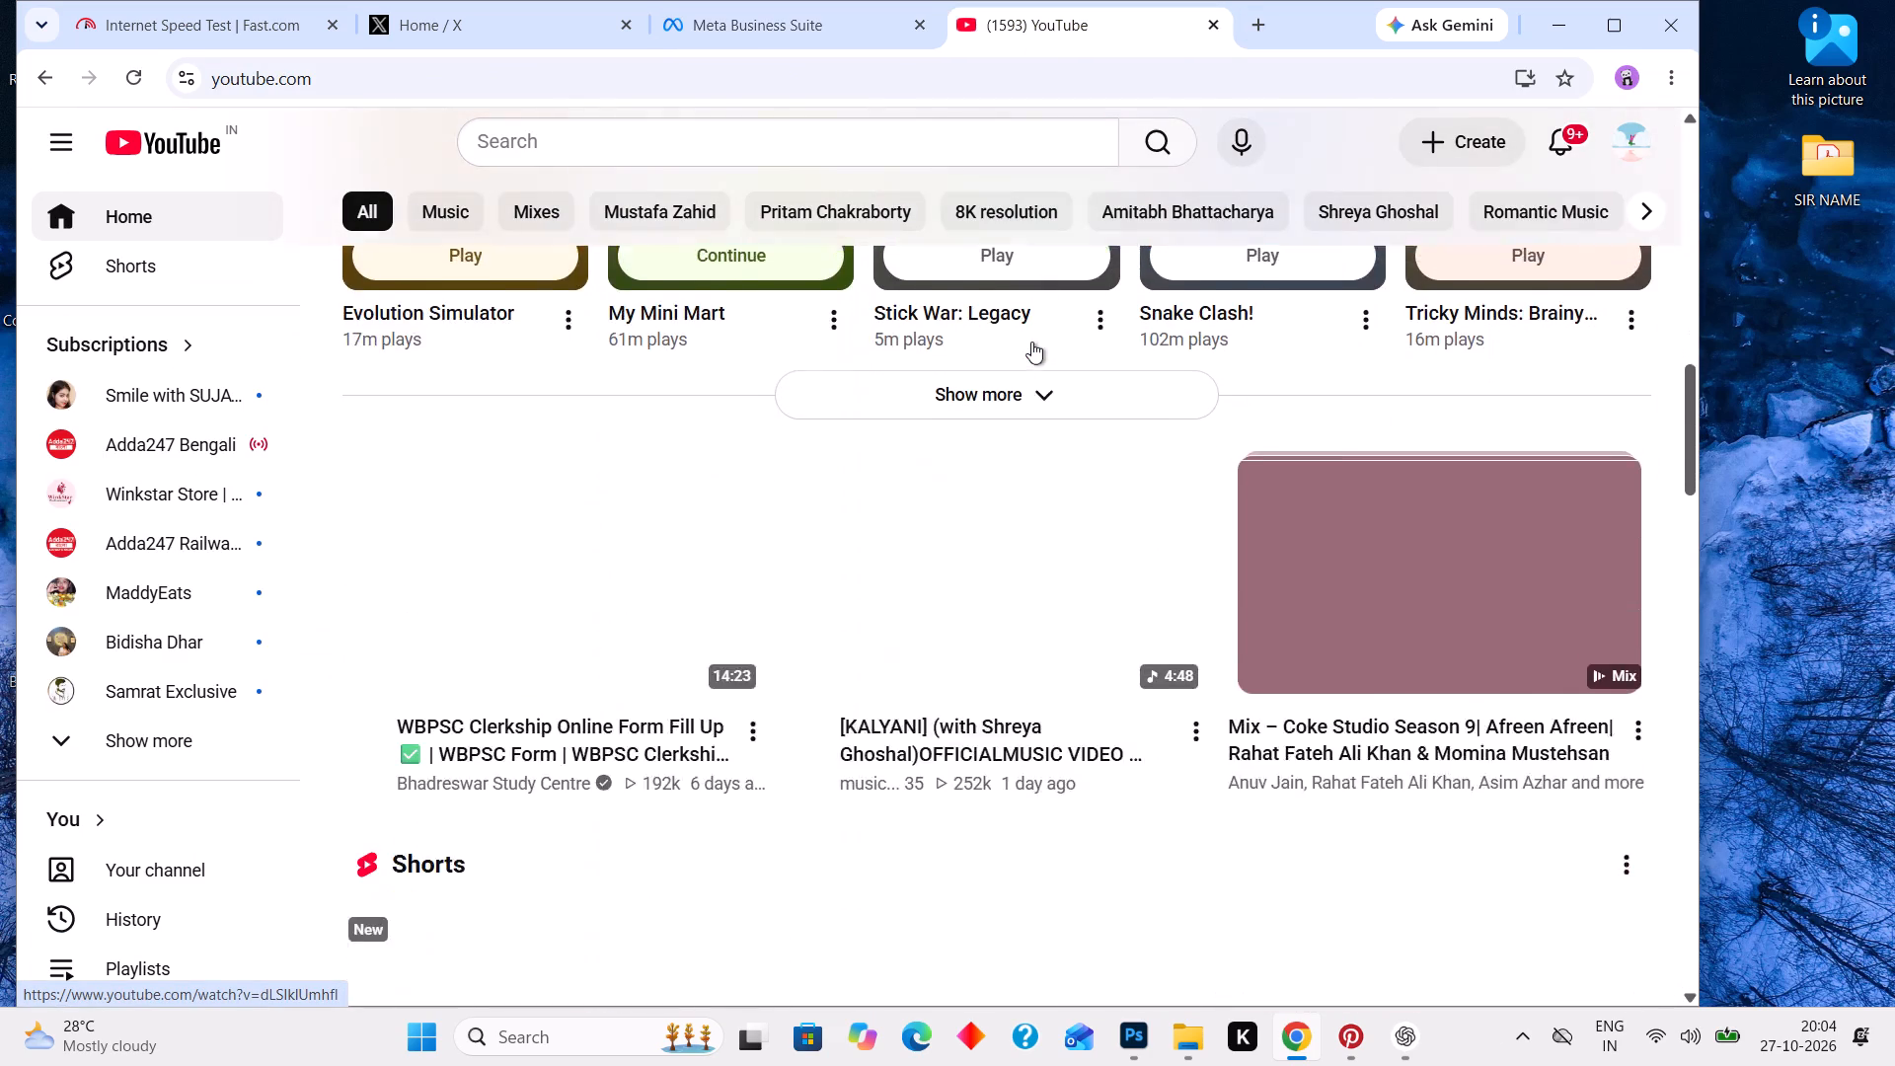
scroll(1031, 342, down, 3)
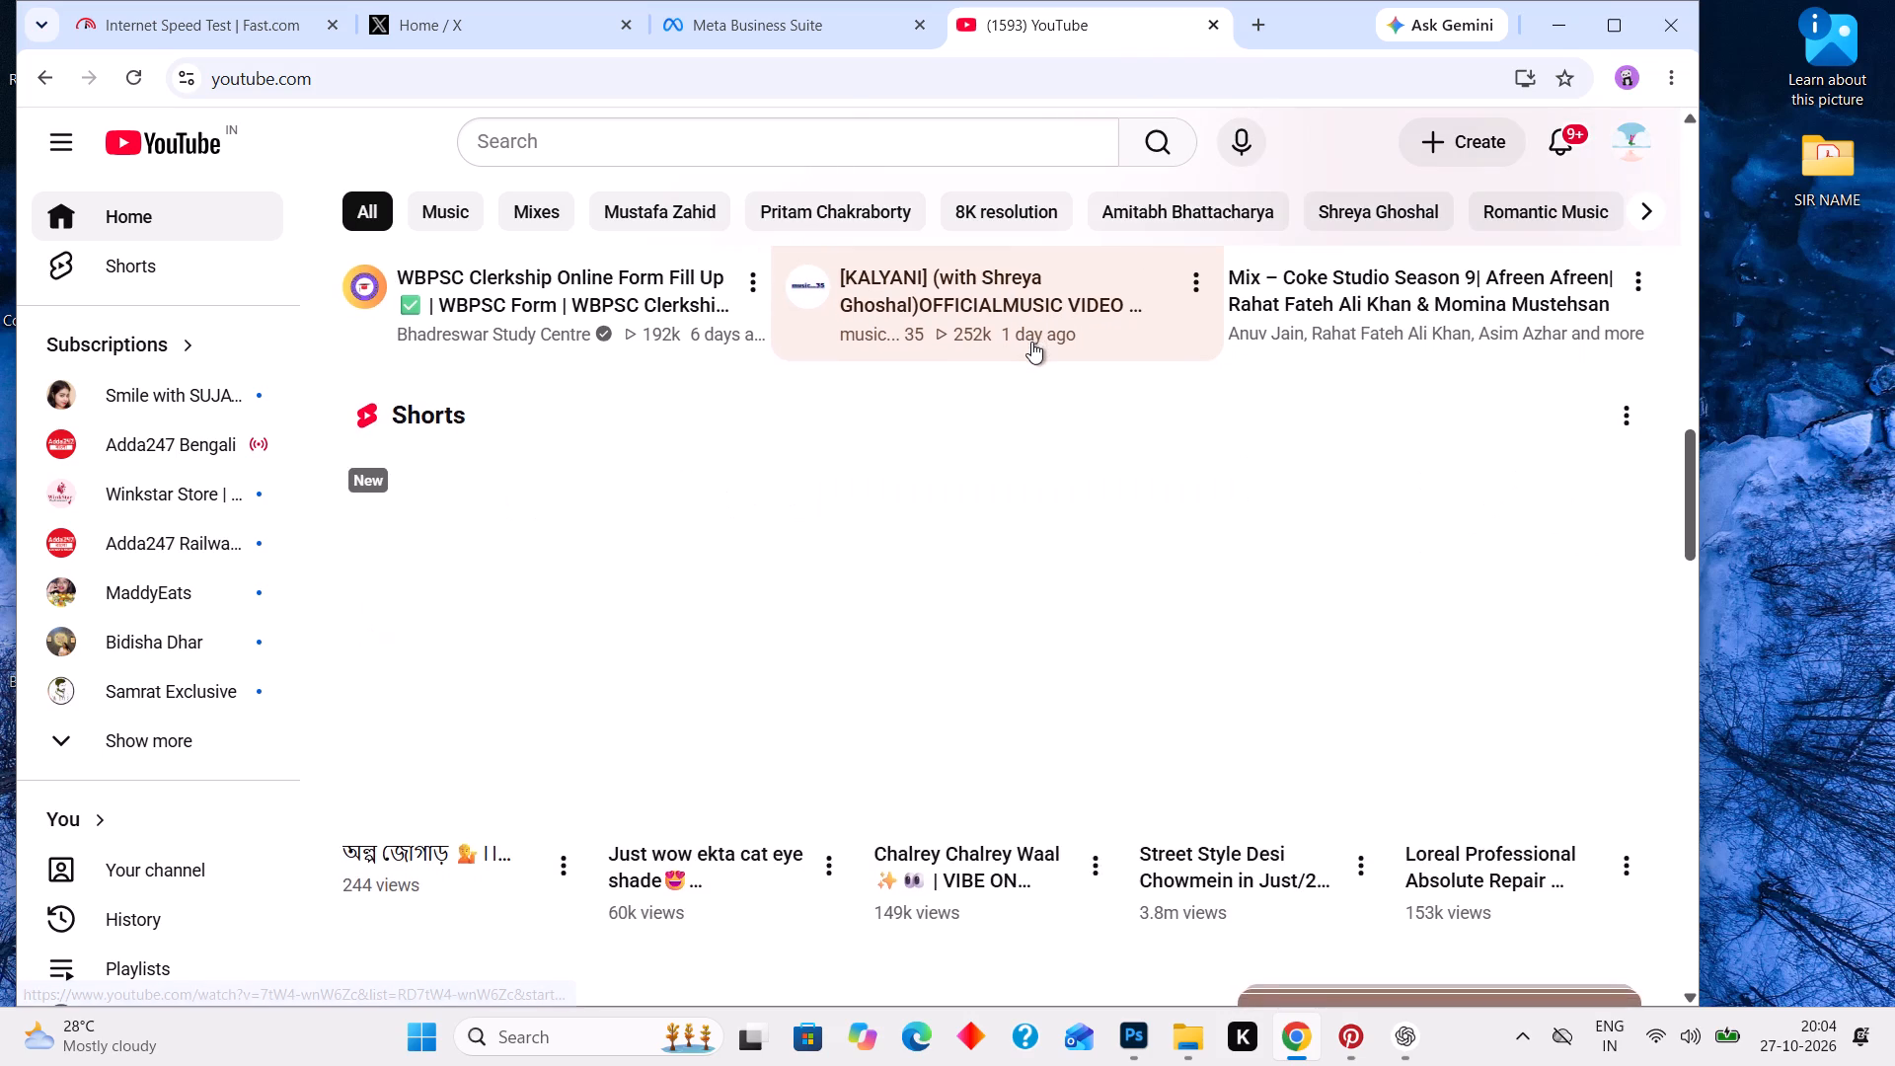
scroll(1031, 342, up, 6)
click(958, 137)
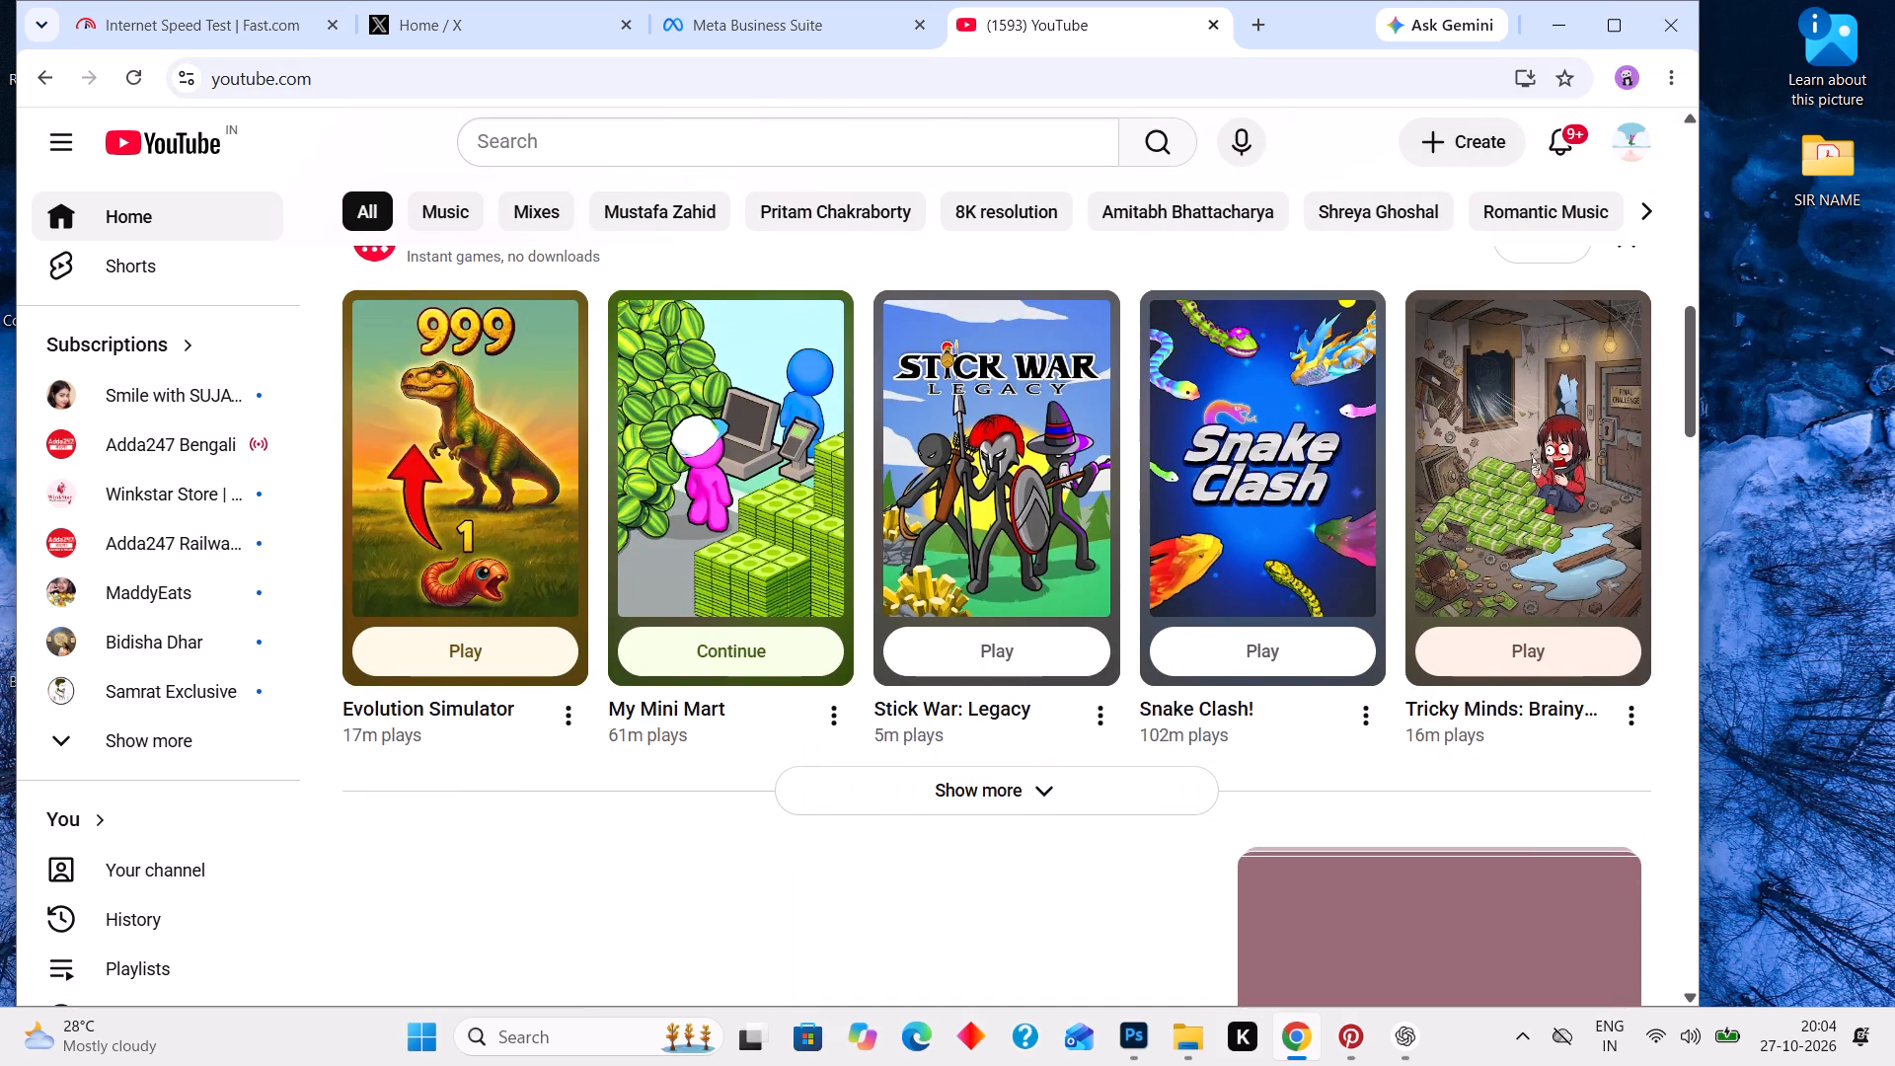
text(tumse mohabbat)
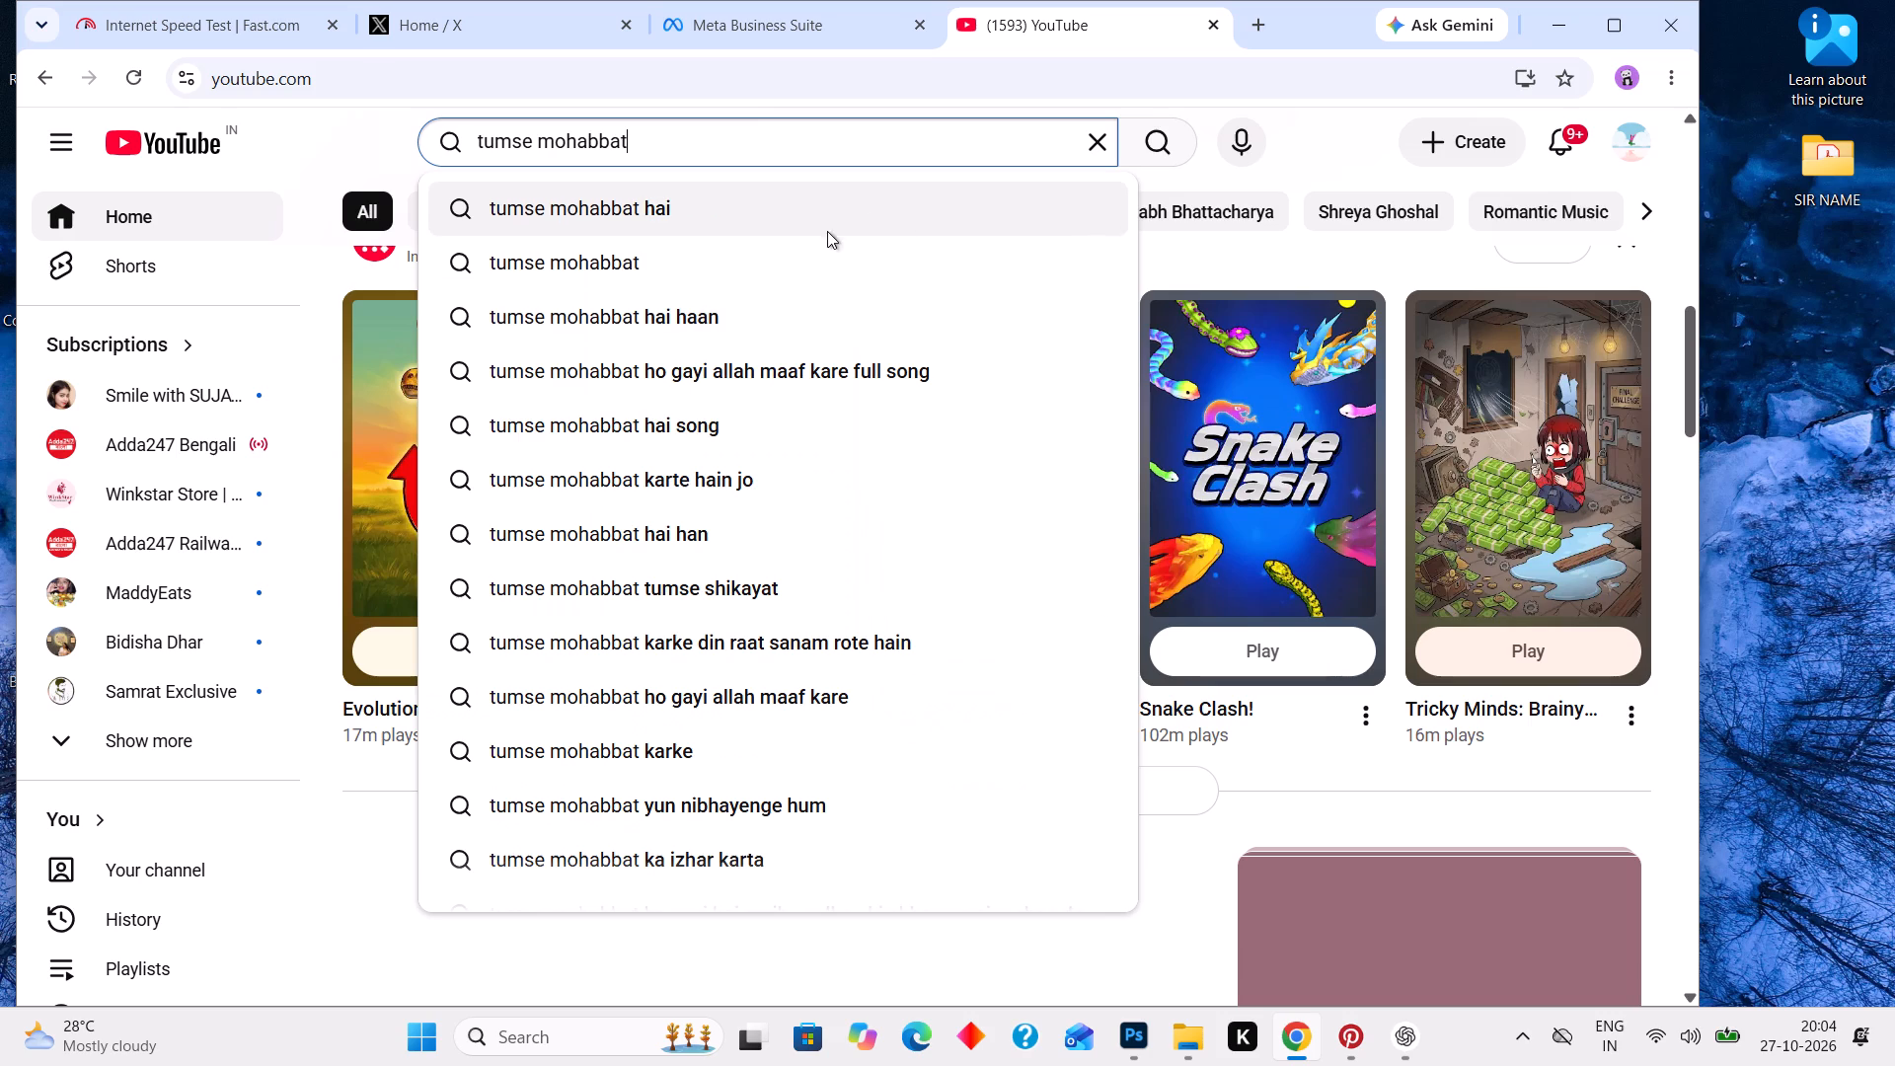
click(795, 210)
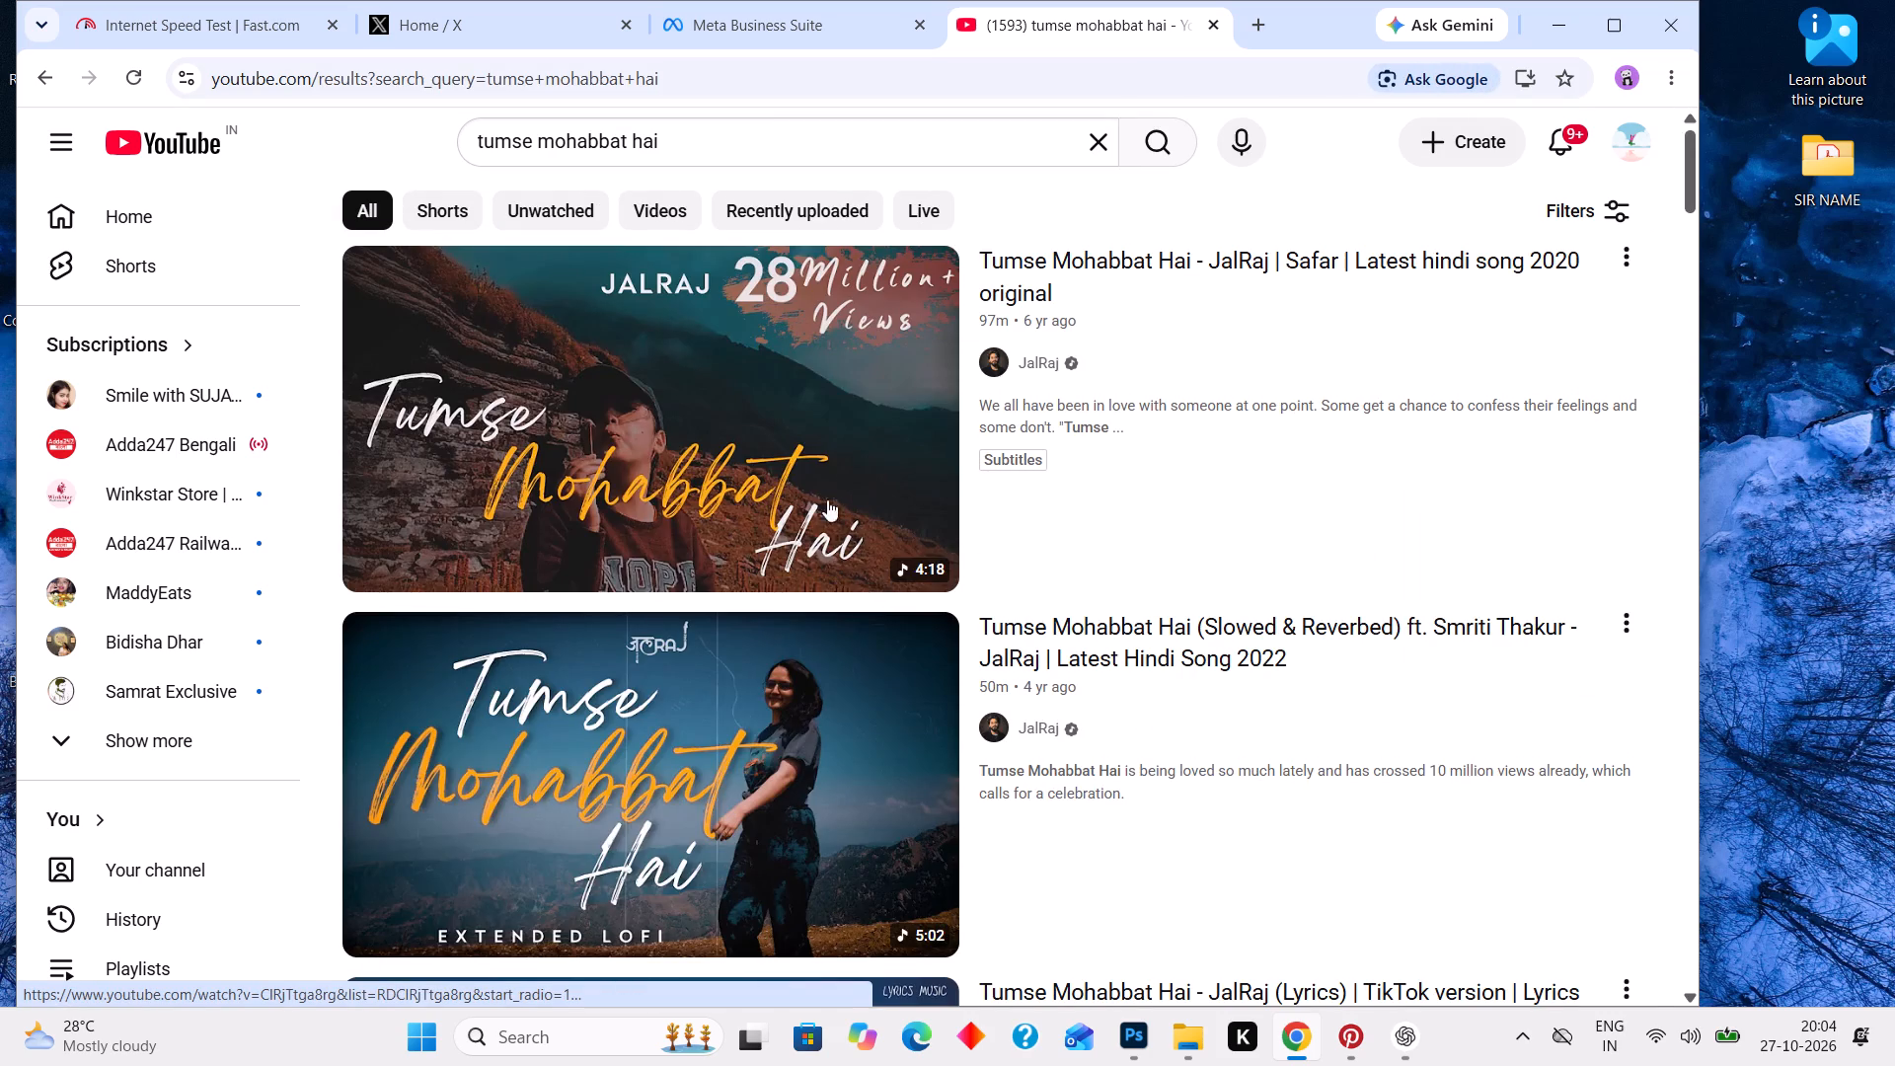
click(823, 796)
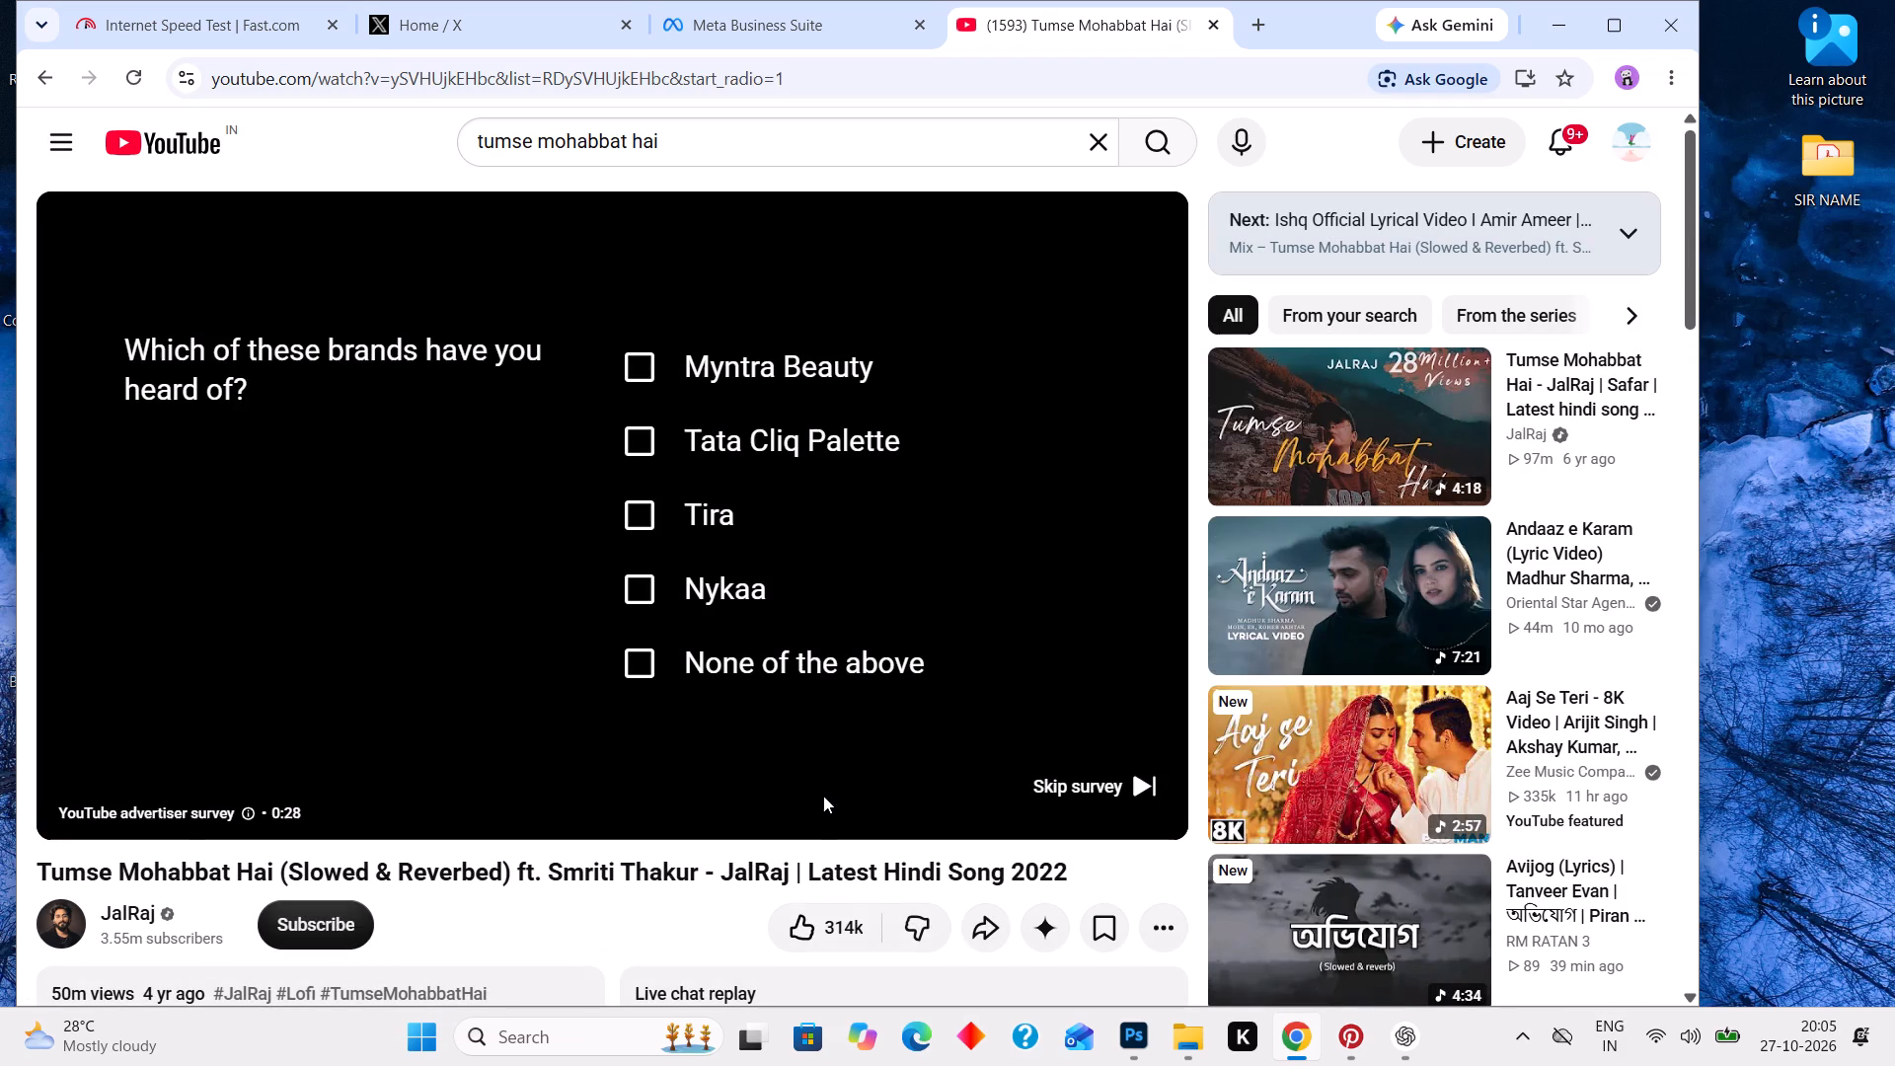
click(1091, 771)
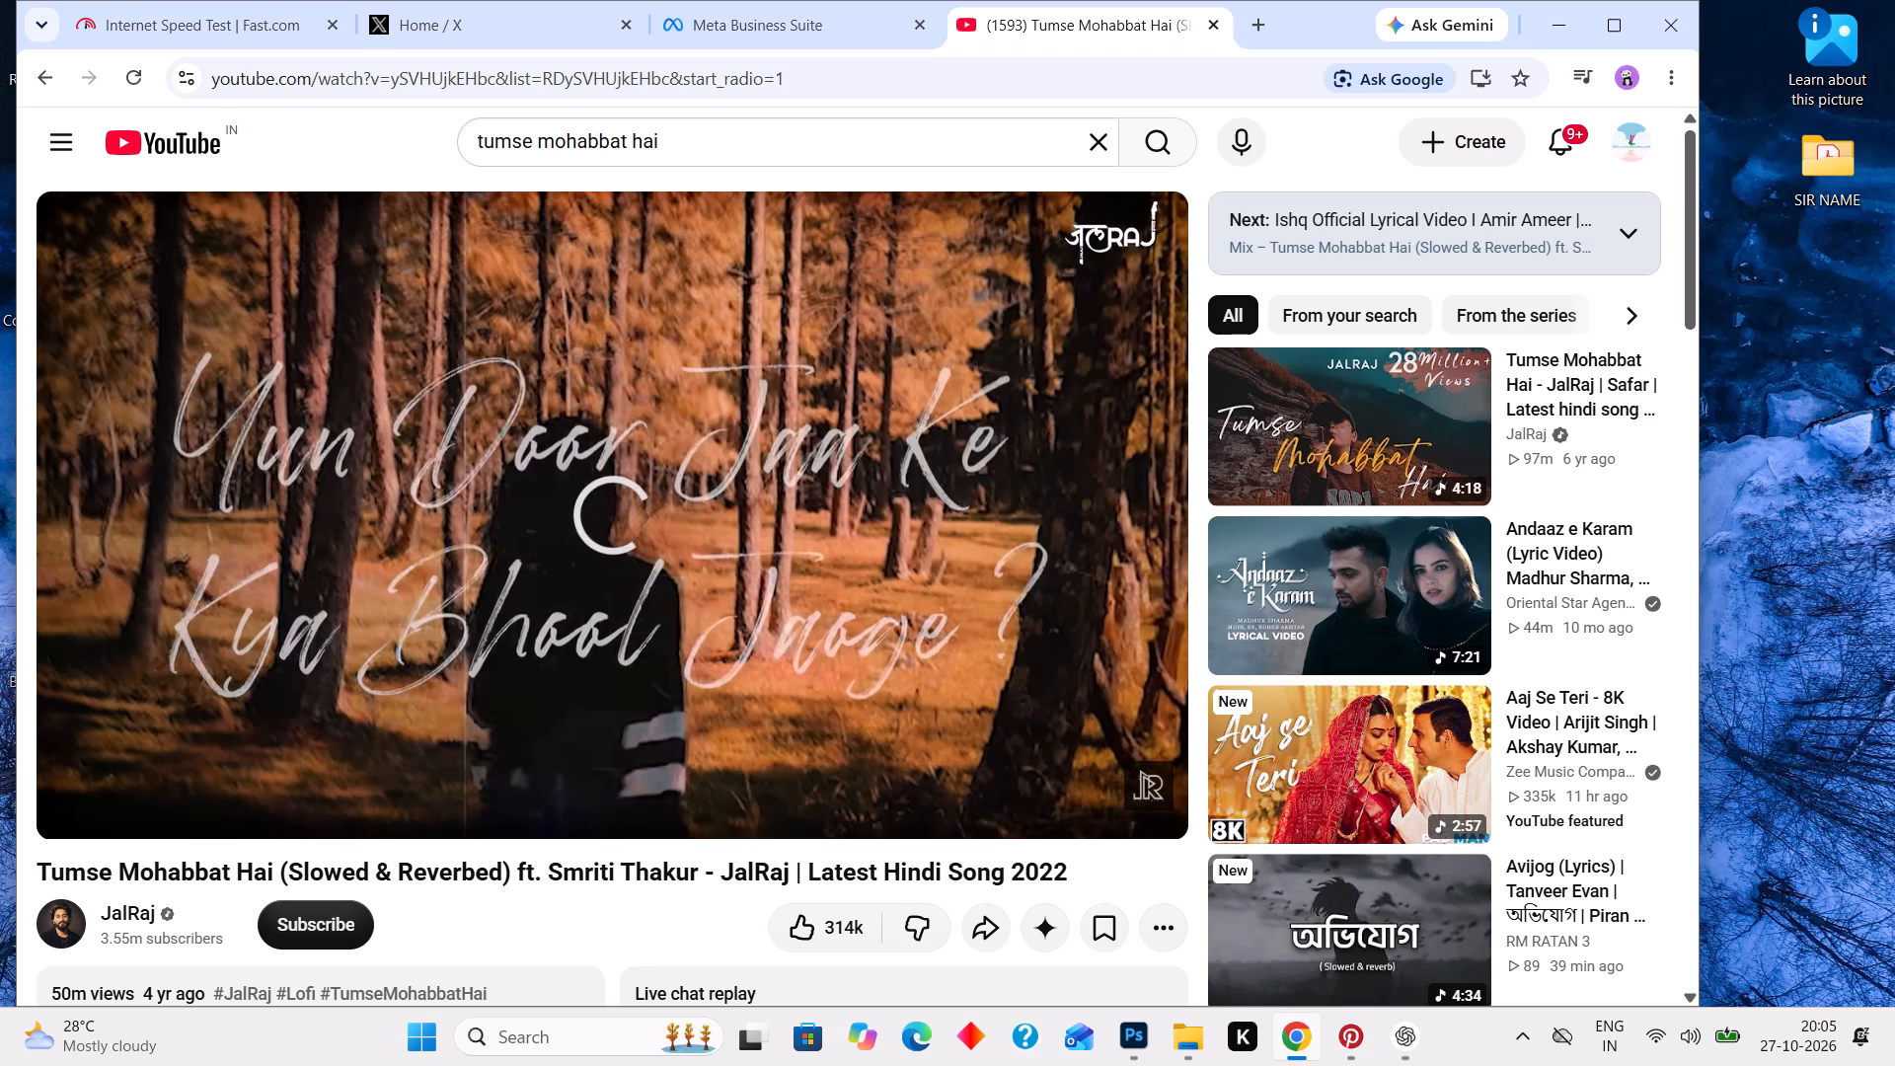
Return to Meta Business Suite and dismiss the offer to create an ad from the post.
click(793, 32)
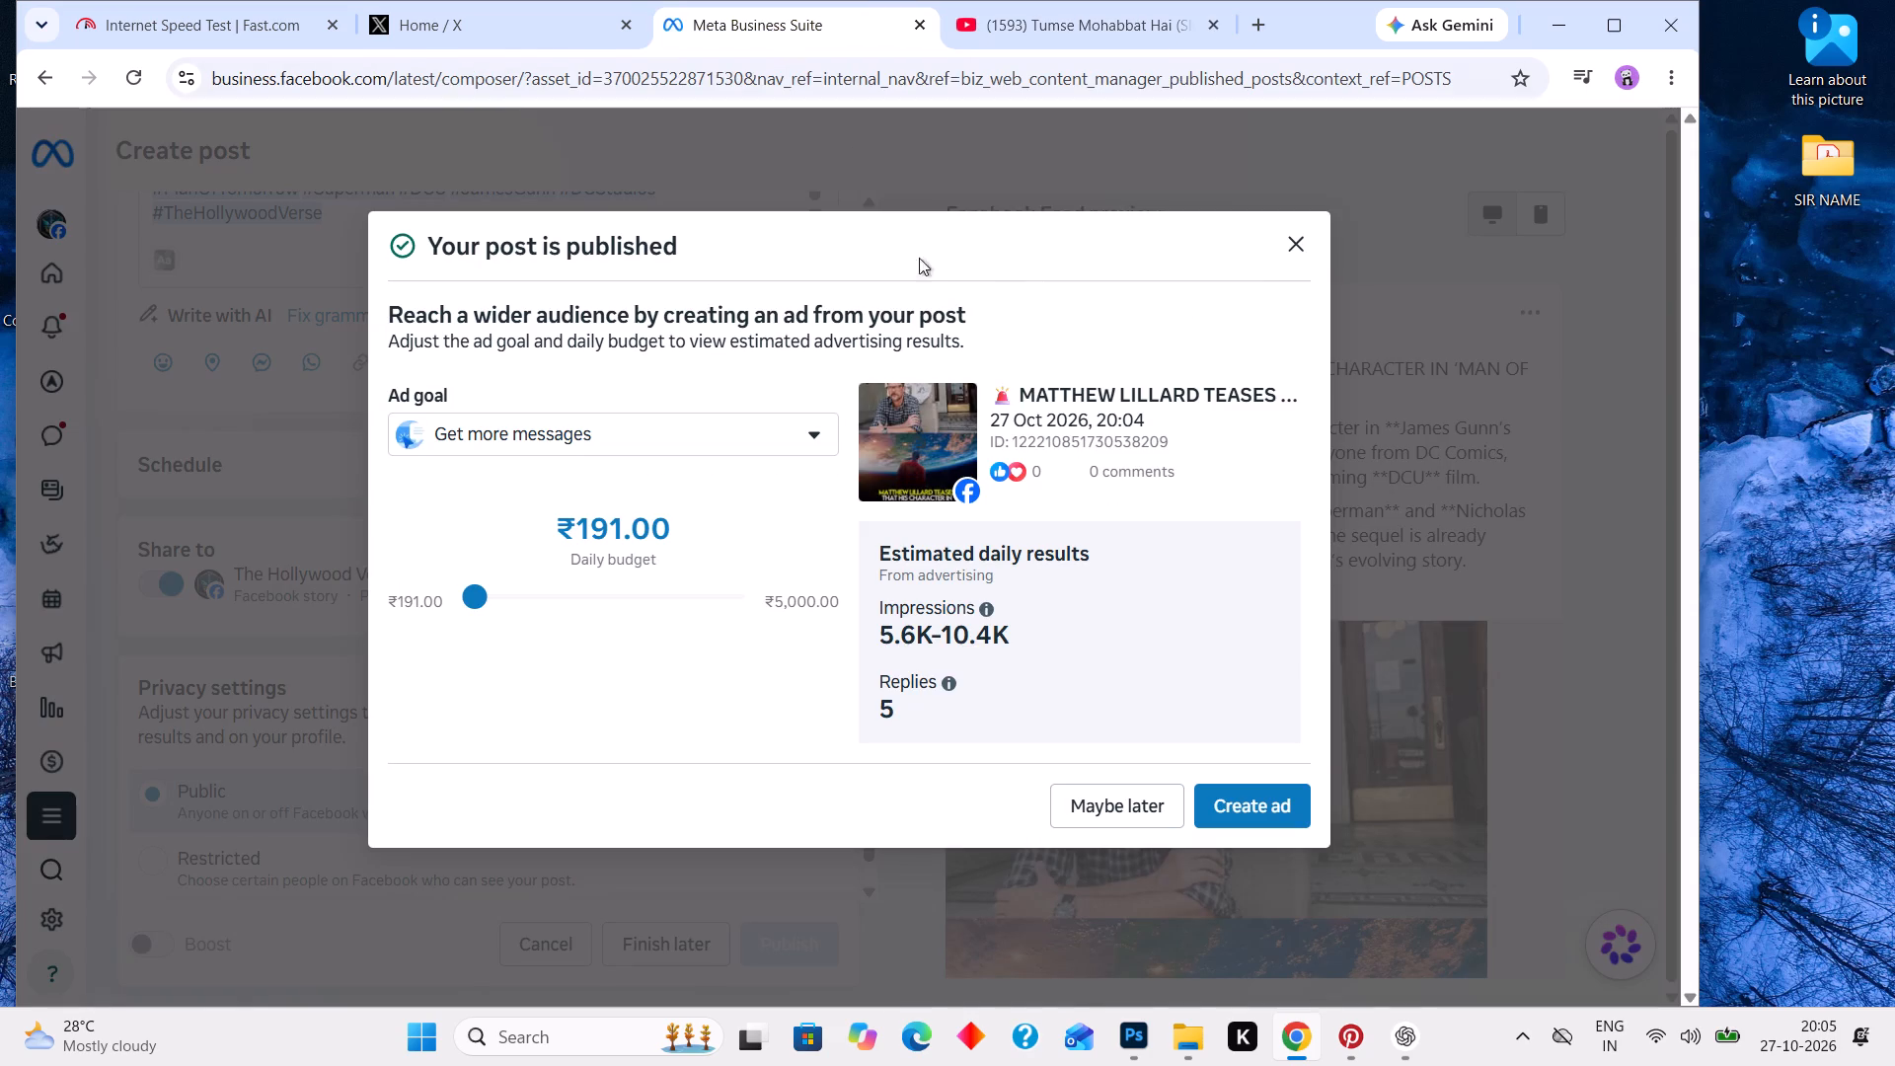
click(1301, 251)
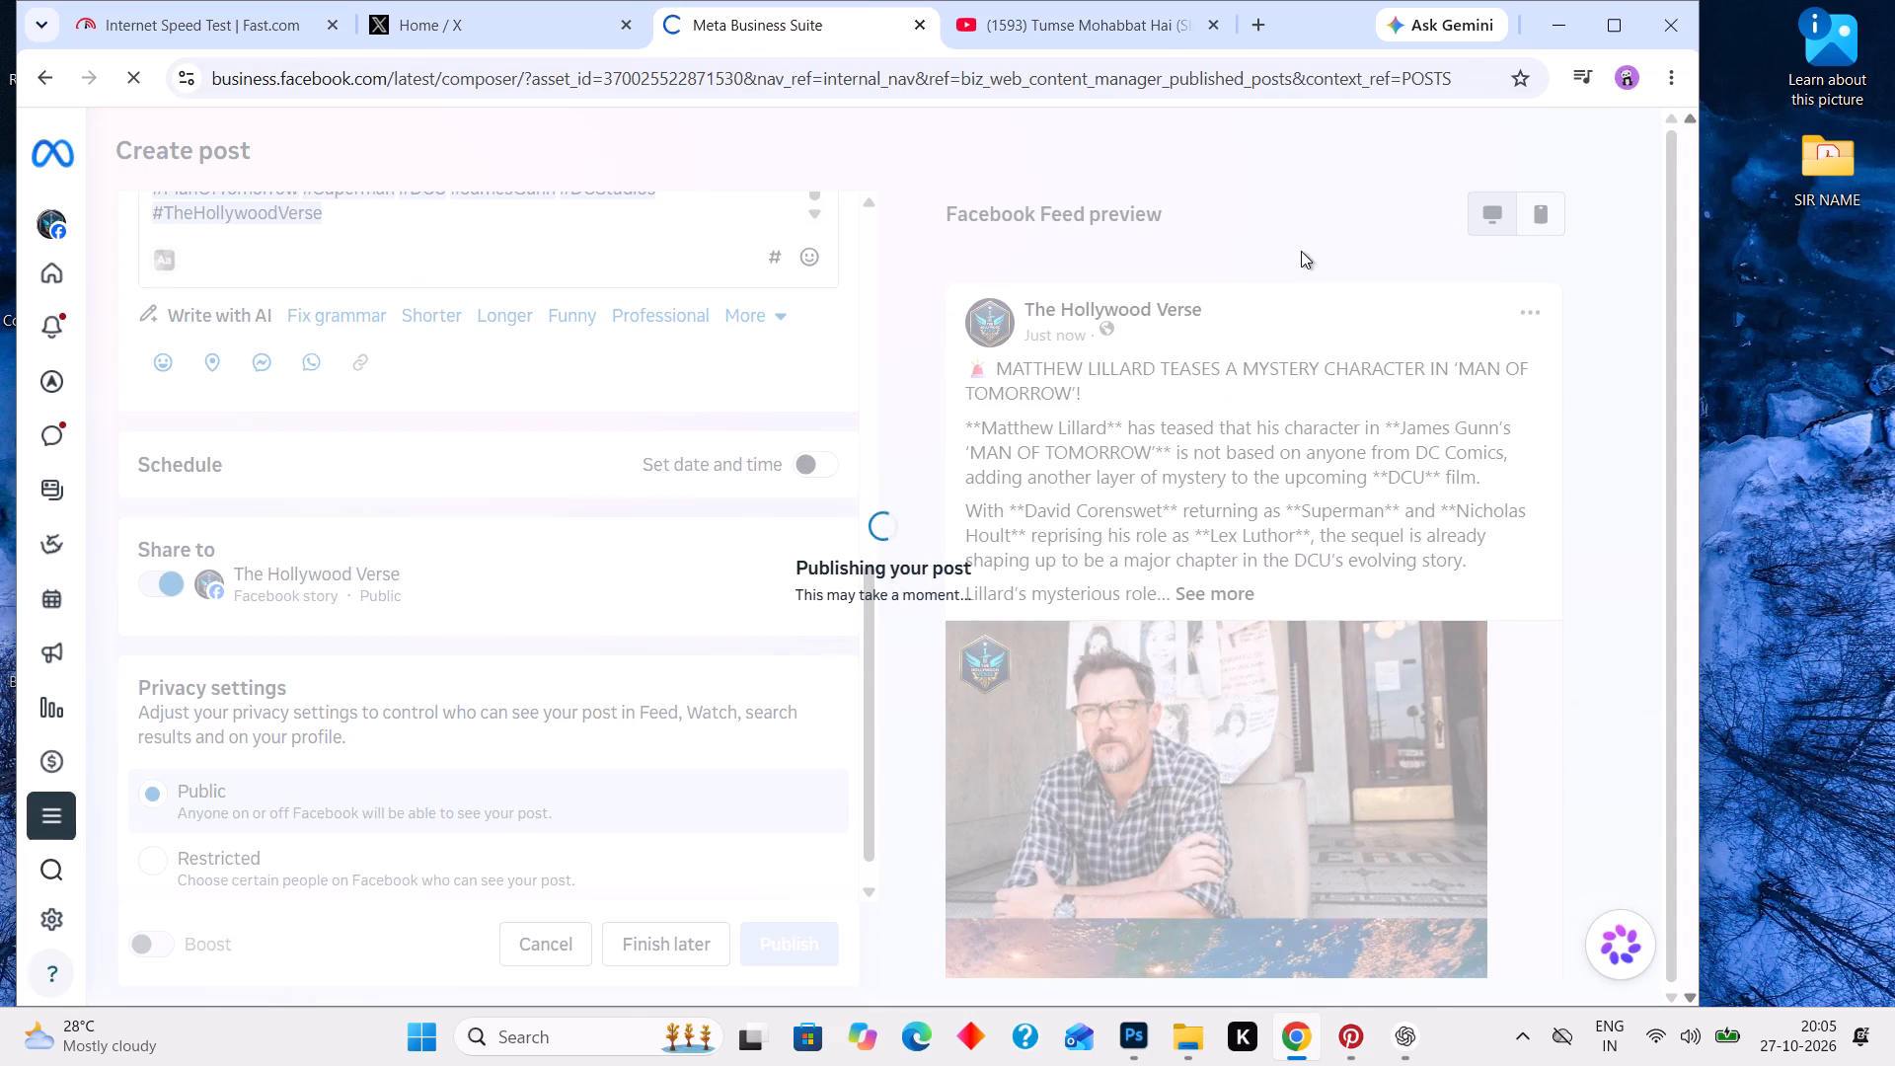
In the X feed, copy Timeline Traverse's line "The next 'FANTASTIC FOUR' movie may feature the participation of Spider-Man.".
click(475, 13)
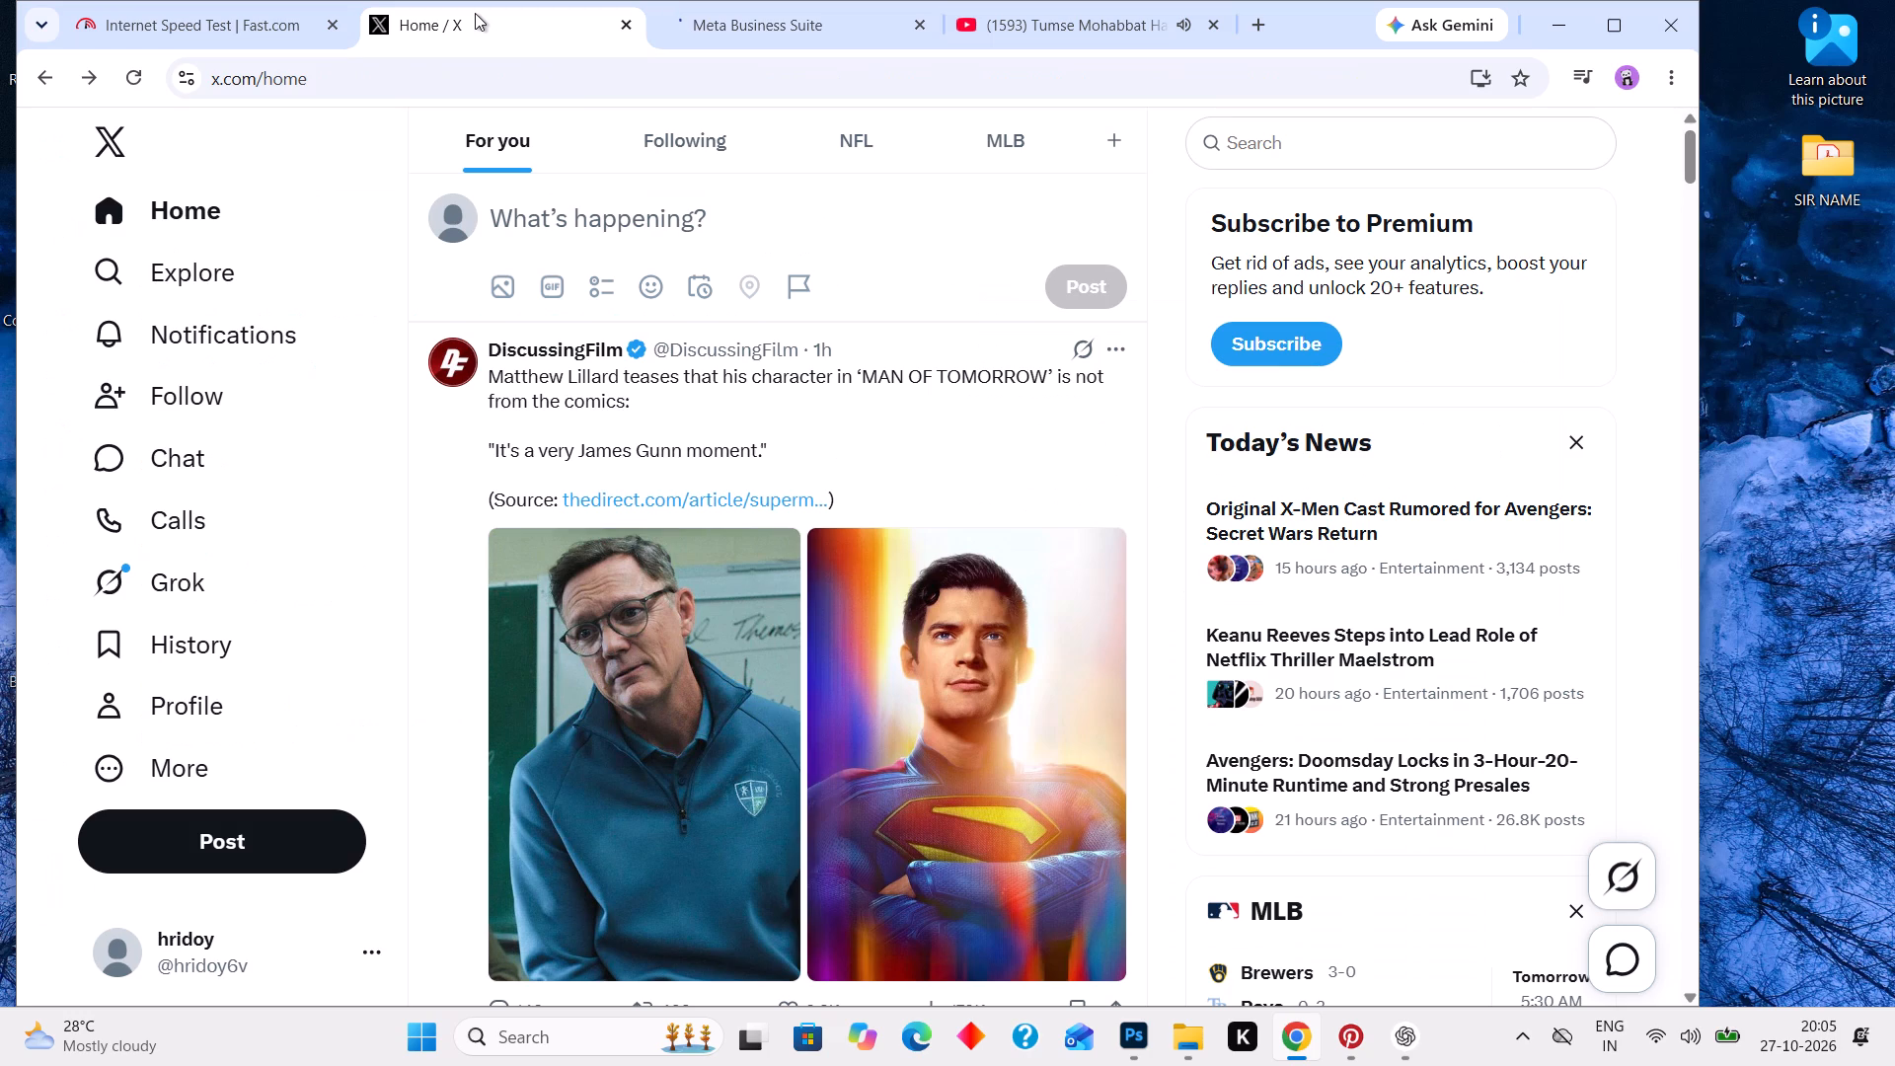
scroll(757, 524, down, 7)
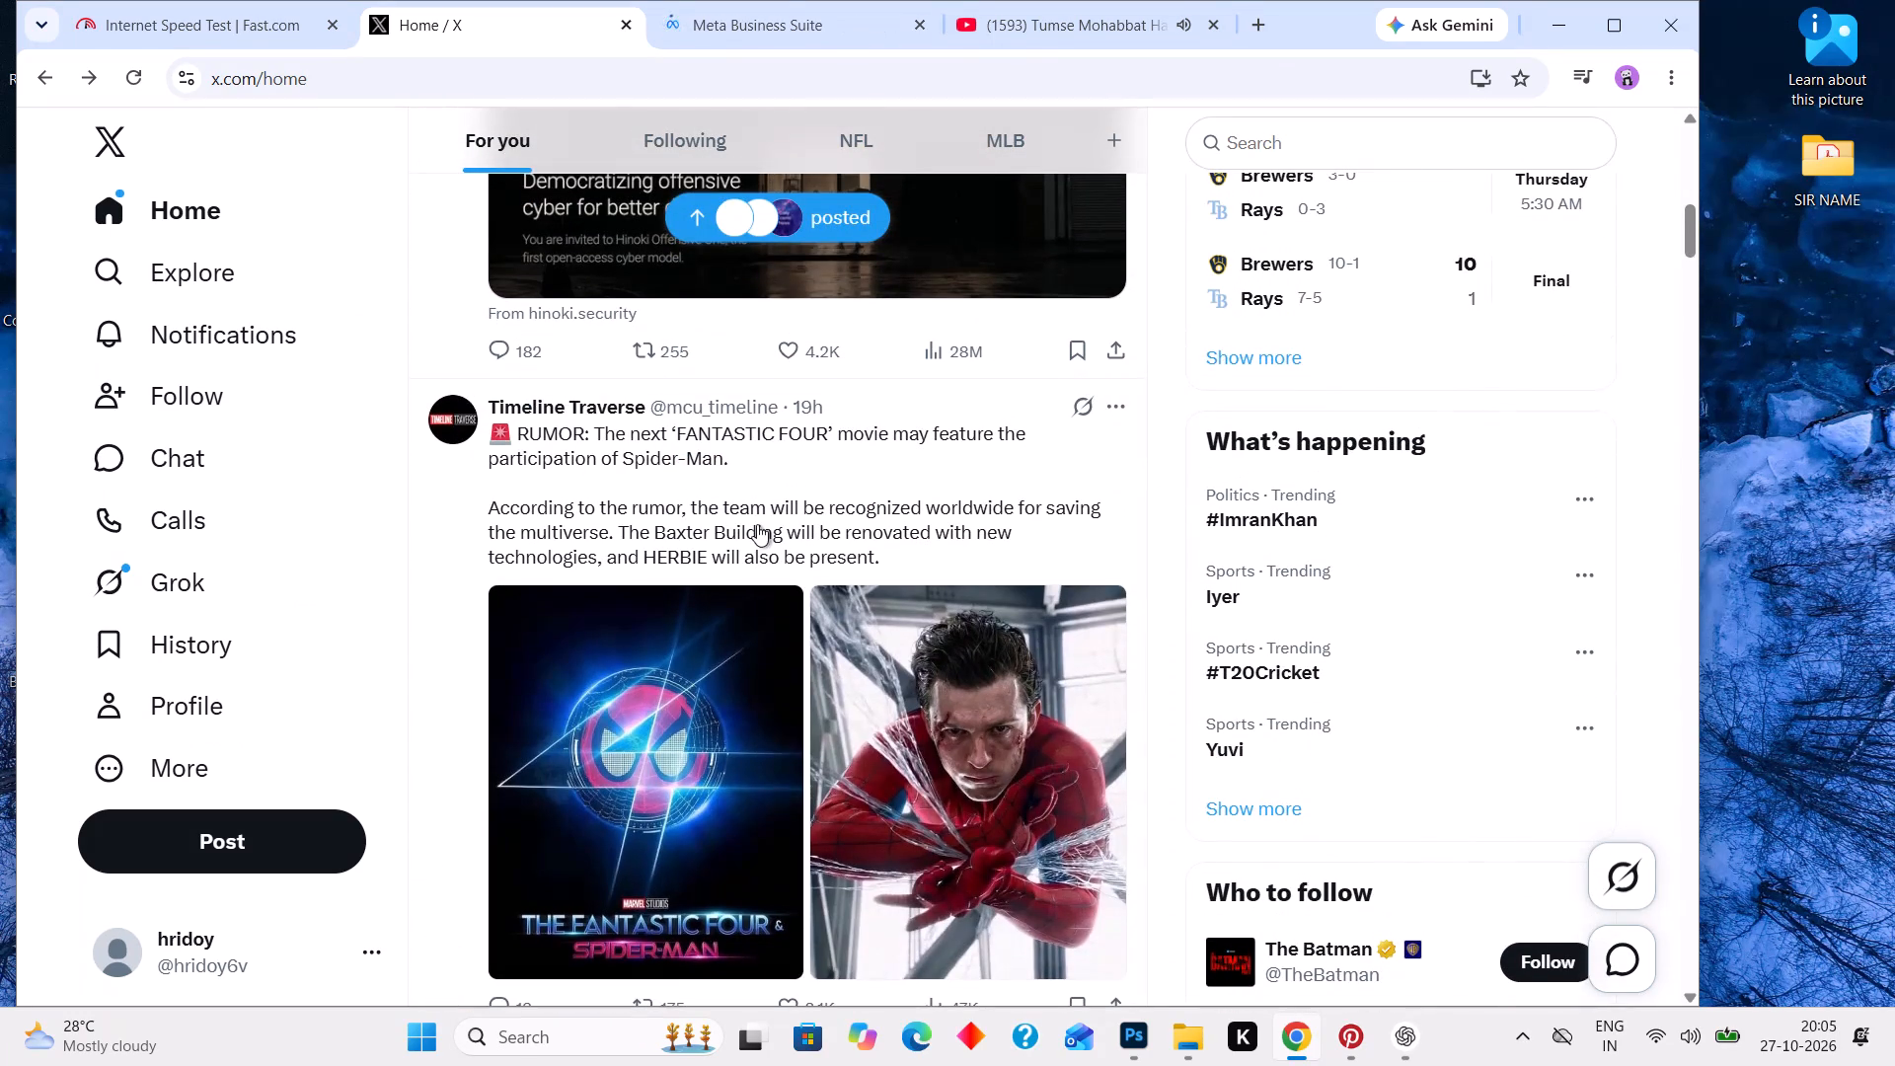
drag(595, 430, 692, 451)
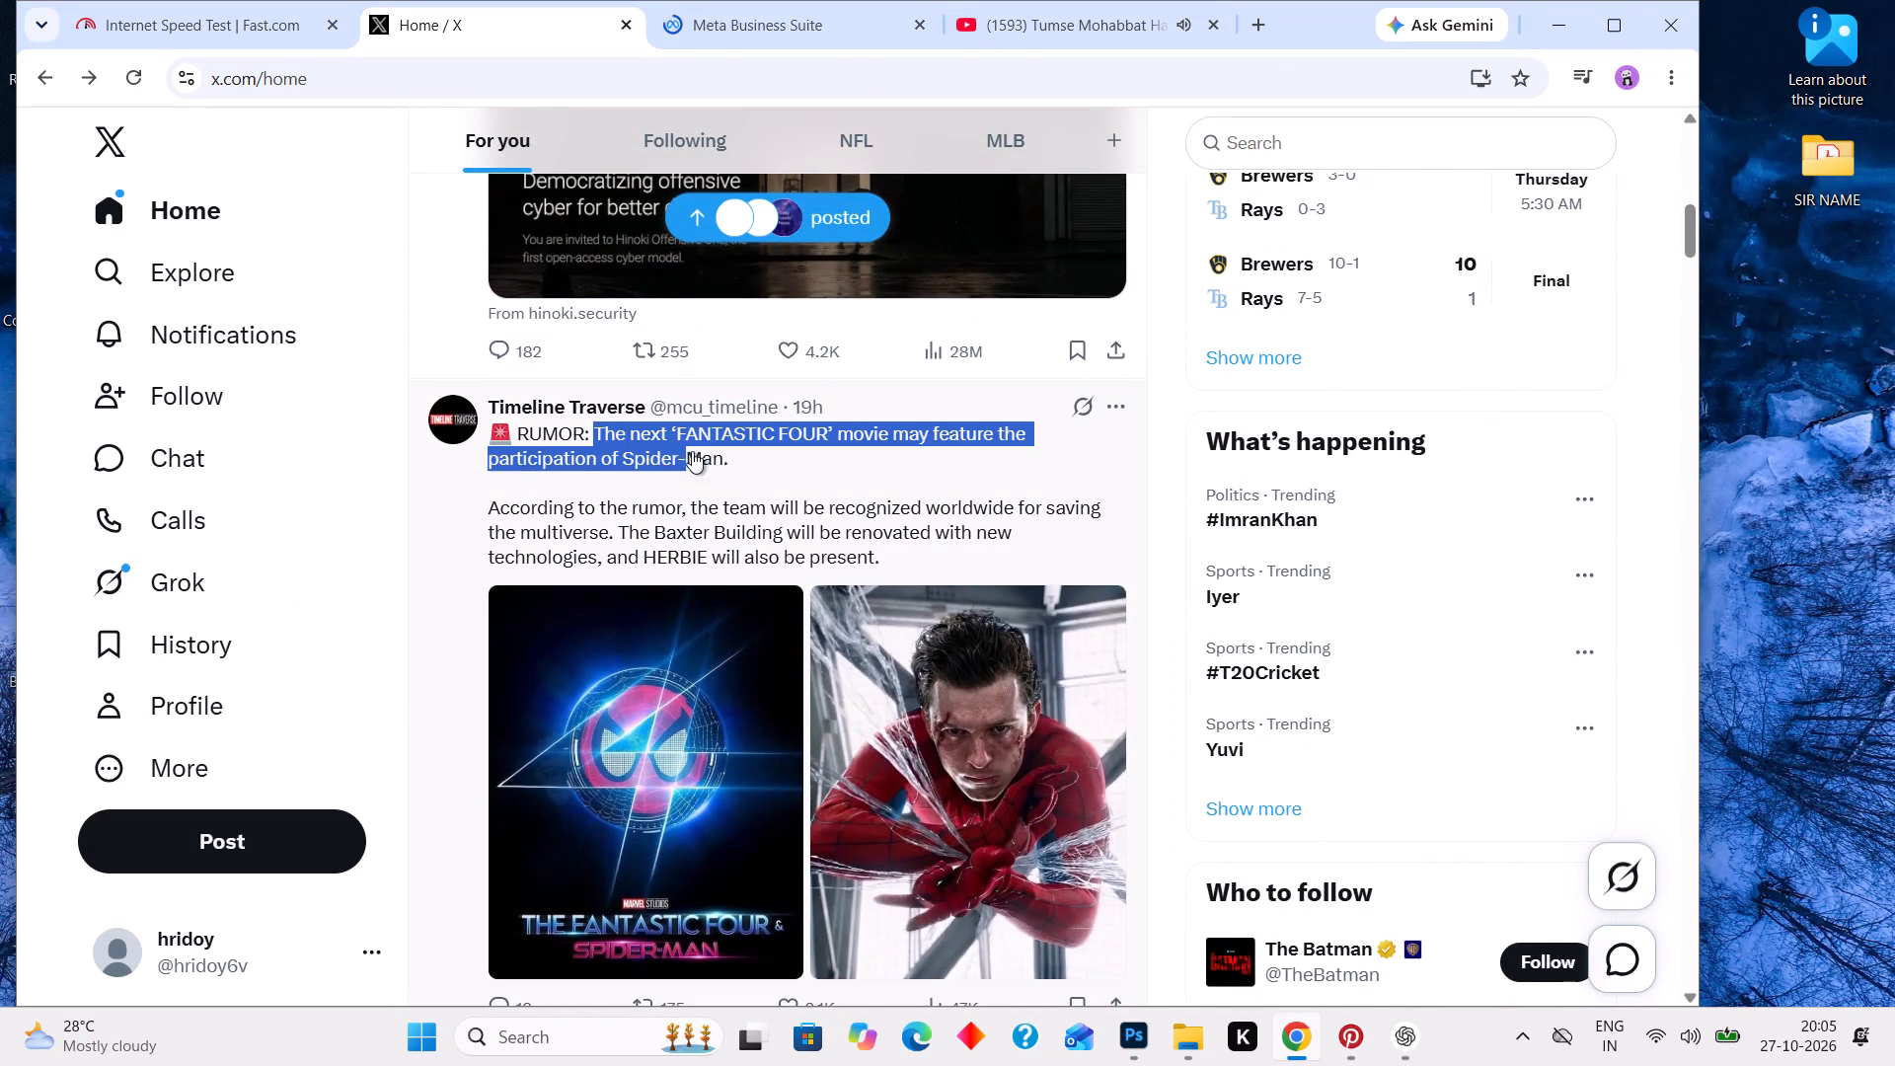
drag(692, 451, 743, 465)
key(ctrl+c)
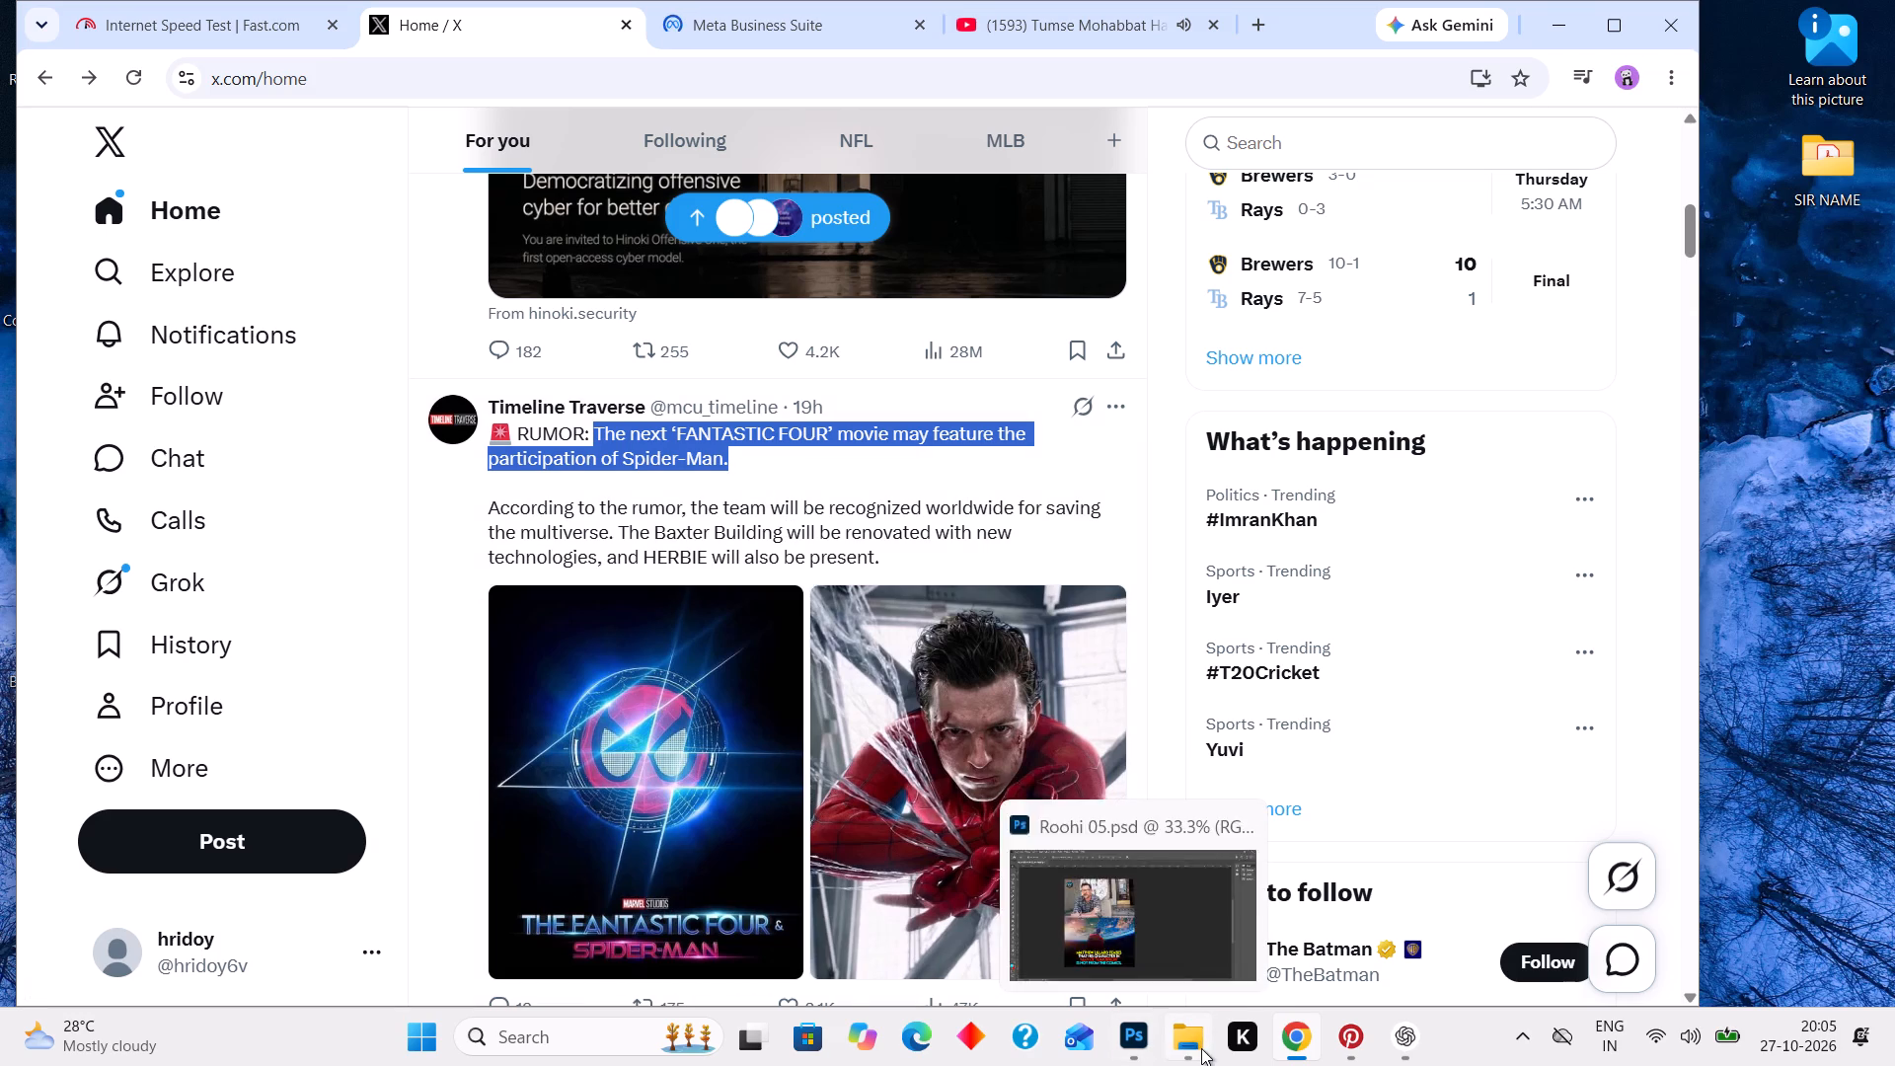
Switch to Photoshop and replace the poster's Matthew Lillard headline with the copied Fantastic Four line.
click(1122, 1033)
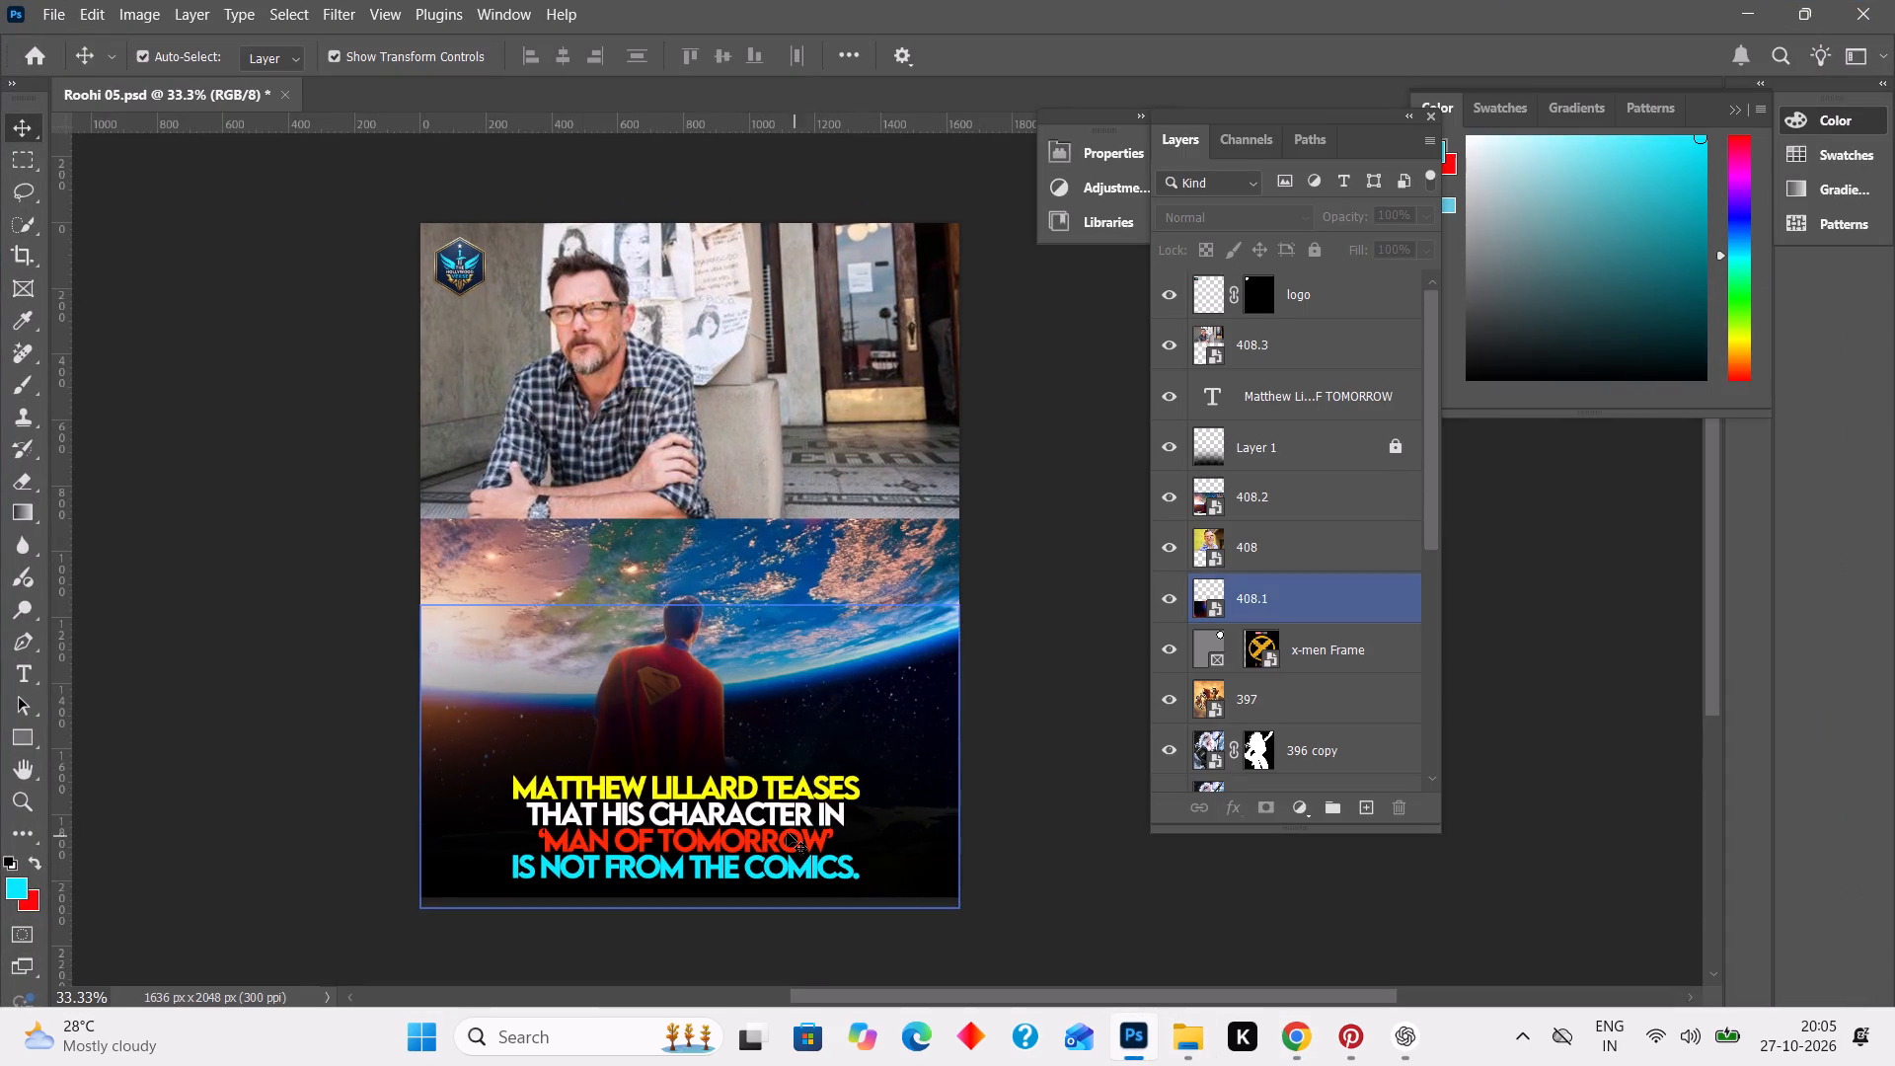
double_click(787, 832)
key(ctrl+v)
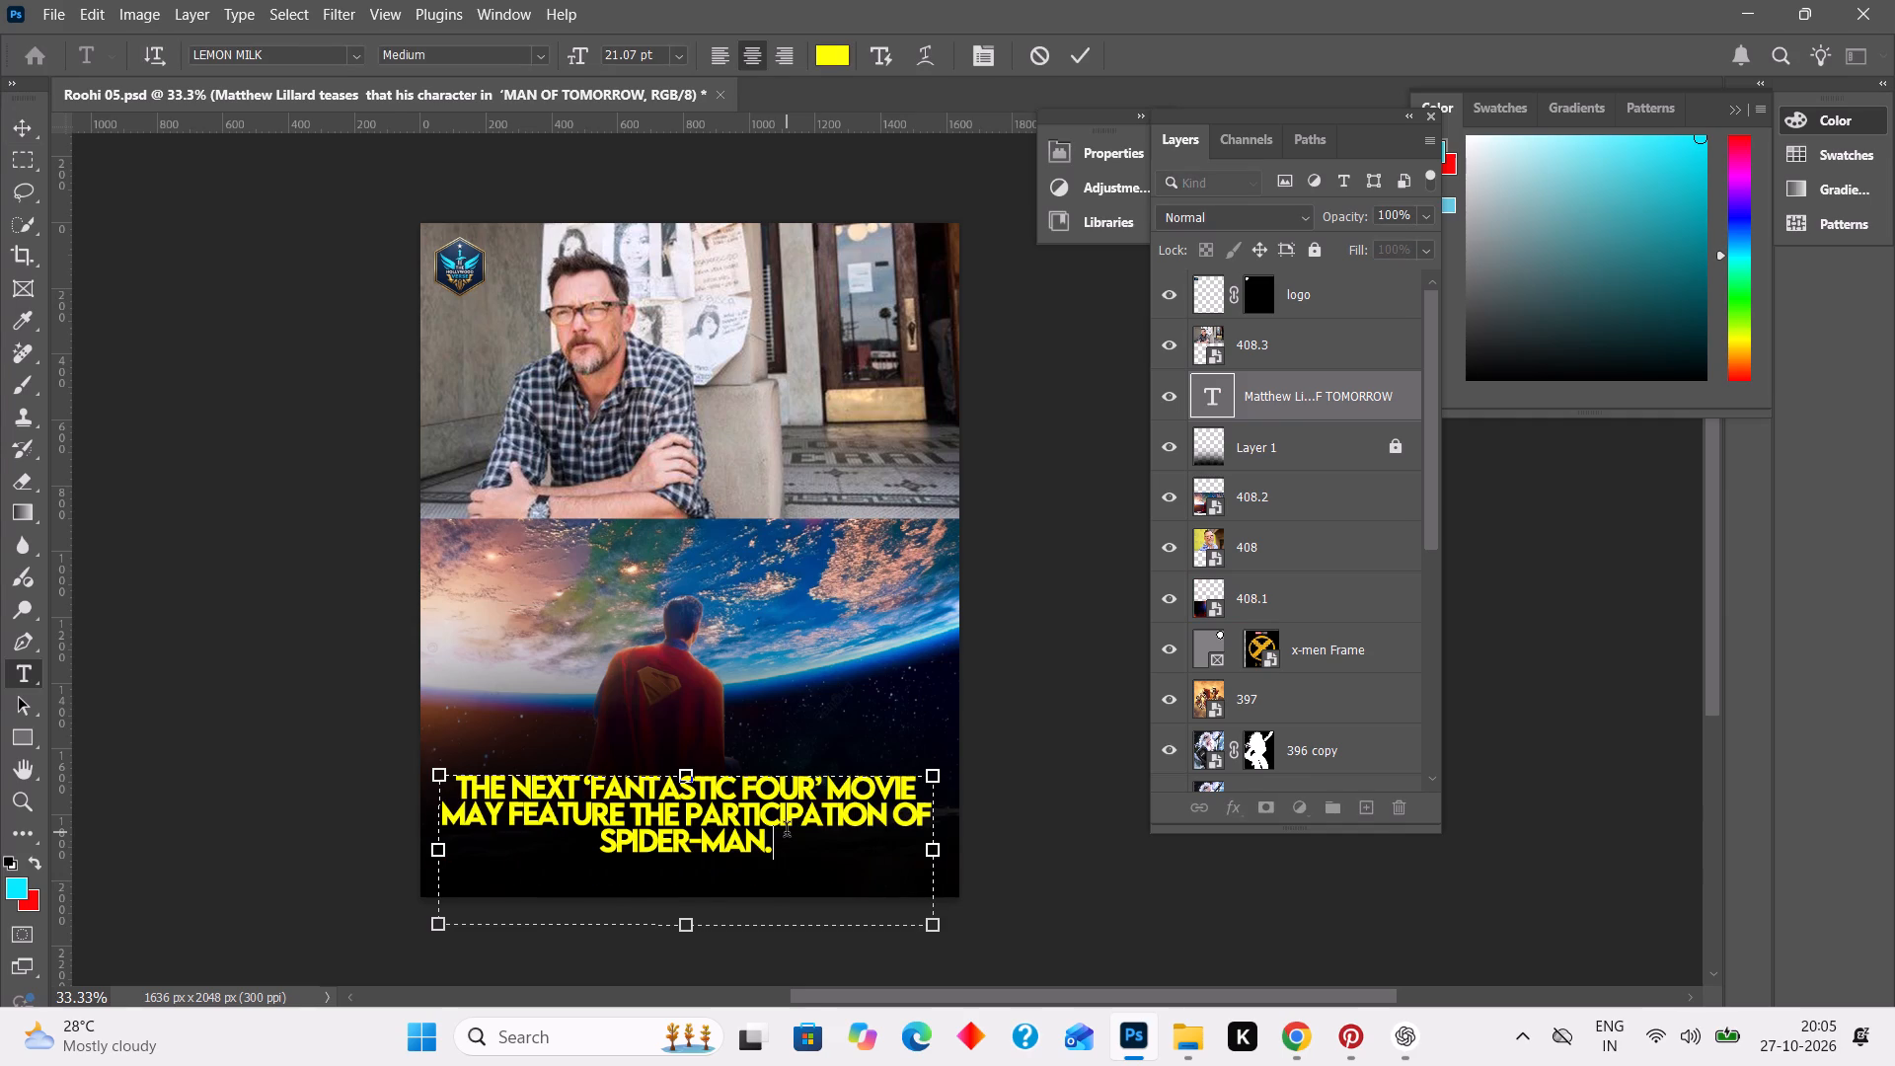
click(1079, 842)
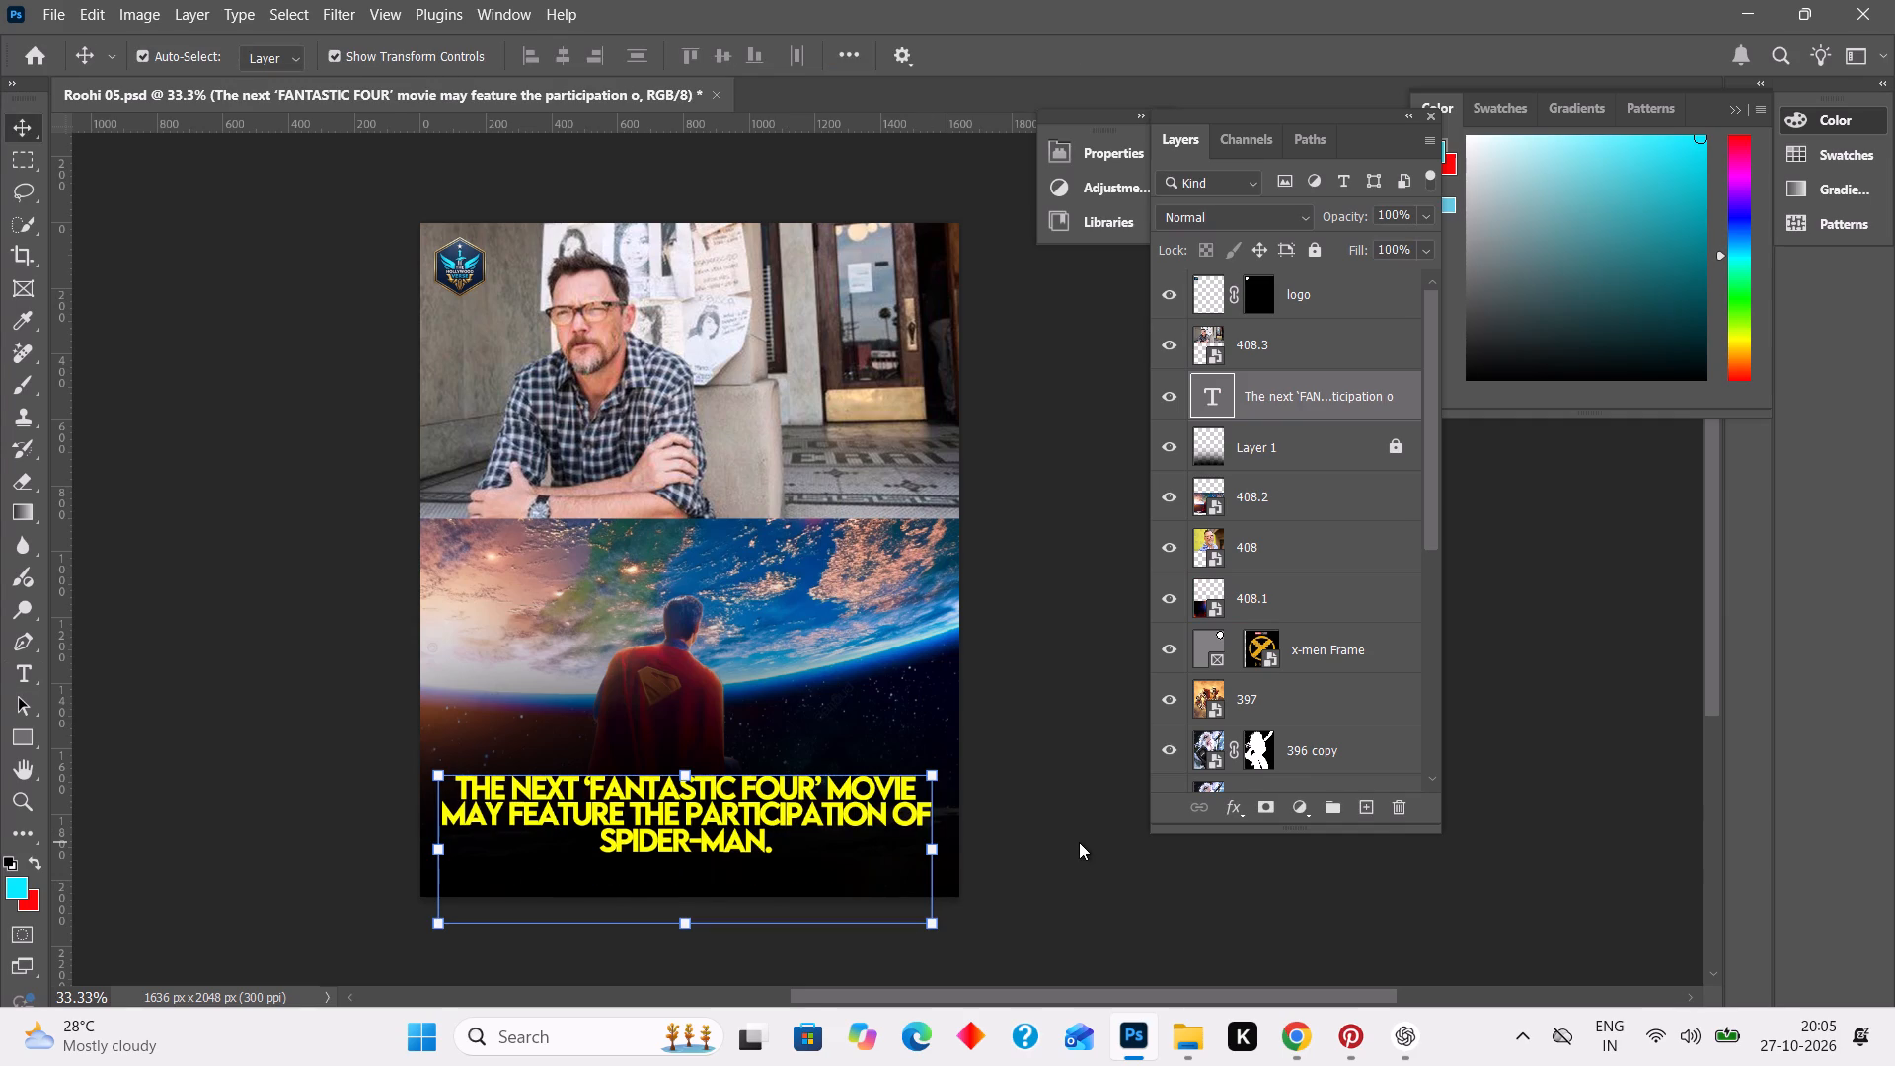
Nudge the Fantastic Four headline slightly down toward the poster's bottom edge.
key(Down)
key(Down)
key(Down)
key(Down)
key(Down)
key(Down)
key(Down)
key(Down)
key(Down)
key(Down)
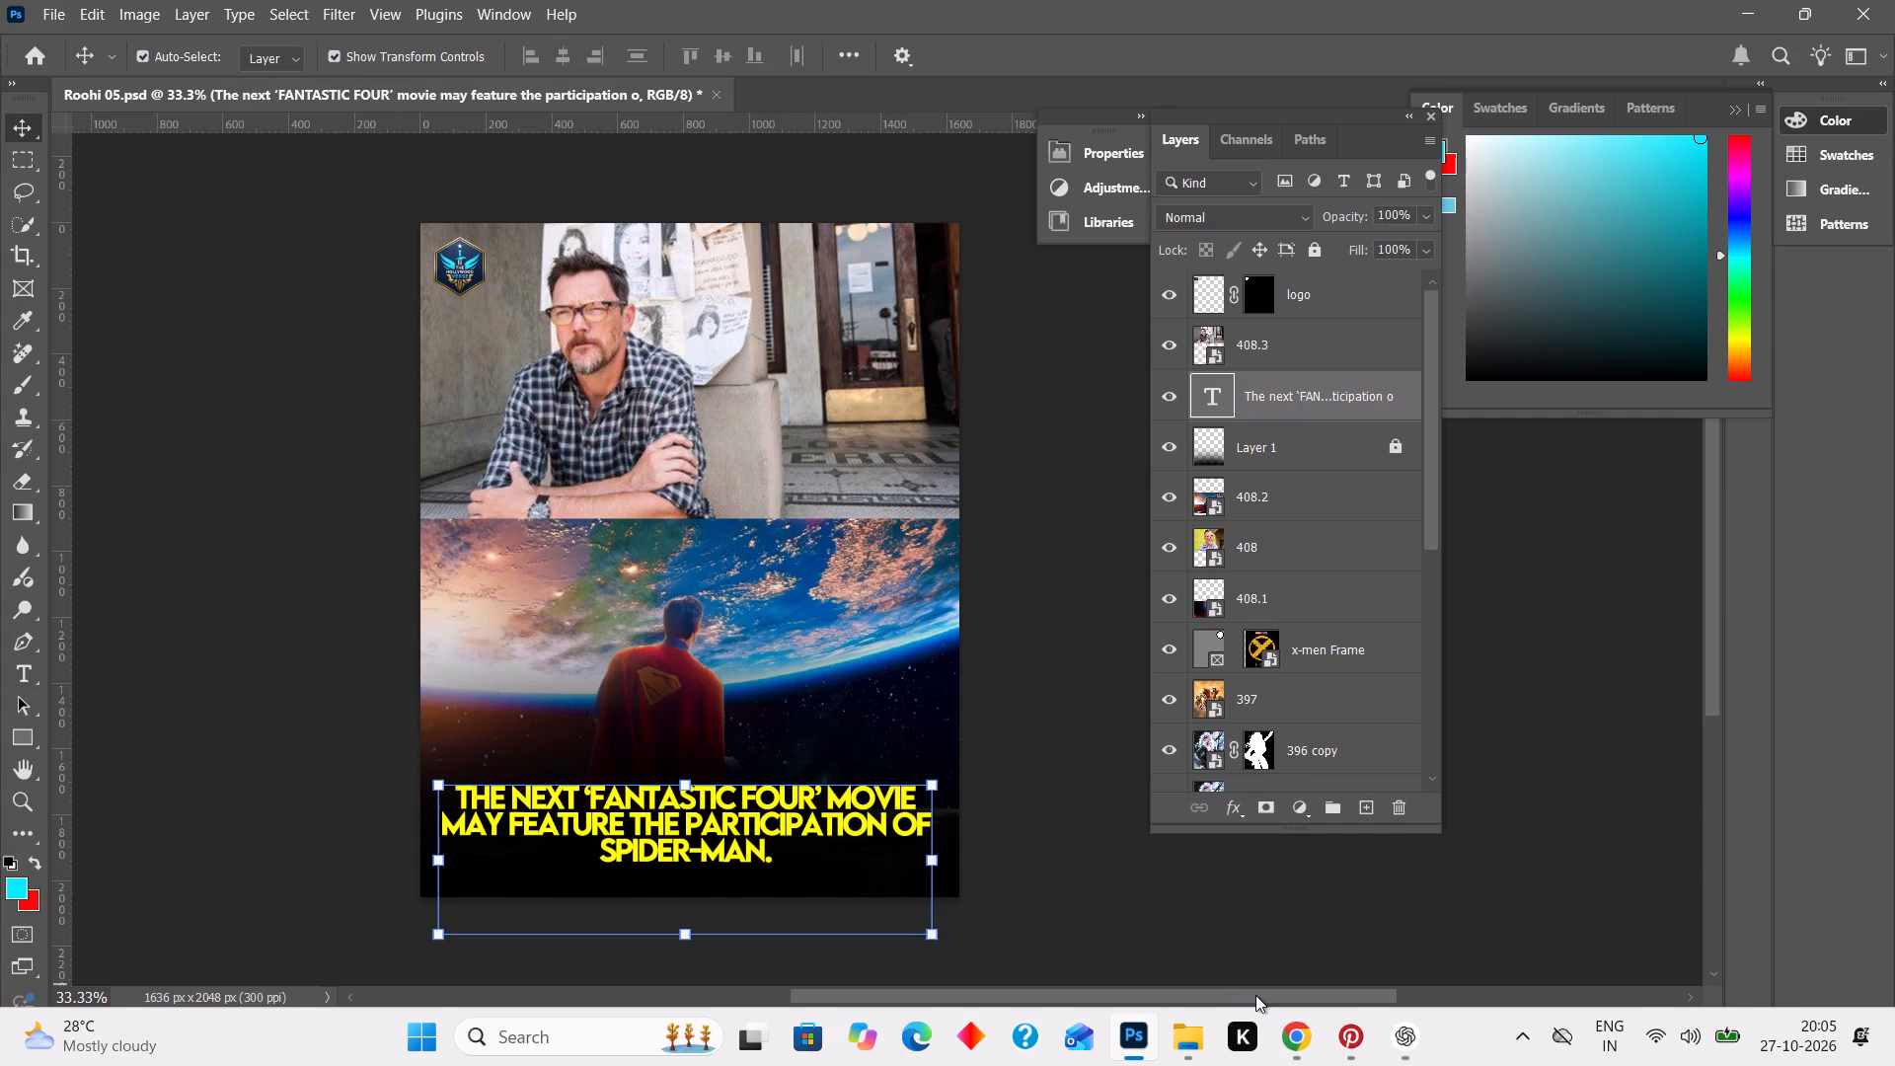
Return to X and save the "The Fantastic Four & Spider-Man" image from the rumor post as JPEG file 409.
click(1296, 1042)
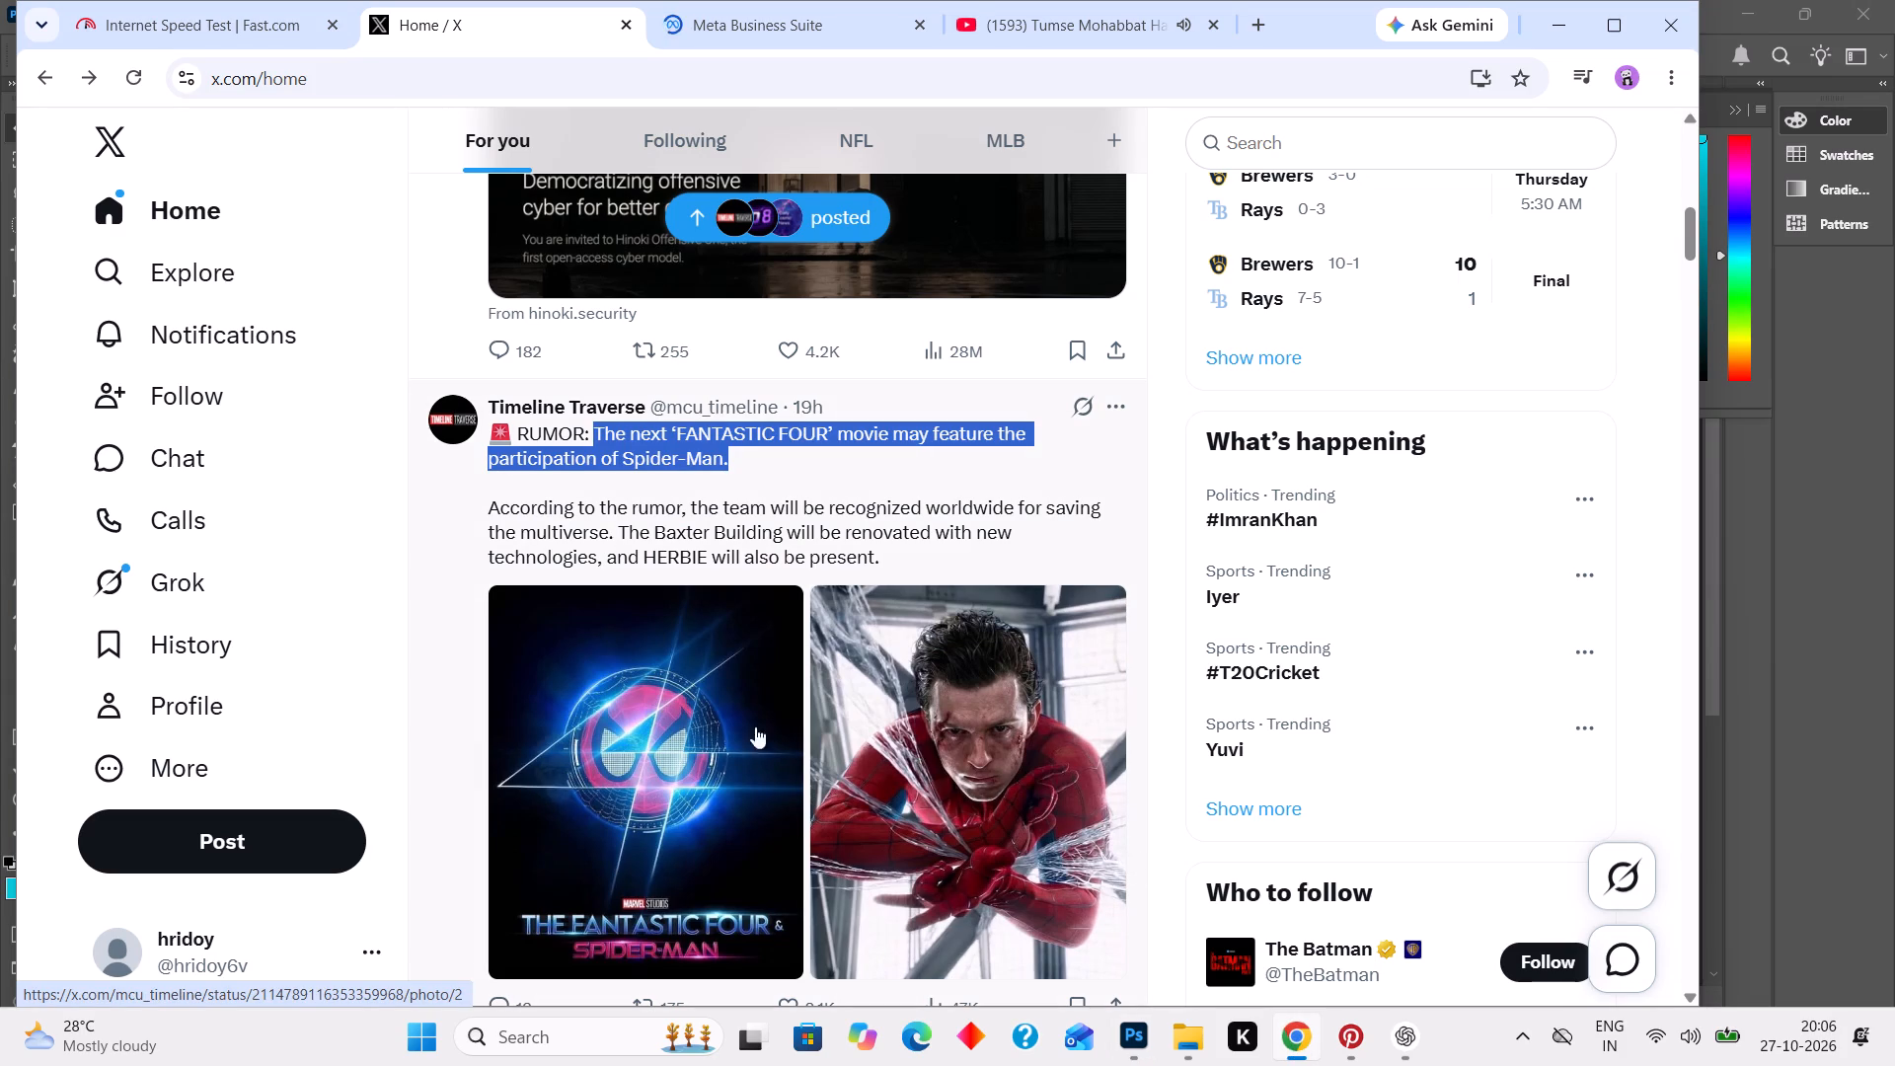
click(620, 720)
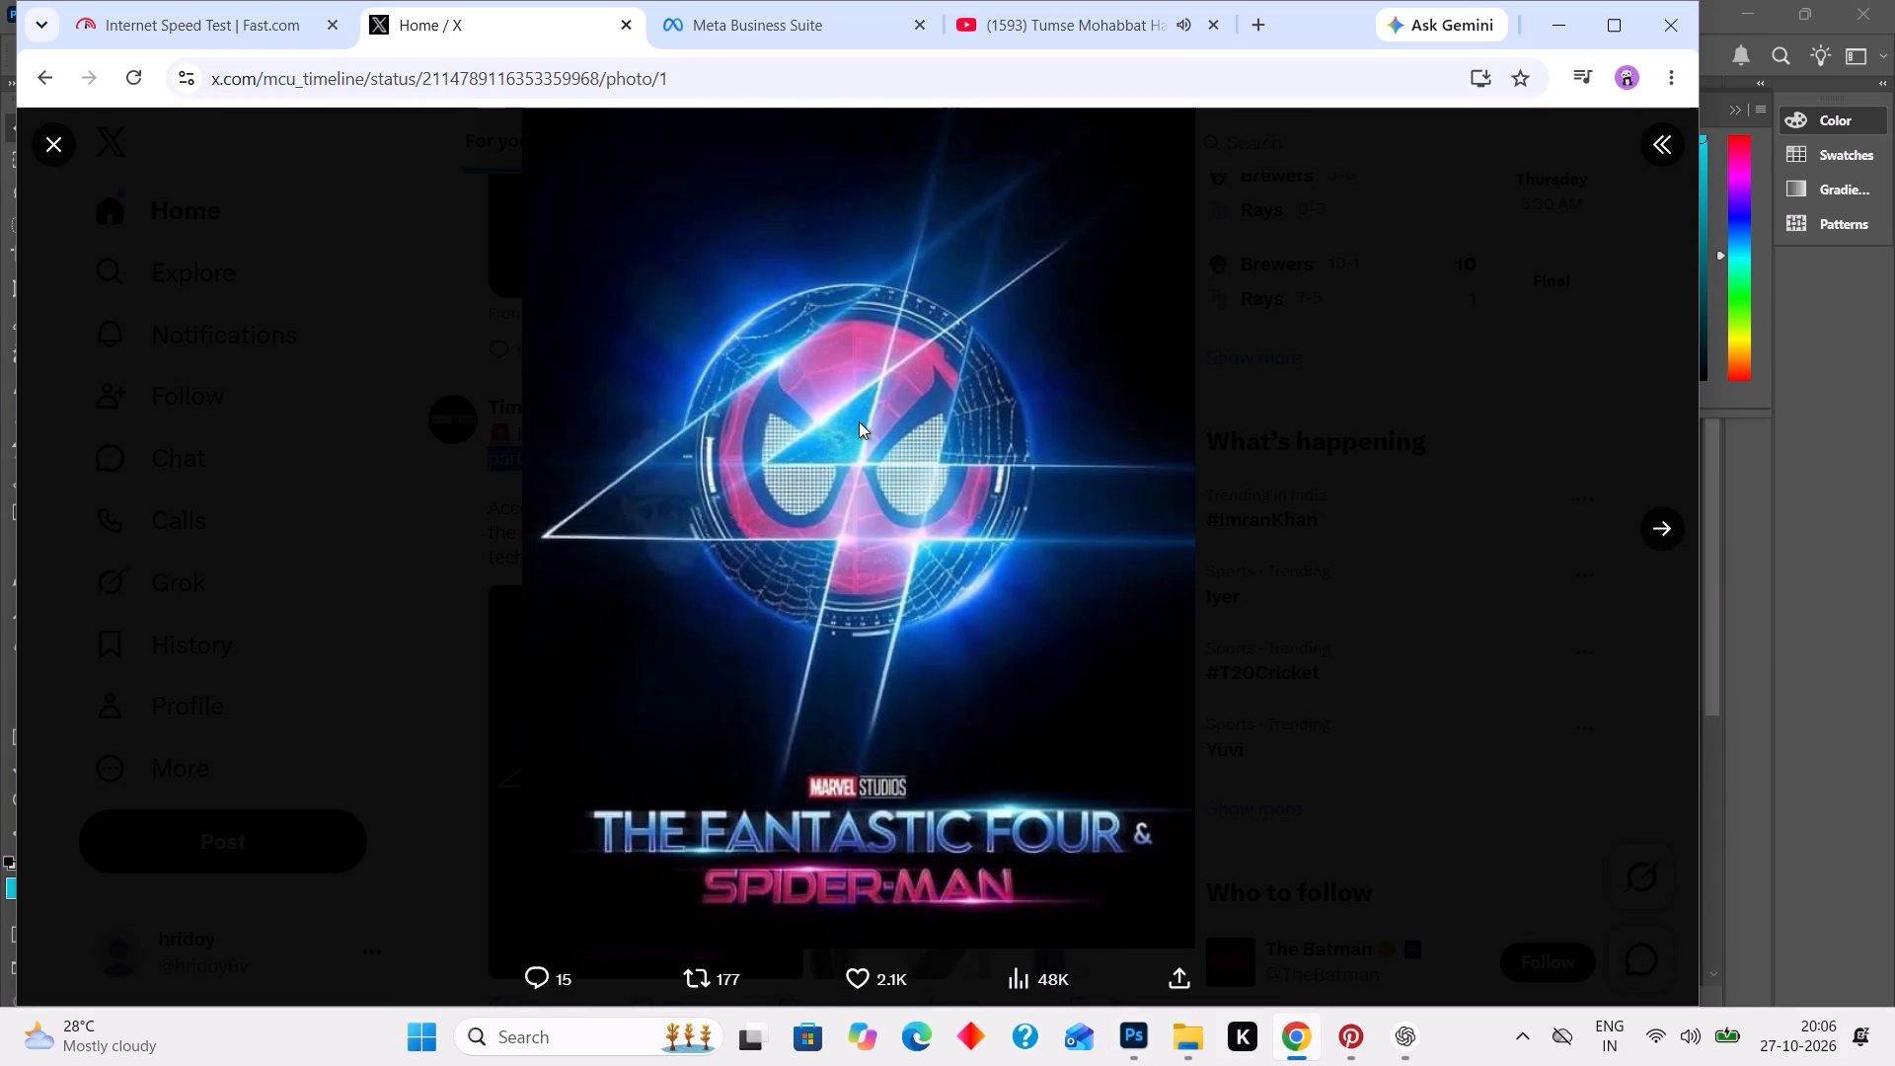
right_click(859, 421)
click(930, 488)
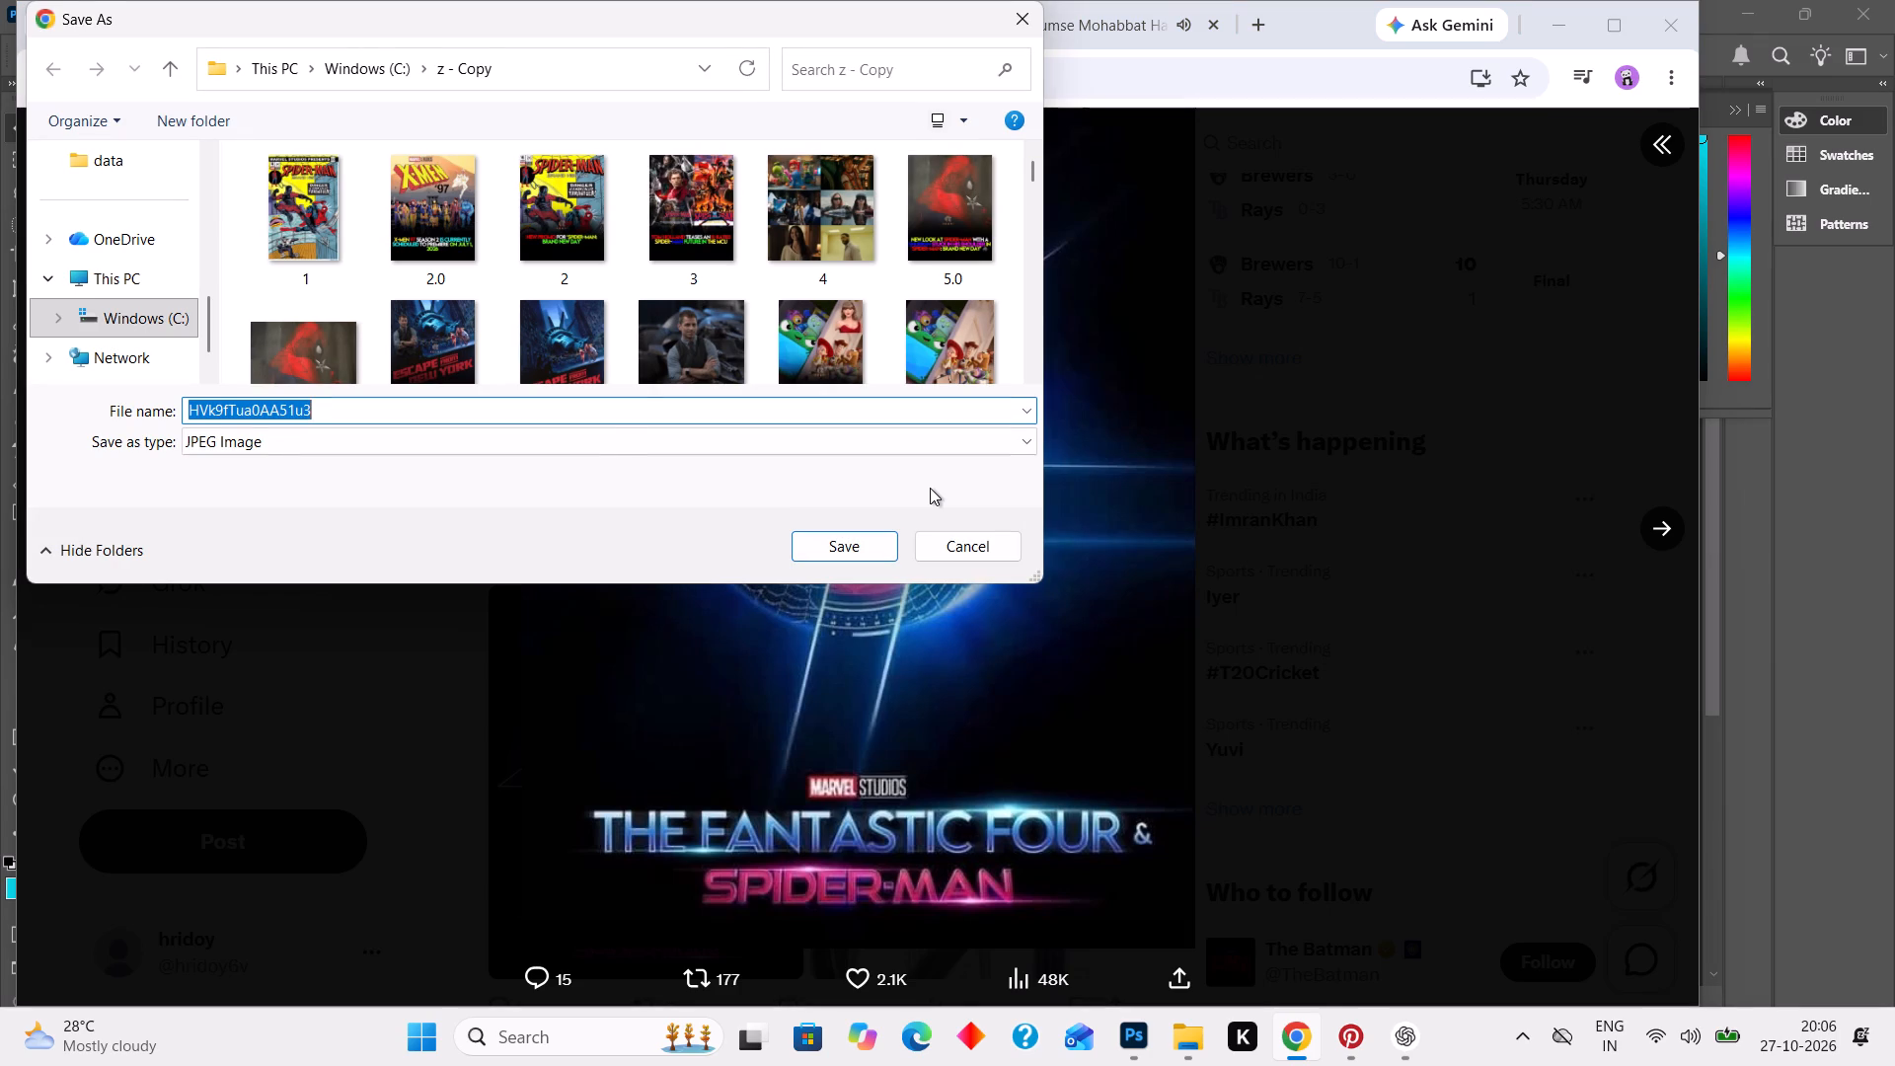
text(409)
key(Return)
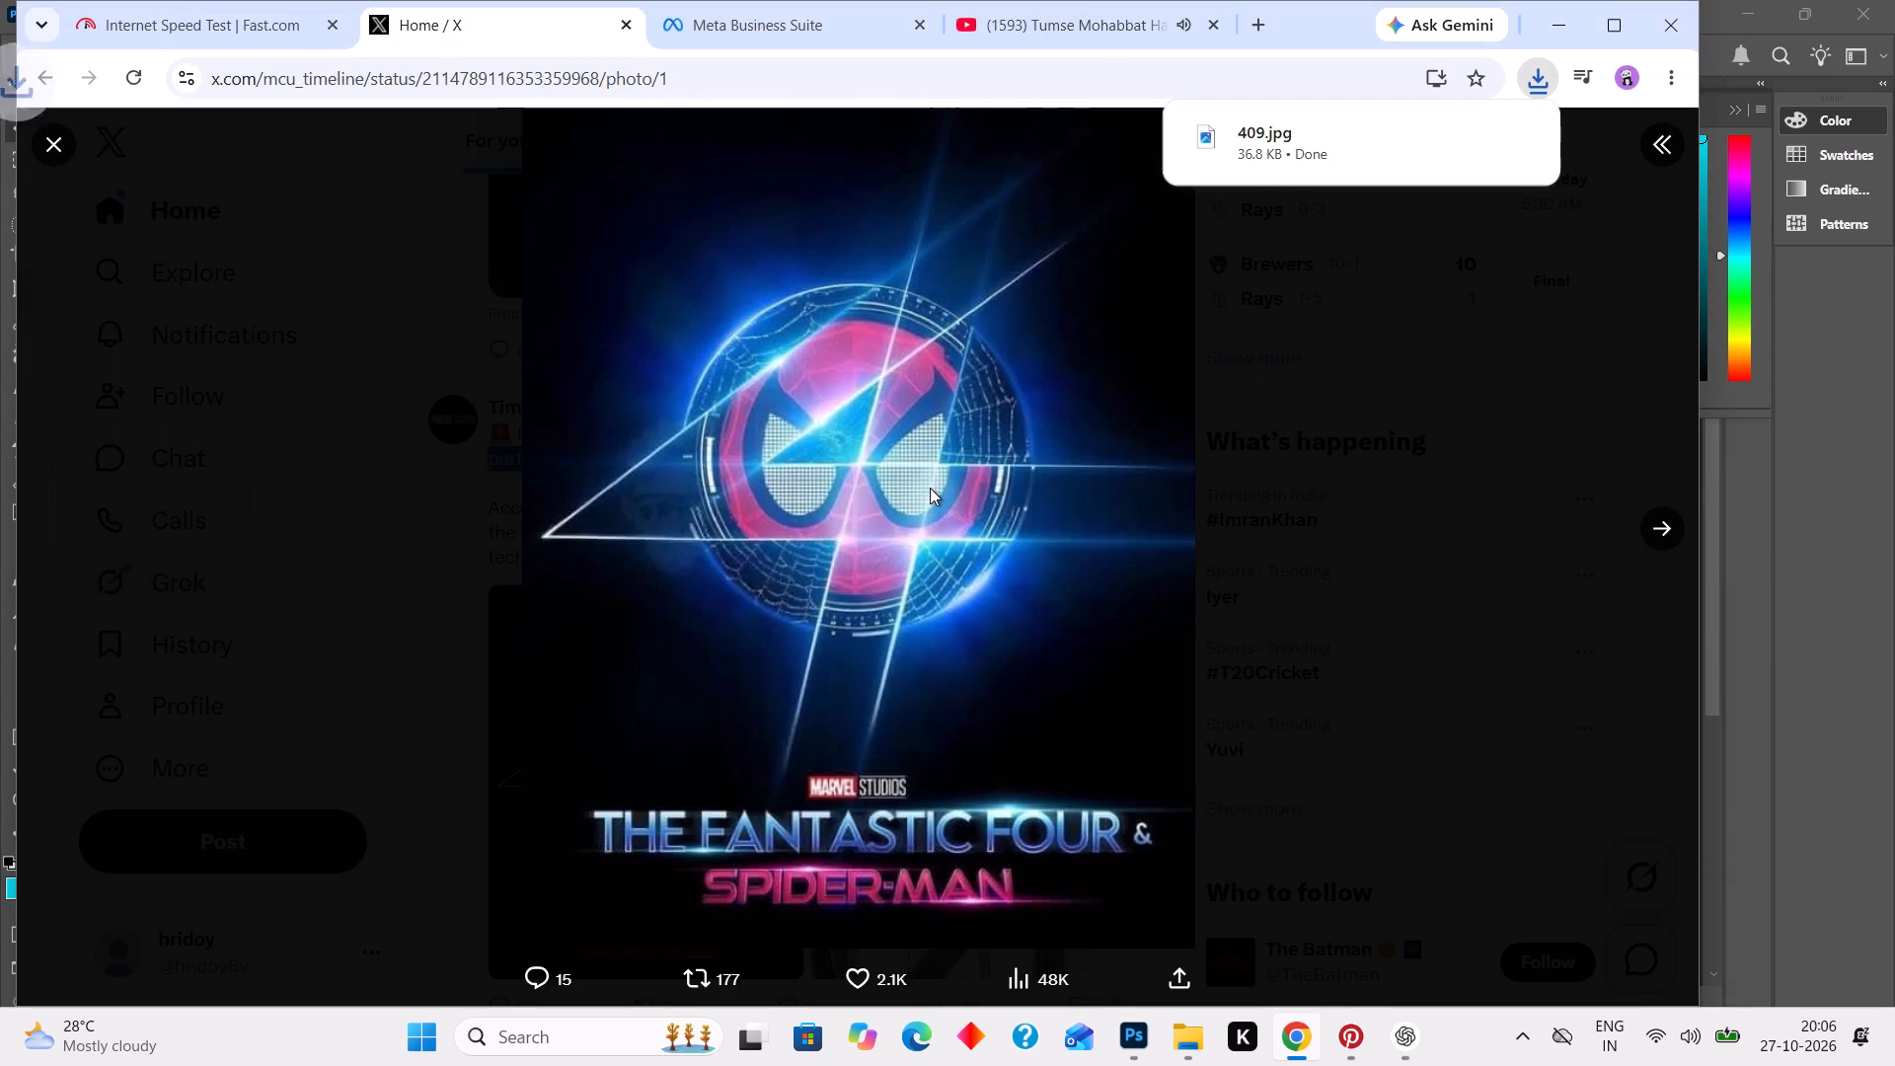
click(1535, 443)
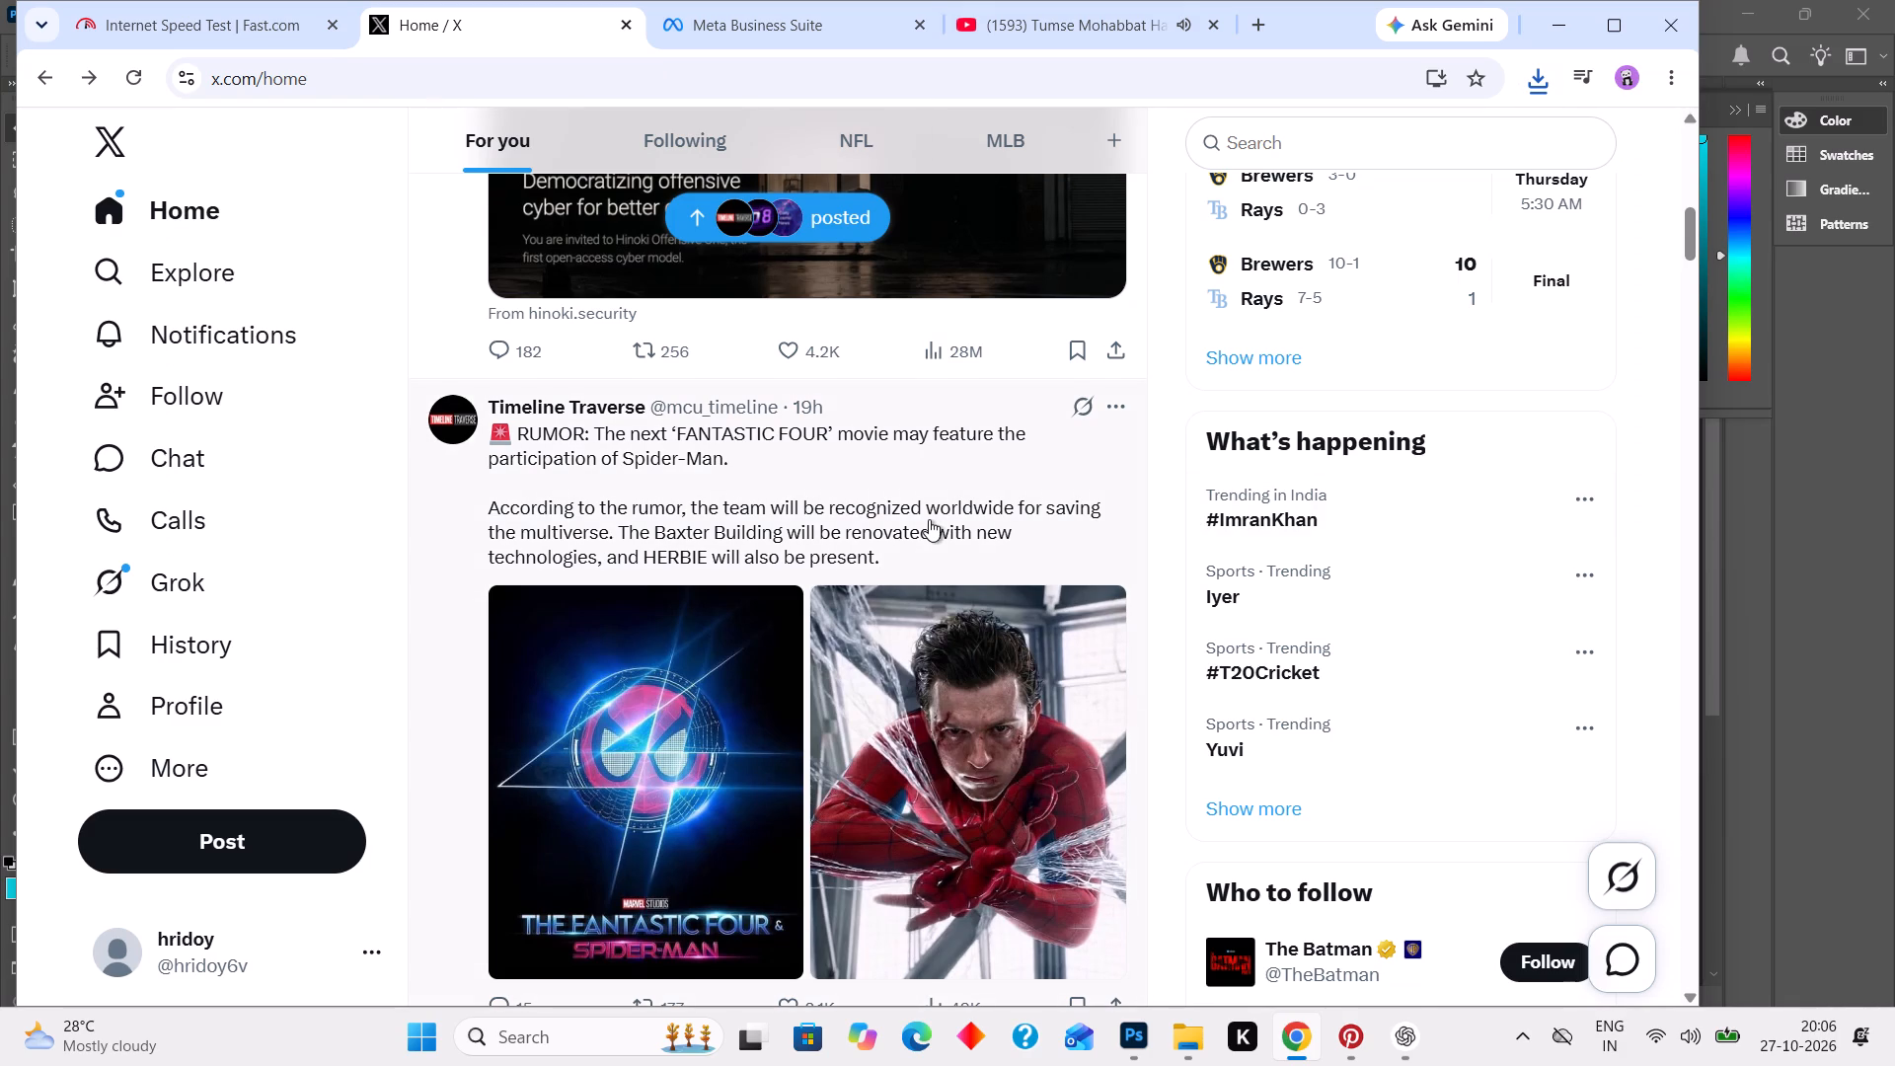
Switch to Pinterest and search for "fantastic 4 and spiderman".
scroll(929, 519, down, 1)
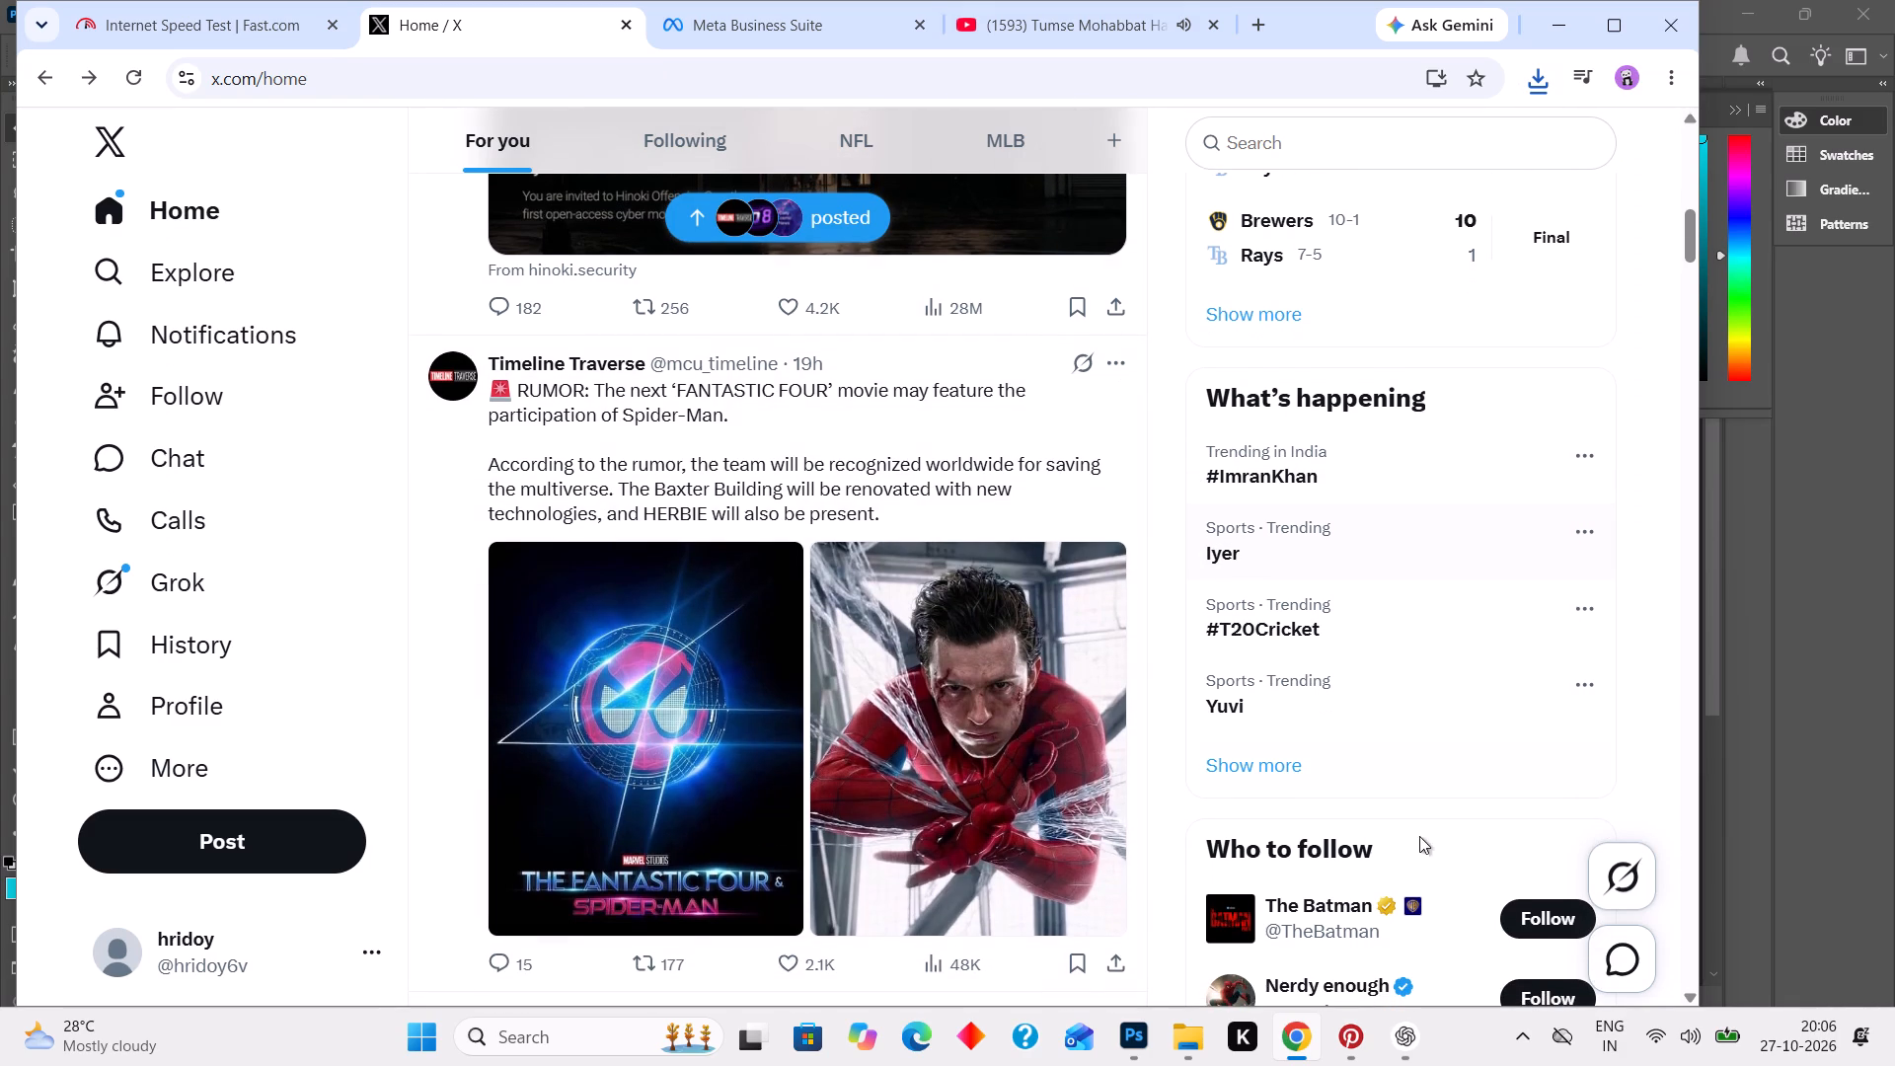
click(1359, 1045)
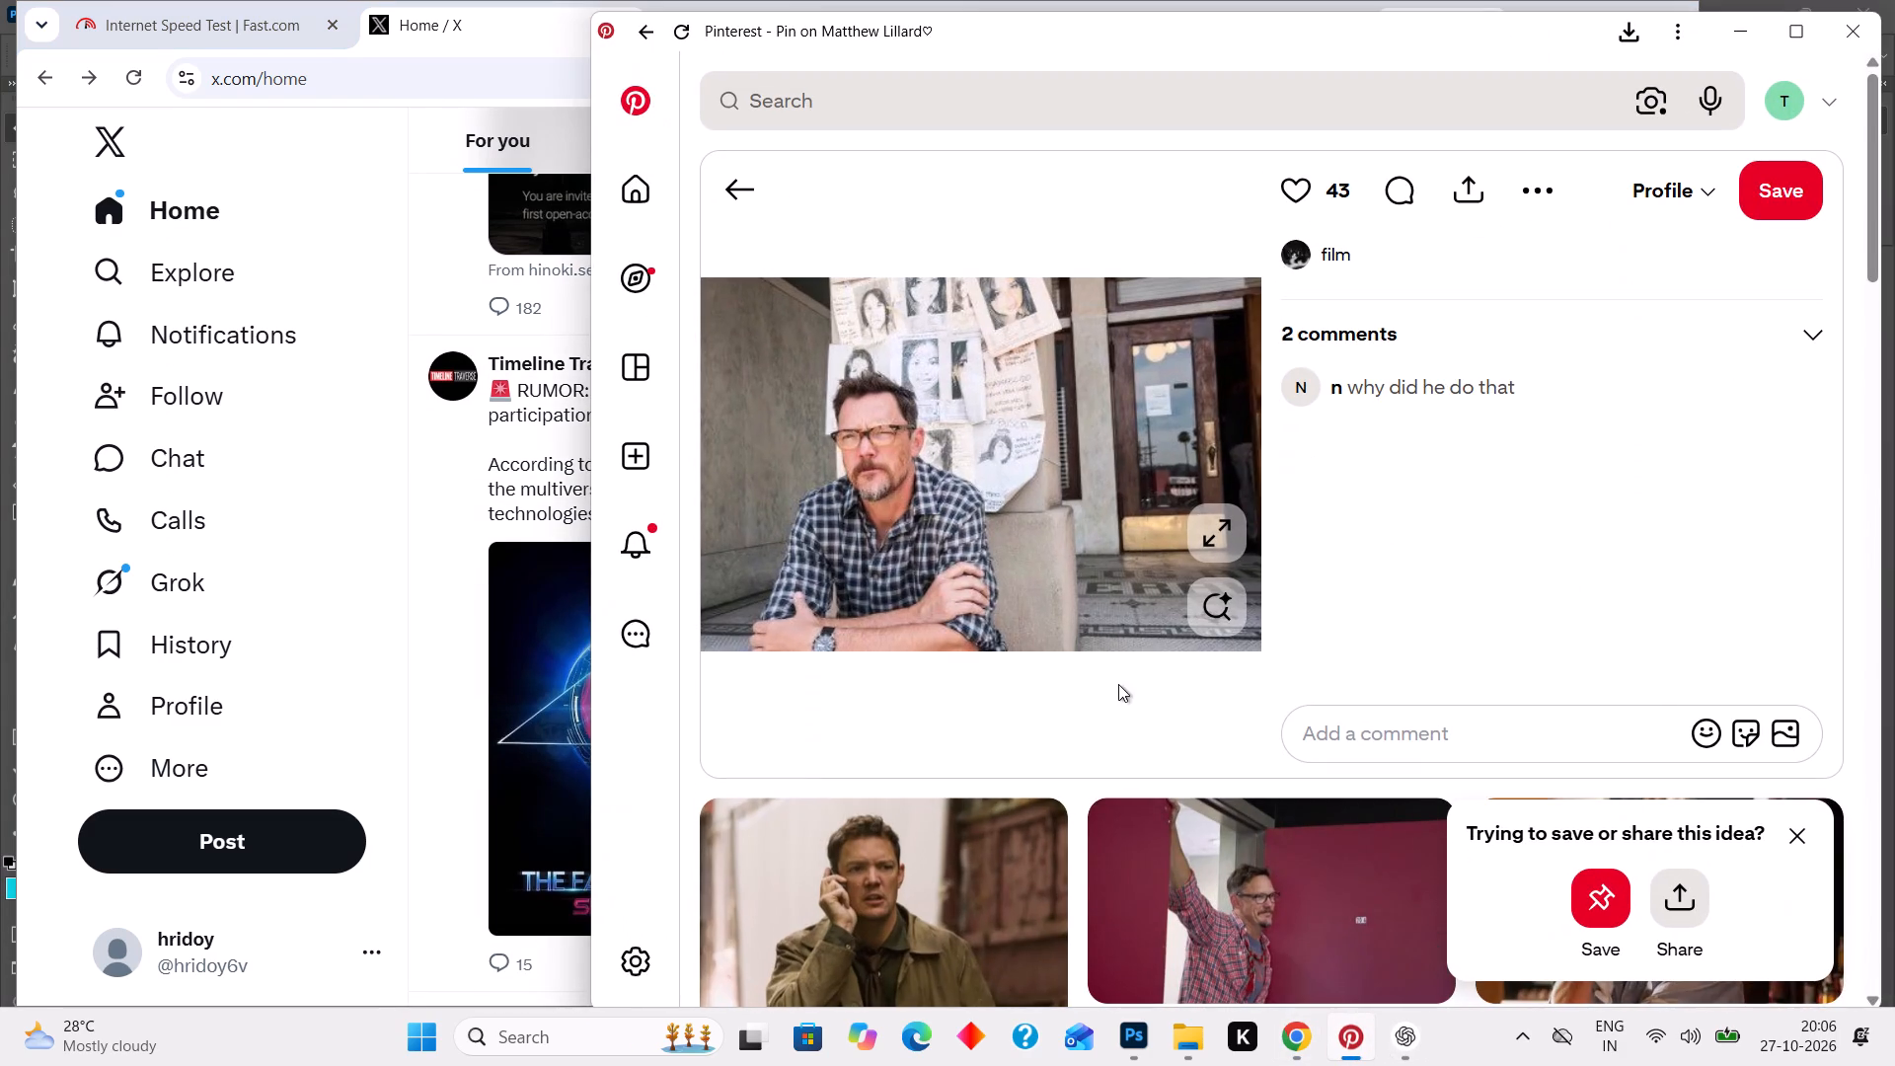
click(937, 102)
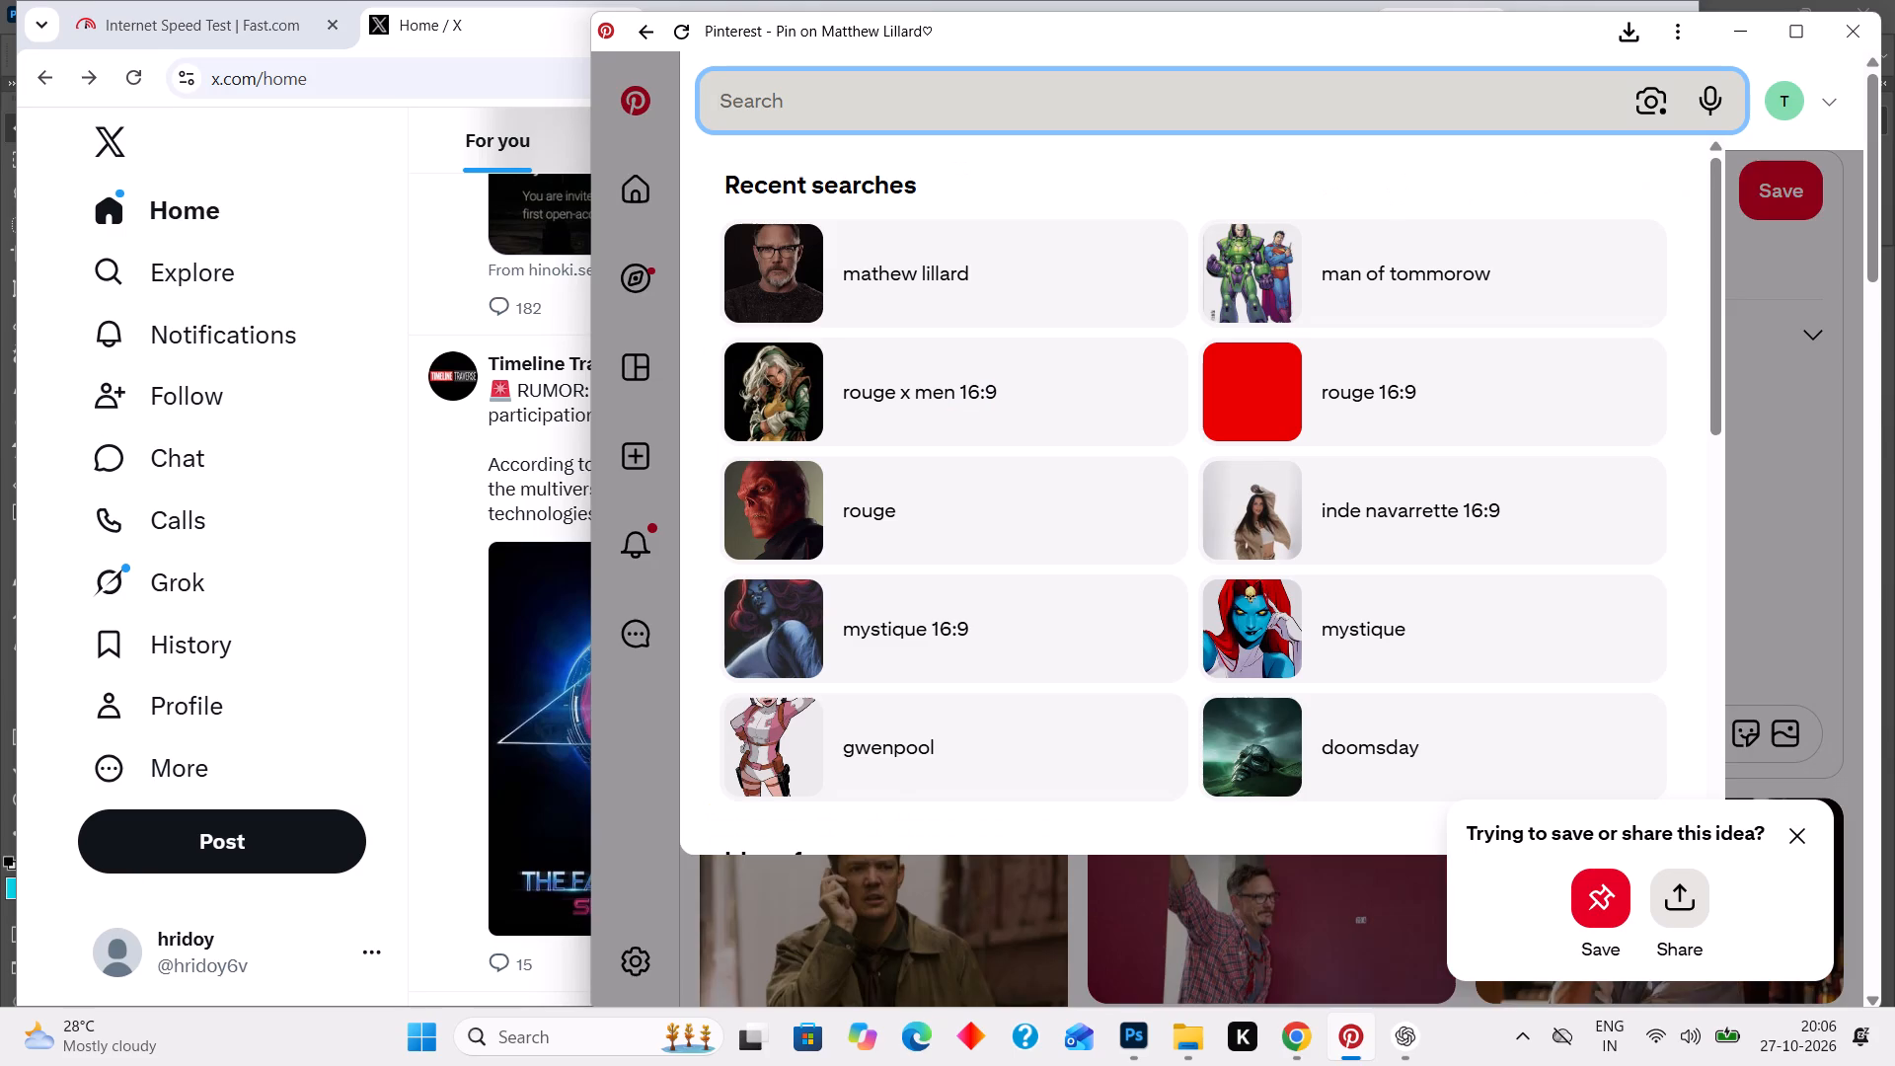
text(fantastic 4 n)
key(BackSpace)
text(and spiderman)
key(Return)
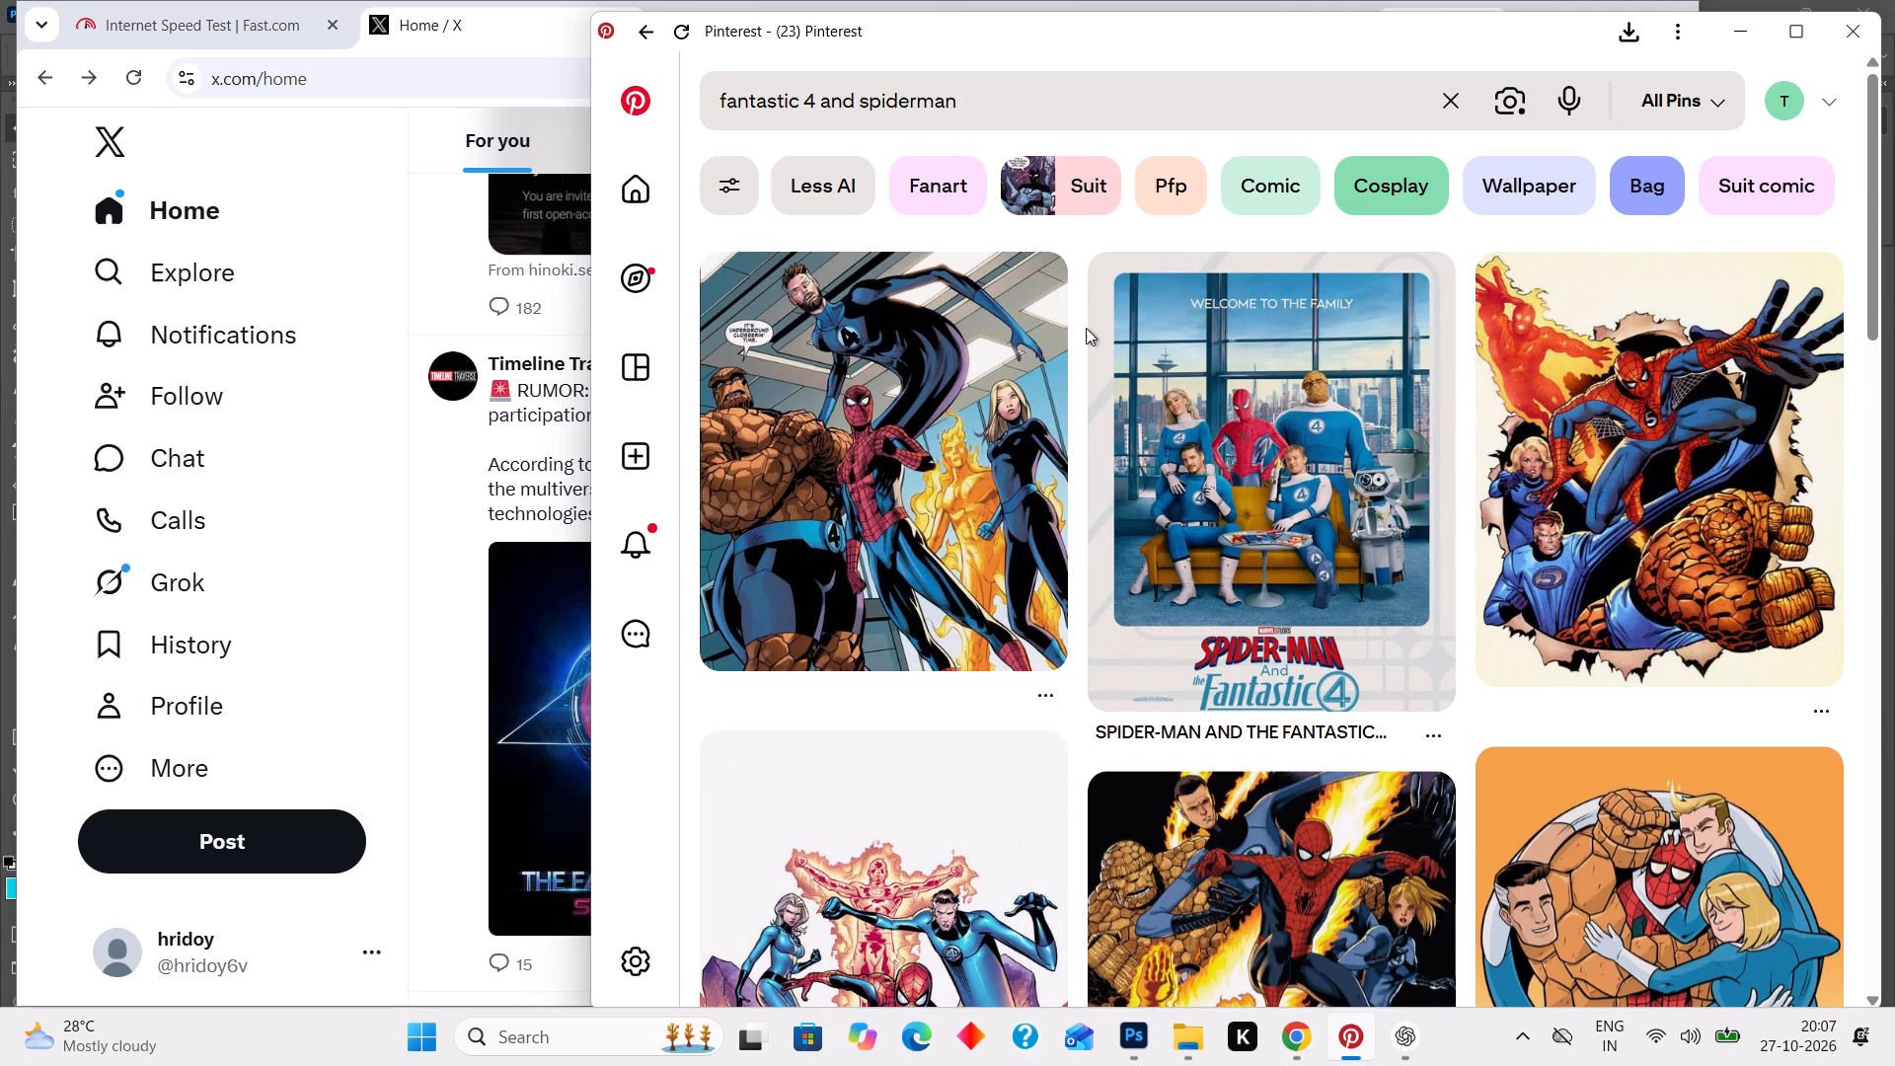
Open the comic pin of Spider-Man leaping with the Fantastic Four through torn paper and save its image as JPEG file 409.1.
scroll(1615, 508, down, 1)
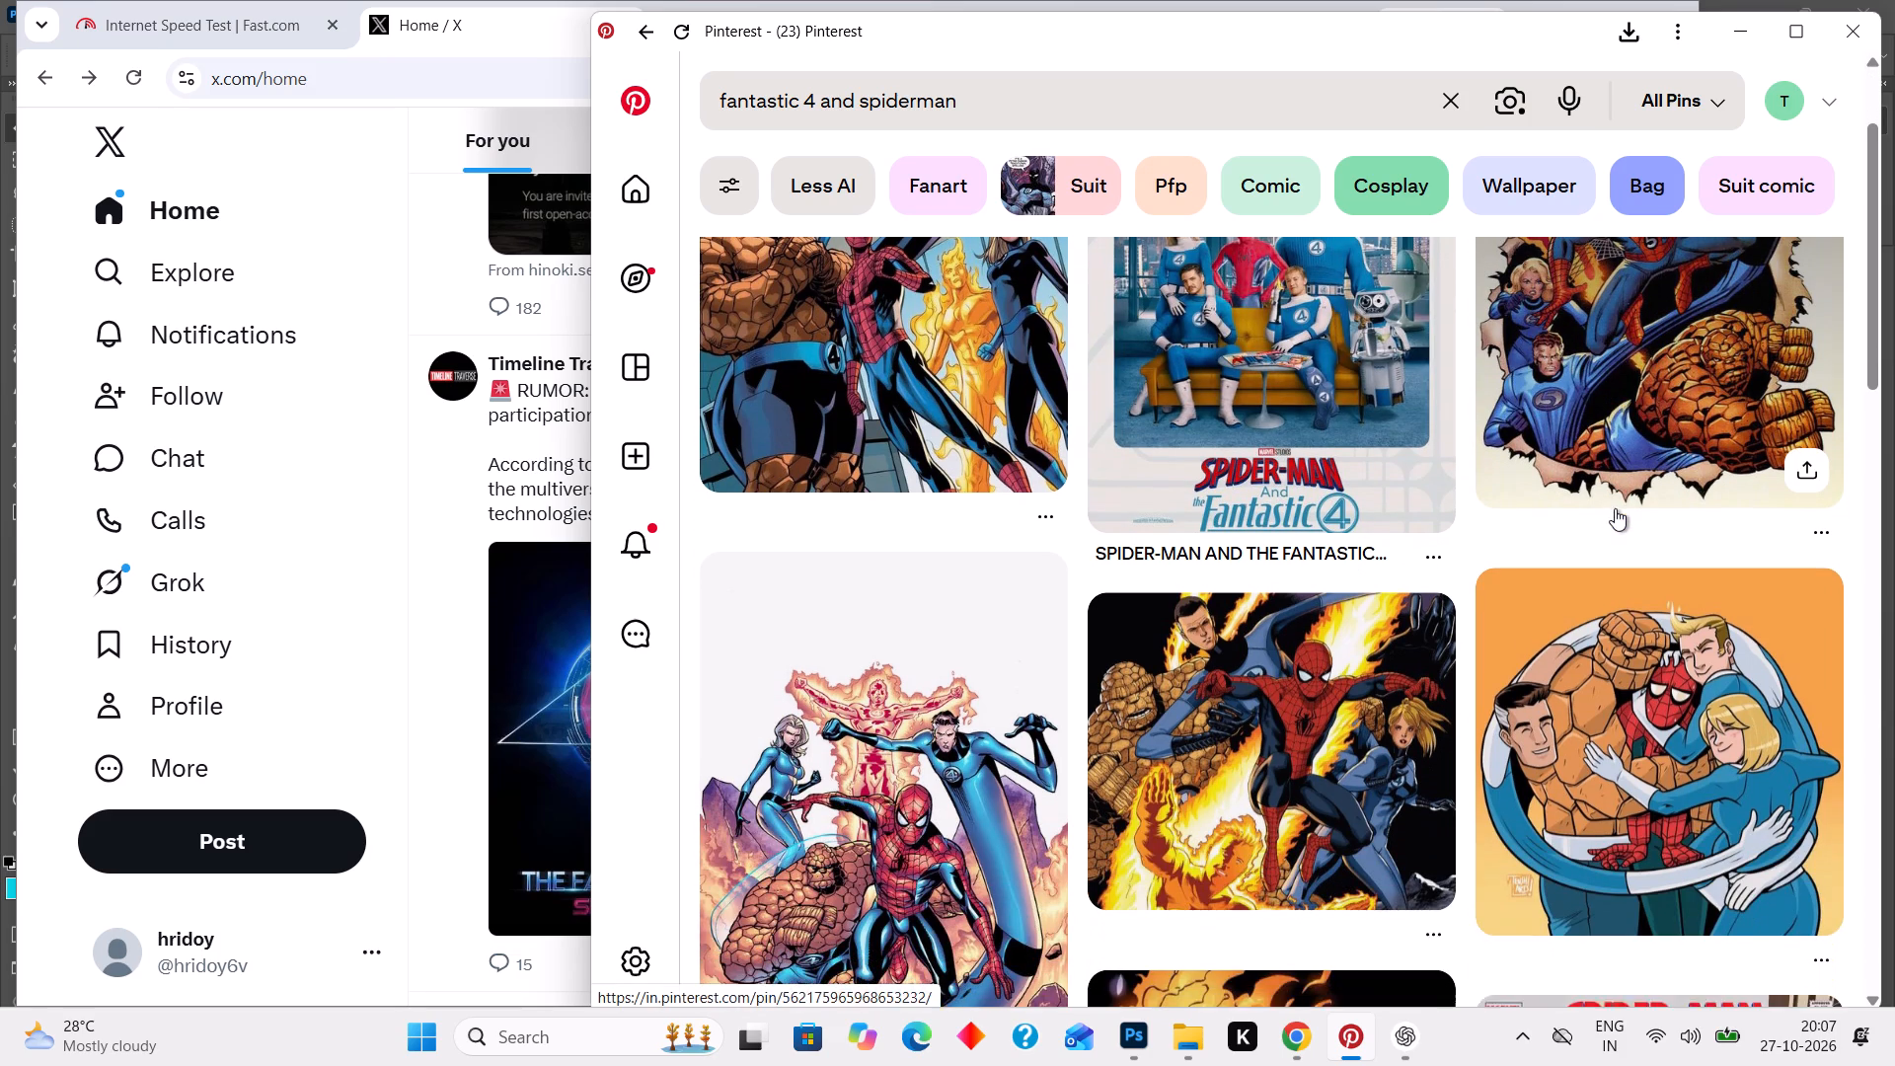
scroll(1615, 508, down, 1)
scroll(1615, 508, up, 1)
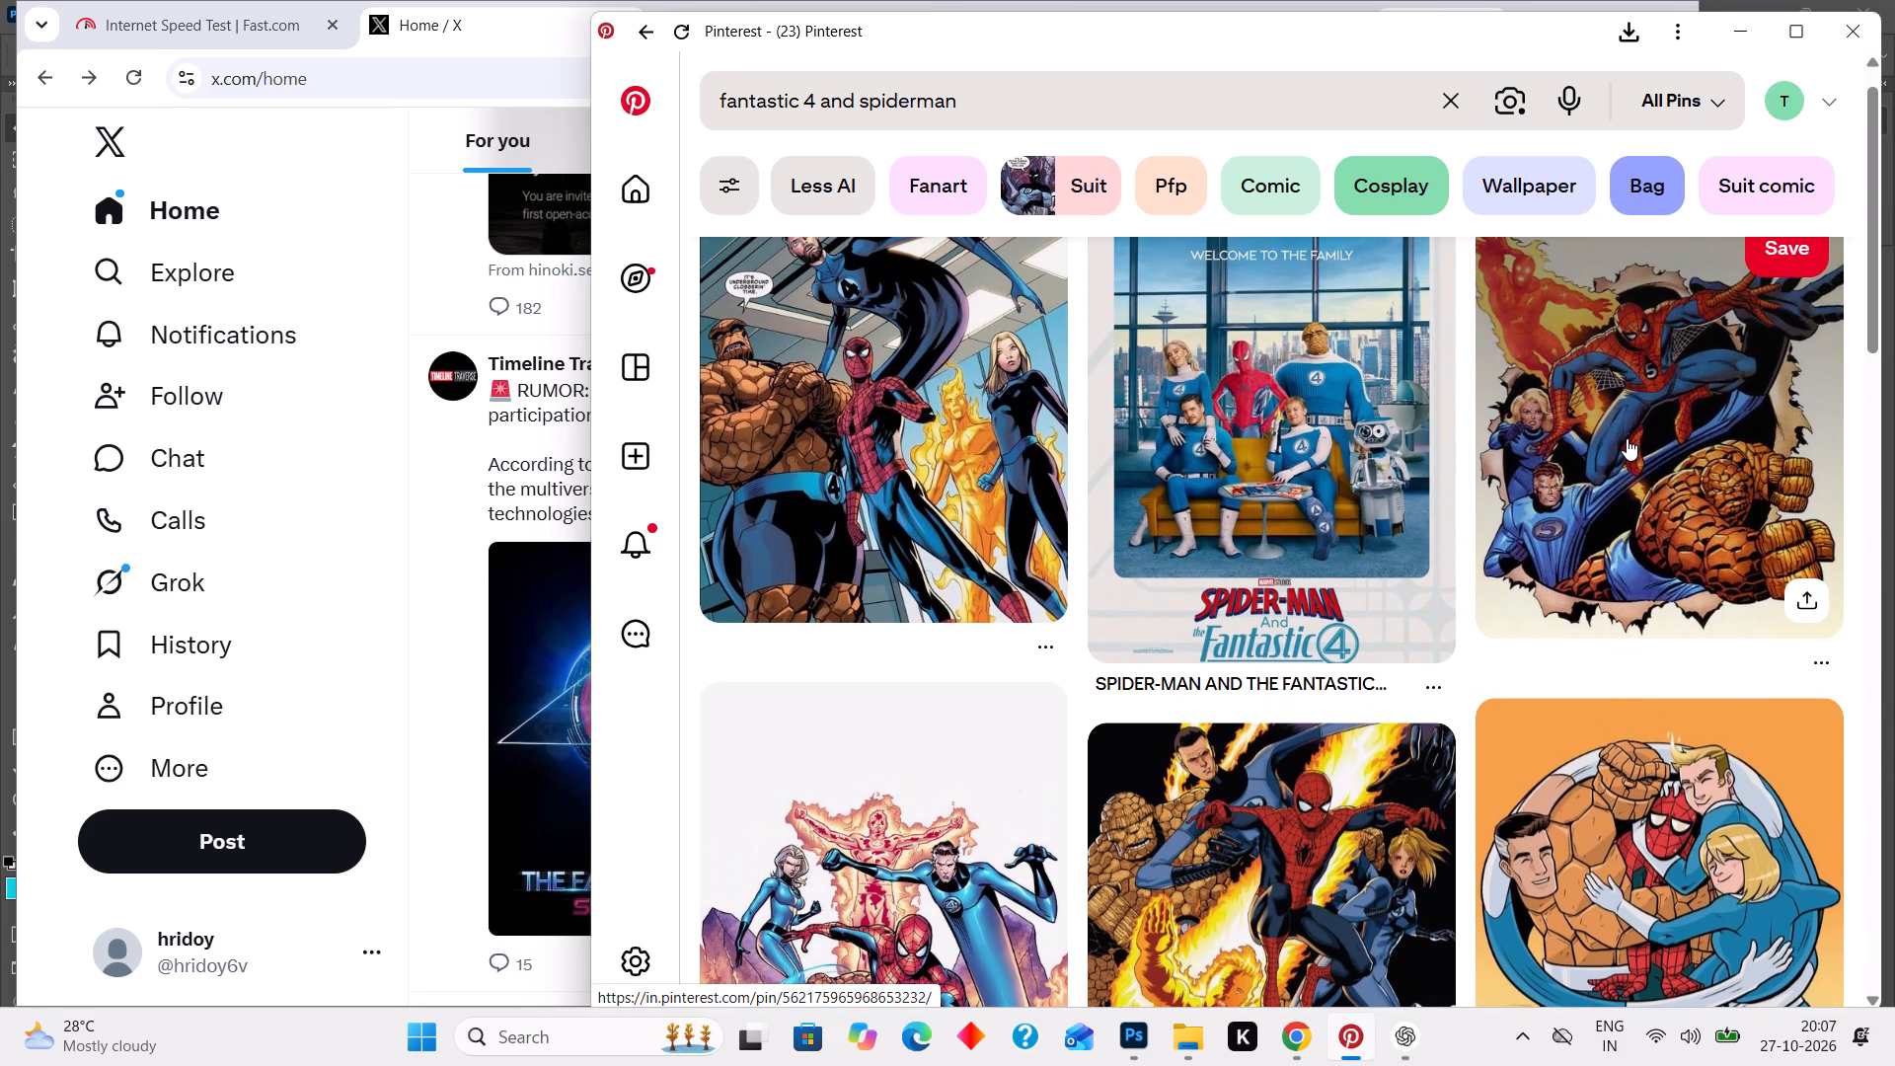
click(1627, 438)
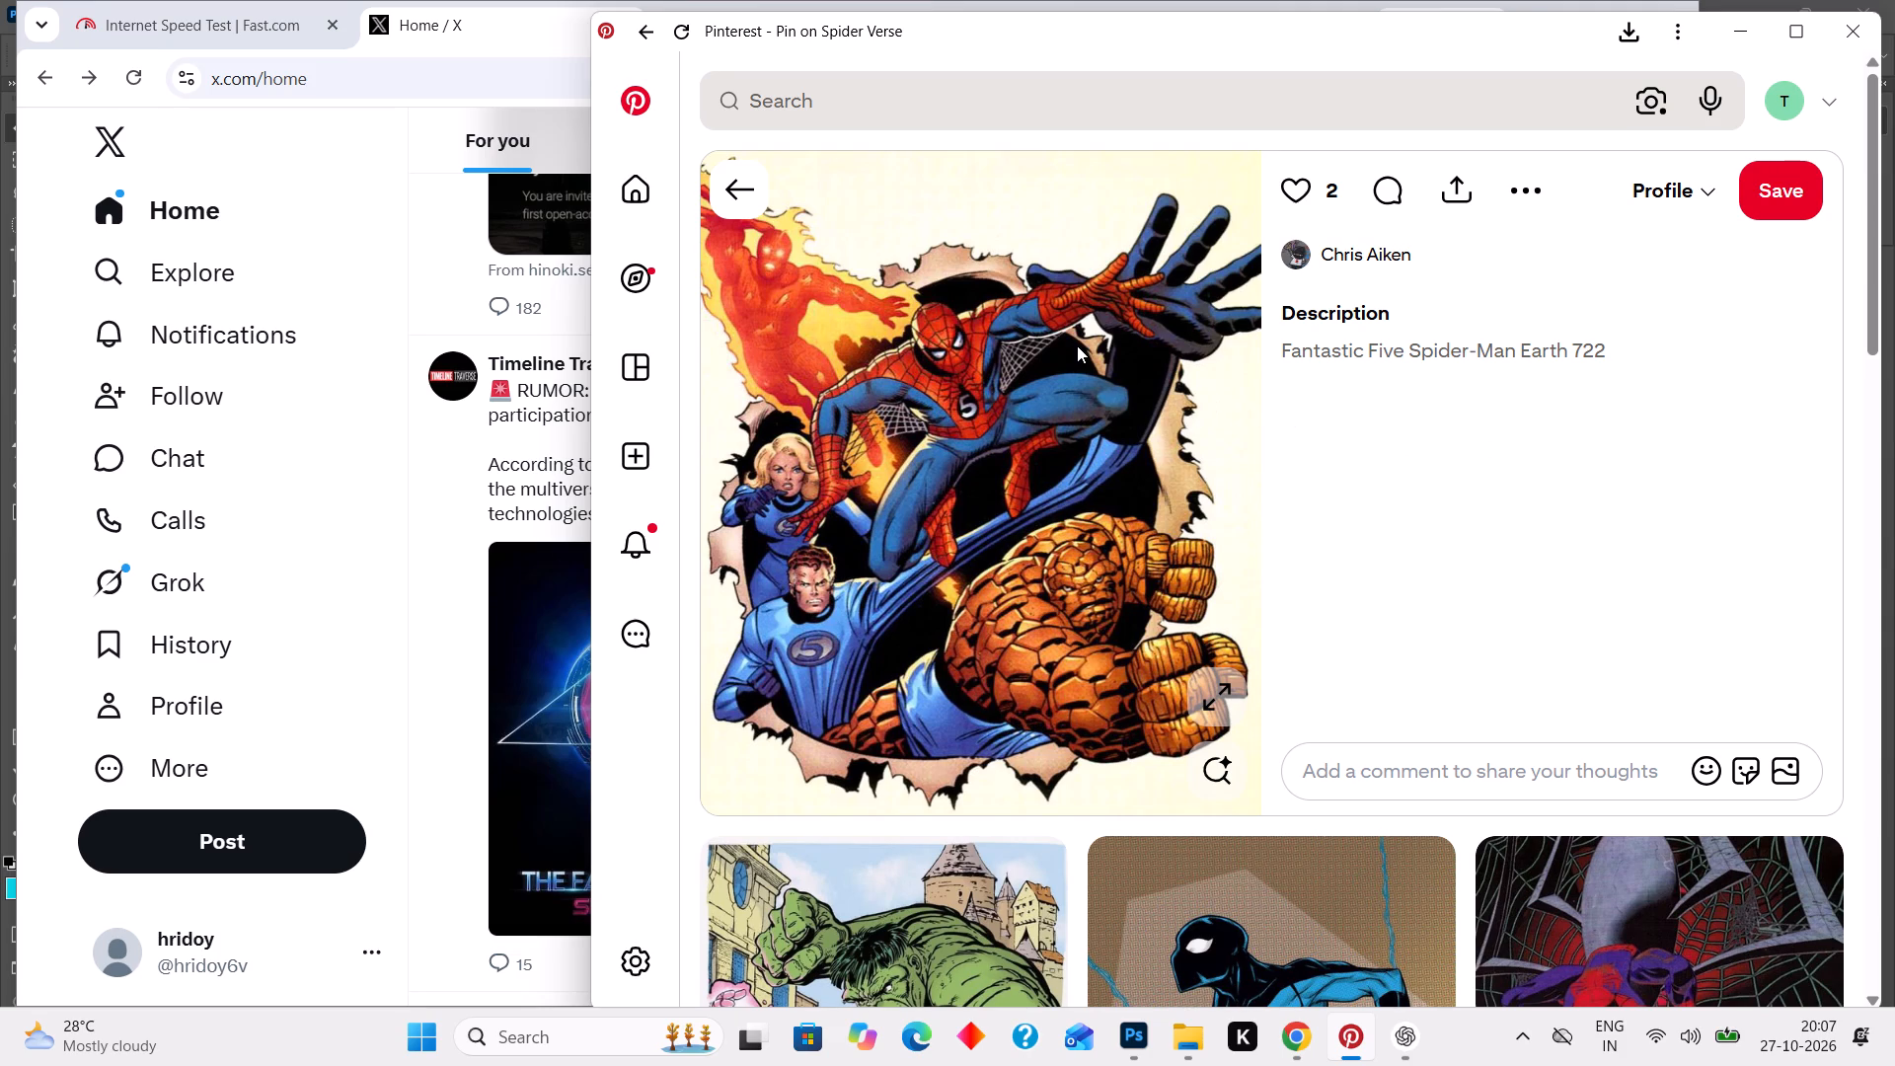
right_click(932, 358)
click(1012, 426)
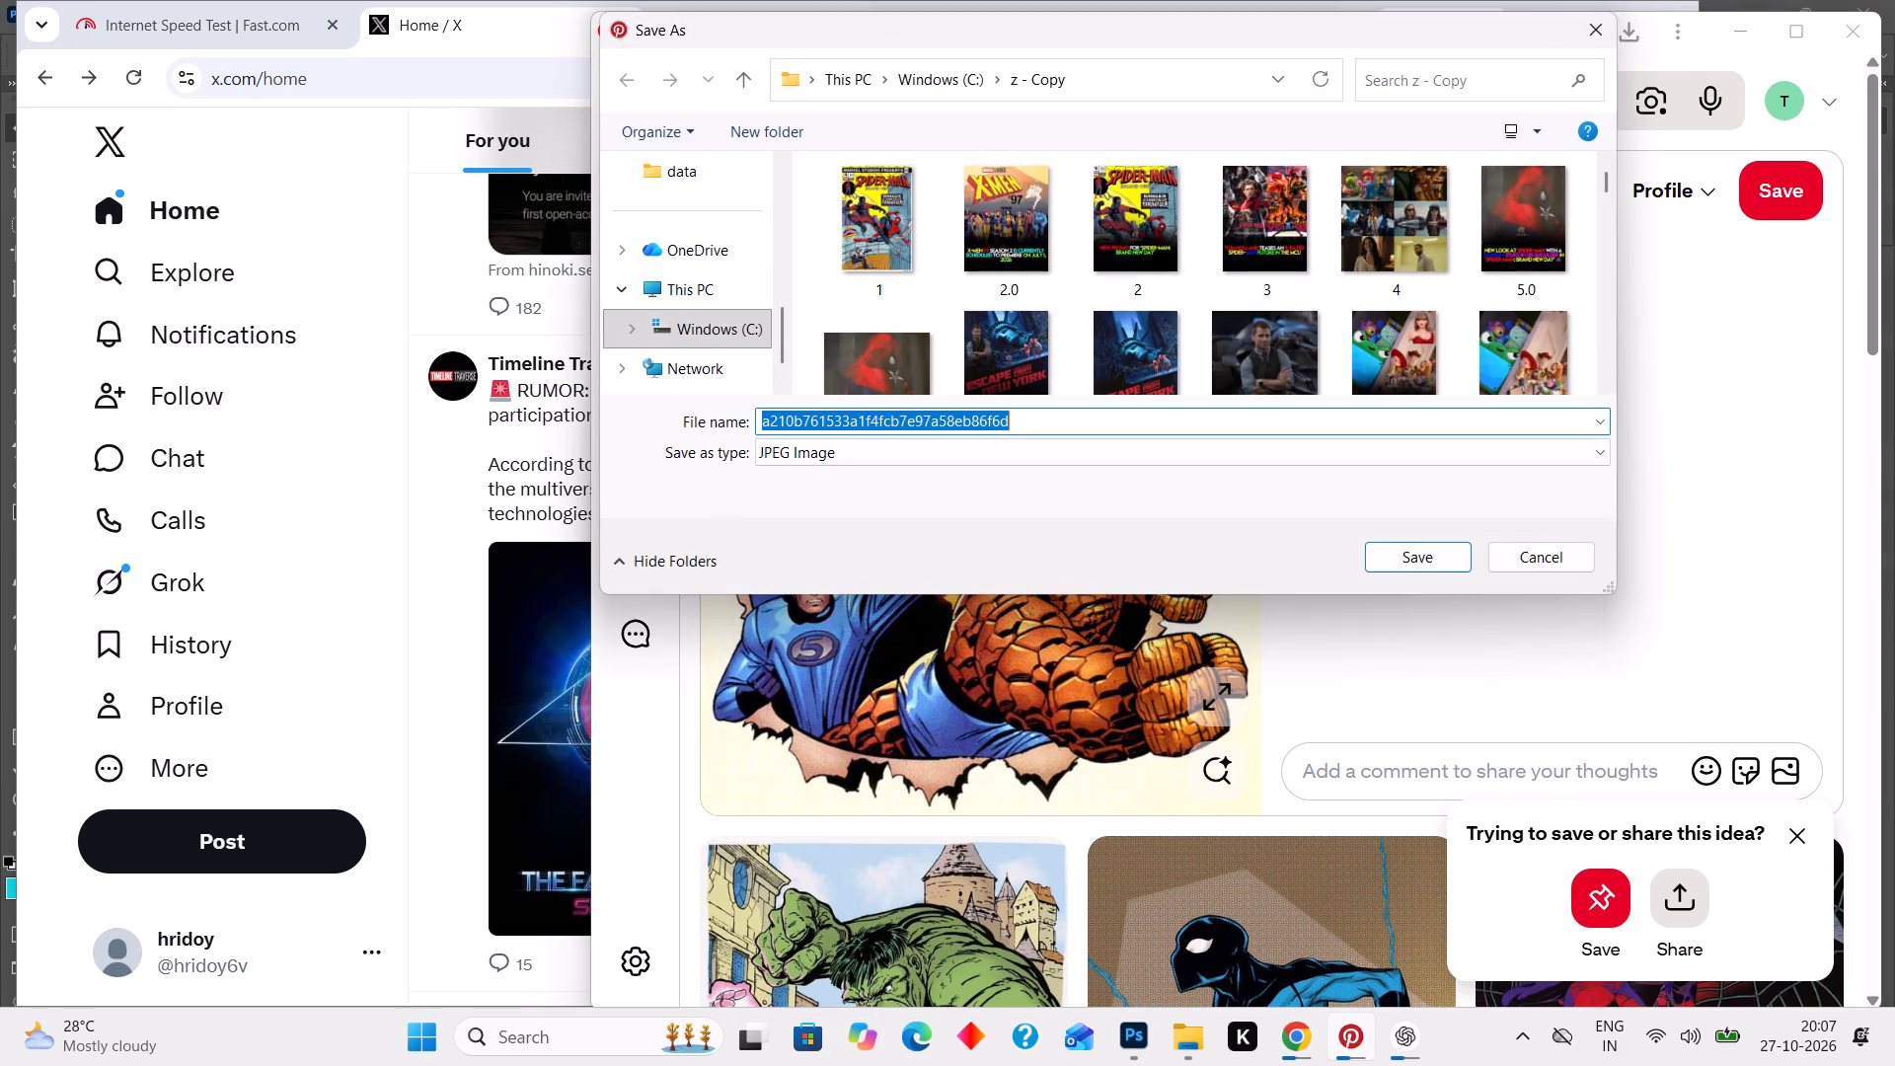
text(40)
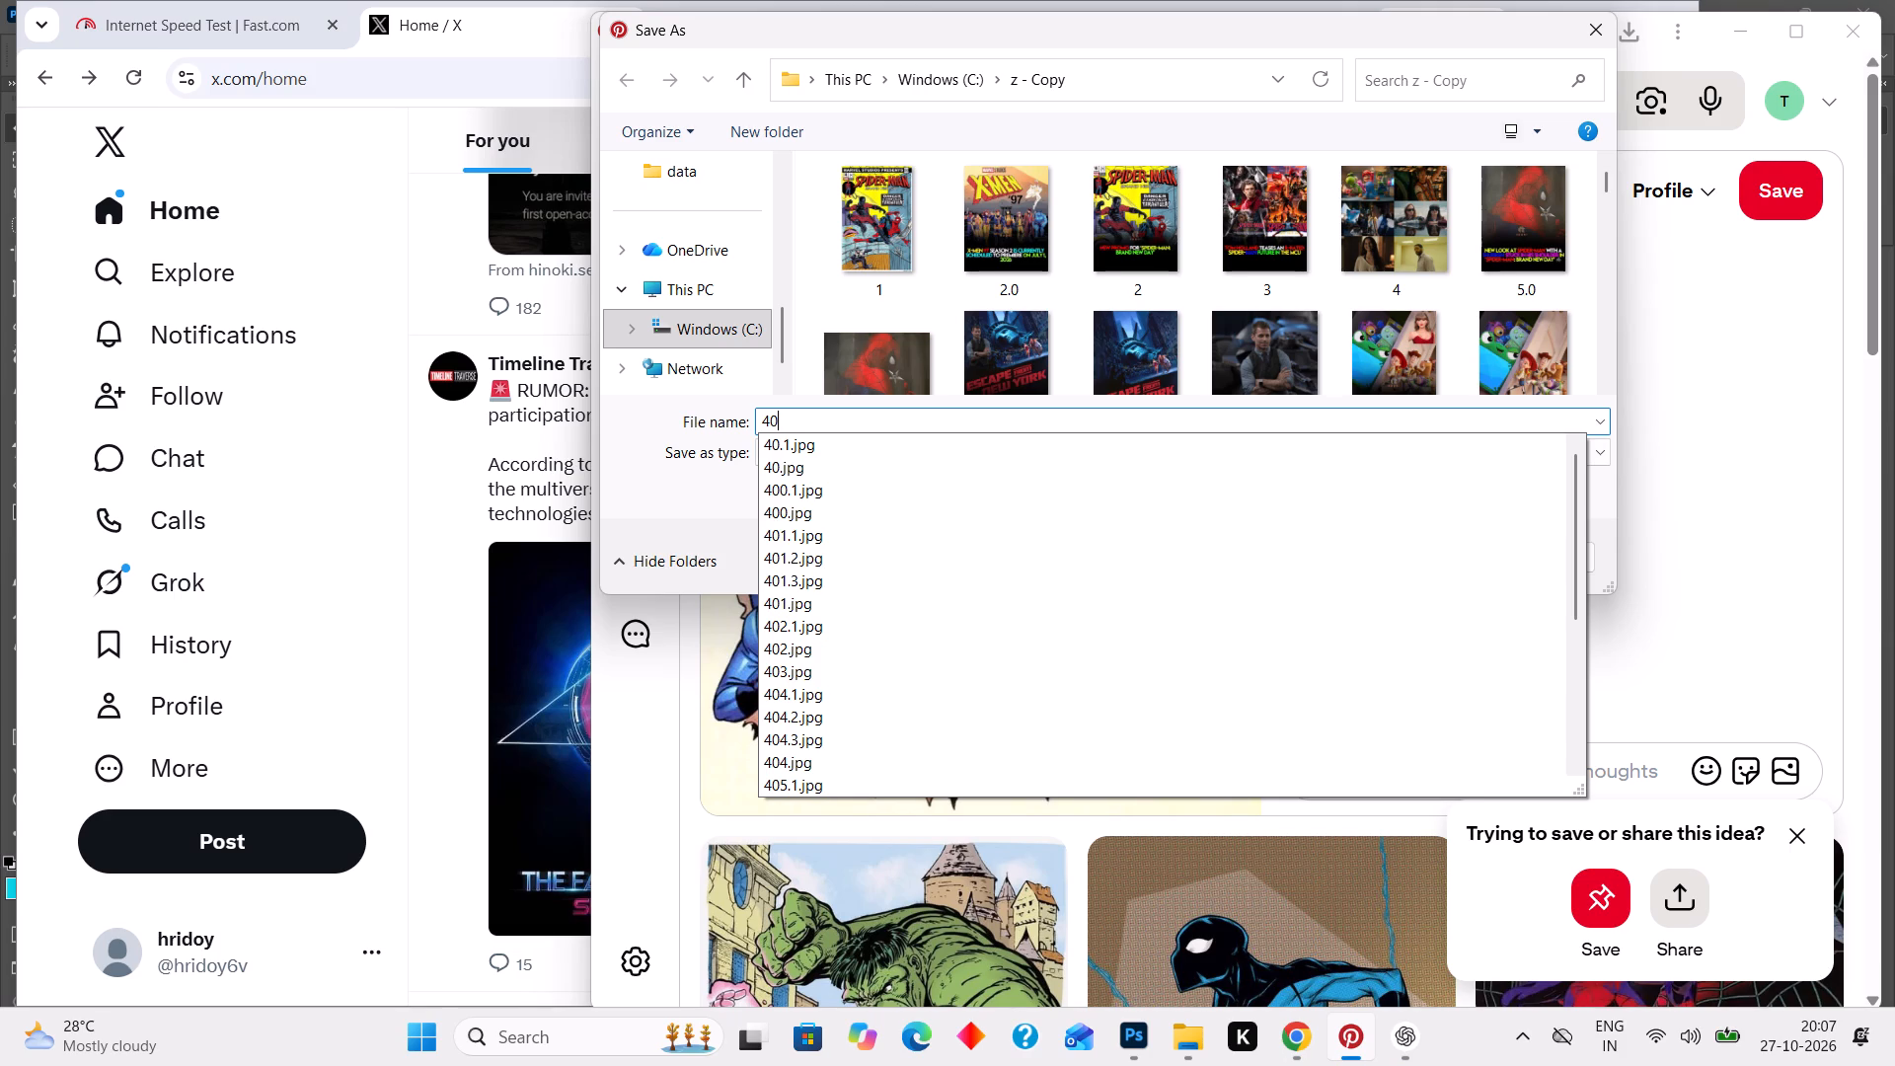
text(9.1)
key(Return)
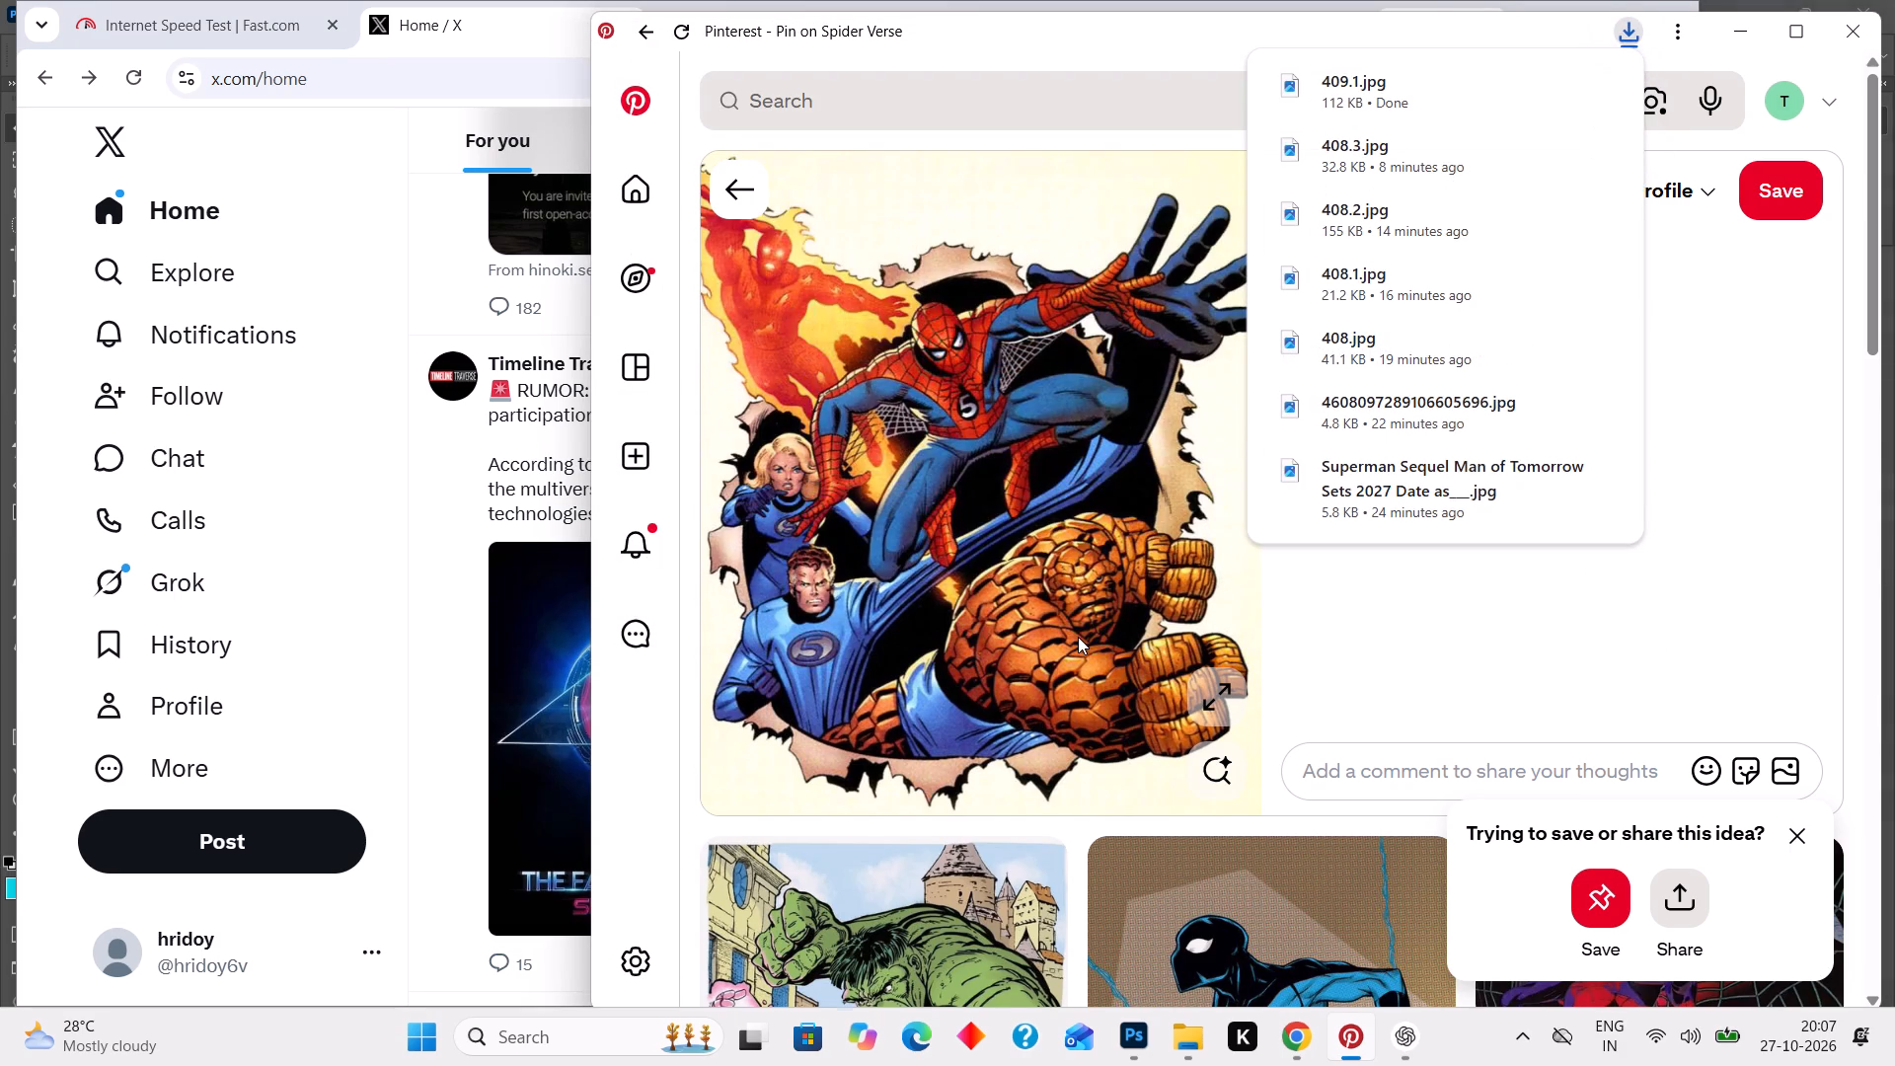
Browse the pin's related images and the Fantastic 4 and Spider-Man search results for further poster artwork.
scroll(1078, 637, down, 5)
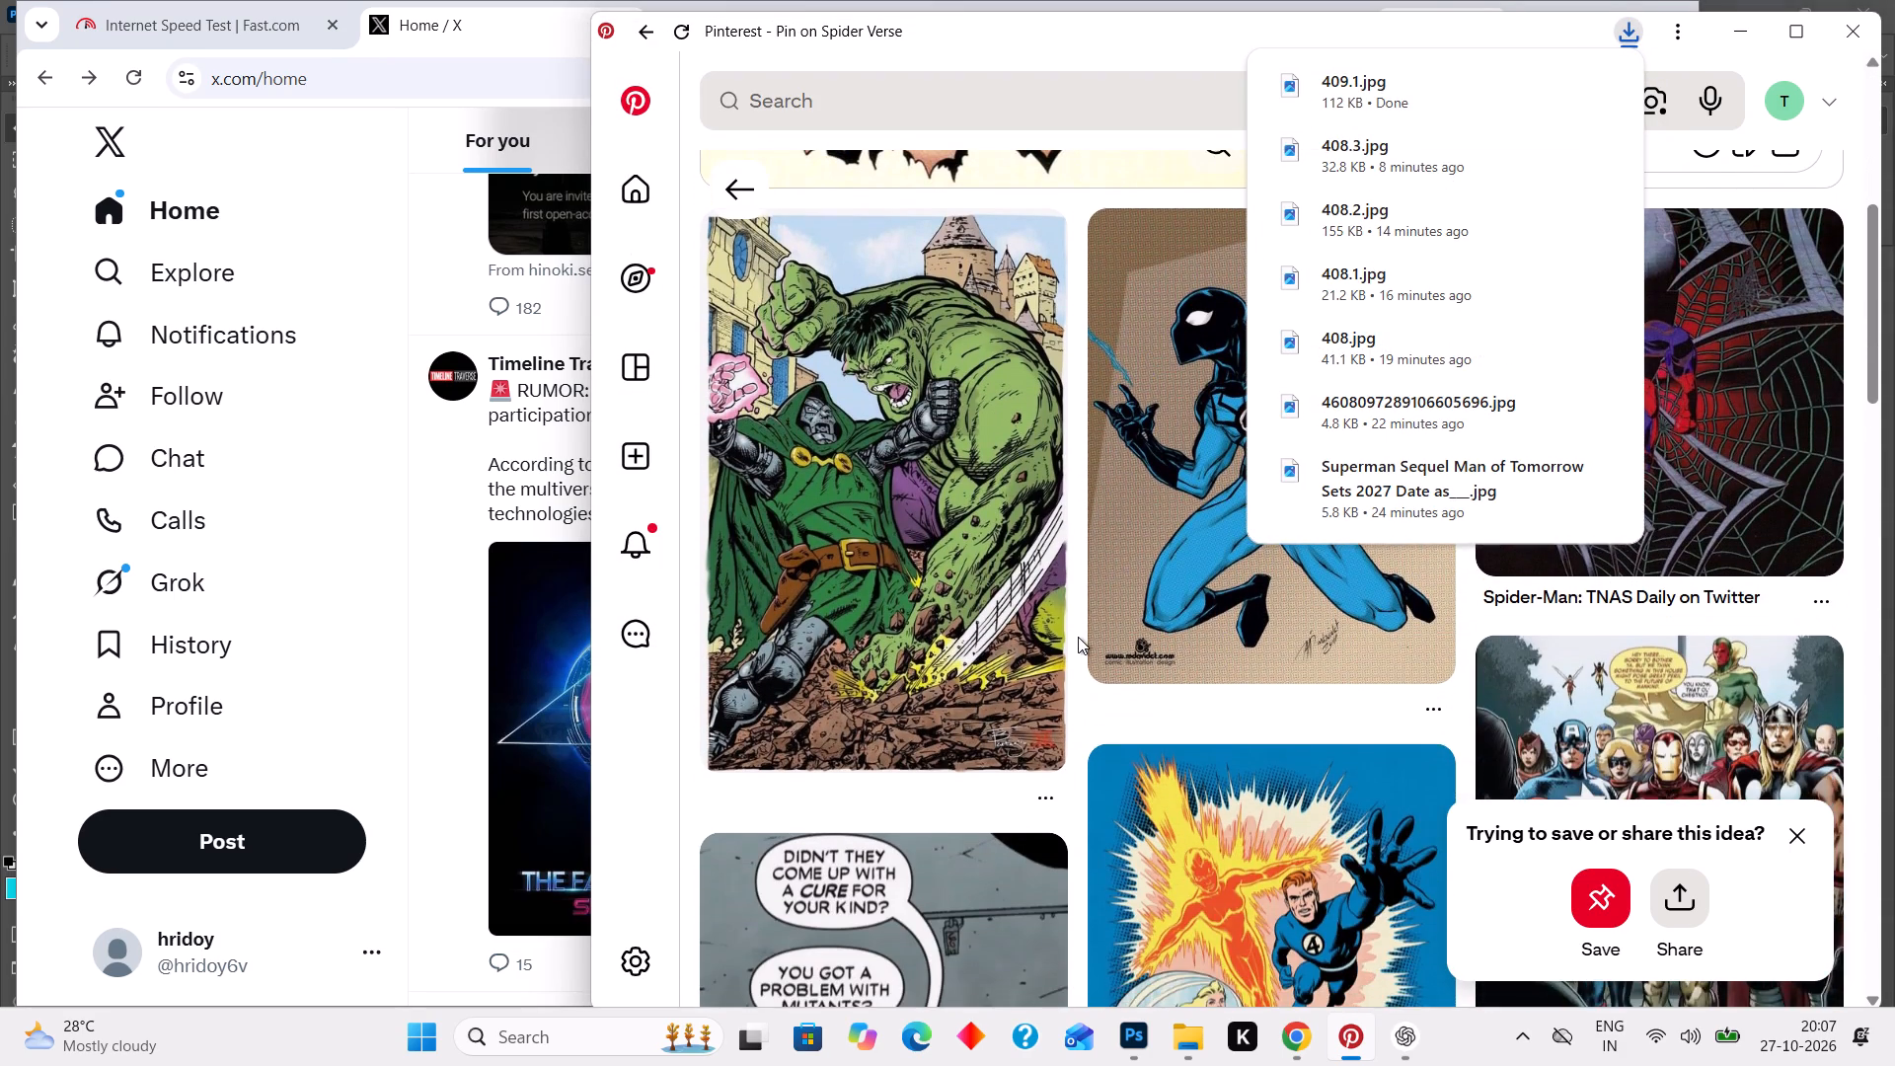
scroll(1078, 637, down, 1)
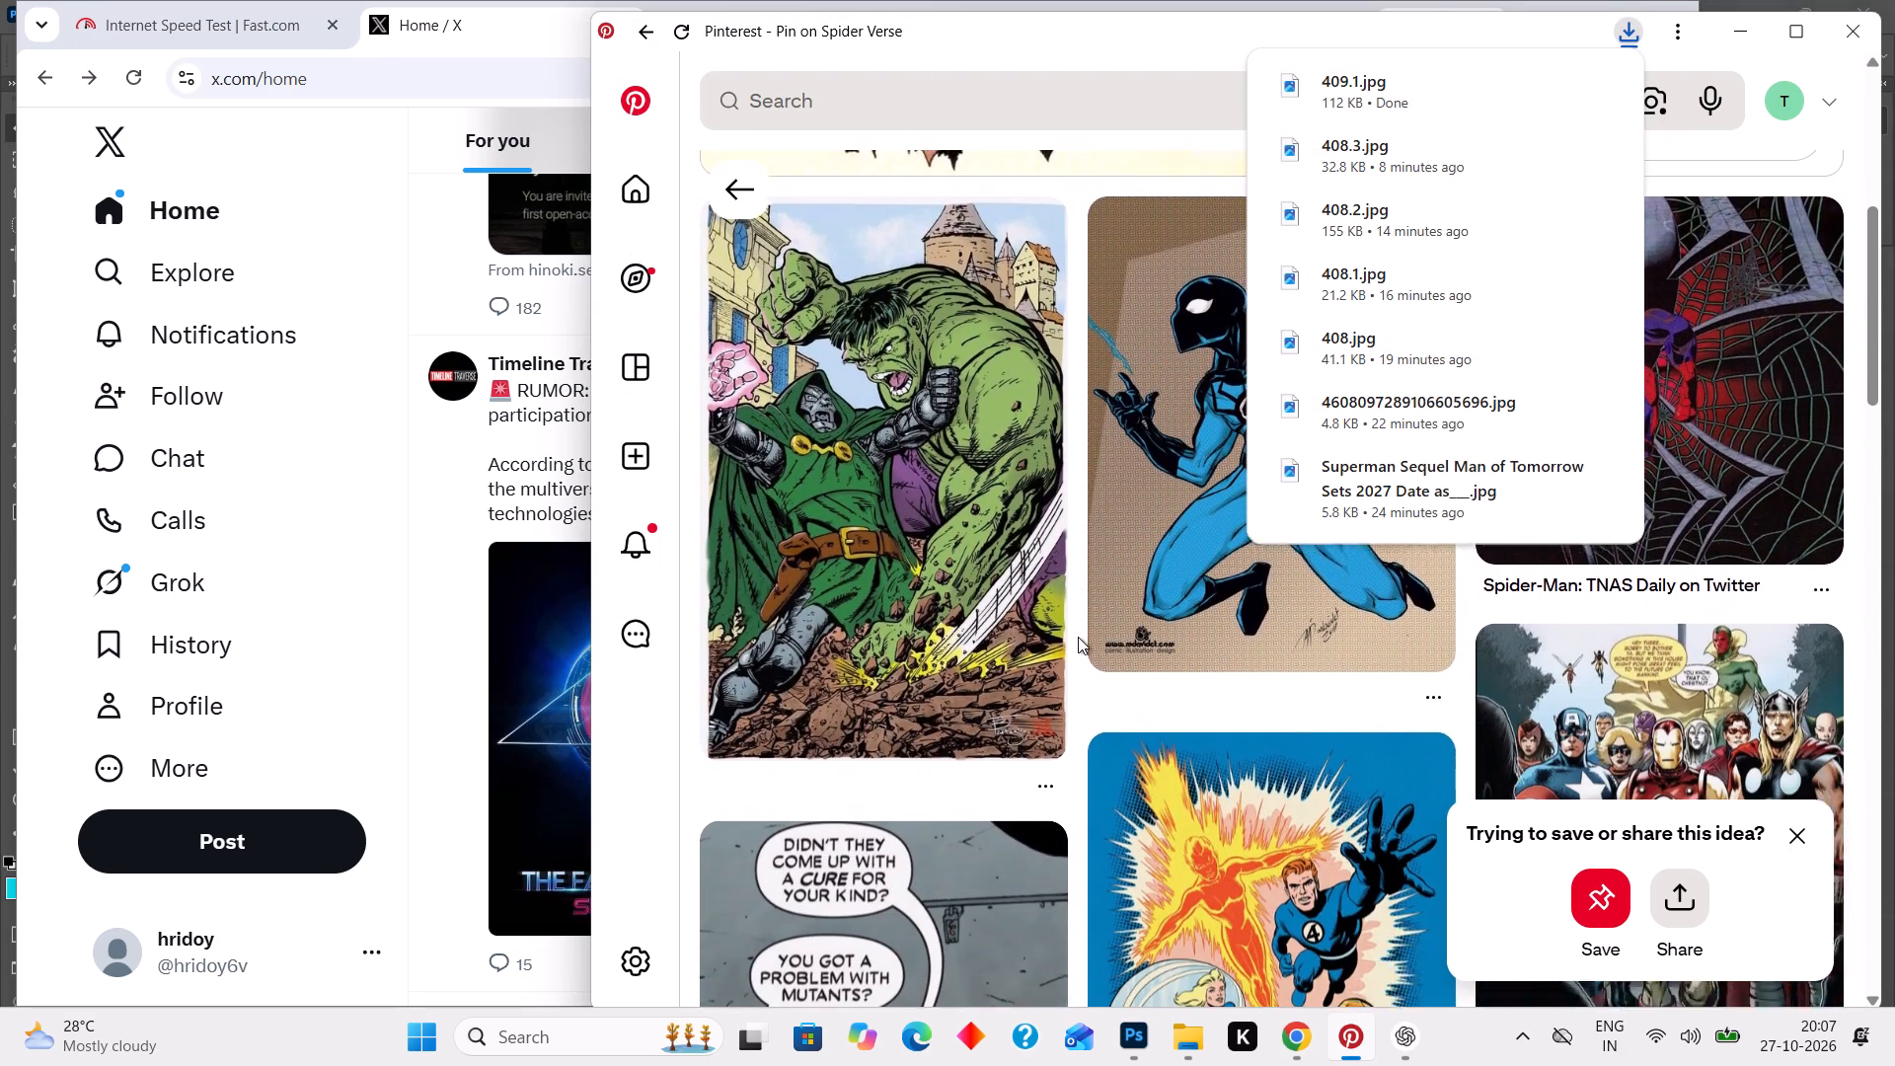
scroll(1078, 637, down, 2)
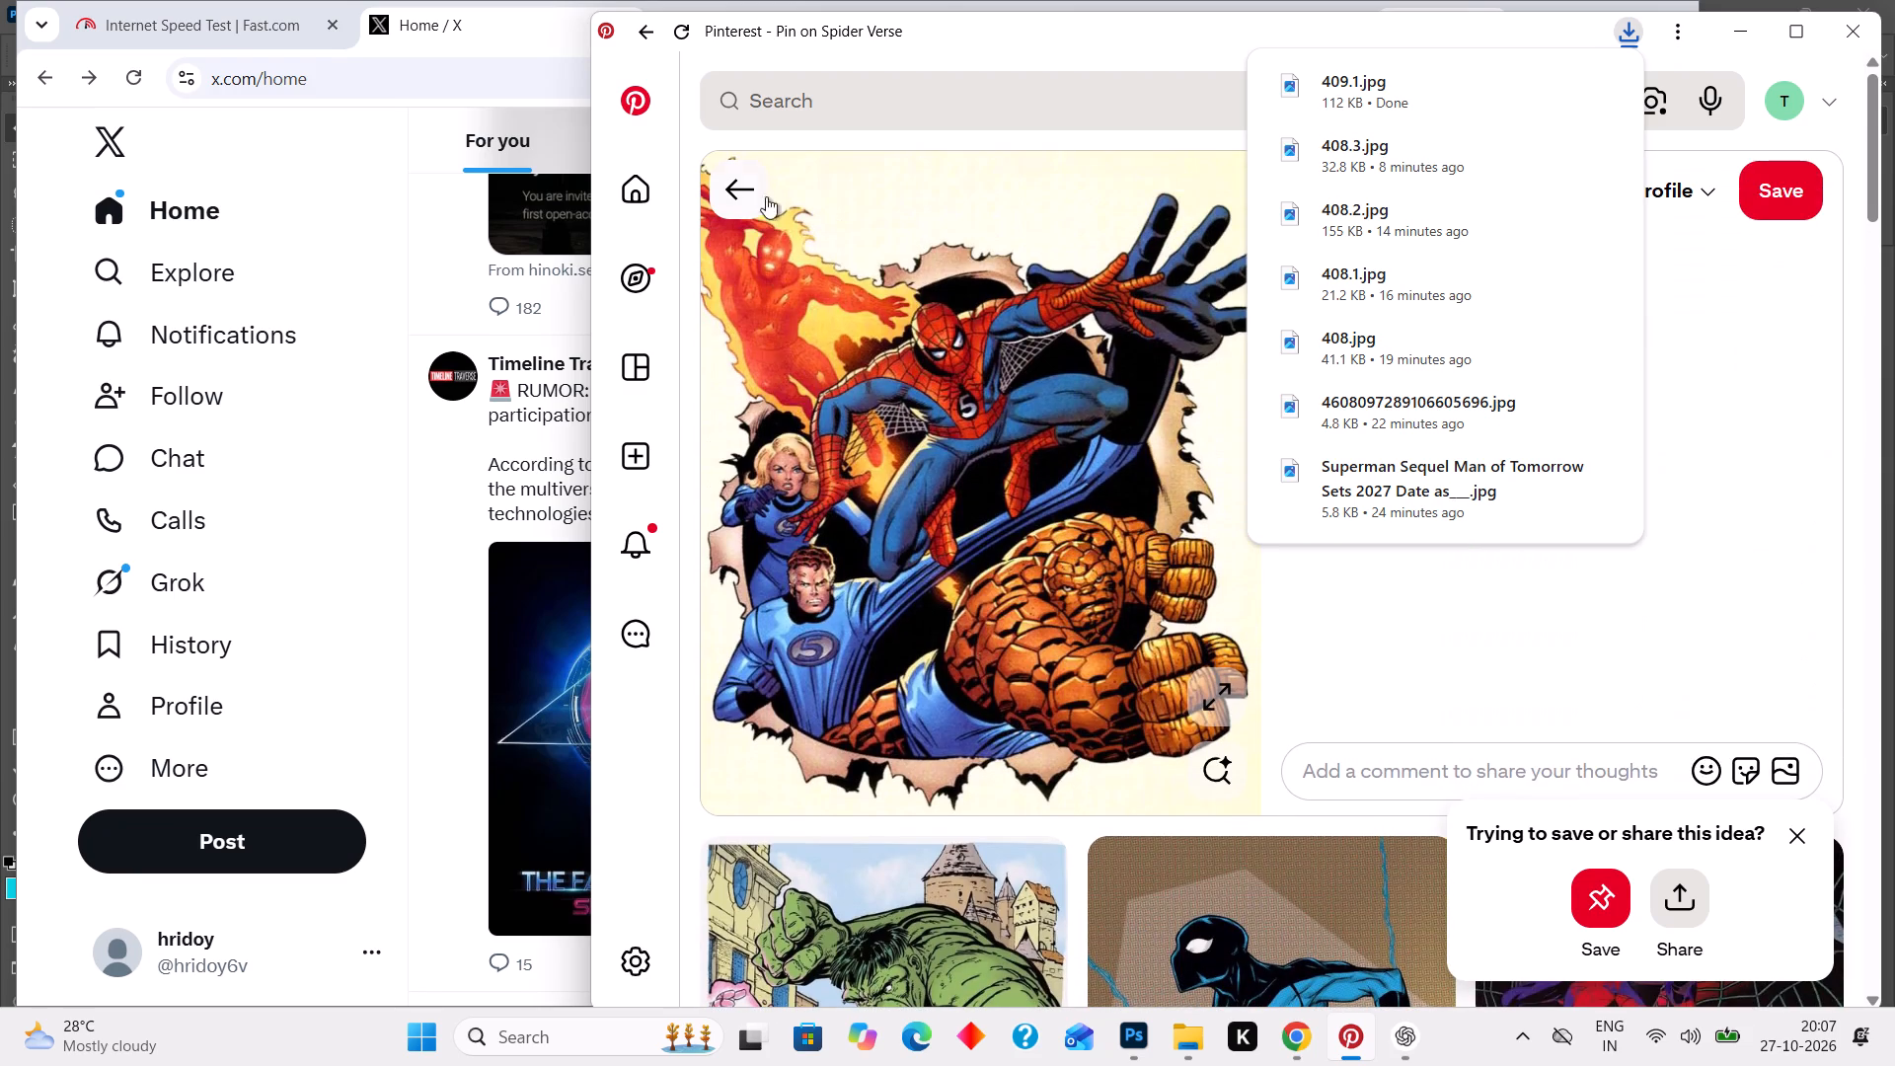
click(744, 188)
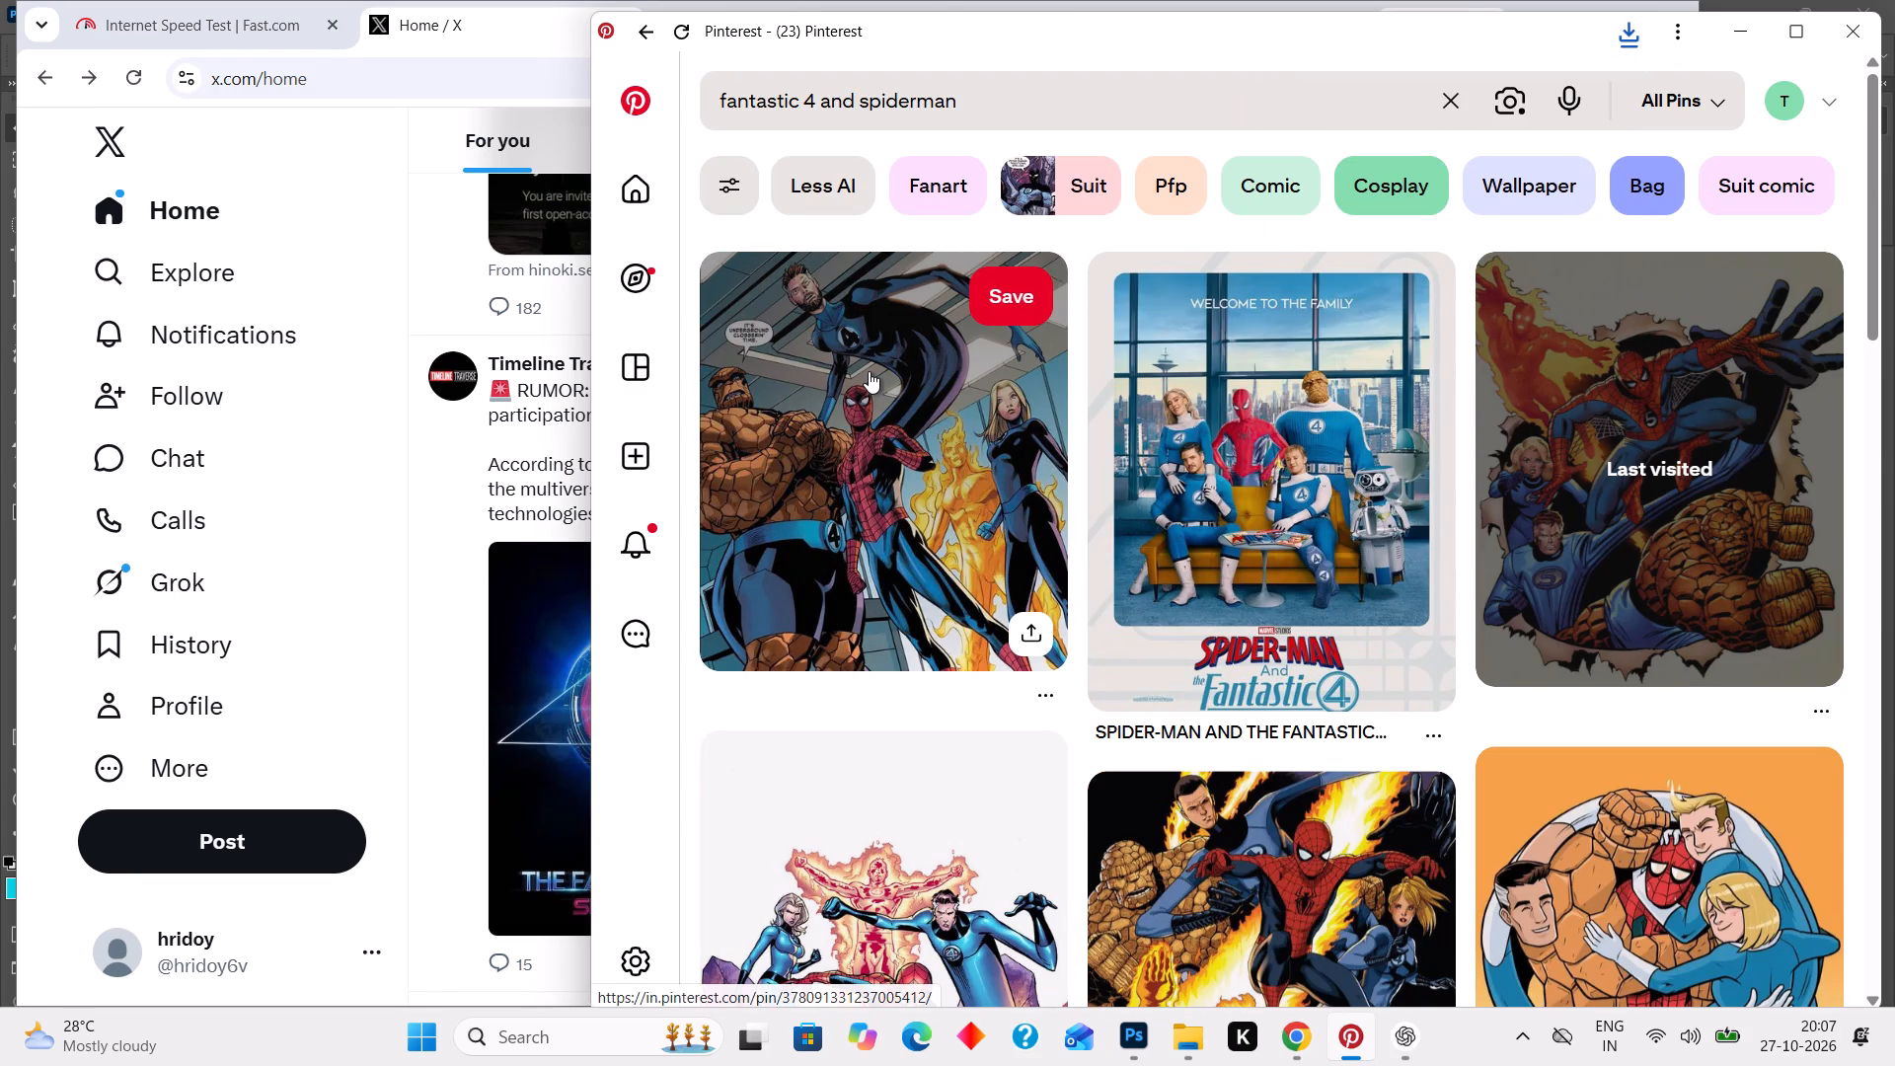
scroll(869, 371, down, 3)
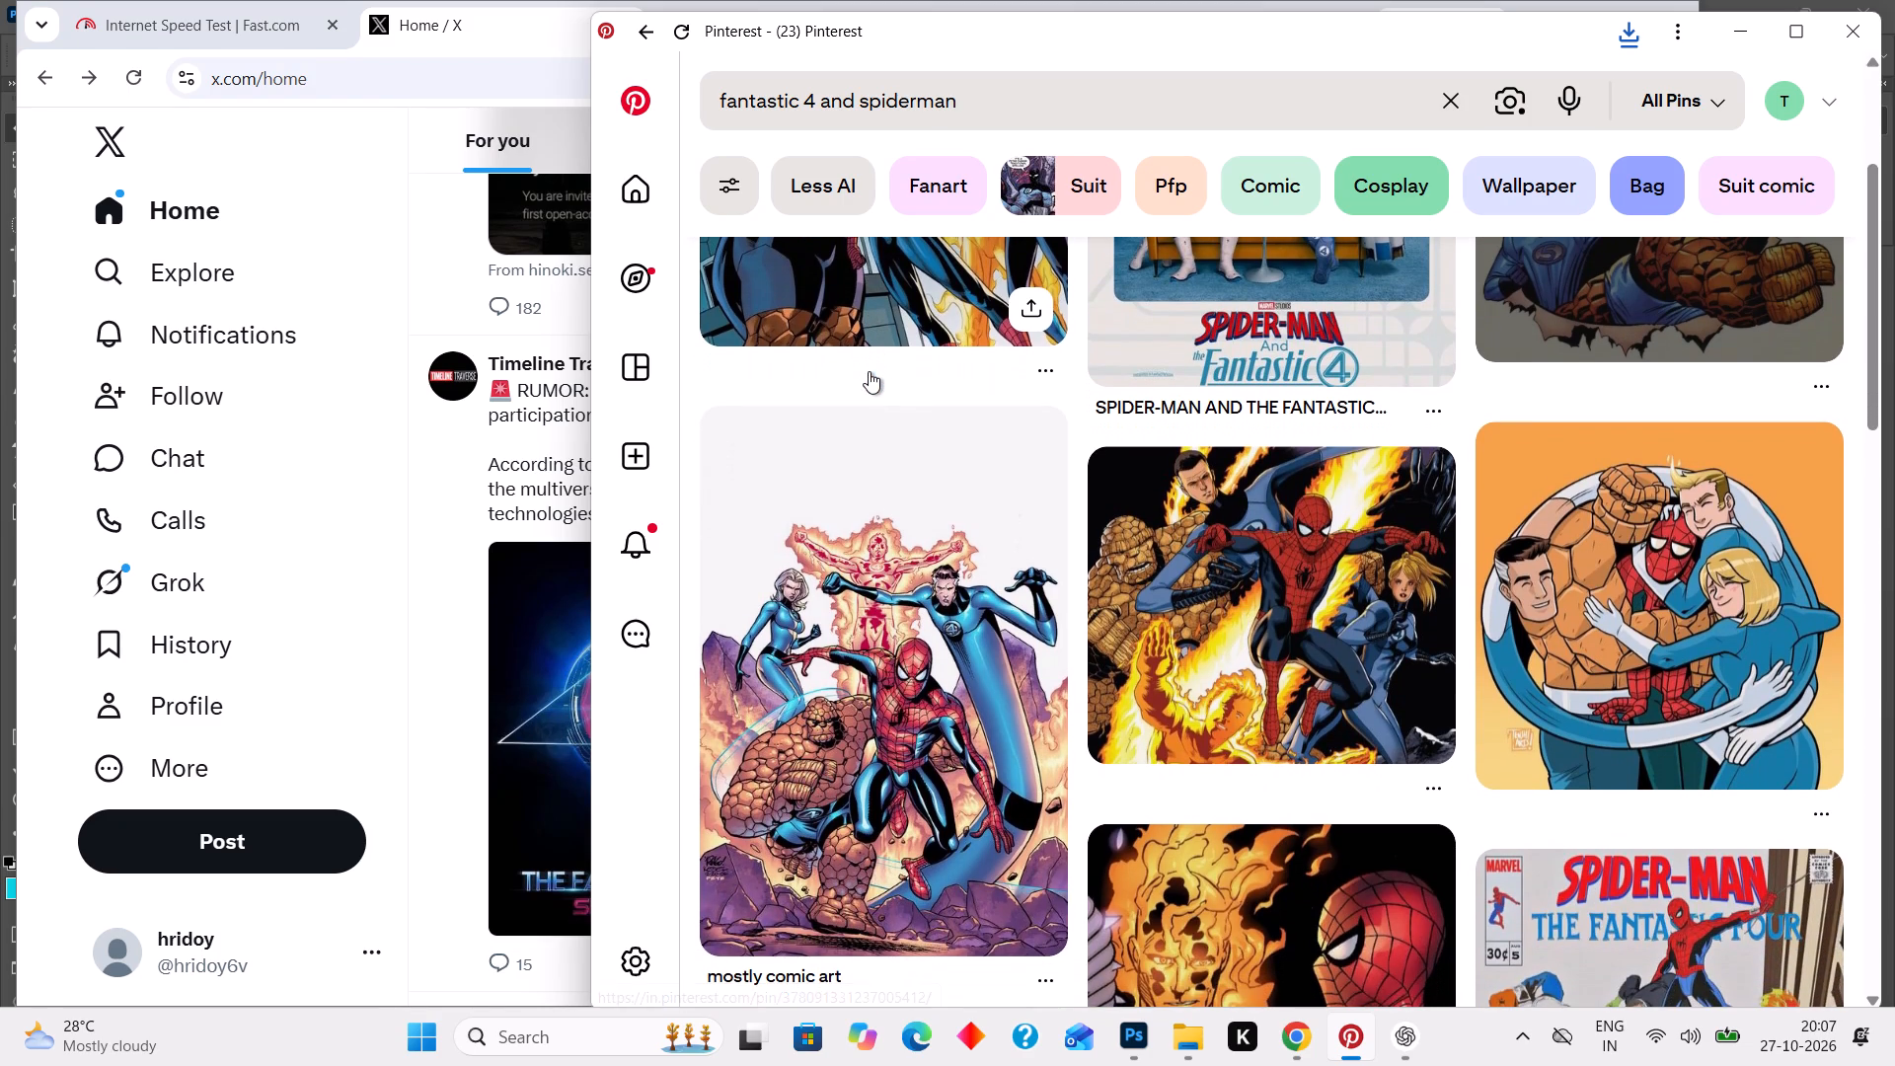
scroll(869, 371, down, 4)
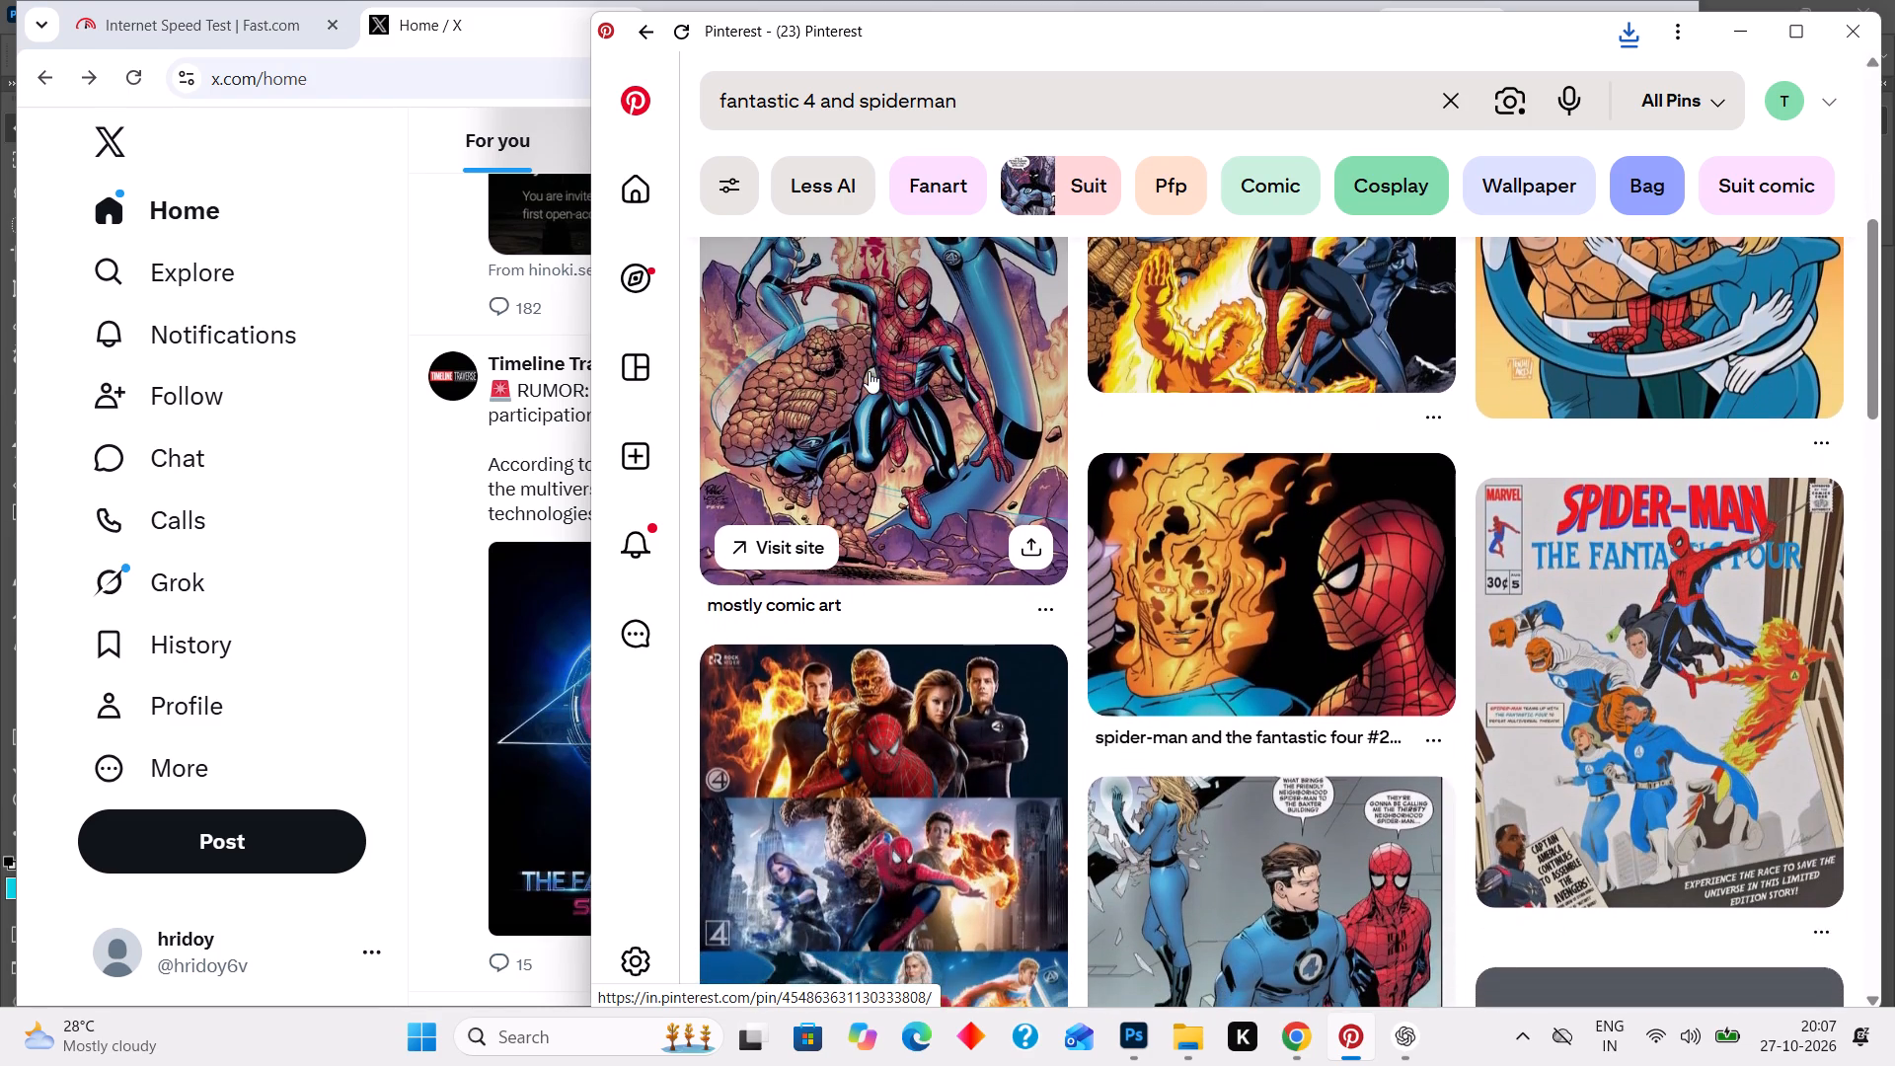
scroll(869, 371, down, 3)
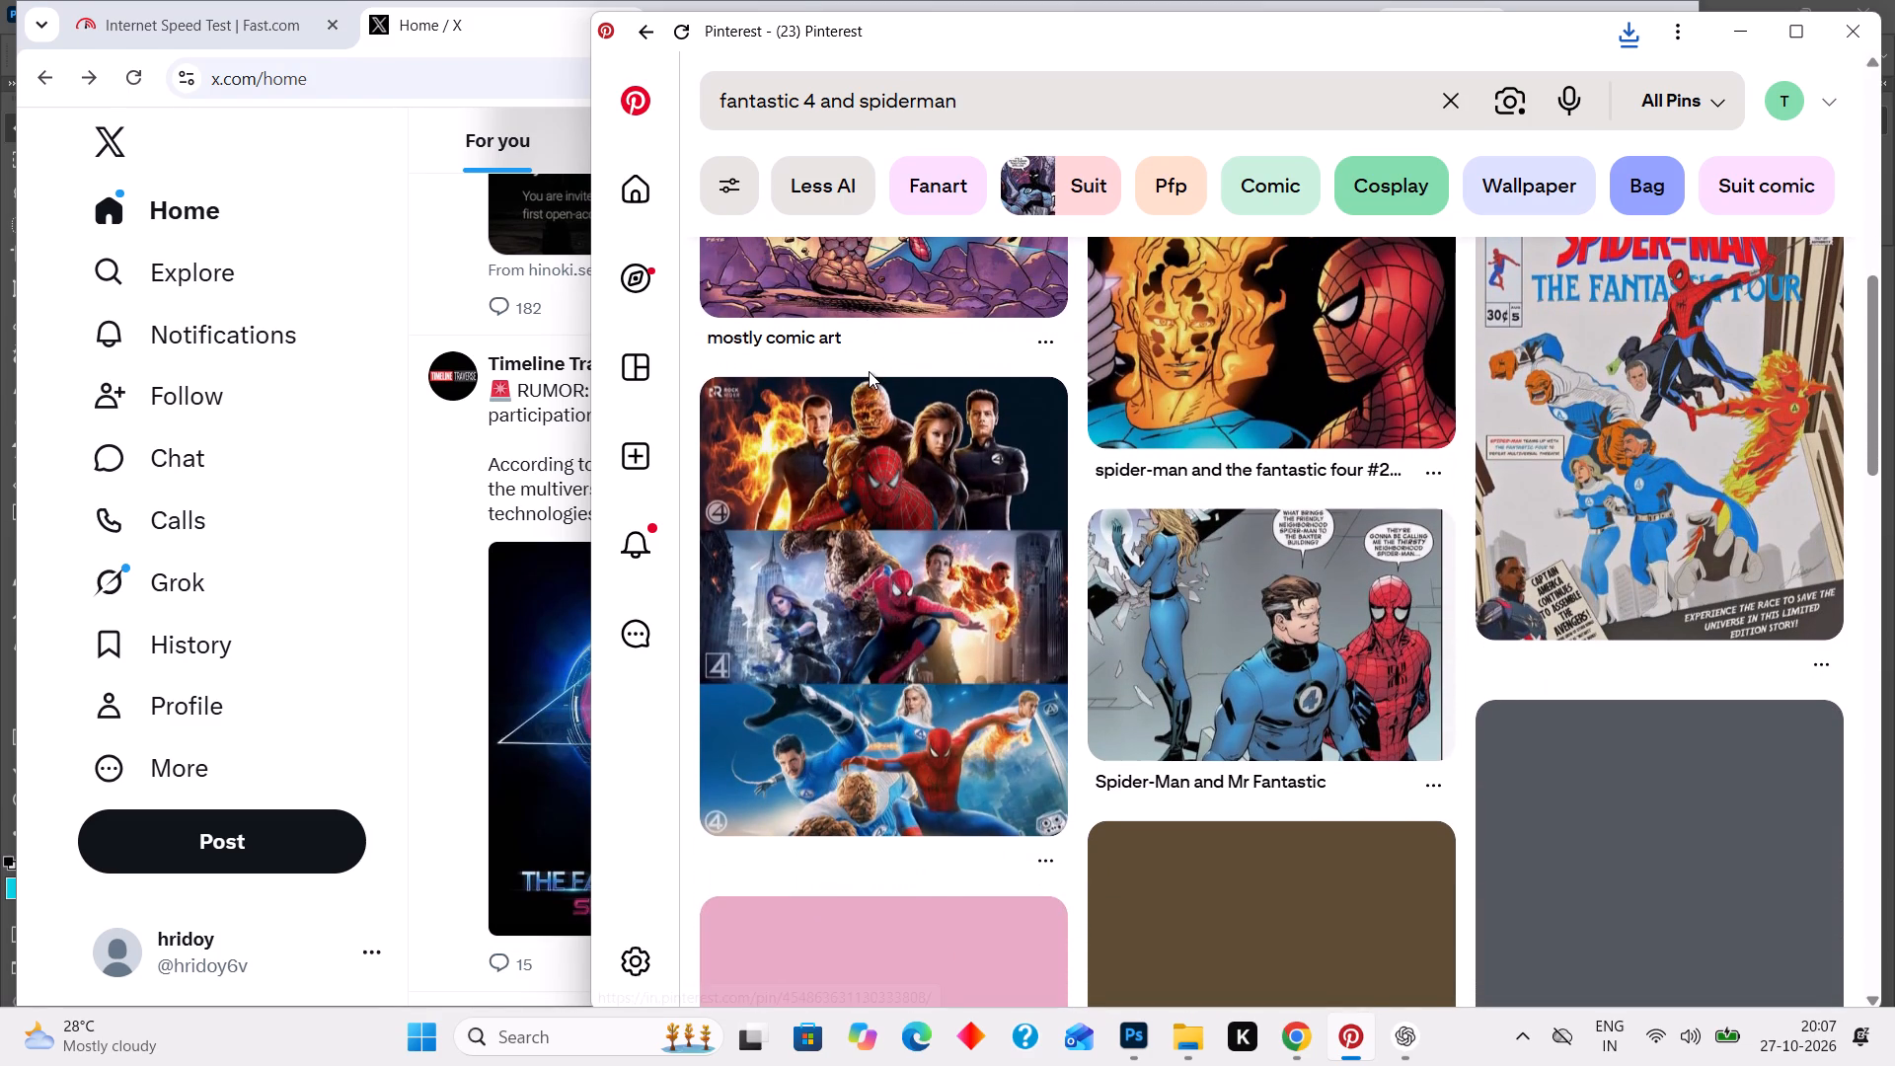
Refine the Pinterest search to "fantastic 4 and spiderman 16:9".
click(991, 101)
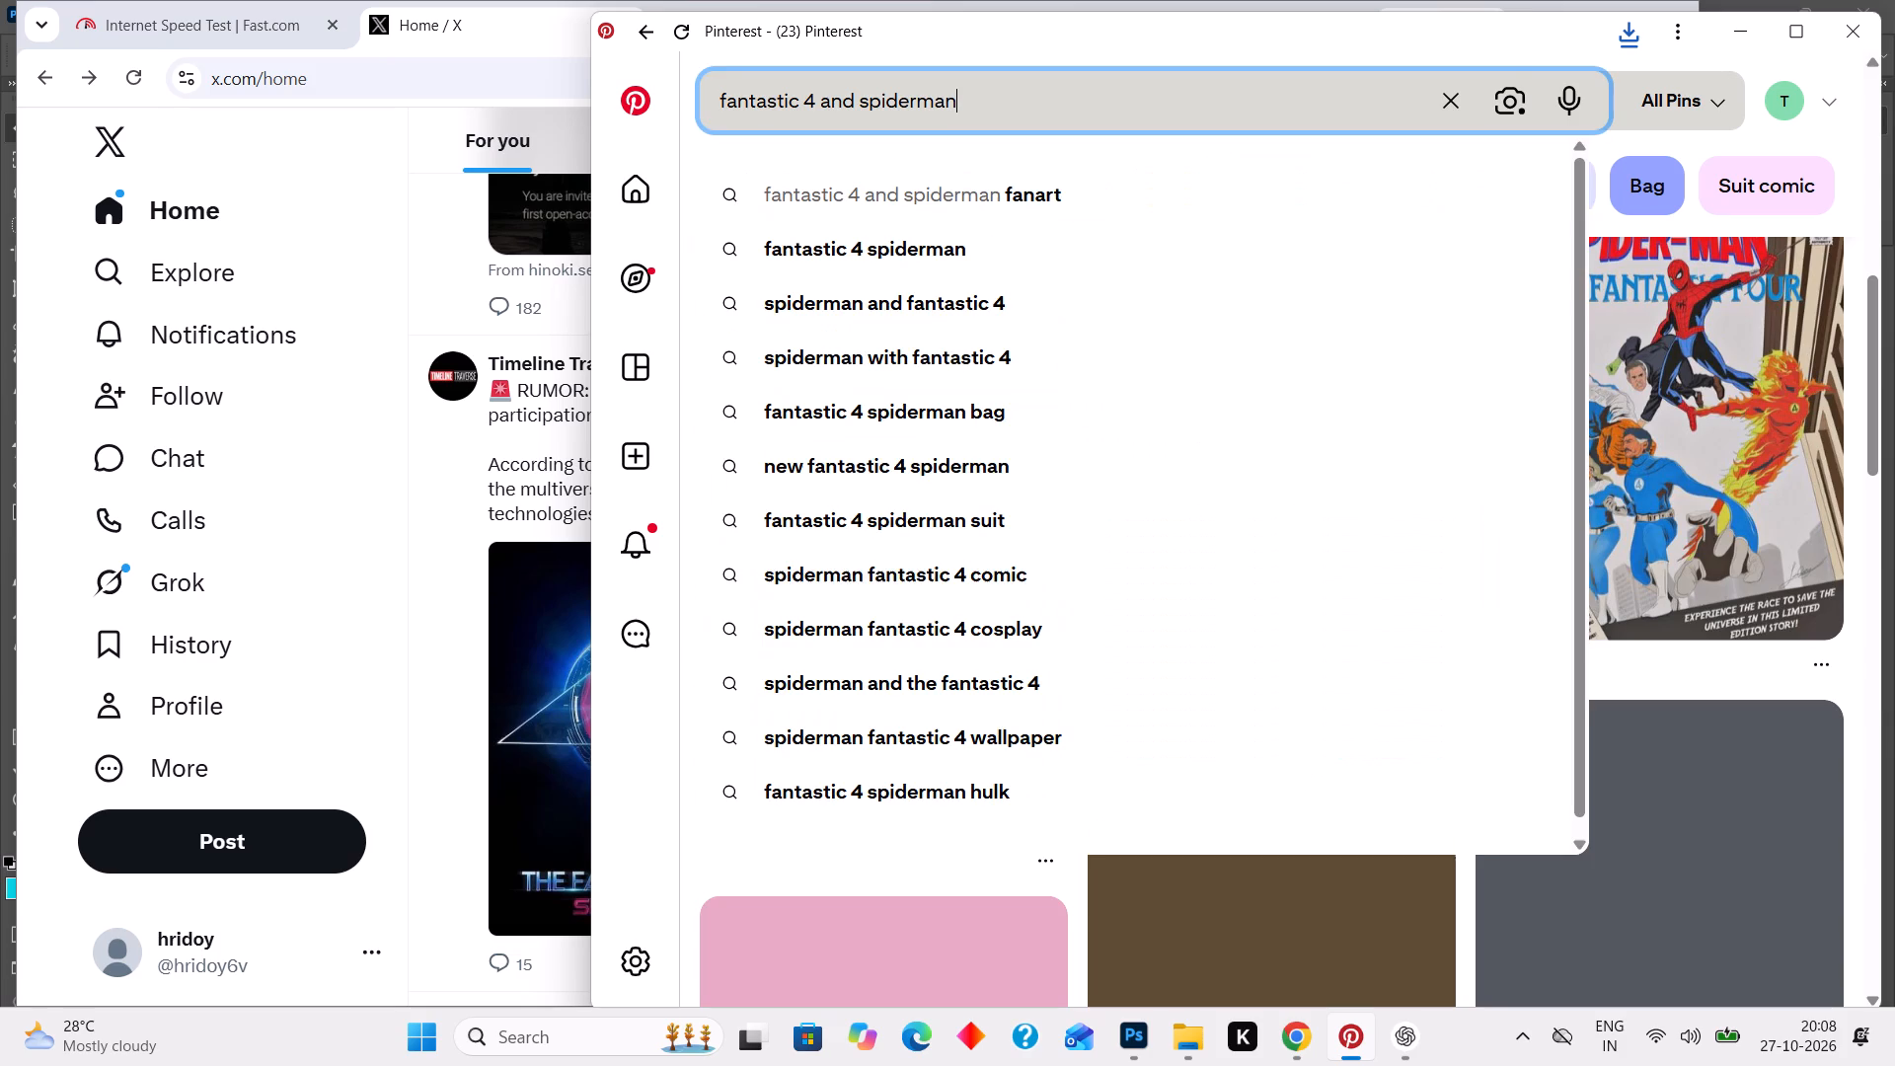
key(space)
text(16)
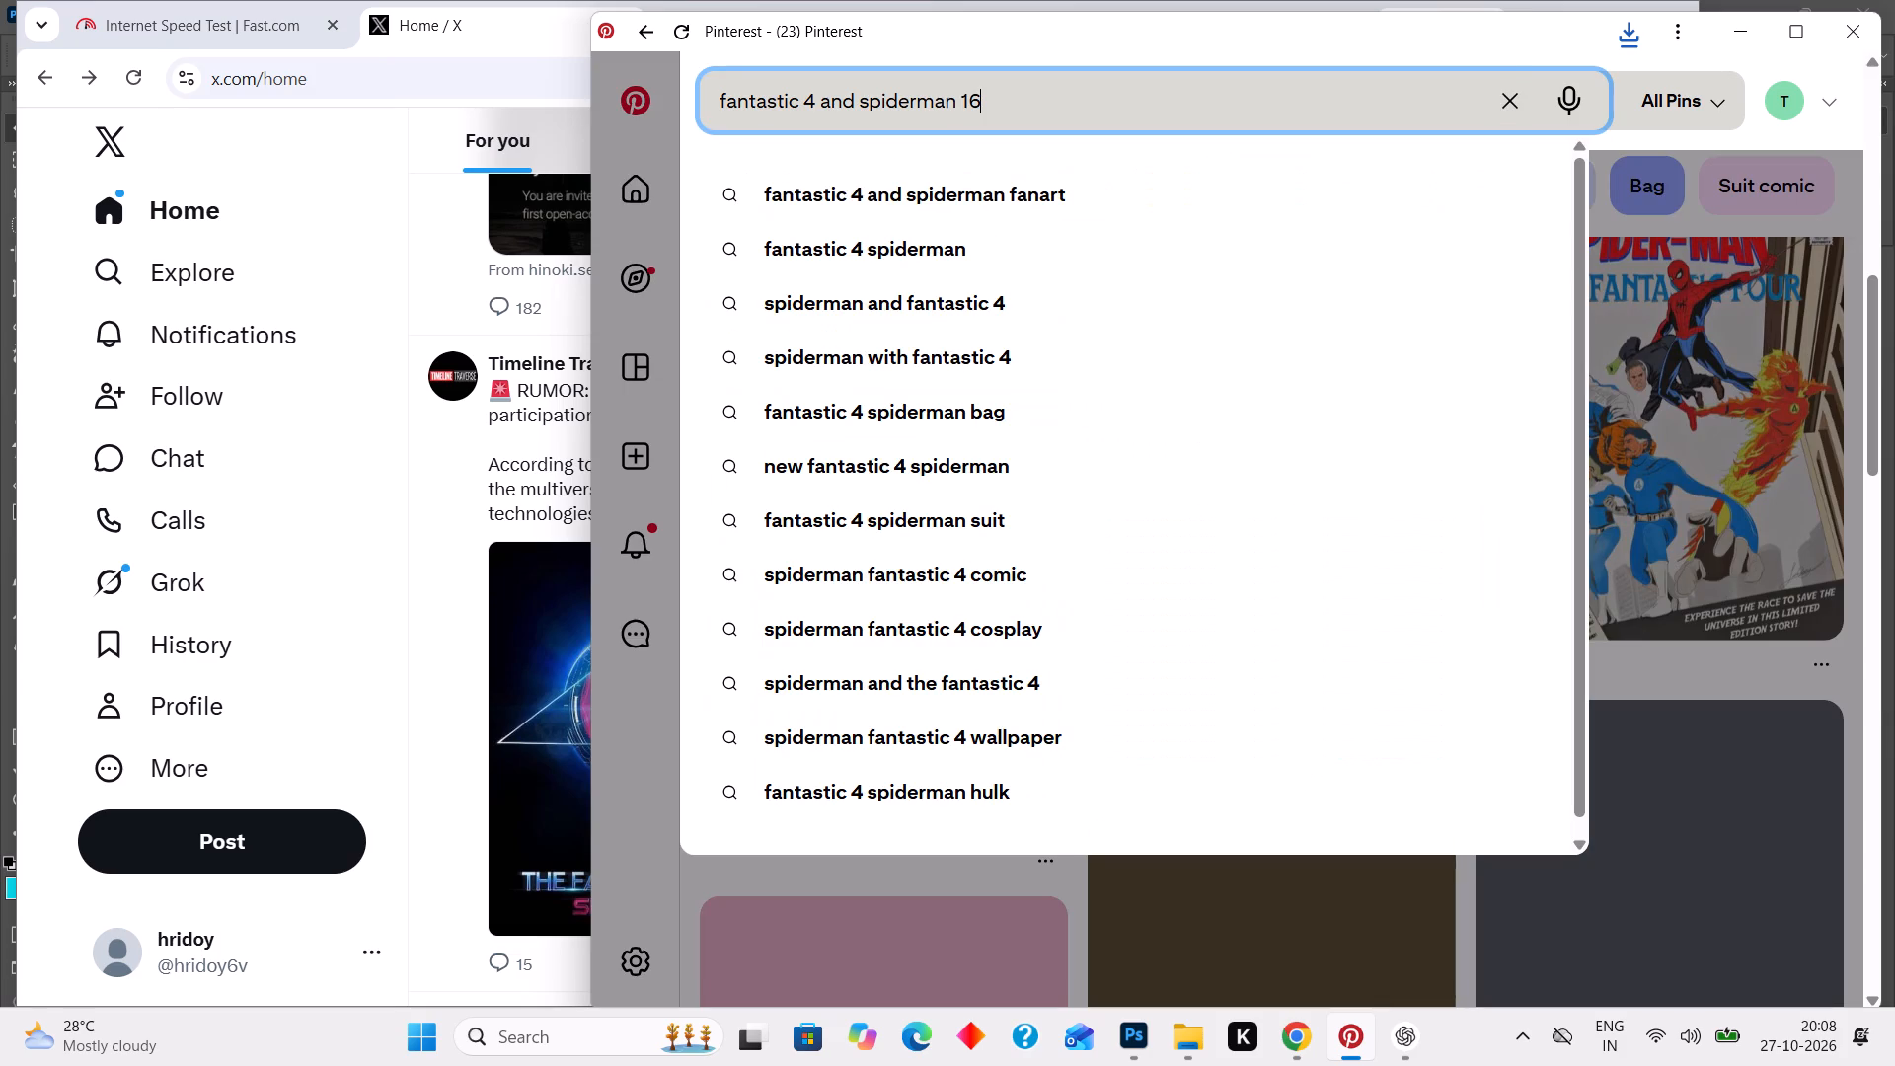
text(:9)
key(Return)
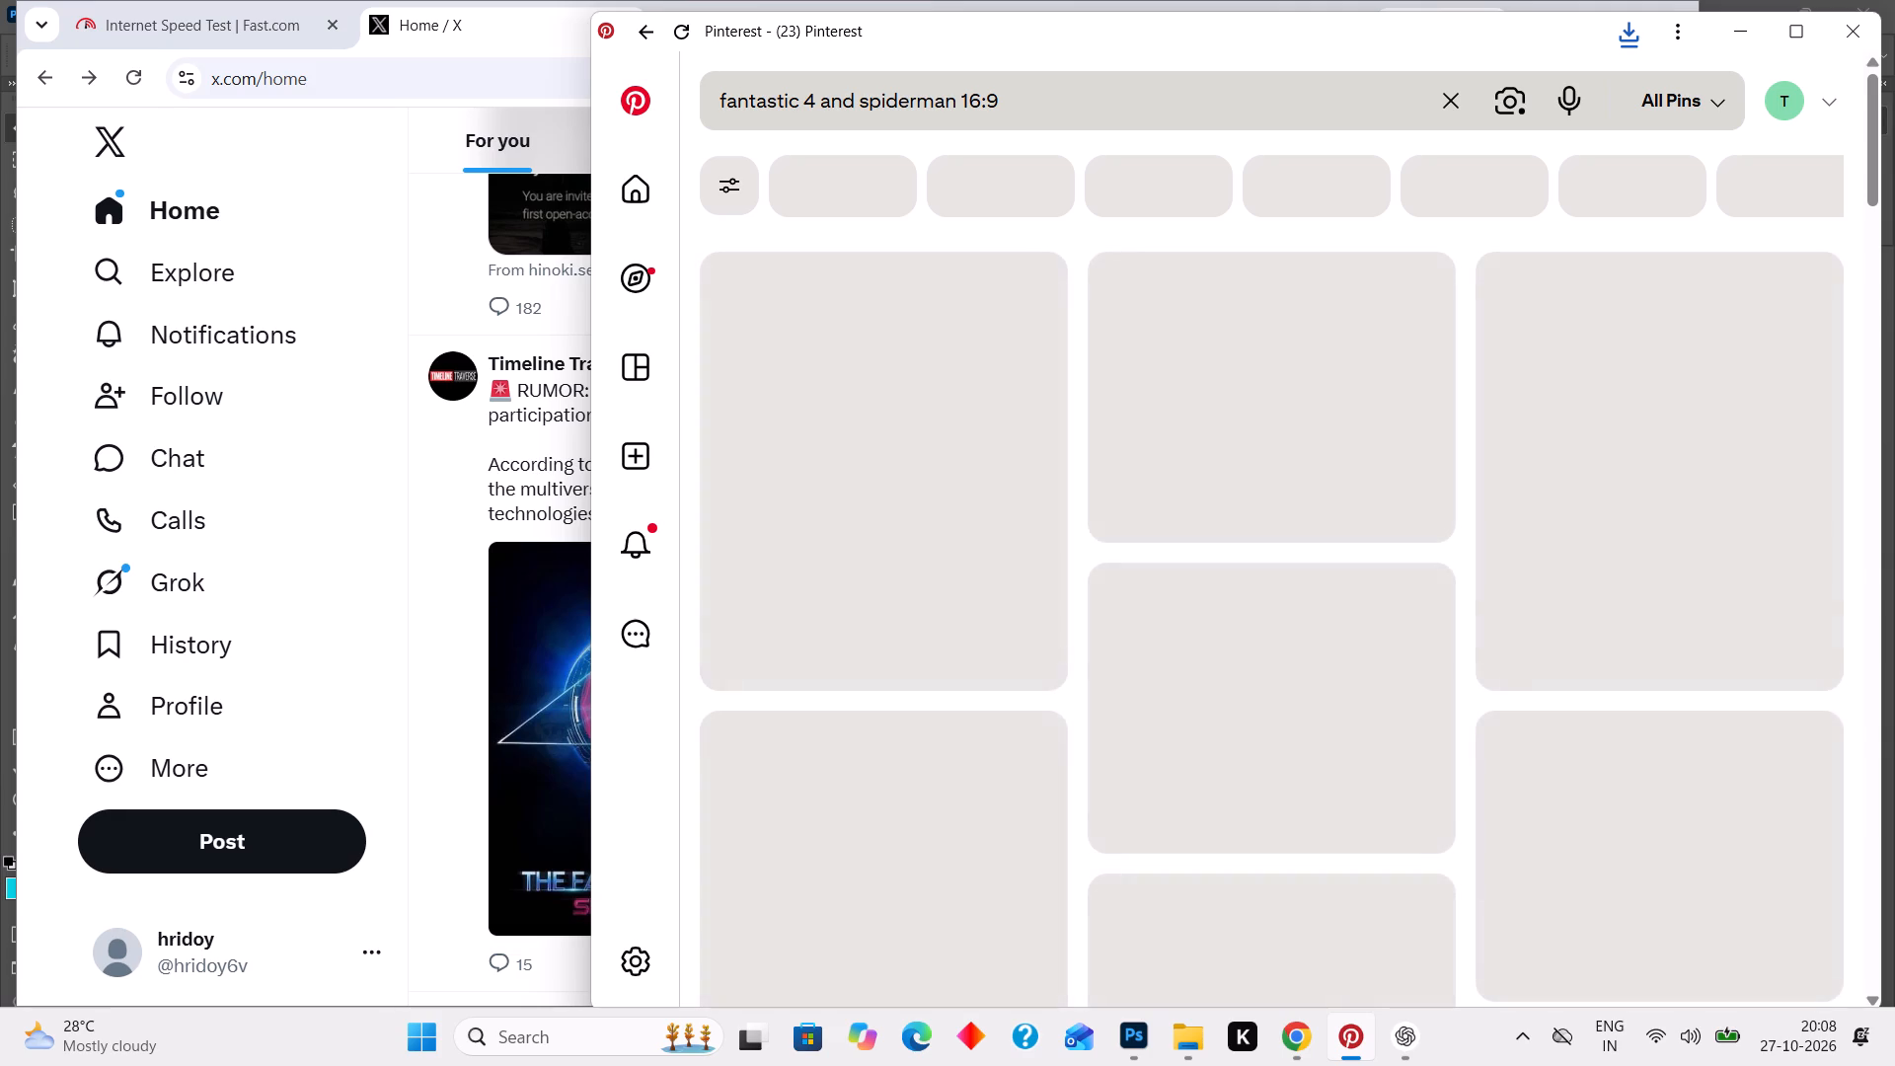
Switch to Photoshop and place image 409.1 from the z - Copy folder onto the poster.
click(1134, 1030)
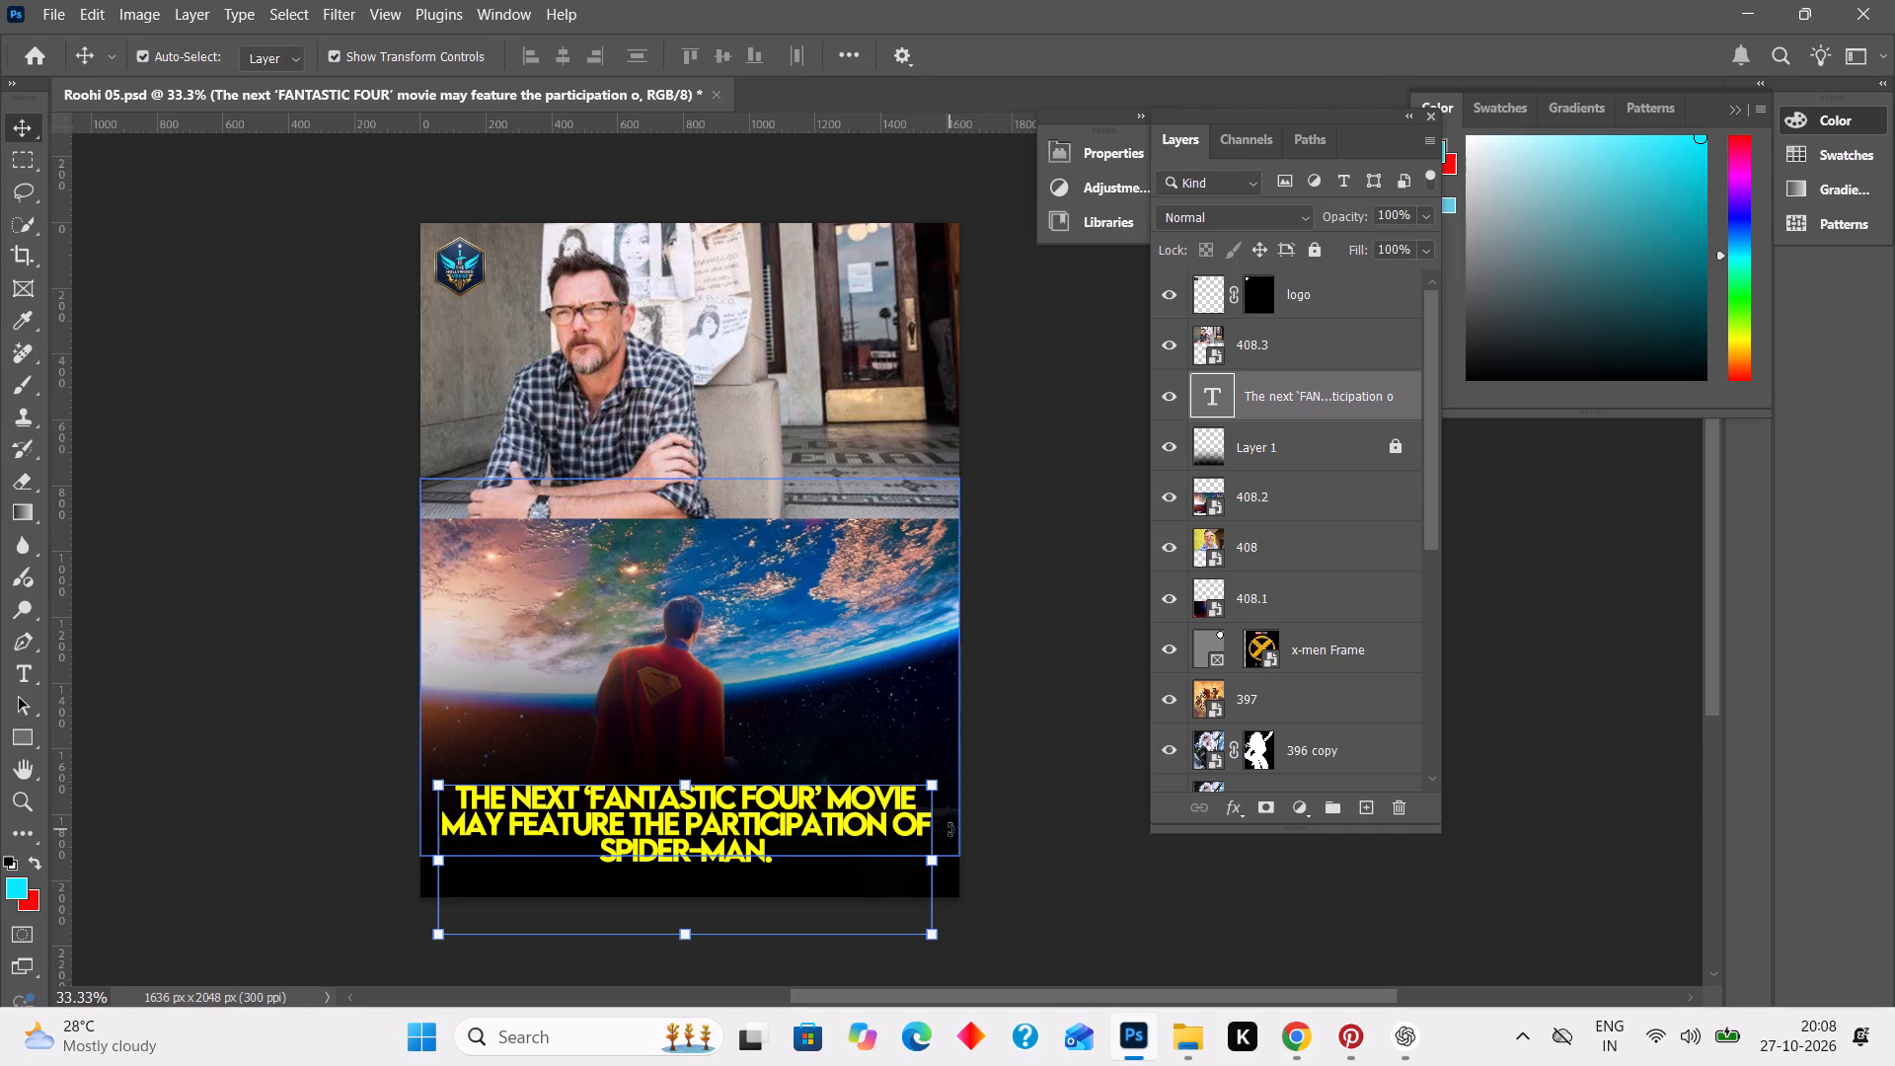
click(1136, 953)
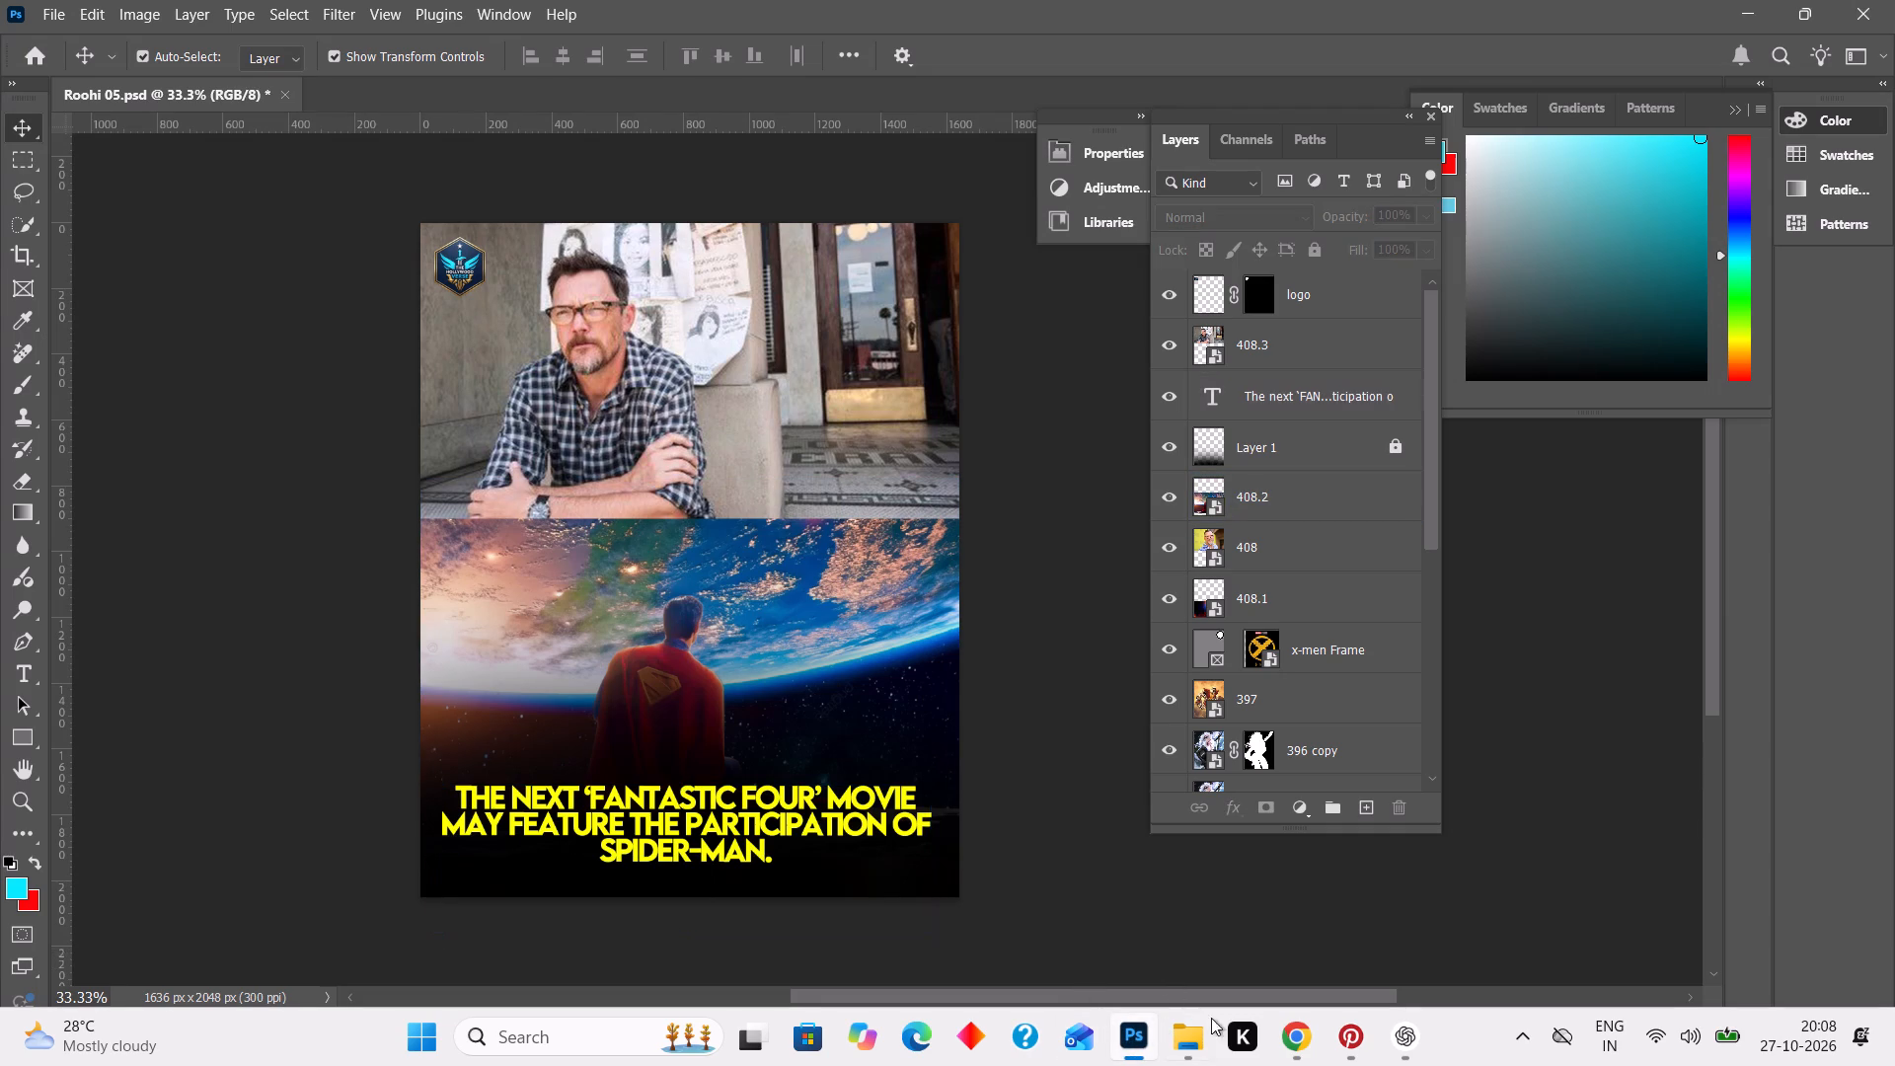
click(1199, 1040)
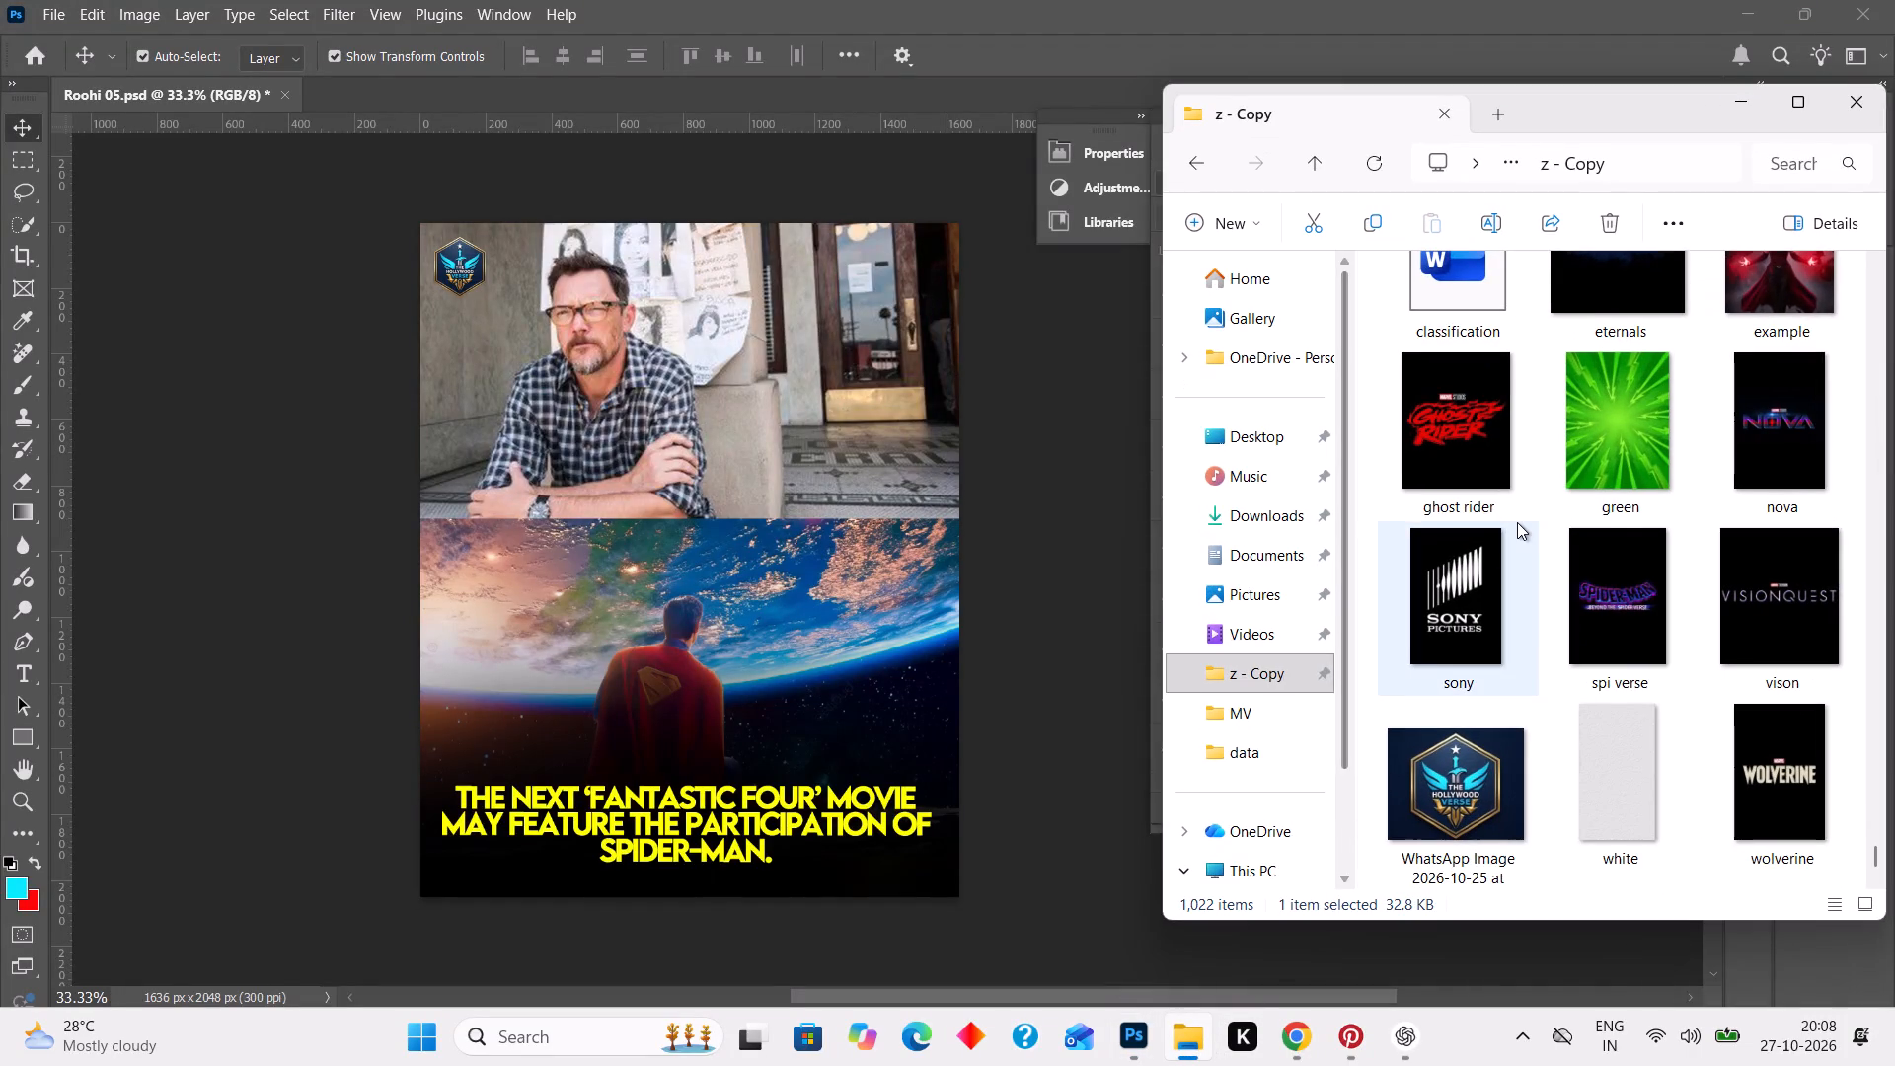
scroll(1517, 522, down, 4)
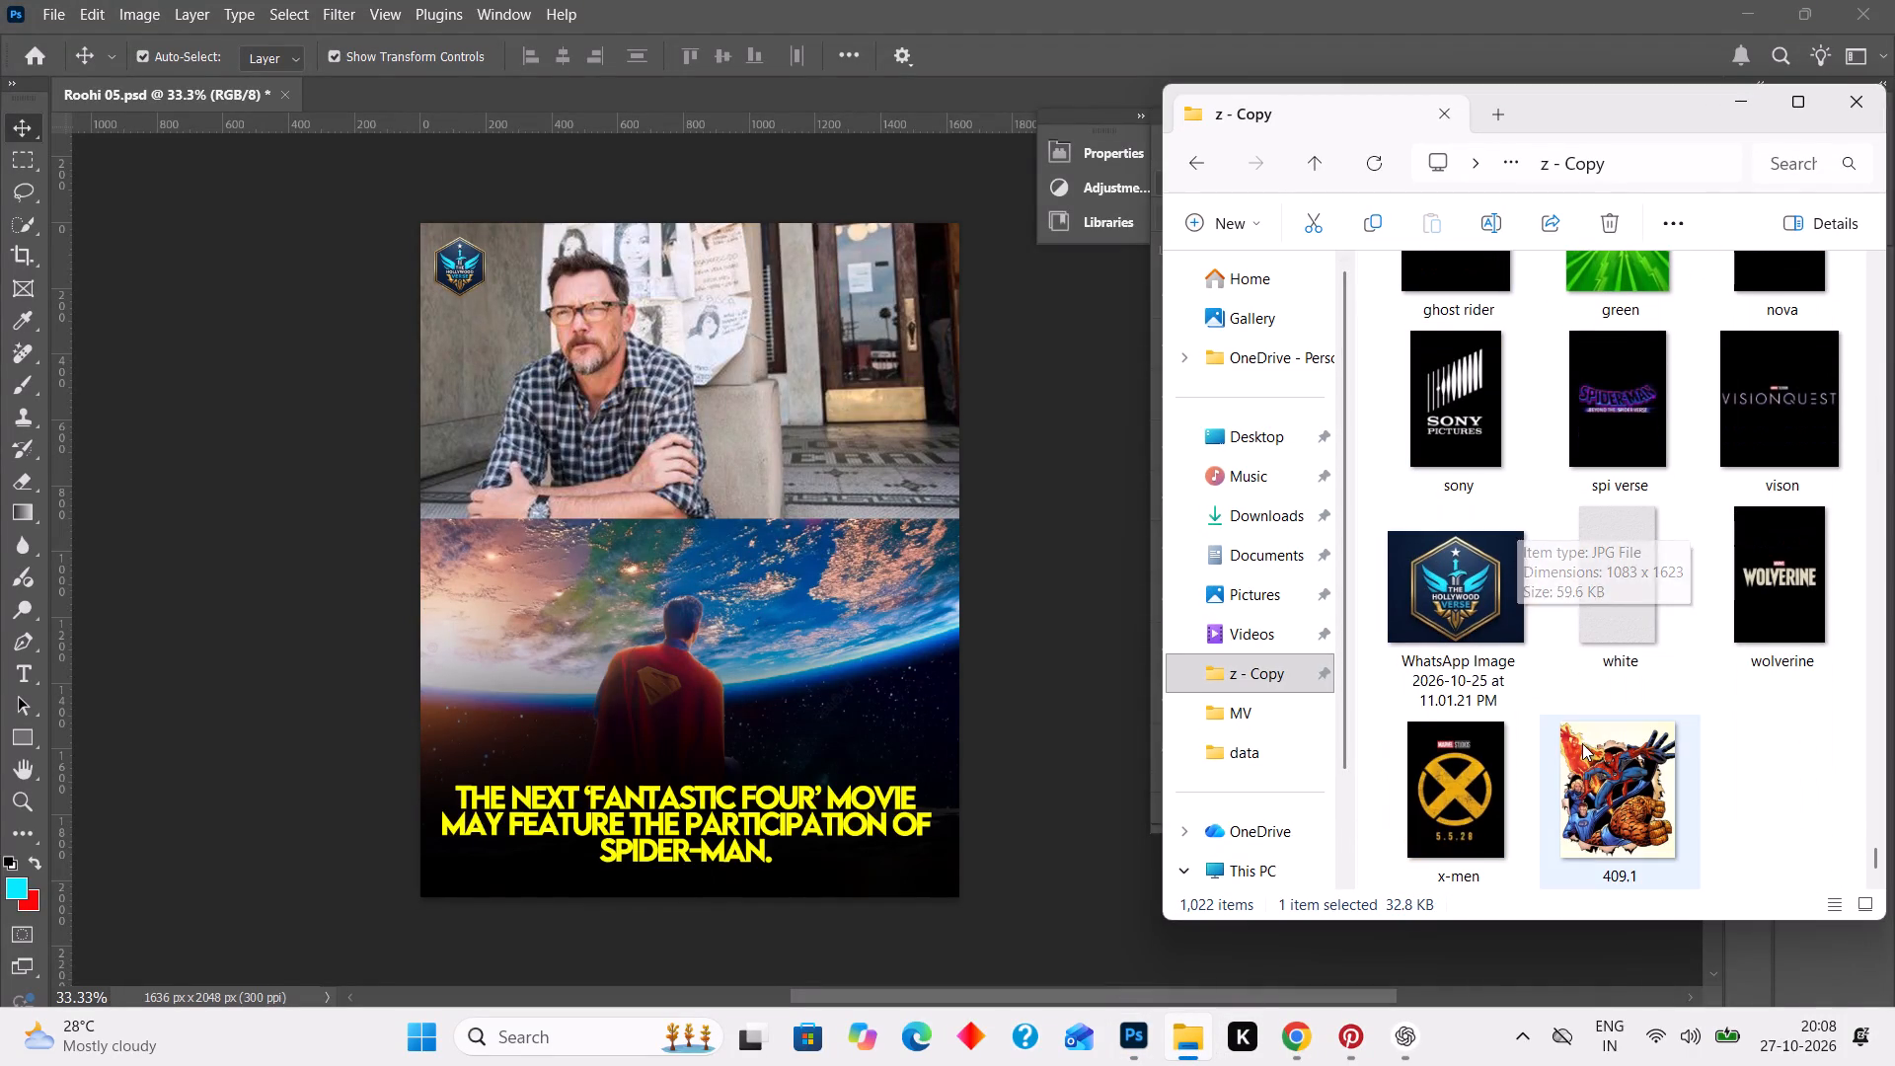
click(1602, 788)
drag(1602, 788, 1328, 712)
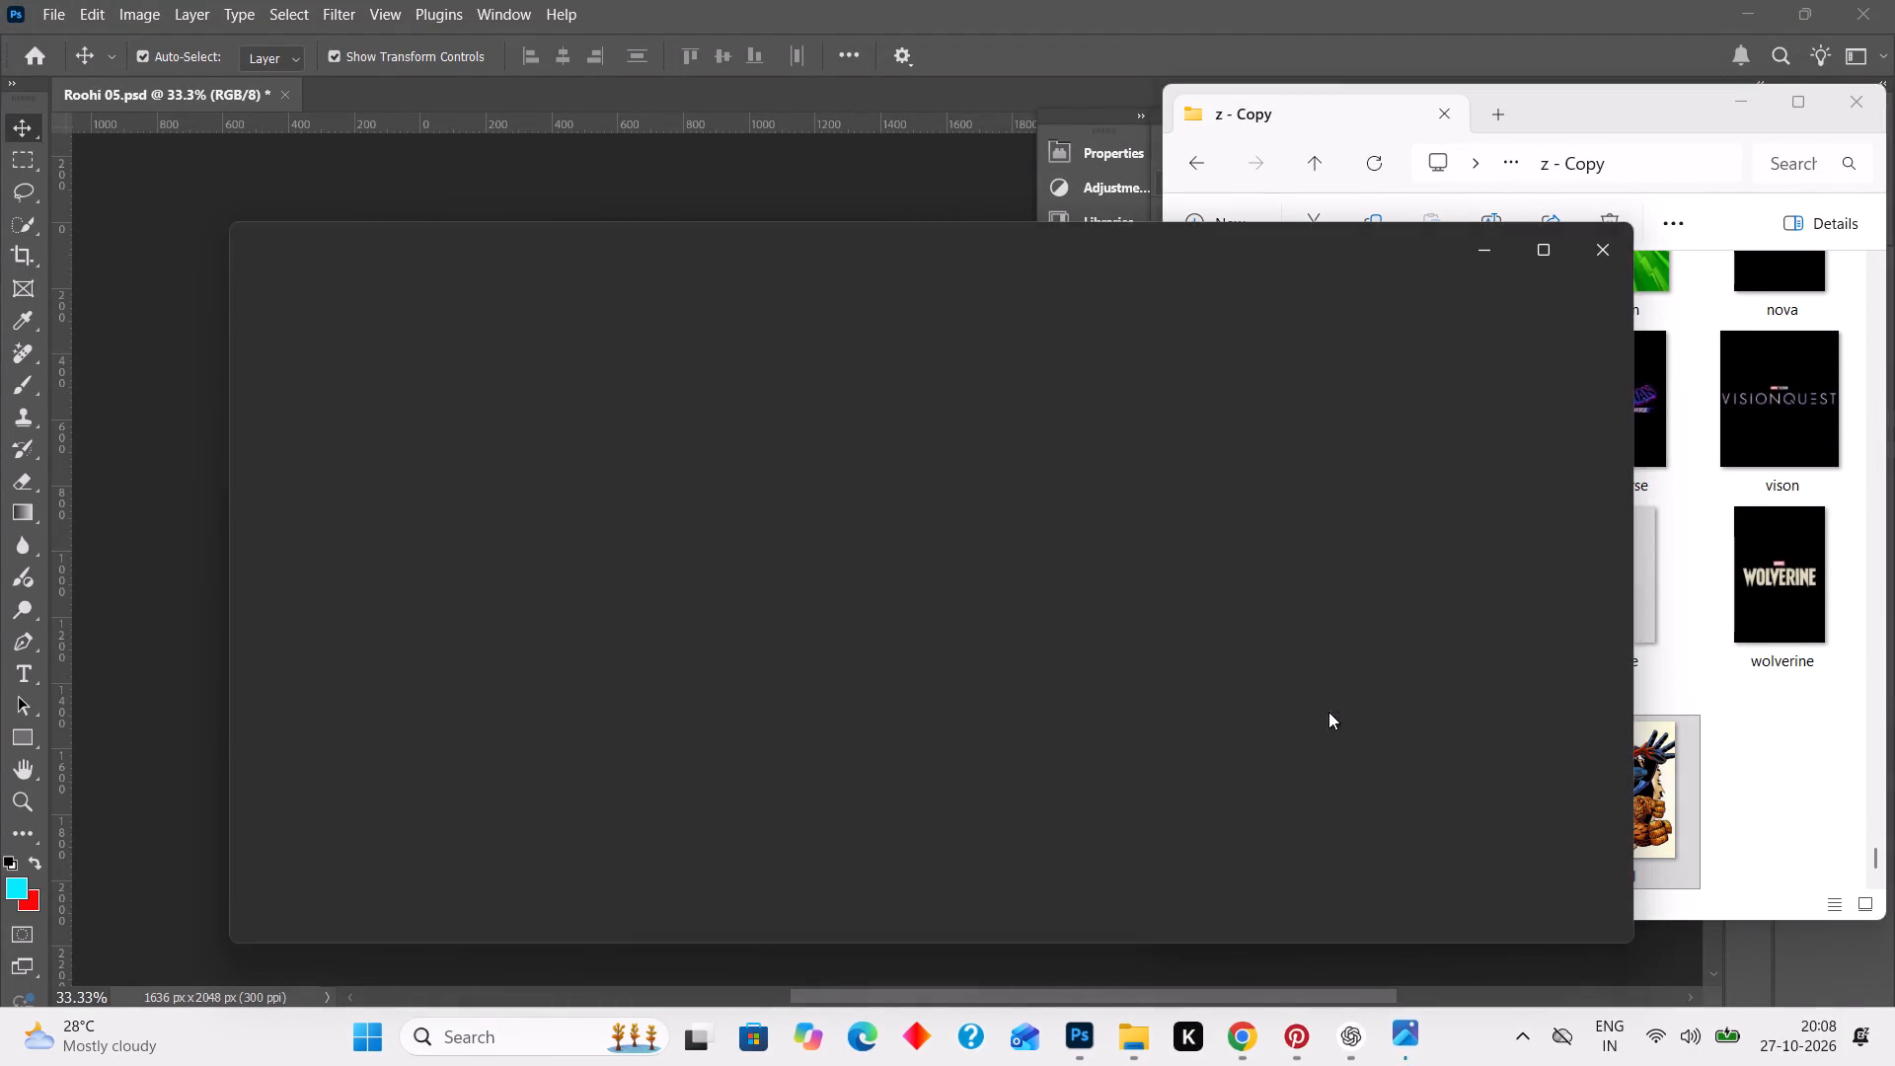
click(1610, 252)
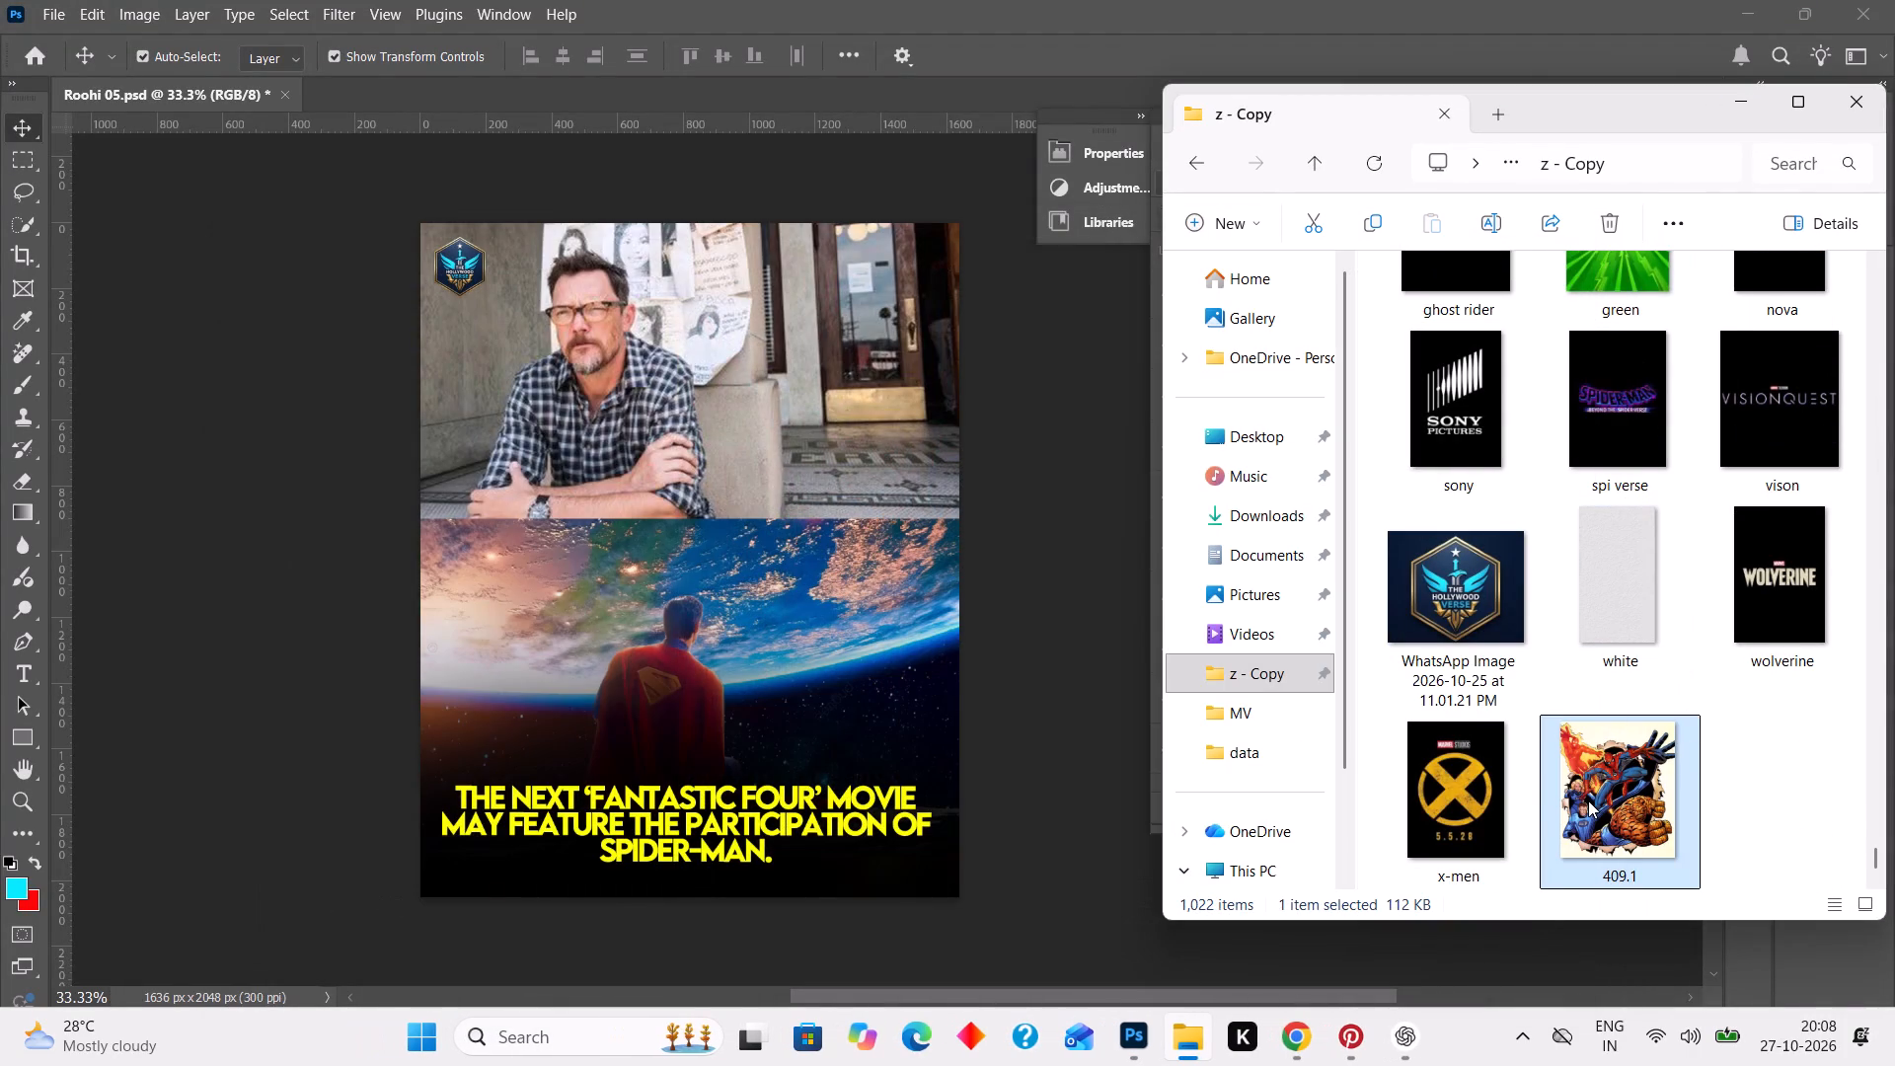
drag(1588, 800, 869, 715)
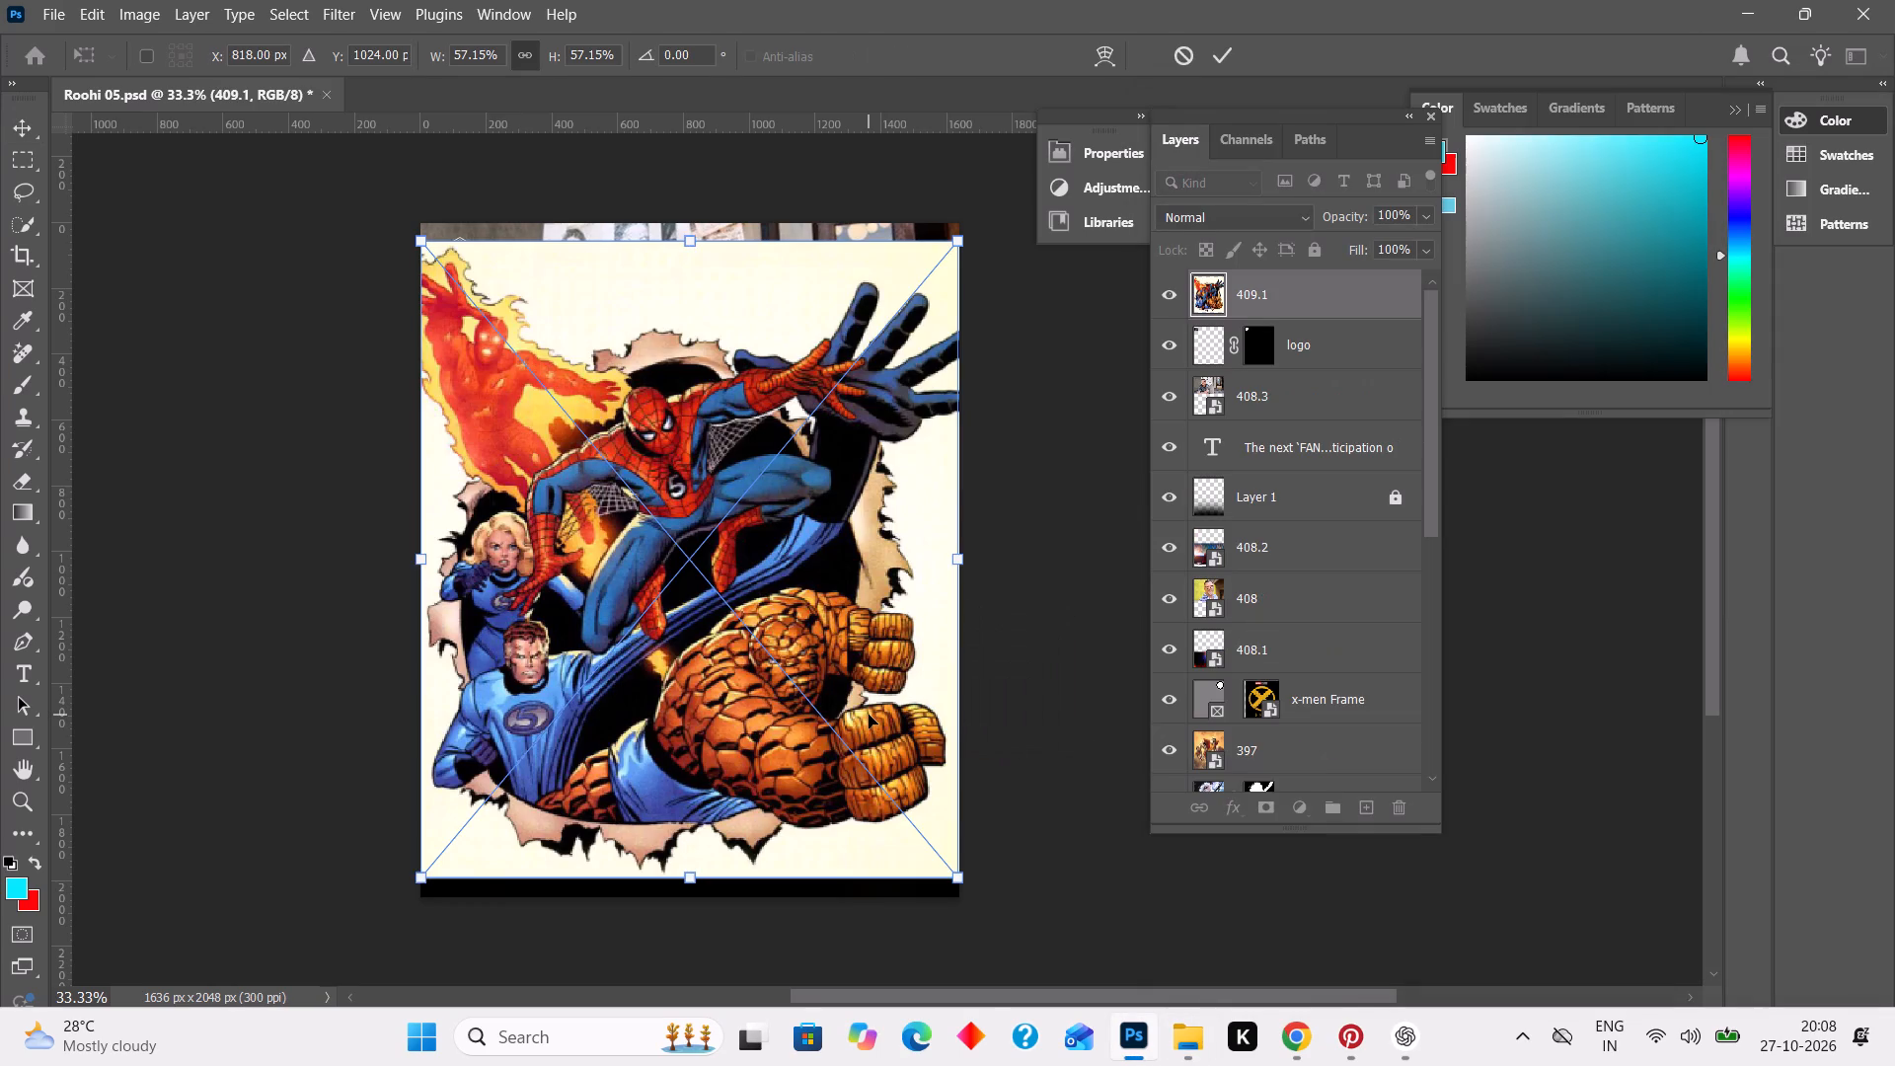
Move the placed 409.1 artwork down the poster to a vertical position of about 1219 px.
key(Down)
key(Down)
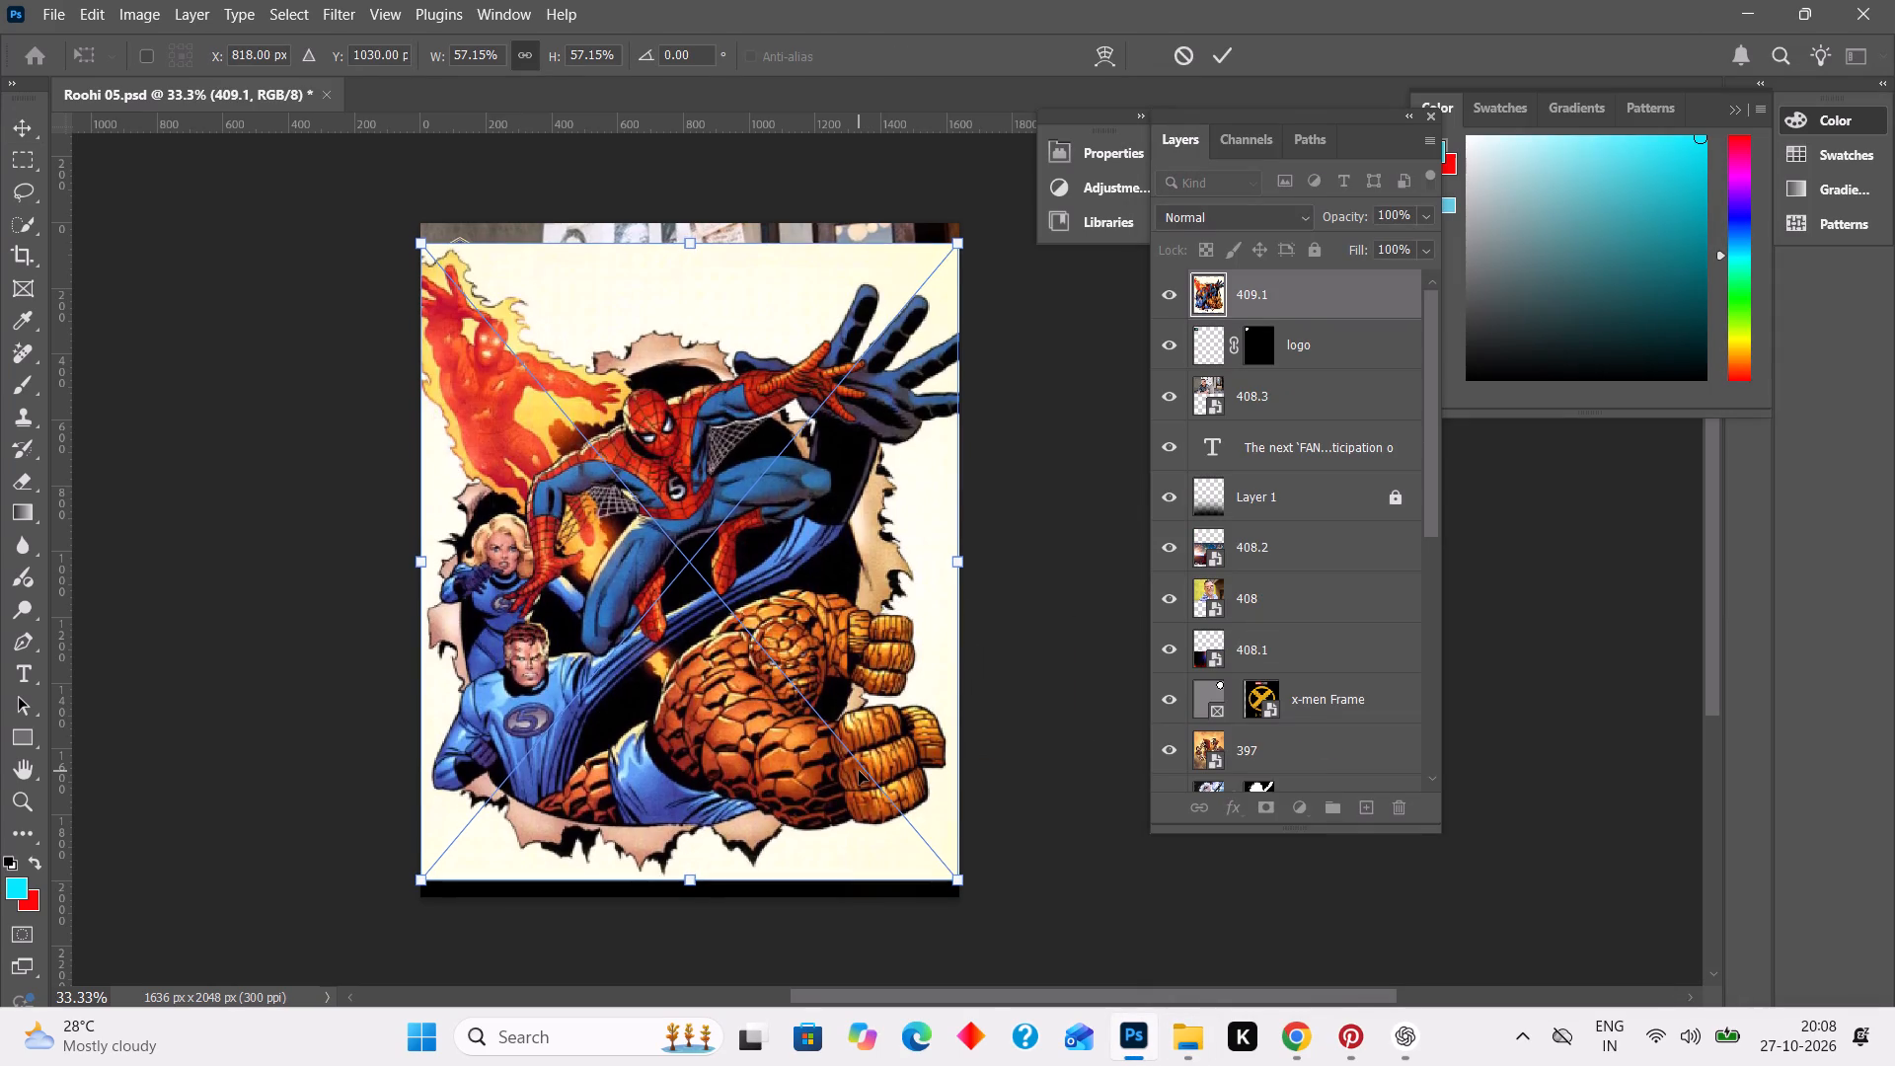
key(Down)
key(Down)
key(Down)
key(Down)
key(Down)
key(Down)
key(Down)
key(Down)
key(Down)
key(Down)
key(Down)
key(Down)
key(Down)
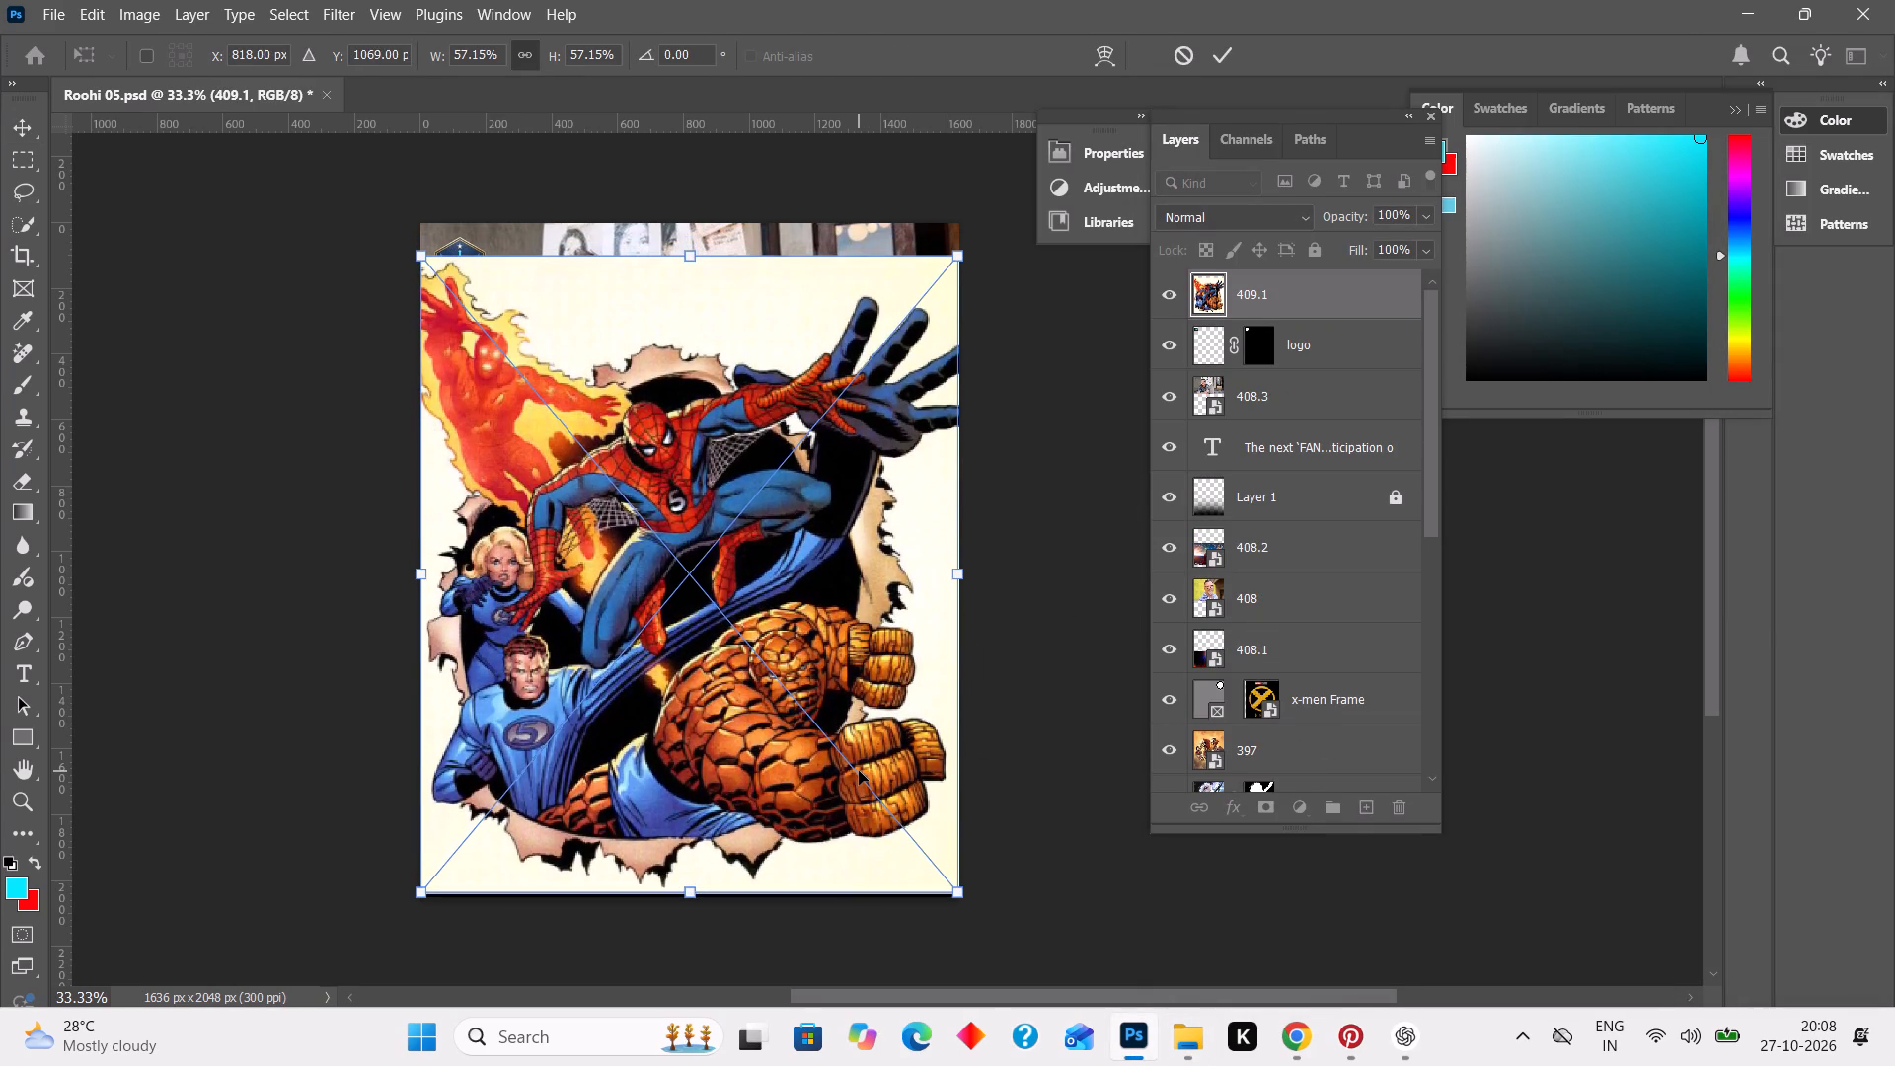
key(Down)
key(Down)
key(Down)
key(Down)
key(Down)
key(Down)
key(Down)
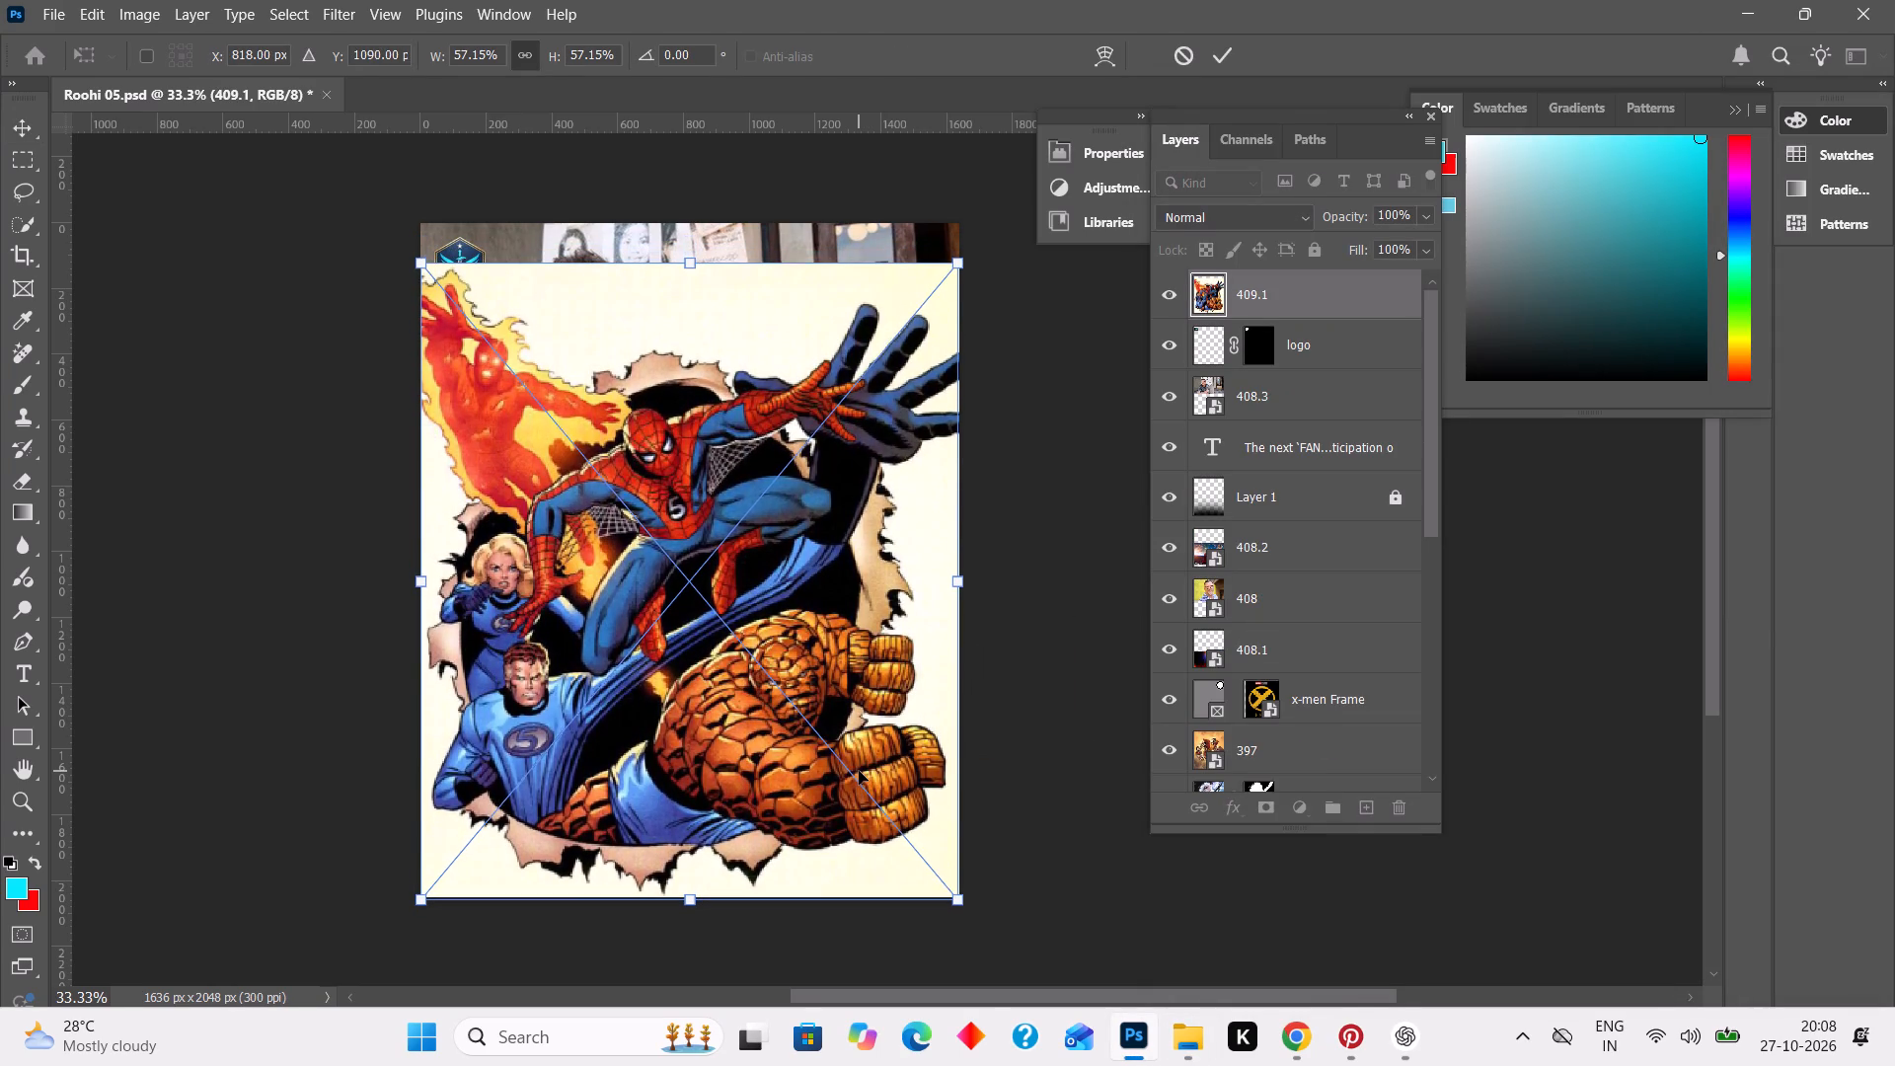
key(Down)
key(Down)
key(Down)
key(Down)
key(Down)
key(Down)
key(Down)
key(Down)
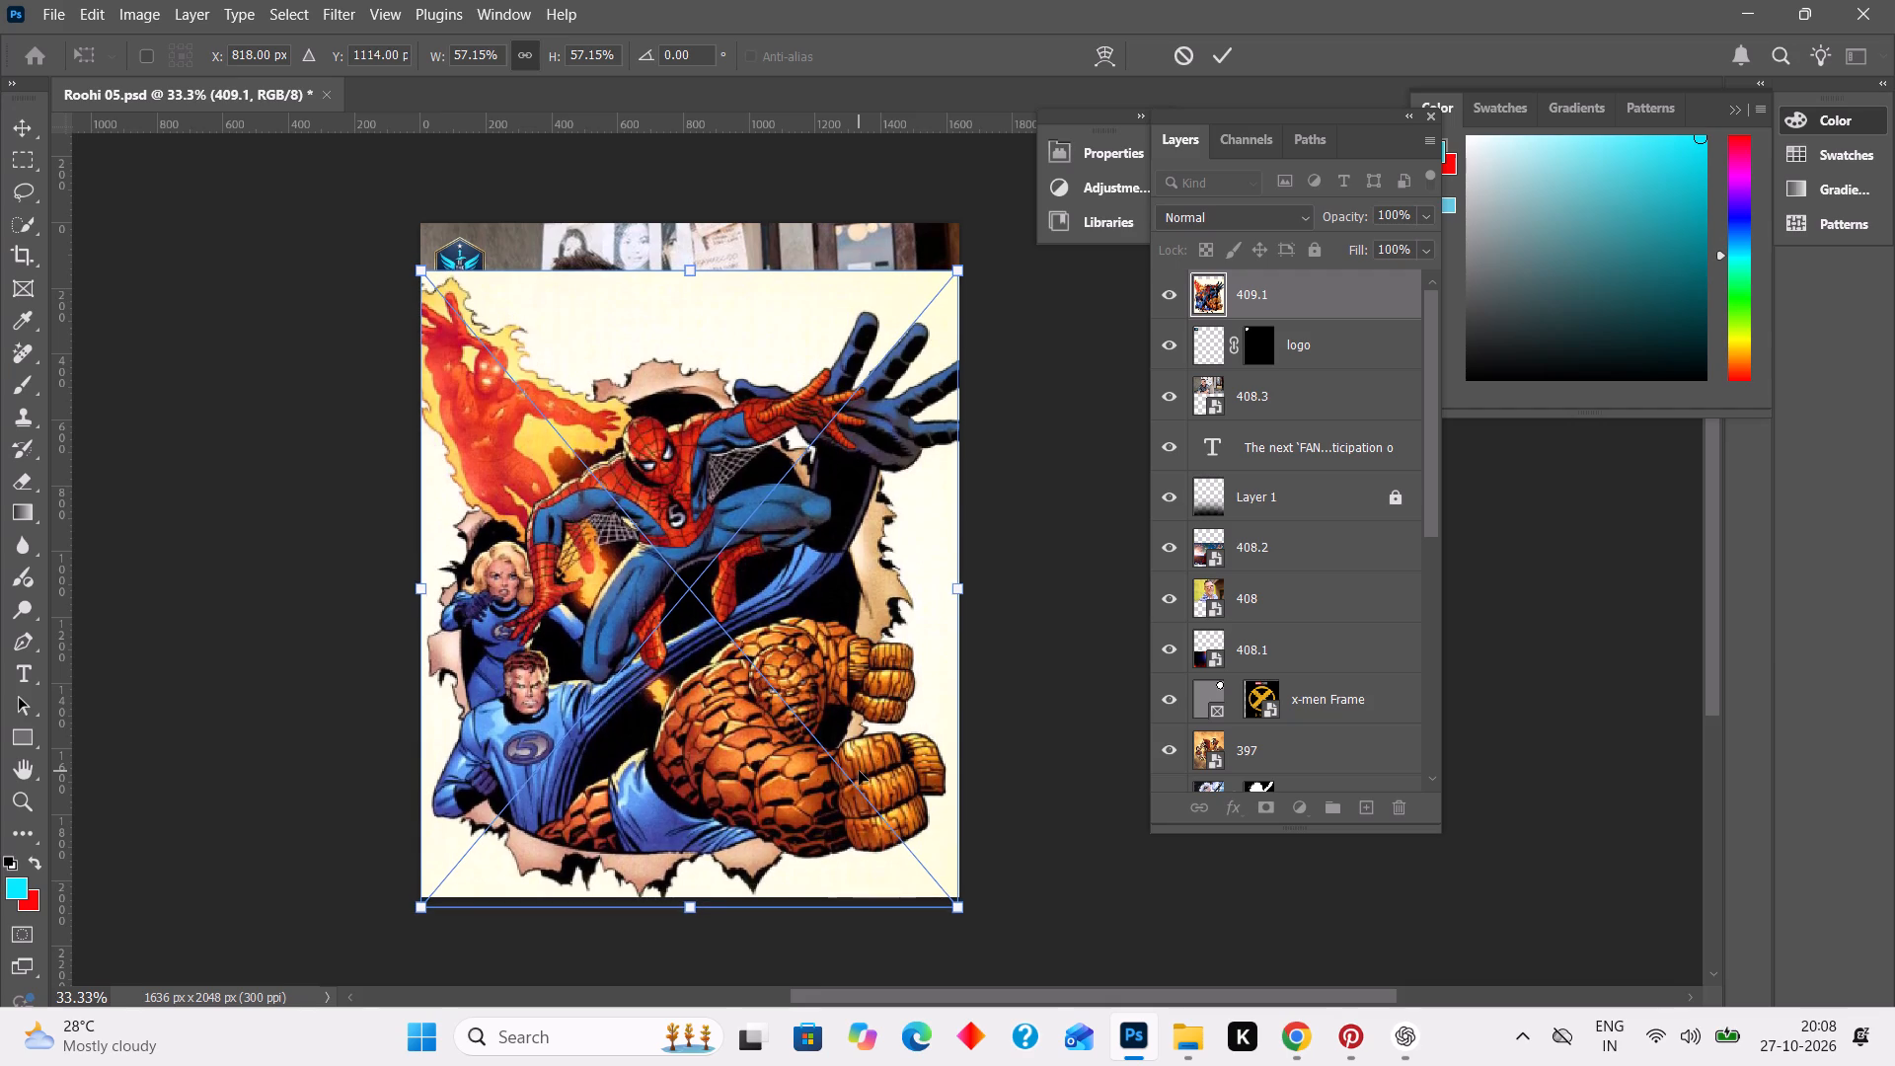
key(Down)
key(Down)
key(Down)
key(Down)
key(Down)
key(Down)
key(Down)
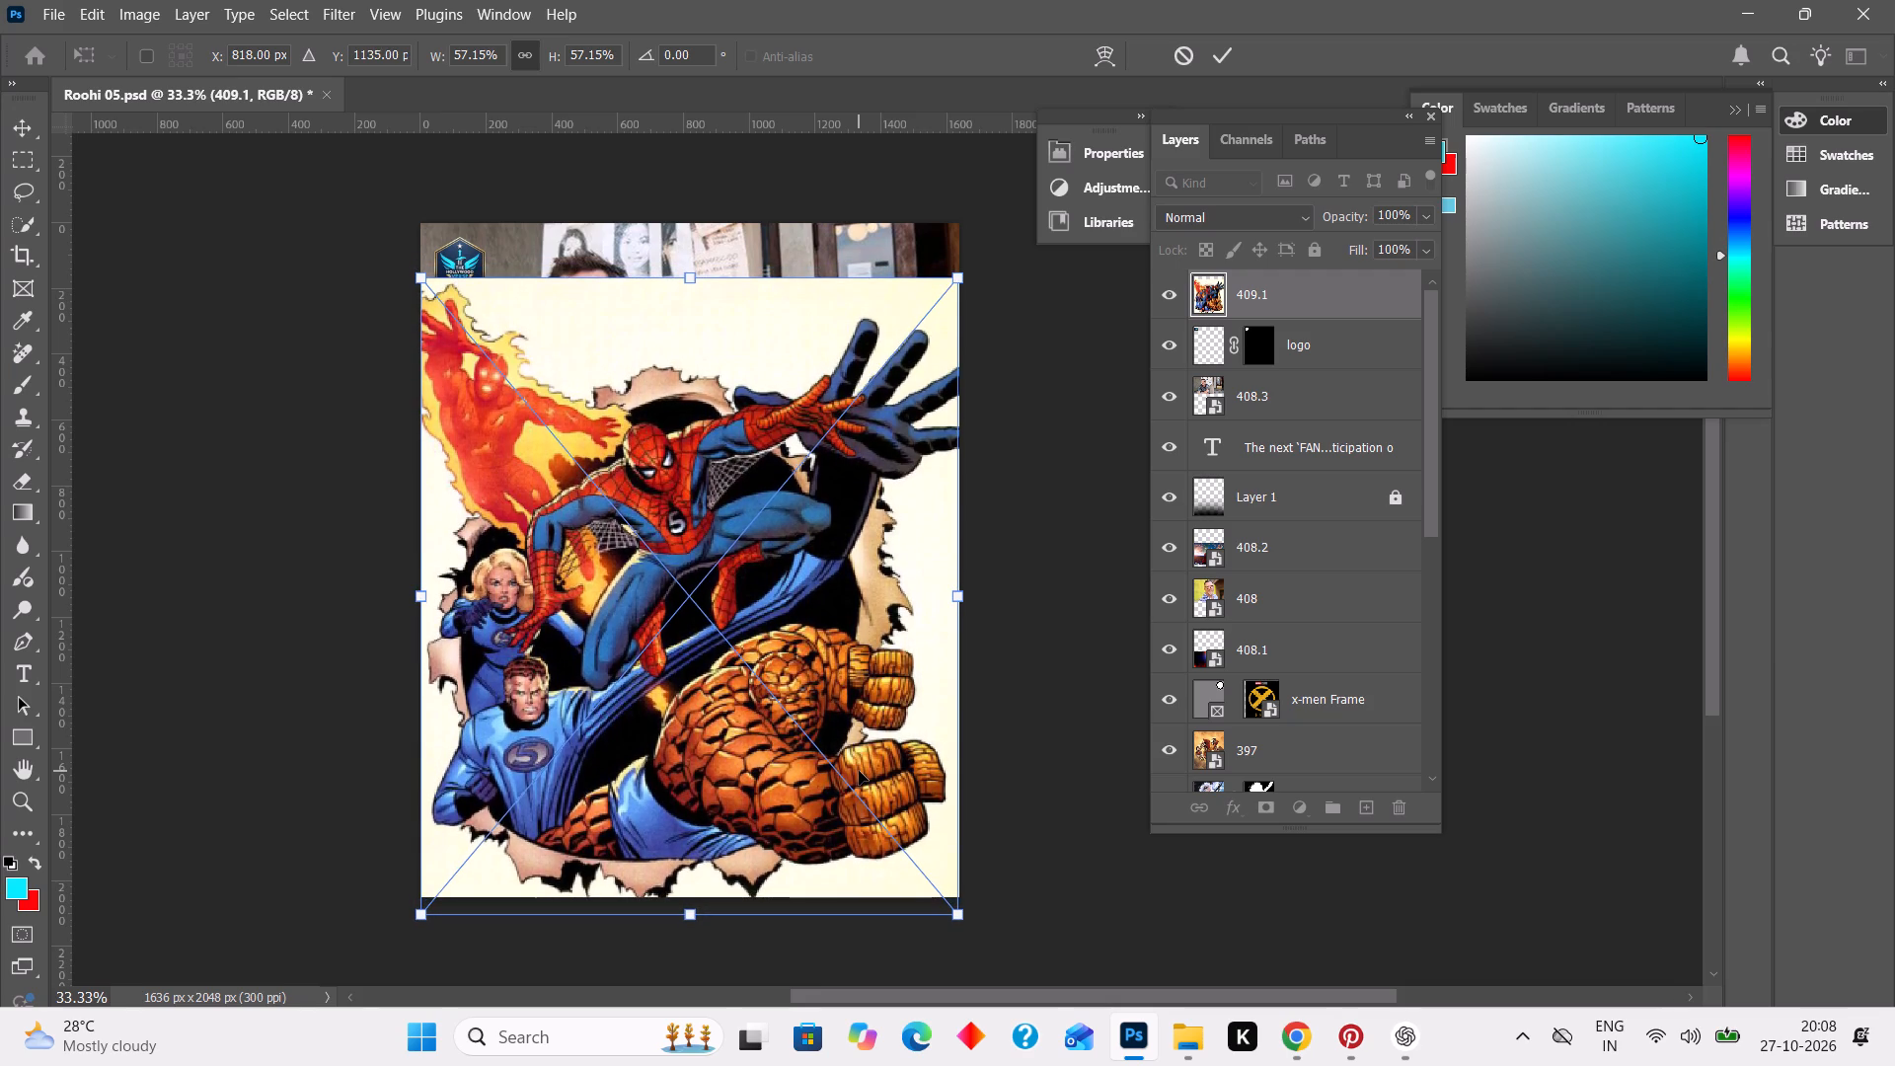
key(Down)
key(Down)
key(Down)
key(Down)
key(Down)
key(Down)
key(Down)
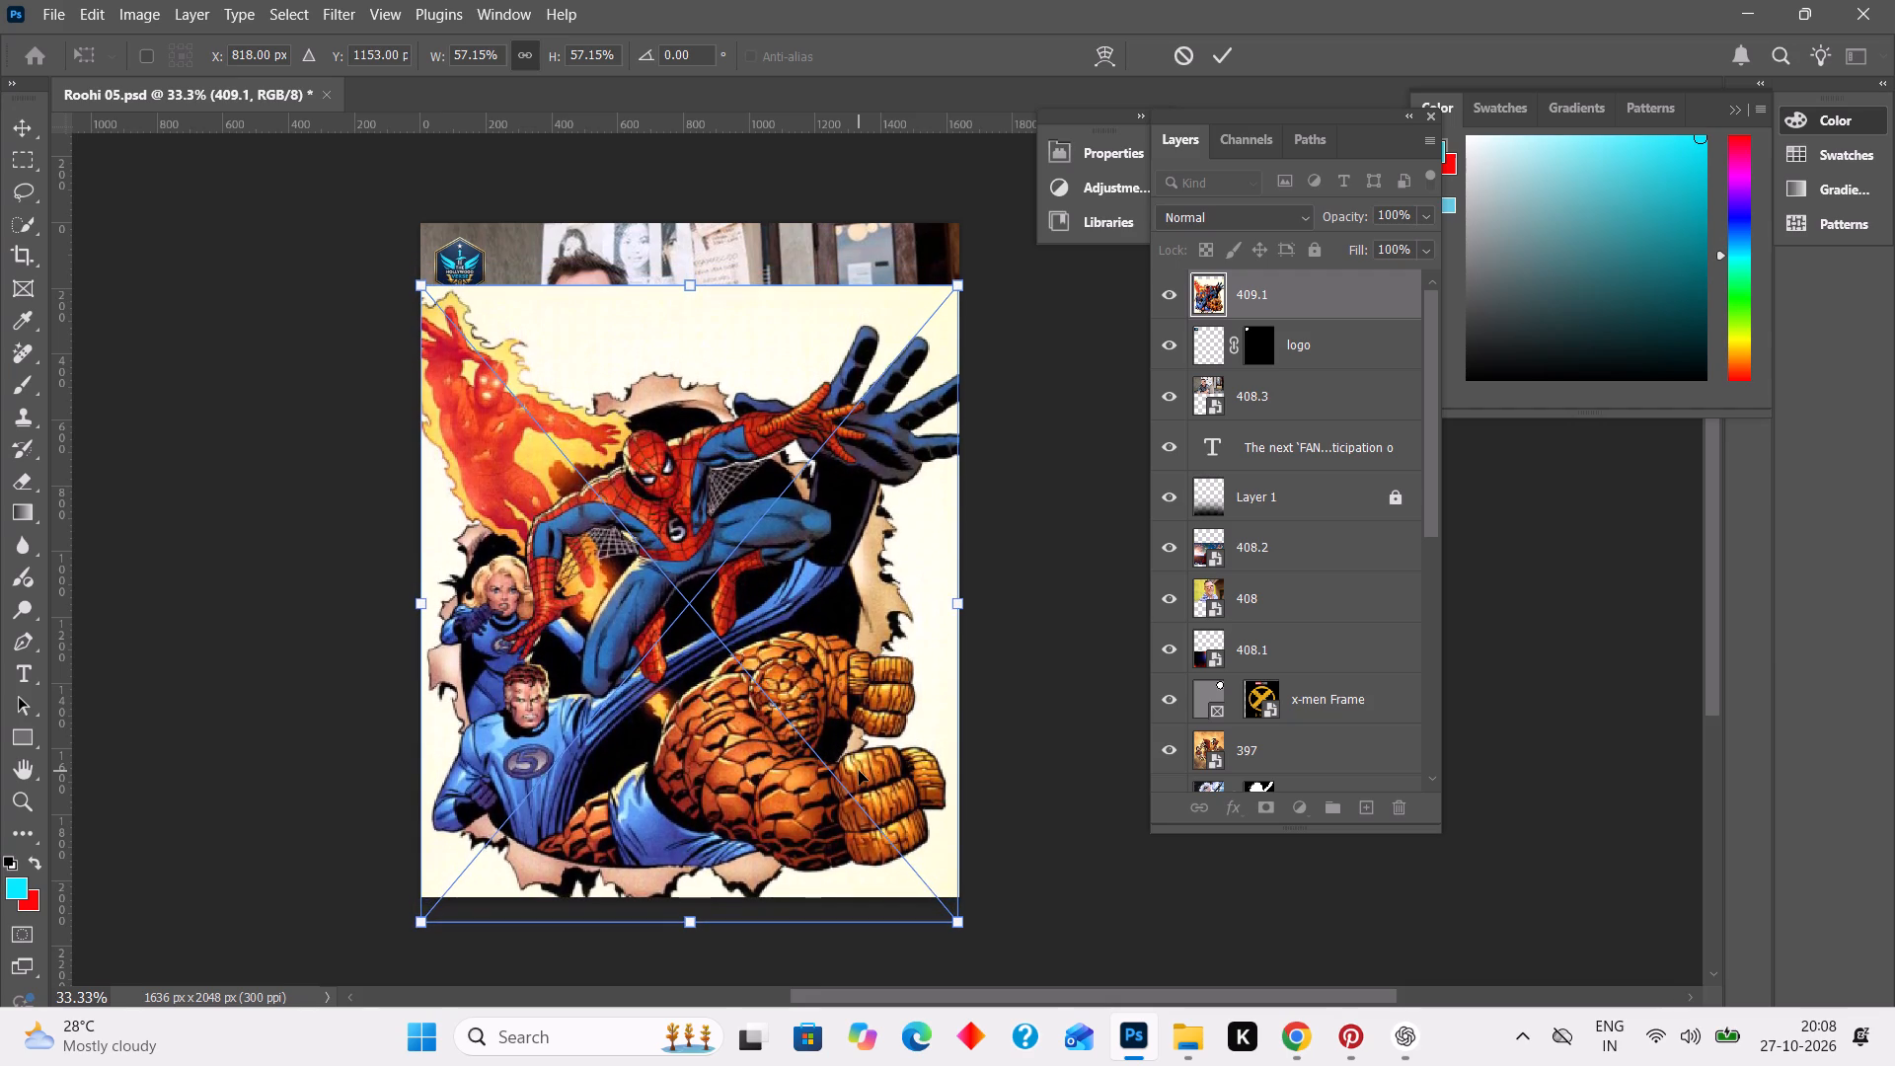
key(Down)
key(Down)
key(Down)
key(Down)
key(Down)
key(Down)
key(Down)
key(Down)
key(Down)
key(Down)
key(Down)
key(Down)
key(Down)
key(Down)
key(Down)
key(Down)
key(Down)
key(Down)
key(Down)
key(Down)
key(Down)
key(Down)
key(Down)
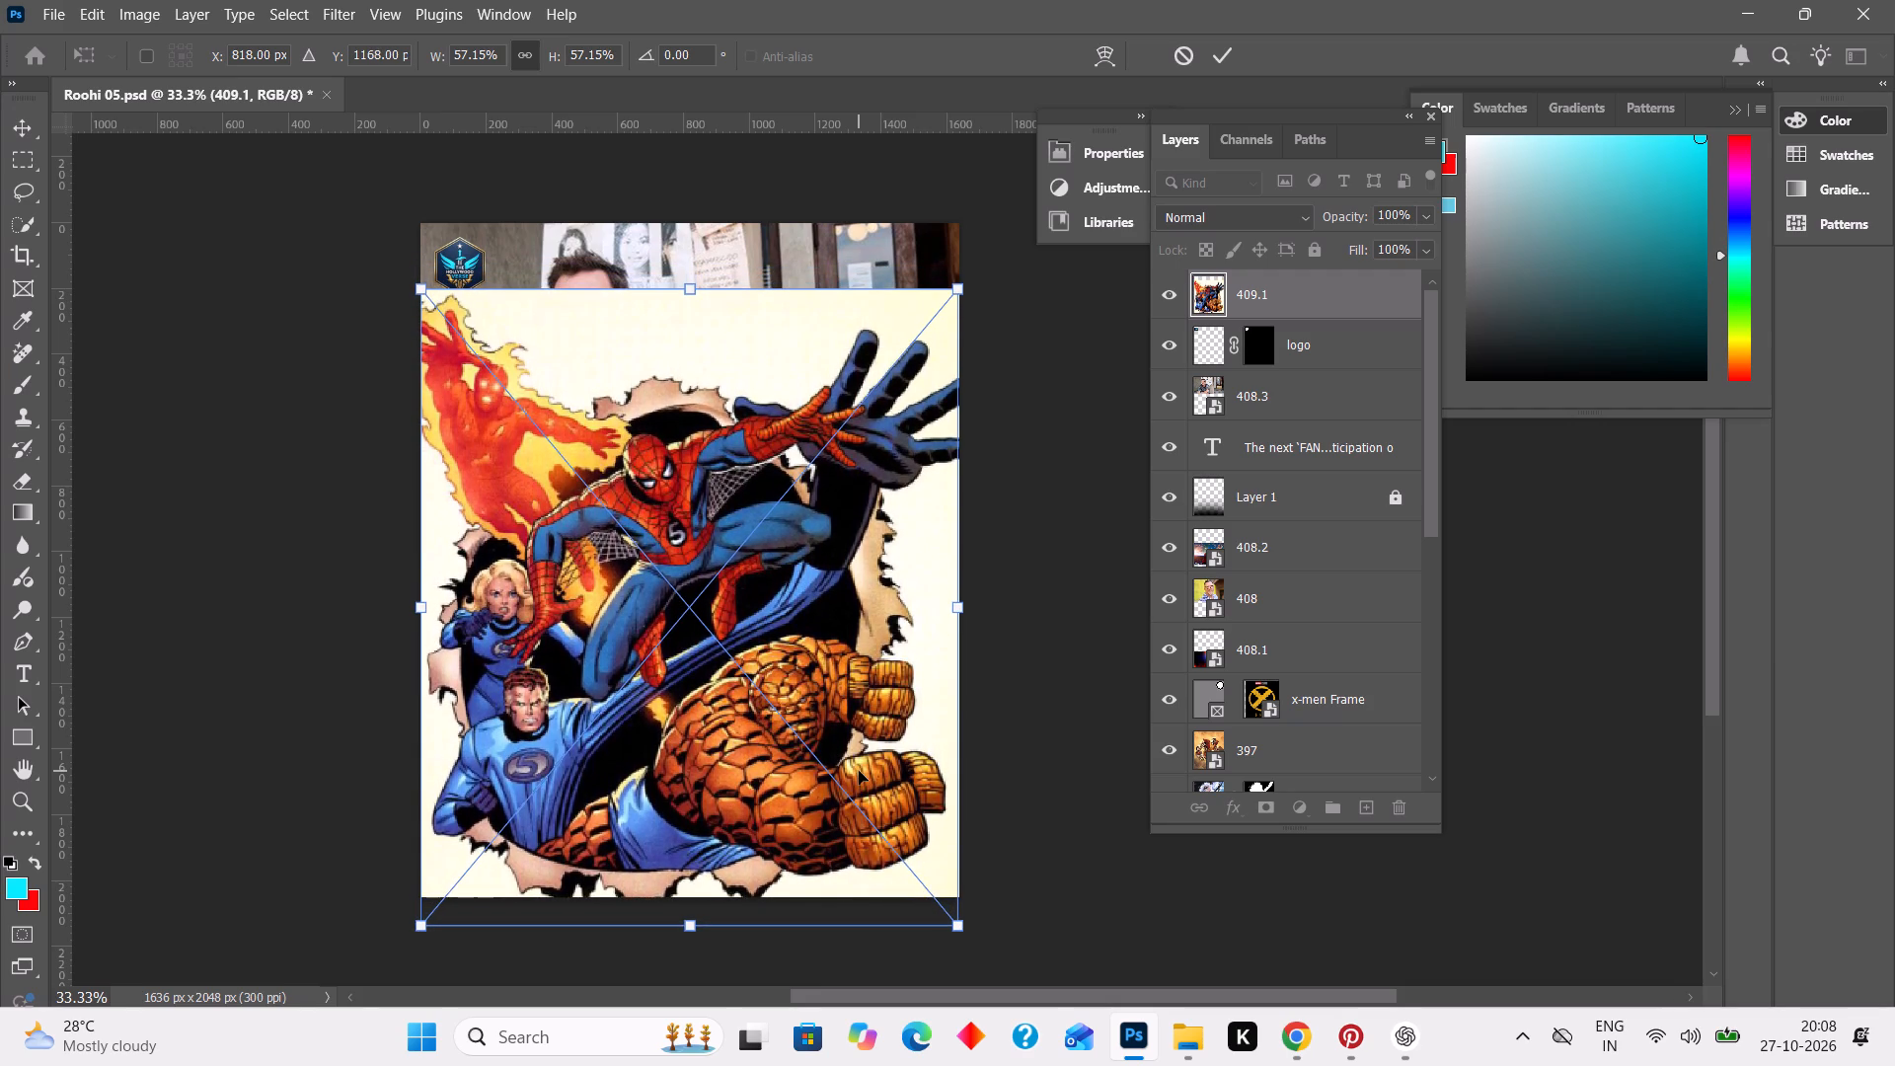
key(Down)
key(Down)
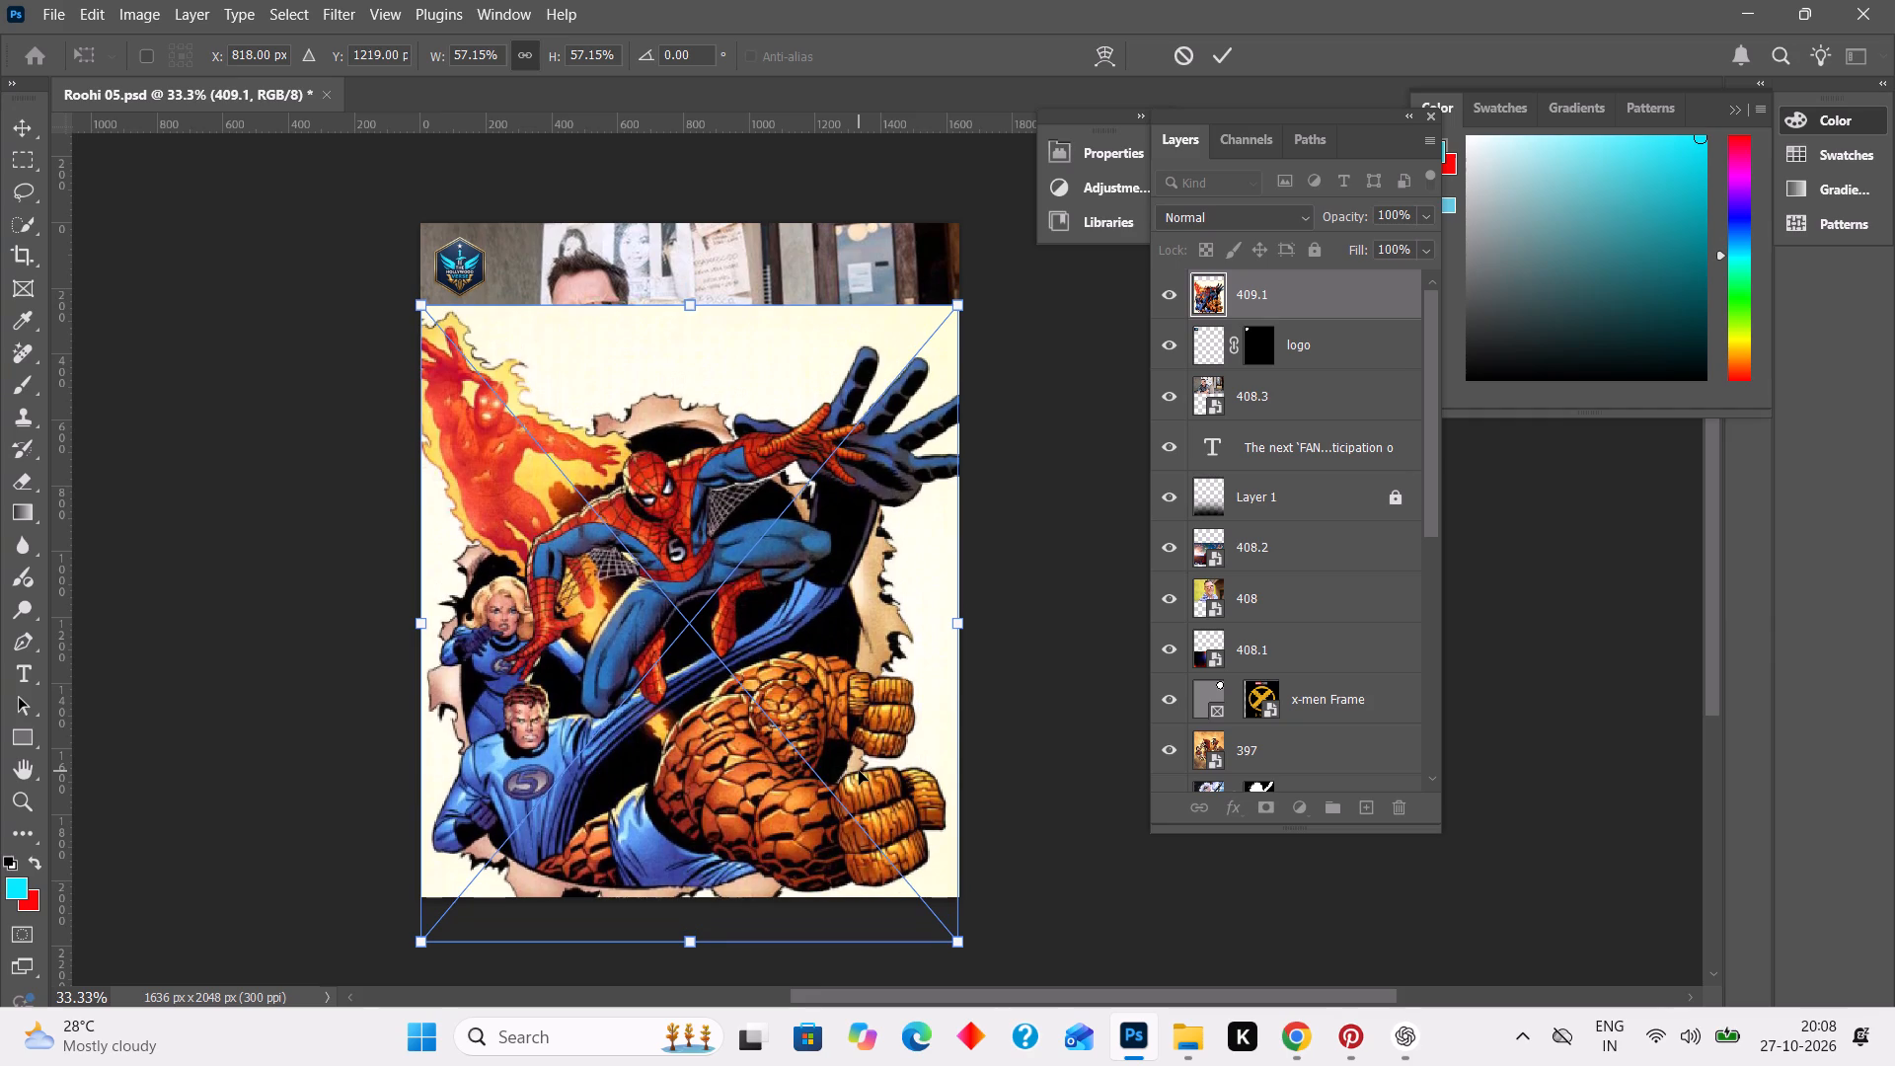
Rescale the 409.1 artwork proportionally to about 57.26% so that it spans the poster's full width.
drag(956, 949, 945, 936)
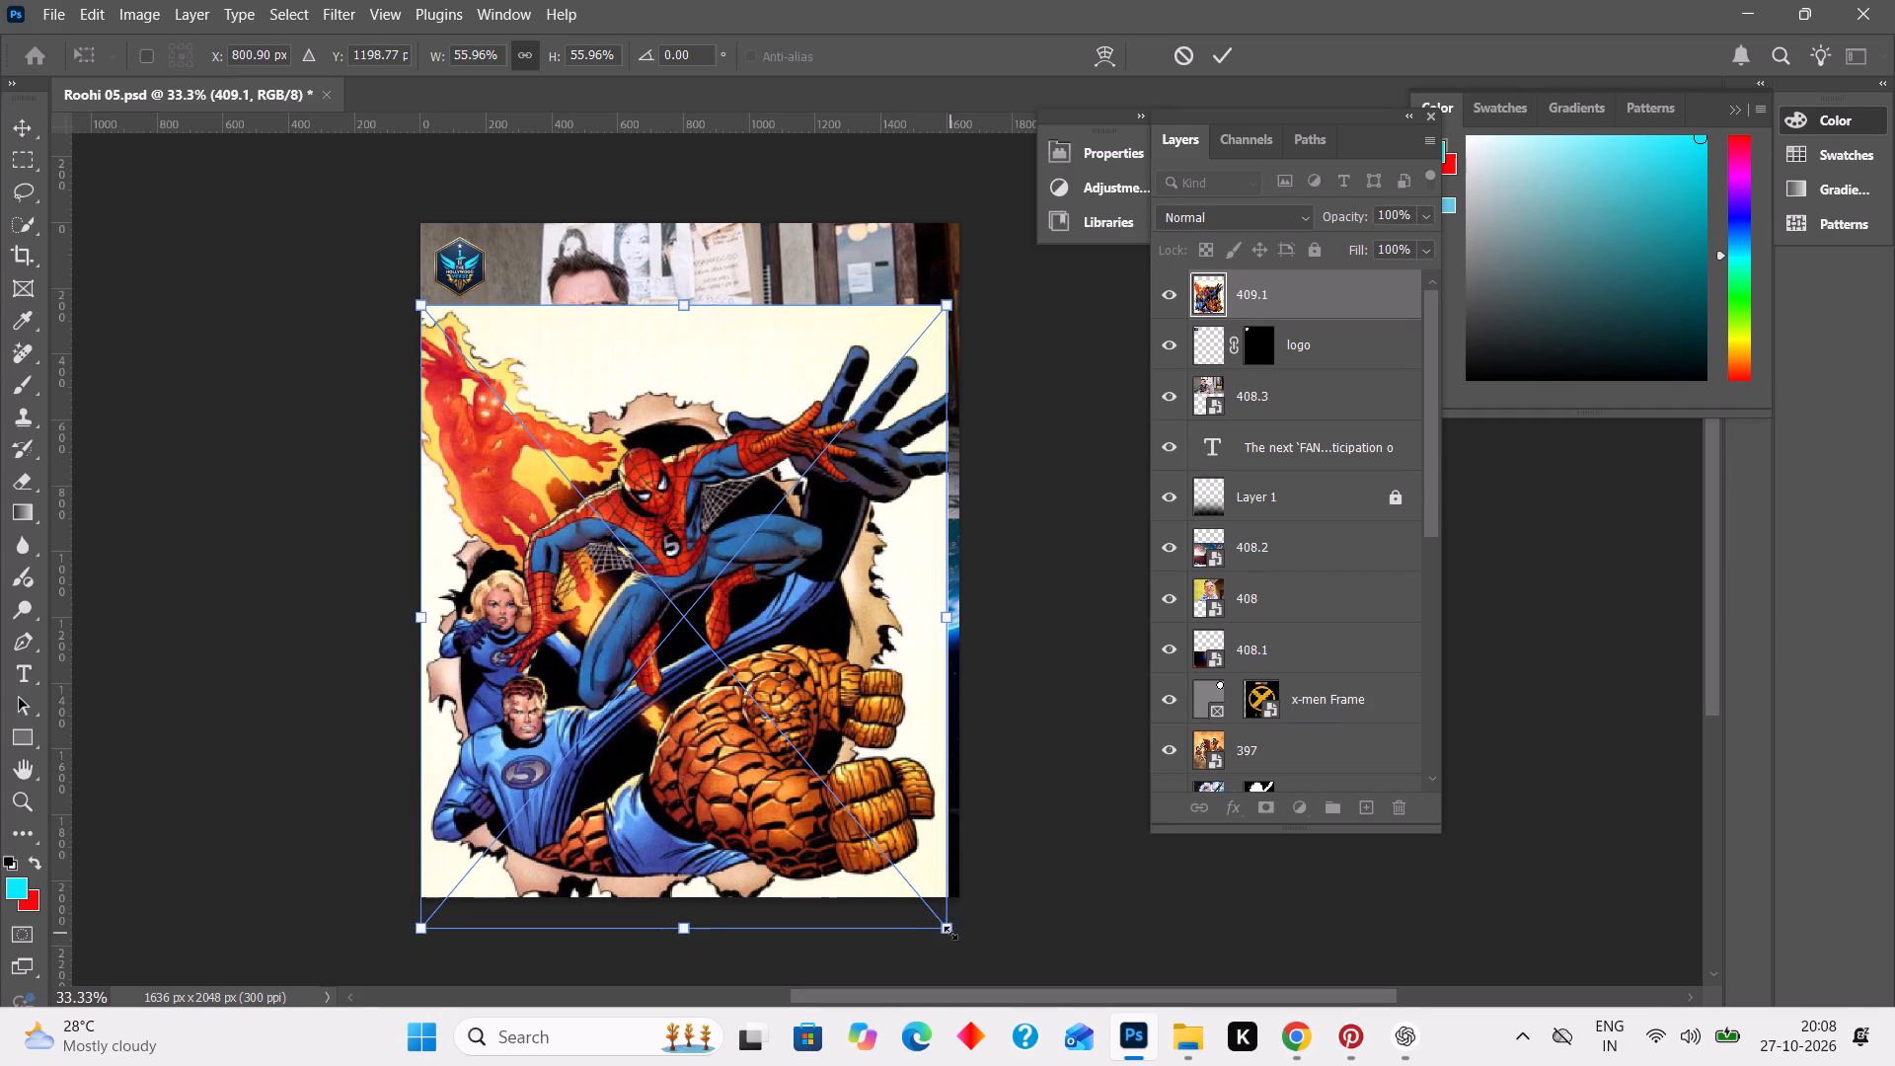
drag(950, 933, 962, 942)
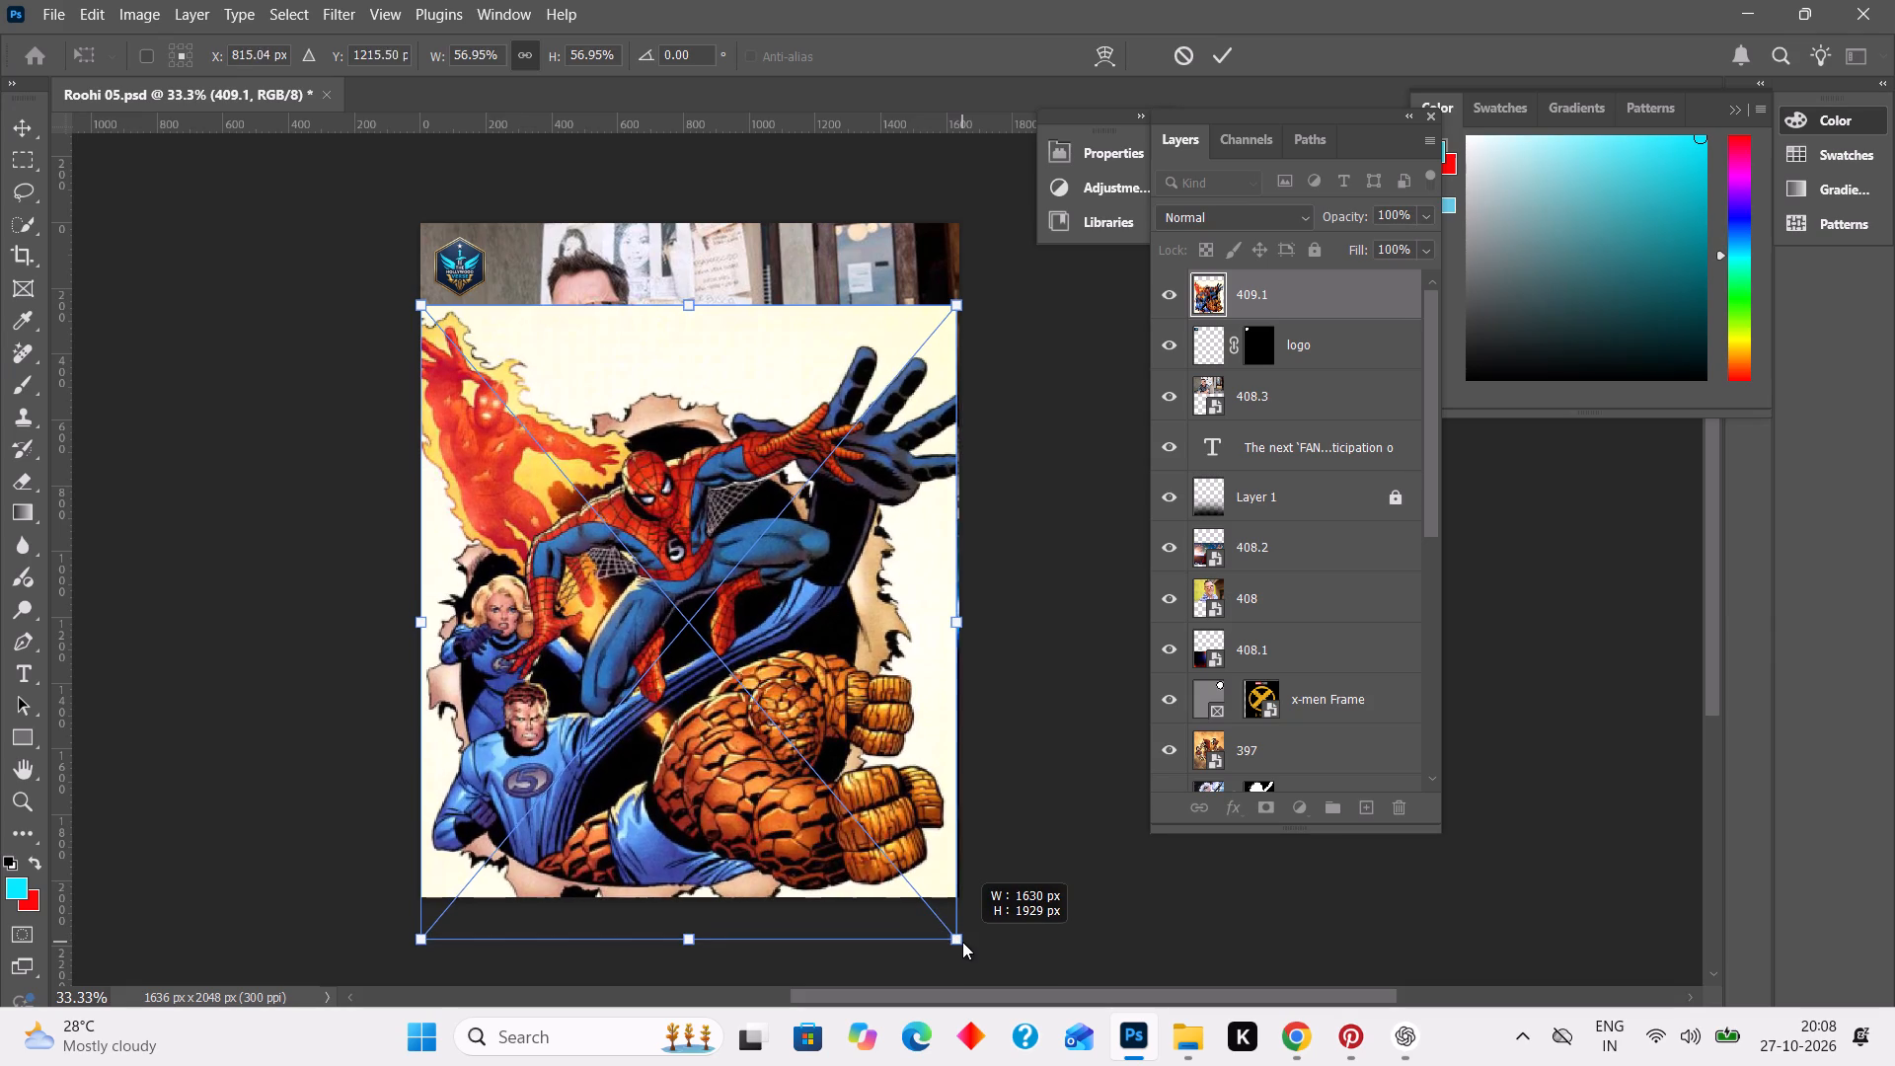
drag(962, 942, 963, 942)
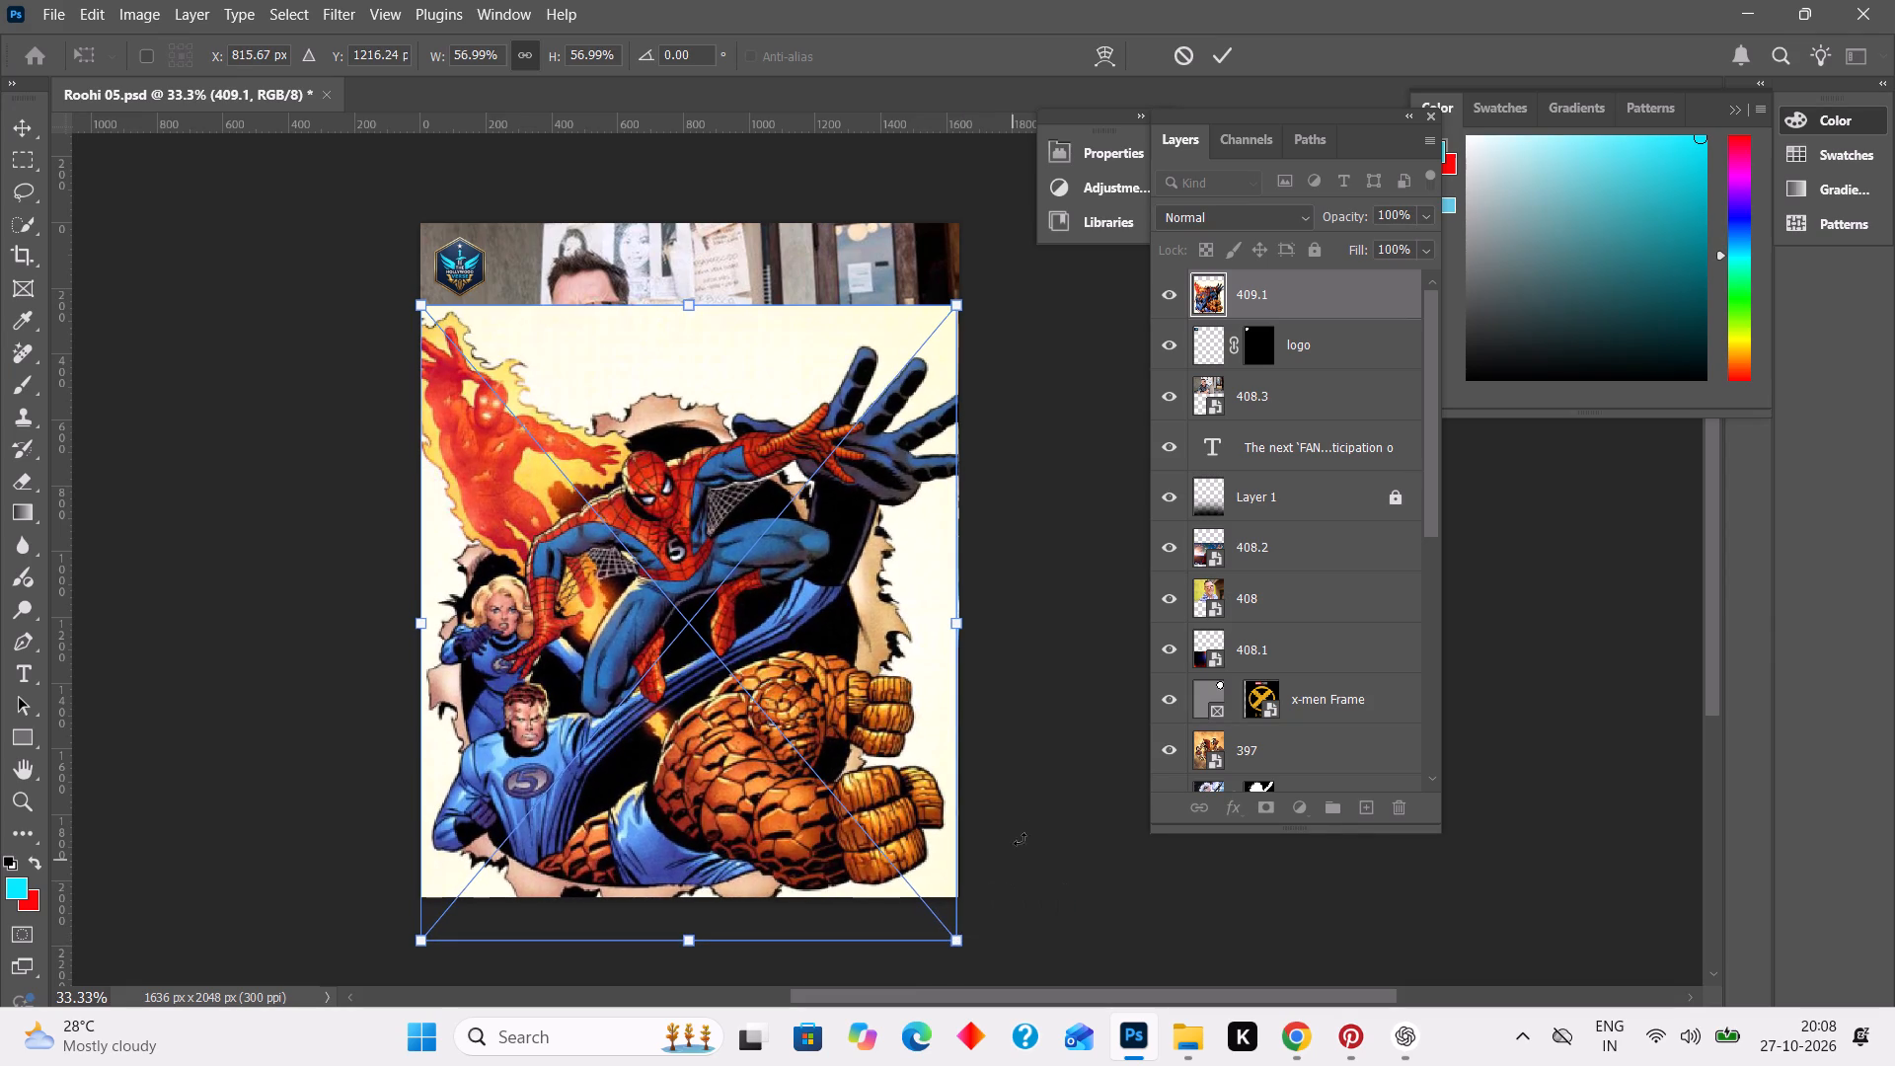
click(1023, 827)
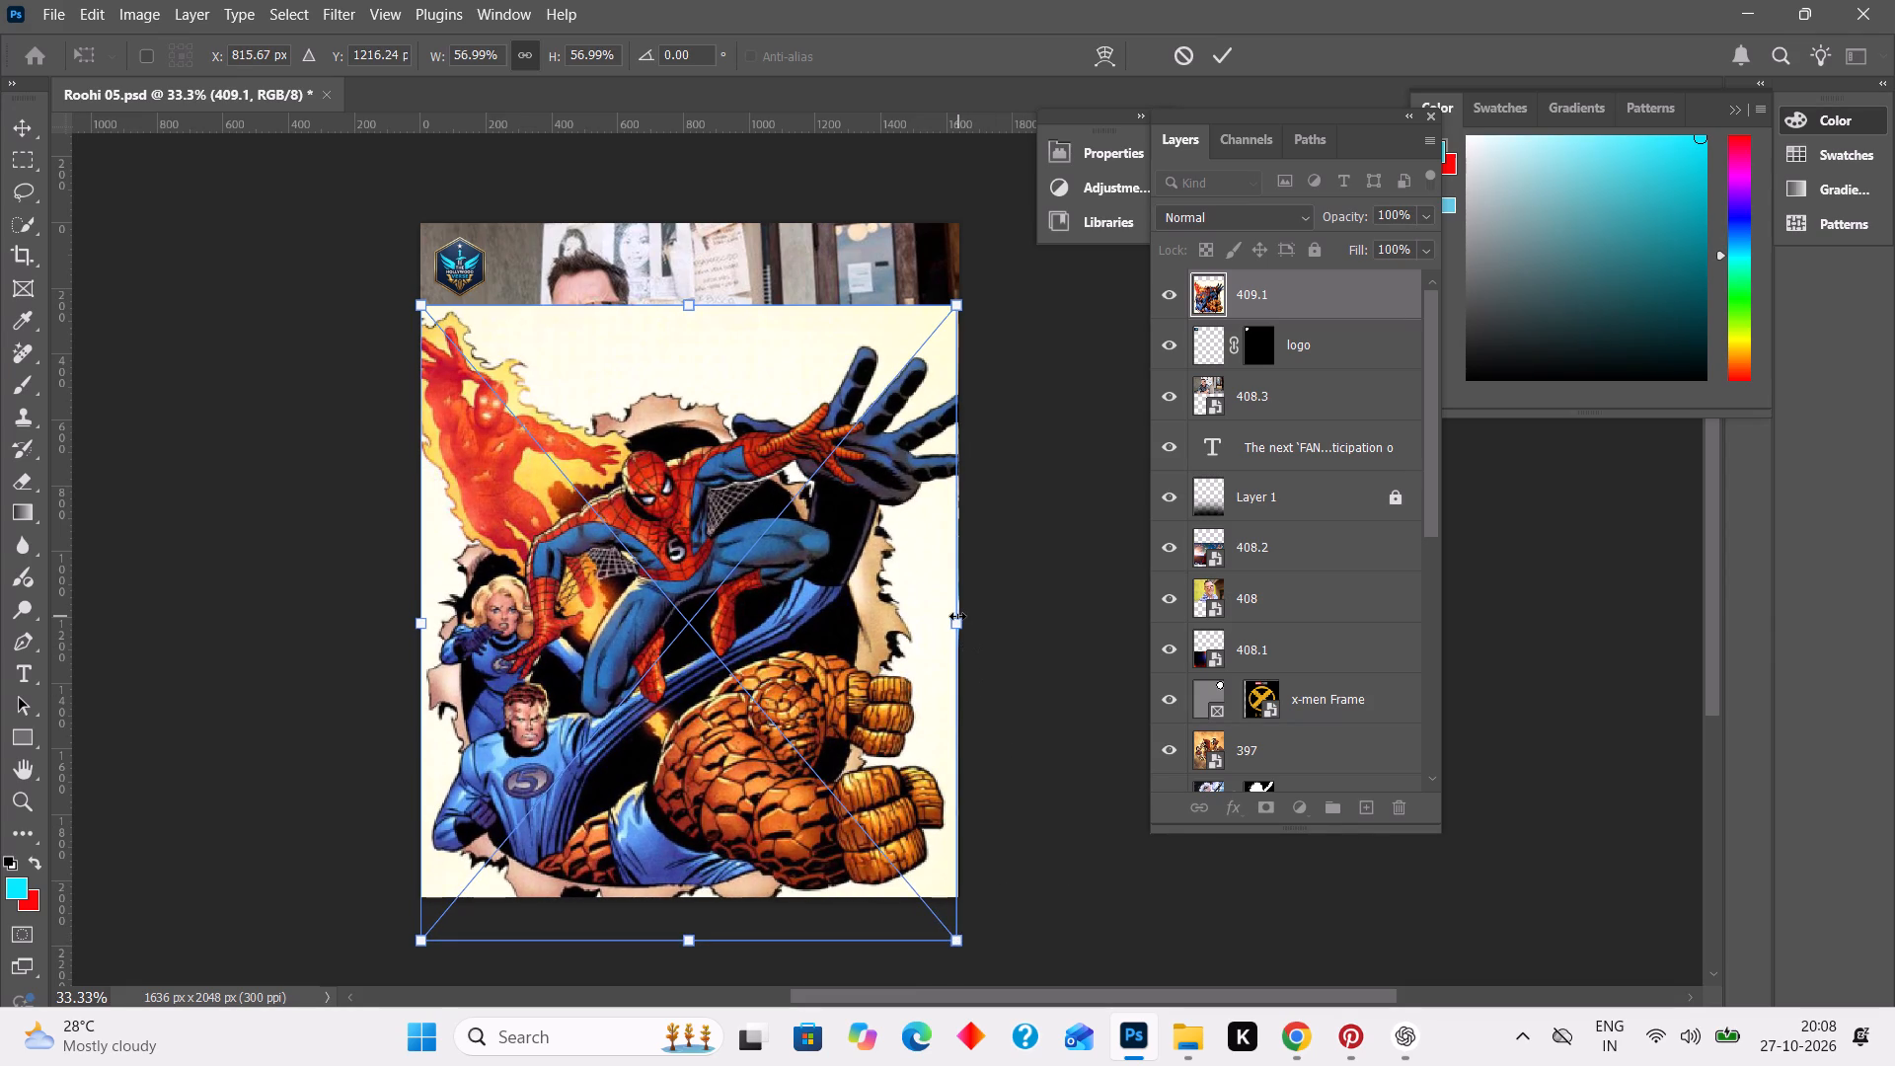
click(957, 616)
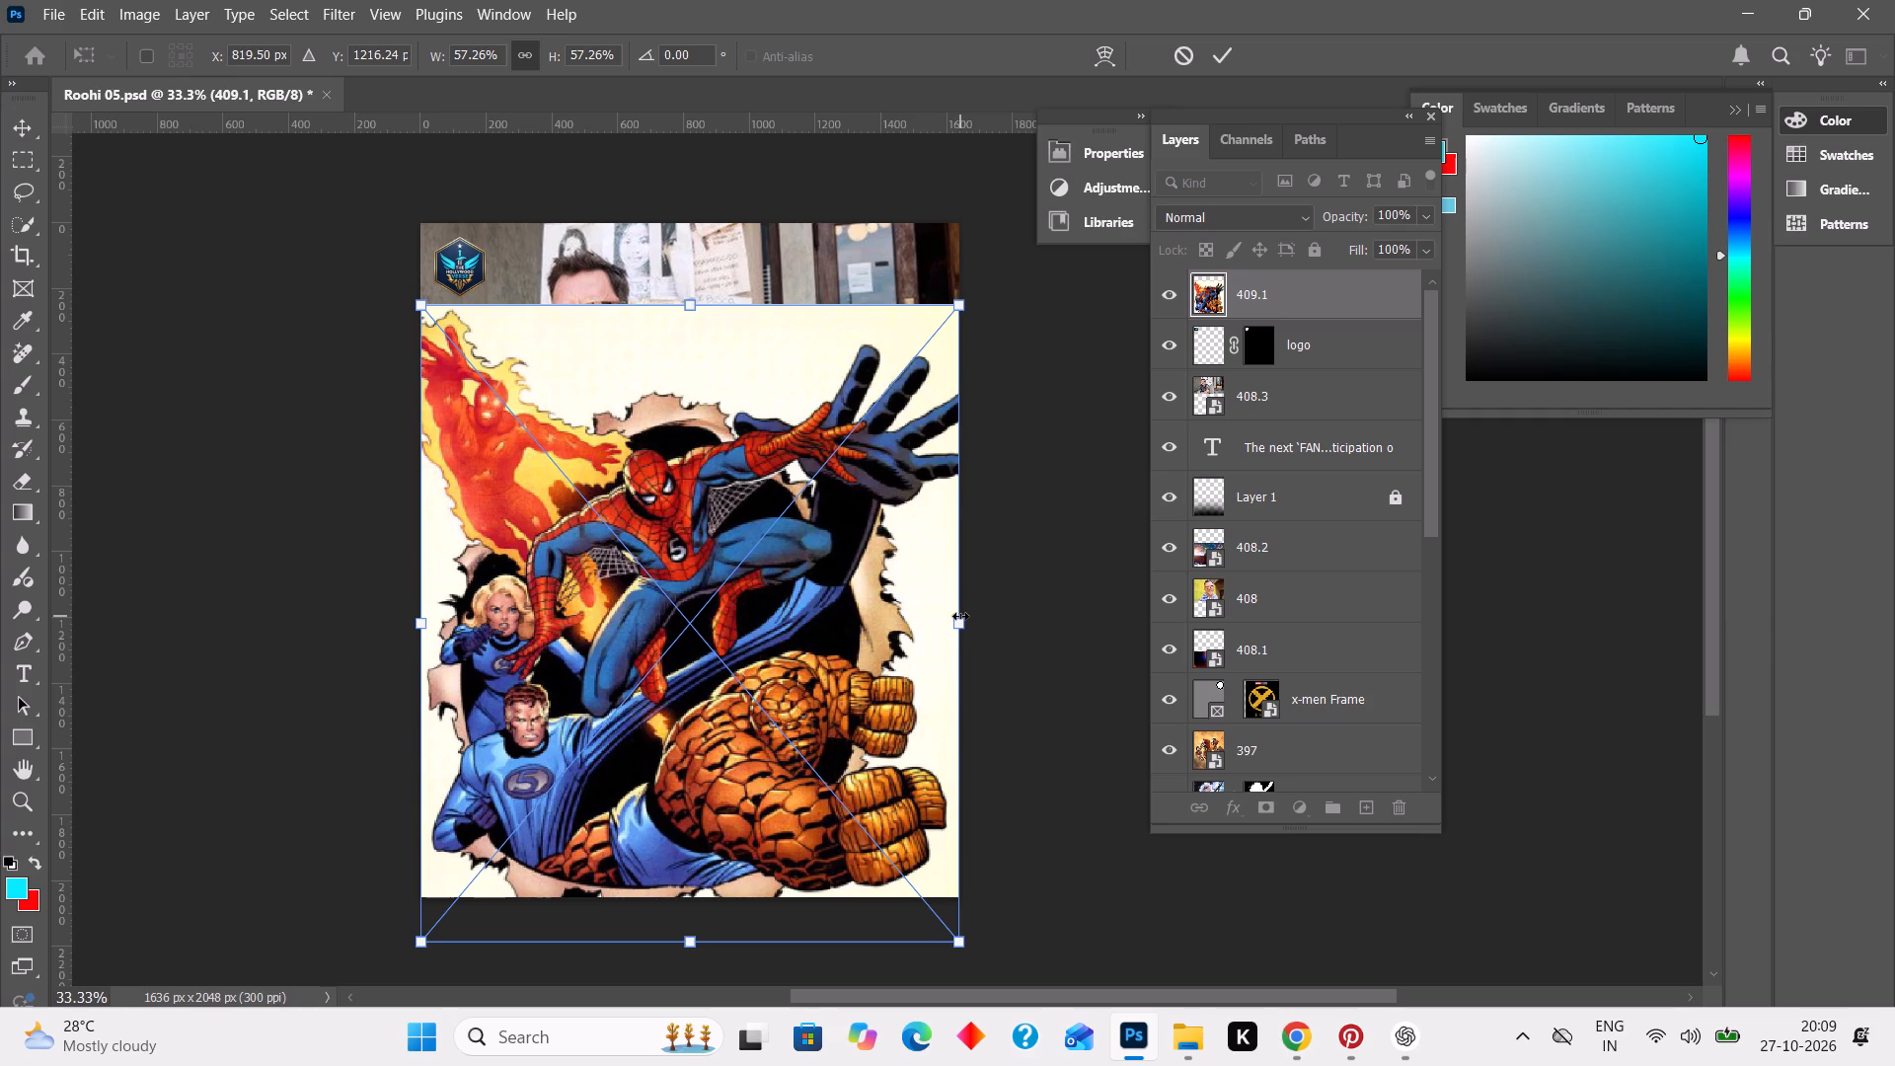
Lower the 409.1 artwork further, to a vertical position of about 1261 px.
key(Down)
key(Down)
key(Down)
key(Down)
key(Down)
key(Down)
key(Down)
key(Down)
key(Down)
key(Down)
key(Down)
key(Down)
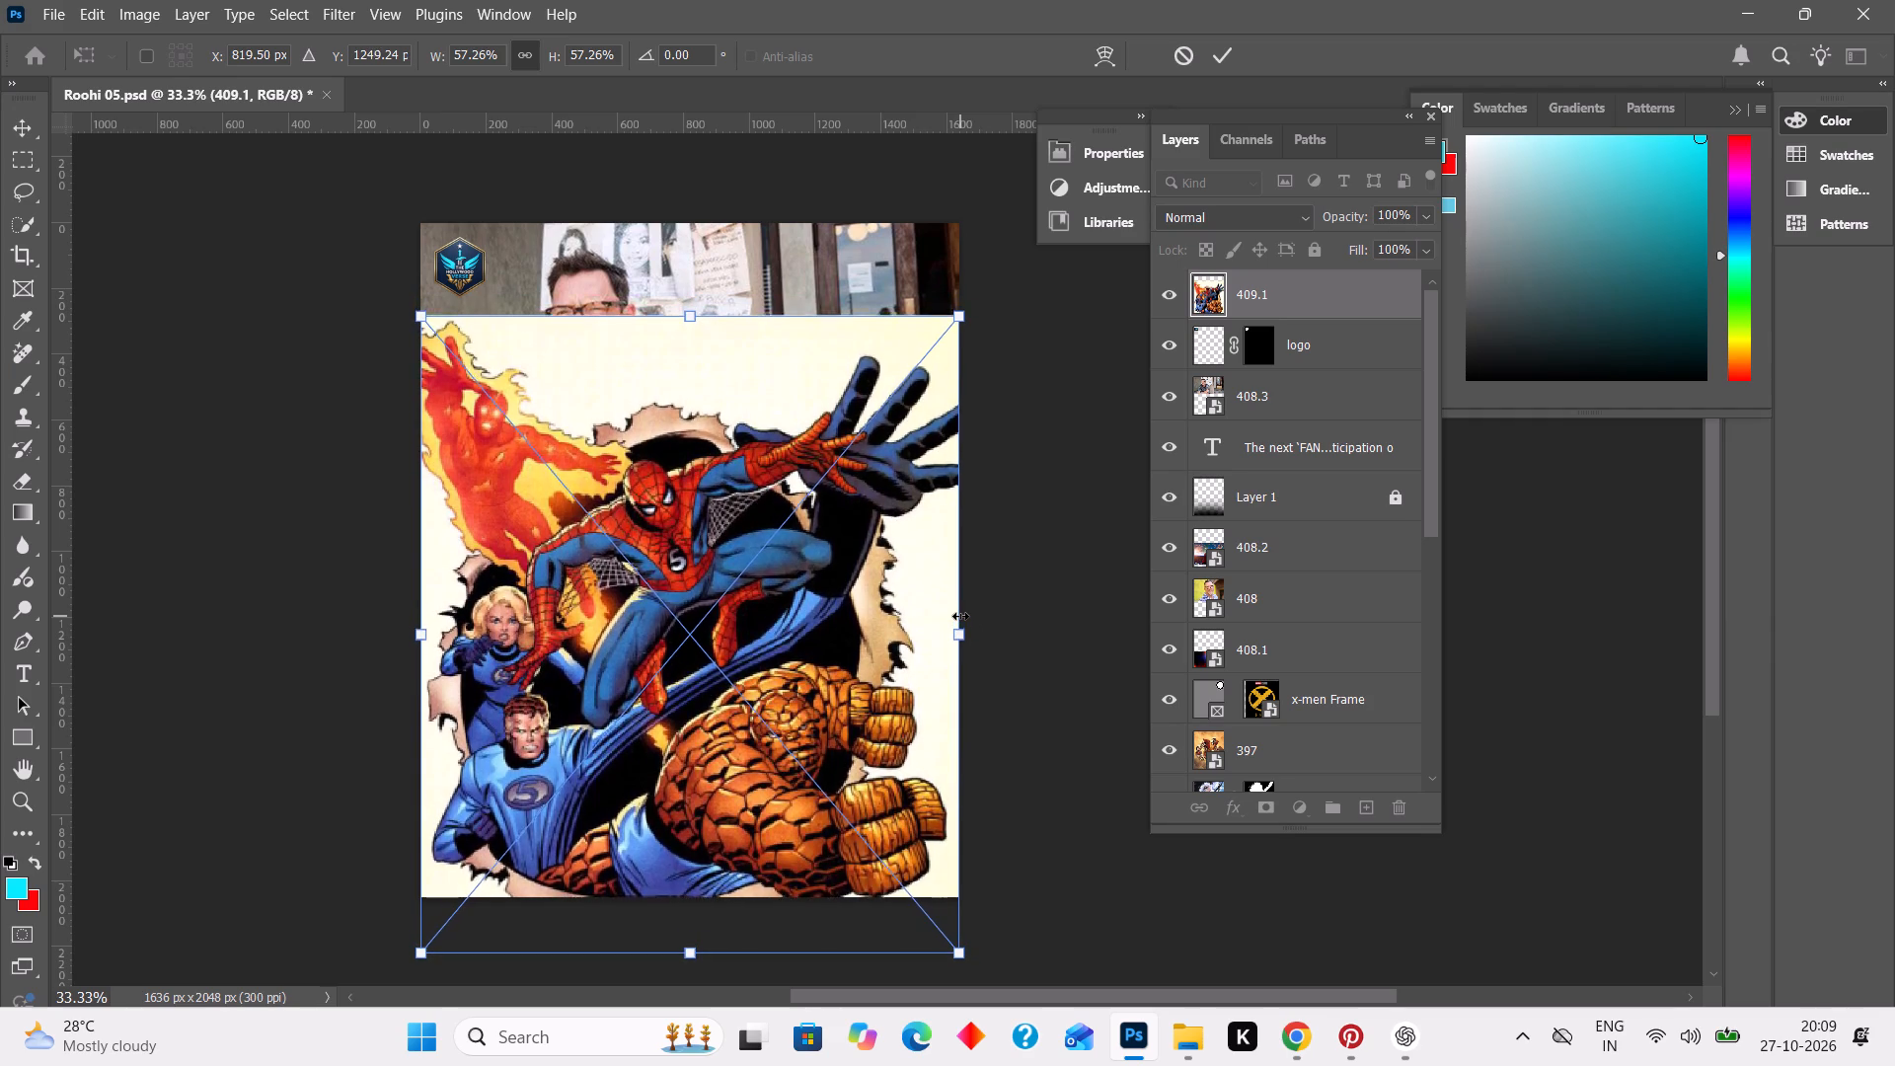
key(Down)
key(Down)
key(Down)
click(1067, 592)
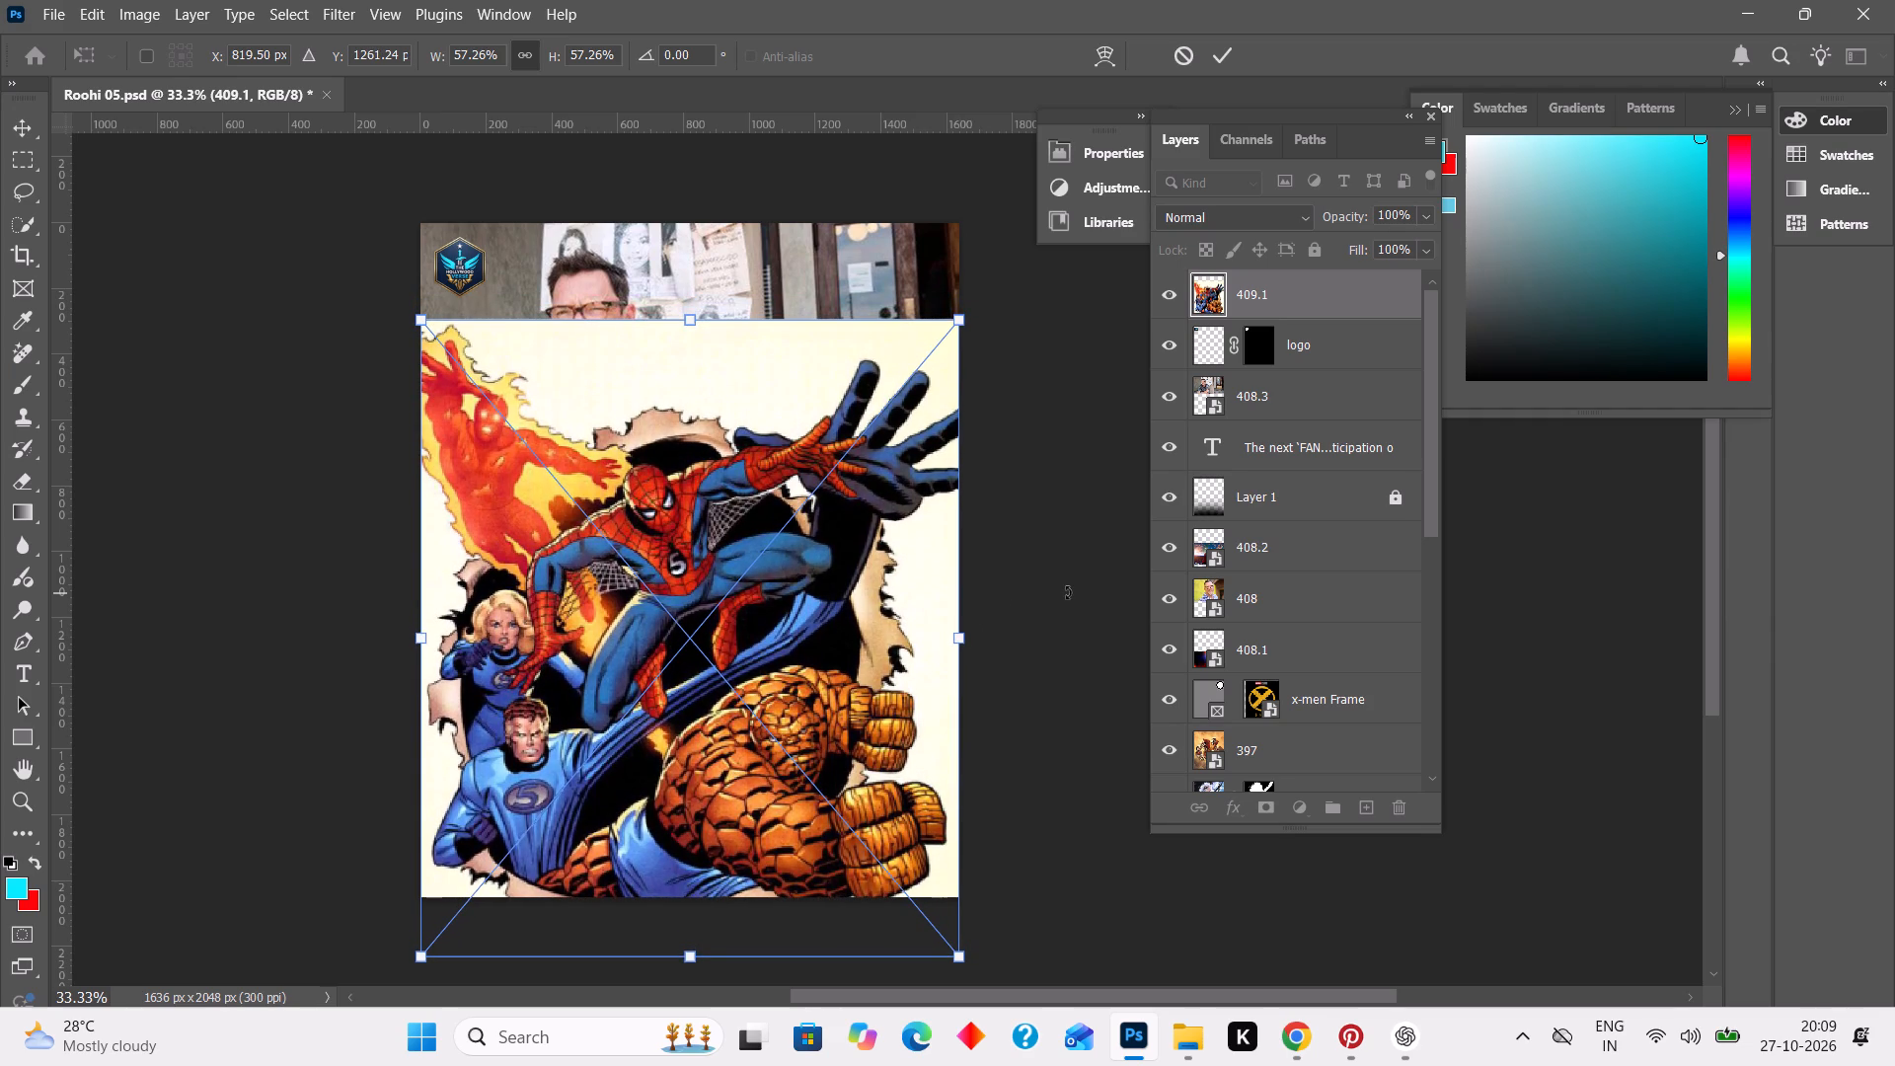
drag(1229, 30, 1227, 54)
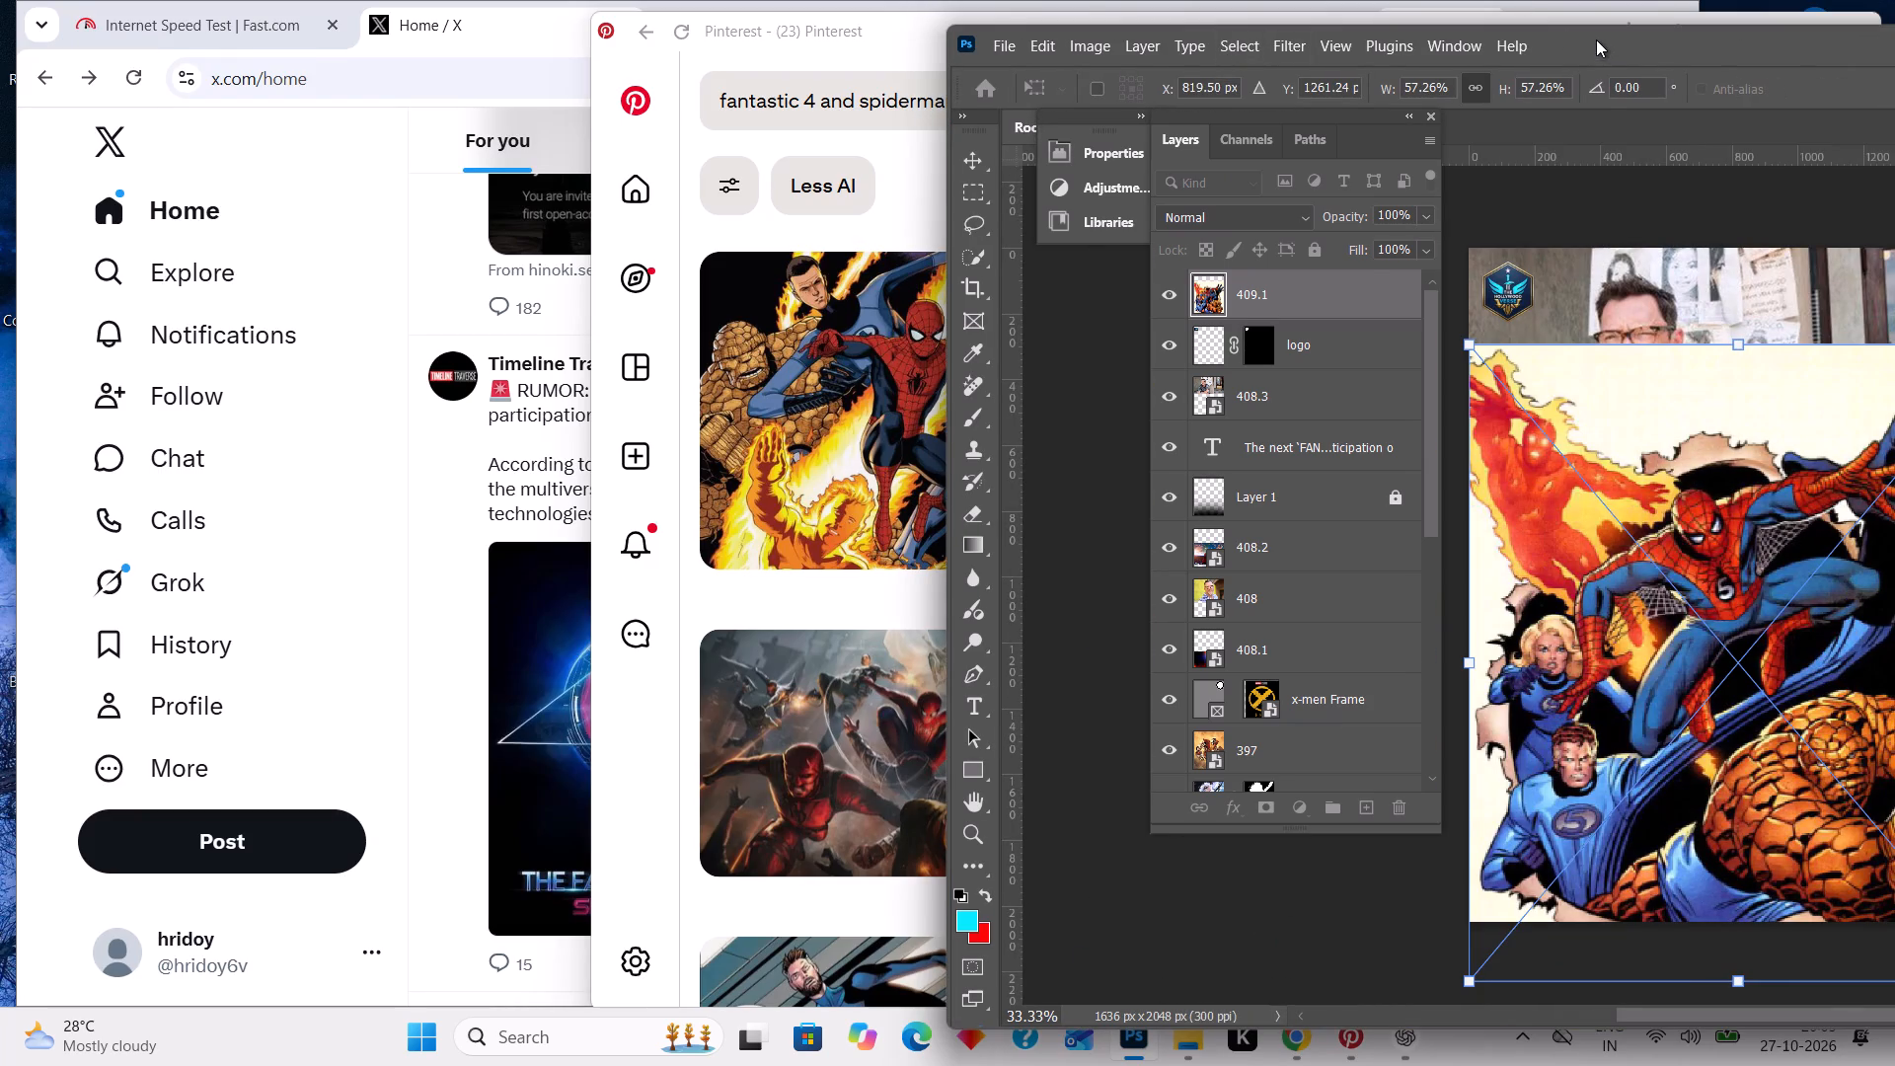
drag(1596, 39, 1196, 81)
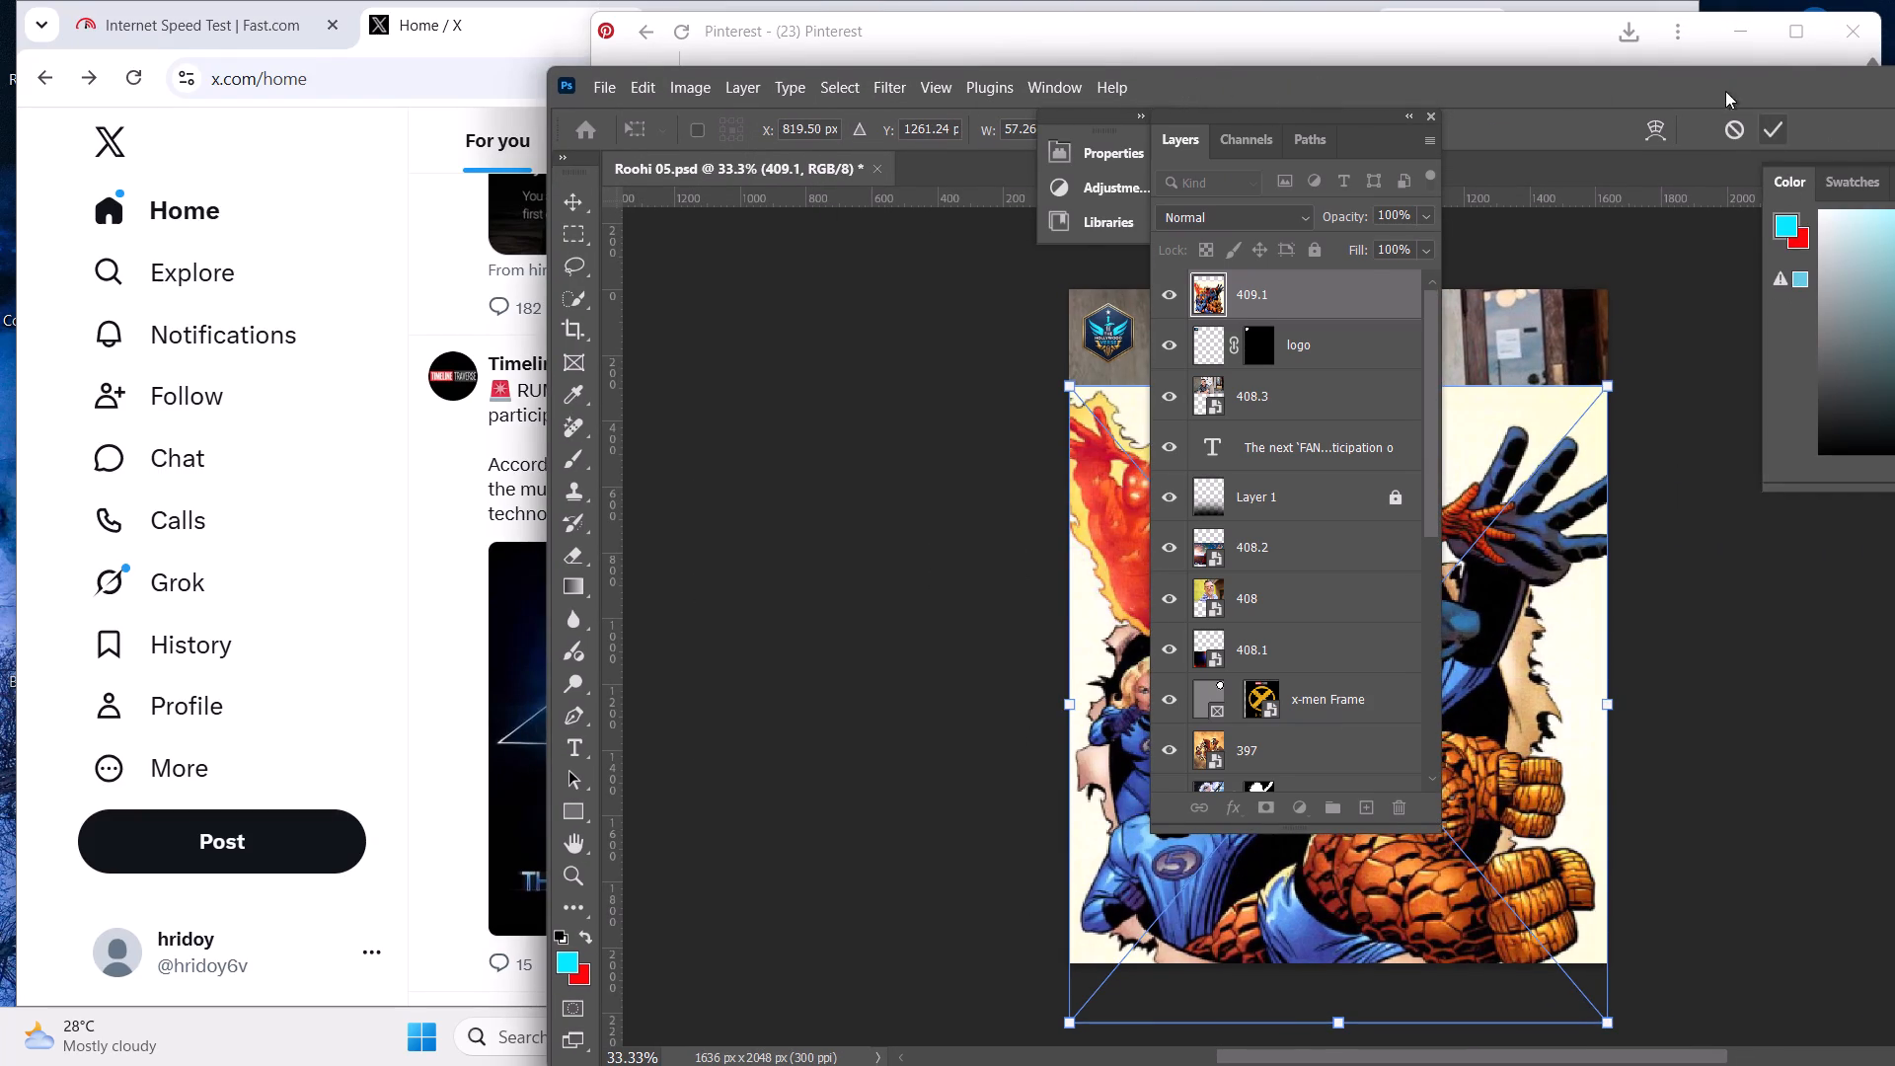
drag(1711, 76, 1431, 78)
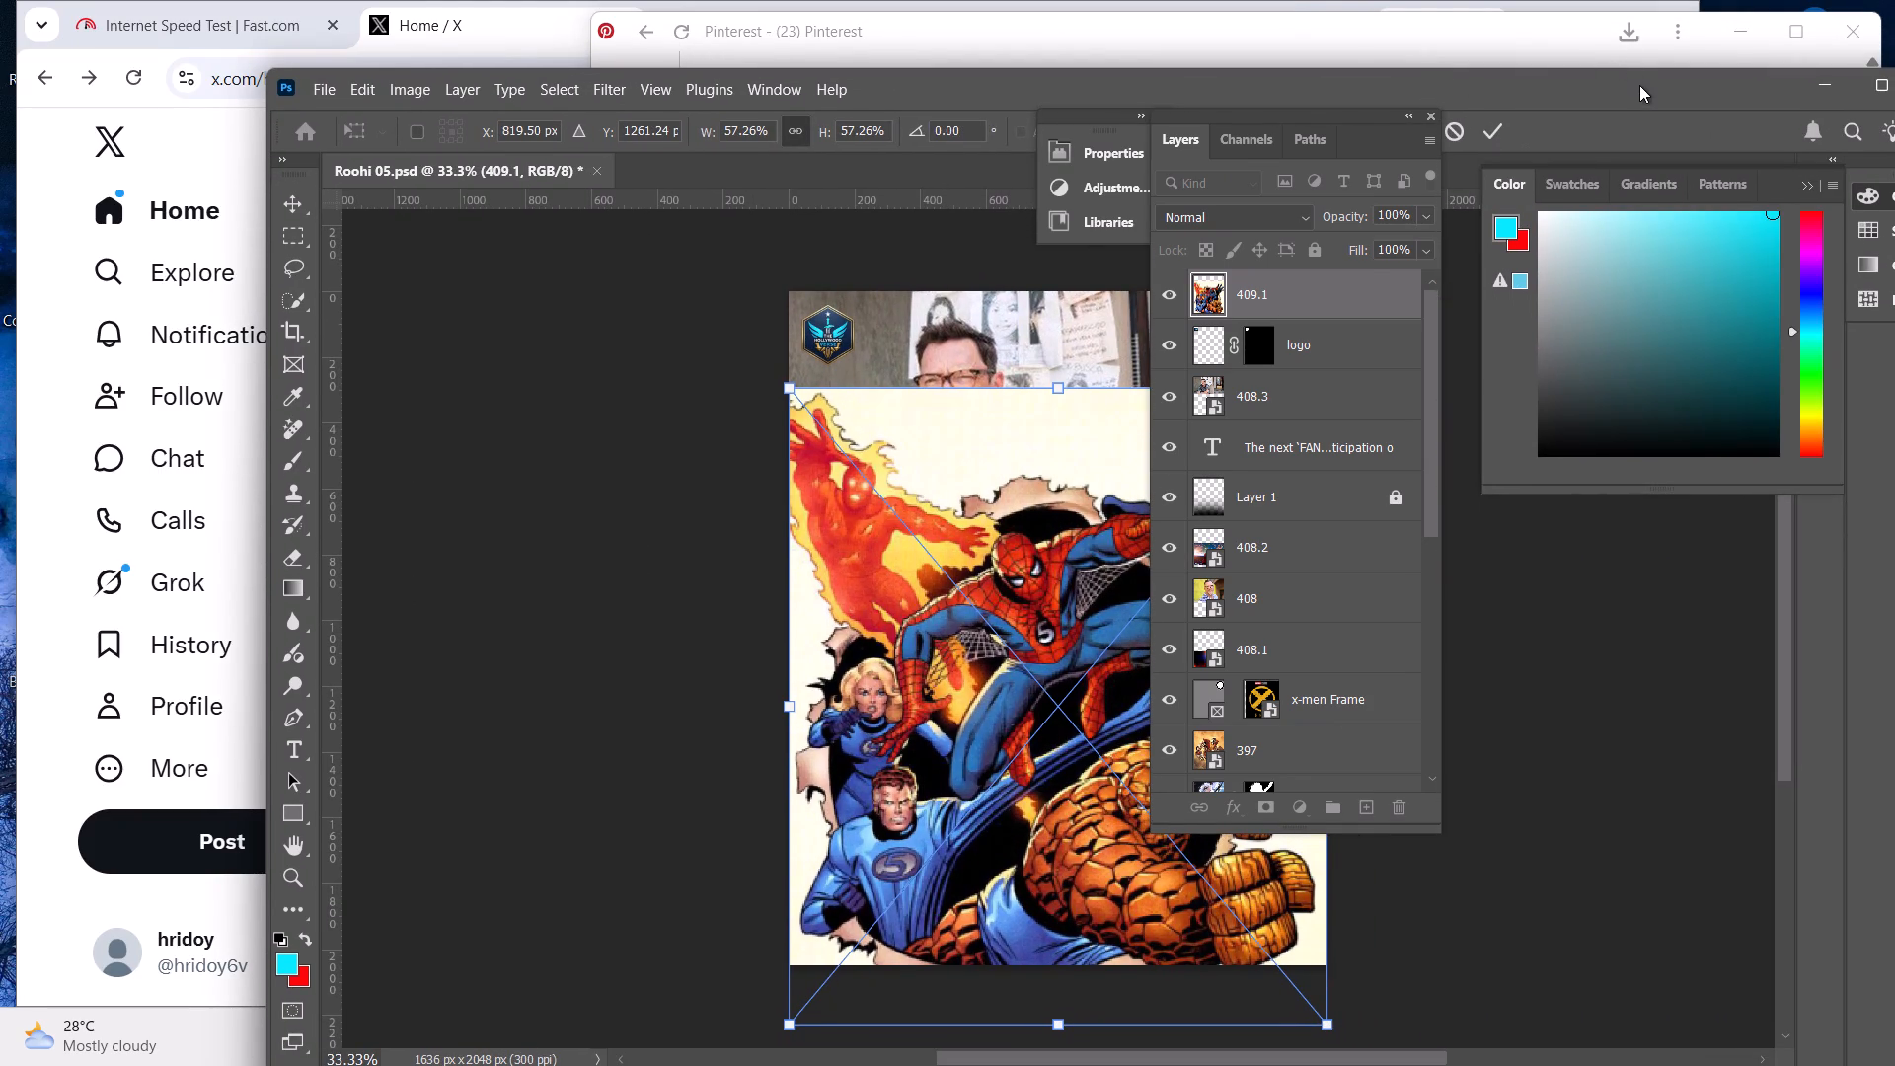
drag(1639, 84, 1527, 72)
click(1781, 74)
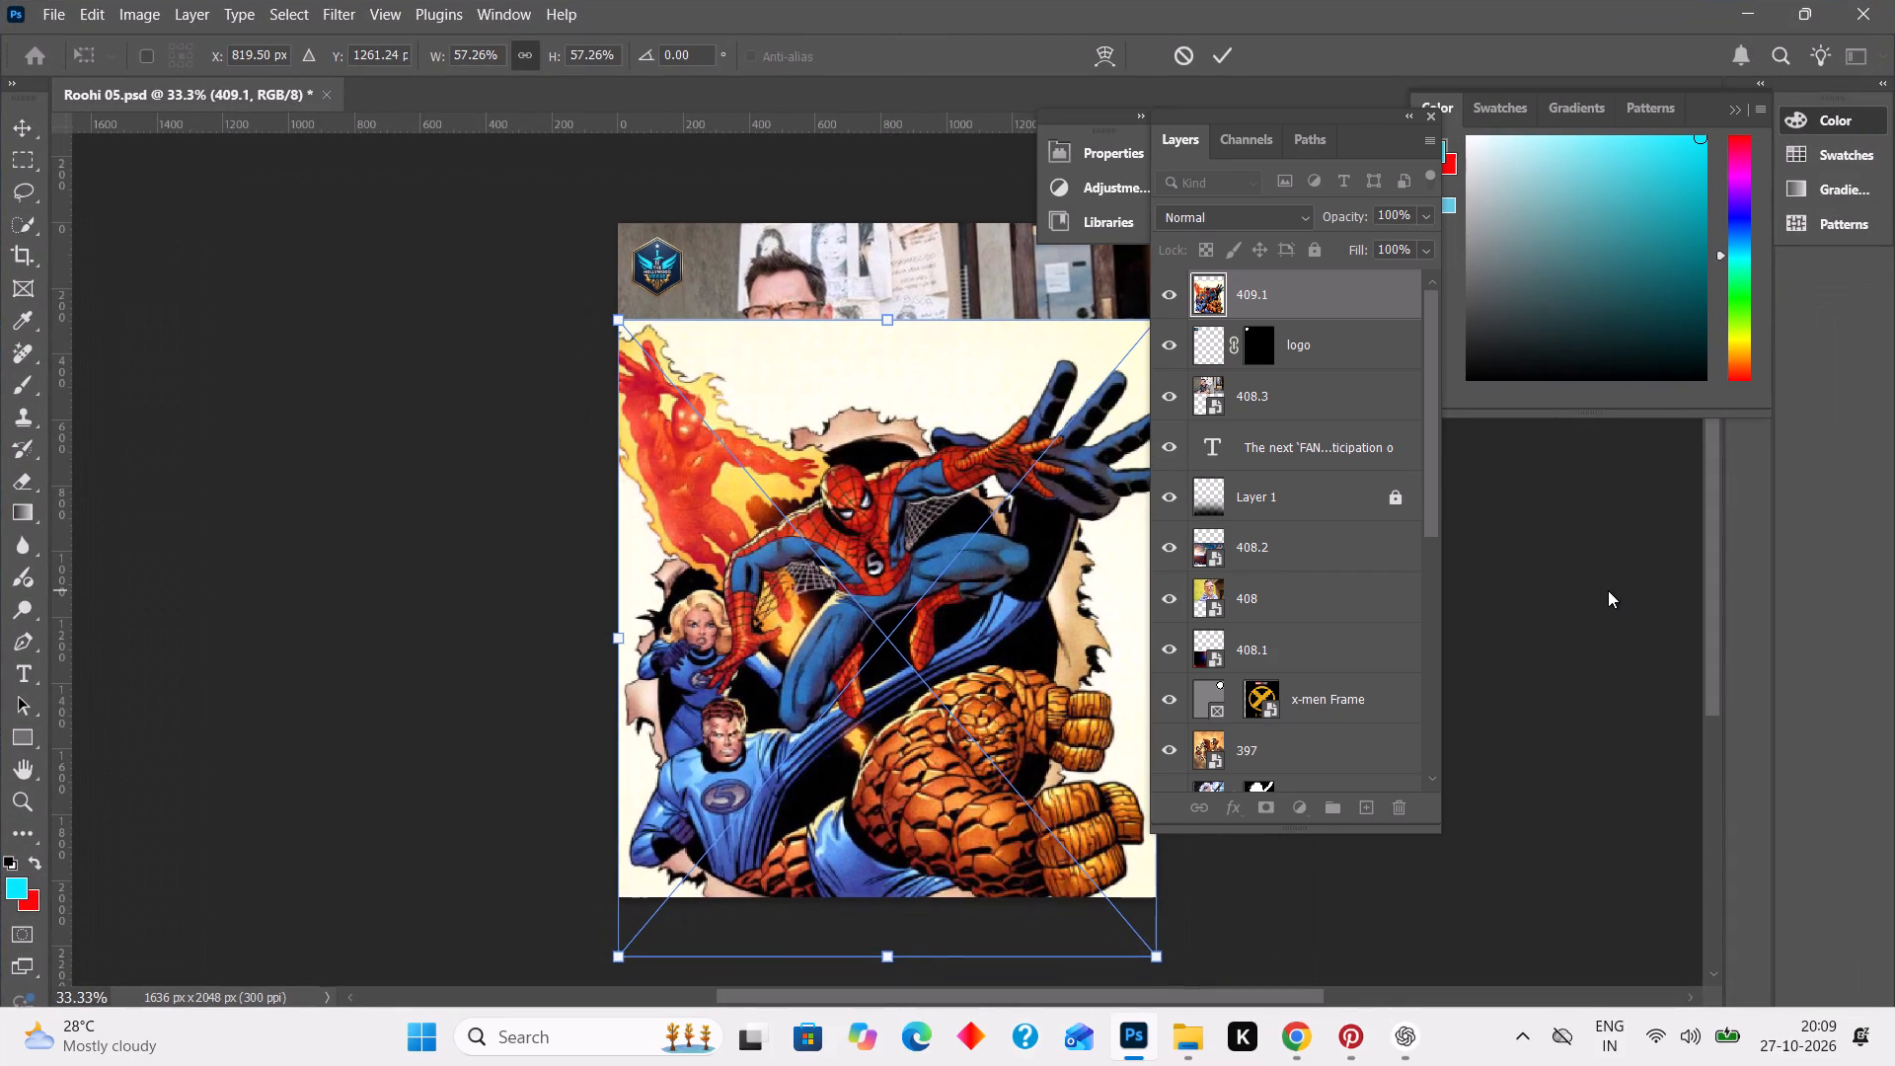
Commit the placement of the 409.1 artwork and deselect it.
scroll(1608, 590, right, 2)
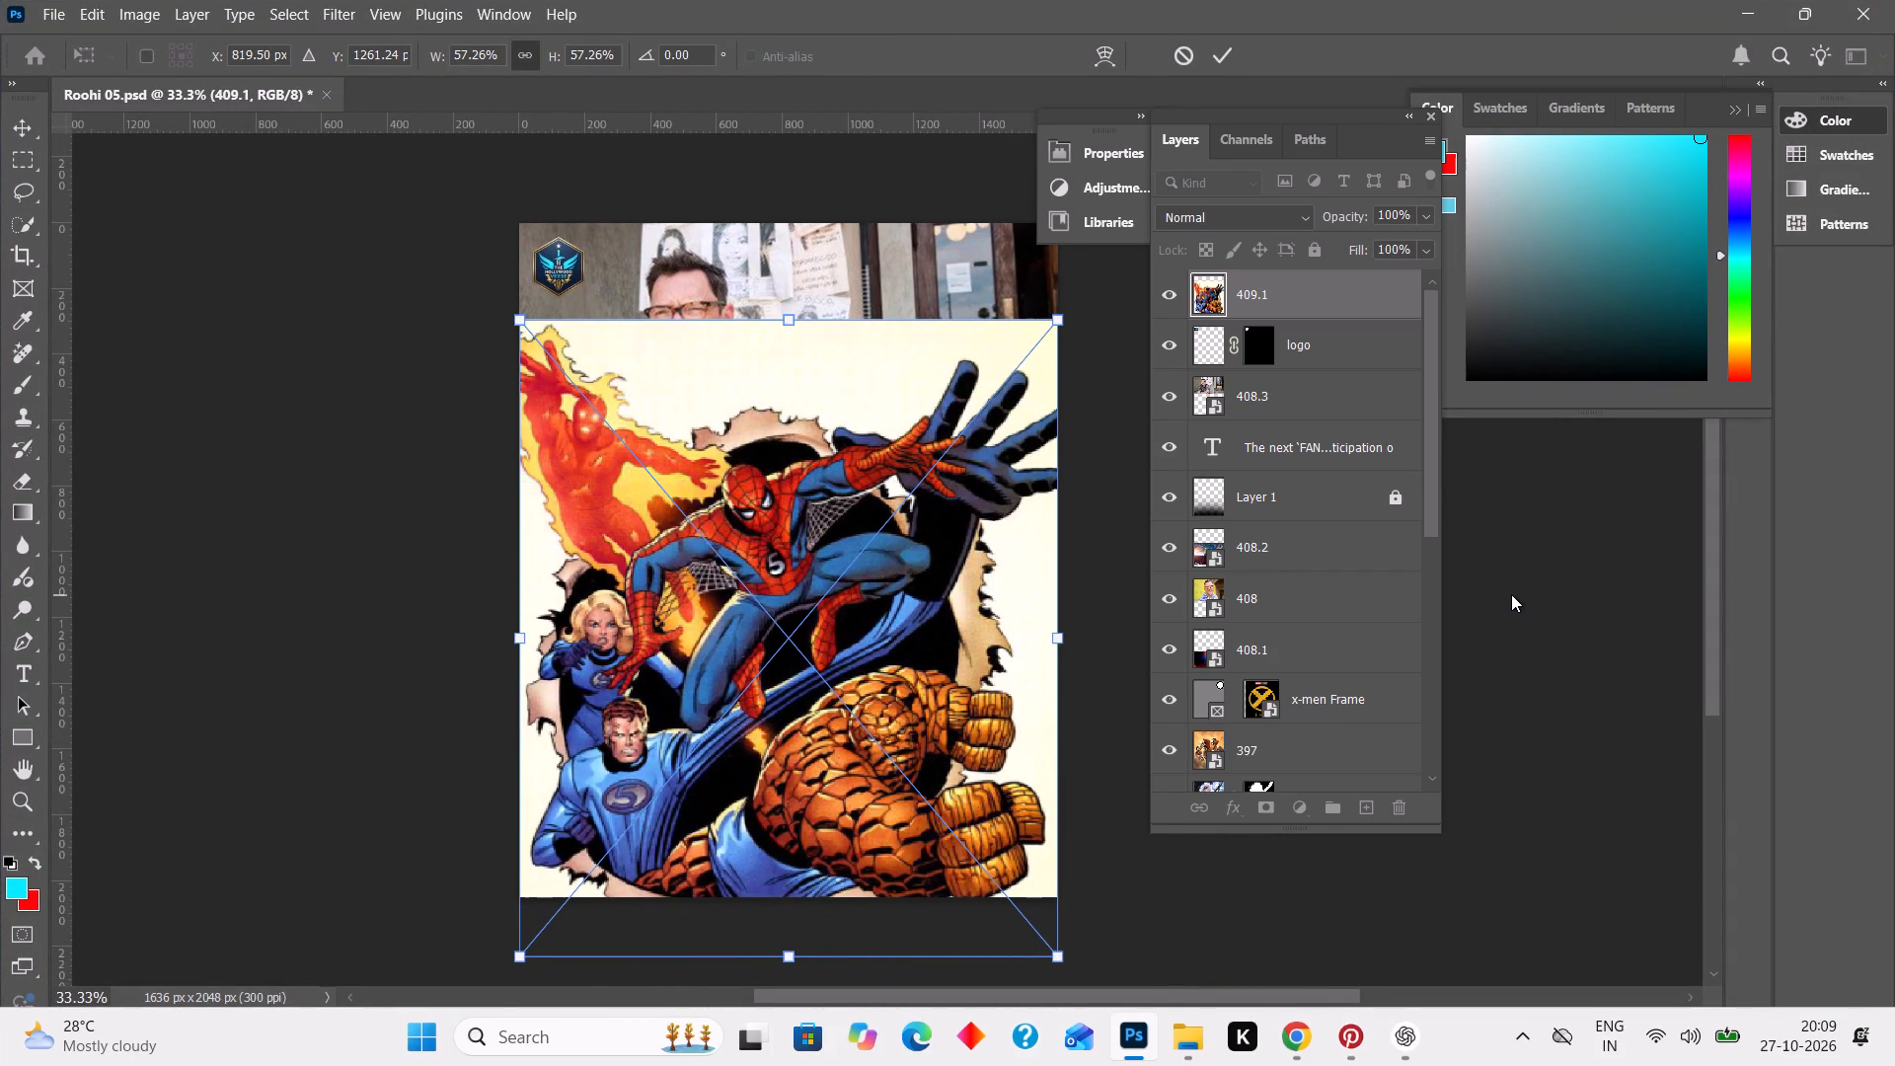
click(1220, 62)
click(1601, 495)
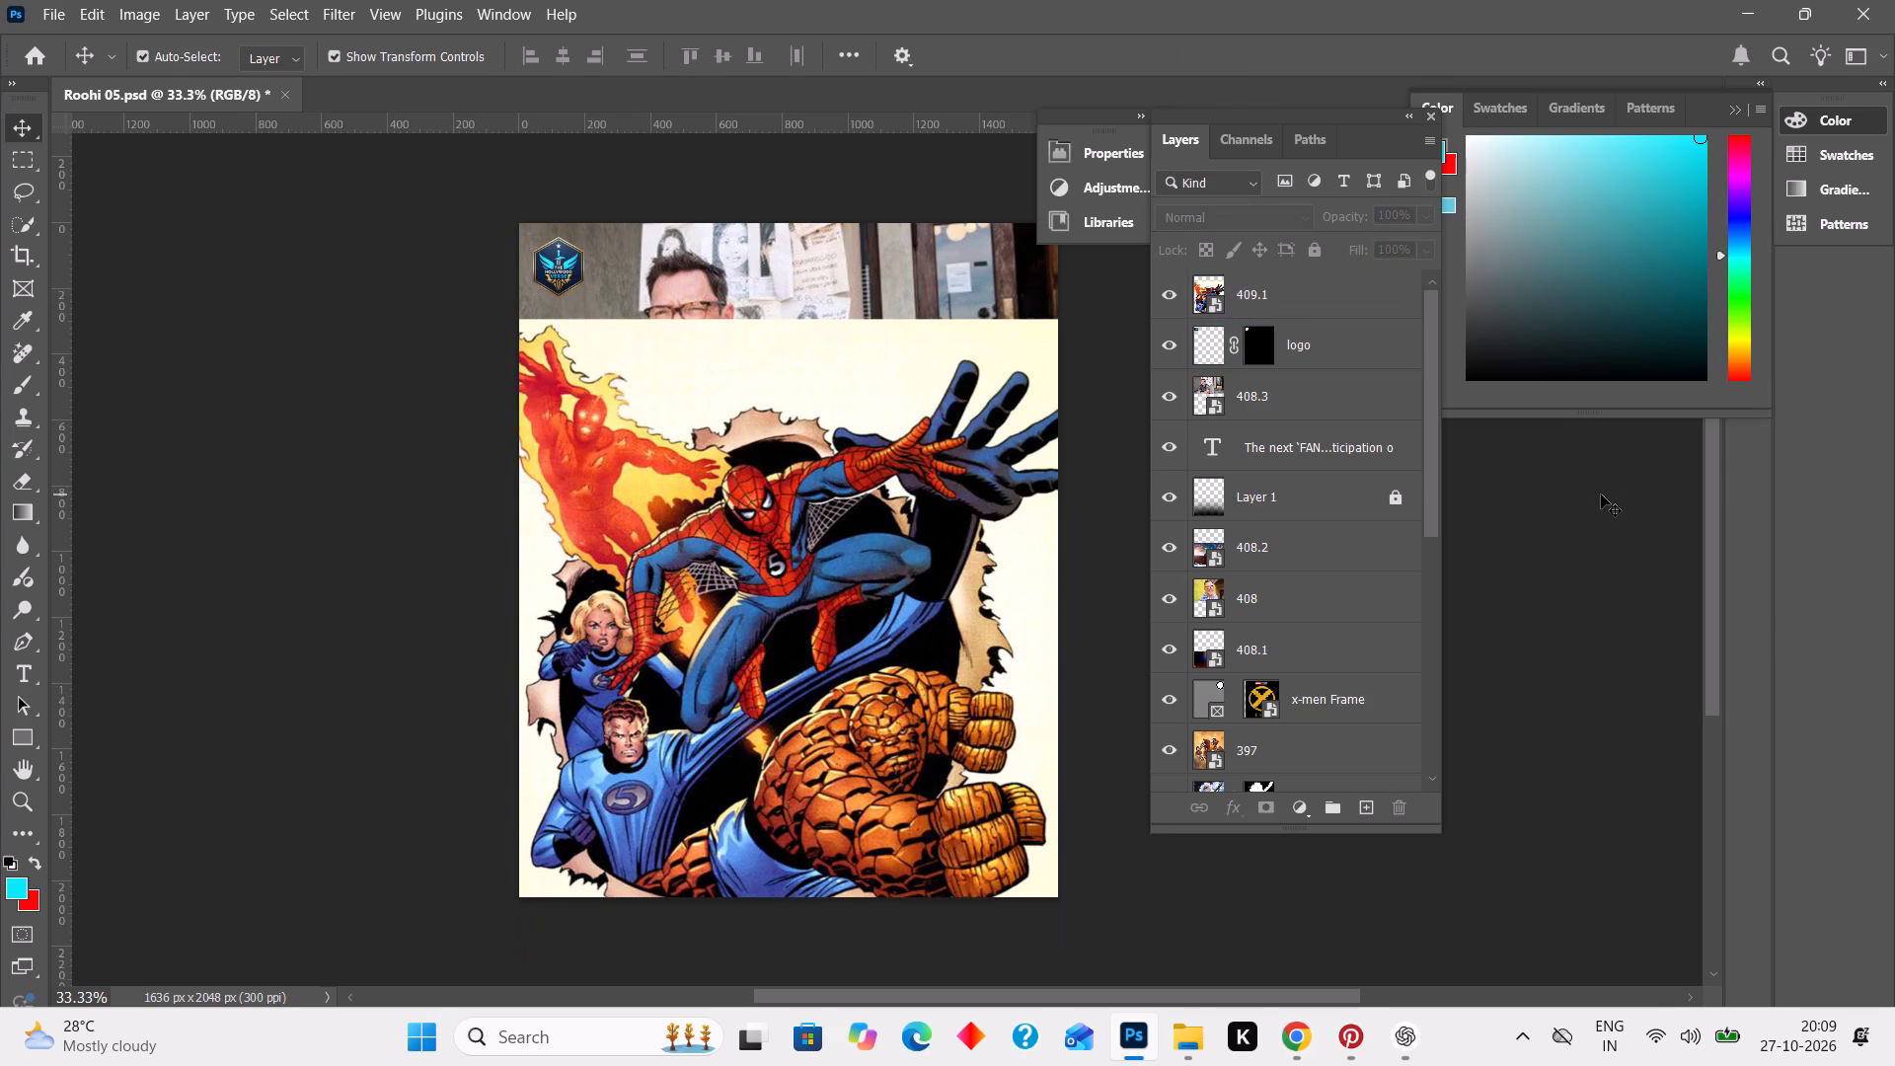
Switch to Pinterest, open the "Marvel Phase 5 Movies" Spider-Man and Fantastic Four pin and save its image as JPEG file 409.2.
click(1349, 1044)
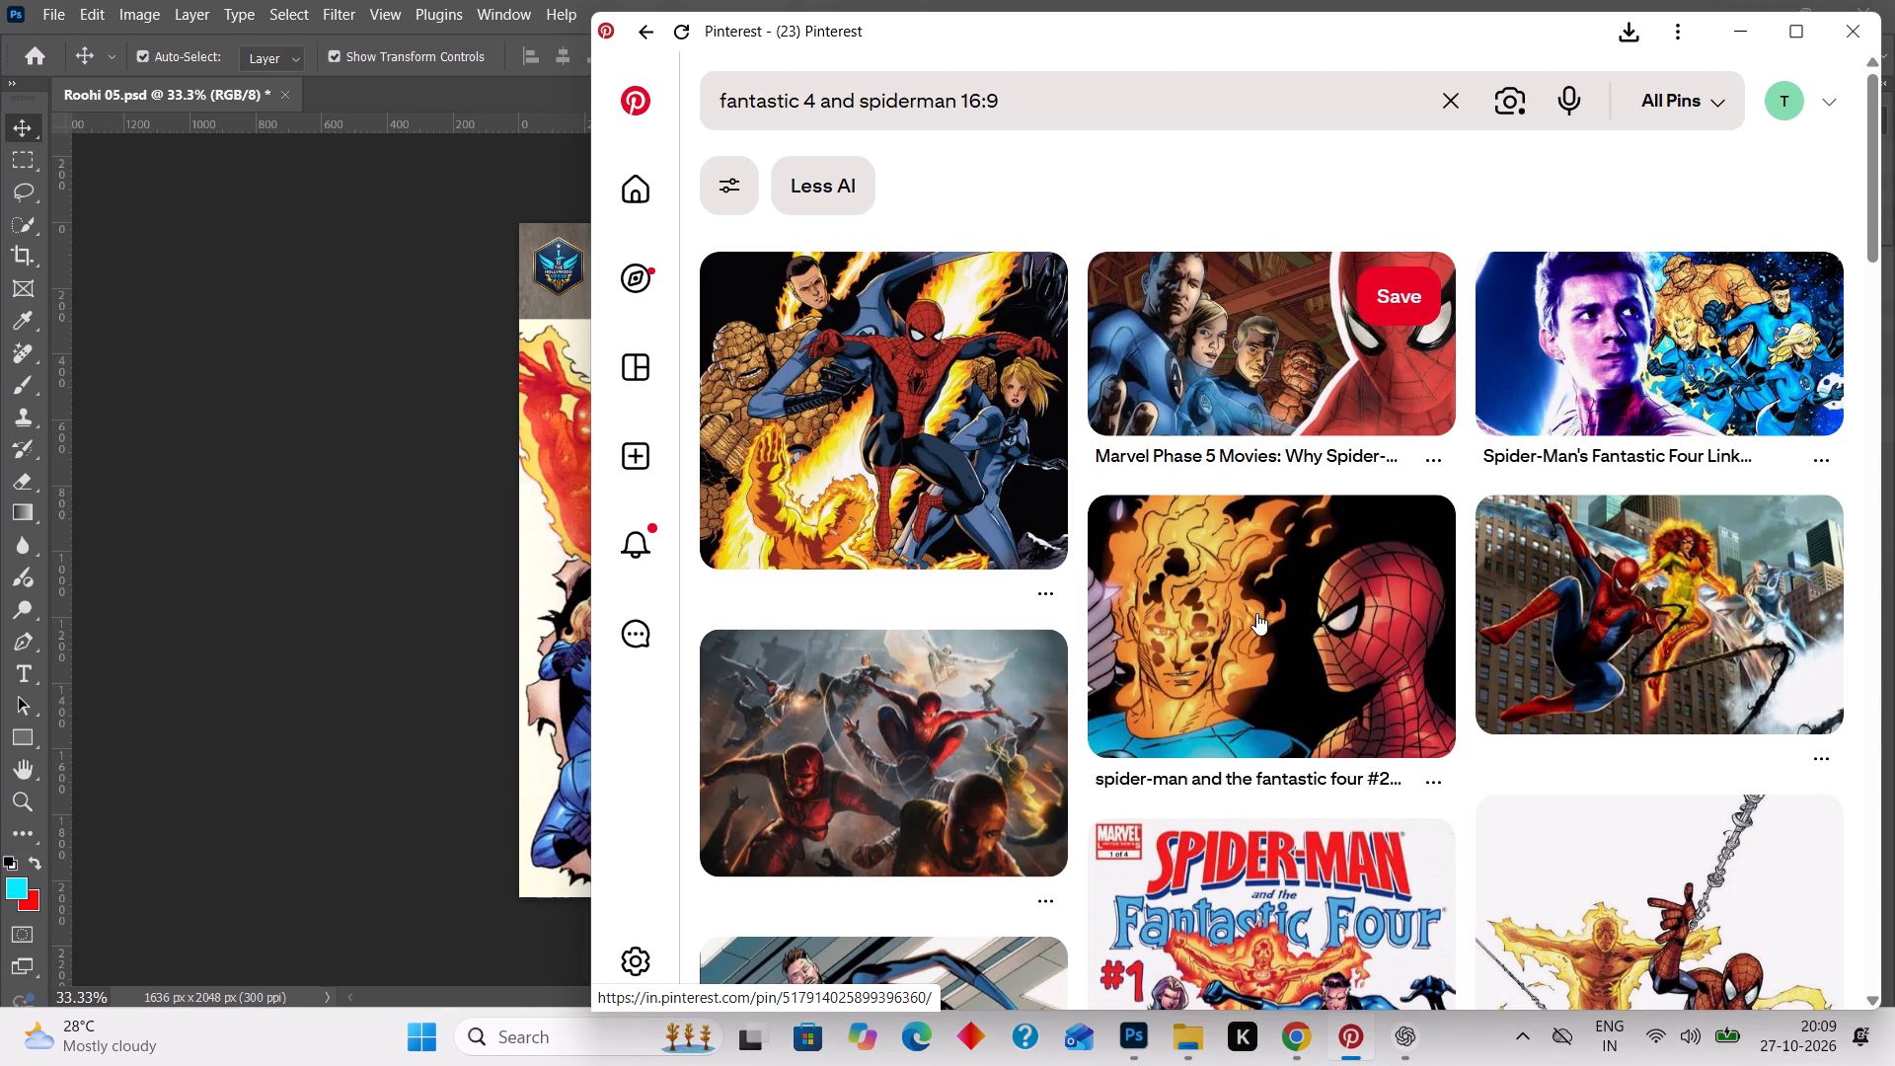
click(1255, 367)
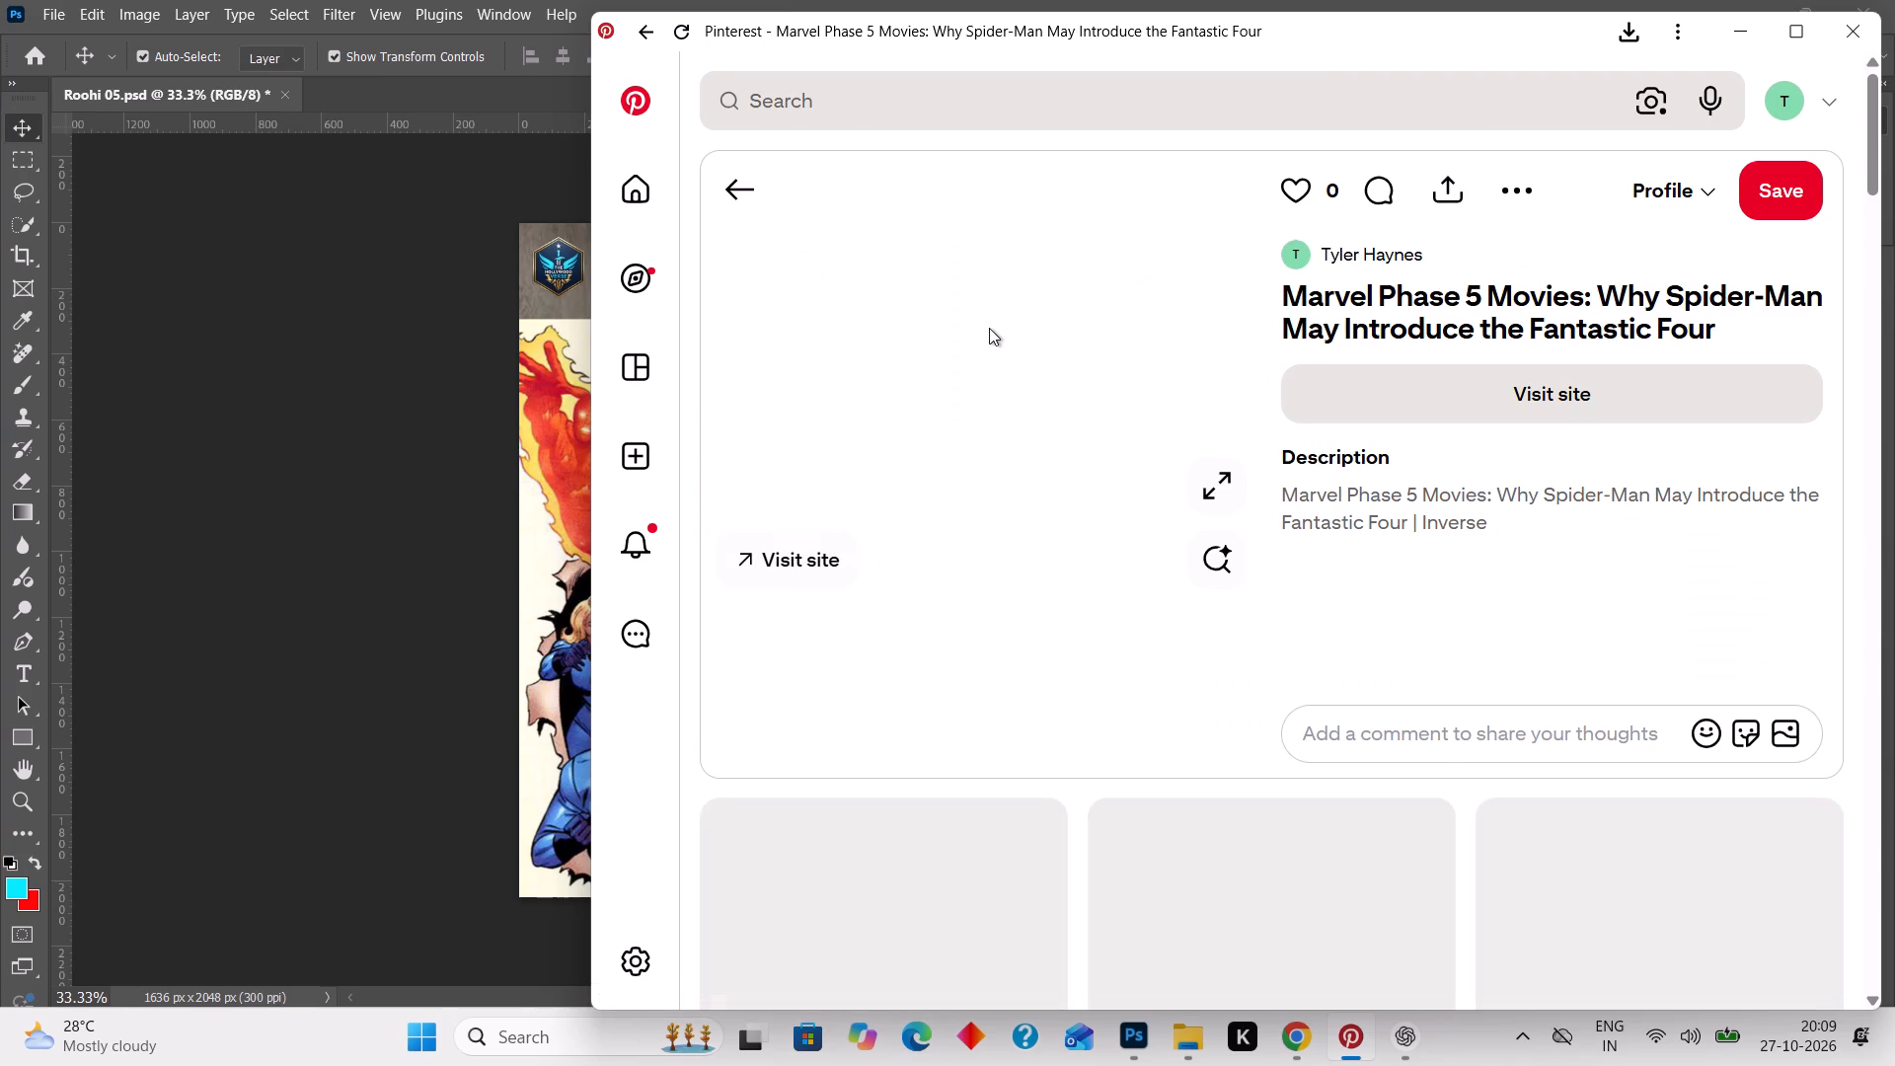
right_click(960, 486)
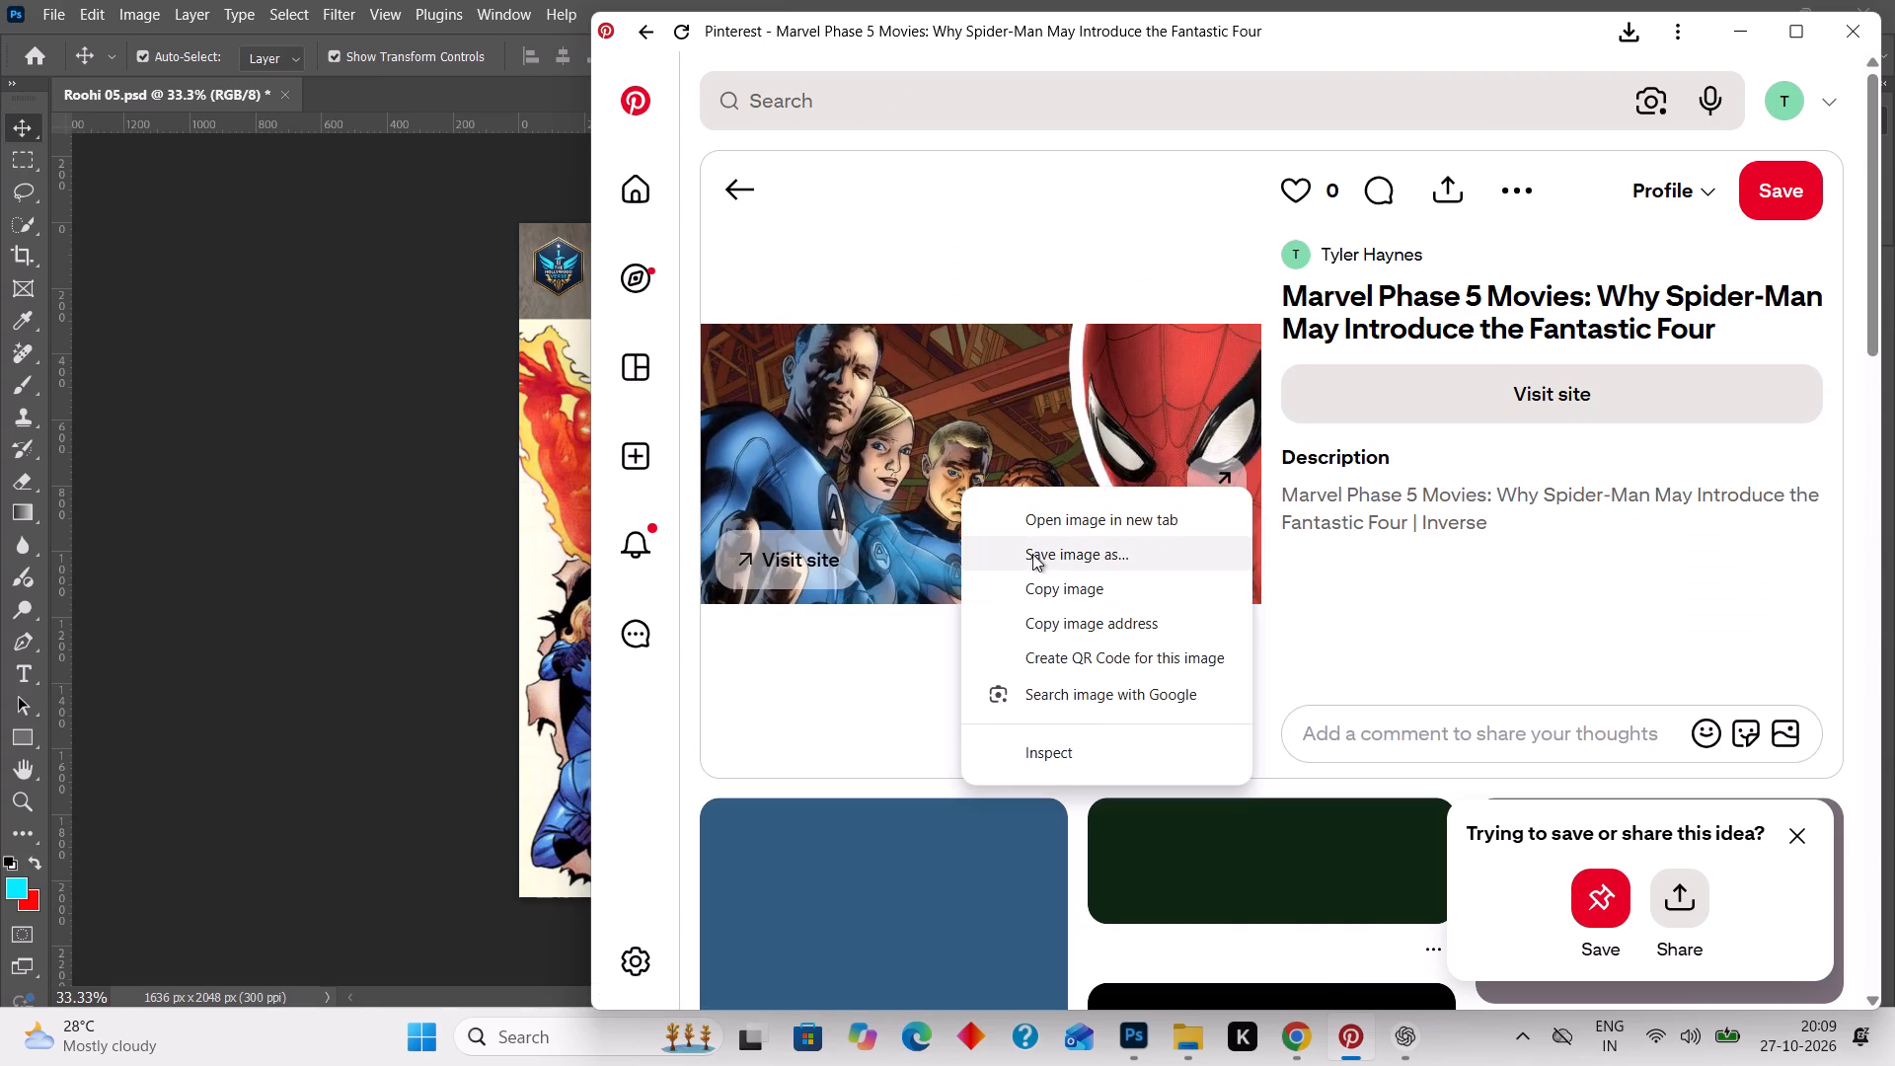
click(1038, 557)
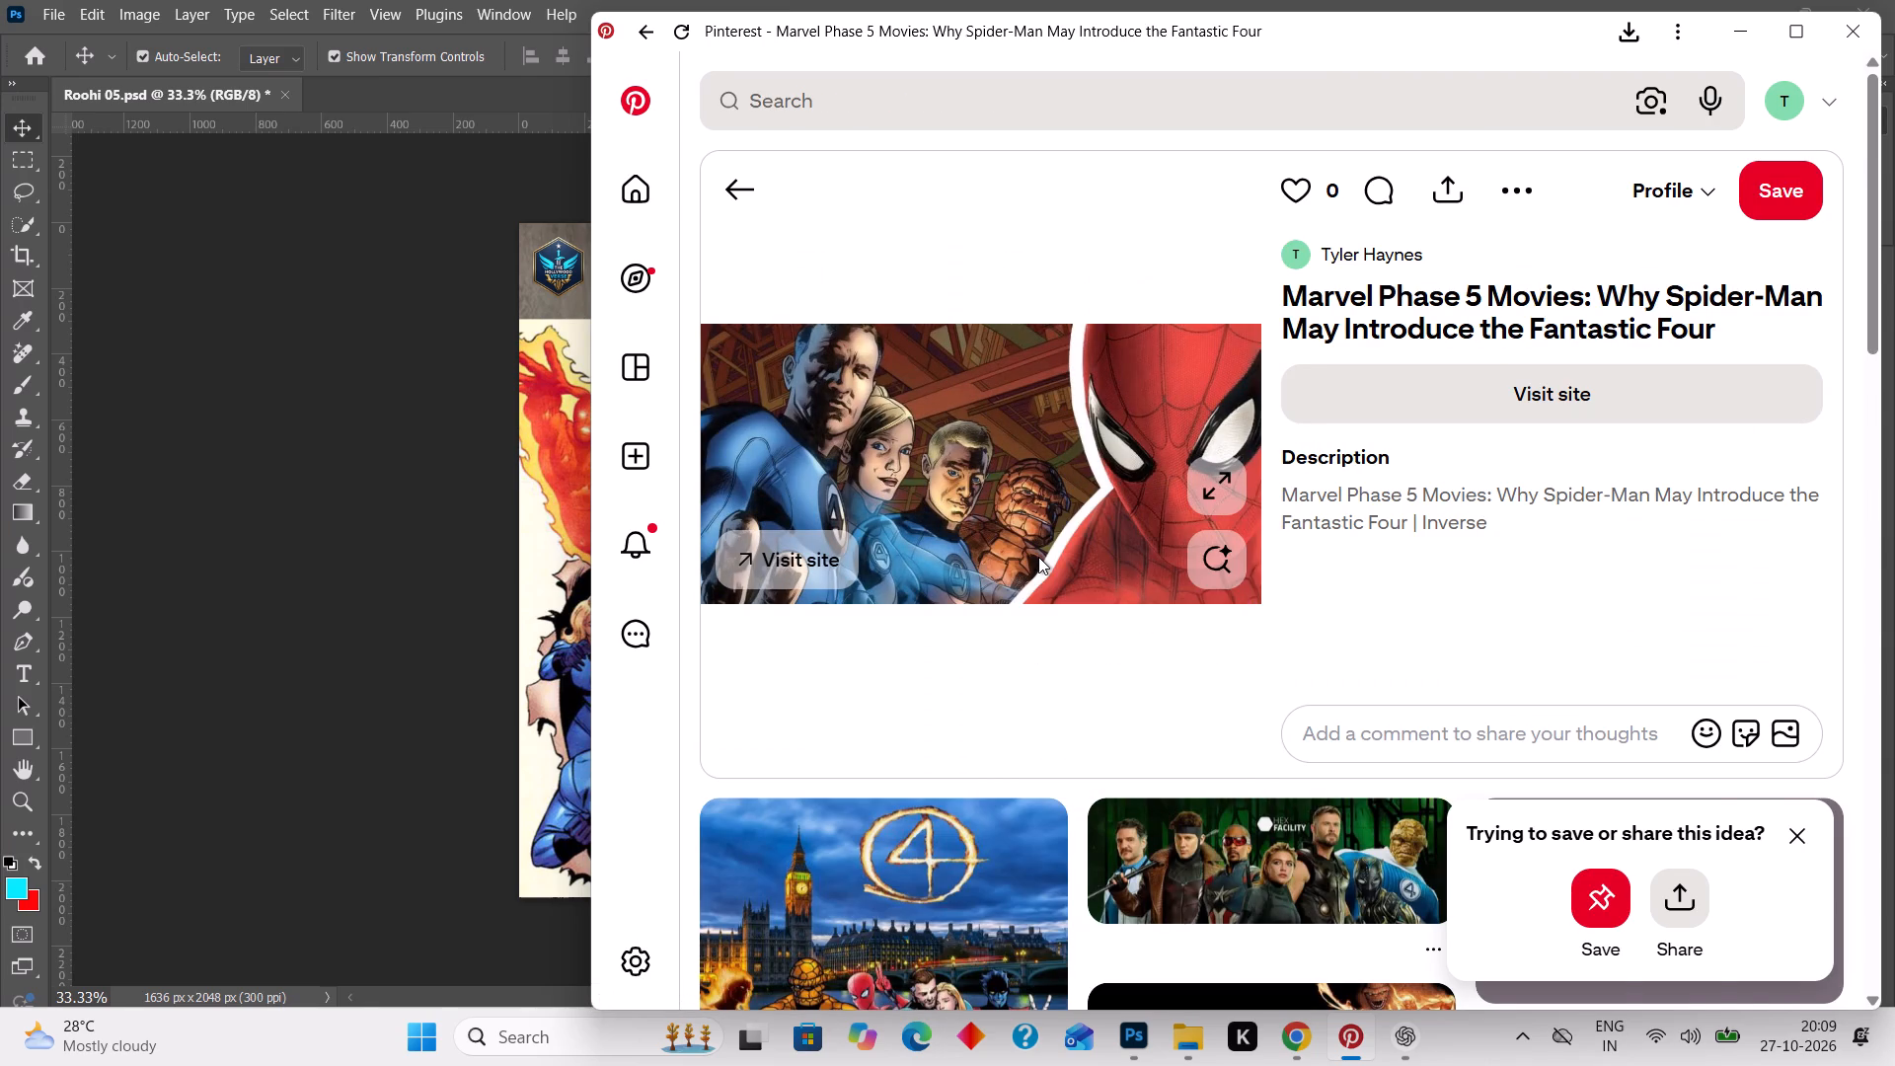
key(BackSpace)
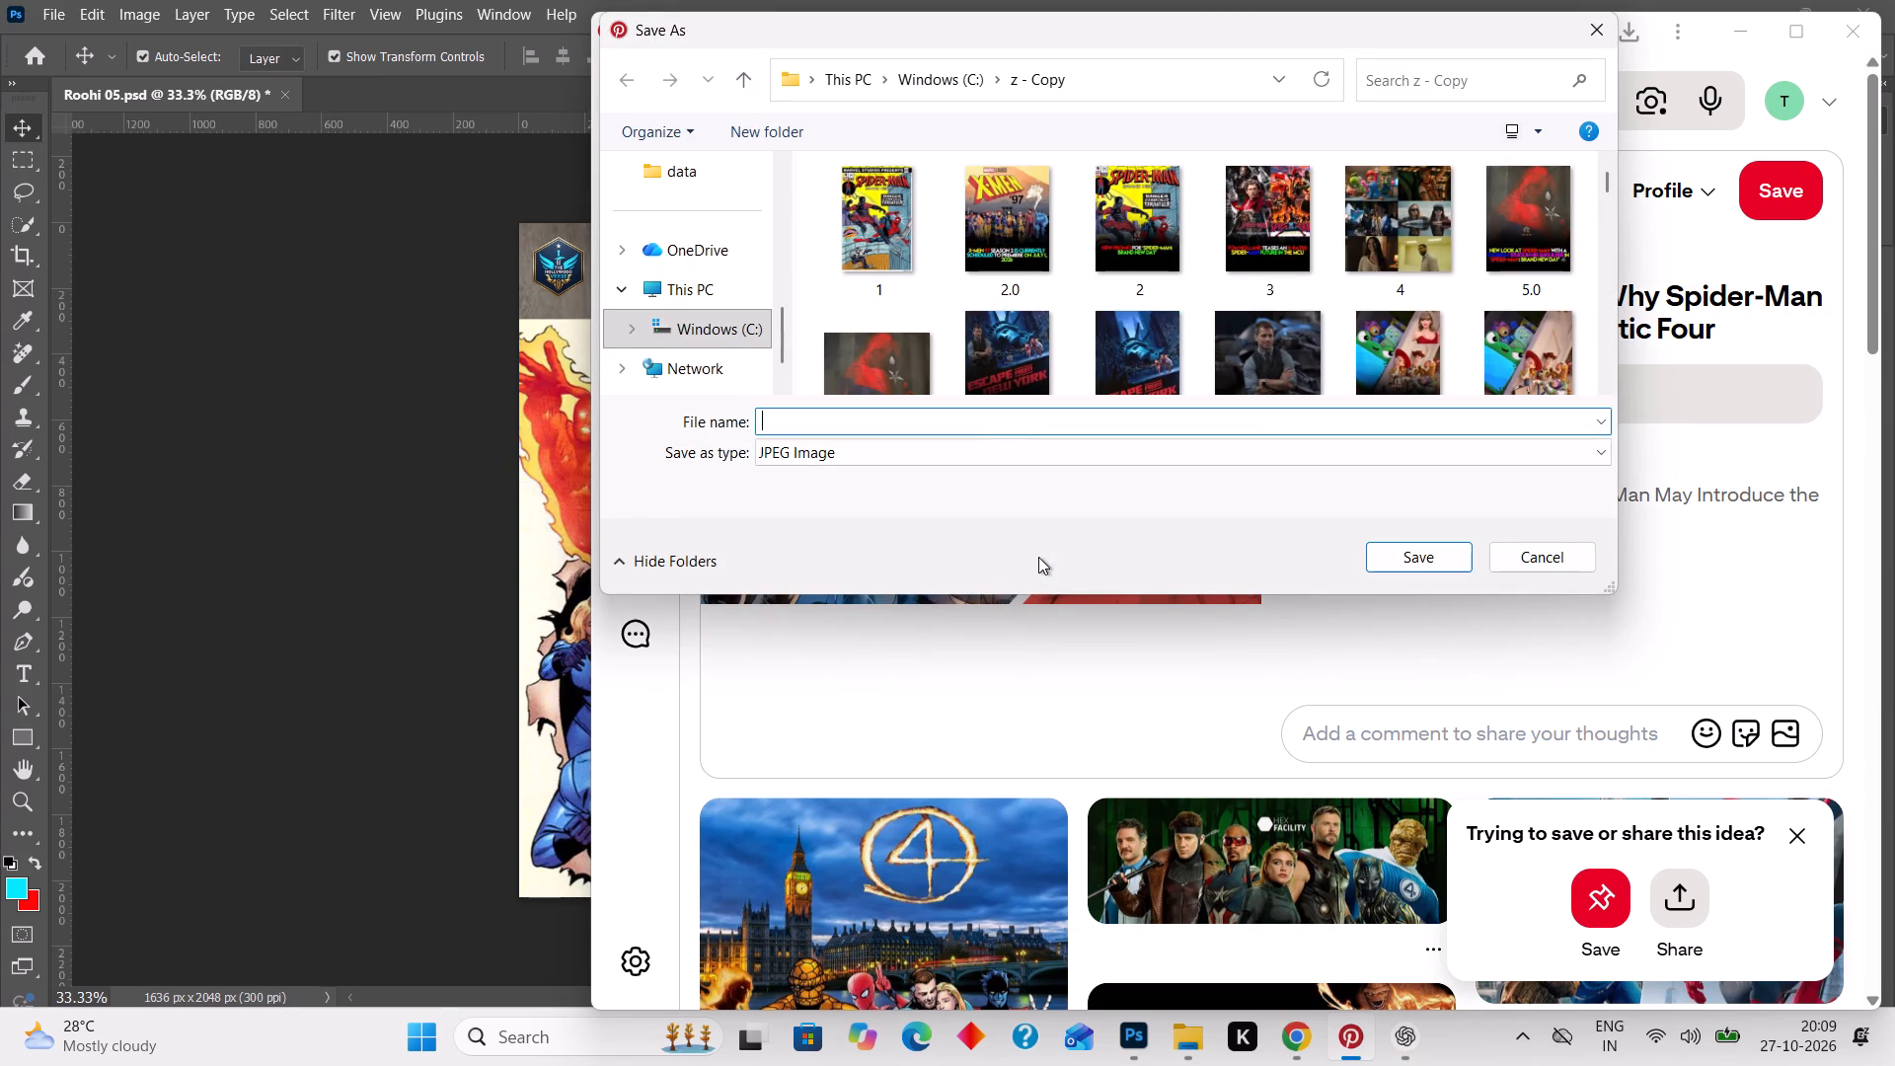
text(409.2)
key(Return)
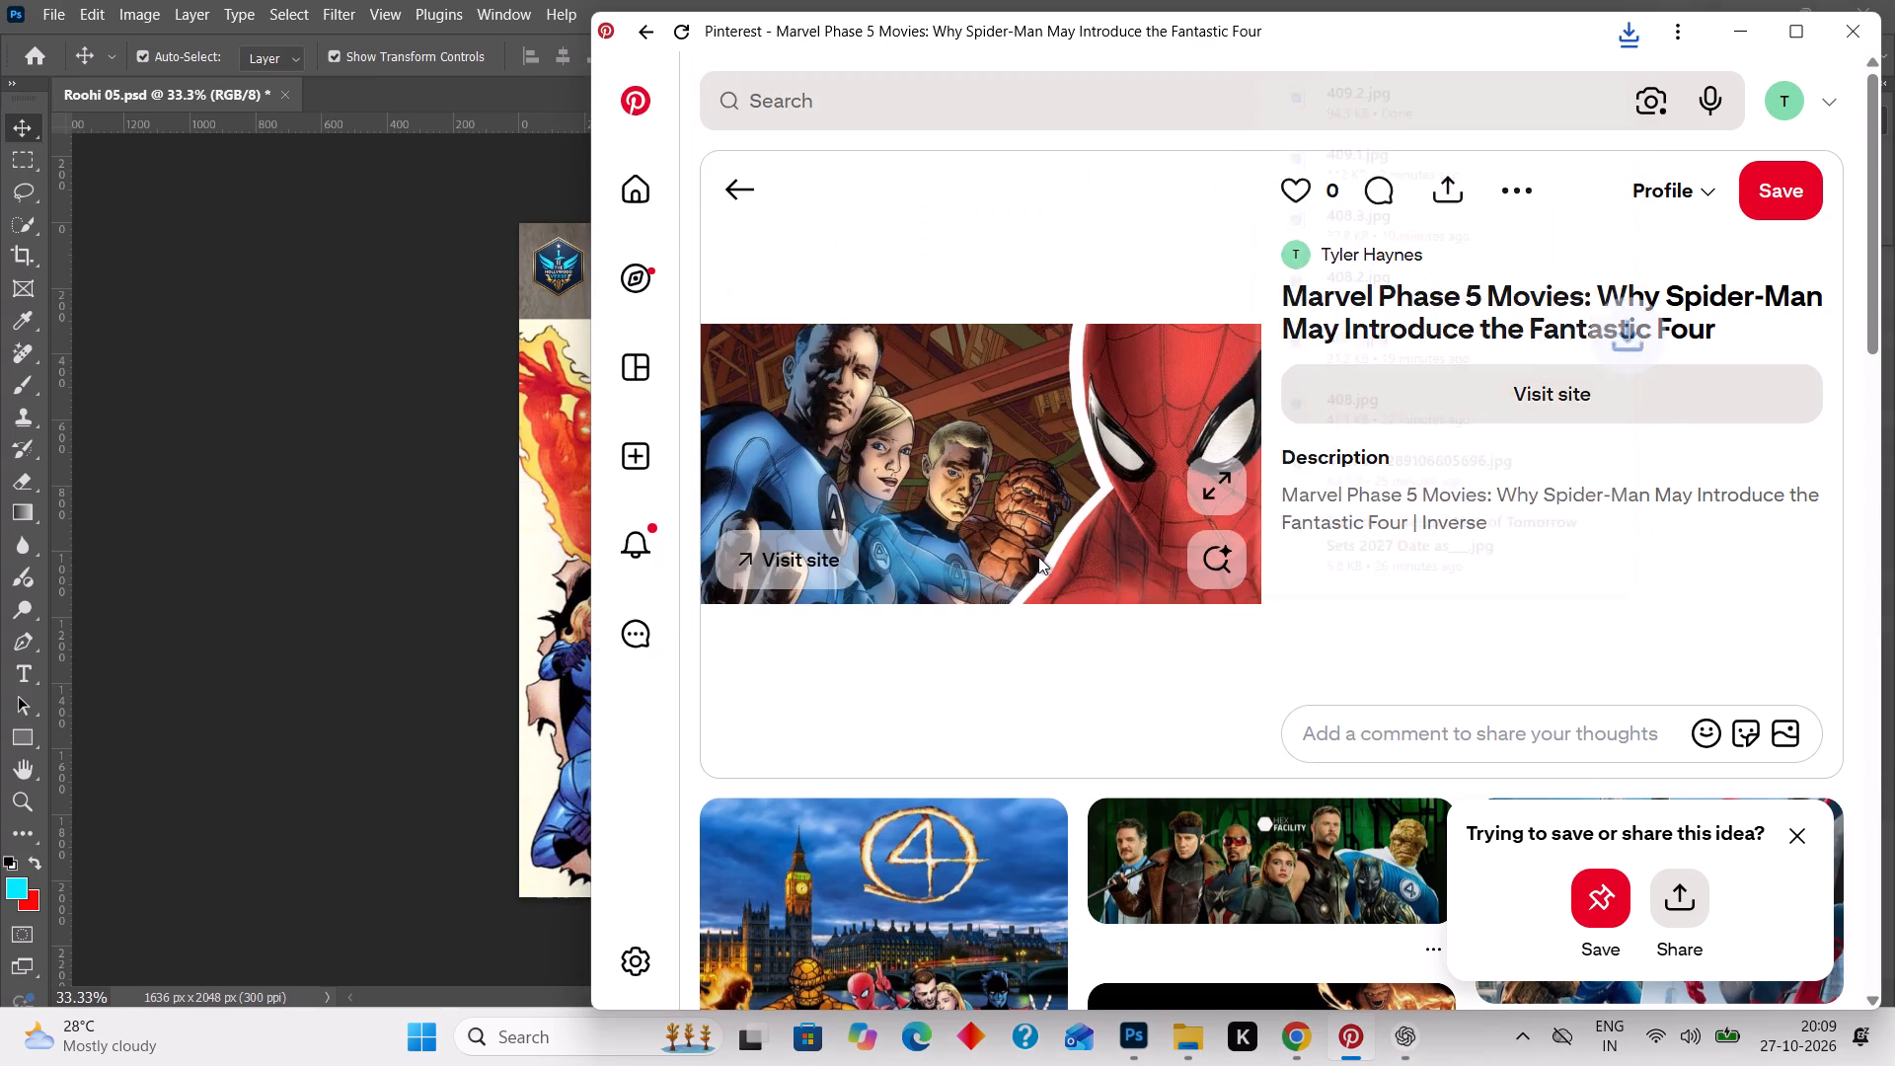
Return to Photoshop and place image 409.2 from the z - Copy folder onto the poster.
click(1733, 33)
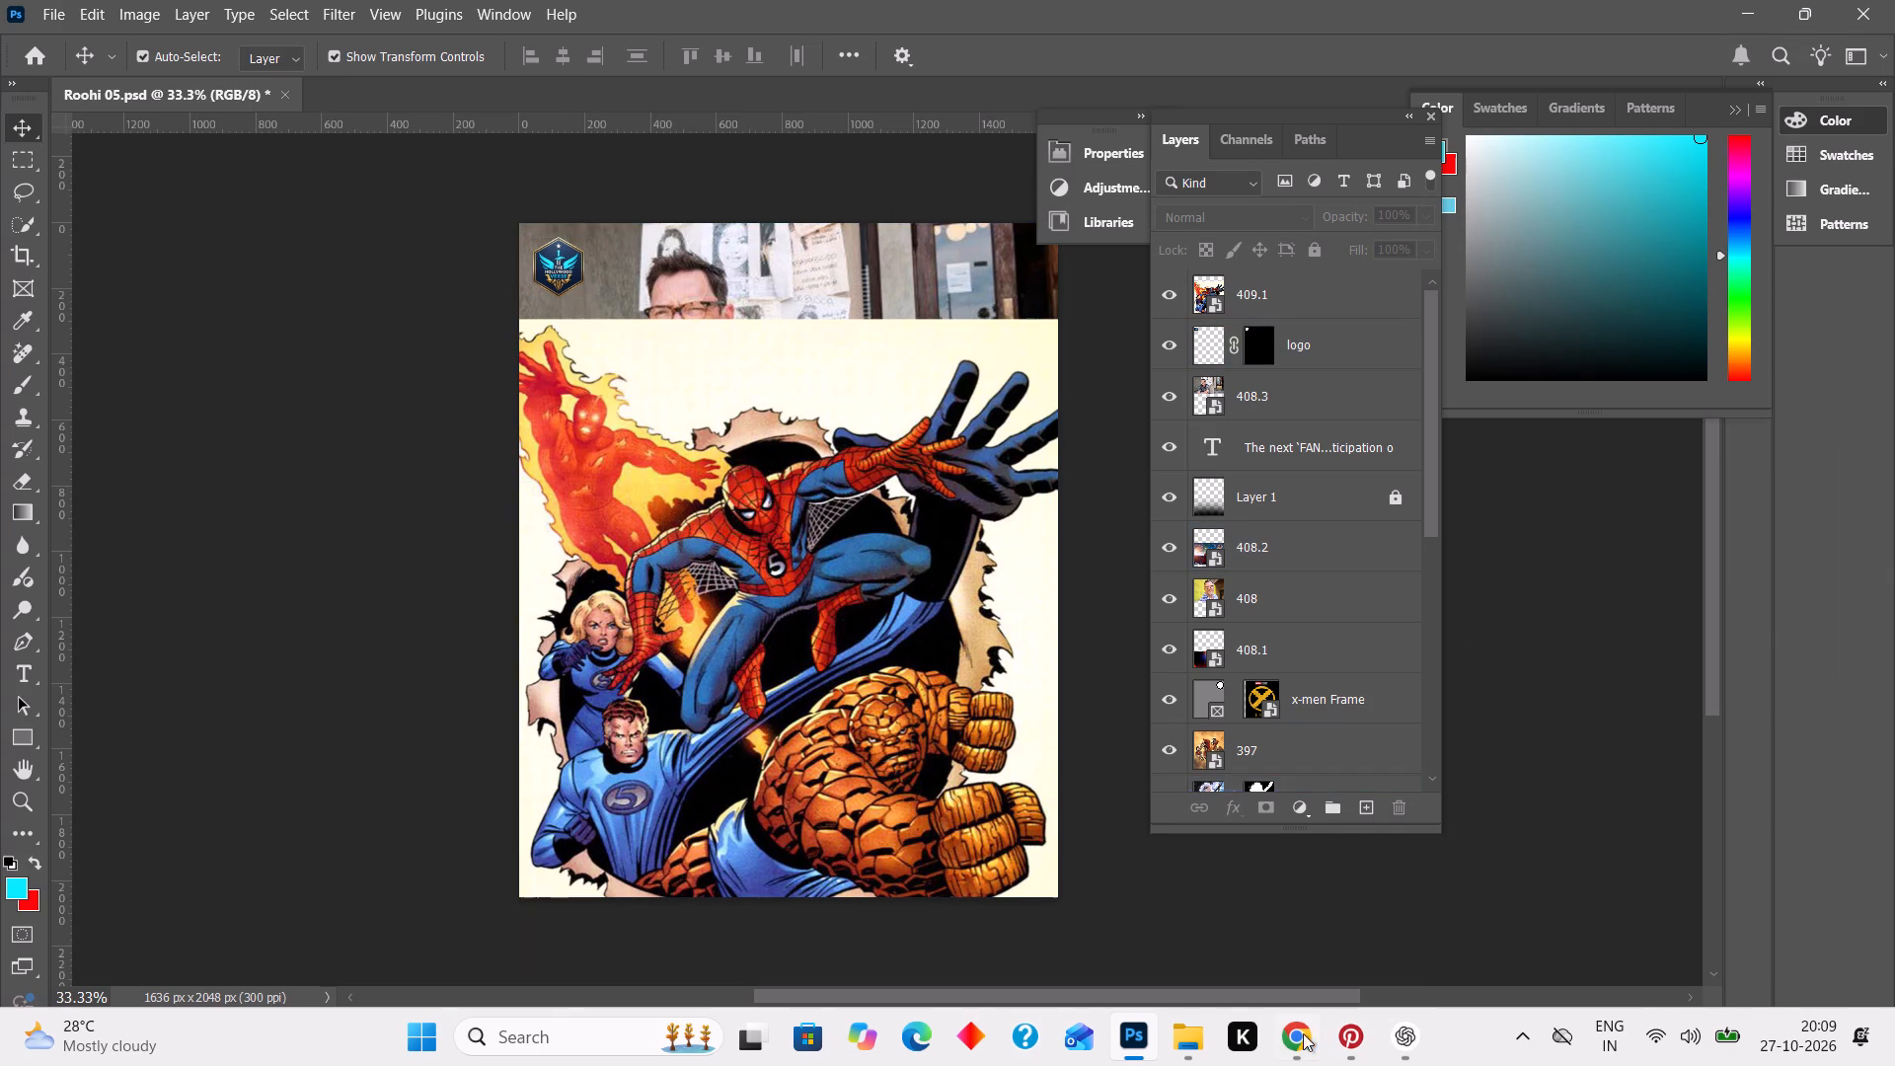
click(1184, 1046)
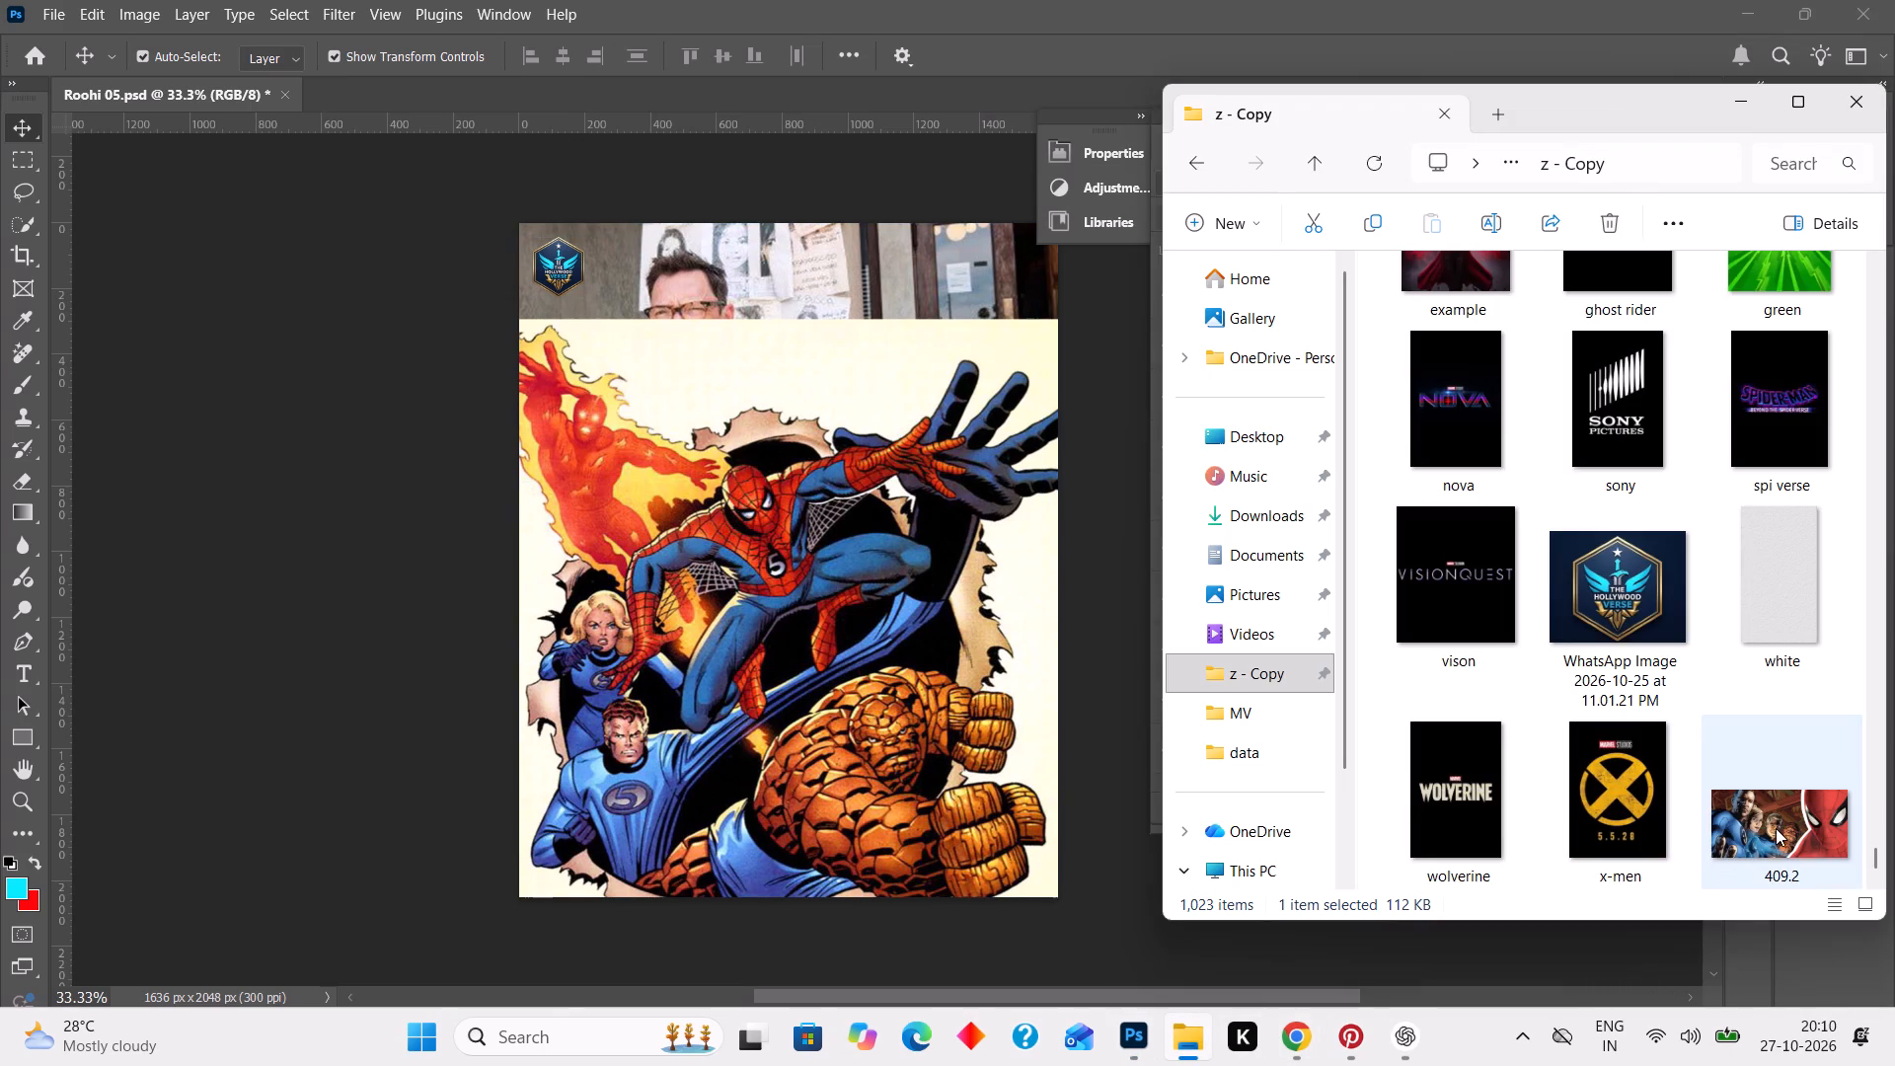
drag(1776, 828, 932, 513)
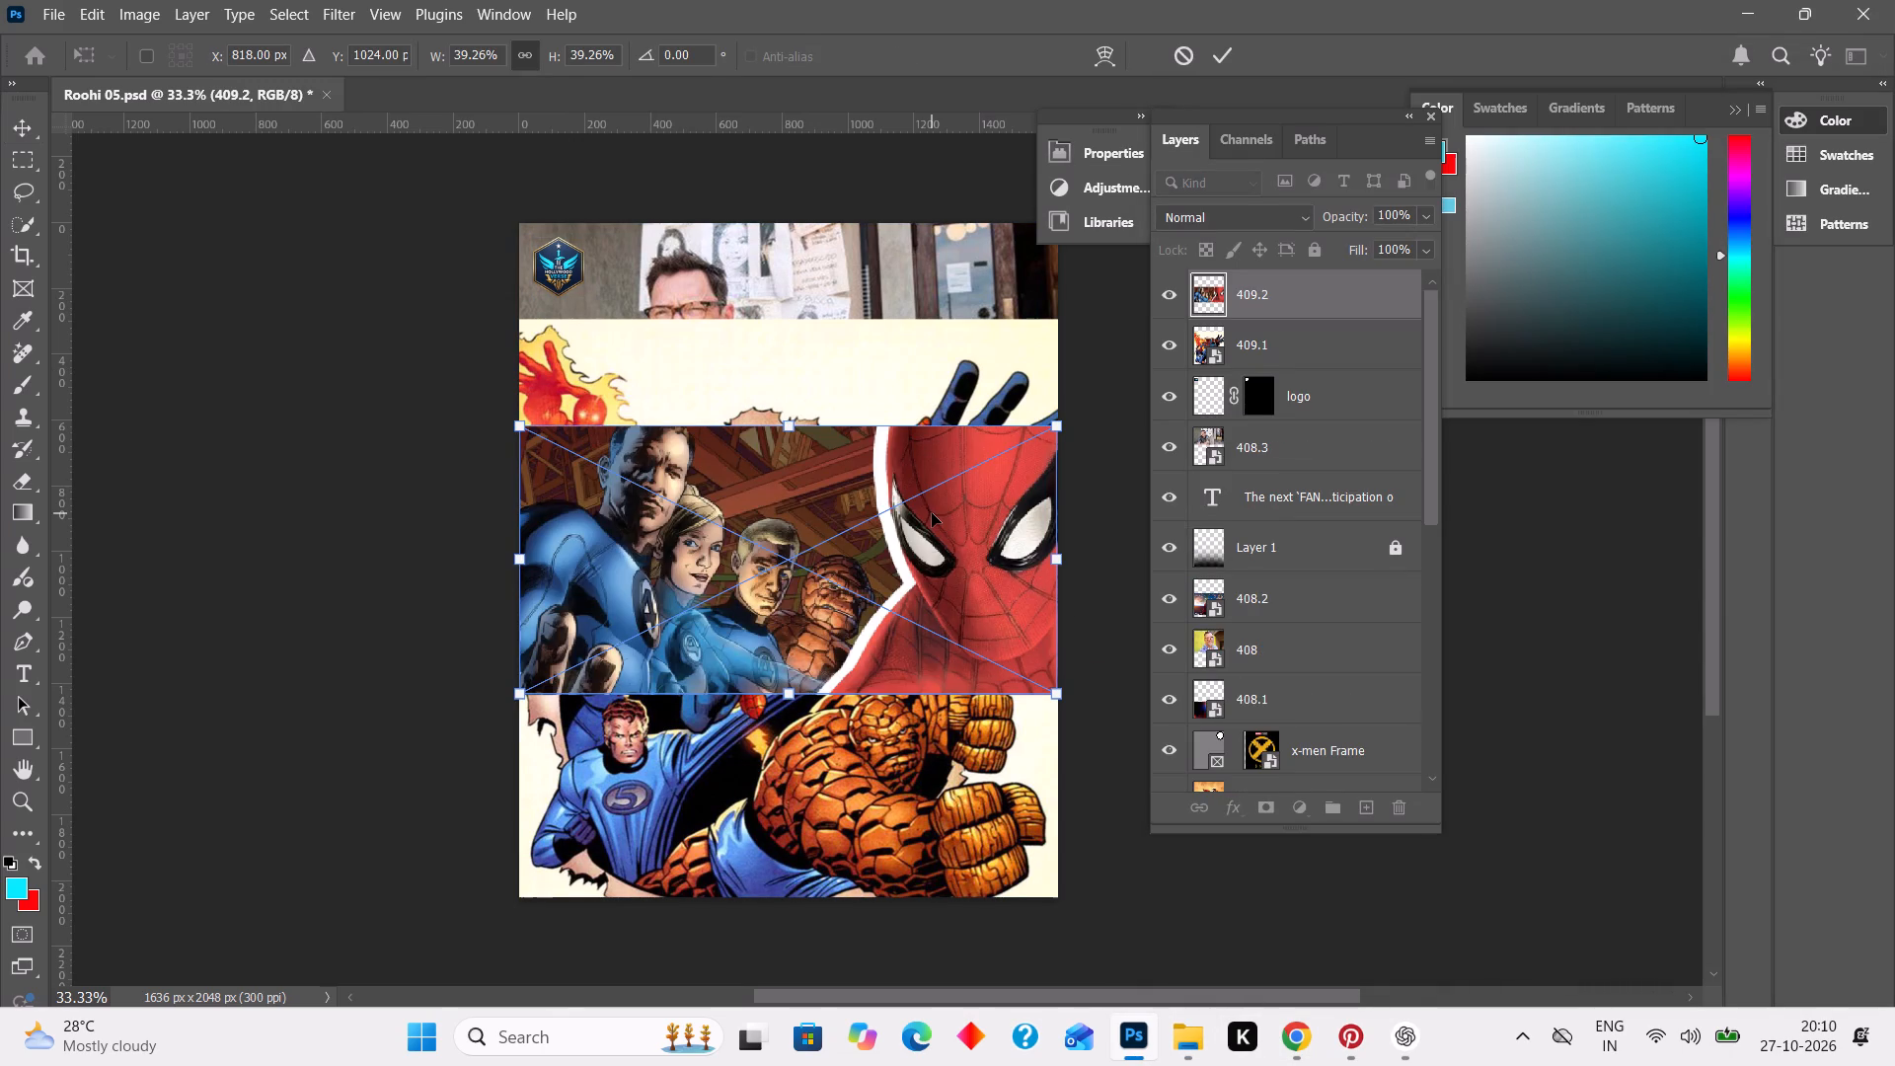
Move the 409.2 artwork up to the poster's top edge, at a vertical position of about 394 px, then commit and deselect it.
key(Up)
key(Up)
key(Up)
key(Up)
key(Up)
key(Up)
key(Up)
key(Up)
key(Up)
key(Up)
key(Up)
key(Up)
key(Up)
key(Up)
key(Up)
key(Up)
key(Up)
key(Up)
key(Up)
key(Up)
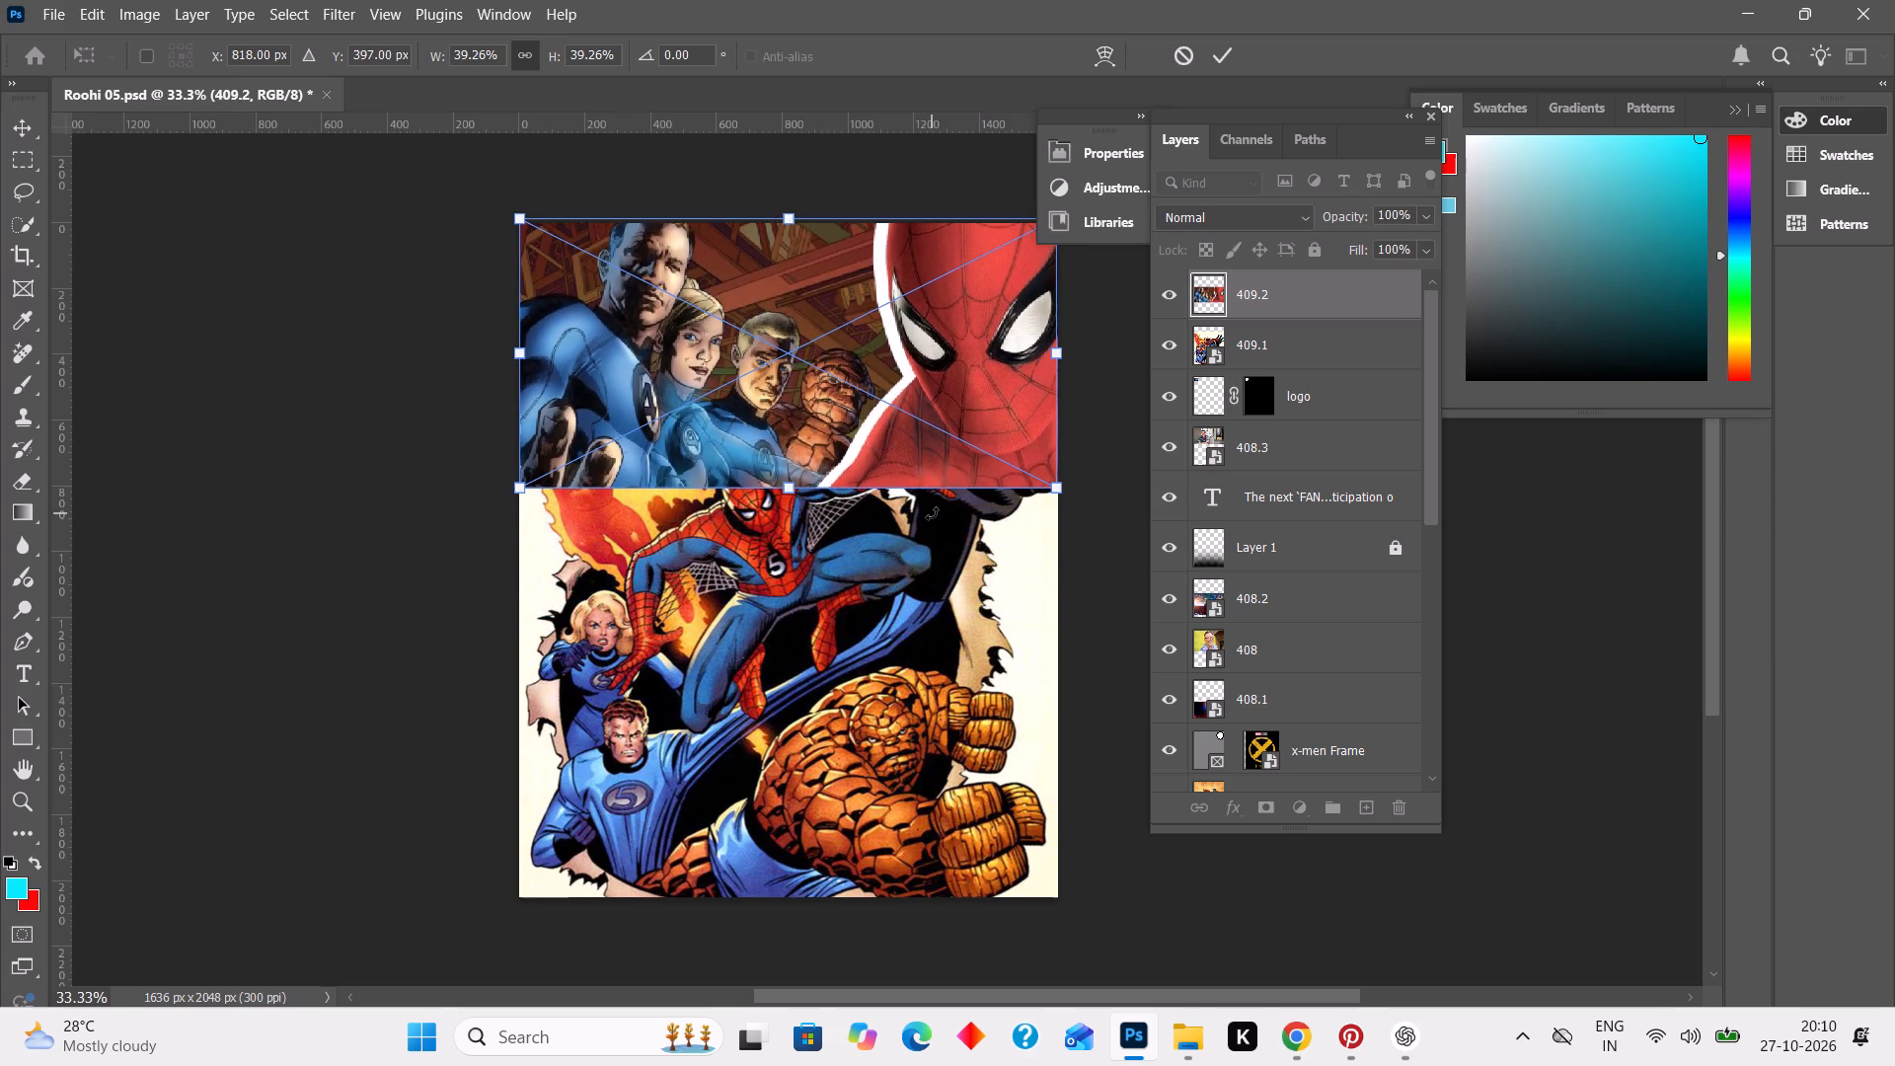
key(Up)
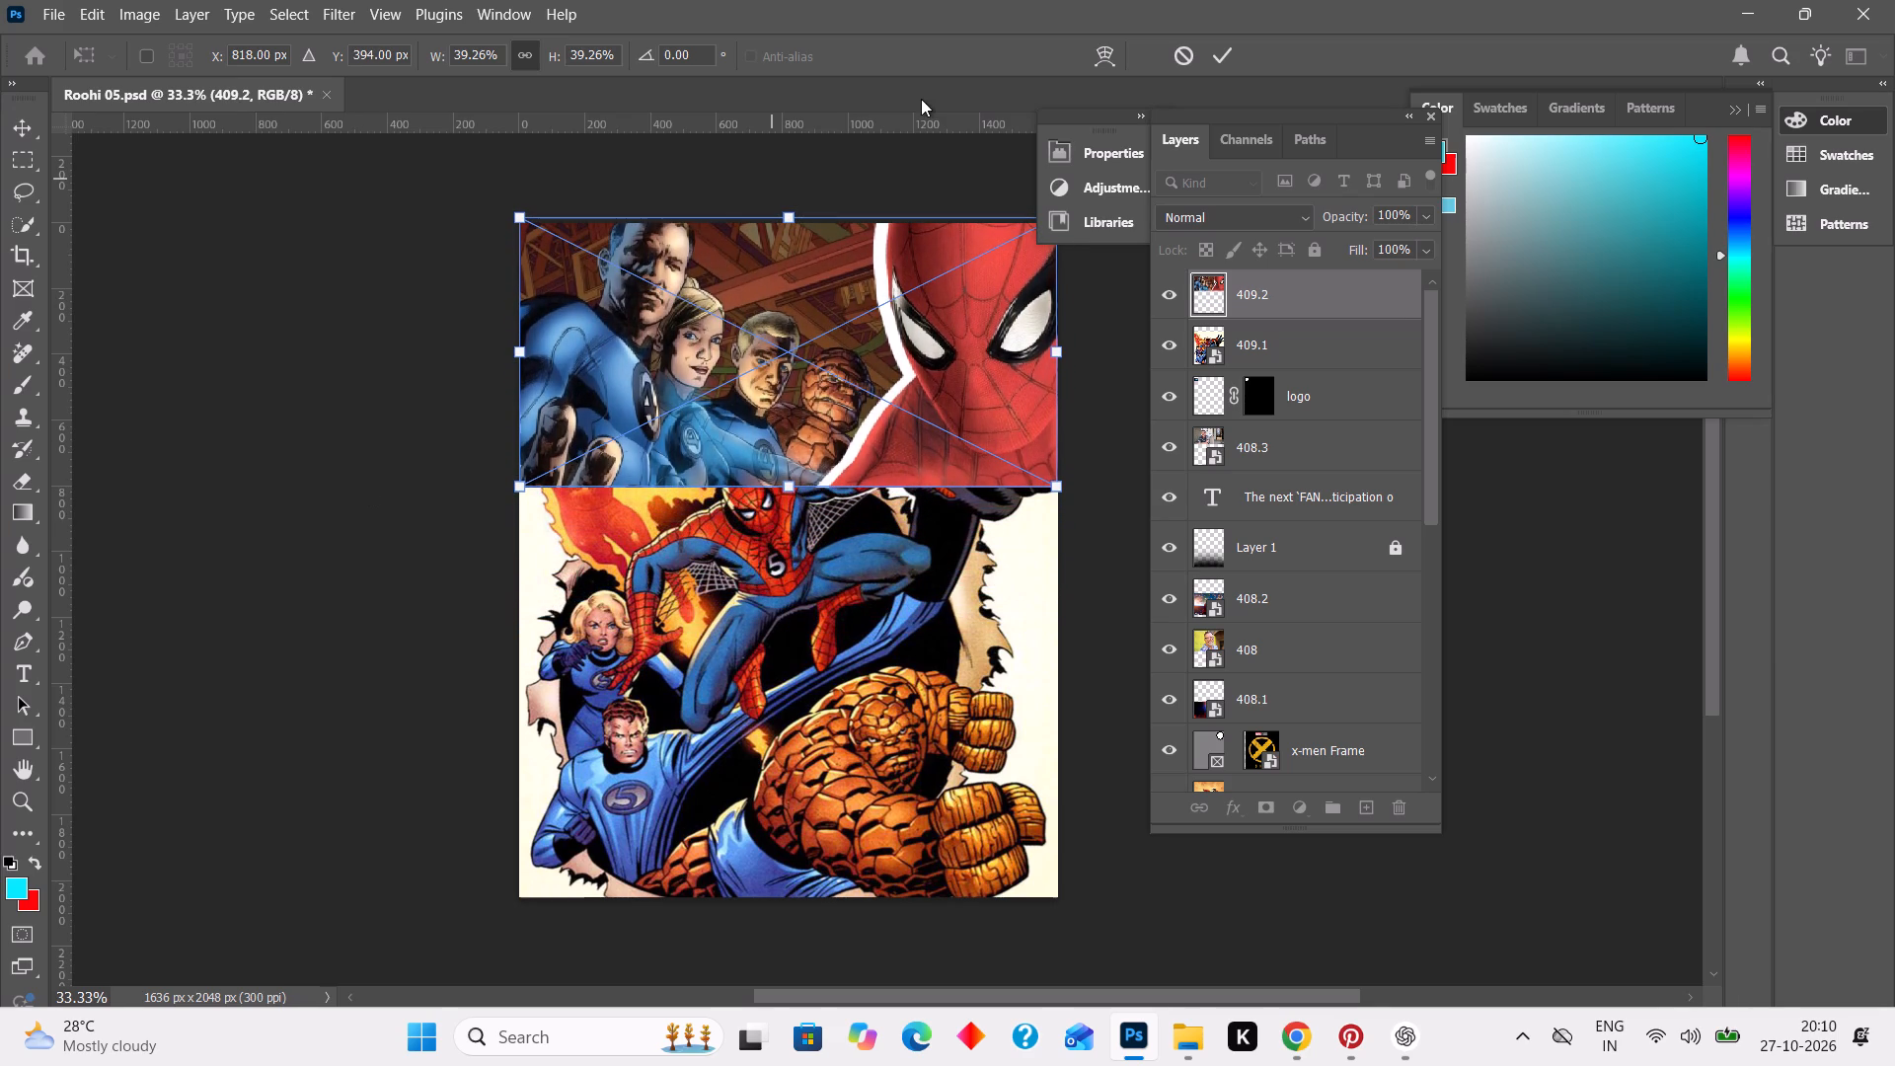
click(1207, 42)
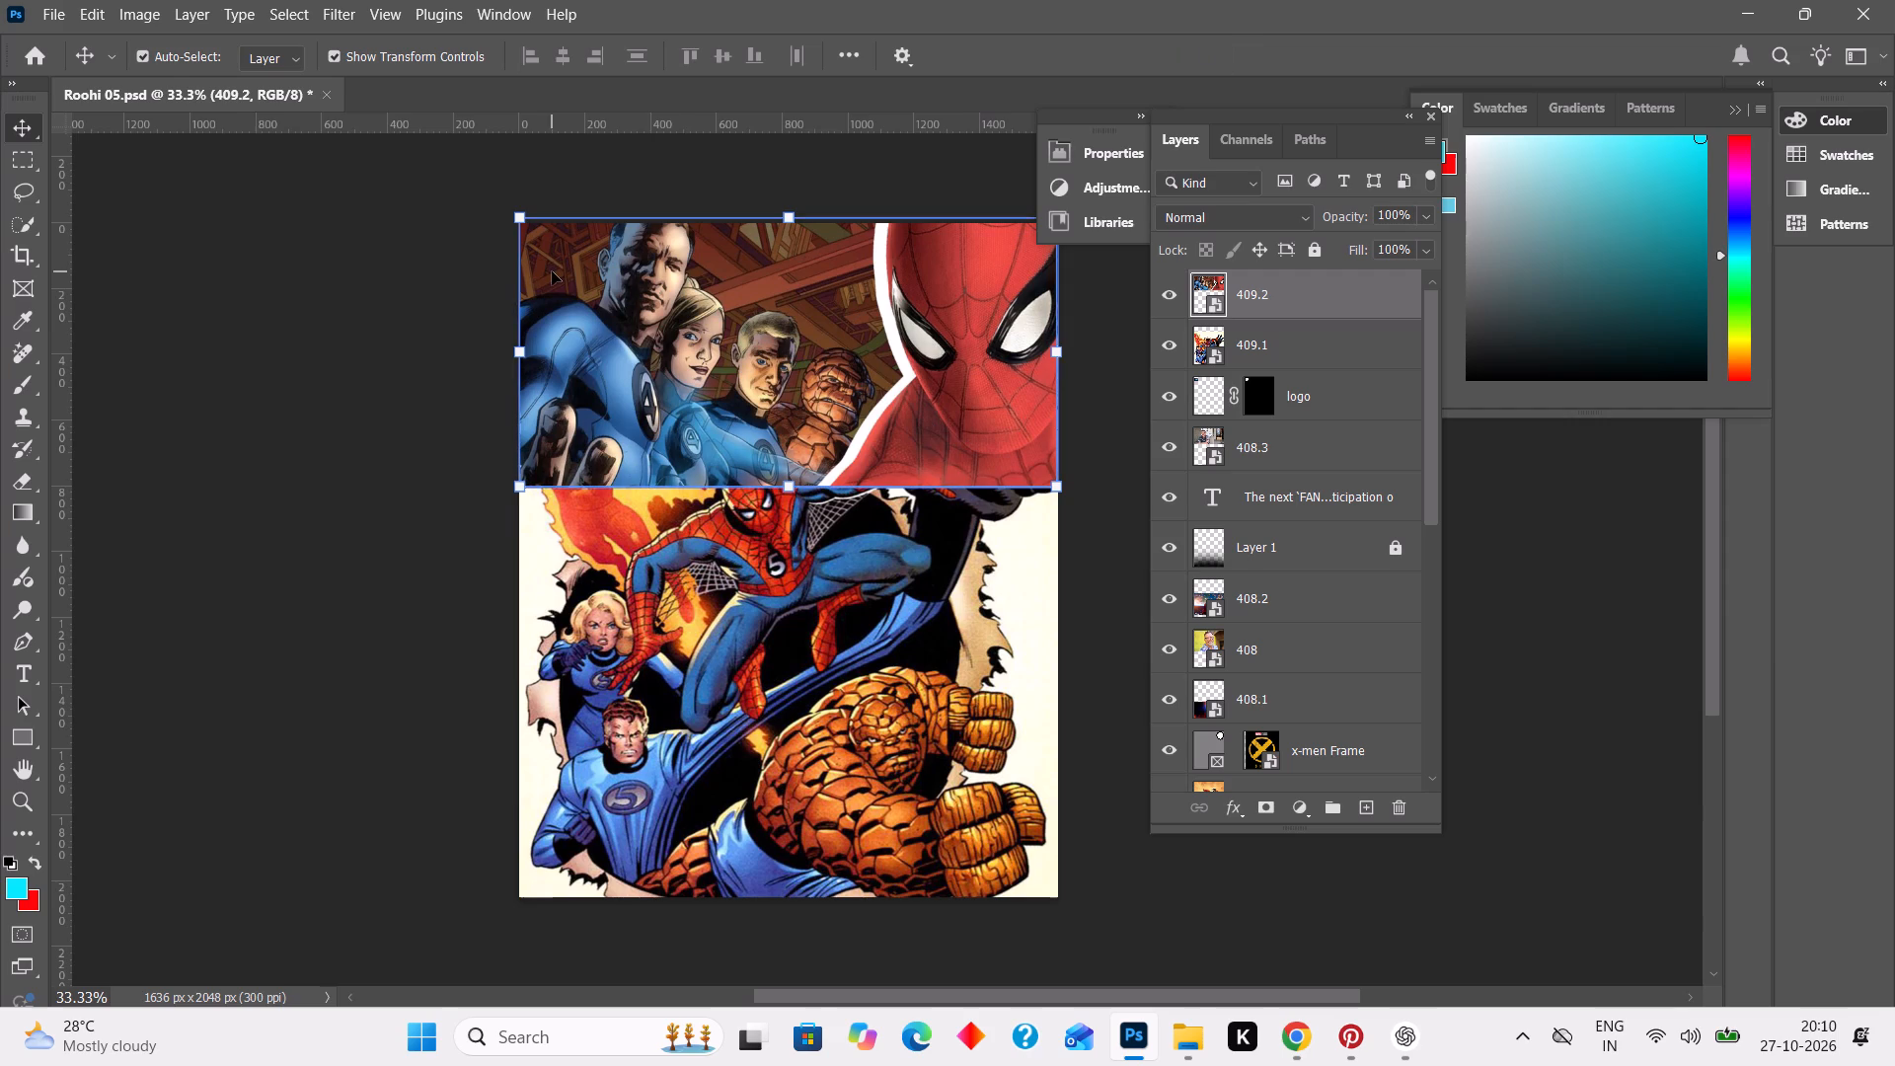
scroll(235, 294, right, 1)
click(1041, 335)
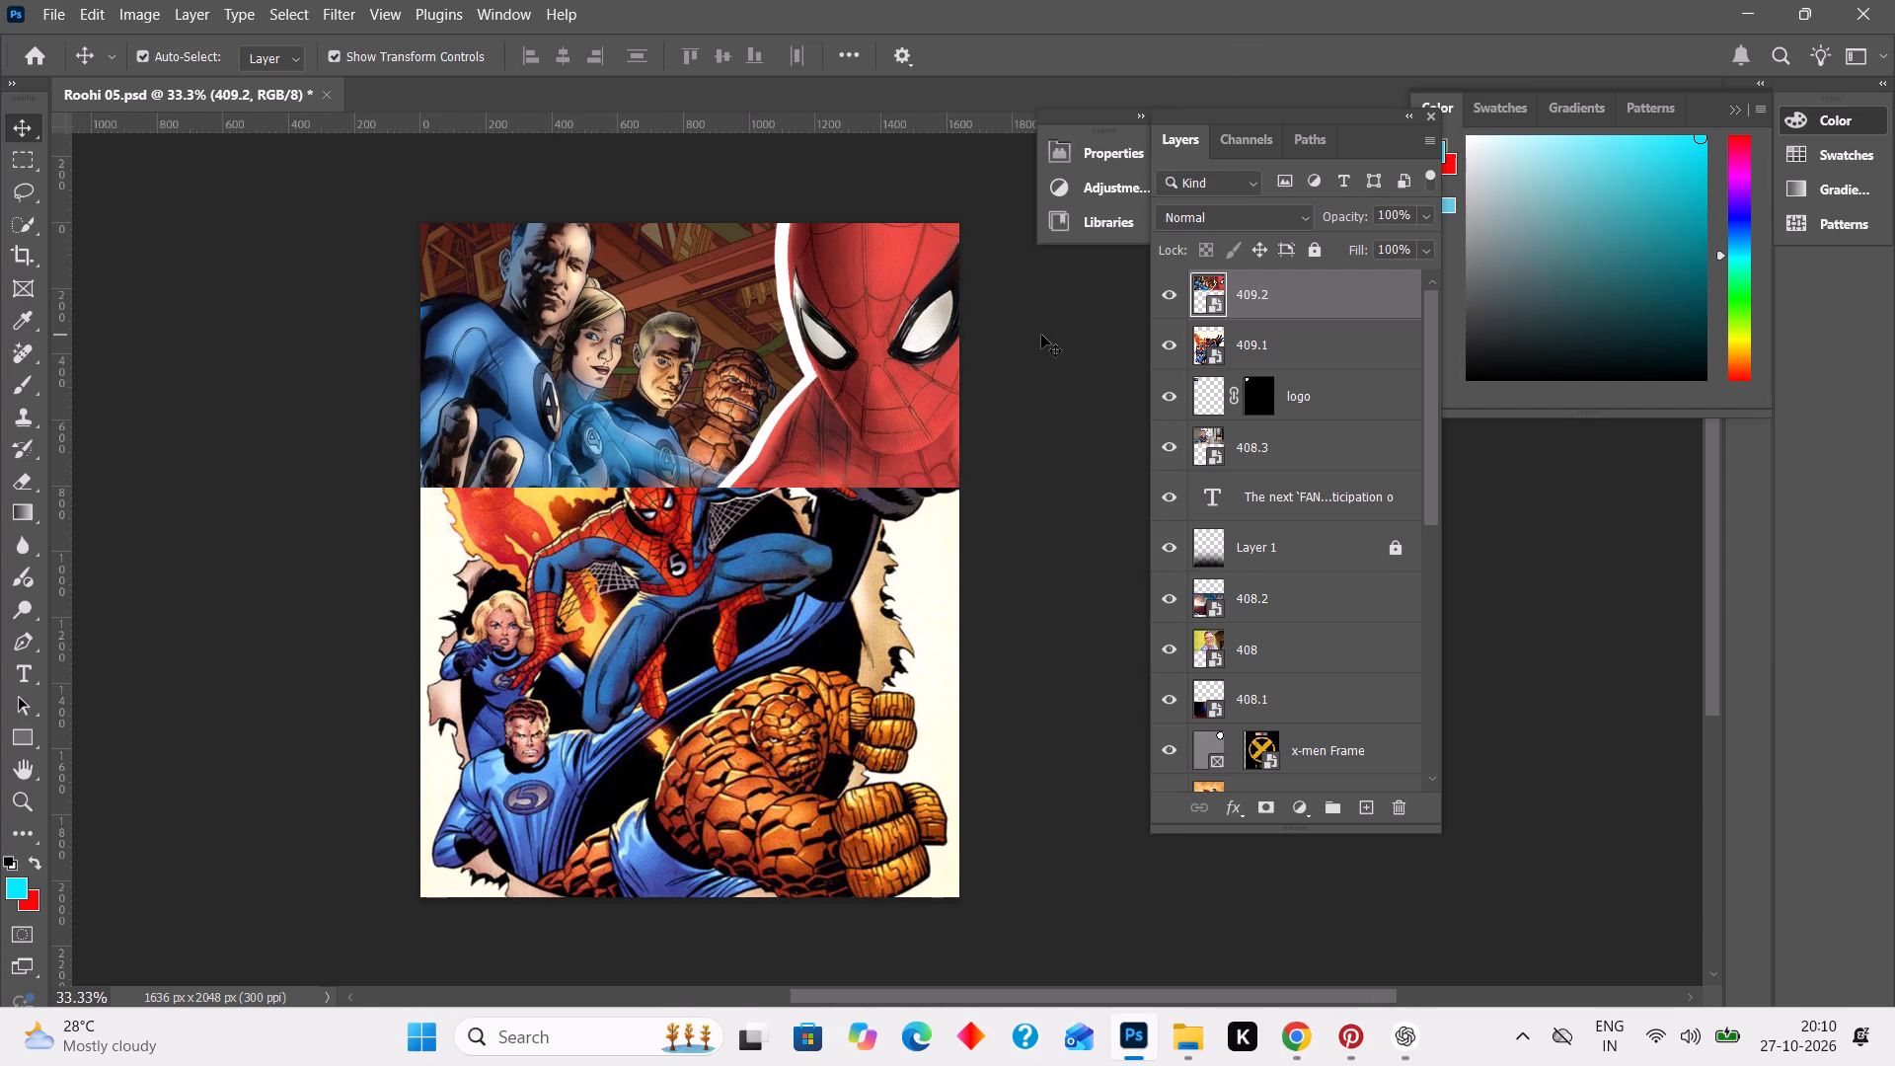
click(1041, 335)
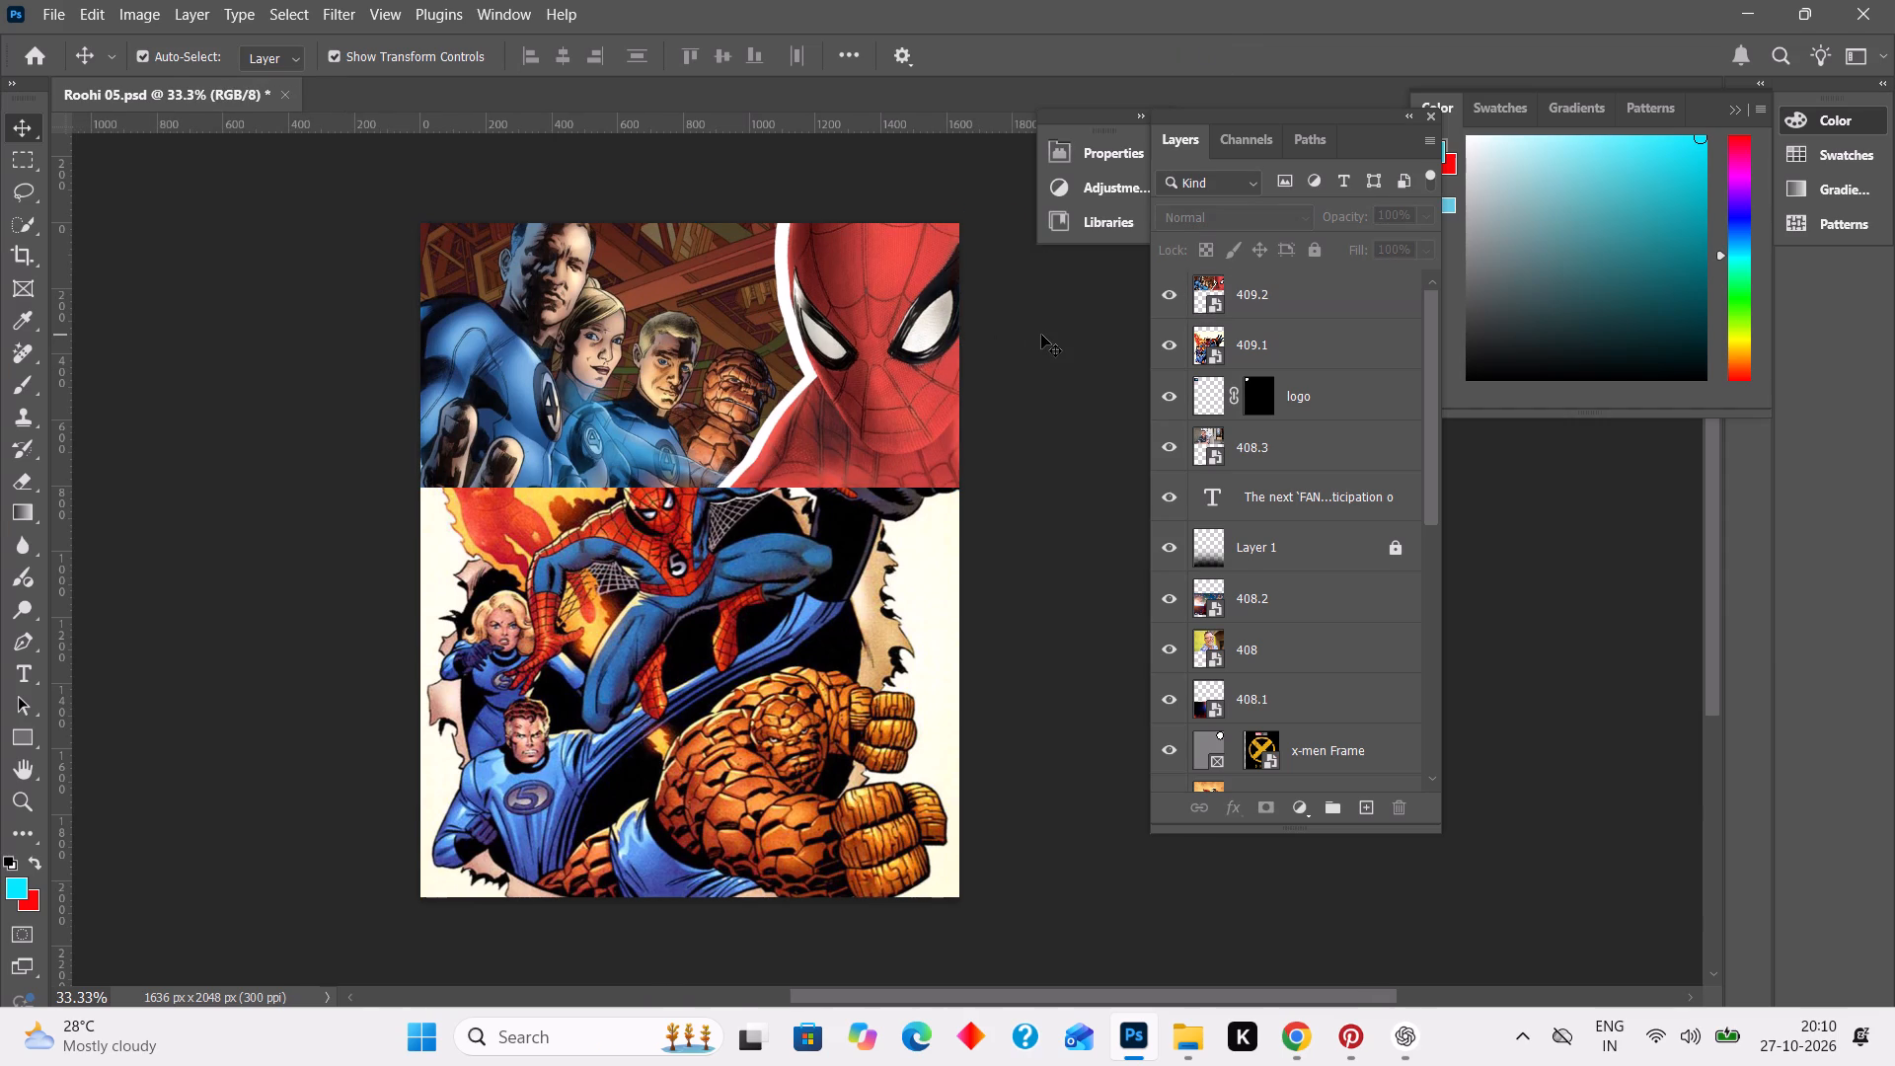
Move the 409.1 artwork layer above the 409.2 layer in the layer stack and deselect it.
click(776, 648)
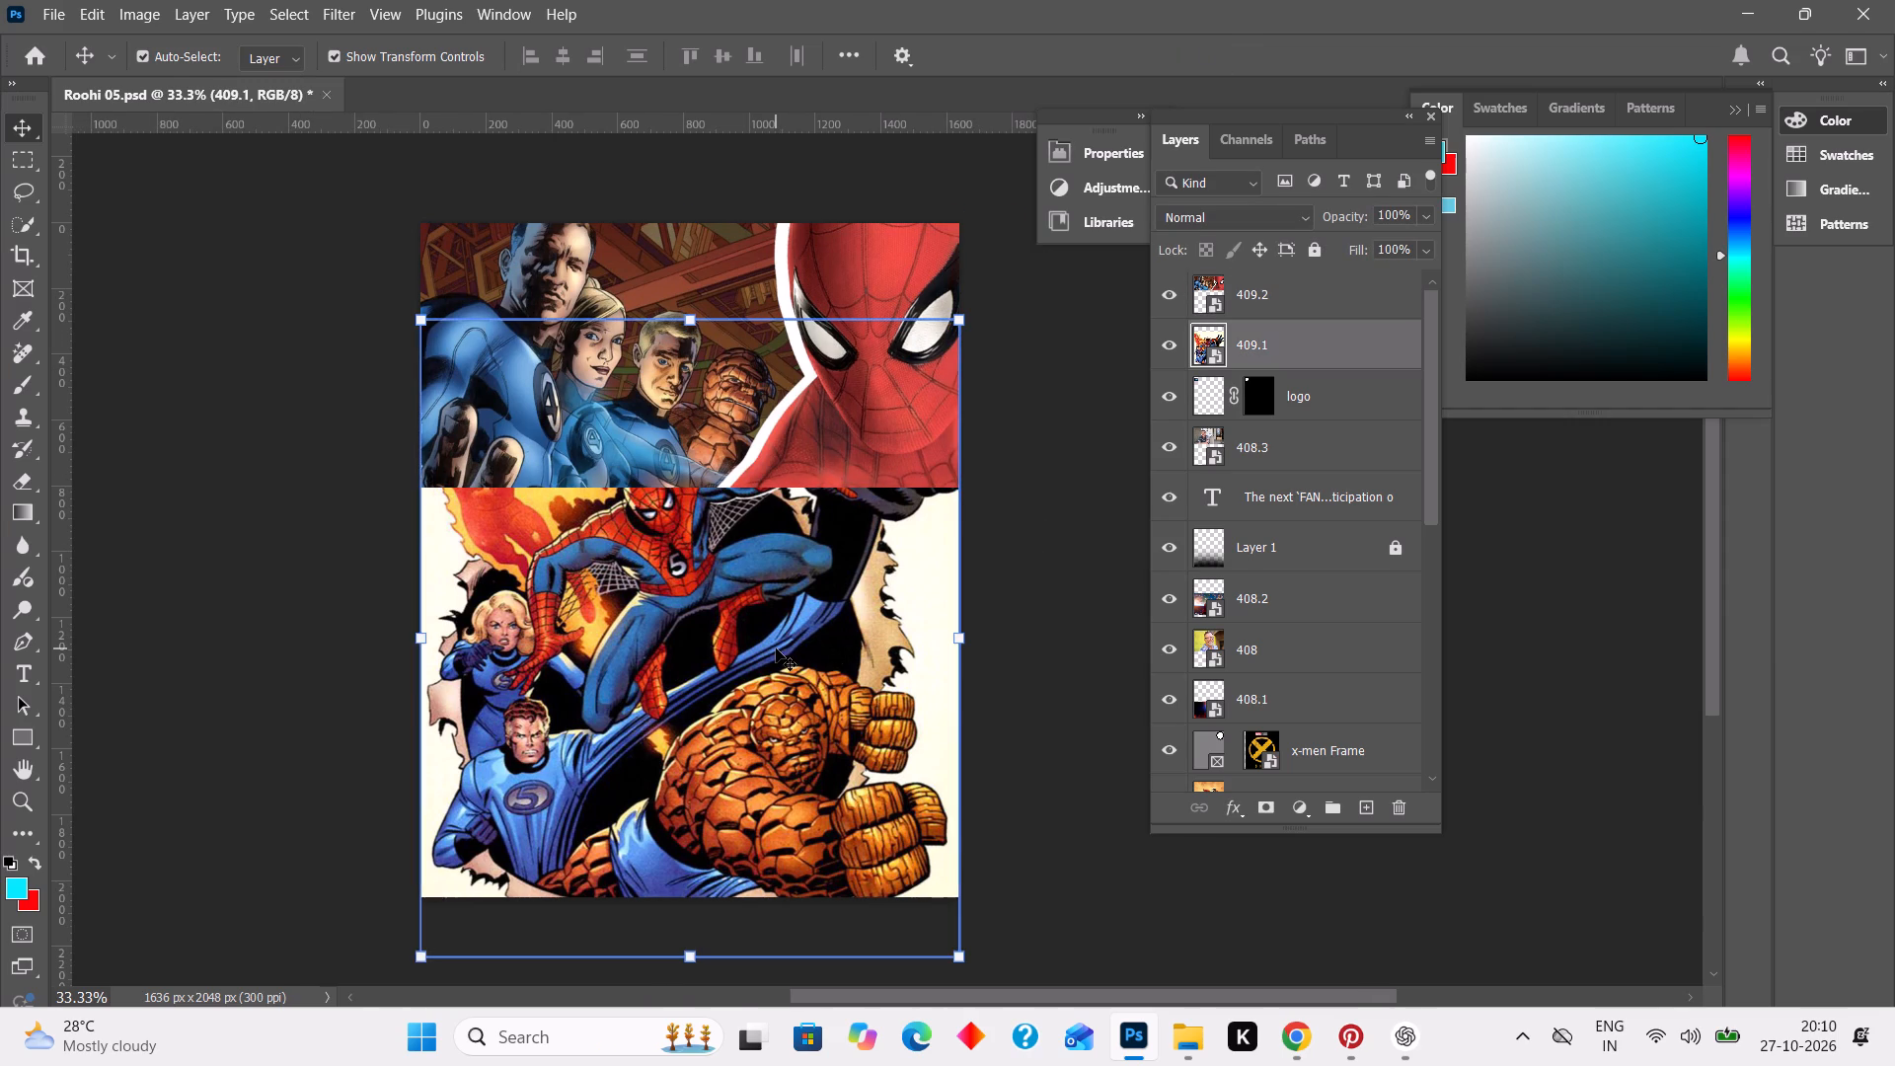
drag(1287, 358, 1276, 292)
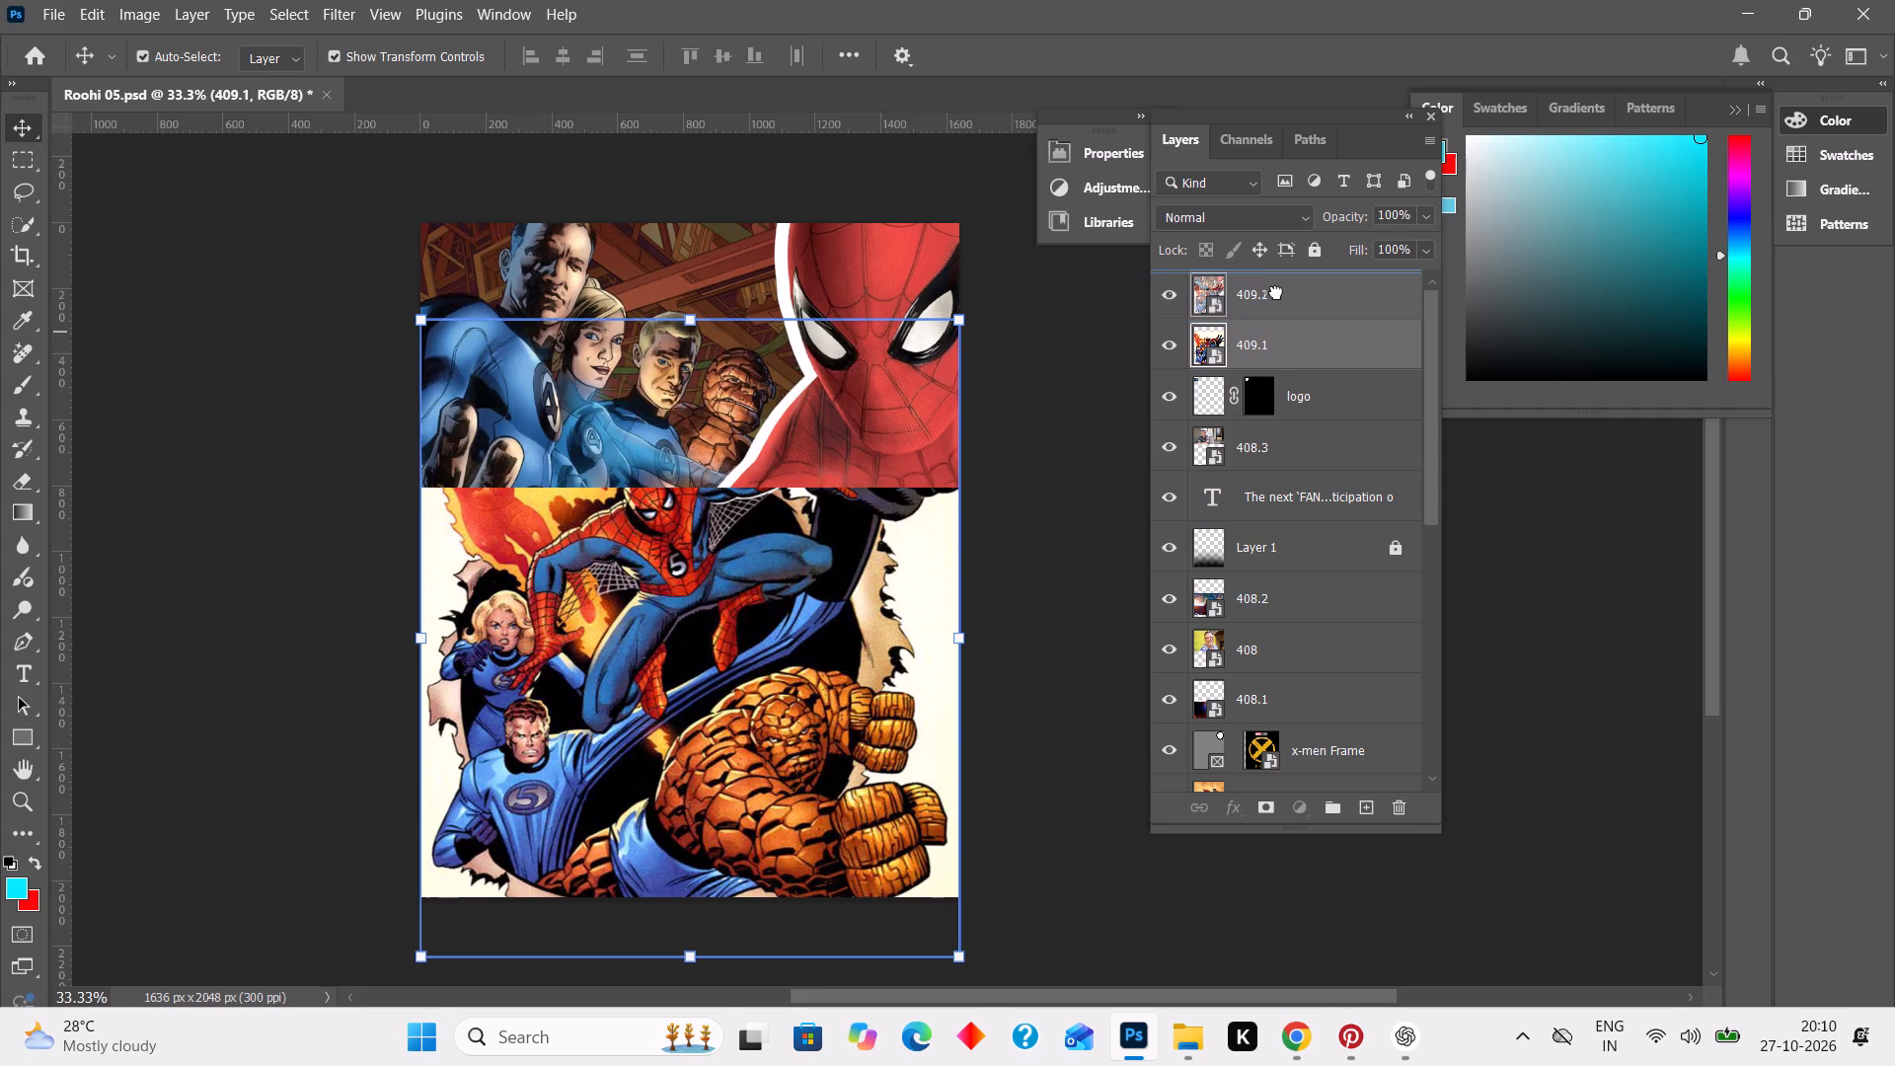
drag(1276, 292, 1276, 289)
click(1111, 572)
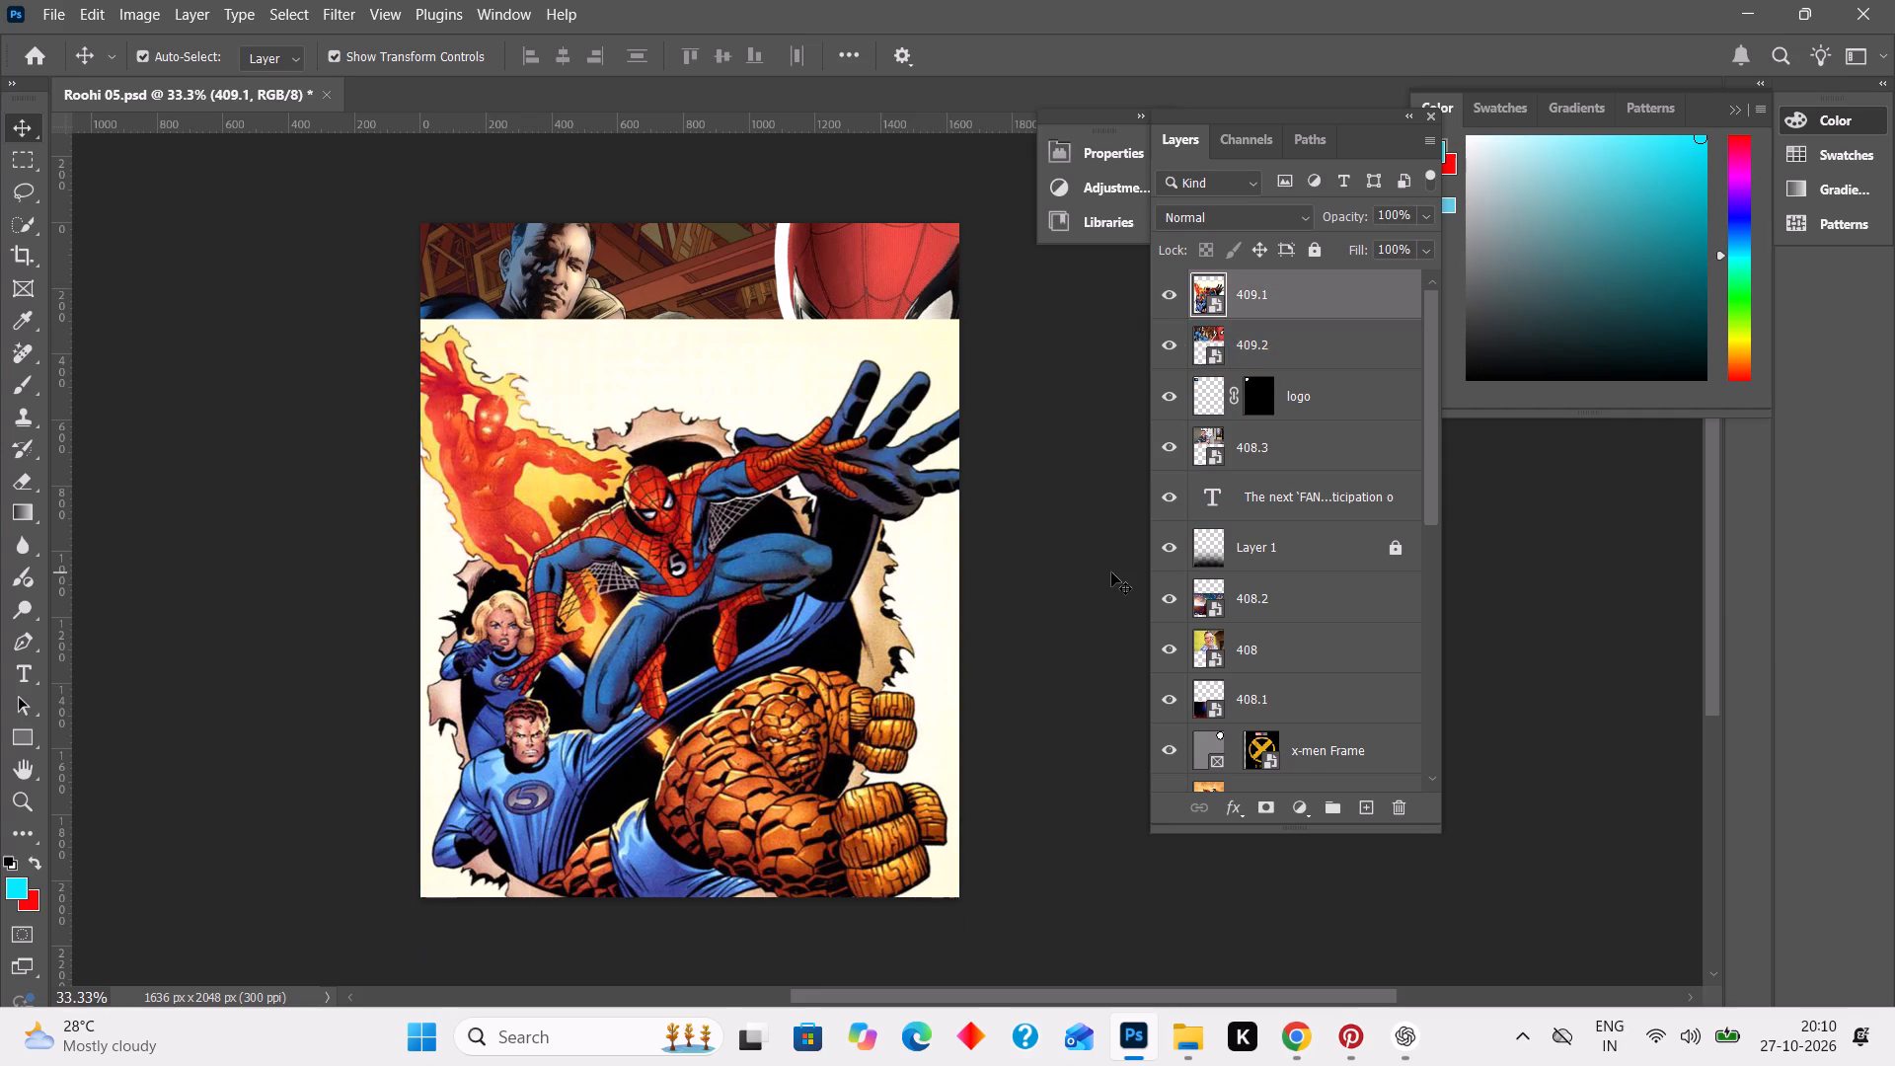
Select the subject of the 409.1 artwork automatically and duplicate its layer within the same document.
click(734, 628)
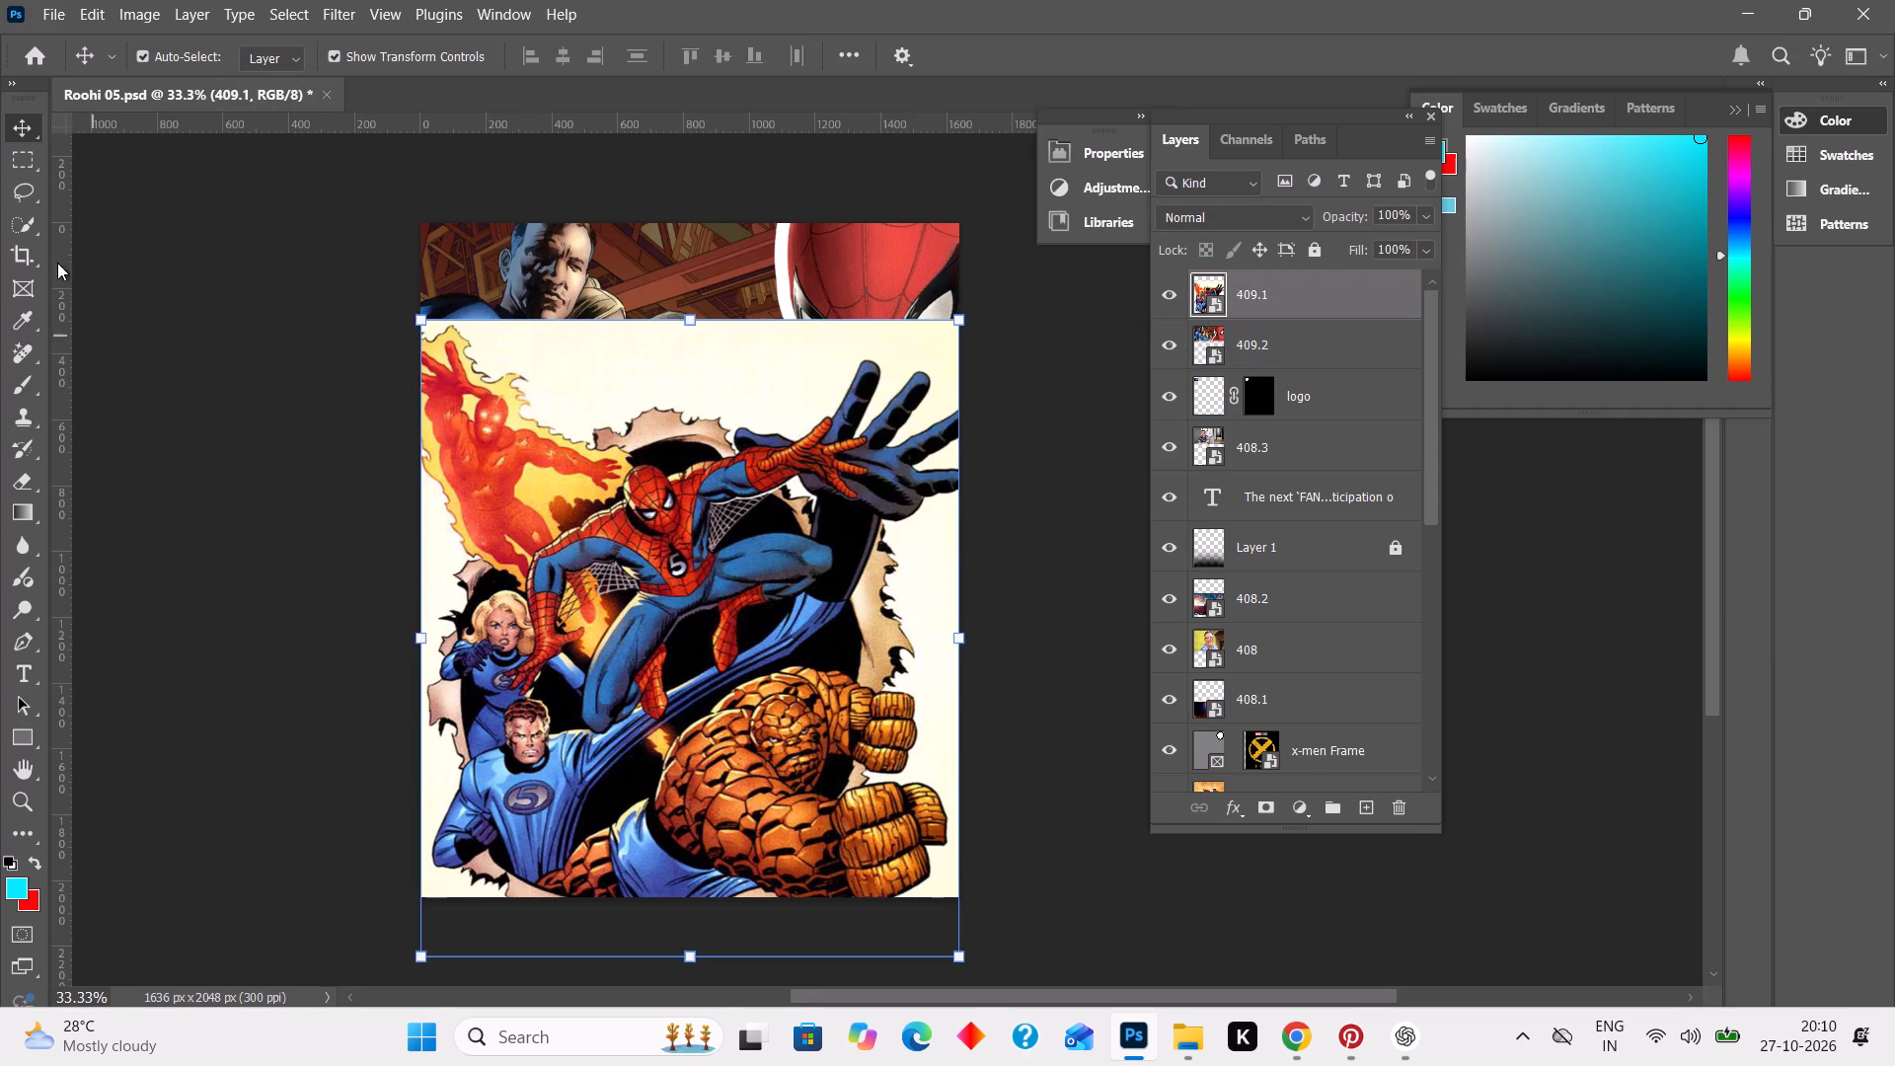
click(19, 226)
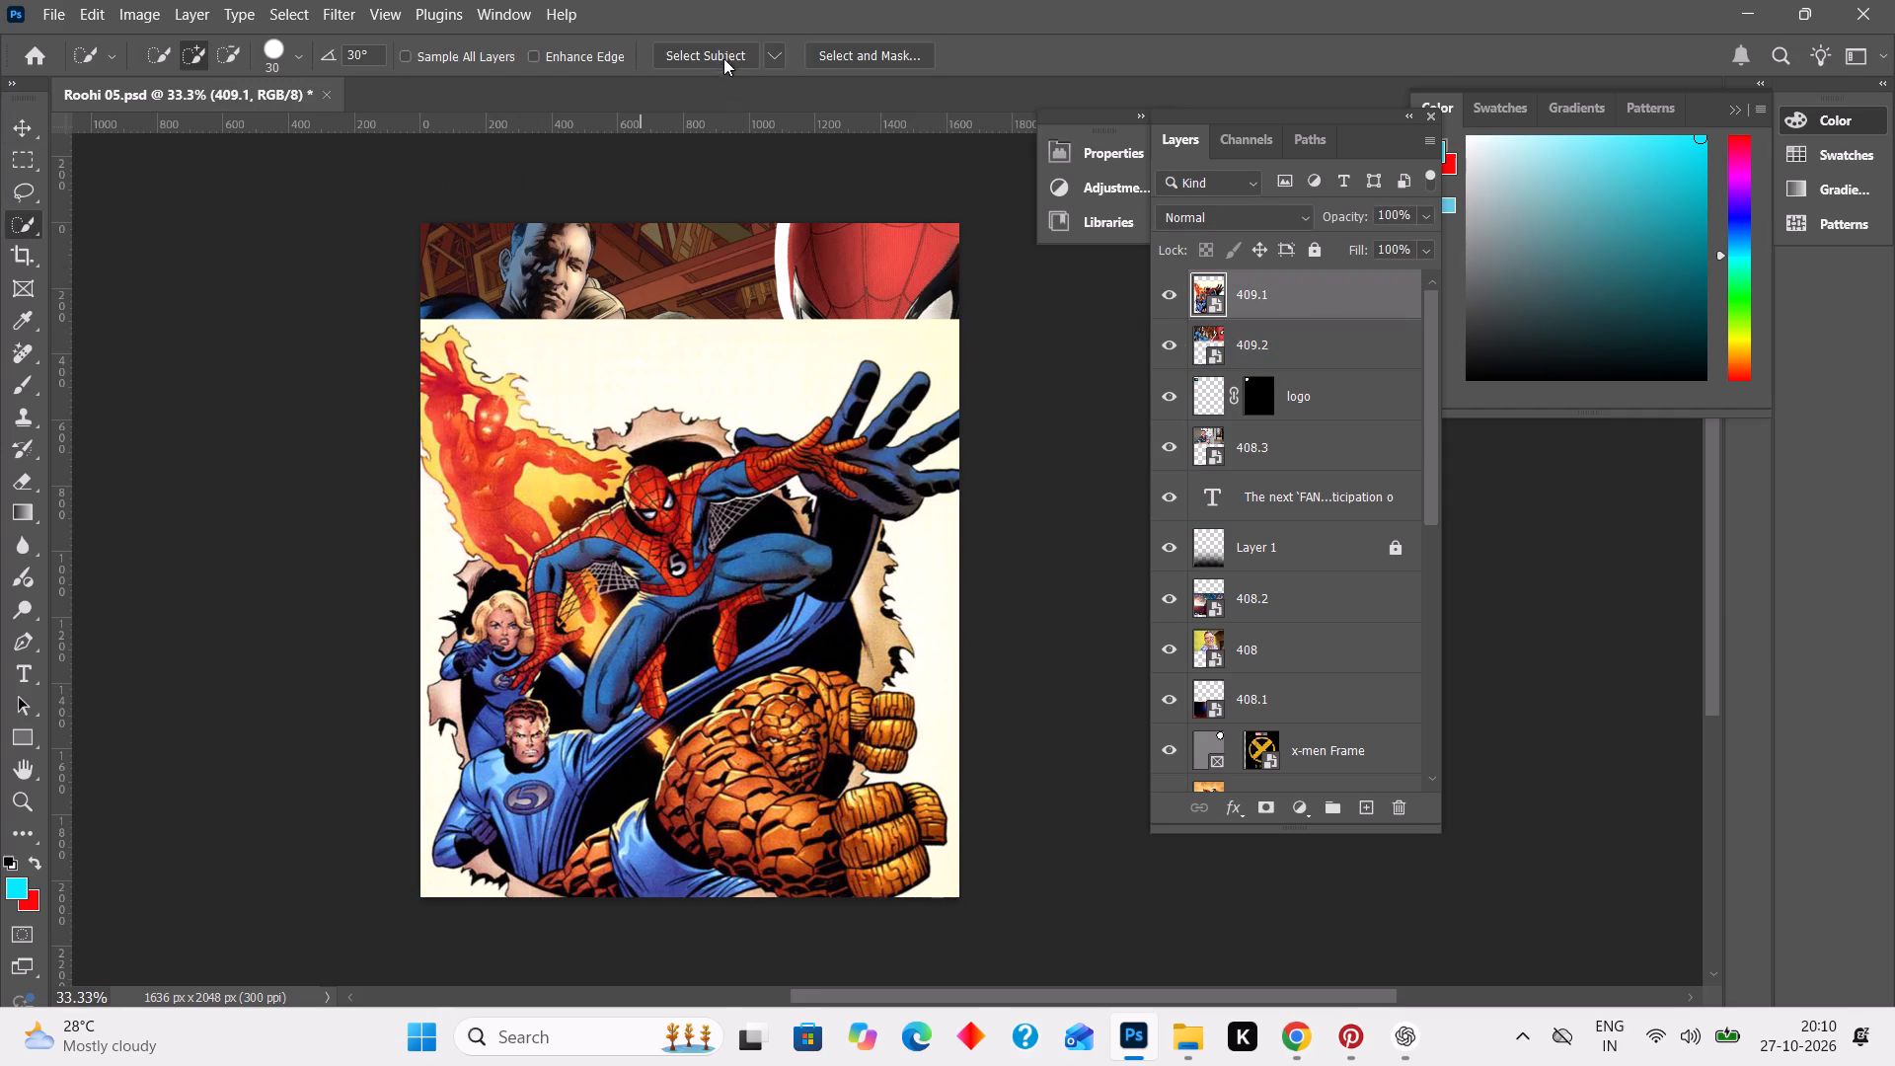
click(719, 52)
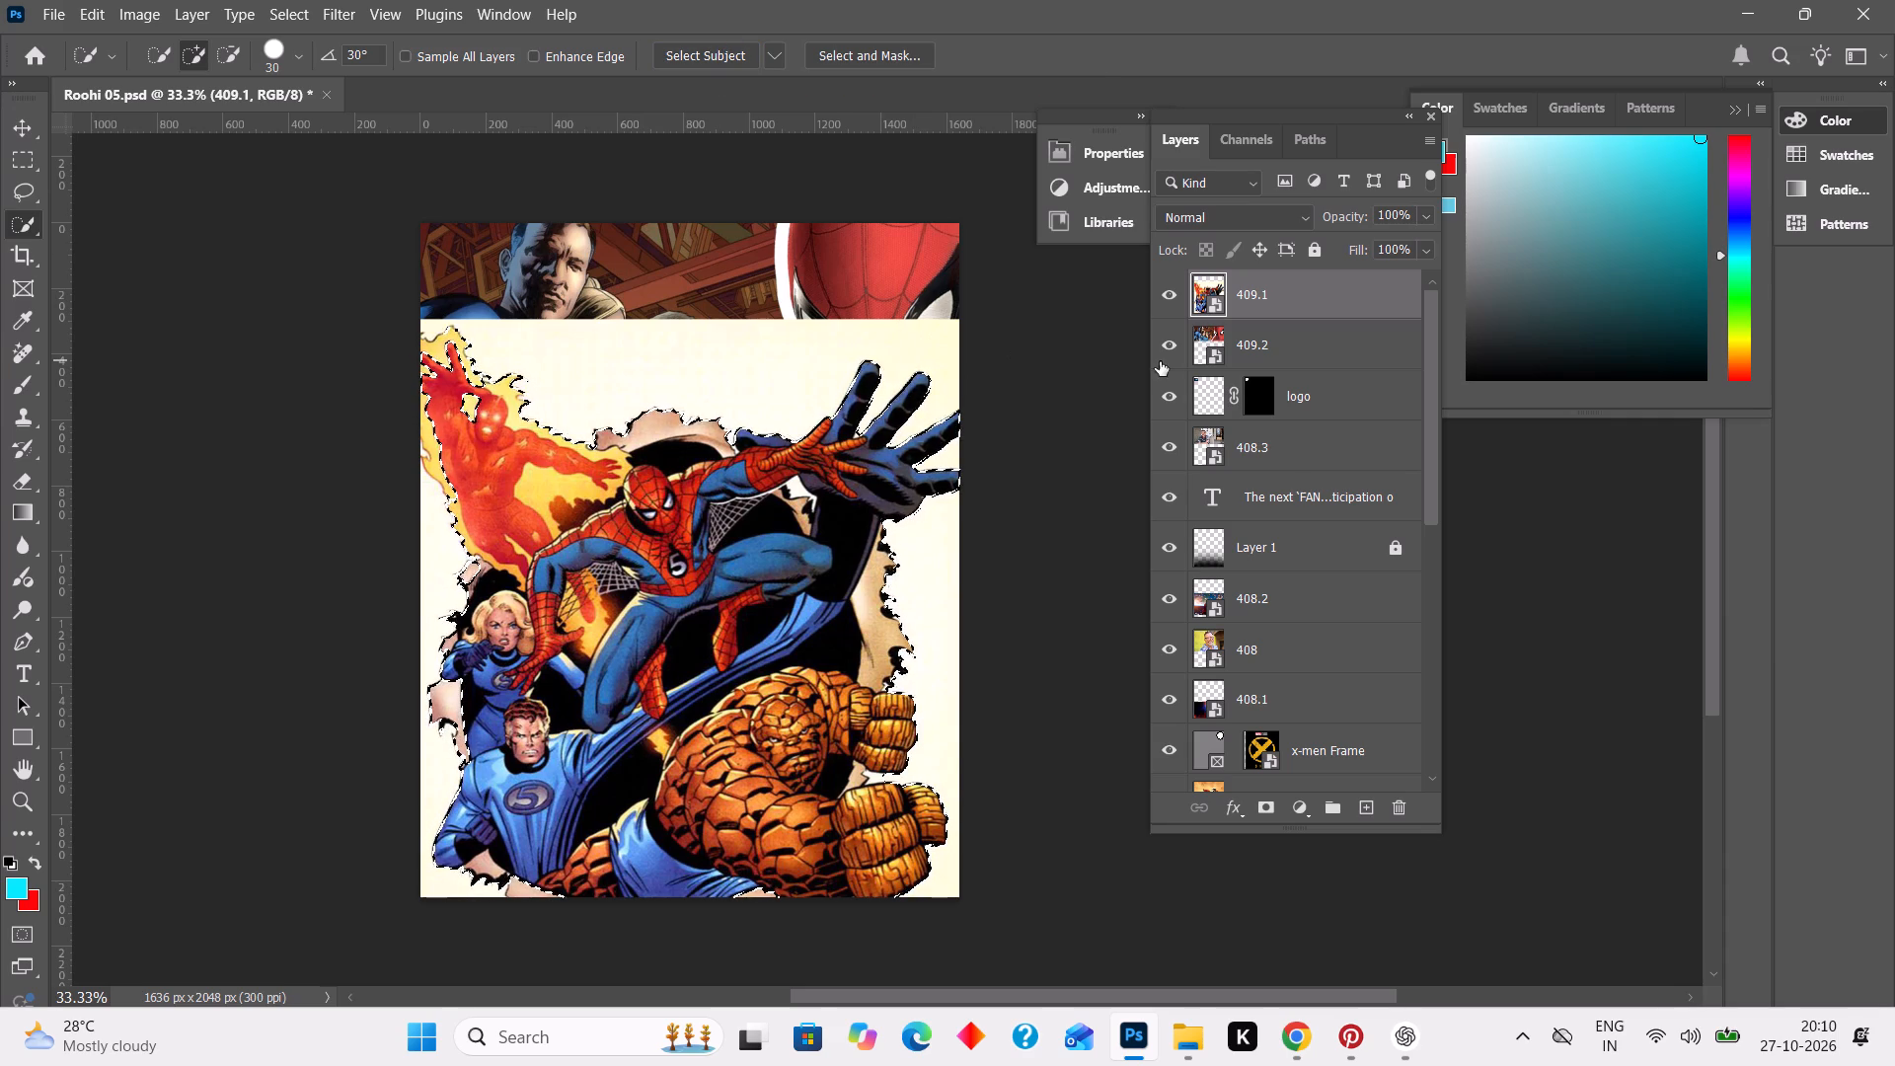
right_click(1311, 289)
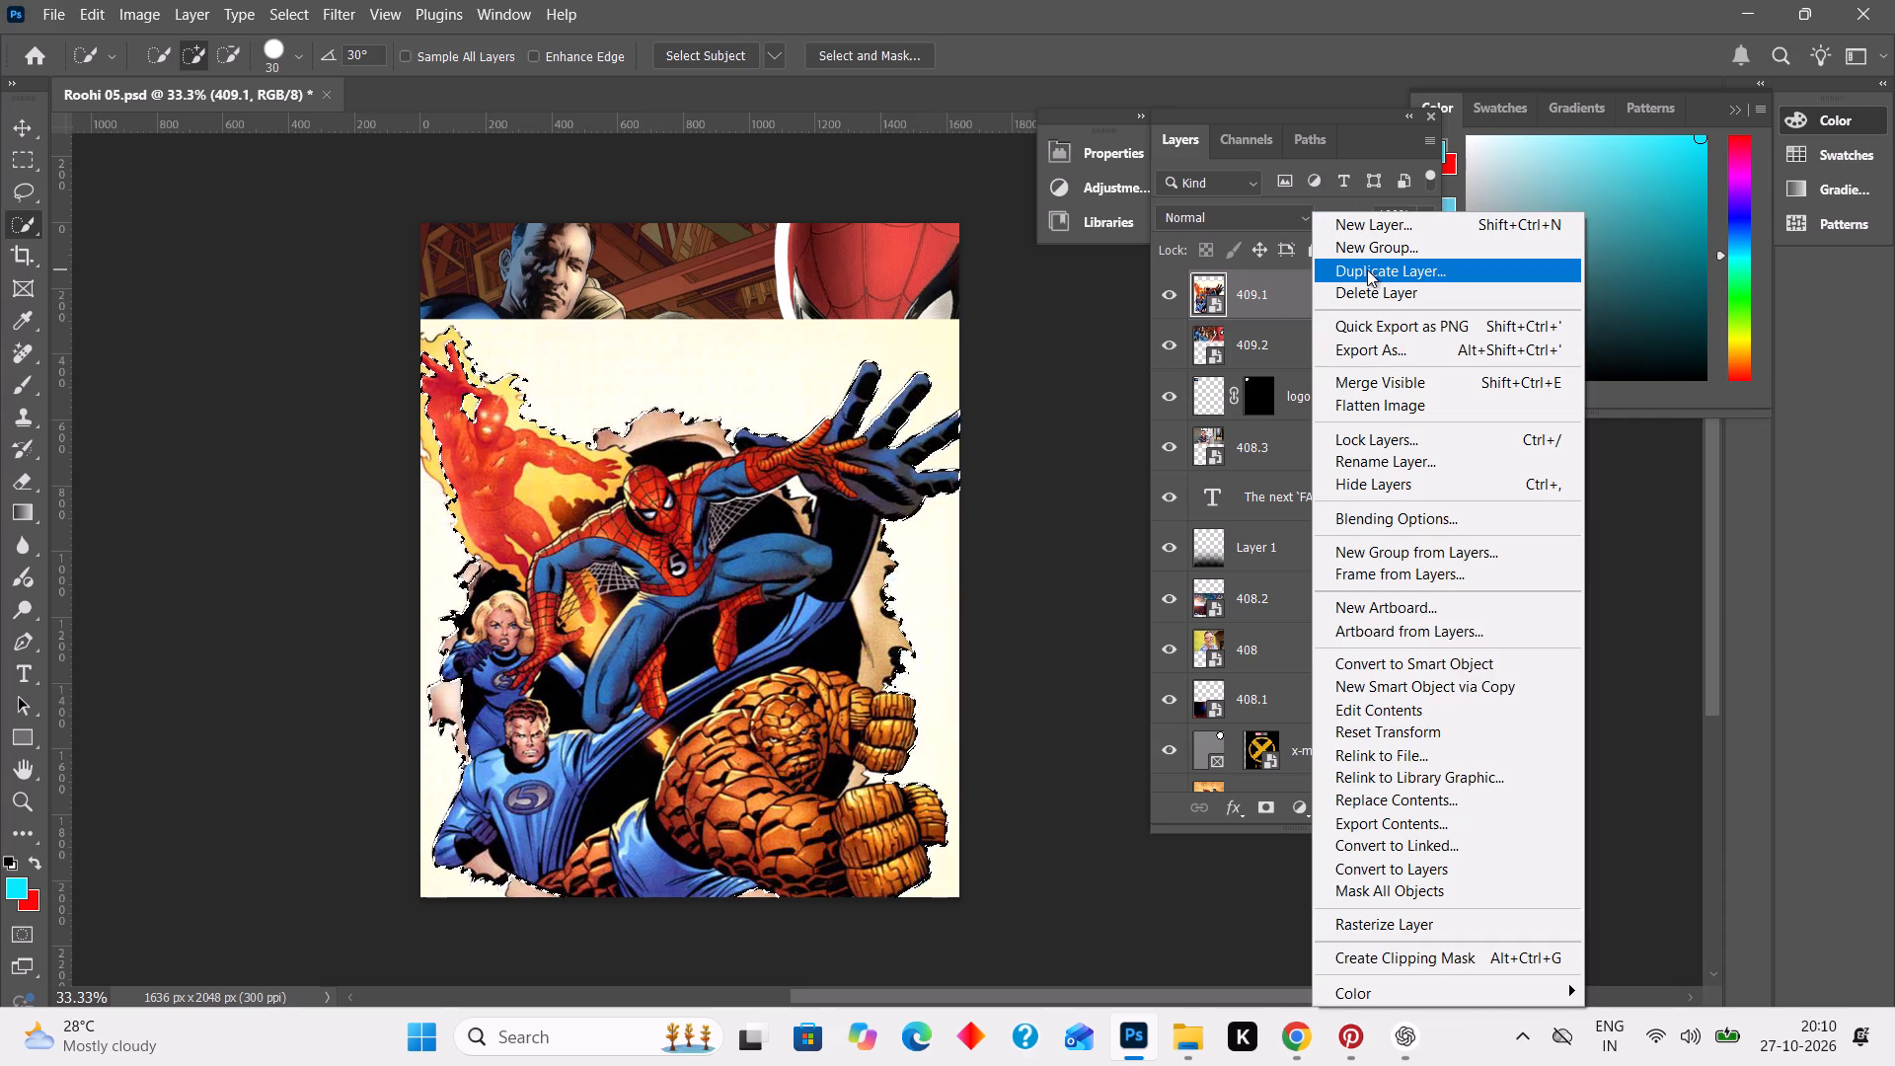
click(1367, 269)
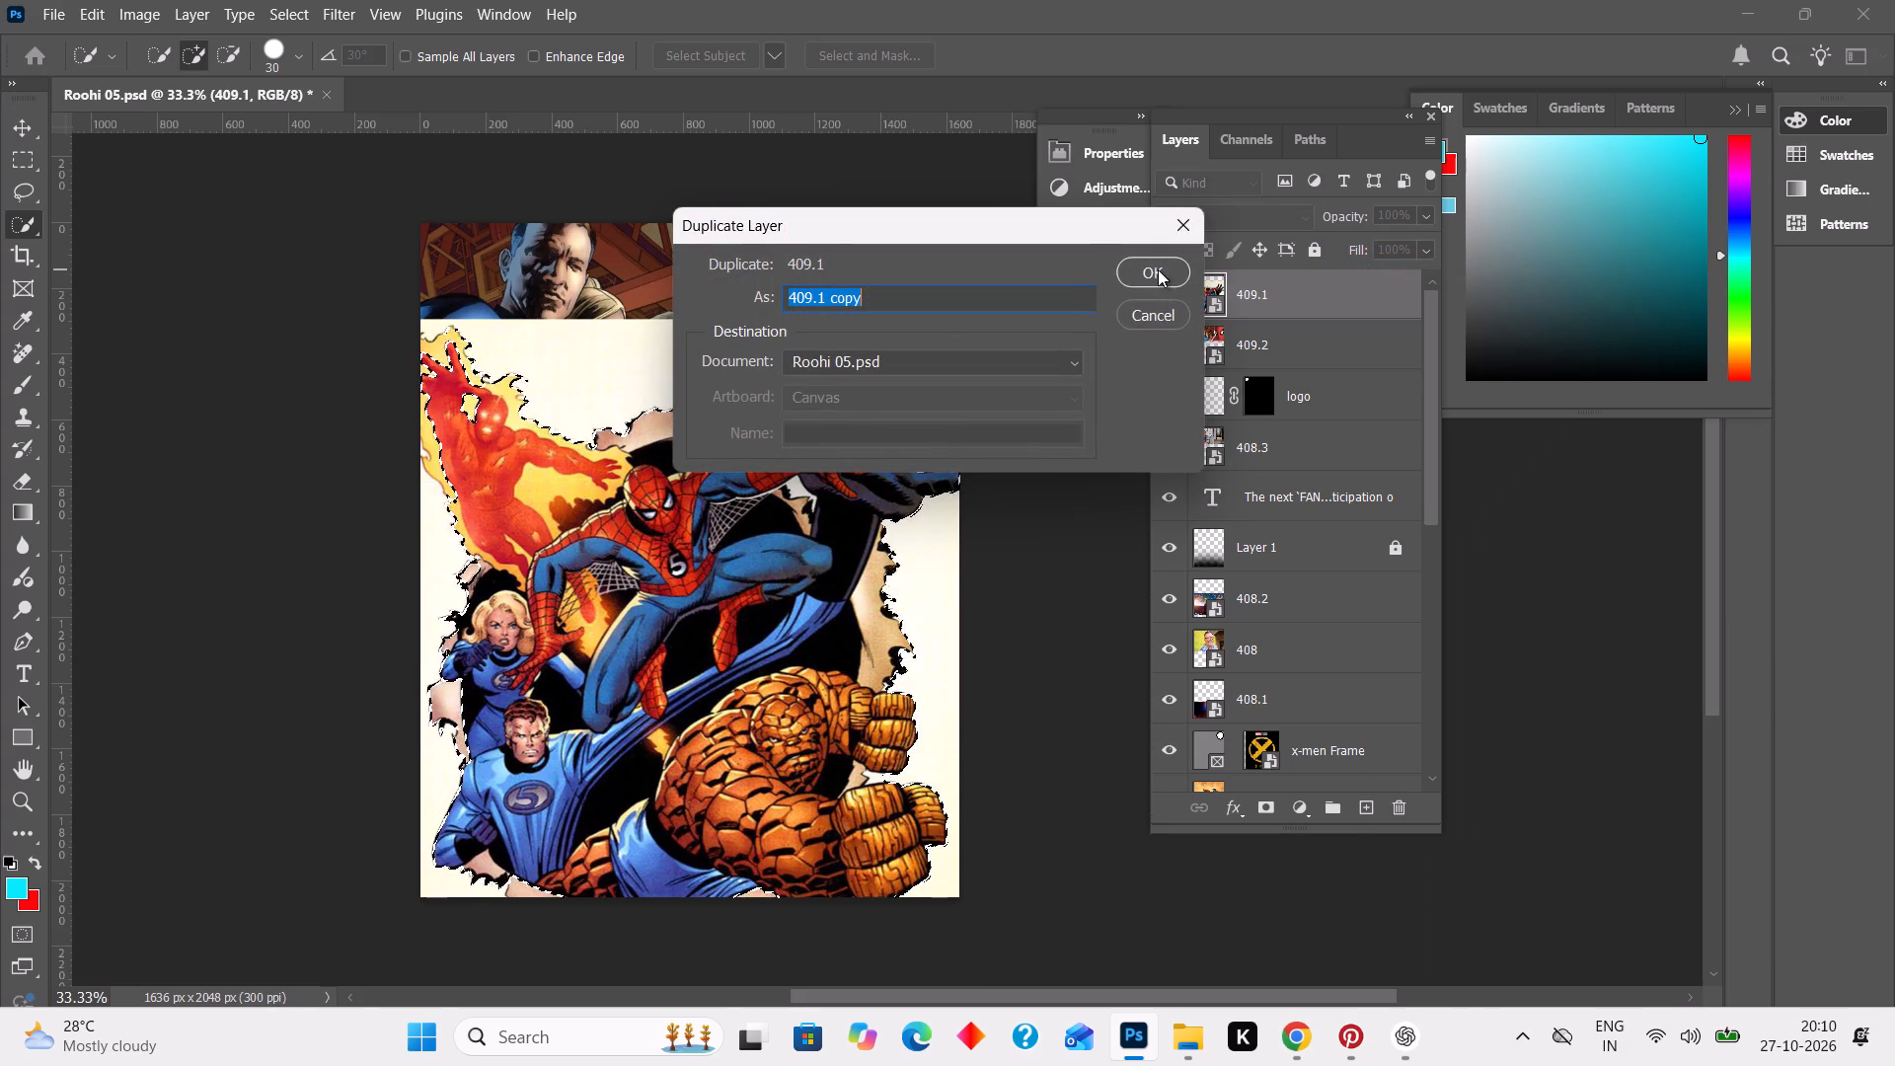
click(1158, 269)
Use Select and Mask on the duplicated 409.1 layer to output the subject selection as a layer mask.
double_click(904, 63)
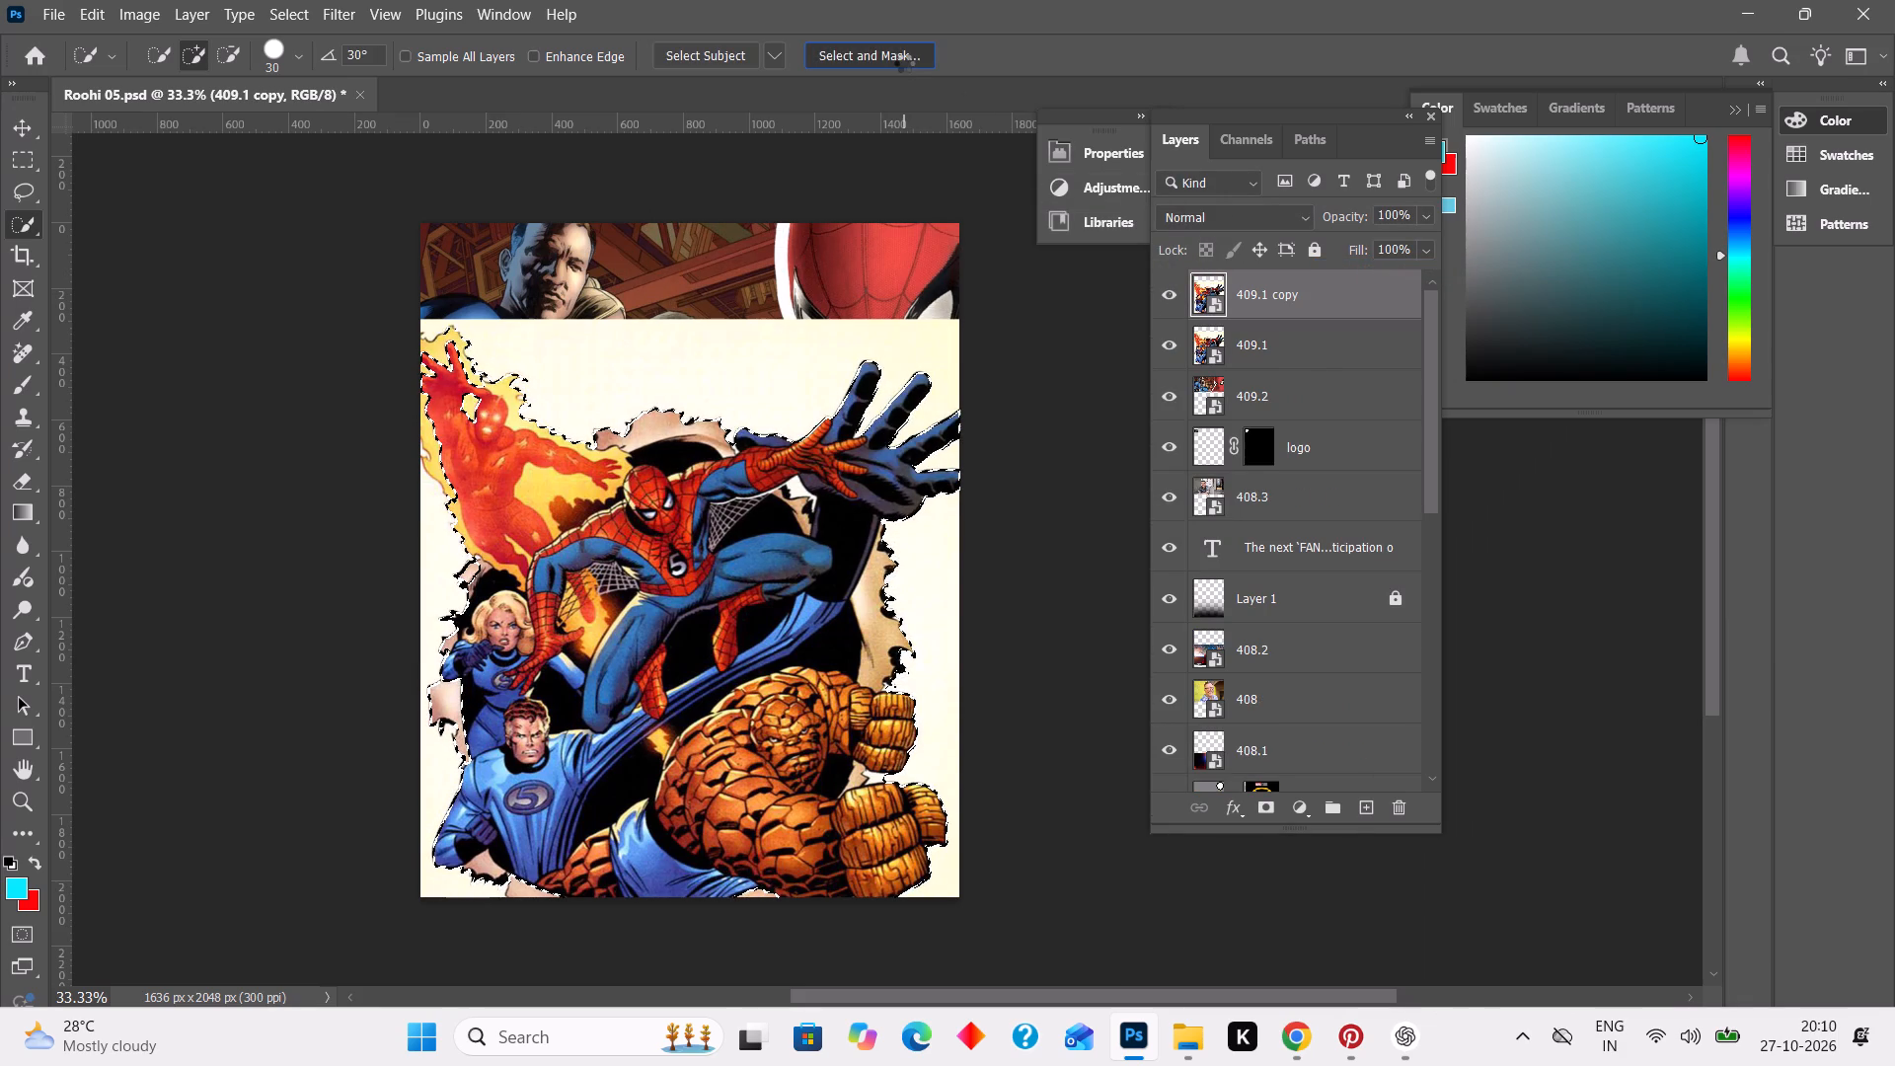
scroll(1758, 862, down, 4)
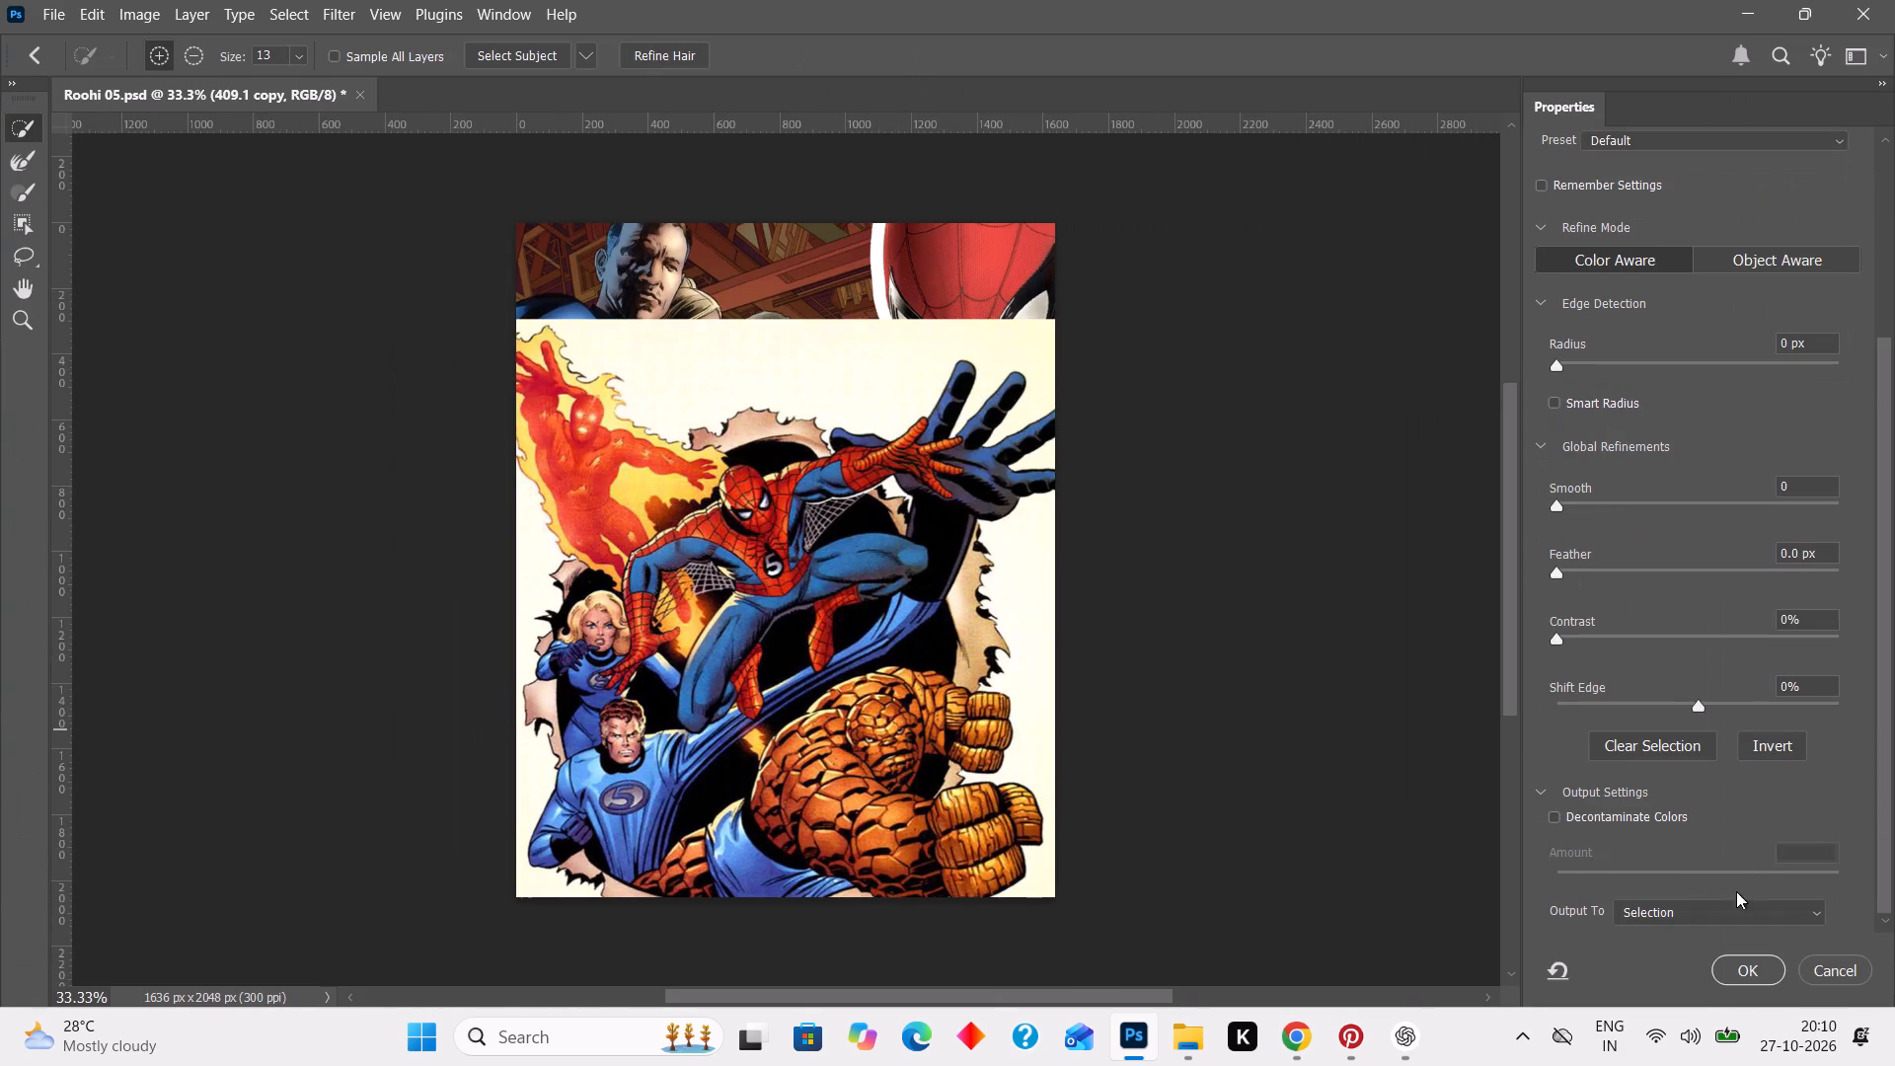
click(1728, 906)
click(1697, 891)
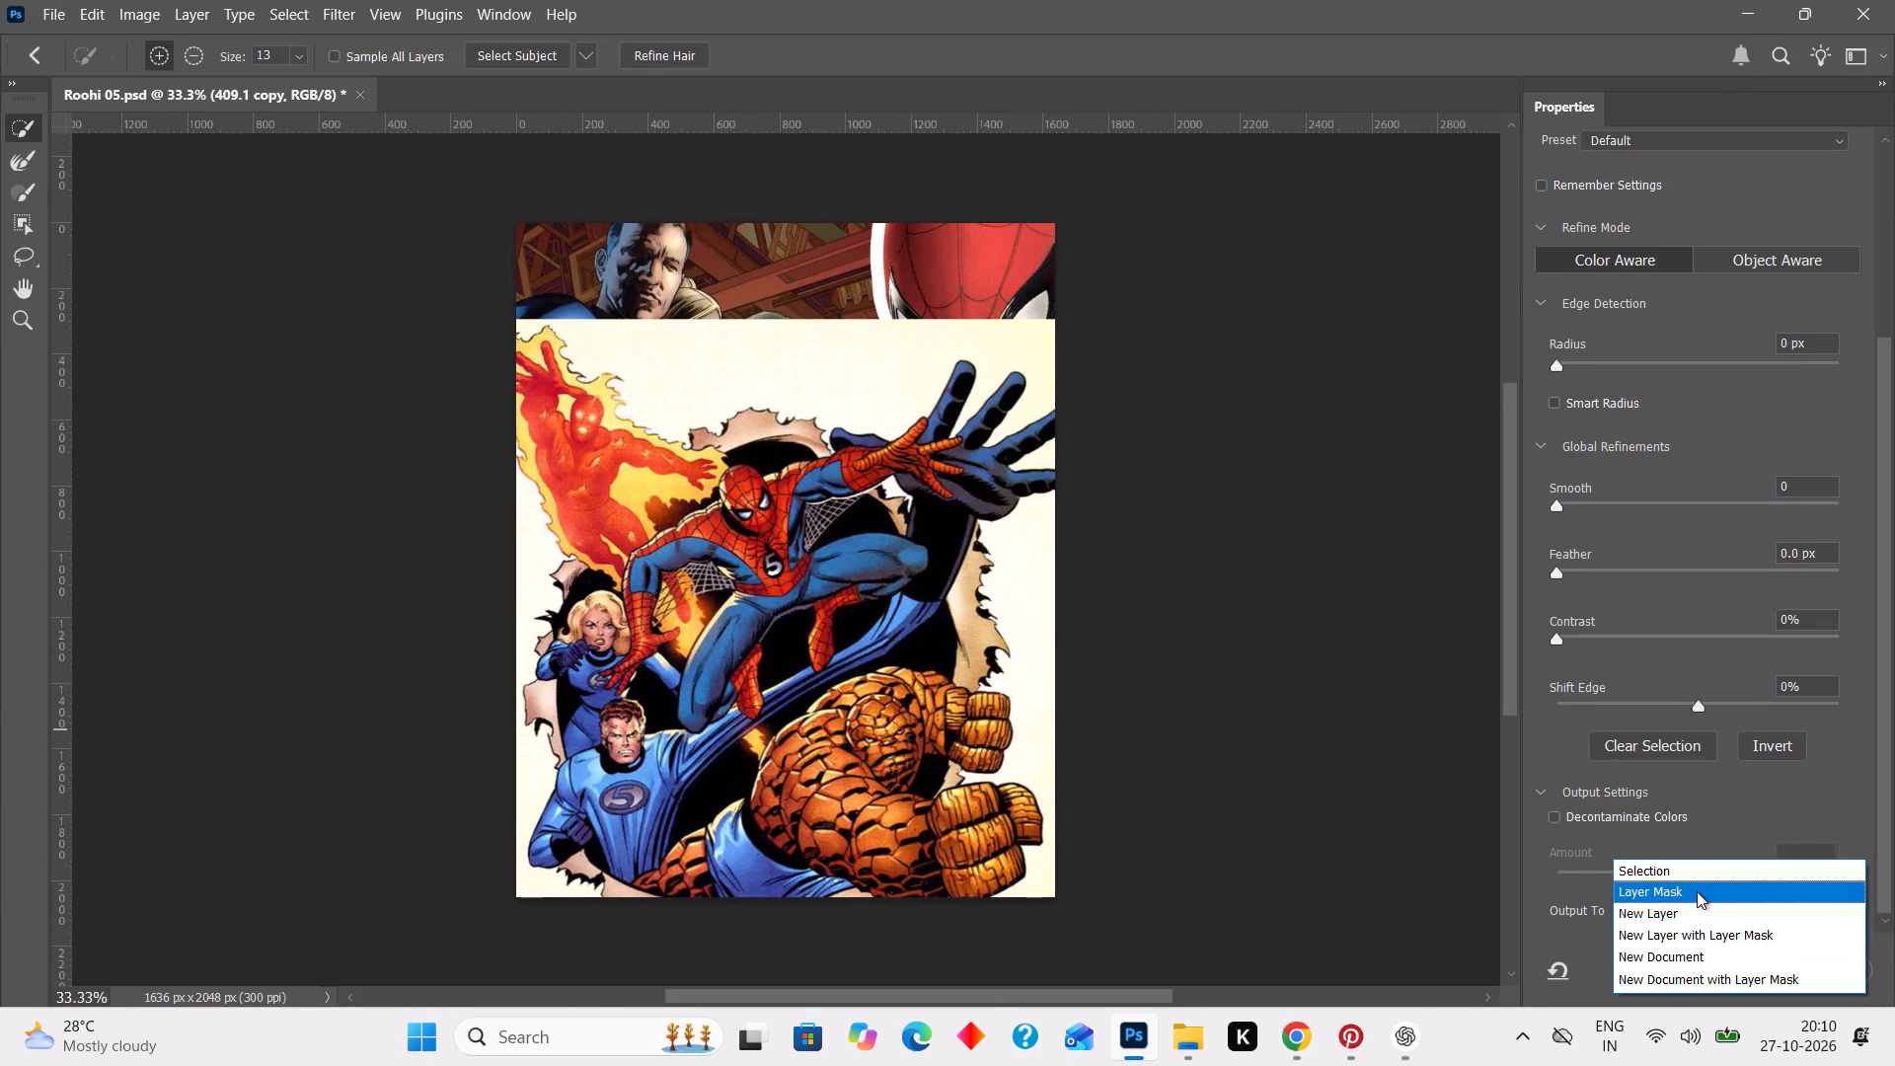
click(1750, 972)
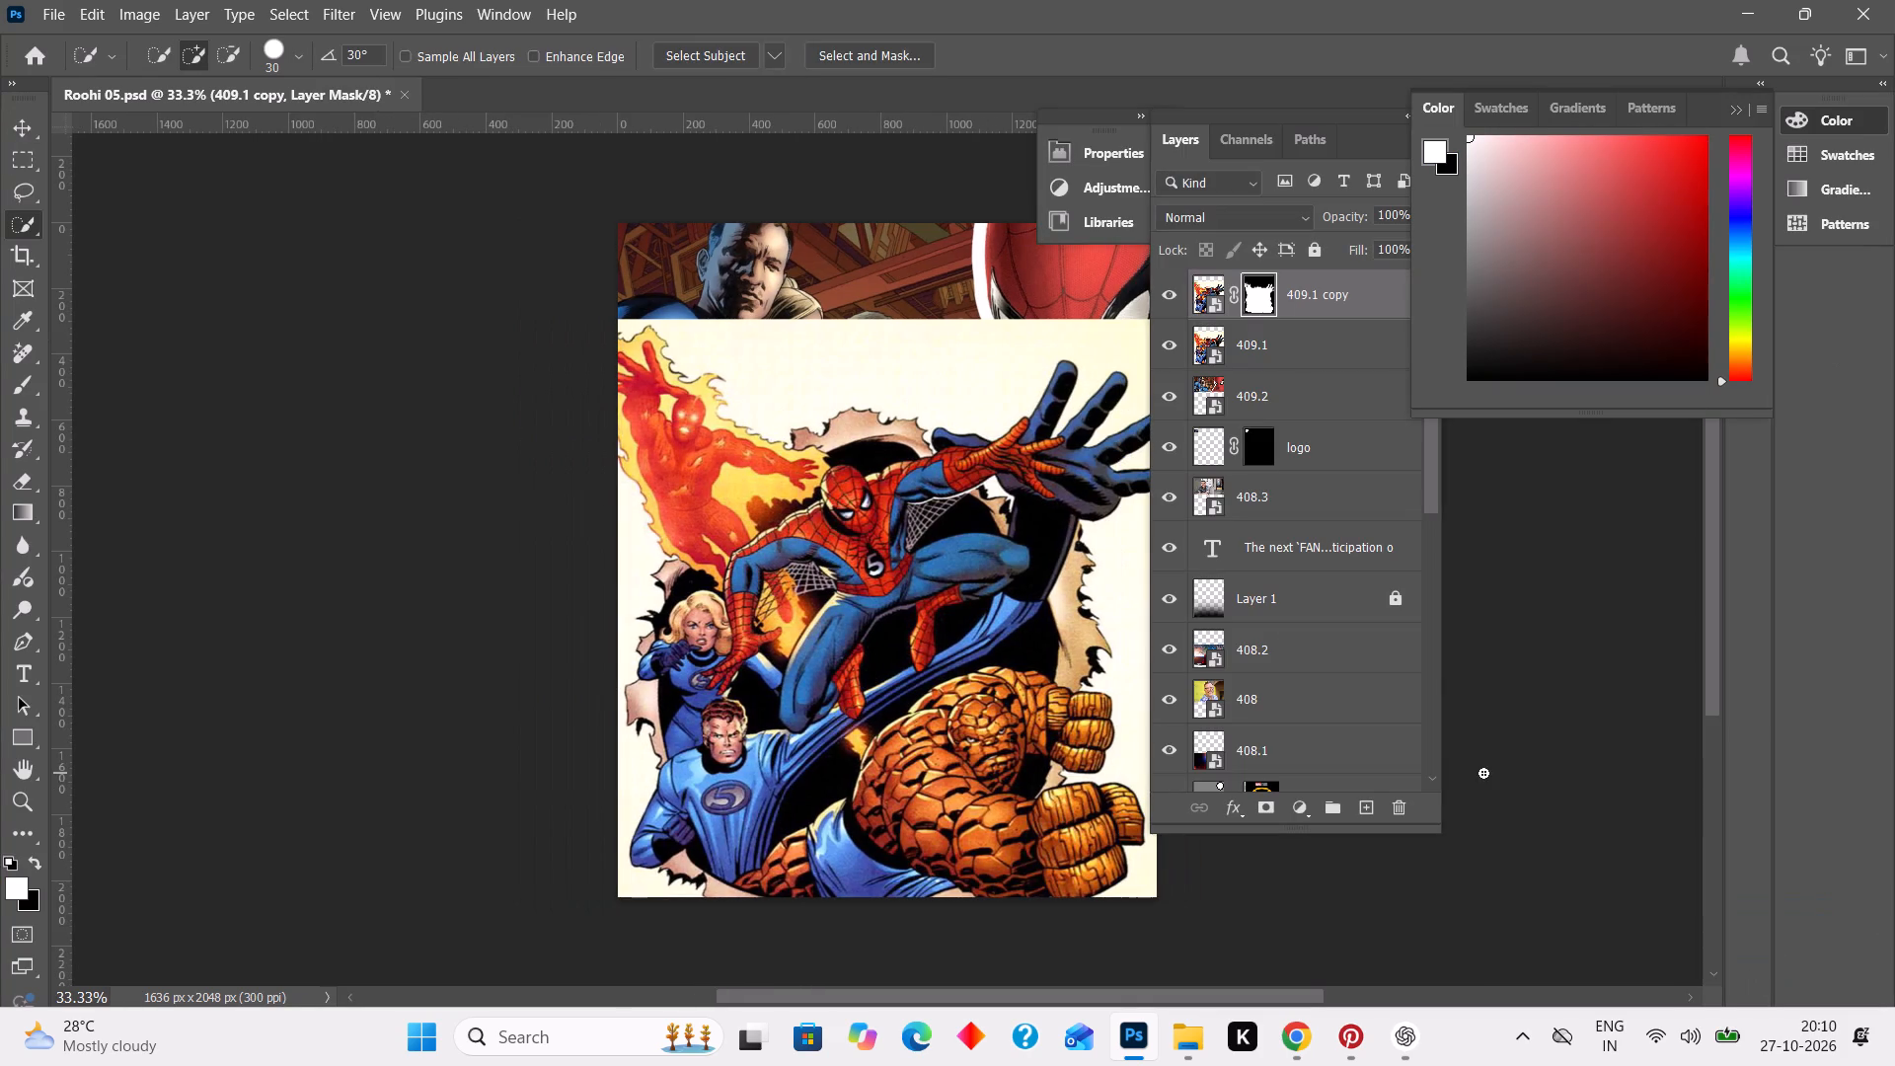
Move the 409.2 layer between the masked 409.1 copy and the original 409.1 layer.
drag(1291, 396, 1291, 371)
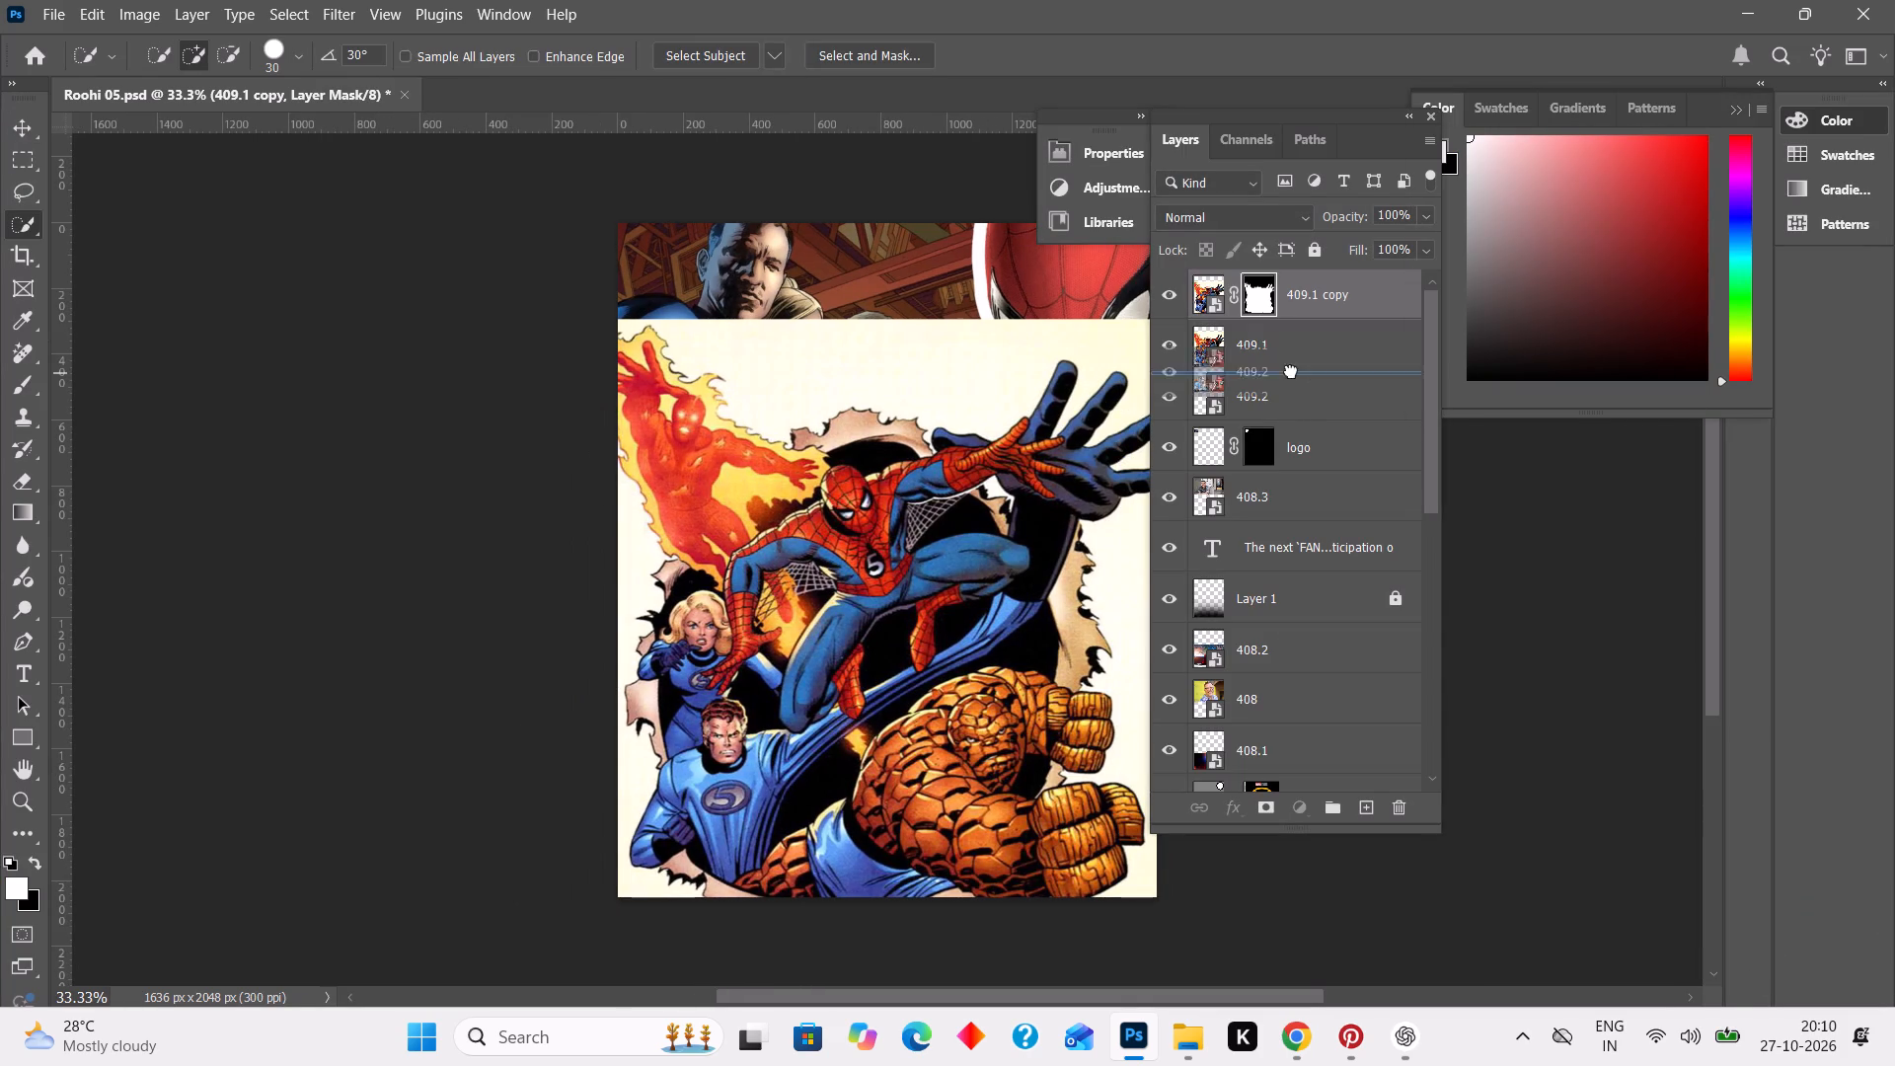
drag(1291, 371, 1290, 337)
click(1591, 522)
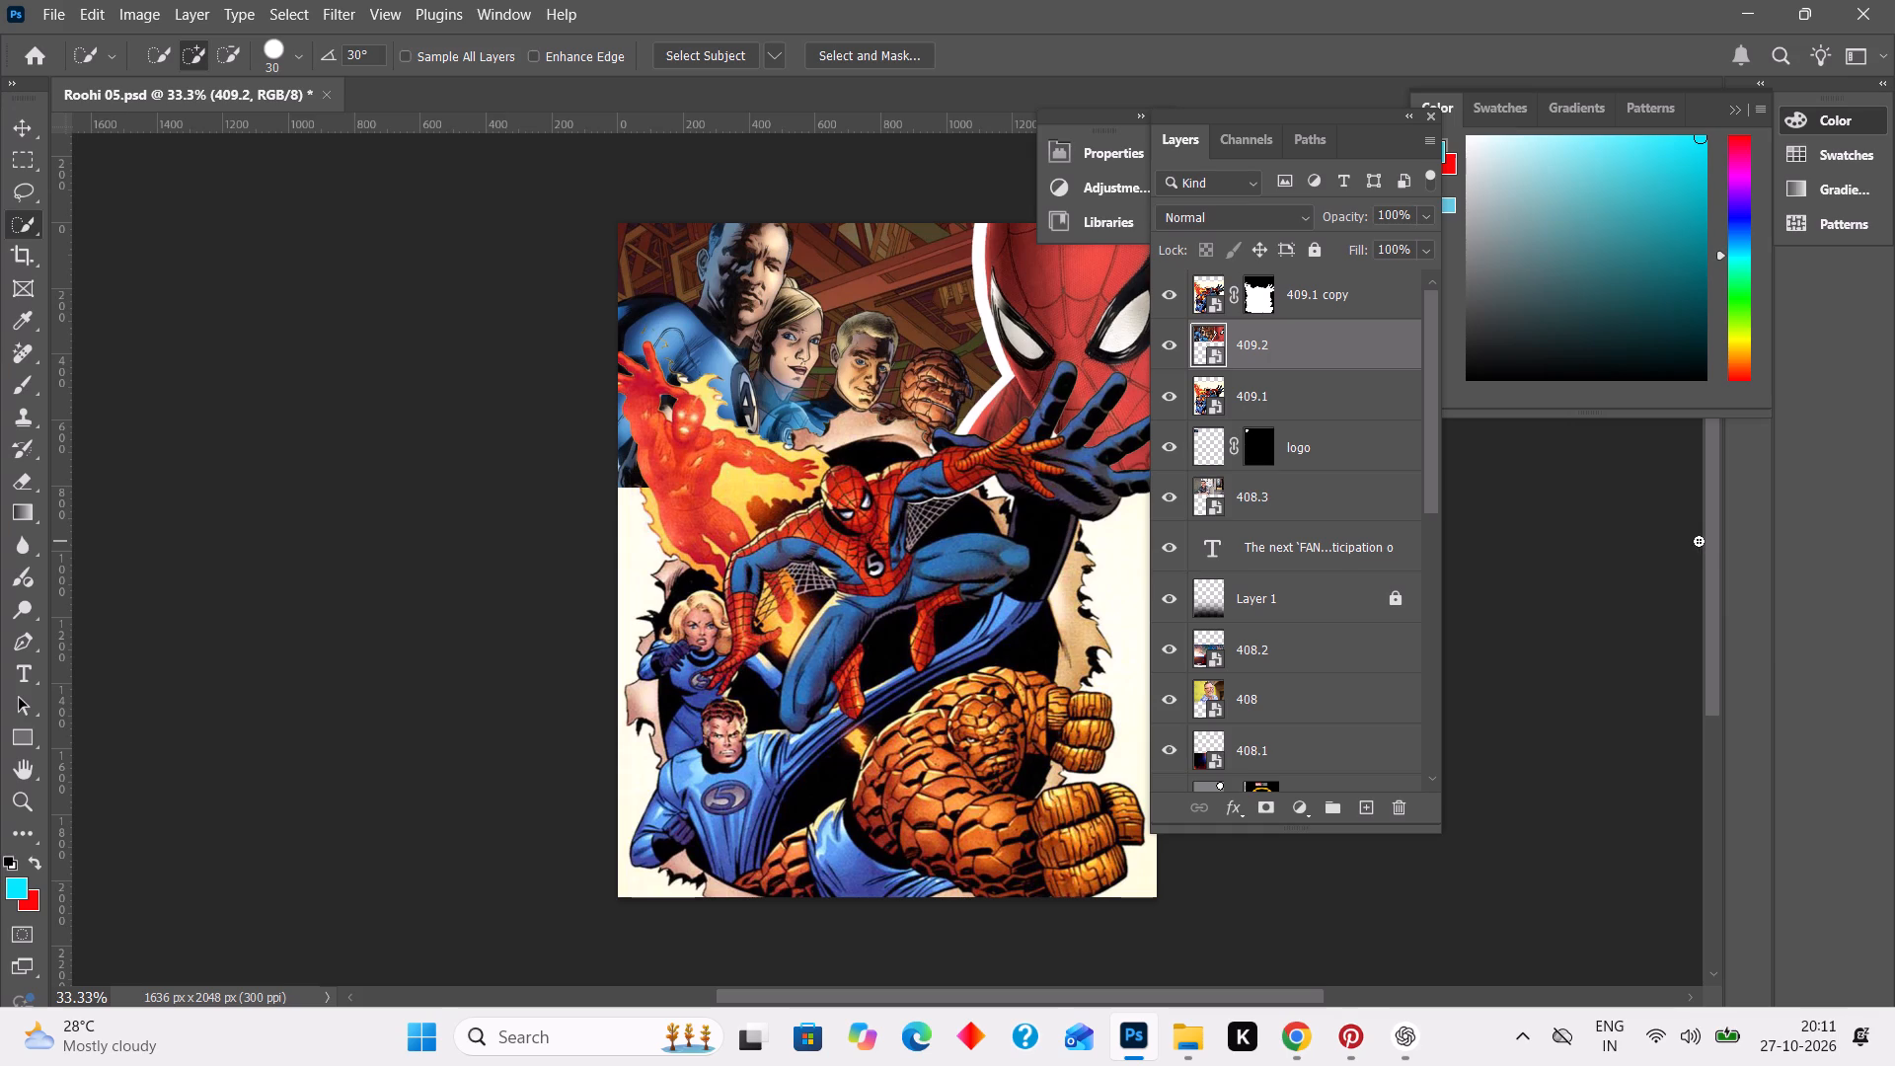
scroll(1587, 538, right, 2)
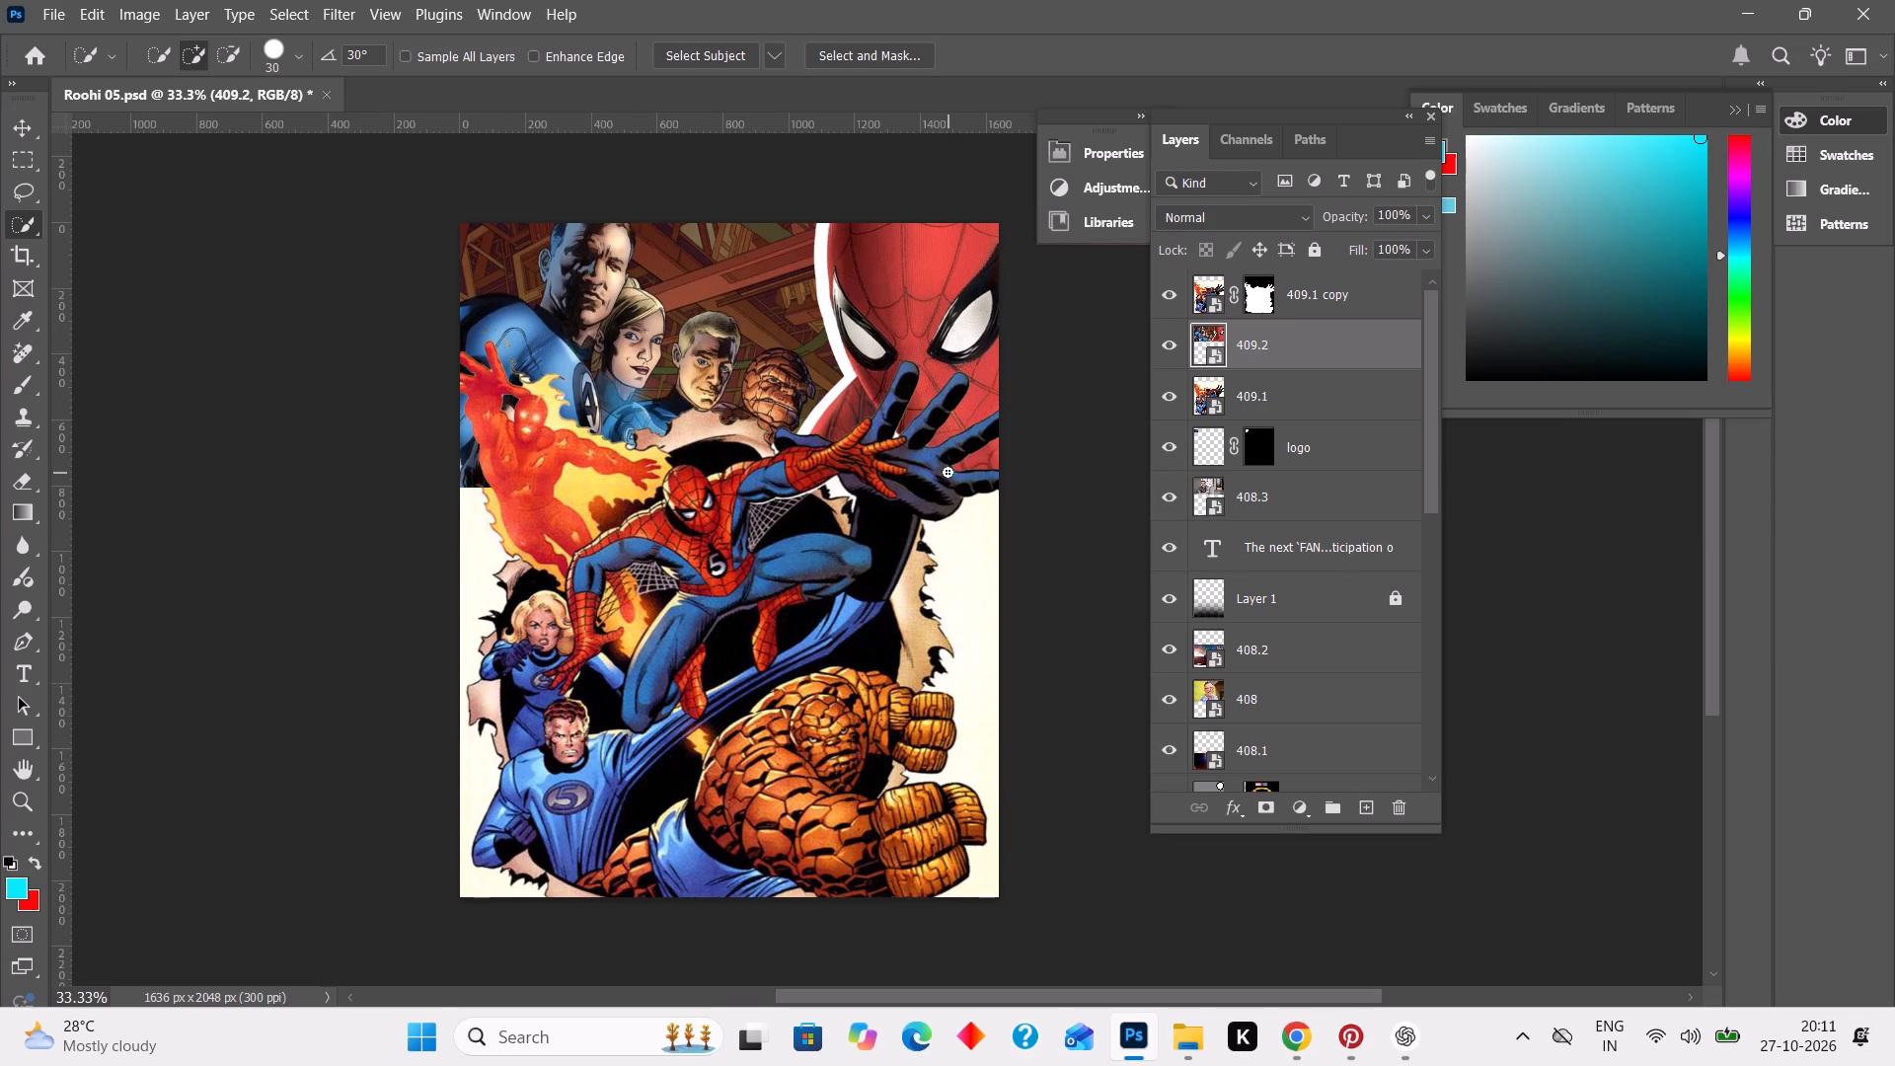
Bring the headline text layer to the top of the layer stack, with the black gradient Layer 1 directly beneath it.
click(22, 124)
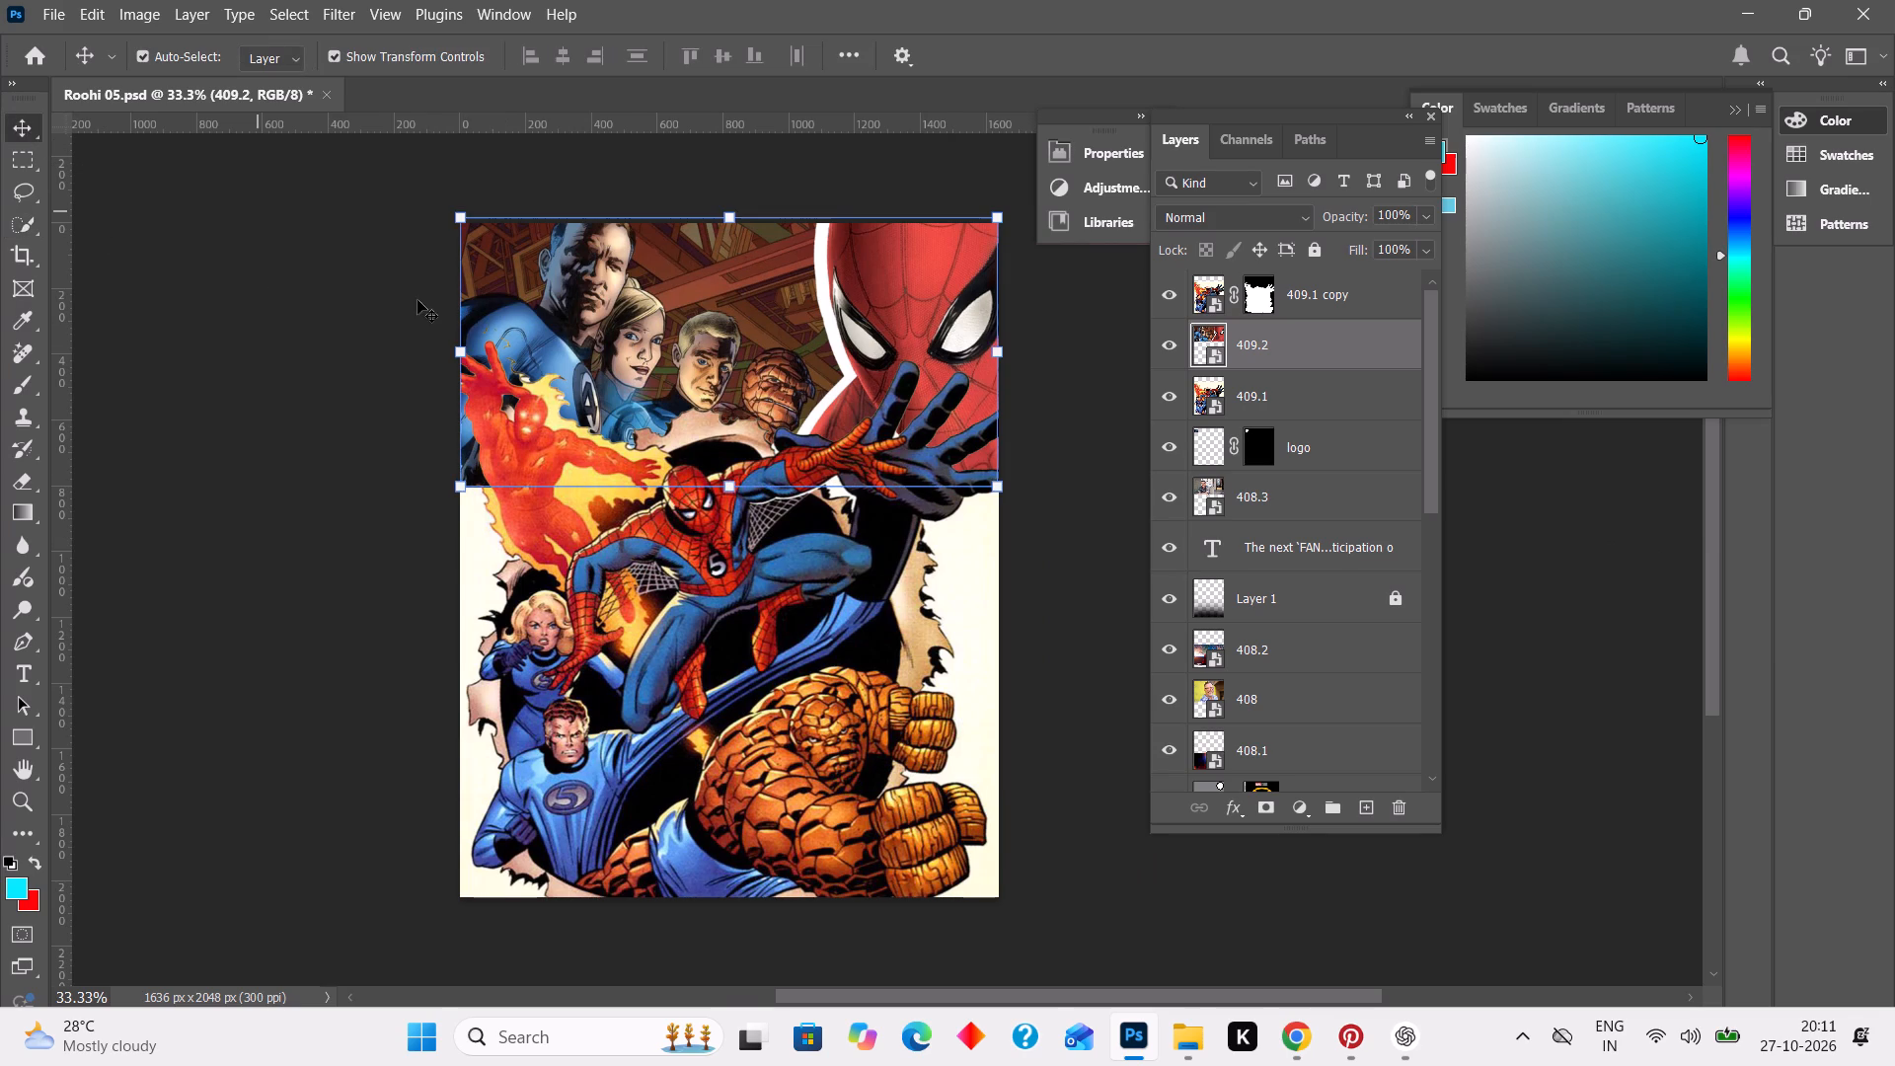
click(1097, 389)
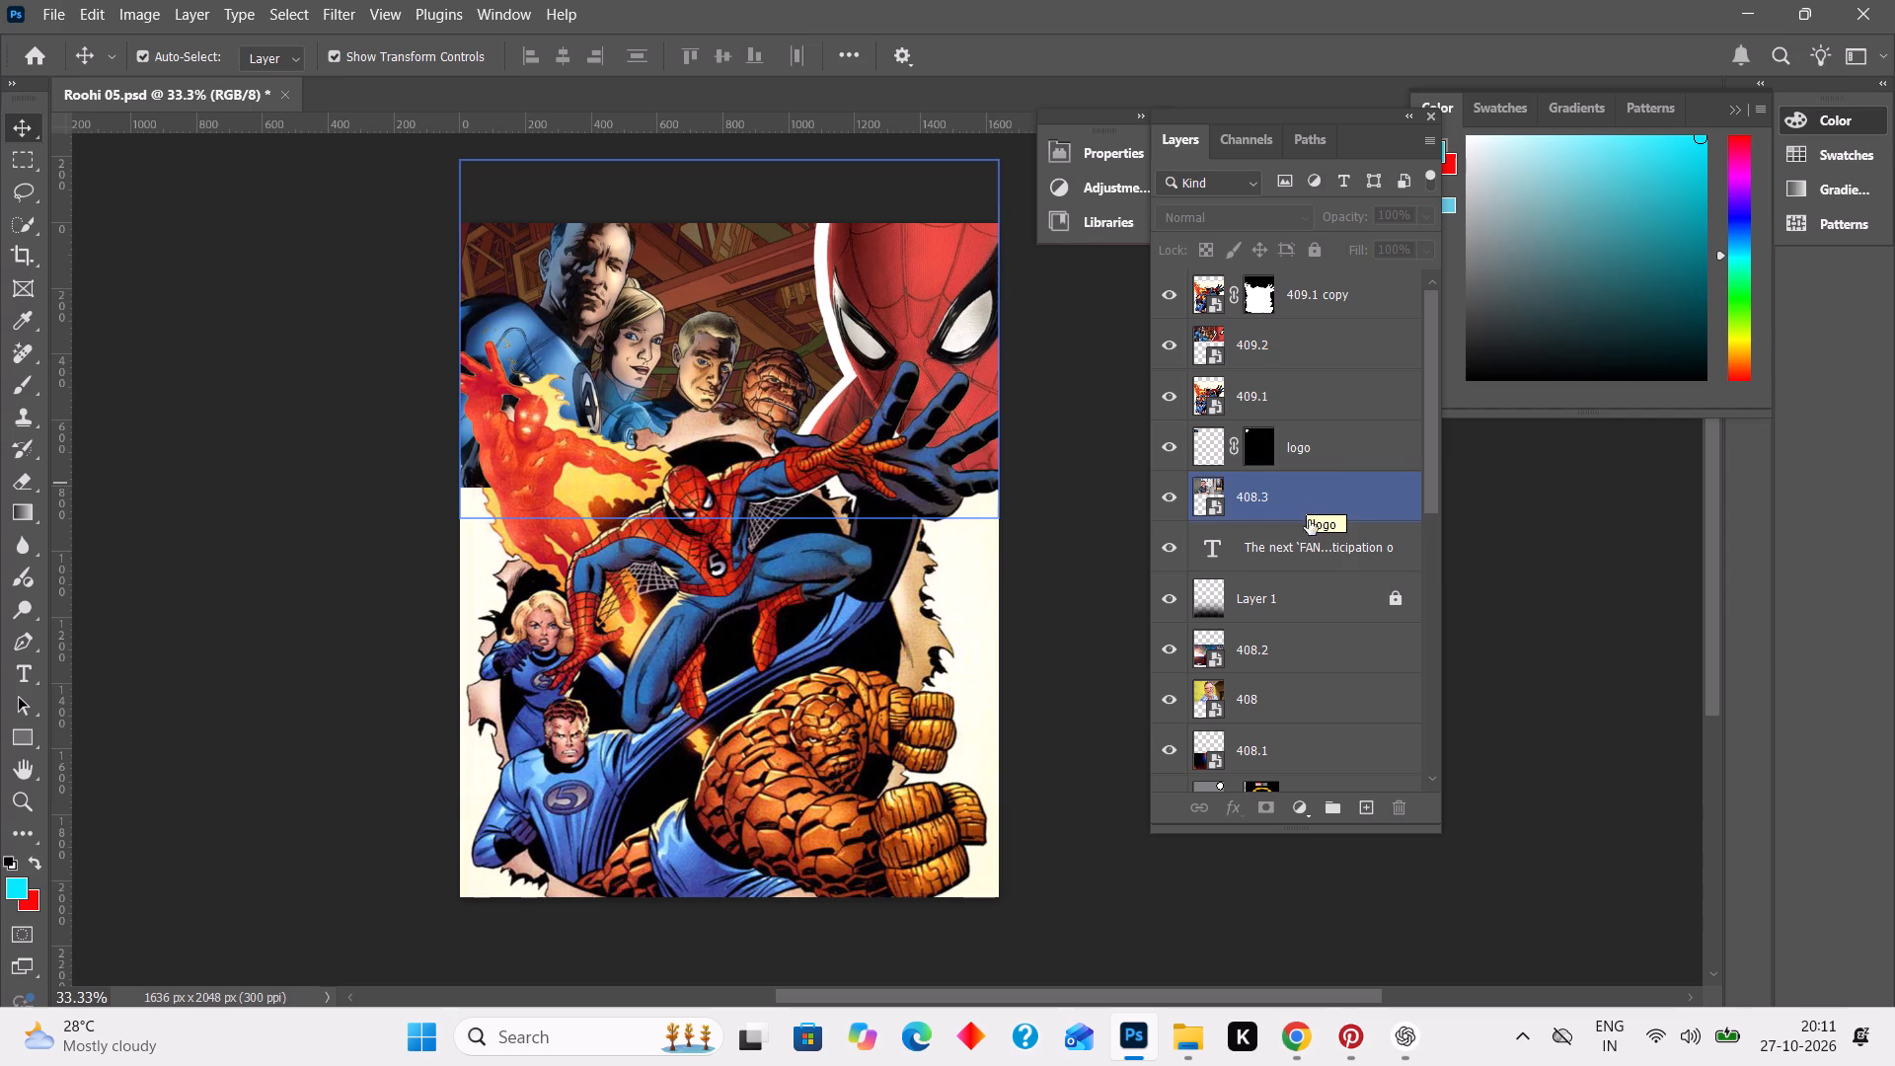
drag(1309, 544, 1302, 289)
click(1571, 433)
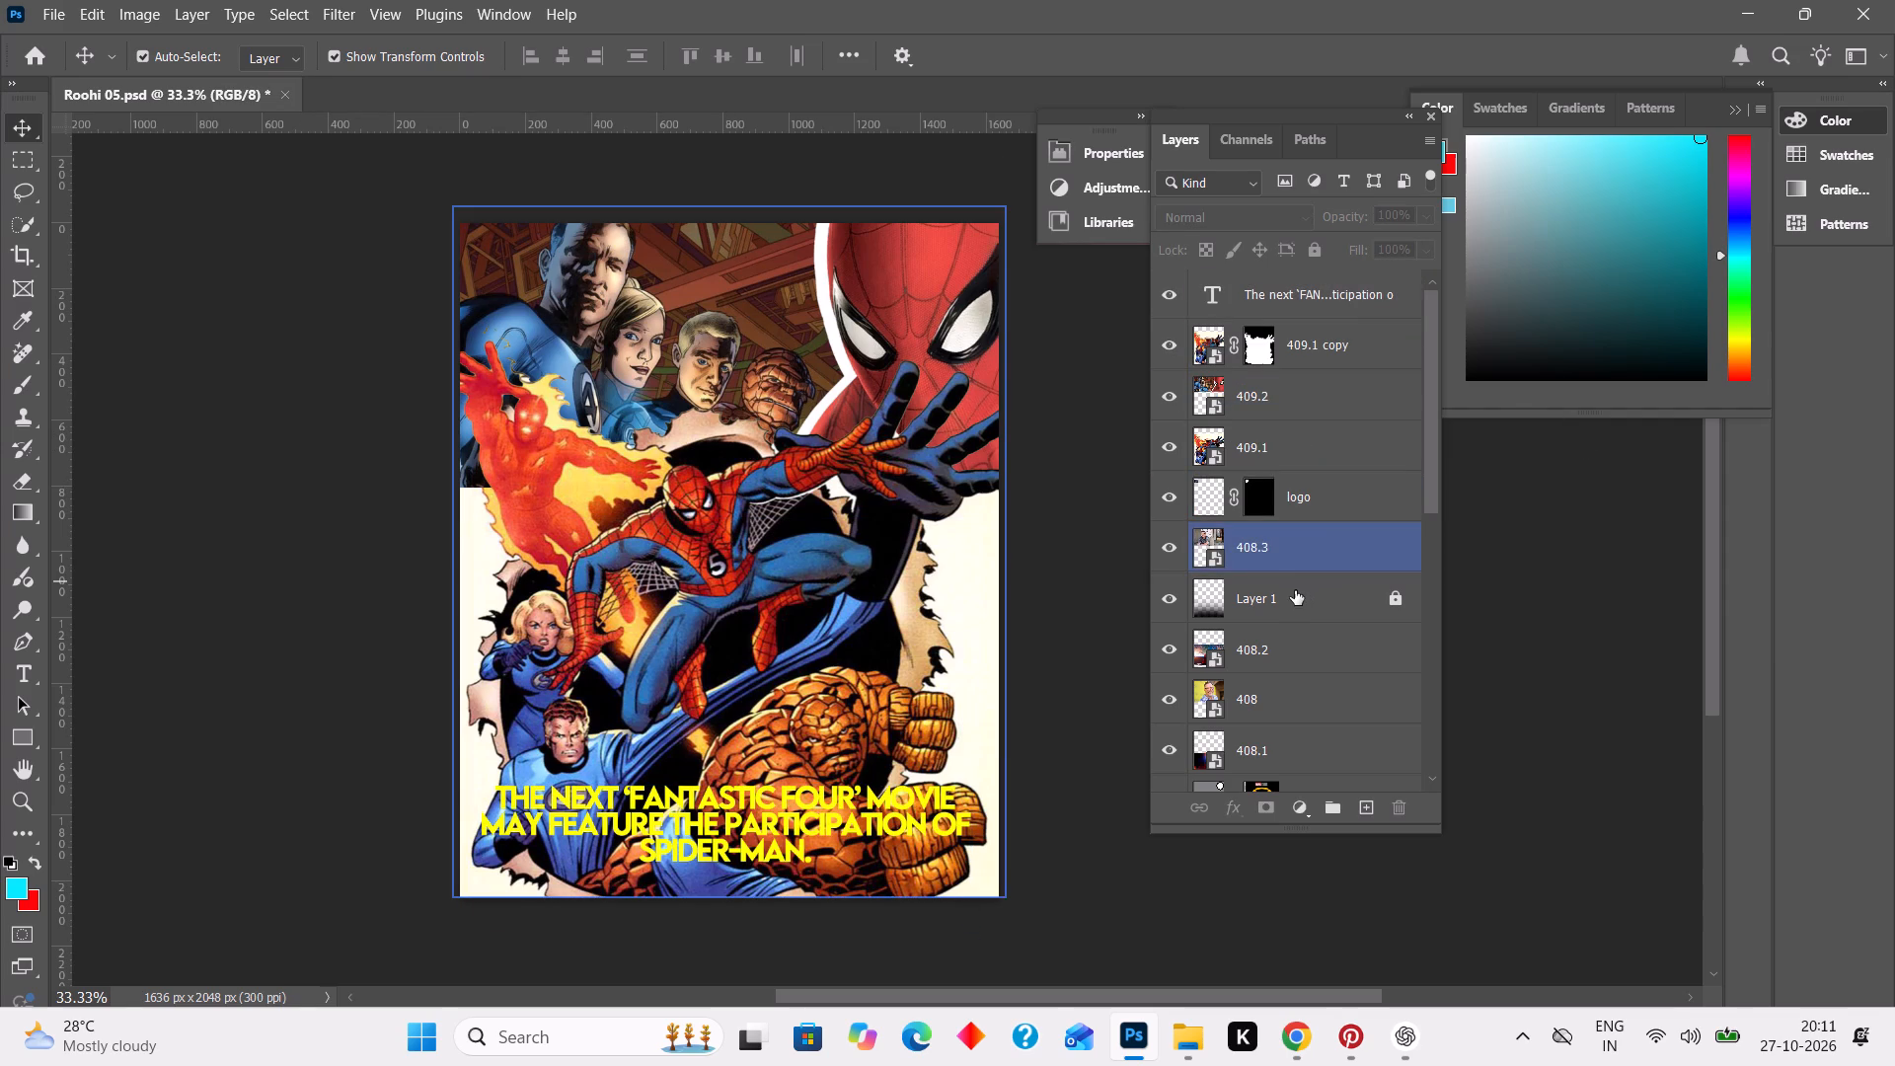
drag(1297, 589, 1302, 319)
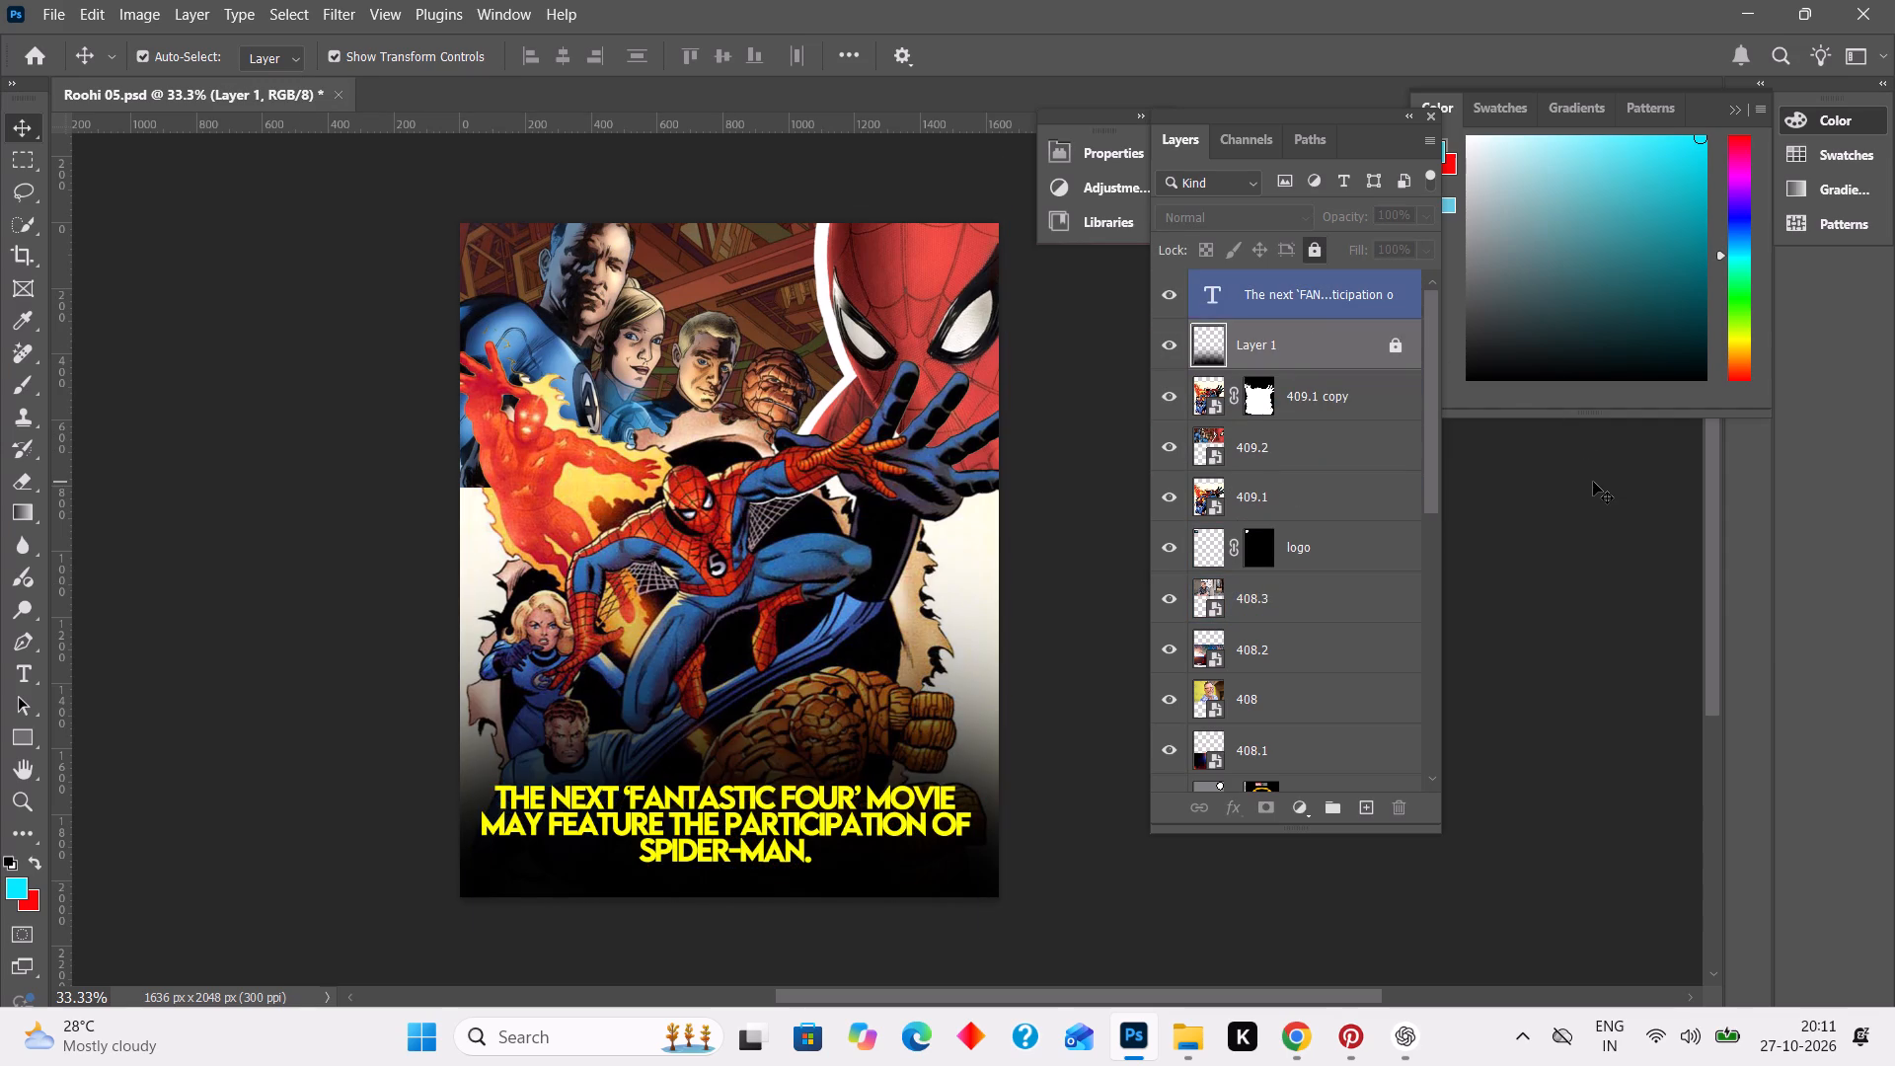
click(1593, 482)
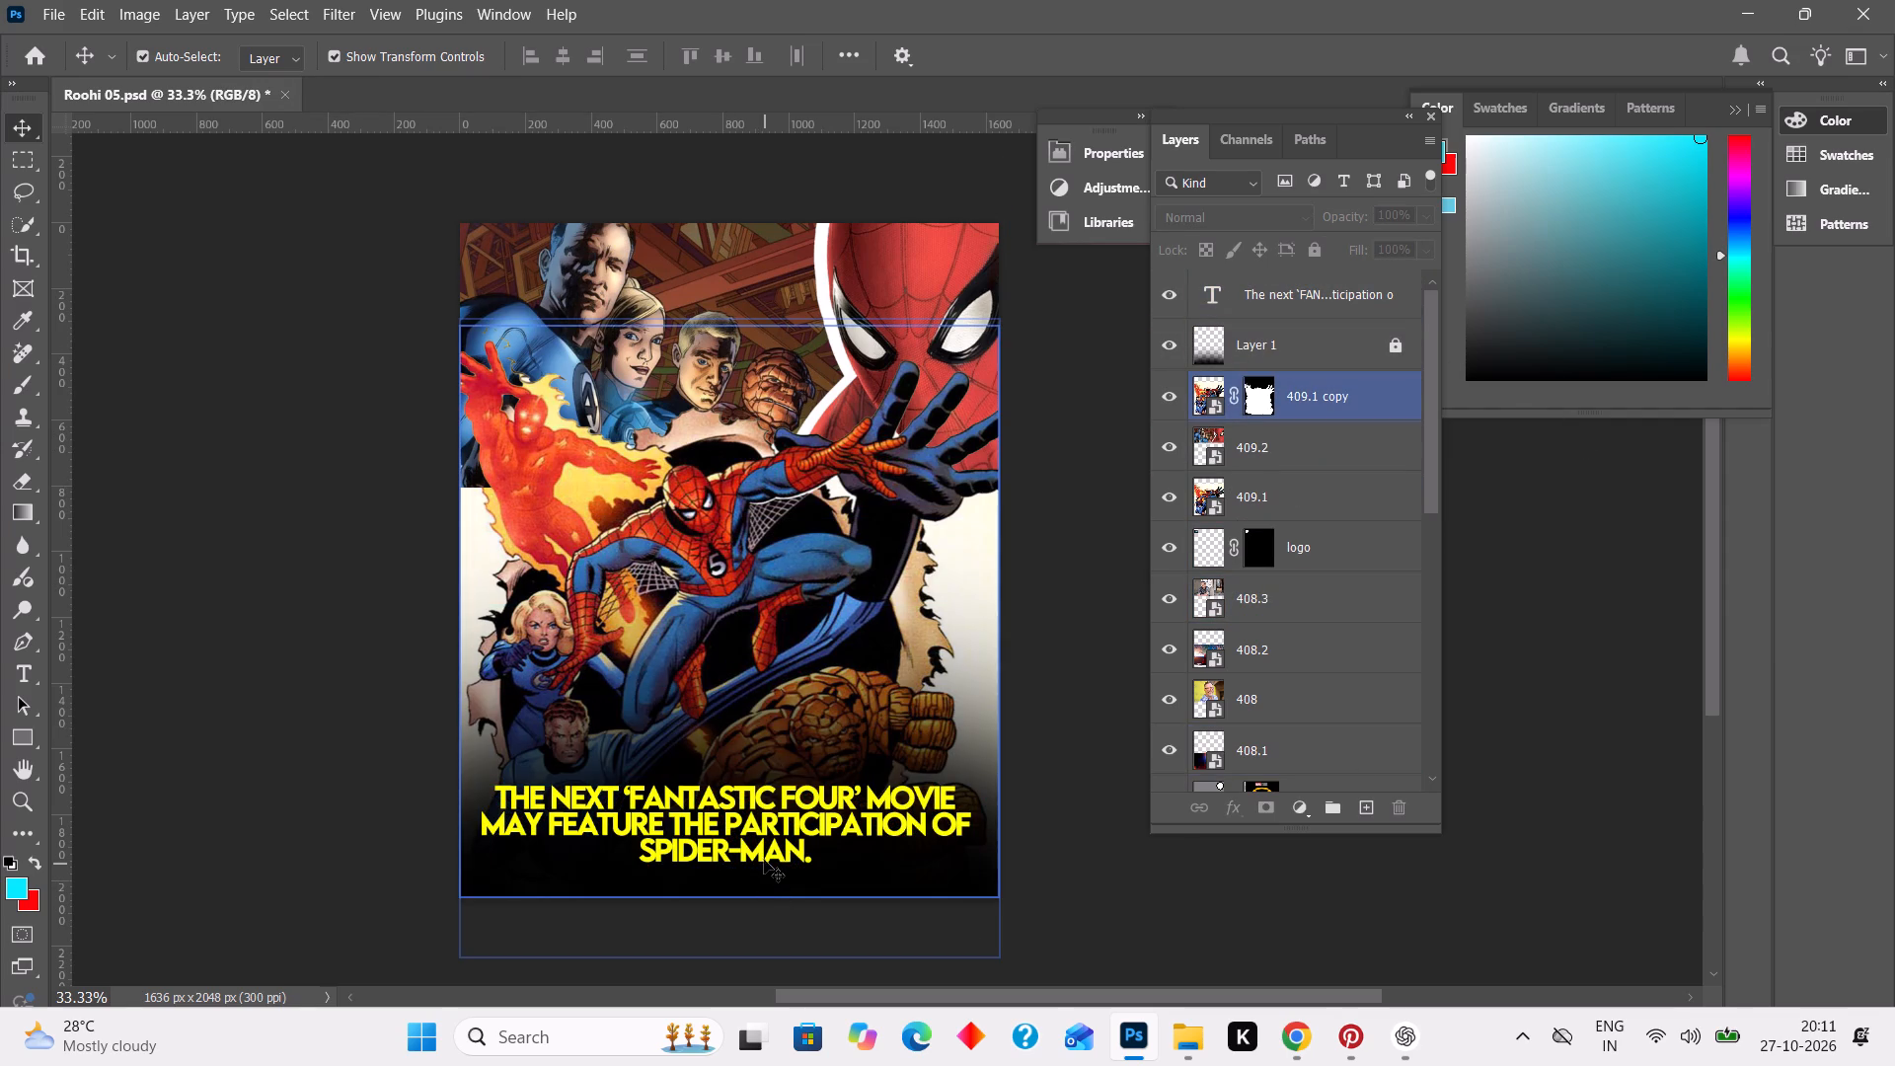
Nudge the headline text slightly lower over the black gradient at the poster's bottom and deselect it.
click(763, 857)
key(Down)
key(Down)
key(Down)
key(Down)
key(Down)
key(Down)
key(Down)
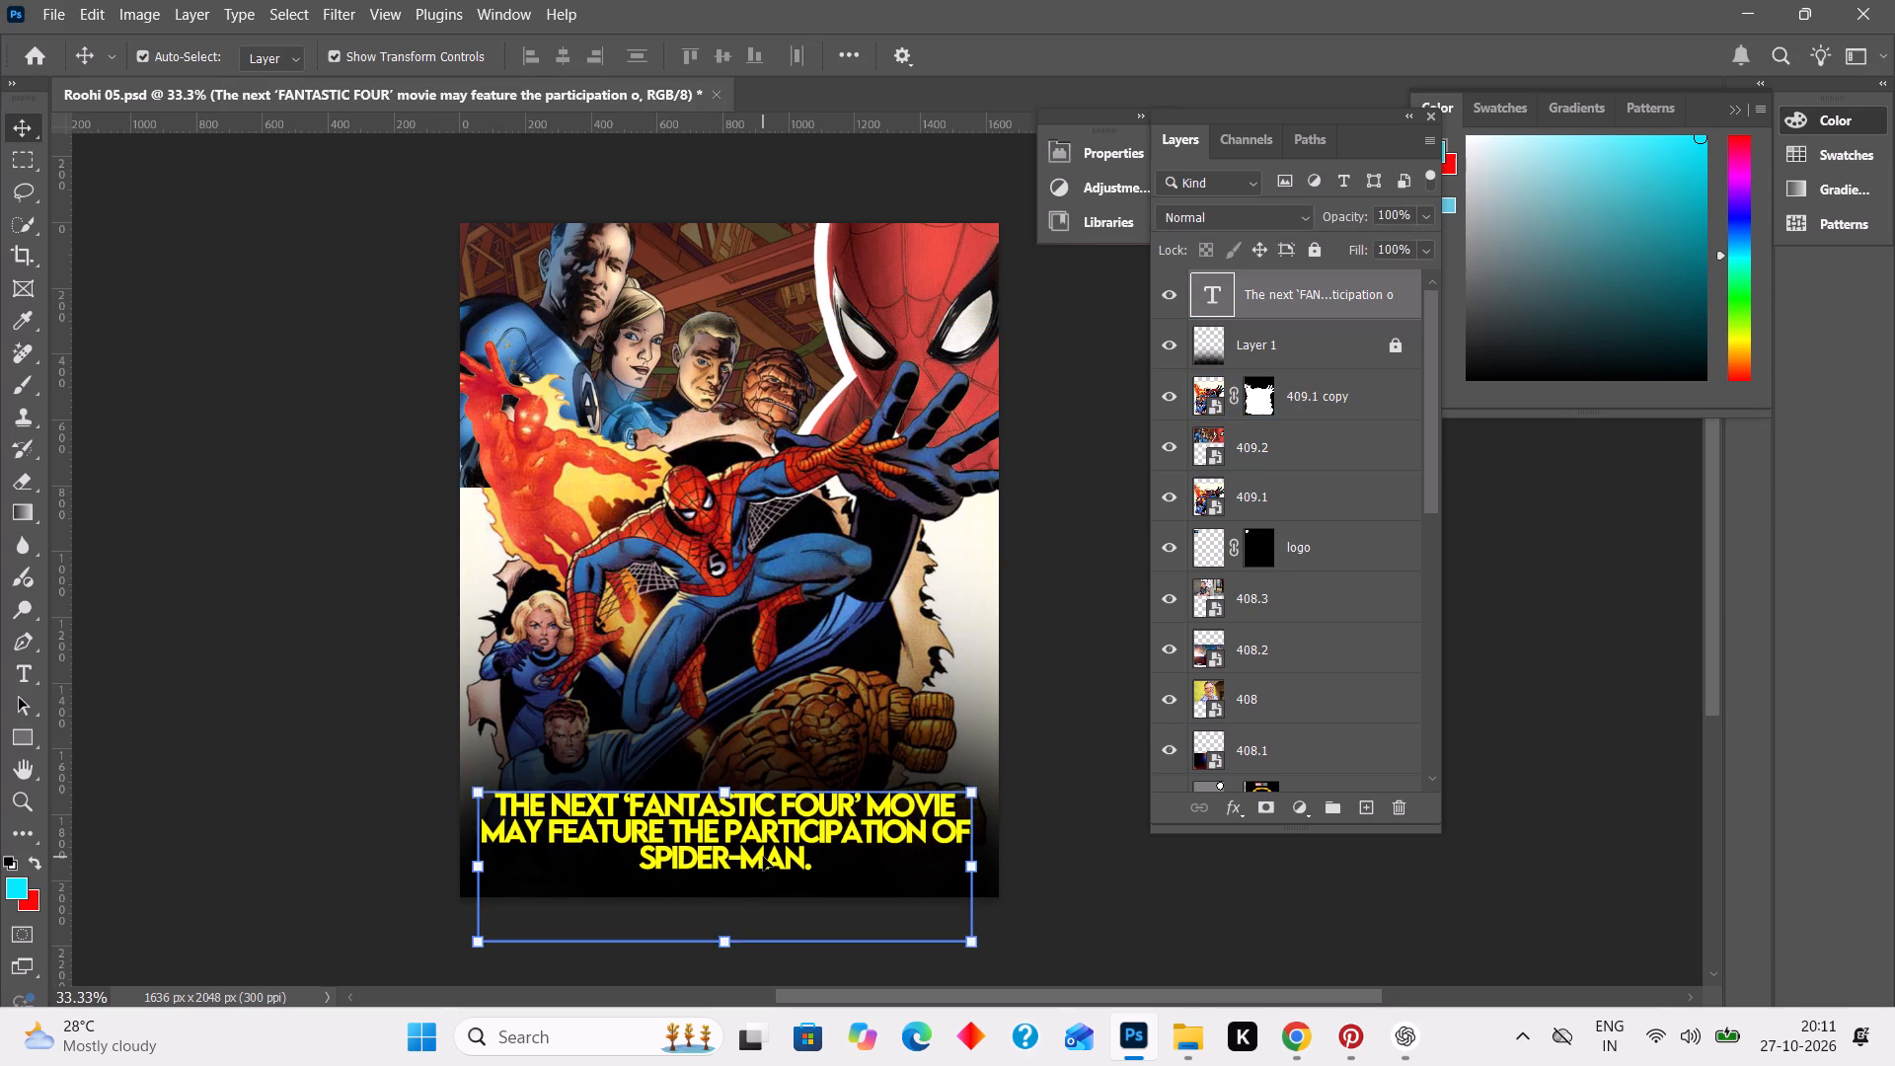
key(Down)
key(Down)
key(Down)
key(Down)
key(Down)
key(Down)
key(Down)
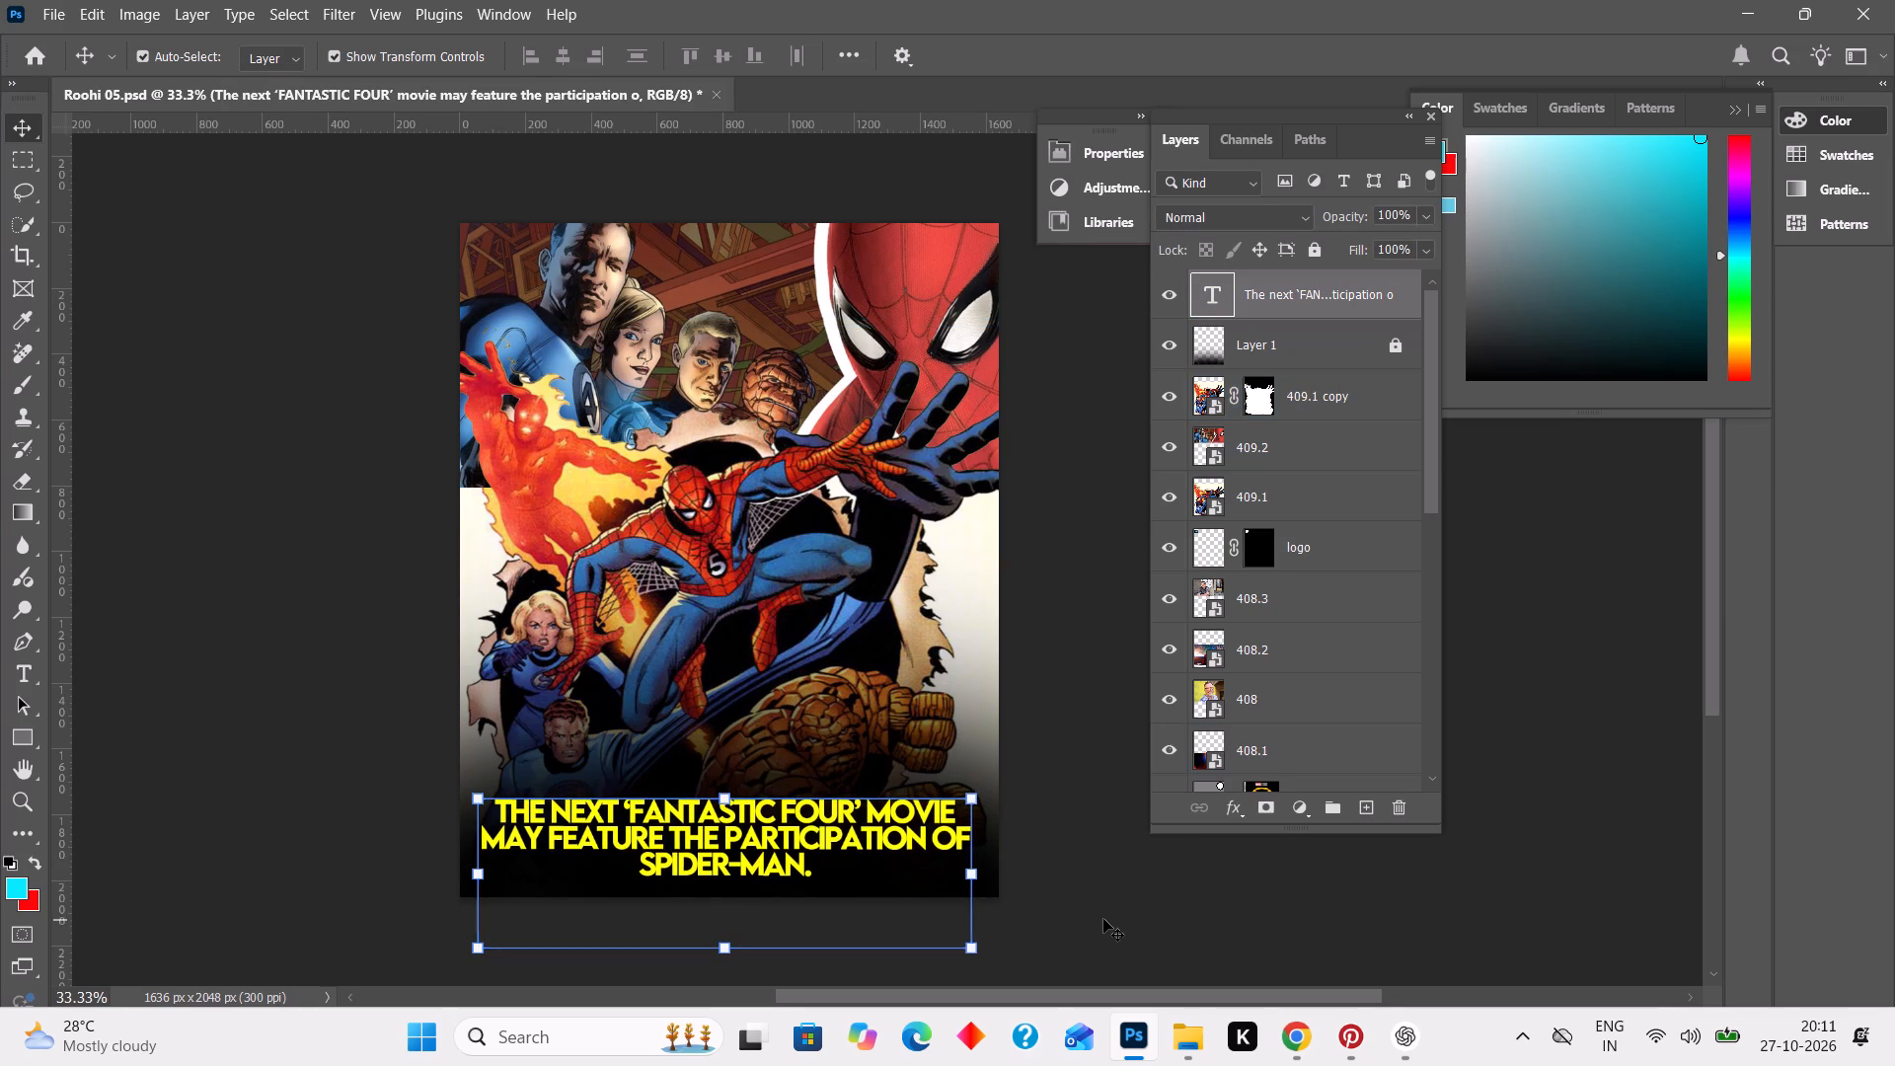
click(1103, 918)
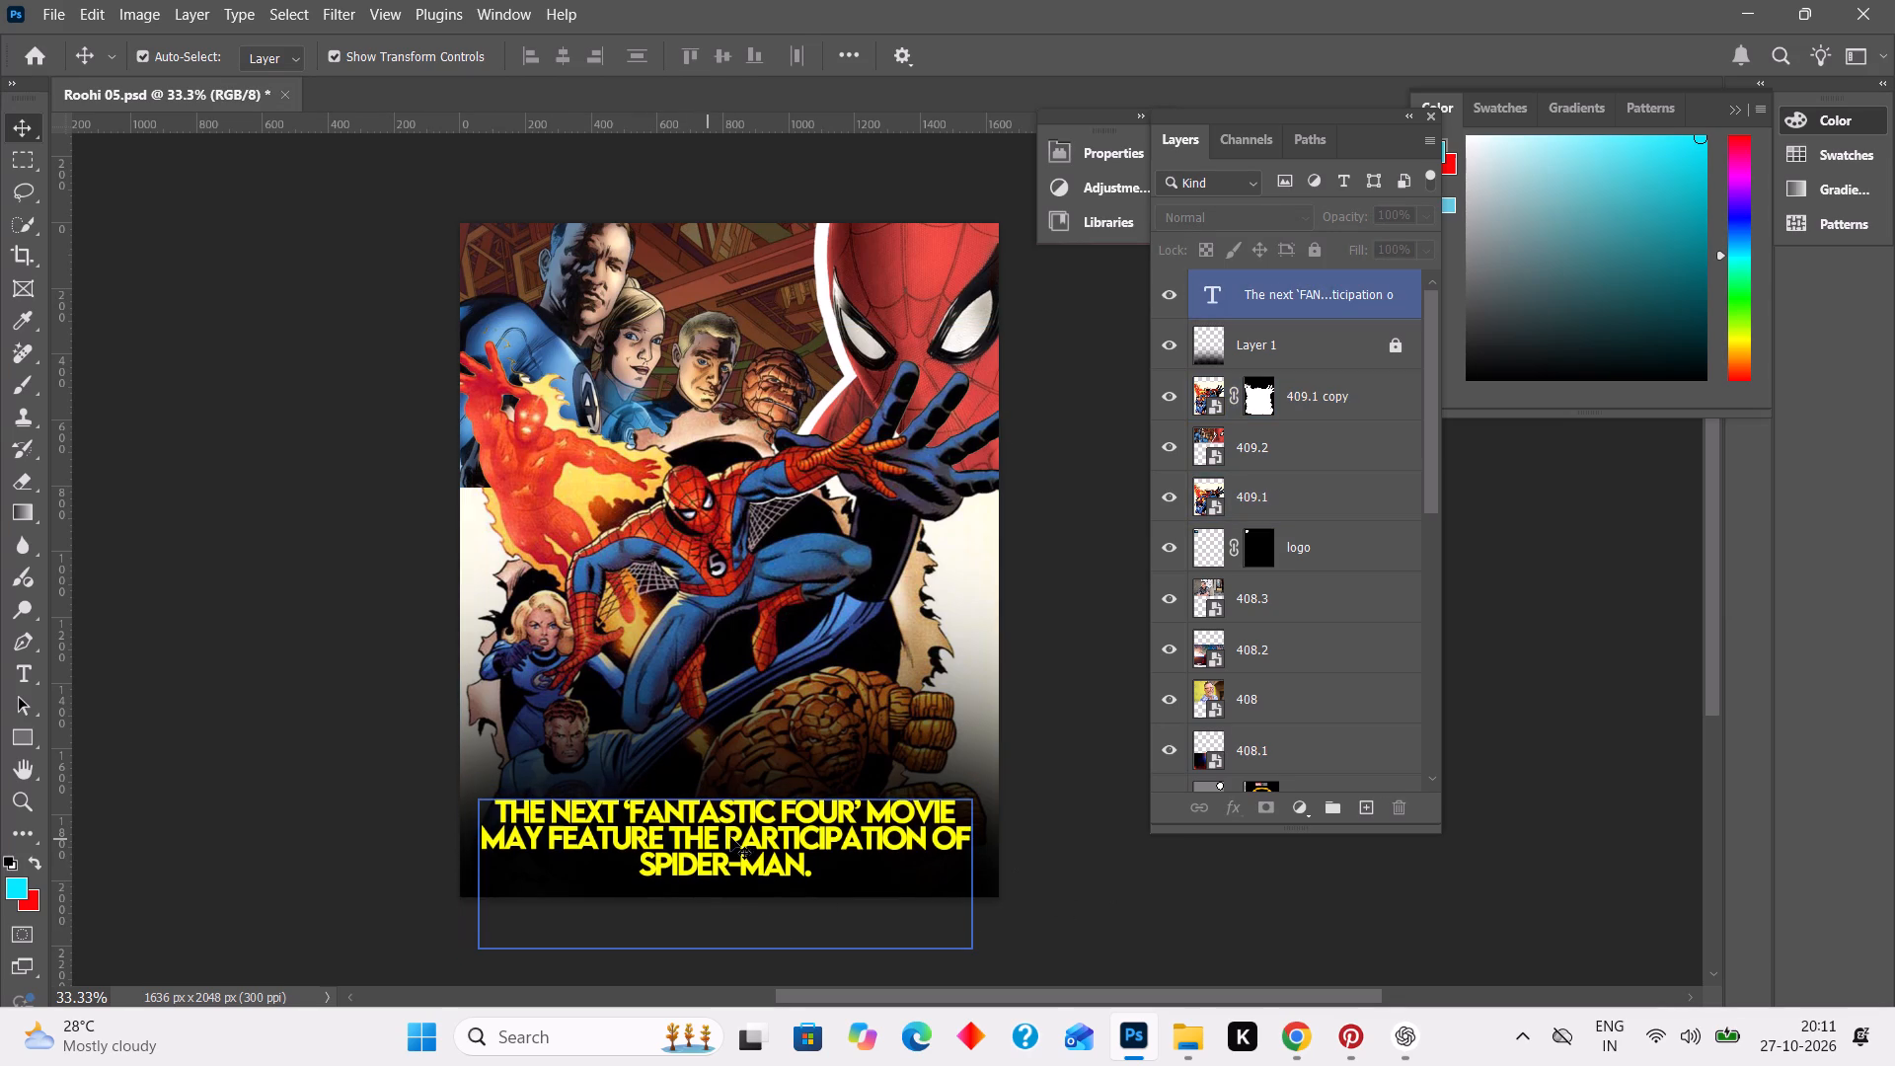
Insert a line break after 'FANTASTIC FOUR' in the headline so that "MOVIE" starts the second line.
click(861, 808)
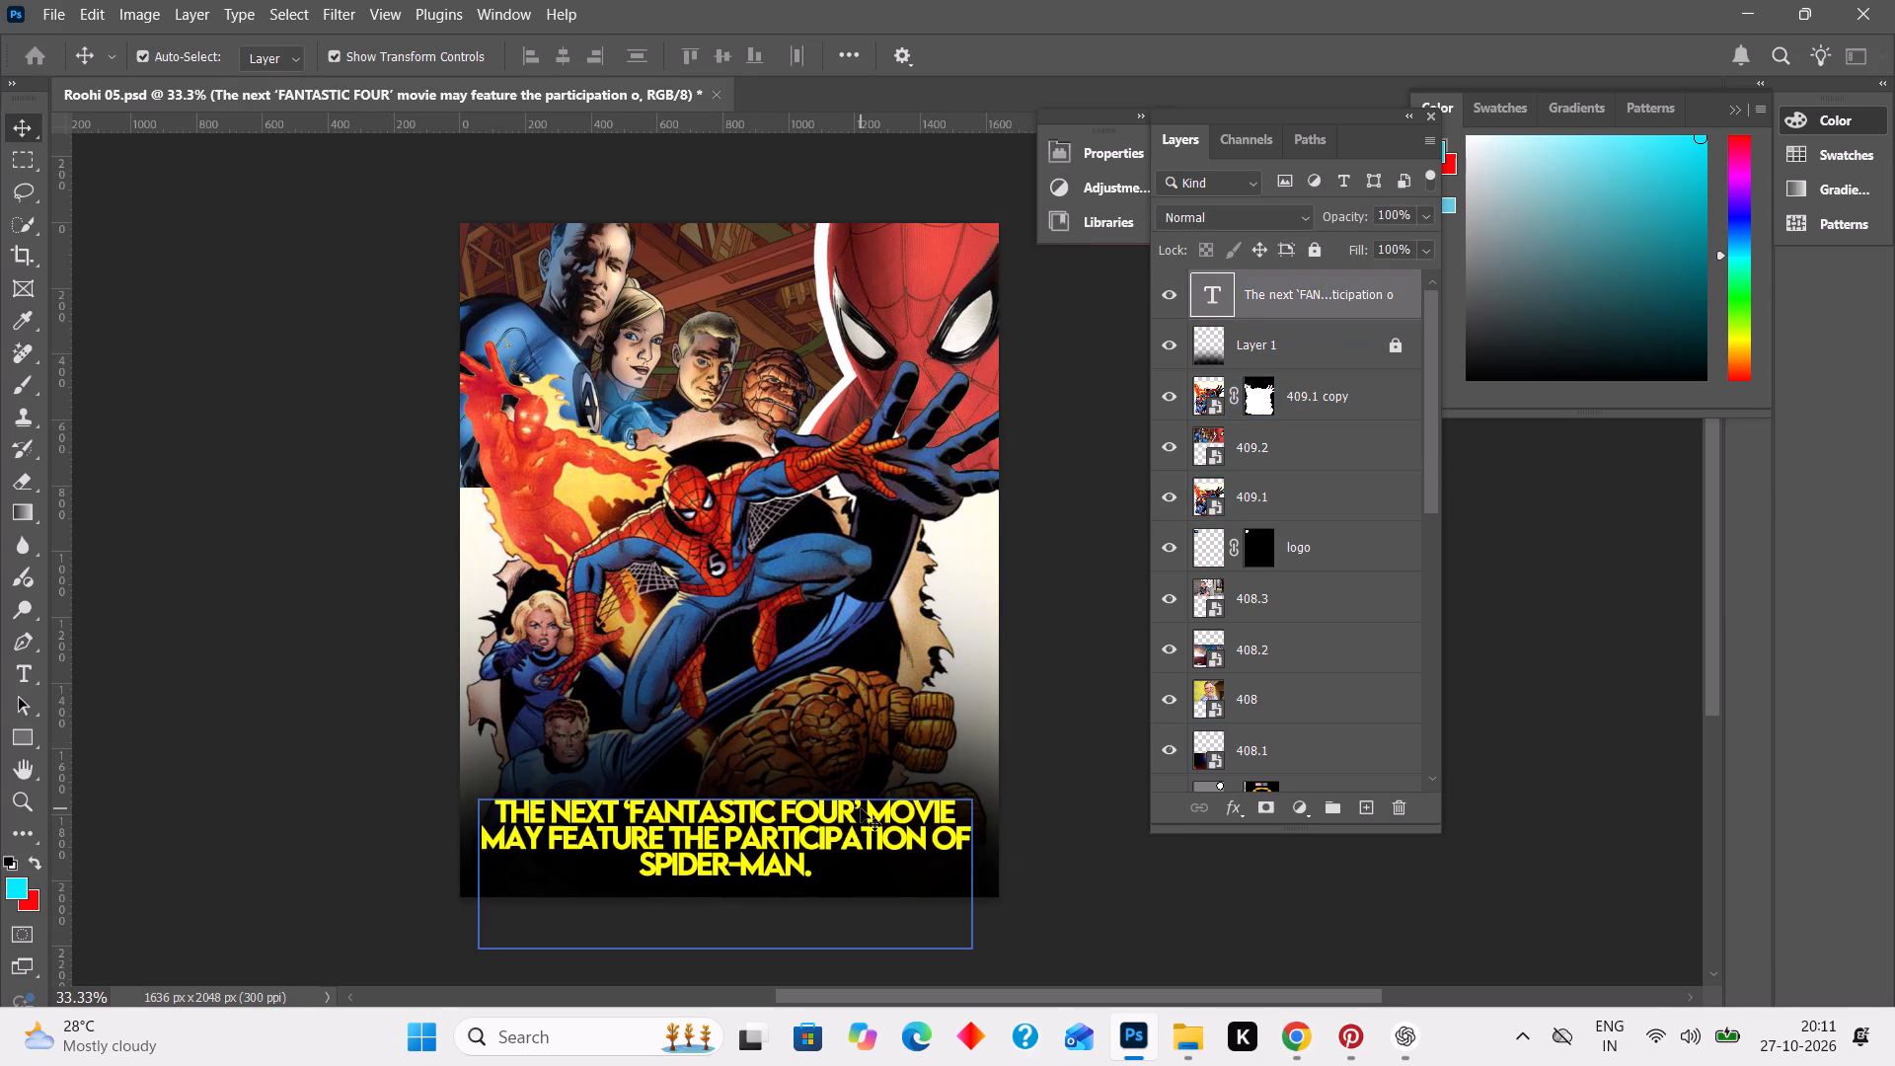
double_click(861, 808)
click(861, 808)
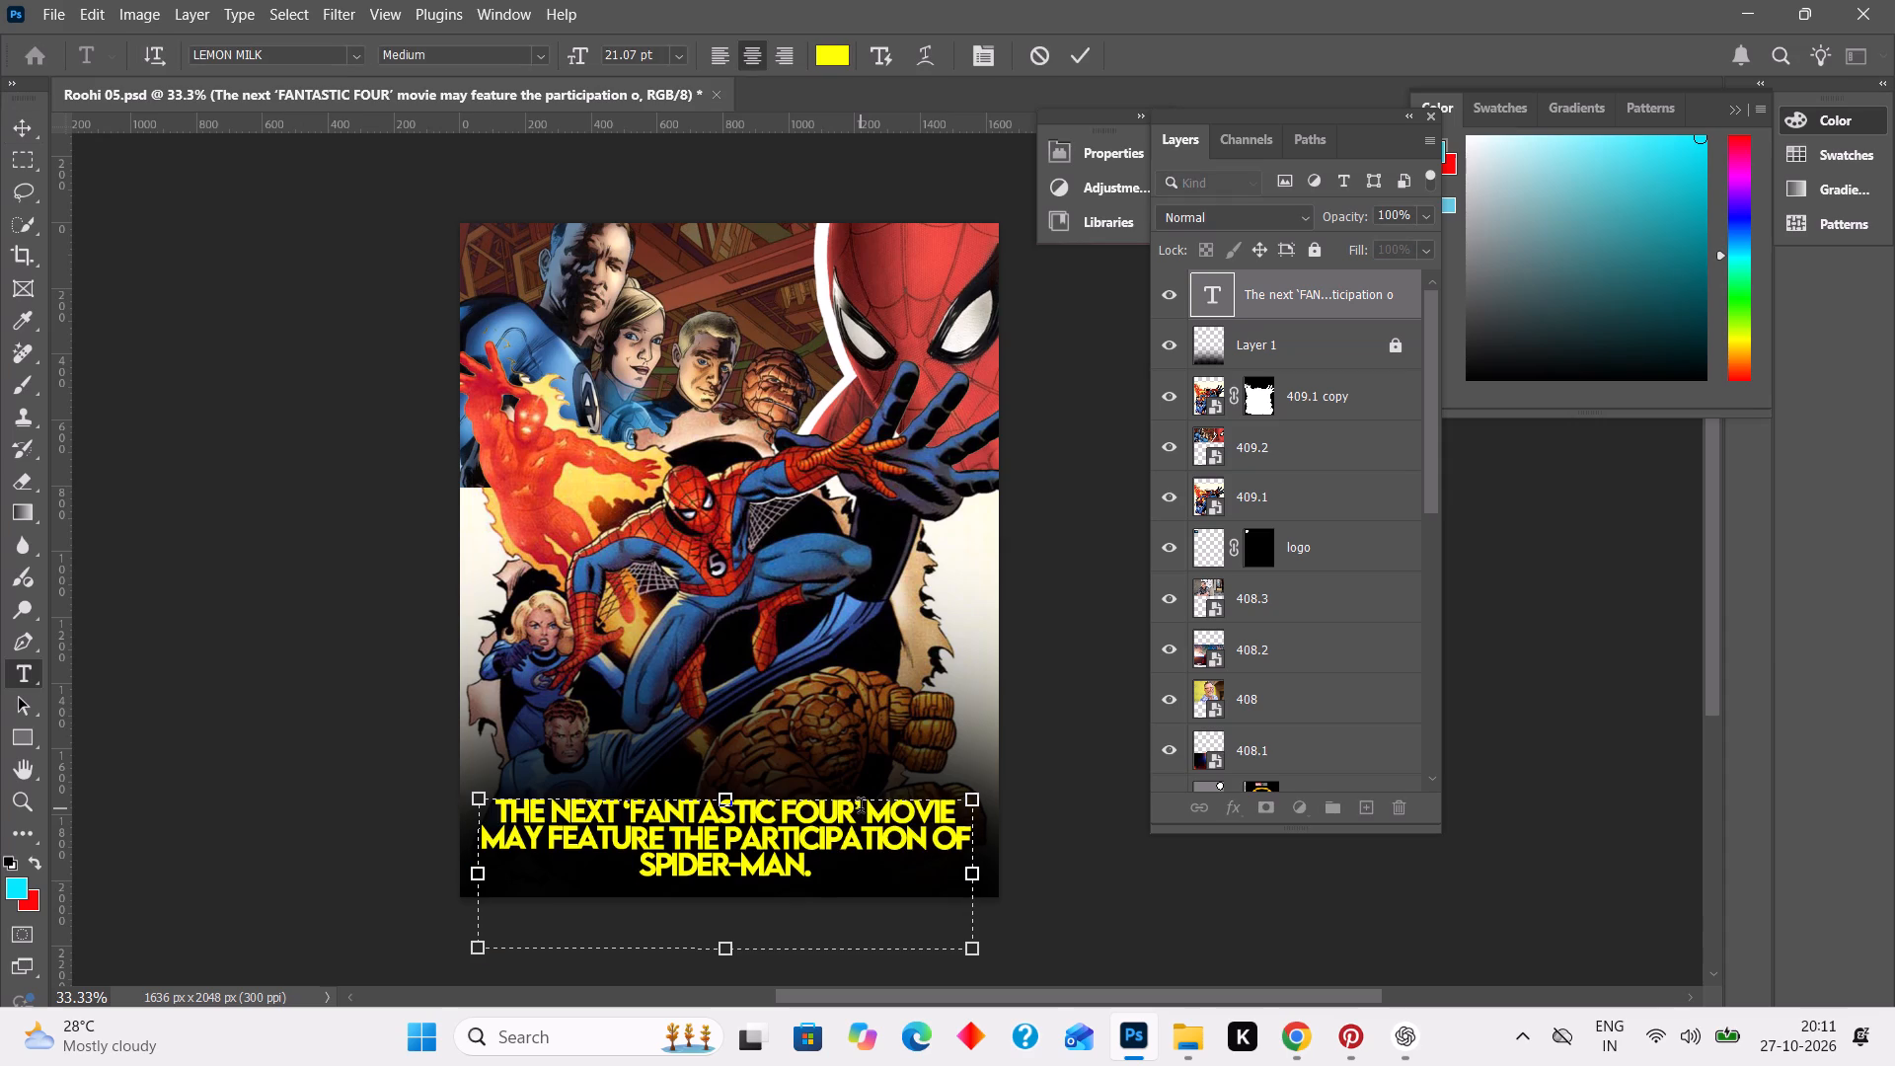
key(Return)
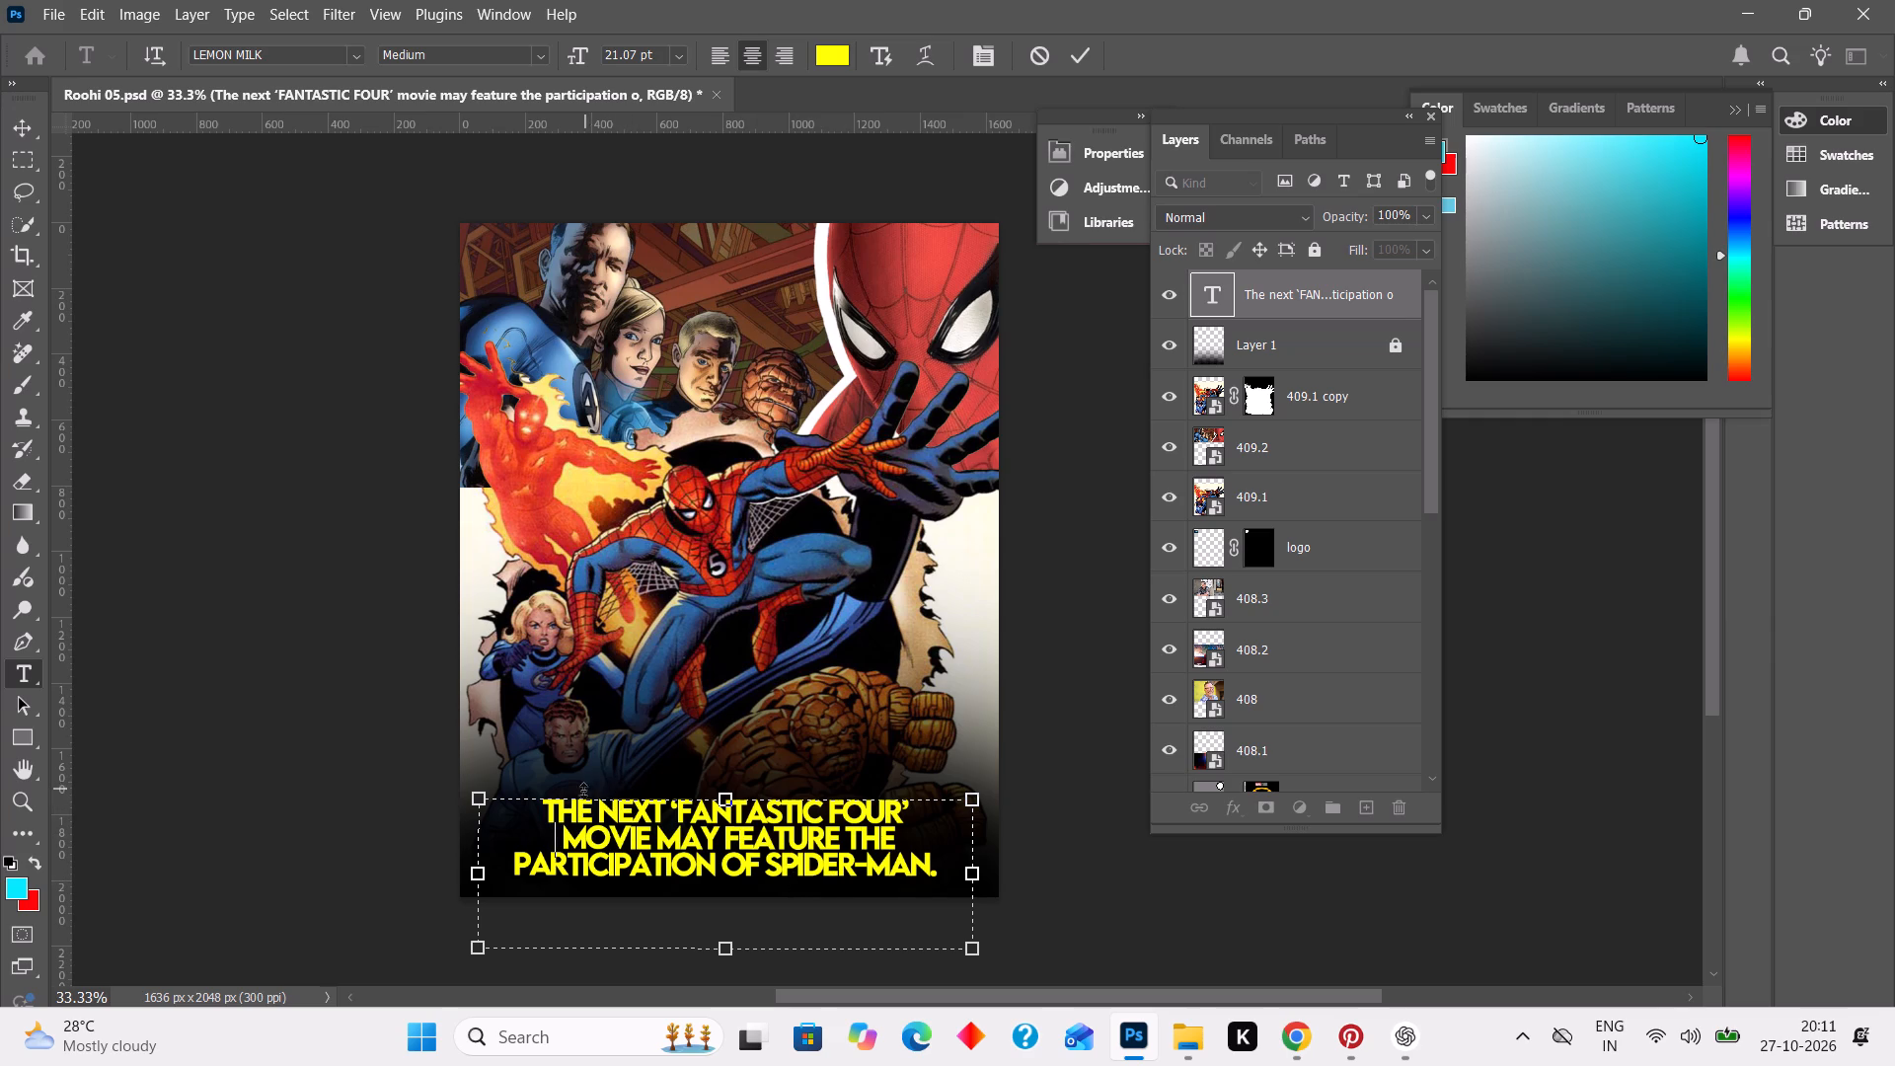
Color the headline's first line, "THE NEXT 'FANTASTIC FOUR'", cyan and commit the text.
drag(546, 811, 598, 813)
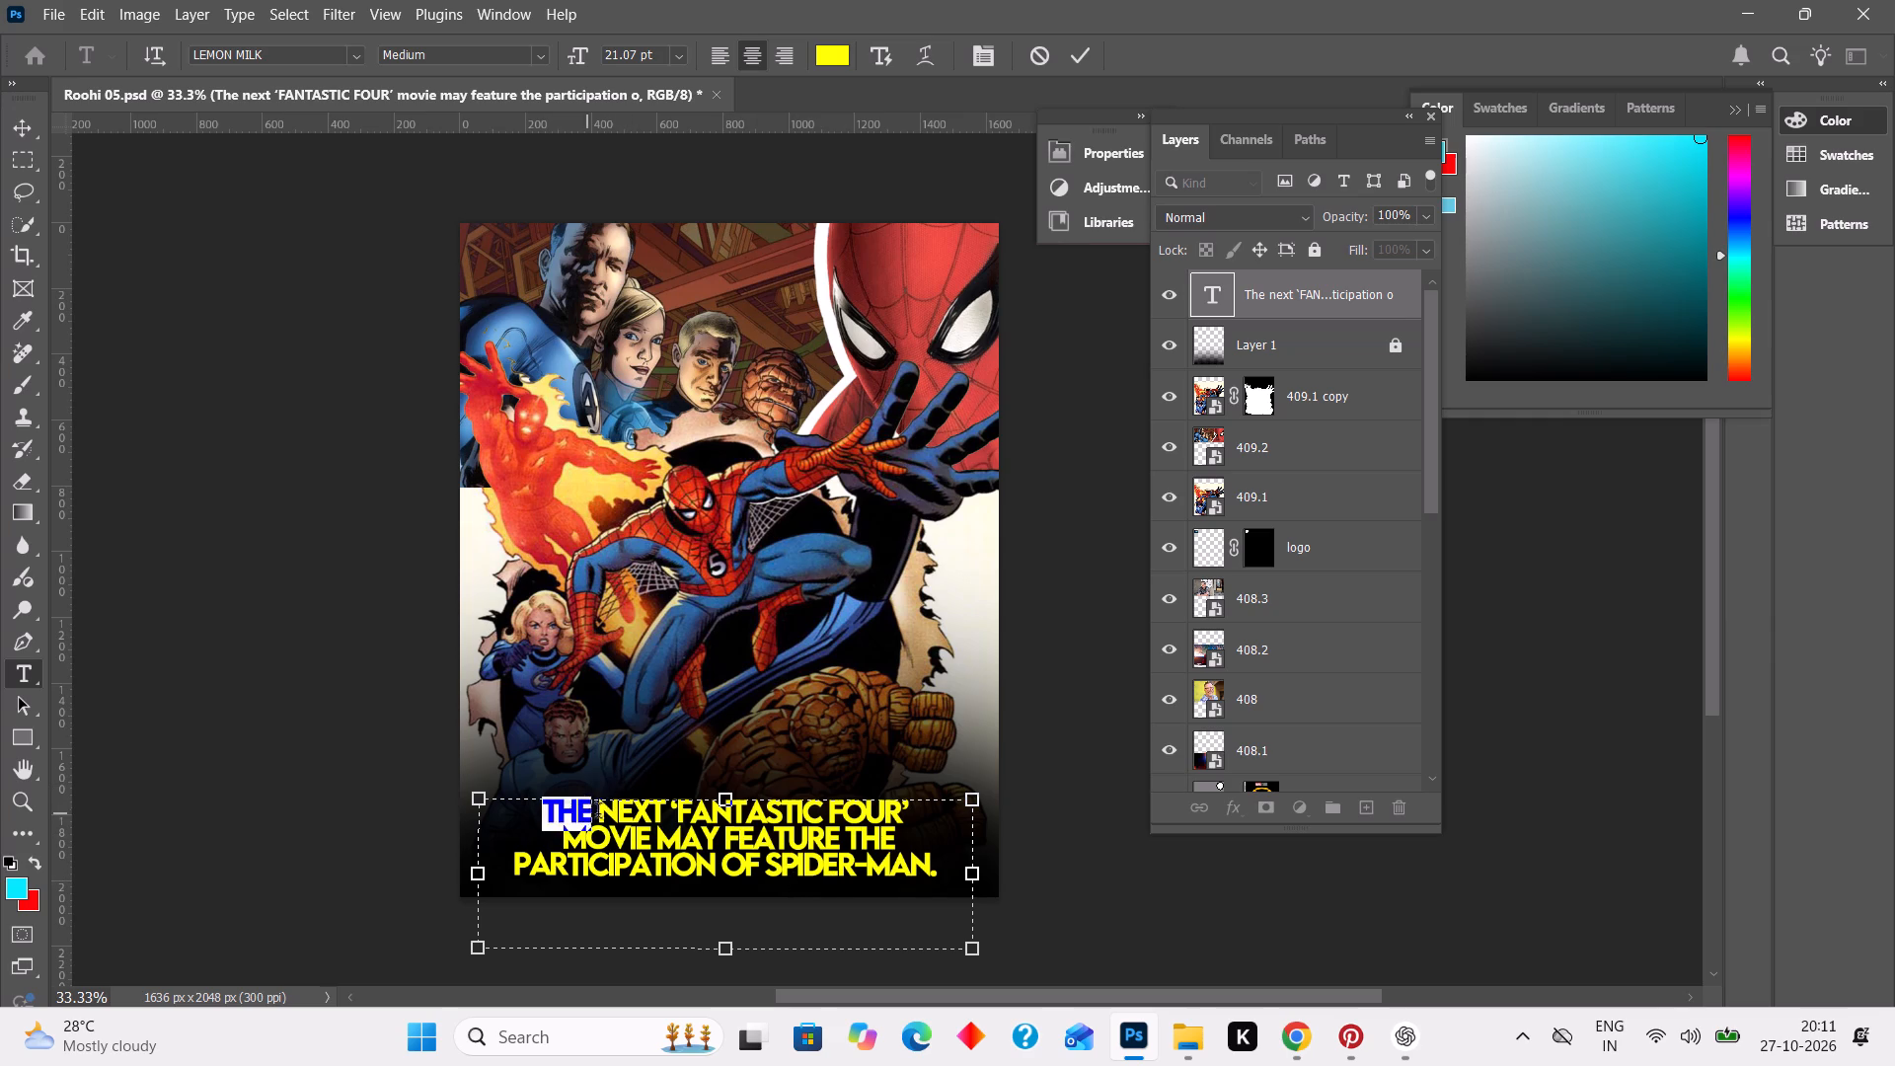
drag(598, 813, 1039, 817)
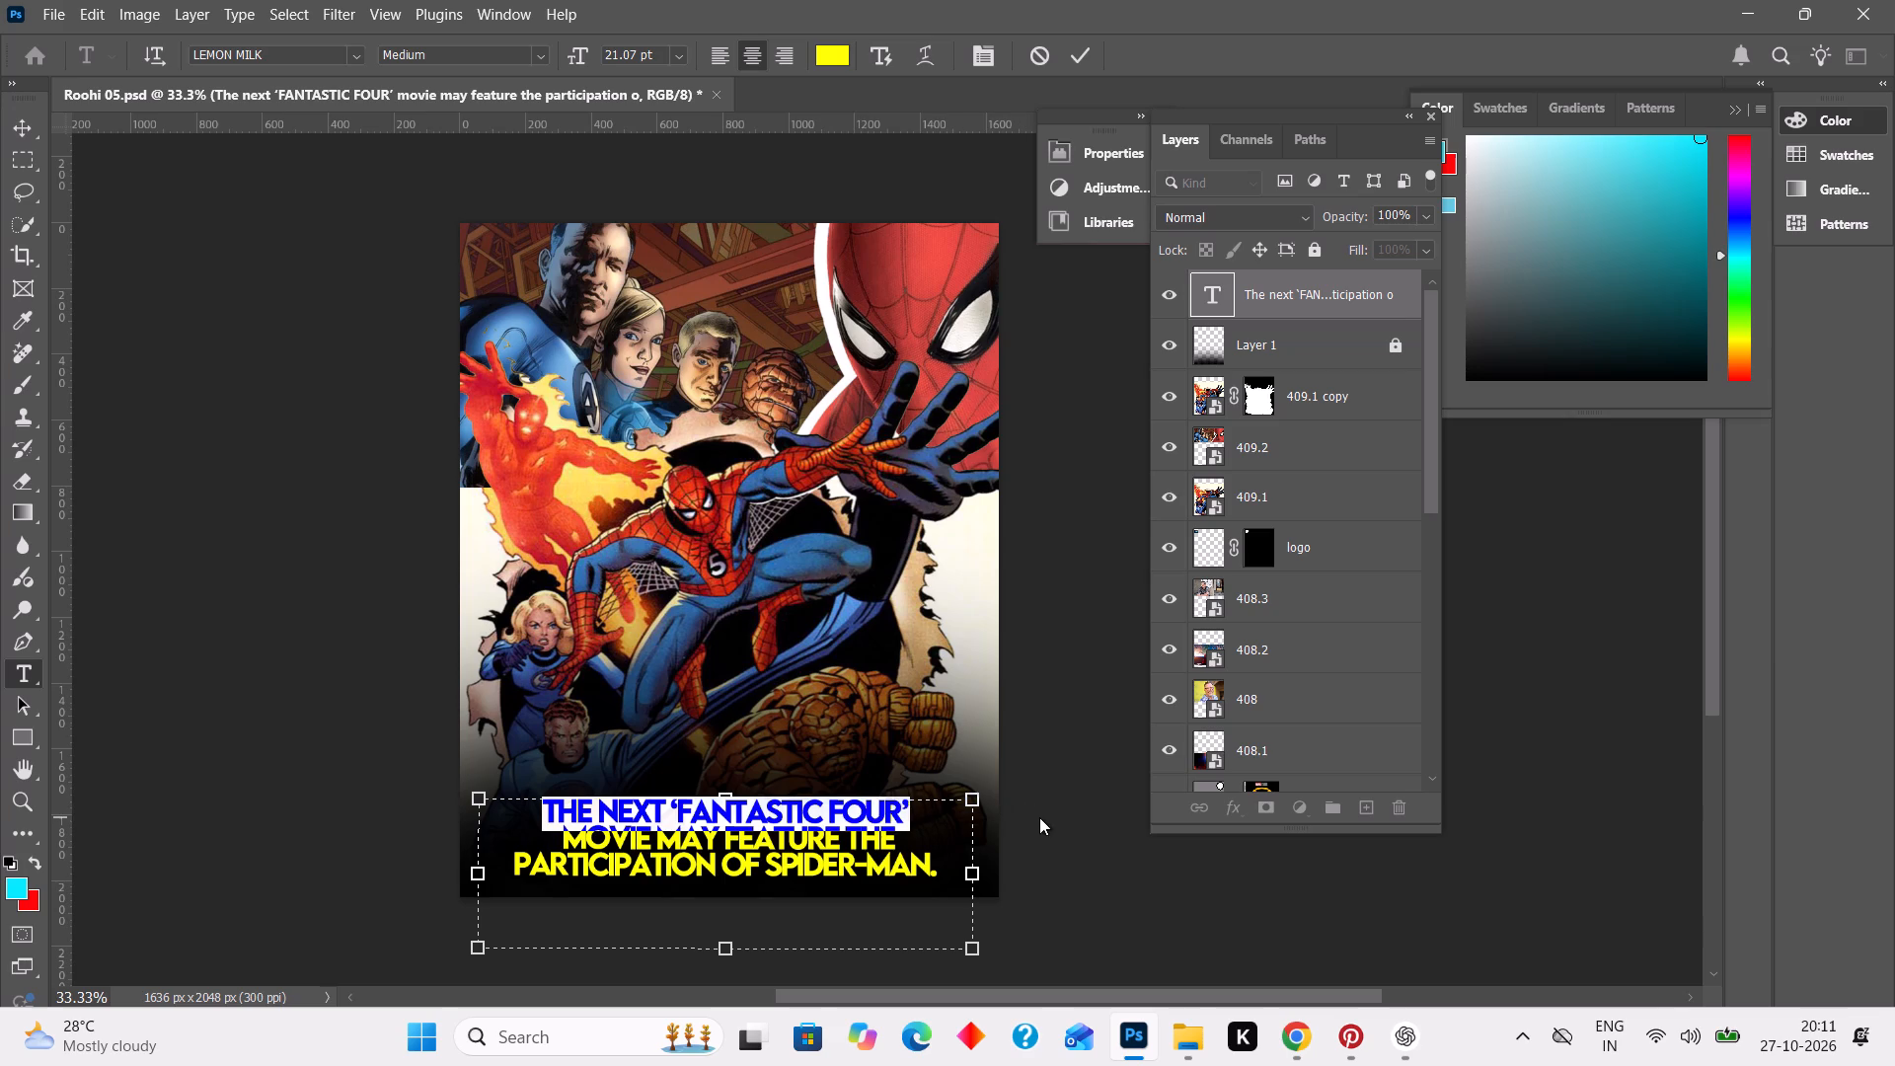
click(1701, 136)
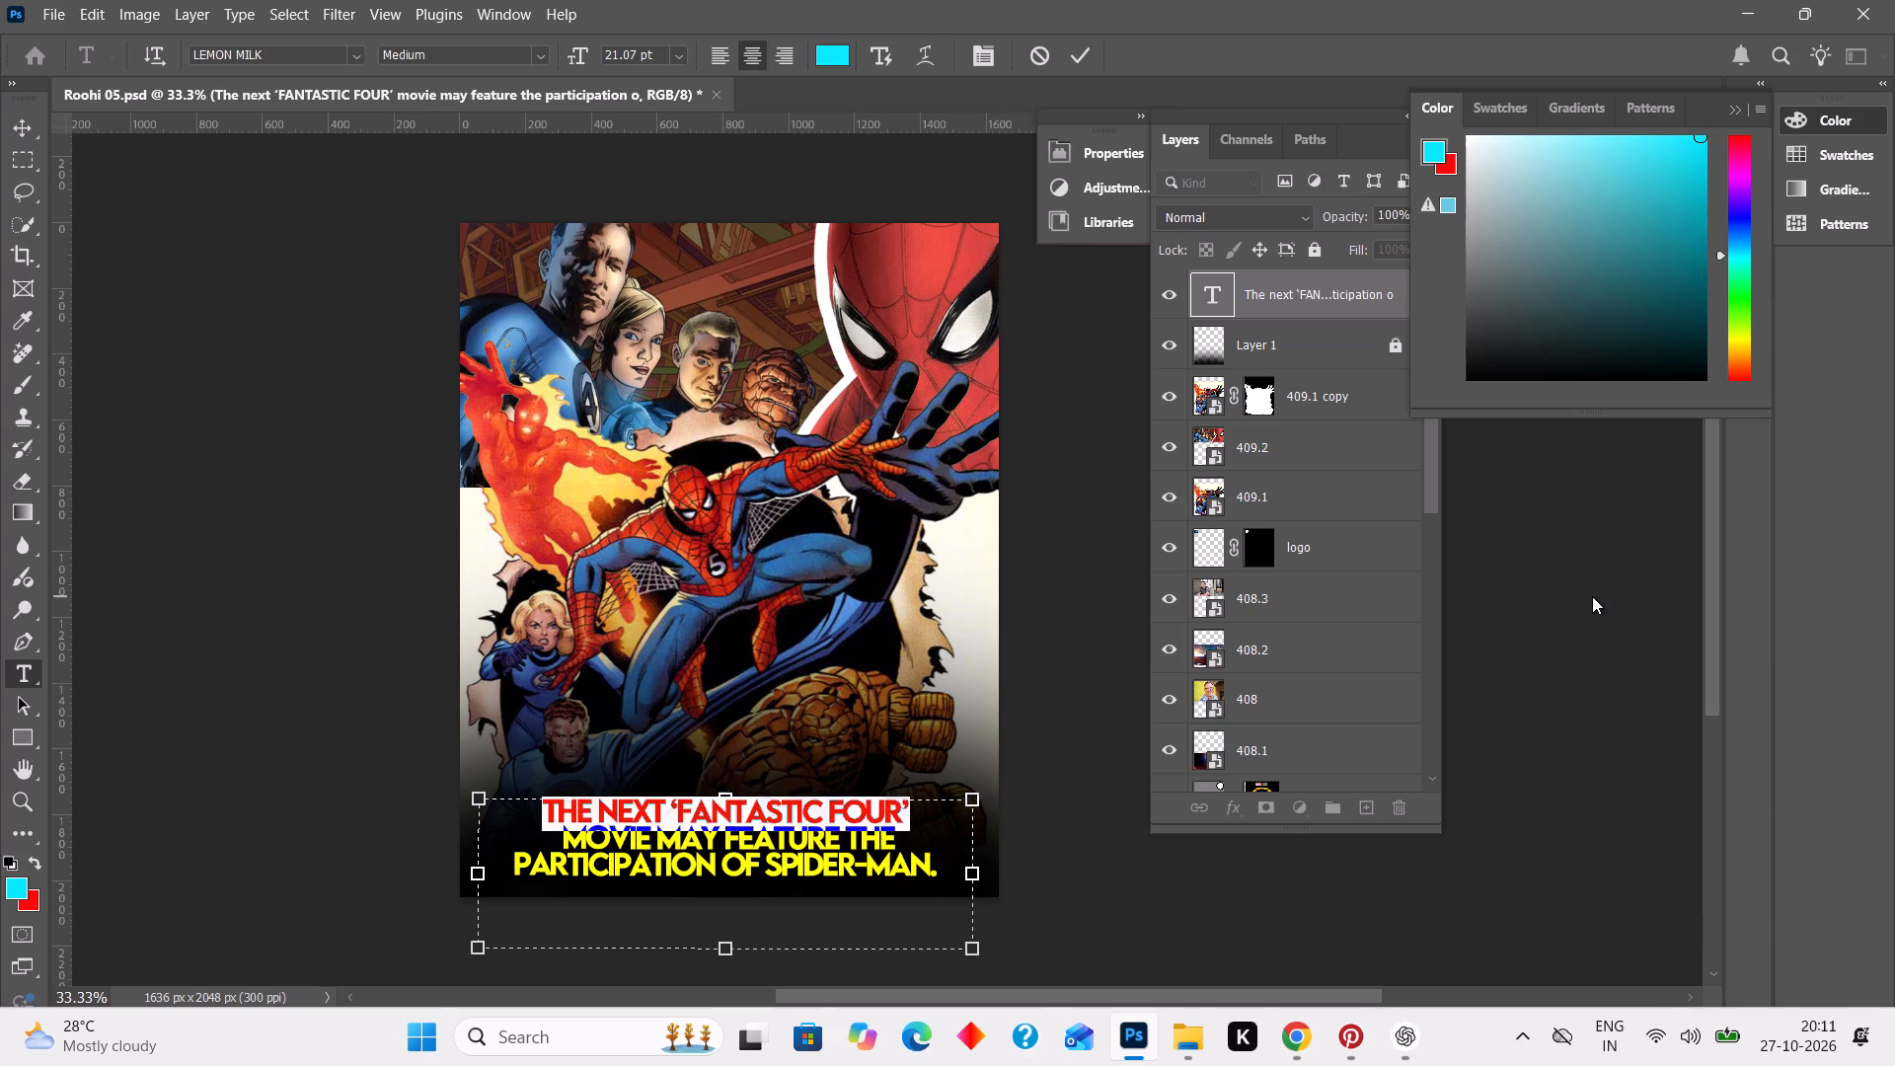
click(1592, 596)
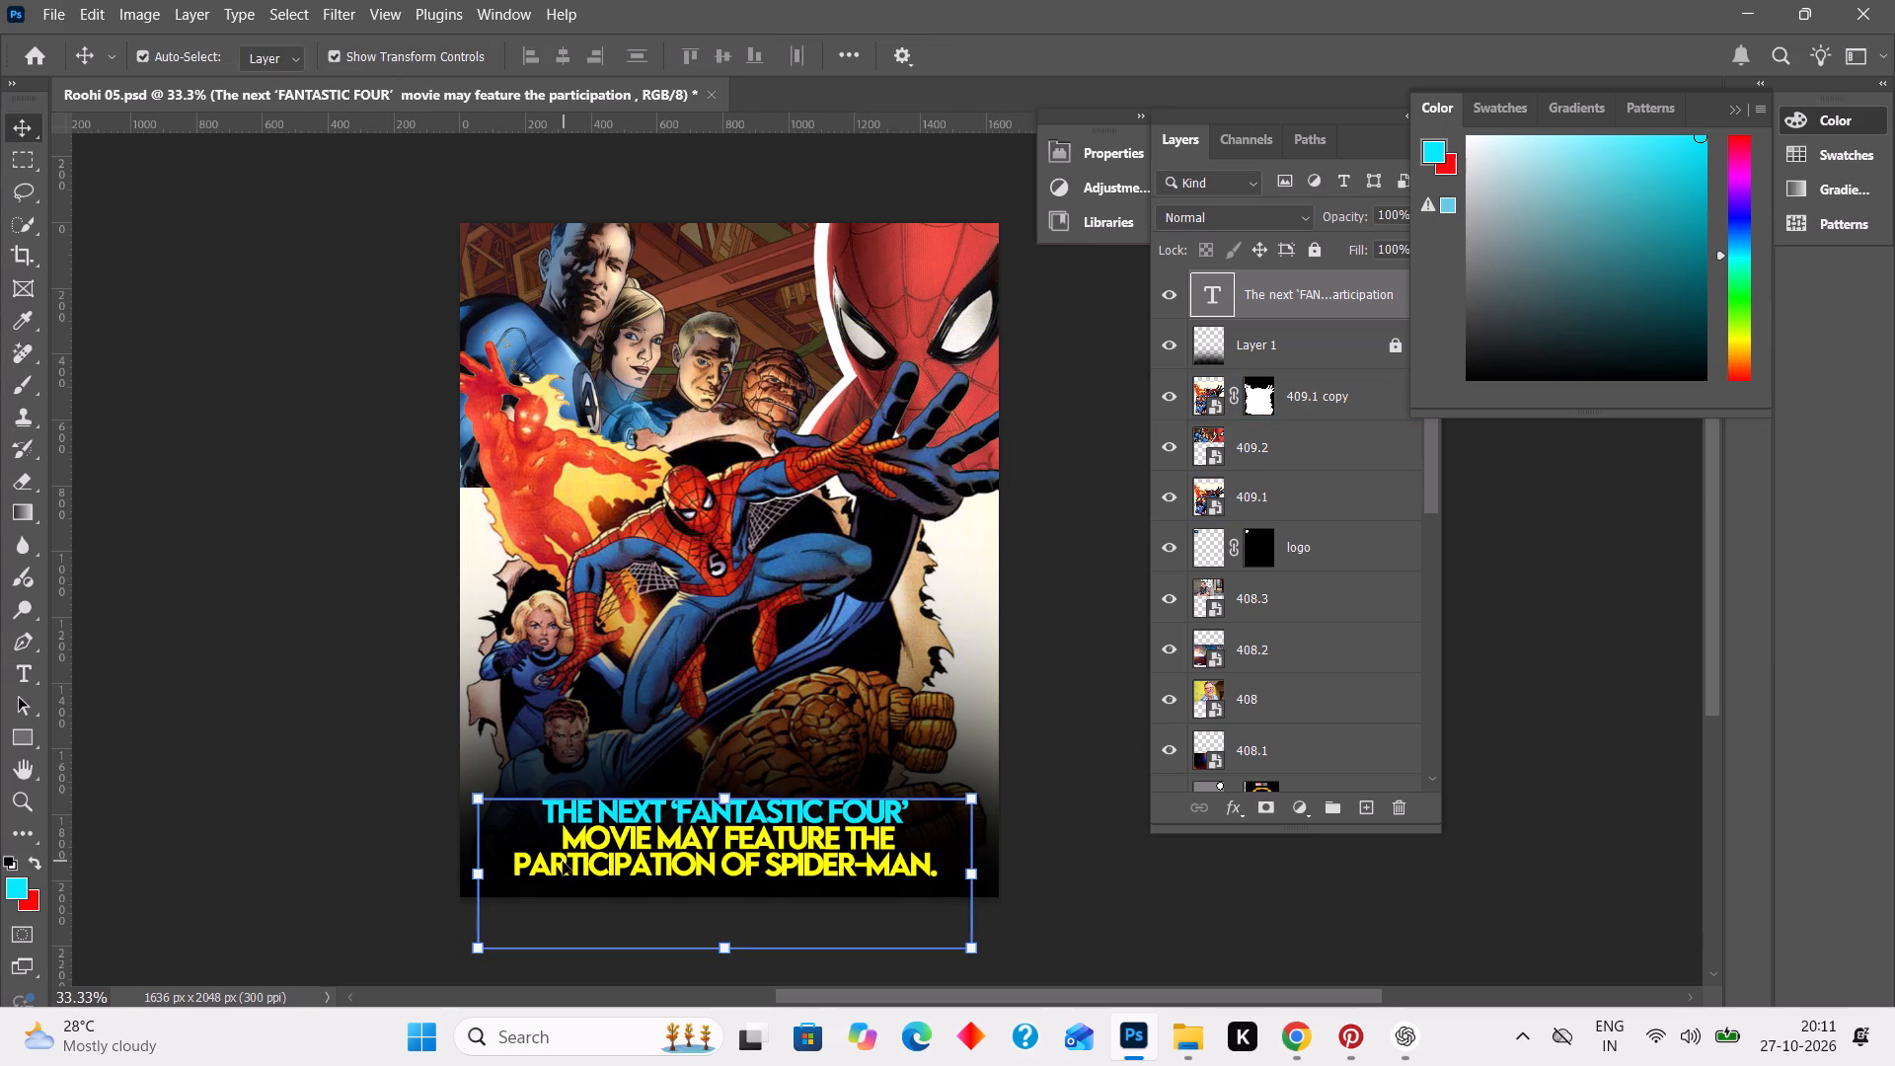
Color the headline's second line, "MOVIE MAY FEATURE THE", white and commit the text.
double_click(559, 836)
drag(562, 836, 888, 838)
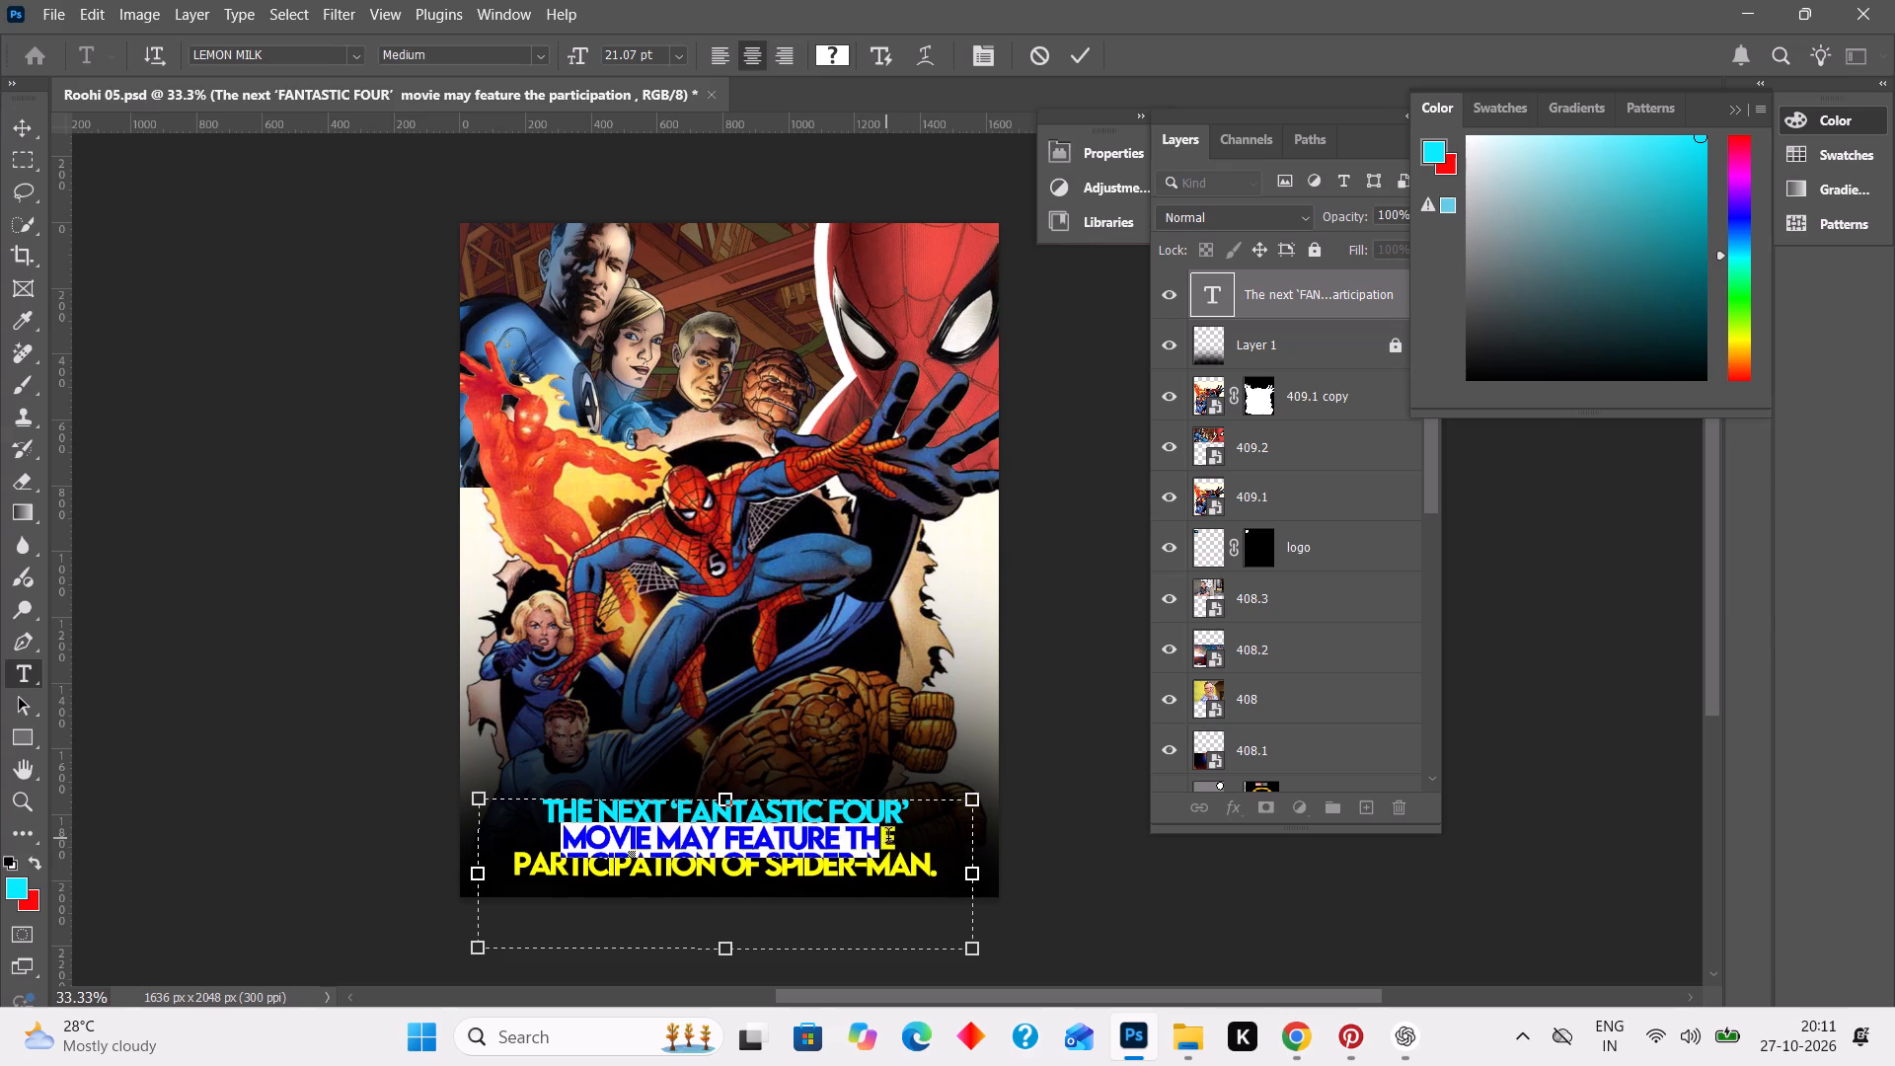
drag(888, 838, 904, 837)
click(1468, 136)
click(1626, 622)
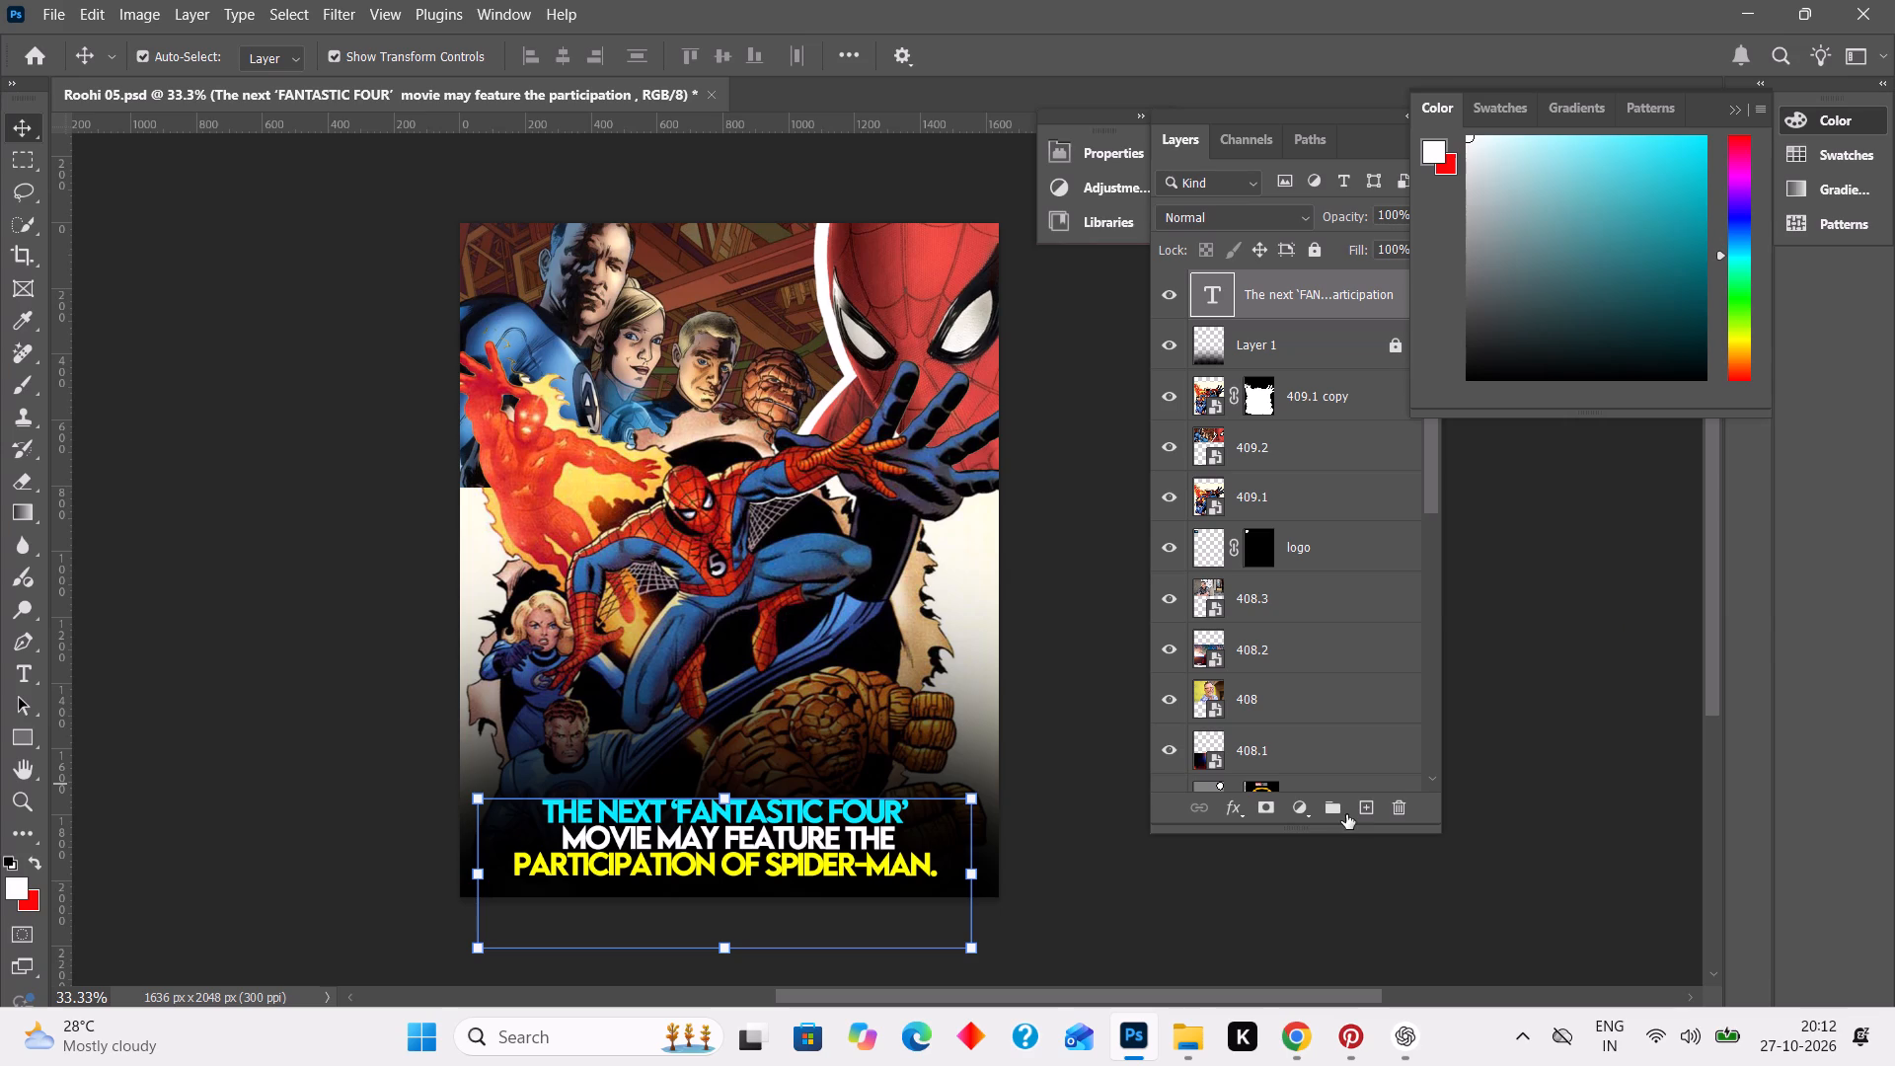
Color the headline's third line, "PARTICIPATION OF SPIDER-MAN.", red and commit the text.
double_click(511, 869)
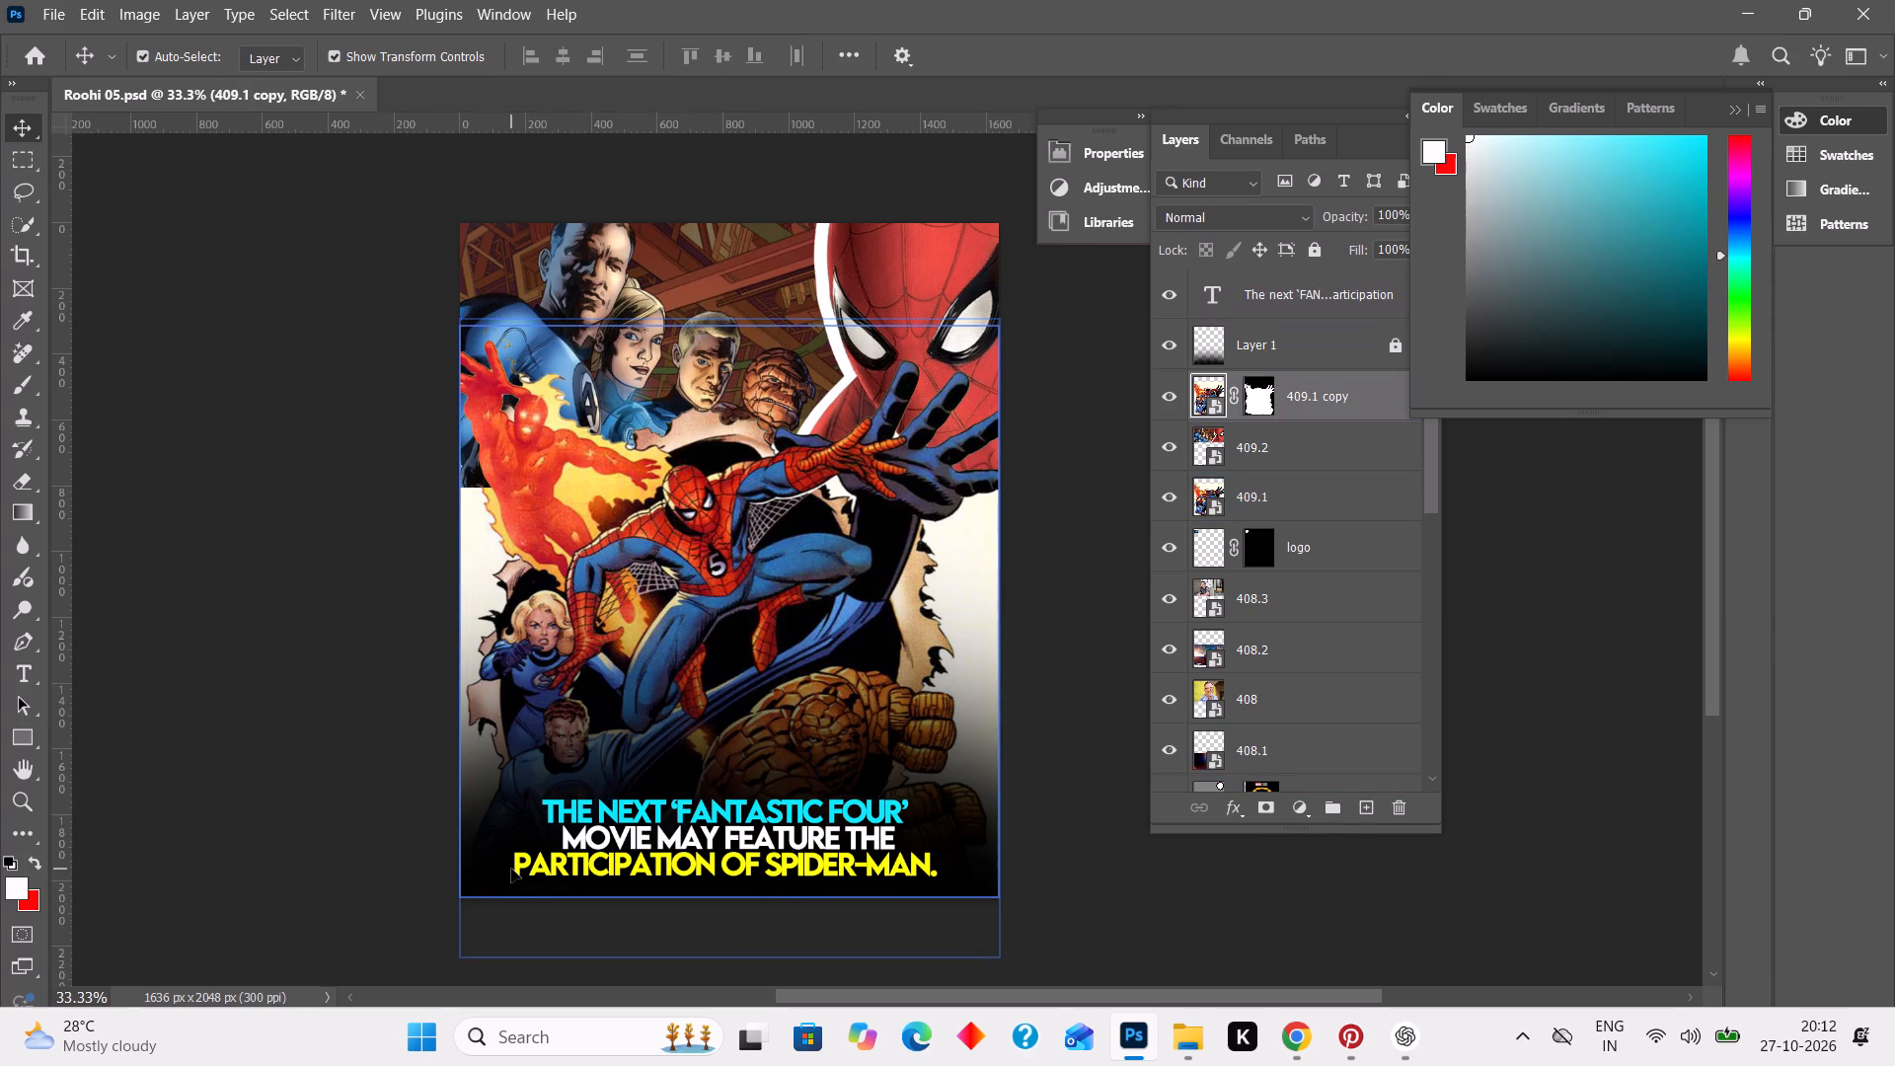
double_click(529, 869)
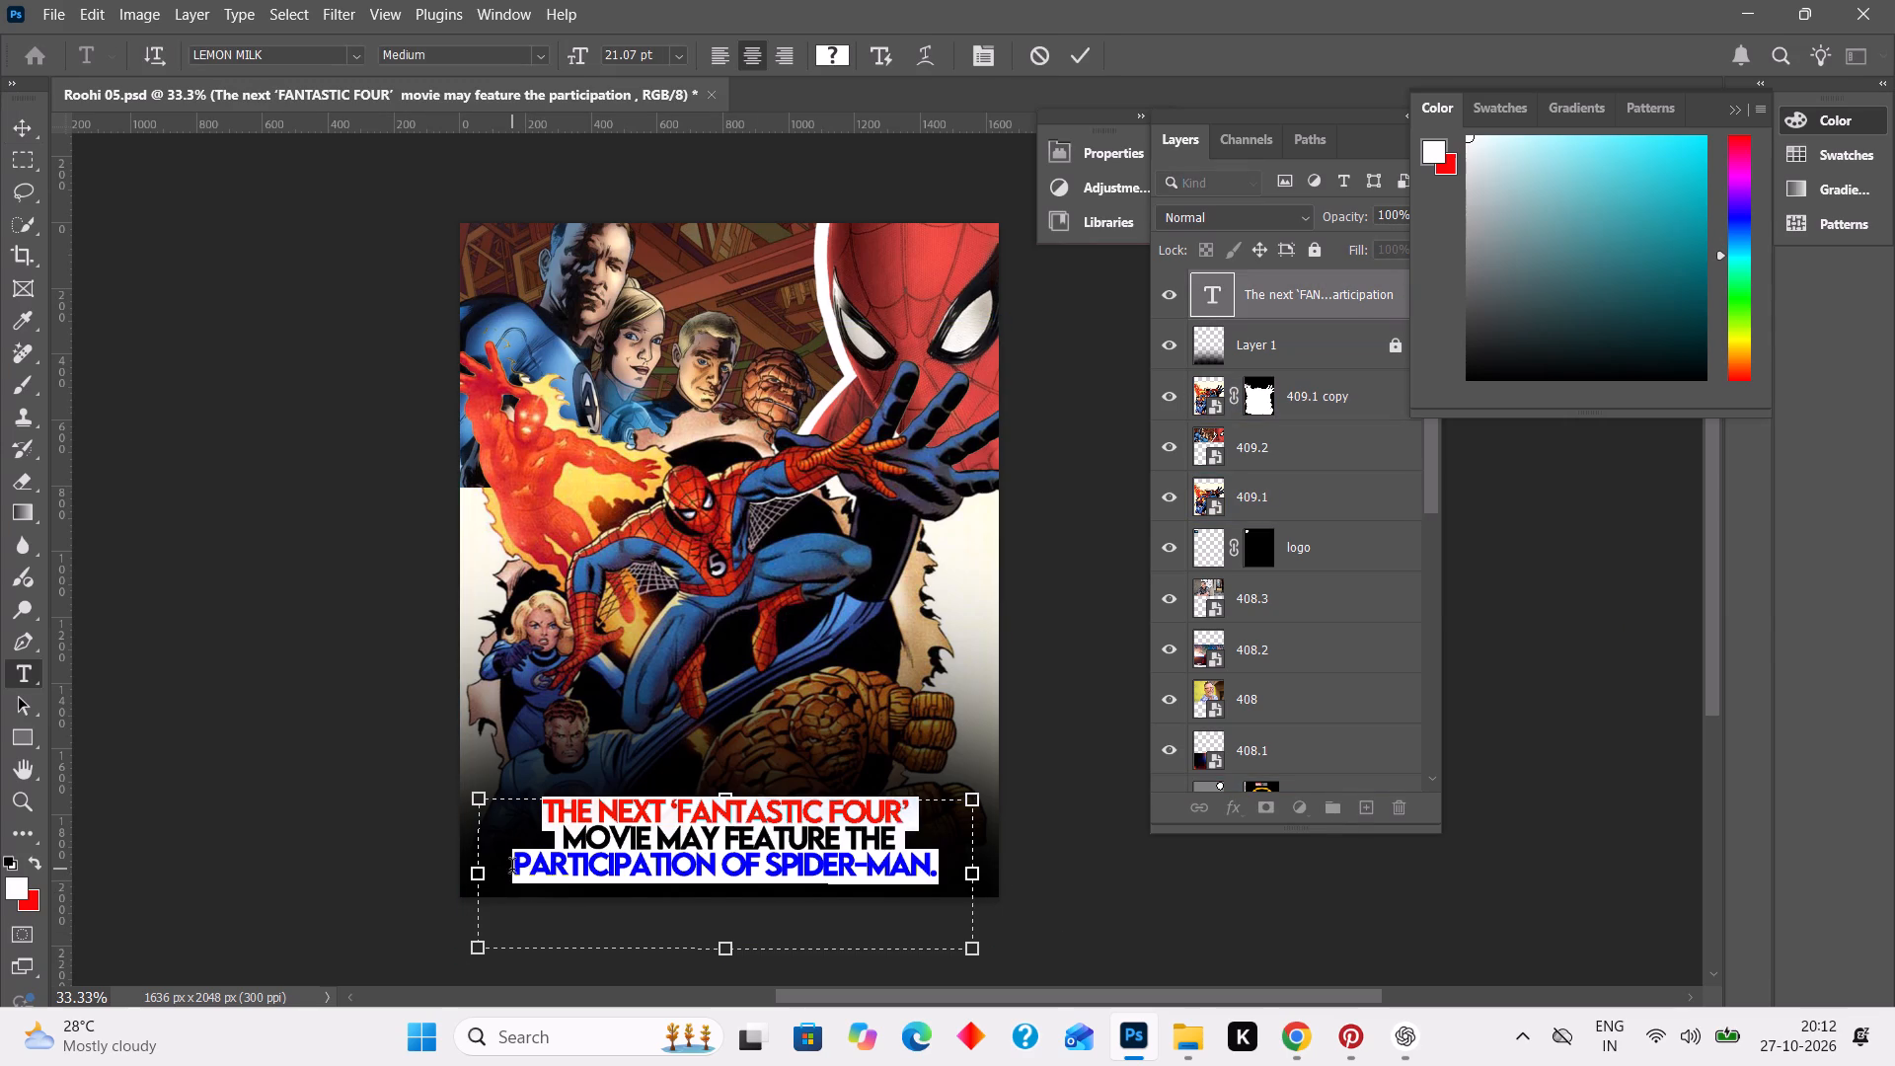
drag(512, 869, 970, 897)
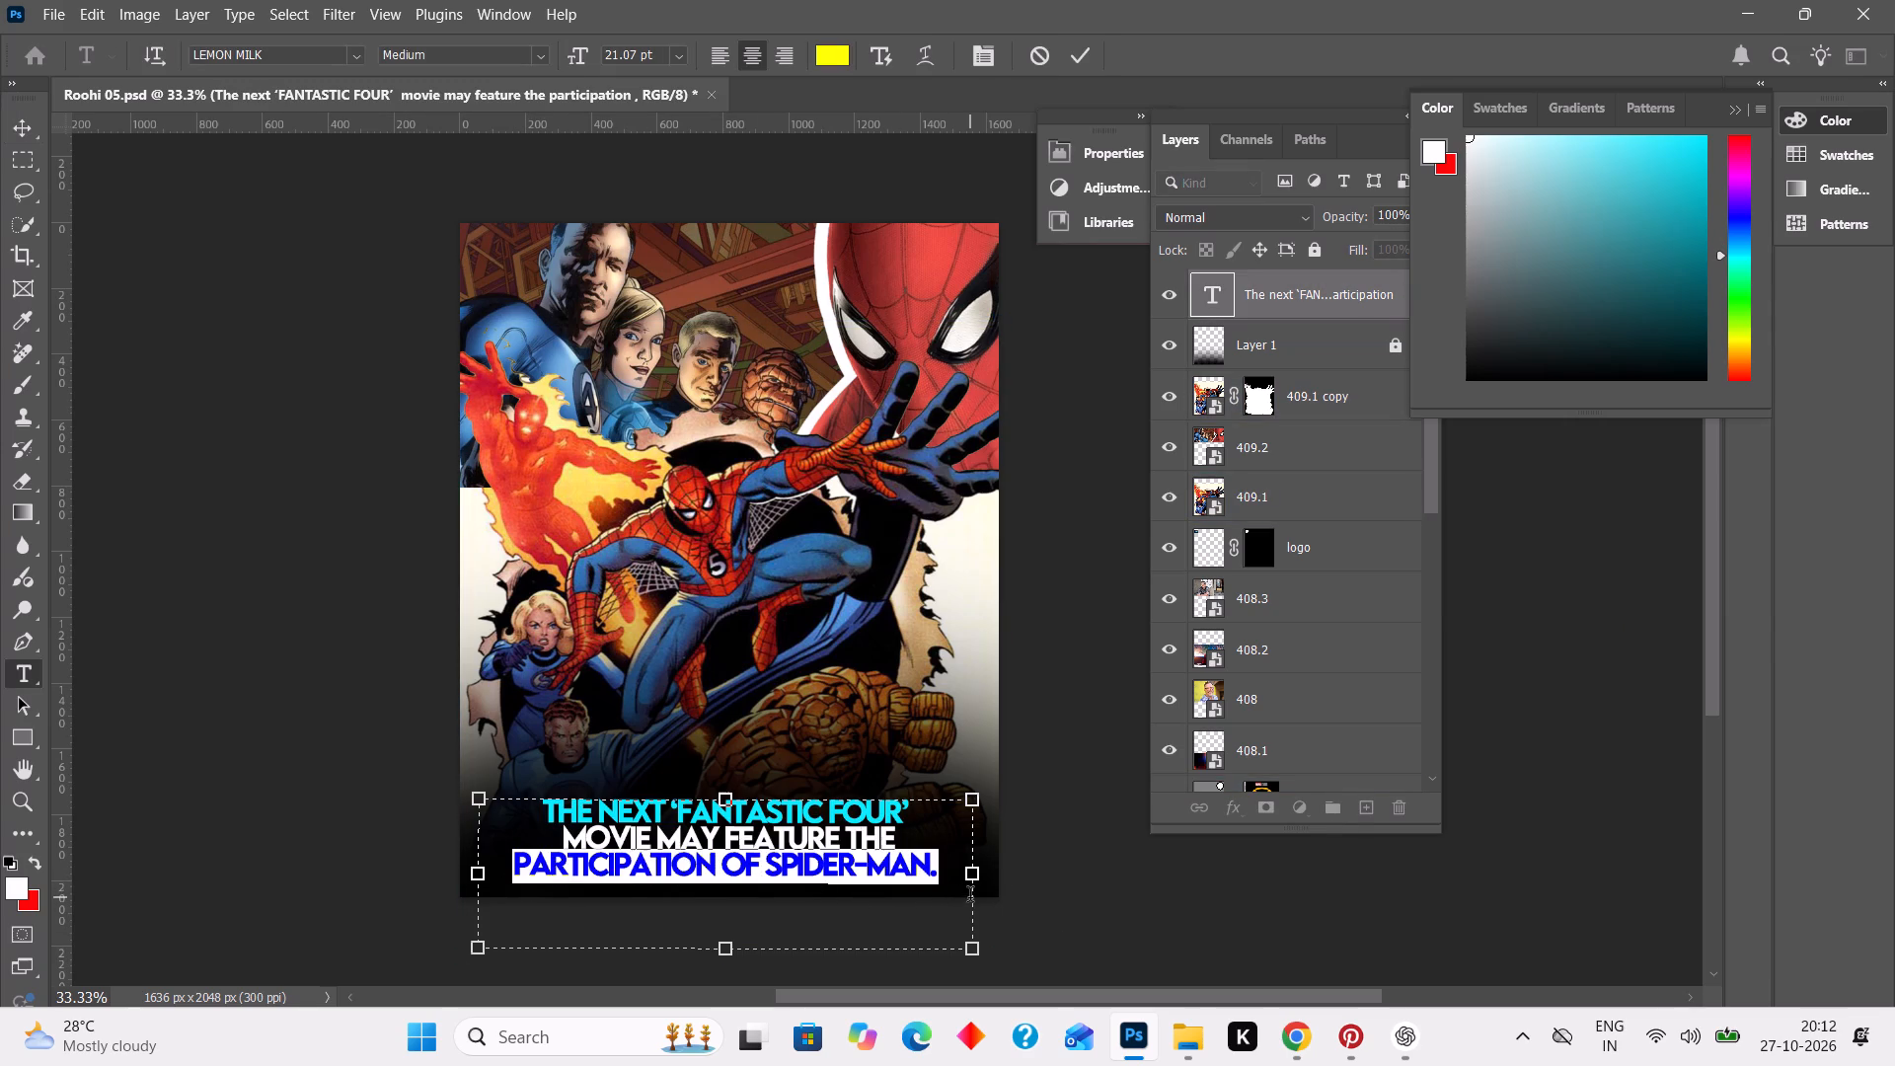
click(1750, 379)
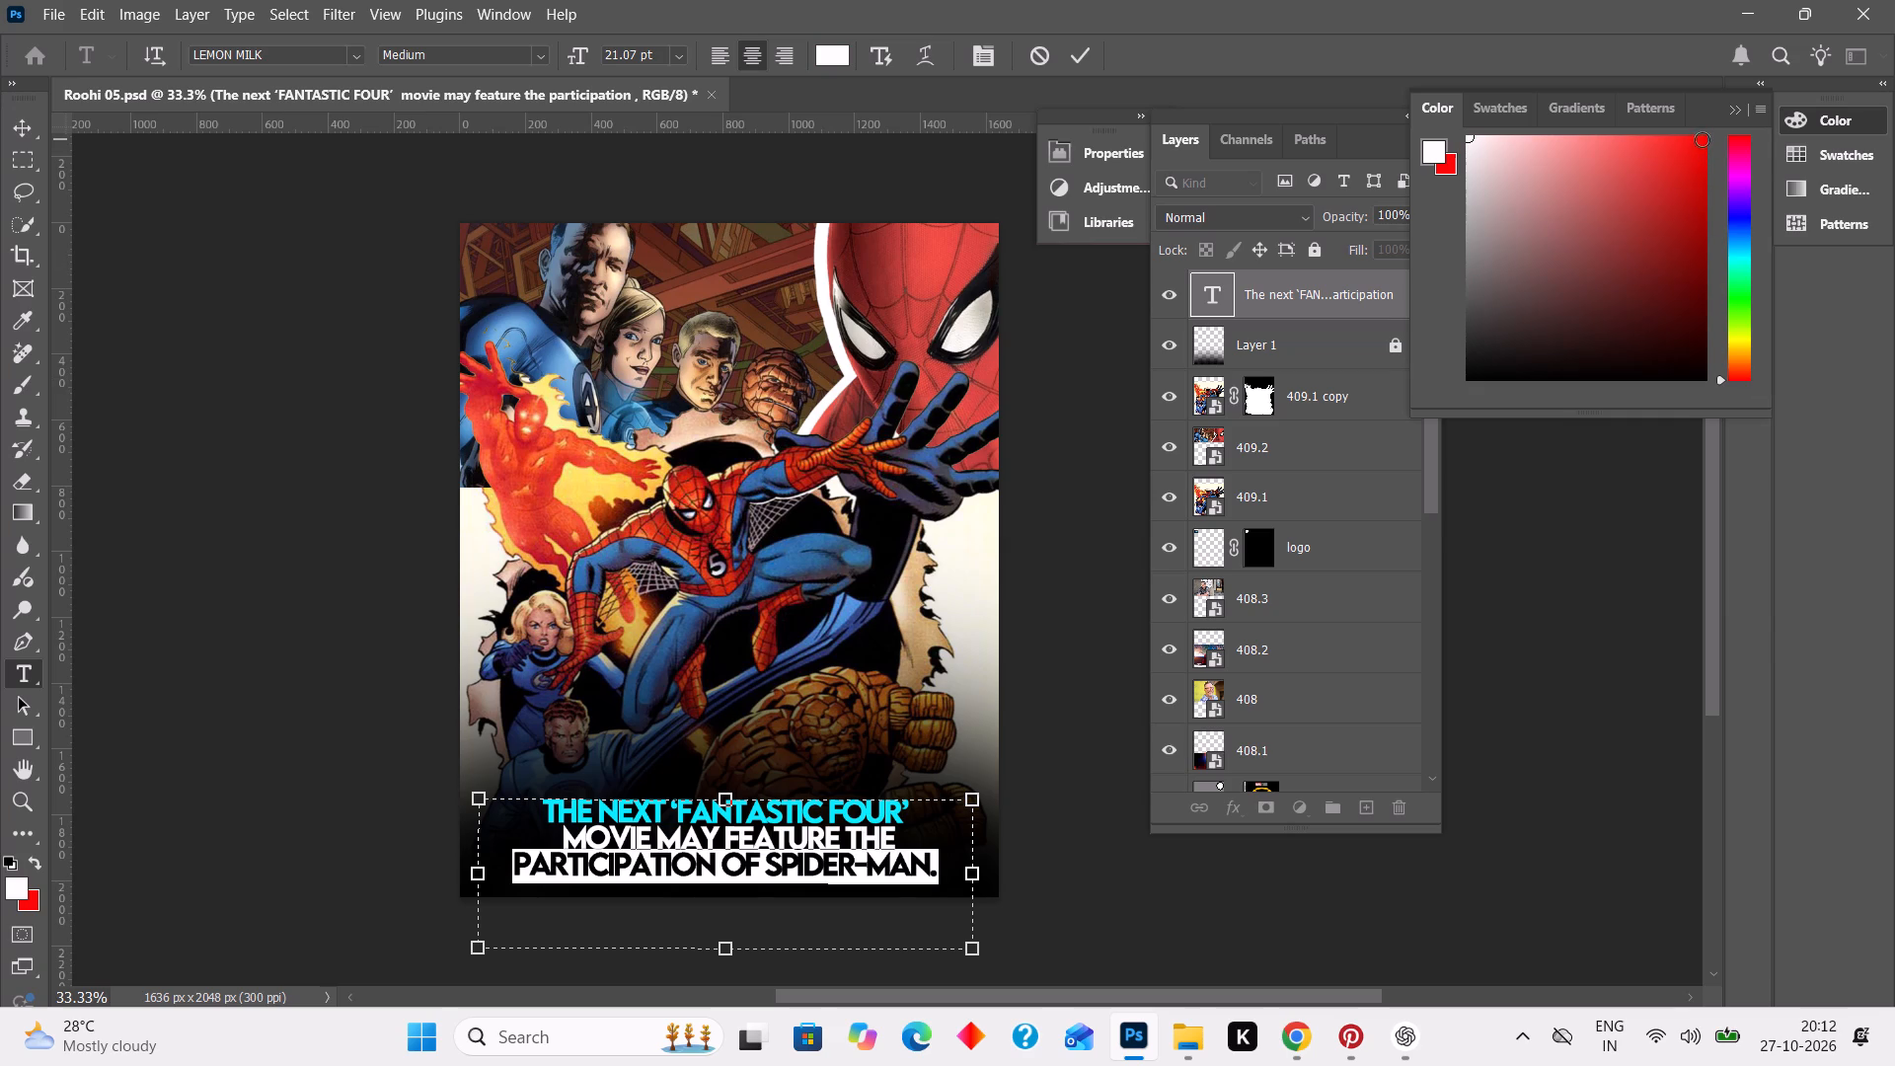
click(1702, 139)
click(1622, 538)
click(1622, 538)
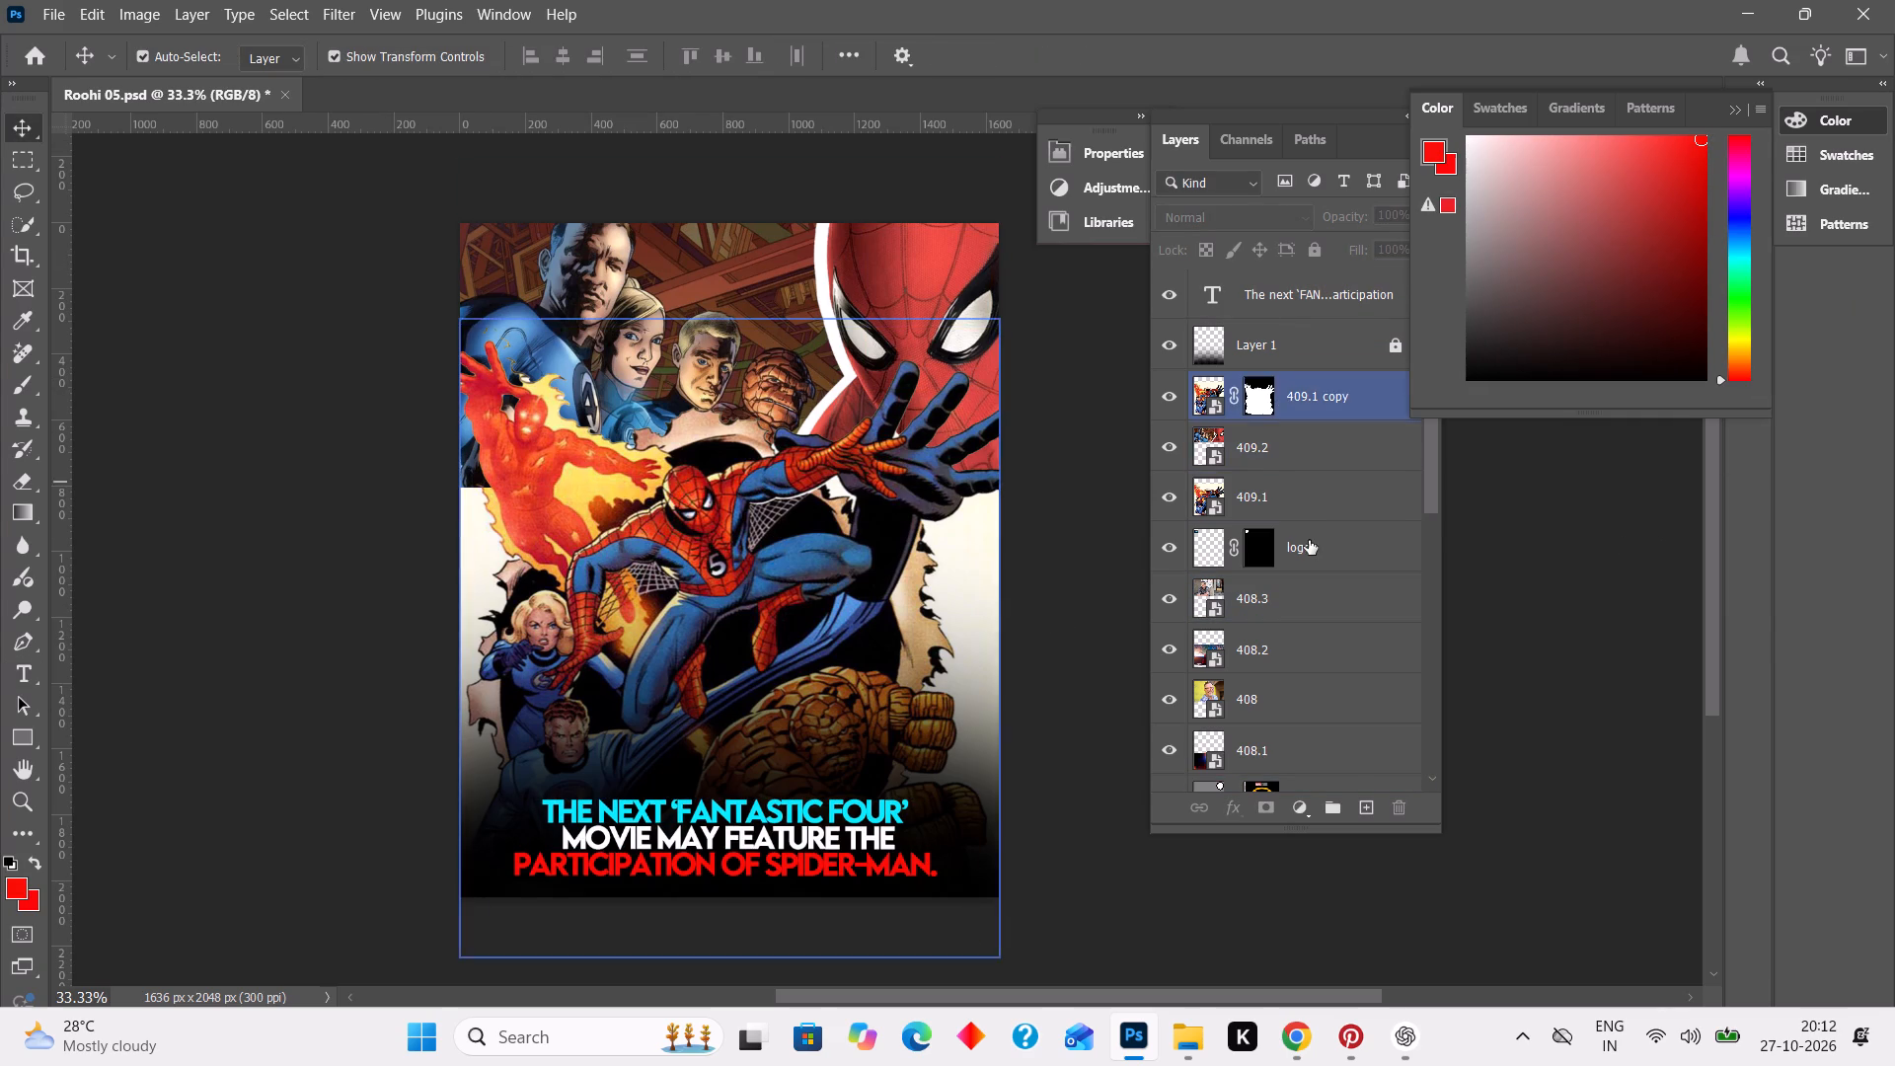
Move the logo layer above the Layer 1 gradient, directly beneath the headline text layer, and deselect it.
drag(1309, 538, 1277, 322)
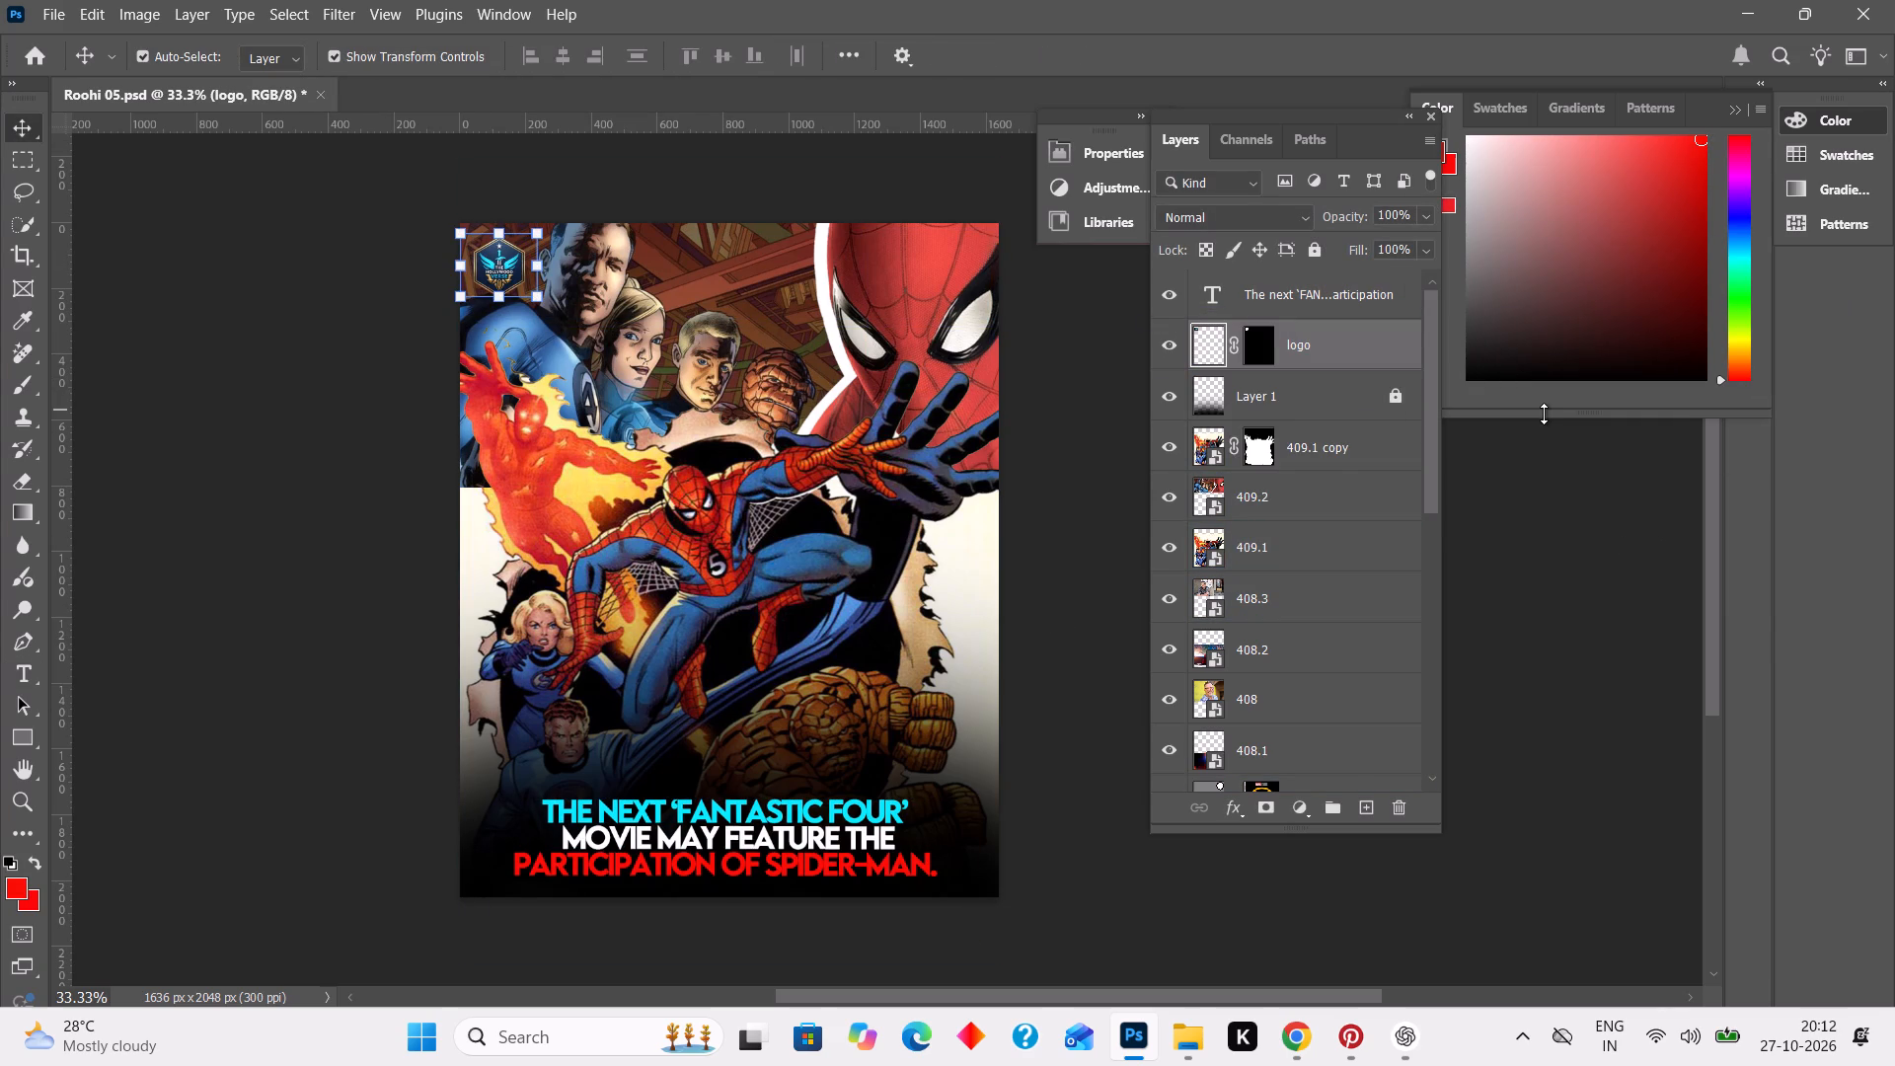
click(1544, 414)
click(1555, 523)
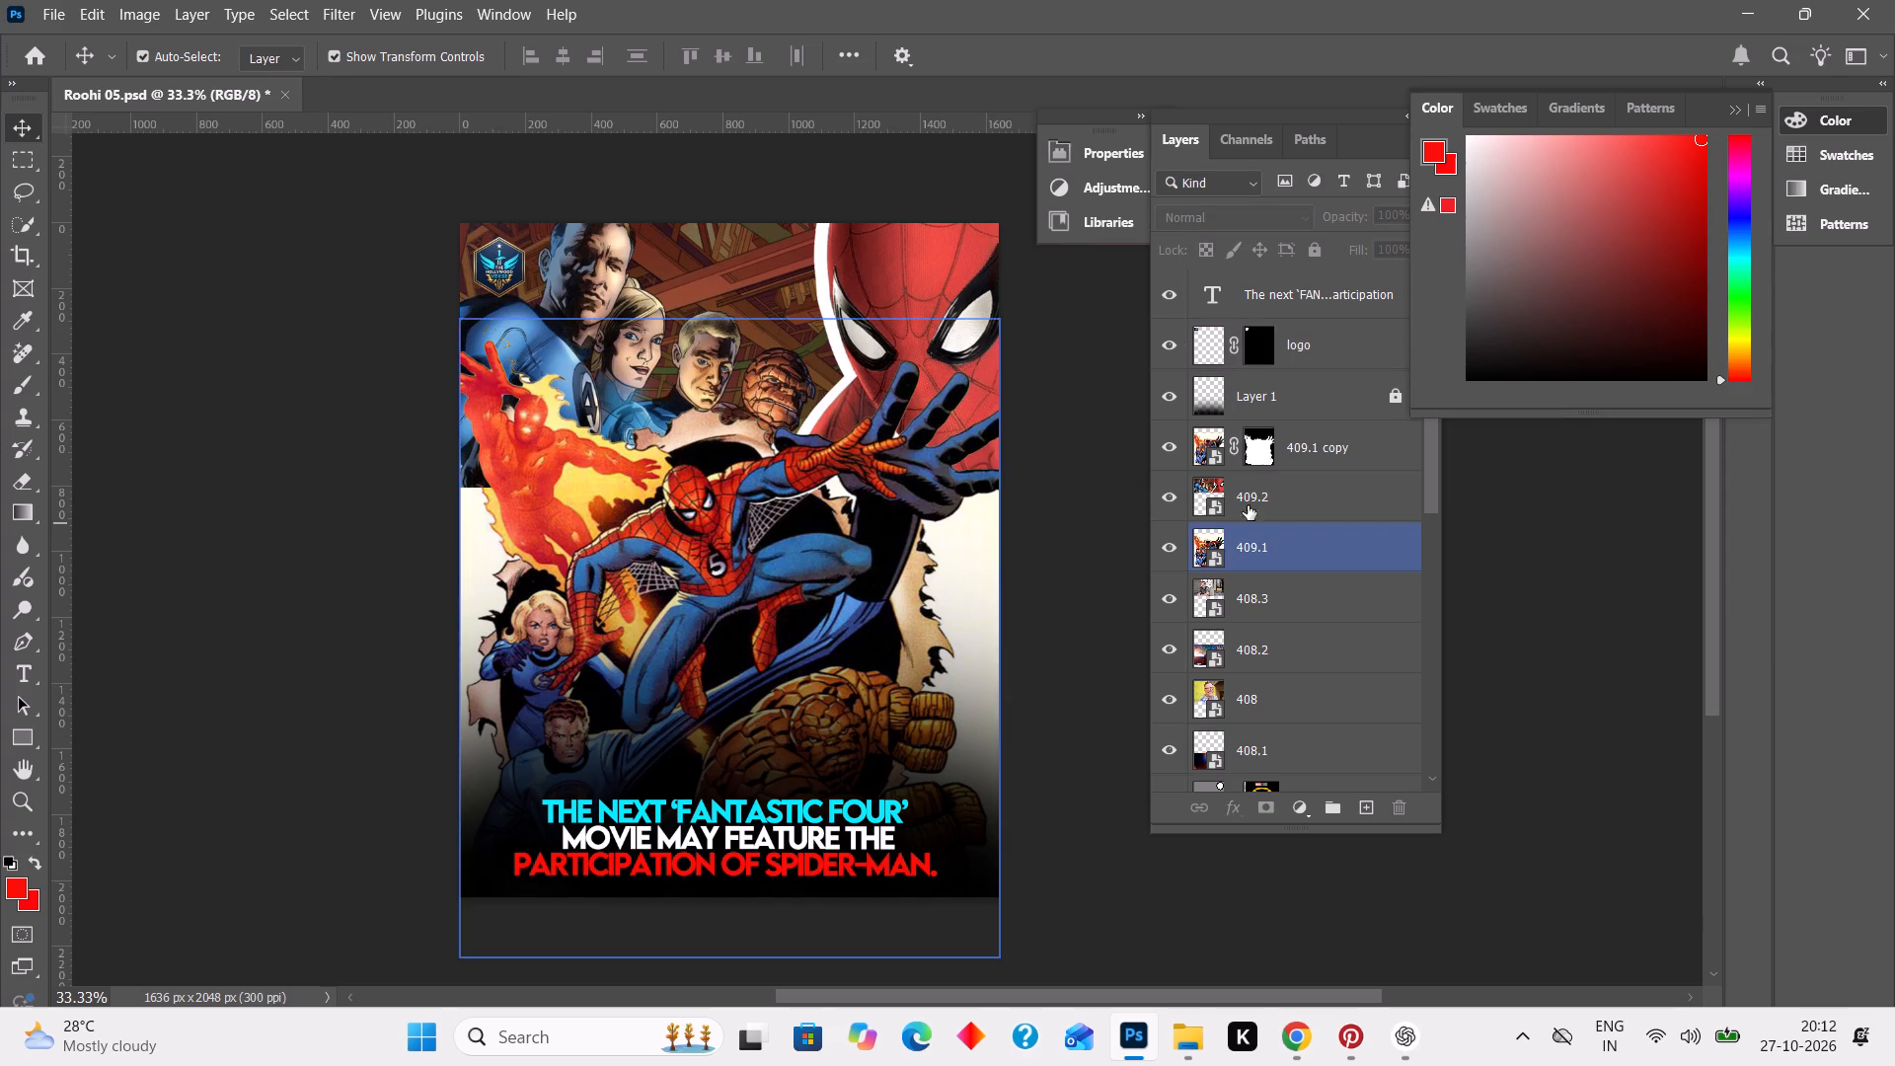
Nudge the logo in the poster's upper-left corner slightly upward and deselect it.
click(503, 269)
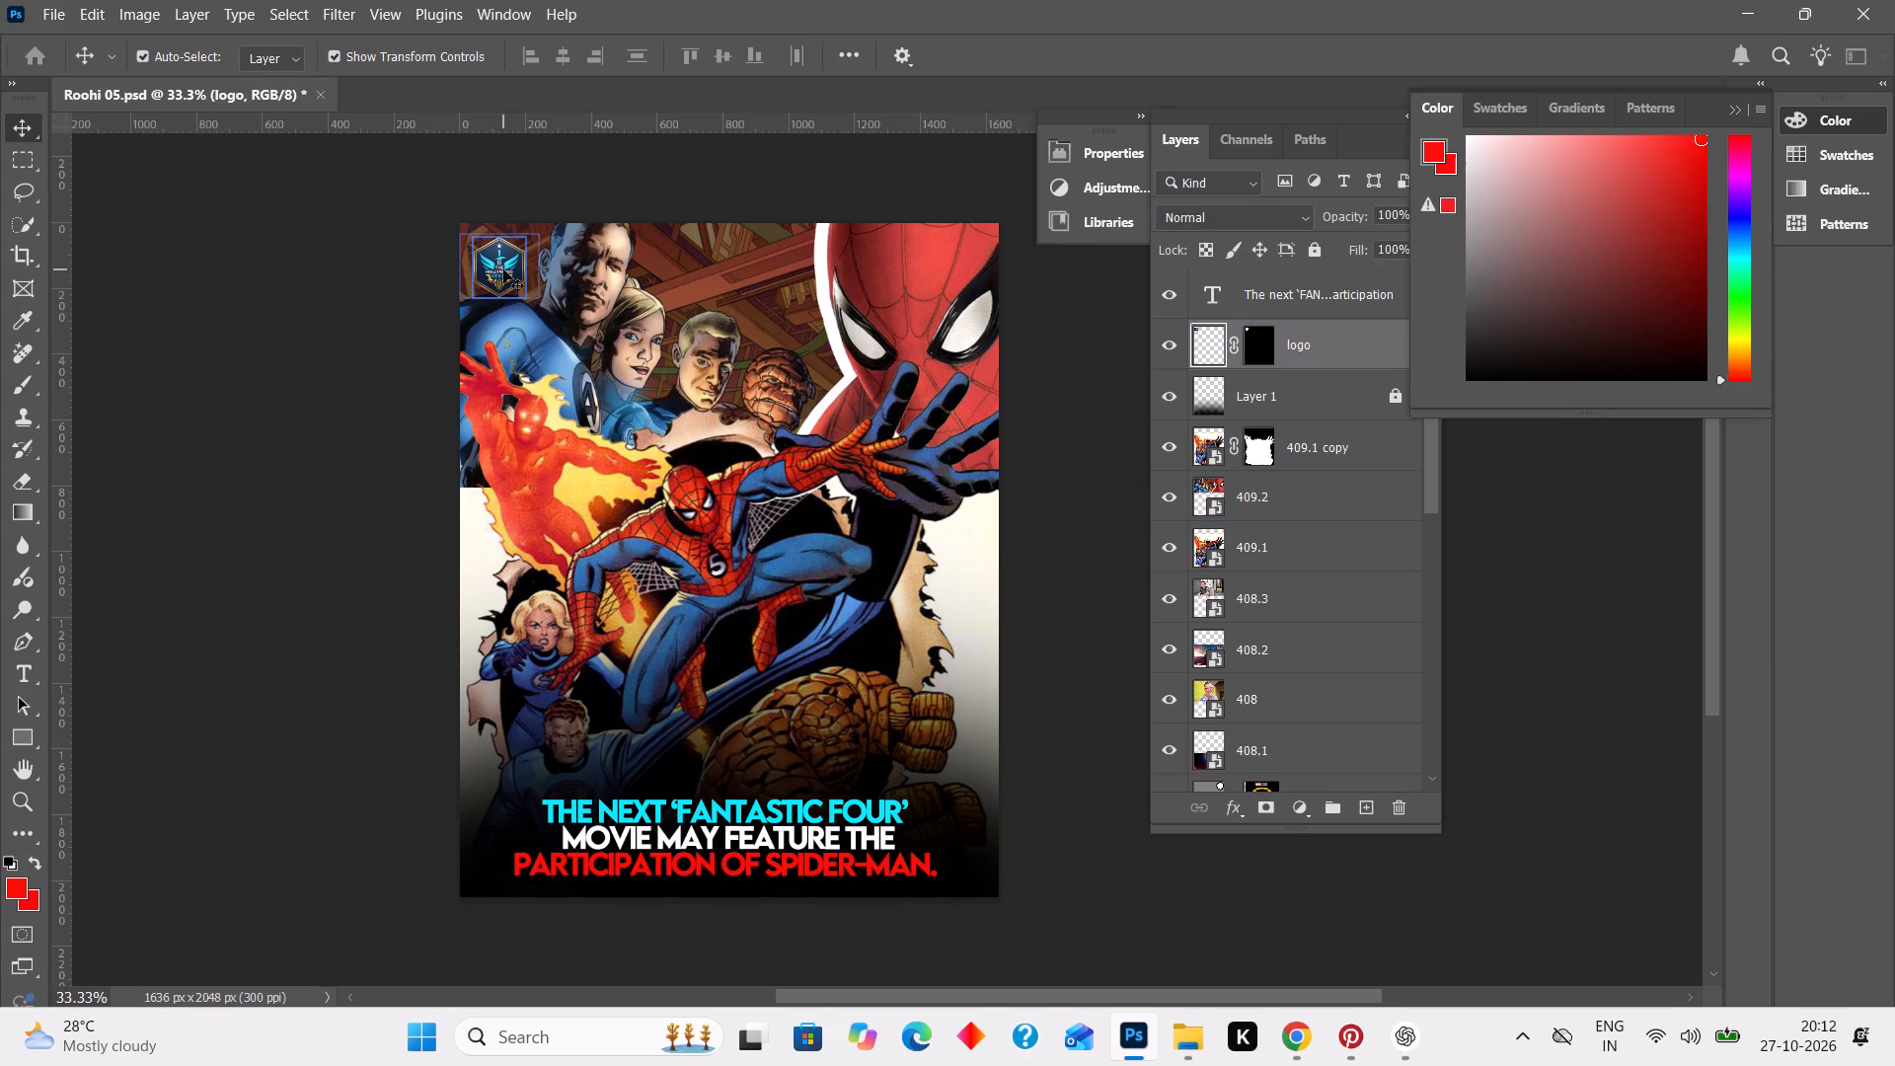
key(Up)
key(Up)
key(Up)
click(340, 245)
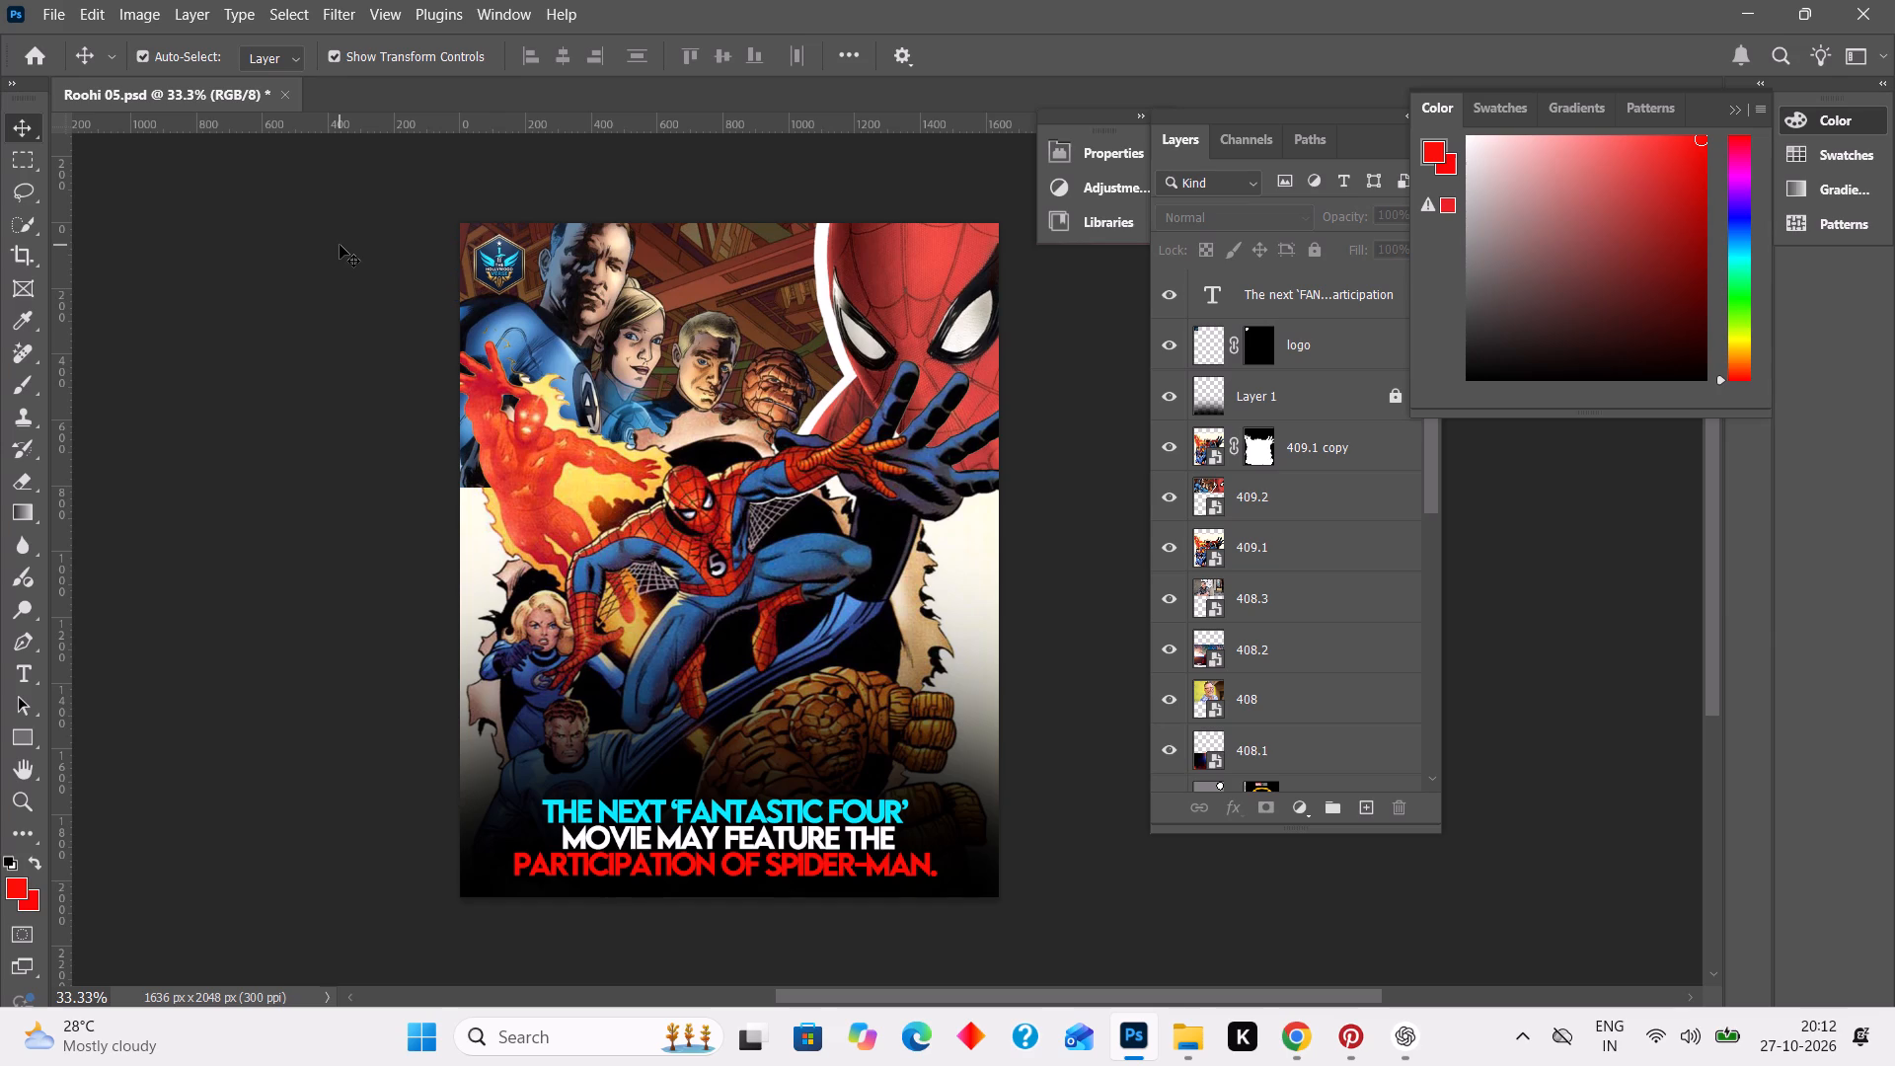
key(ctrl+alt+s)
key(ctrl+alt+s)
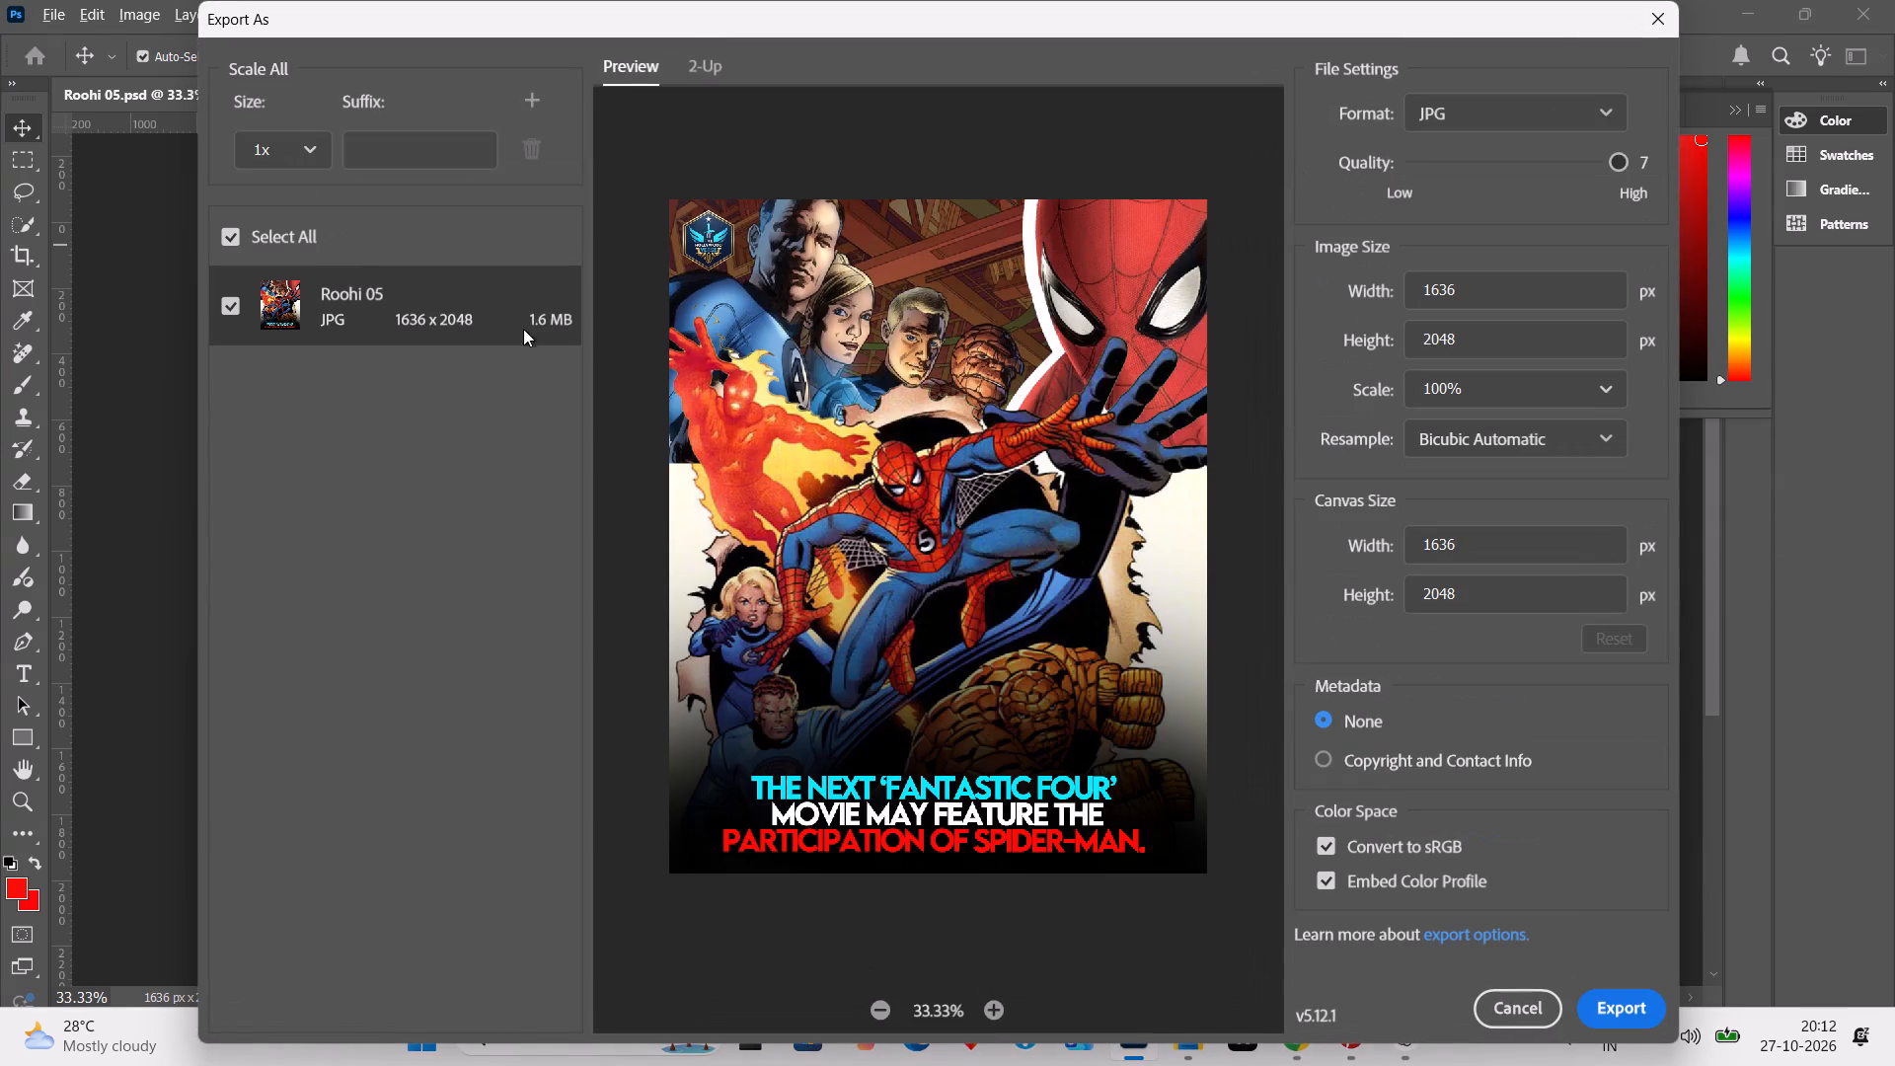
click(1635, 999)
text(409.)
key(3)
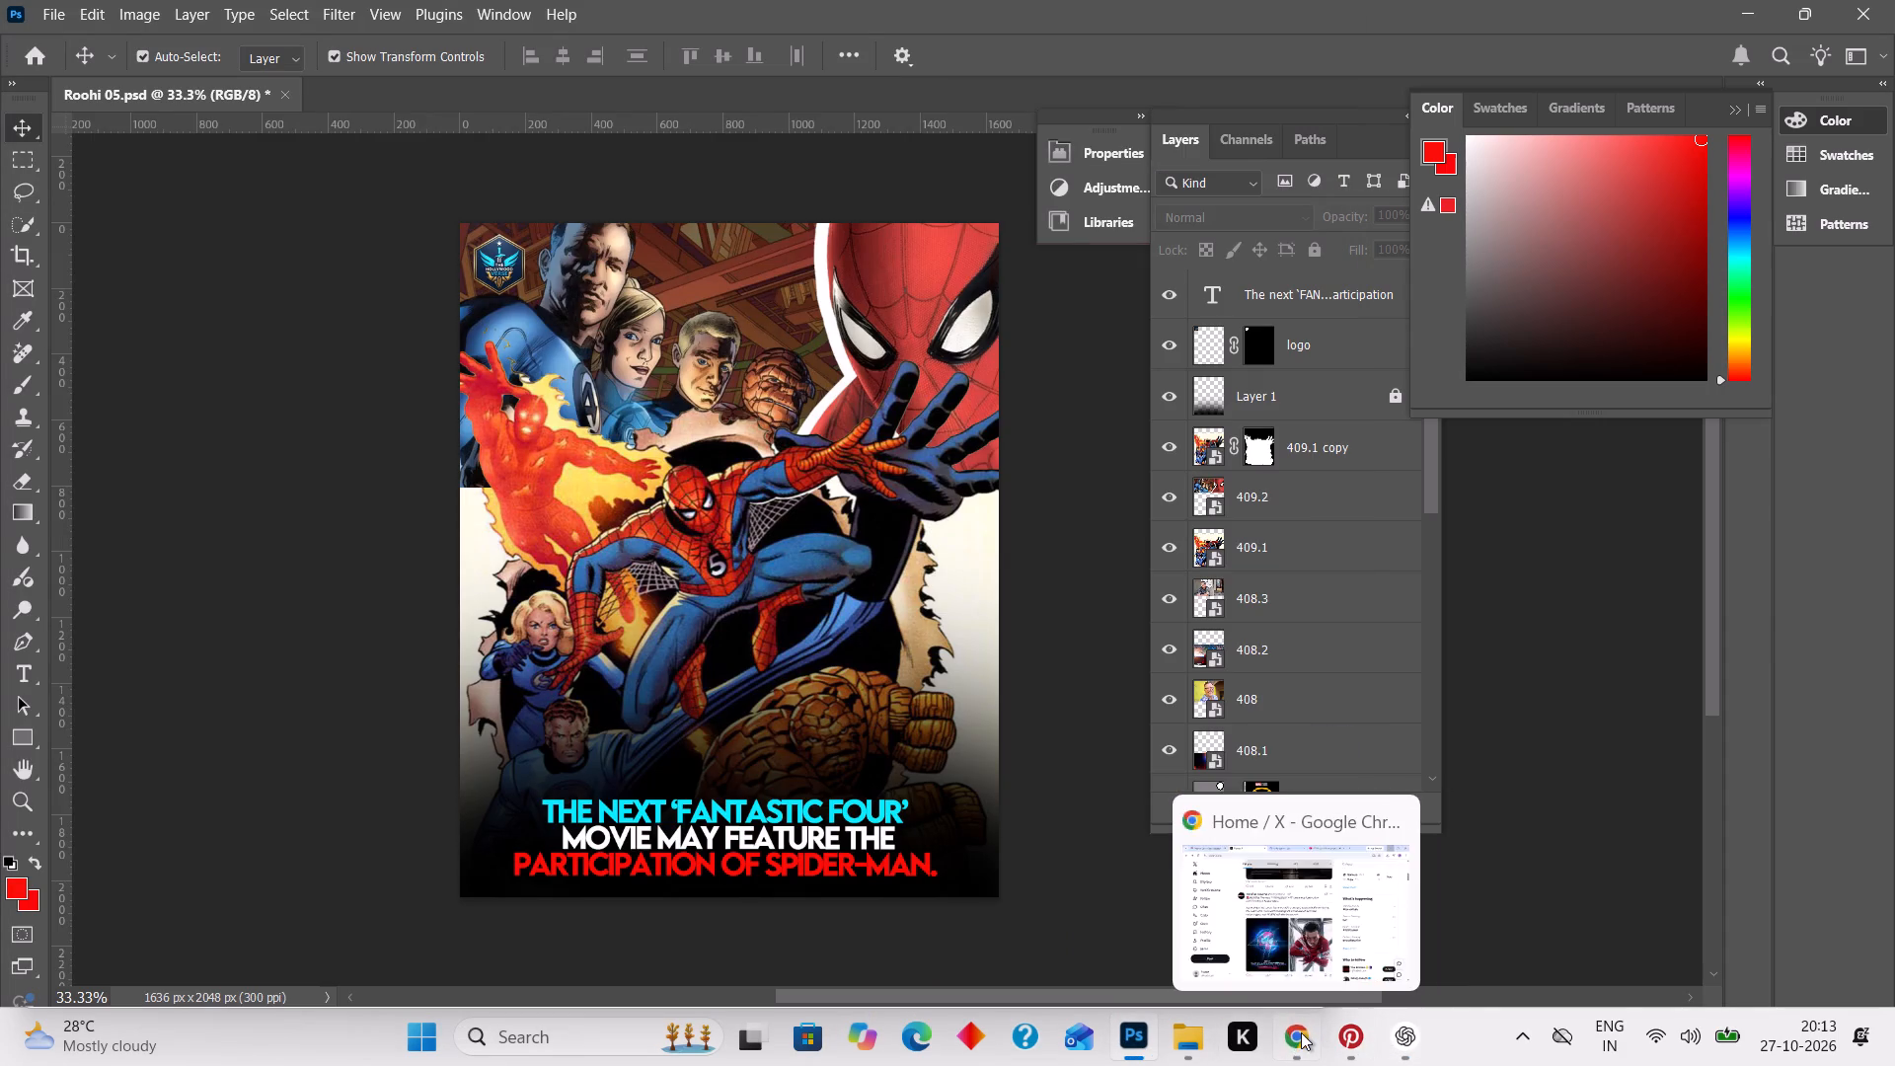
Switch to the Meta Business Suite planner in Chrome and start creating a new post.
click(733, 29)
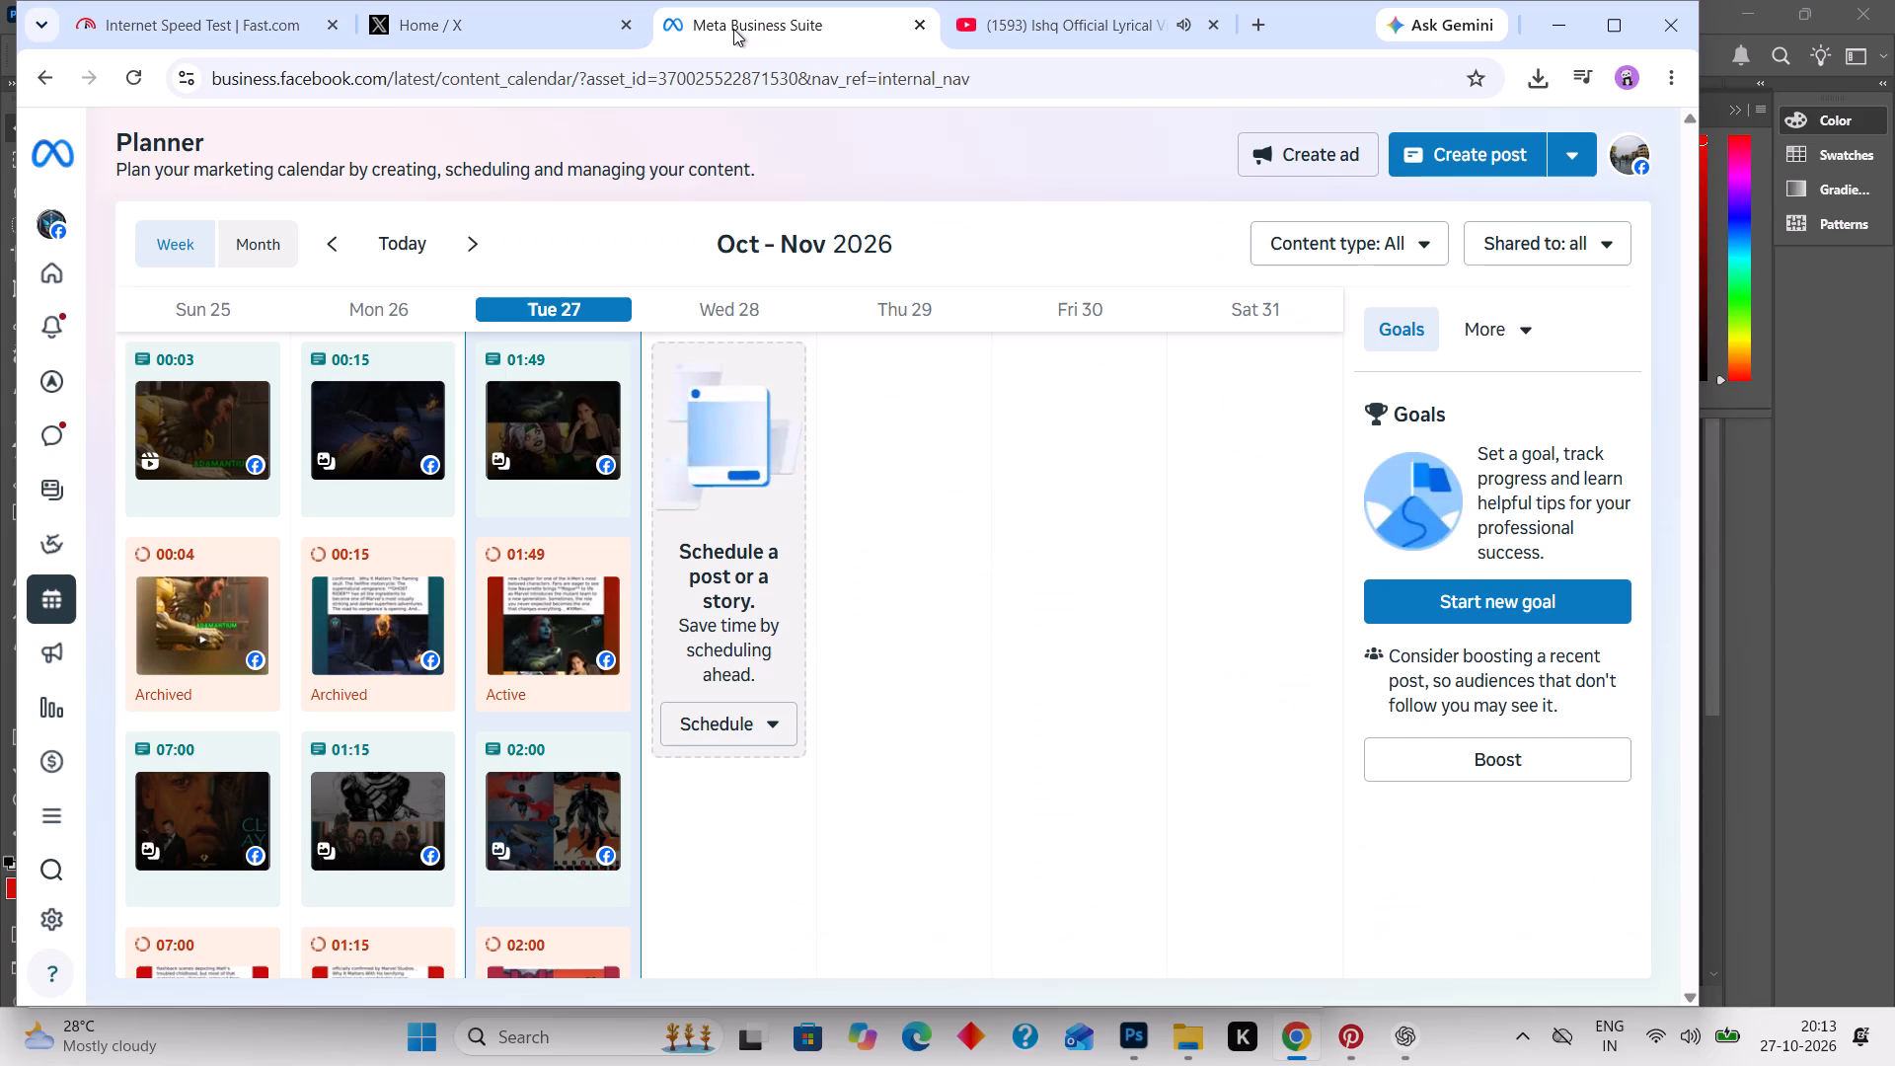
click(1457, 160)
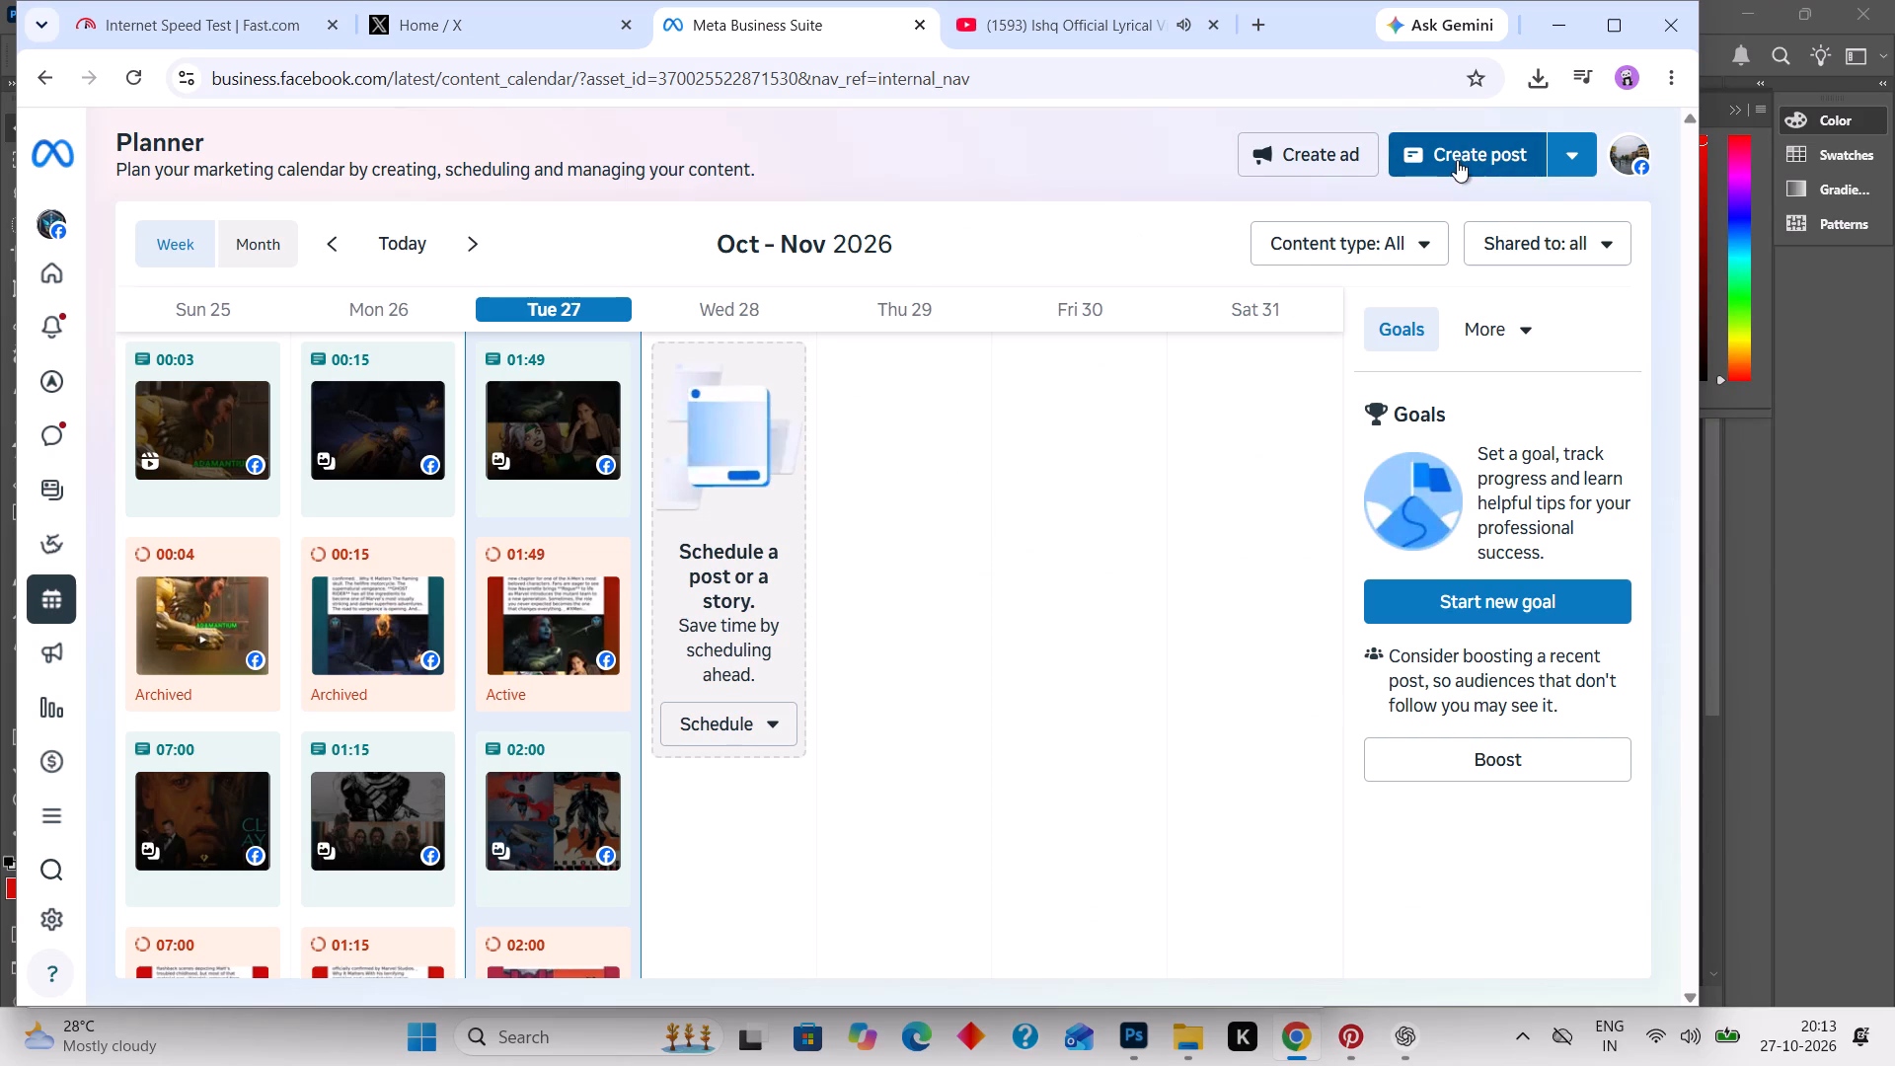
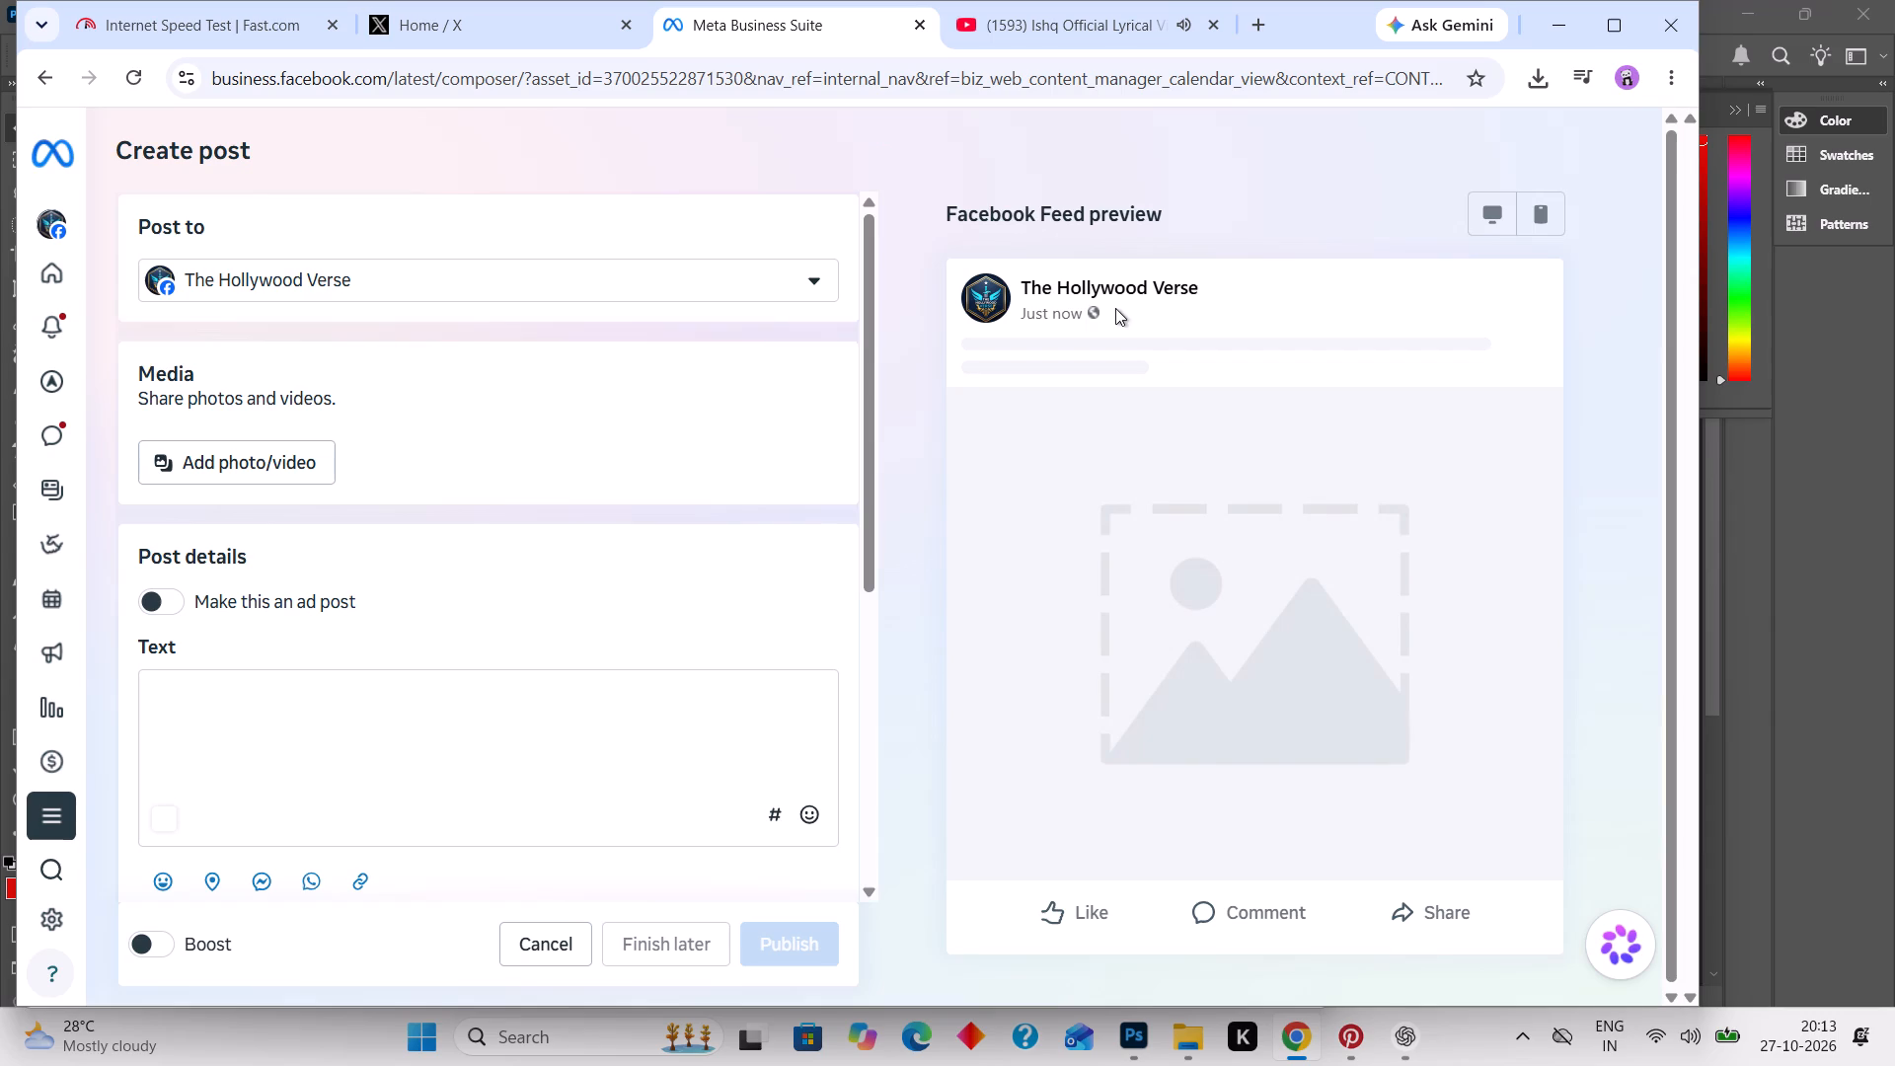
Add the poster image 409.3 from the z - Copy folder to the post's media.
click(248, 465)
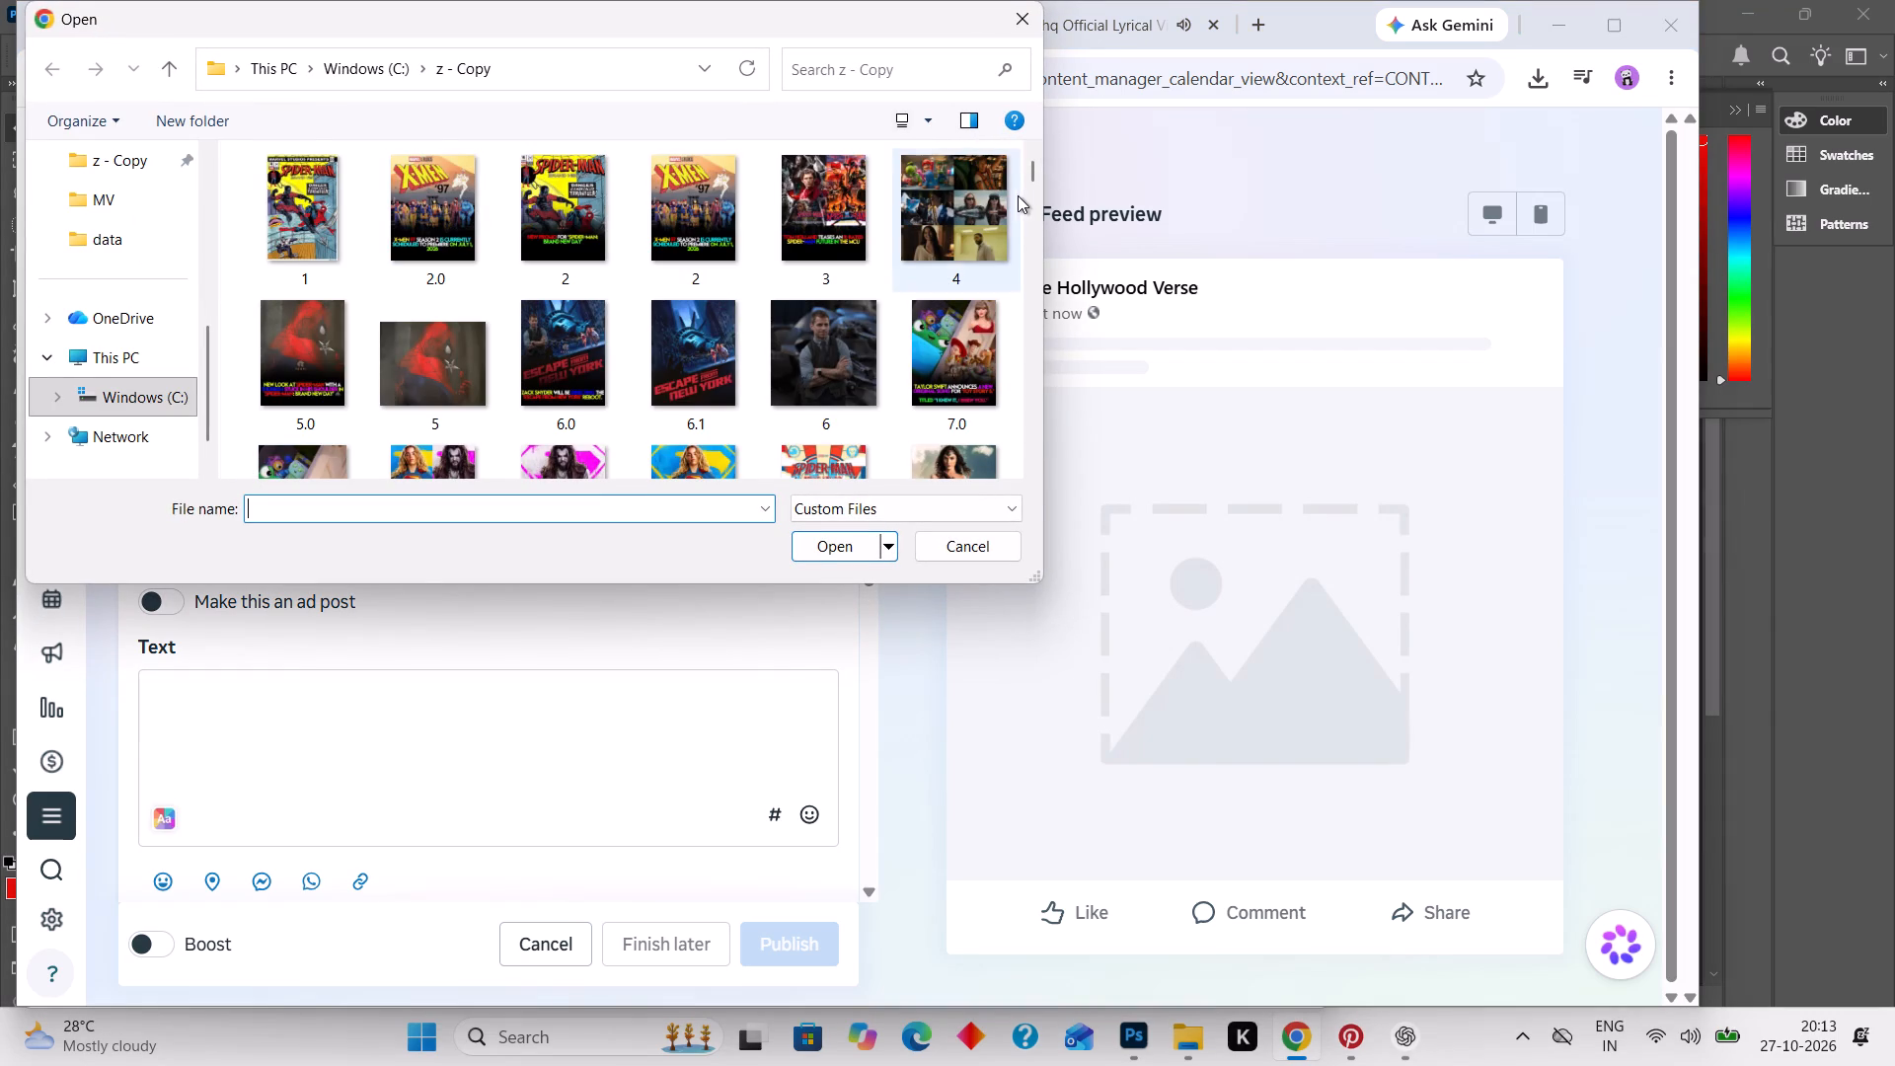
drag(1026, 178, 1030, 462)
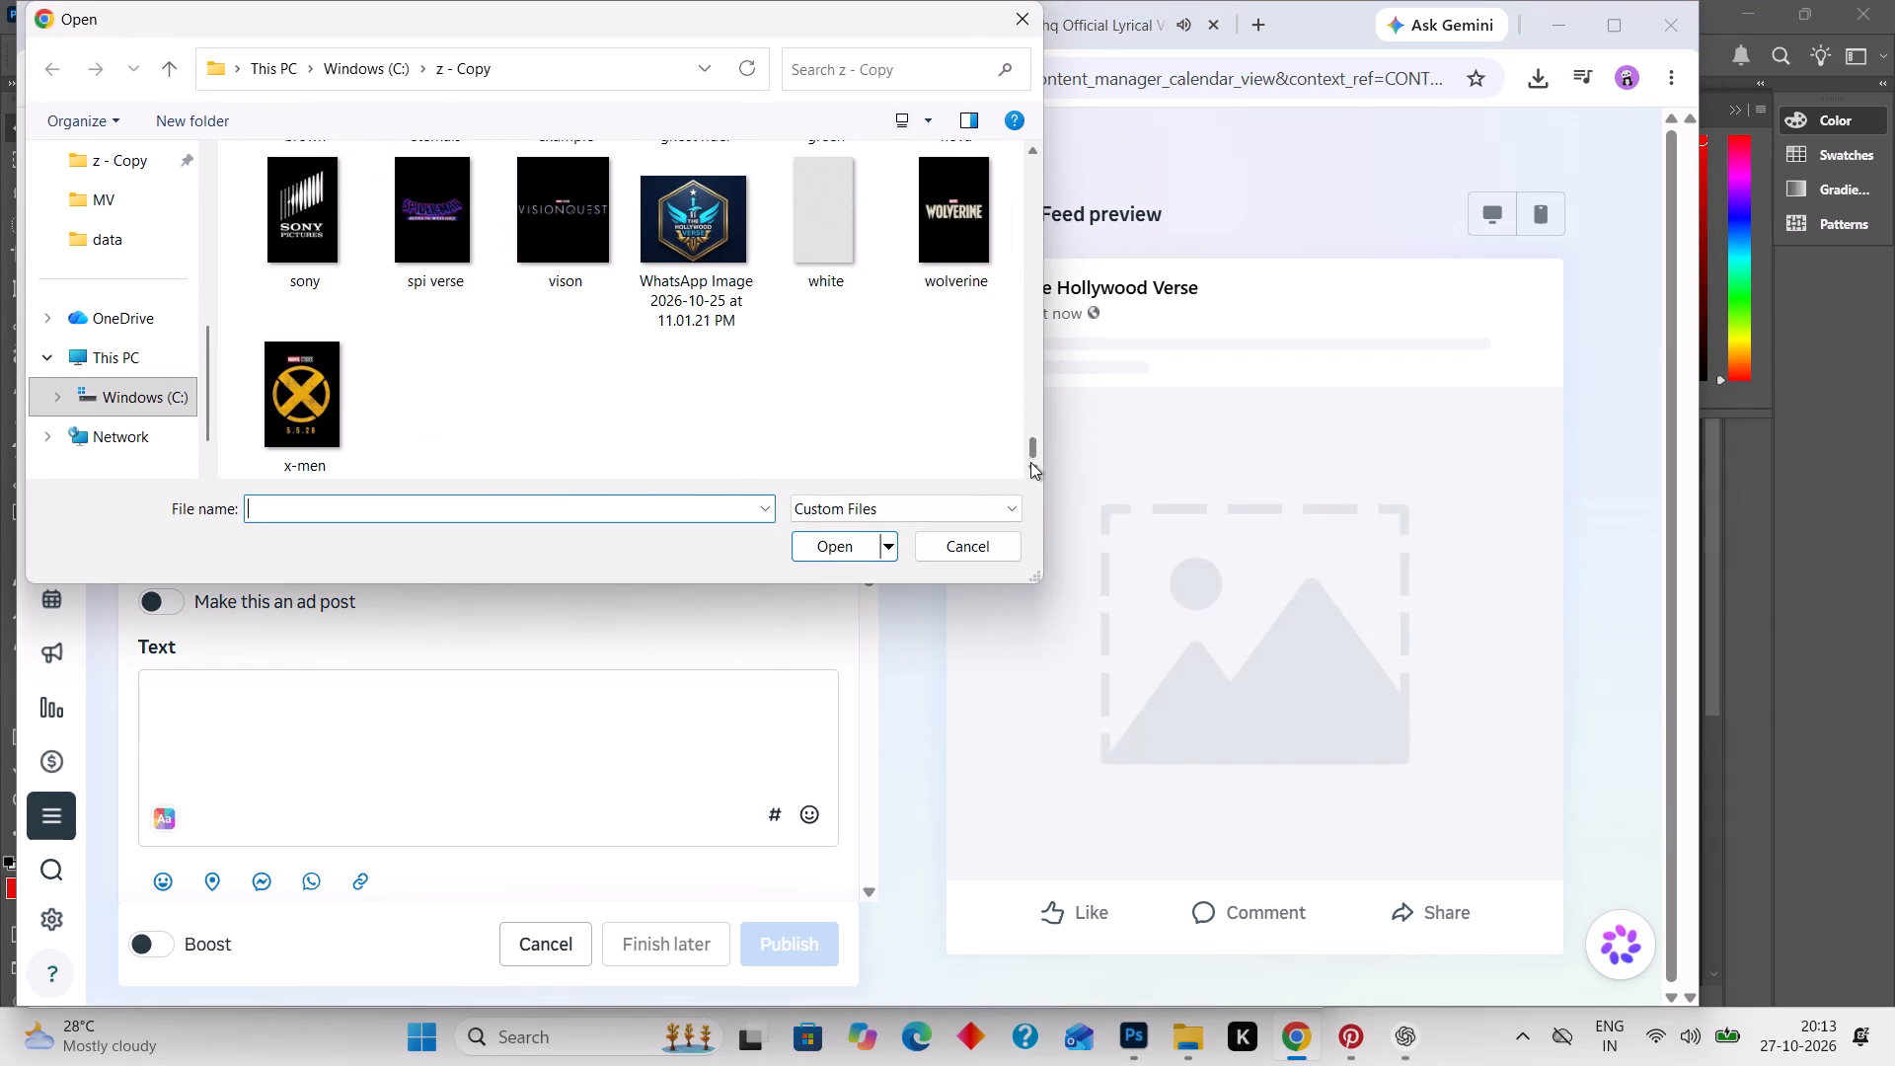
drag(1030, 462, 1030, 473)
scroll(856, 305, up, 1)
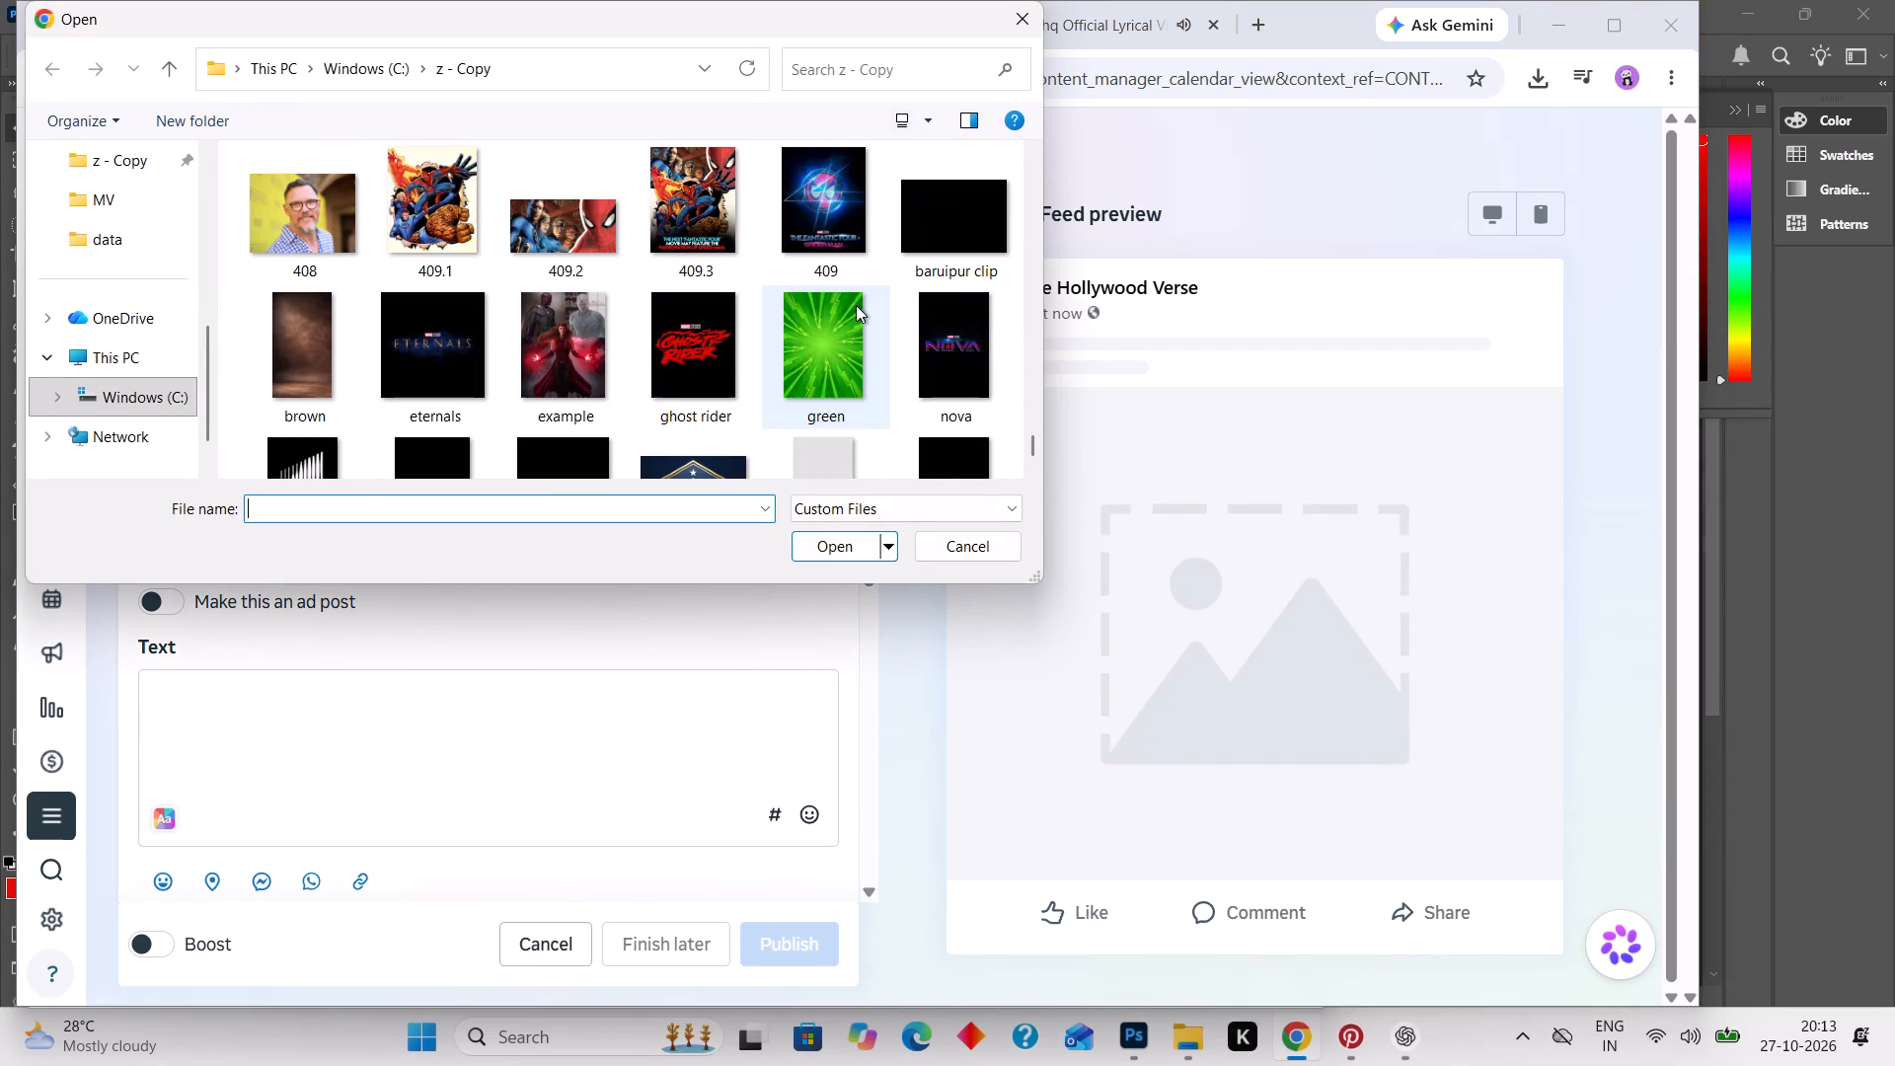
scroll(856, 305, up, 1)
click(705, 188)
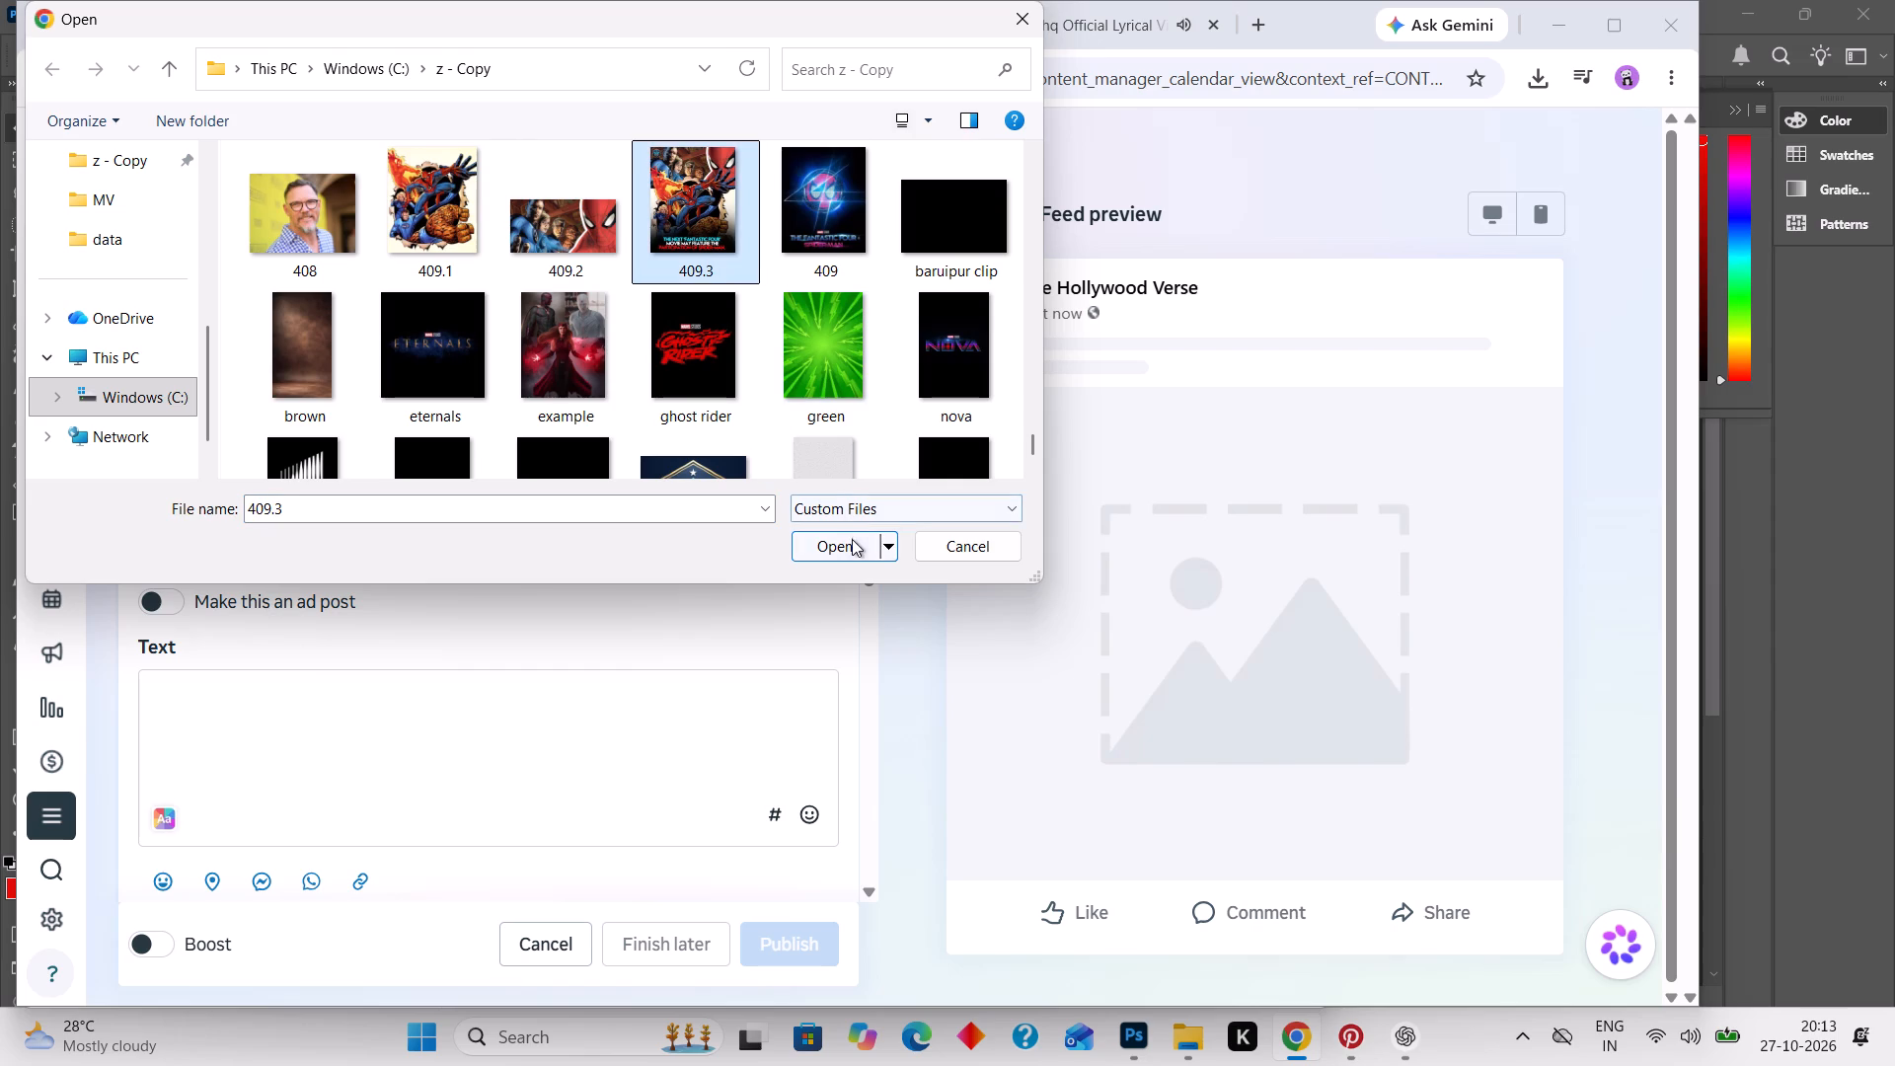
click(852, 538)
Paste the copied Spider-Man and Fantastic Four caption into the post's text.
scroll(568, 692, down, 1)
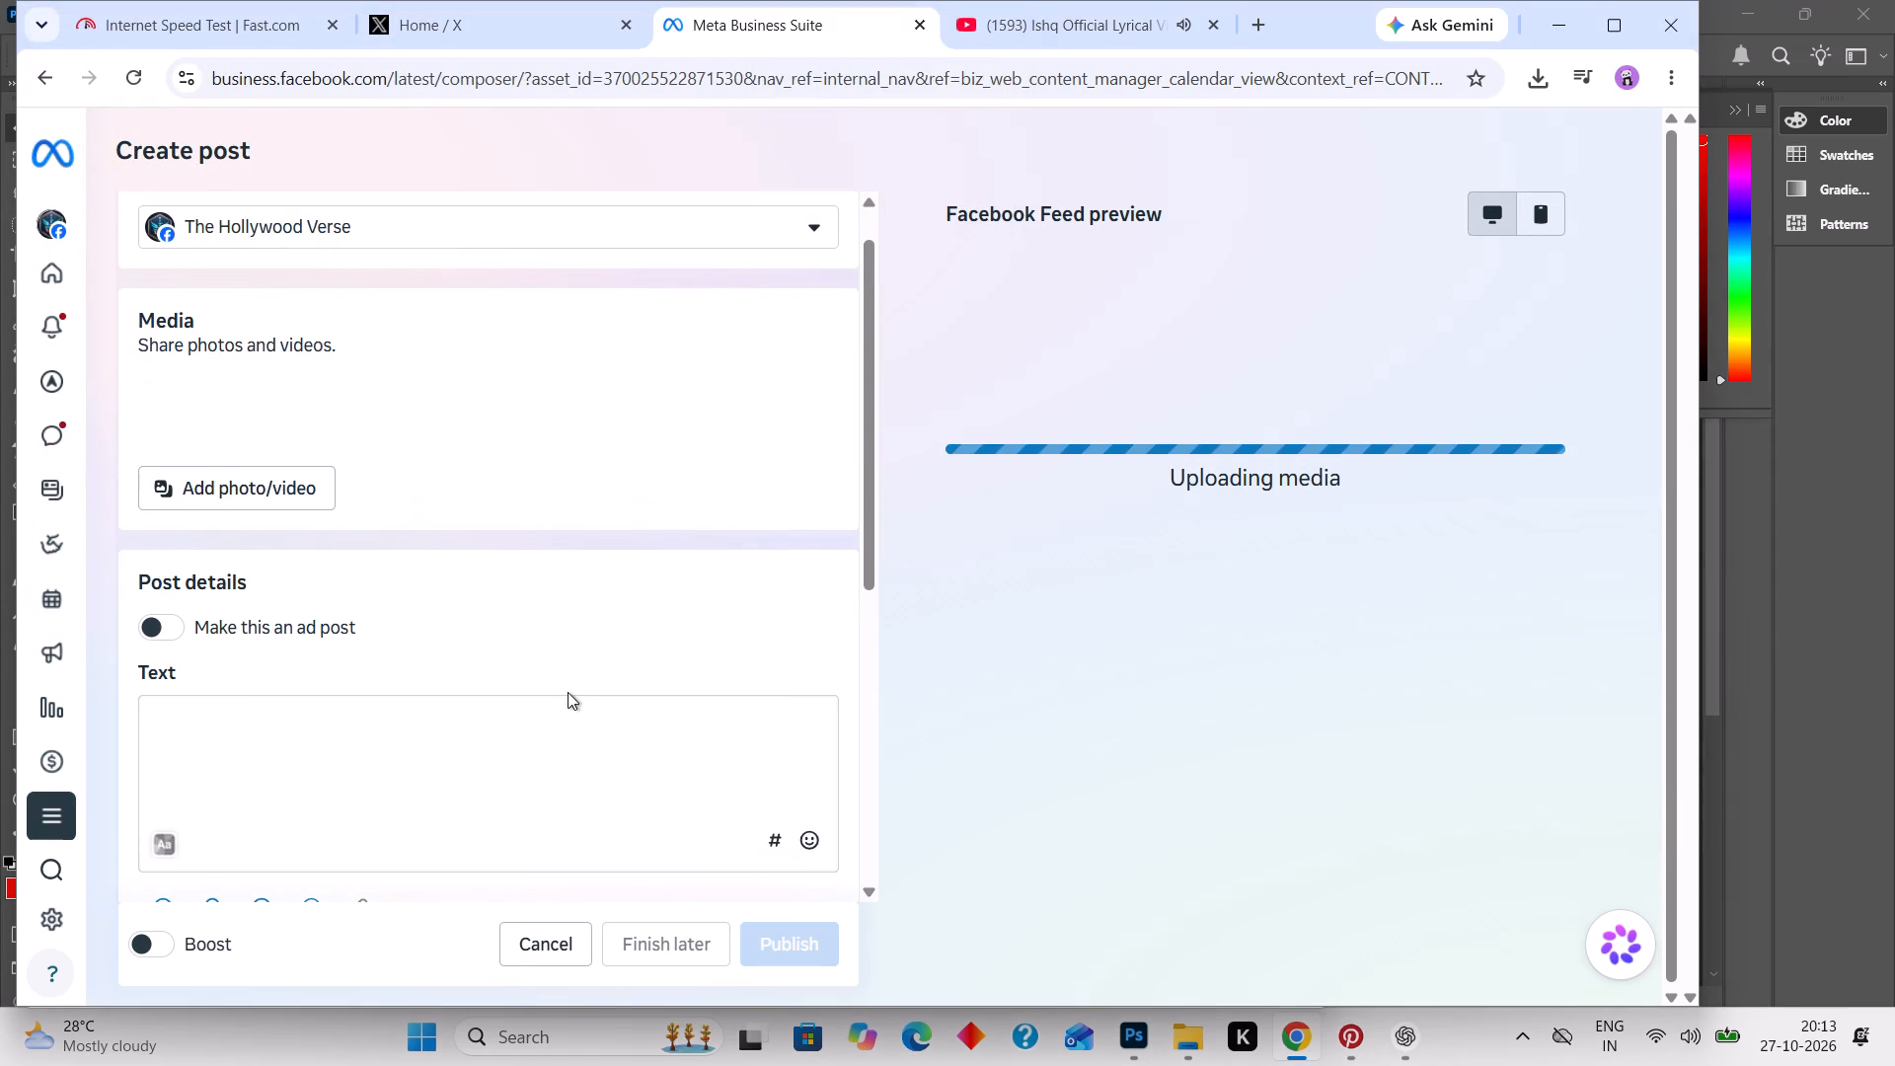
click(566, 721)
key(ctrl+v)
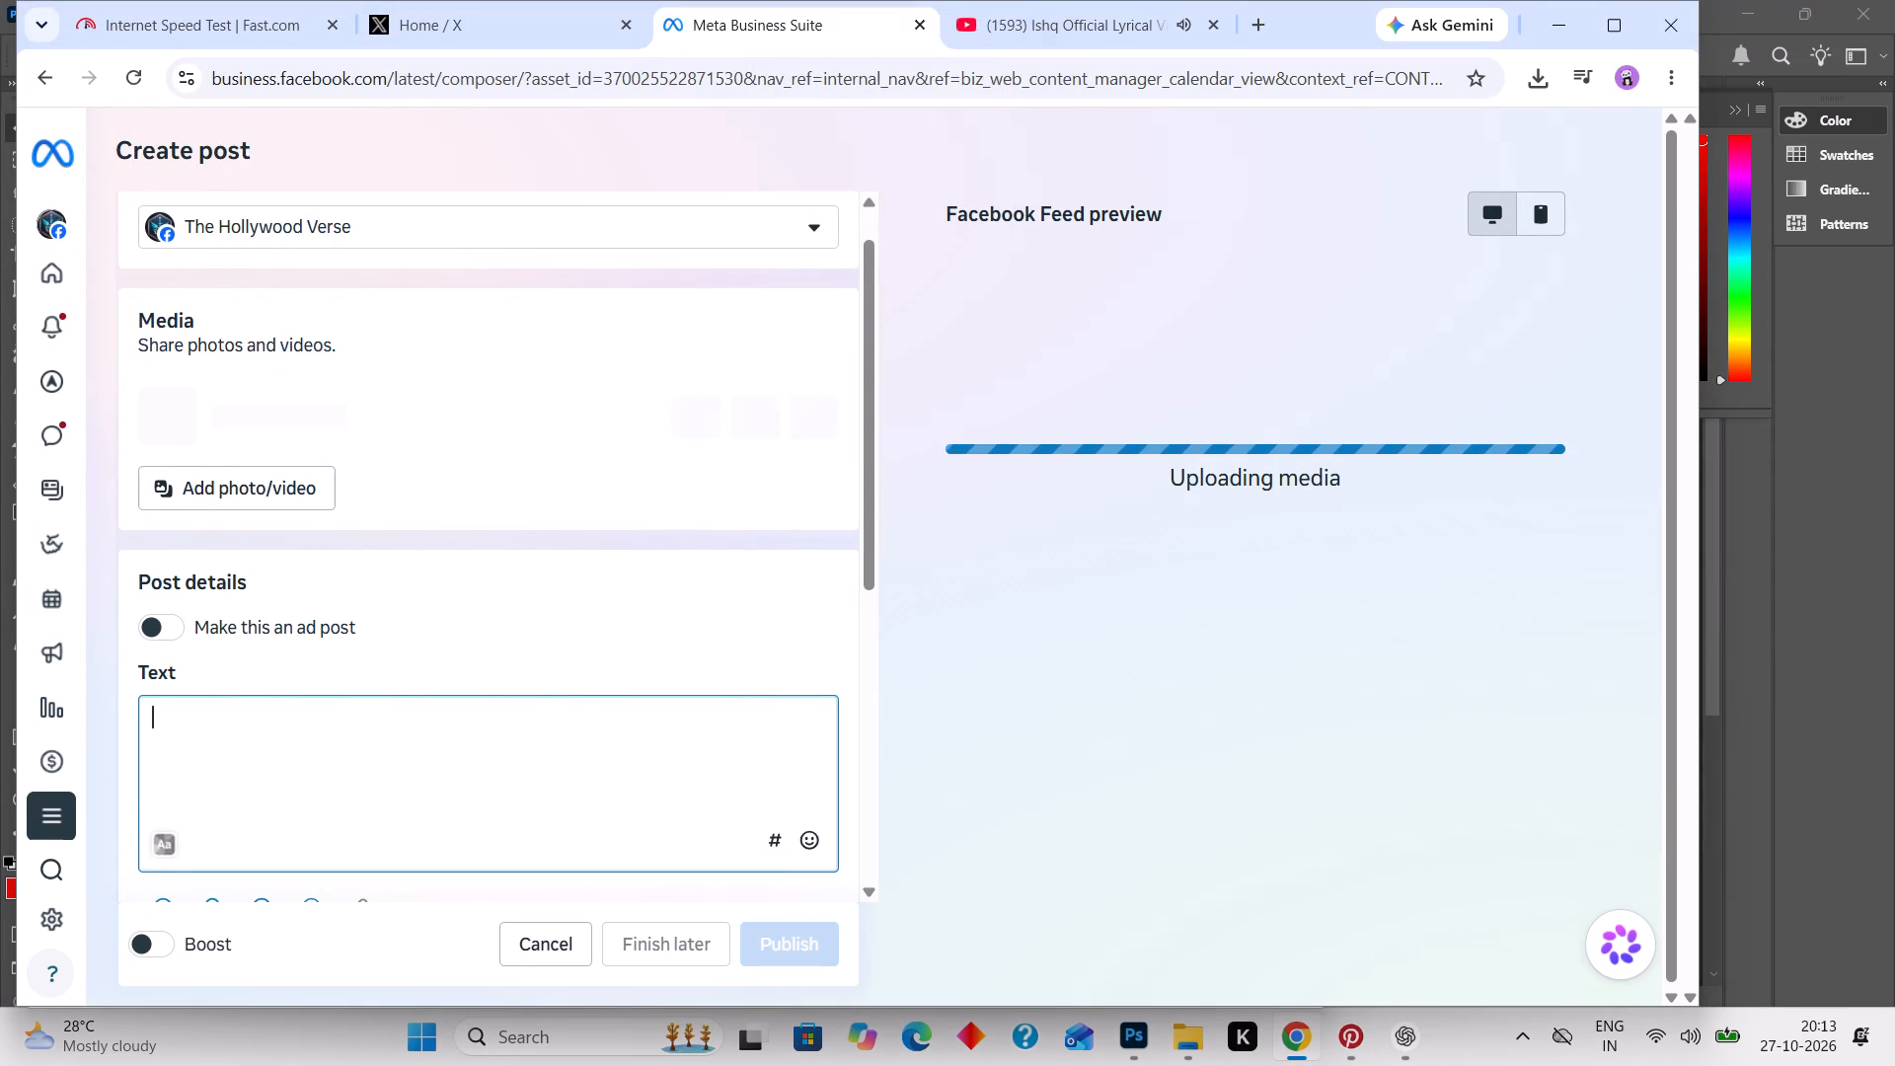
Remove the double asterisks before and after the caption's headline so it starts with the fire emoji and ends with "MOVIE!".
scroll(566, 721, up, 2)
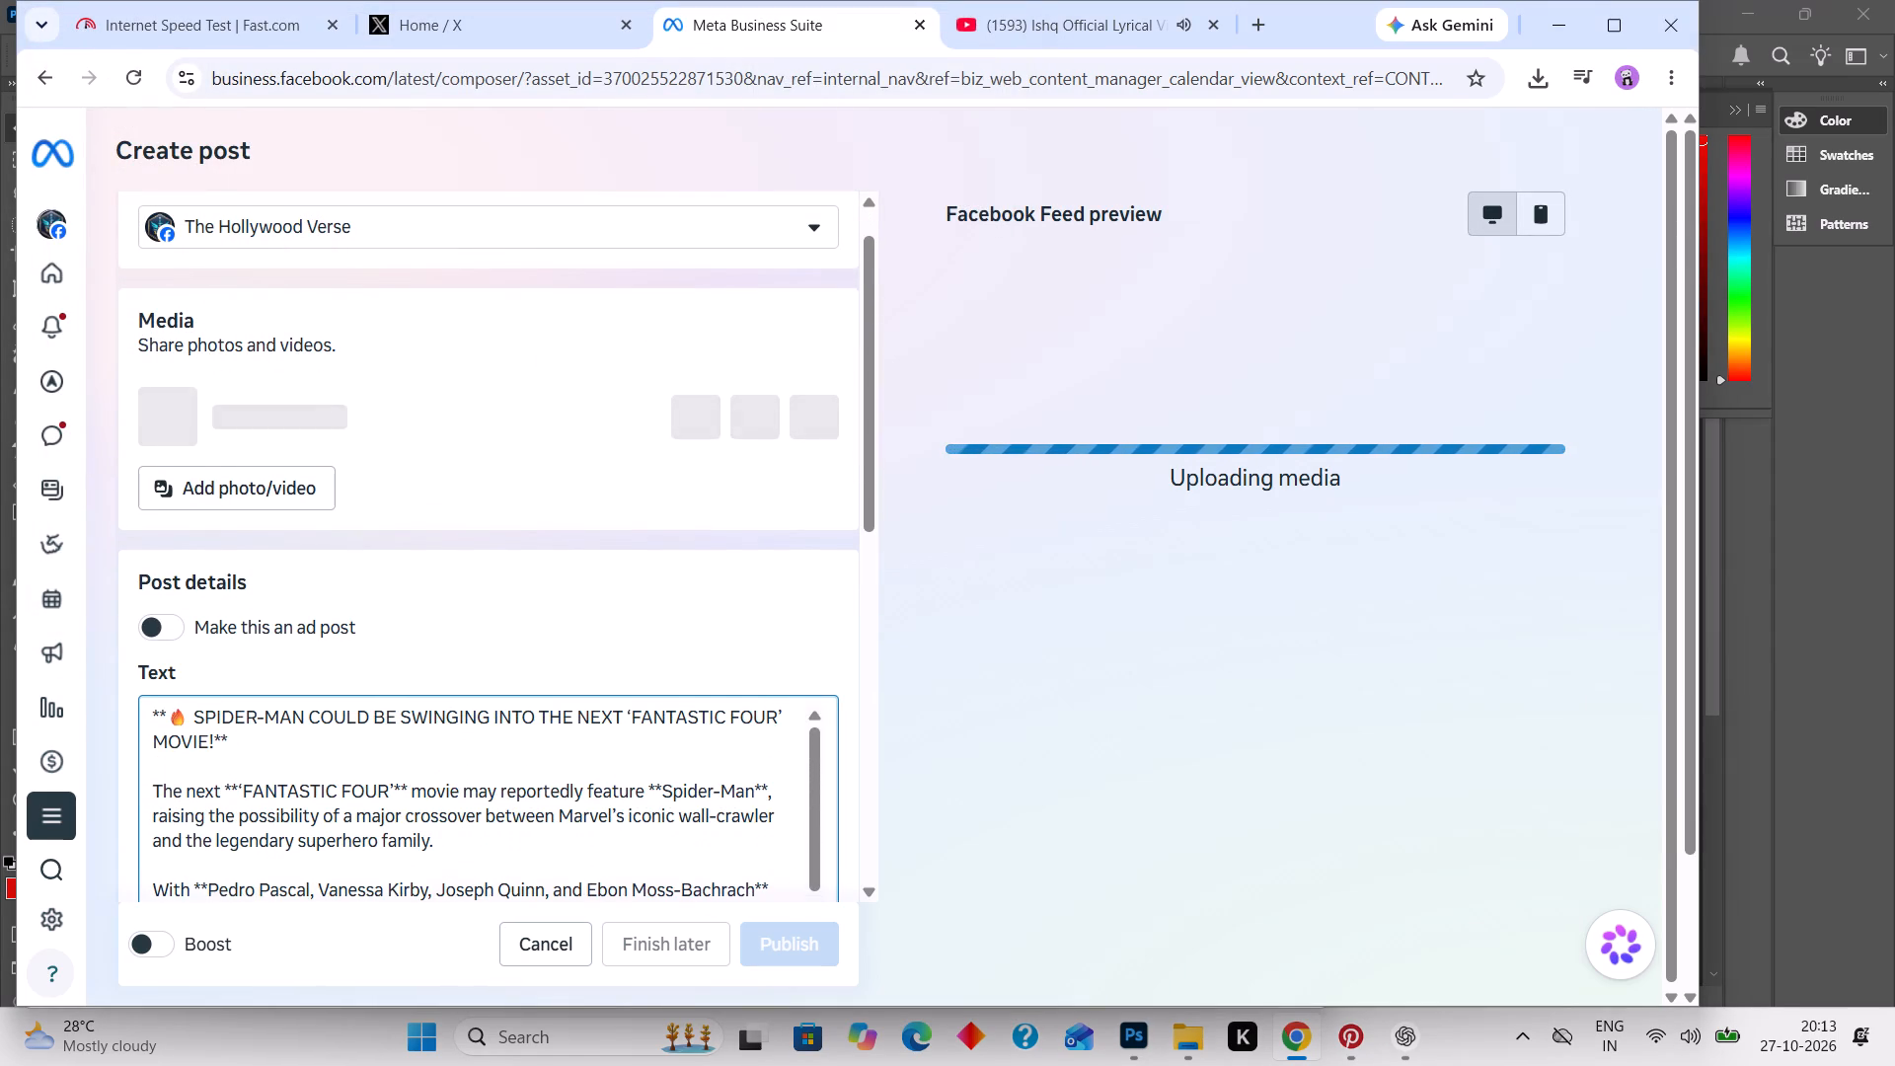
click(248, 745)
key(BackSpace)
key(BackSpace)
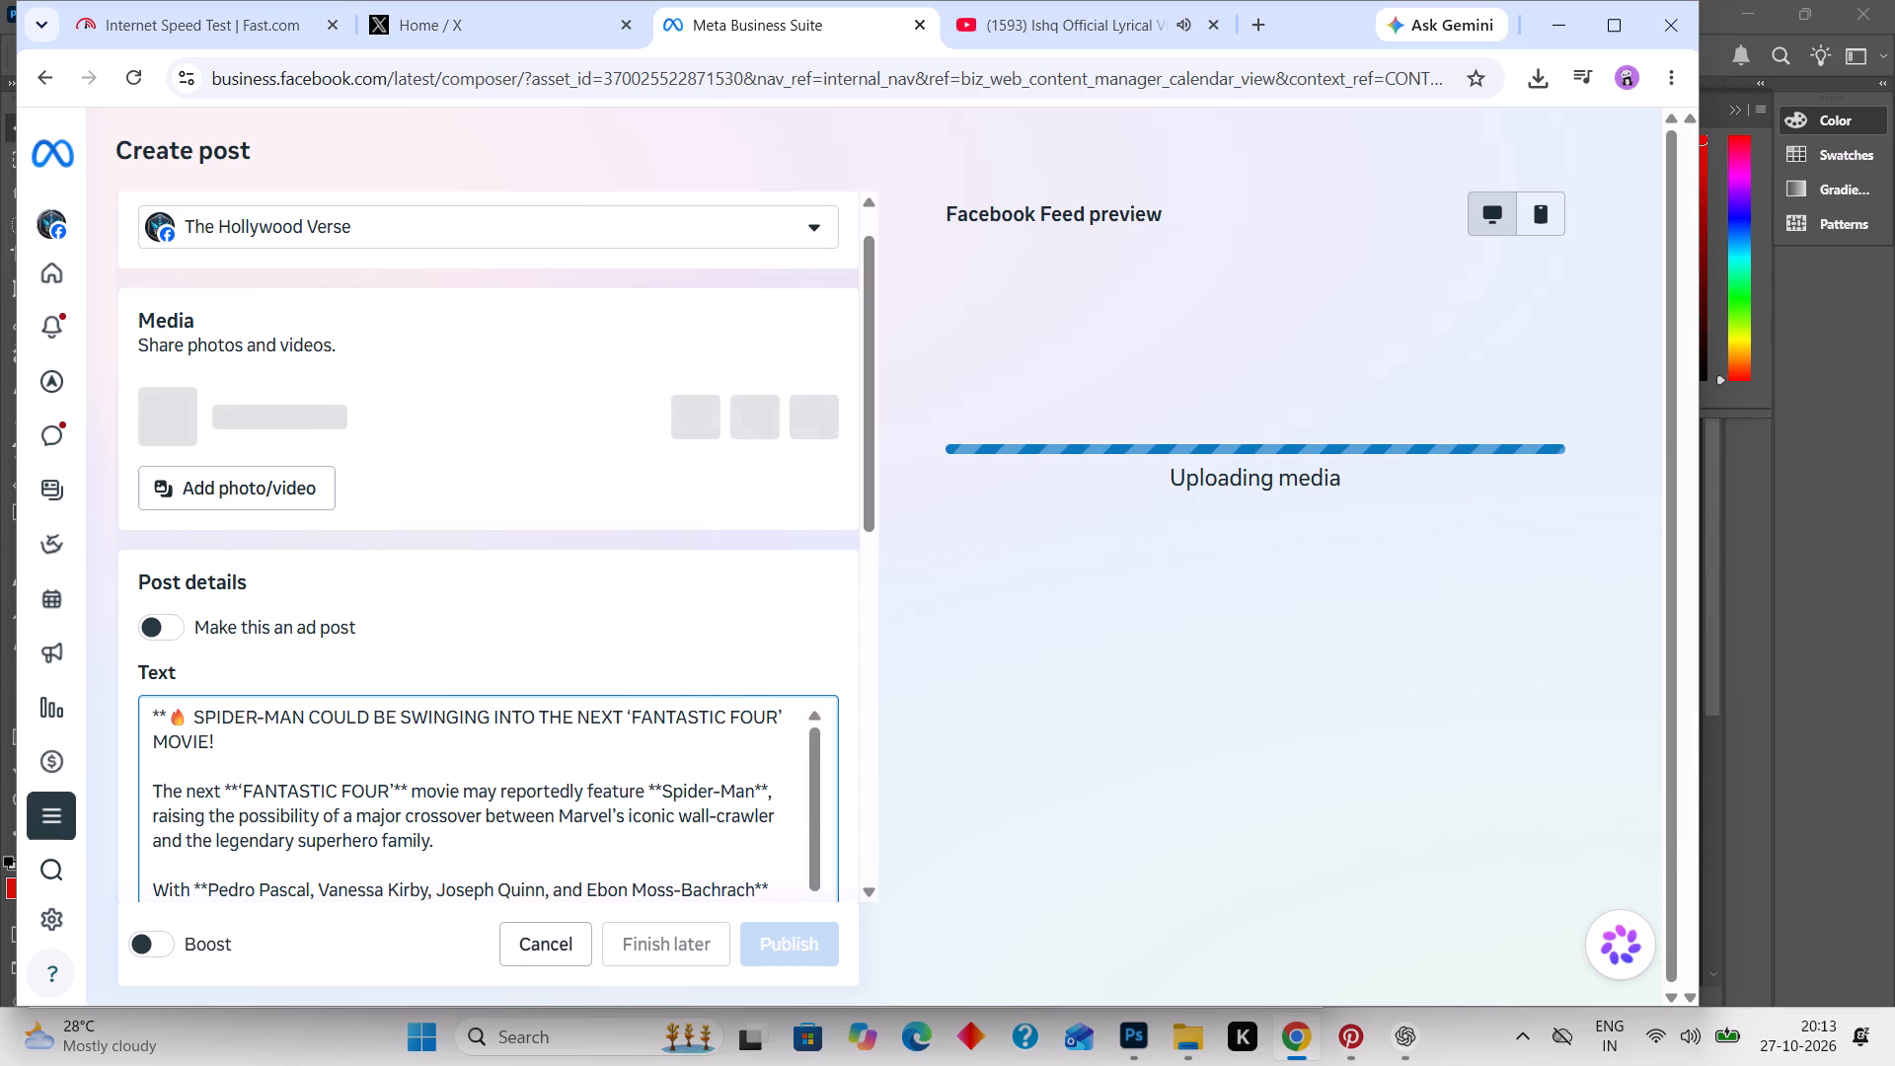
click(164, 717)
key(BackSpace)
key(BackSpace)
key(BackSpace)
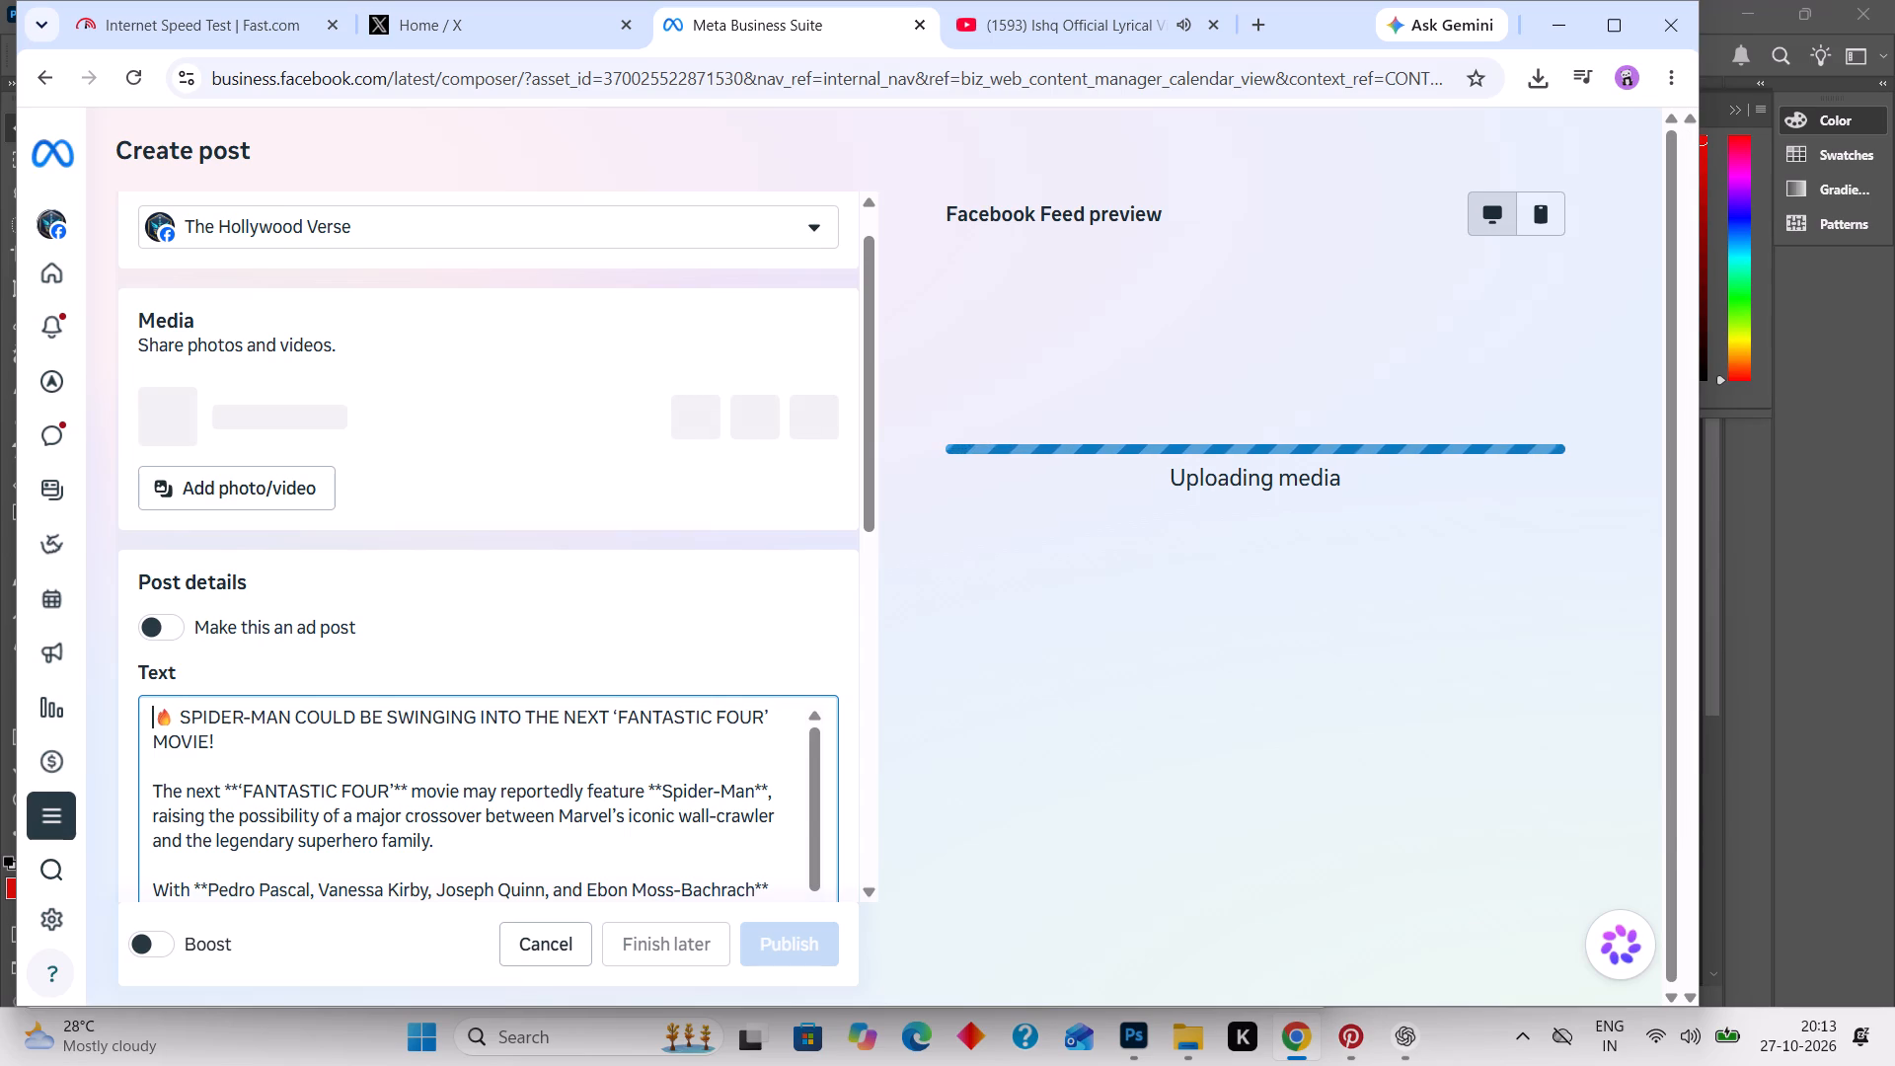
scroll(256, 754, down, 6)
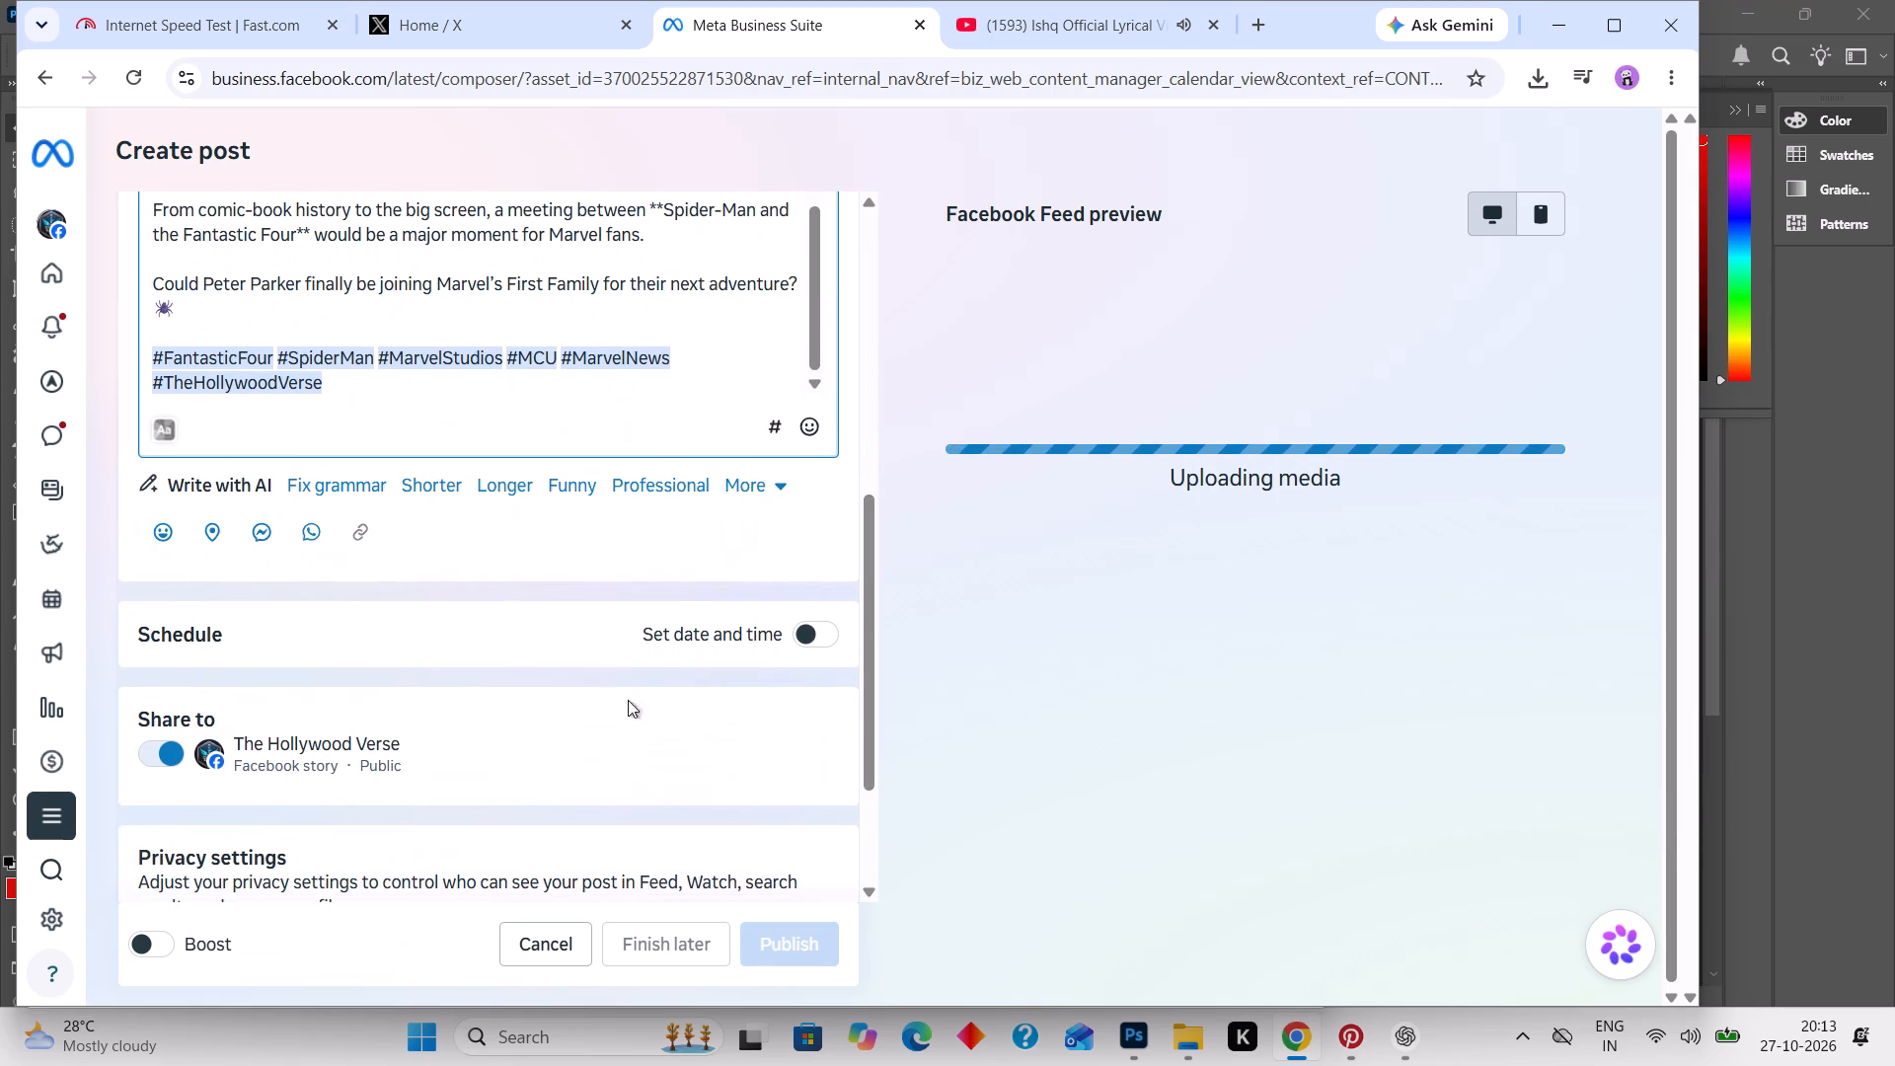
Turn on scheduling for the Facebook post and set its time to 21:00 on 27 October 2026.
click(838, 634)
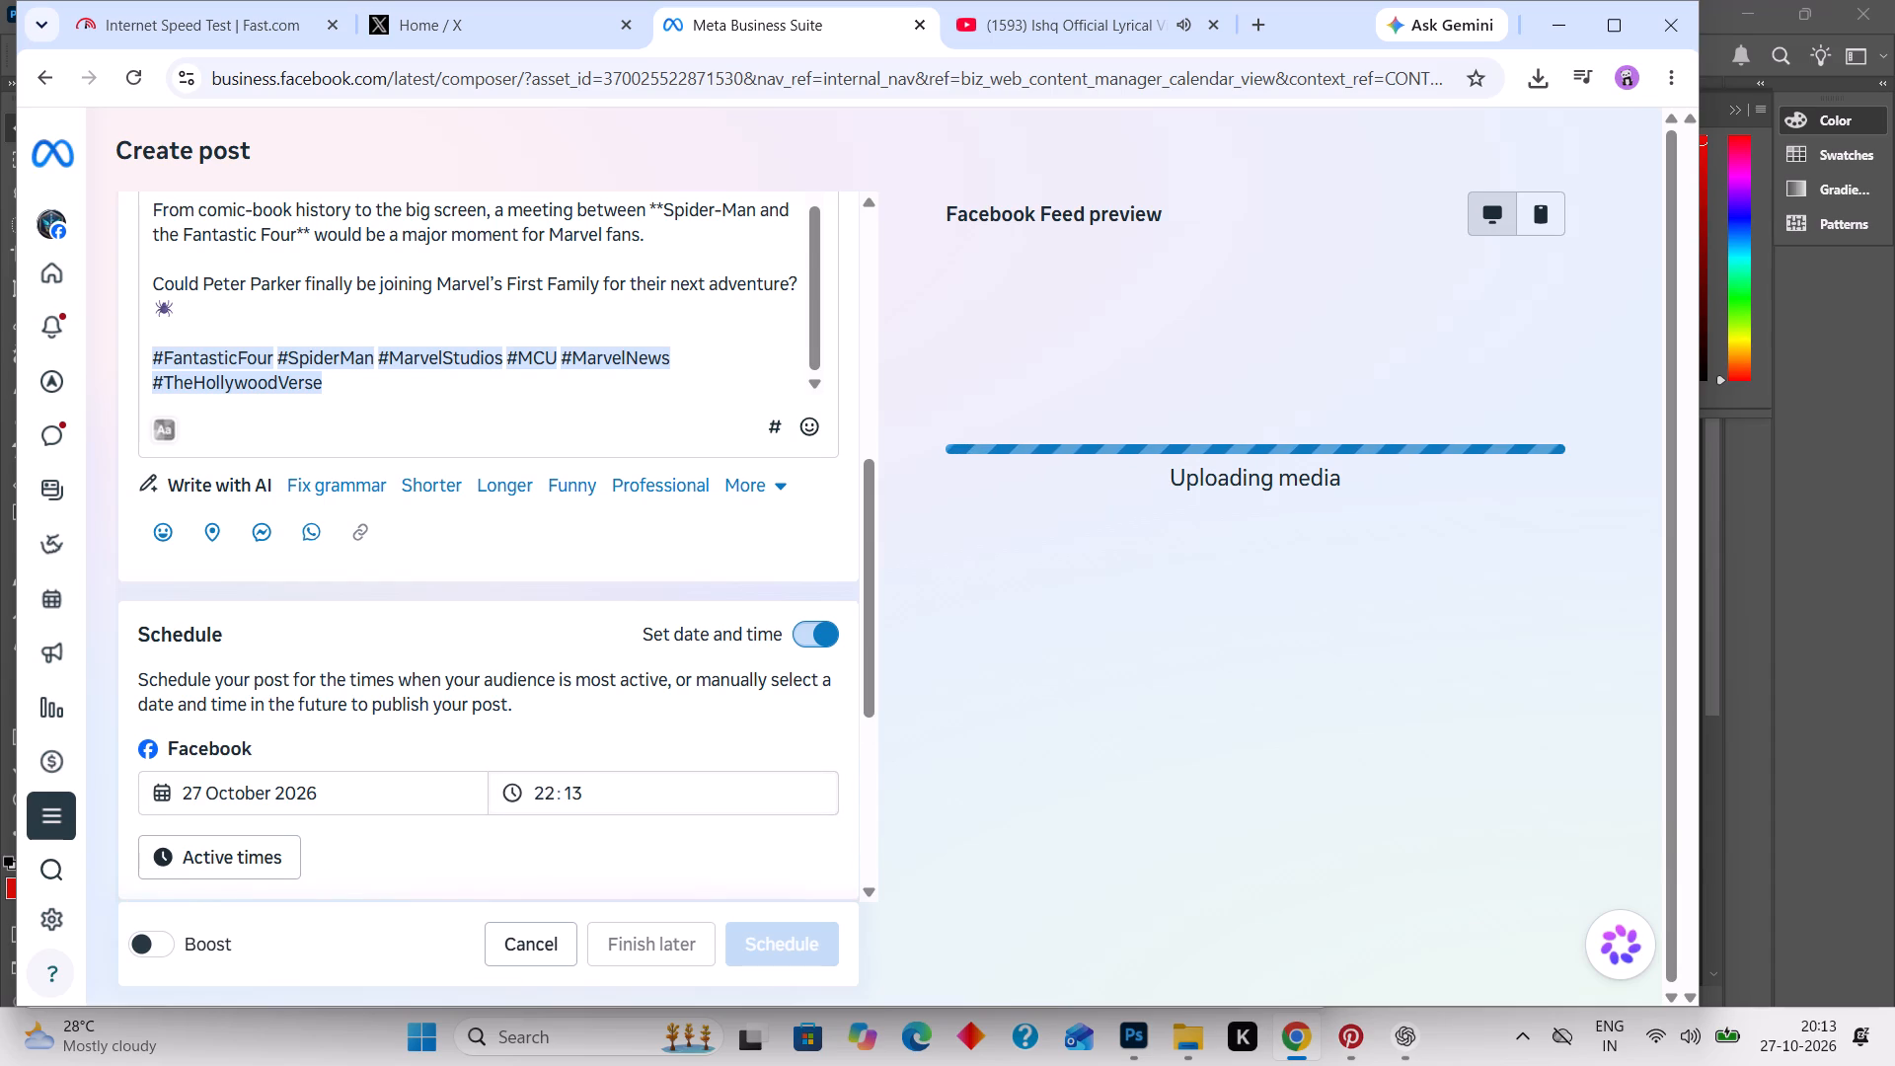
click(545, 801)
text(21)
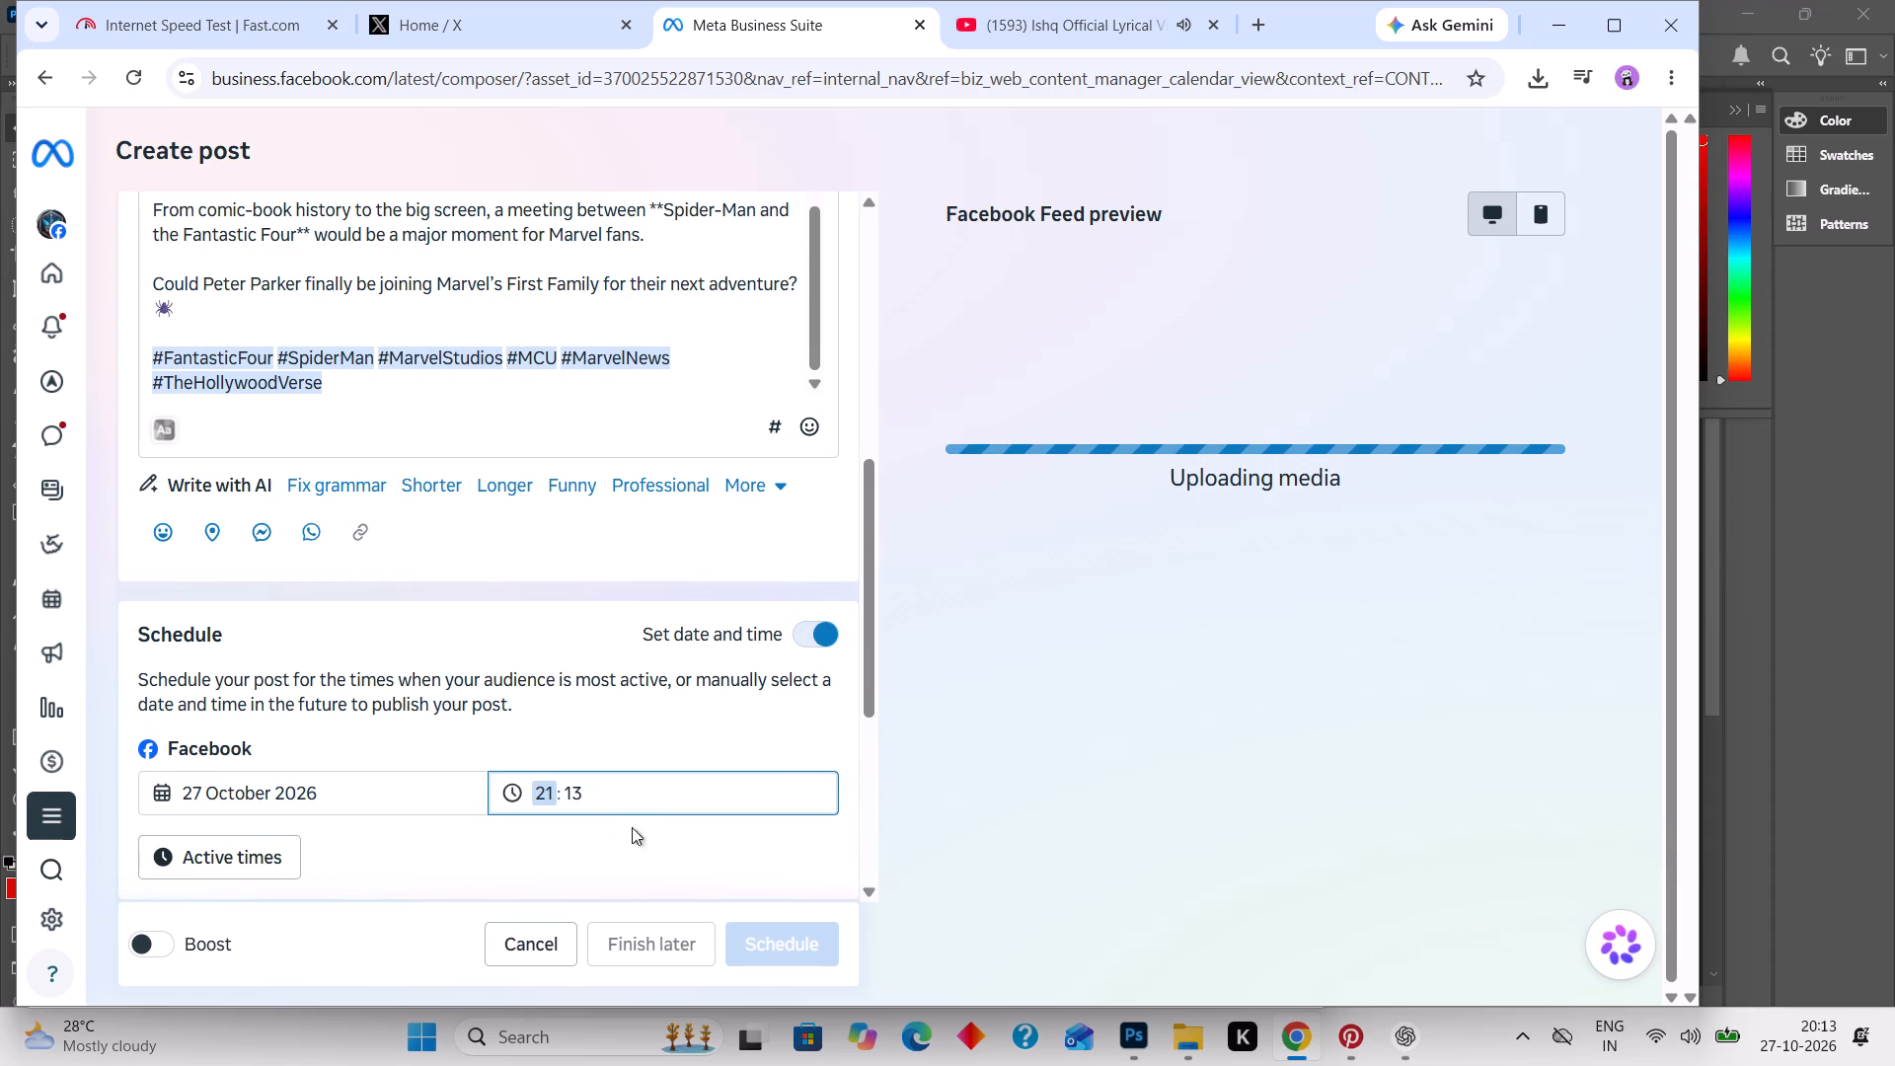
click(576, 787)
key(0)
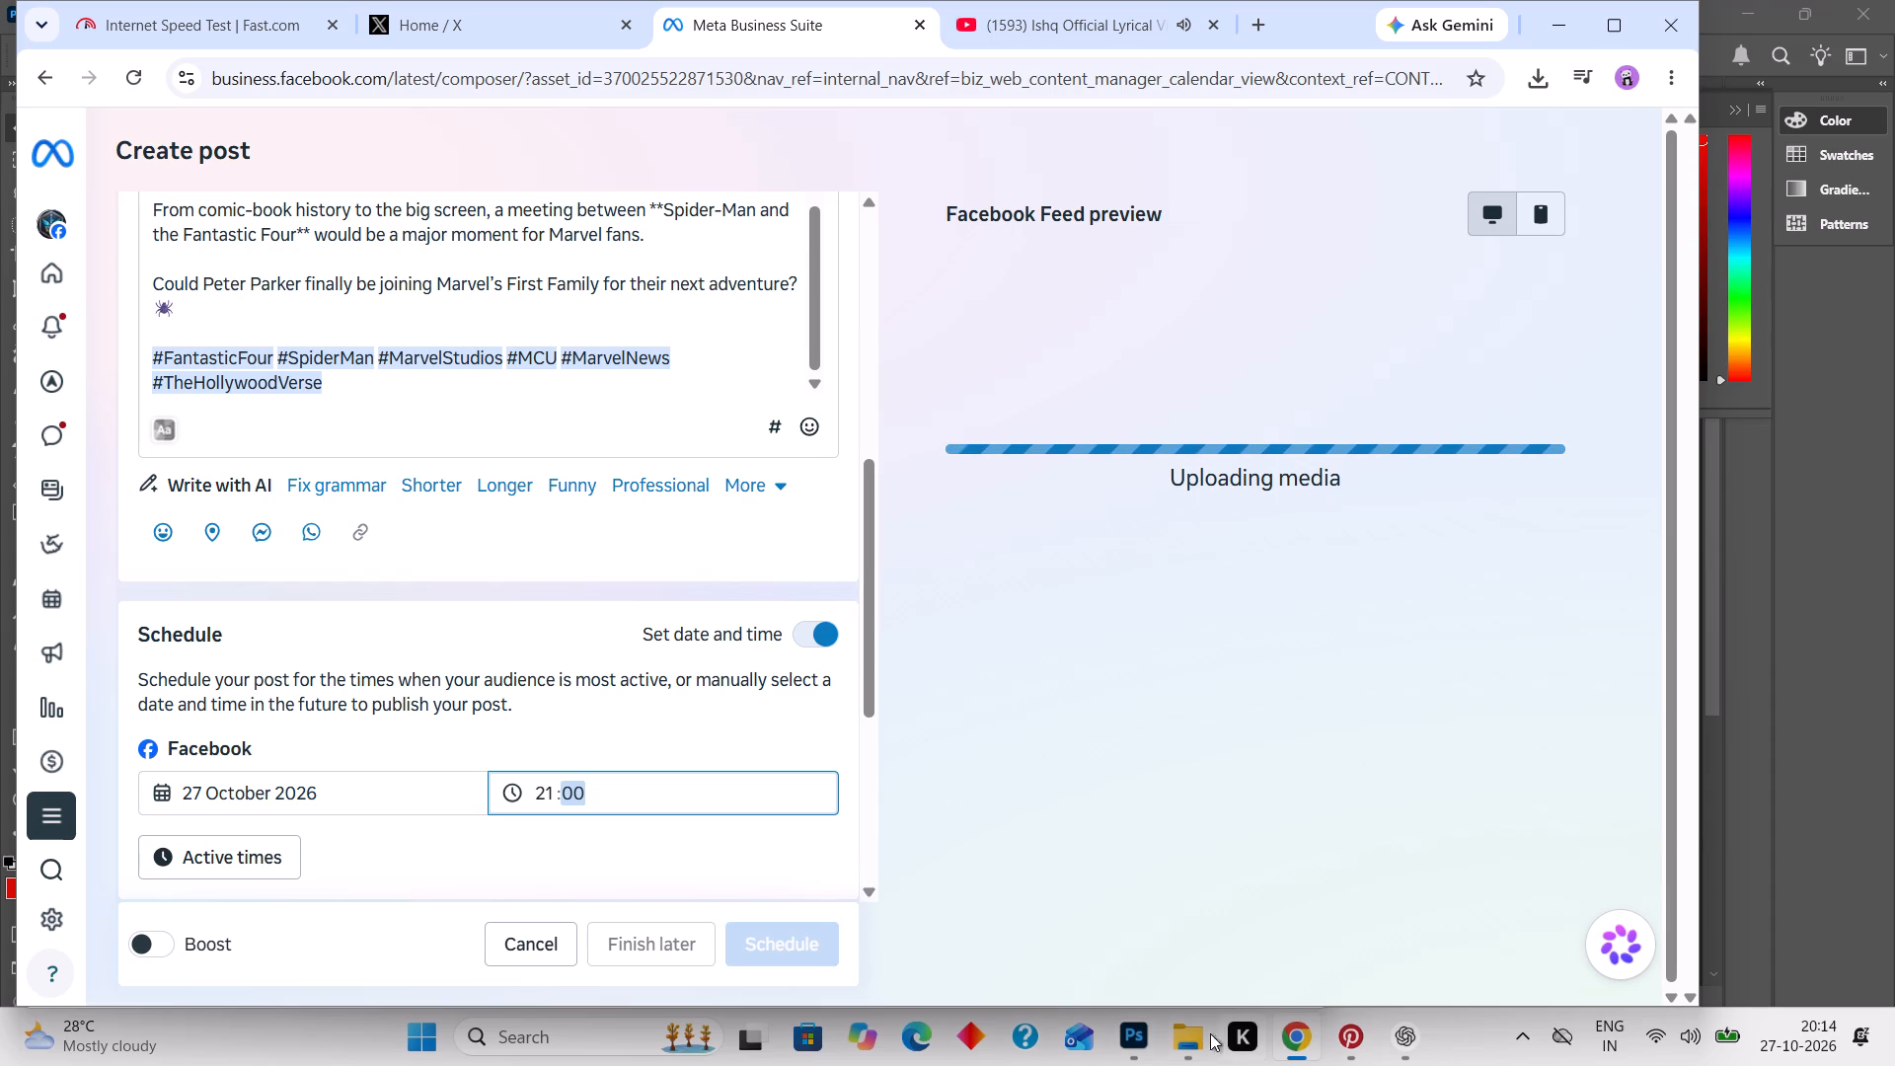
Browse the X home feed for the next story and open Cosmic Marvel's Doctor Doom promo art for 'AVENGERS: DOOMSDAY'.
click(485, 17)
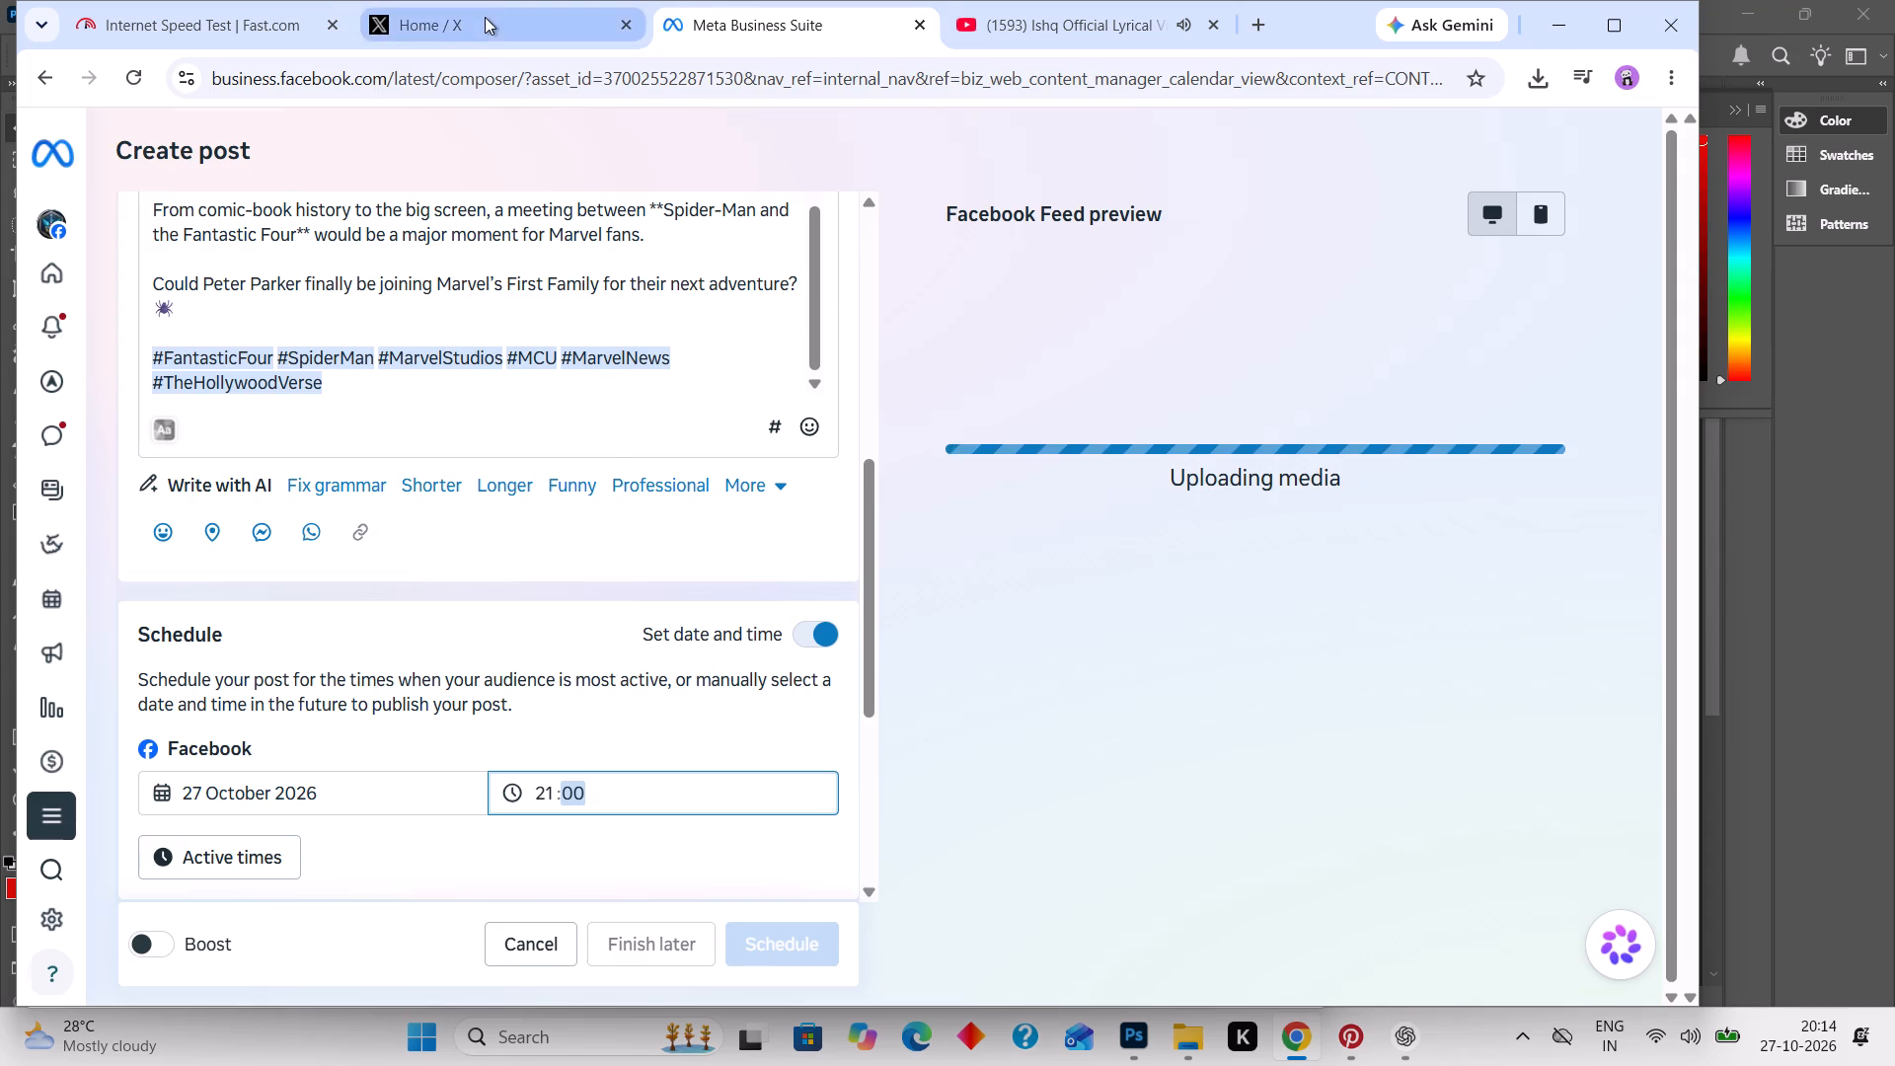
scroll(704, 395, down, 6)
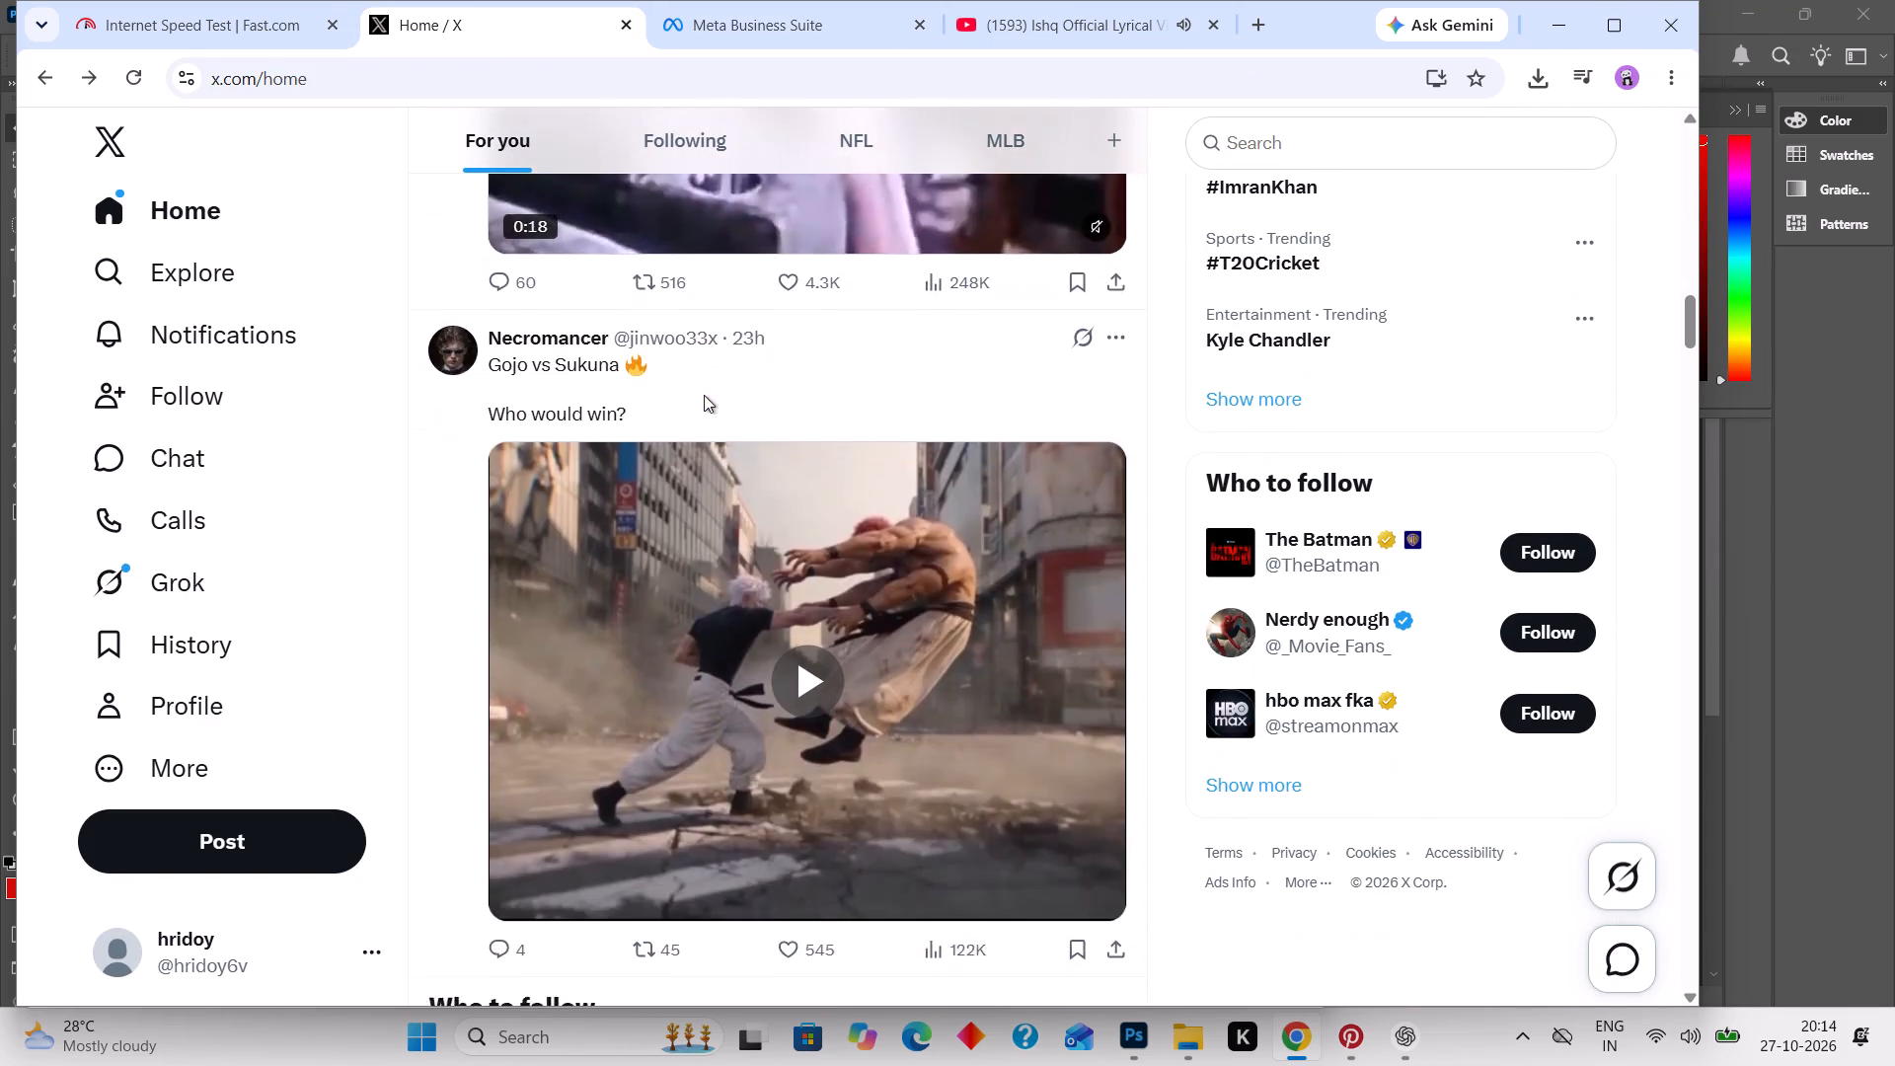
scroll(704, 395, down, 3)
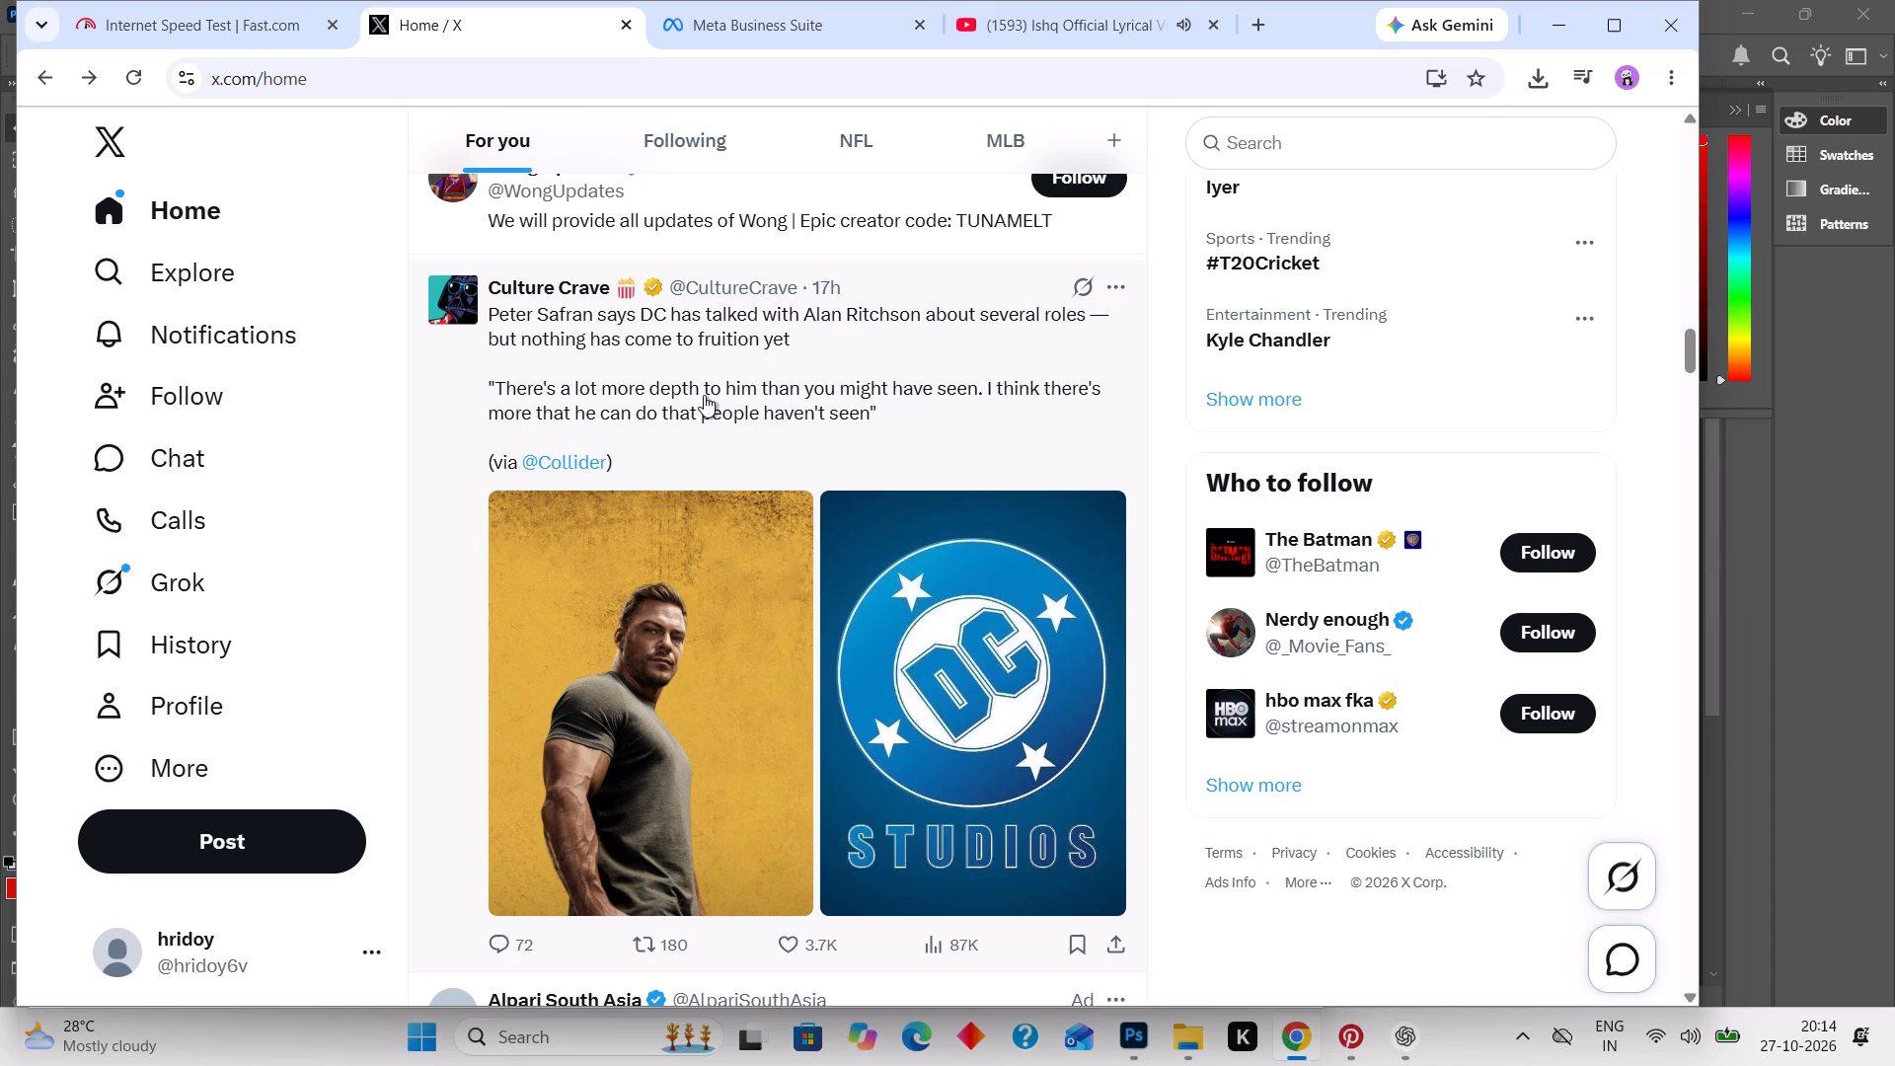
scroll(704, 395, down, 7)
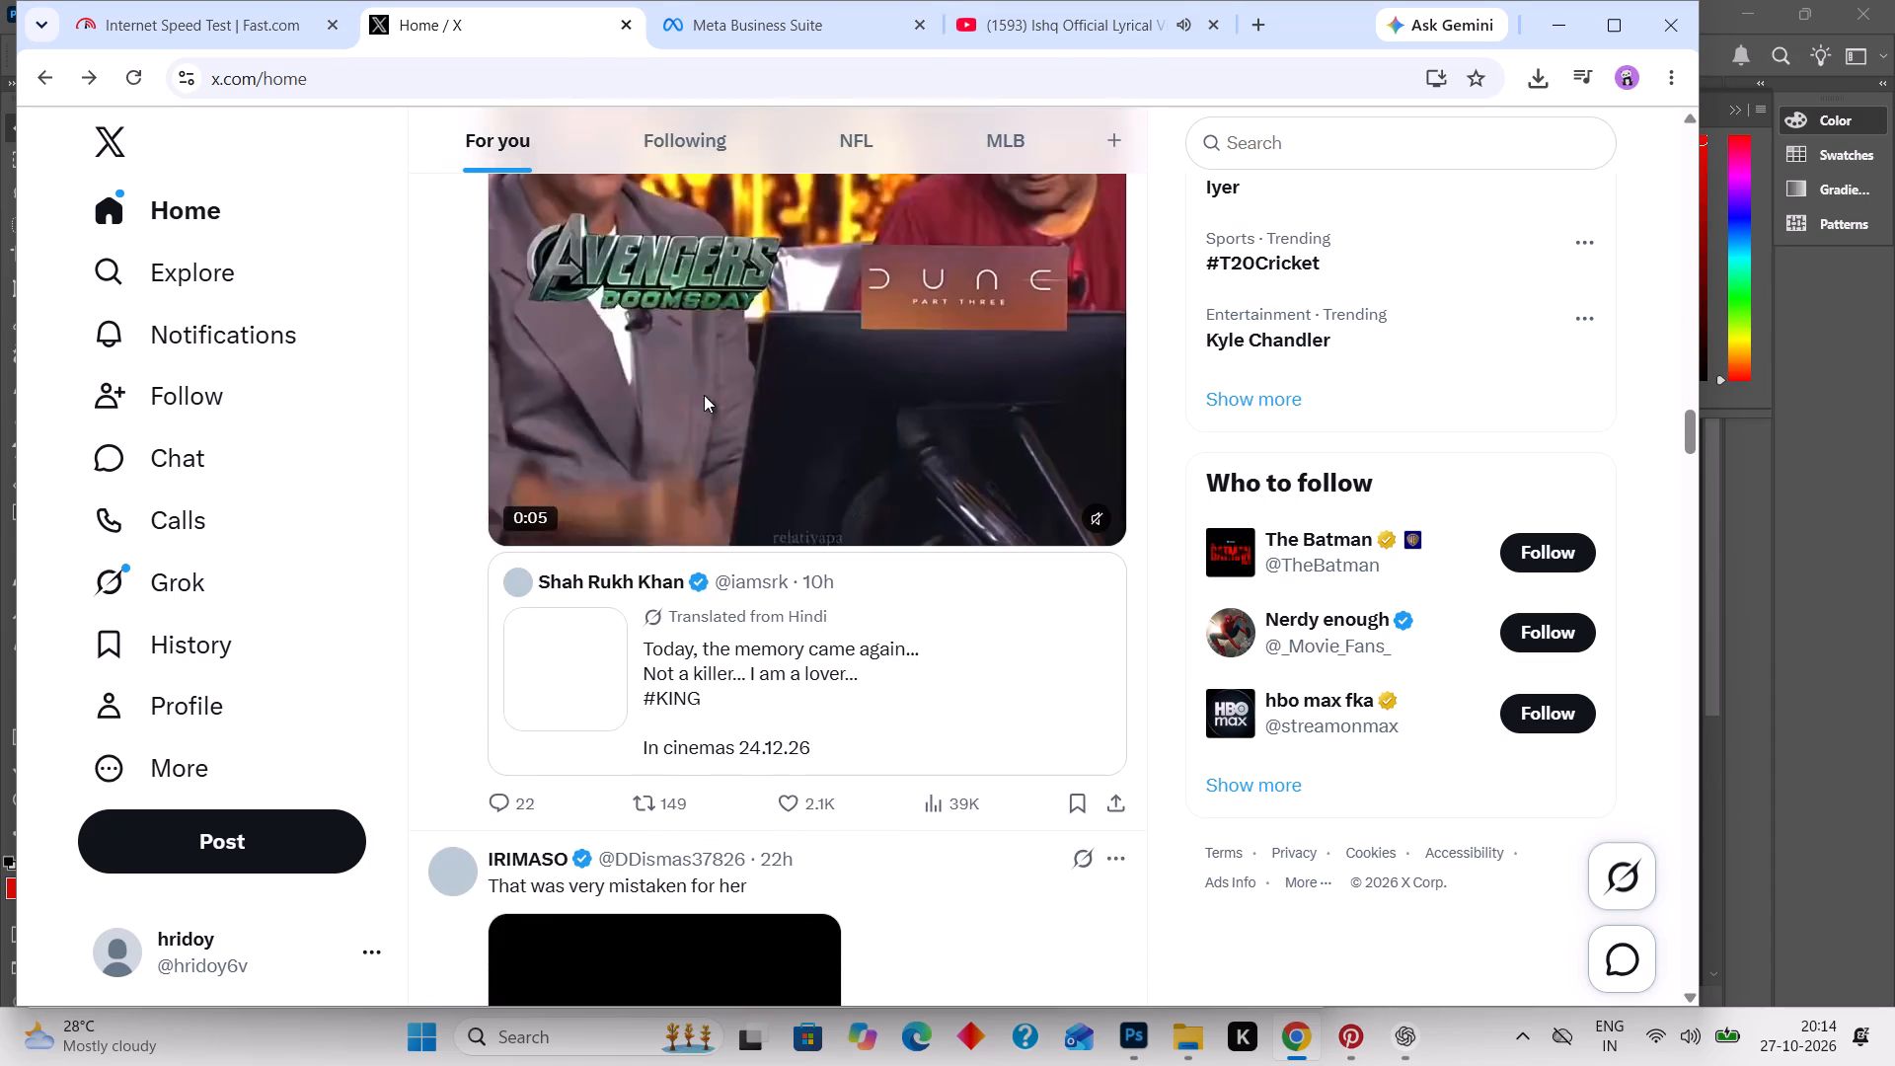
scroll(704, 395, down, 6)
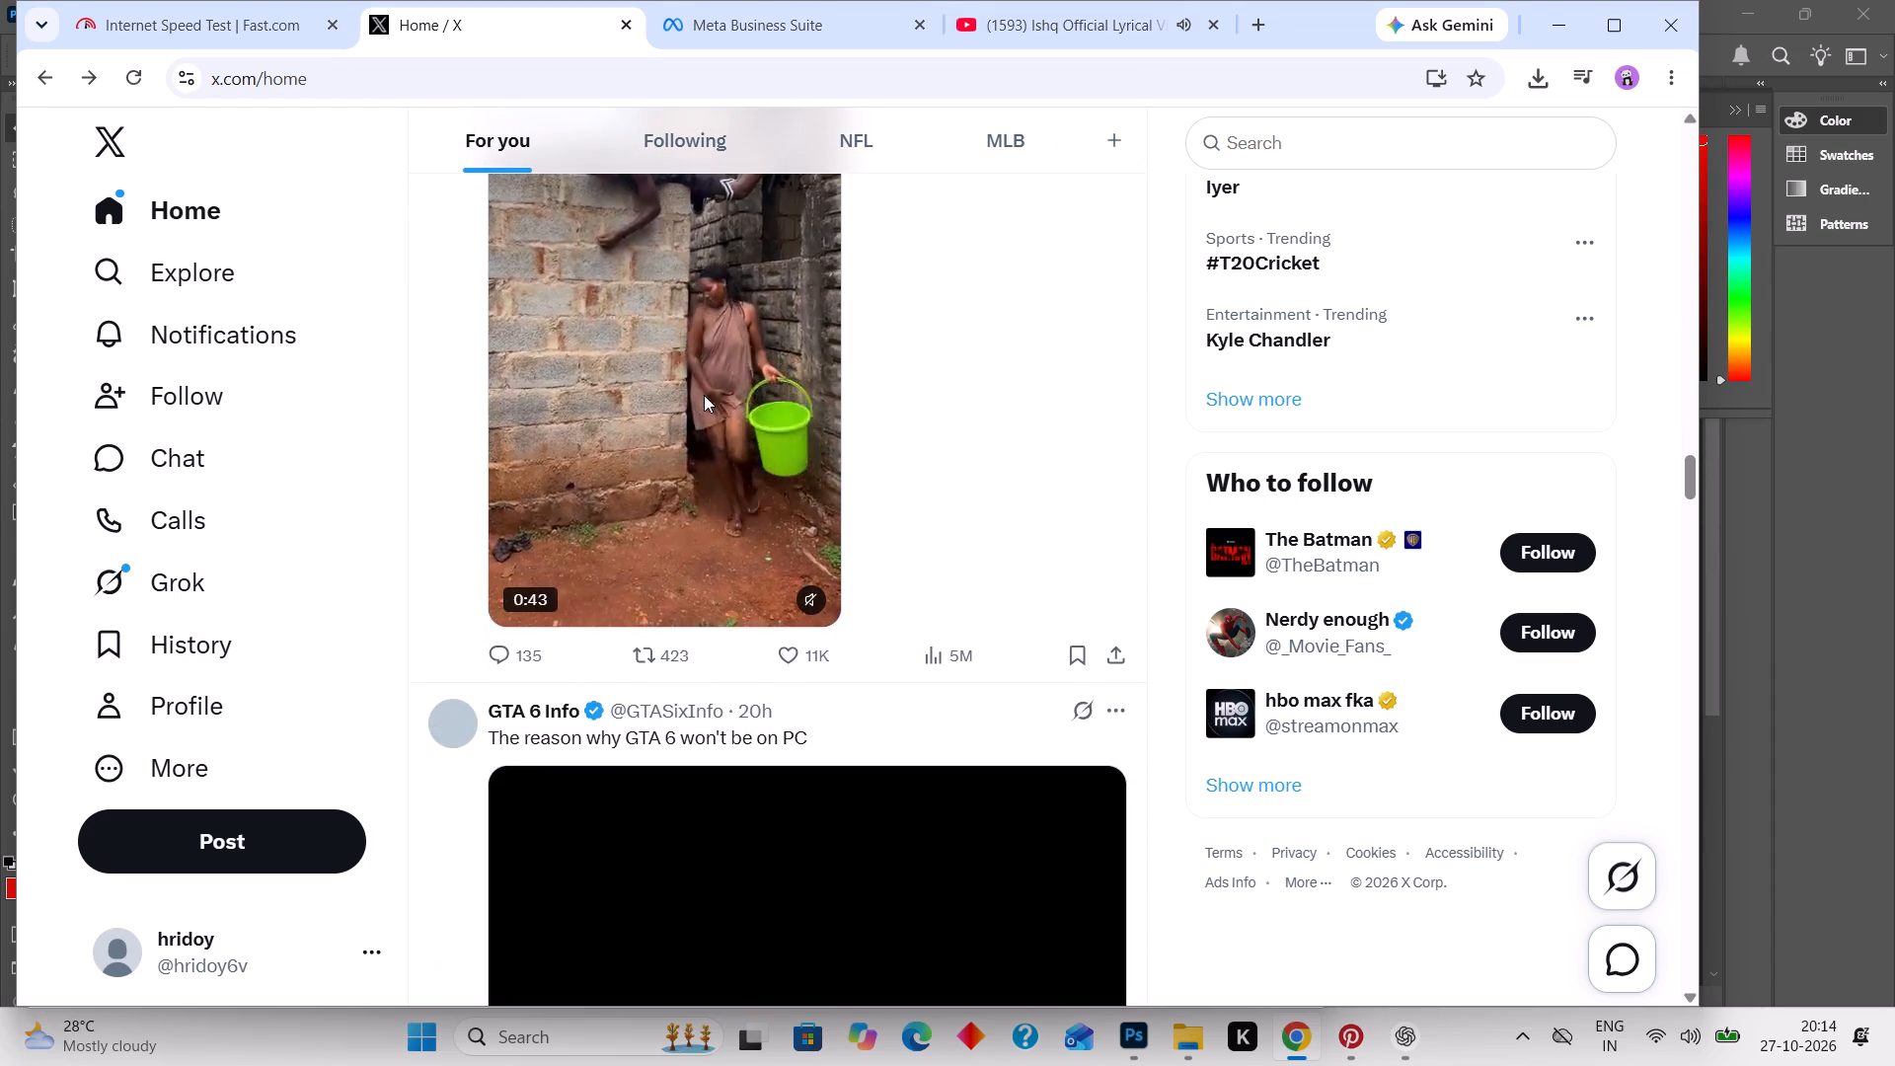
scroll(704, 395, down, 3)
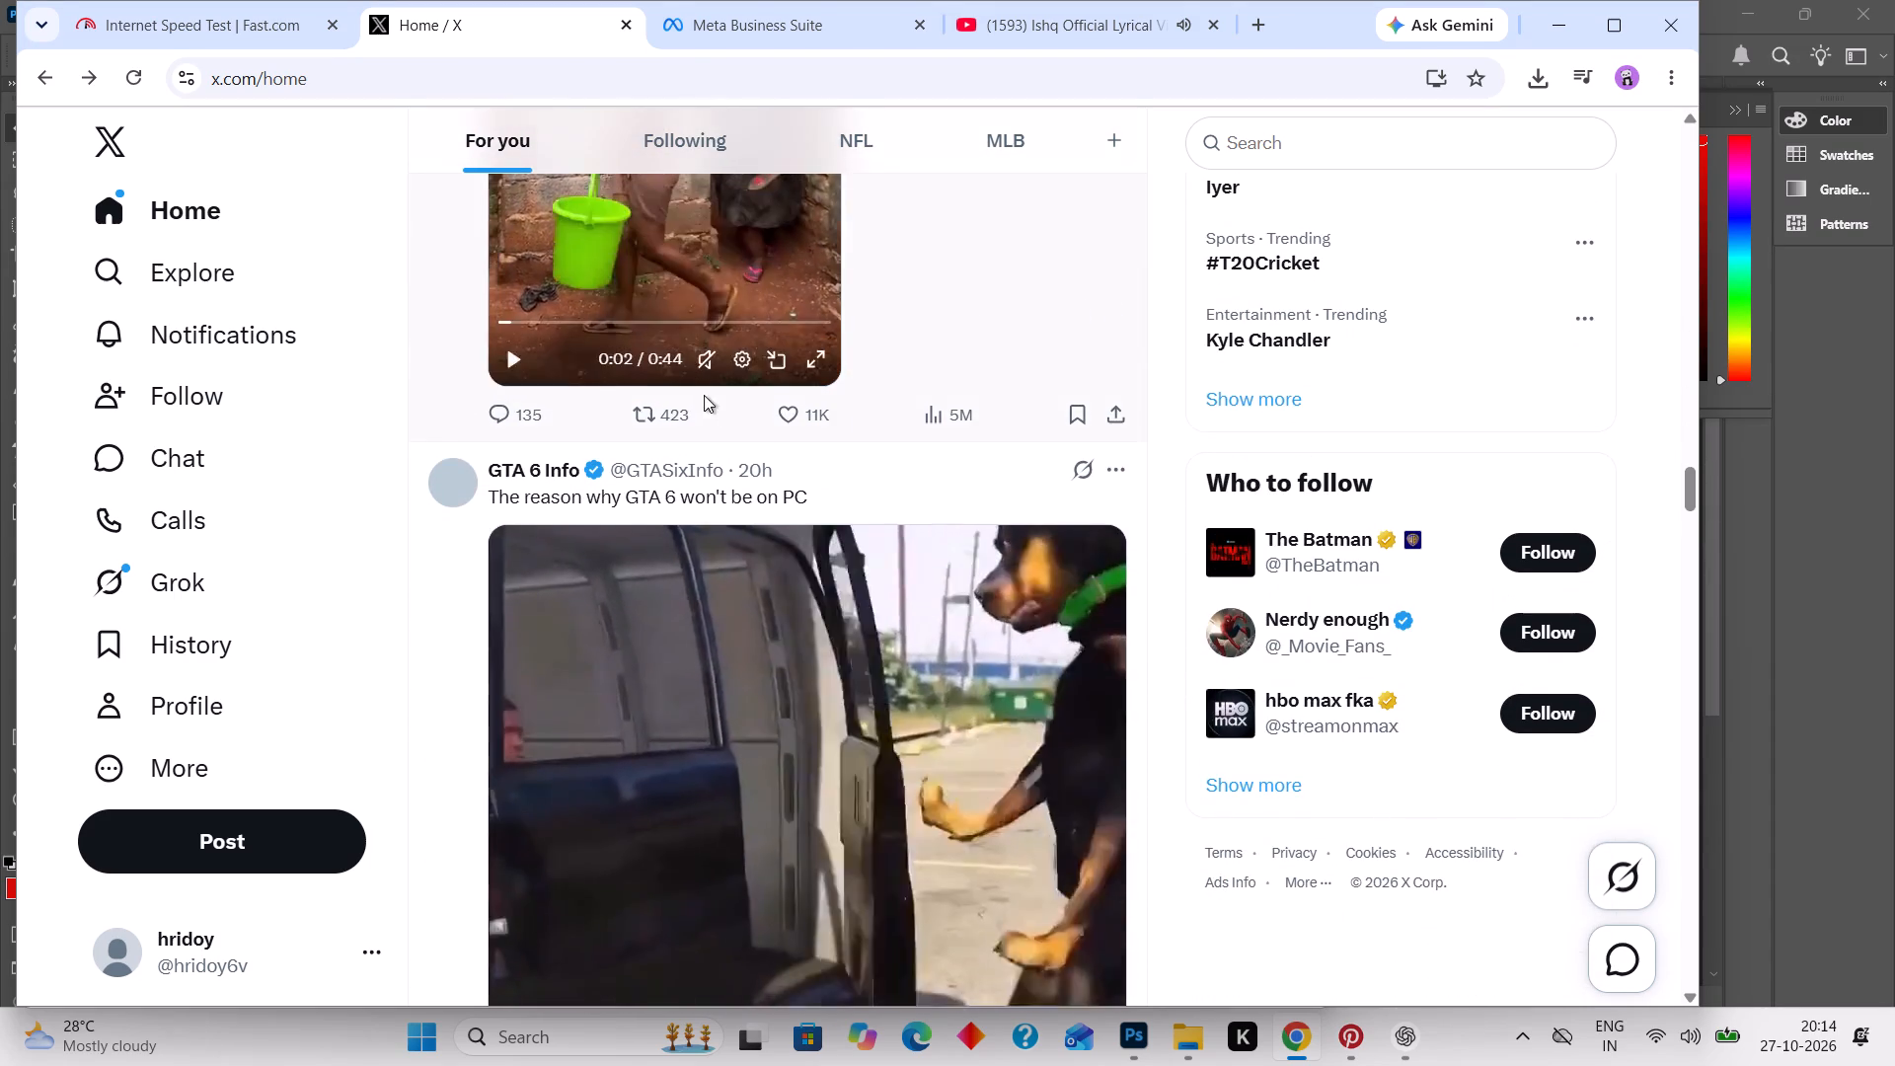
scroll(704, 395, down, 6)
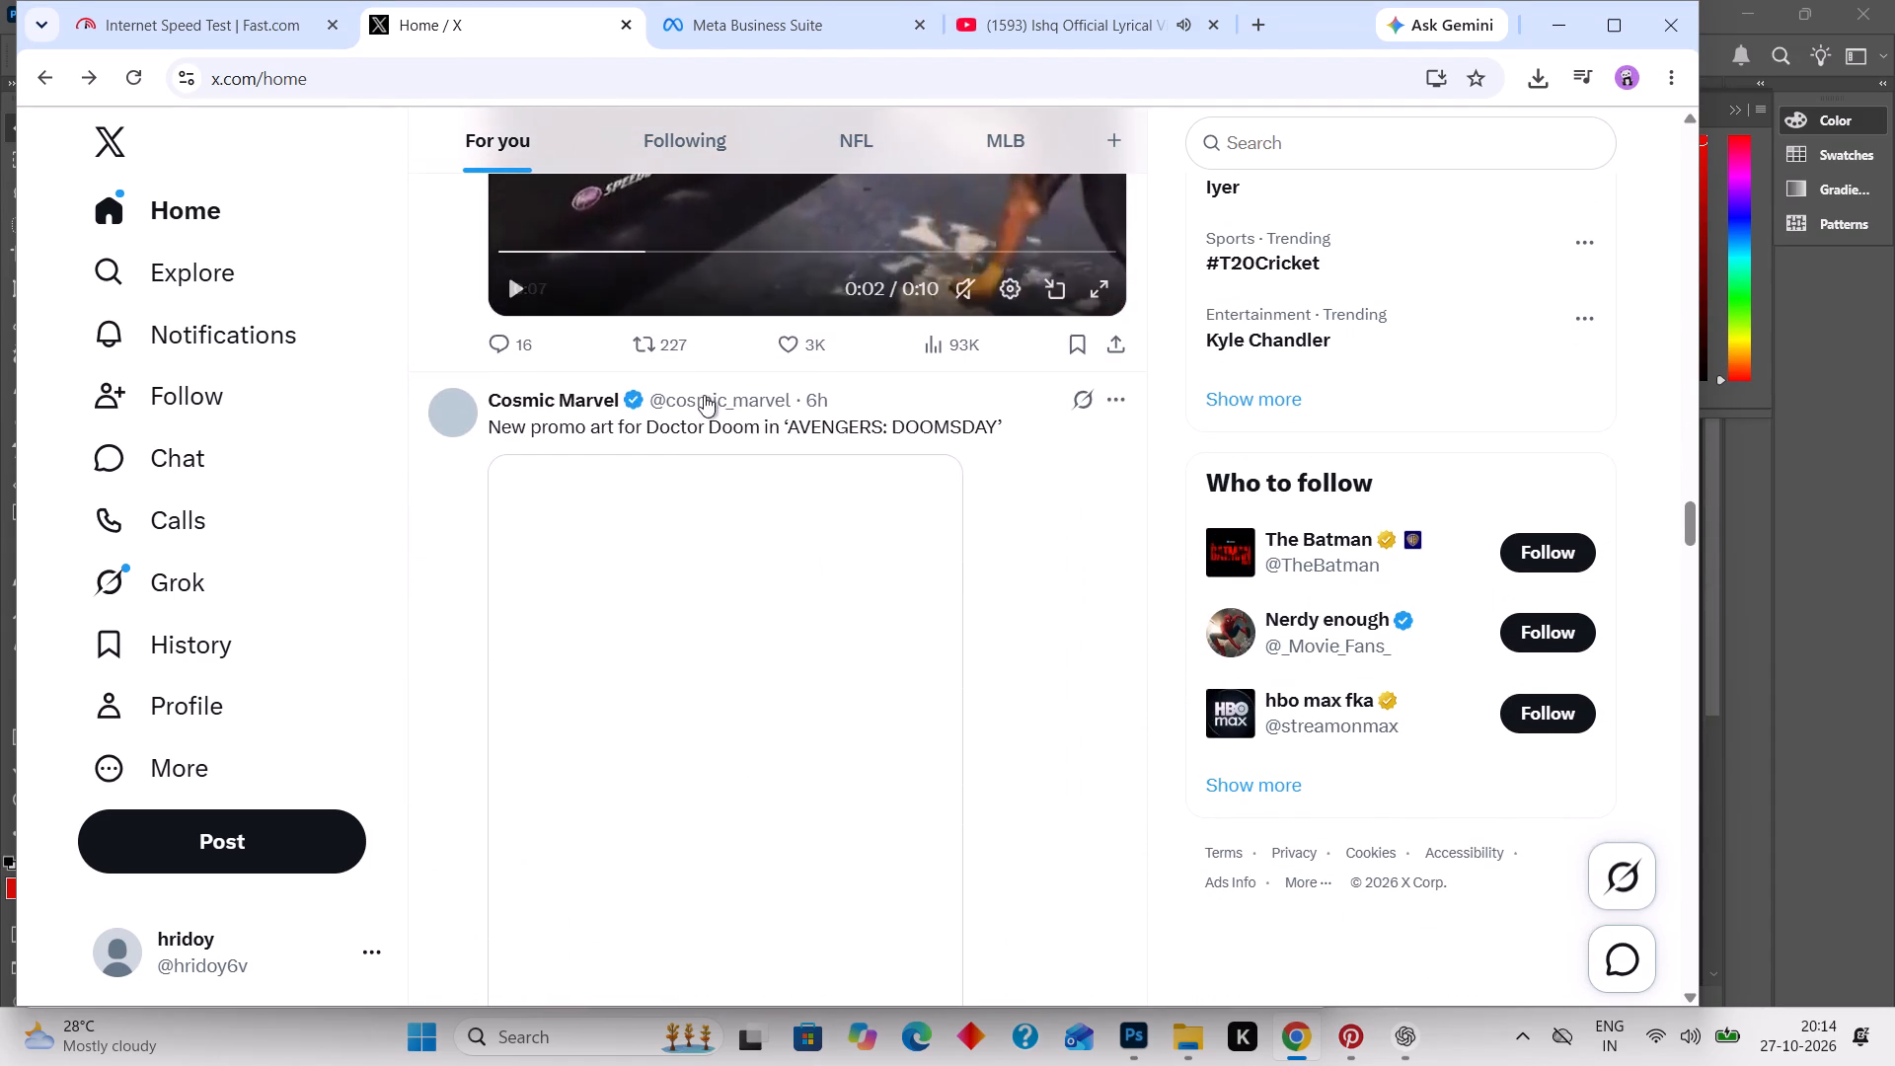
scroll(704, 395, down, 3)
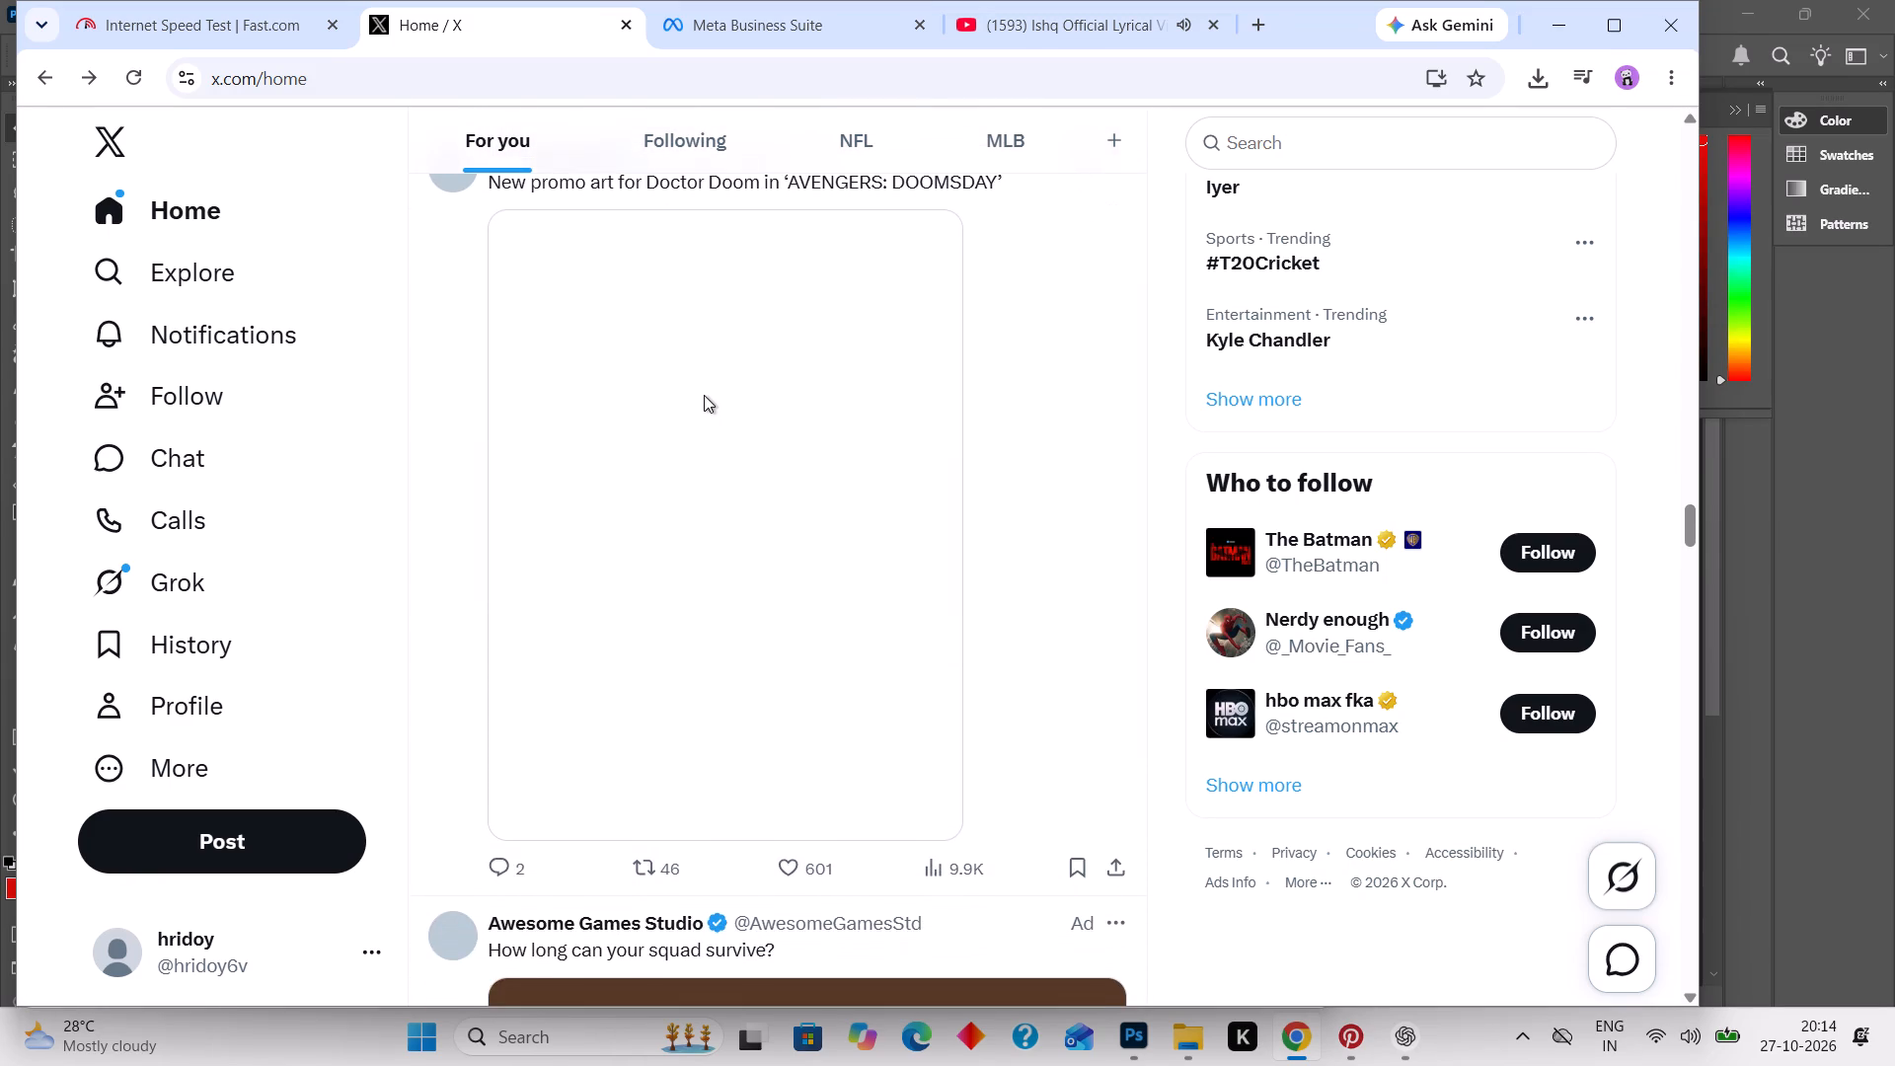
scroll(704, 395, down, 1)
scroll(704, 395, up, 1)
scroll(704, 395, down, 1)
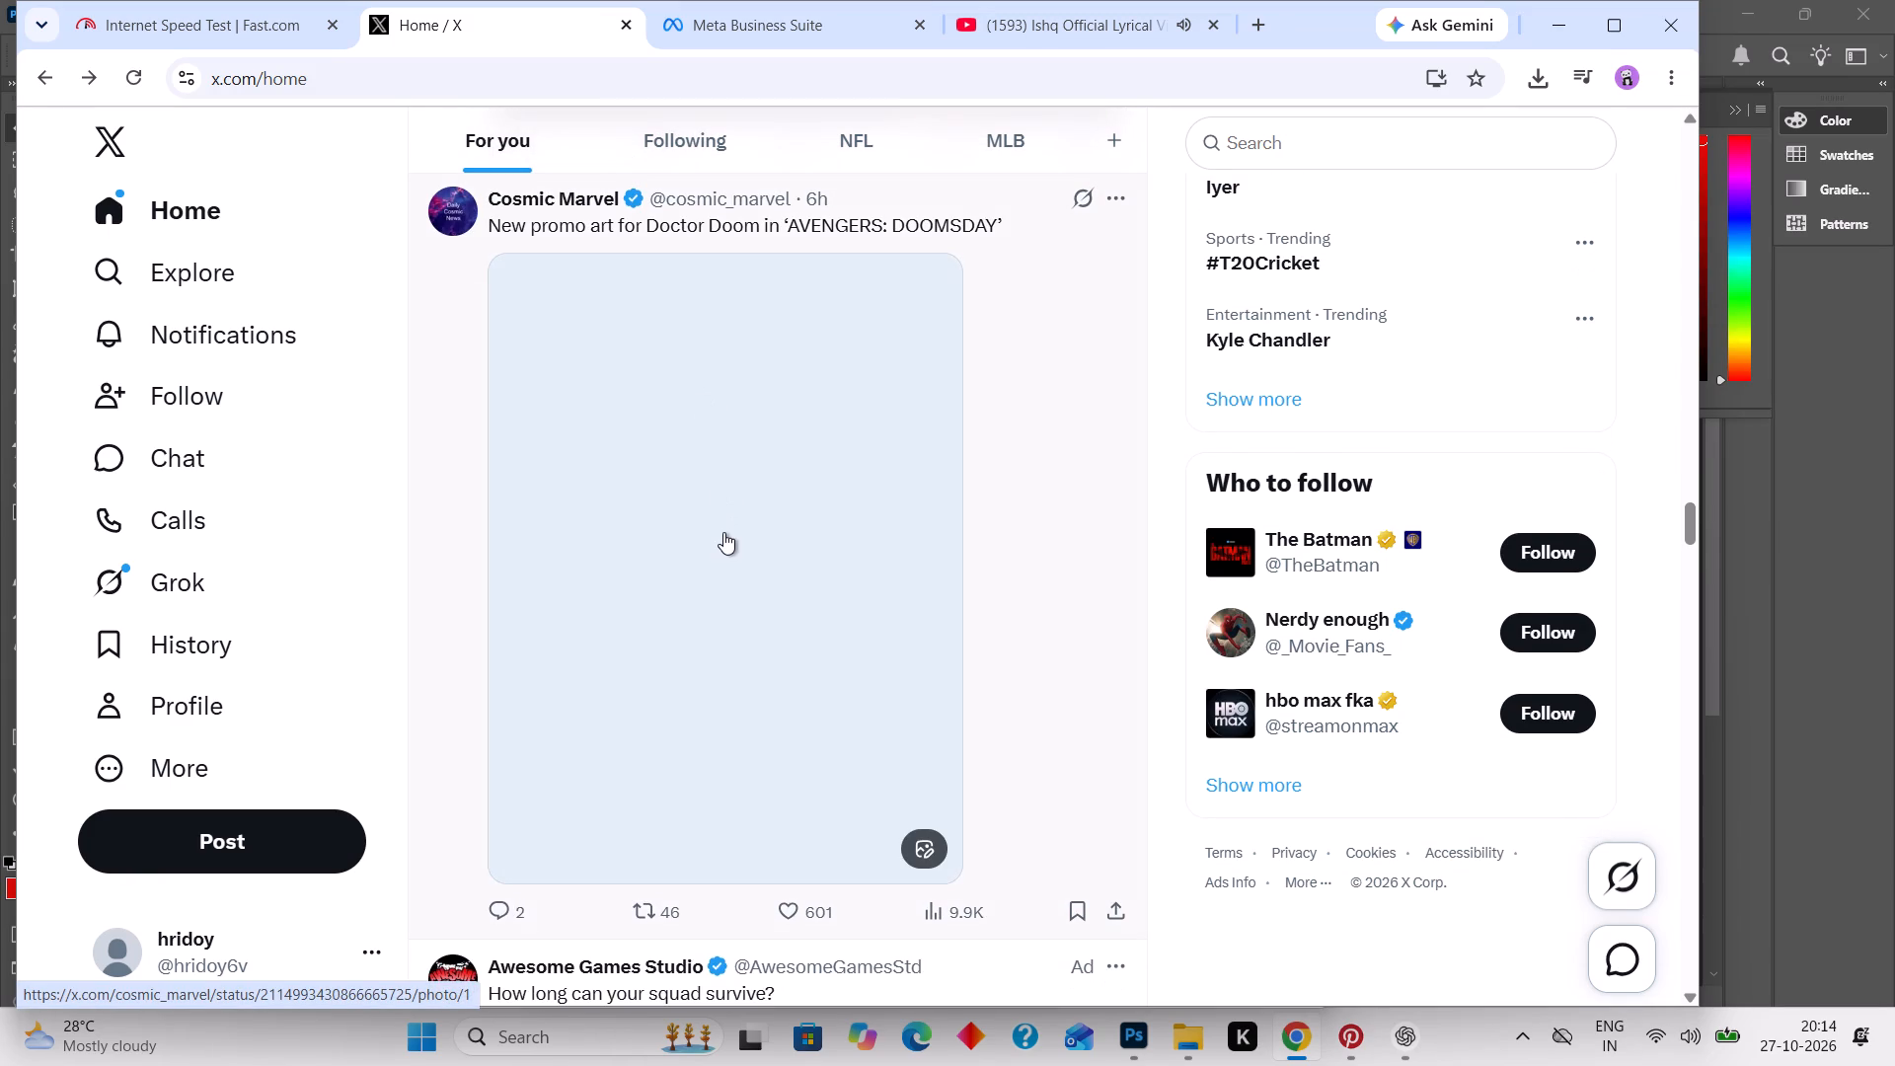
click(723, 532)
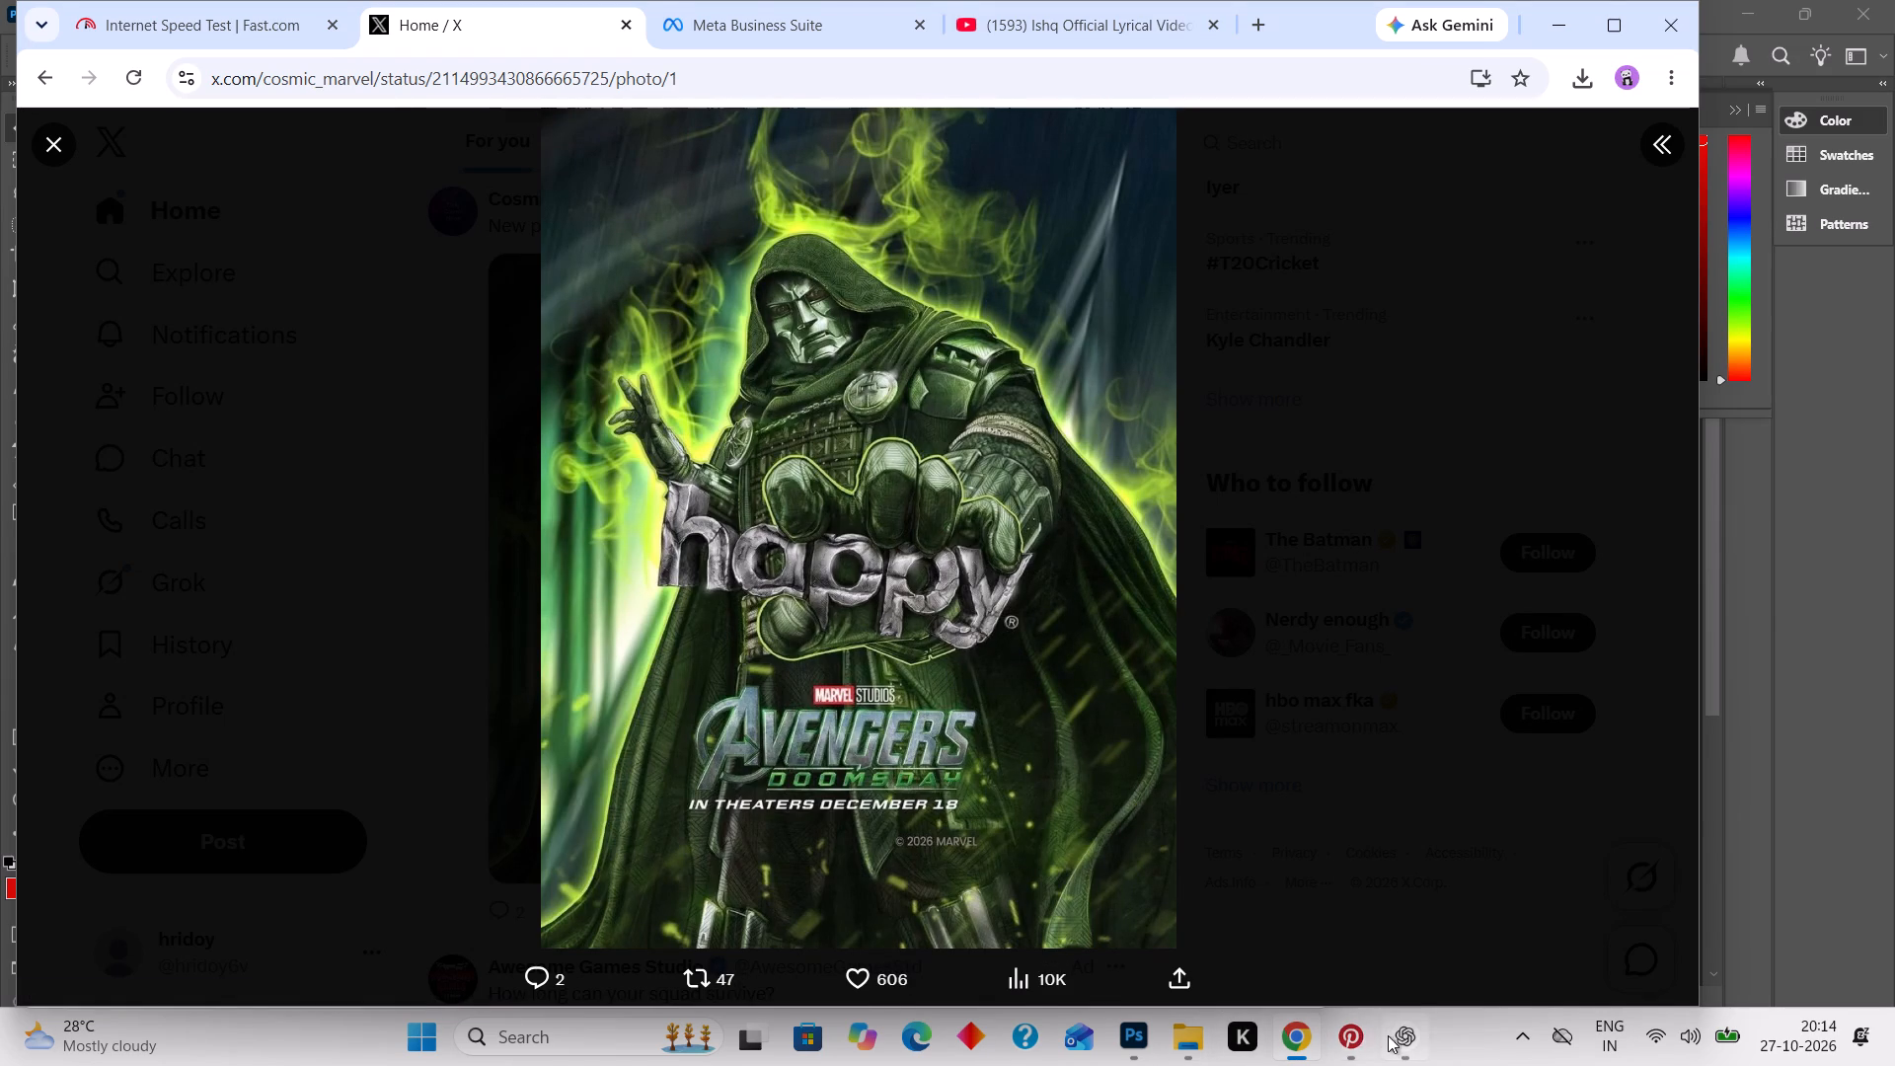
Return to Meta Business Suite and schedule the Spider-Man and Fantastic Four post.
click(764, 32)
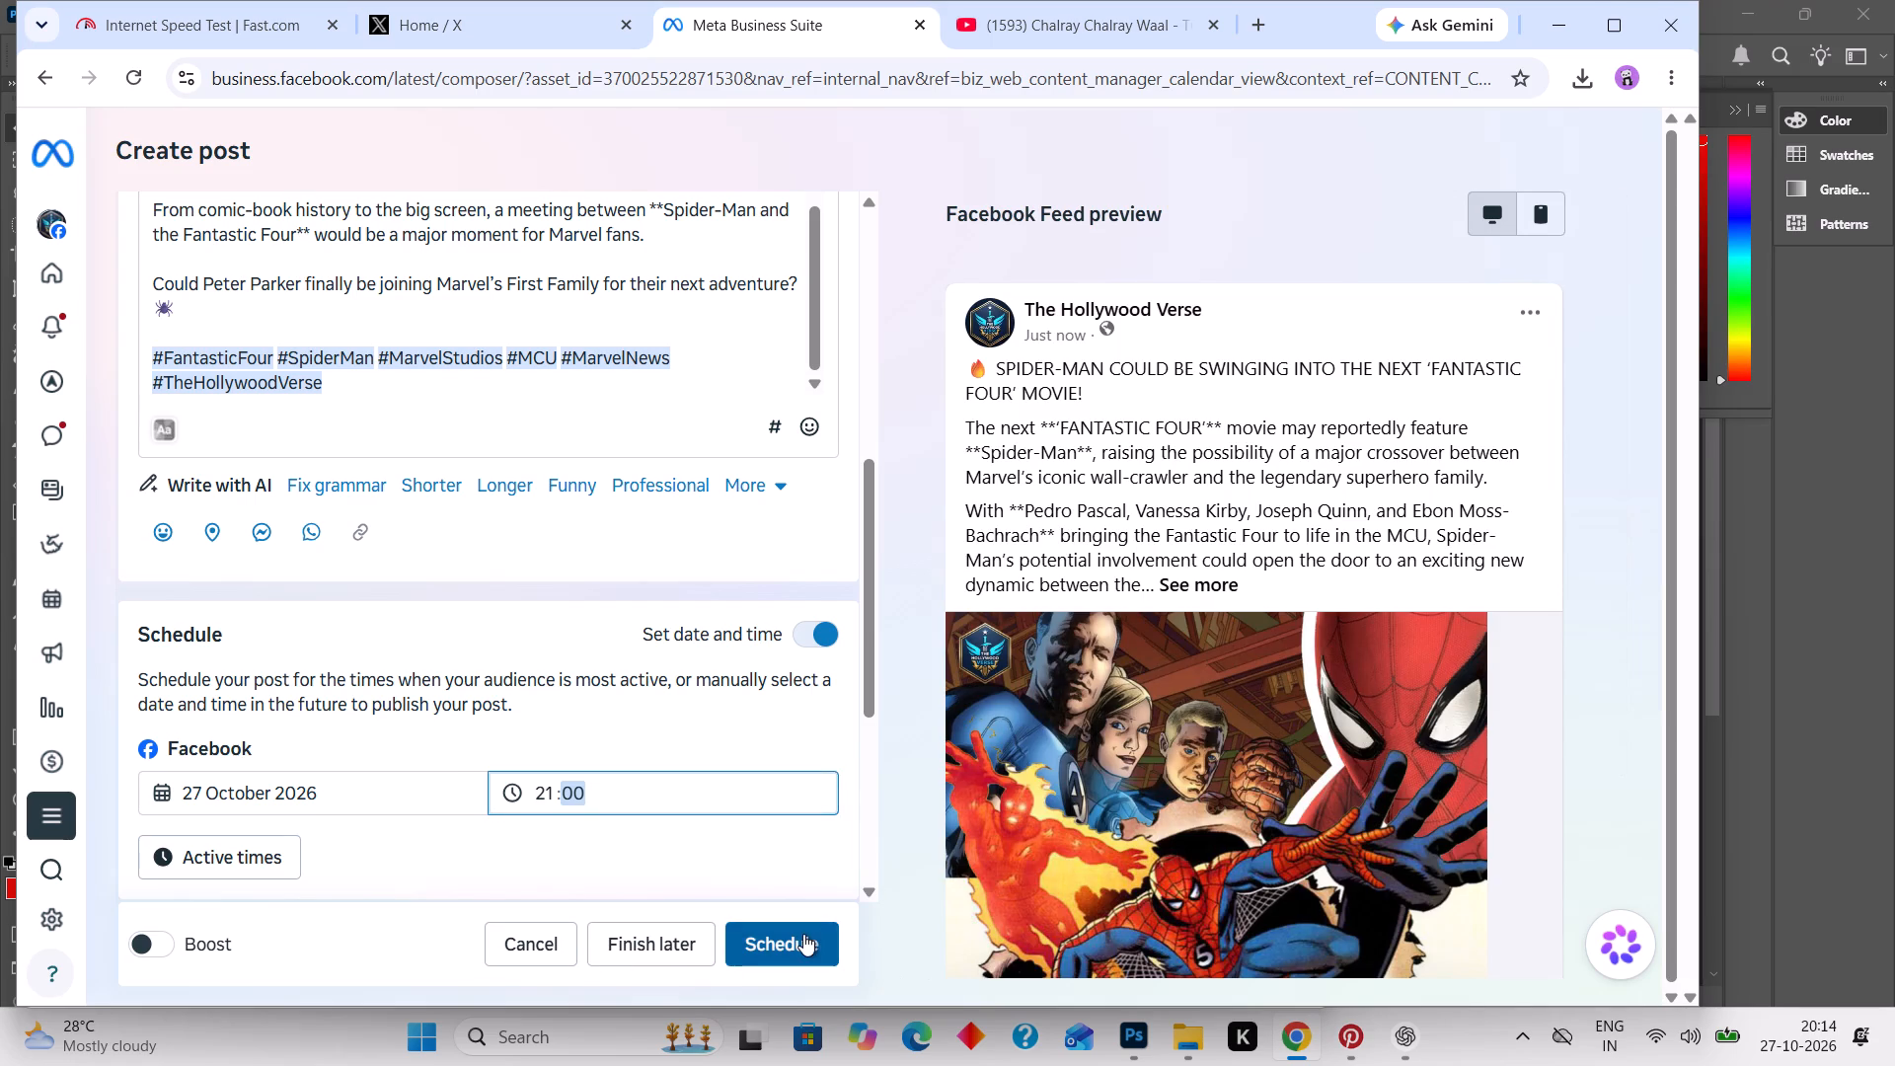
click(803, 934)
Save the Doctor Doom promo art from X as a JPEG named 410 in the z - Copy folder and close the image view.
click(463, 12)
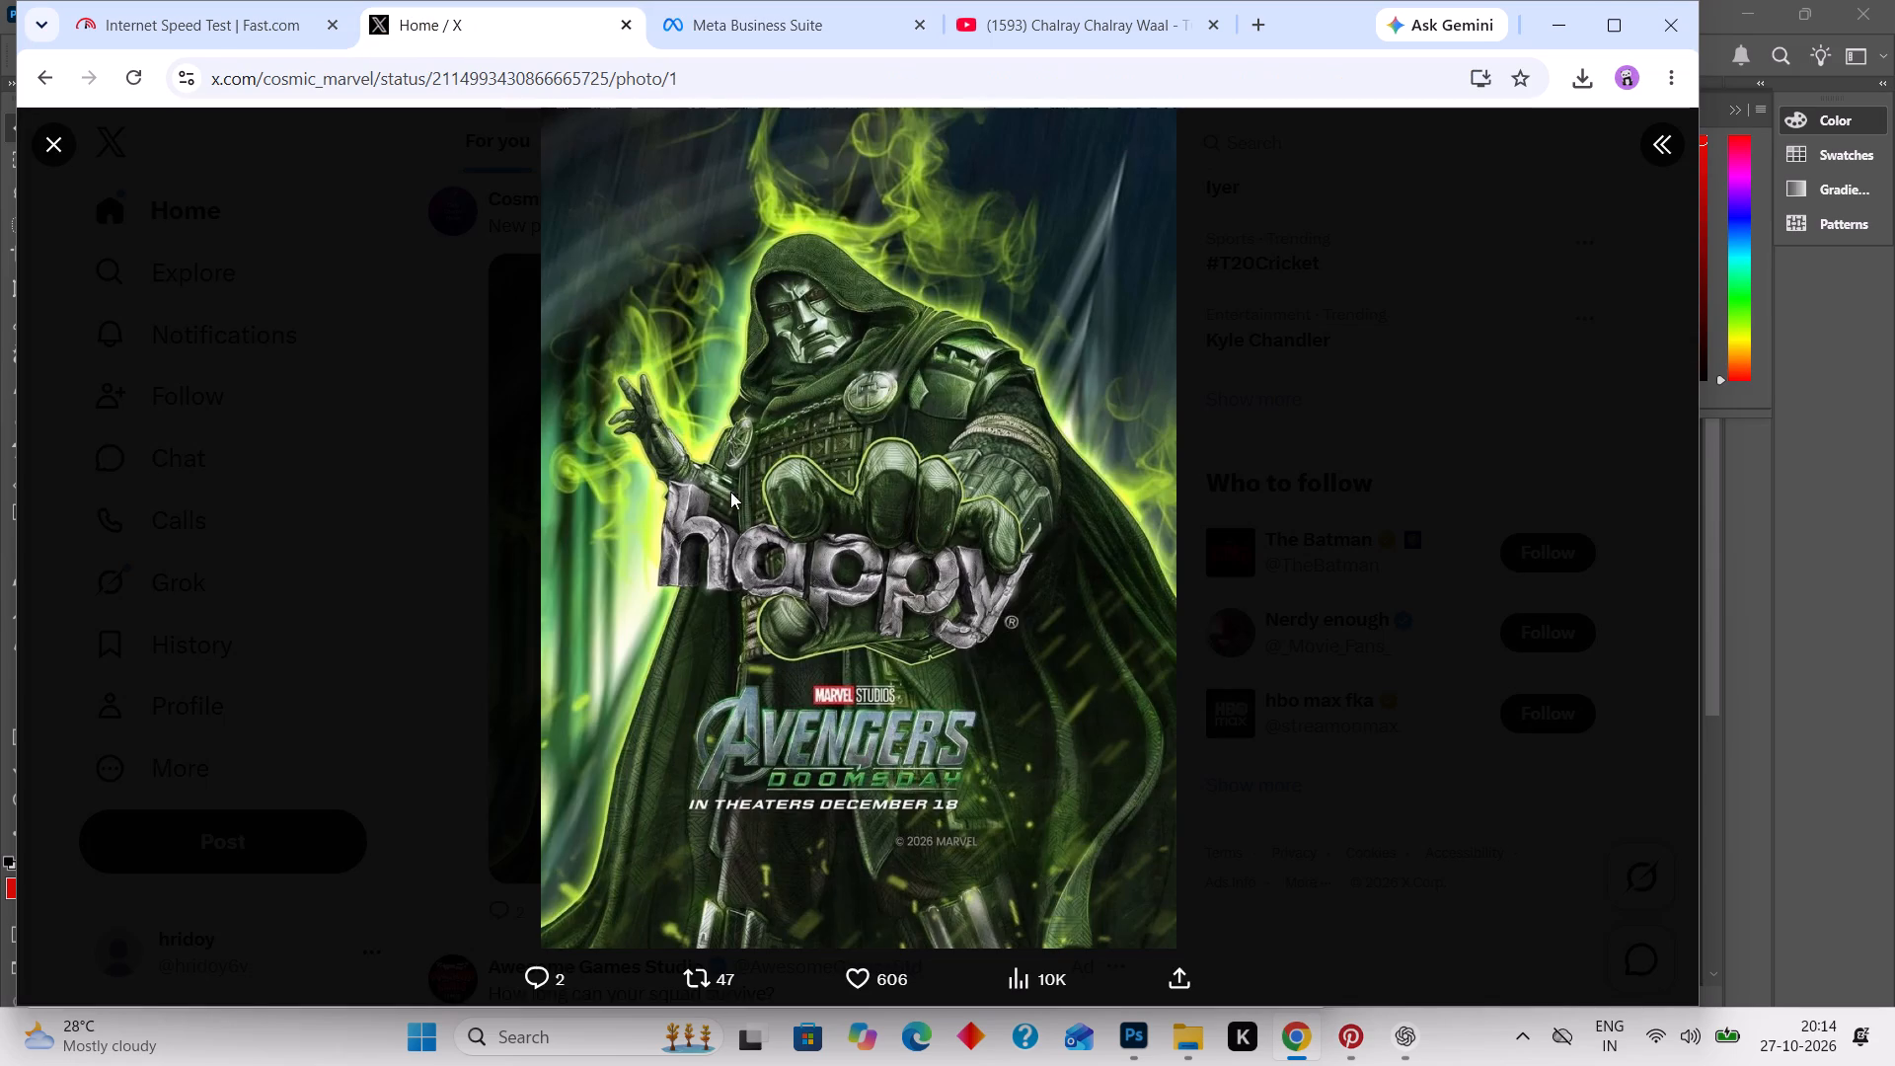
right_click(847, 488)
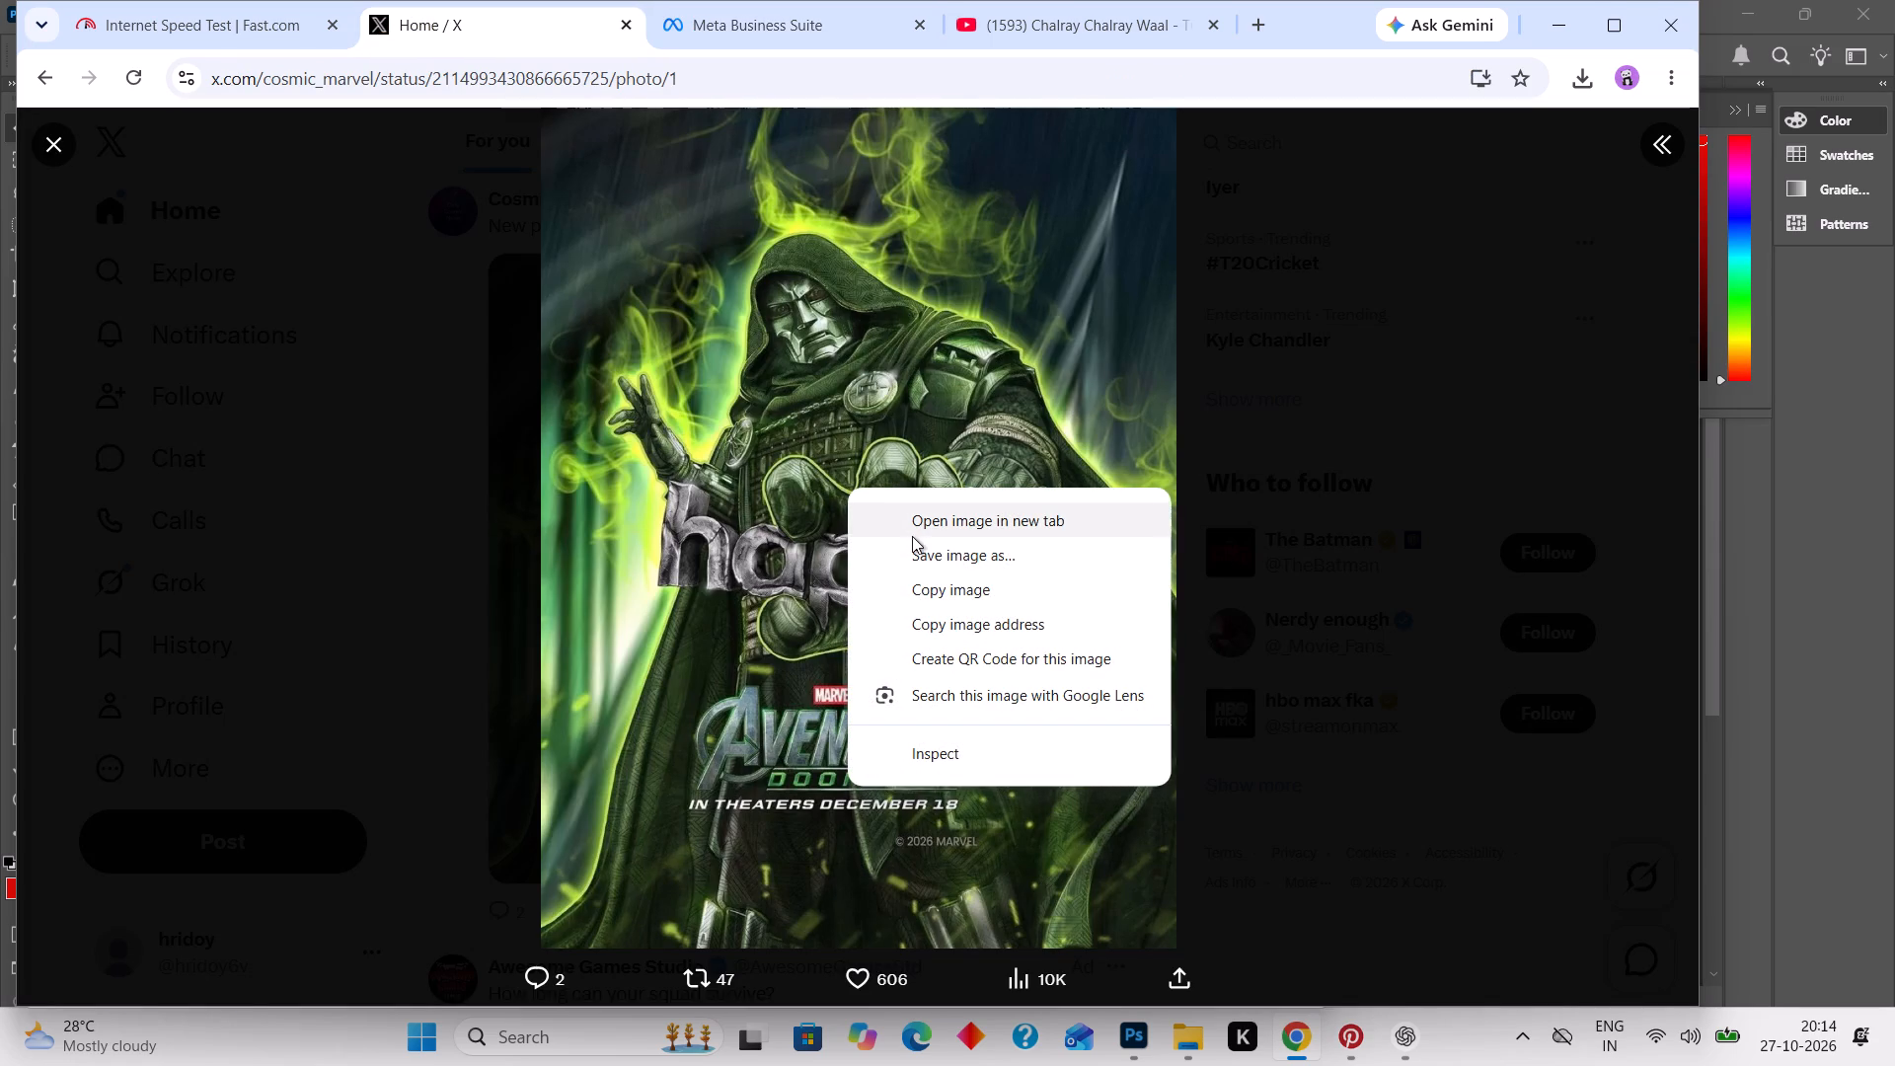
click(933, 554)
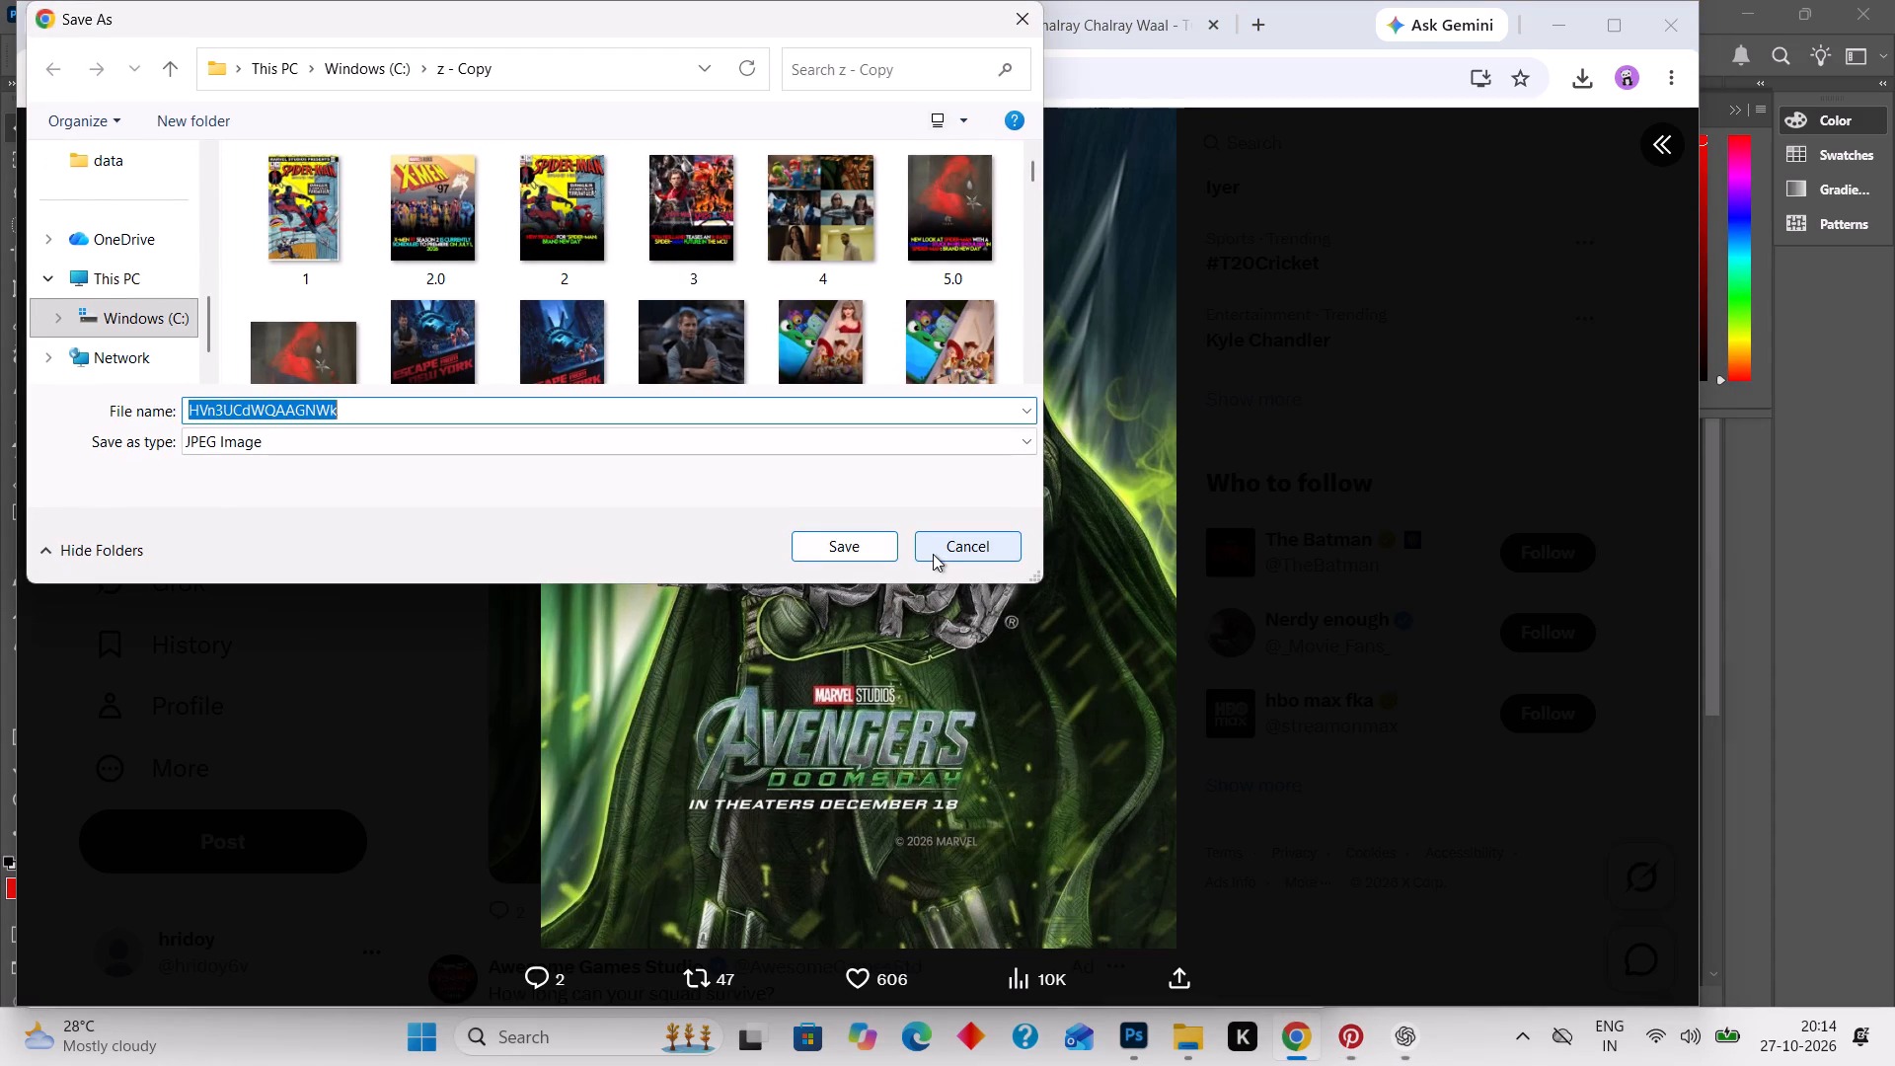
key(4)
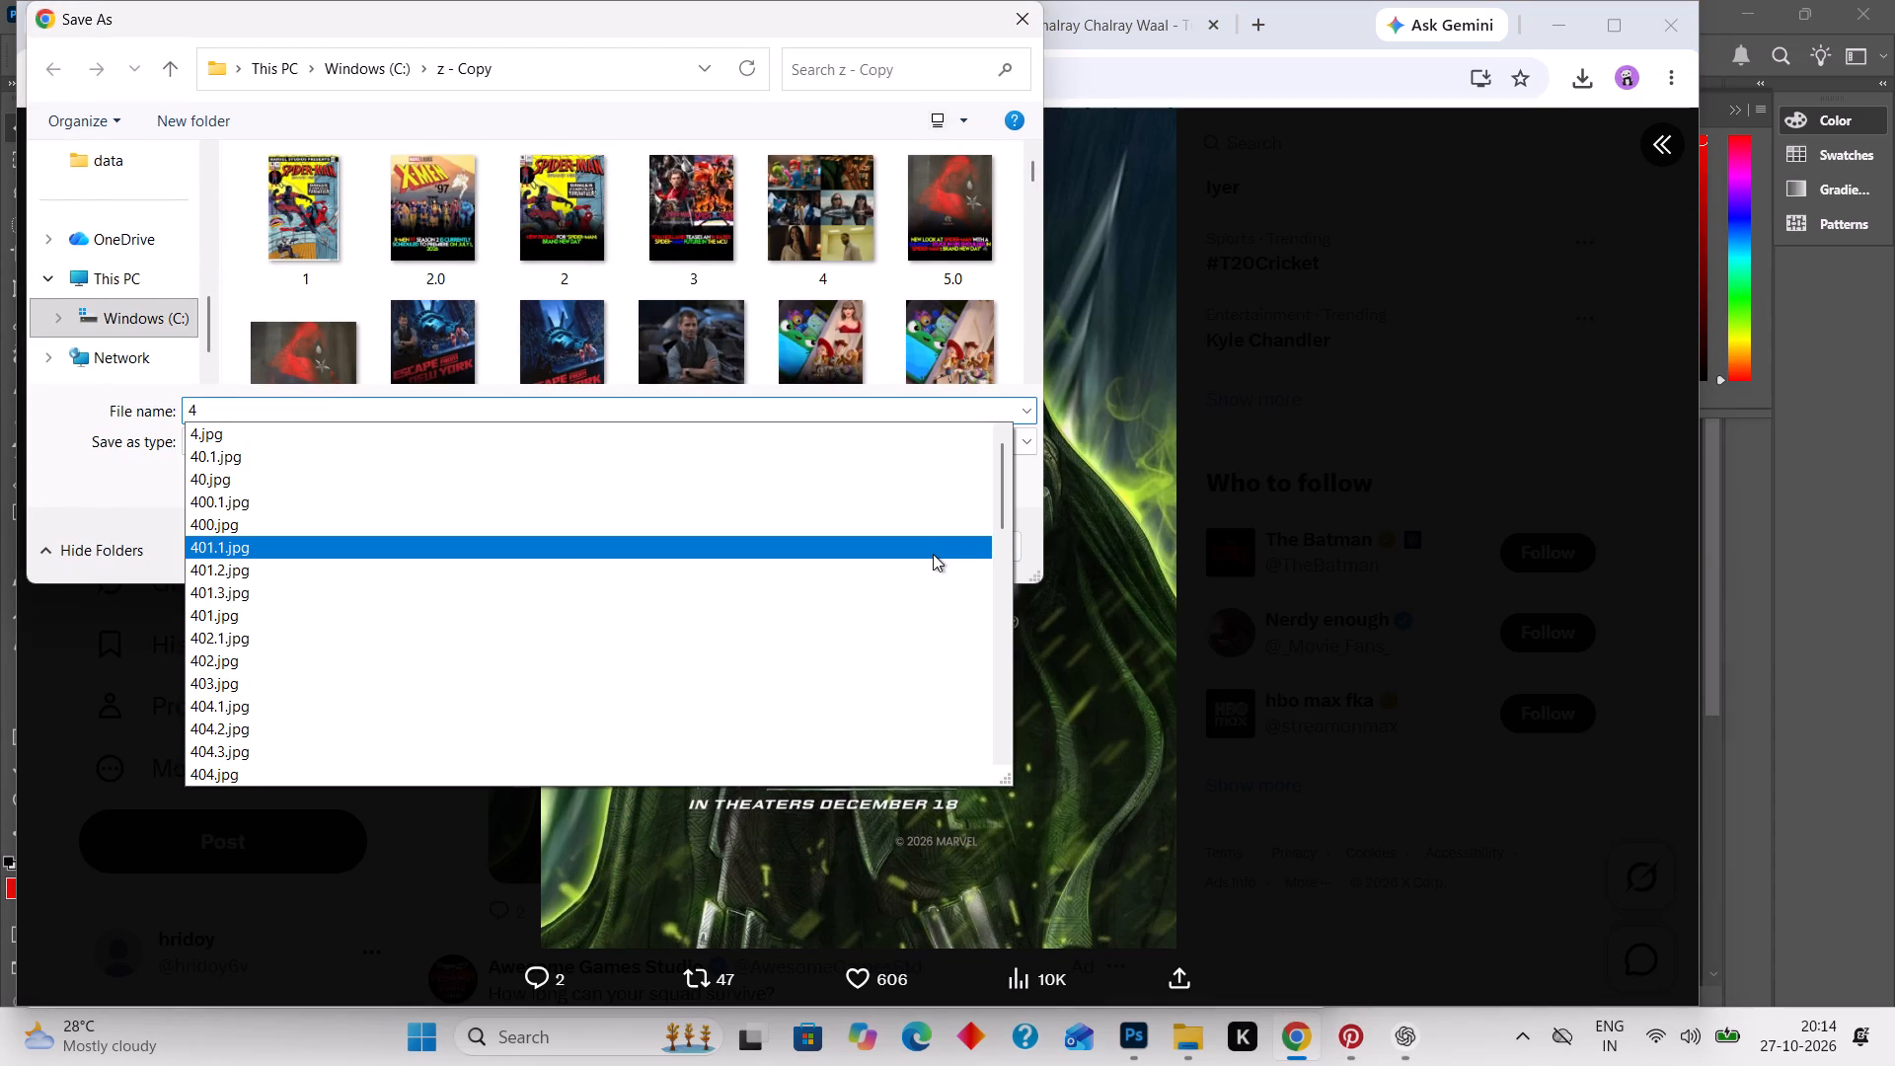
text(10)
key(Return)
click(1456, 552)
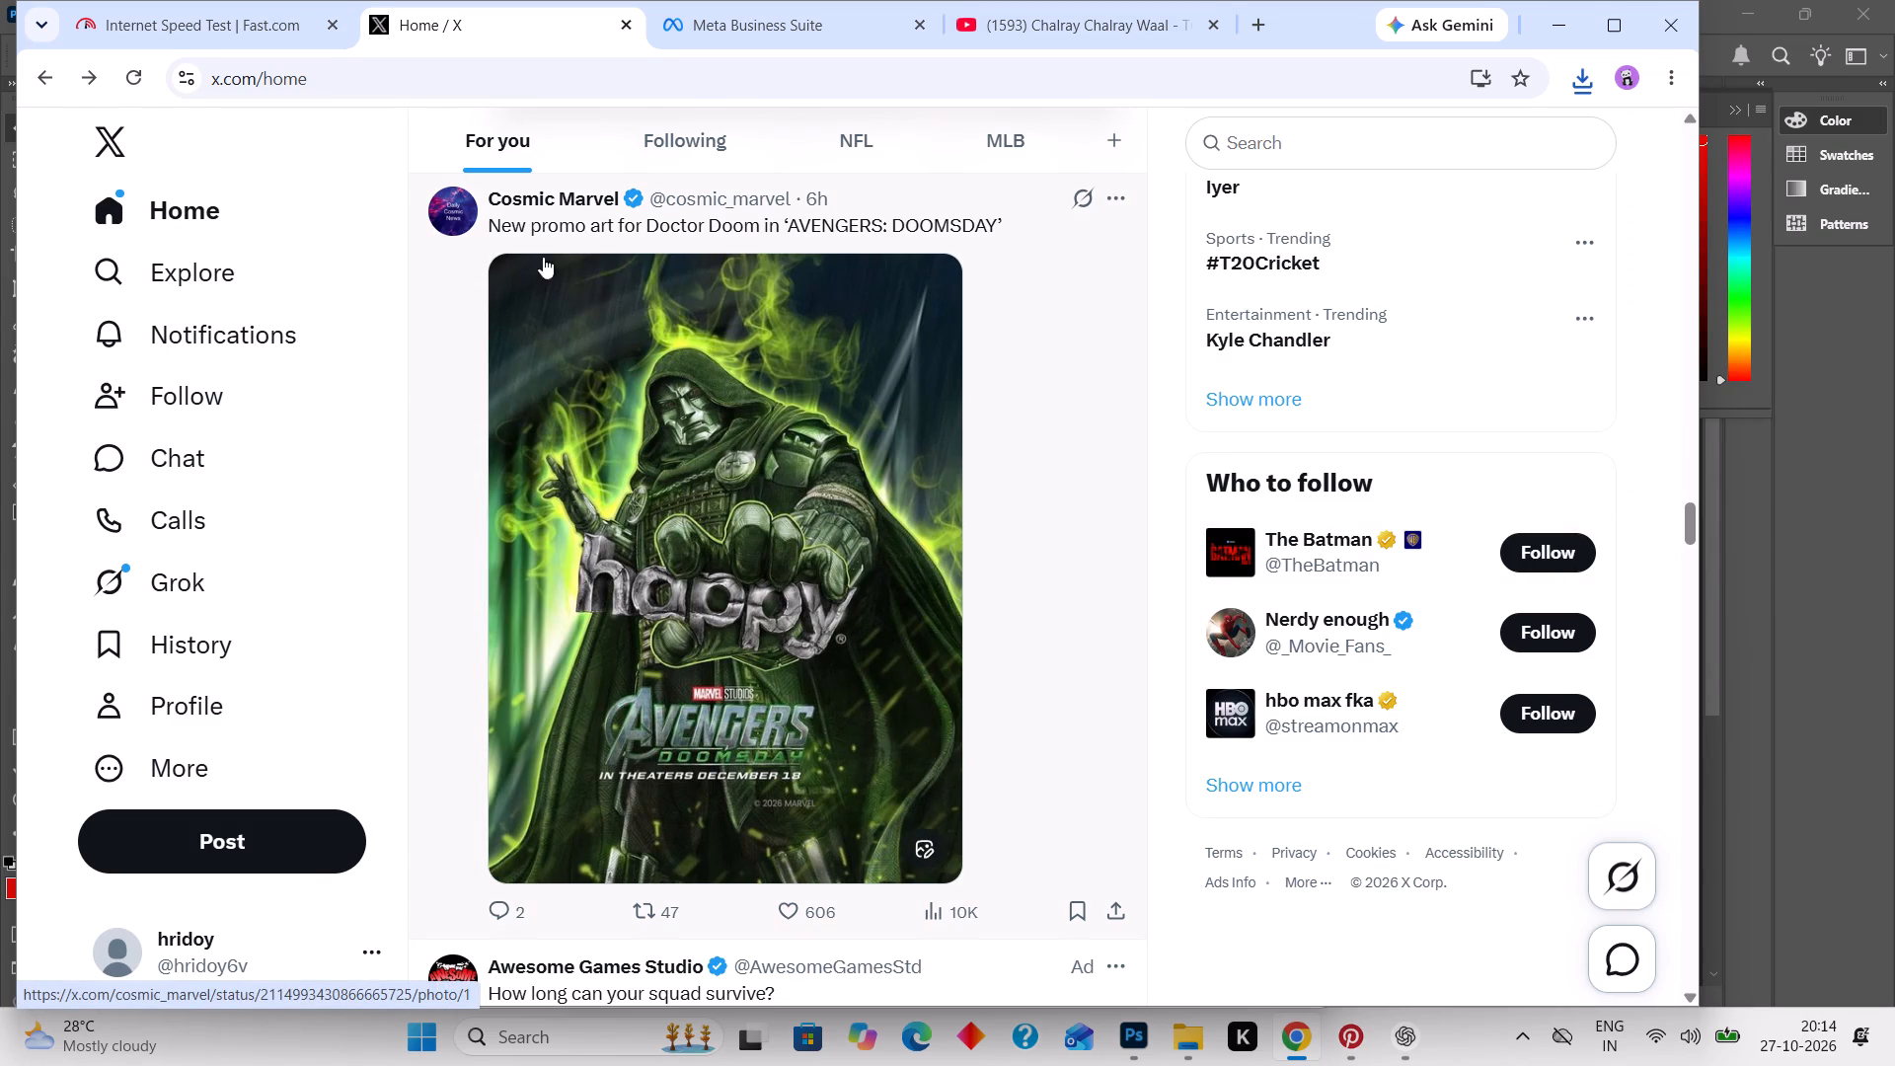
Copy the post text "New promo art for Doctor Doom in 'AVENGERS: DOOMSDAY'" and replace the poster headline with it in Photoshop.
drag(491, 224, 796, 224)
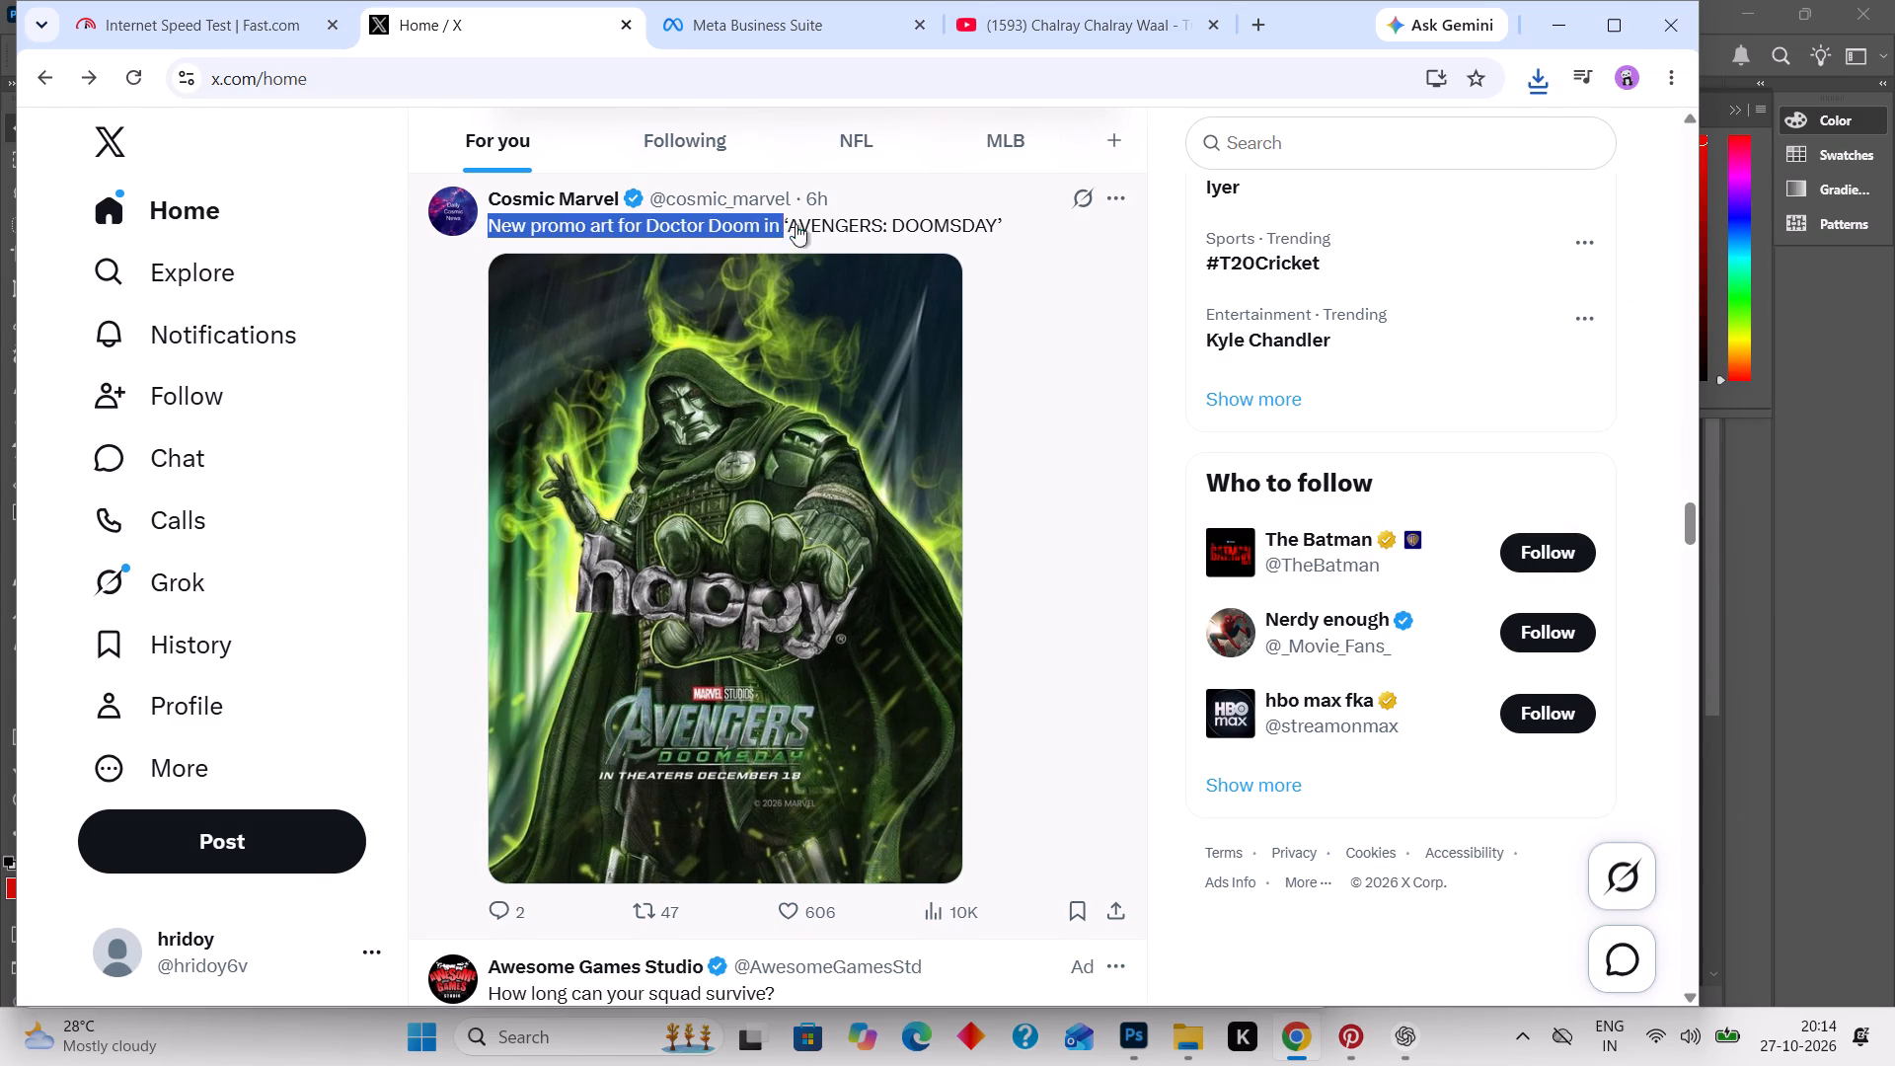
drag(796, 224, 1029, 227)
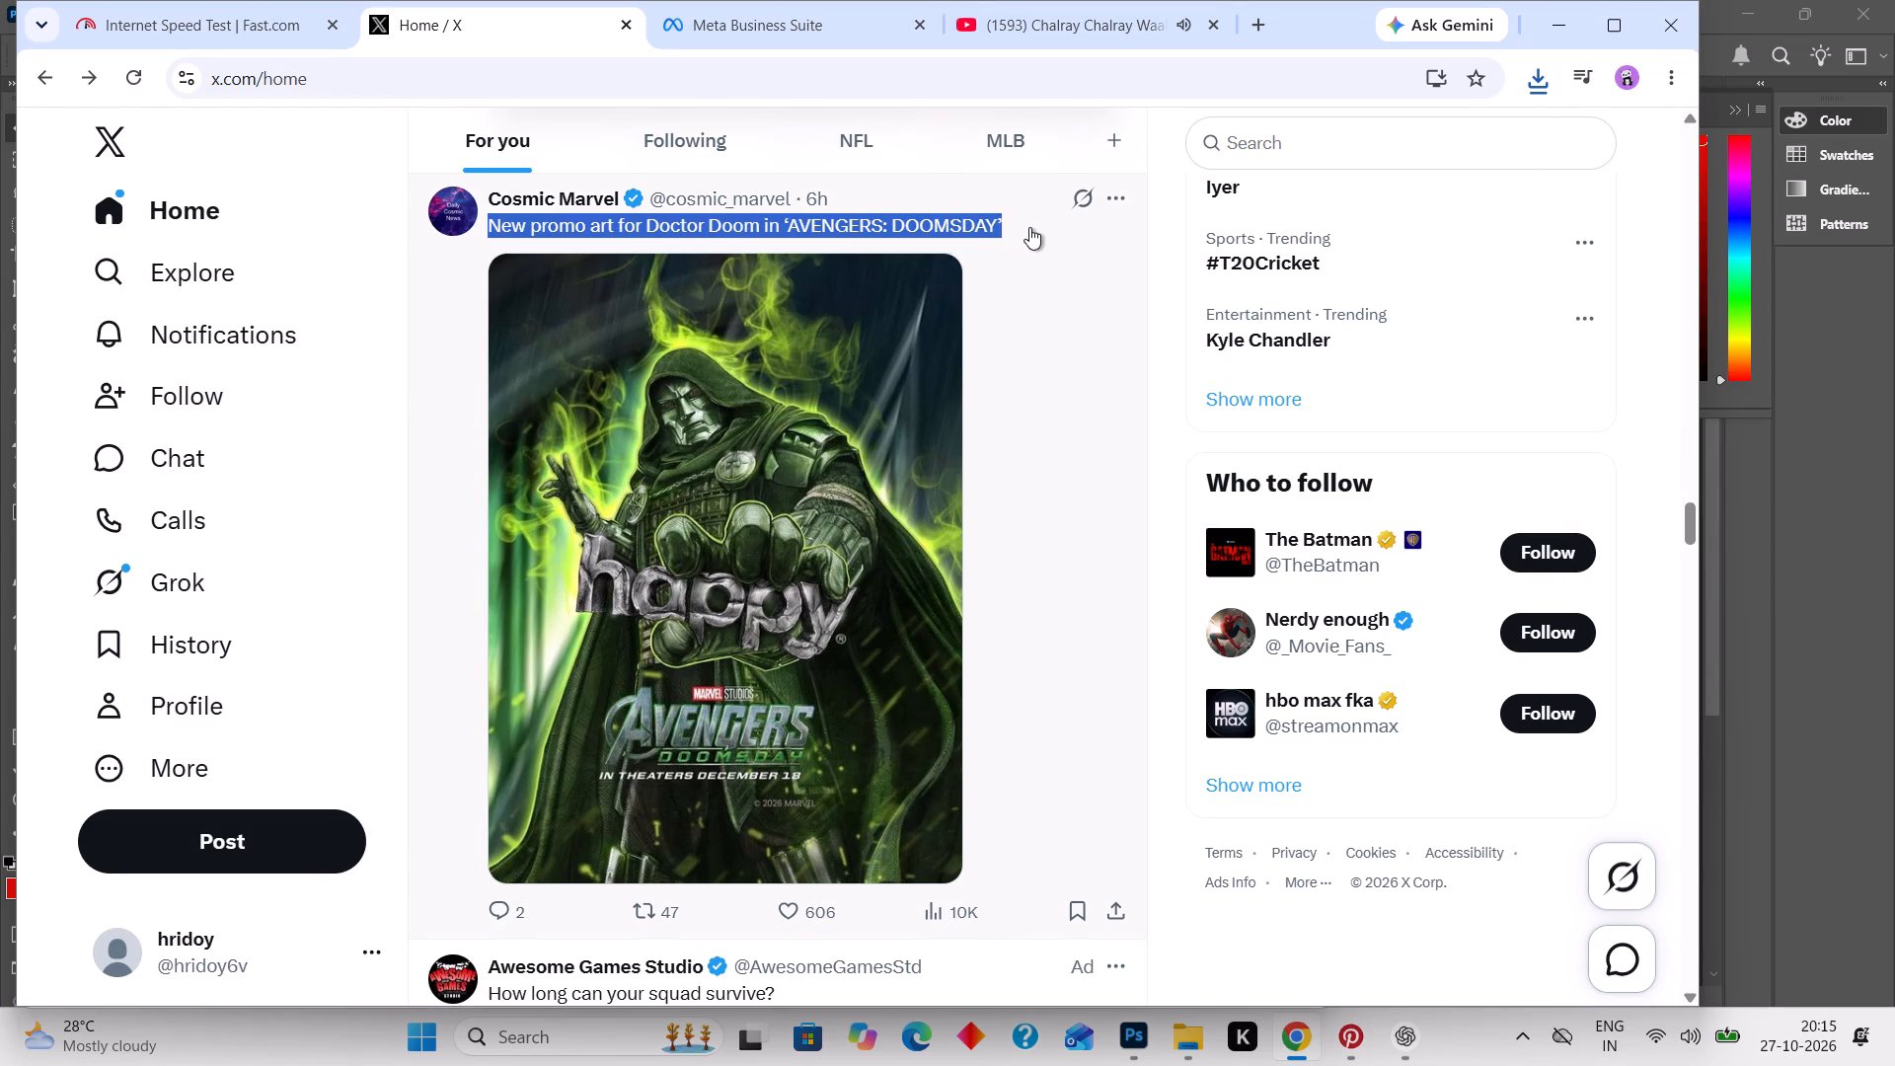
key(ctrl+c)
click(1136, 1044)
double_click(861, 864)
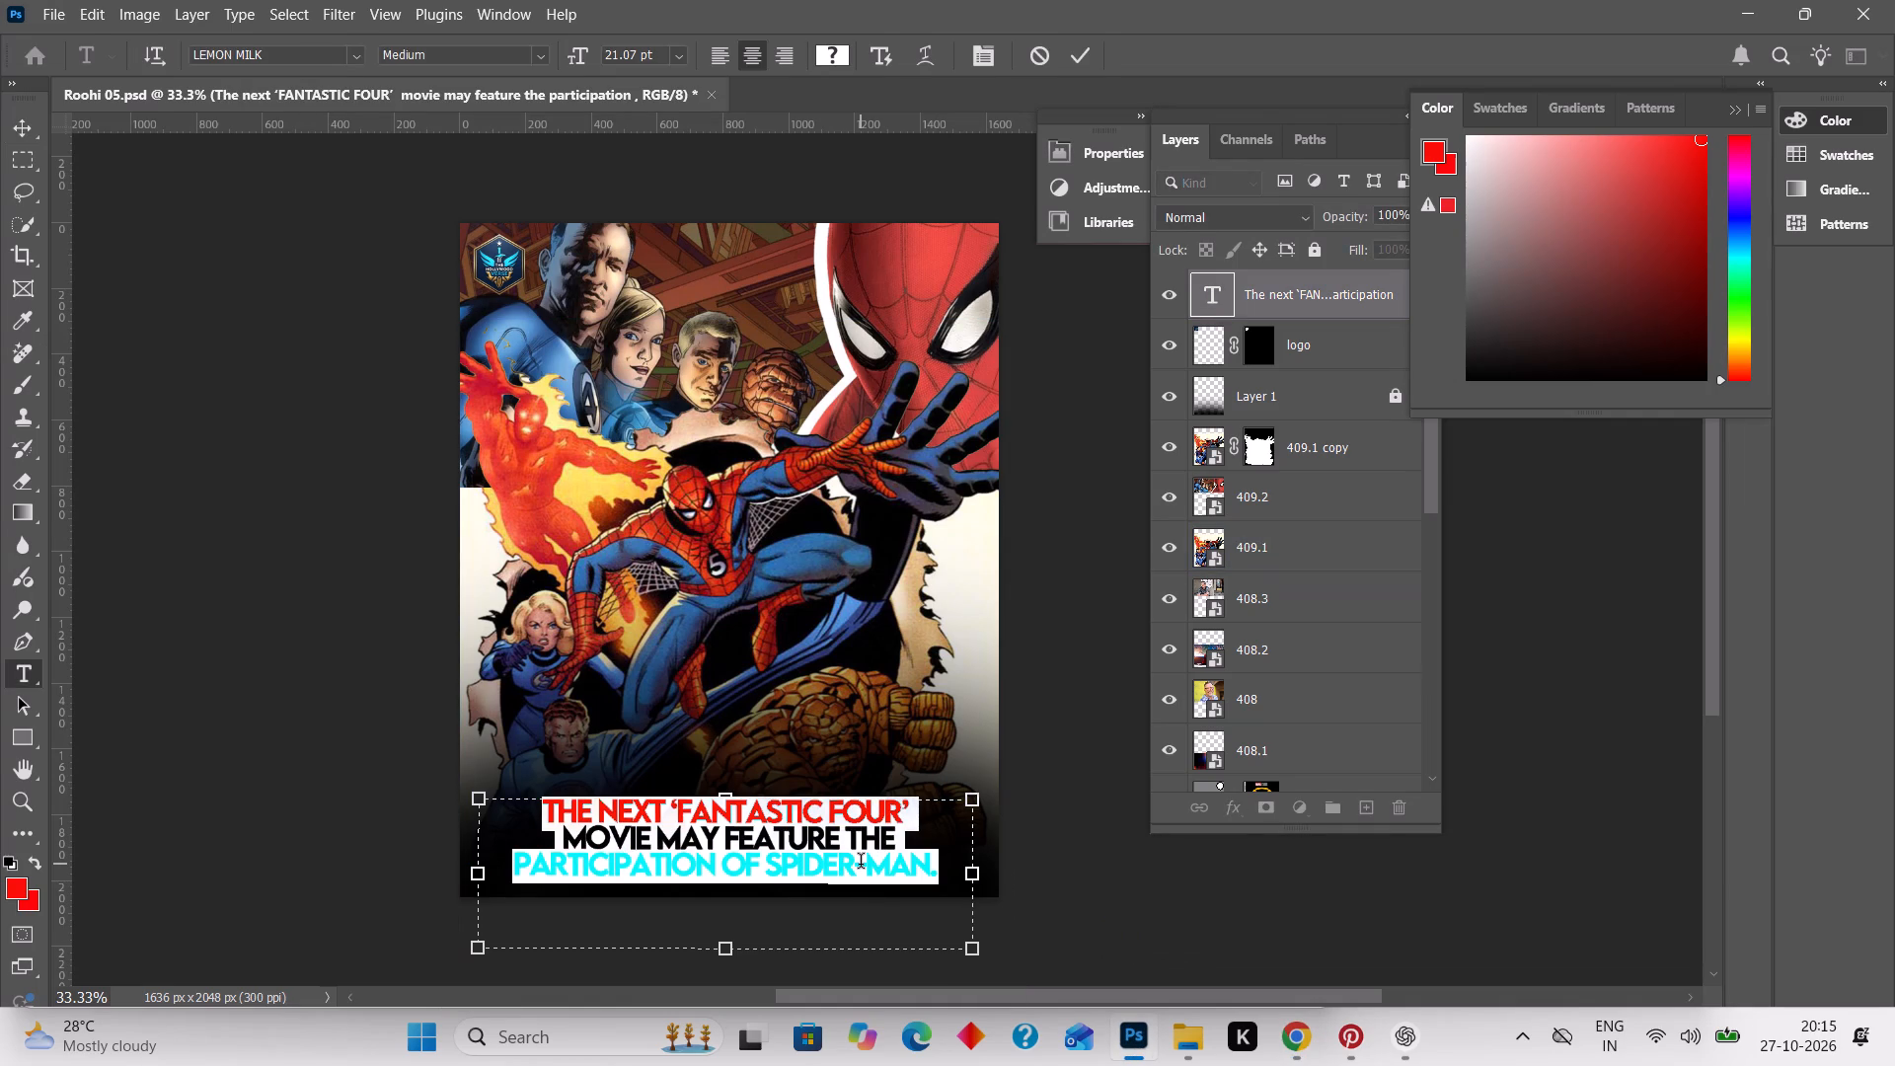
key(ctrl+v)
click(1103, 892)
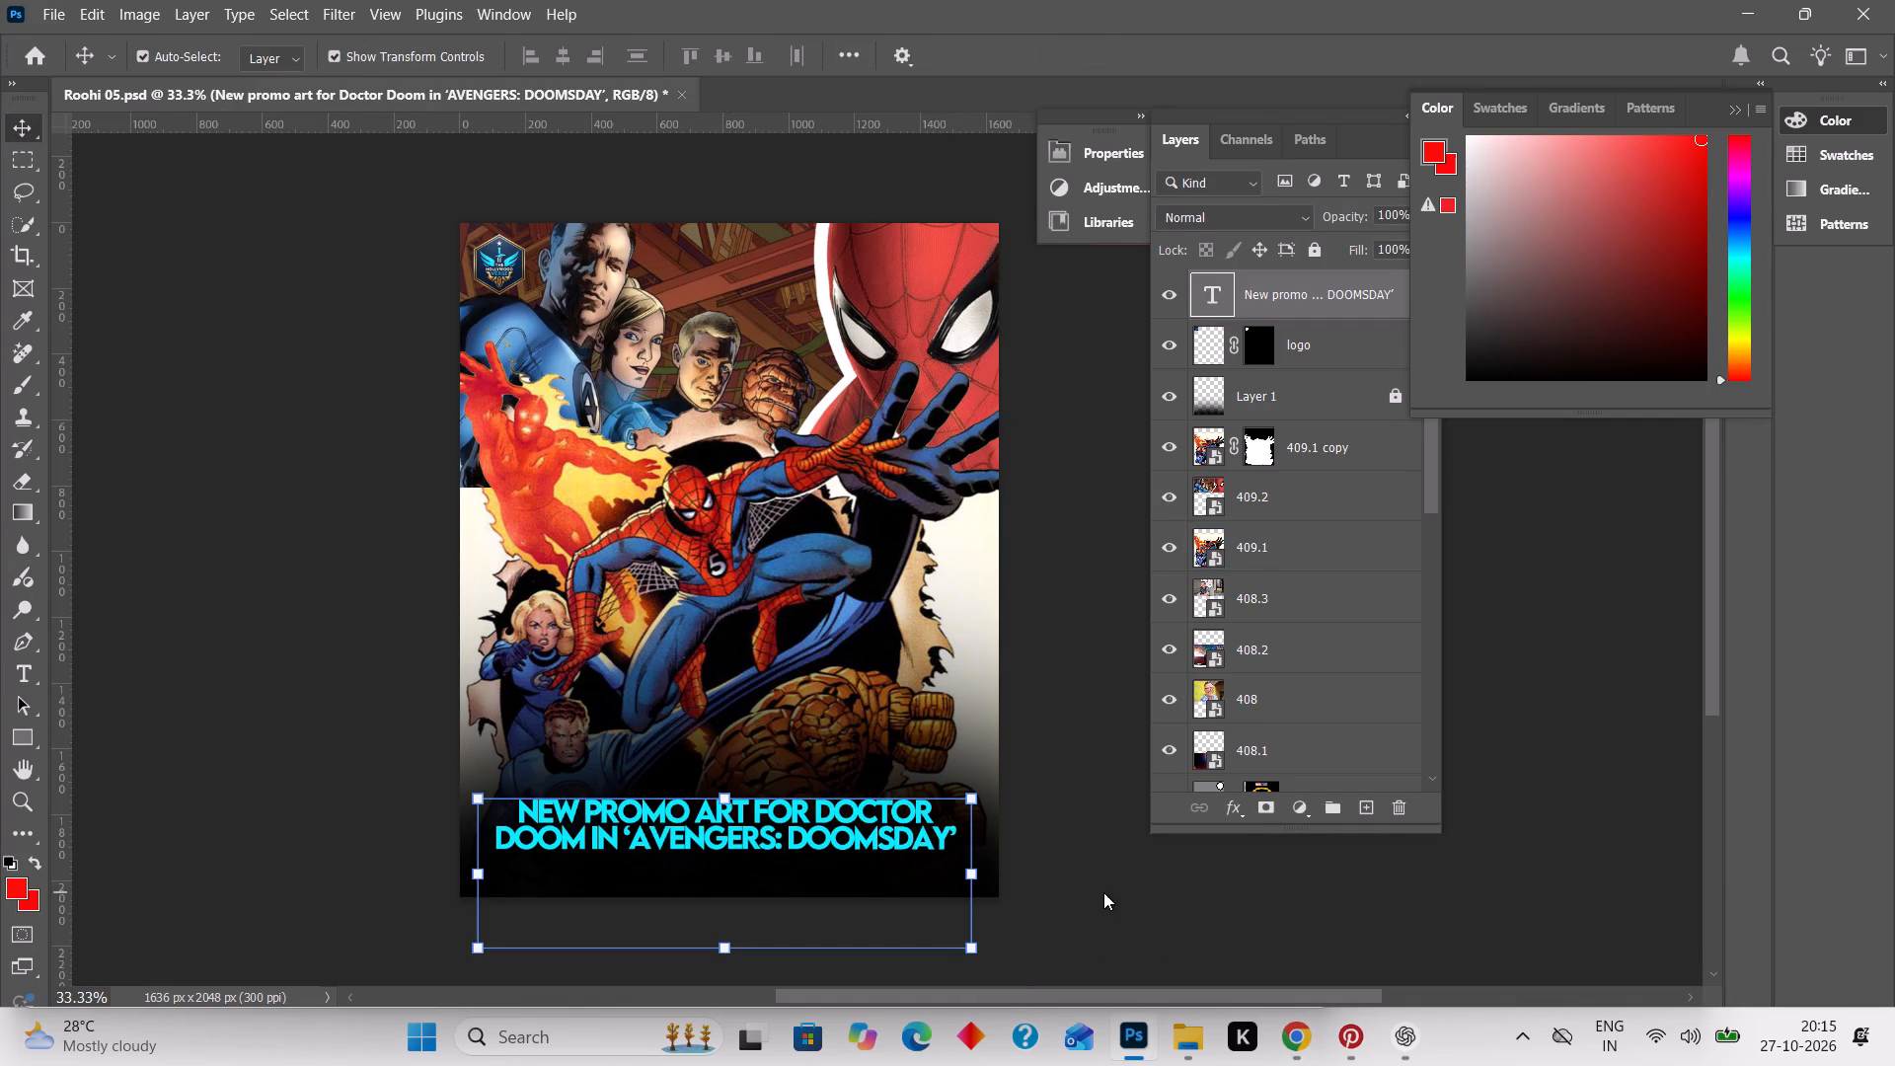
Nudge the two-line headline slightly down within the dark area at the poster's bottom.
key(Down)
key(Down)
key(Down)
key(Down)
key(Down)
key(Down)
key(Down)
key(Down)
key(Down)
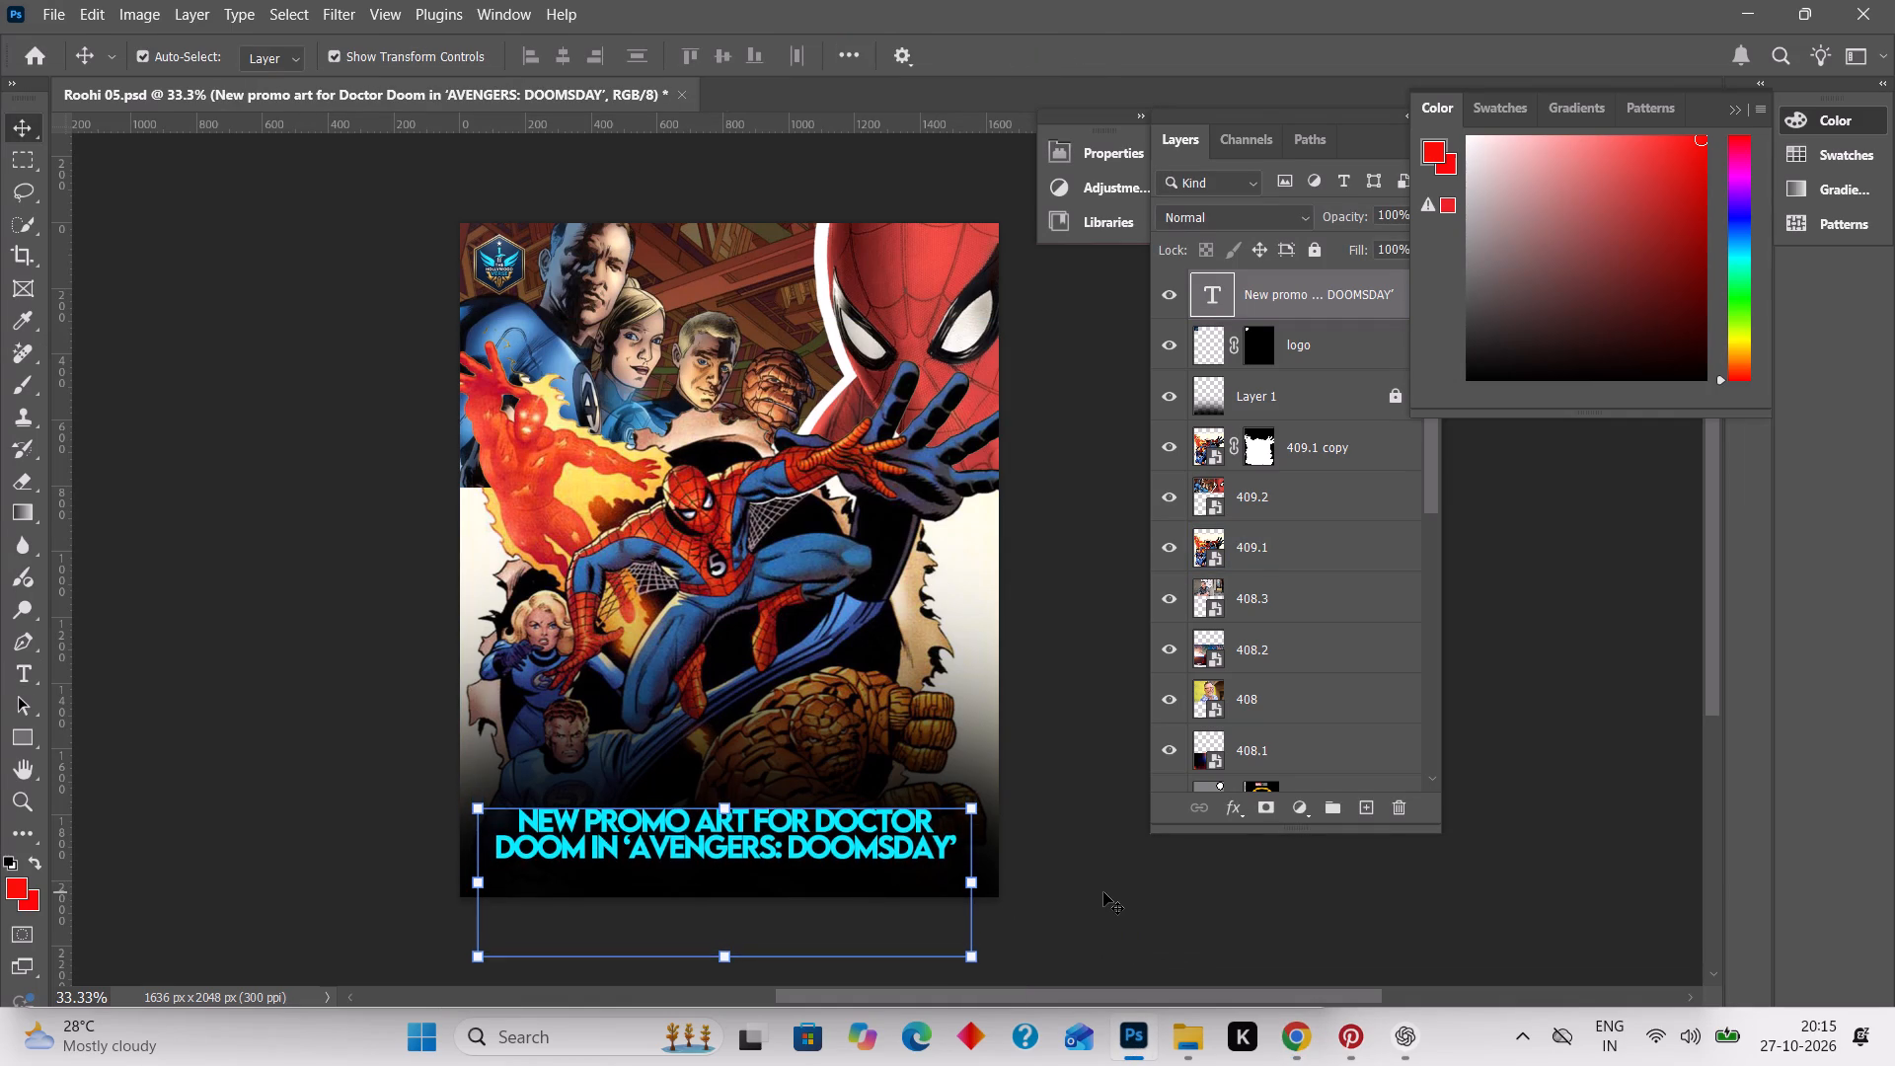
key(Down)
key(Down)
key(Down)
key(Down)
key(Down)
key(Down)
key(Down)
key(Down)
key(Down)
key(Down)
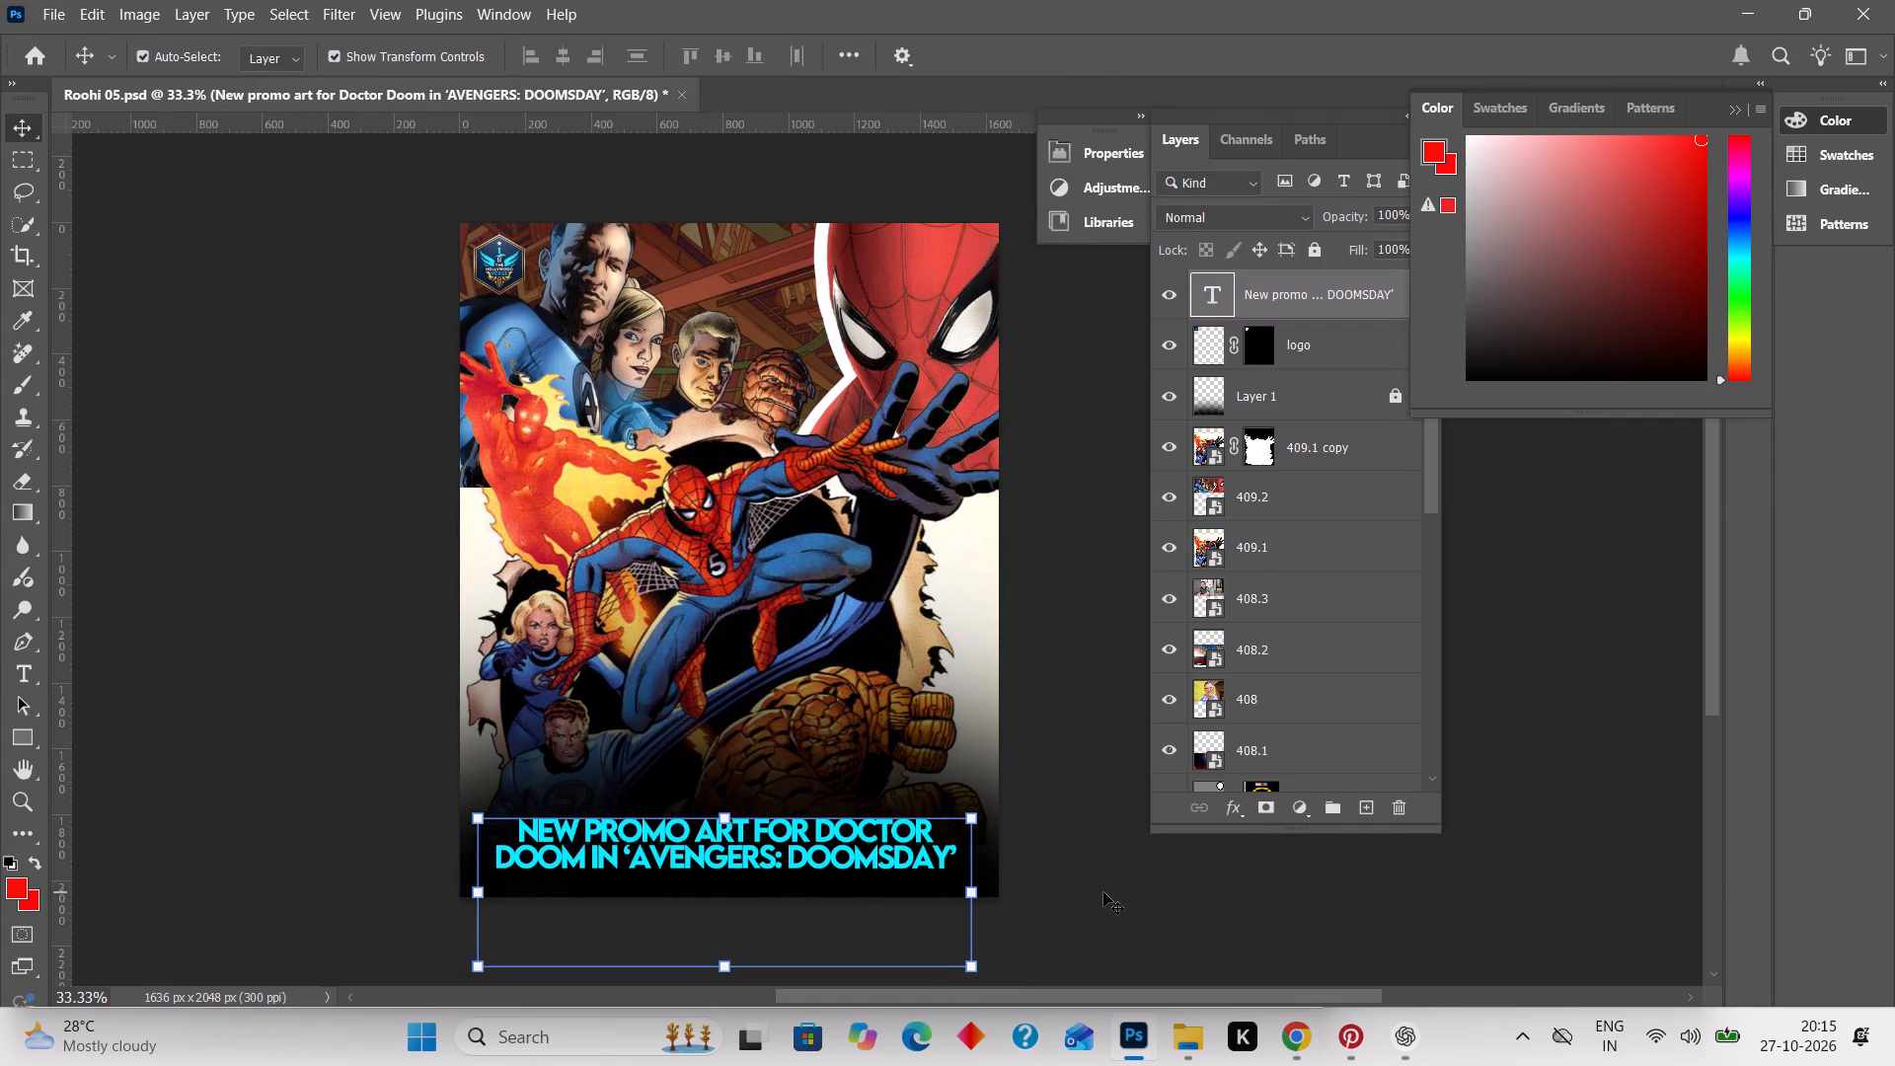
Place image 410 from the z - Copy folder into the poster and scale it to about 40.15% to span the canvas width.
click(1175, 1032)
scroll(1466, 718, down, 4)
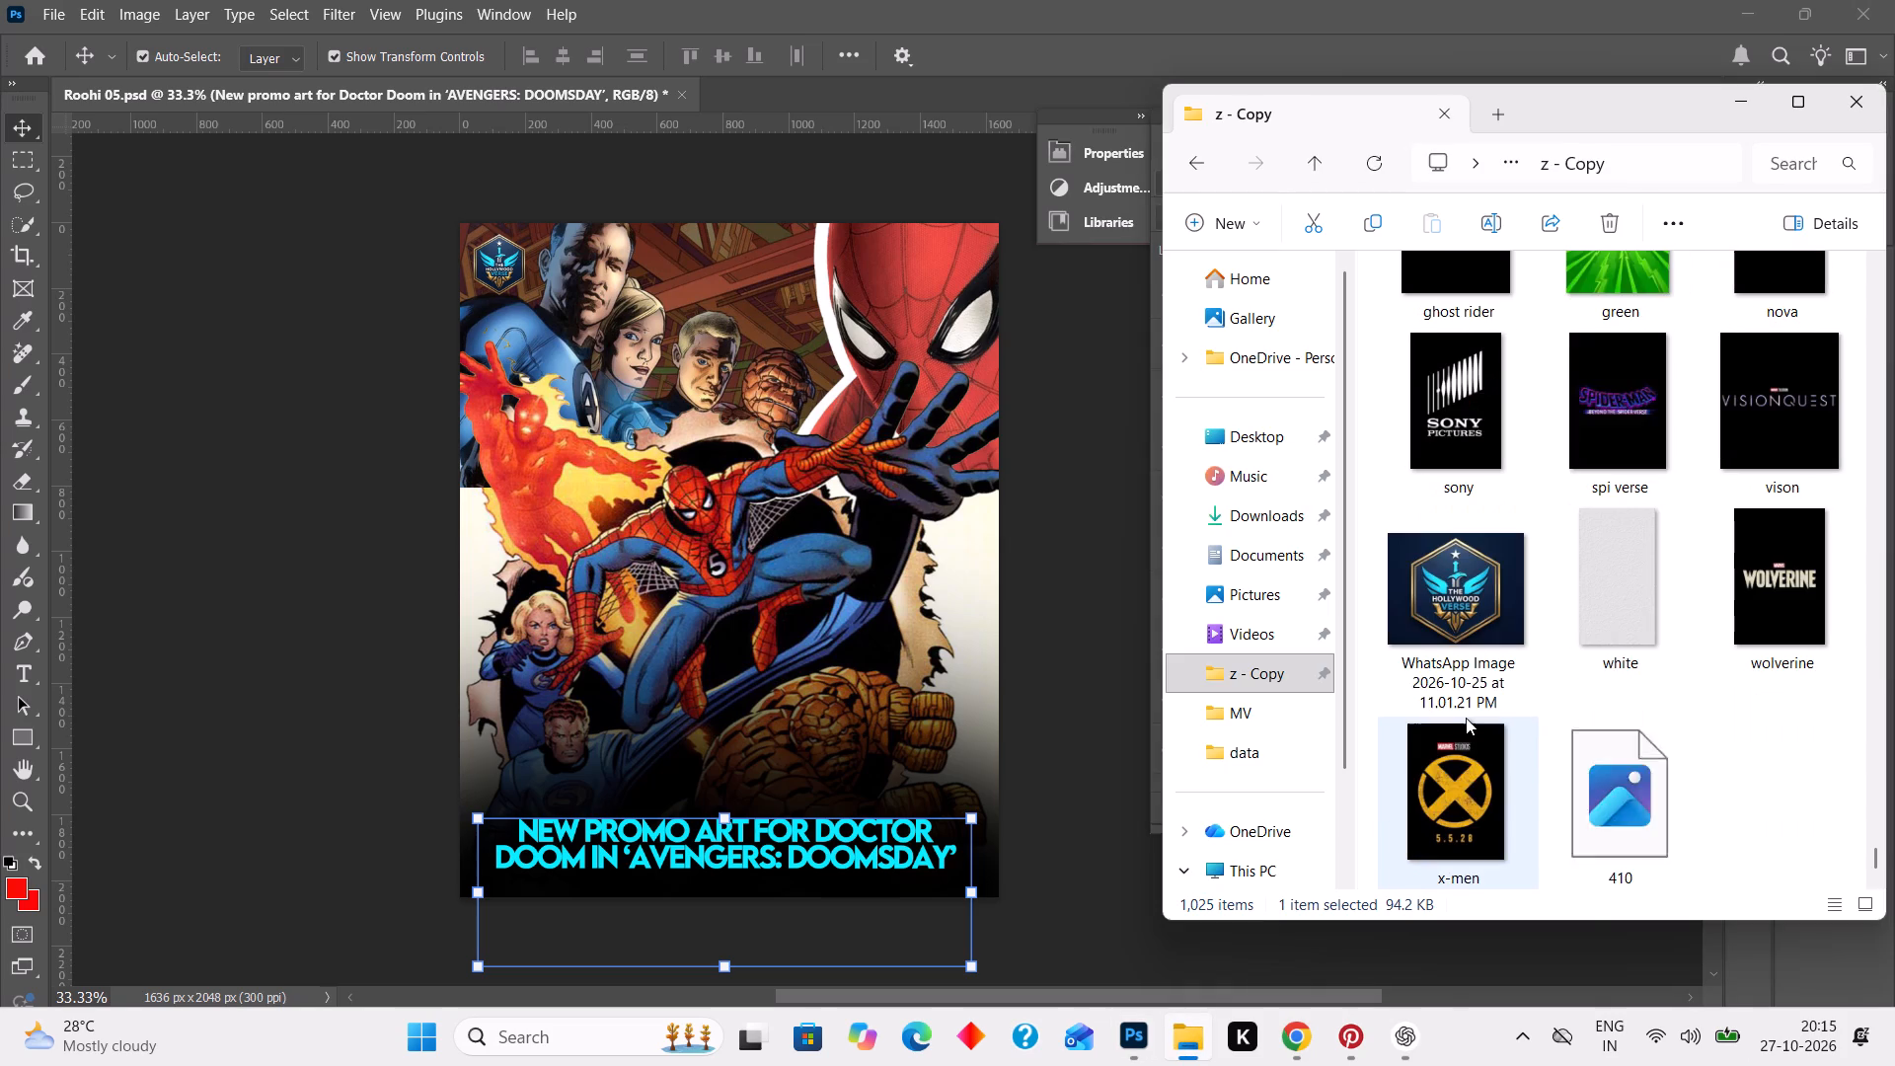
scroll(1466, 718, down, 1)
drag(1605, 831, 902, 630)
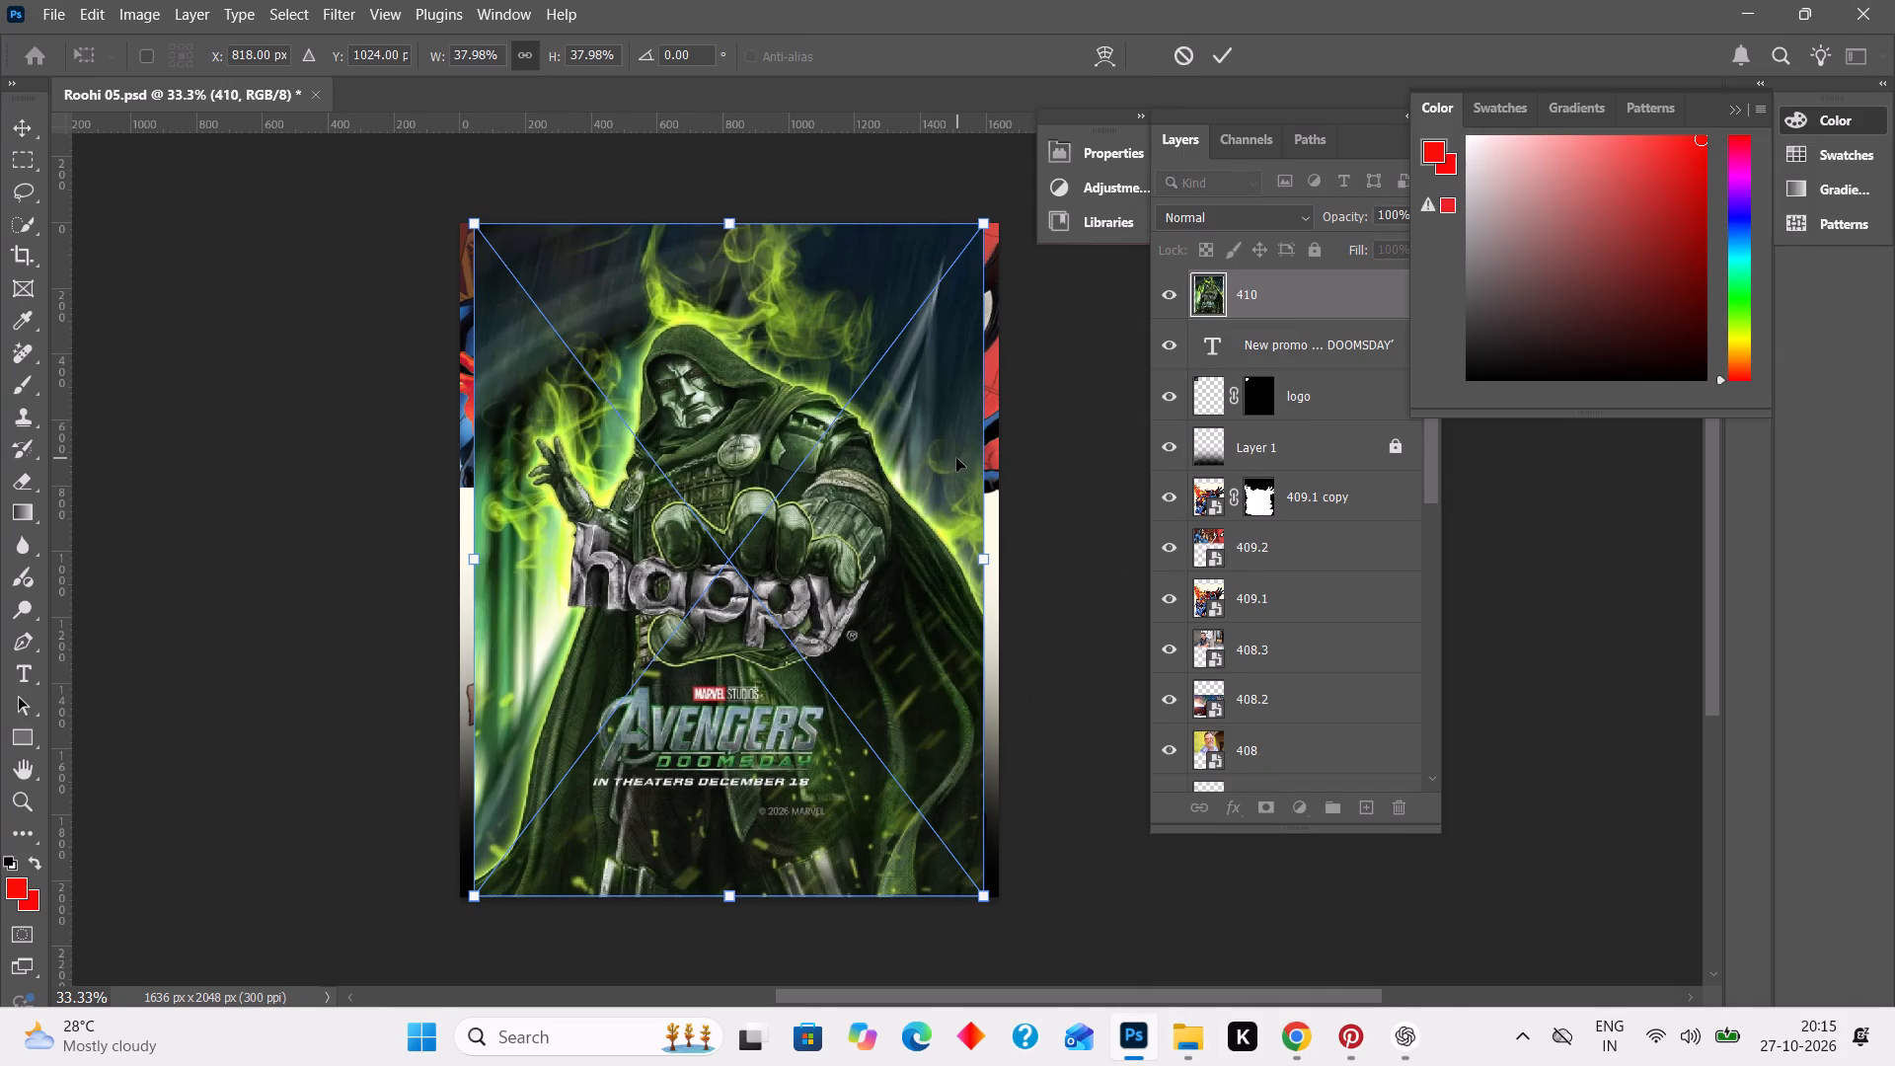
drag(987, 556, 996, 557)
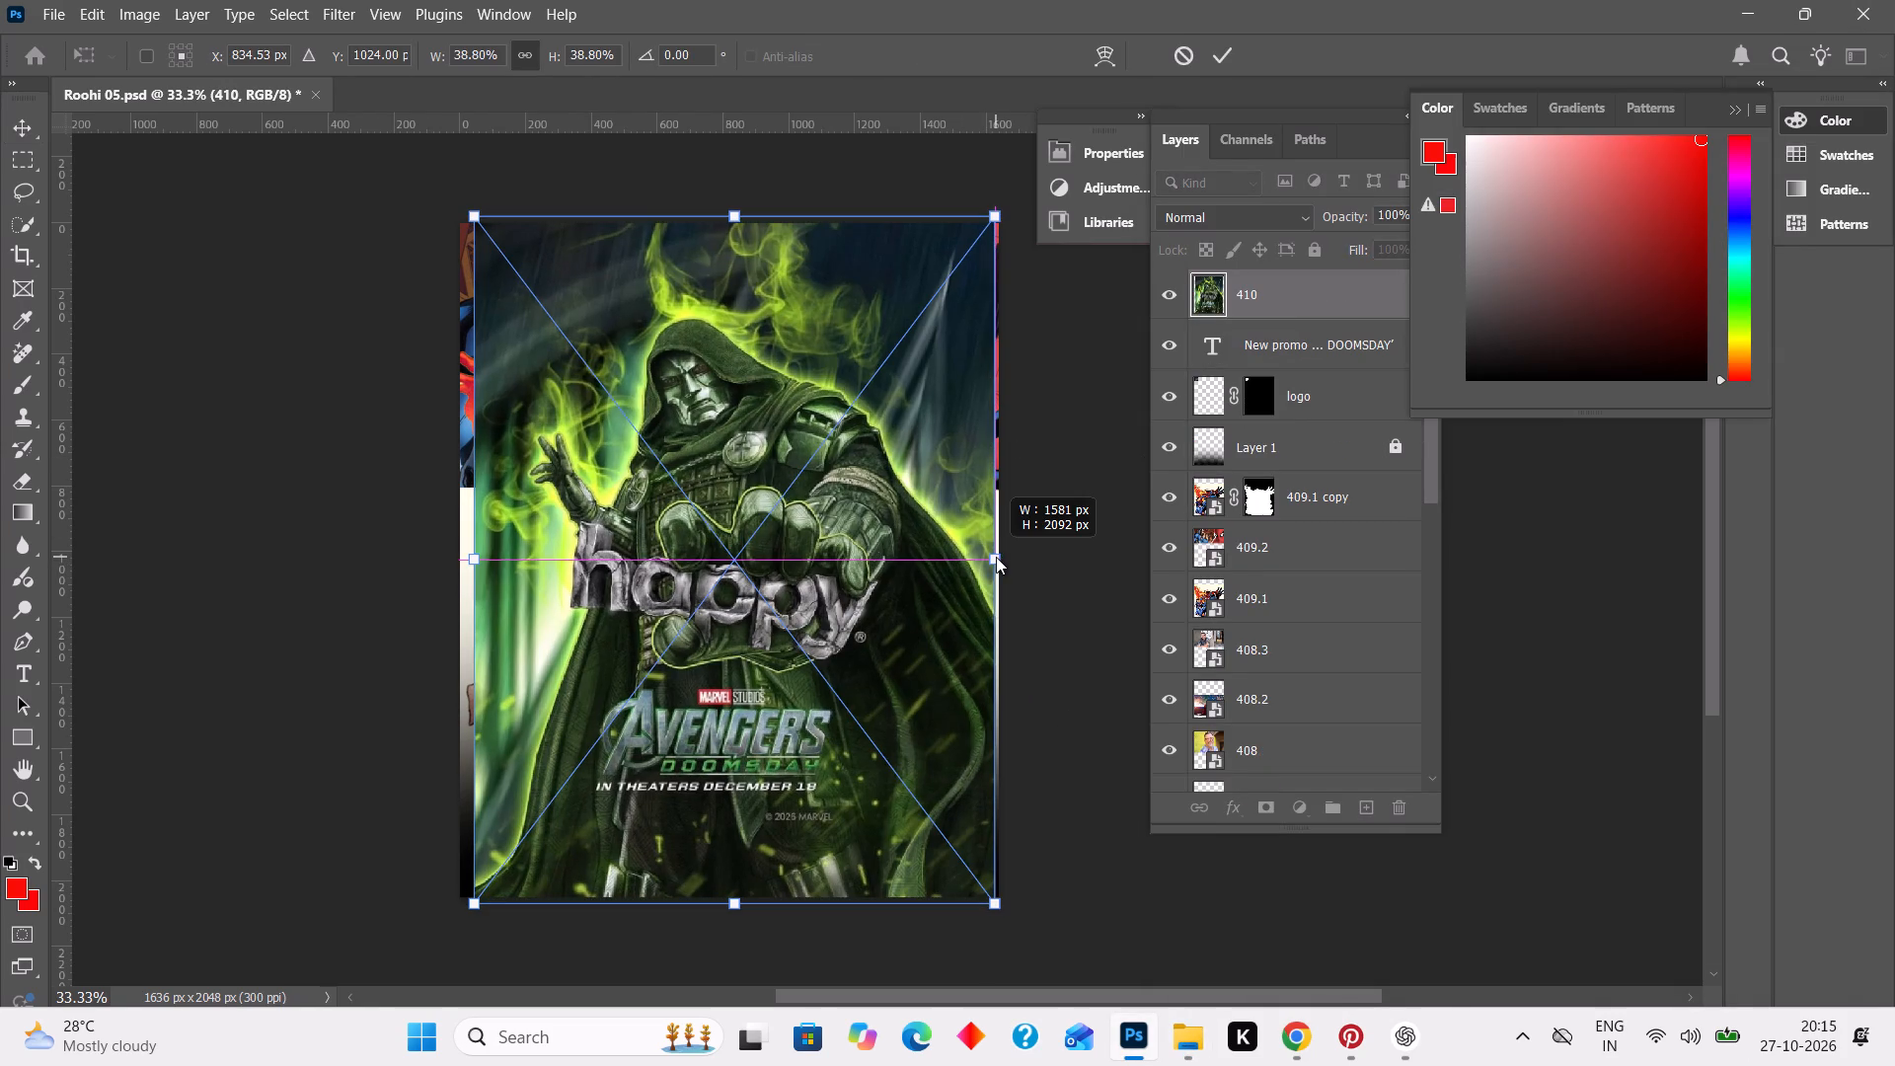
drag(996, 557, 1002, 559)
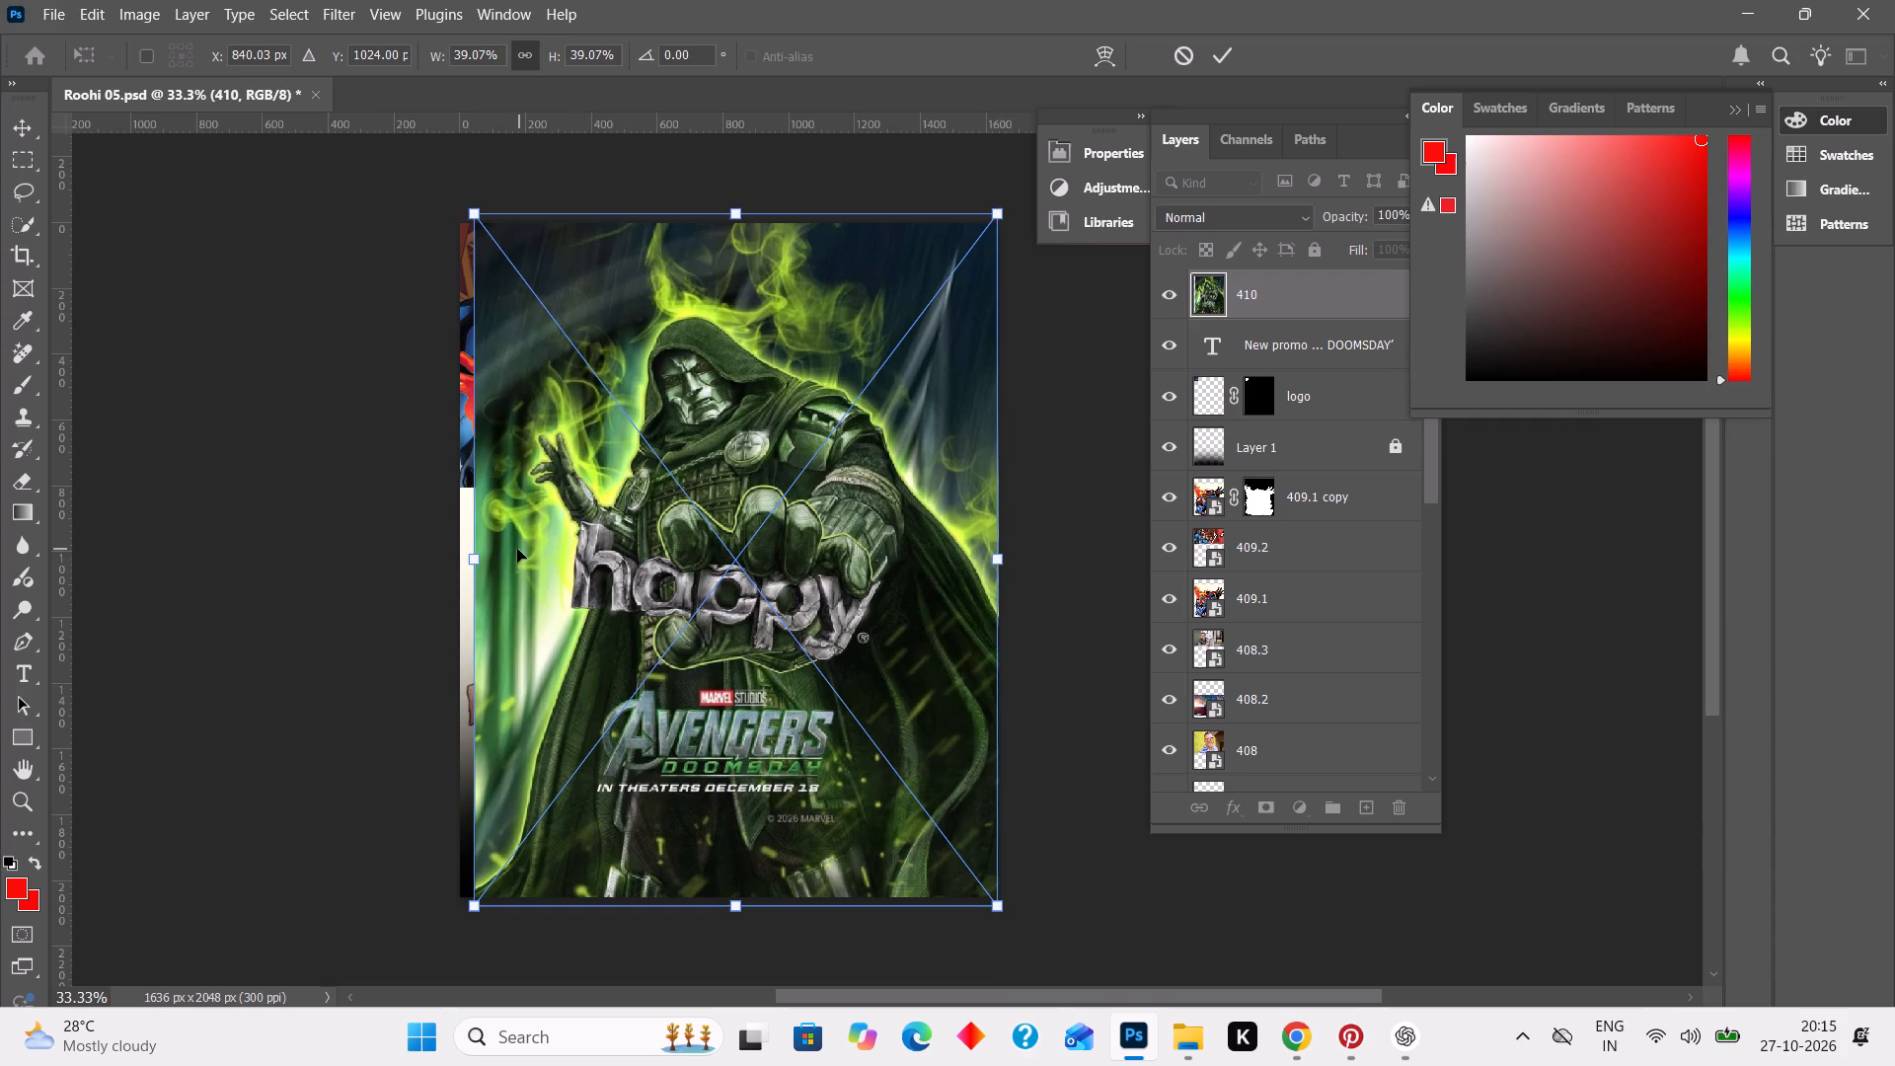
click(476, 563)
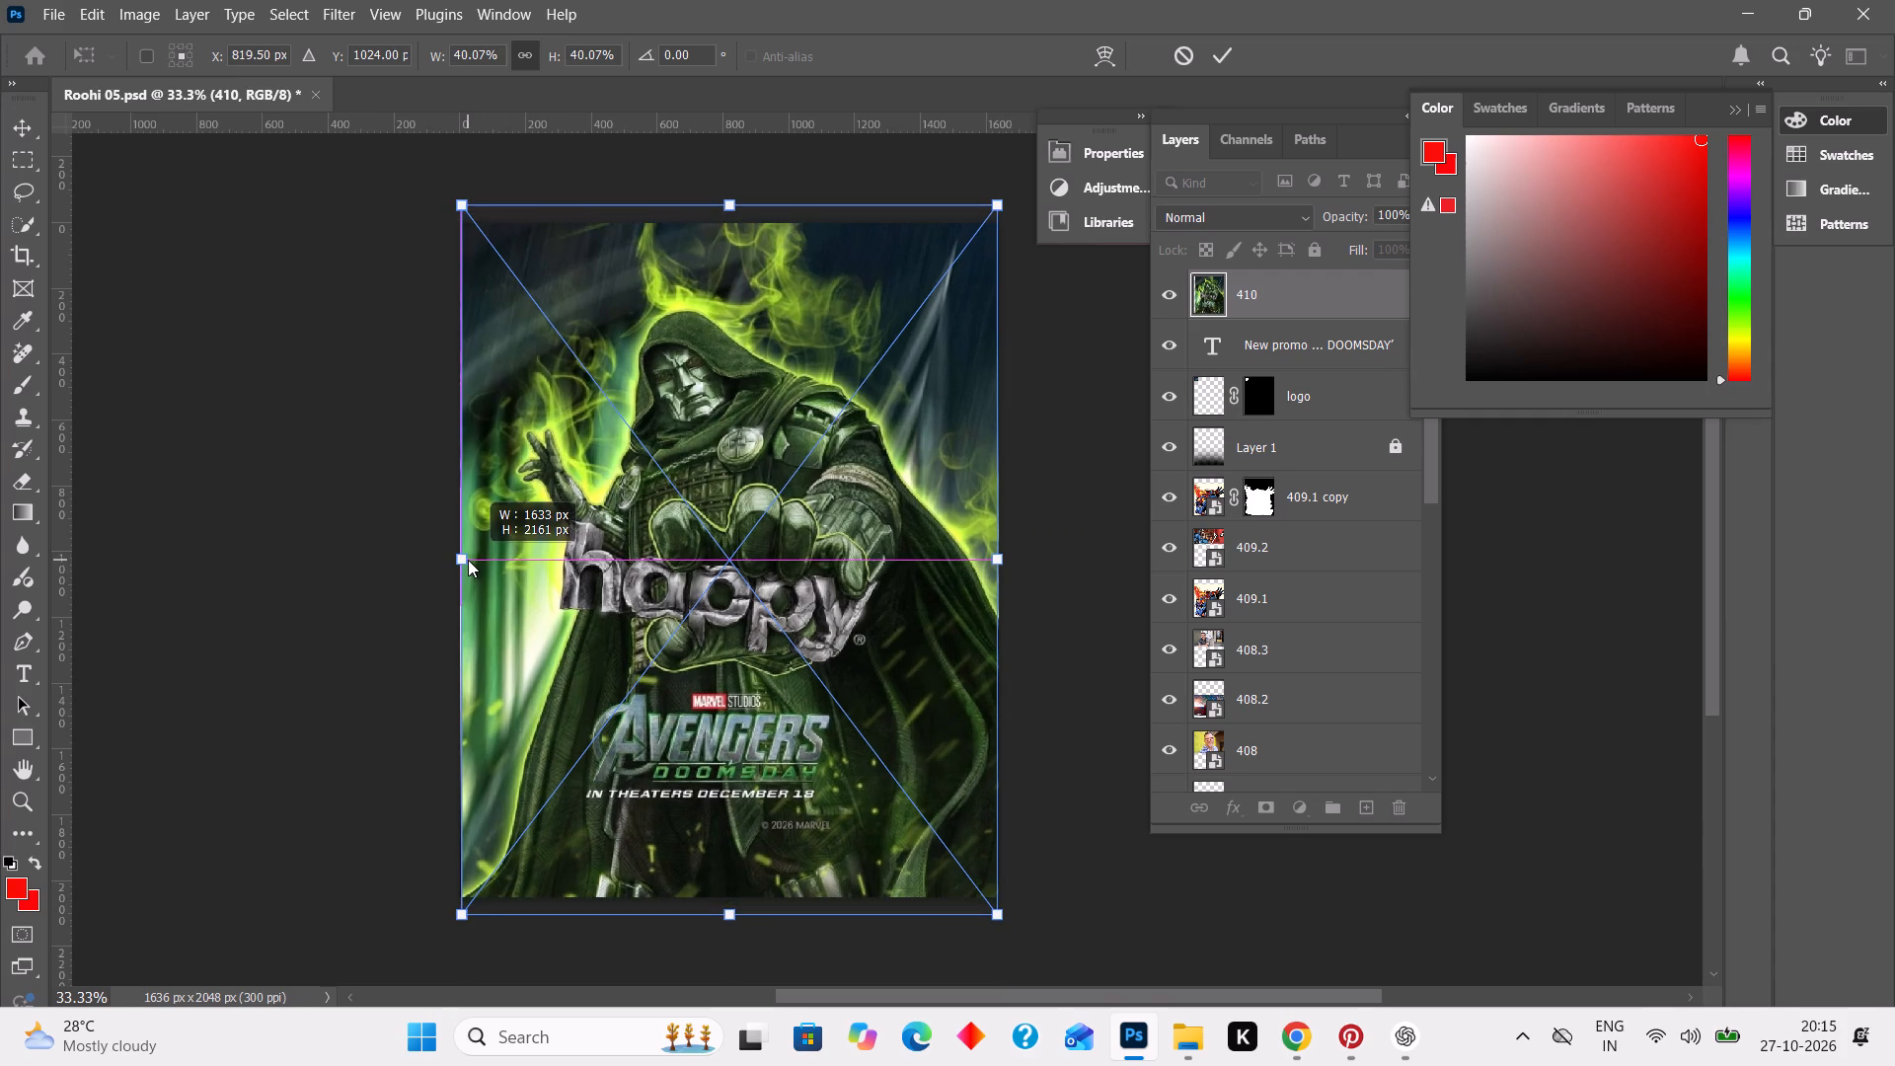
drag(472, 560, 461, 560)
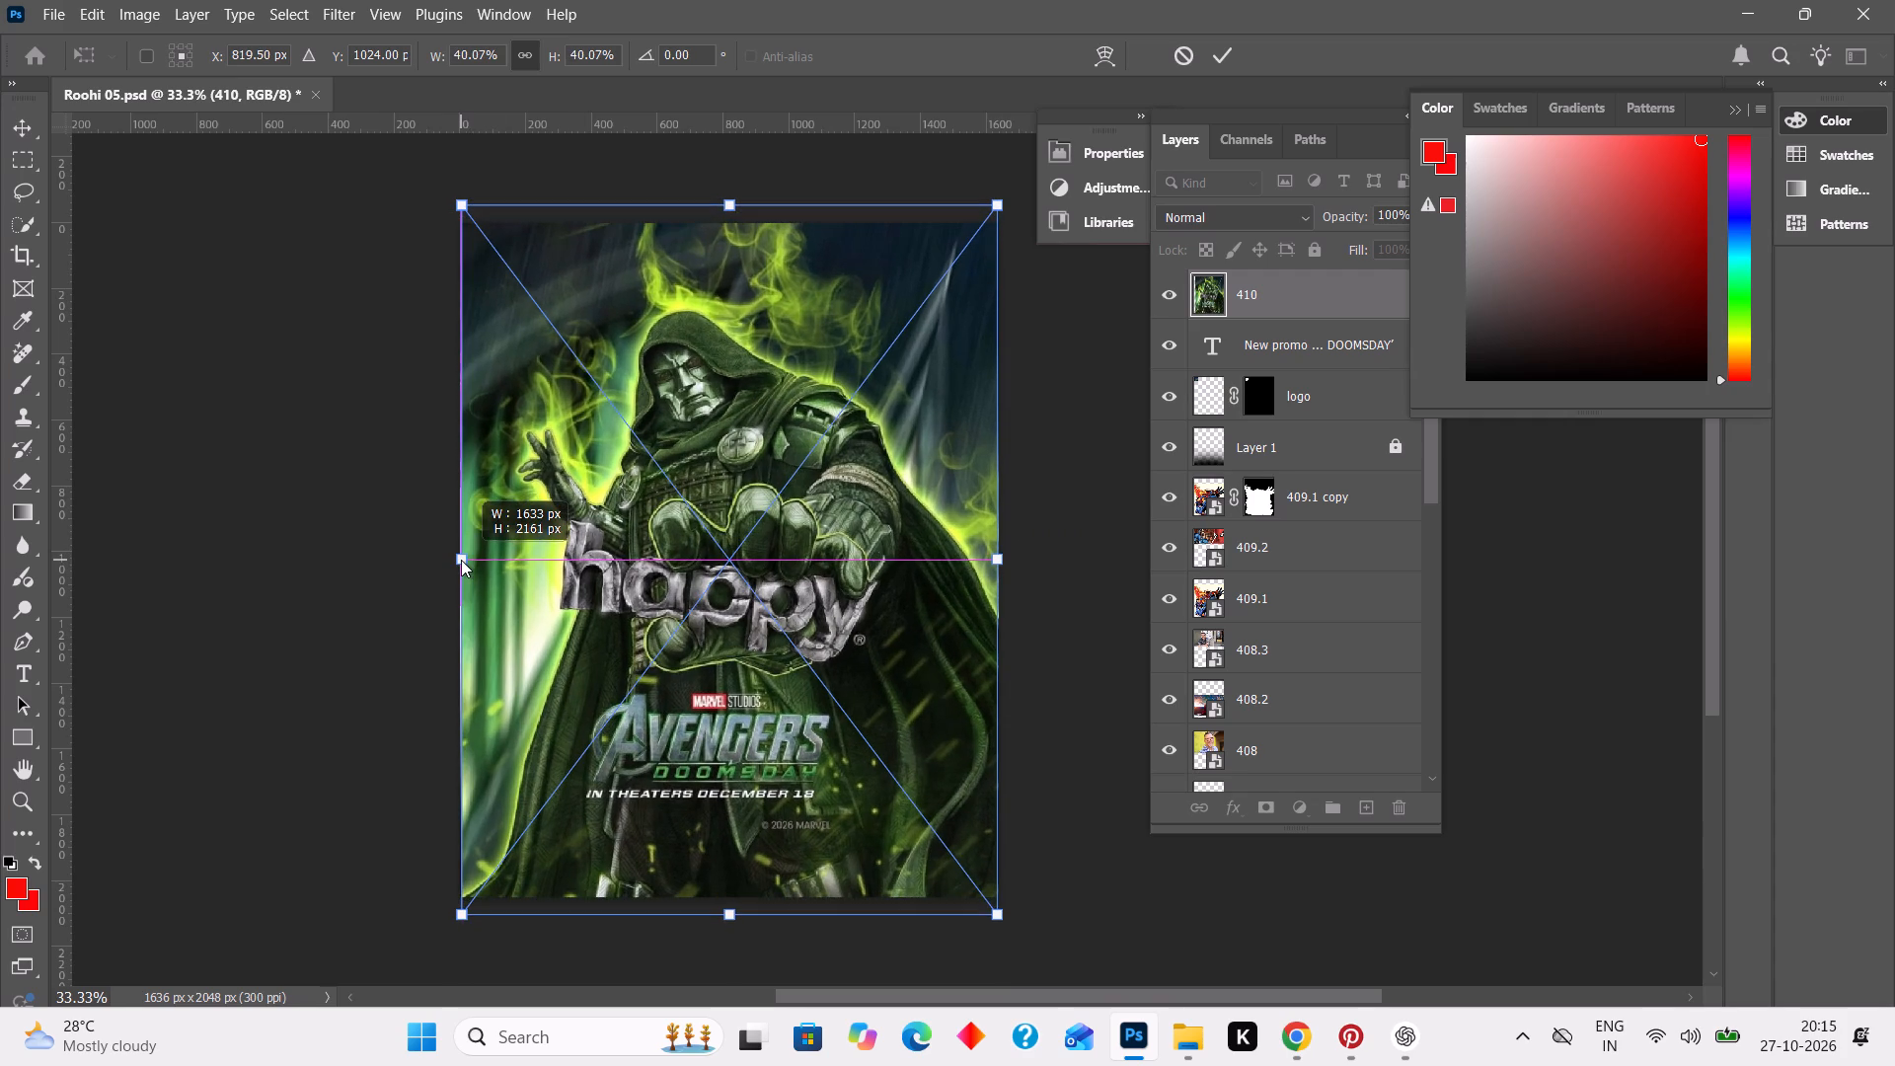
drag(461, 560, 454, 559)
drag(454, 559, 455, 559)
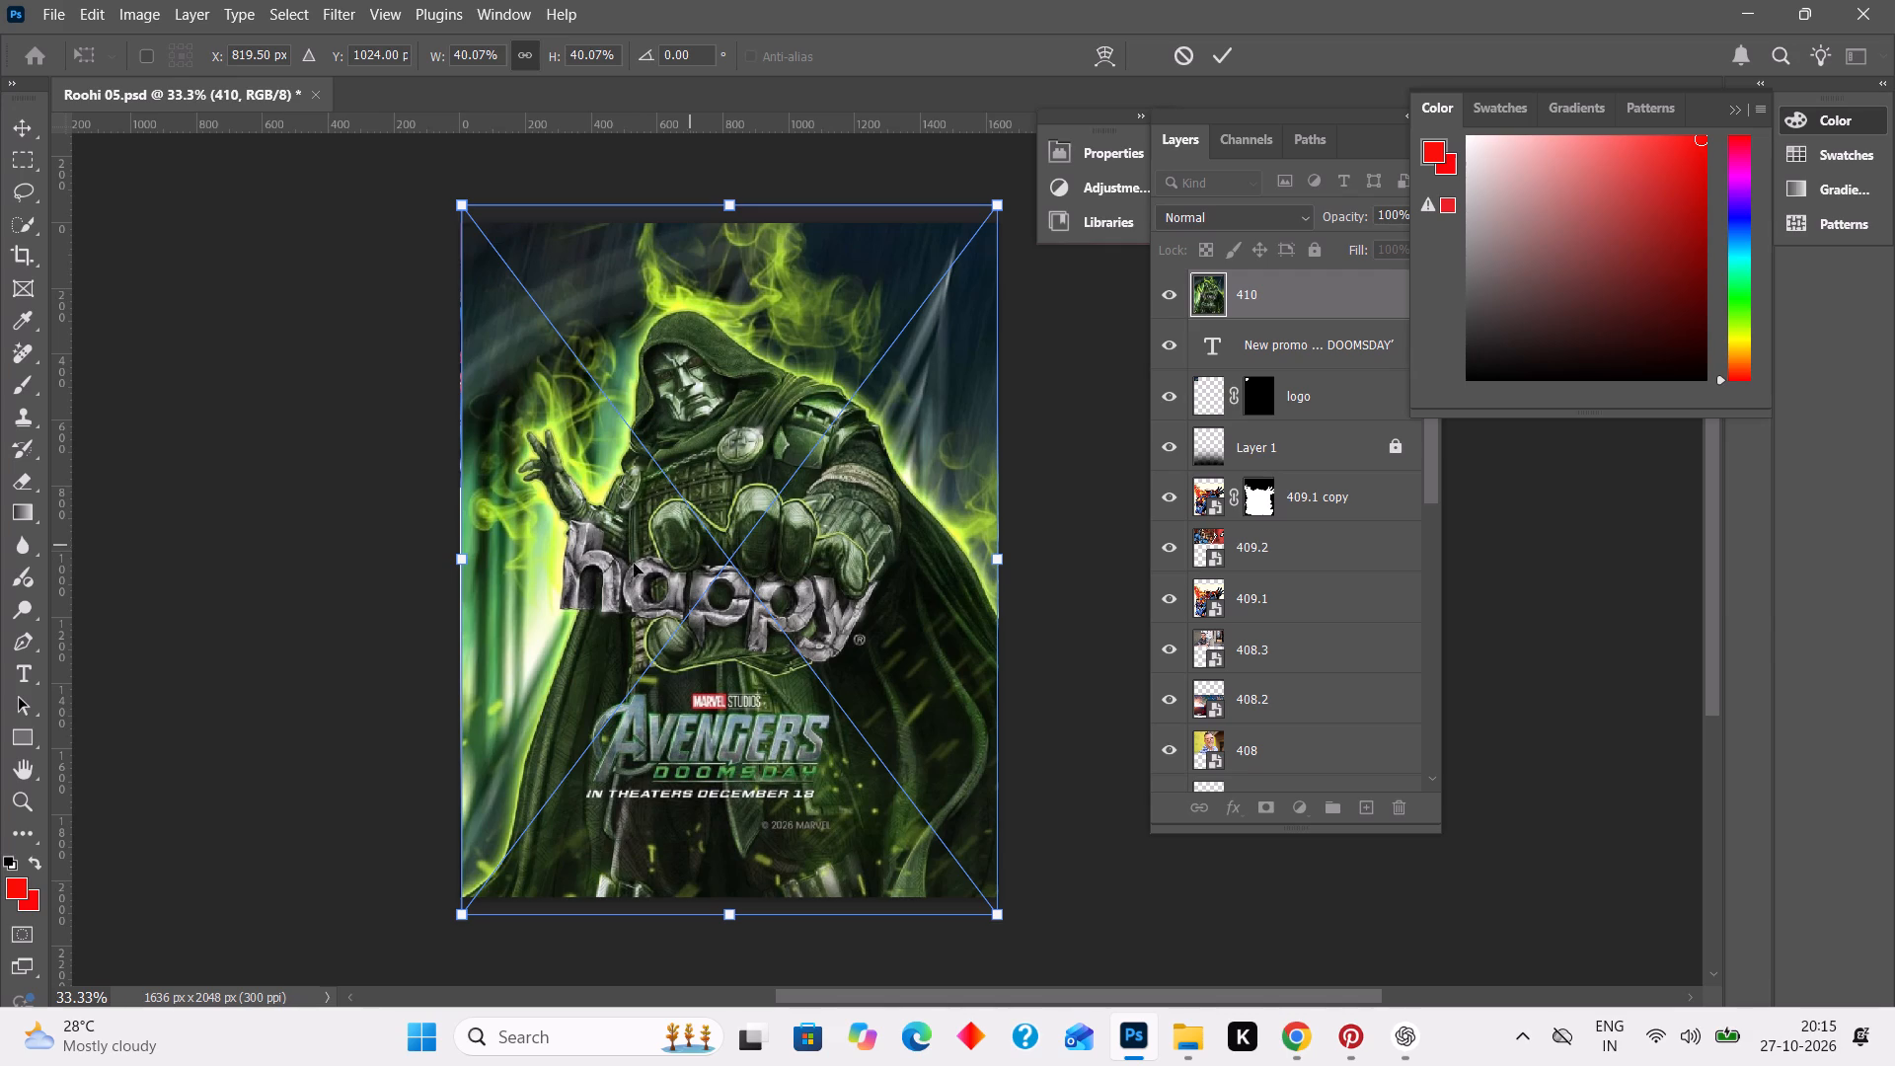
click(462, 561)
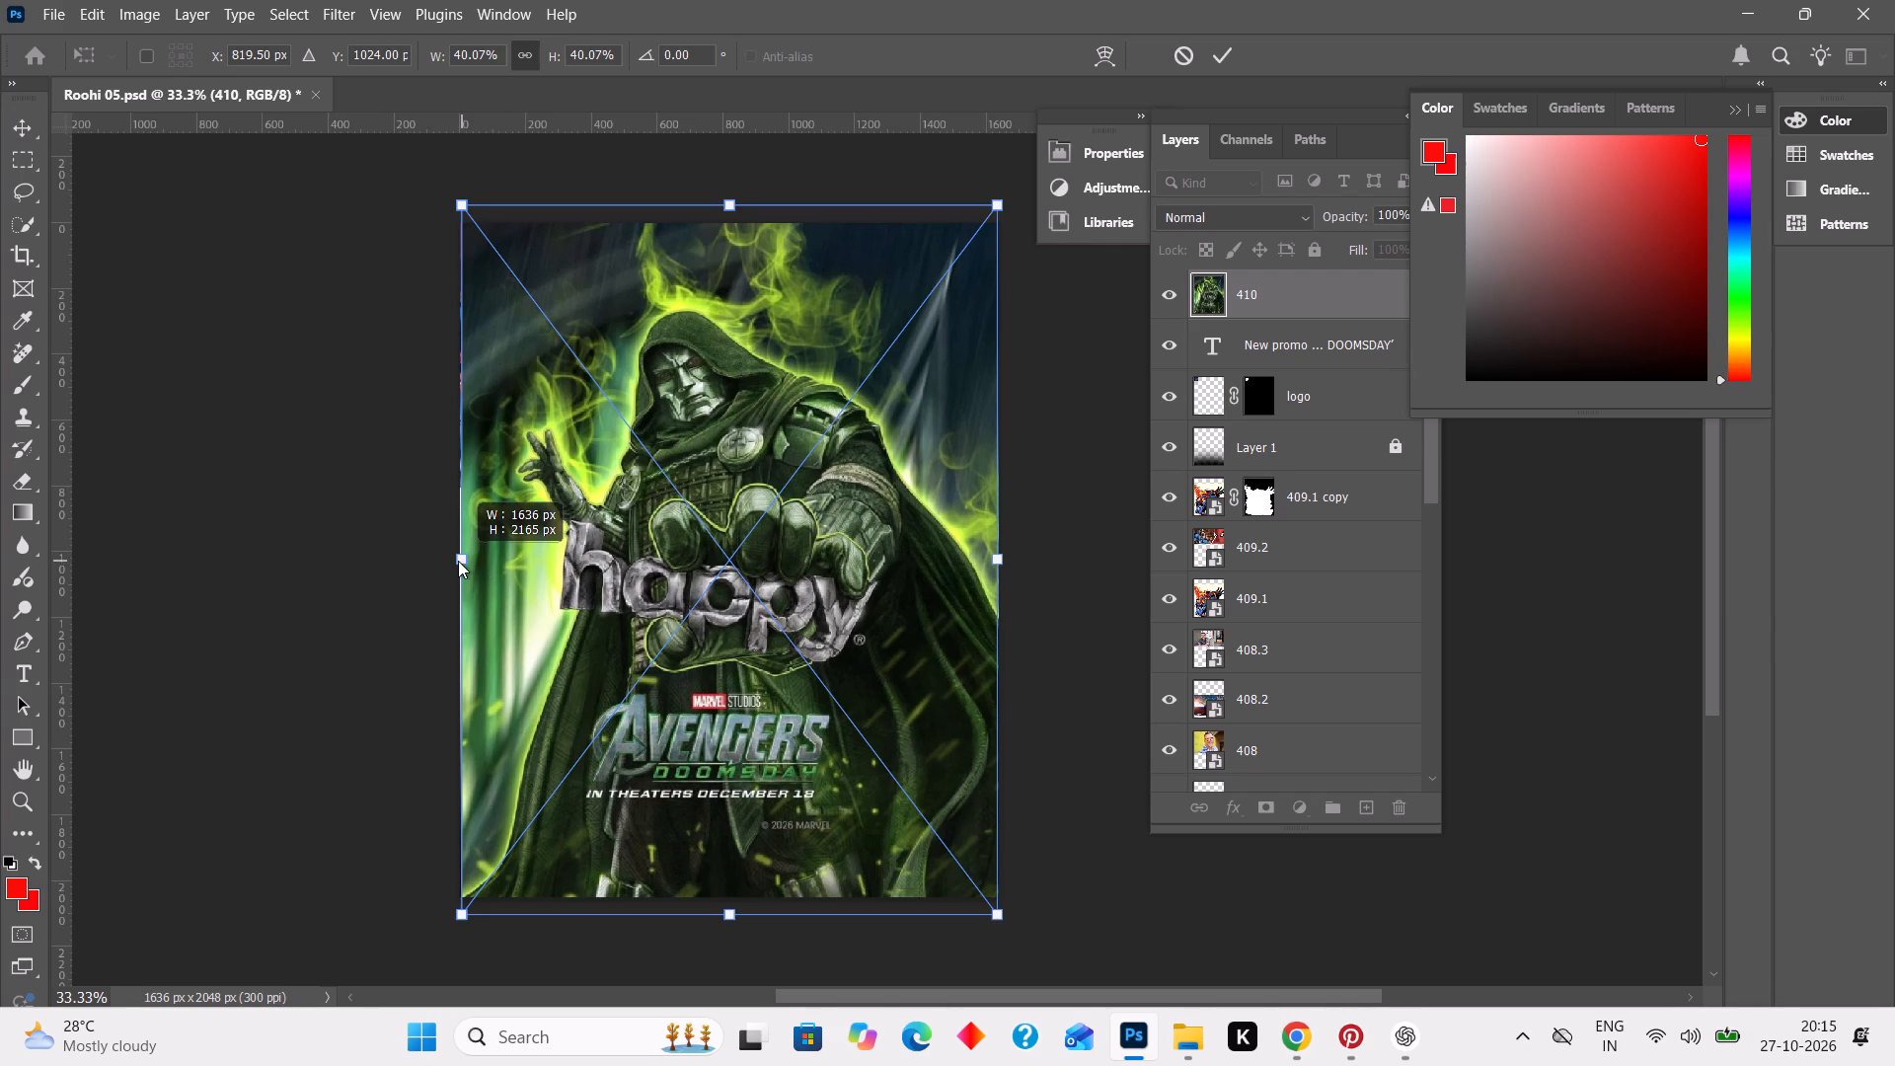
click(1223, 55)
Reorder the layers so the headline is on top, with the dark gradient Layer 1 directly beneath it and above 410.
drag(1323, 339, 1322, 316)
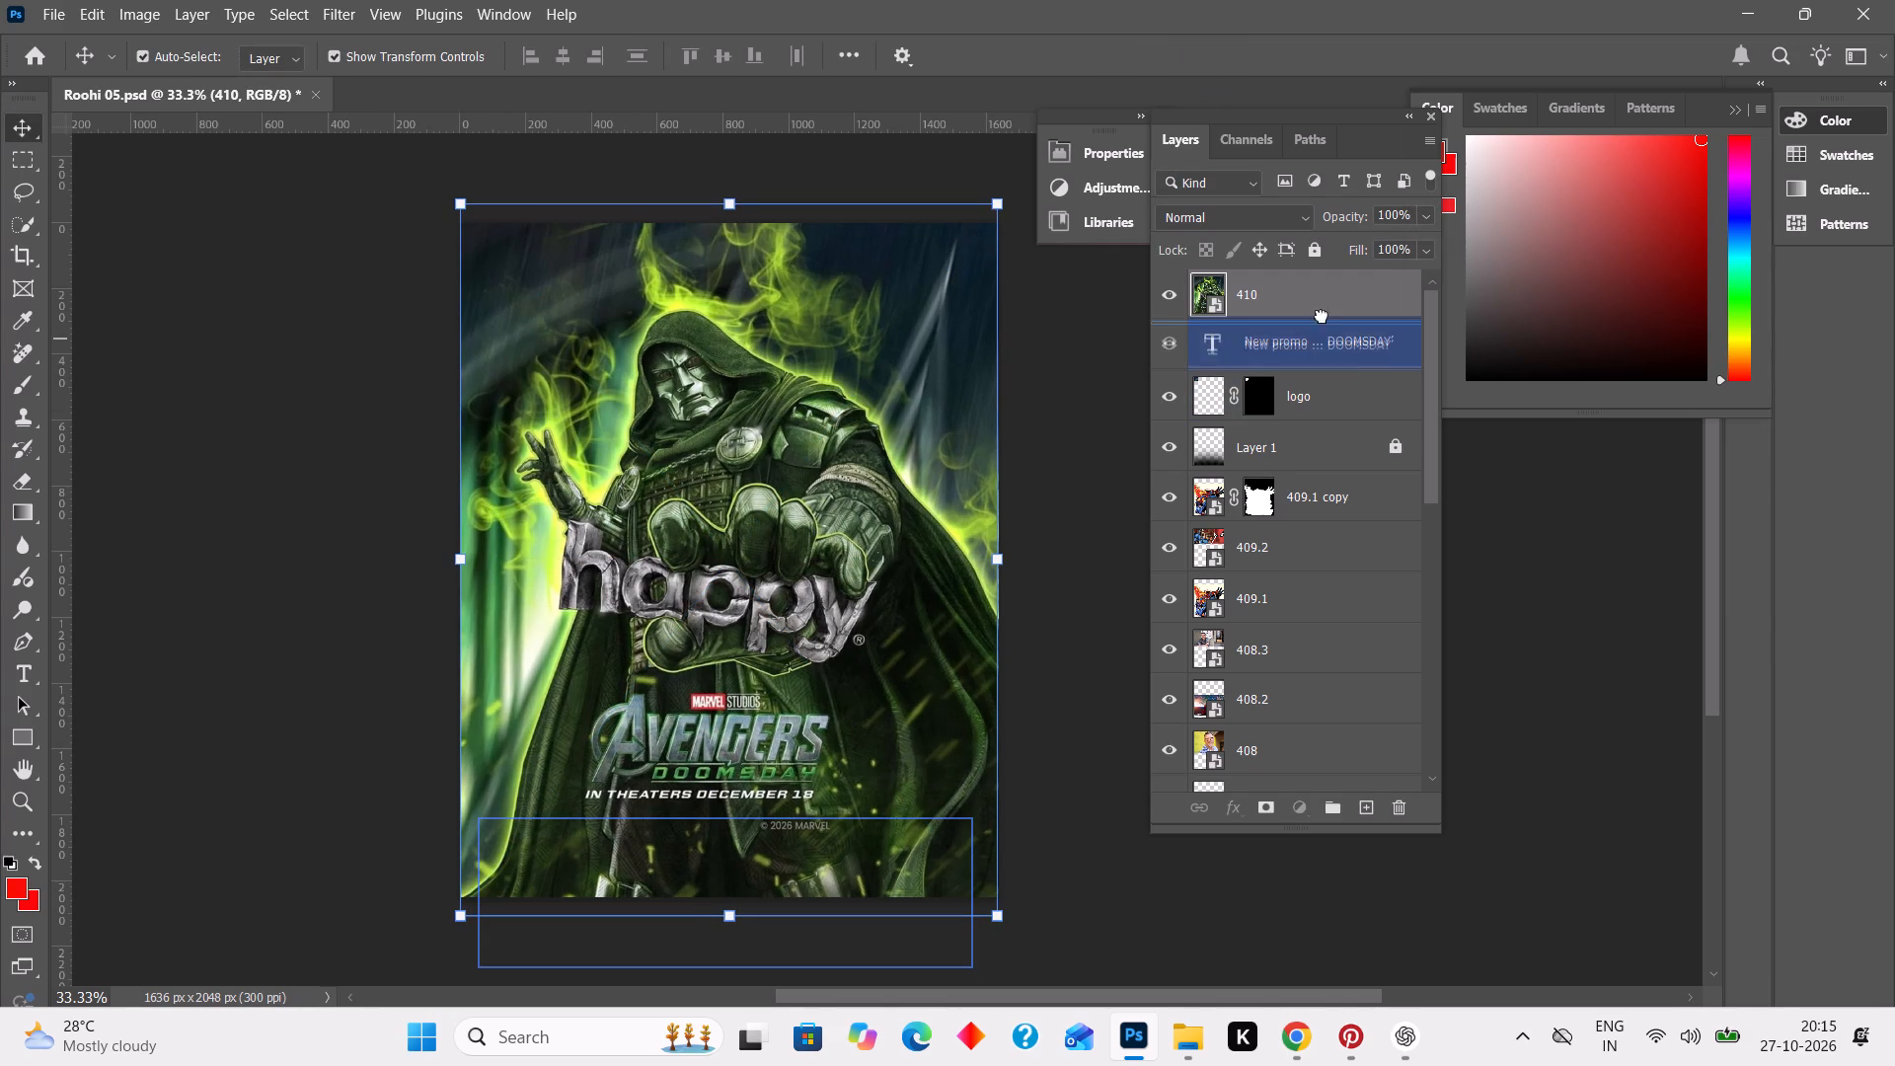
drag(1322, 316, 1322, 280)
drag(1321, 449, 1317, 394)
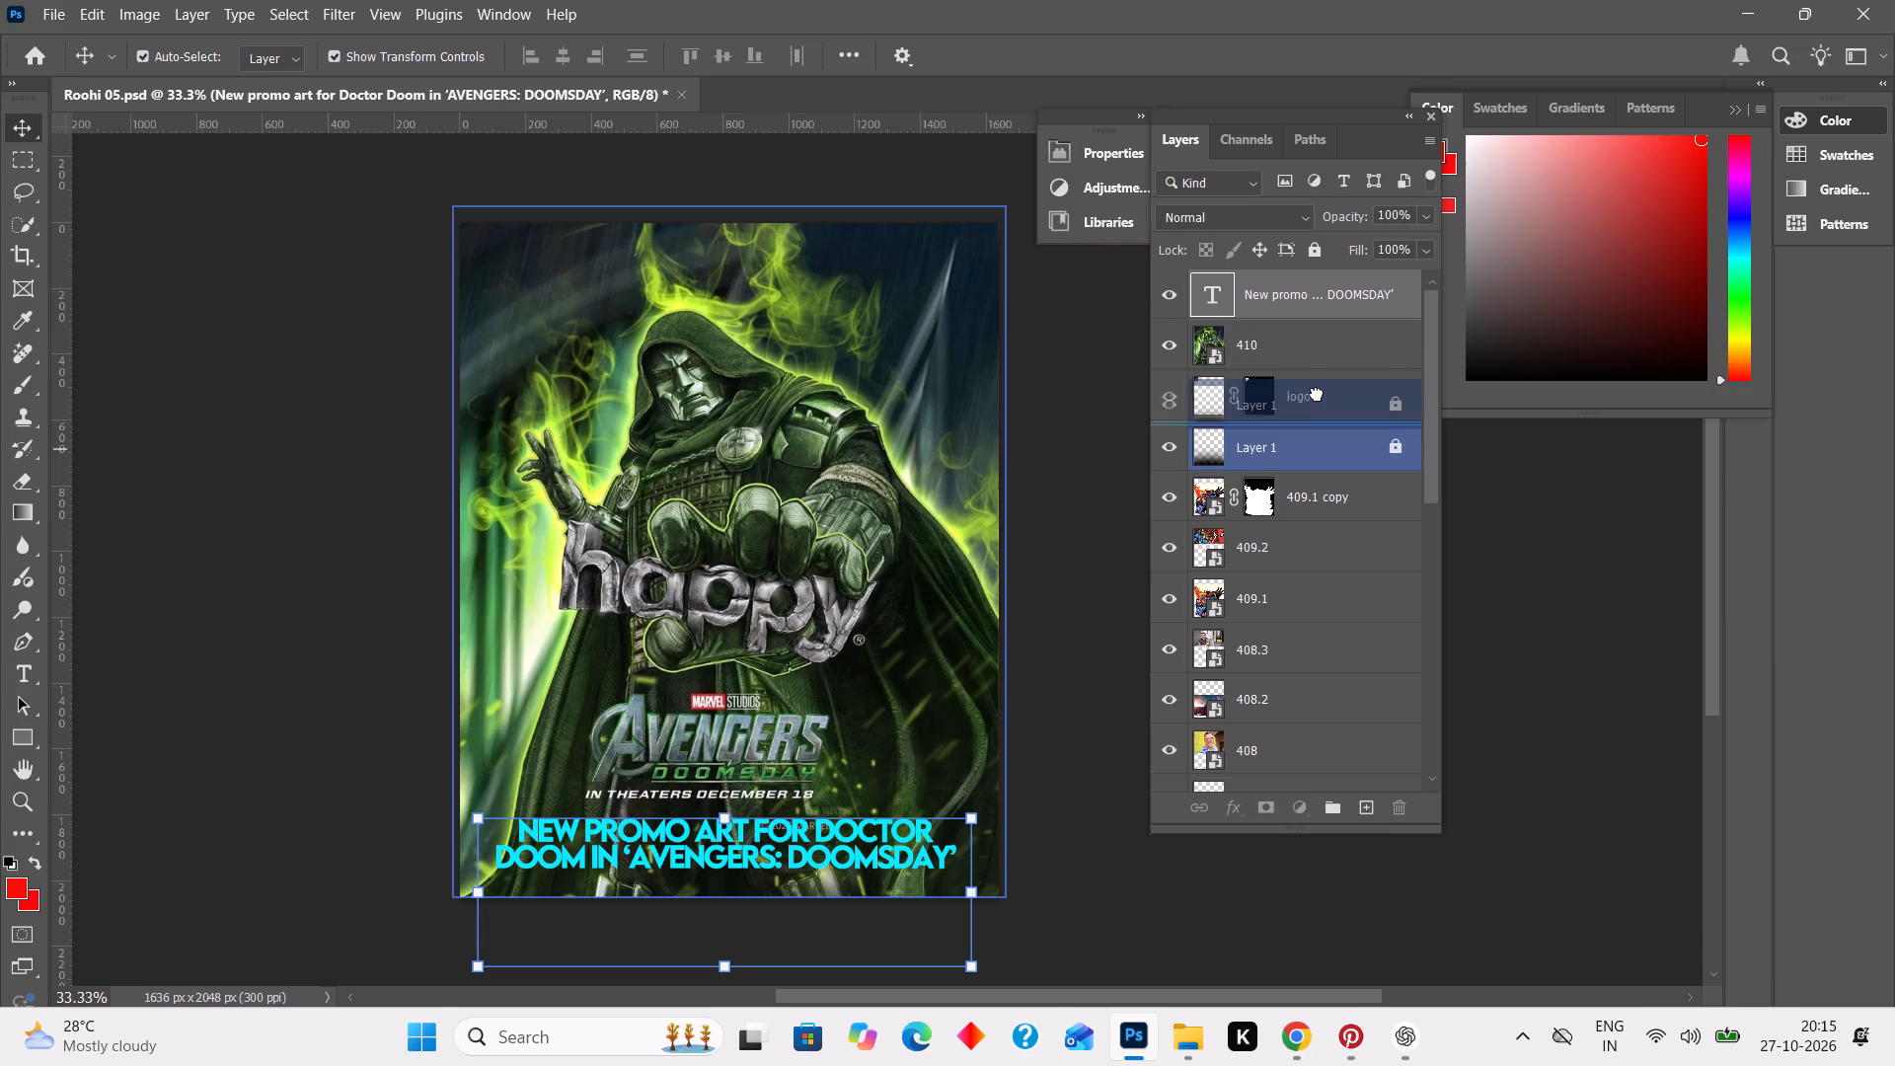
drag(1317, 394, 1311, 326)
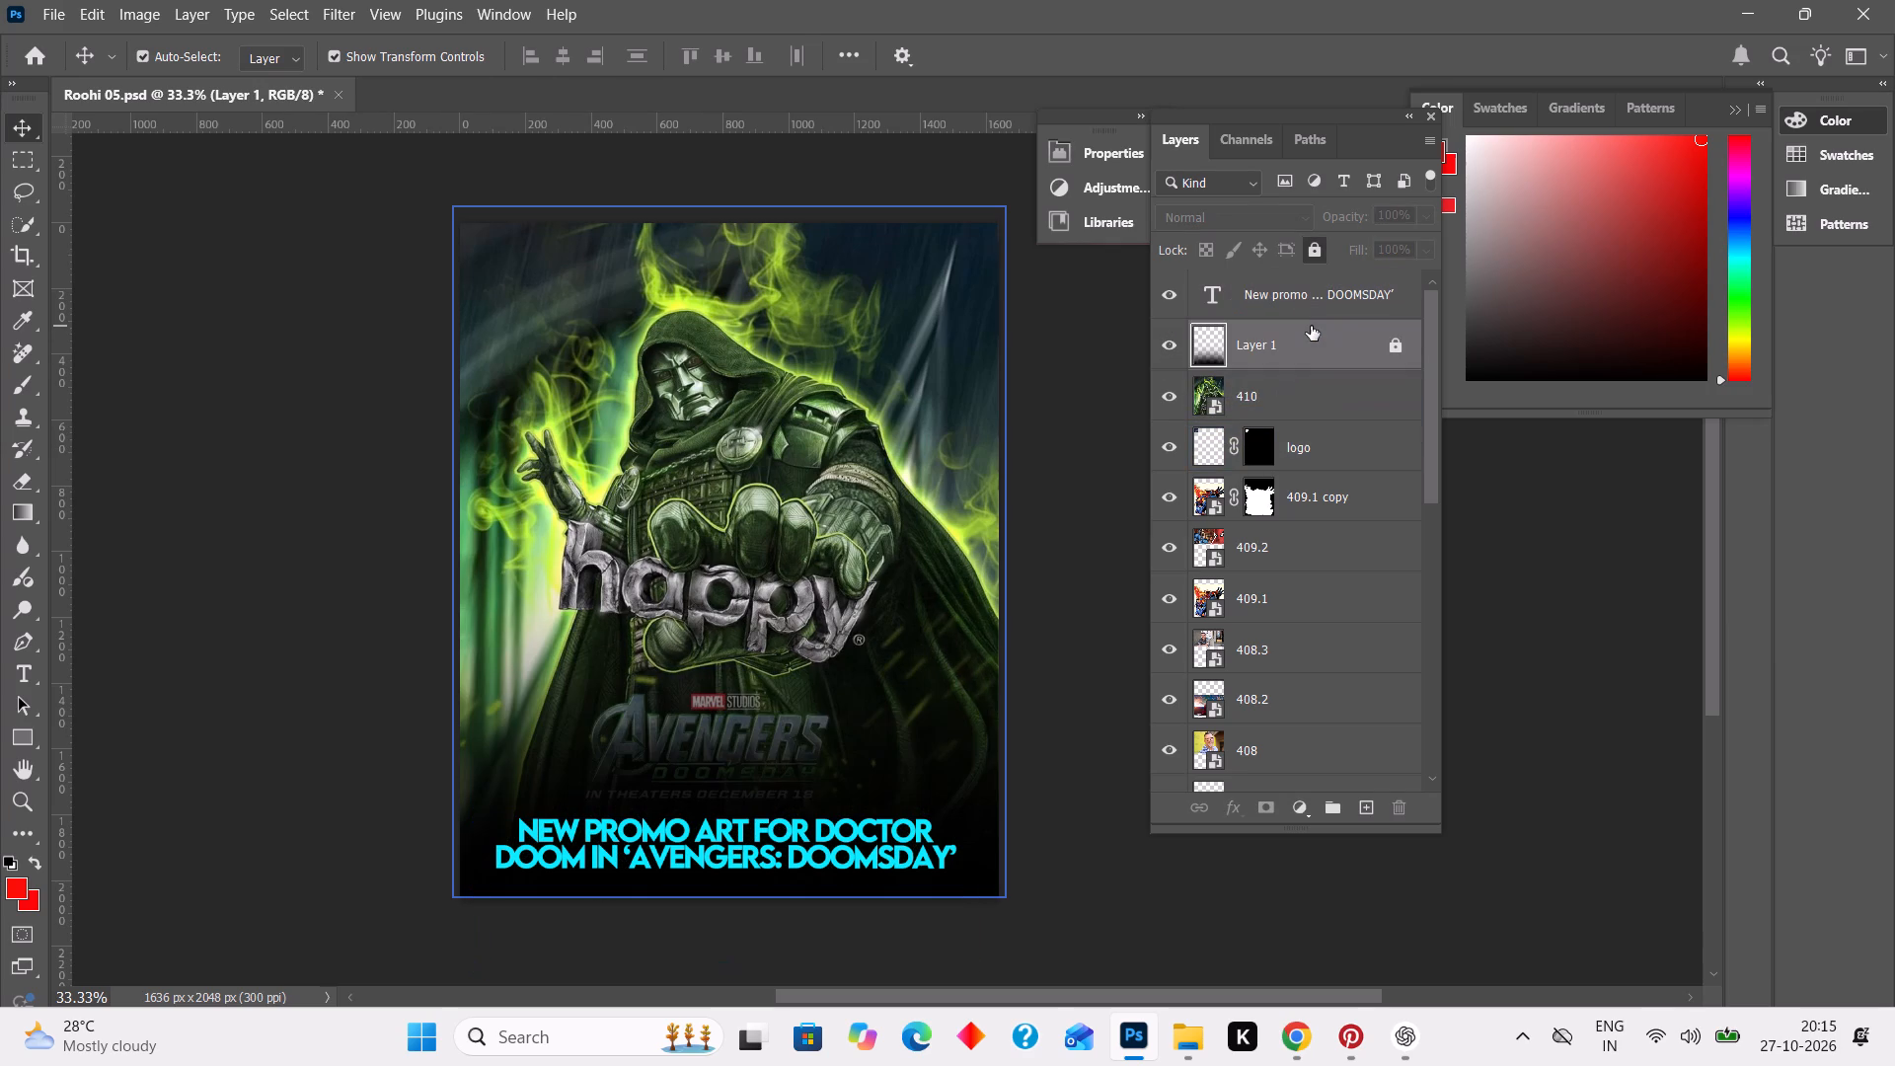
click(1586, 568)
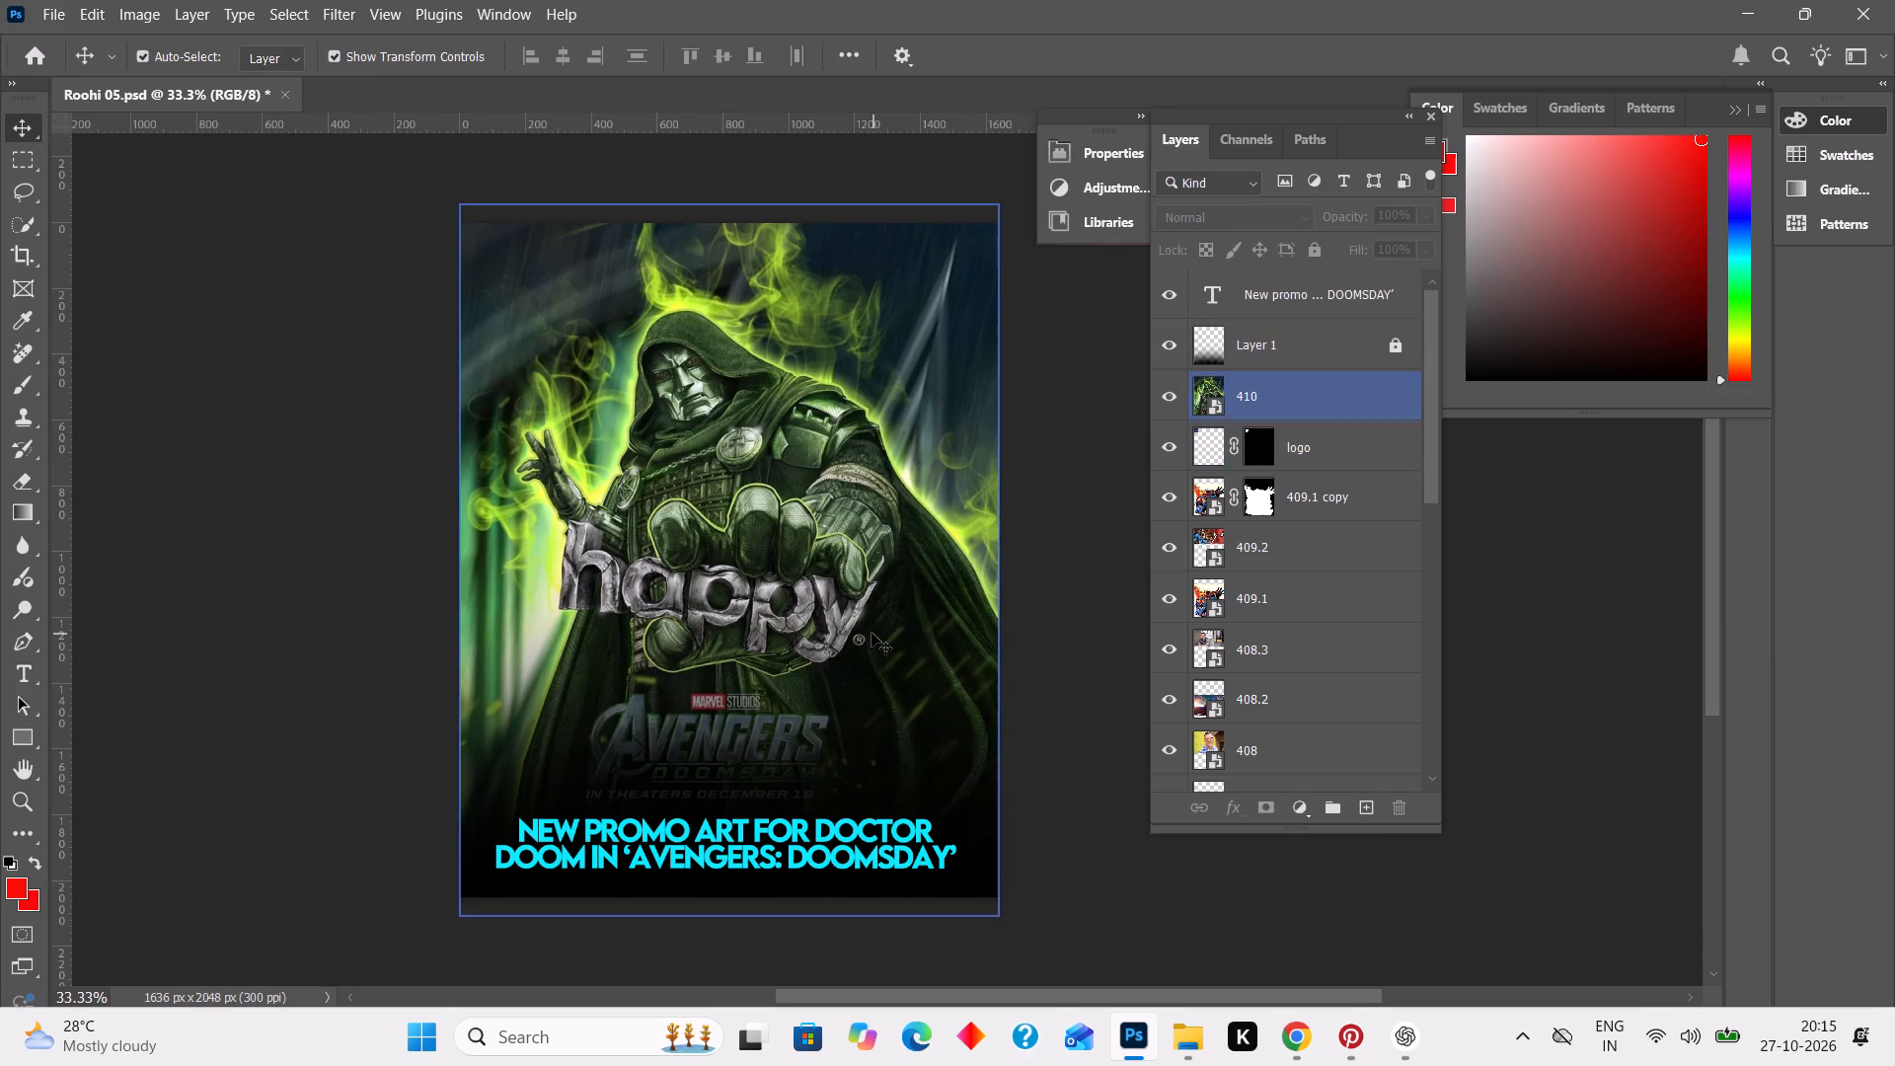
Nudge the 410 Doctor Doom artwork upward until its Avengers: Doomsday logo sits well above the headline and the canvas stays covered at the top.
click(872, 633)
key(Up)
key(Up)
key(Up)
key(Up)
key(Up)
key(Up)
key(Up)
key(Up)
key(Up)
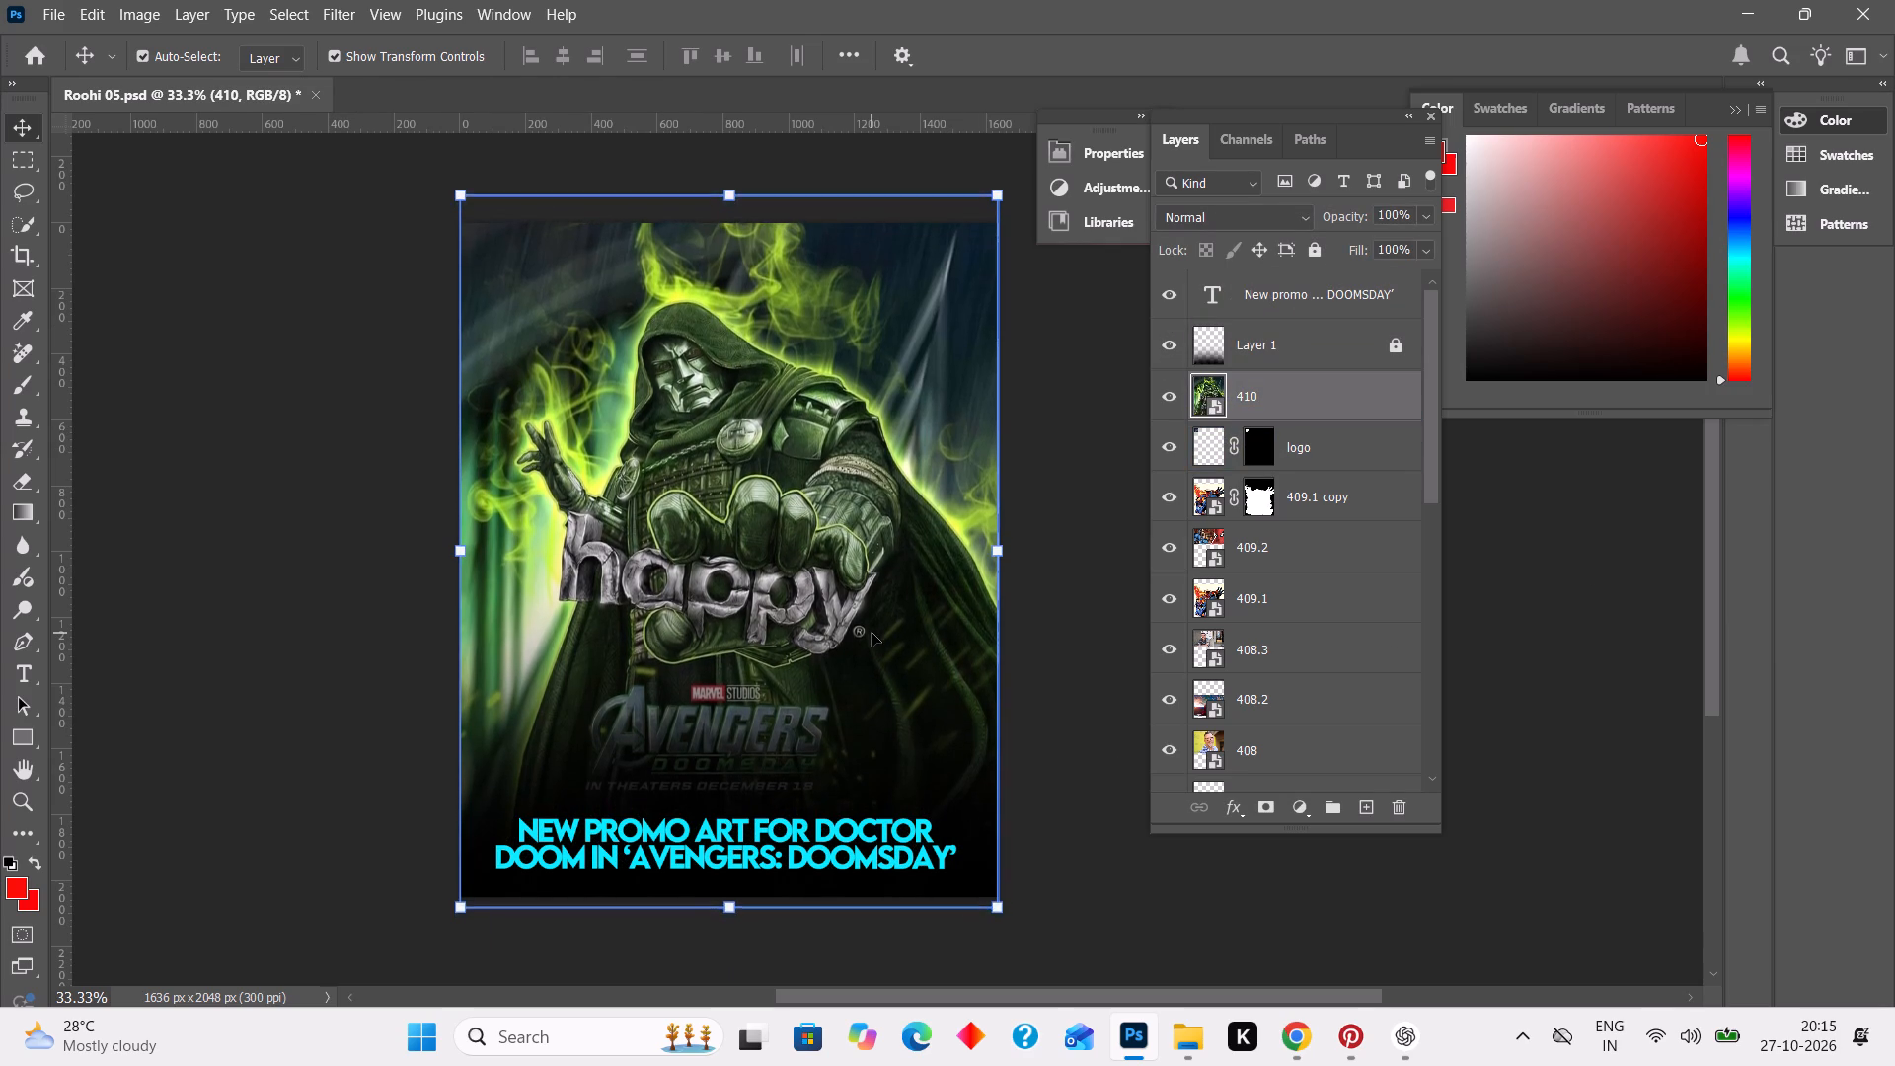
key(Up)
key(Up)
key(Up)
key(Up)
key(Up)
key(Up)
key(Up)
key(Up)
key(Up)
key(Up)
key(Up)
key(Up)
key(Up)
key(Up)
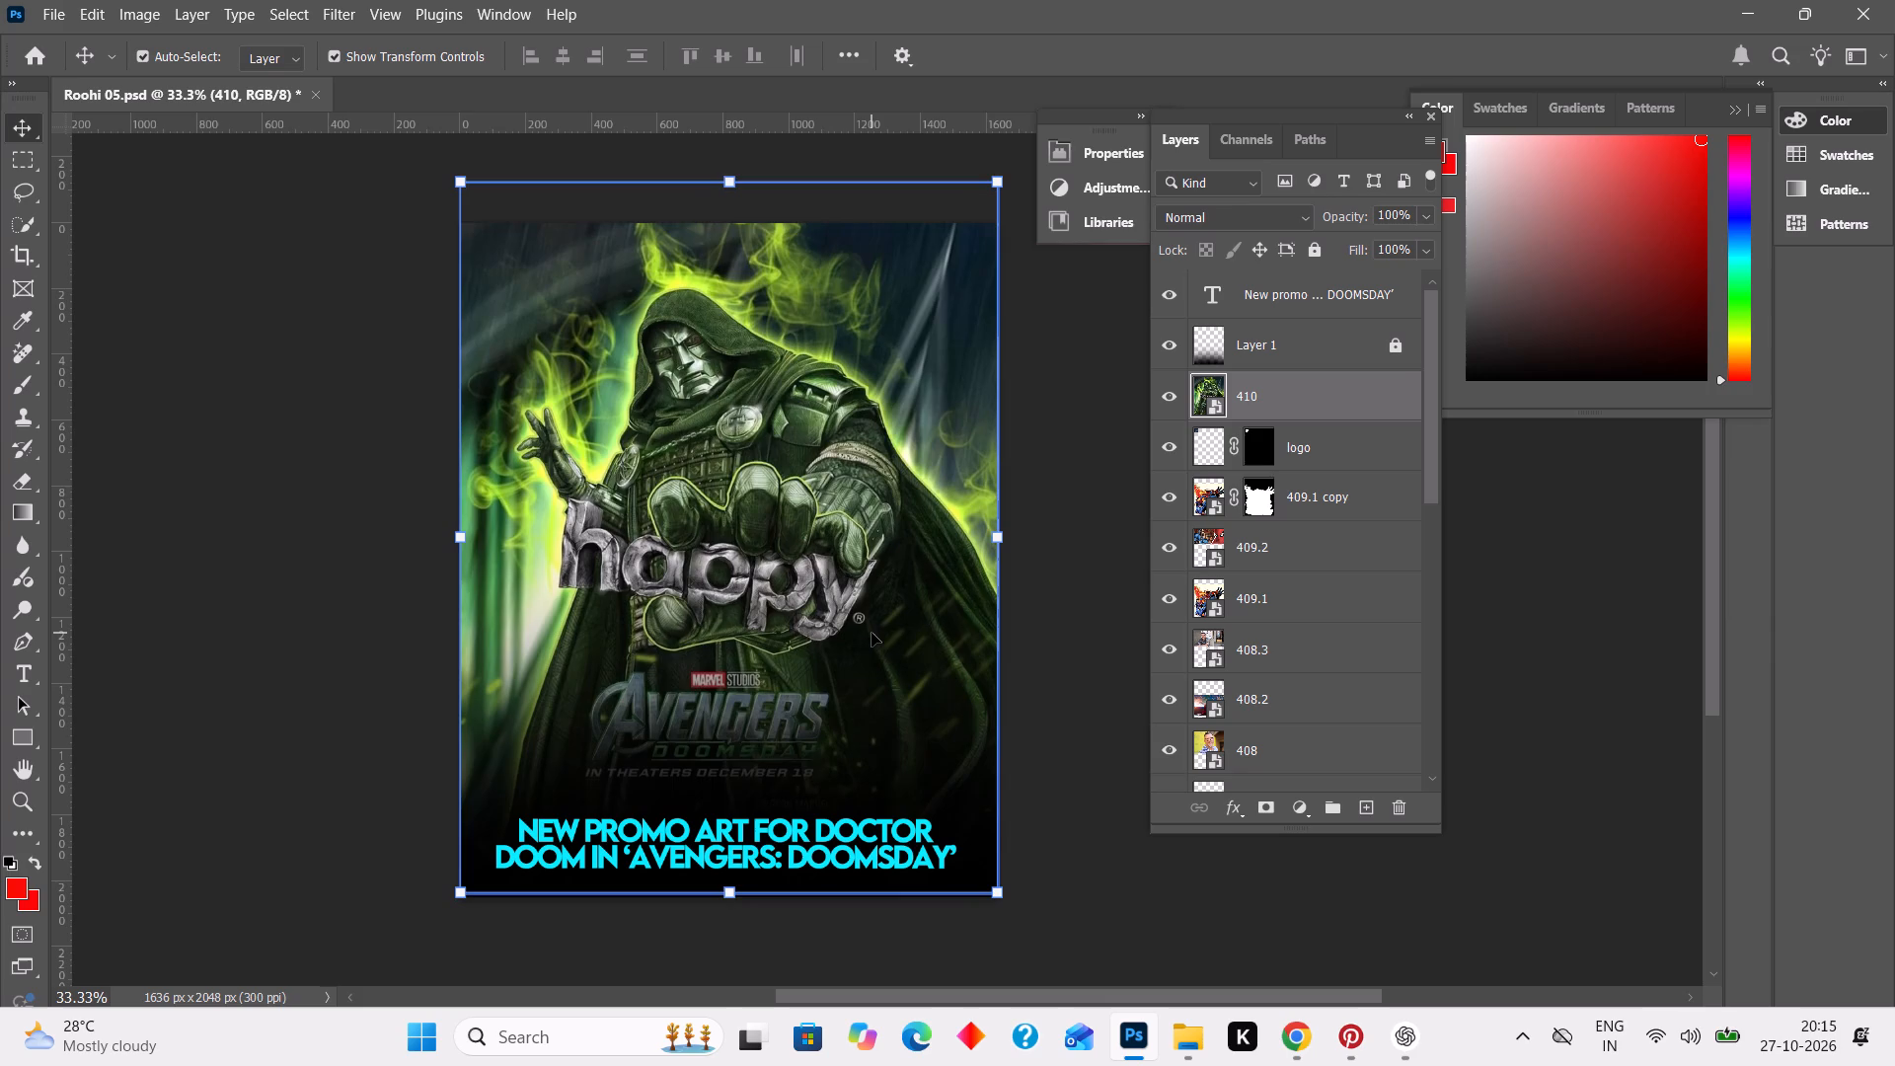
key(Up)
key(Up)
key(Up)
key(Up)
key(Up)
key(Up)
key(Up)
key(Up)
key(Up)
key(Up)
key(Up)
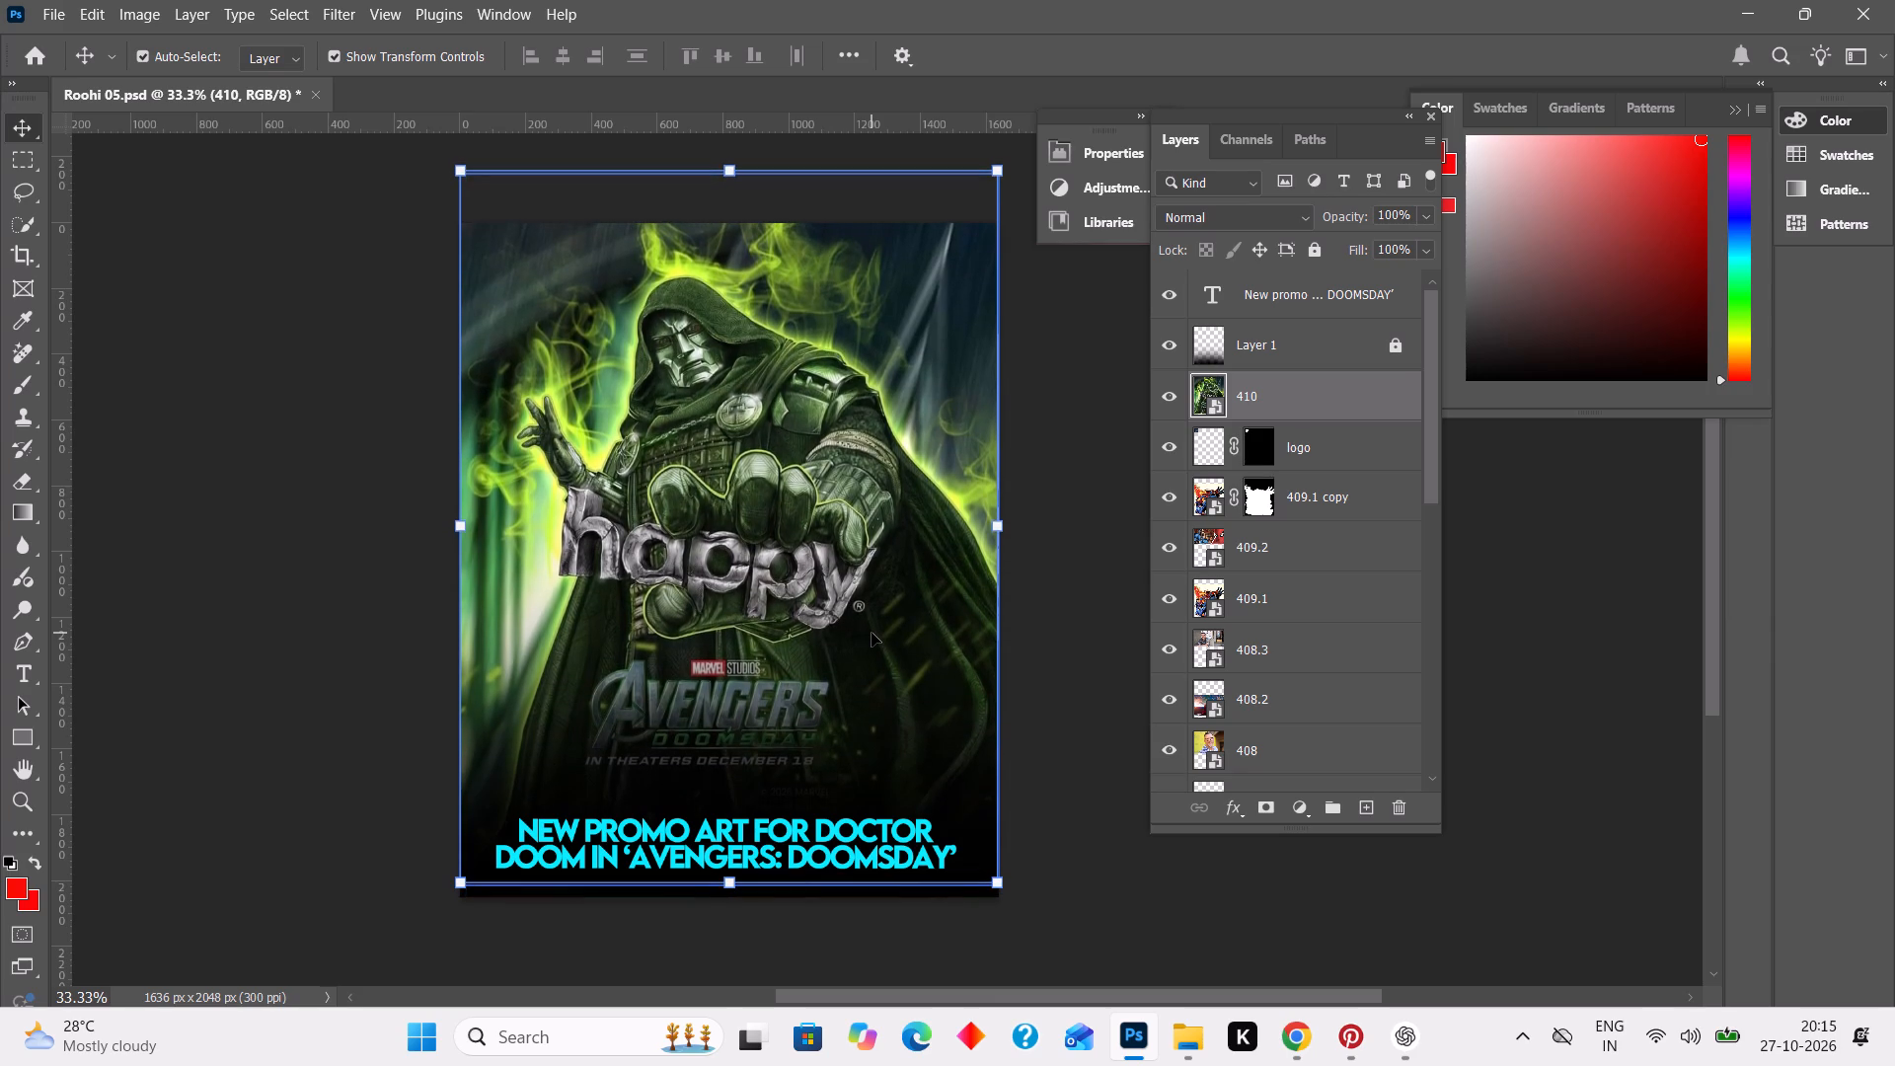
key(Up)
key(Up)
click(1080, 623)
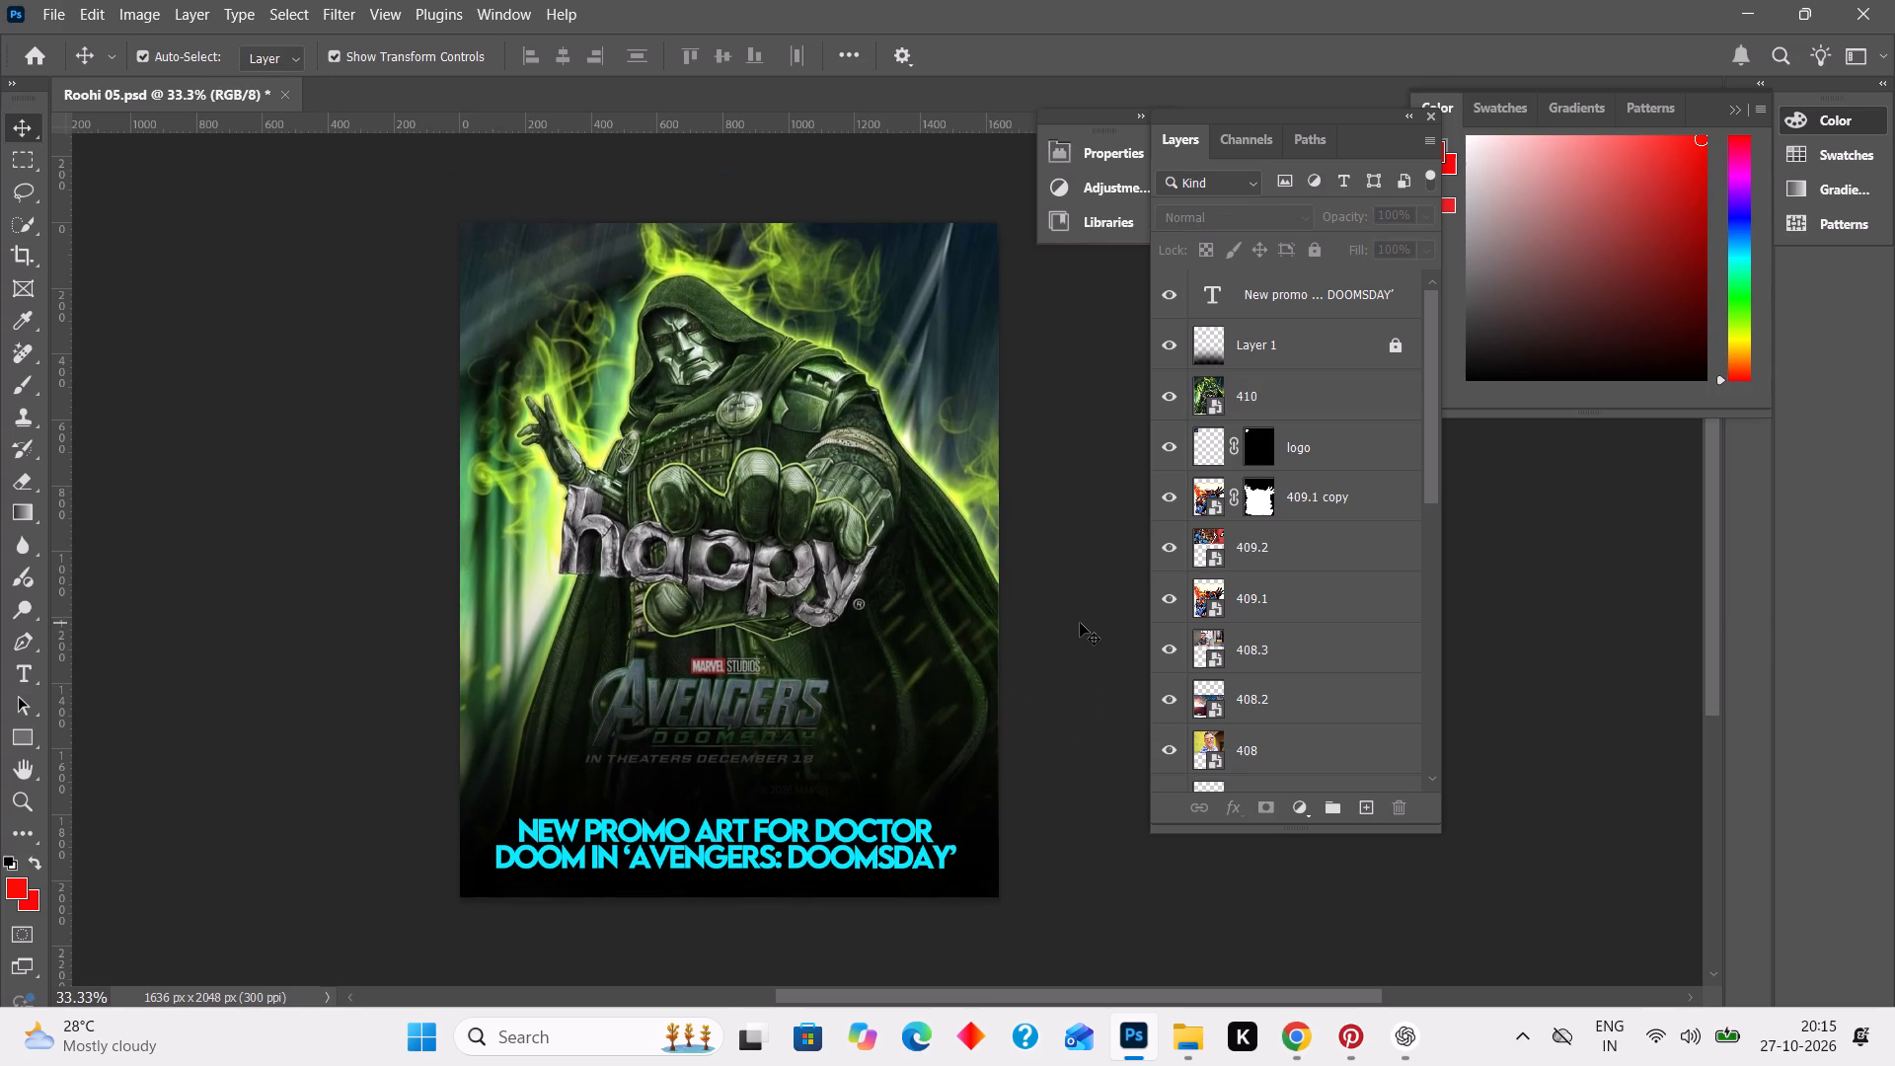
click(825, 687)
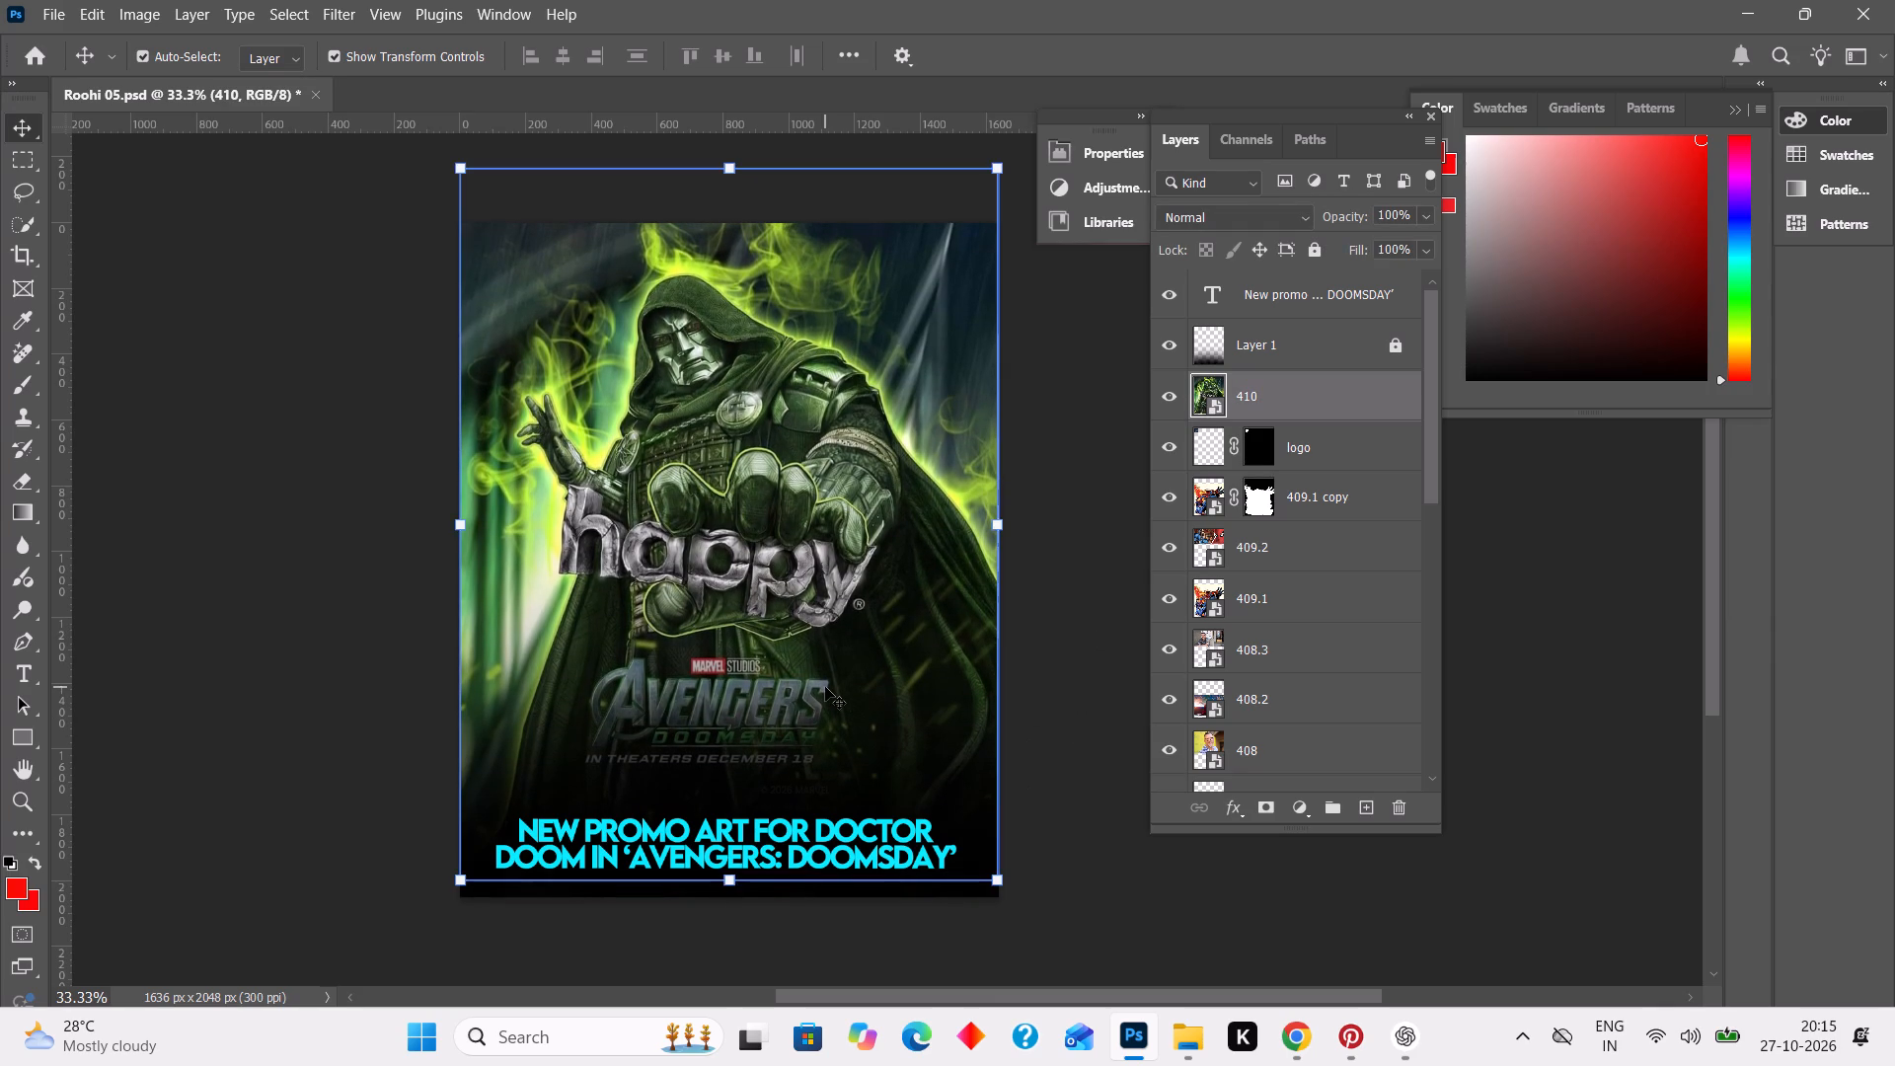
key(Up)
key(Up)
key(Up)
key(Up)
key(Up)
key(Up)
key(Up)
key(Up)
key(Up)
key(Up)
key(Up)
key(Up)
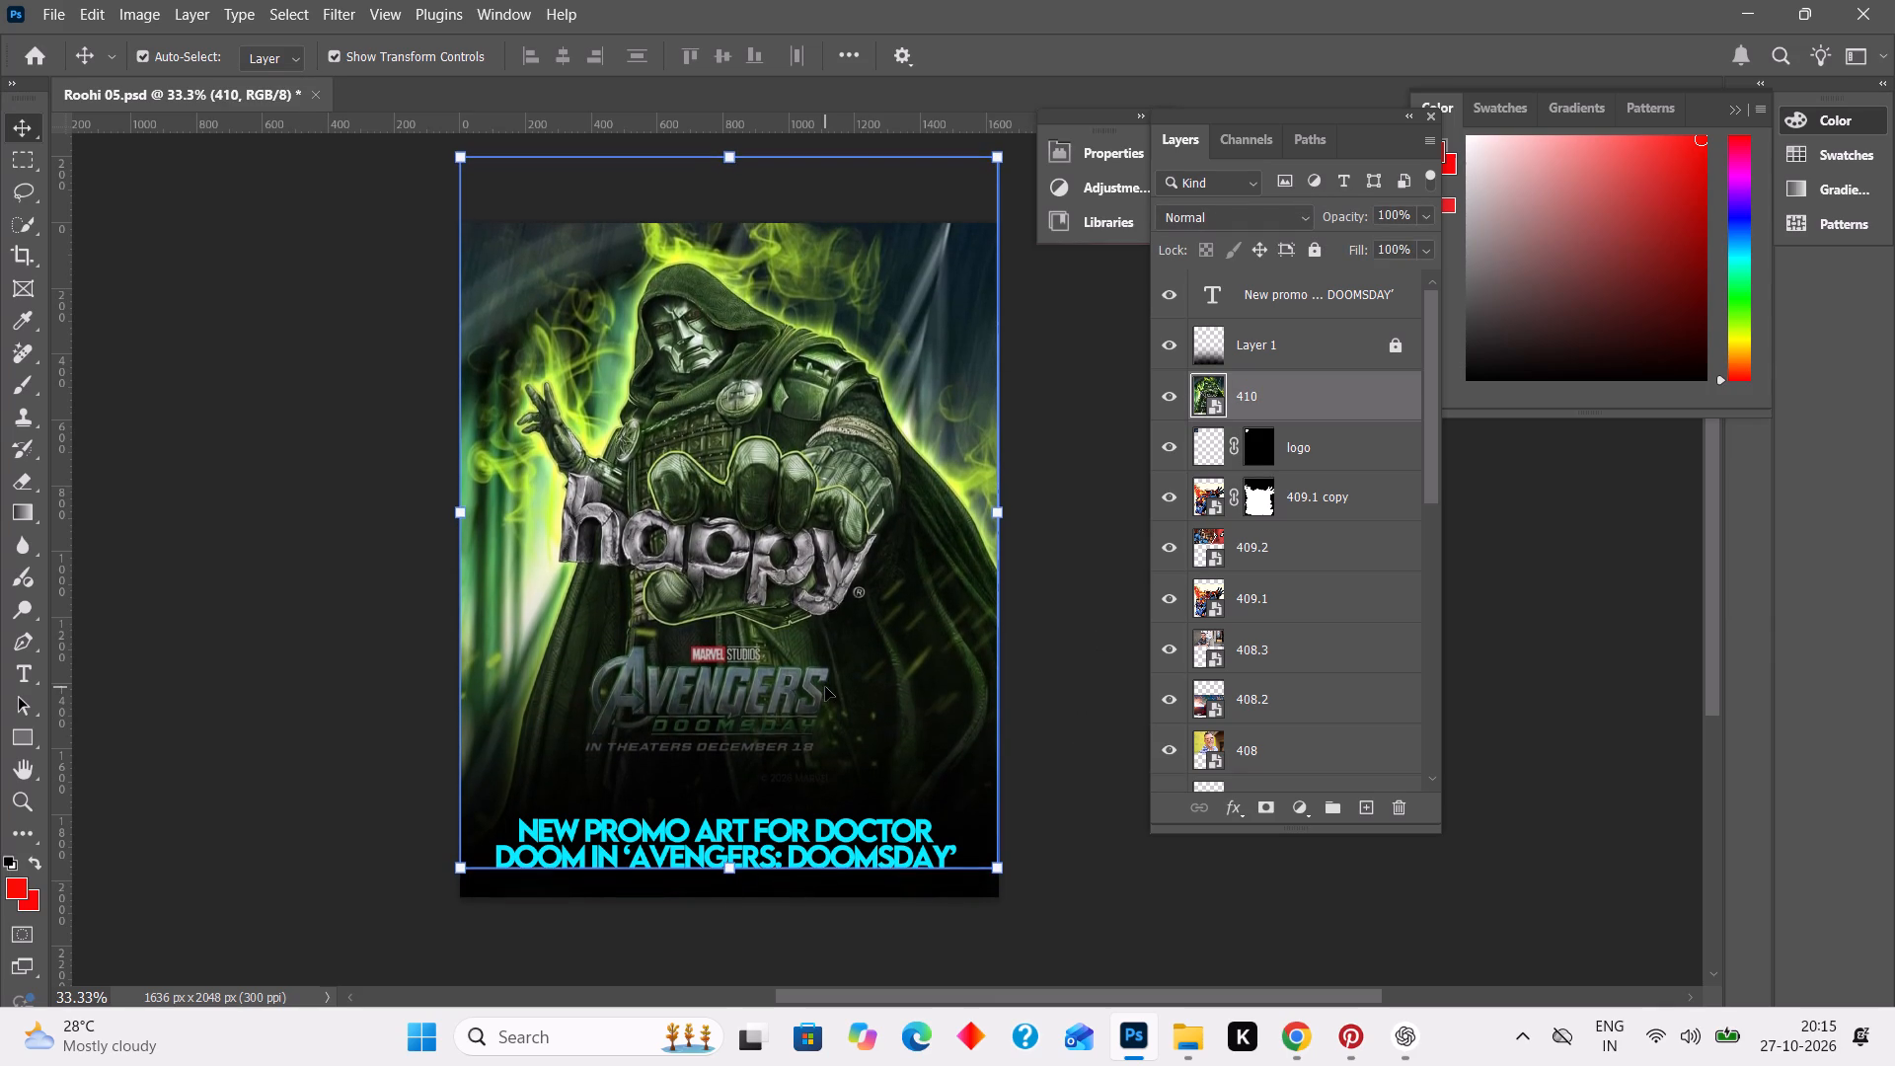
key(Up)
key(Up)
key(Up)
key(Up)
key(Up)
key(Up)
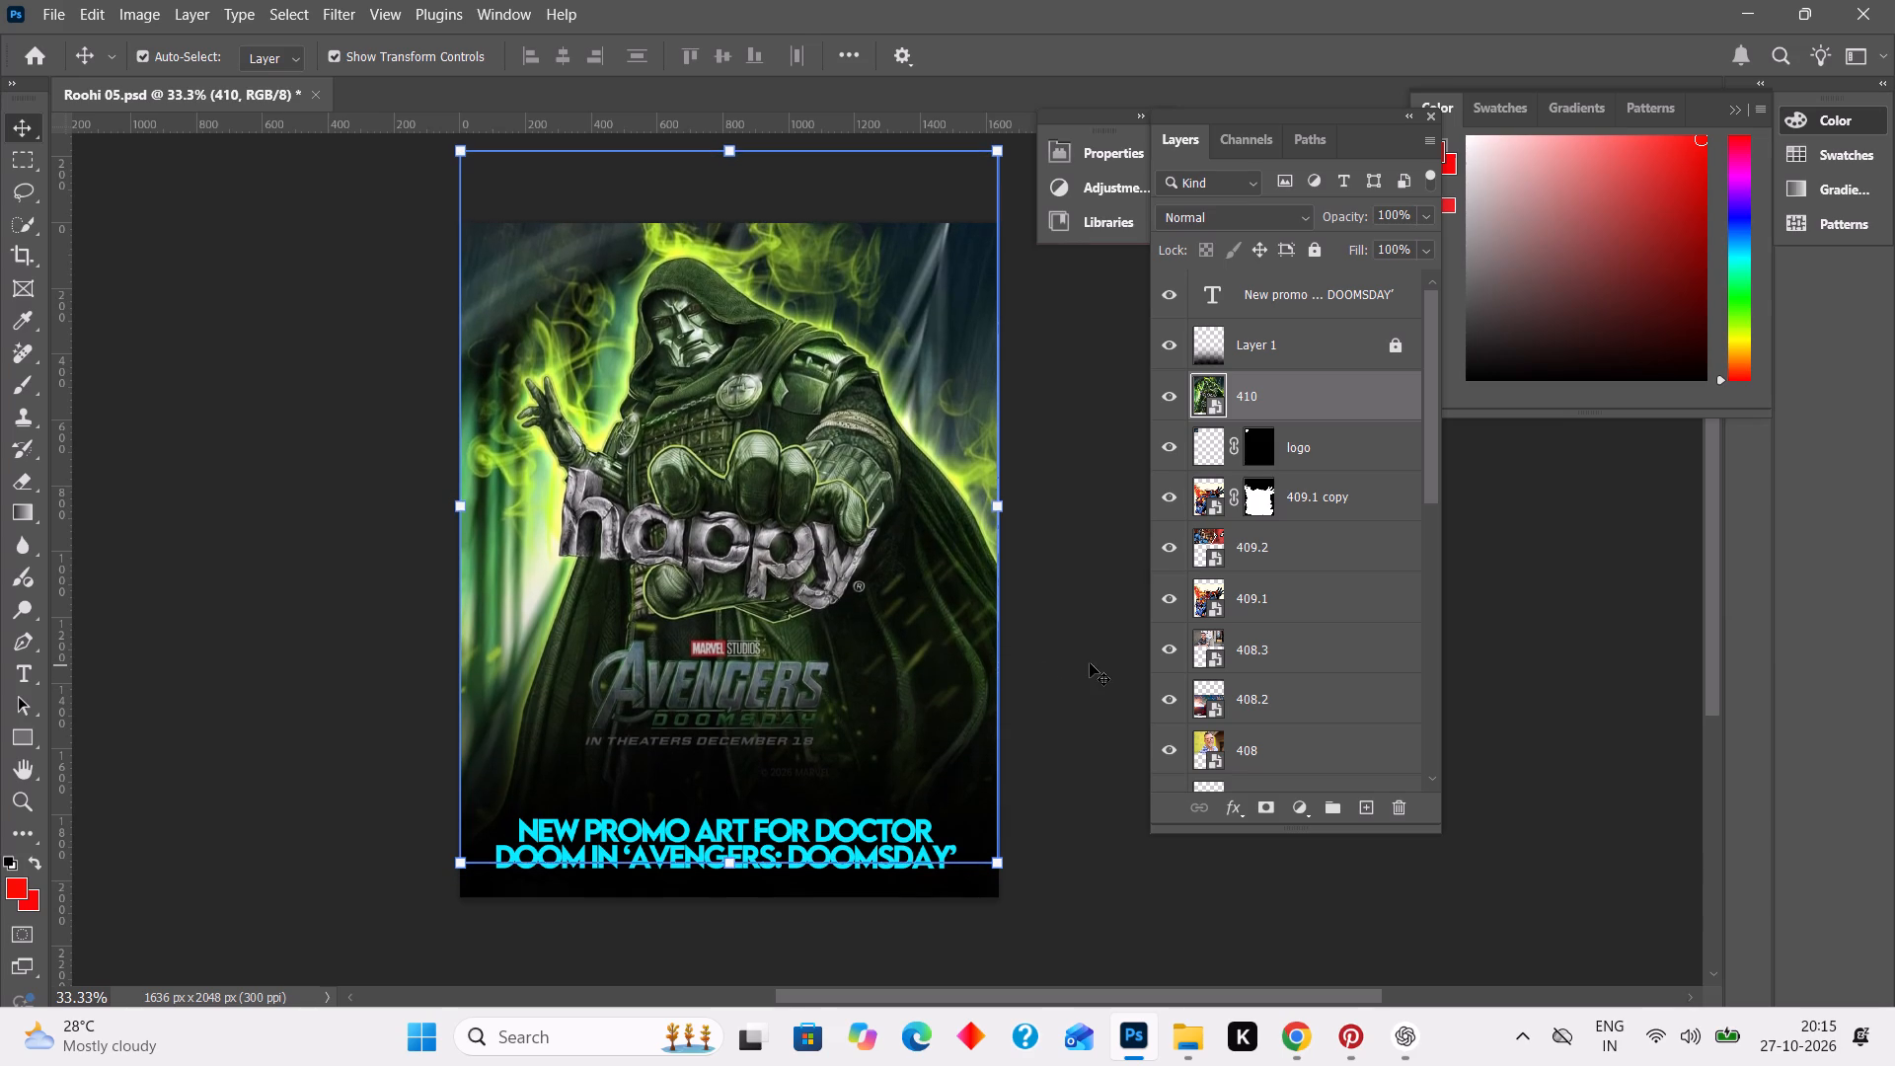
click(1091, 661)
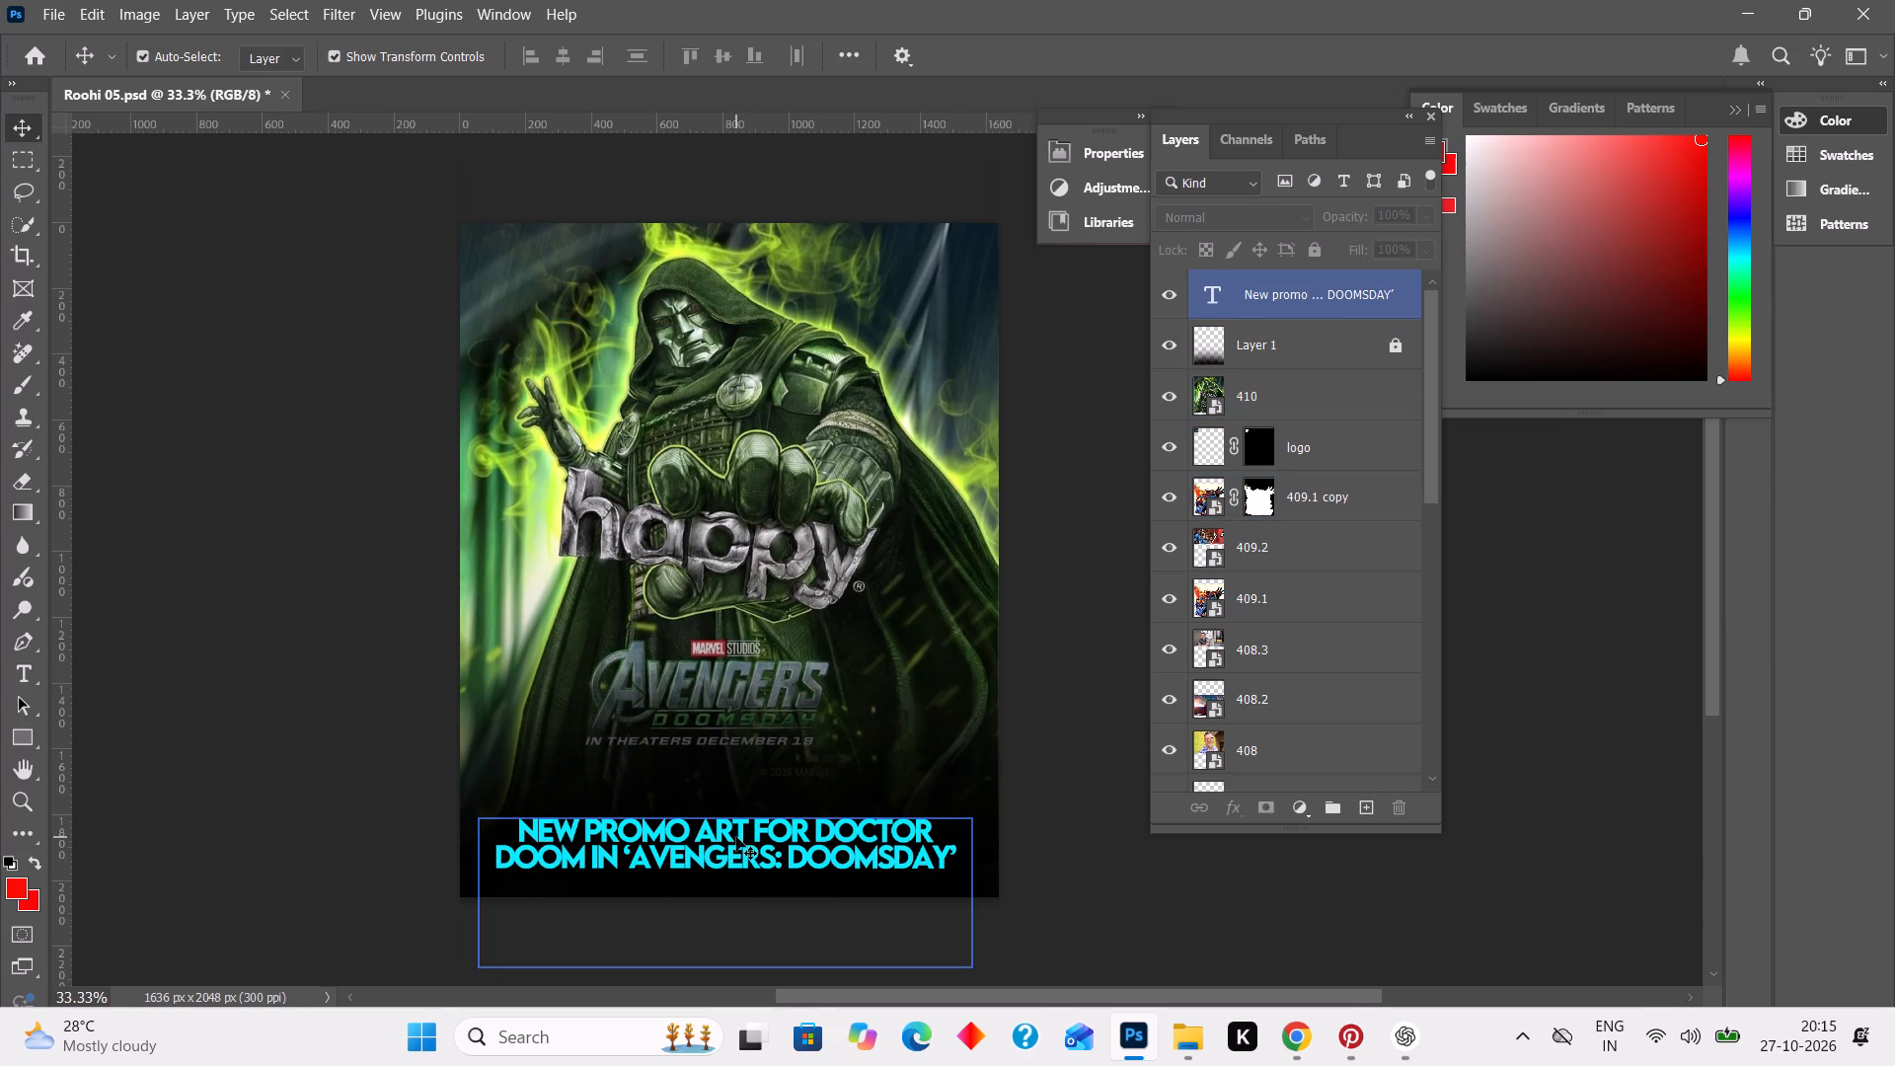
Break the headline into three lines: "New promo art for", "Doctor Doom in" and "'AVENGERS: DOOMSDAY'".
double_click(518, 827)
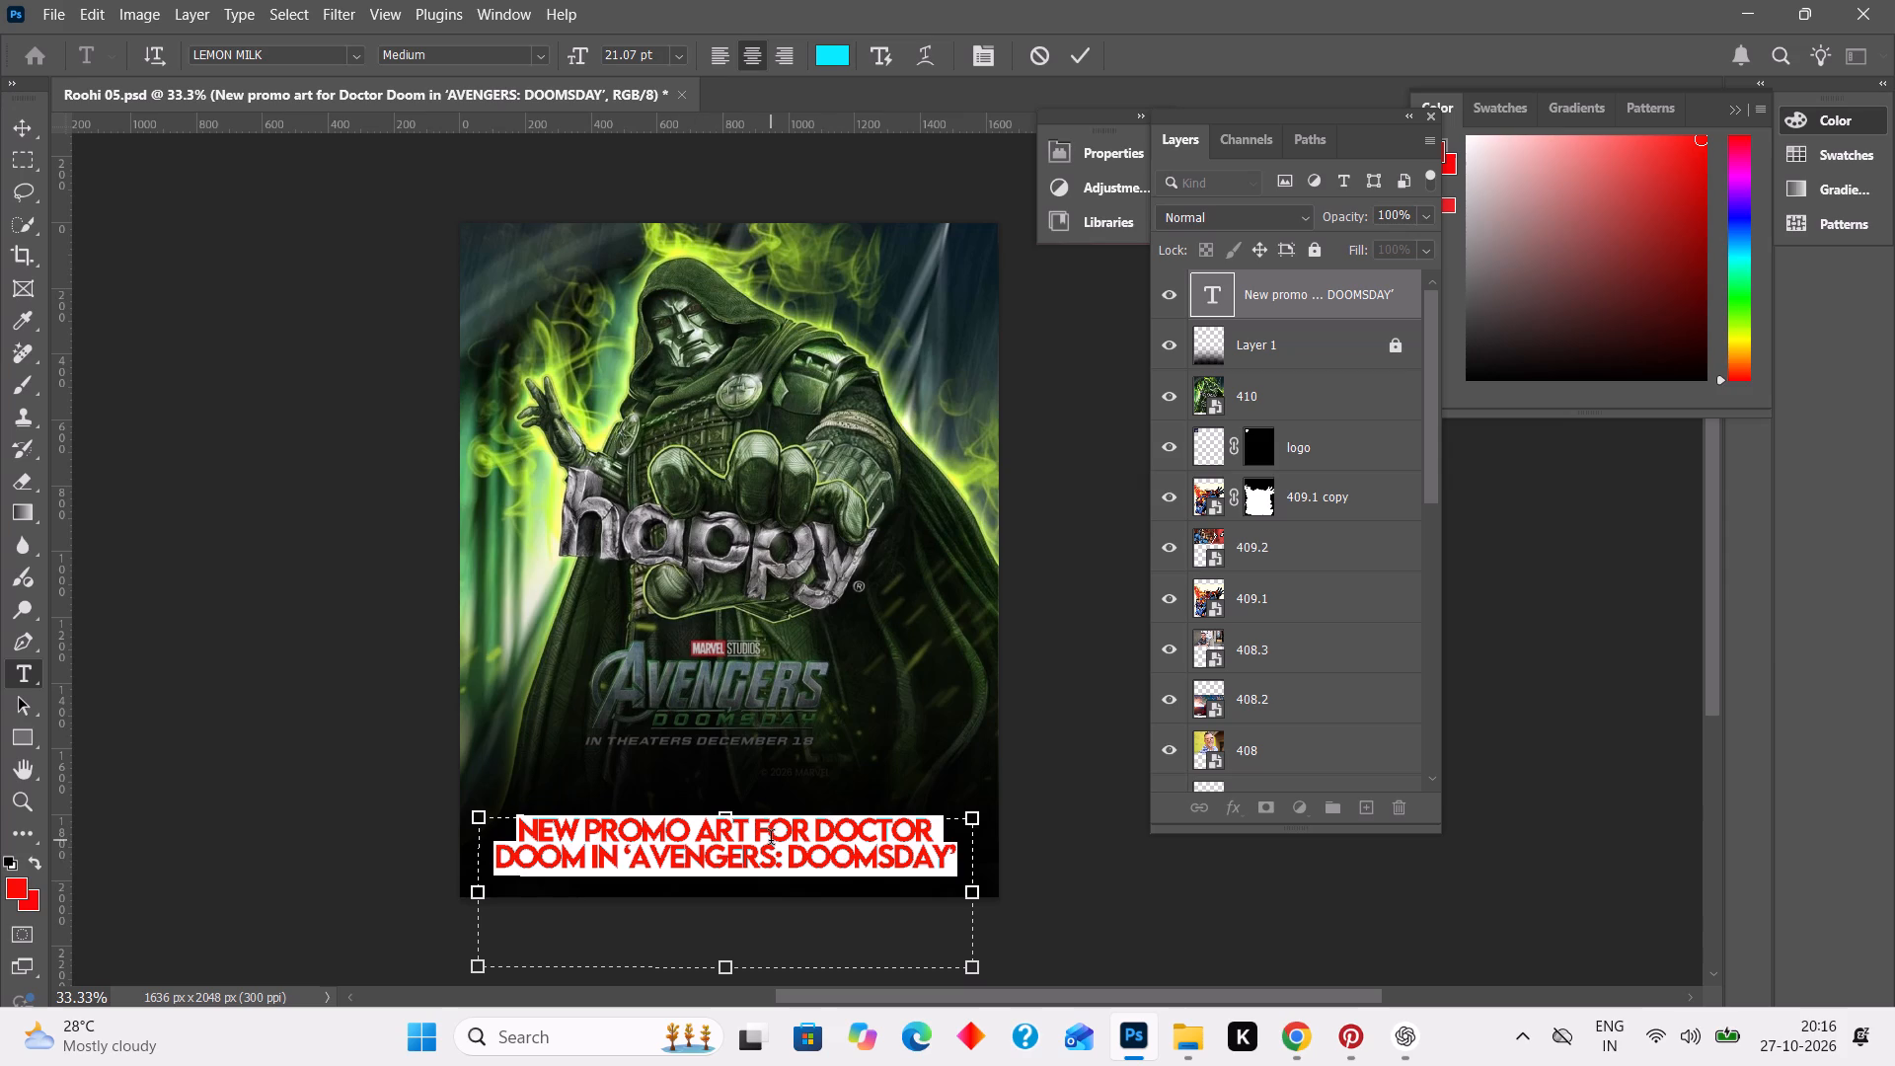
click(811, 832)
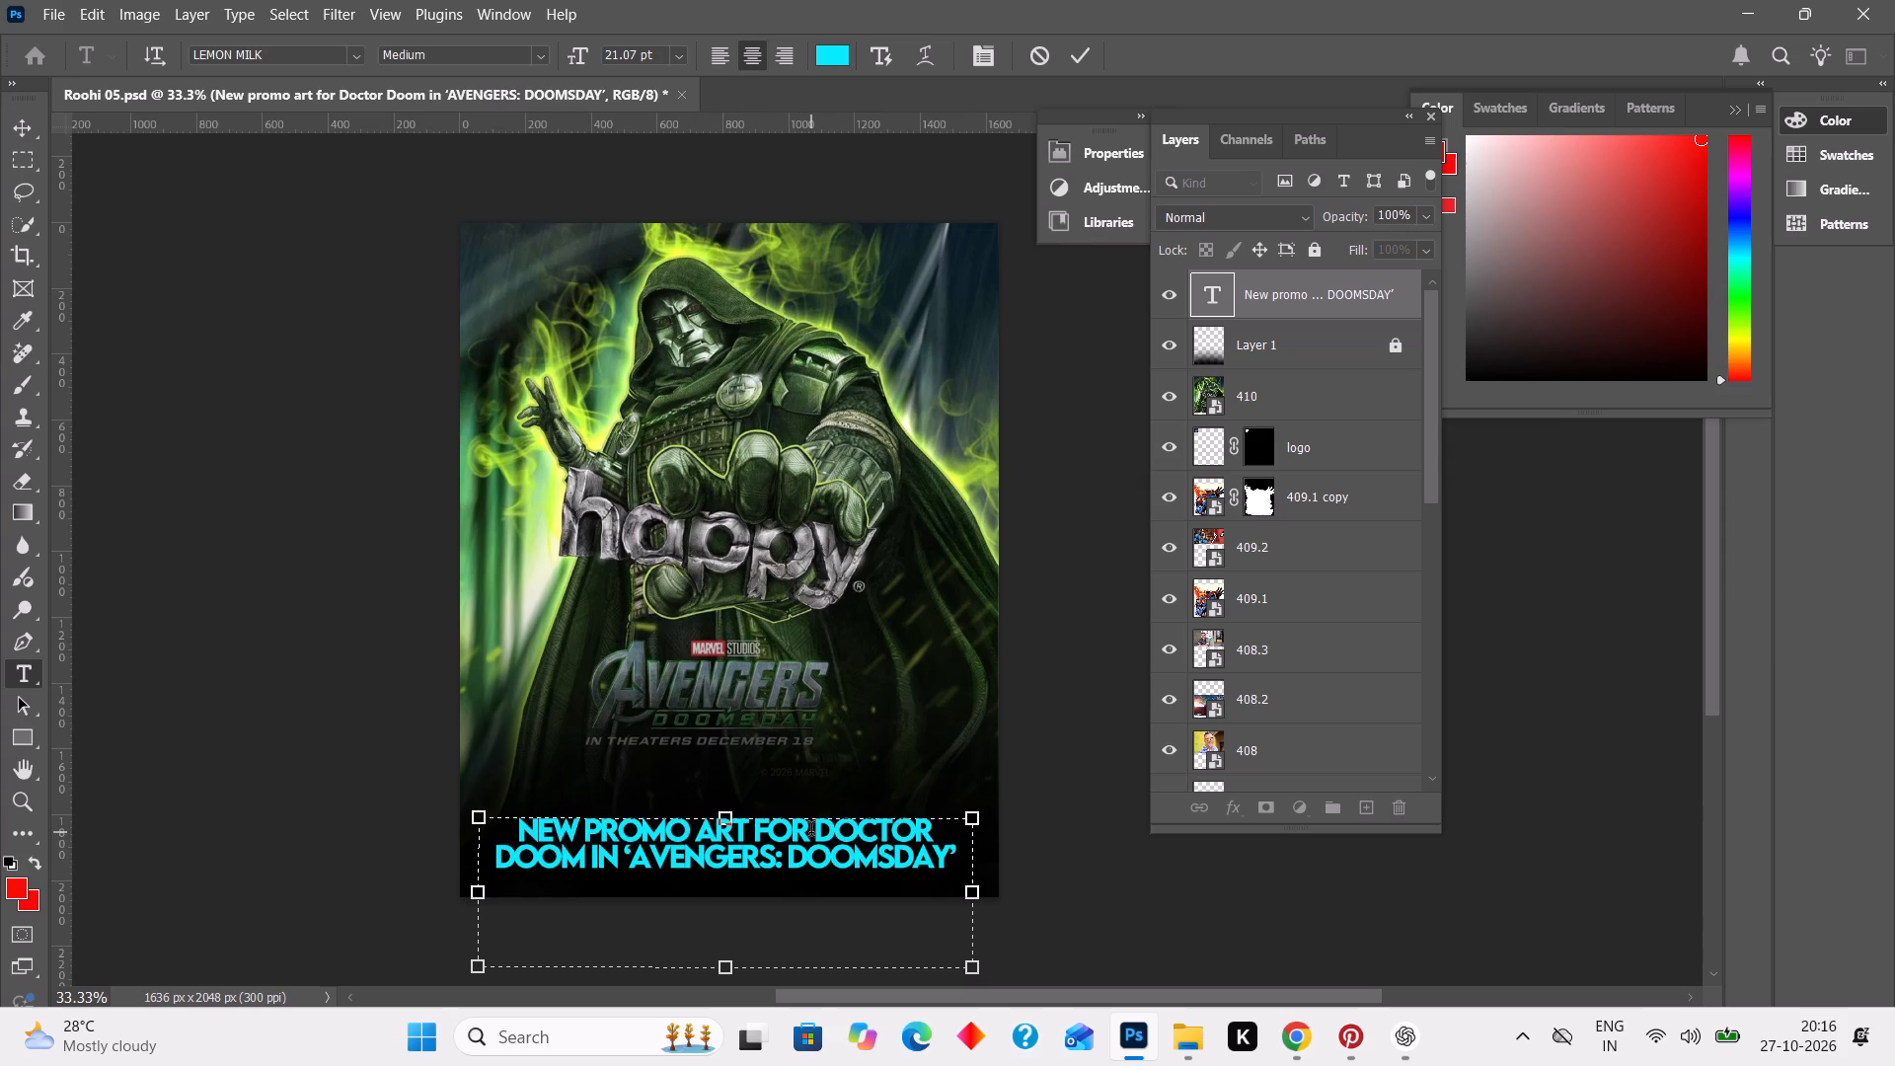
key(Return)
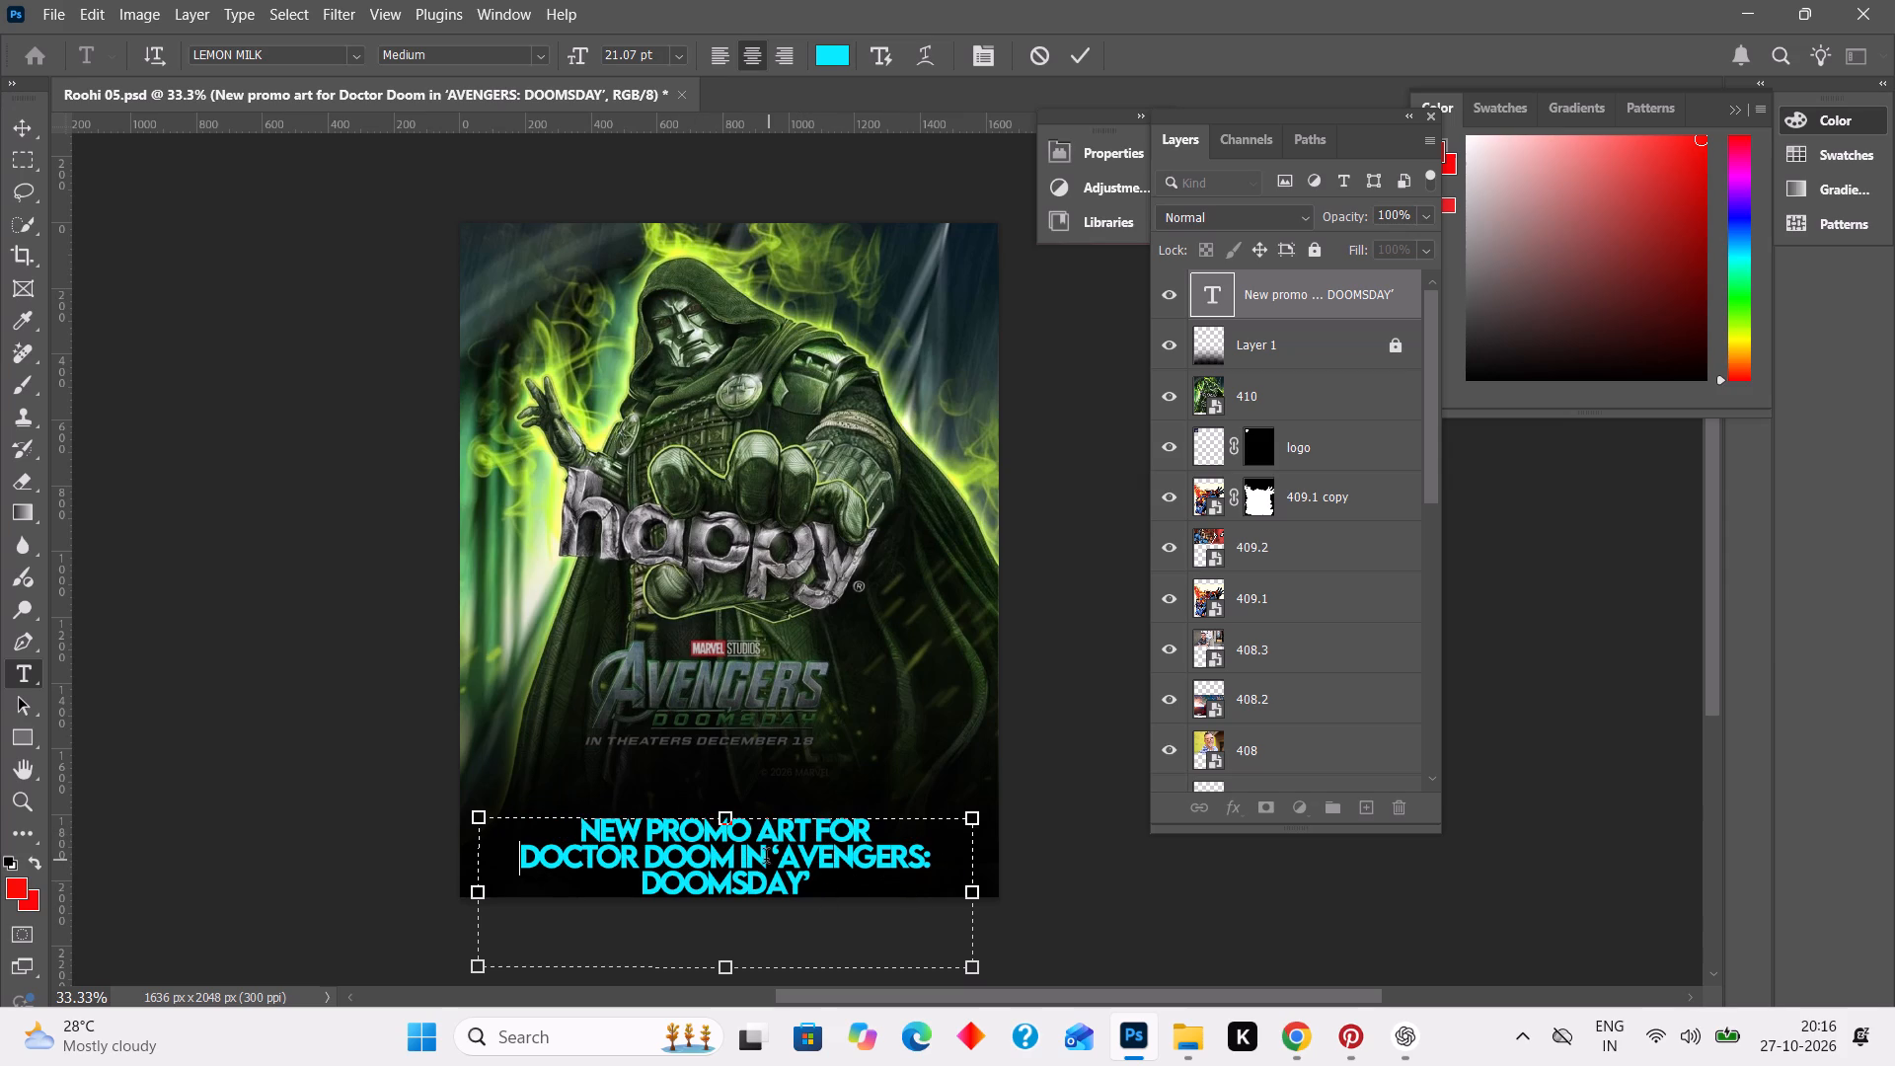
click(771, 858)
key(Return)
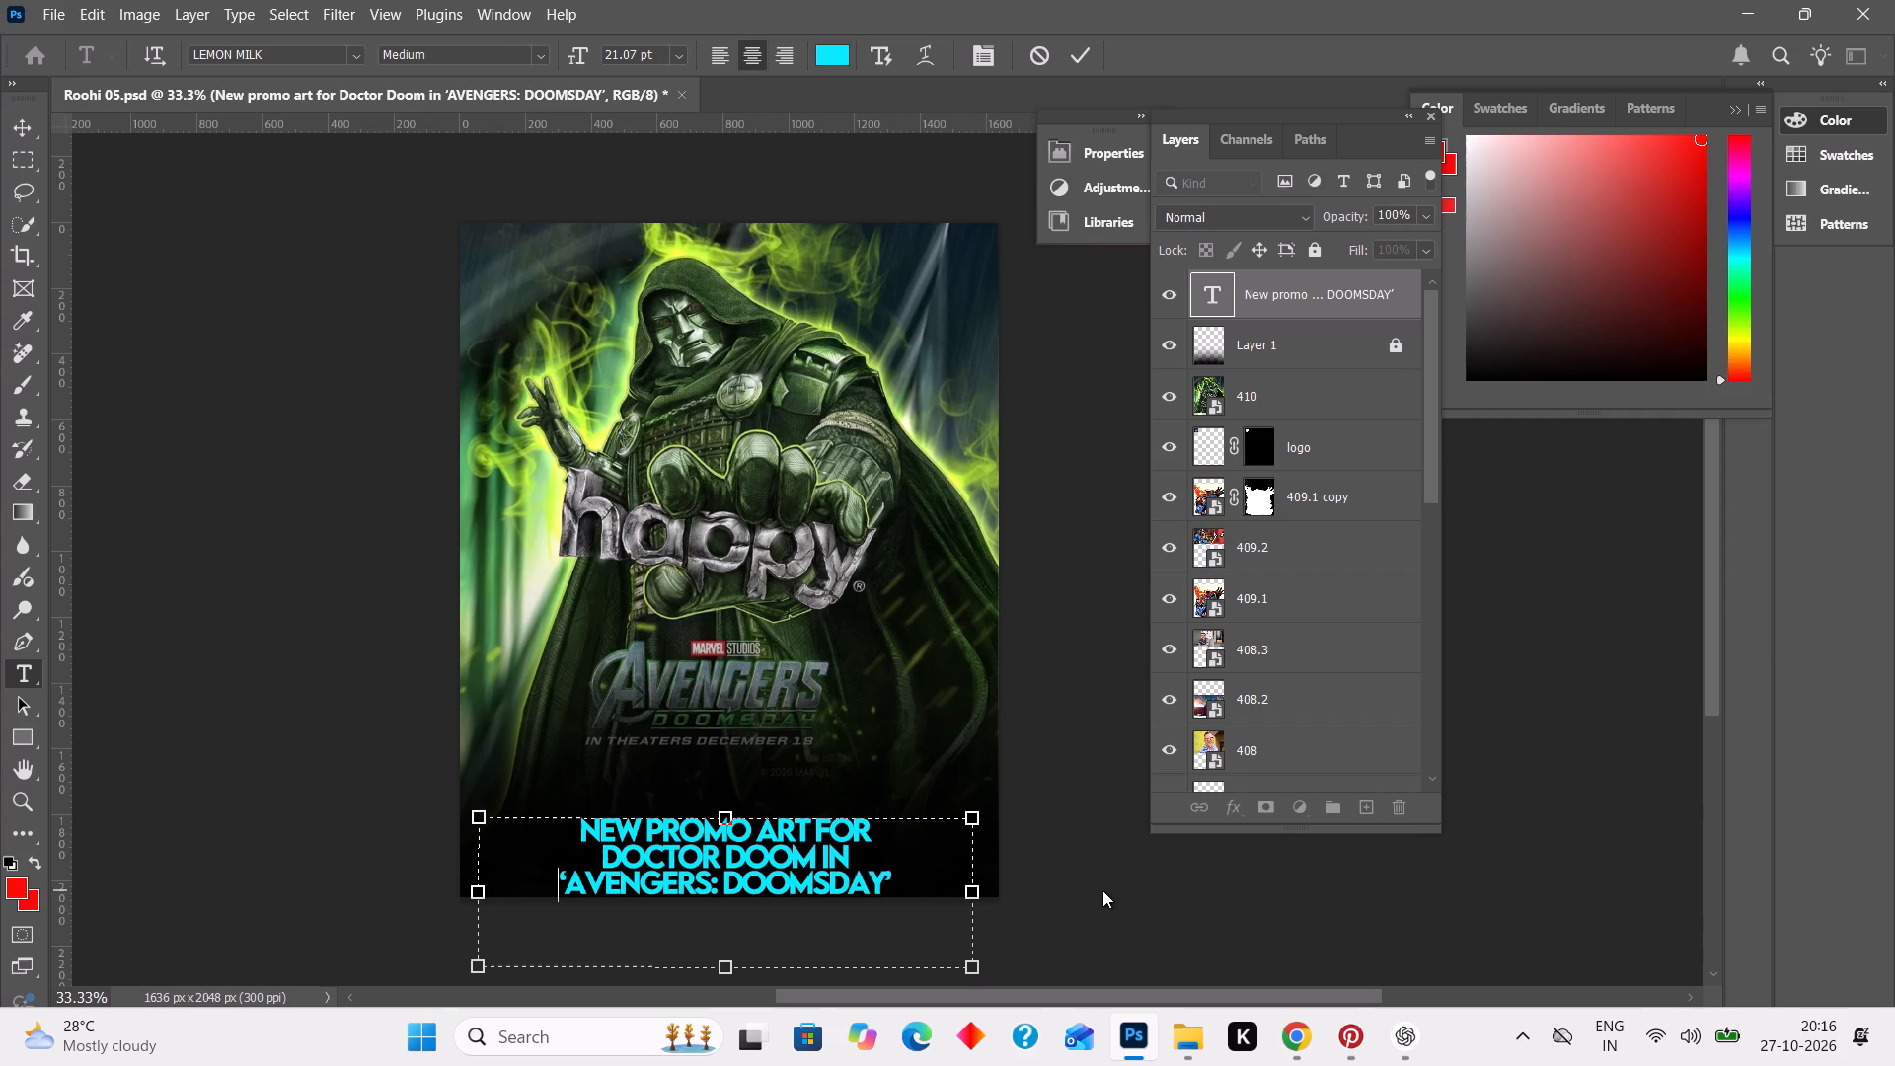
click(1102, 890)
Nudge the three-line headline slightly up to leave a margin above the poster's bottom edge.
key(Up)
key(Up)
key(Up)
key(Up)
key(Up)
key(Up)
key(Up)
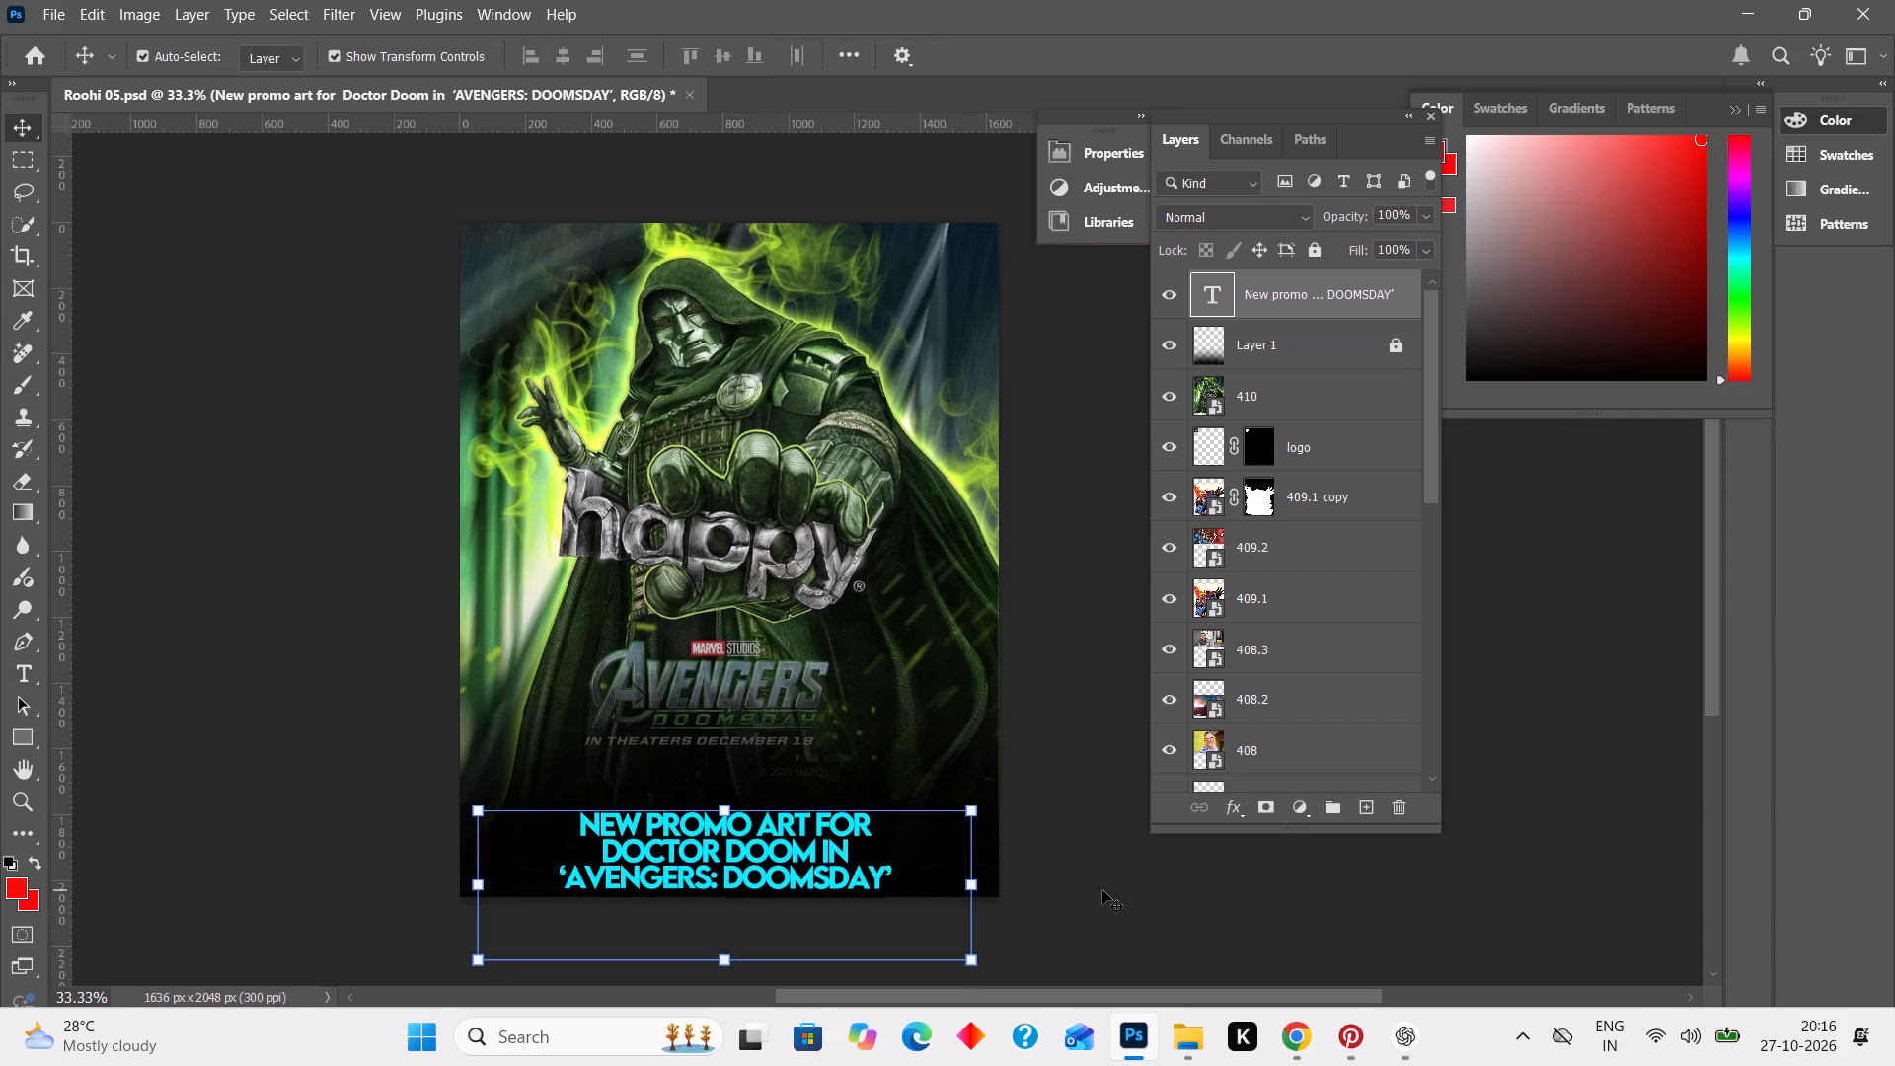
key(Up)
key(Up)
key(Up)
key(Up)
key(Up)
key(Up)
key(Up)
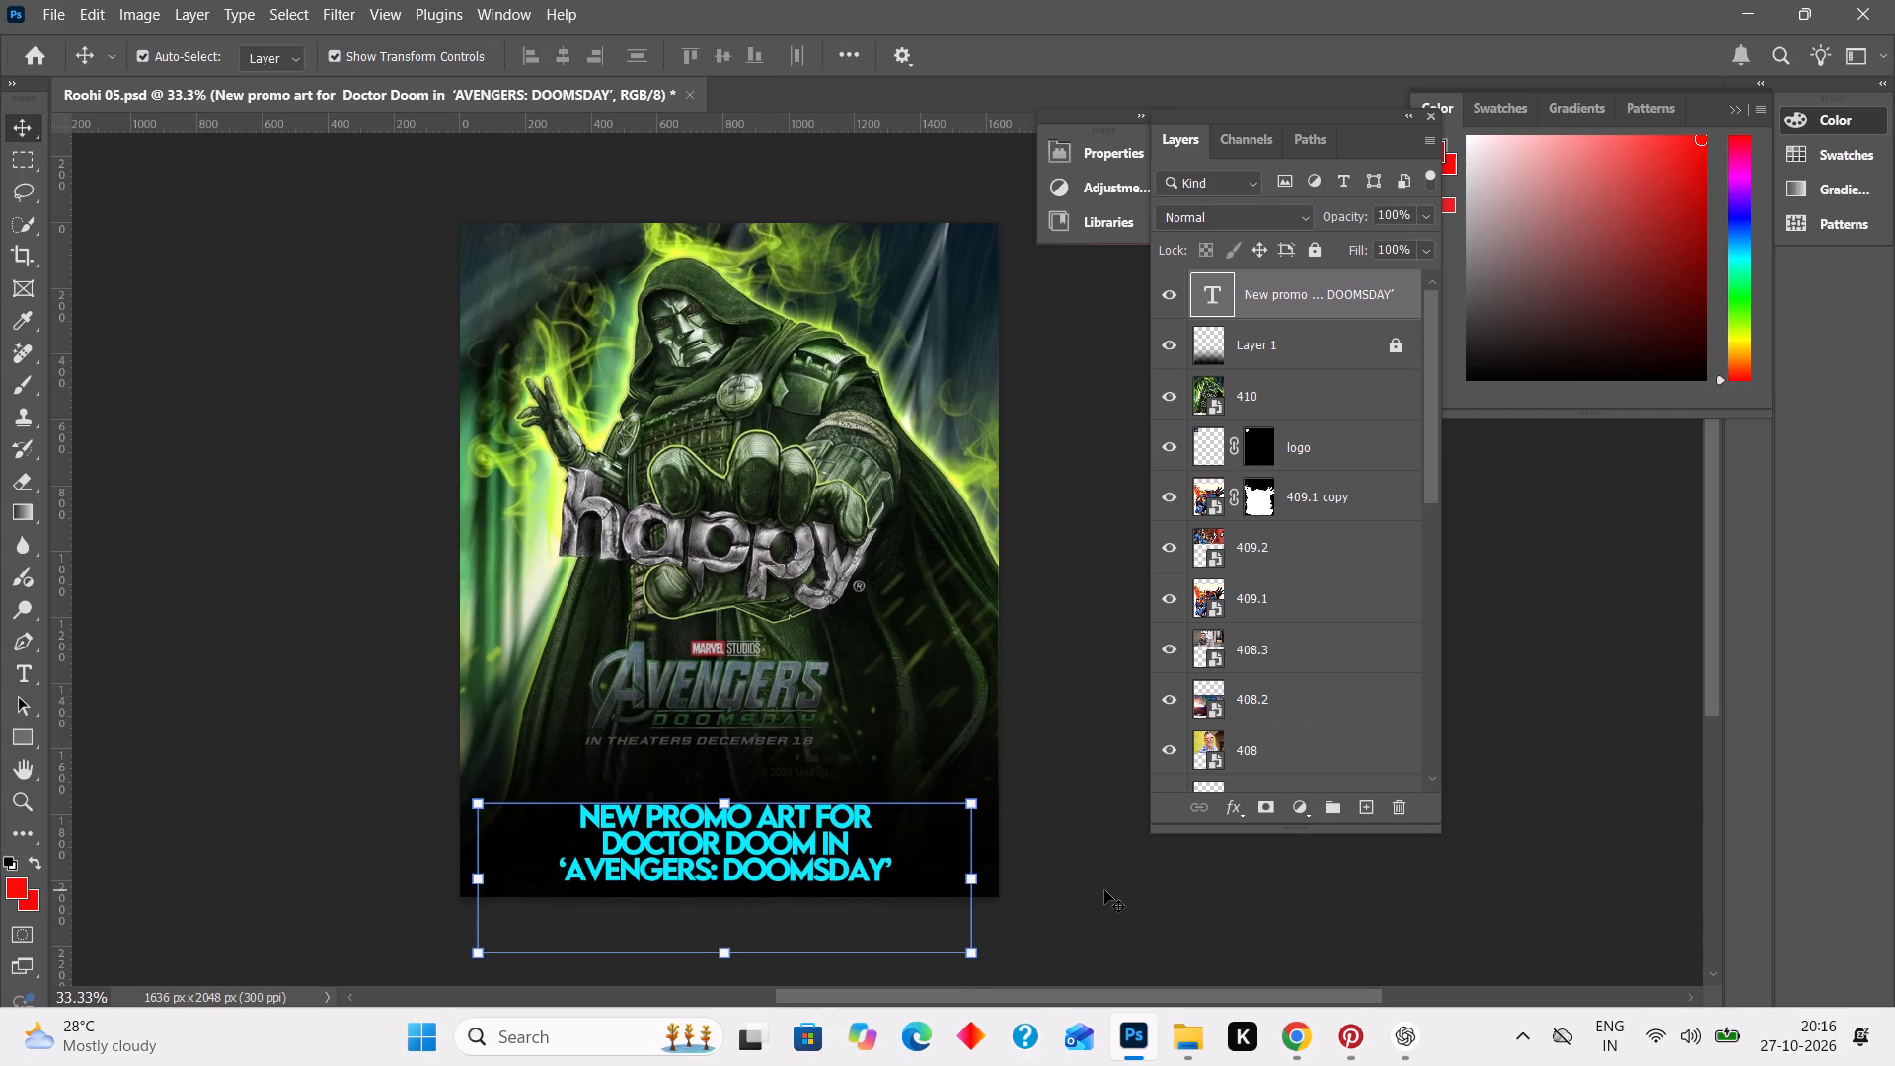
click(1104, 890)
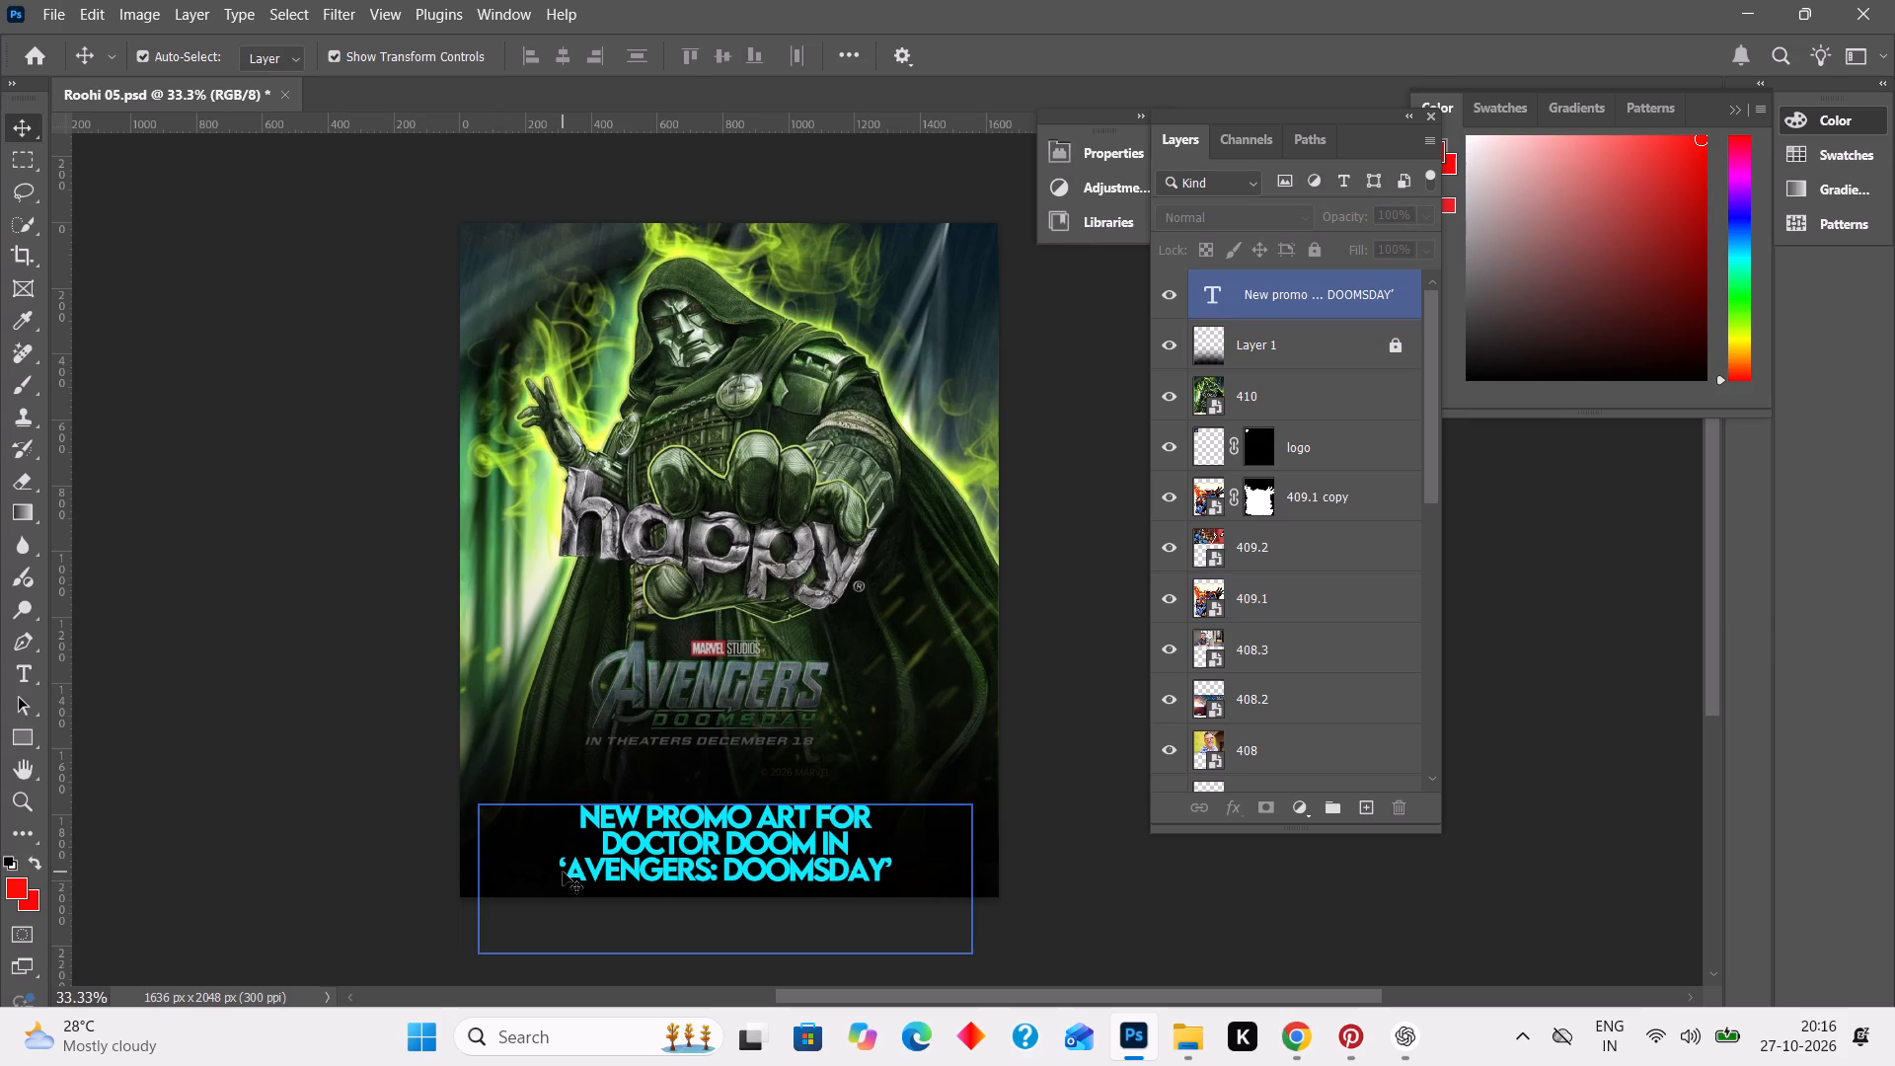
Recolor the headline's last line, 'AVENGERS: DOOMSDAY', to bright yellow-green.
double_click(563, 872)
drag(563, 872, 720, 887)
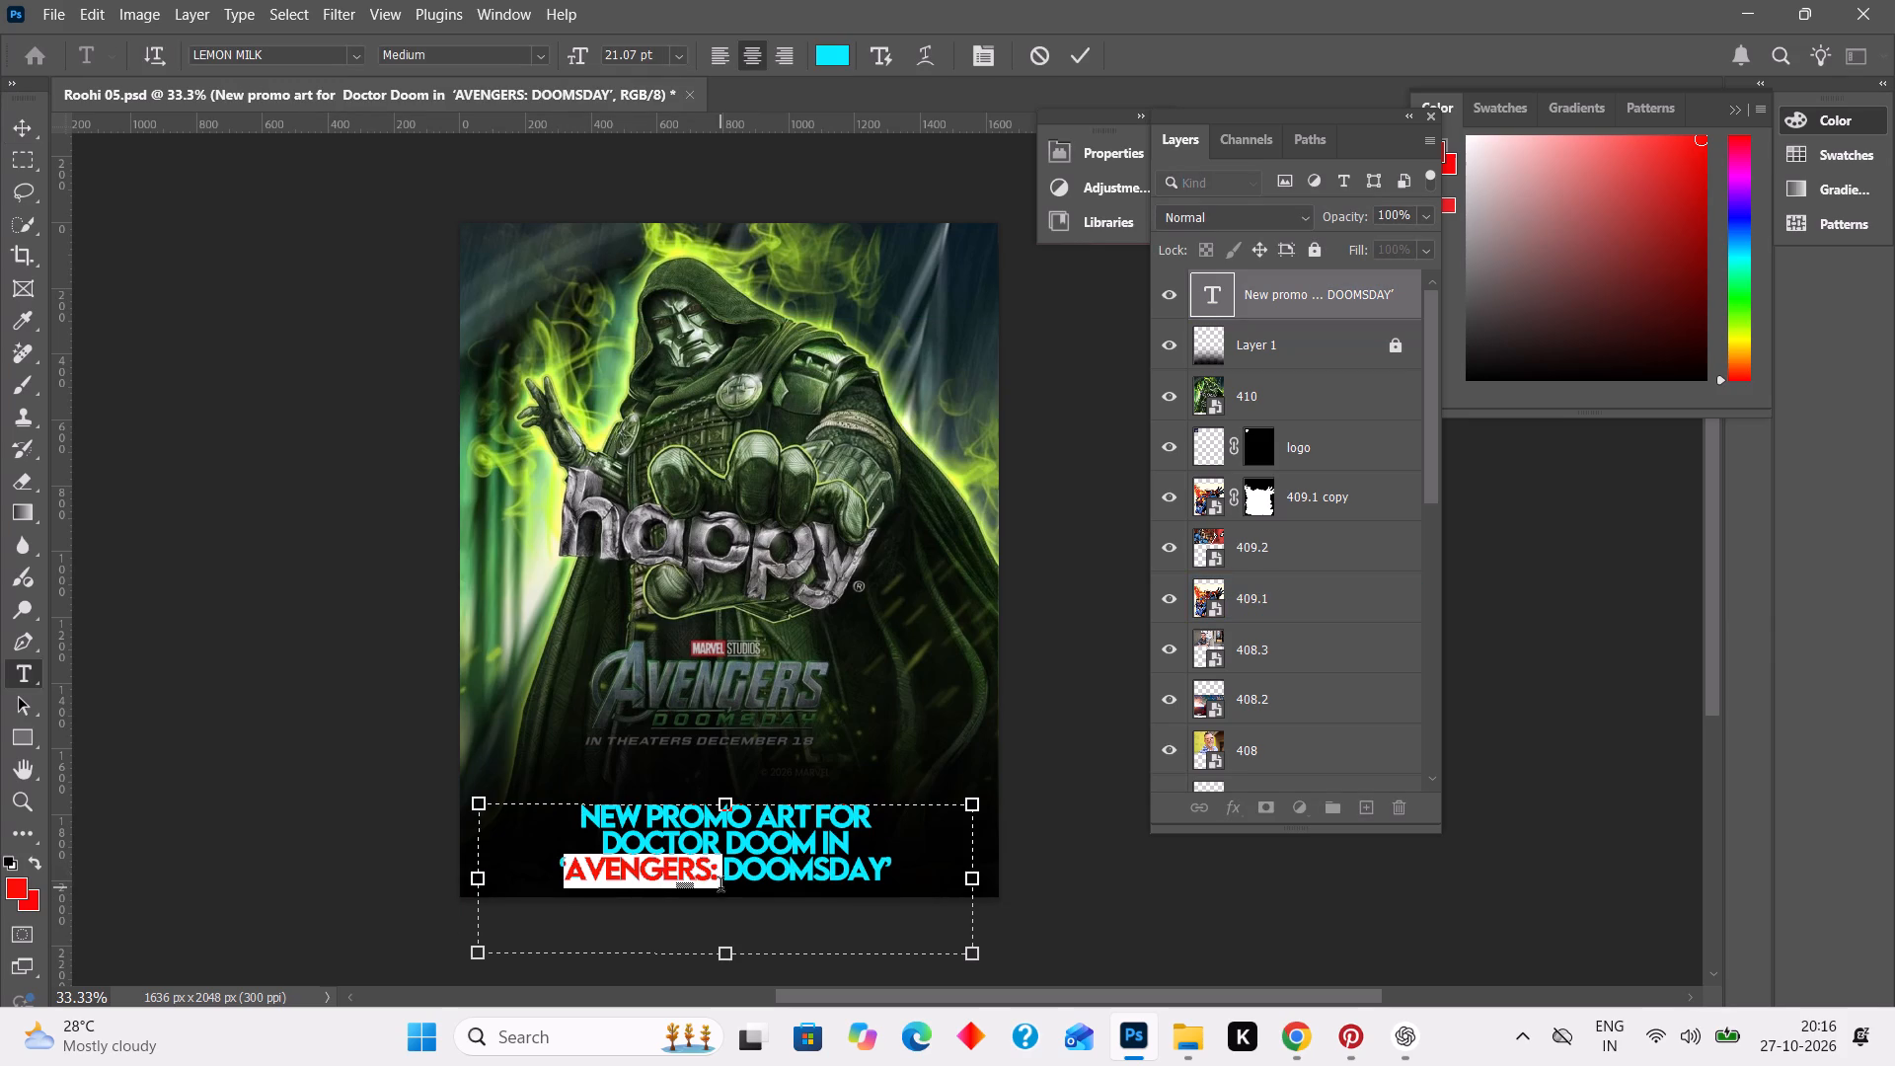
drag(552, 874, 870, 903)
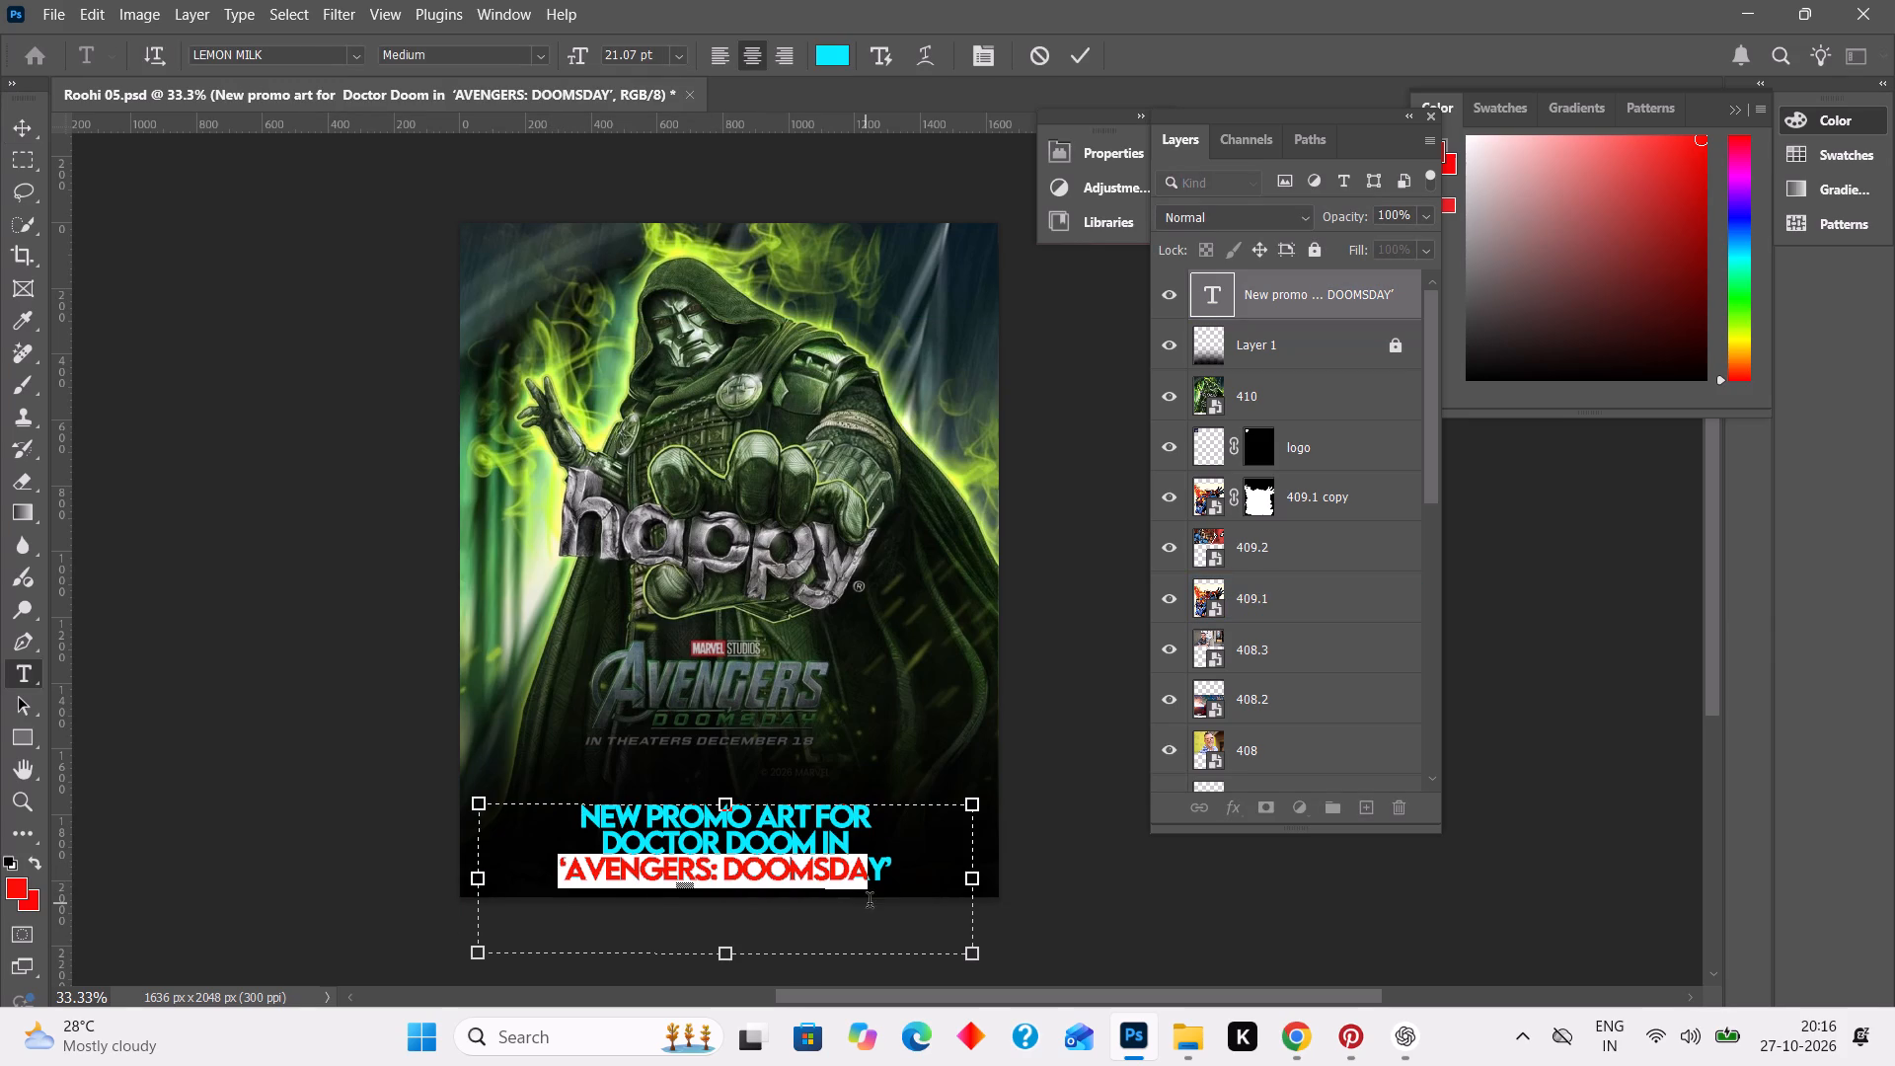
drag(870, 903, 907, 911)
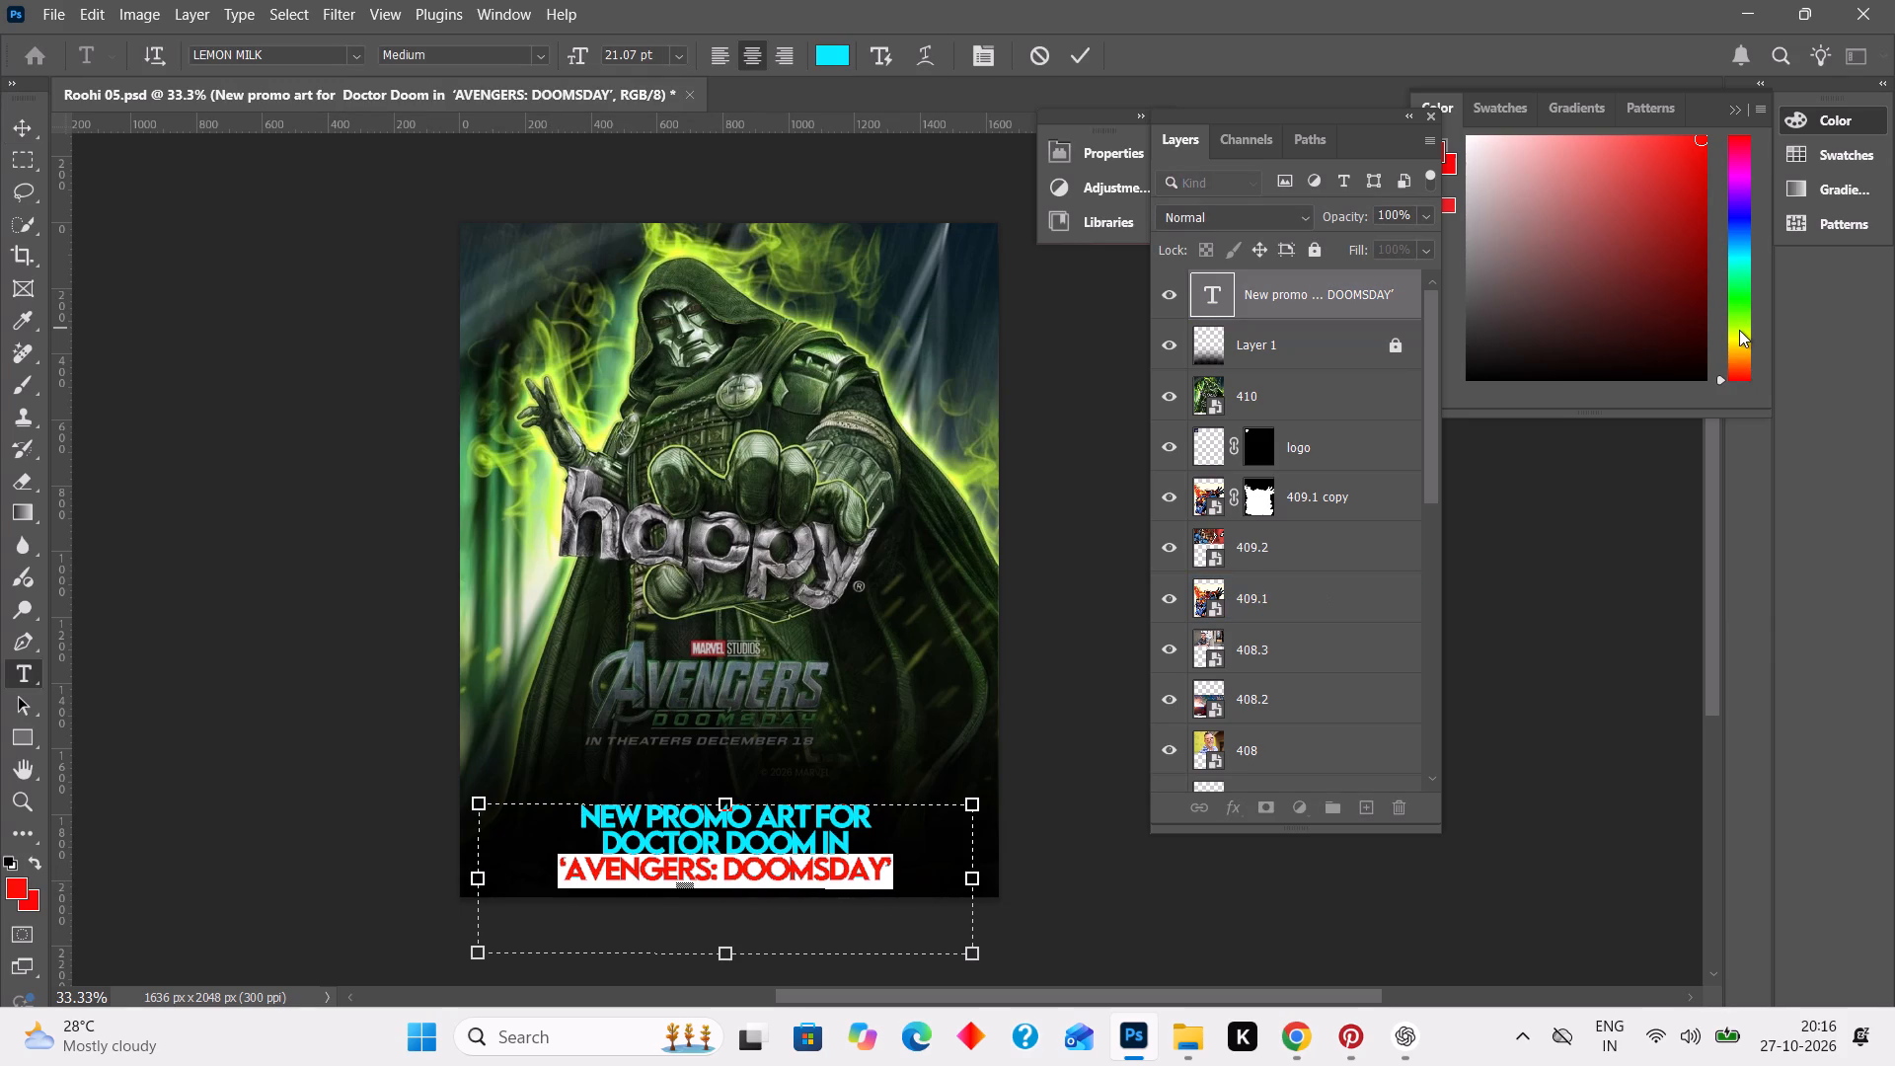
click(1739, 330)
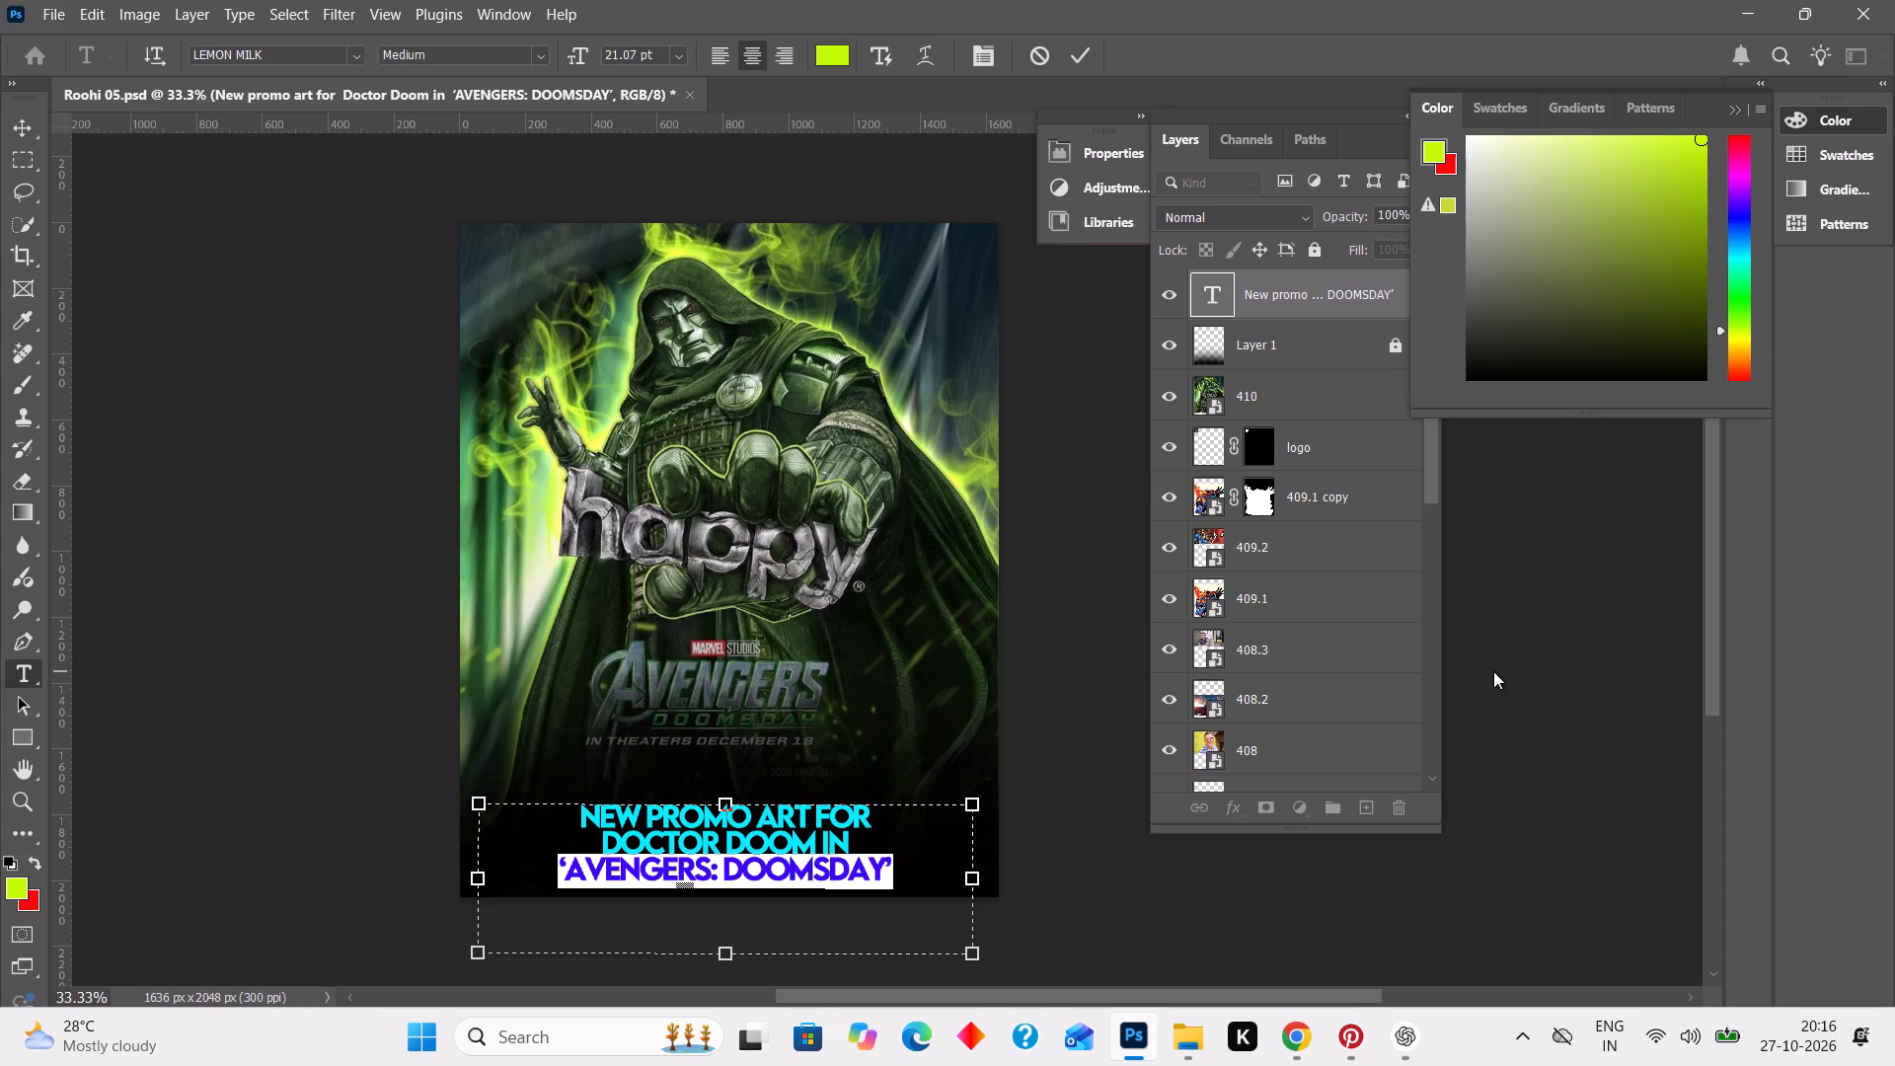
click(1493, 671)
click(1493, 671)
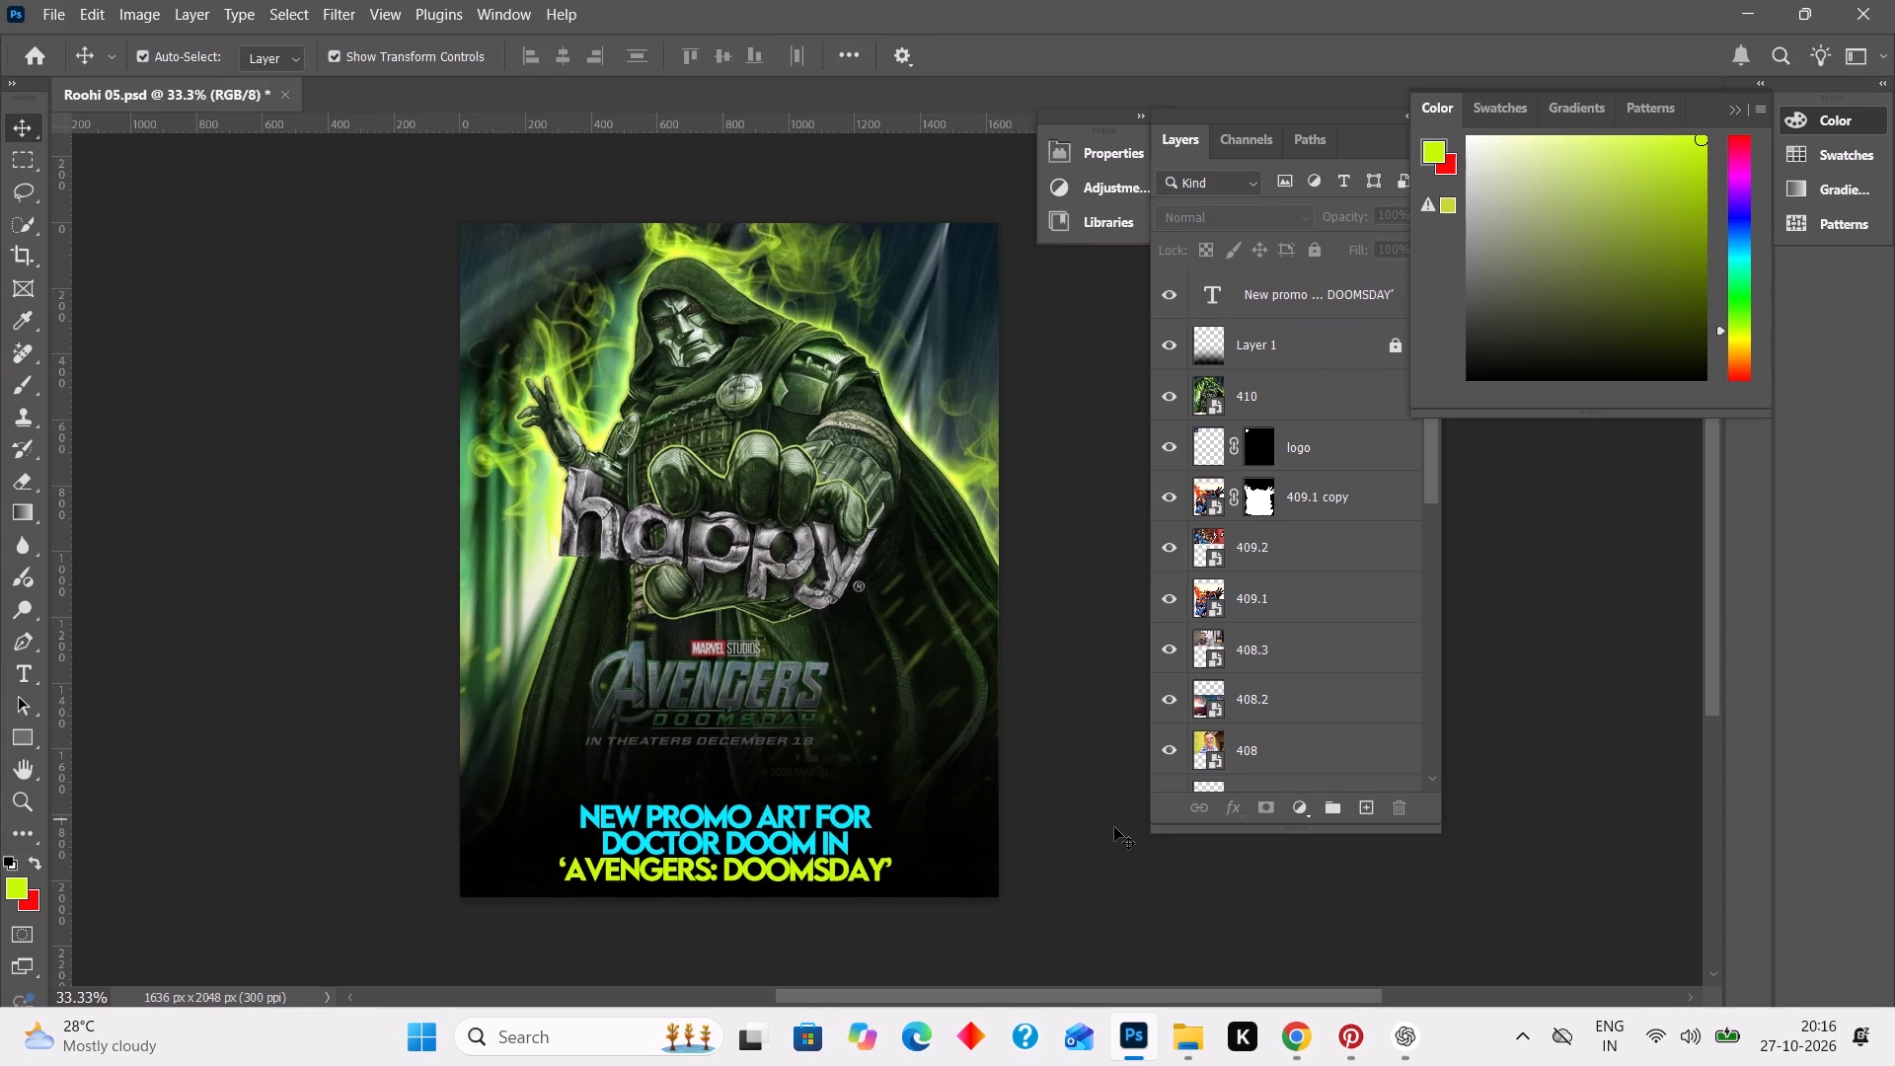
Recolor the headline's middle line, "Doctor Doom in", to white.
double_click(602, 843)
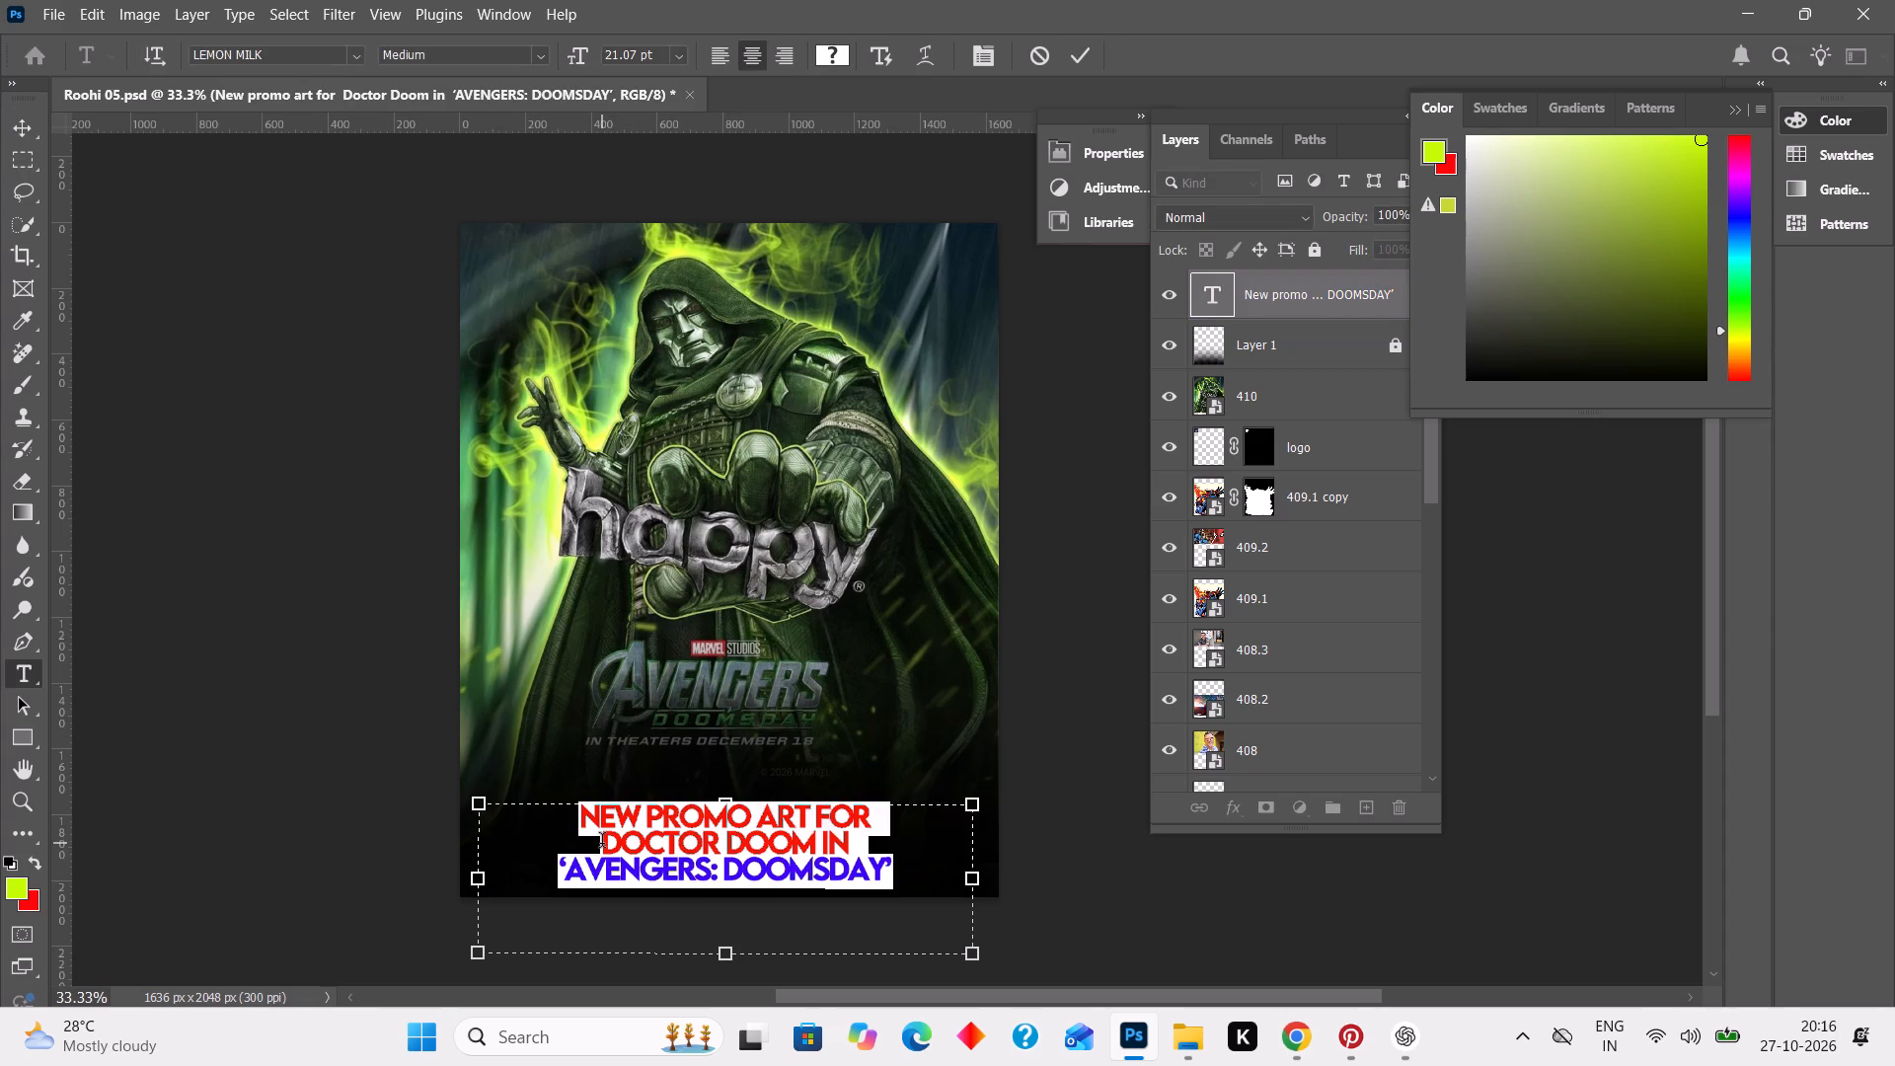
drag(602, 843, 872, 856)
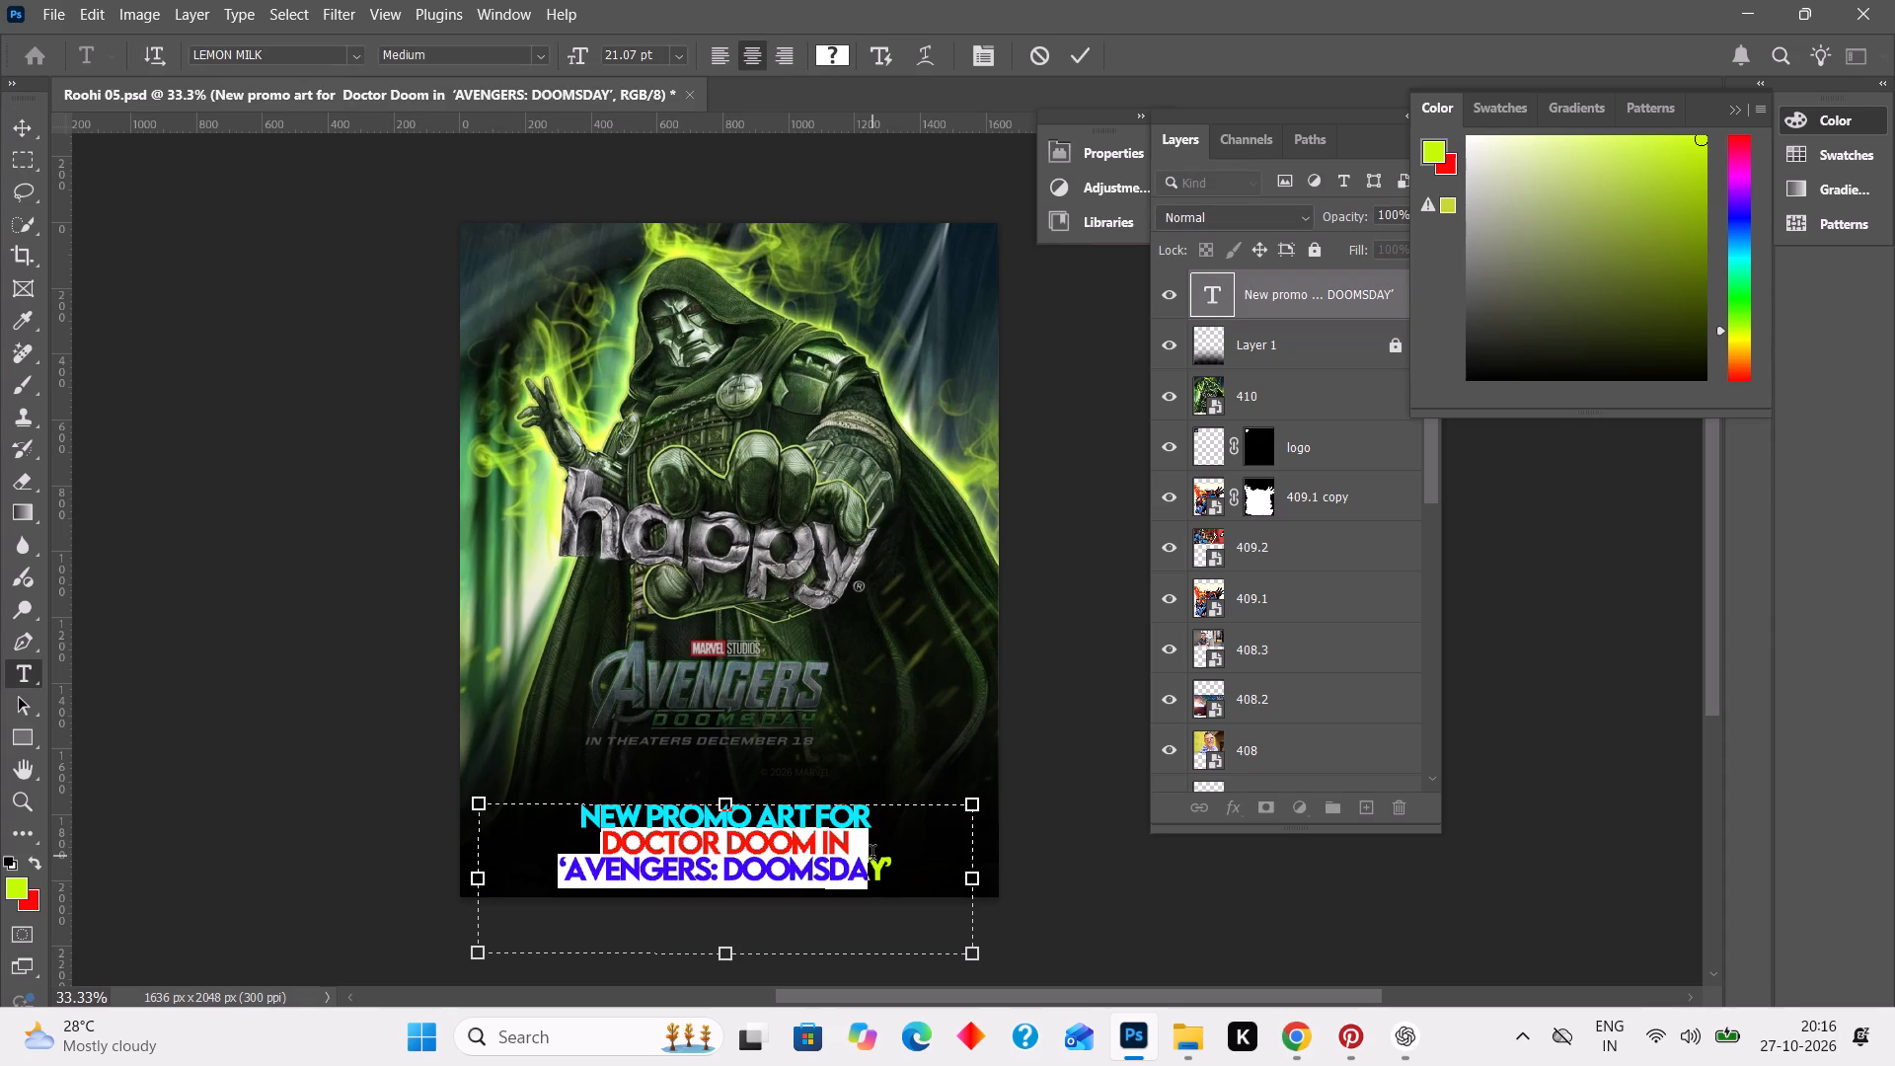
drag(598, 848, 855, 836)
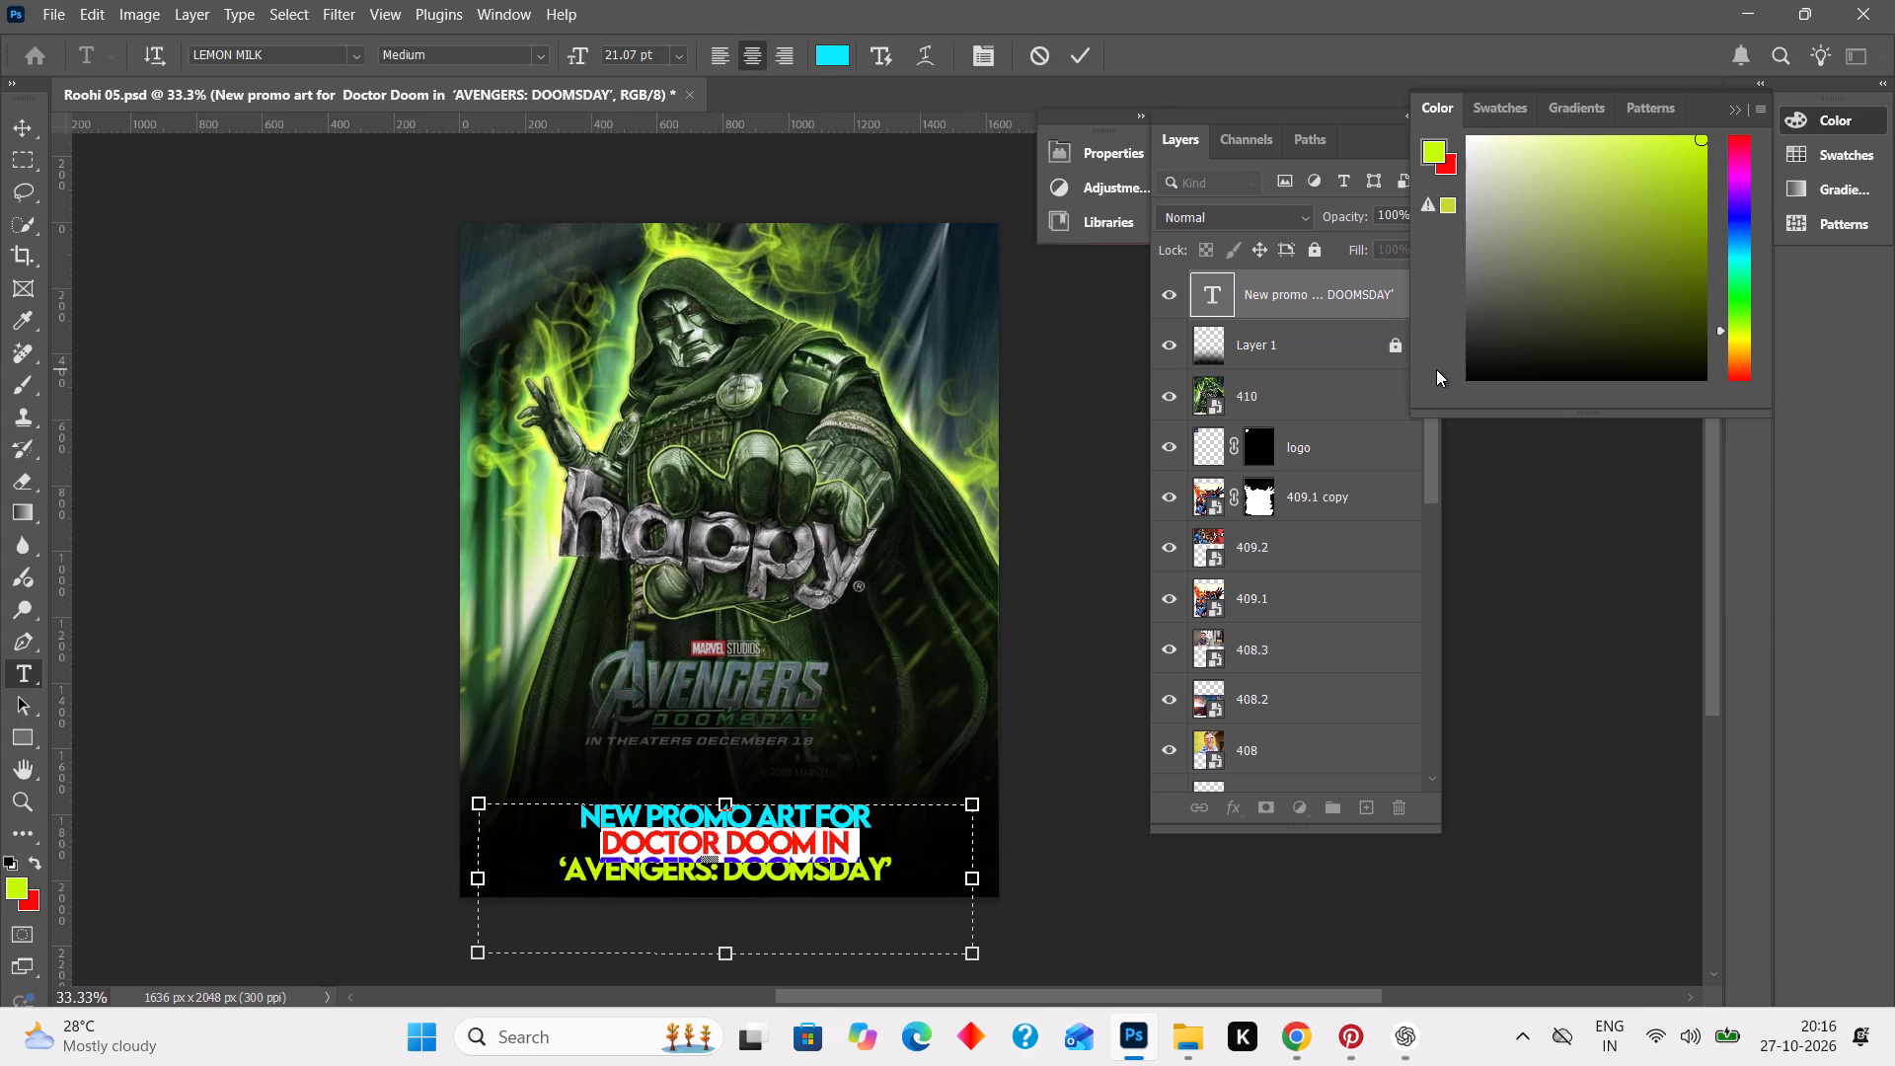
click(1468, 138)
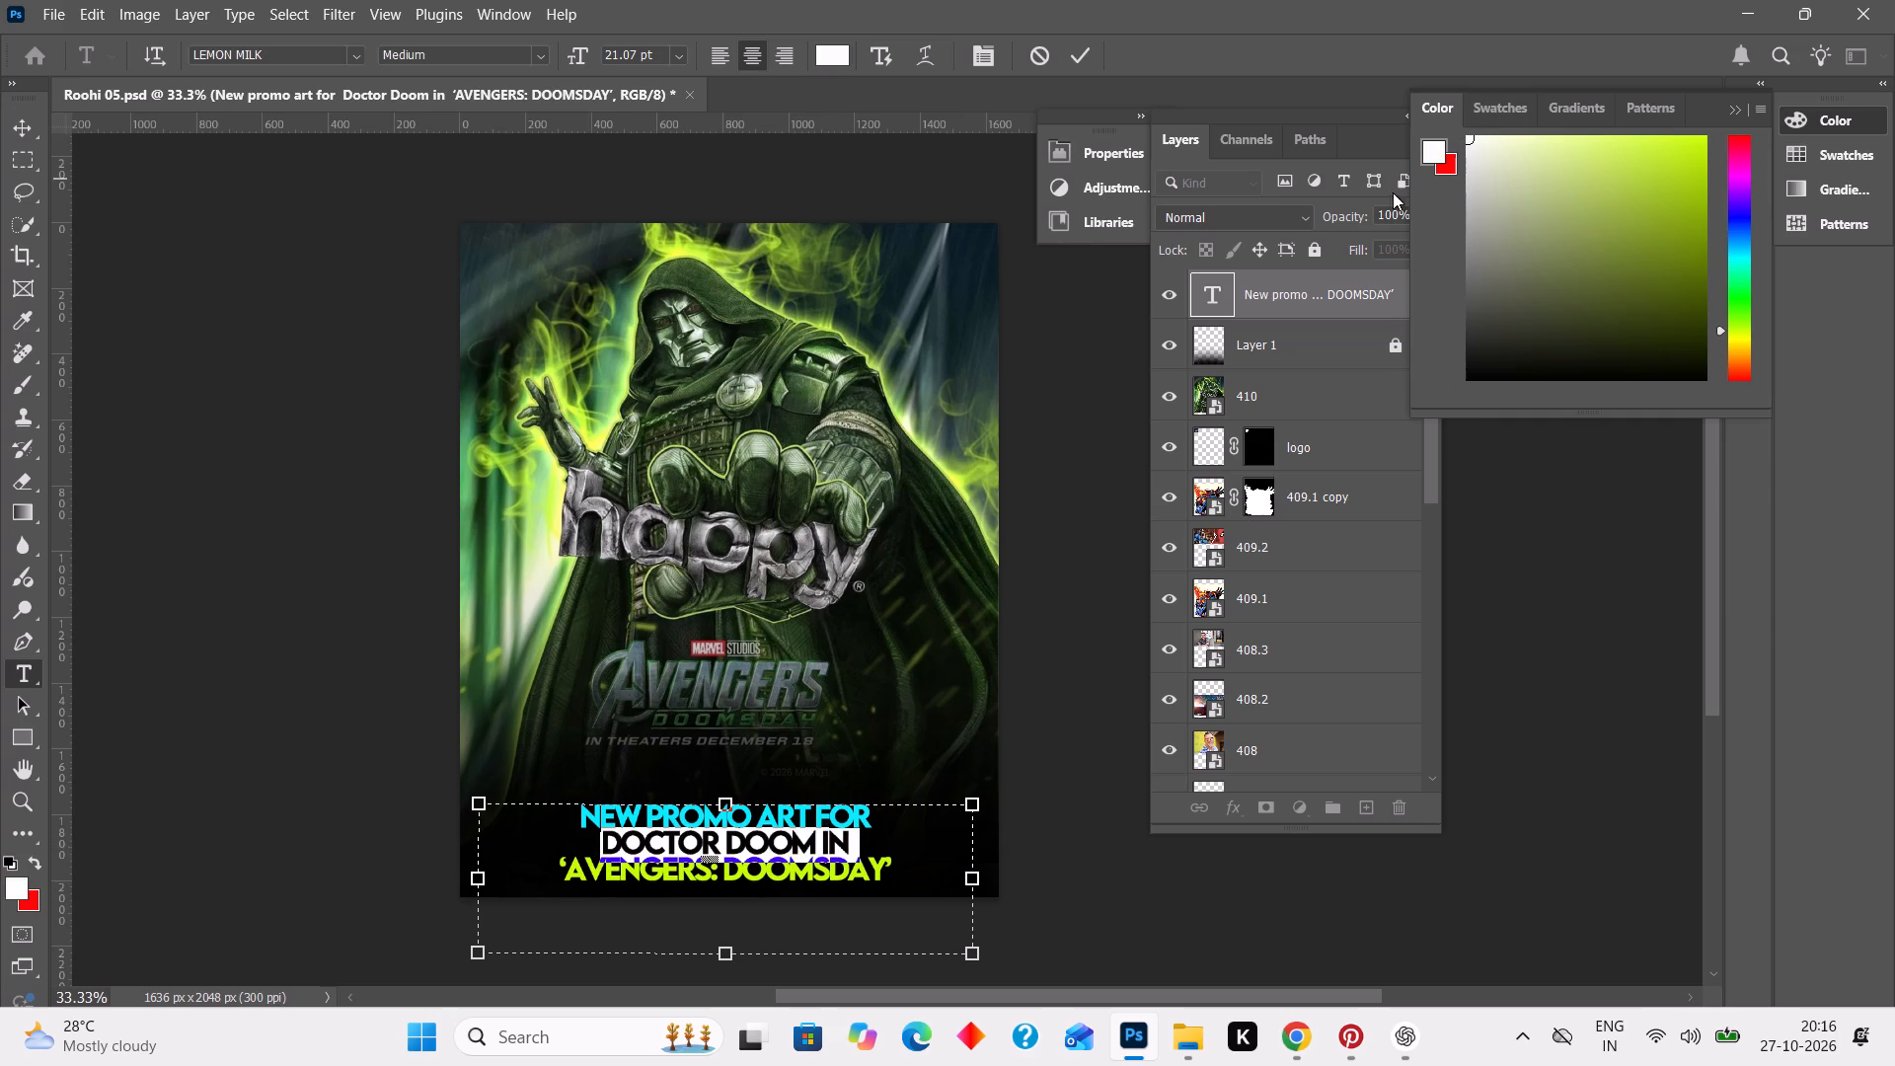
click(1595, 502)
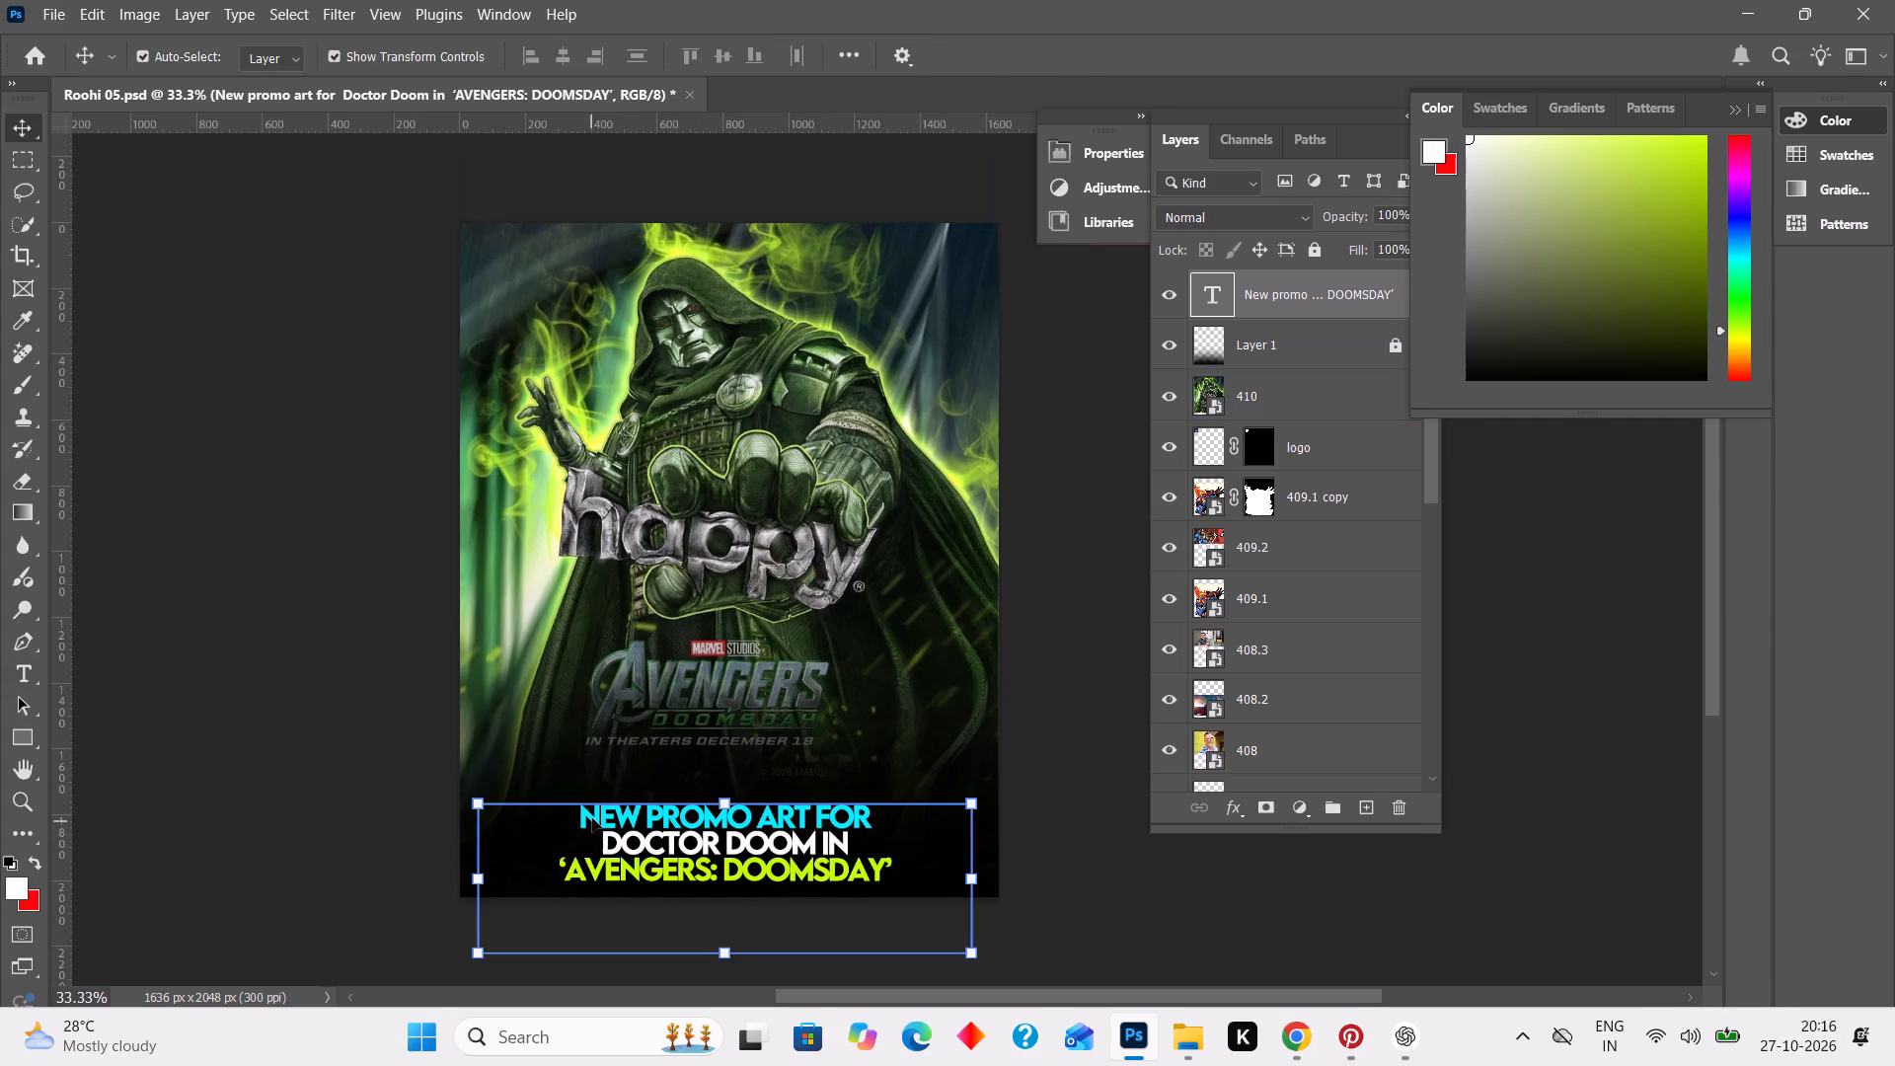
Recolor the headline's first line, "New promo art for", to bright yellow and deselect the text layer.
double_click(573, 814)
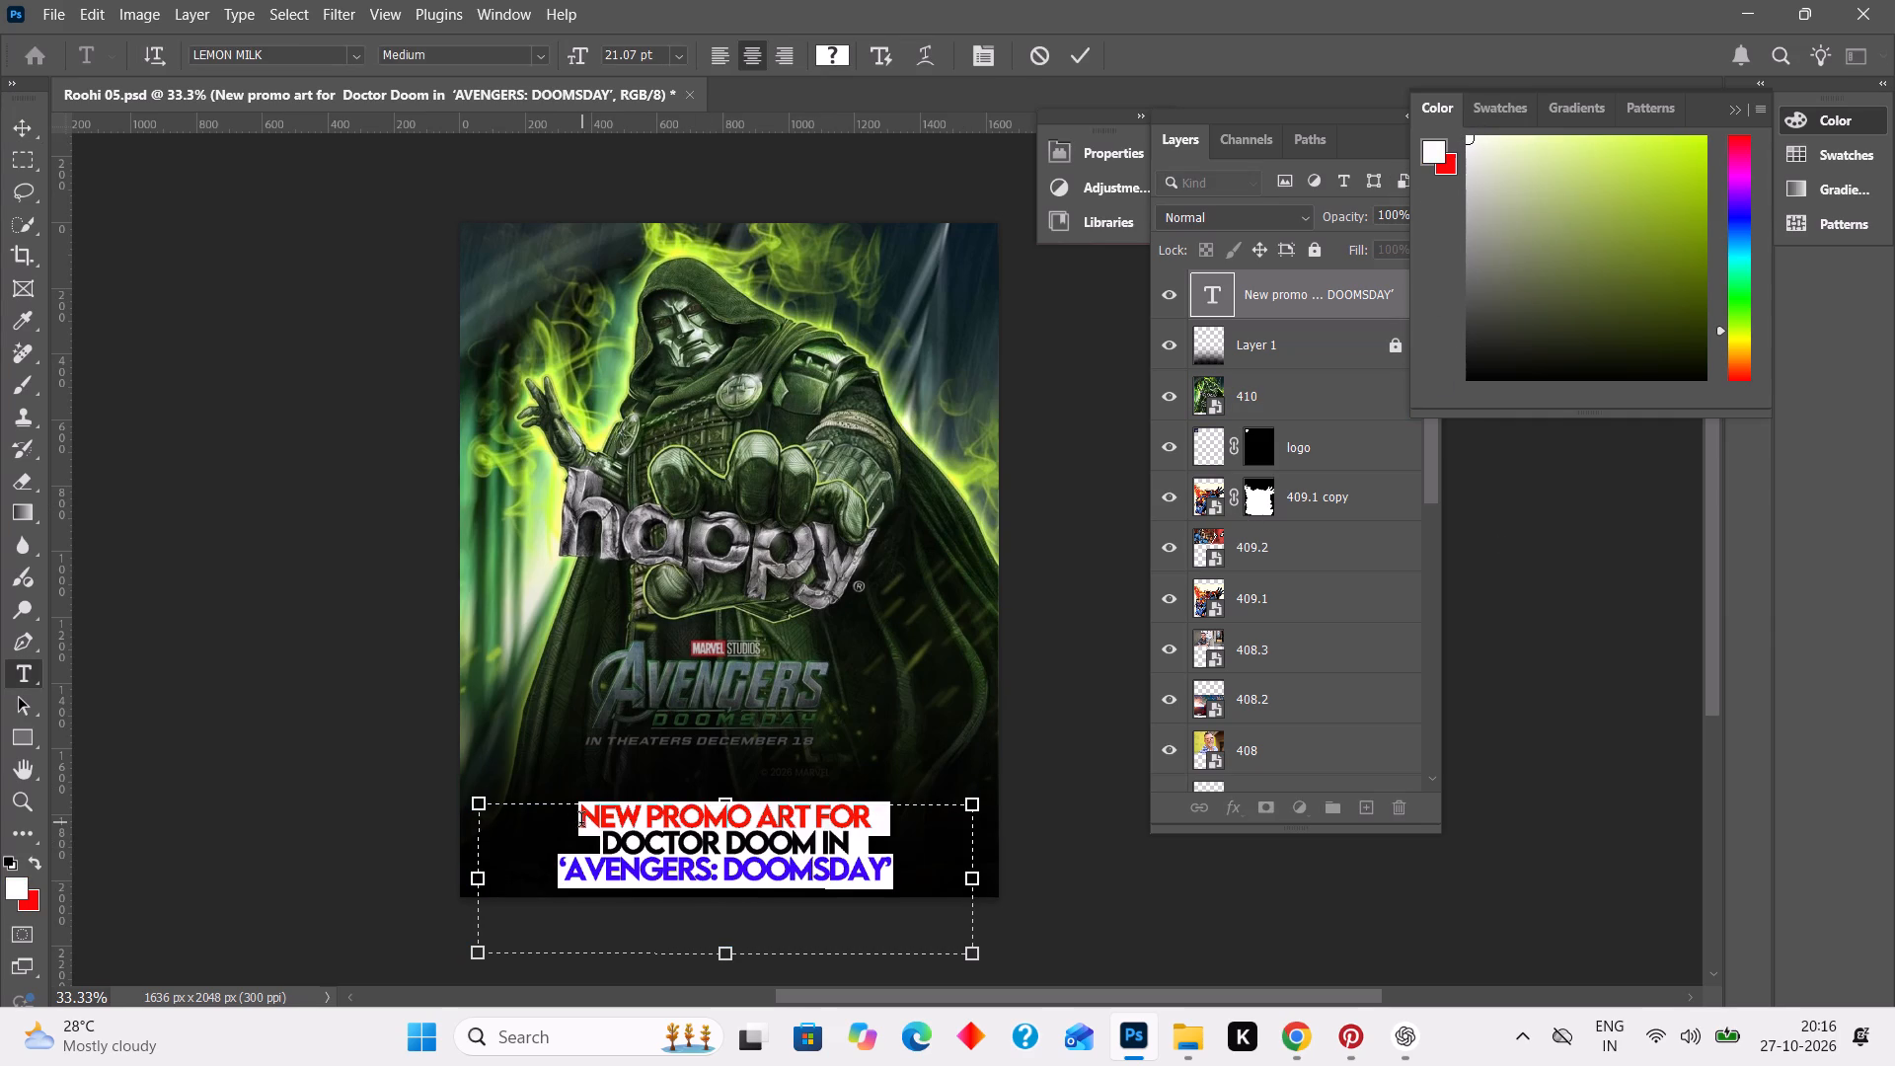
click(581, 821)
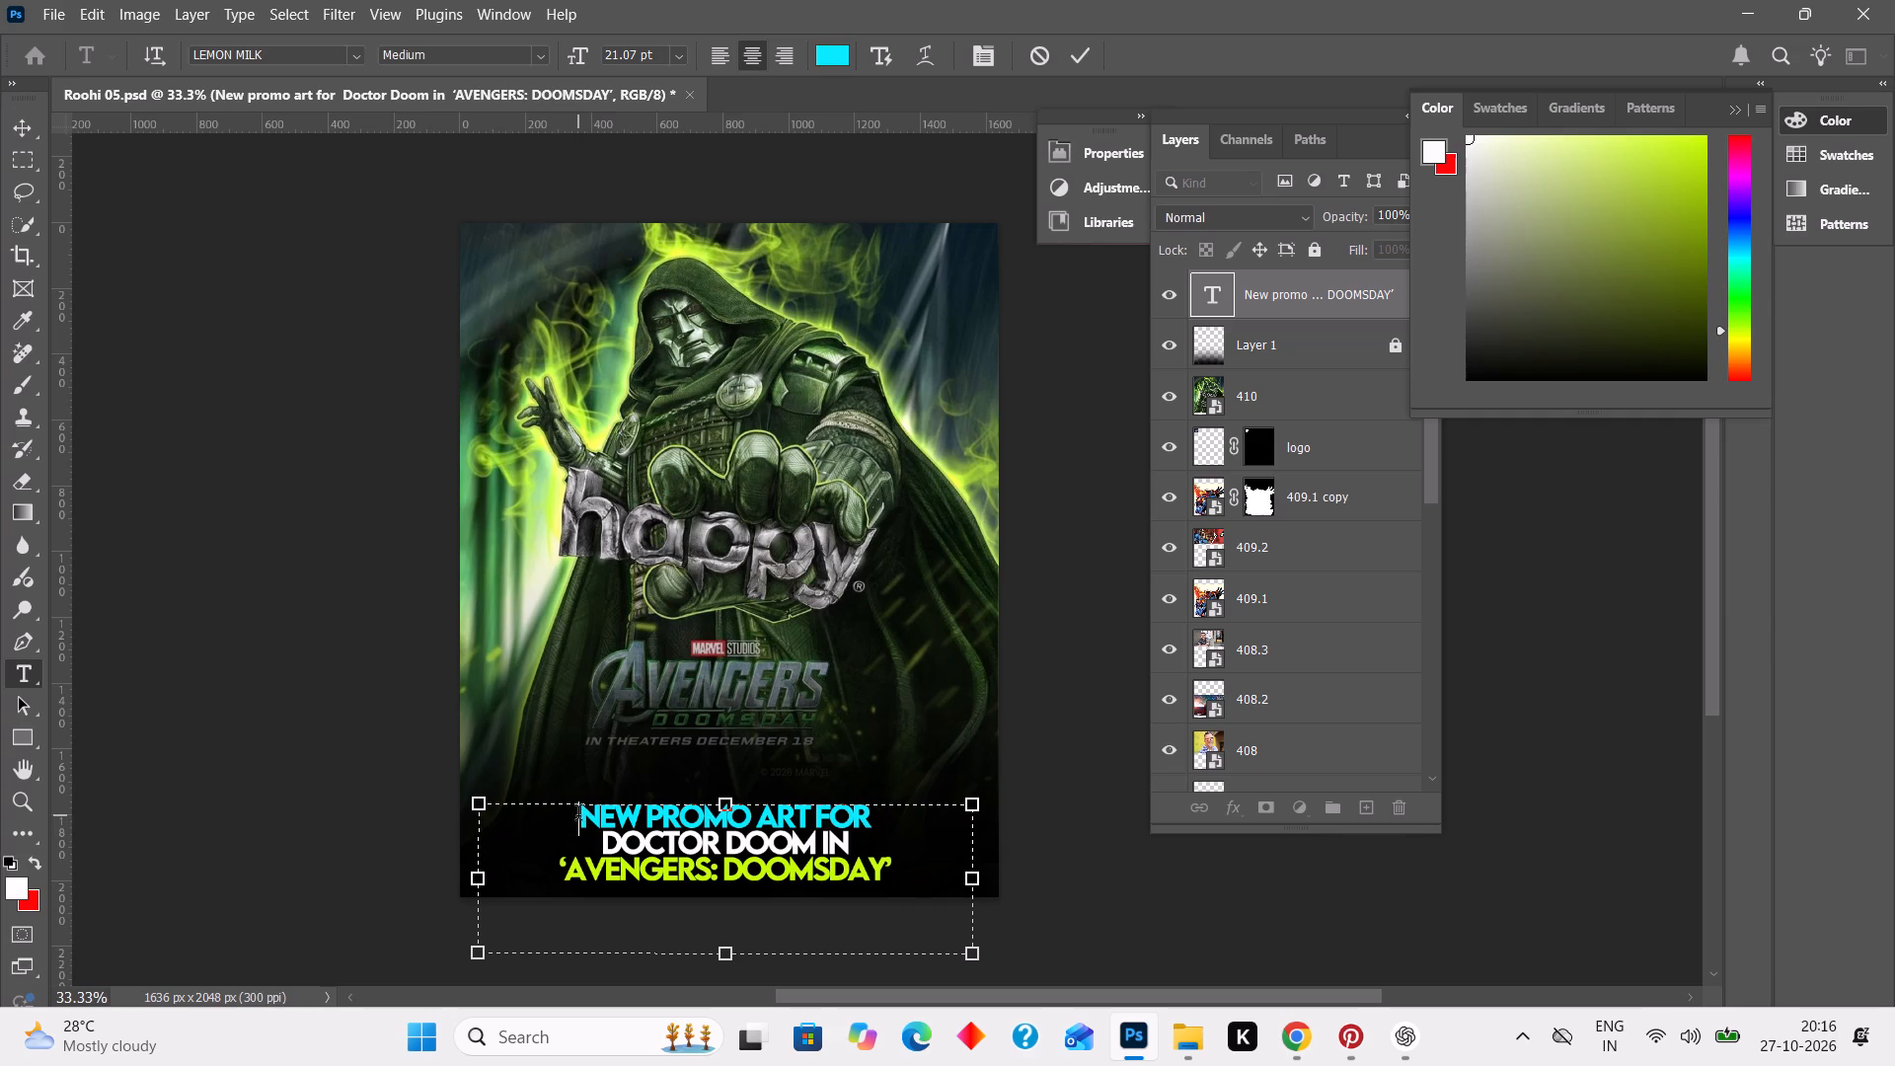
drag(578, 815, 889, 815)
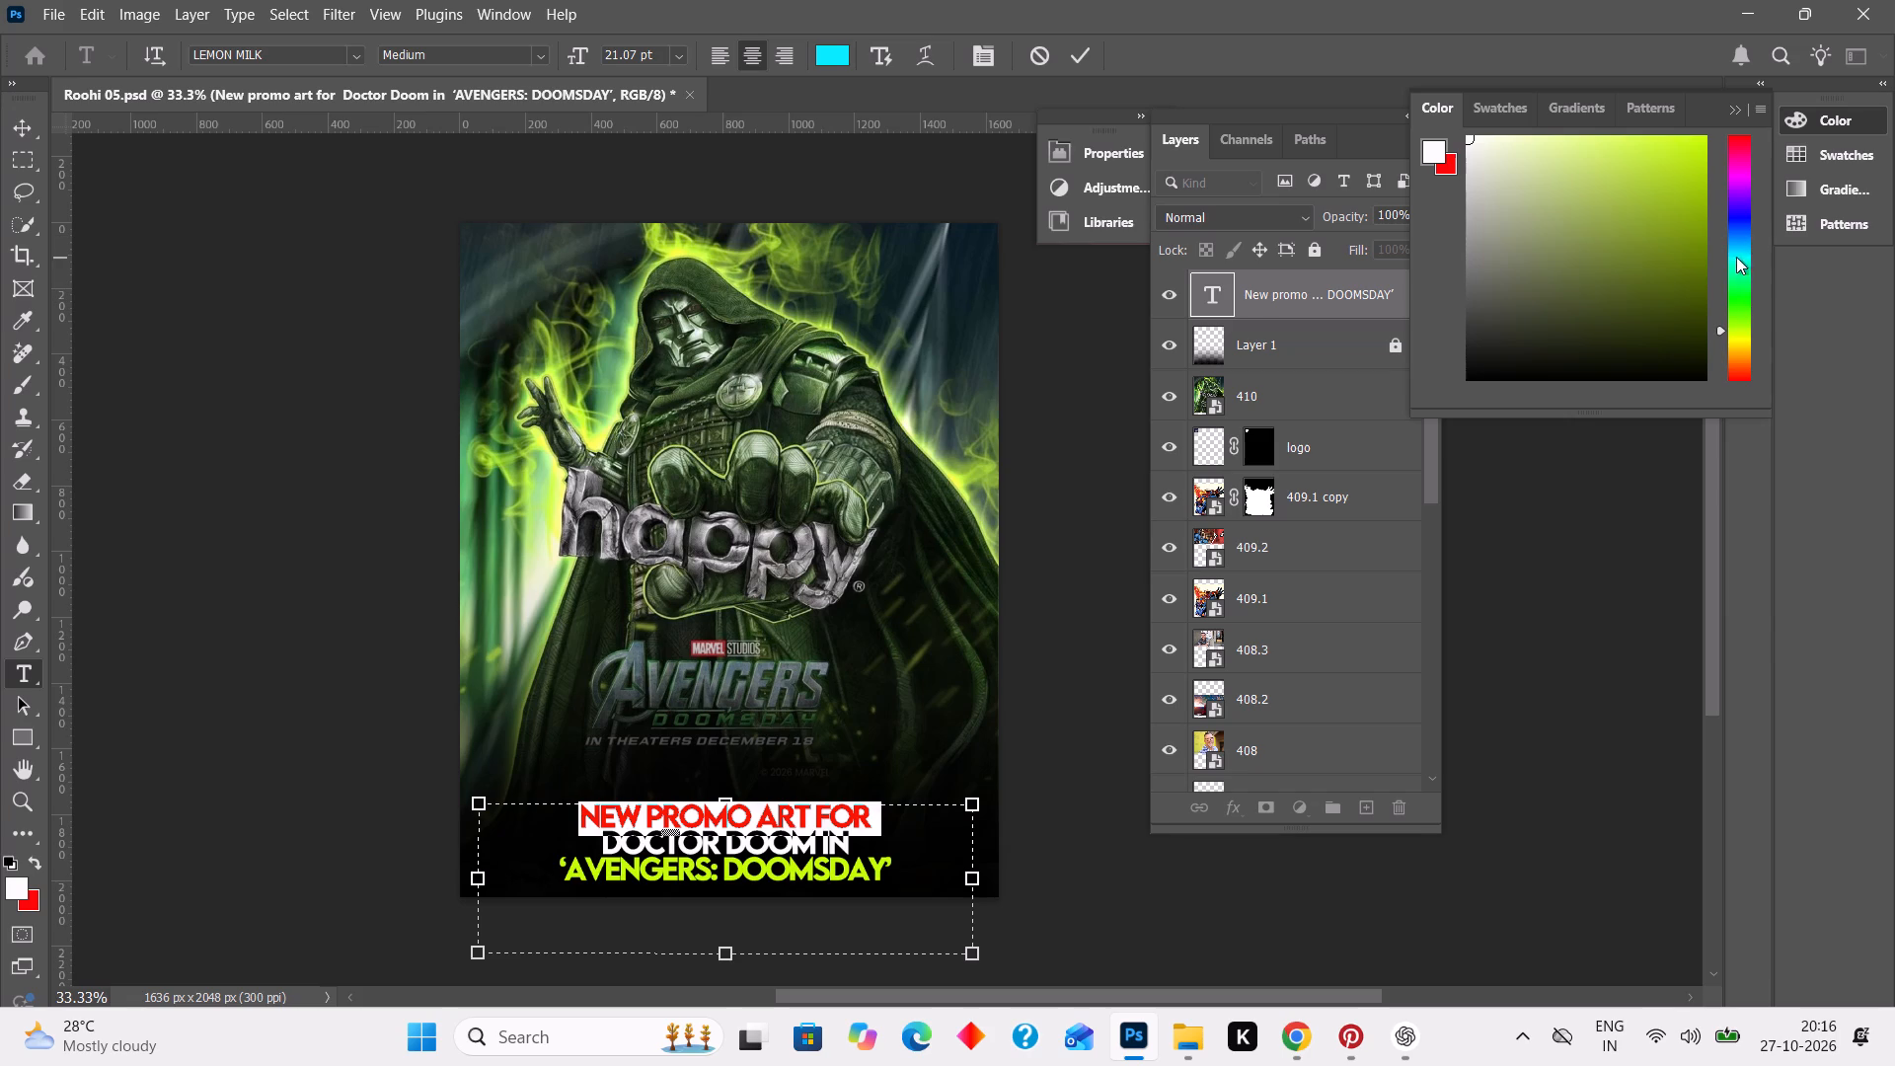
click(1742, 338)
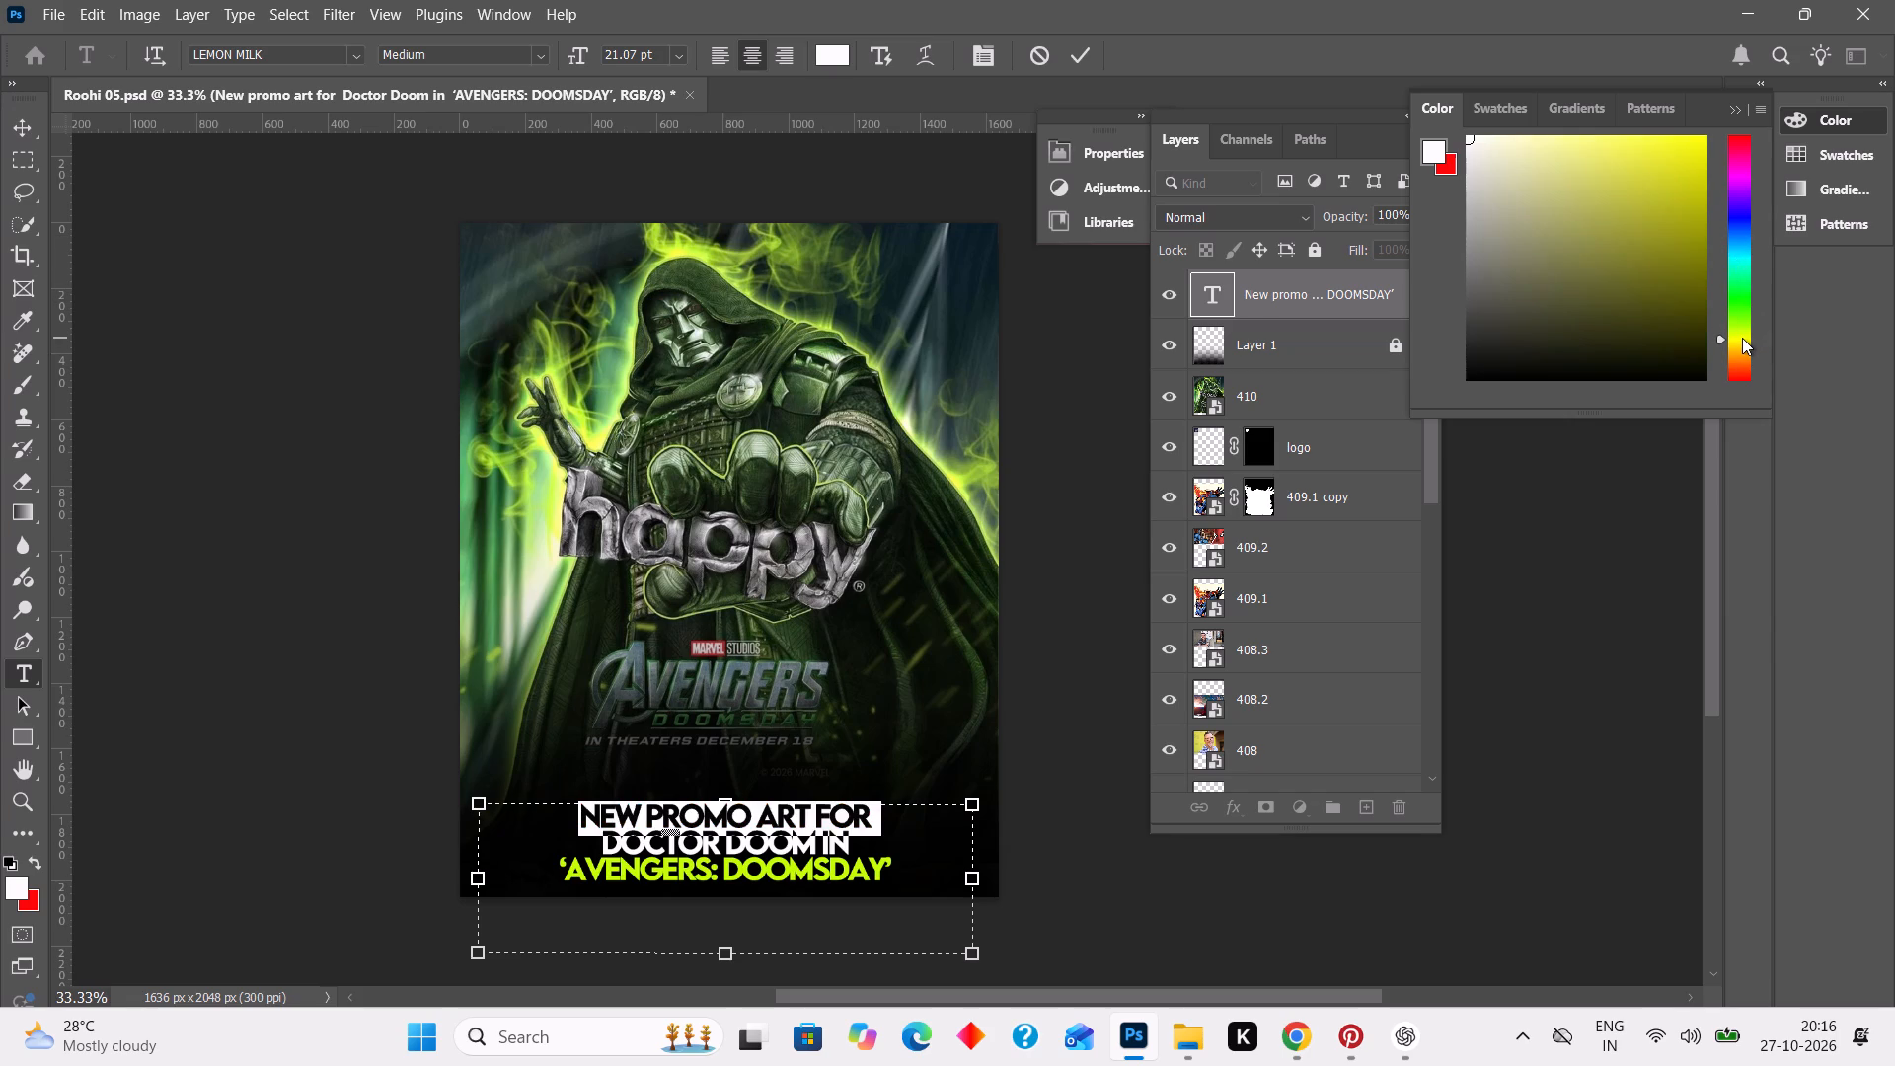
click(1701, 134)
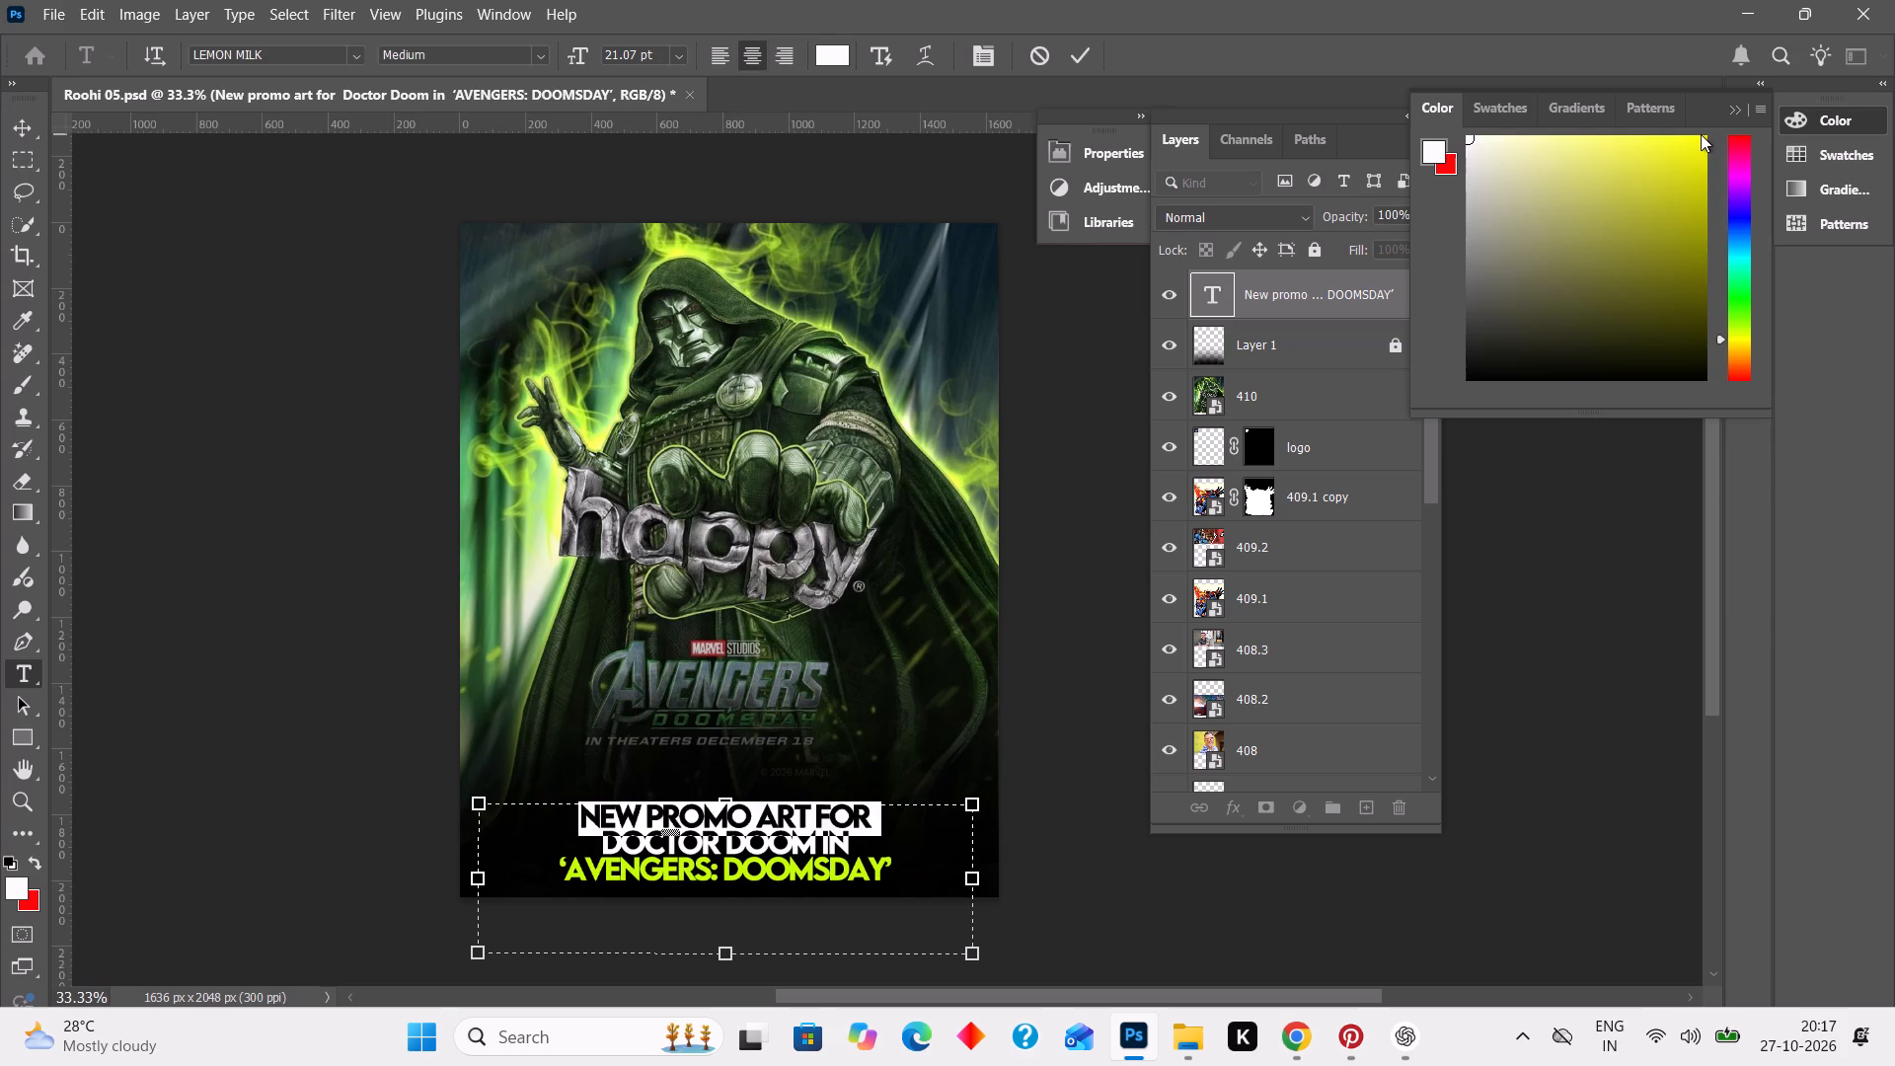
click(1704, 139)
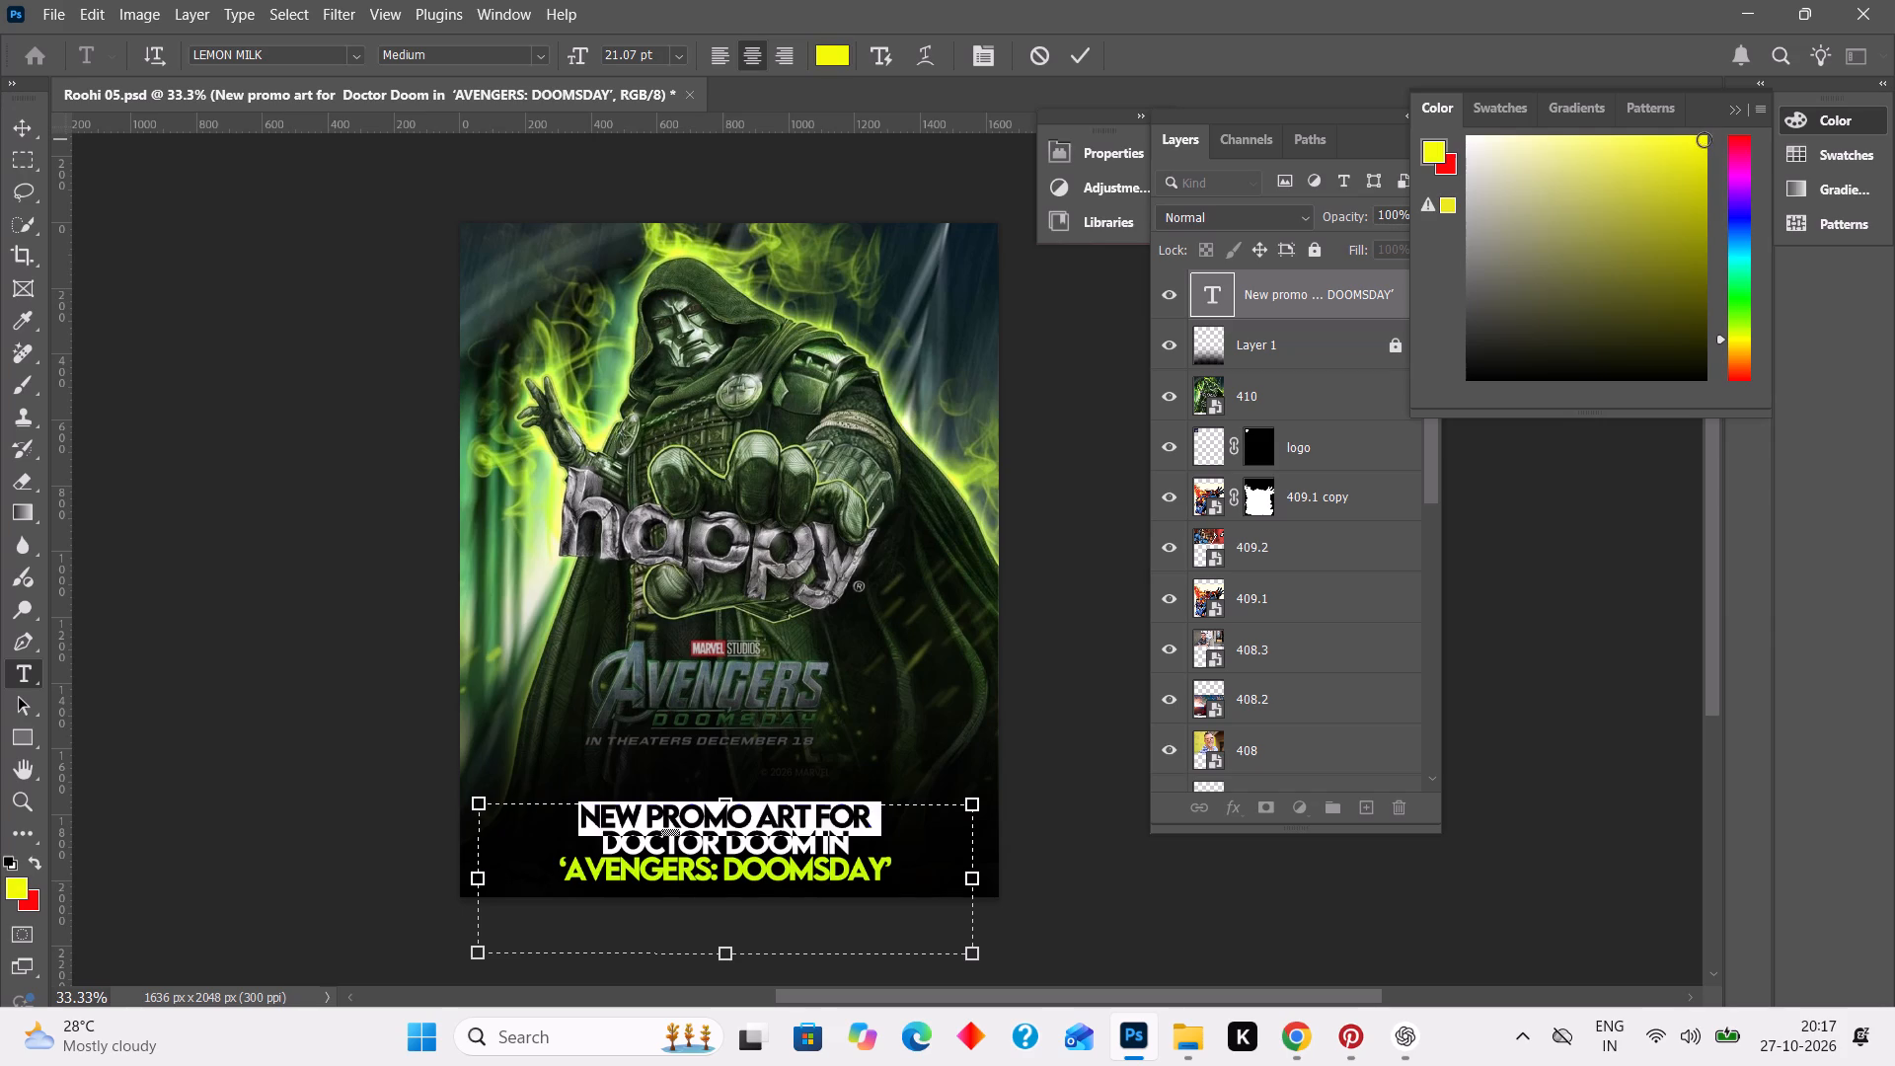
click(1622, 603)
click(1622, 603)
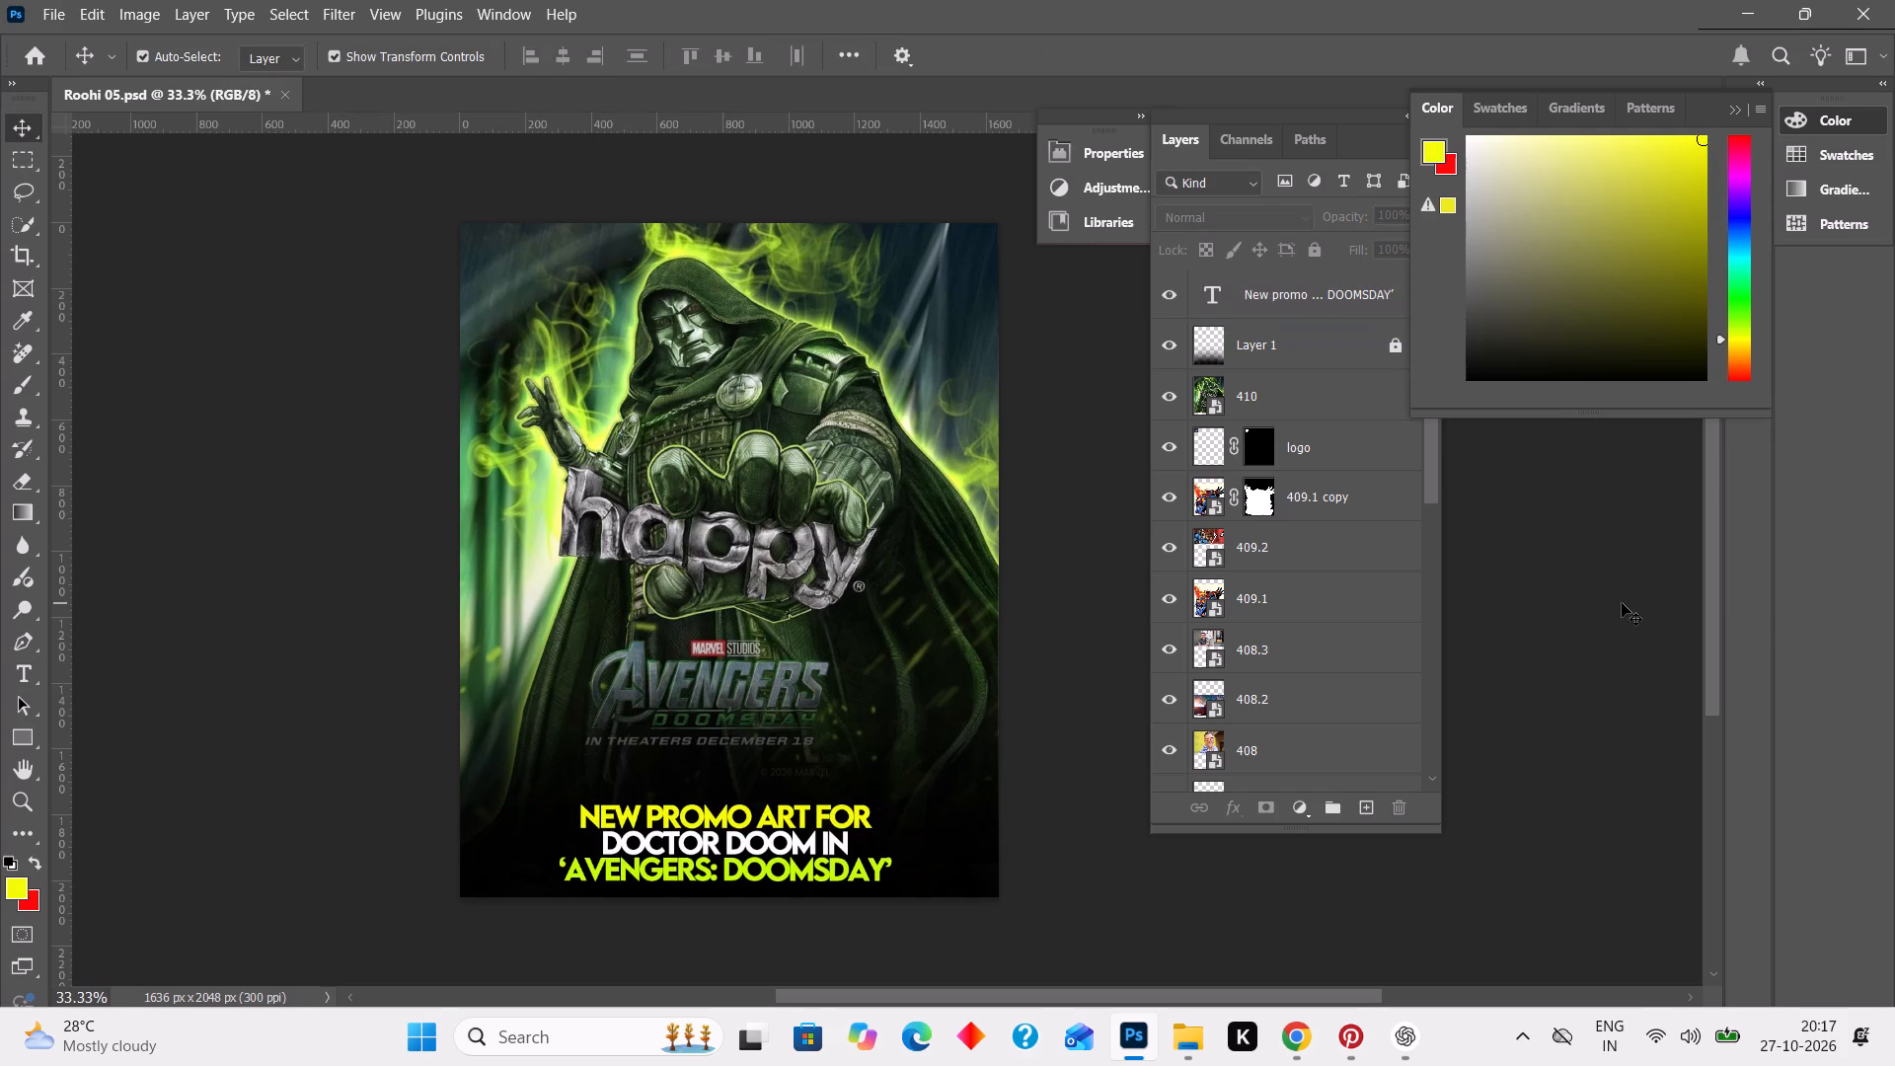
click(1622, 603)
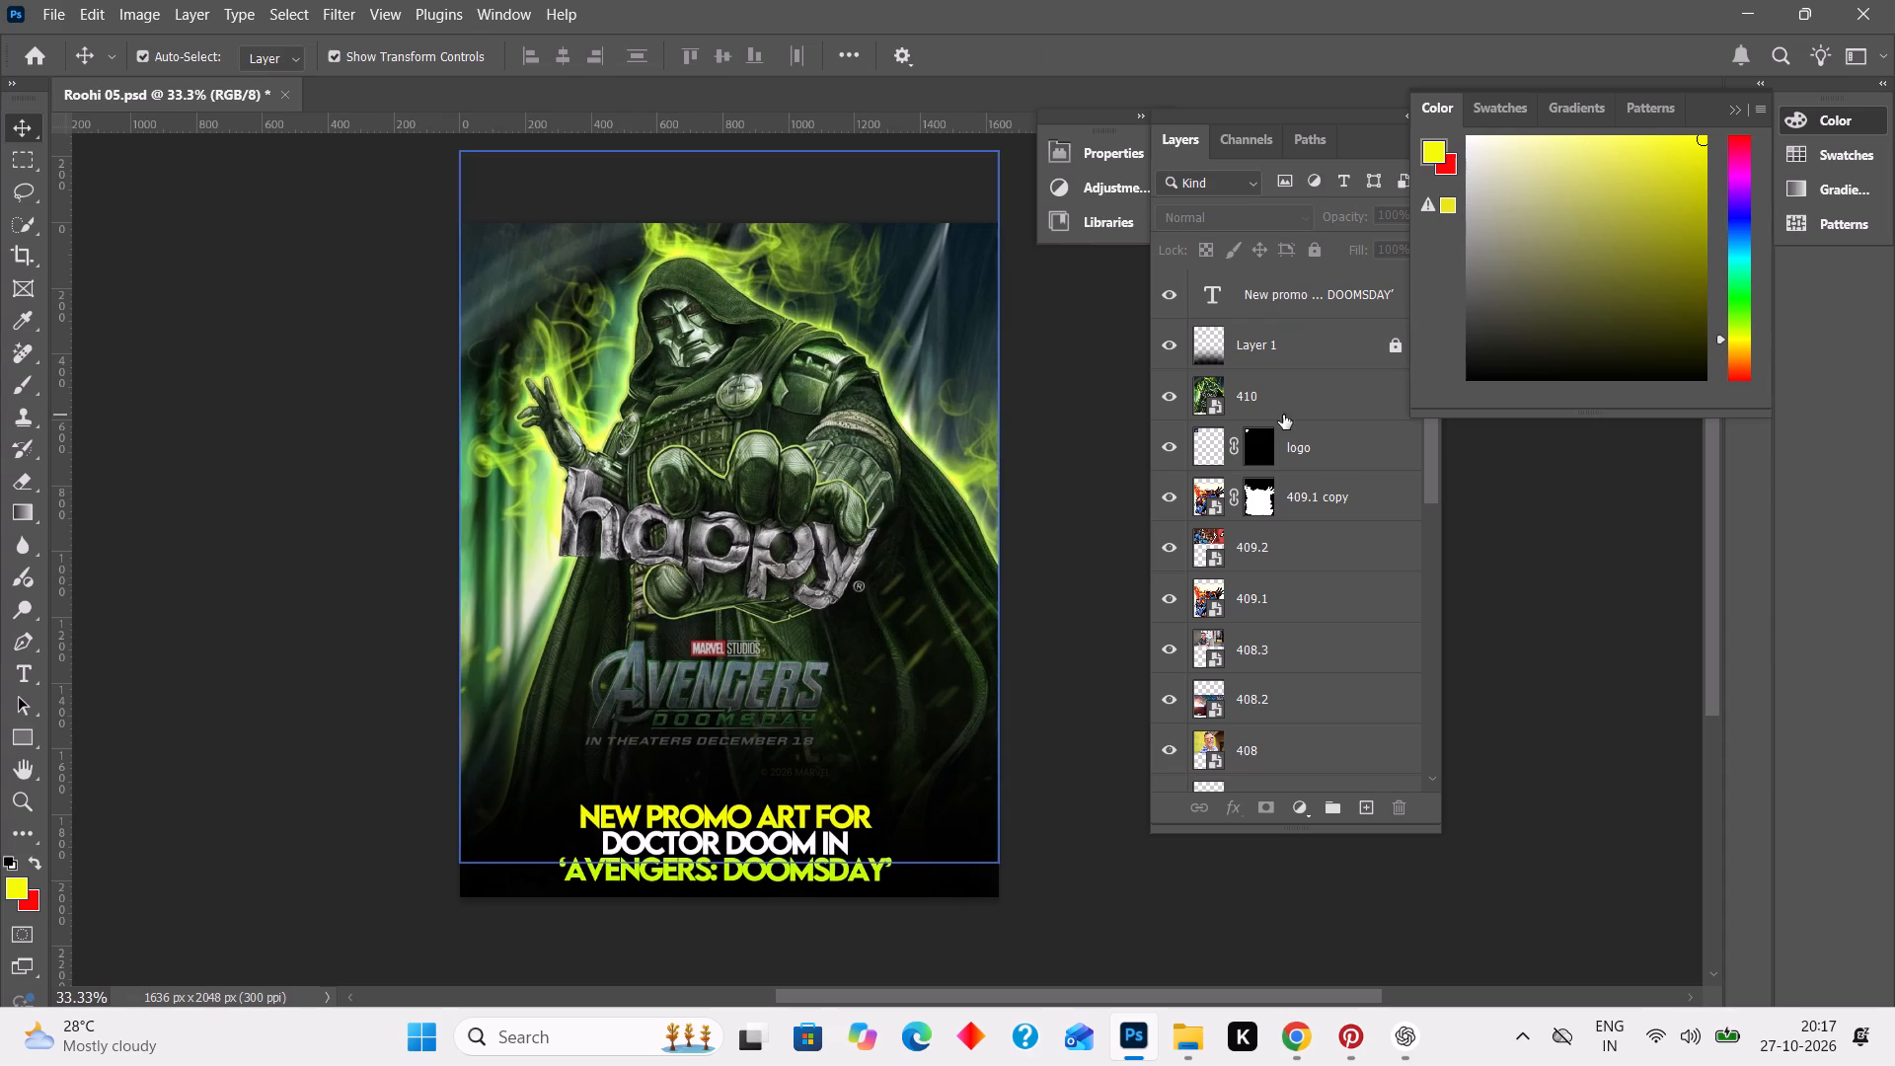
Move the logo layer above Layer 1, directly below the headline text layer.
drag(1304, 459, 1283, 331)
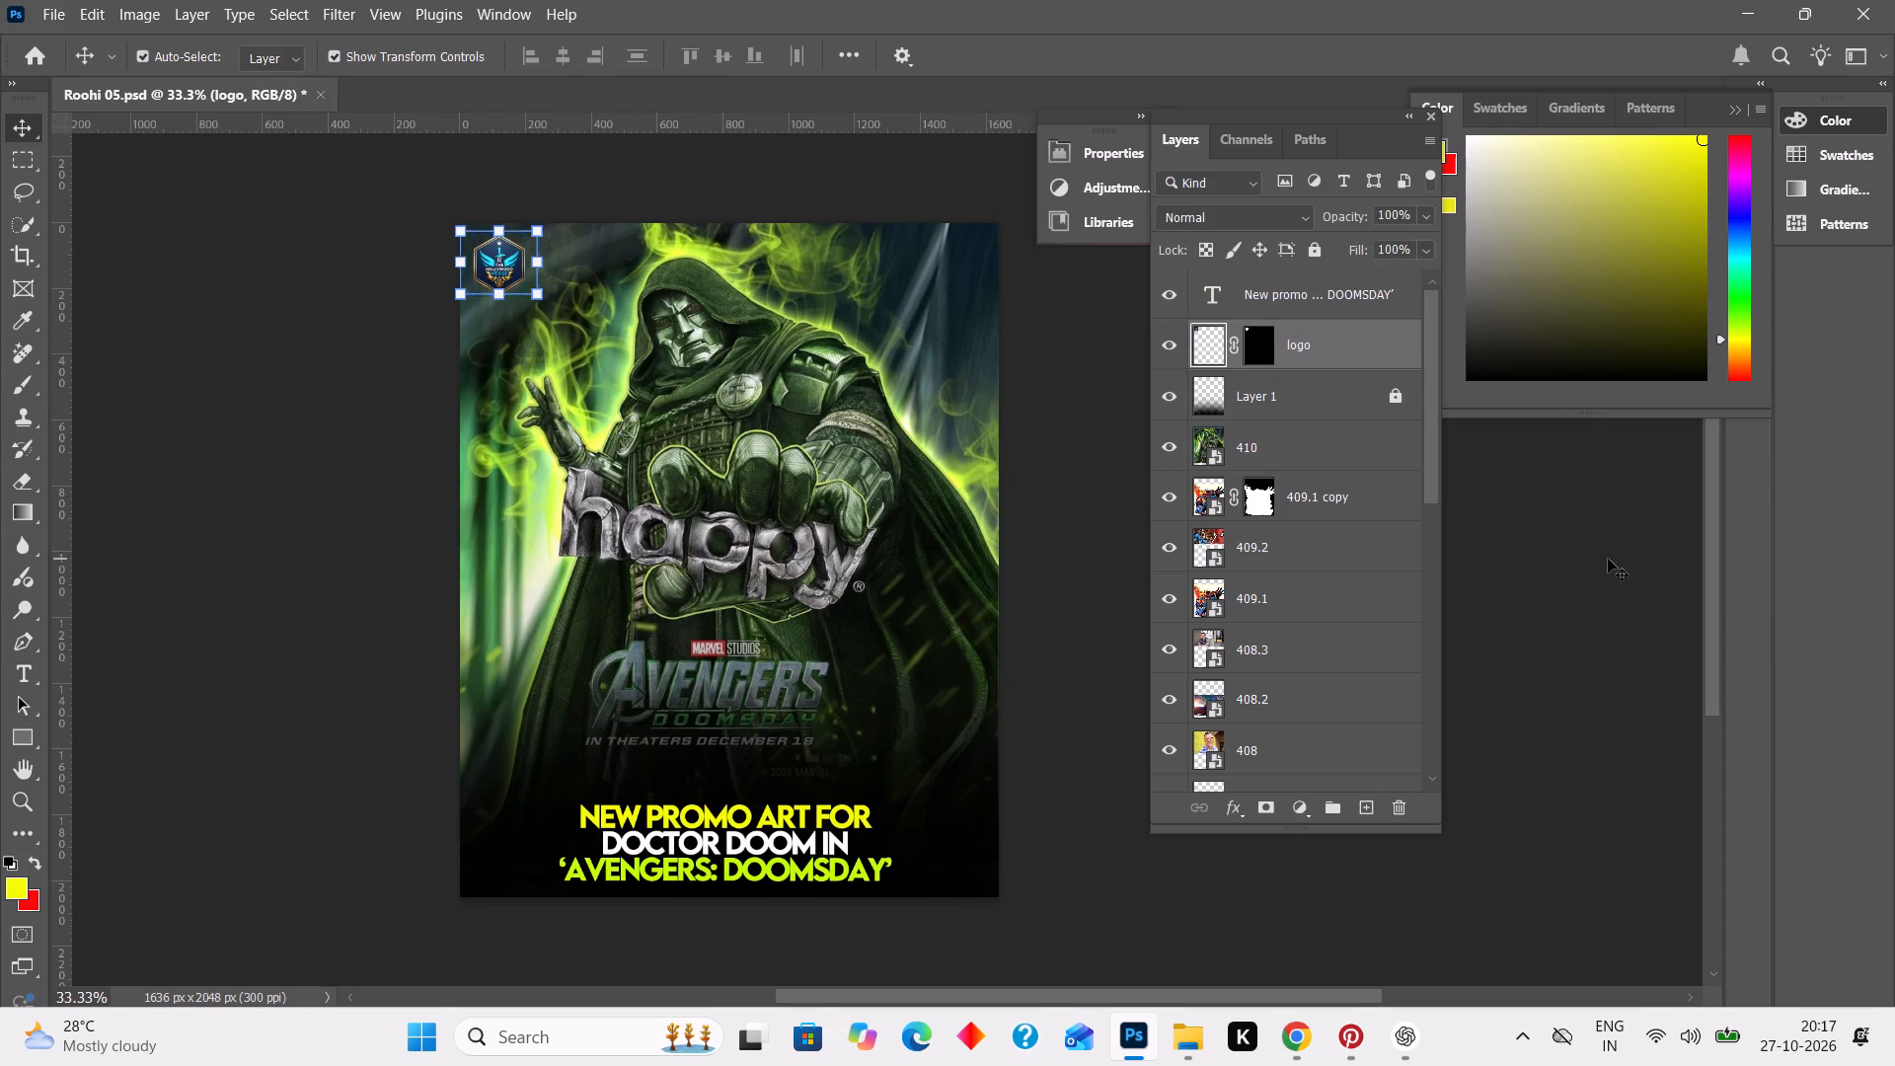
click(1608, 559)
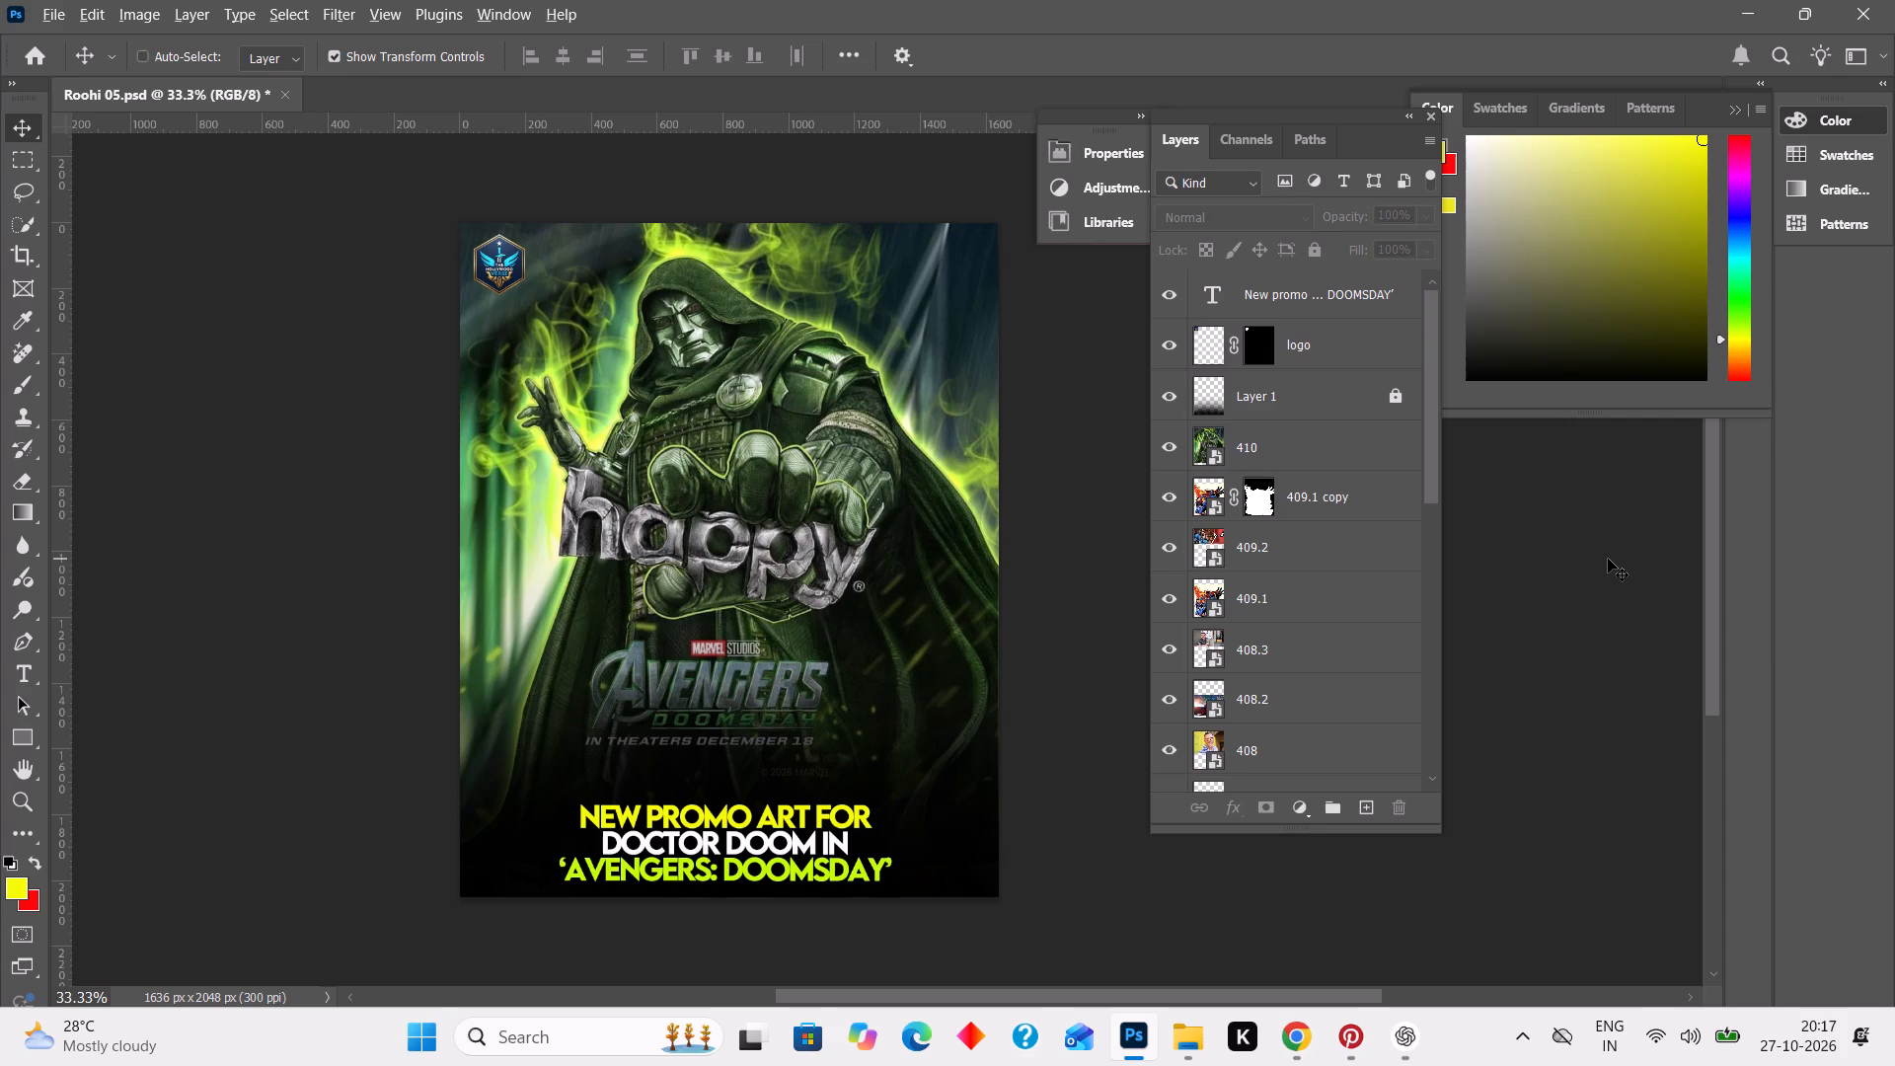
Export the poster as a JPG named 410.1 in the z - Copy folder.
key(ctrl+alt+s)
key(ctrl+alt+s)
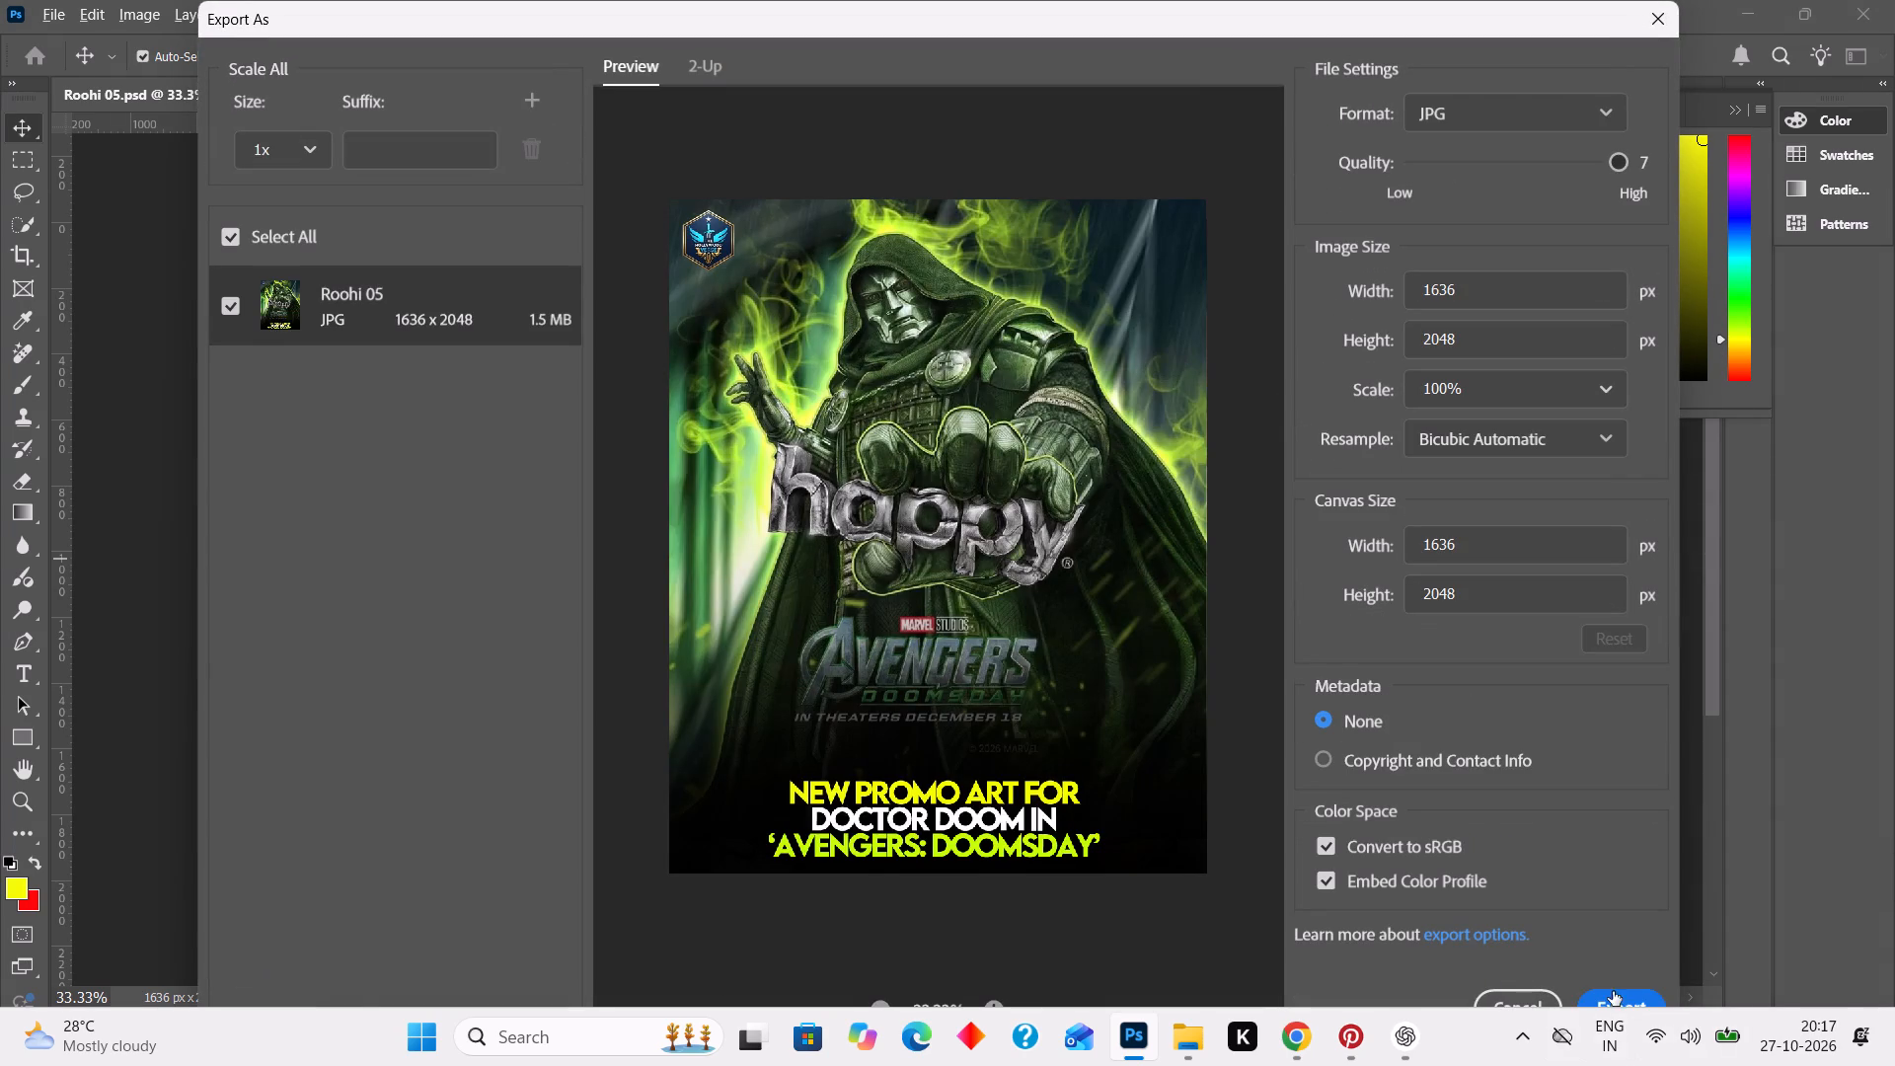
click(1614, 993)
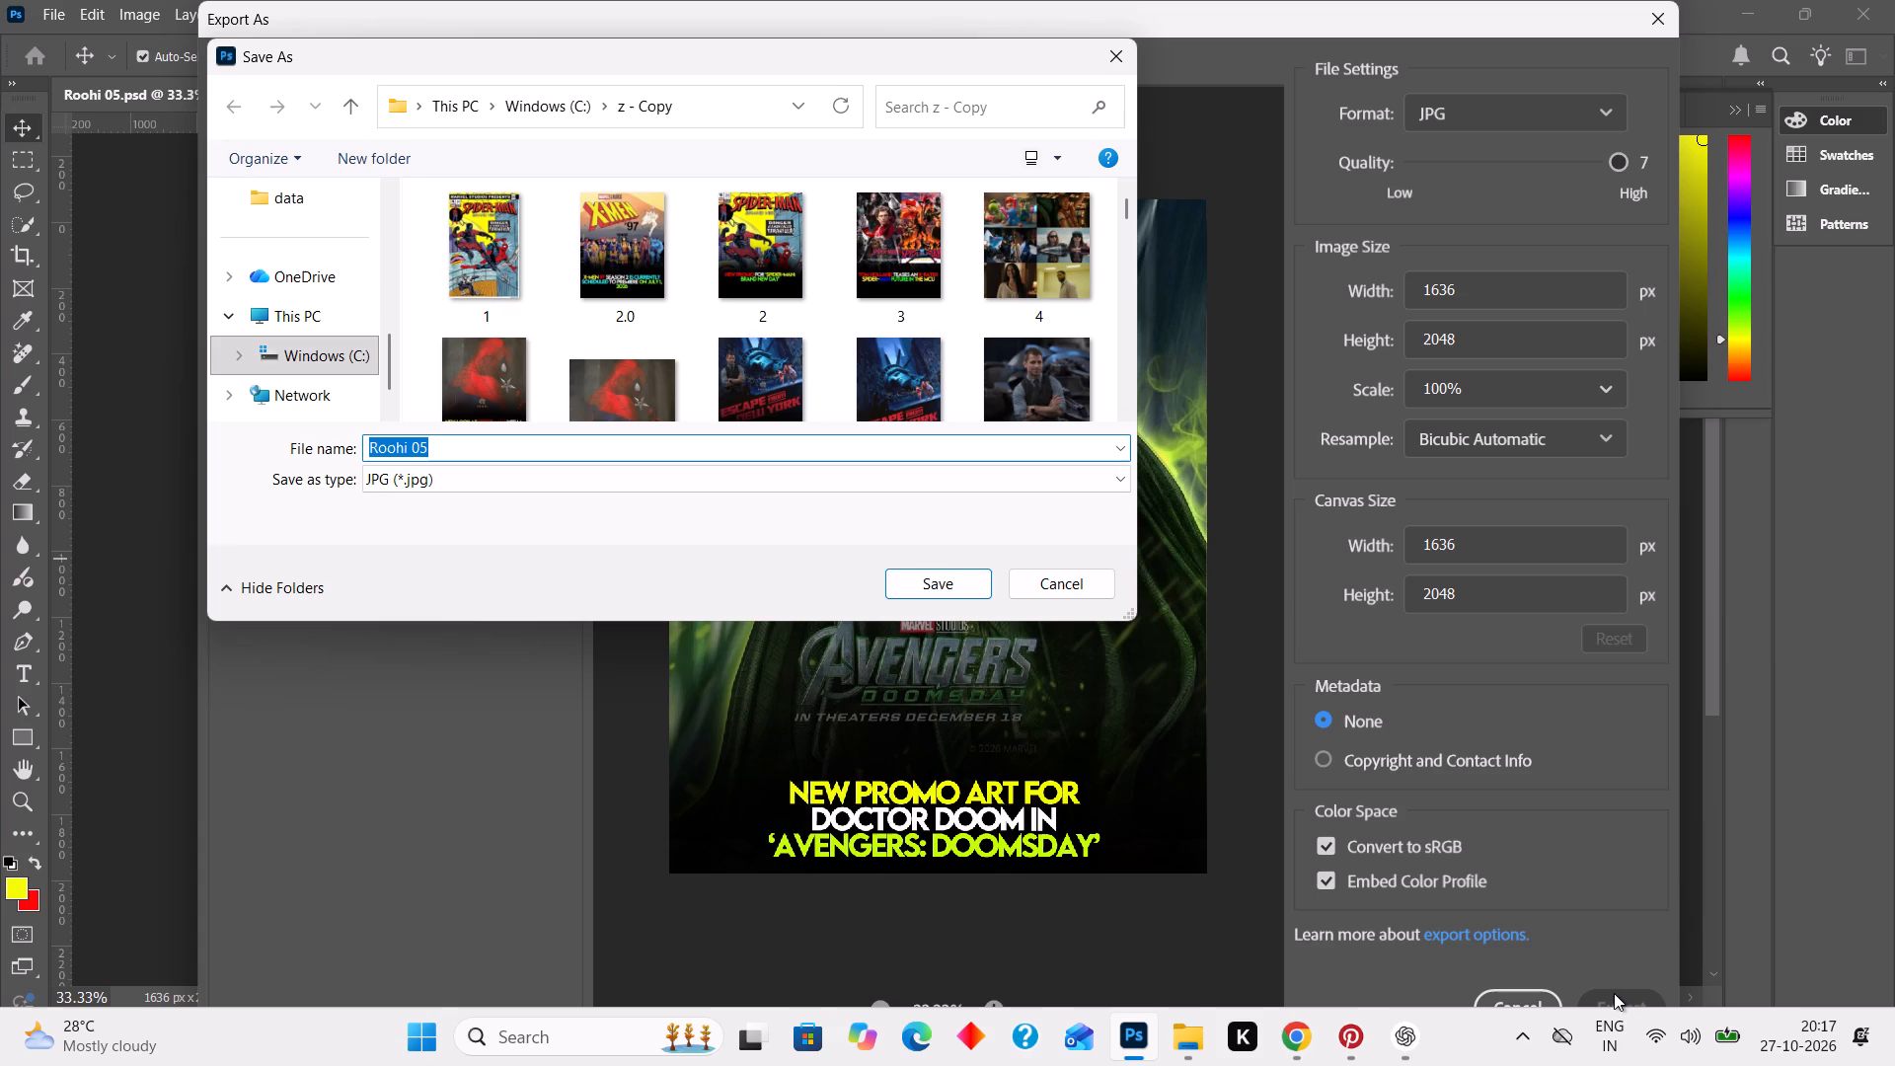
text(410.1)
key(Return)
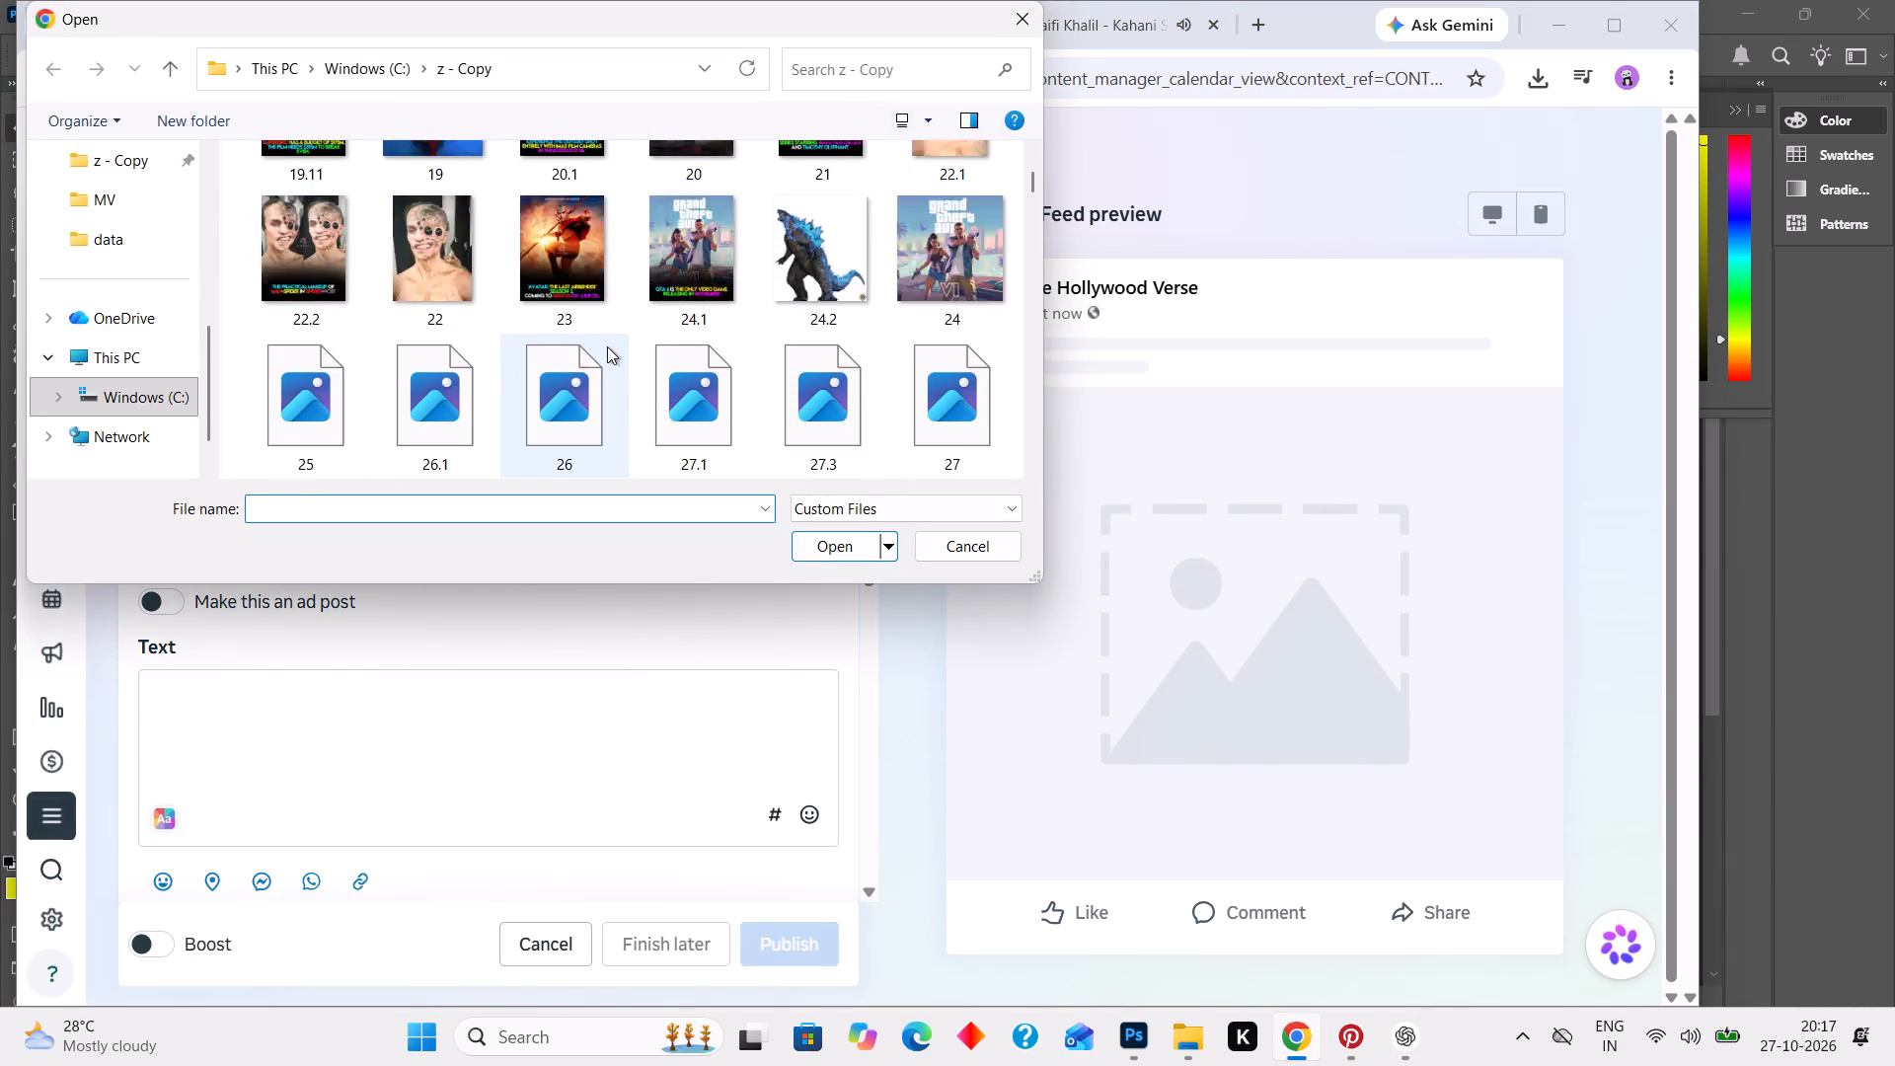
scroll(607, 346, down, 20)
scroll(607, 346, down, 20)
scroll(607, 346, down, 20)
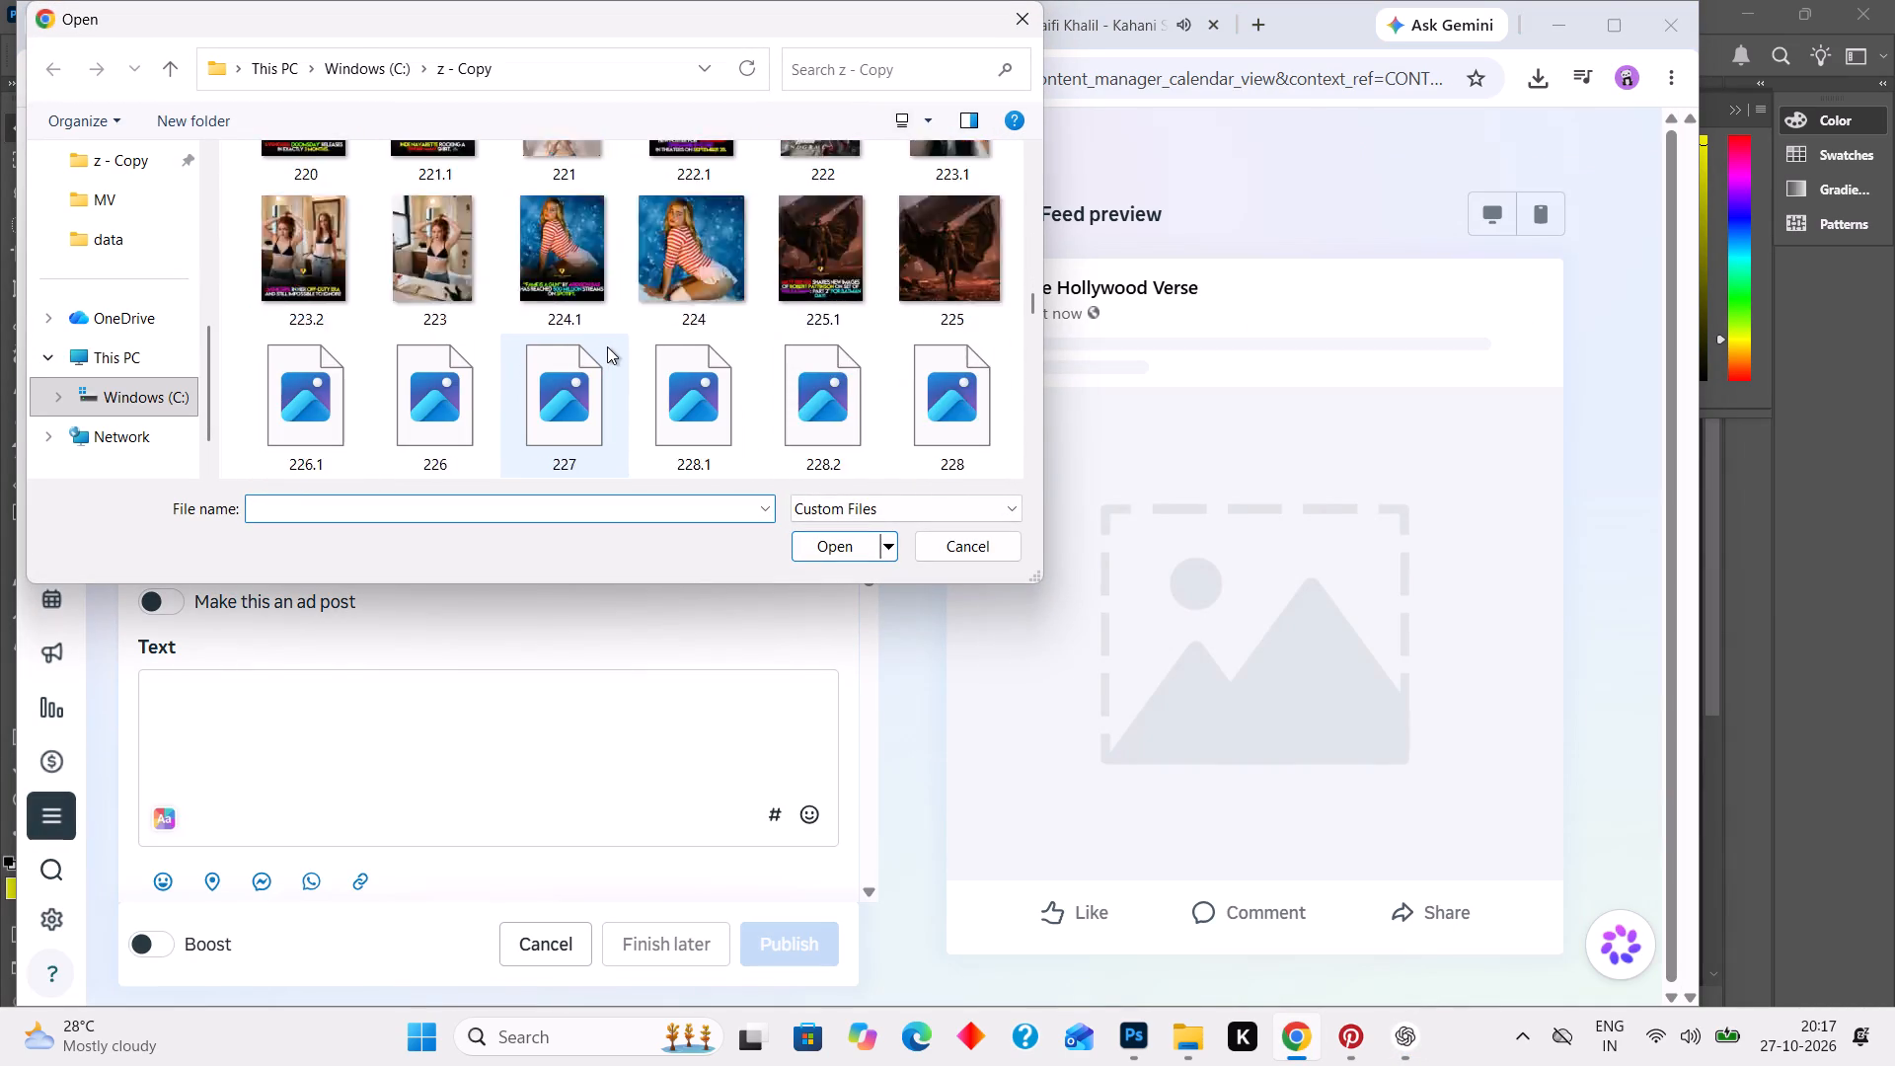
scroll(607, 346, down, 20)
scroll(607, 346, down, 20)
scroll(607, 346, down, 20)
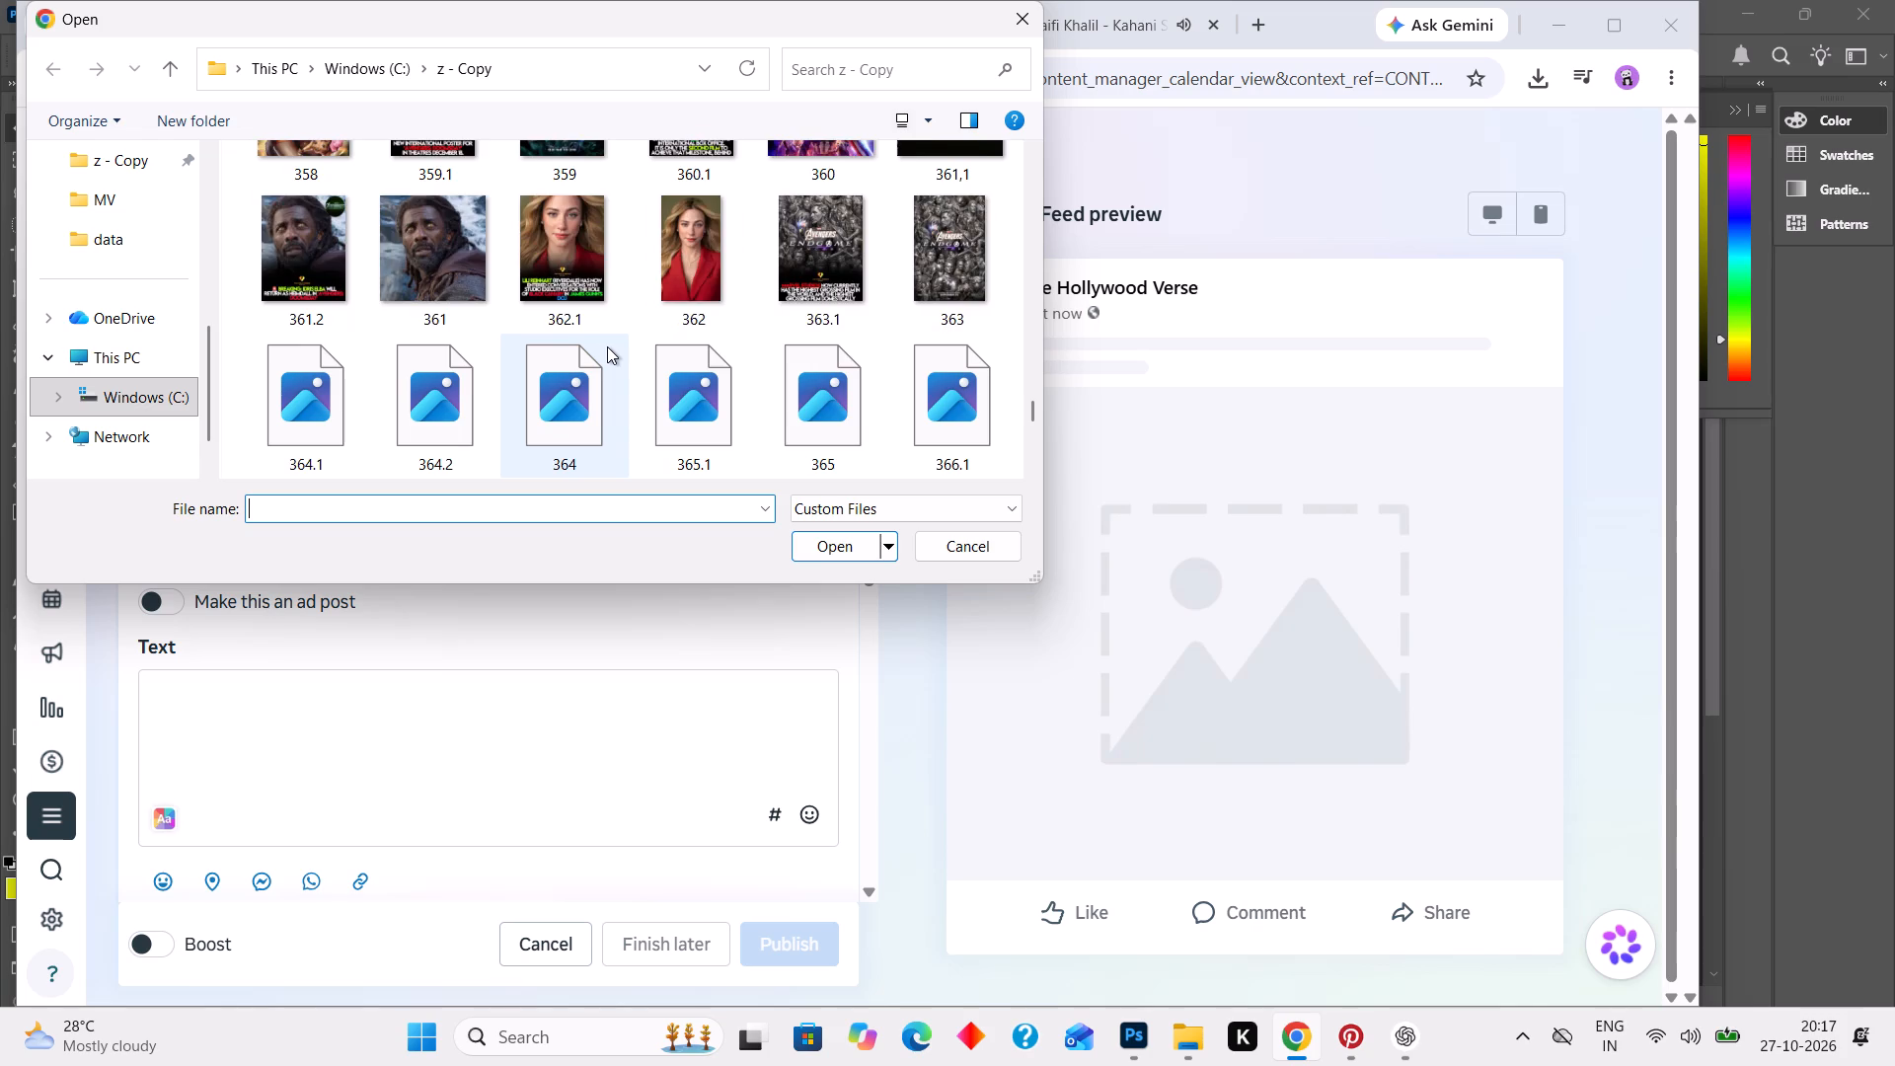
scroll(607, 346, down, 9)
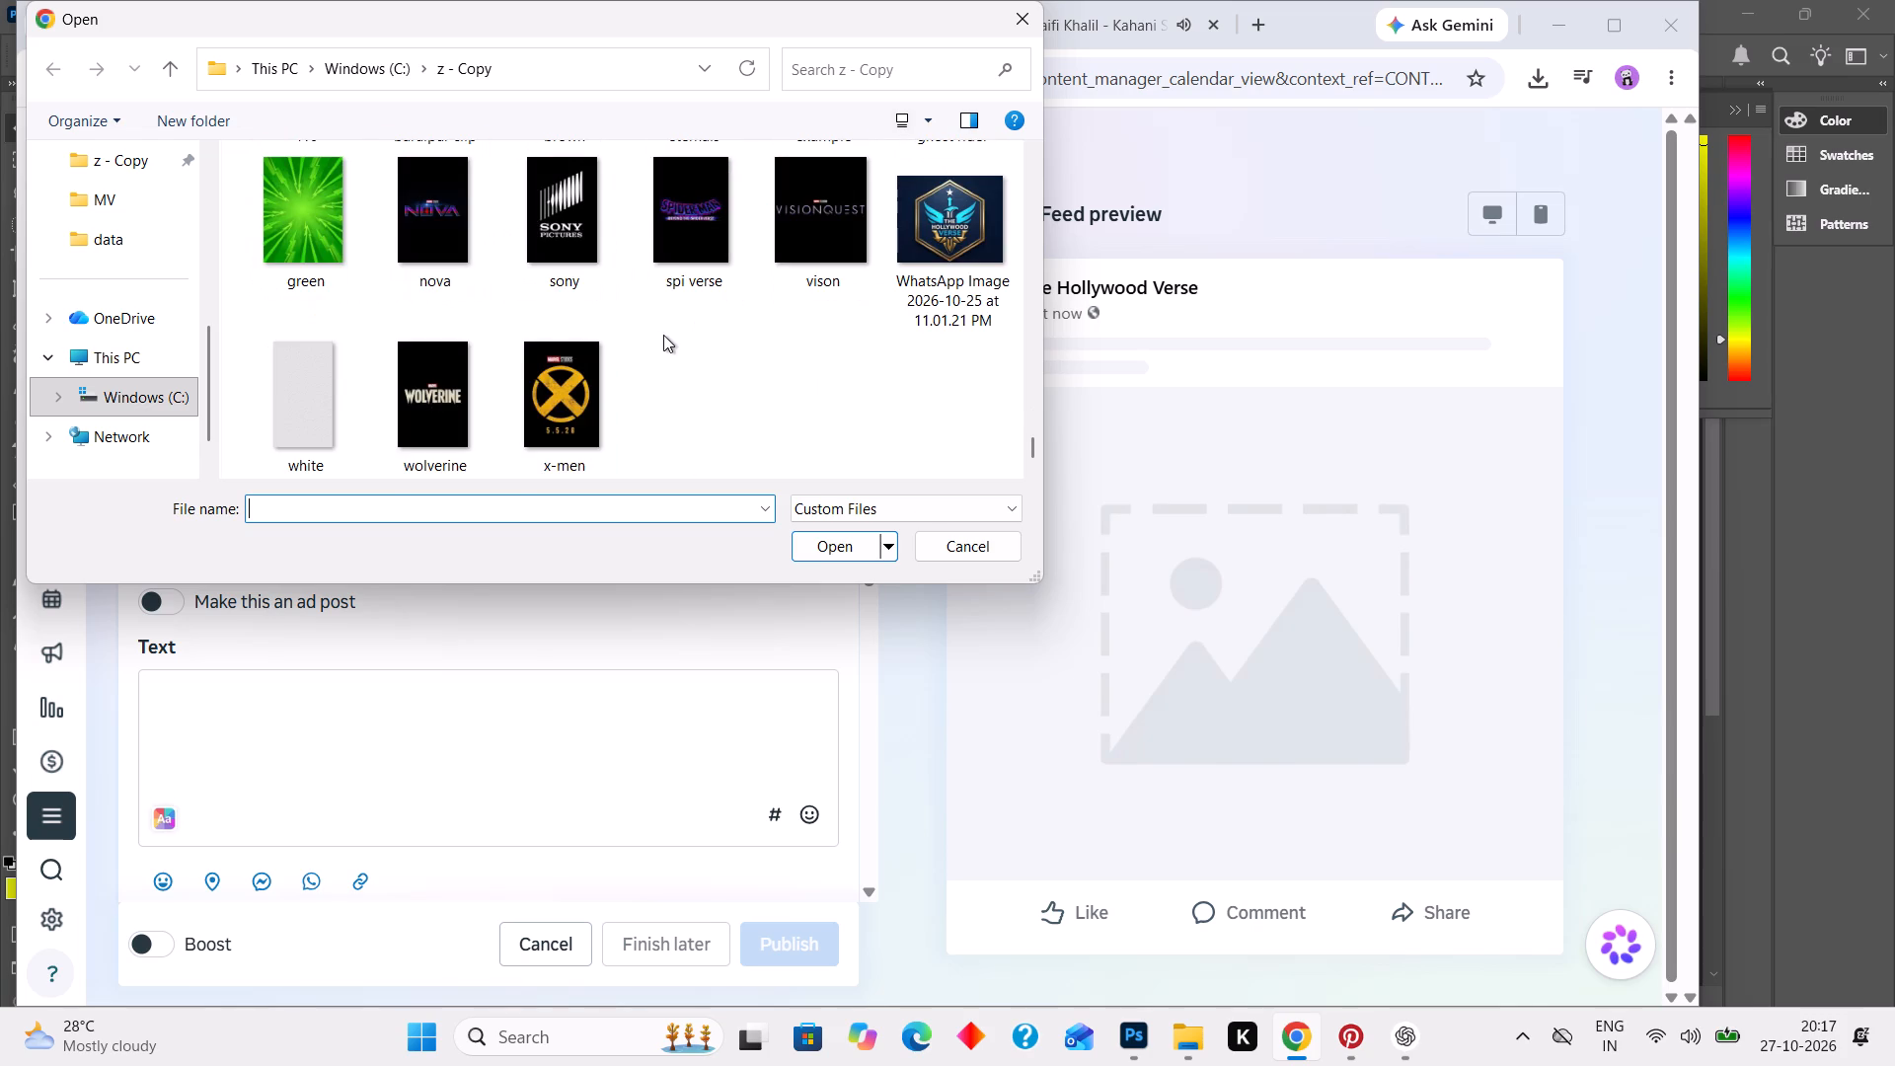
scroll(663, 335, up, 1)
click(954, 200)
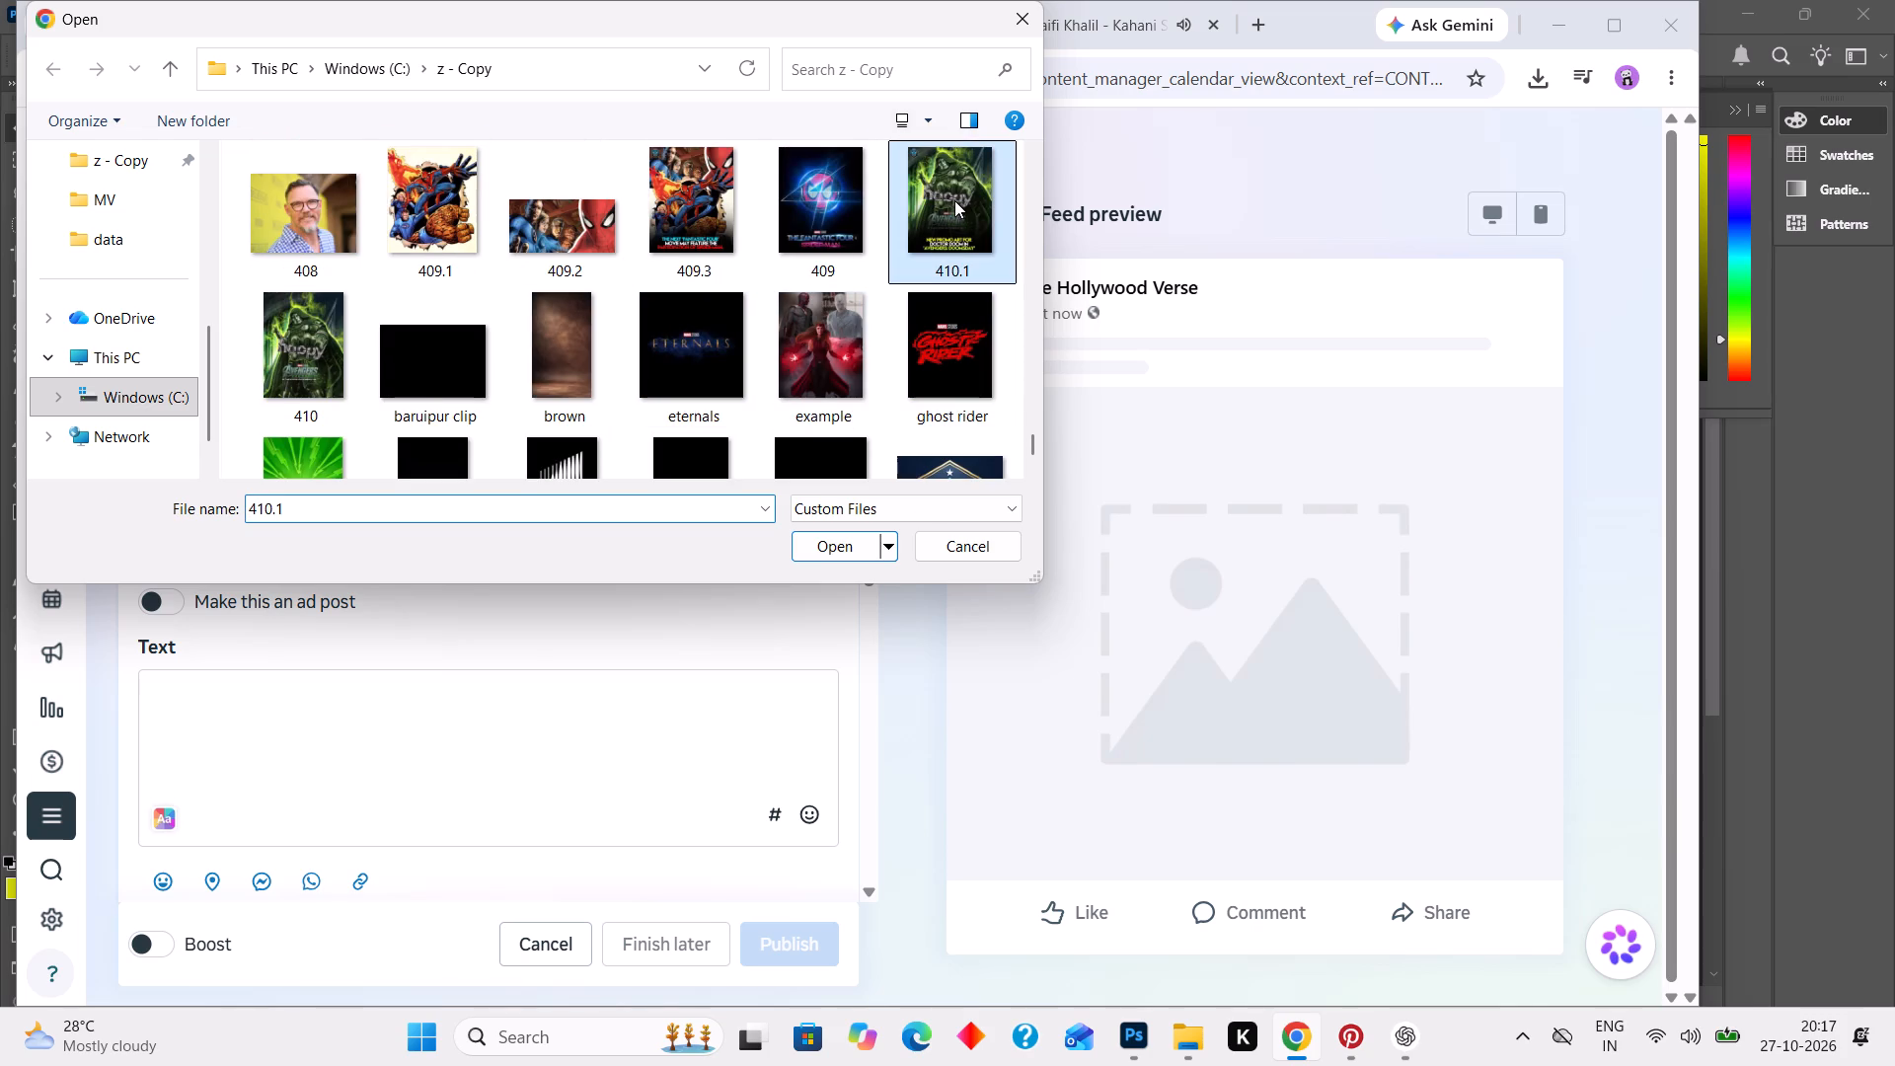
click(839, 539)
Paste the copied Doctor Doom caption into the new post's text.
scroll(604, 718, down, 1)
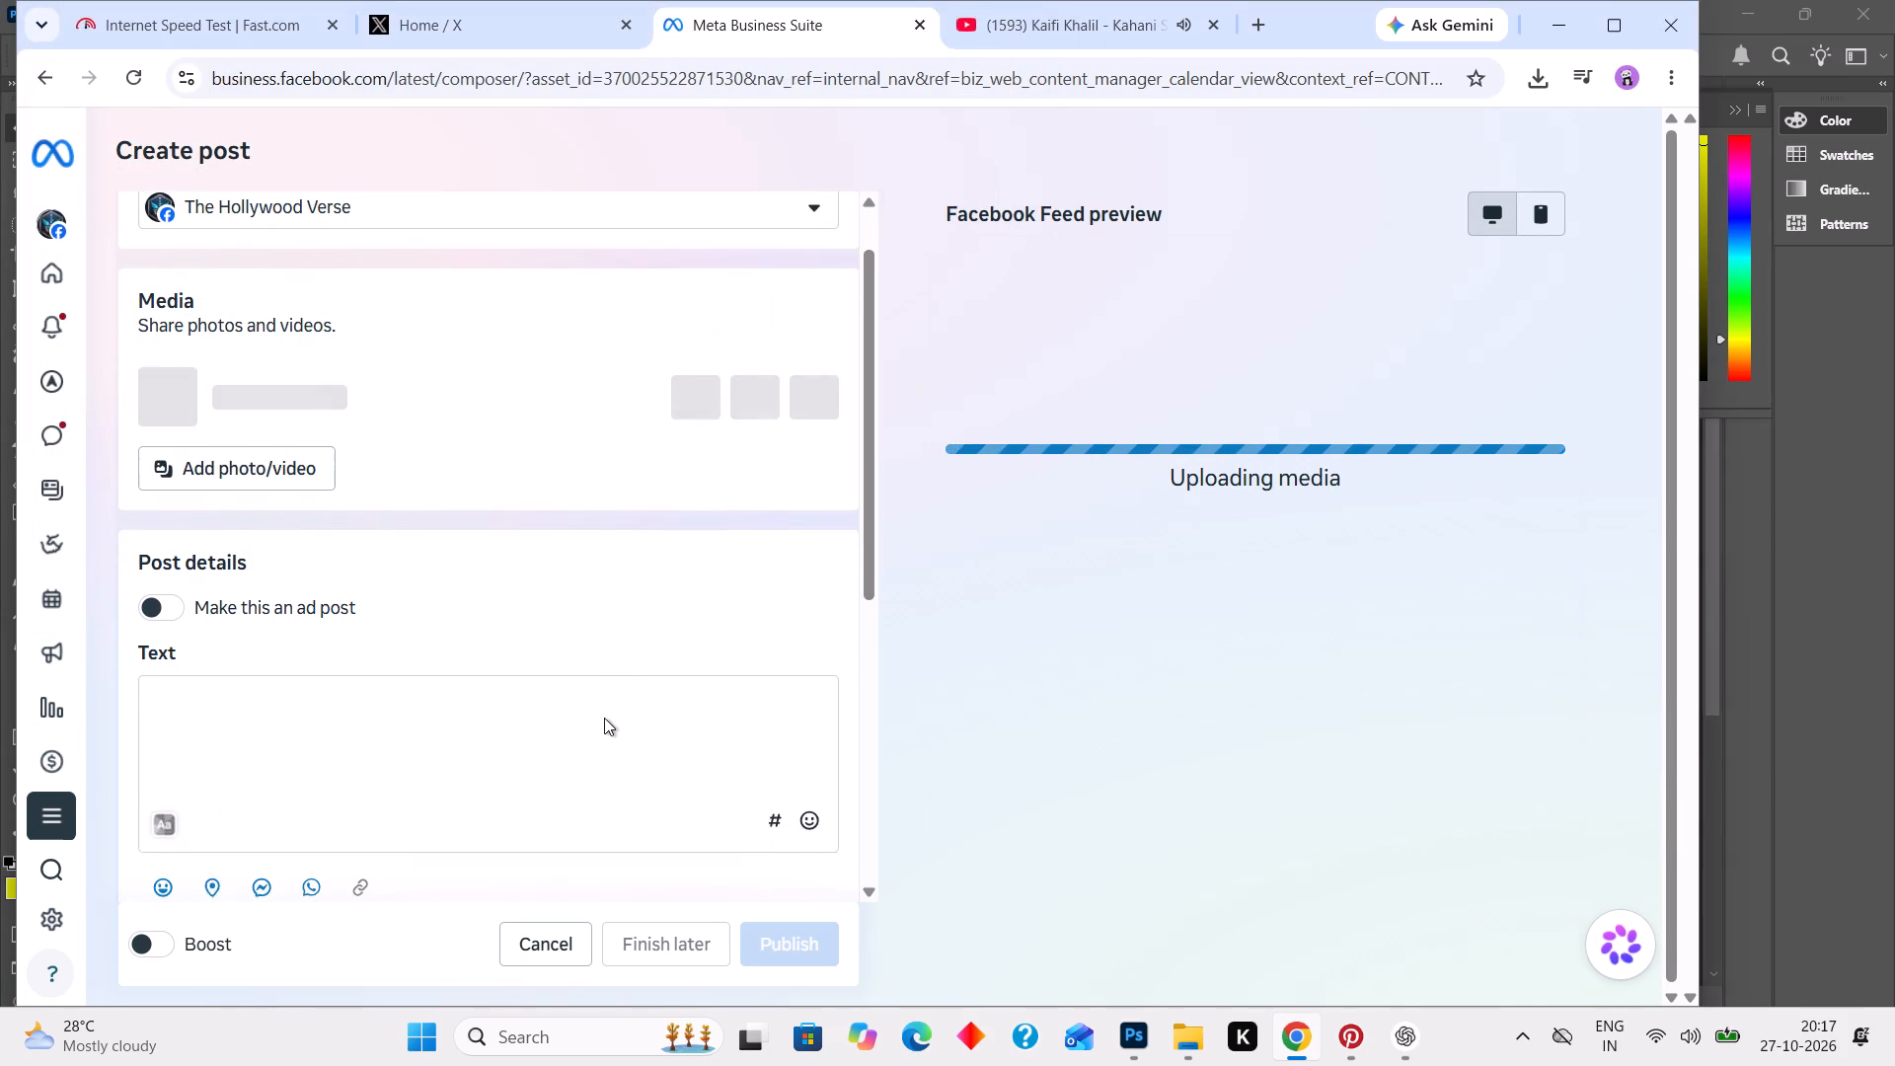
scroll(604, 718, down, 1)
click(604, 718)
key(ctrl+v)
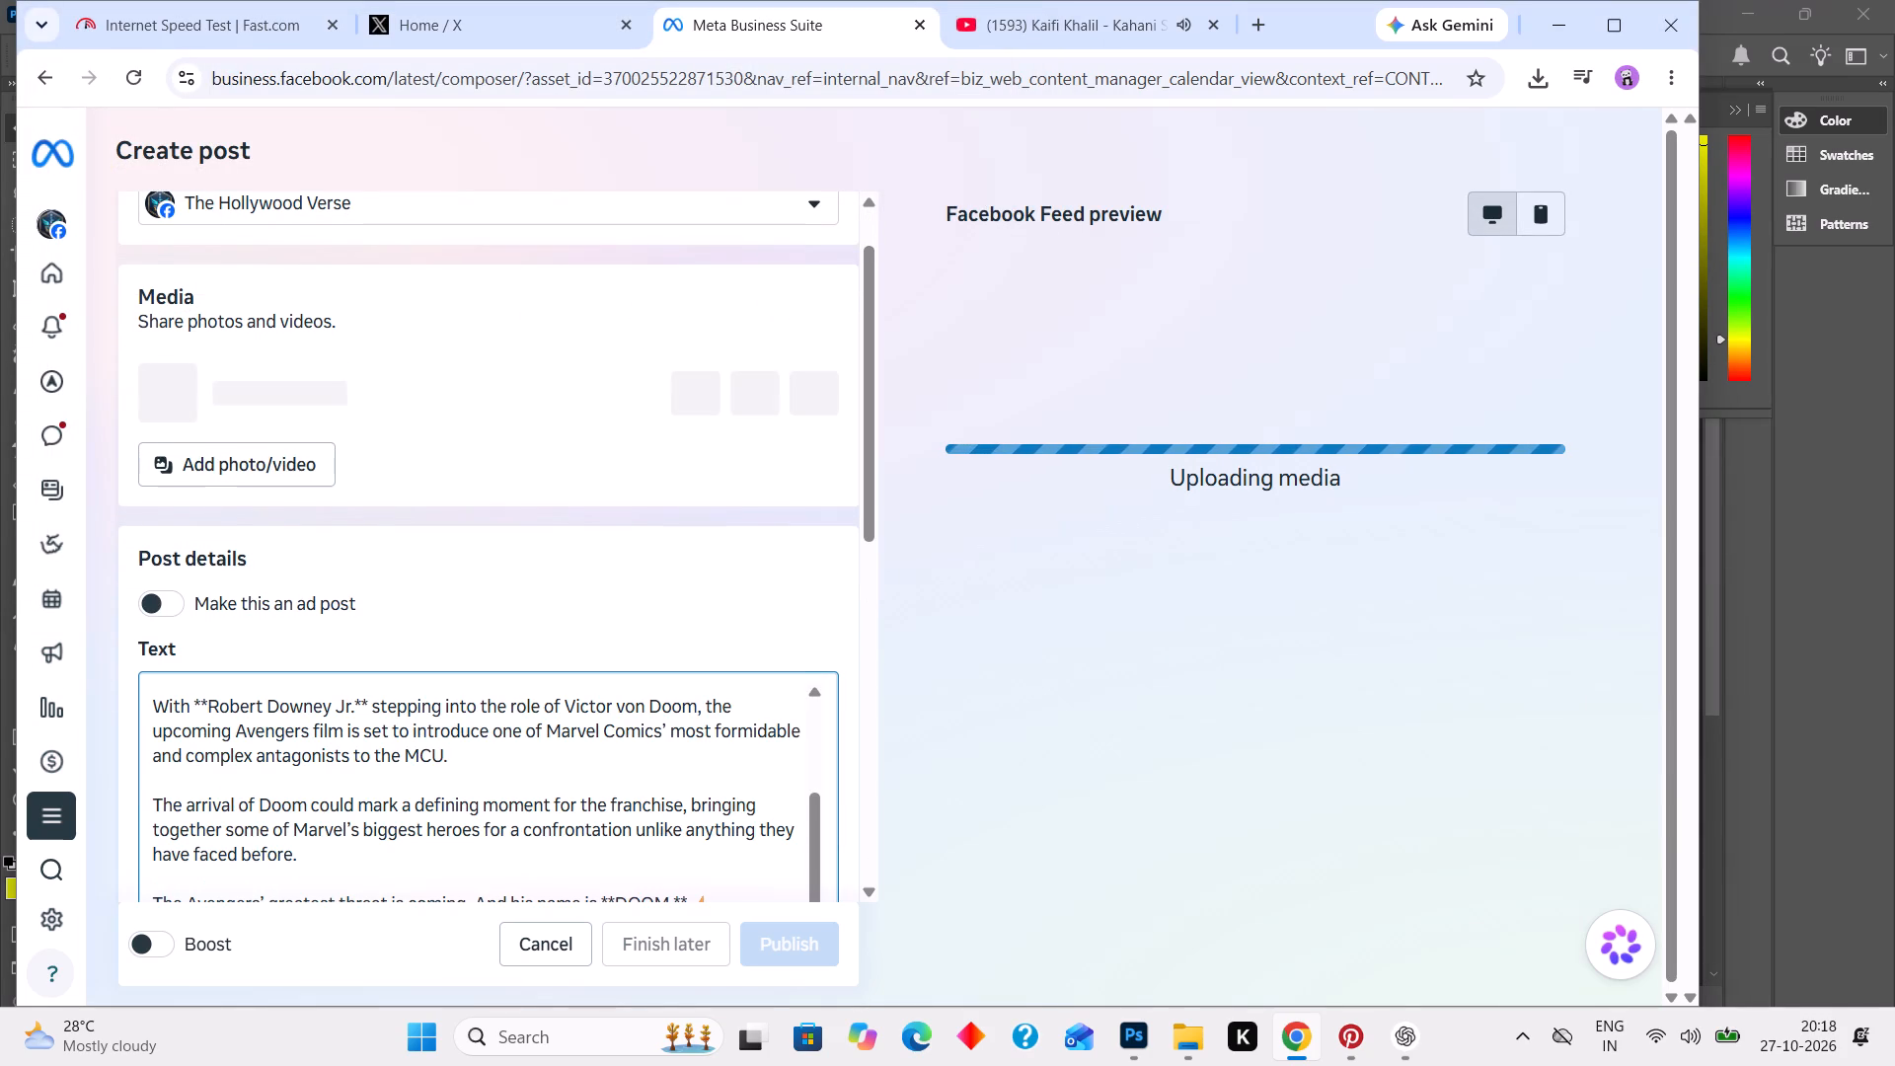
scroll(604, 718, down, 3)
scroll(604, 718, up, 2)
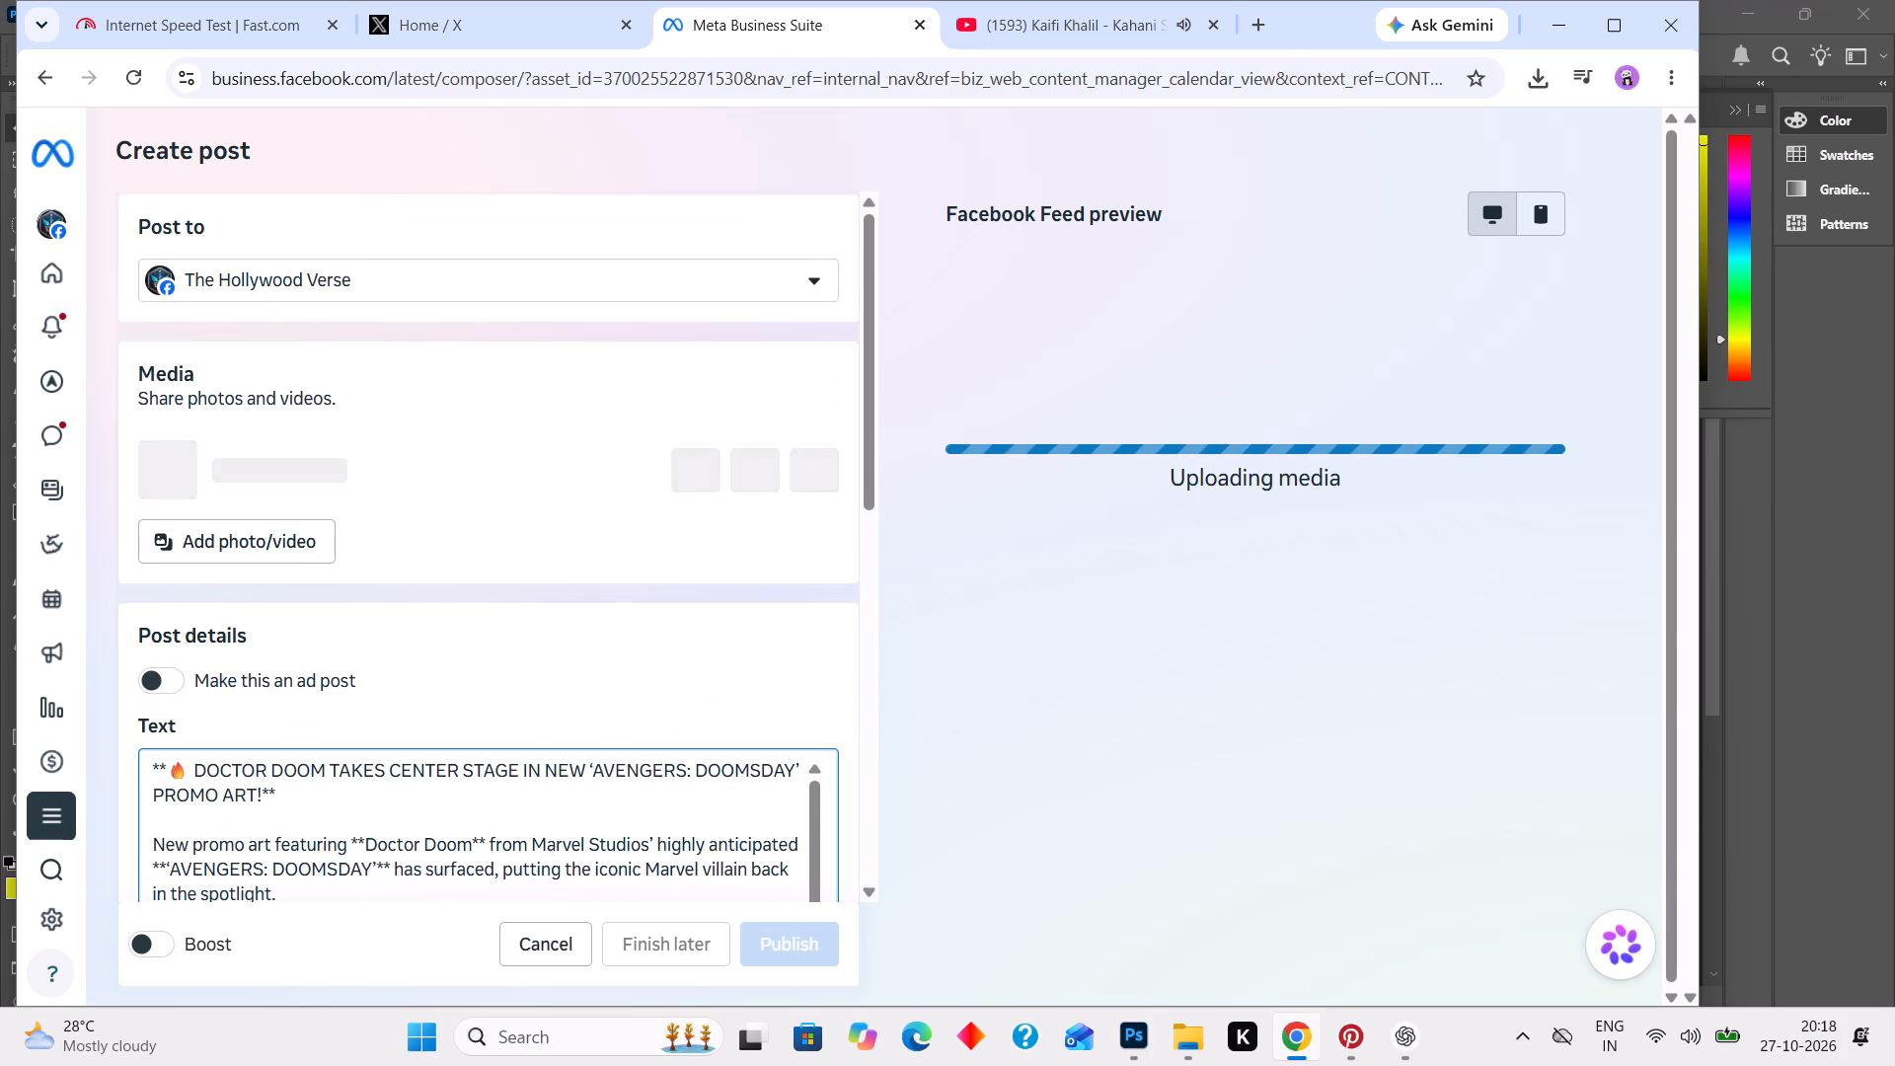
Remove the double asterisks around the caption's headline and schedule the Doctor Doom post for 27 Oct 2026, 22:00.
click(277, 797)
key(BackSpace)
key(BackSpace)
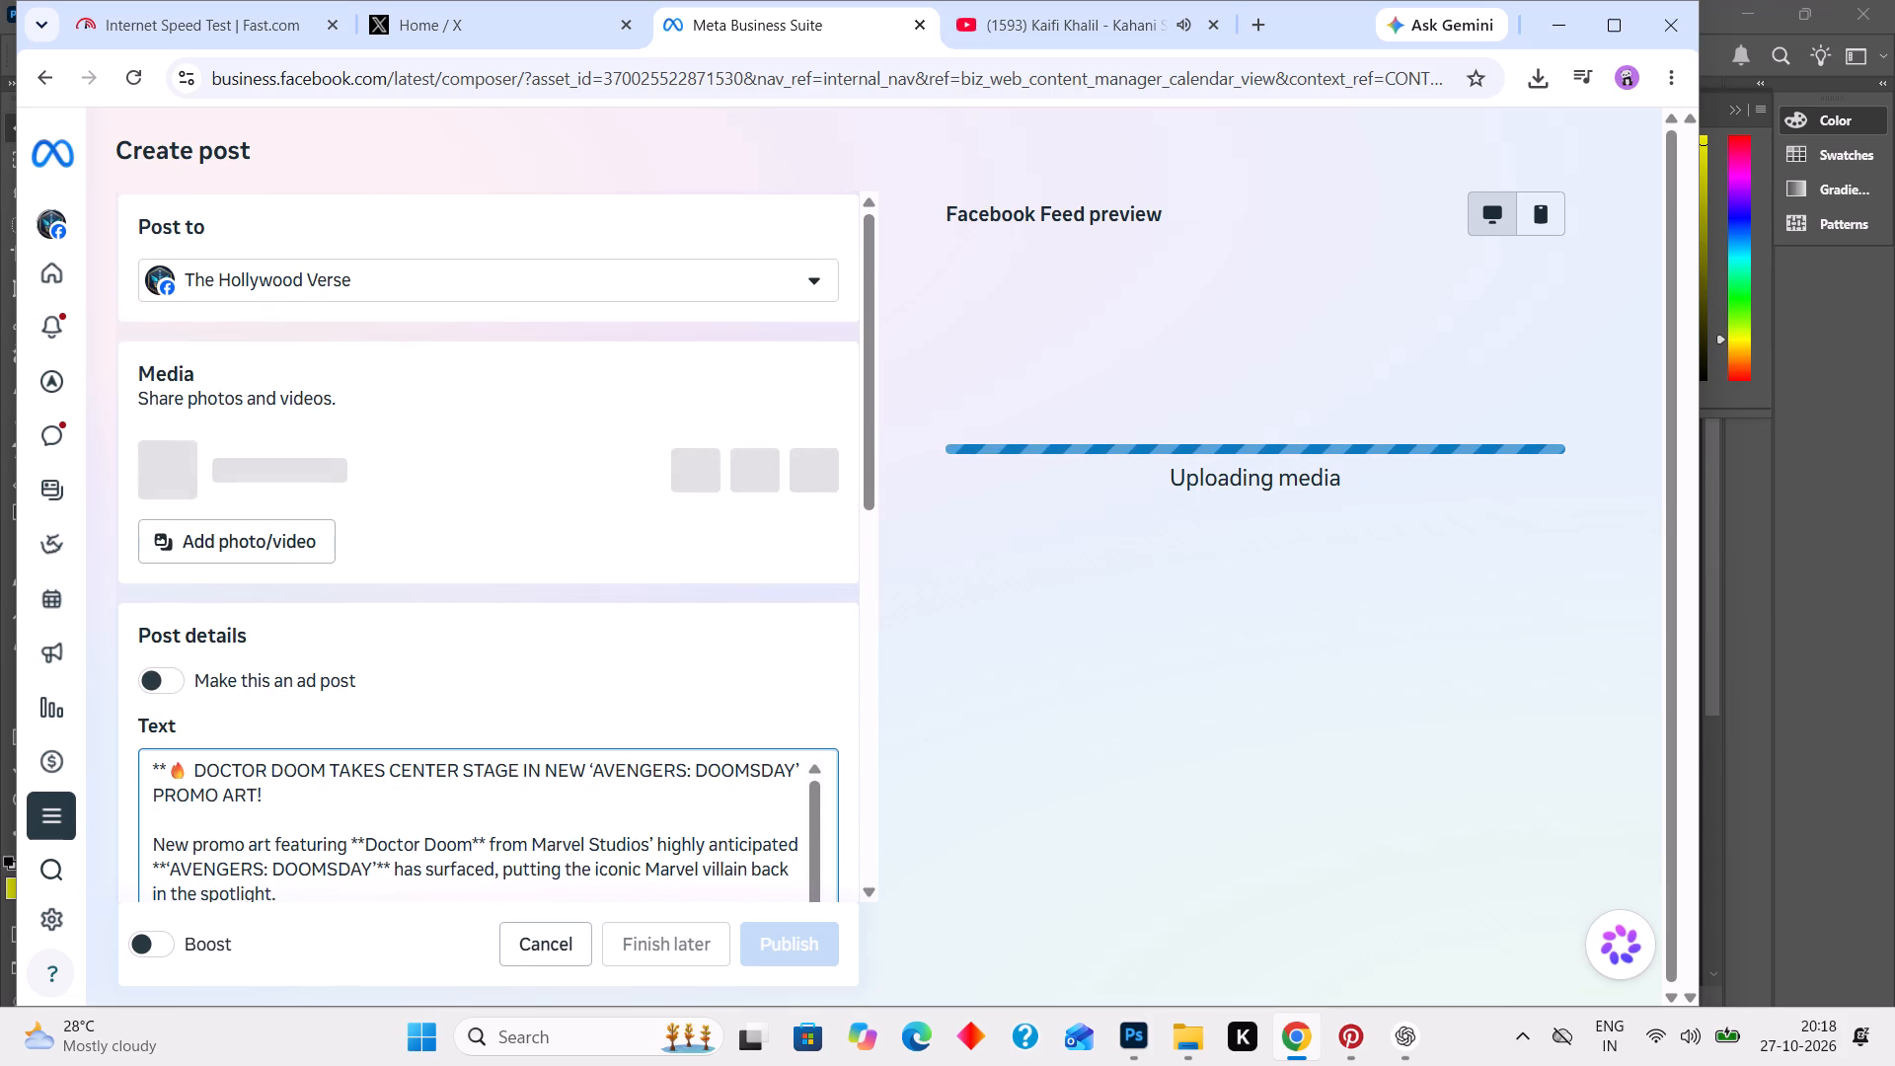
click(166, 767)
key(BackSpace)
key(BackSpace)
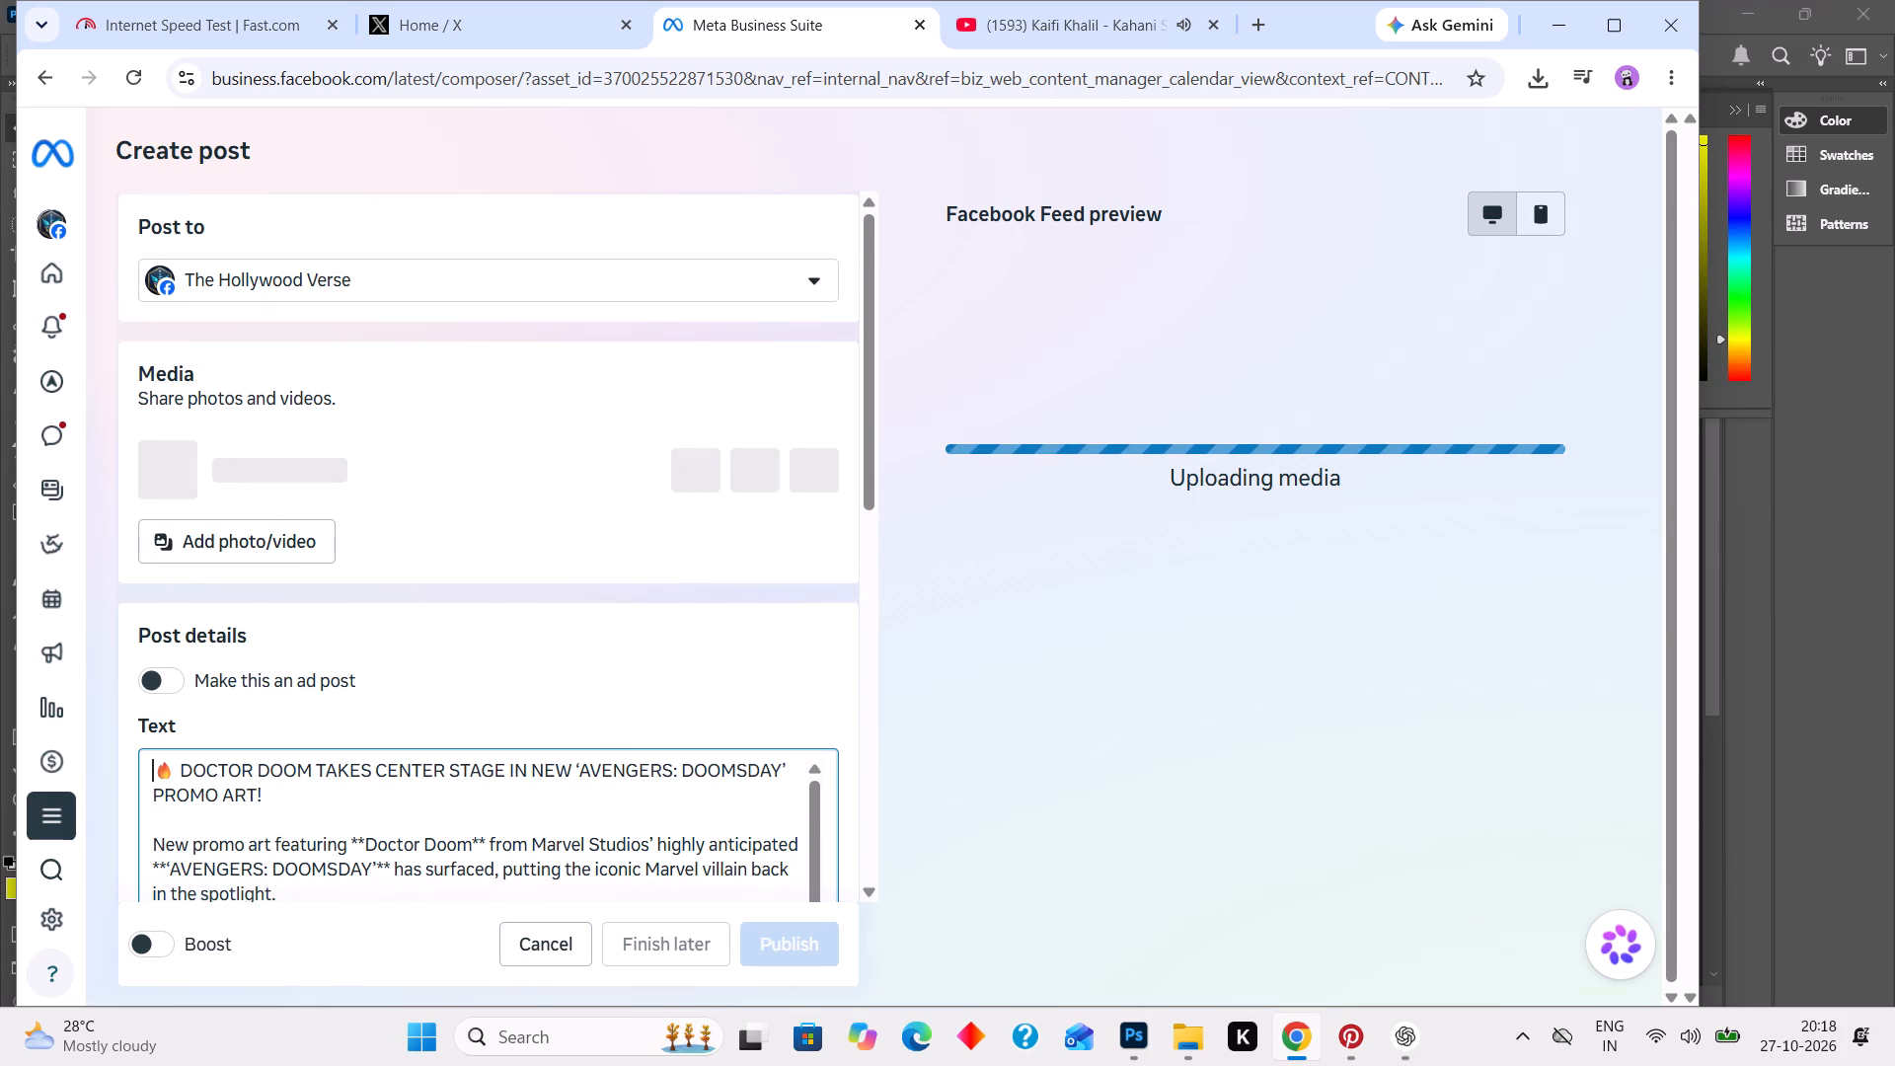
scroll(251, 783, down, 4)
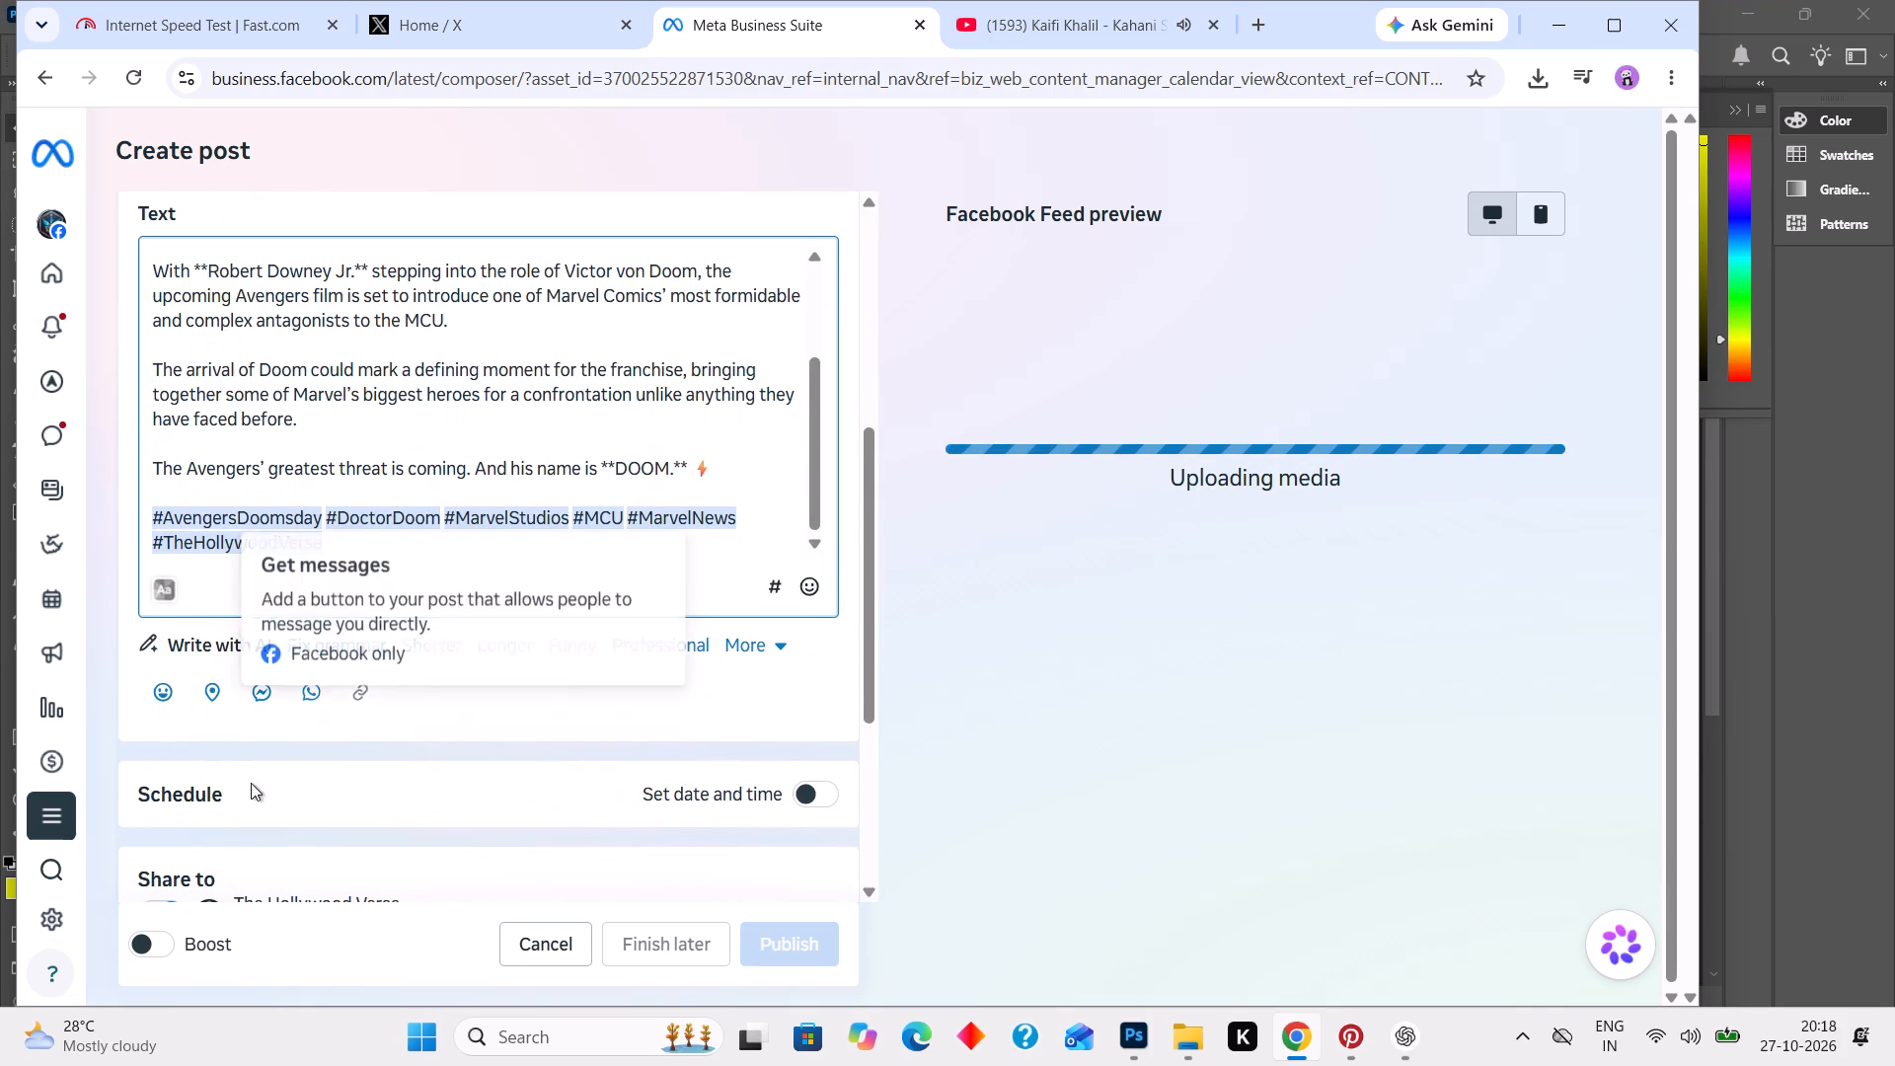
Turn on scheduling for the Doctor Doom post, set it to 27 October 2026 at 22:00, review the preview and schedule it.
click(816, 799)
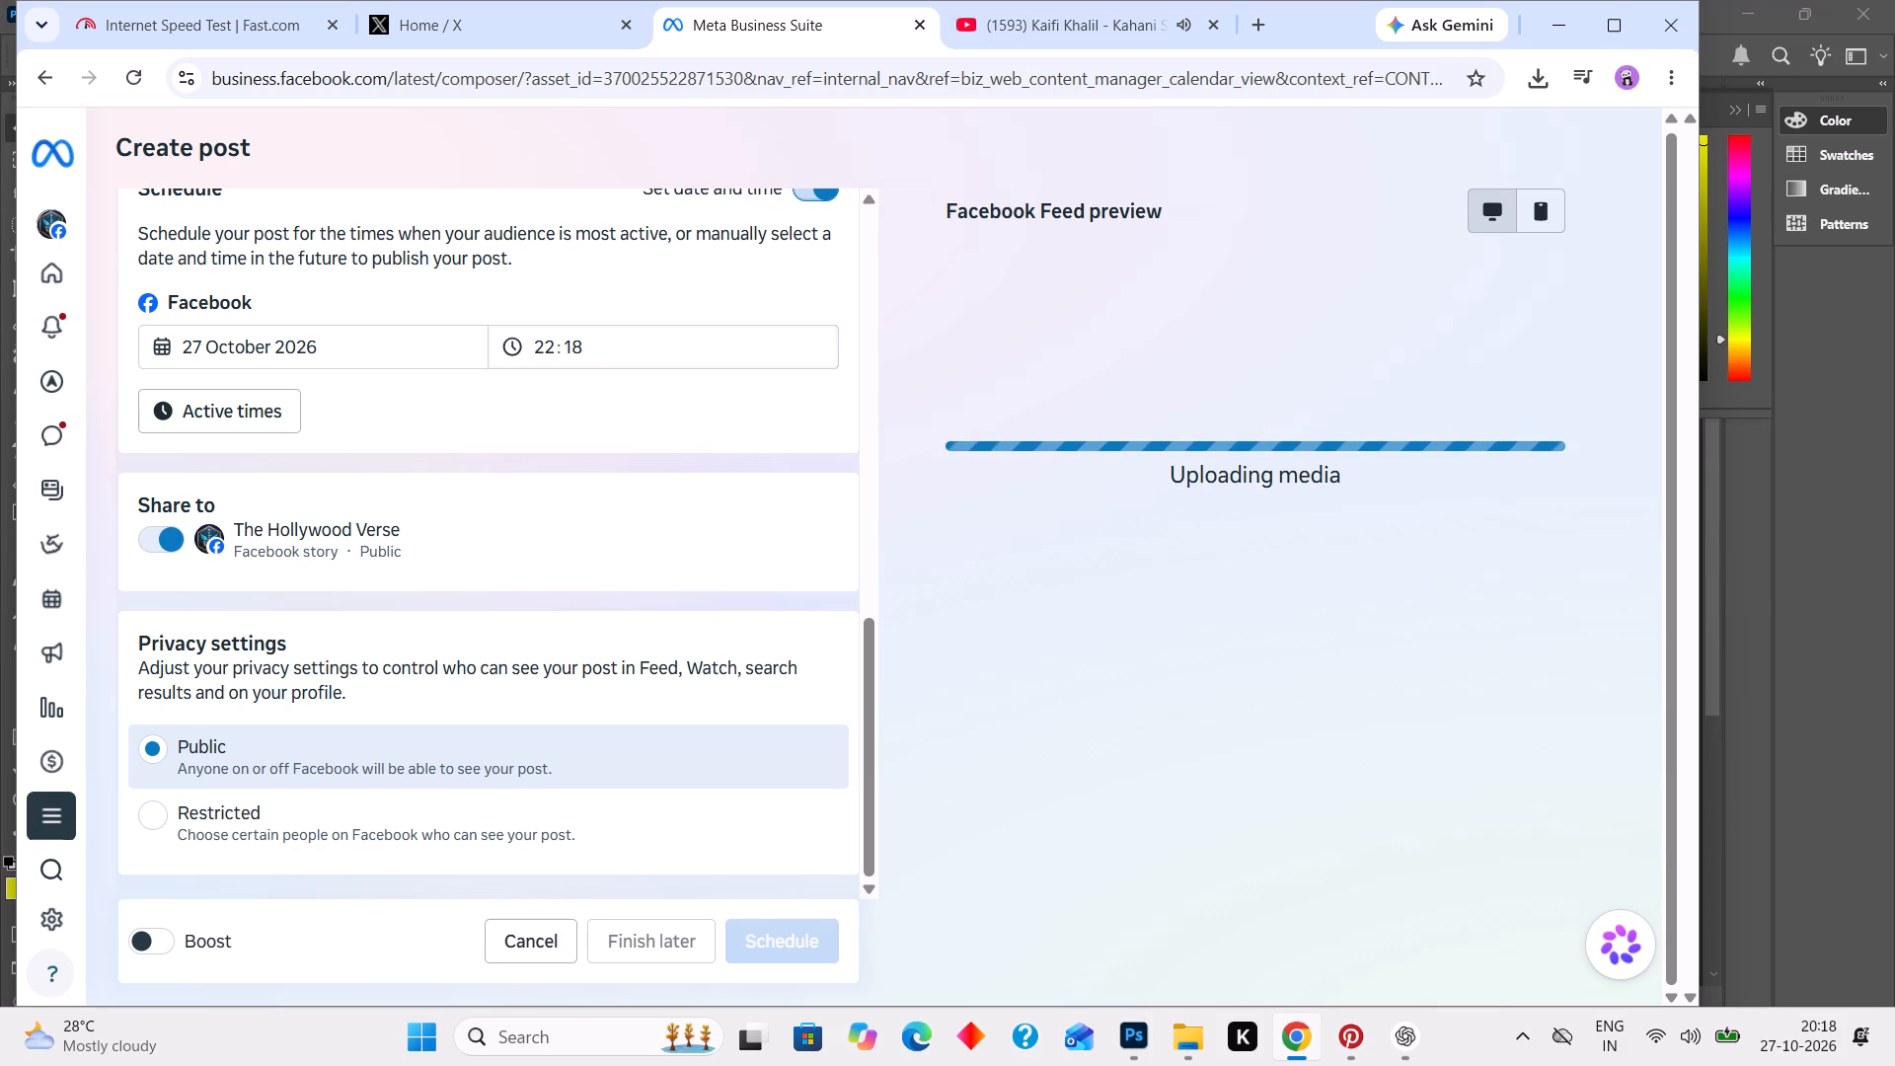
click(577, 344)
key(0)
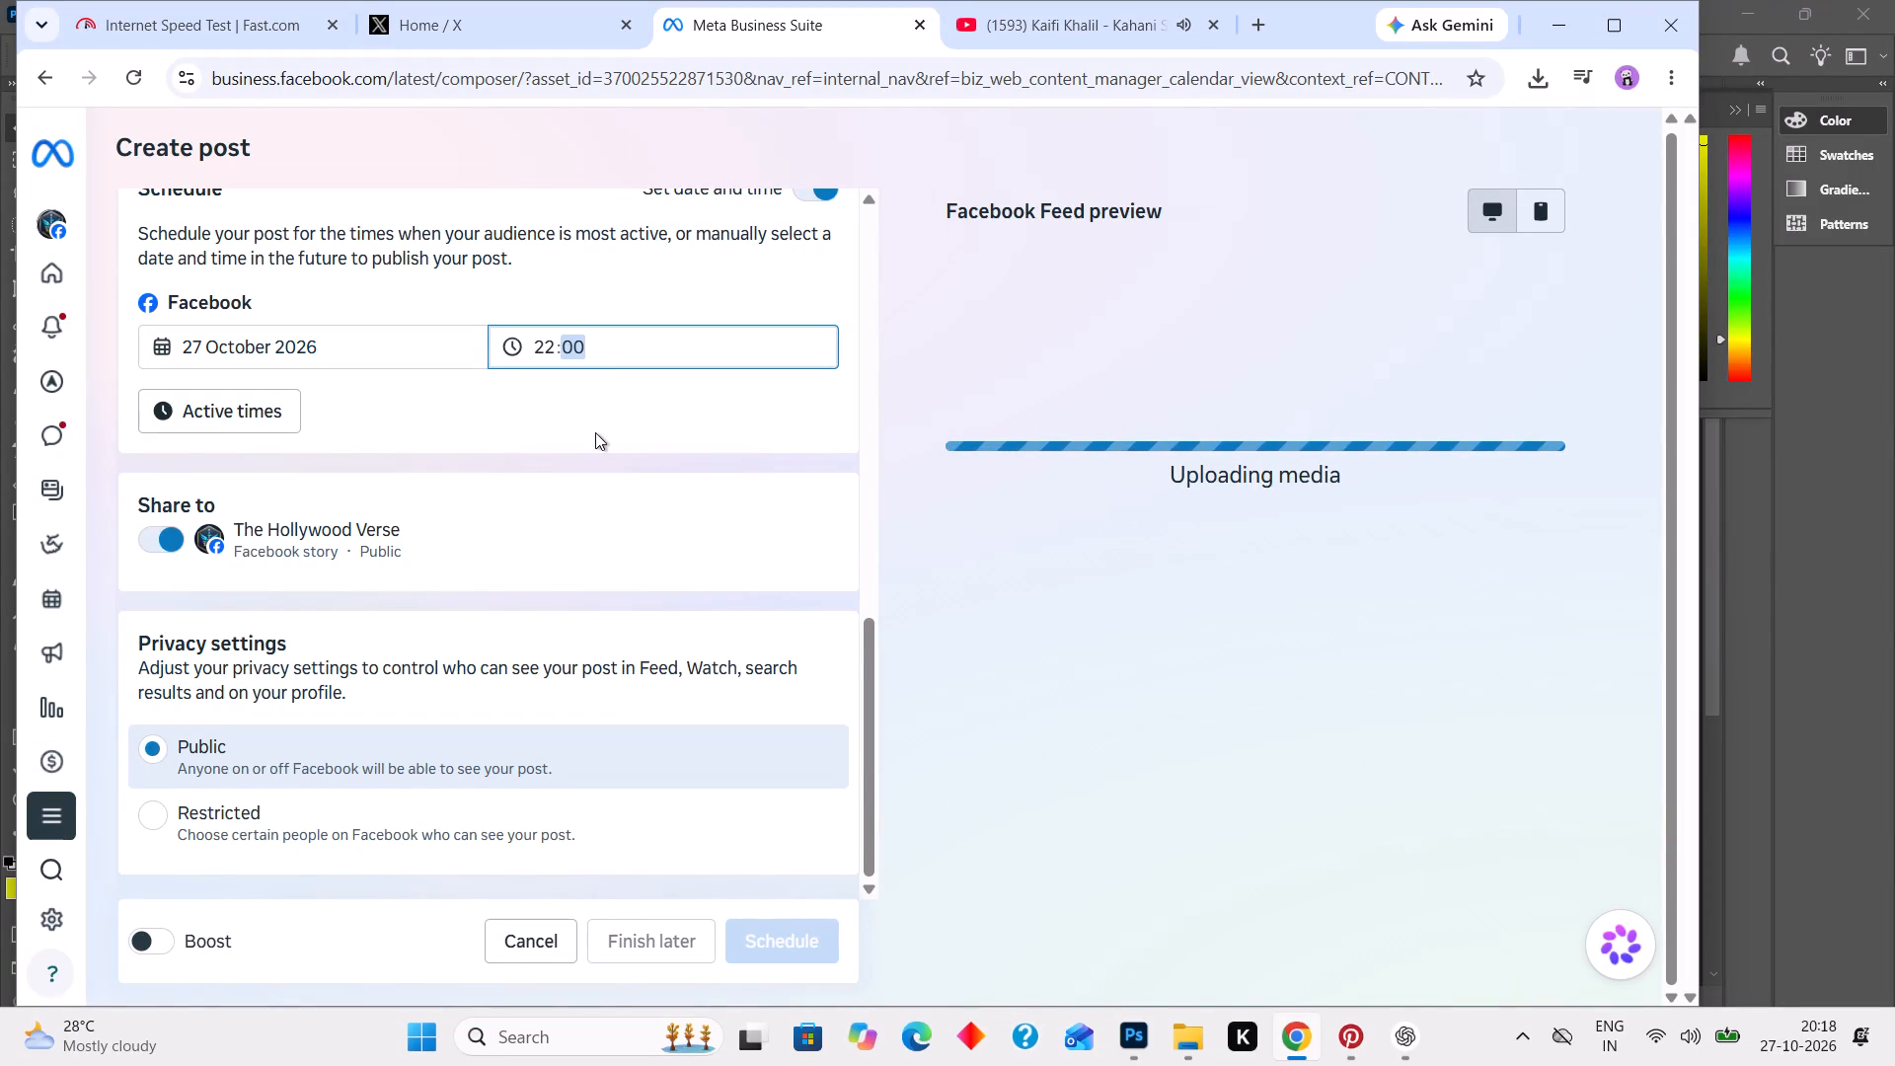
scroll(595, 432, up, 5)
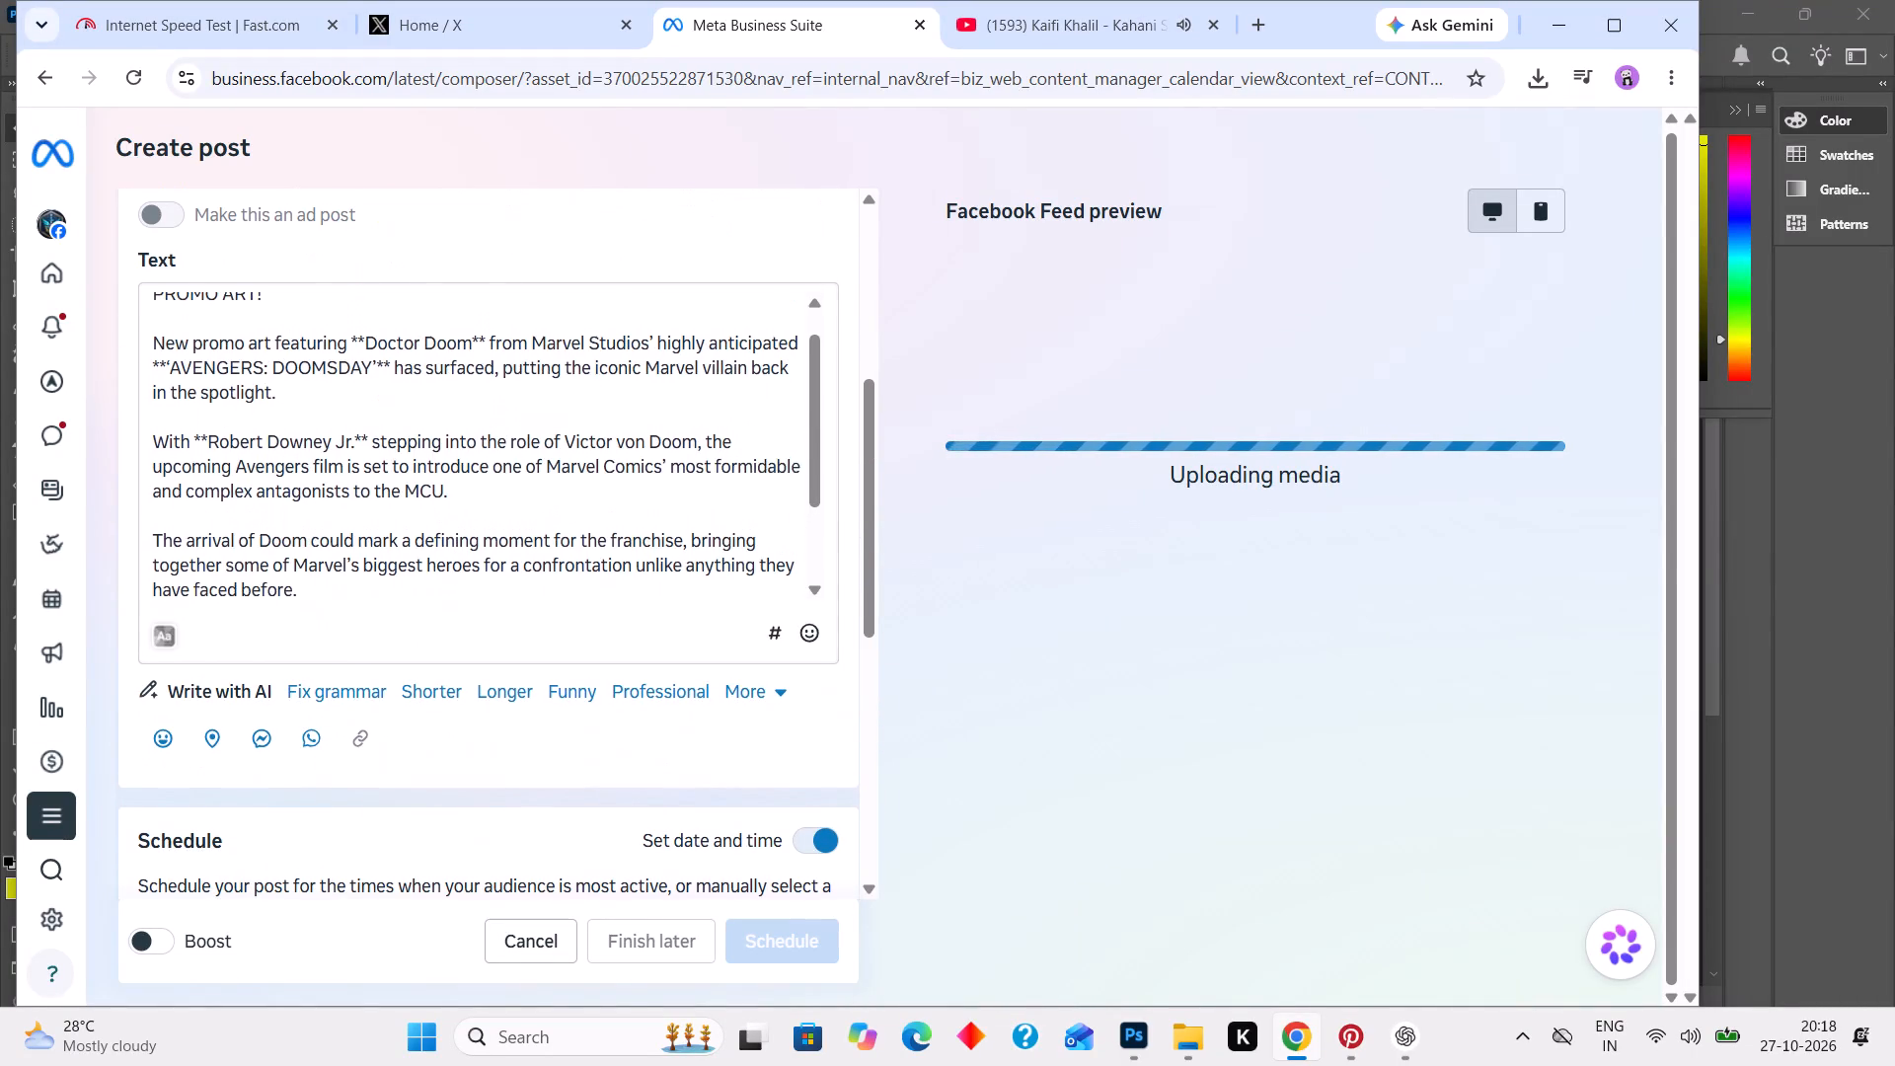
scroll(595, 432, up, 2)
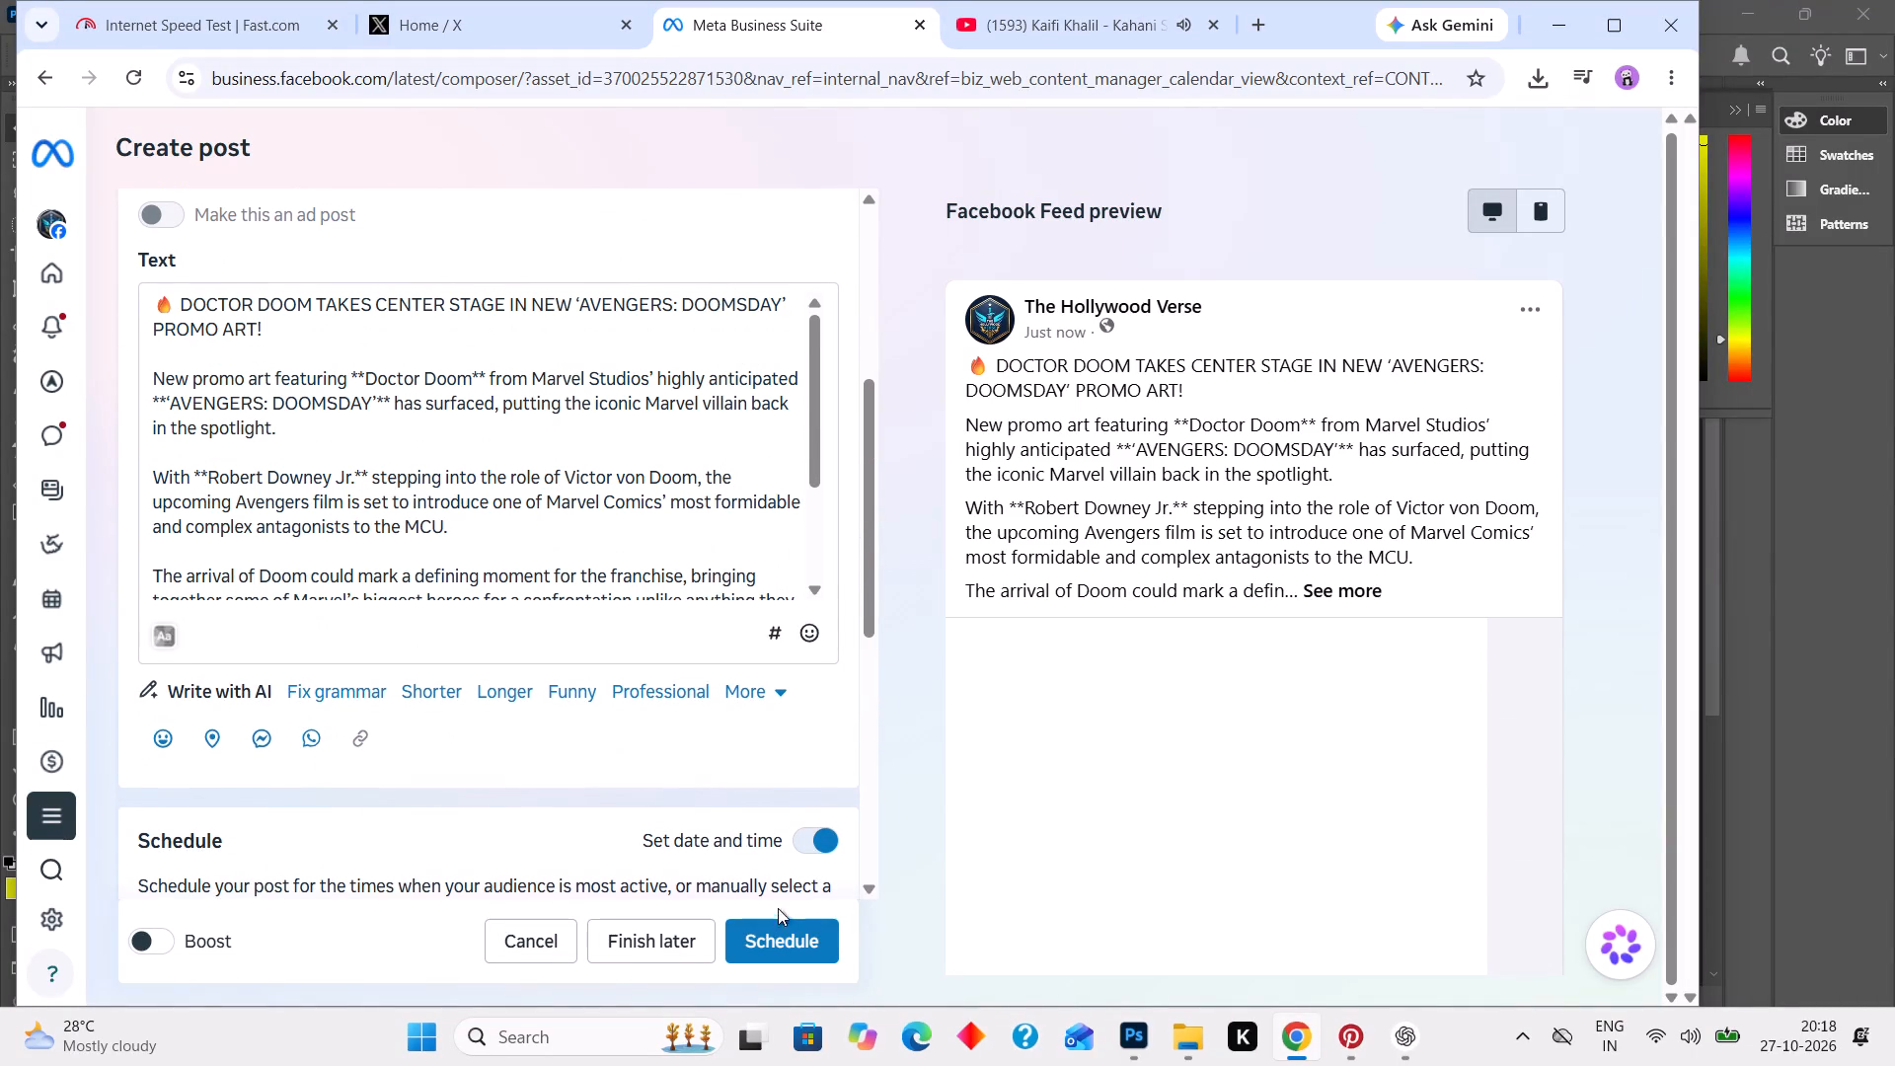
scroll(1273, 698, down, 4)
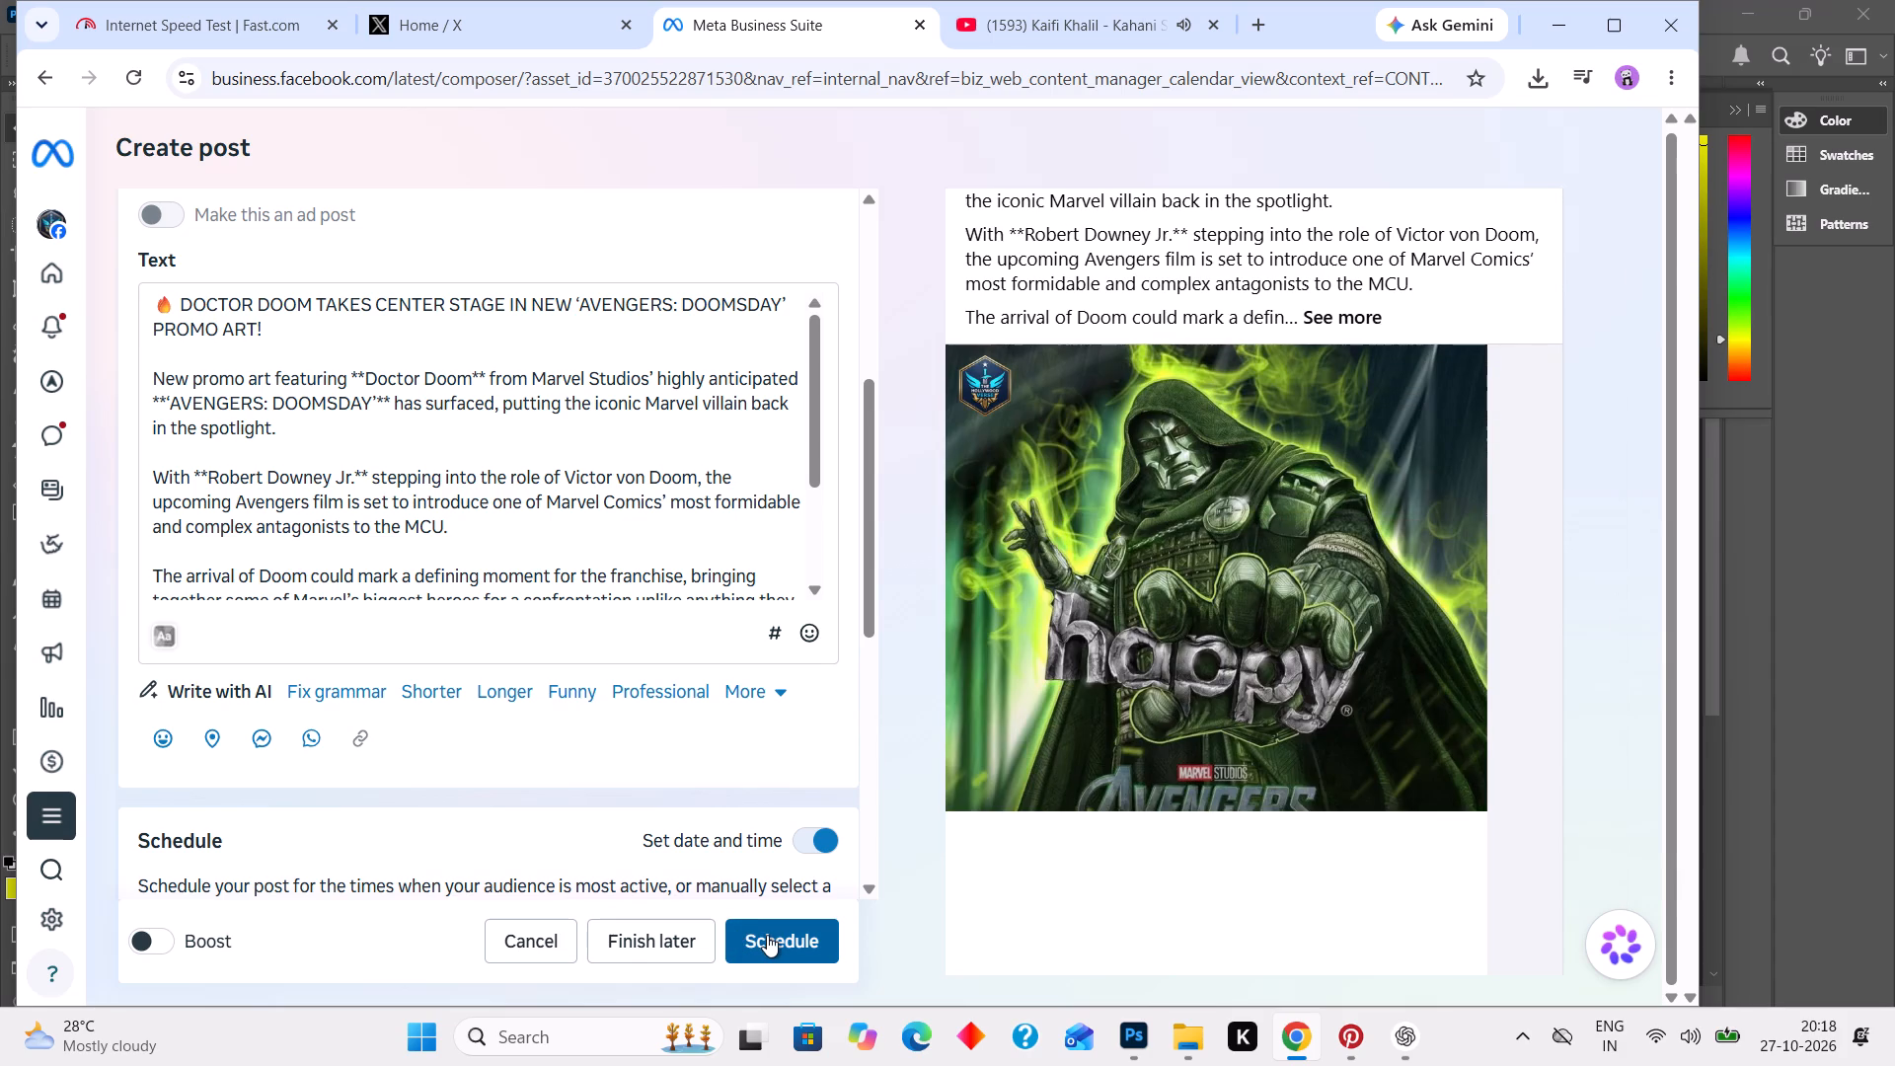
click(767, 935)
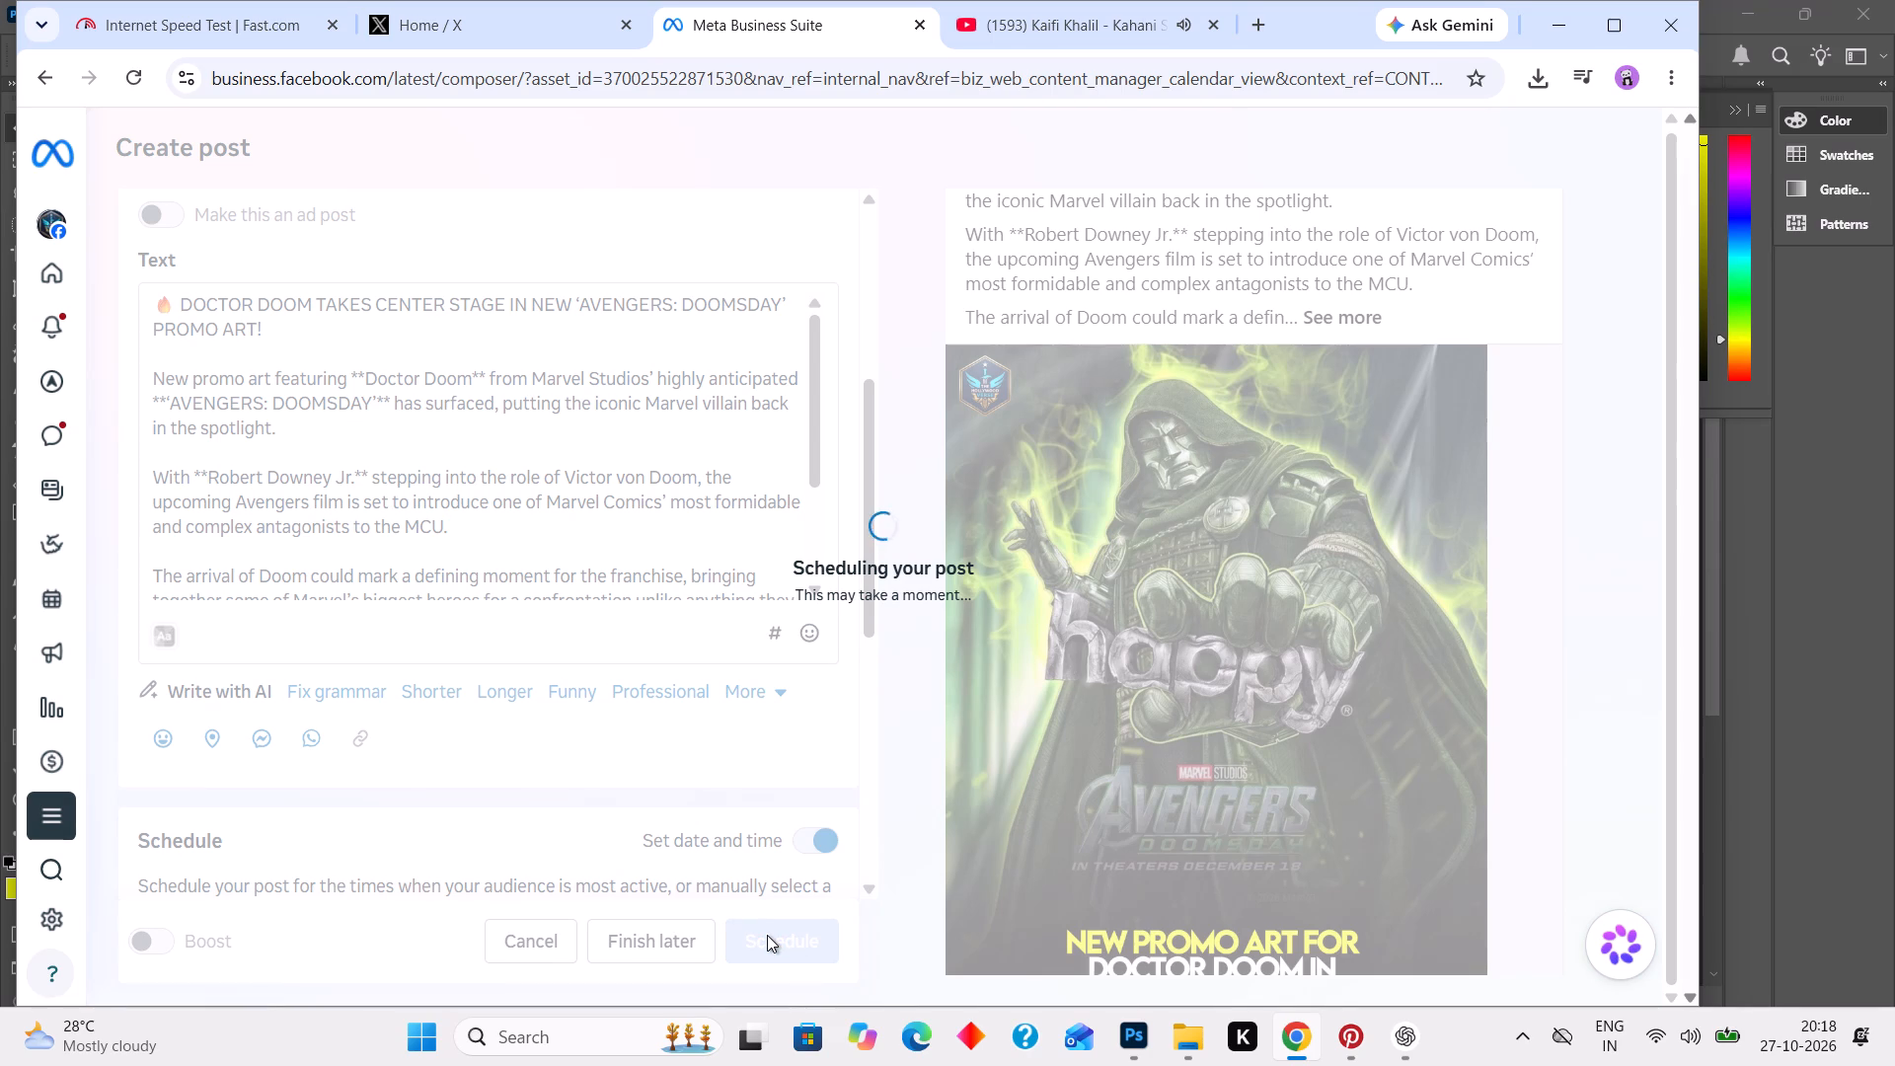
Switch to the X home feed and browse the posts below the Doctor Doom promo art for new material.
click(513, 36)
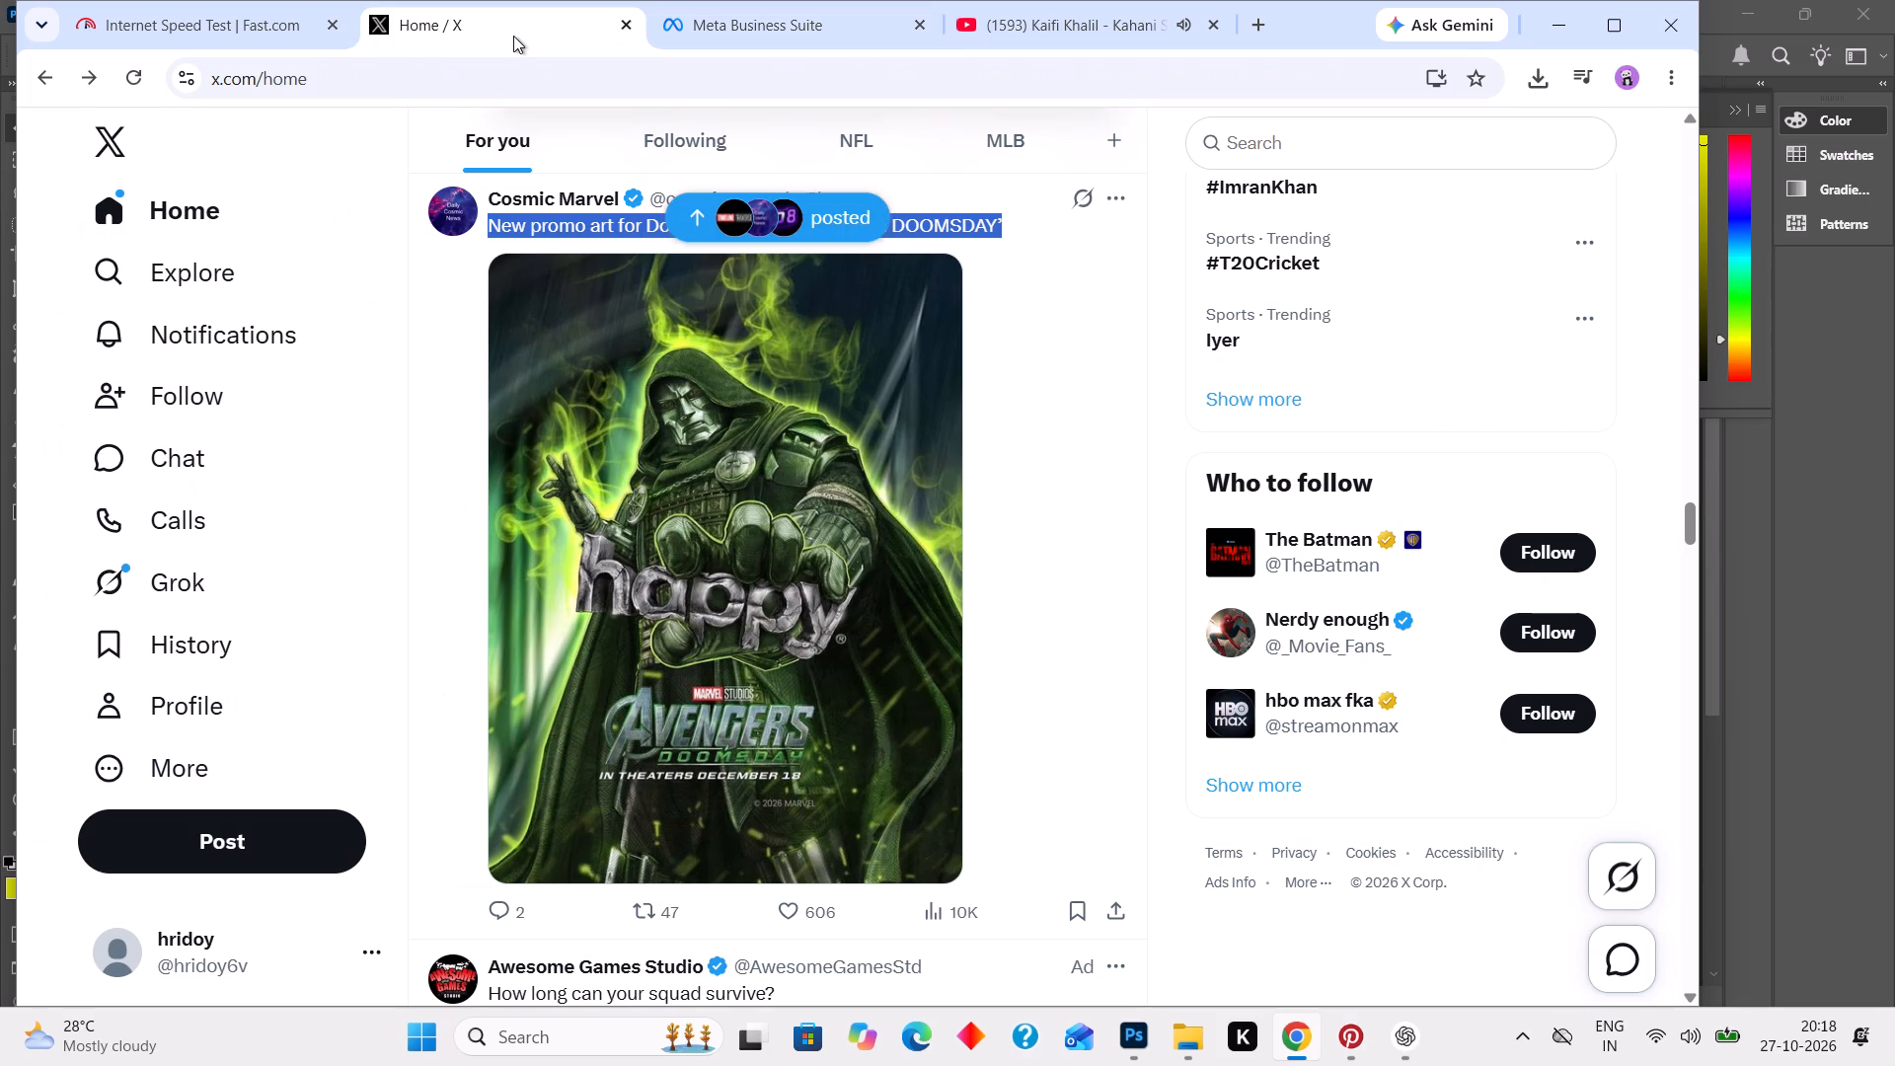
scroll(606, 435, down, 6)
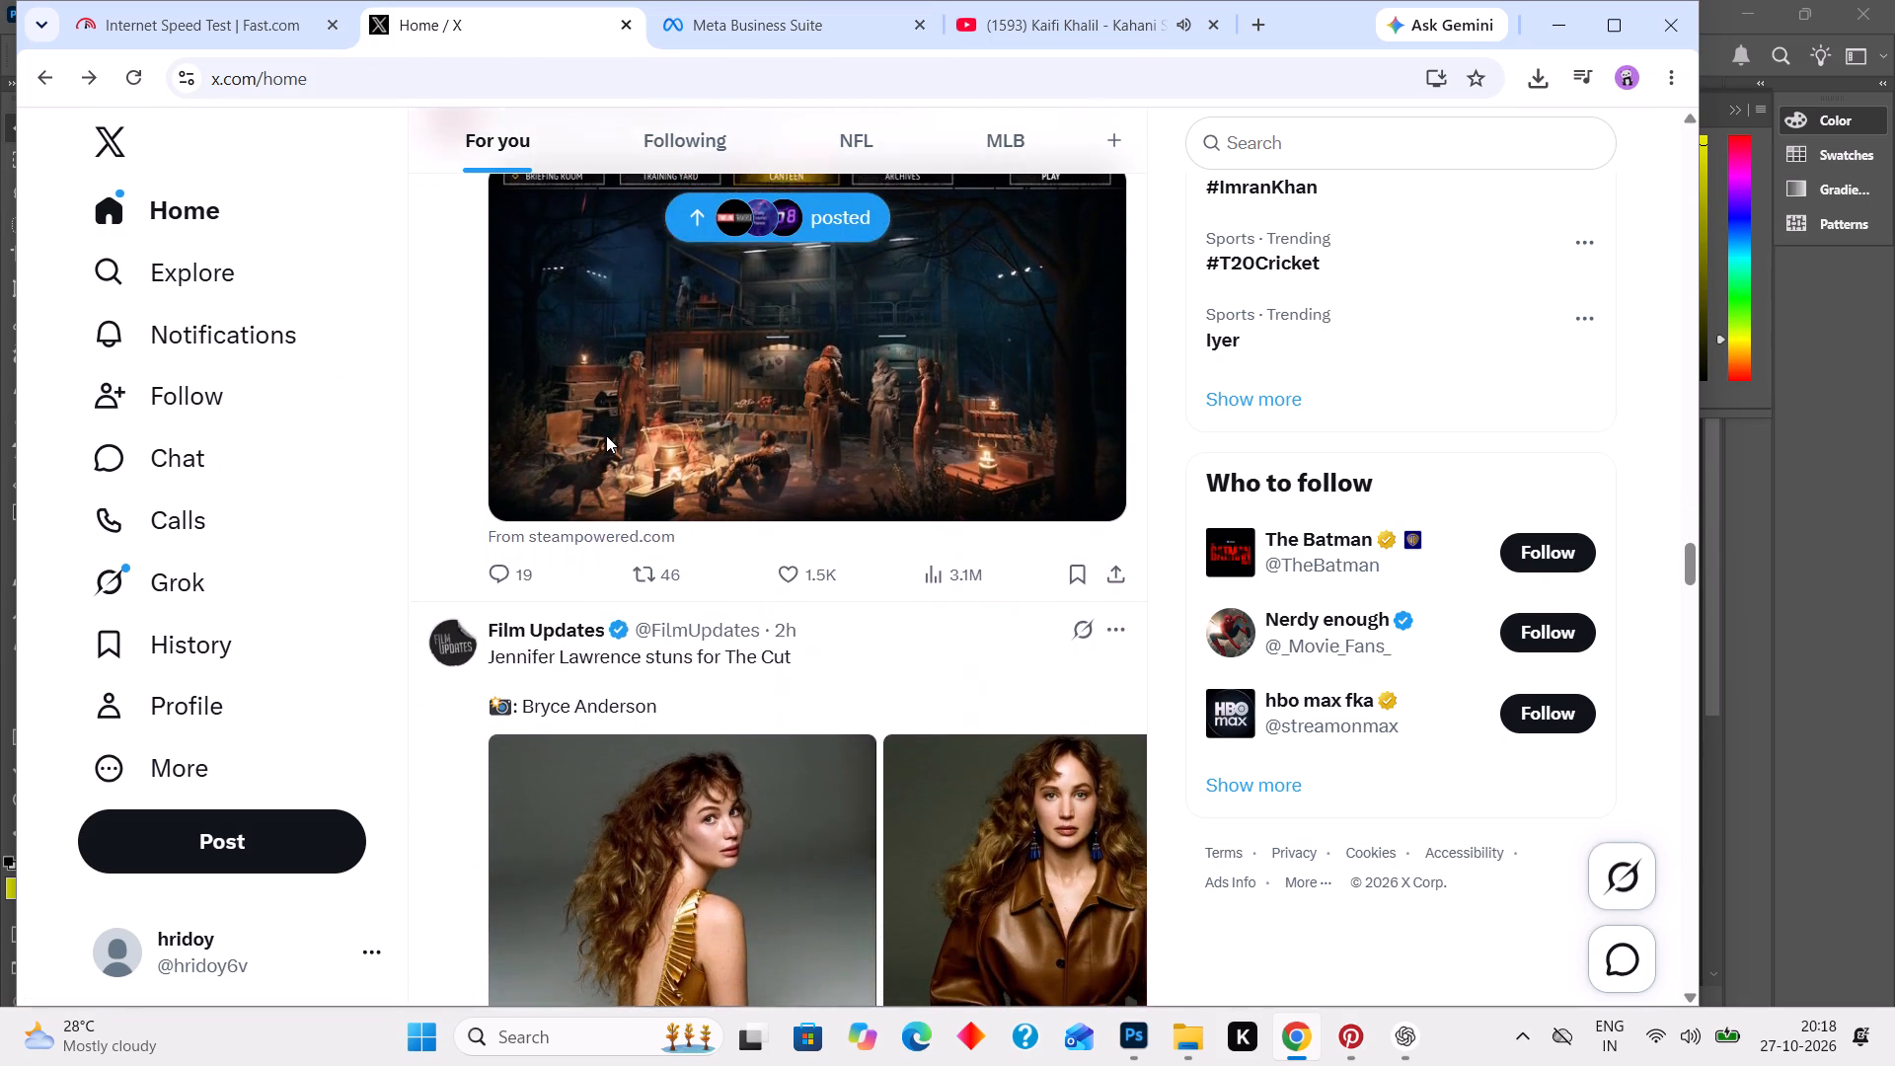
scroll(606, 435, down, 5)
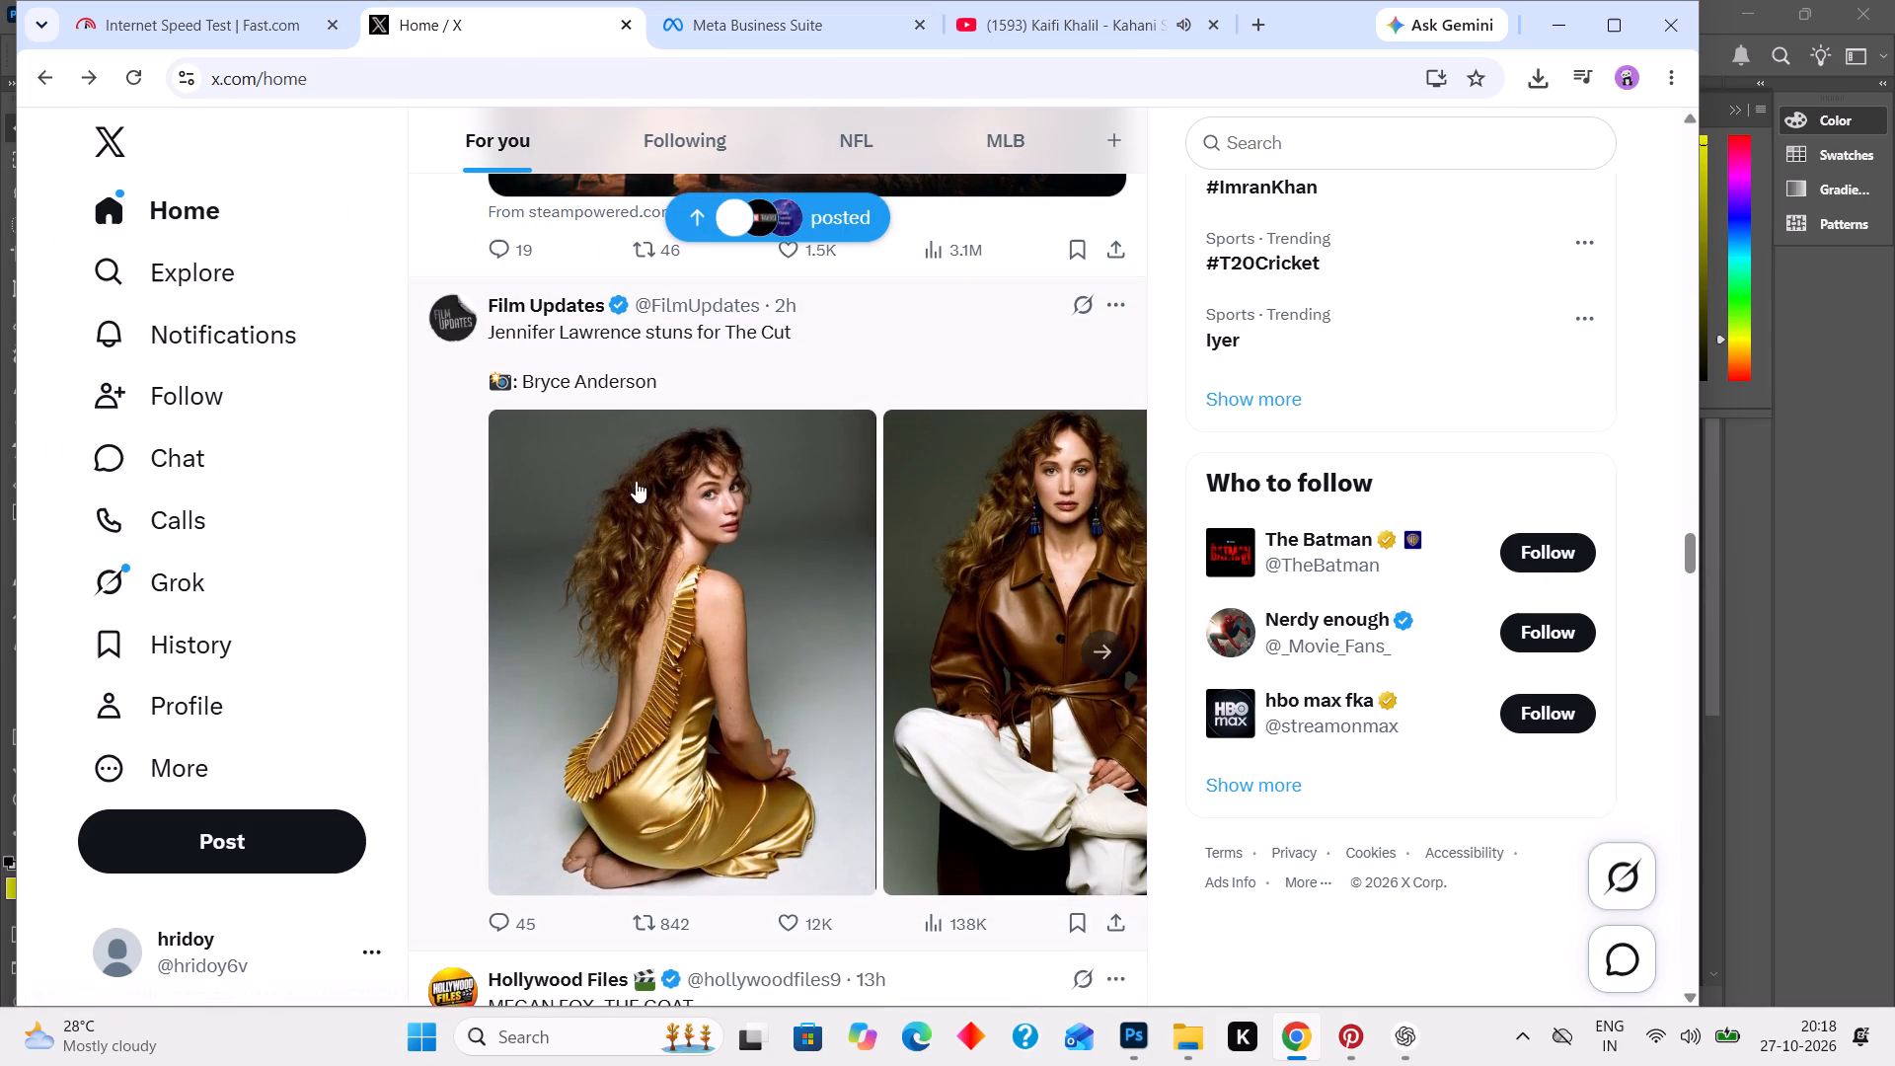
scroll(703, 584, left, 3)
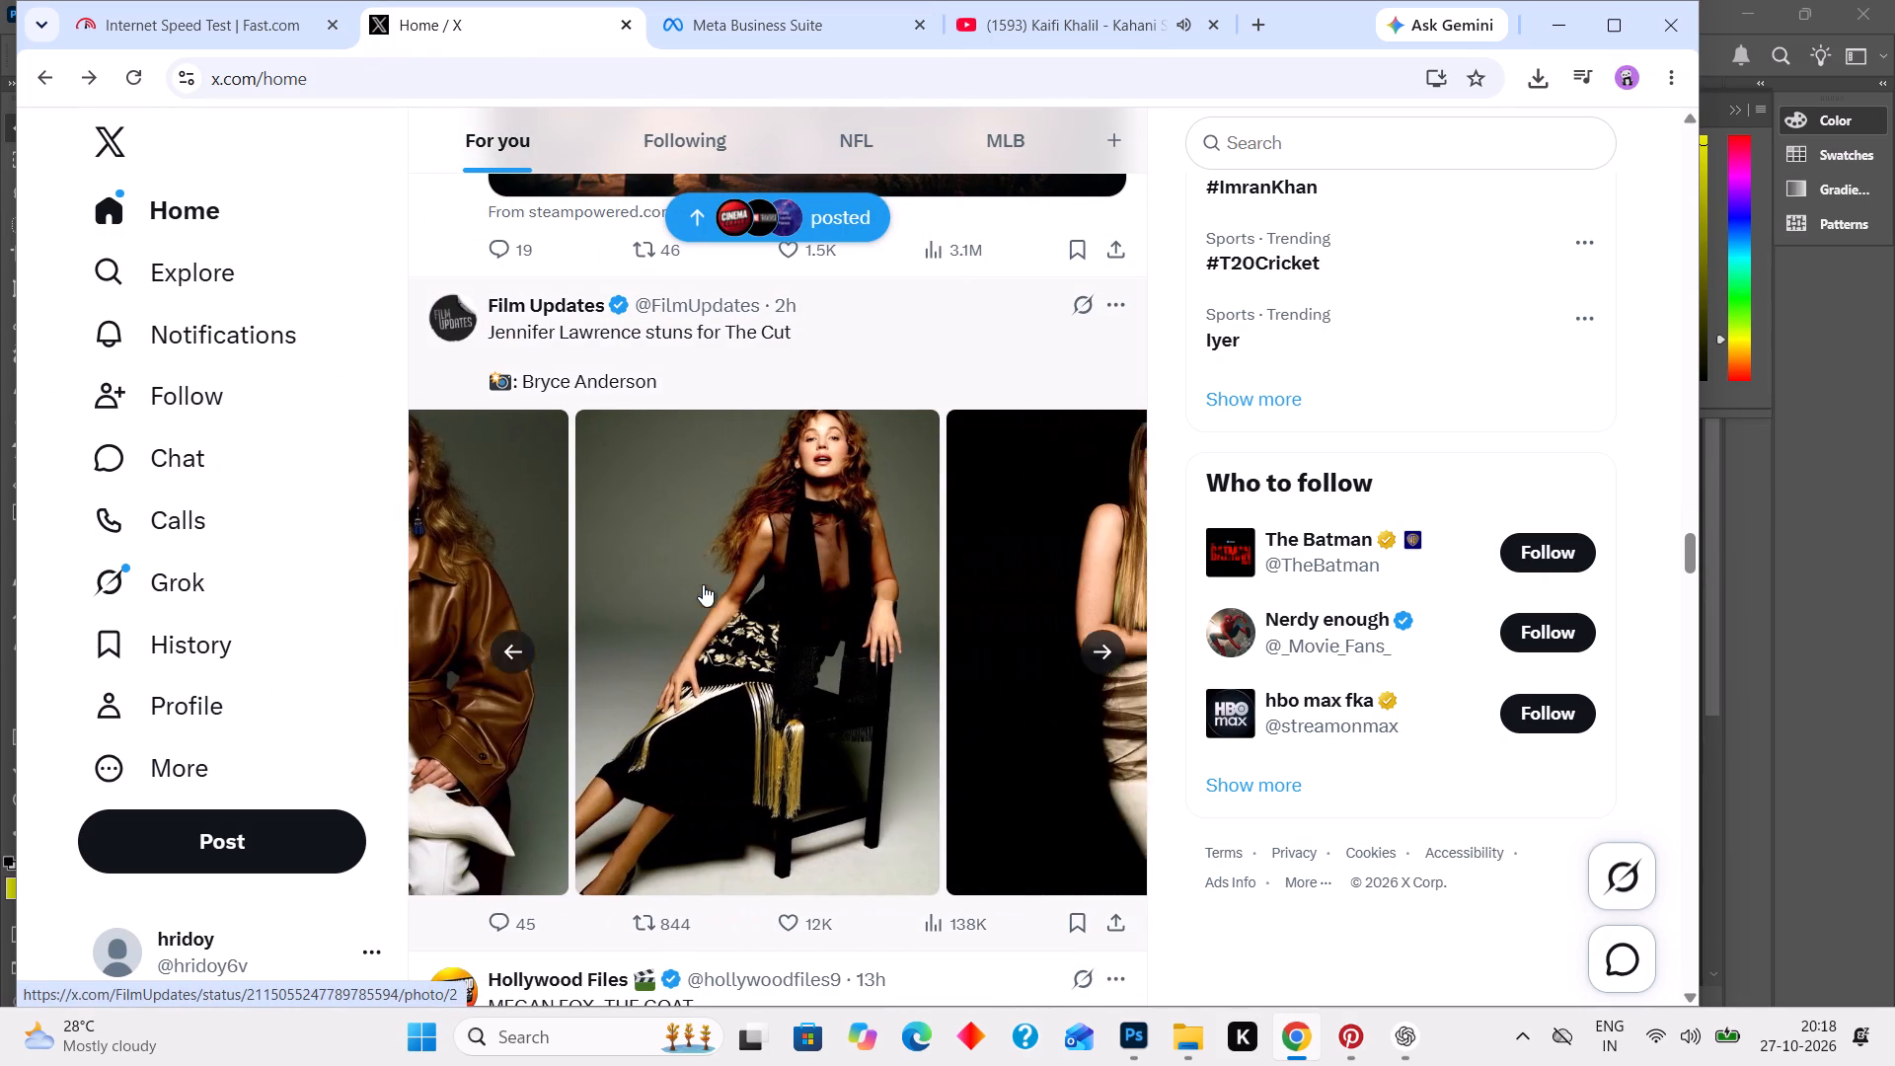
scroll(703, 584, left, 2)
scroll(703, 584, down, 4)
scroll(703, 584, up, 1)
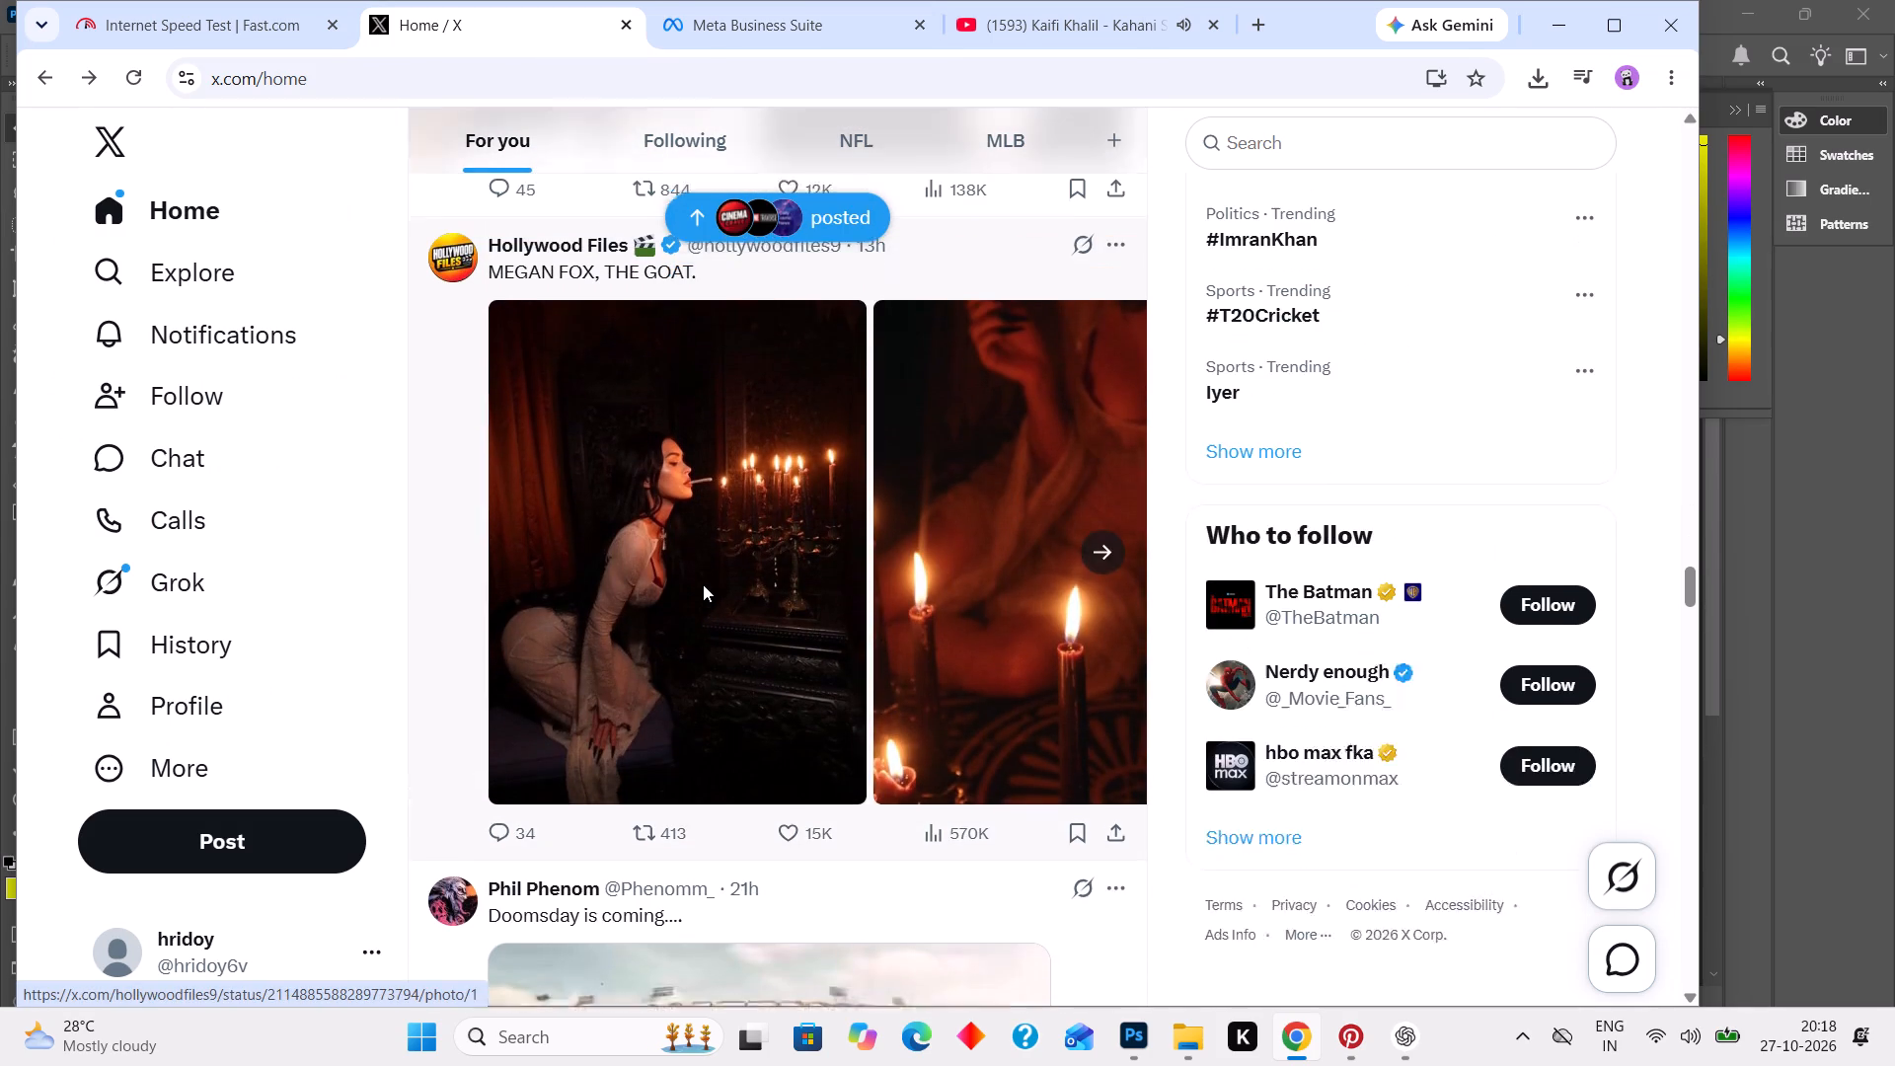
scroll(703, 584, up, 1)
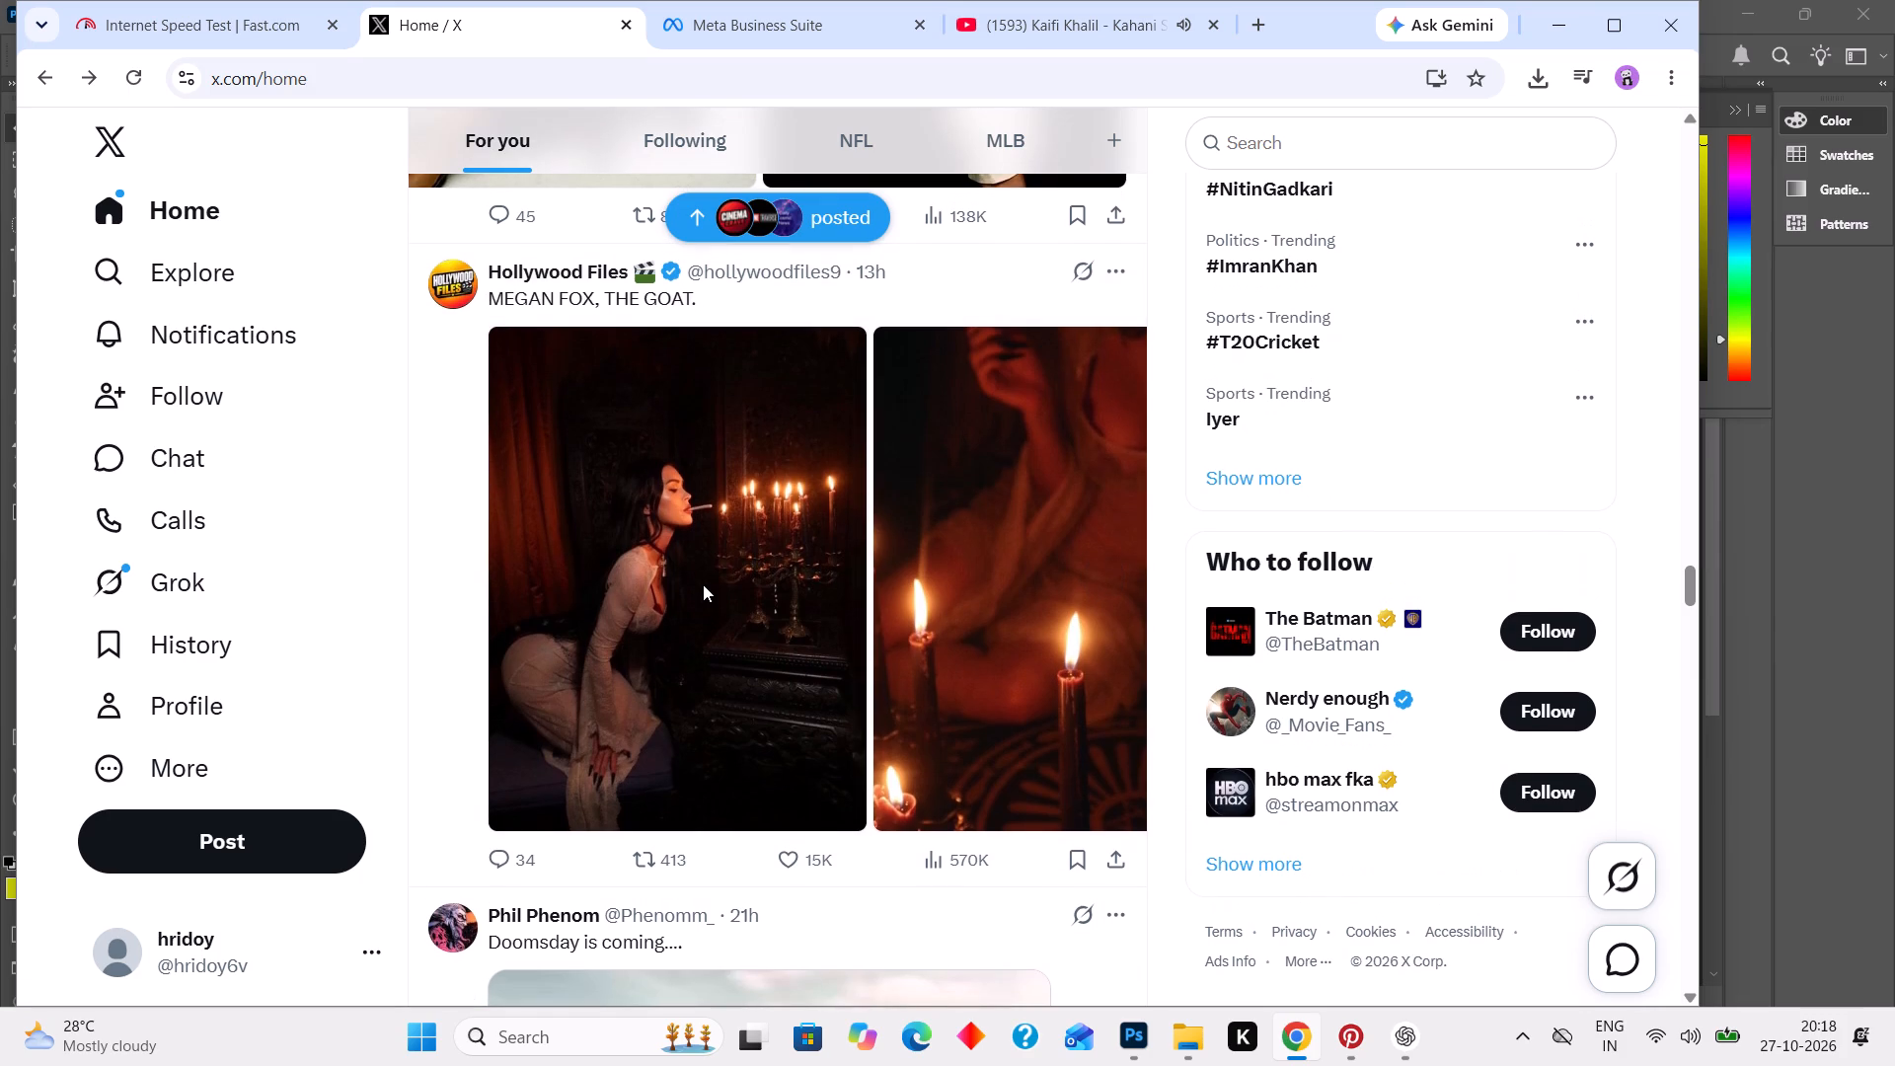
scroll(703, 584, down, 1)
scroll(703, 584, left, 1)
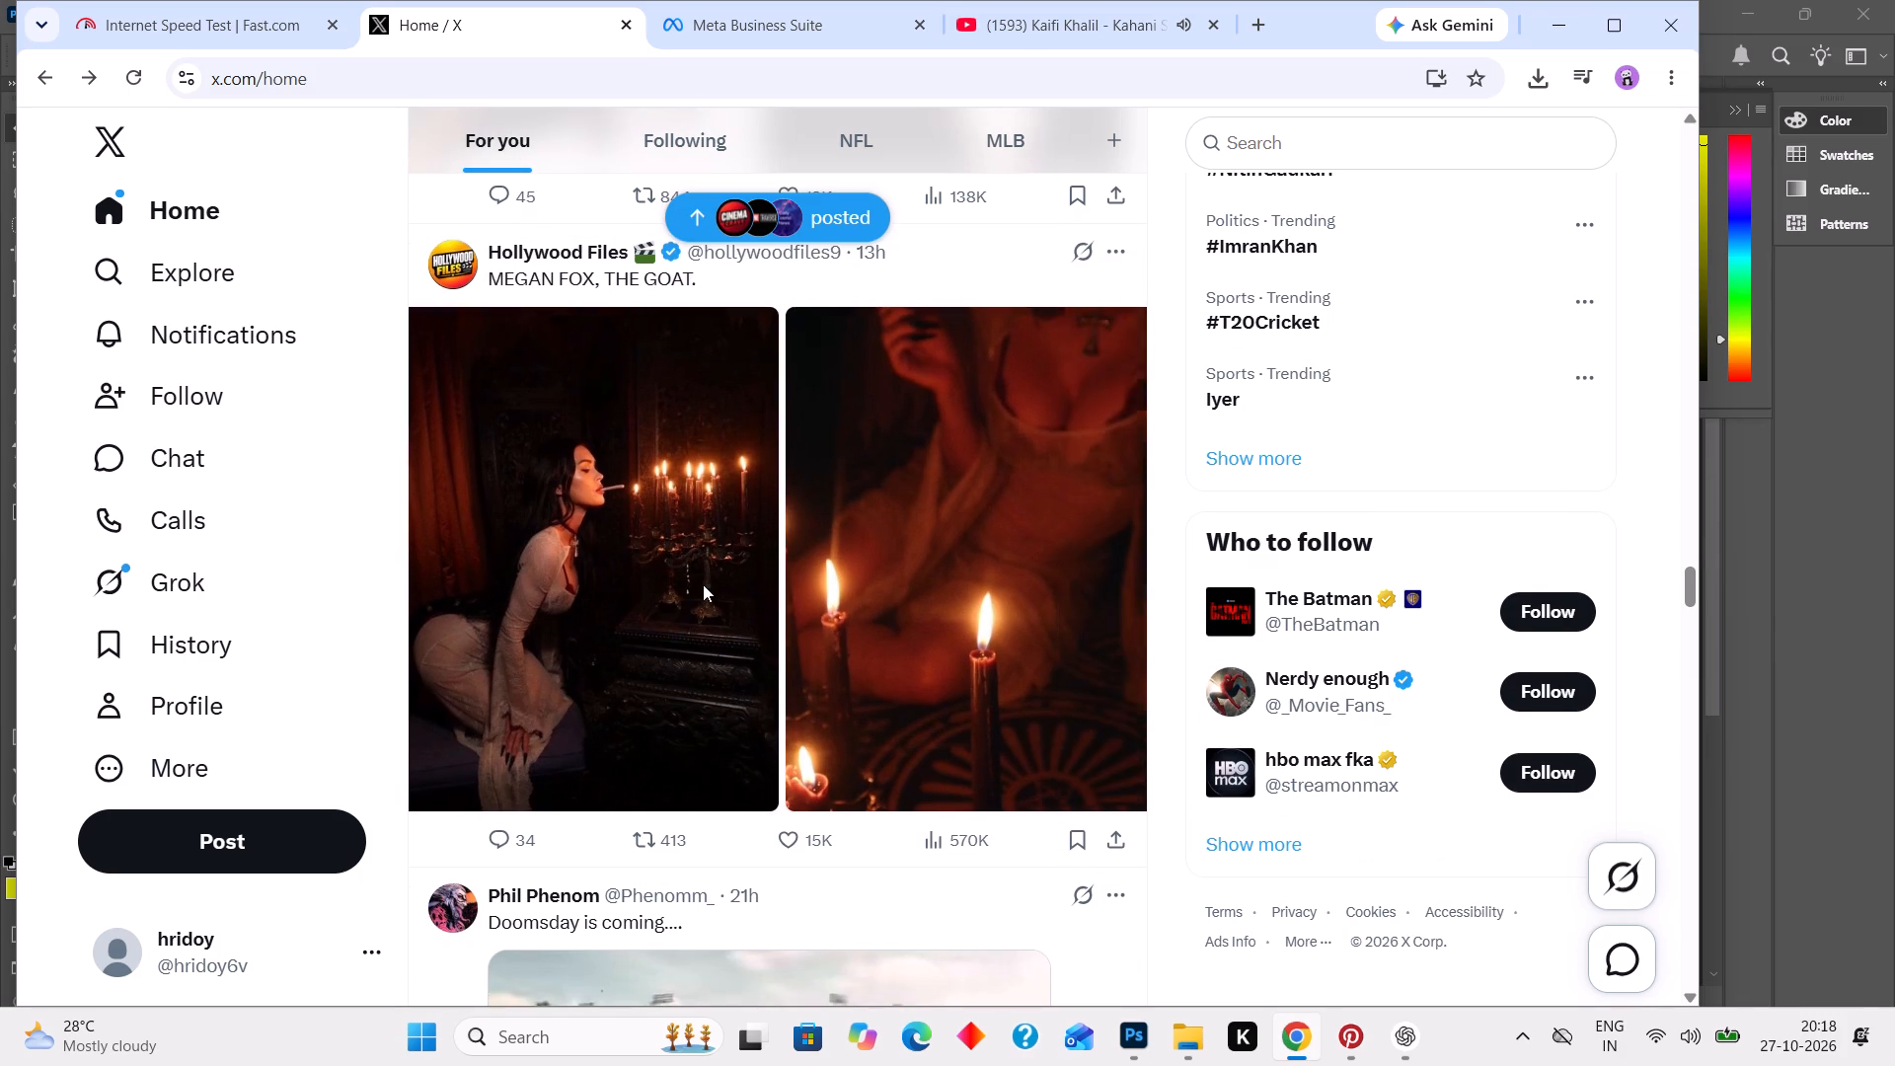
scroll(703, 584, left, 4)
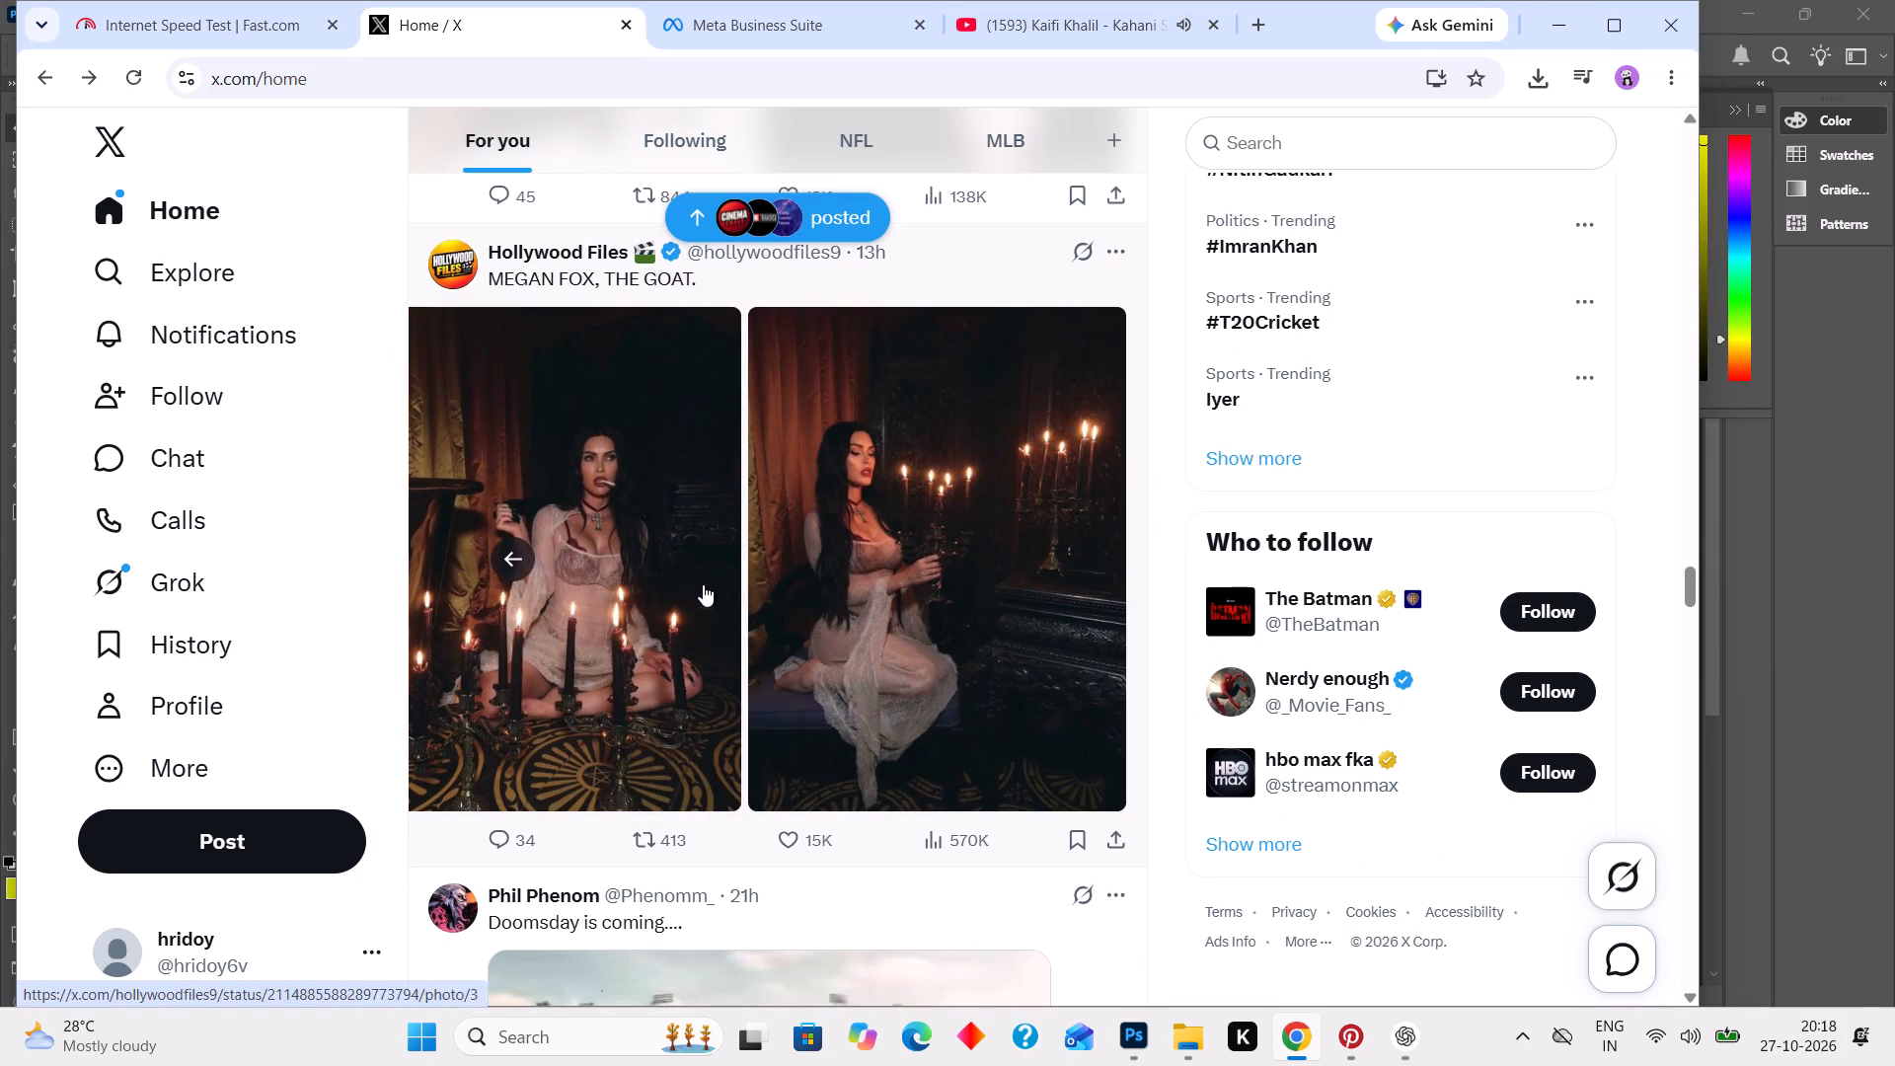
scroll(703, 584, down, 7)
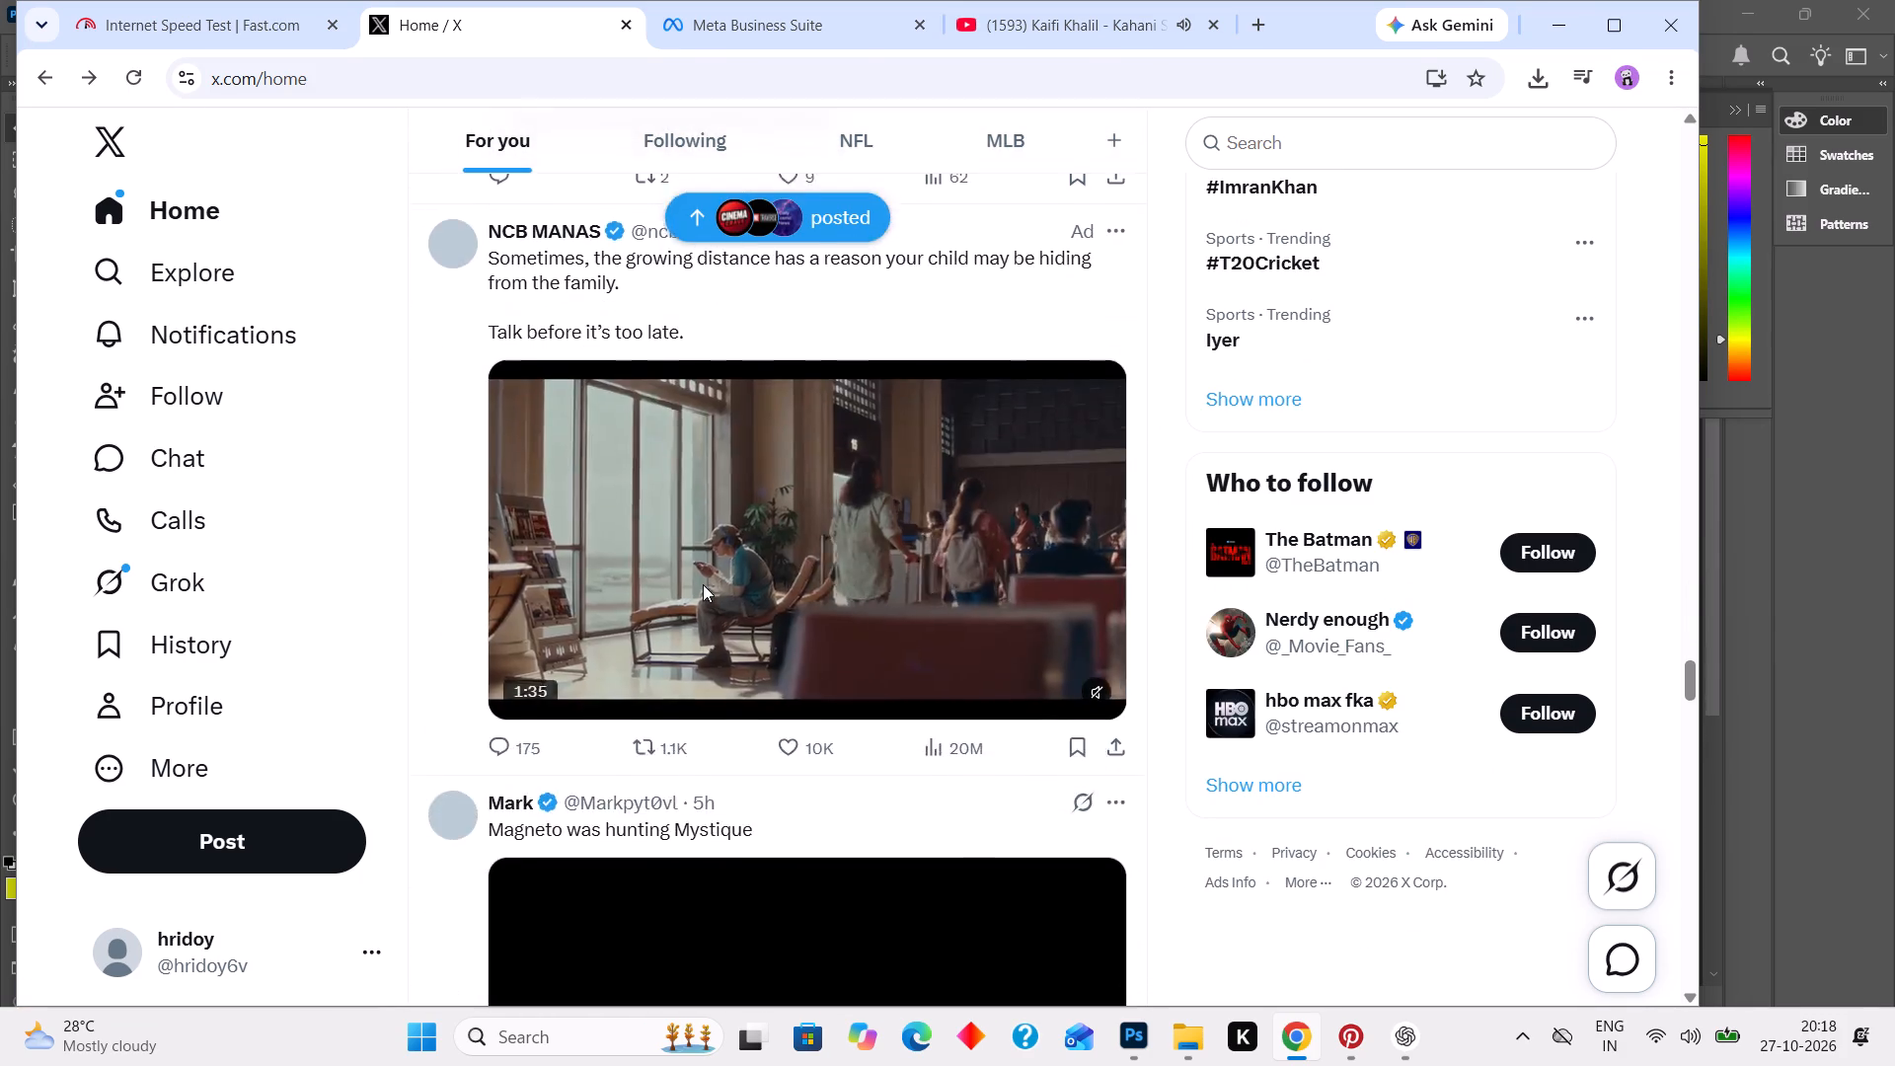
scroll(703, 584, down, 7)
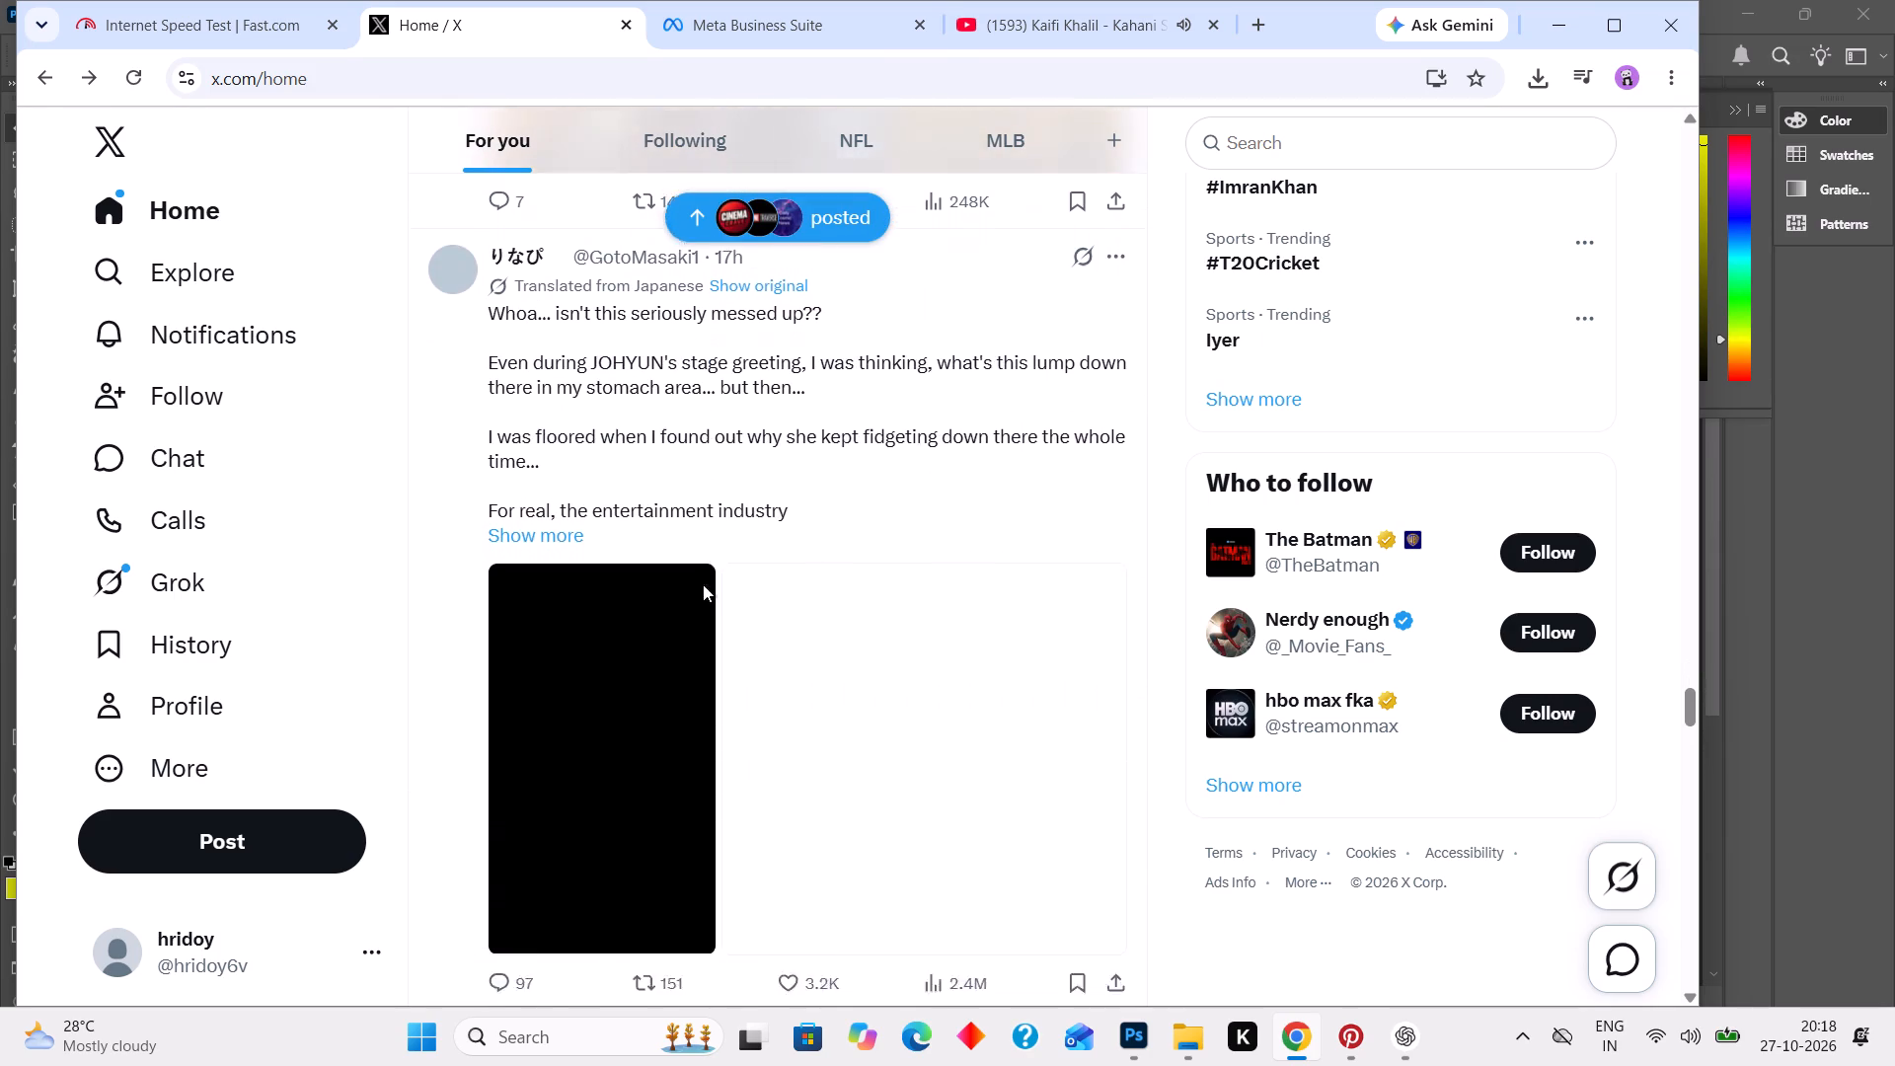
scroll(703, 584, down, 1)
Return to Meta Business Suite and dismiss the boost offer for the scheduled Doctor Doom post.
click(808, 24)
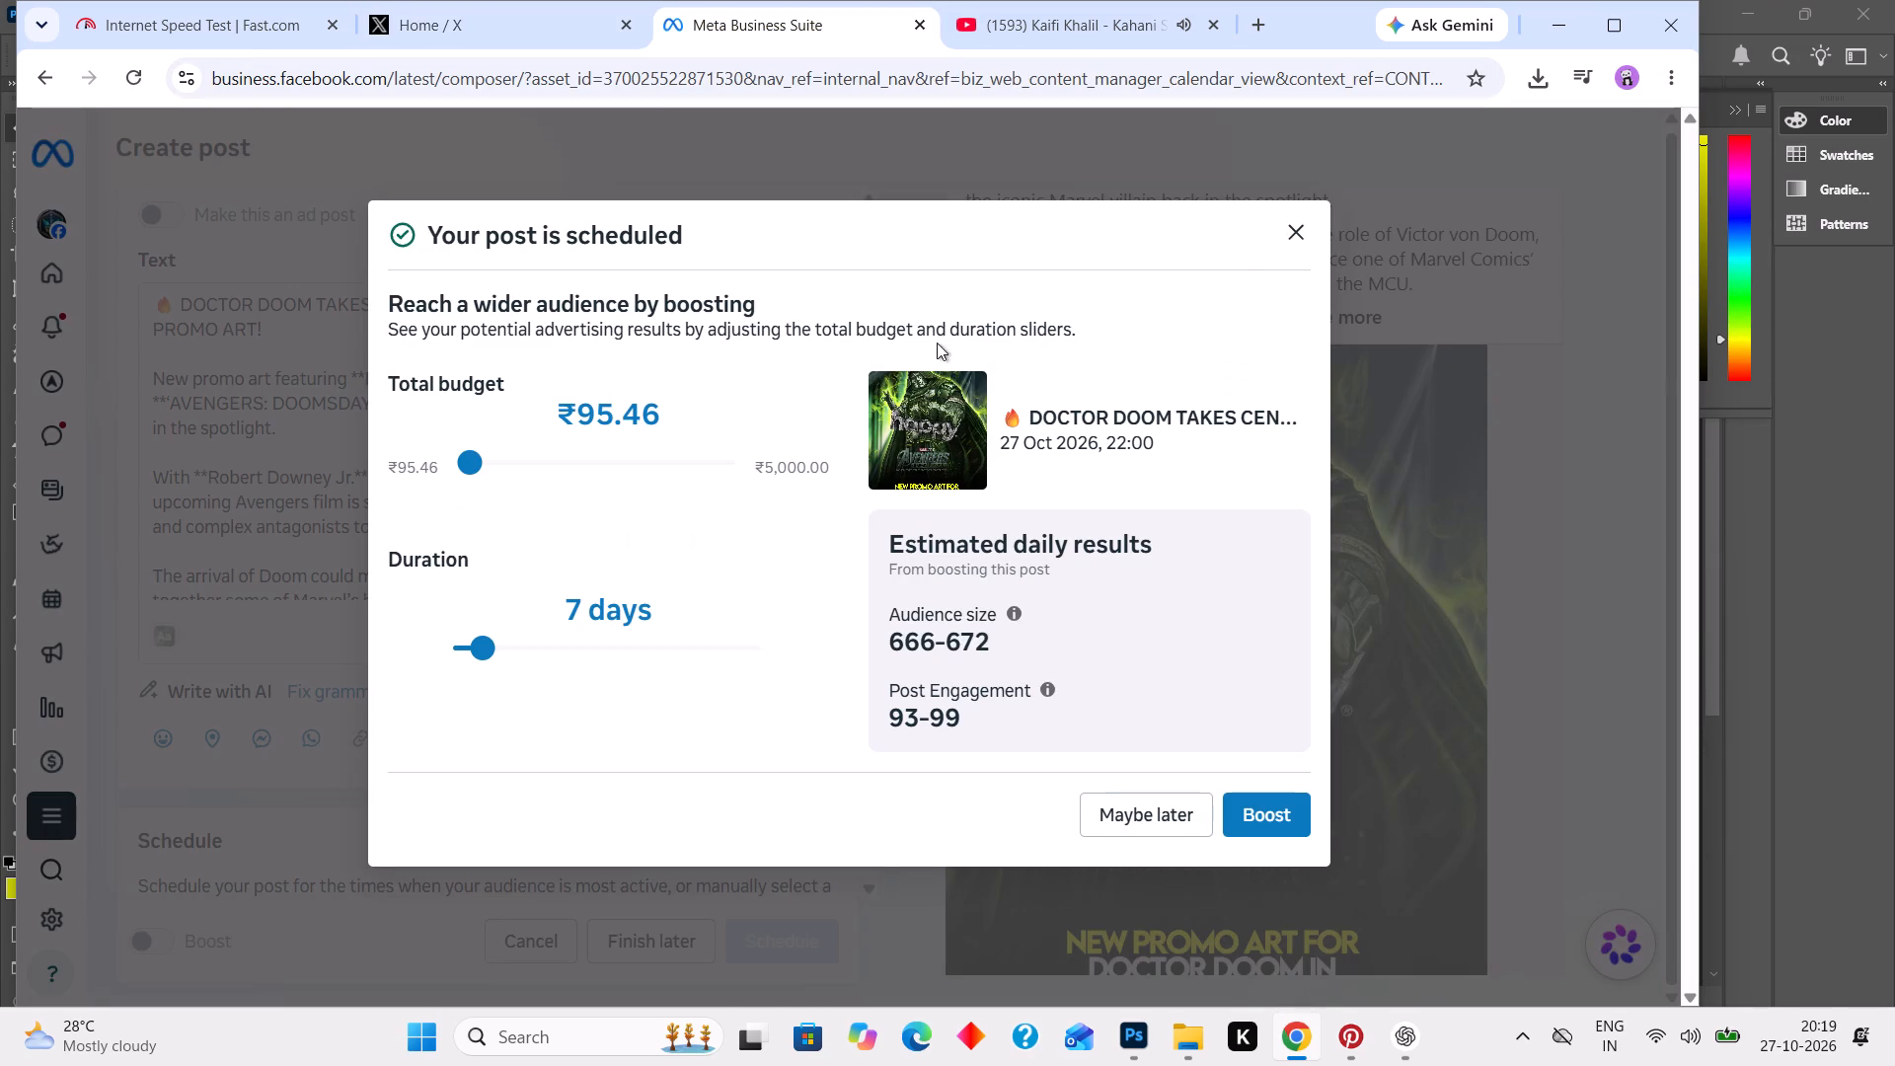
click(1297, 225)
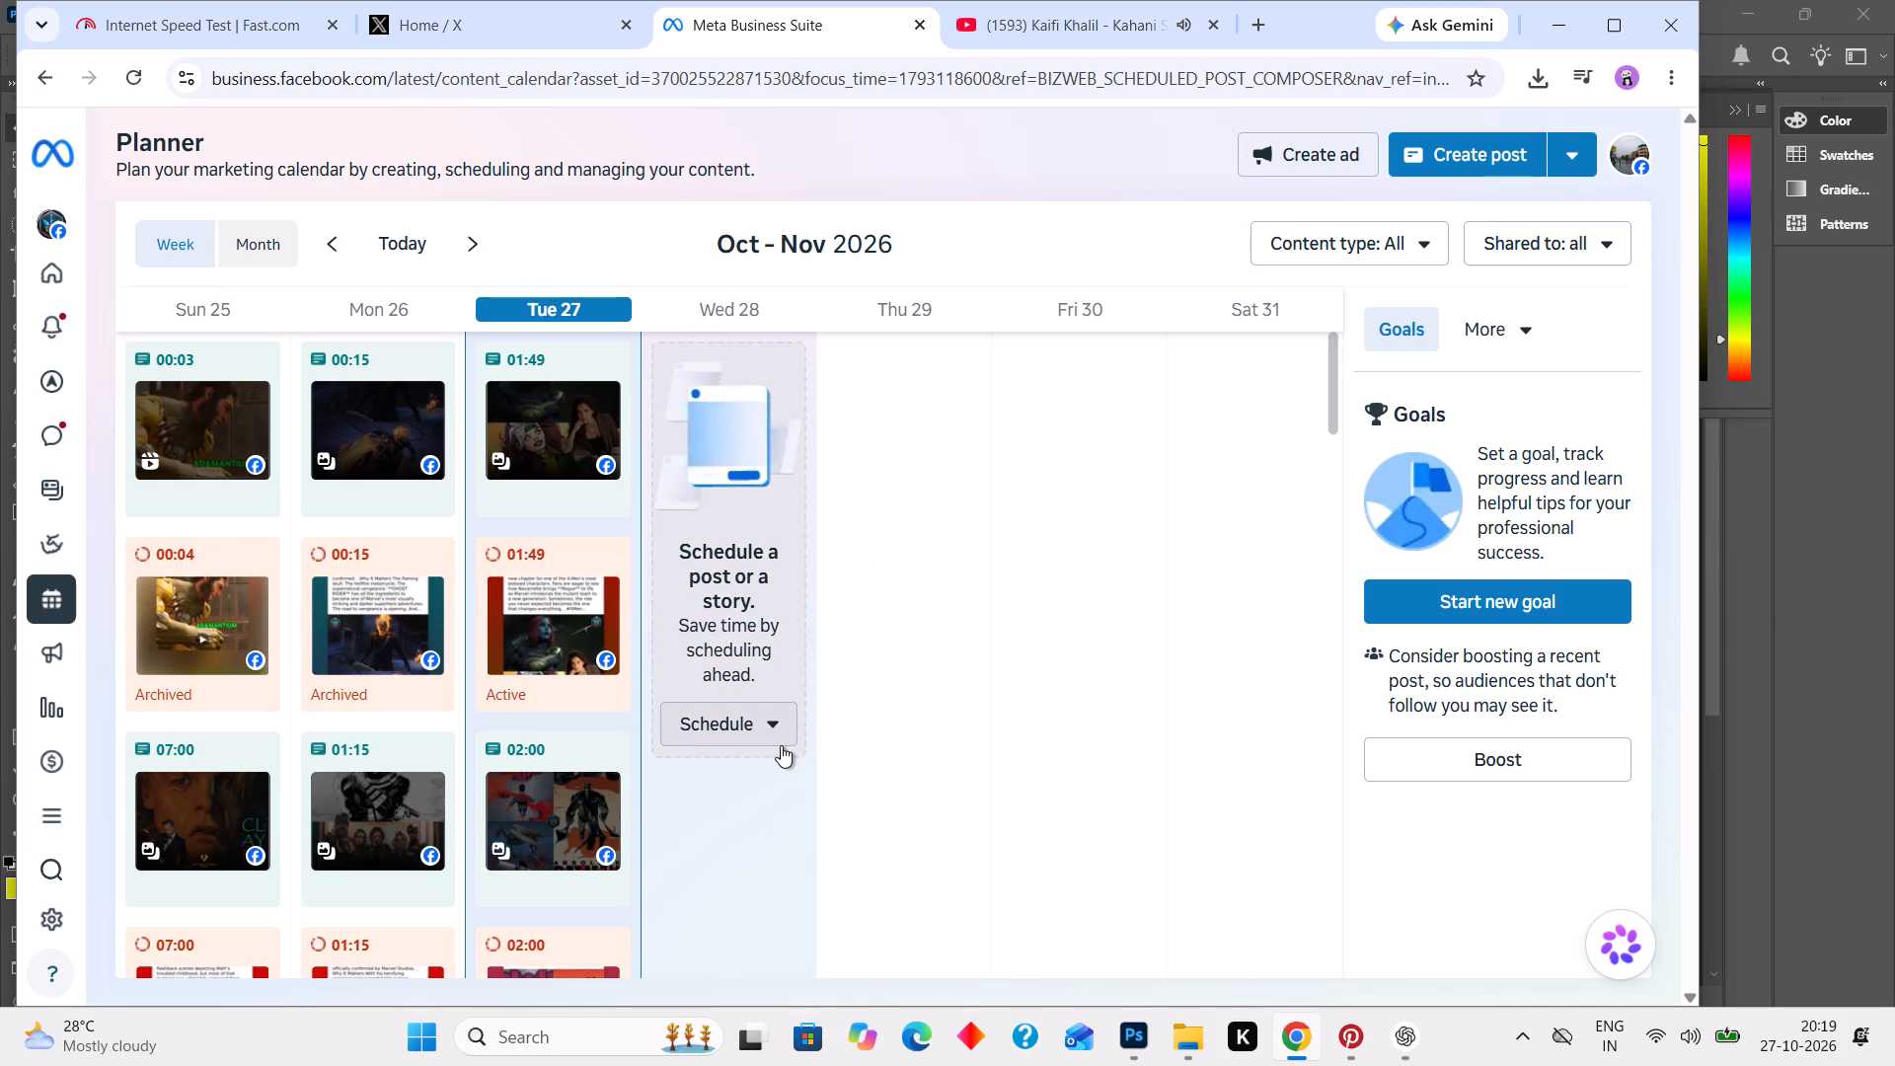
Check the Planner's Tue 27 column for the scheduled posts at 21:00 and 22:00.
scroll(781, 745, up, 3)
scroll(781, 745, down, 7)
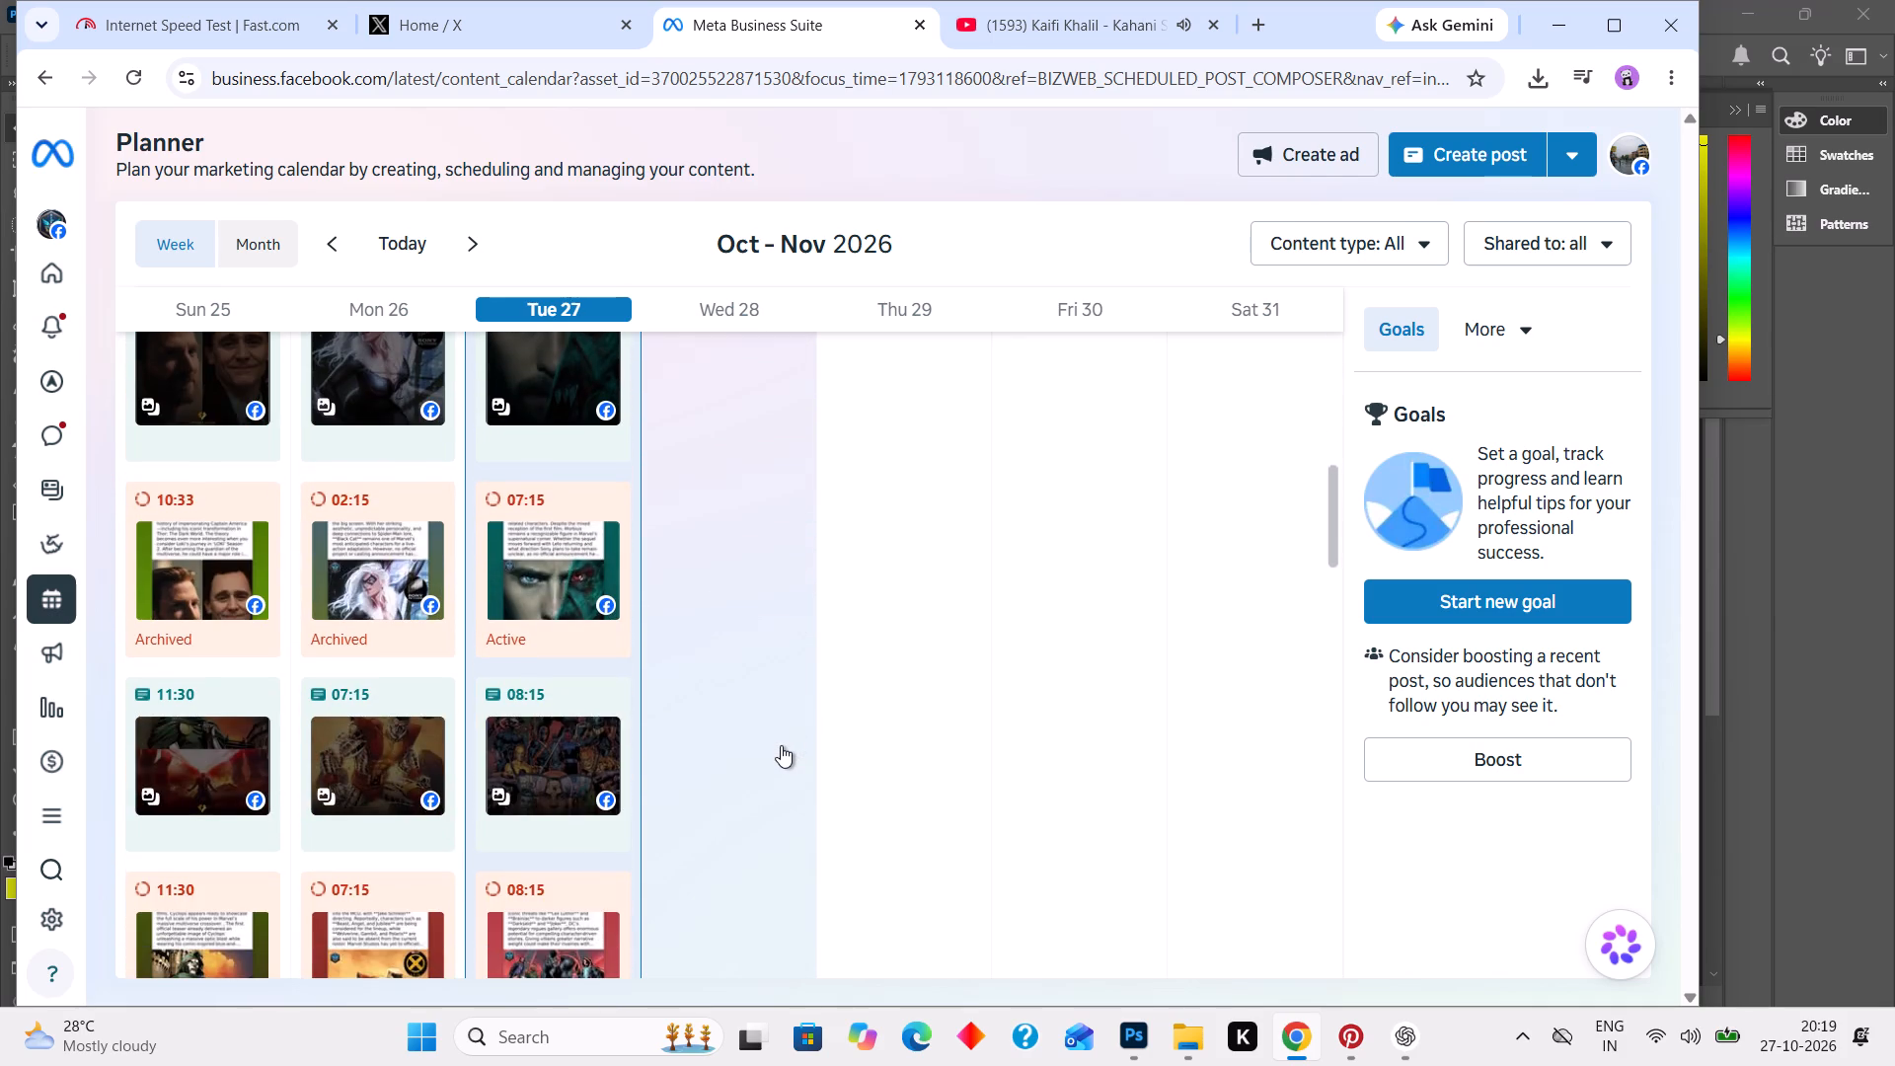
scroll(781, 745, down, 4)
scroll(781, 745, up, 2)
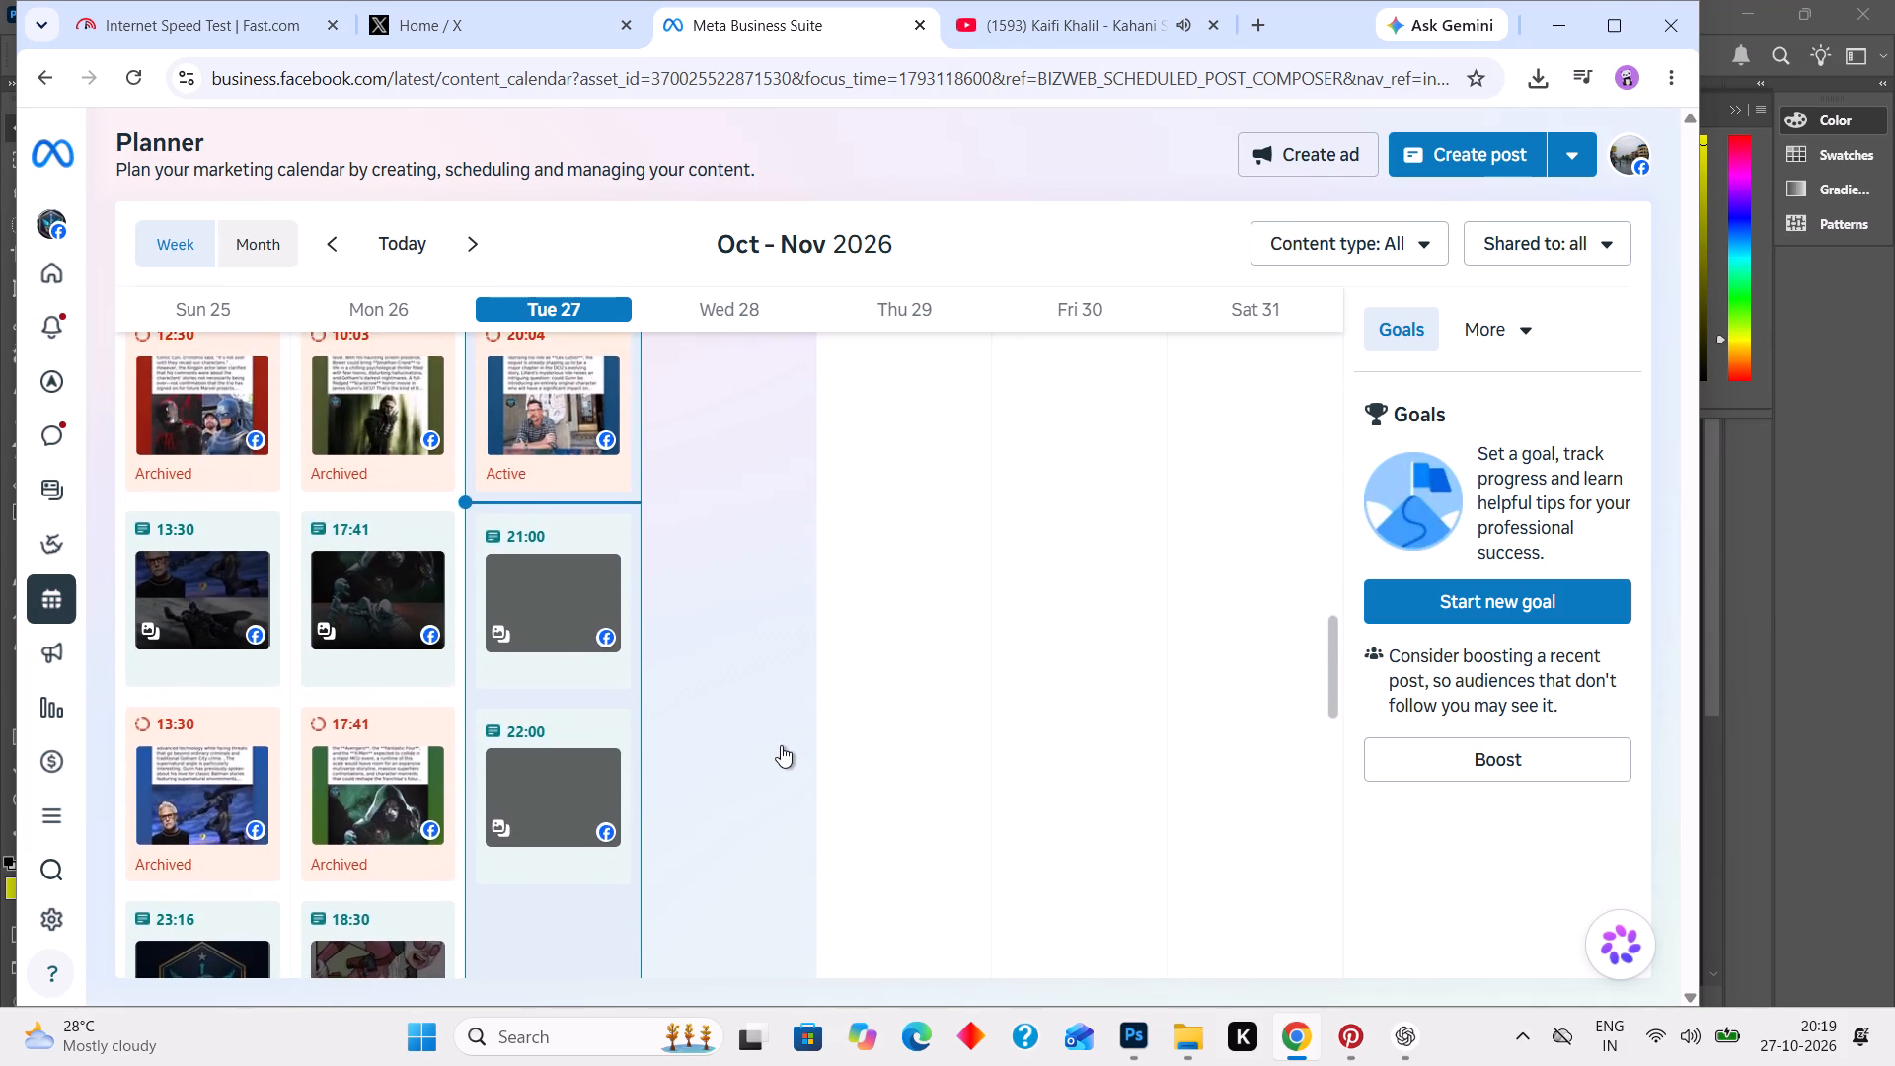
scroll(781, 745, up, 3)
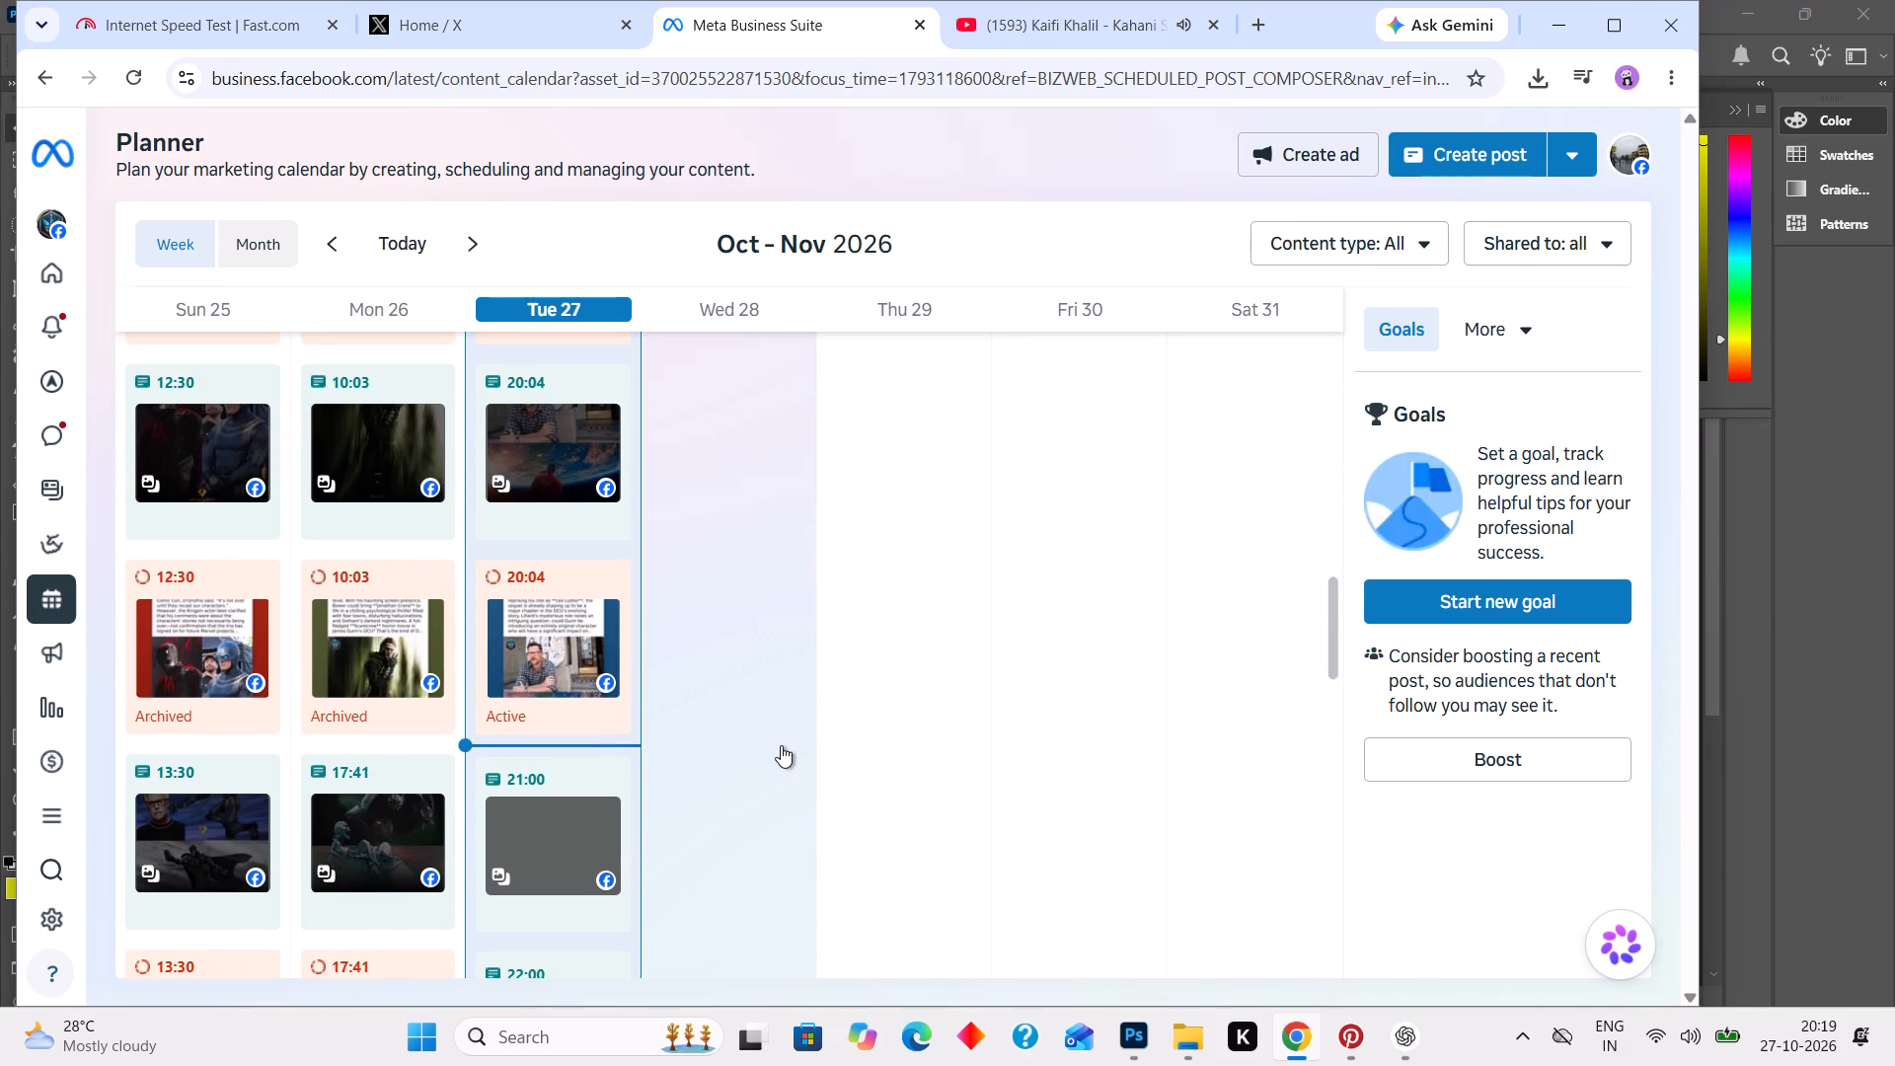
scroll(781, 745, down, 2)
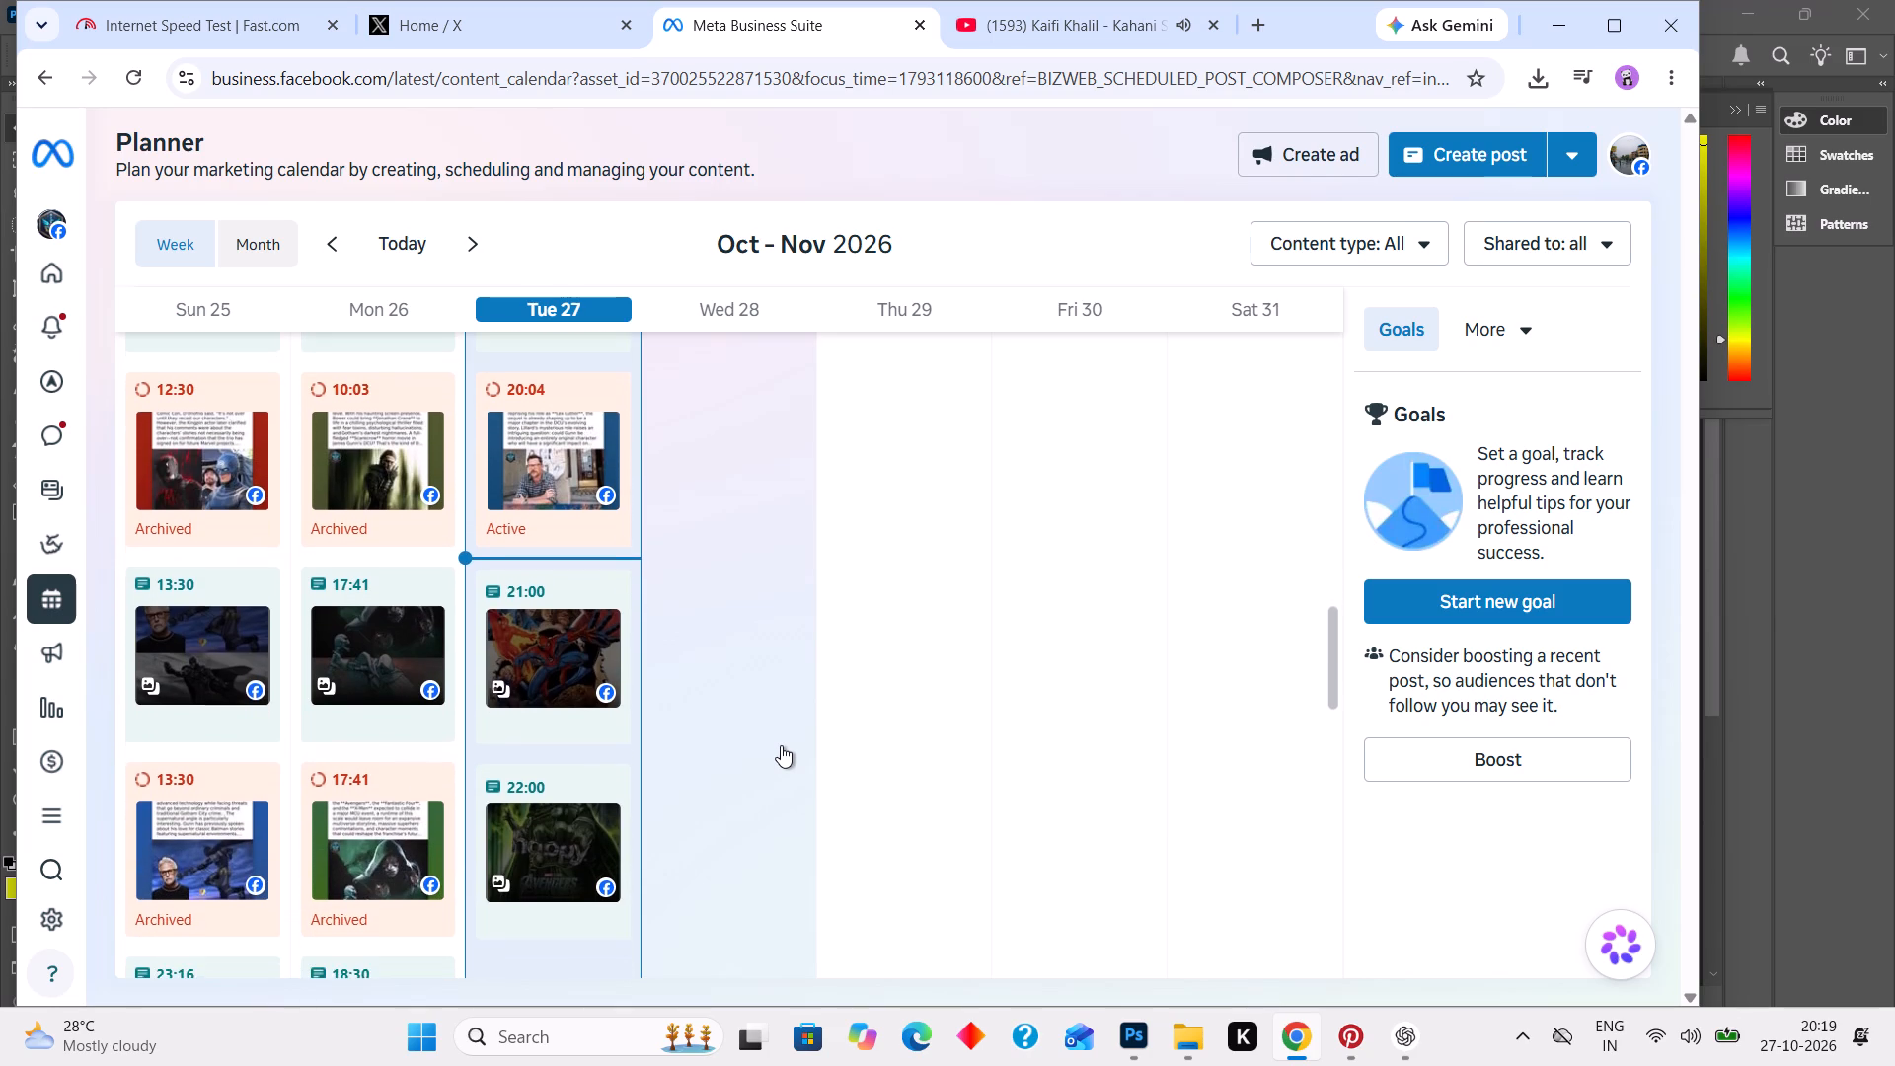
scroll(781, 745, down, 2)
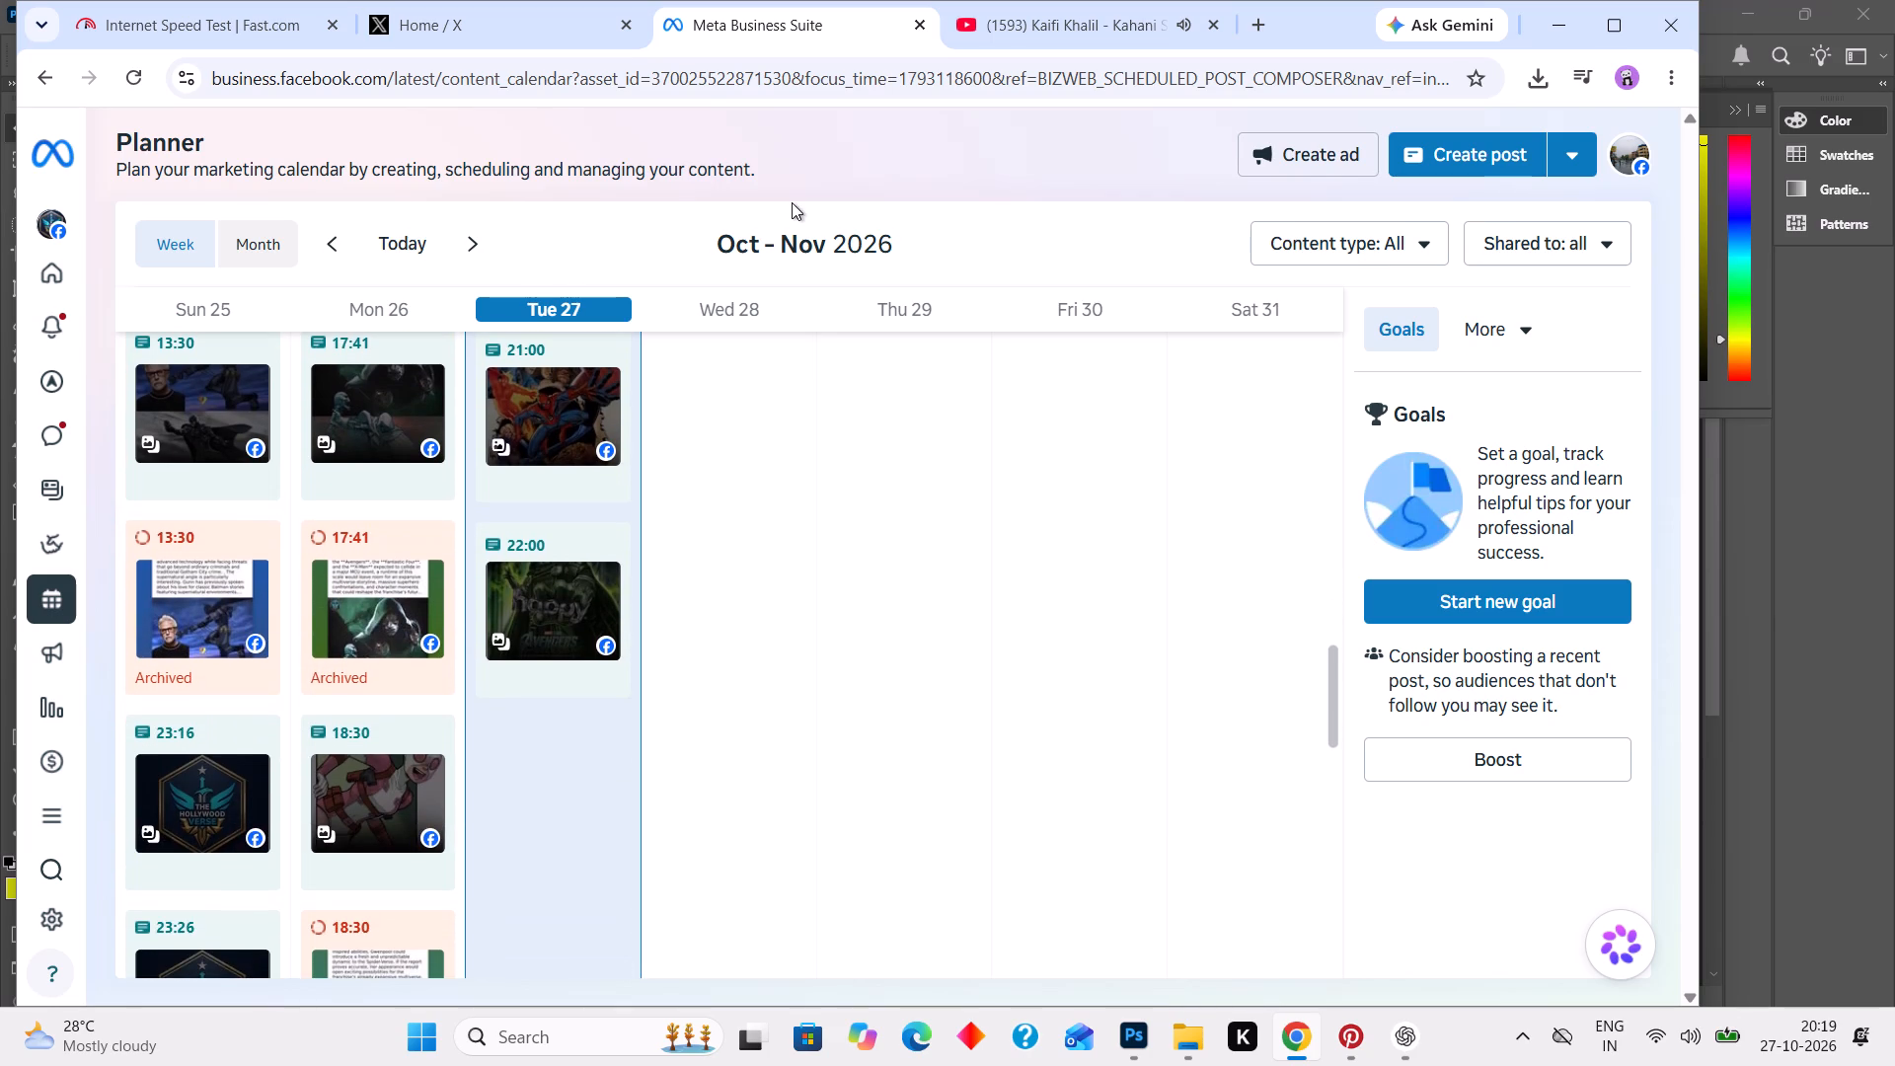
Return to the X home feed and browse further posts and their image sets for new post material.
click(454, 32)
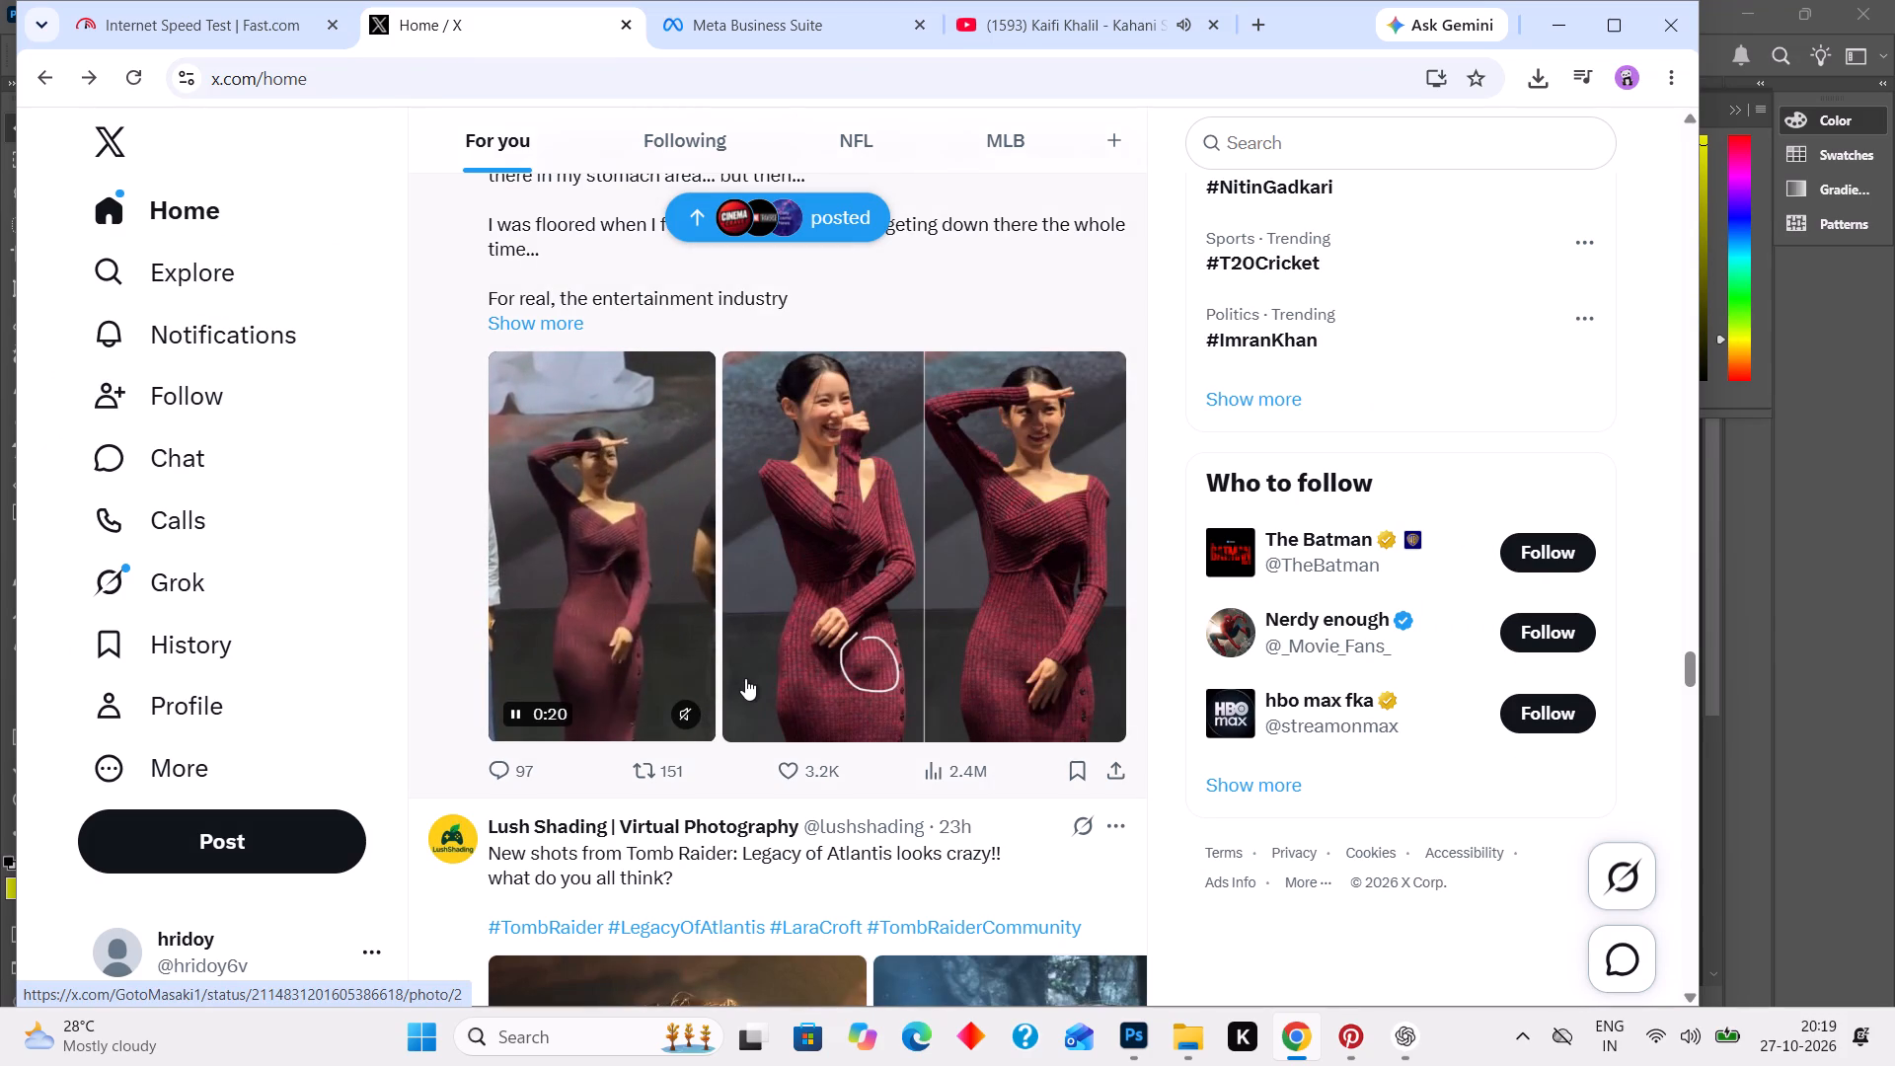
scroll(745, 678, right, 1)
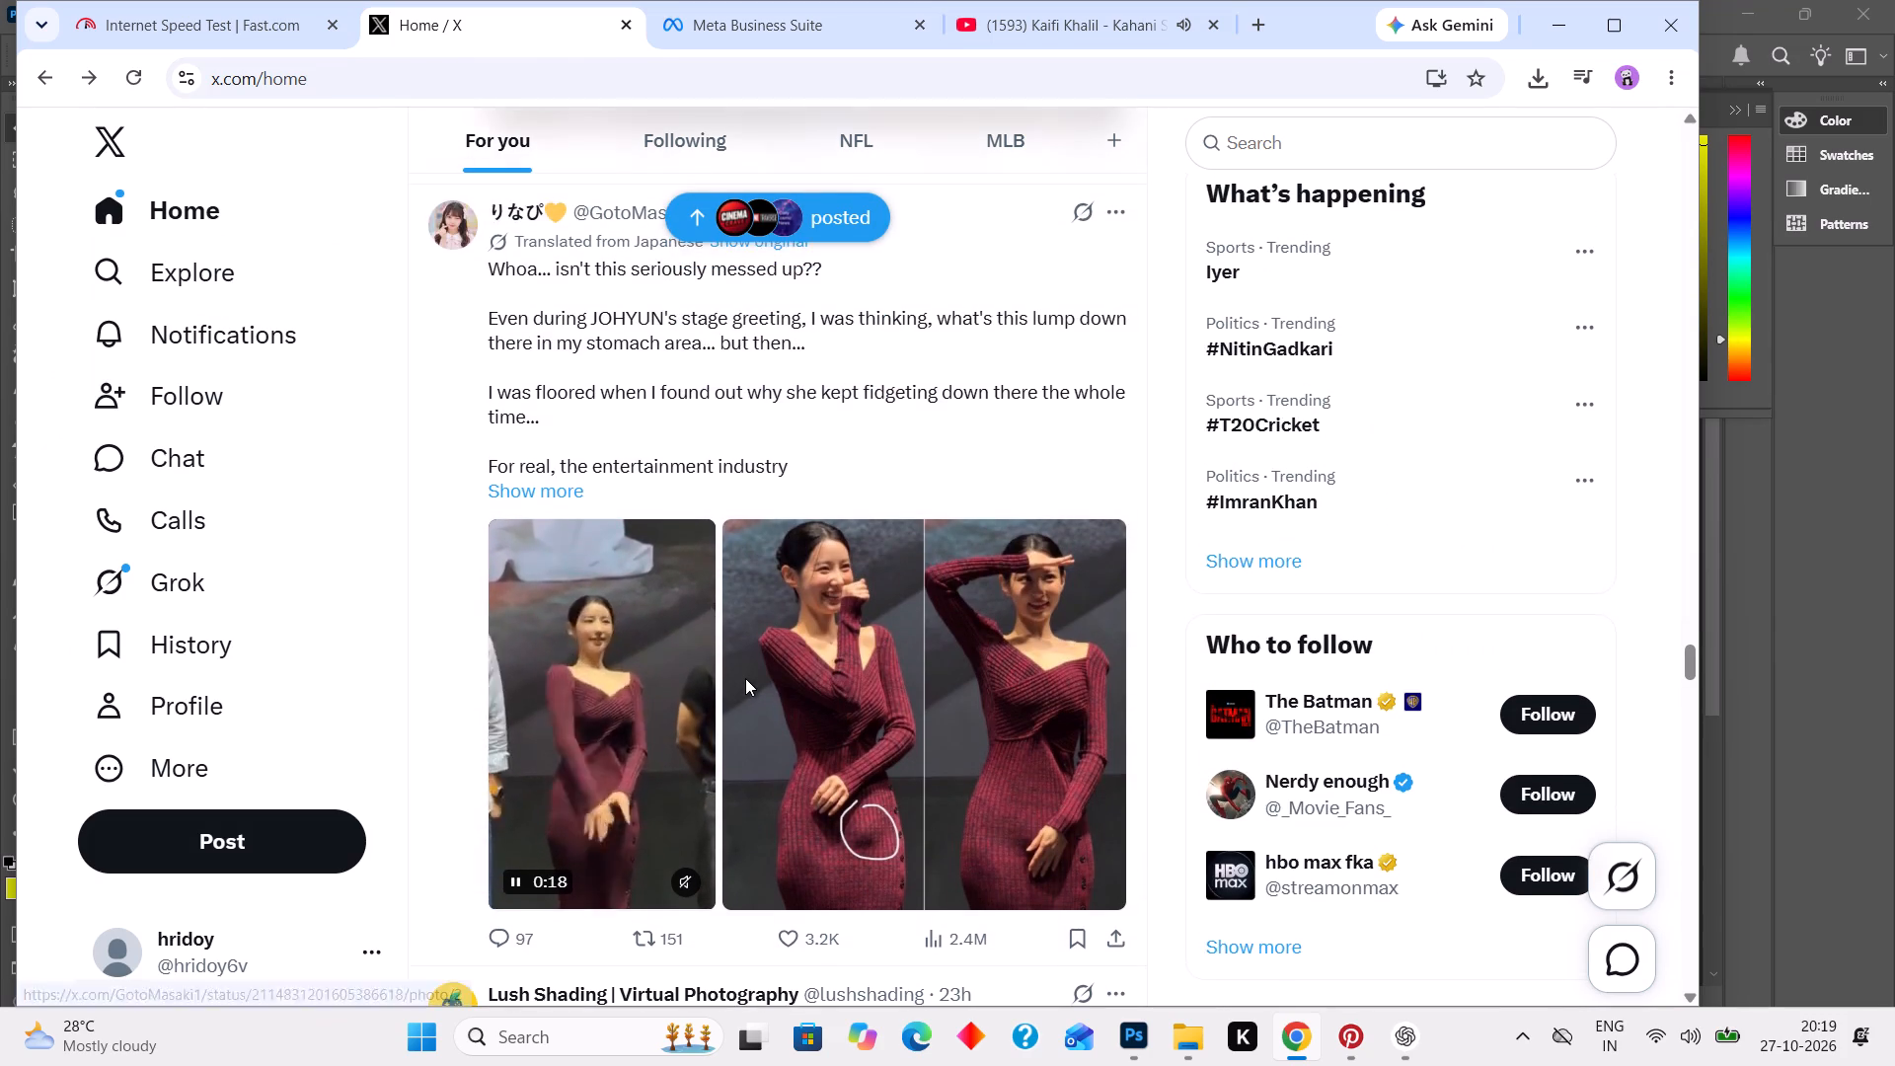
scroll(745, 678, right, 1)
scroll(745, 678, down, 1)
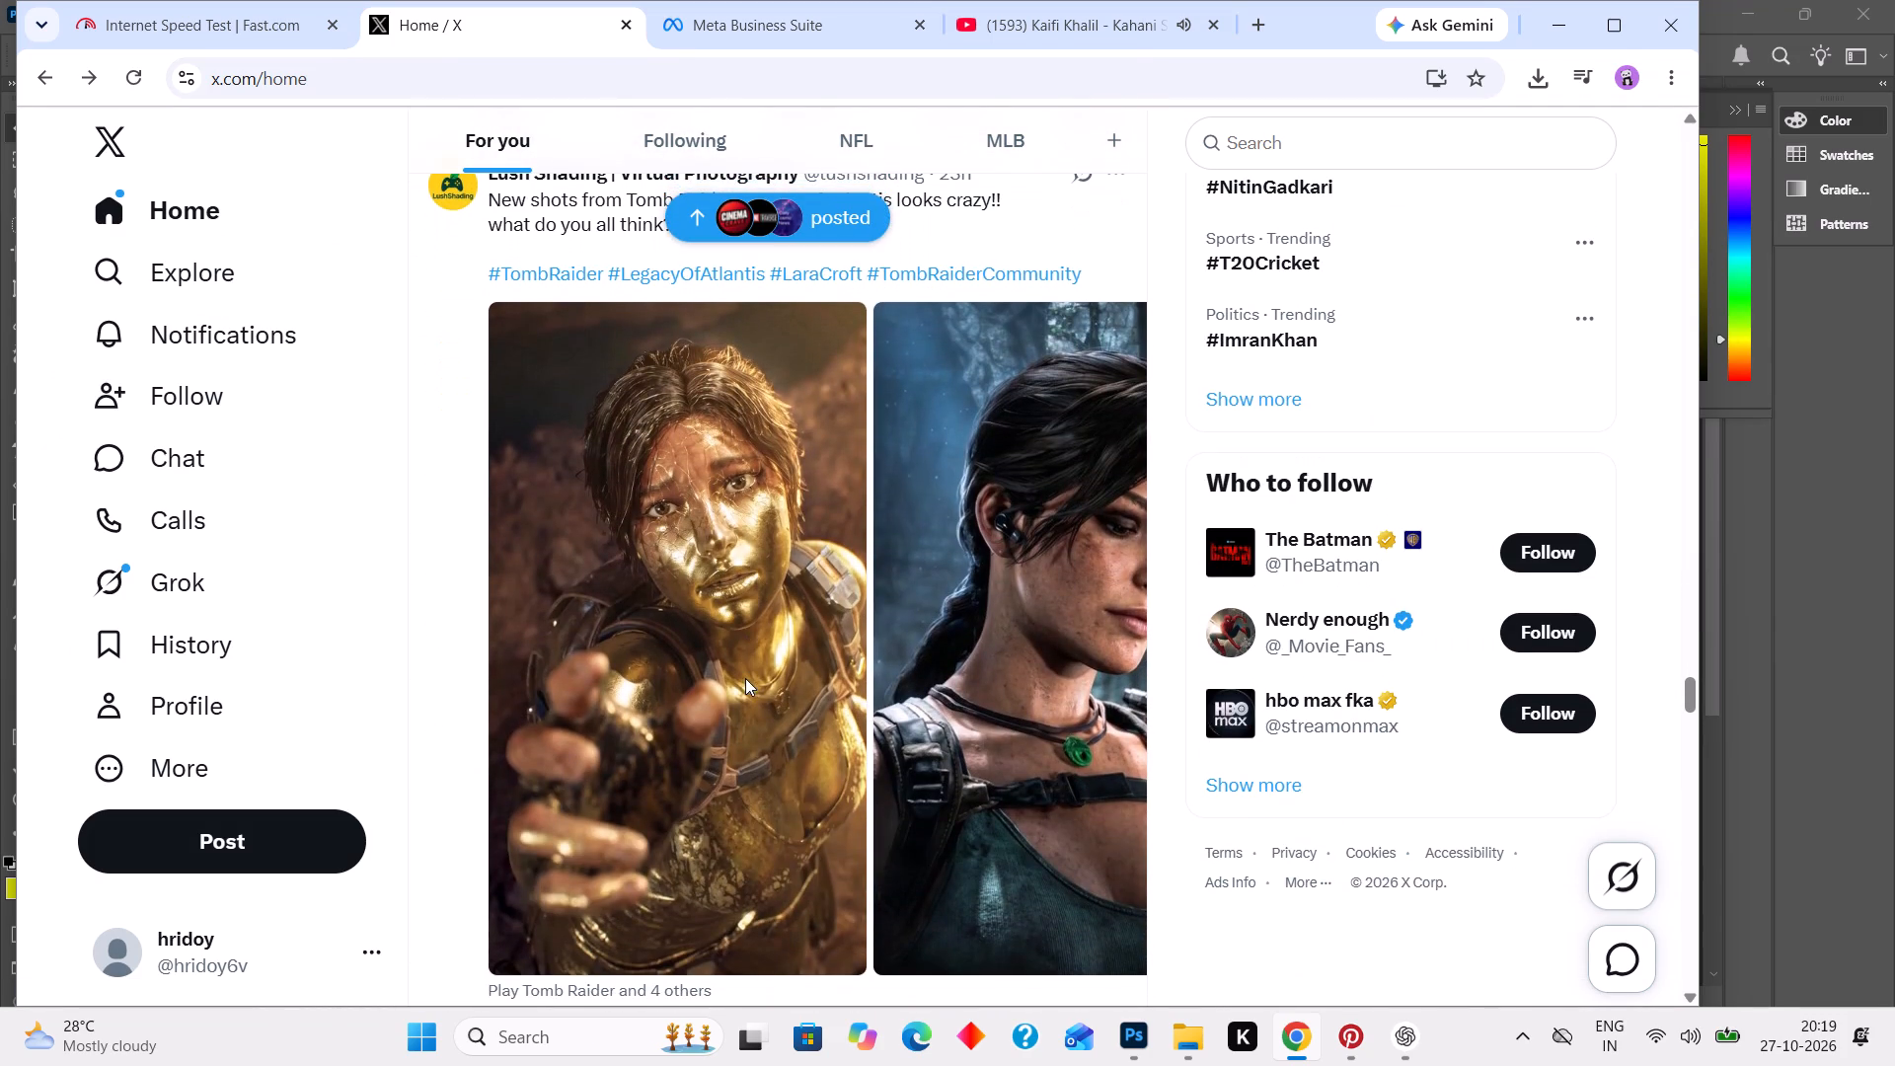
scroll(745, 678, up, 1)
scroll(745, 678, left, 2)
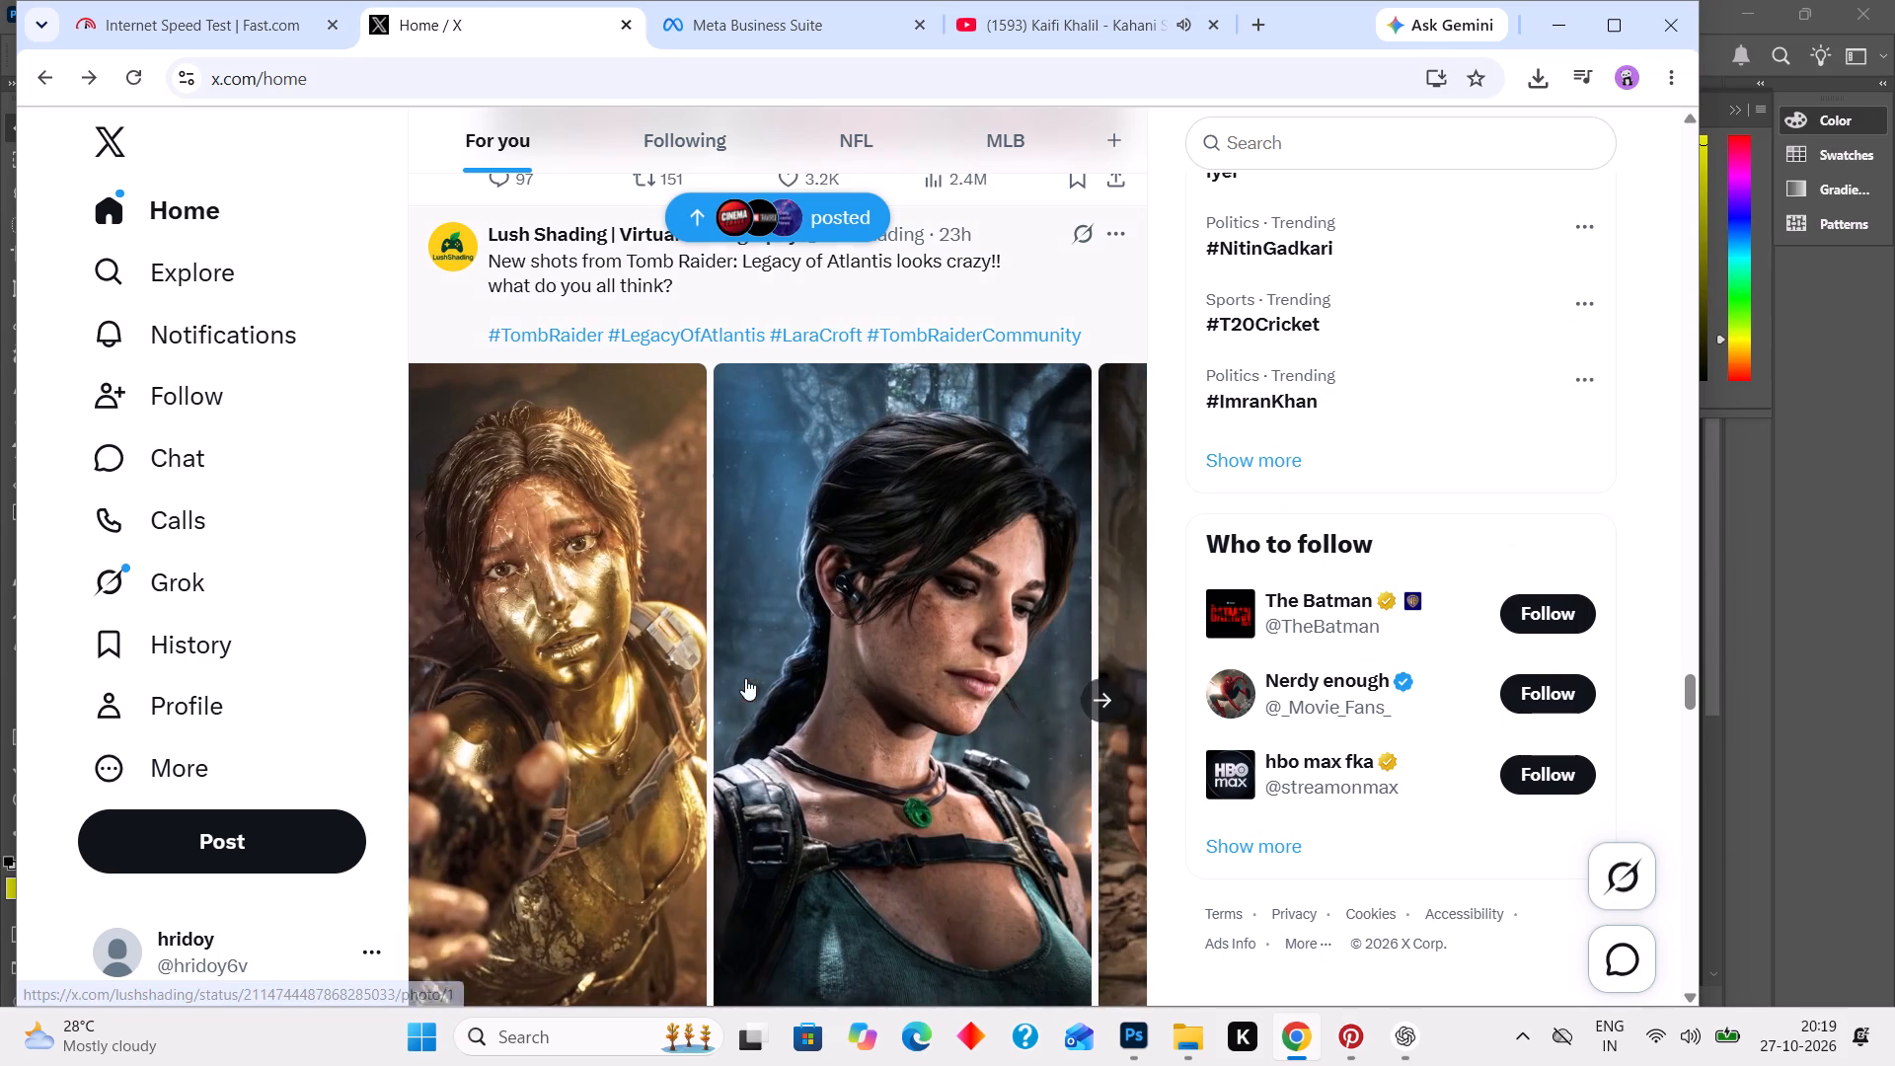
scroll(745, 678, left, 4)
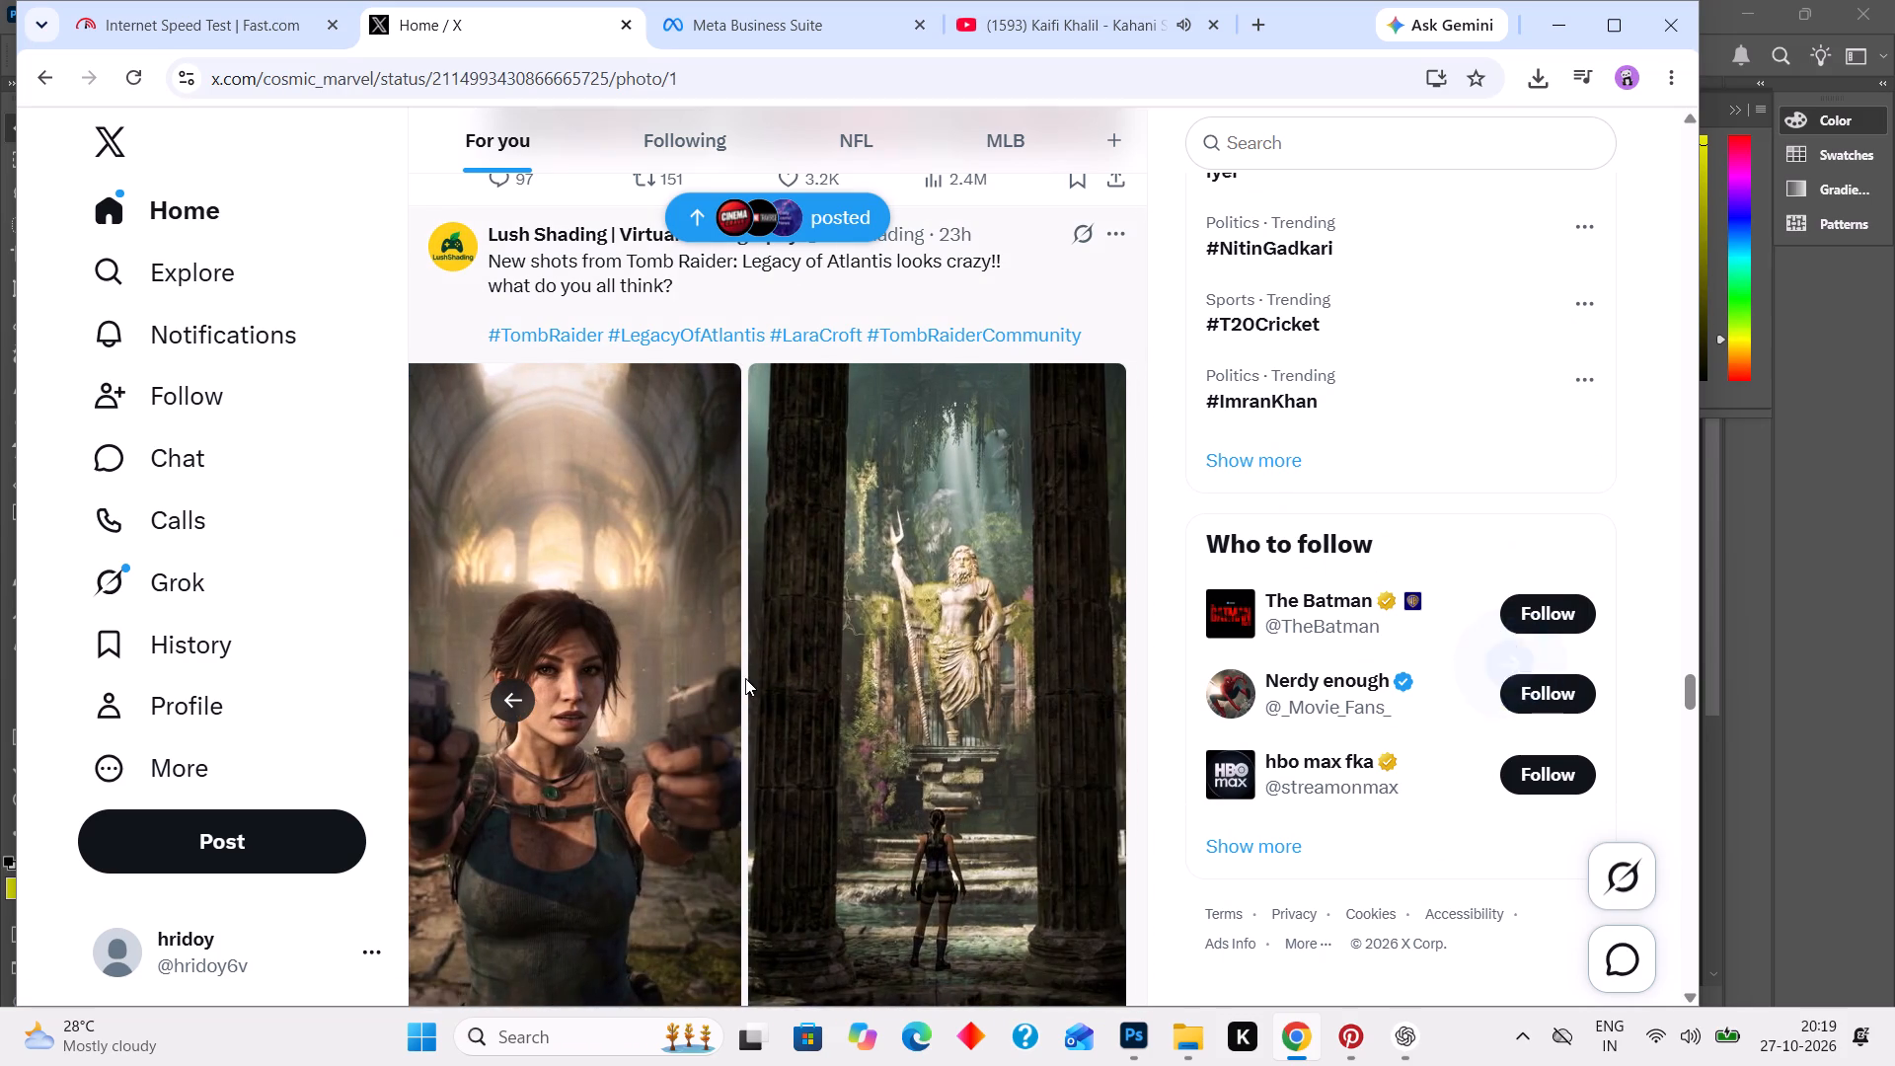
scroll(745, 678, down, 2)
click(1360, 495)
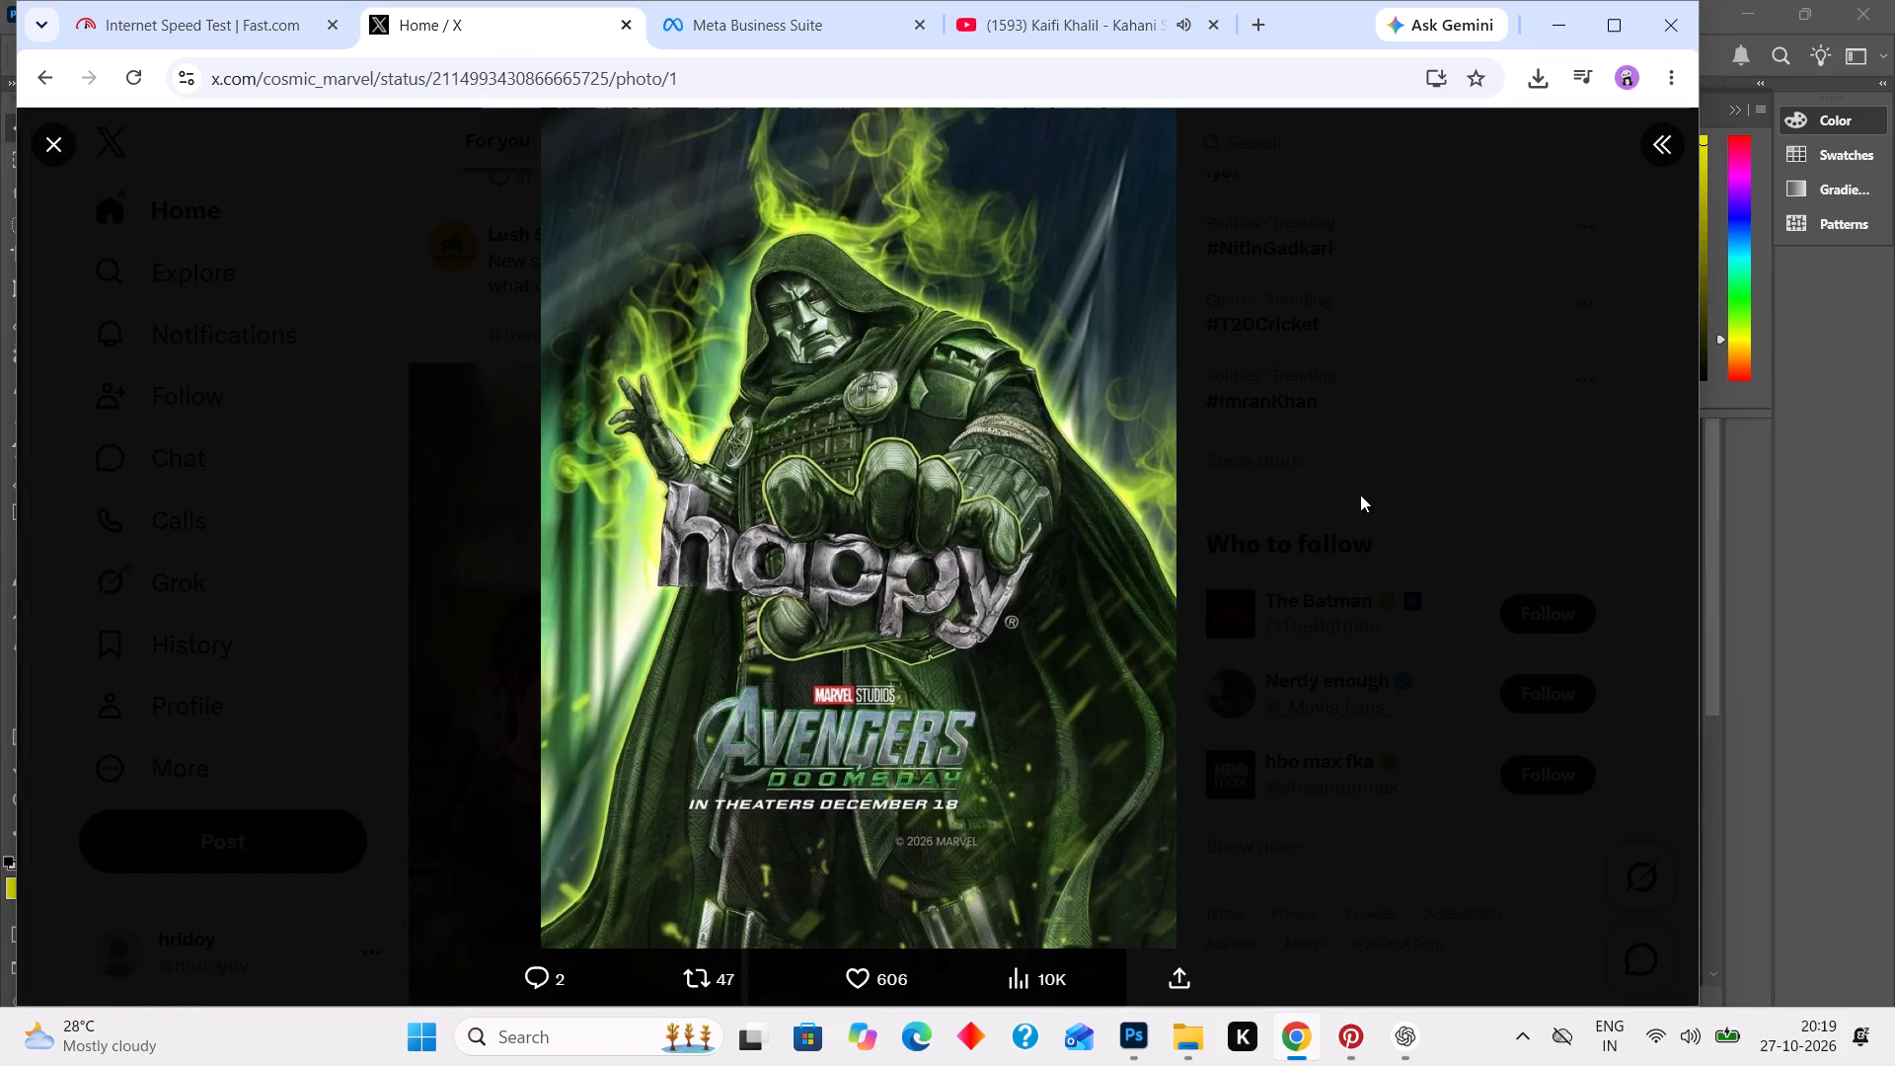
scroll(779, 748, down, 4)
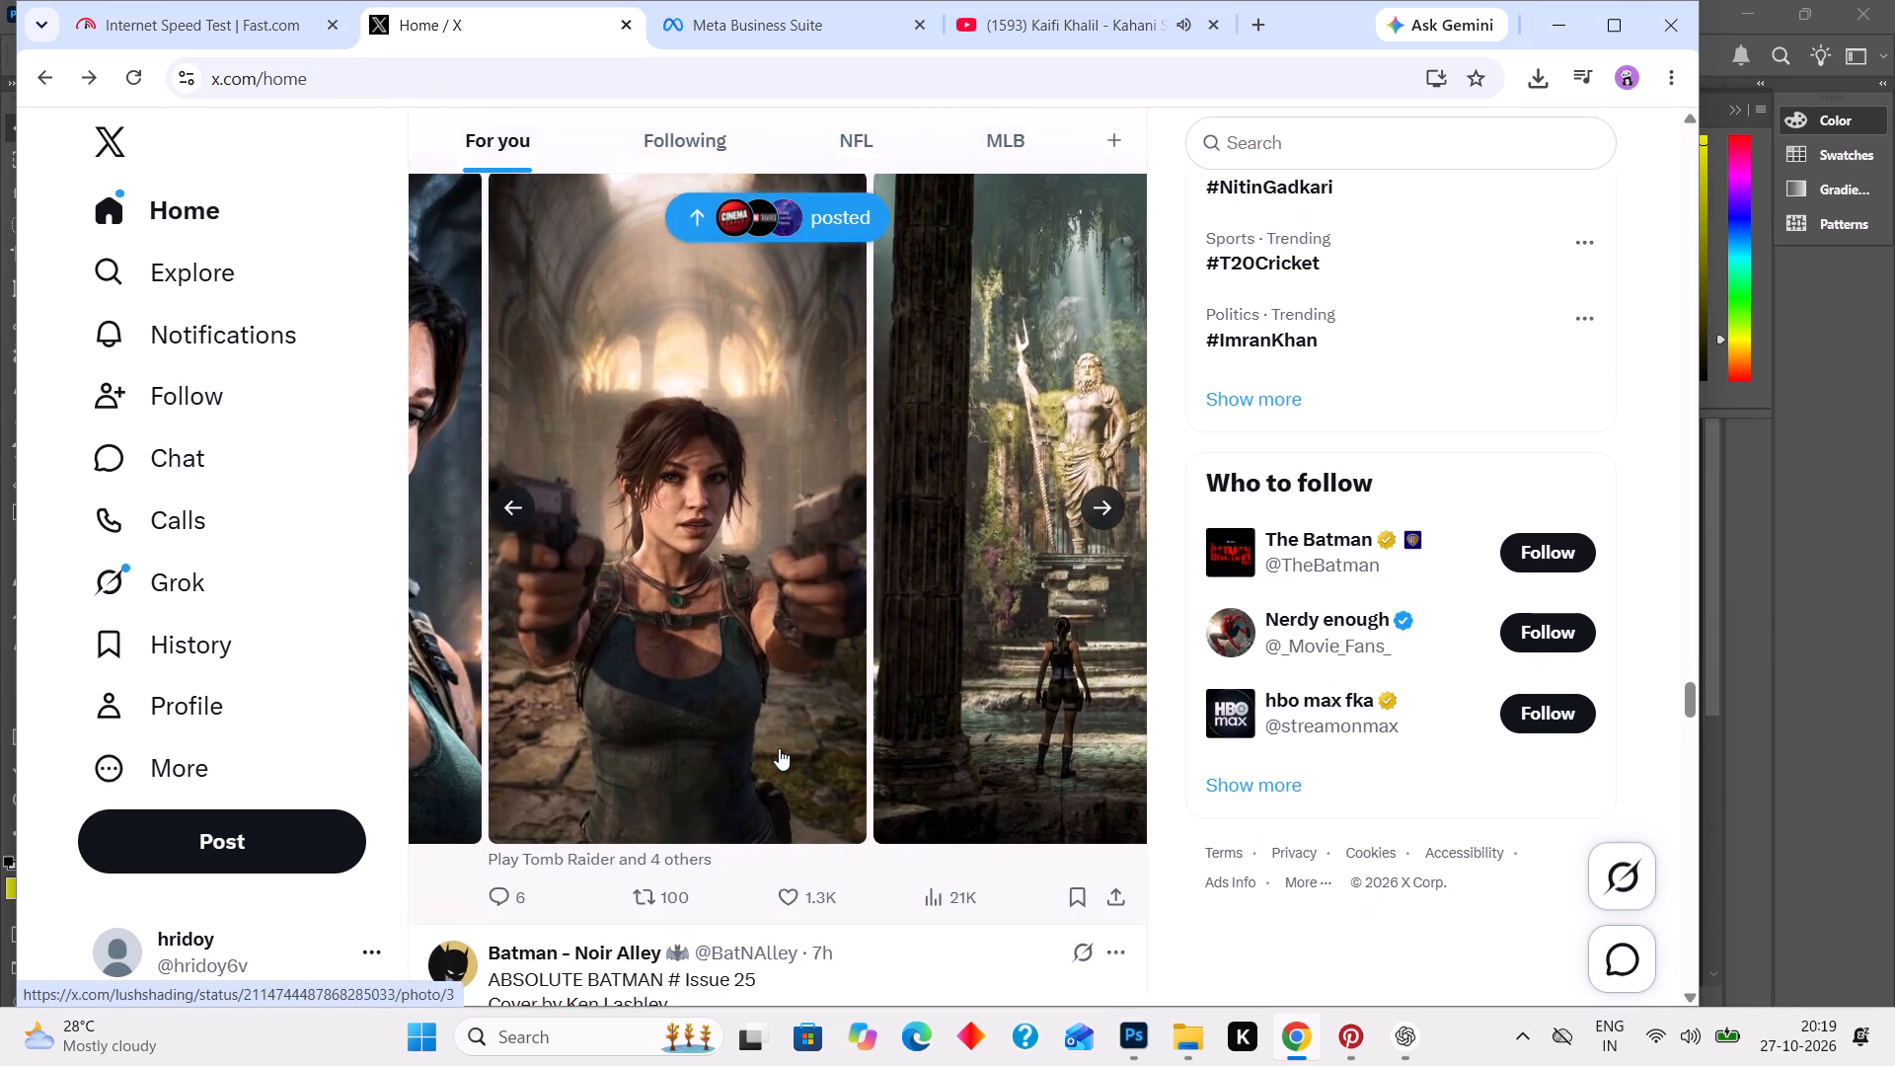
scroll(779, 748, down, 5)
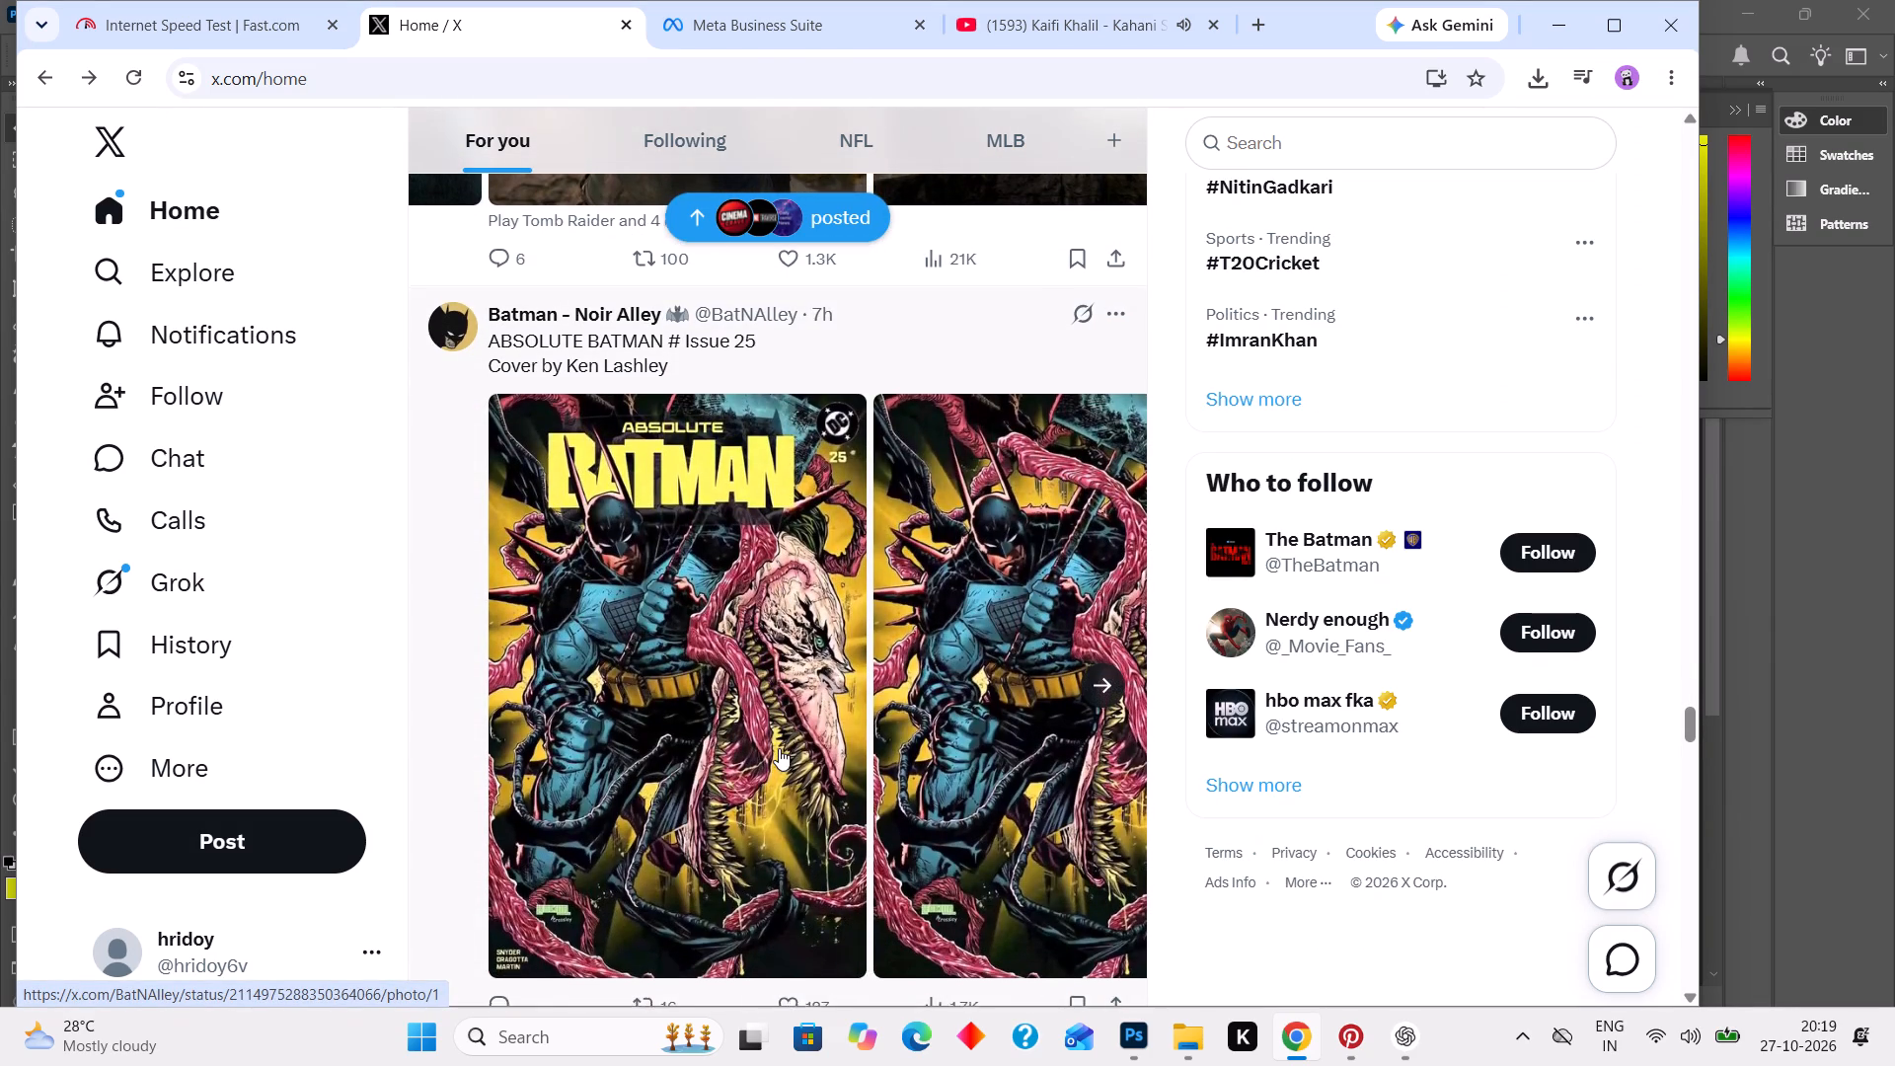
Look through the four cover images in the Absolute Batman Issue 25 post on the X feed.
scroll(779, 748, down, 1)
scroll(805, 587, up, 1)
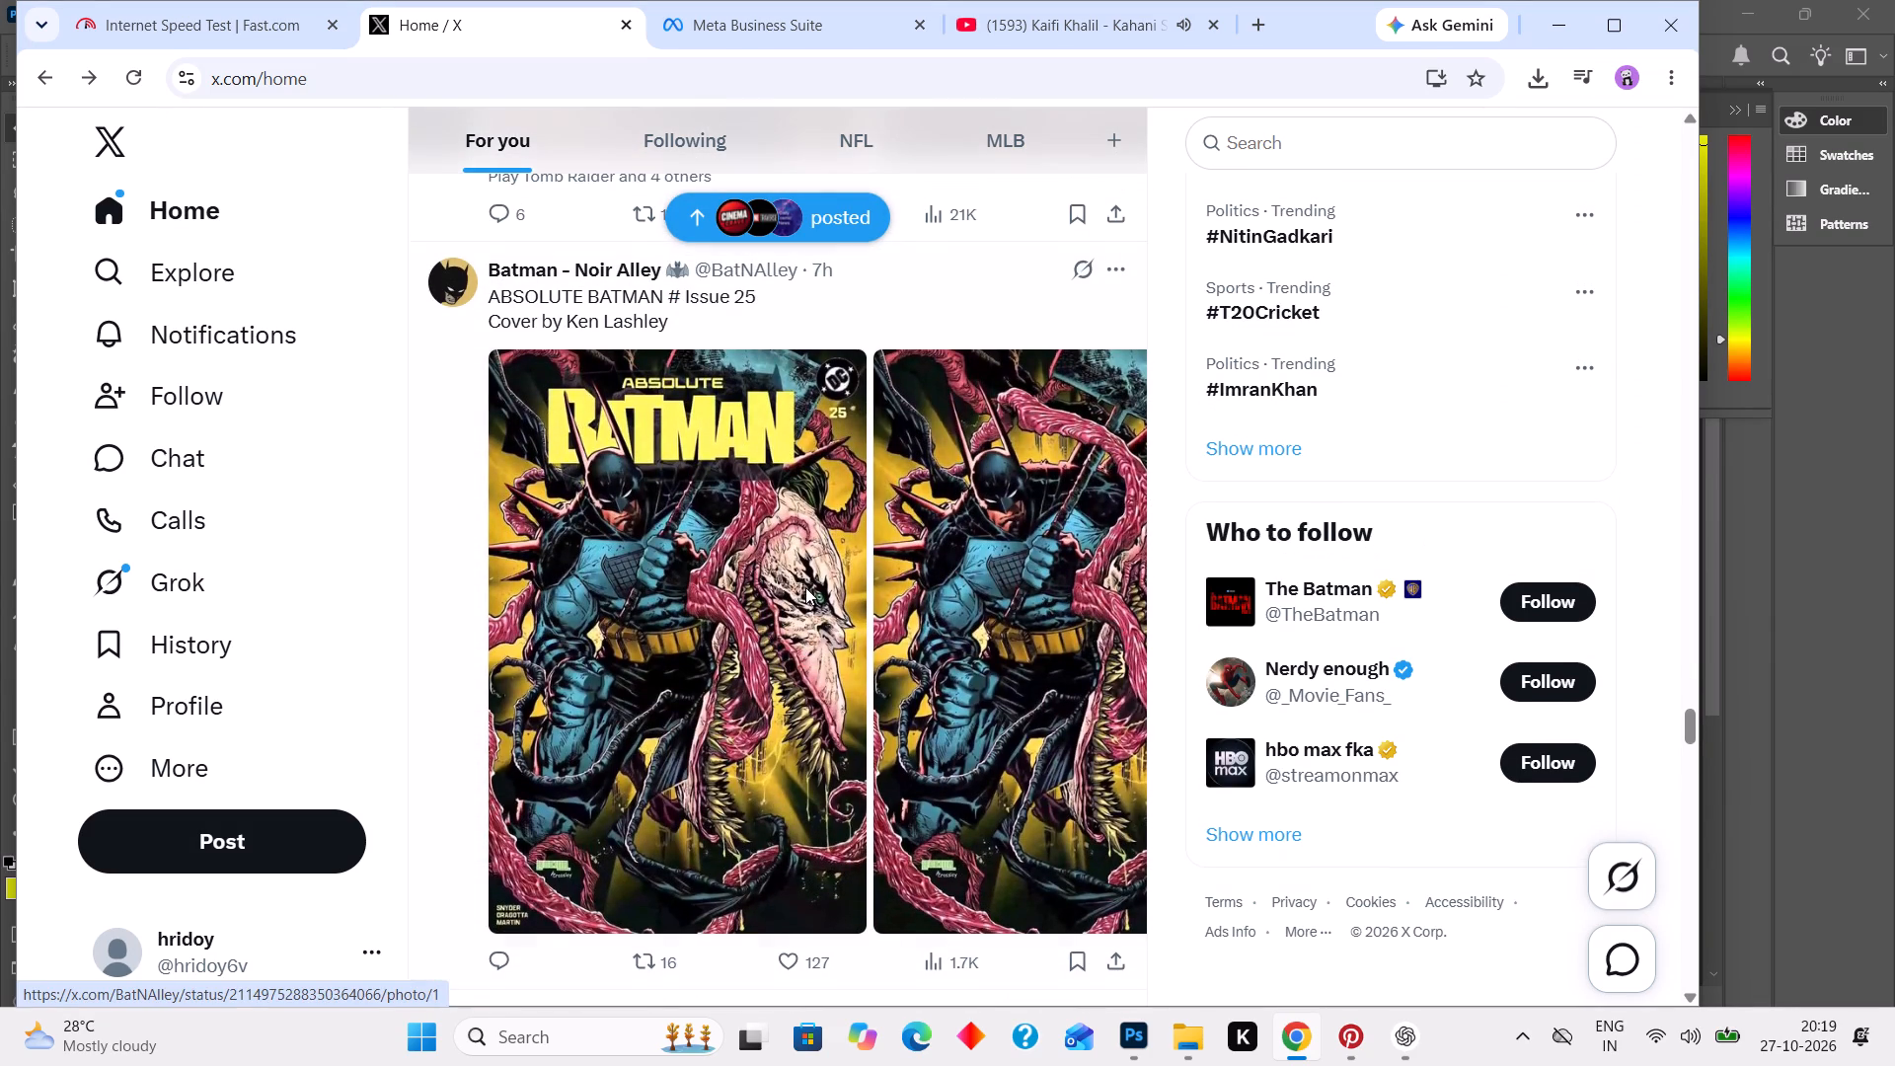
scroll(805, 587, up, 1)
scroll(723, 582, left, 1)
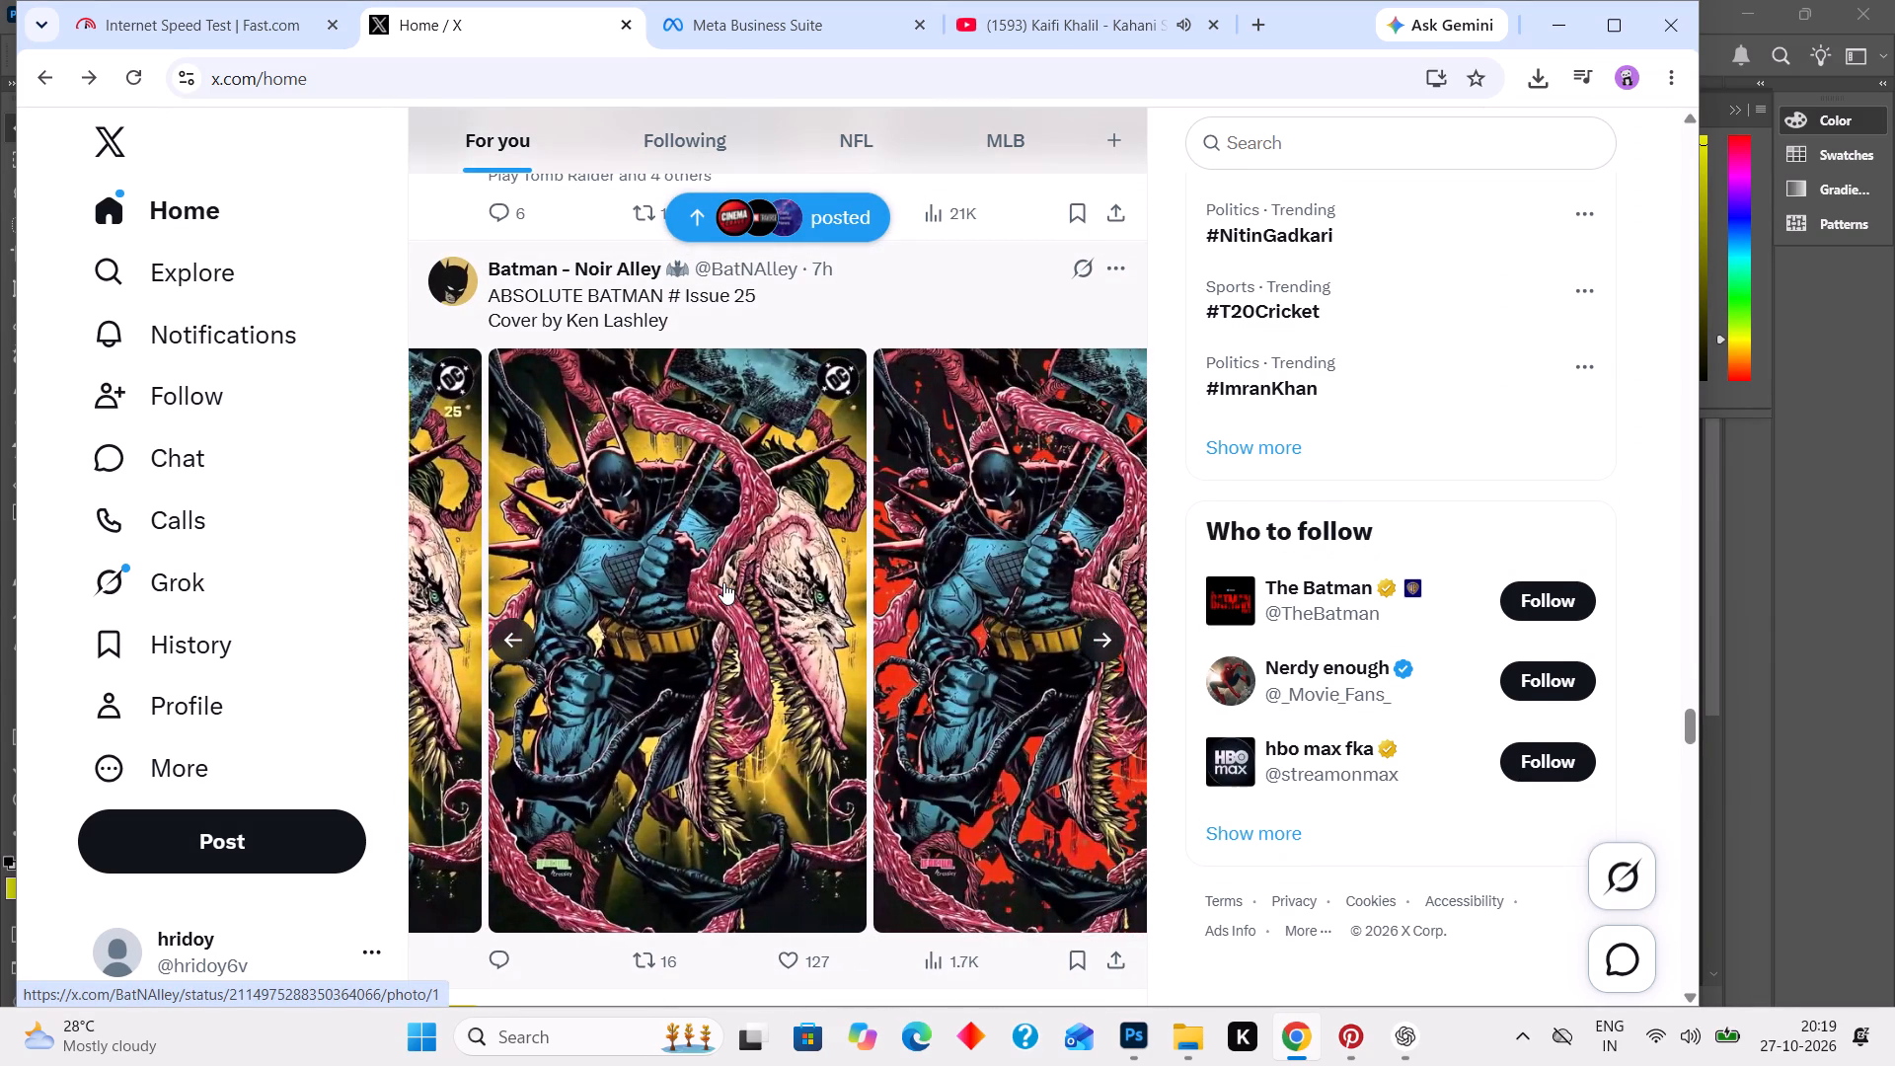
scroll(723, 582, left, 4)
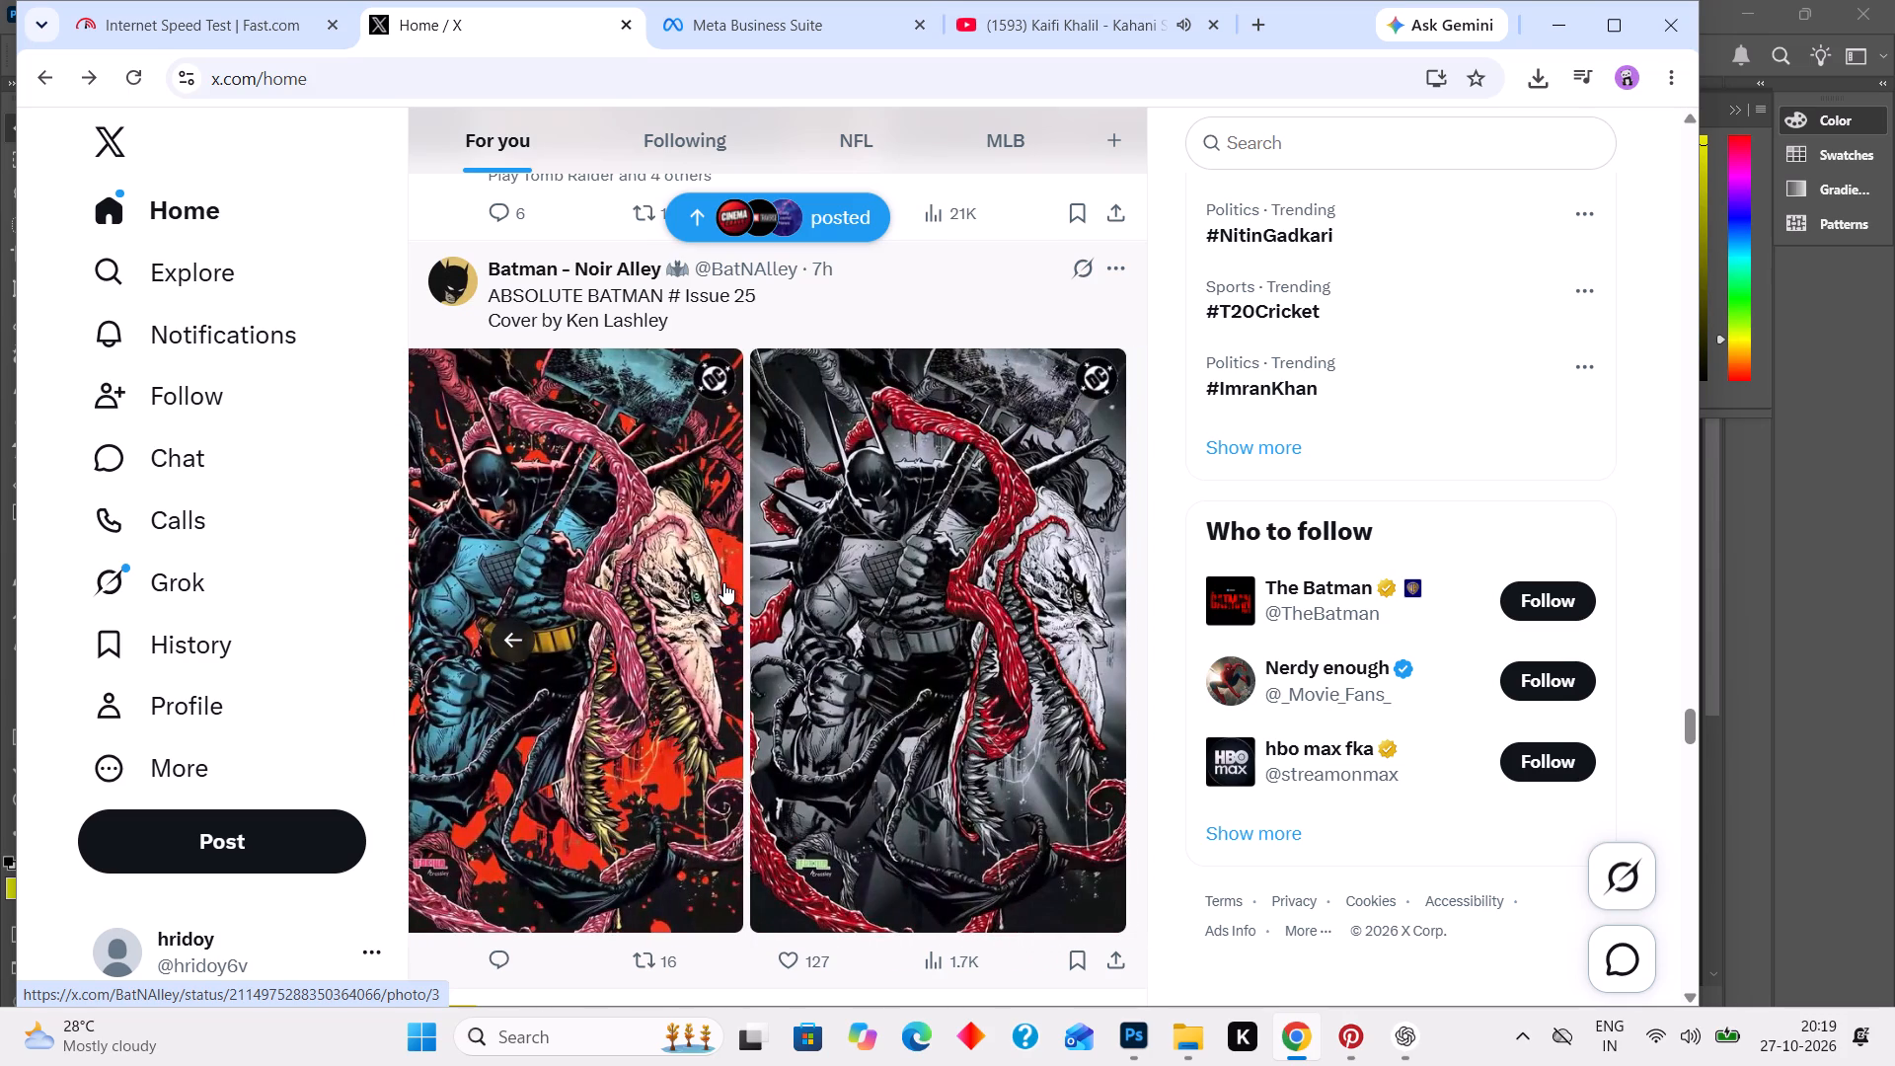
scroll(723, 582, right, 5)
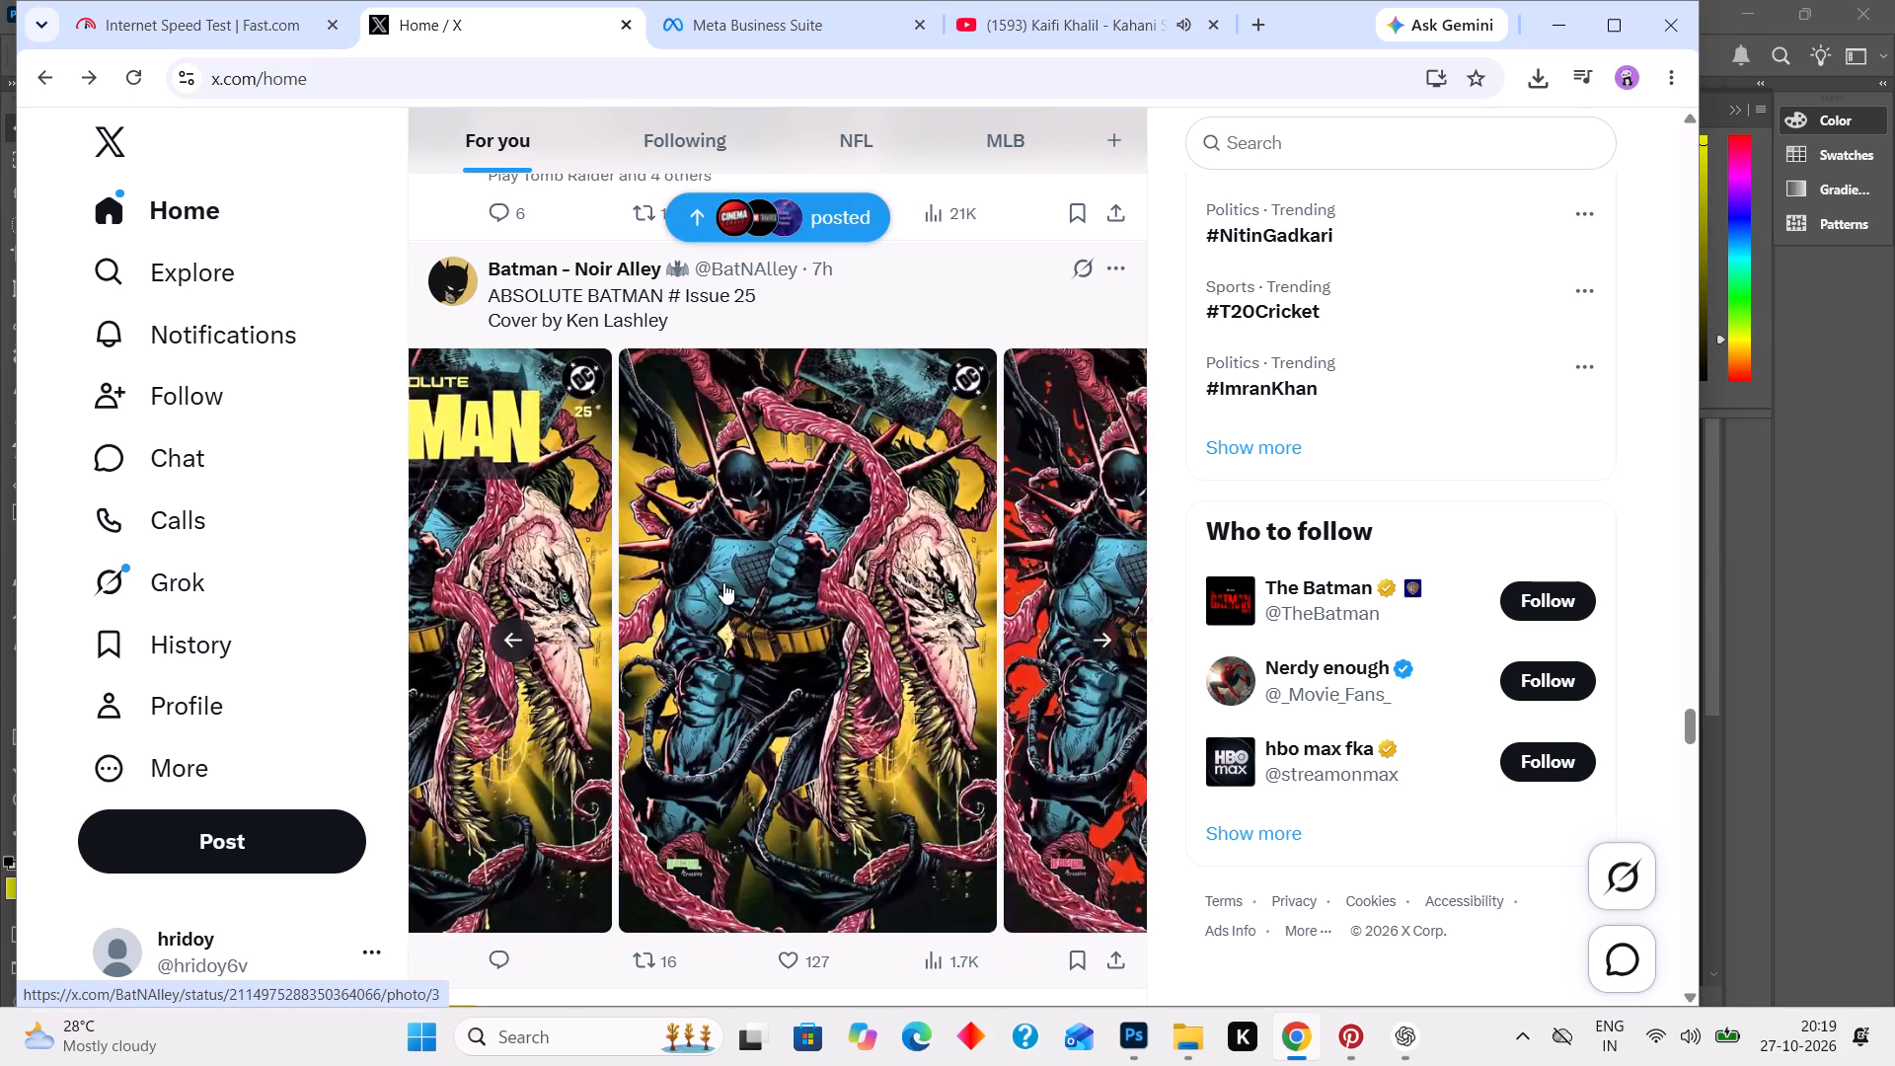
Compare the Absolute Batman Issue 25 cover variants at full size, ending on the version with the title logo.
click(689, 529)
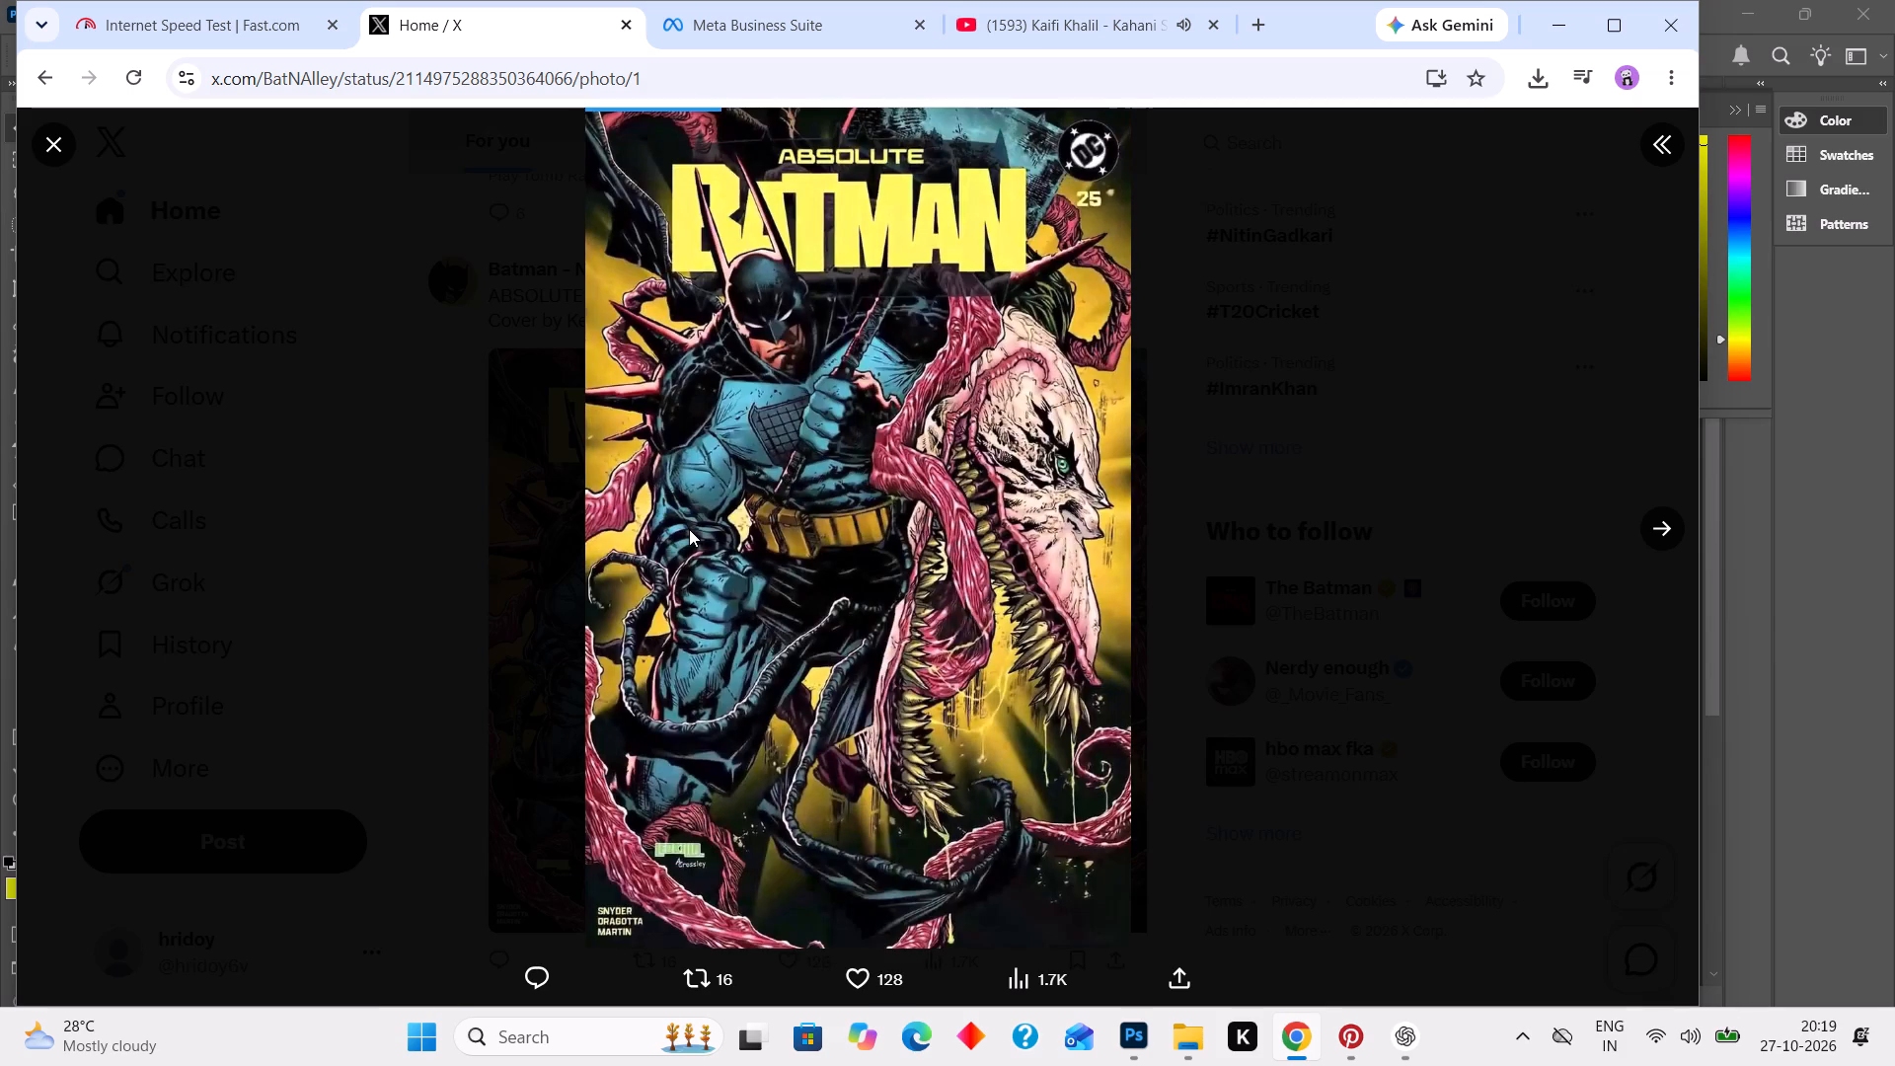
drag(689, 529, 850, 428)
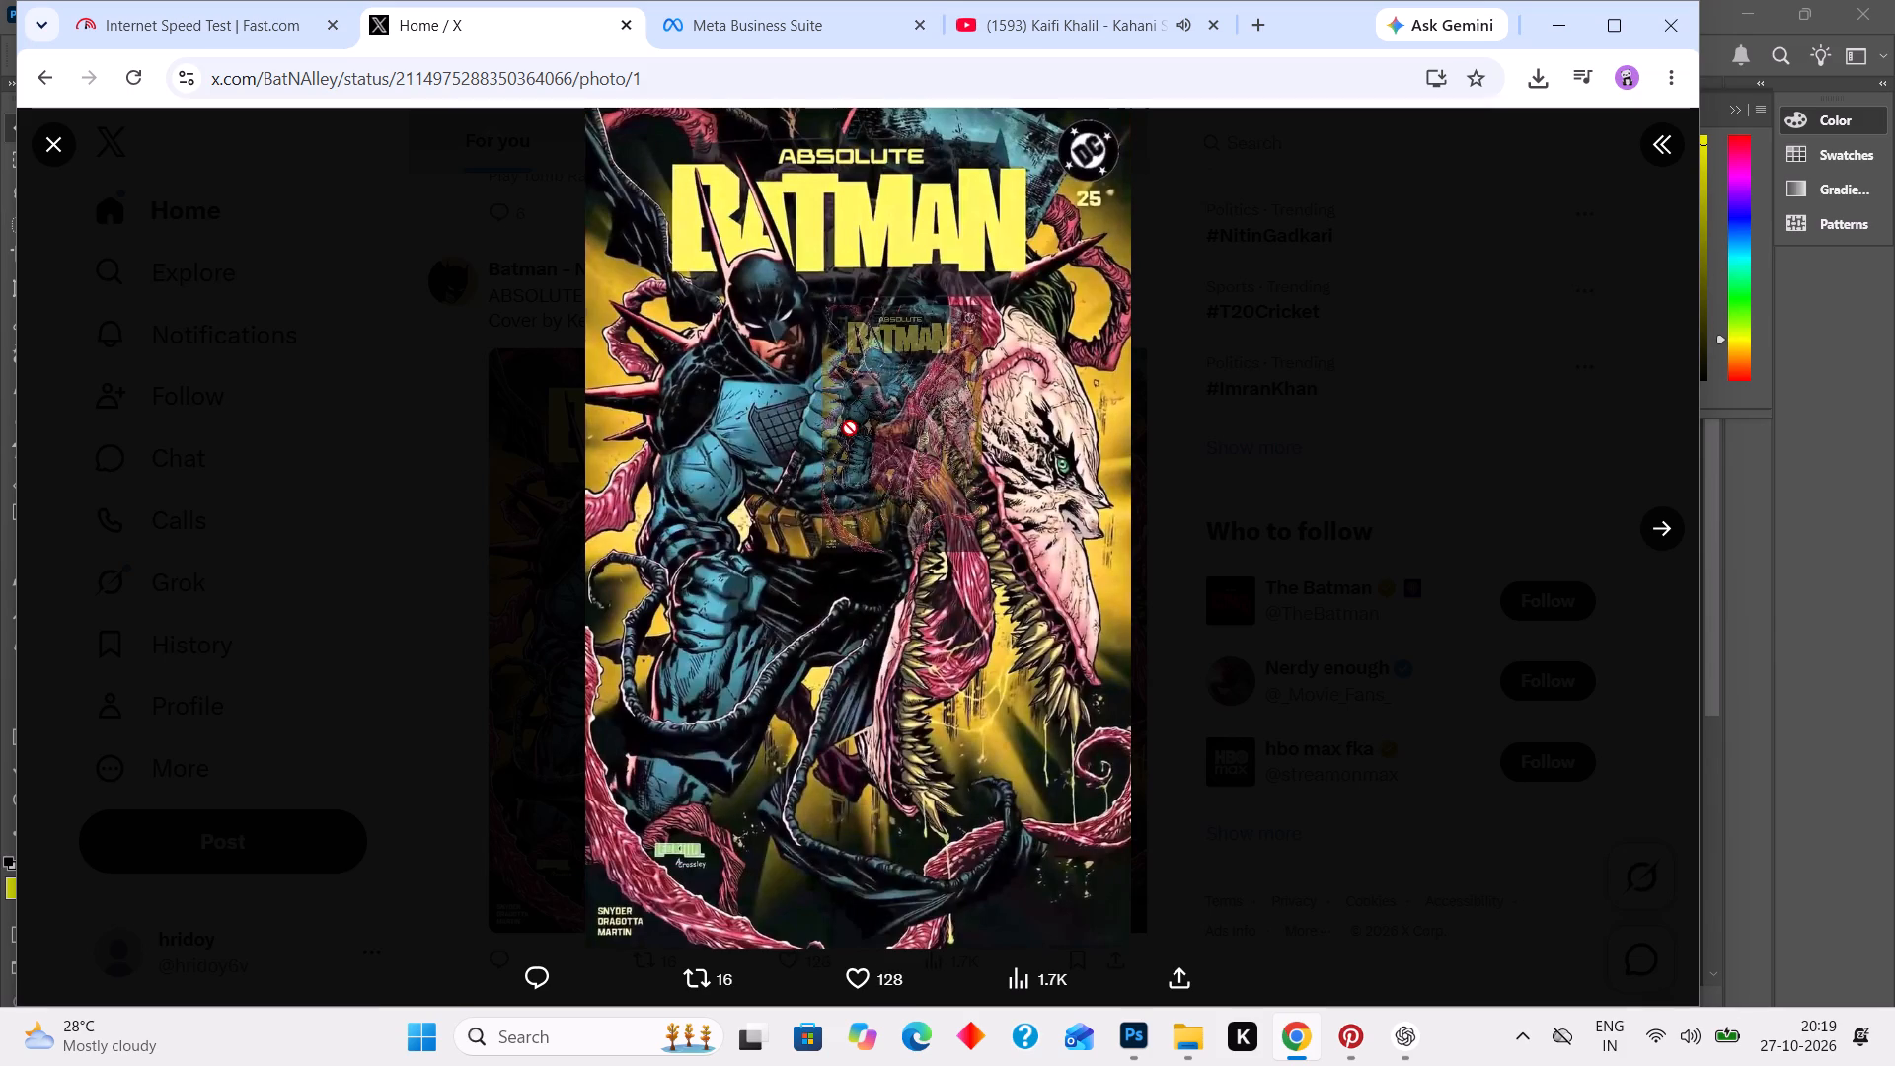
drag(850, 428, 743, 452)
key(Right)
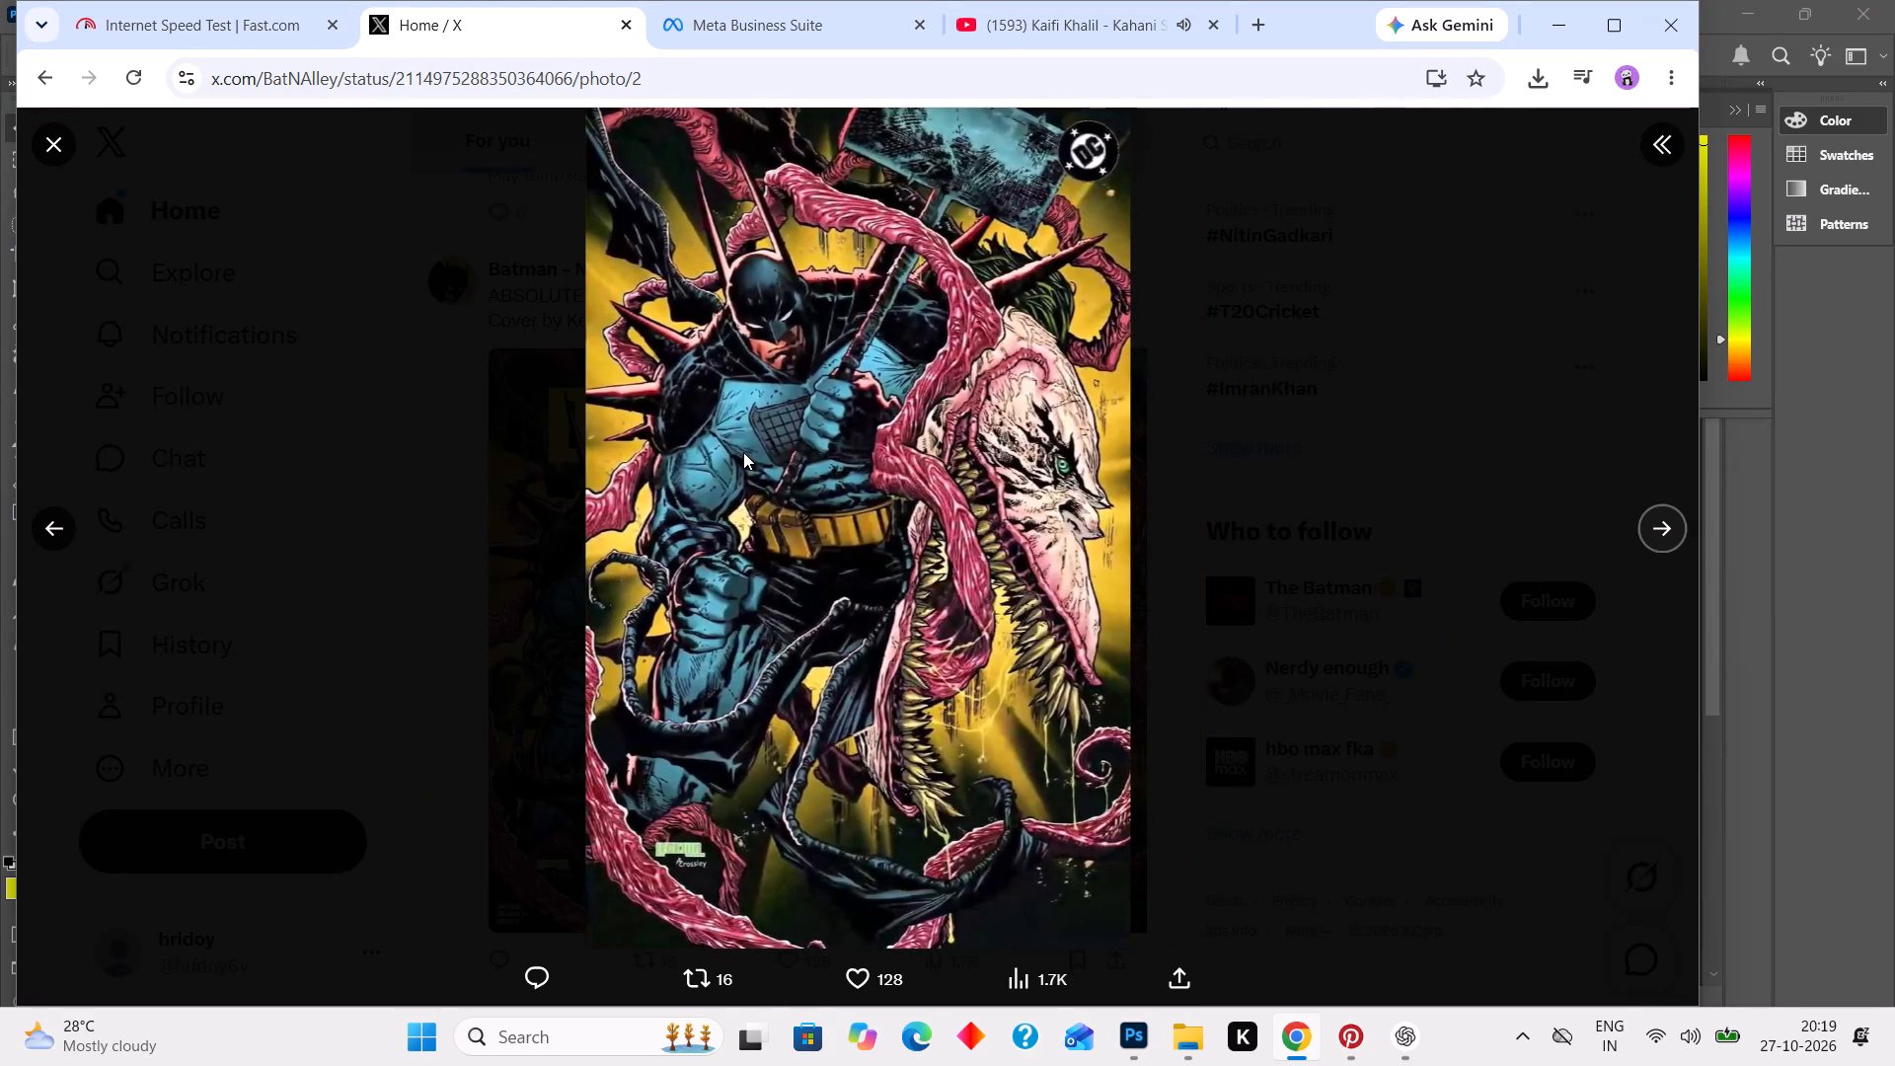
key(Left)
key(Right)
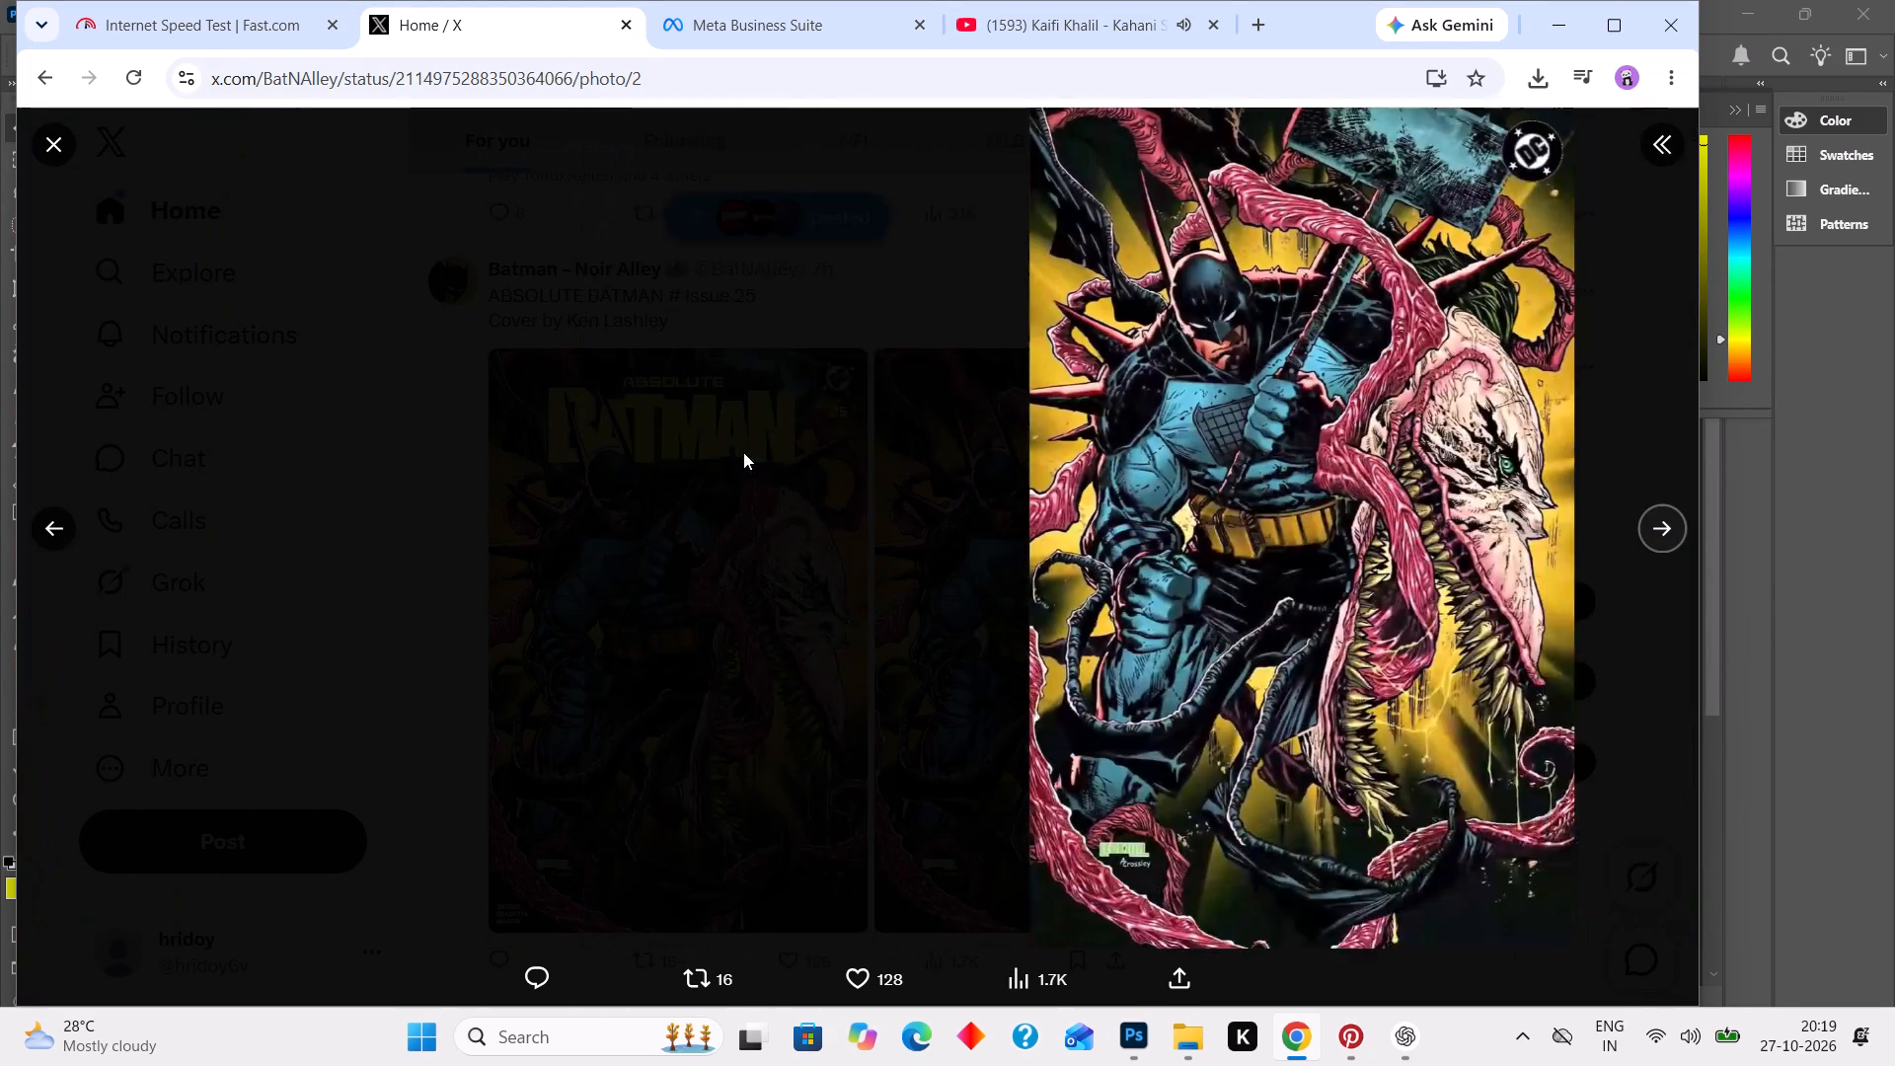
key(Right)
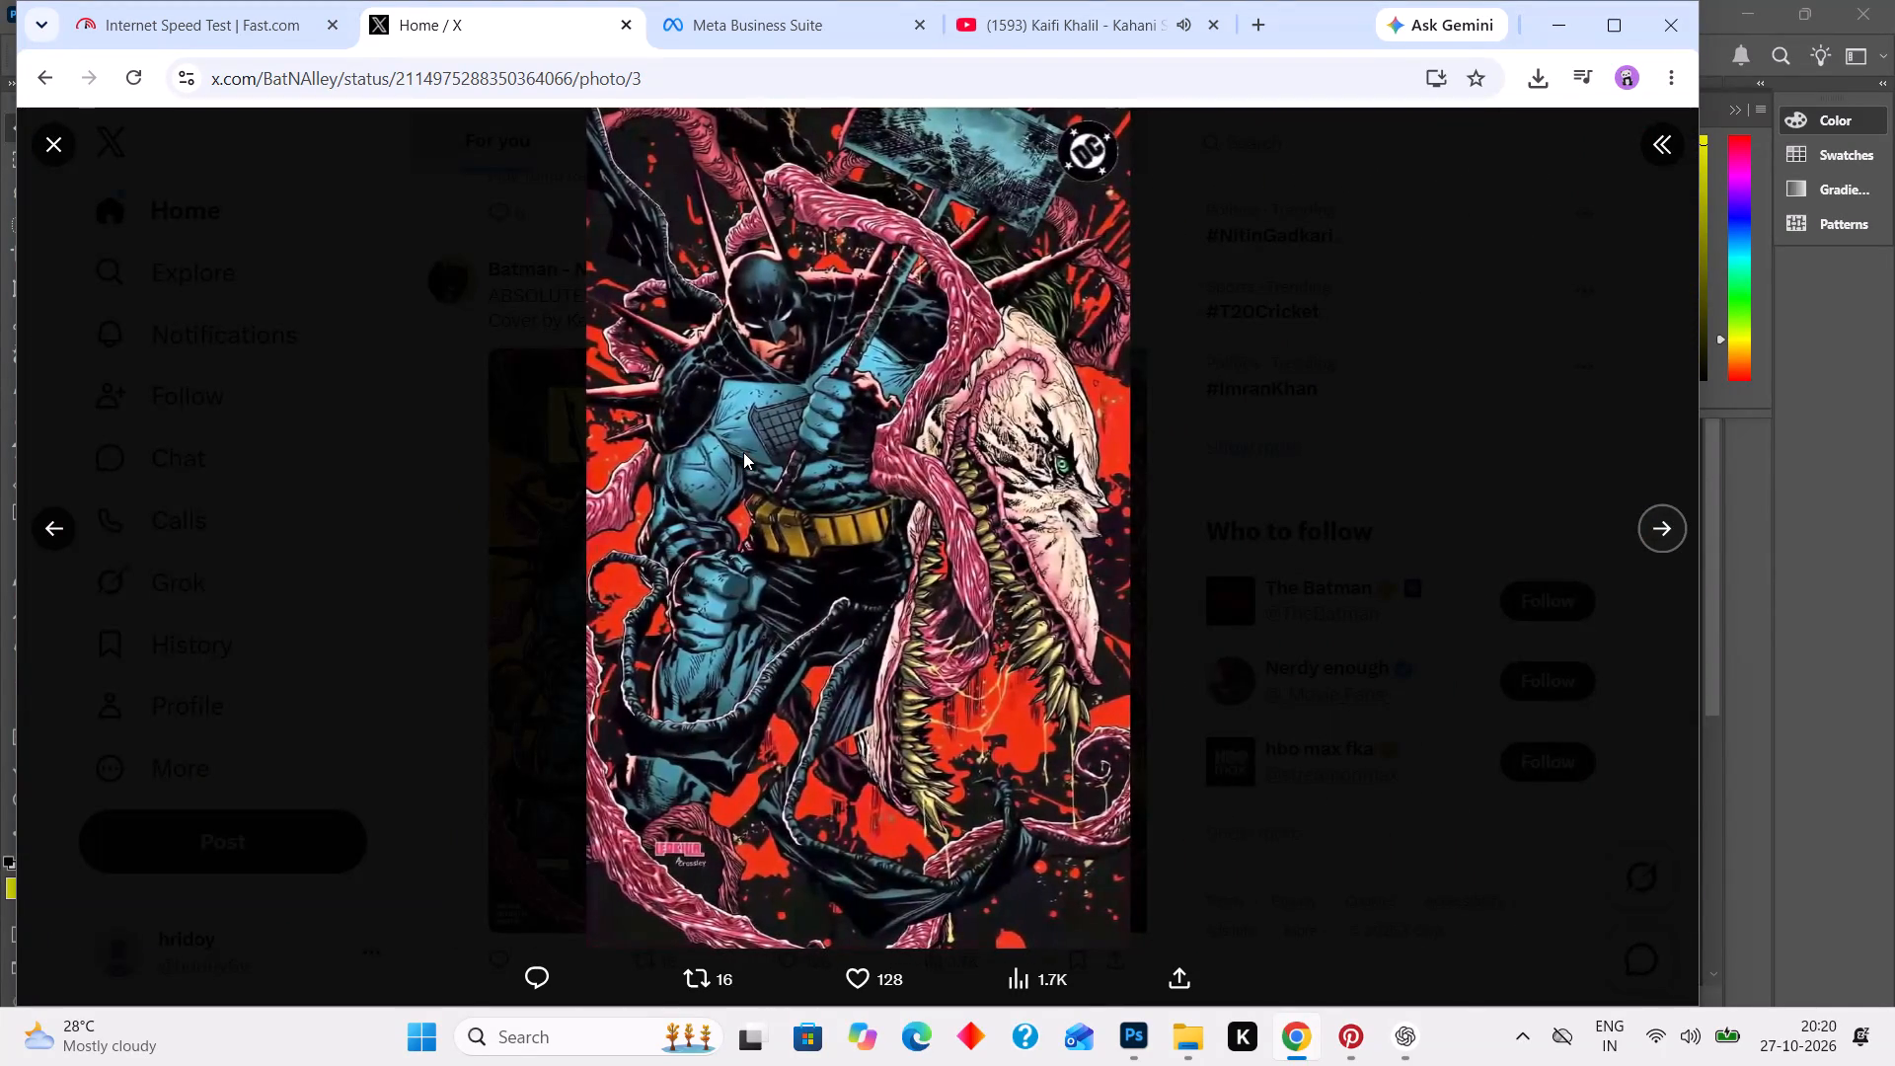
key(Left)
key(Left)
key(Right)
key(Right)
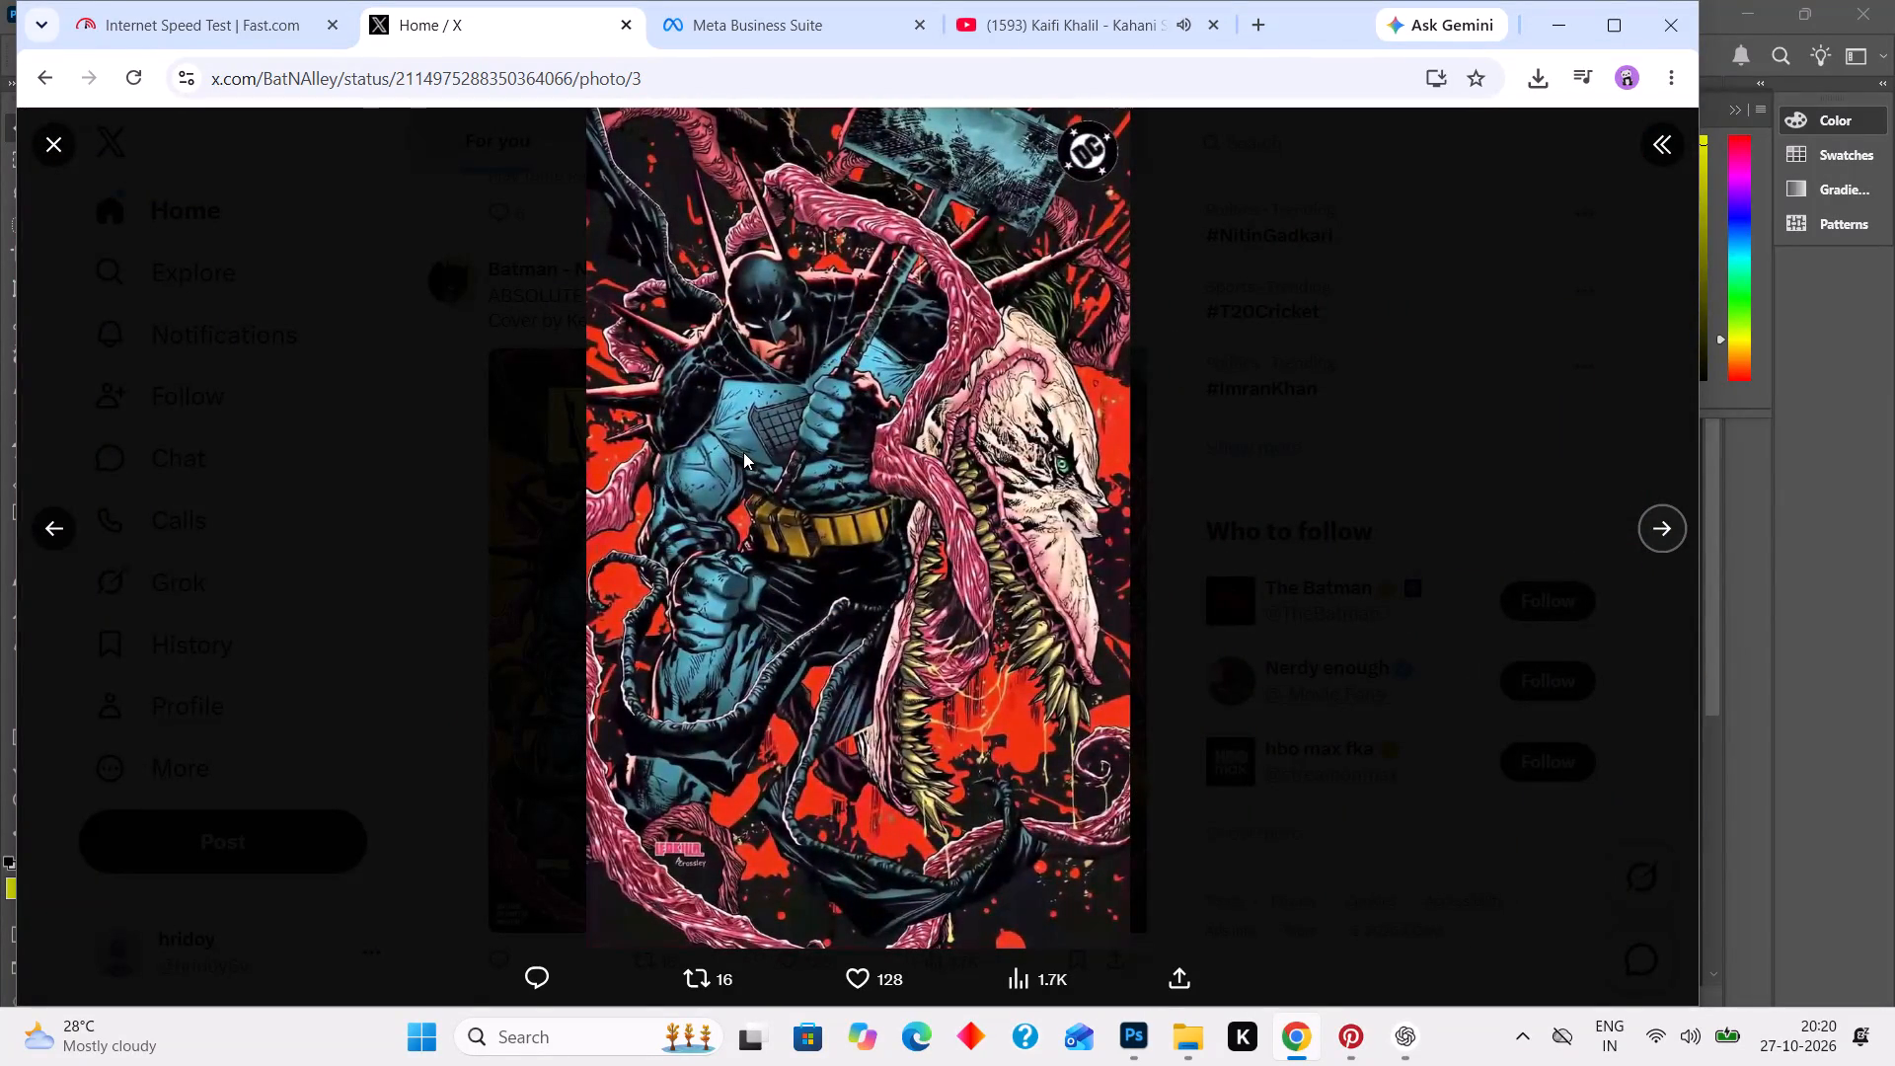
key(Right)
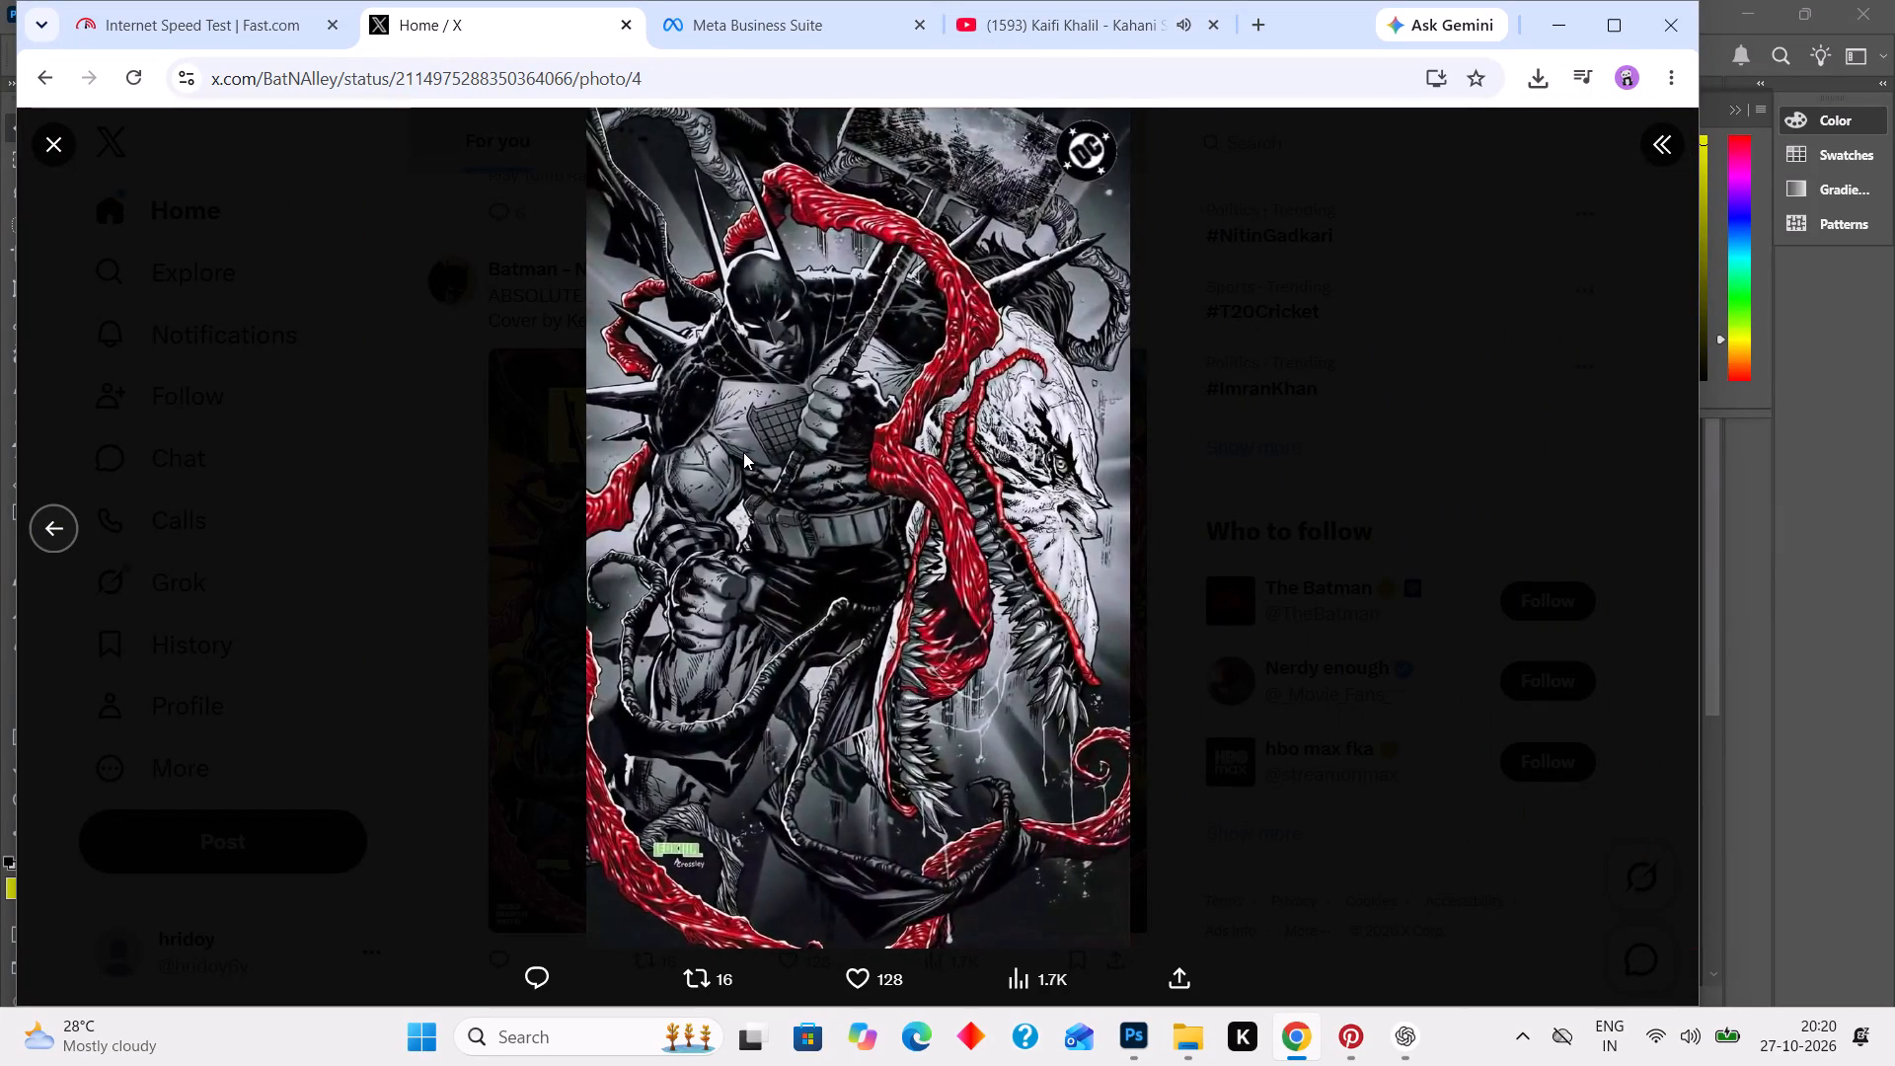
key(Right)
key(Left)
key(Left)
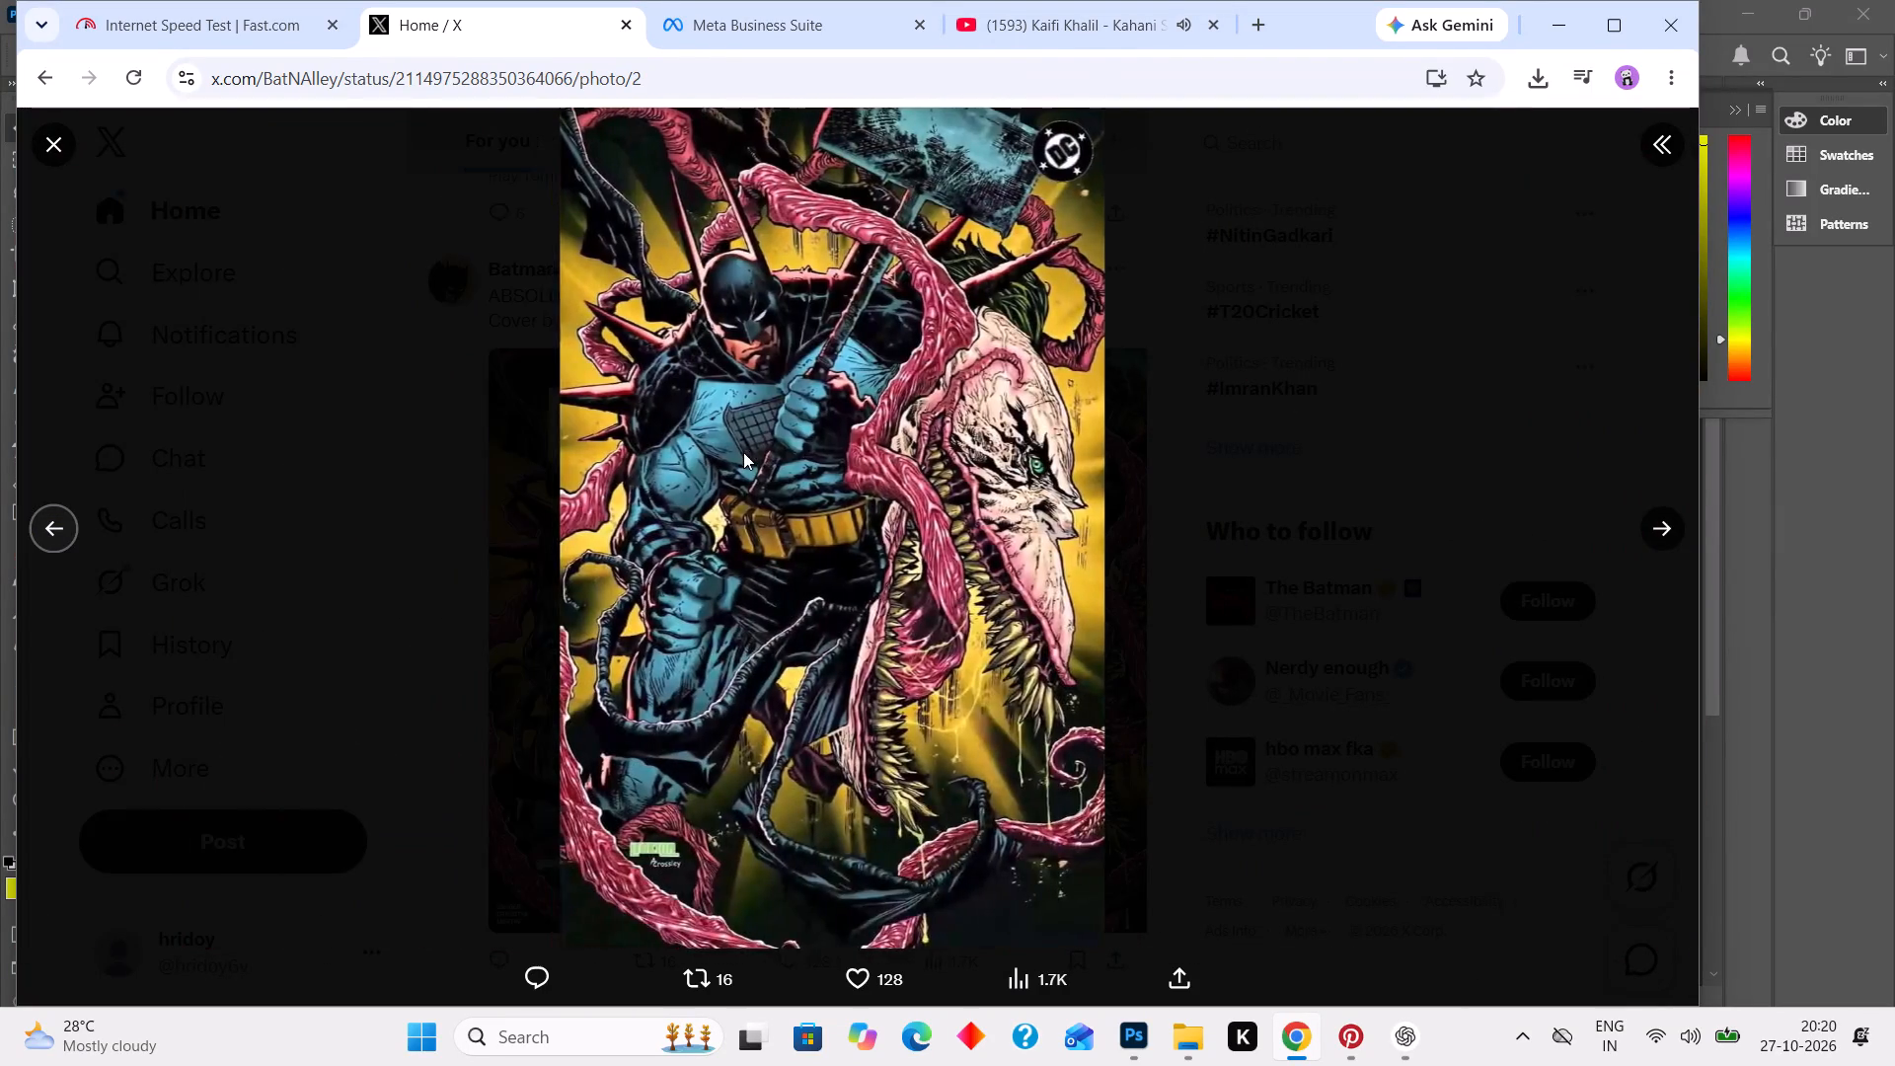
key(Left)
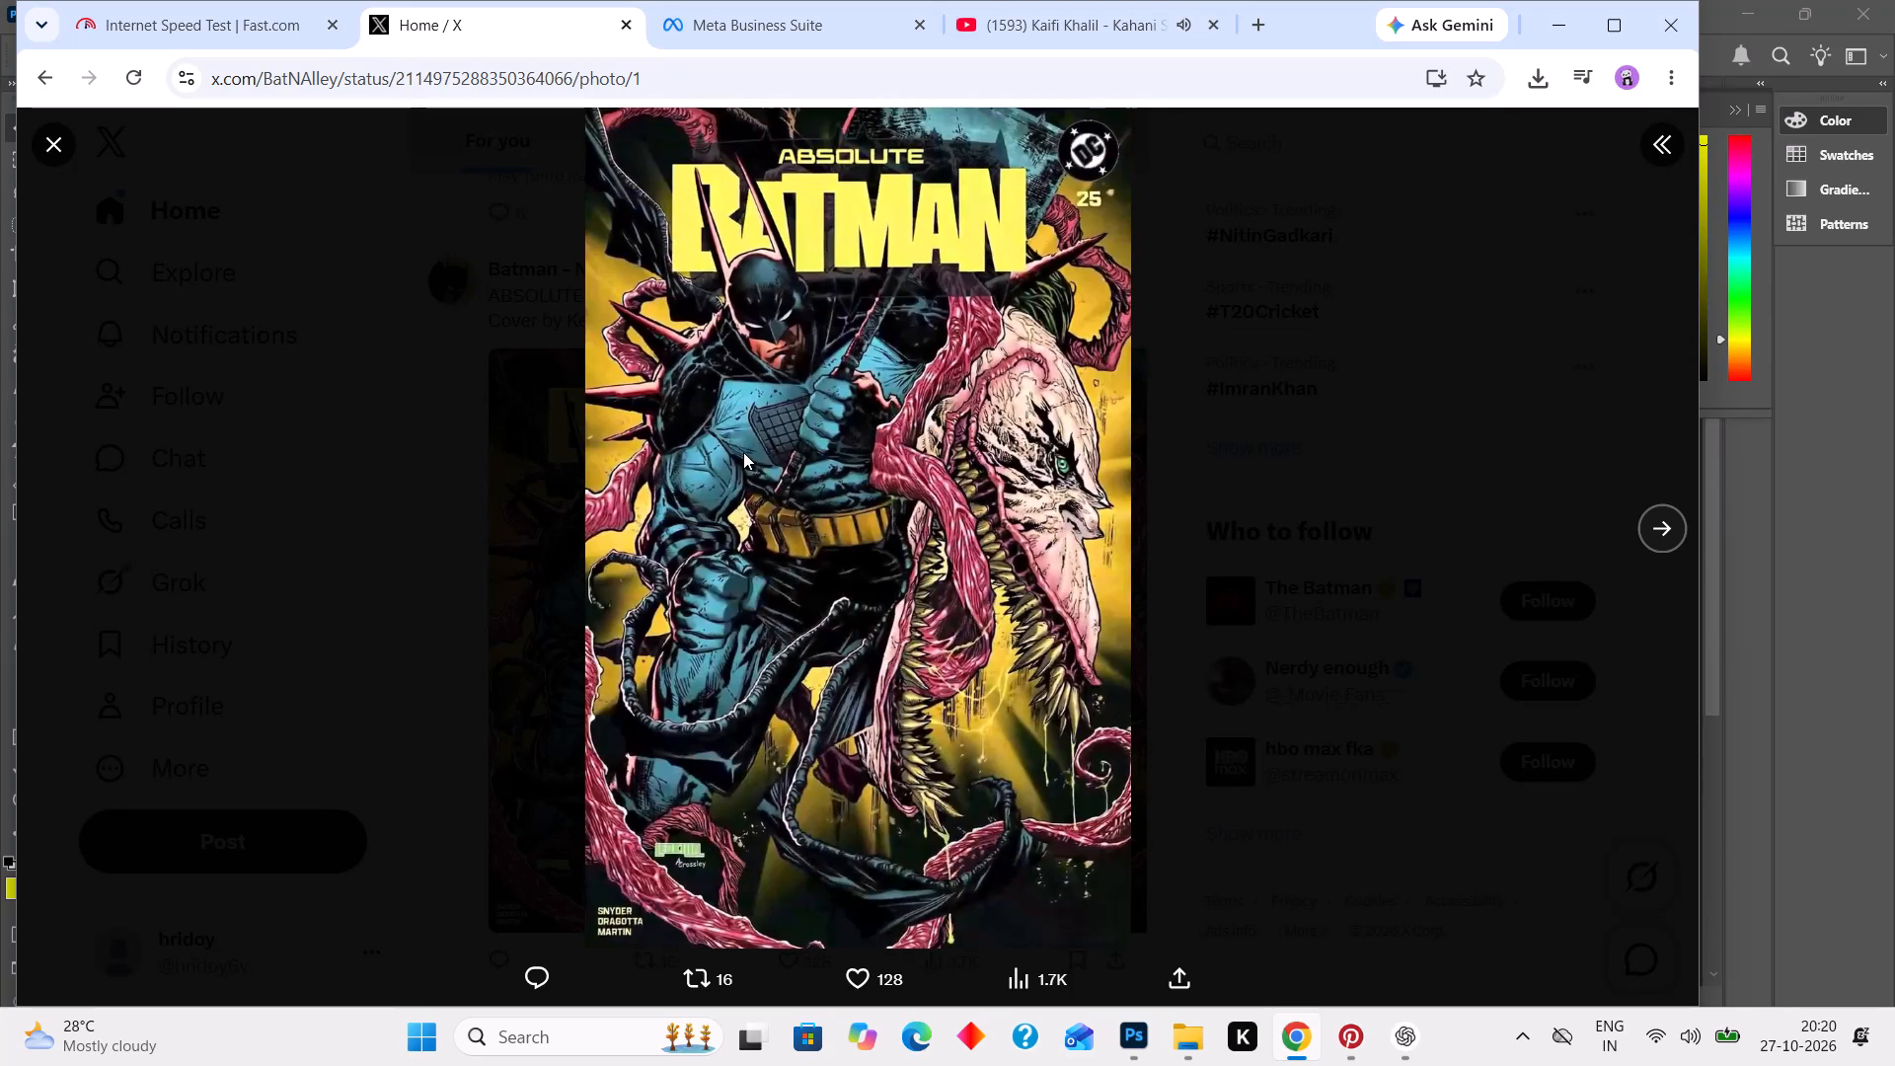
Save the titled Absolute Batman cover as JPEG 411 in the z - Copy folder and close the image viewer.
right_click(918, 497)
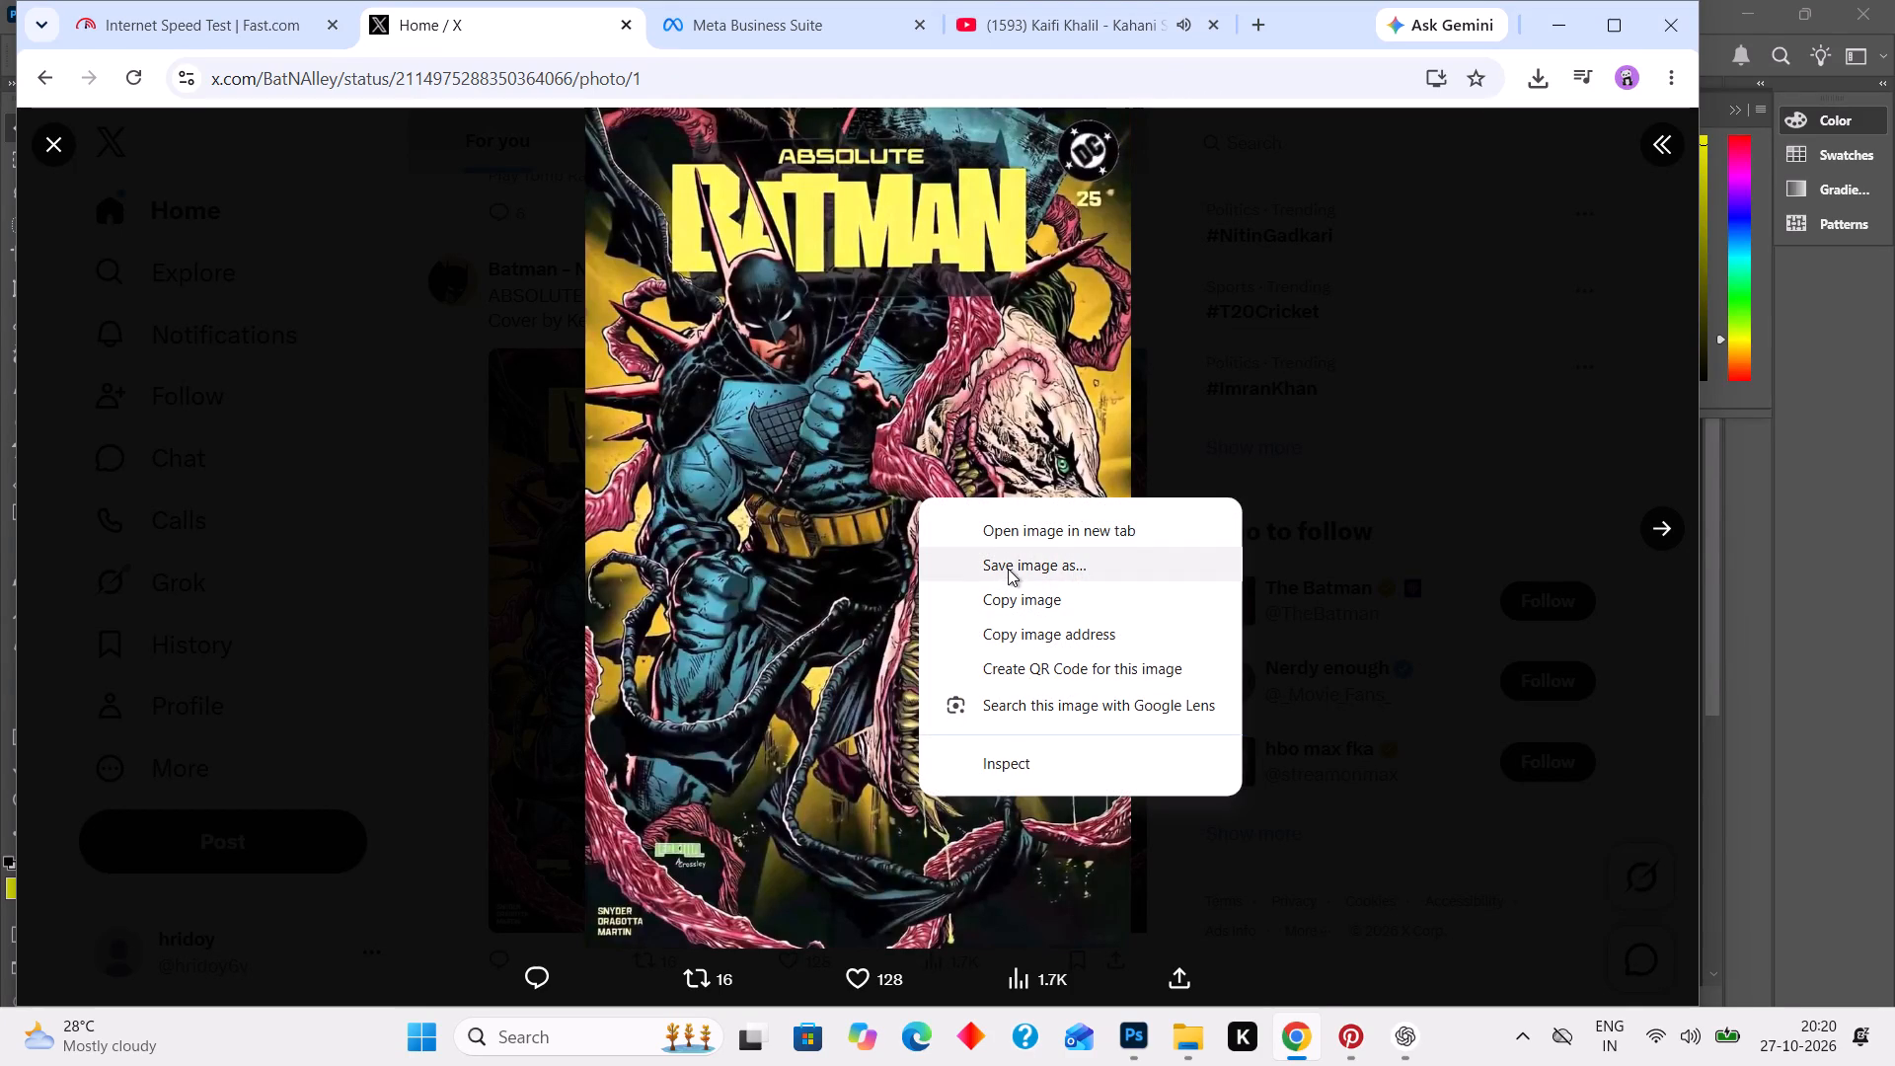
click(1008, 569)
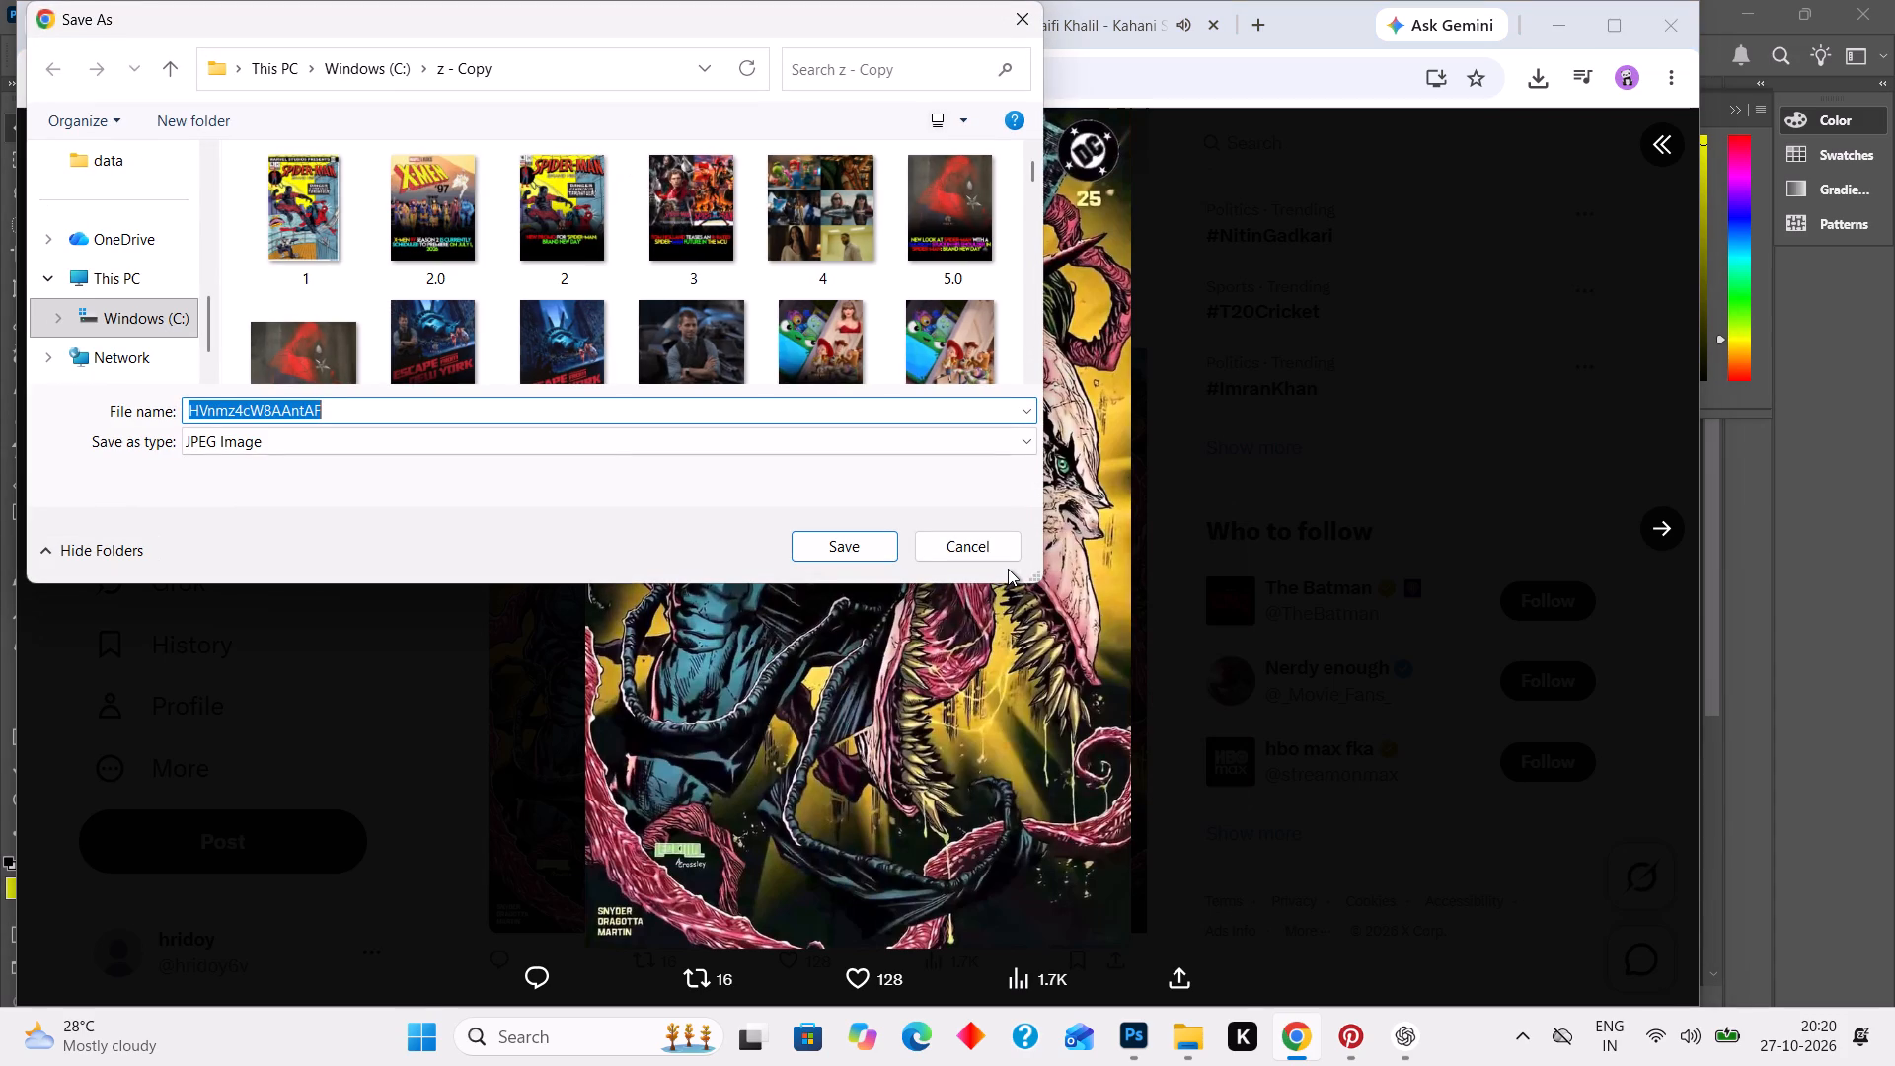
key(BackSpace)
key(4)
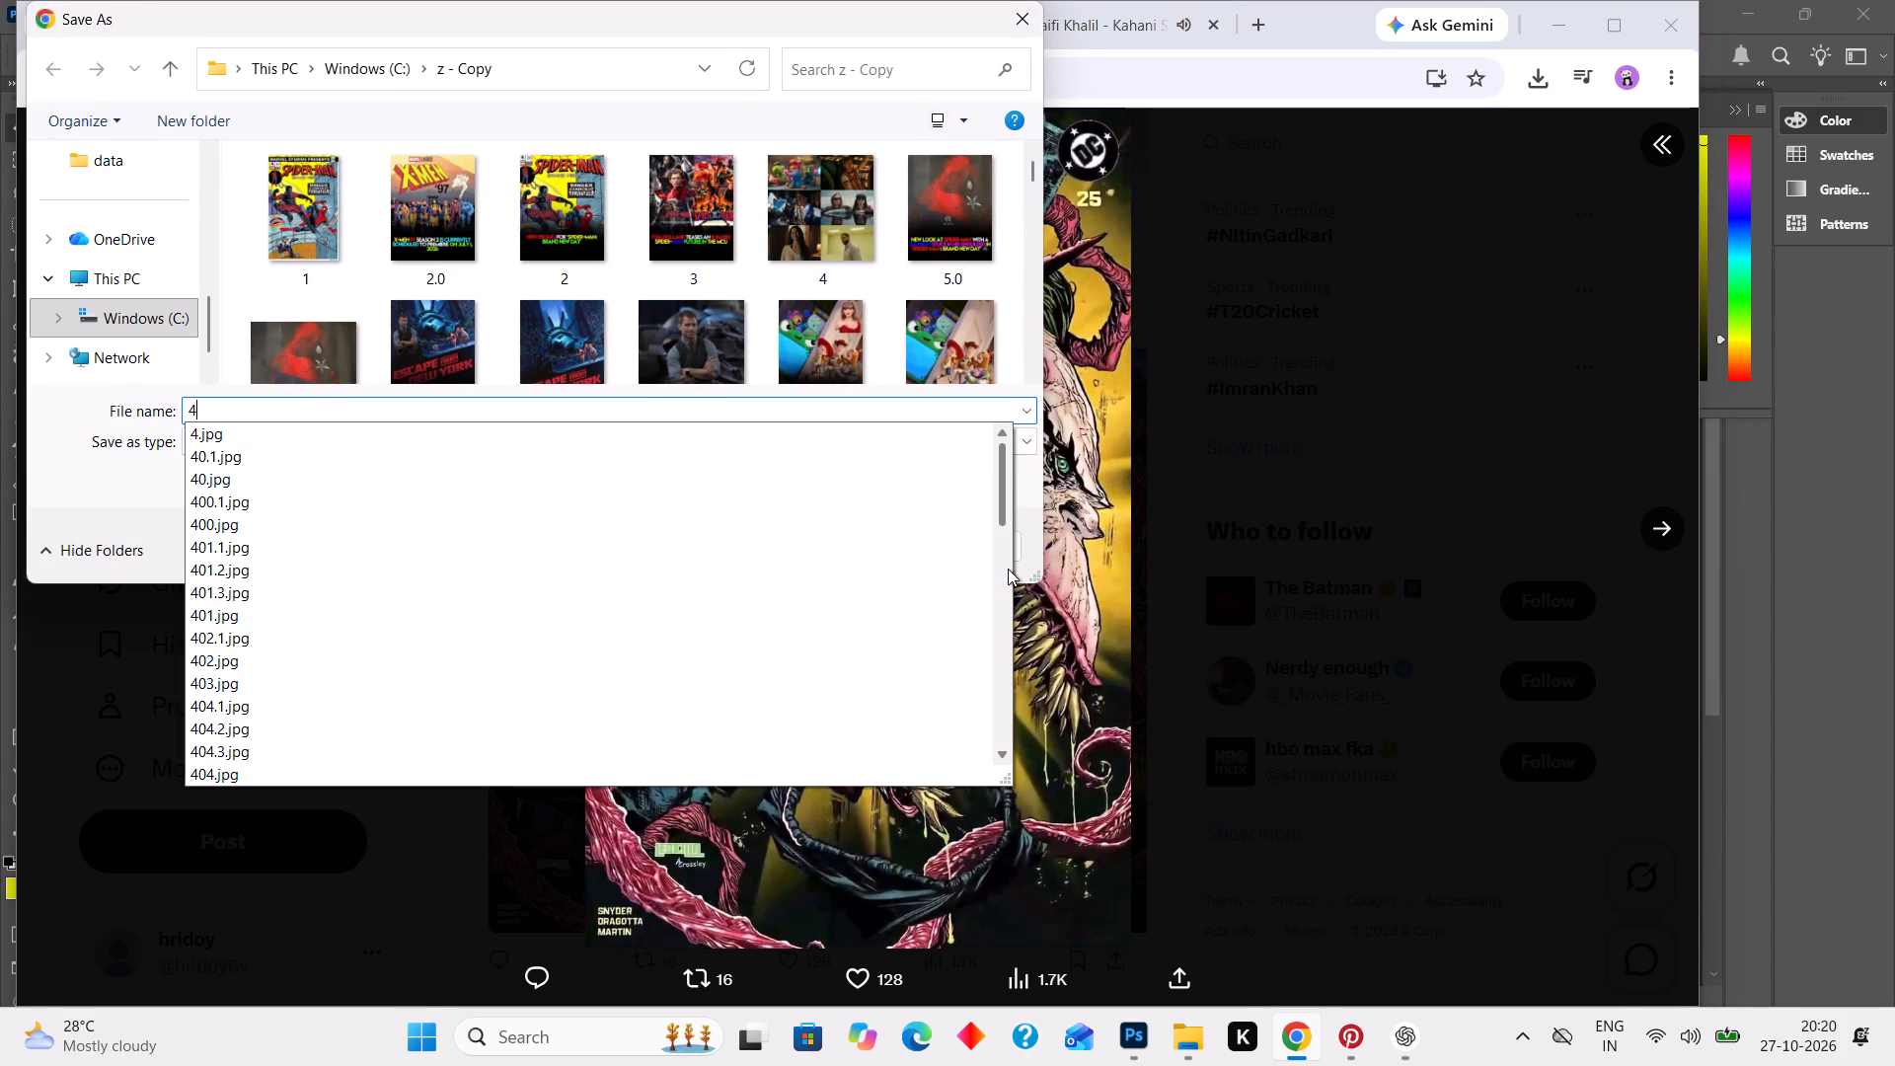
text(11)
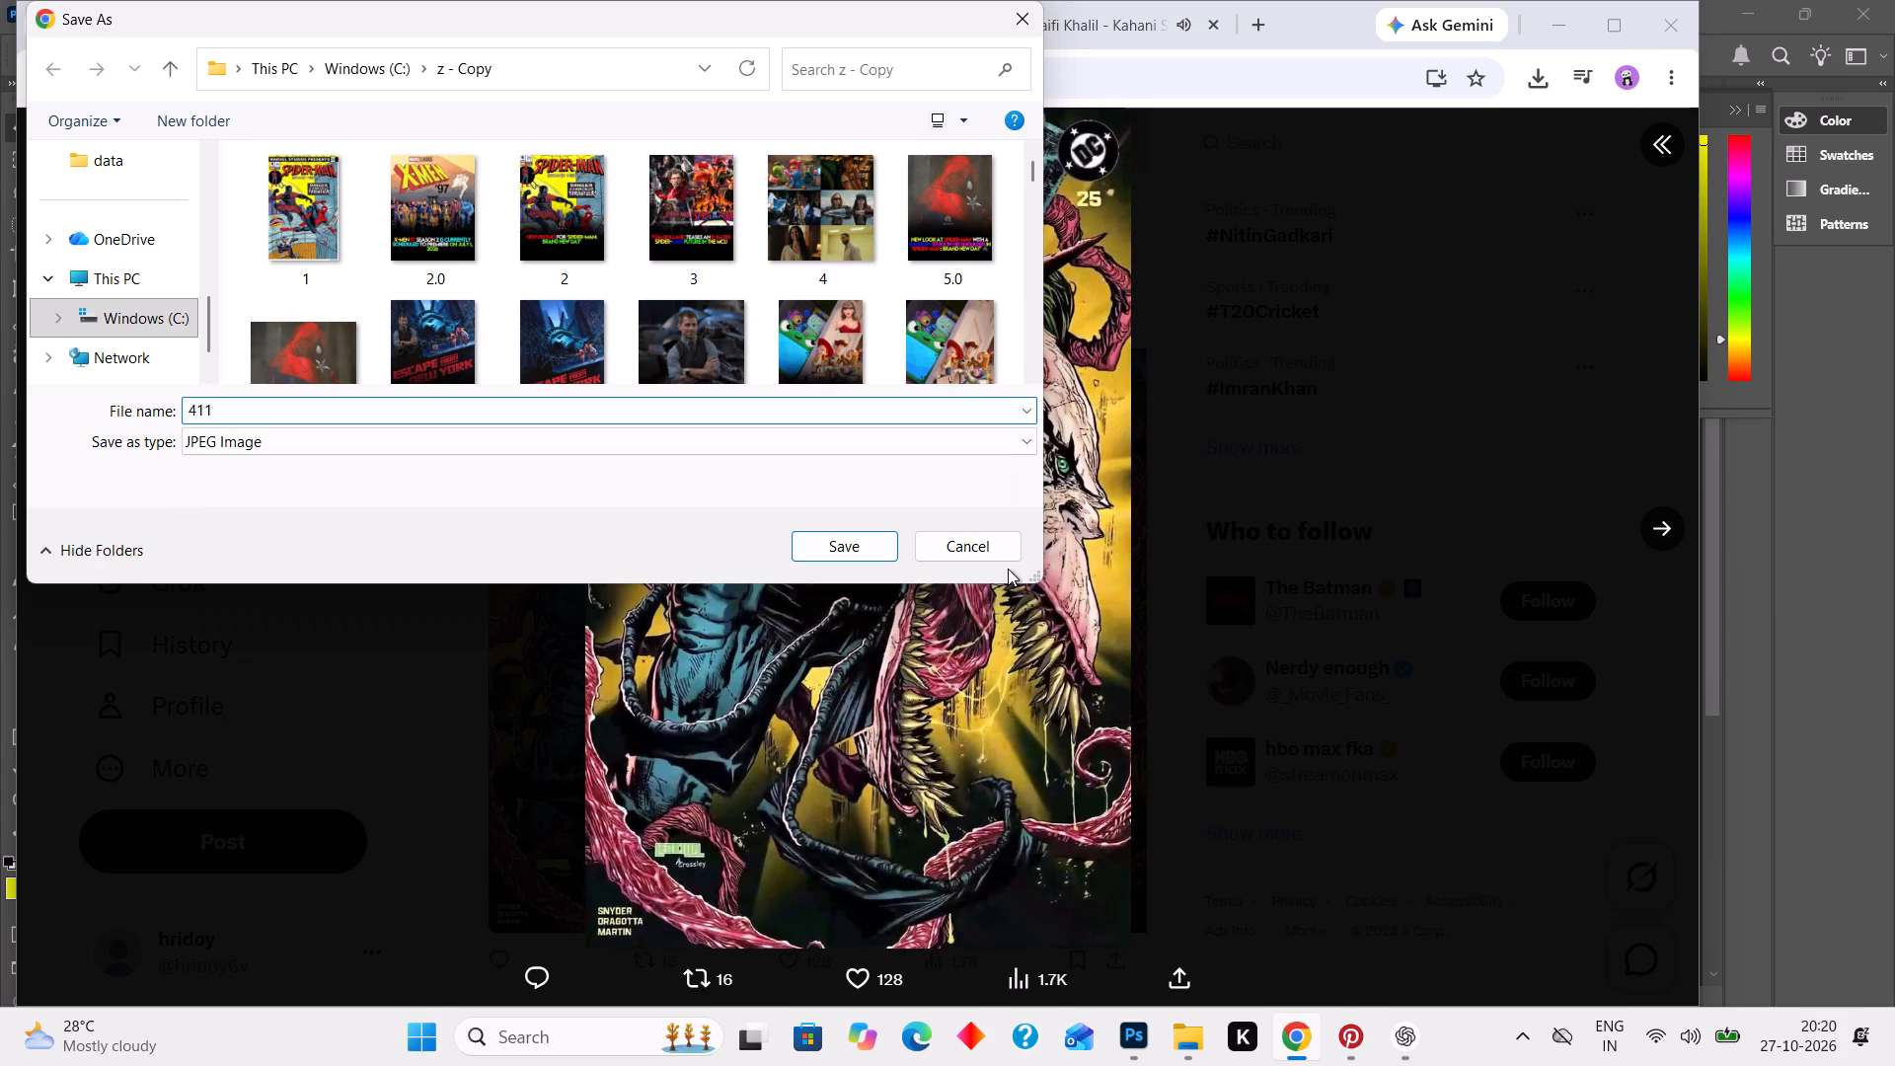
key(Return)
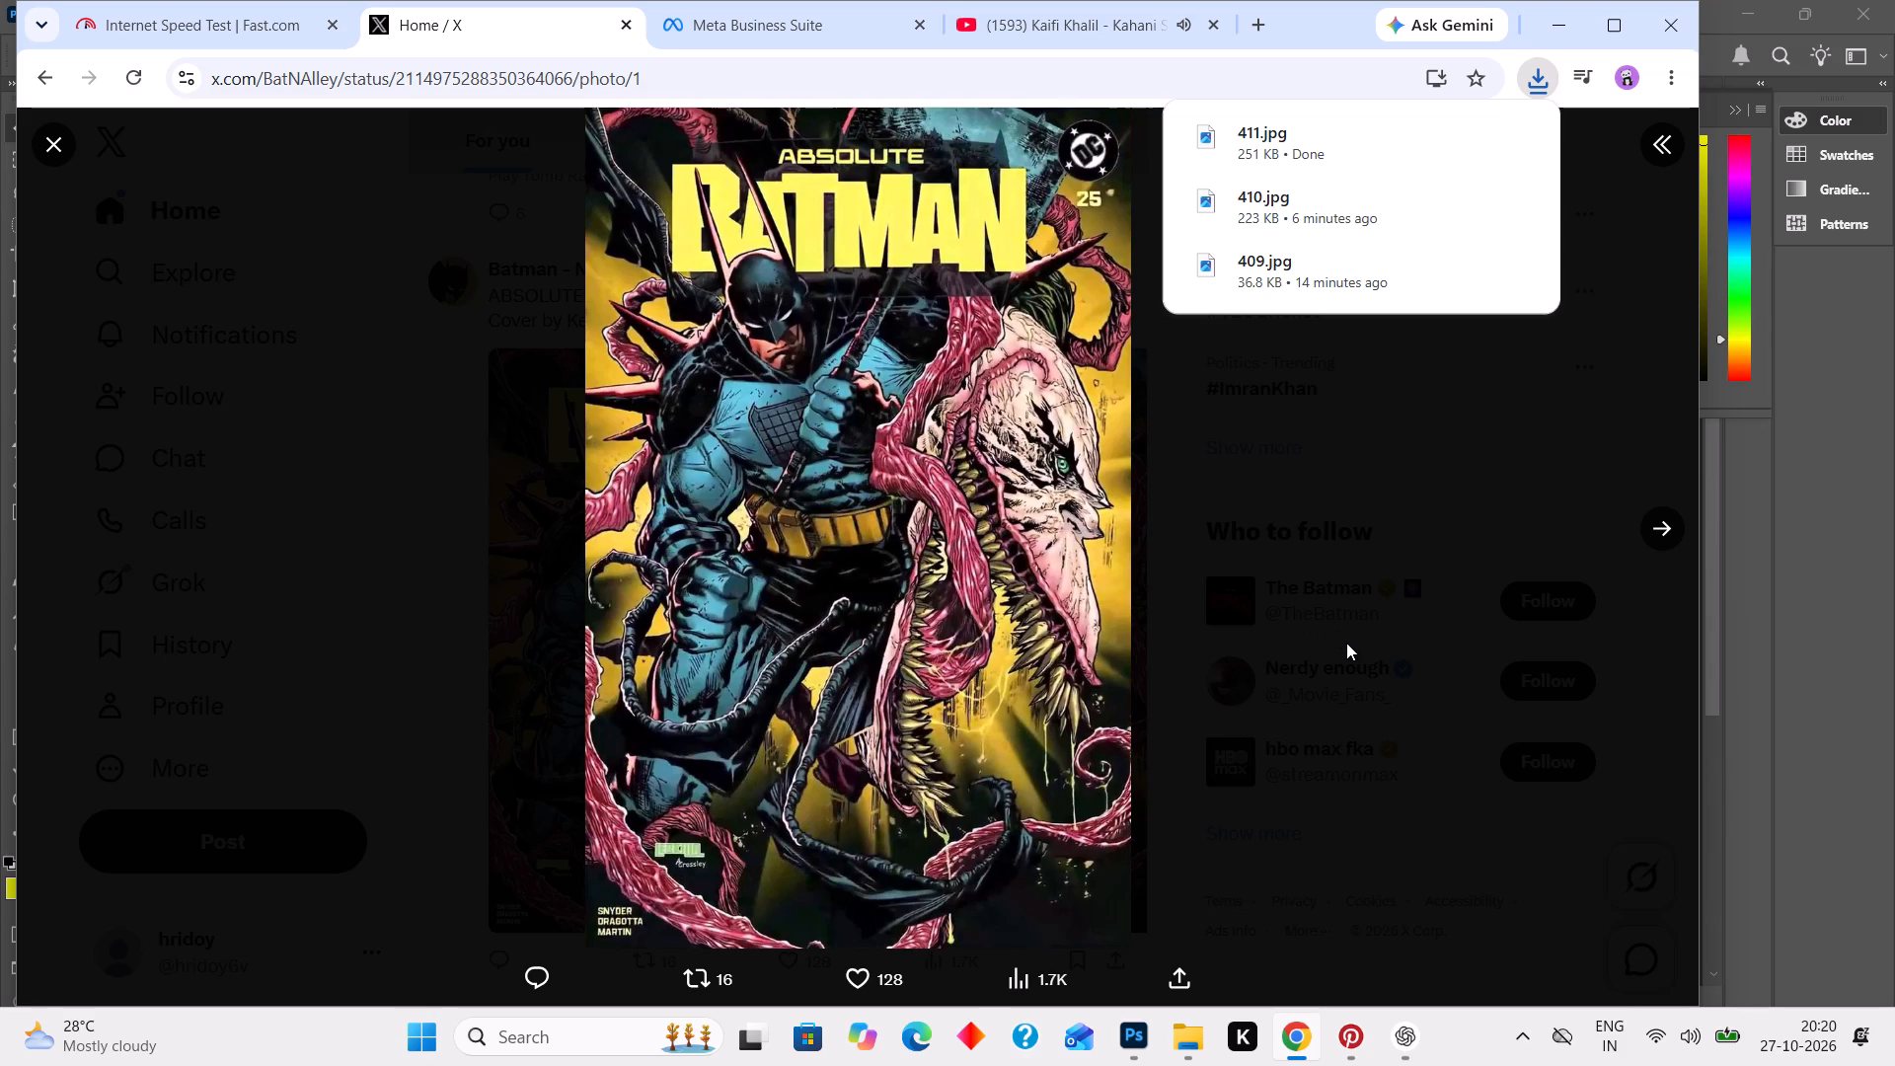
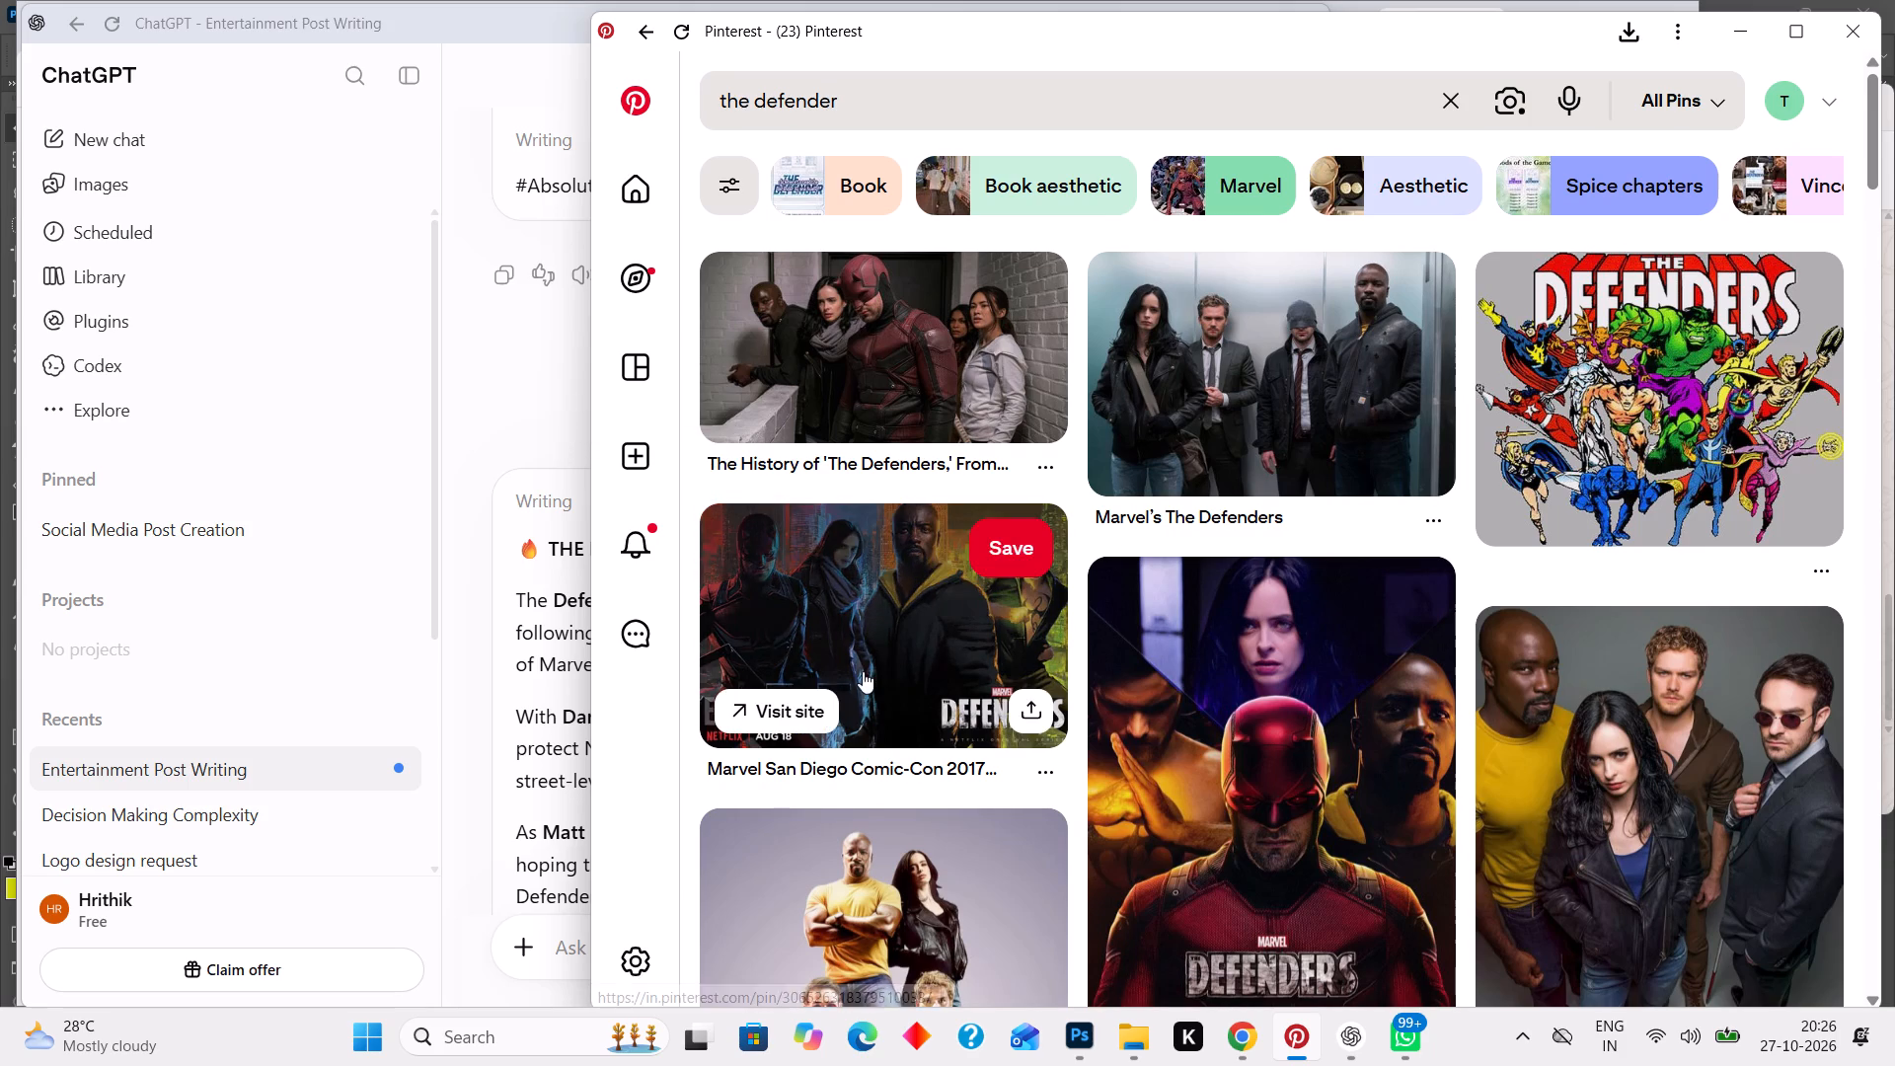
Check the Defenders Updates post's images on X, and open the Defenders elevator group photo and a related version of it on Pinterest.
scroll(863, 671, down, 4)
scroll(863, 671, up, 1)
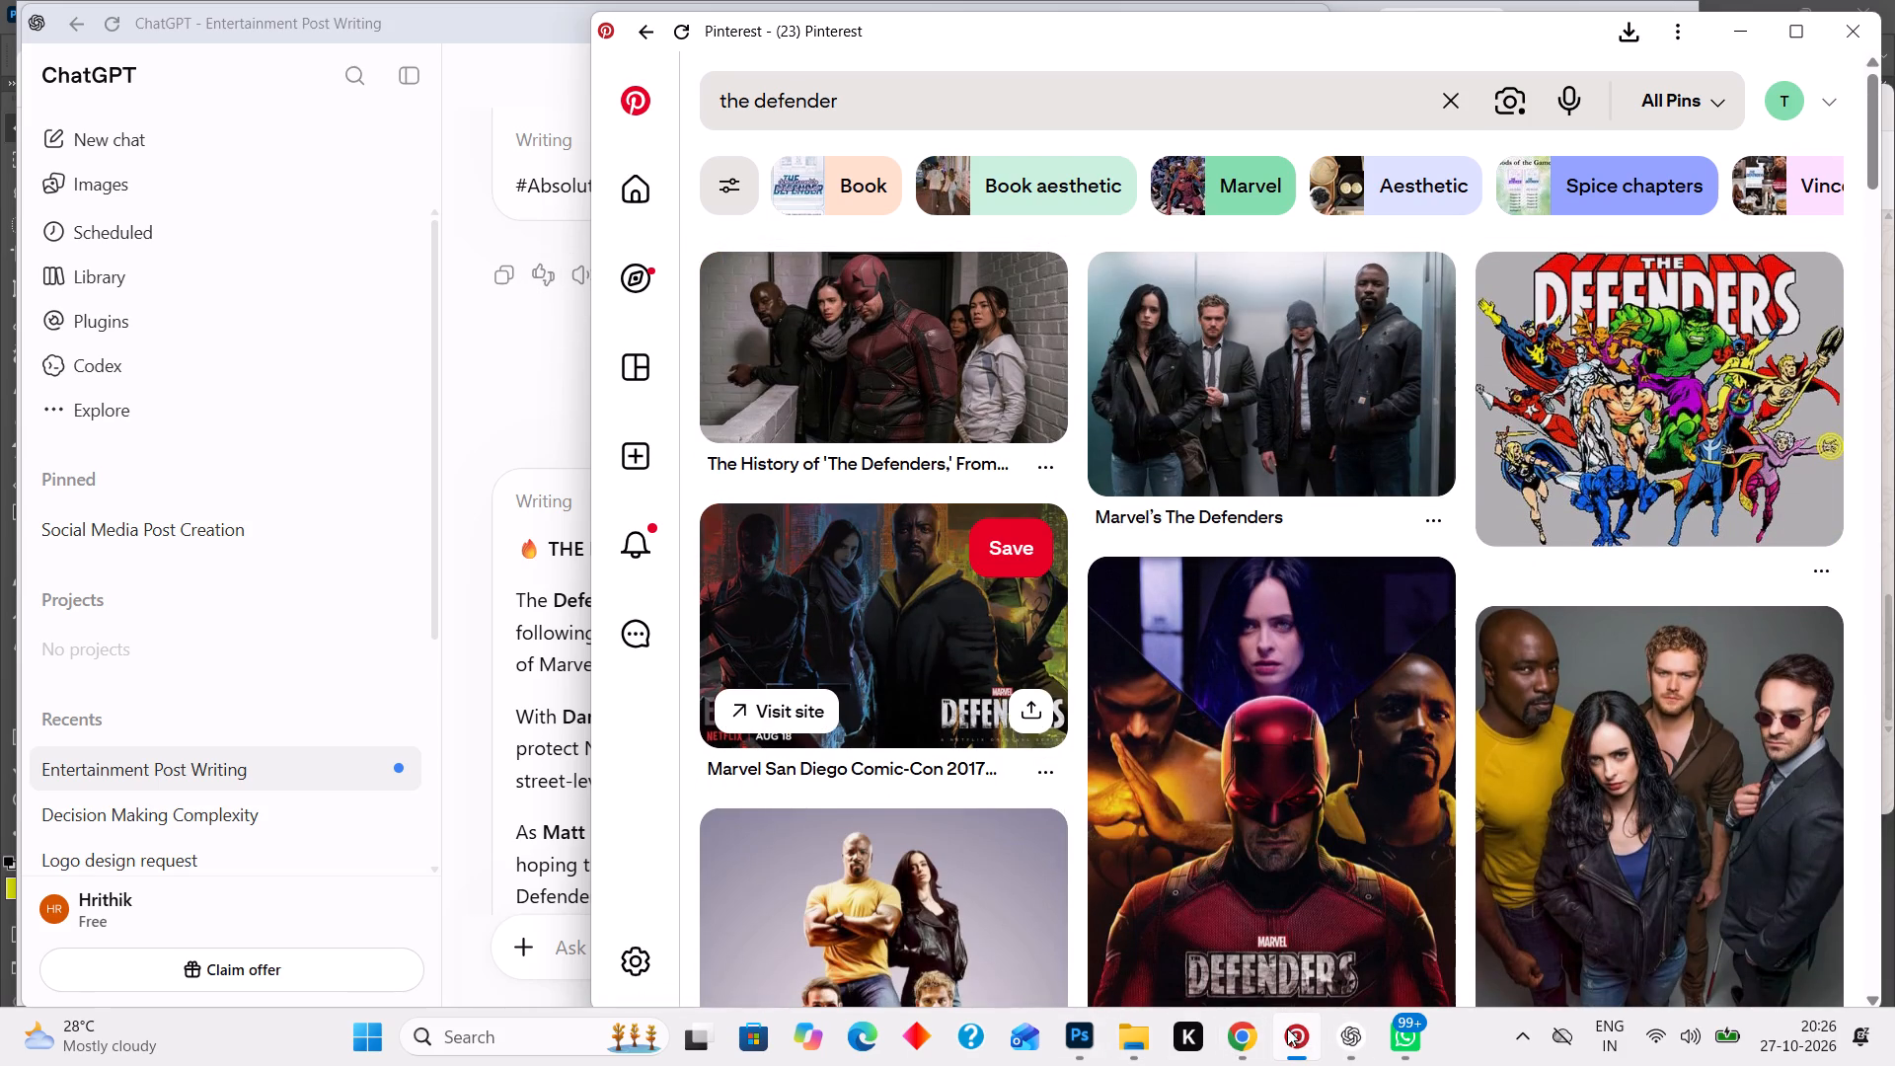
click(1245, 1037)
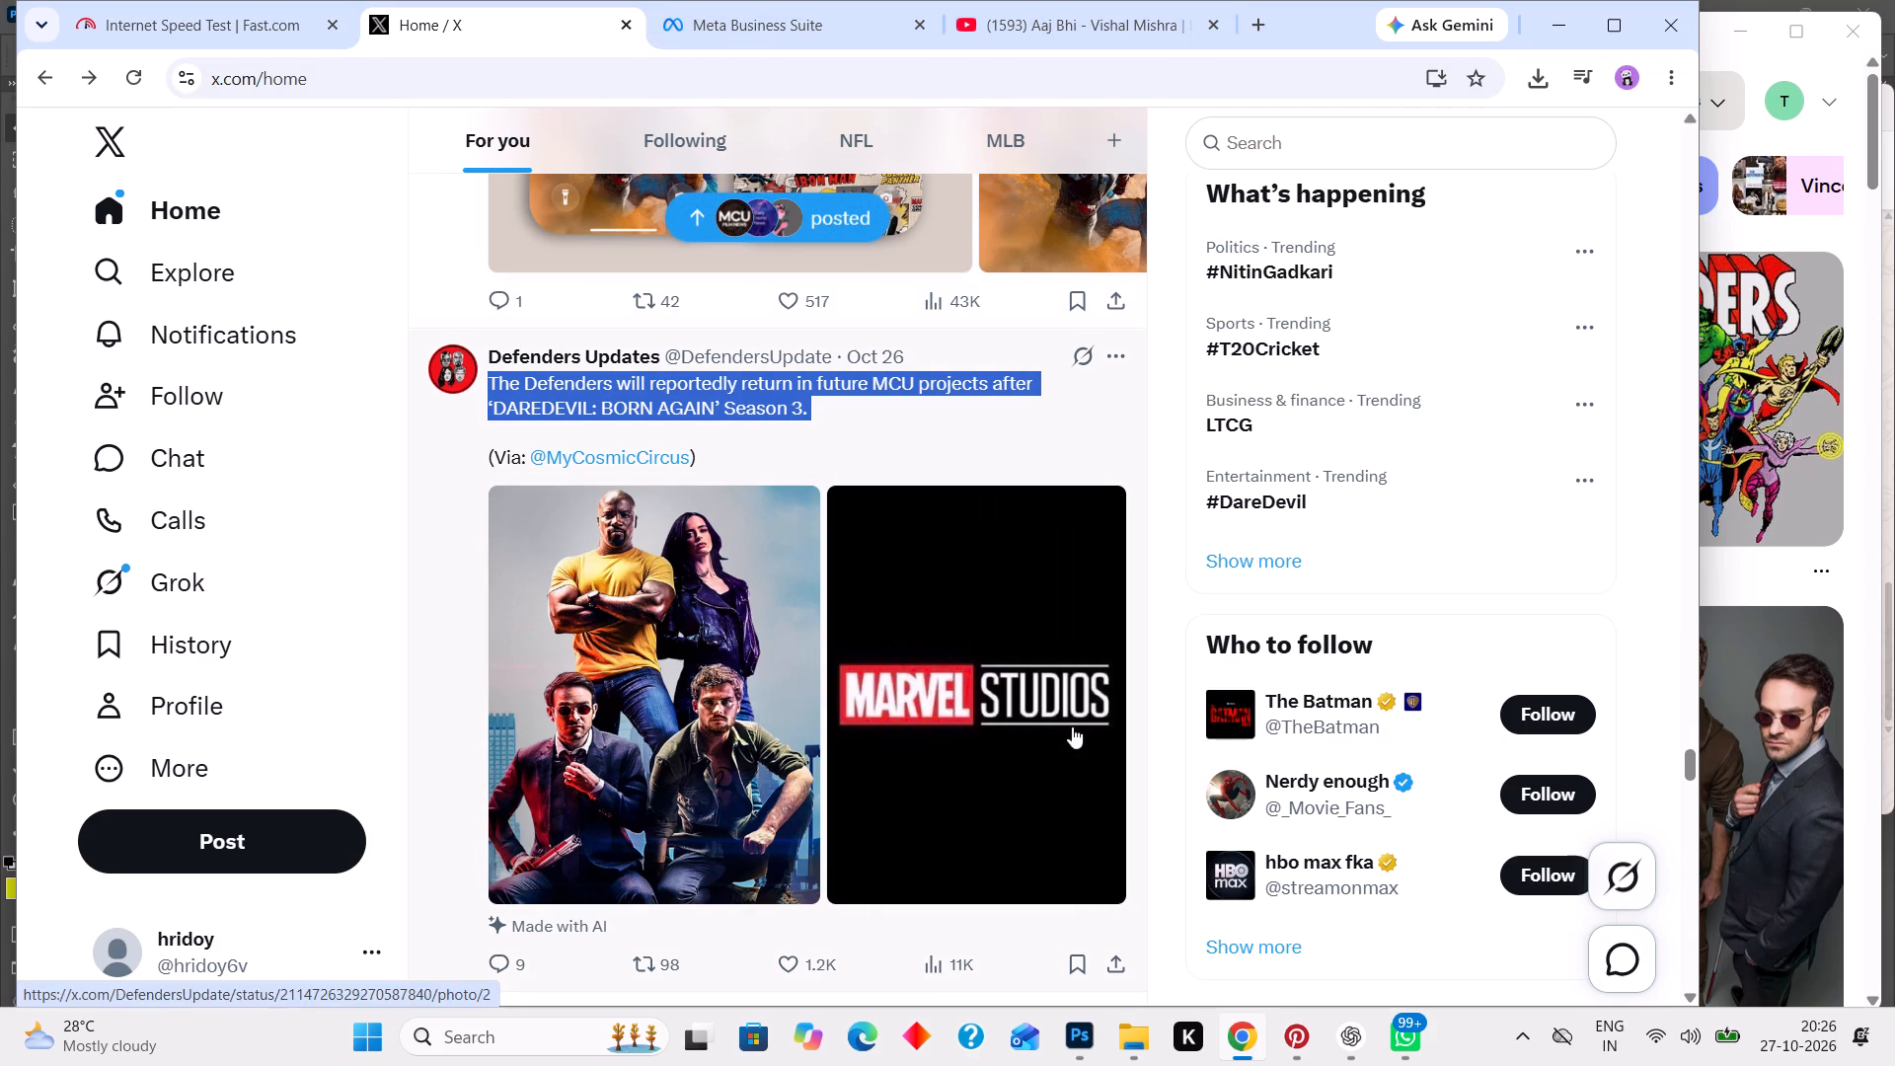
click(1305, 1049)
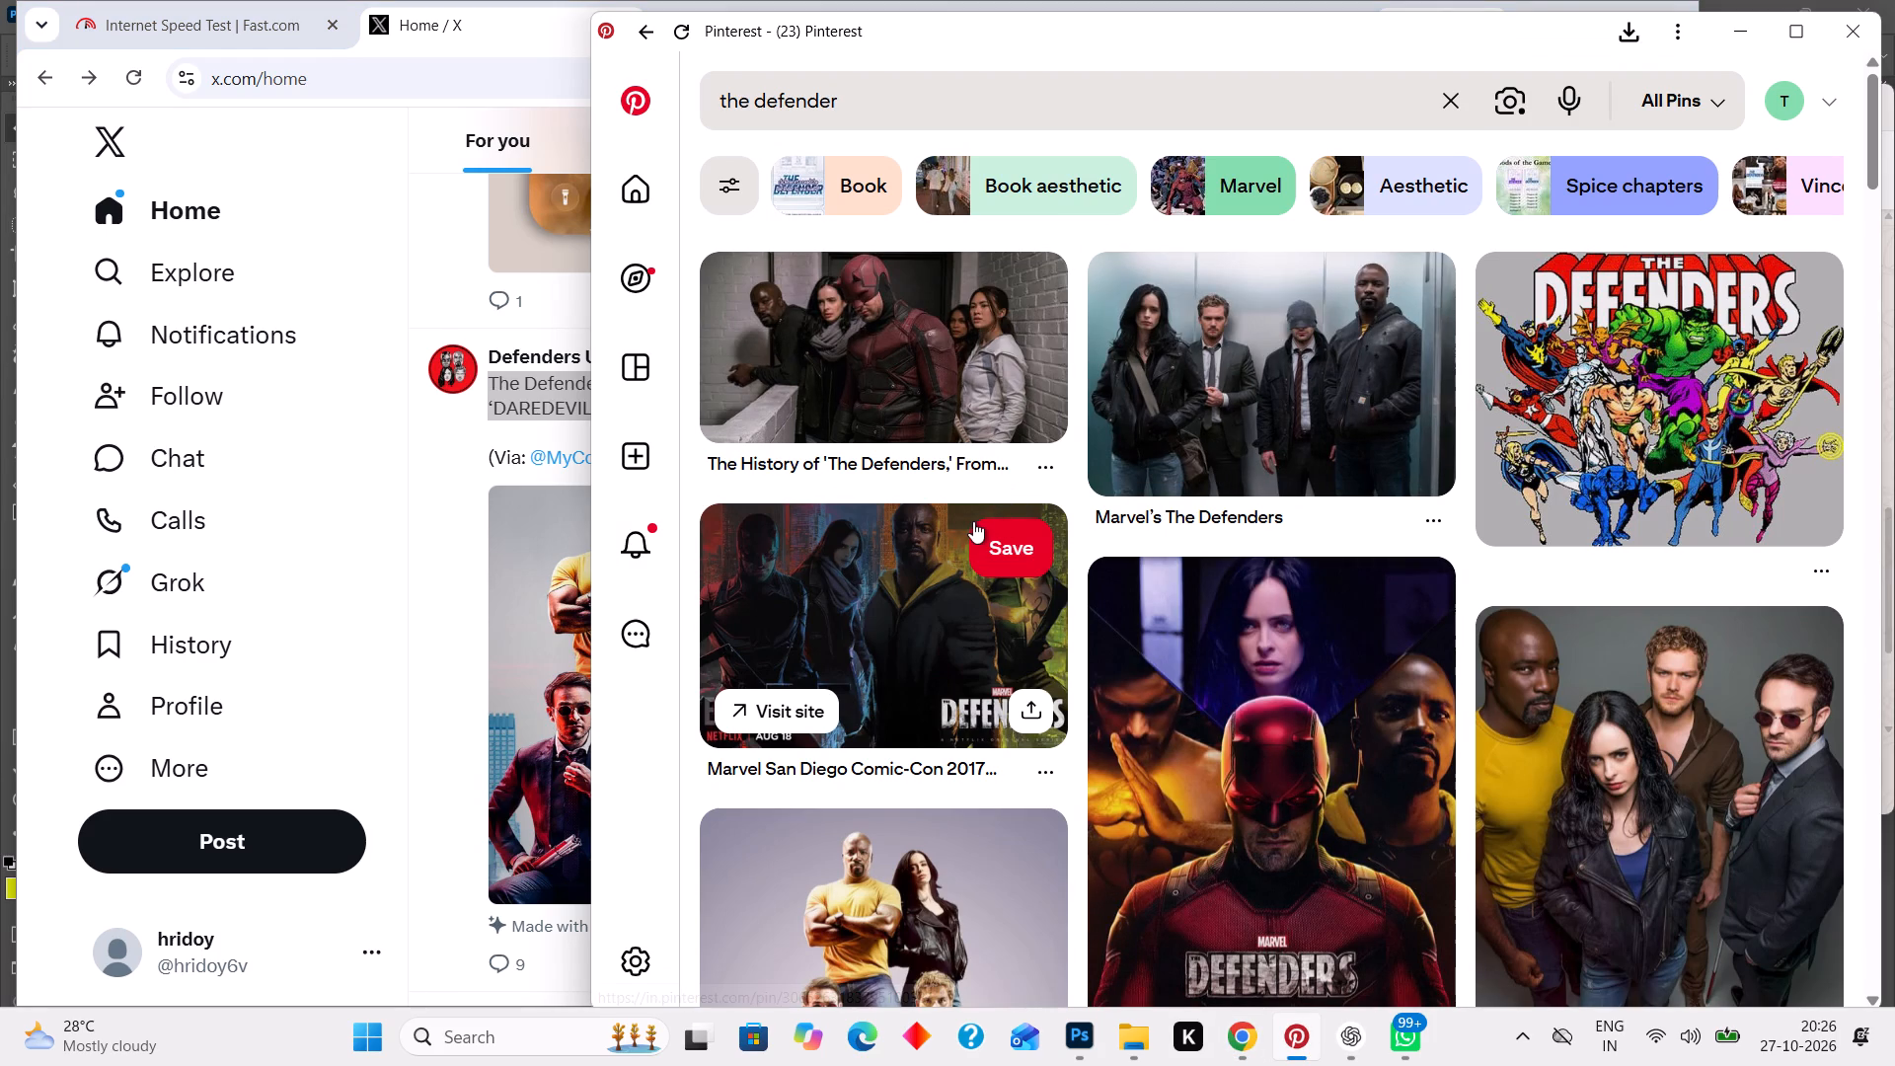
click(1299, 373)
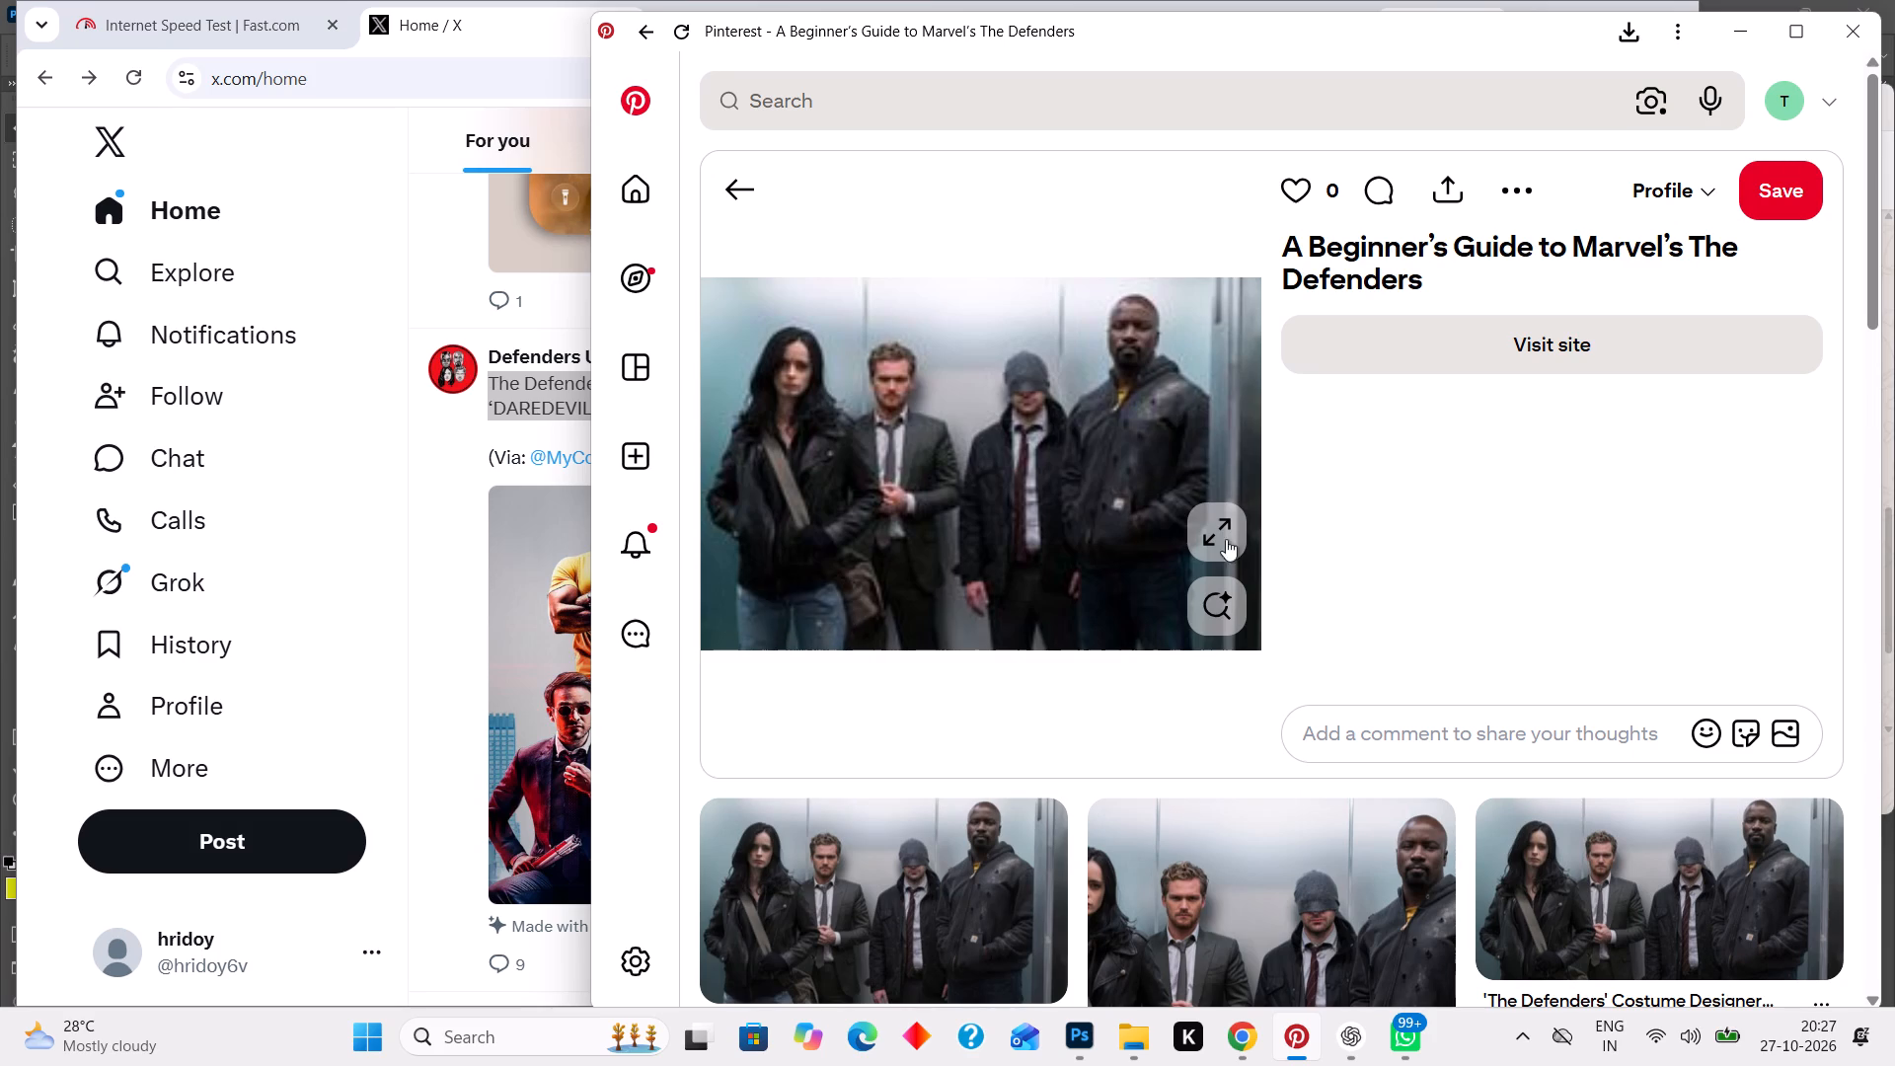
scroll(1091, 662, down, 1)
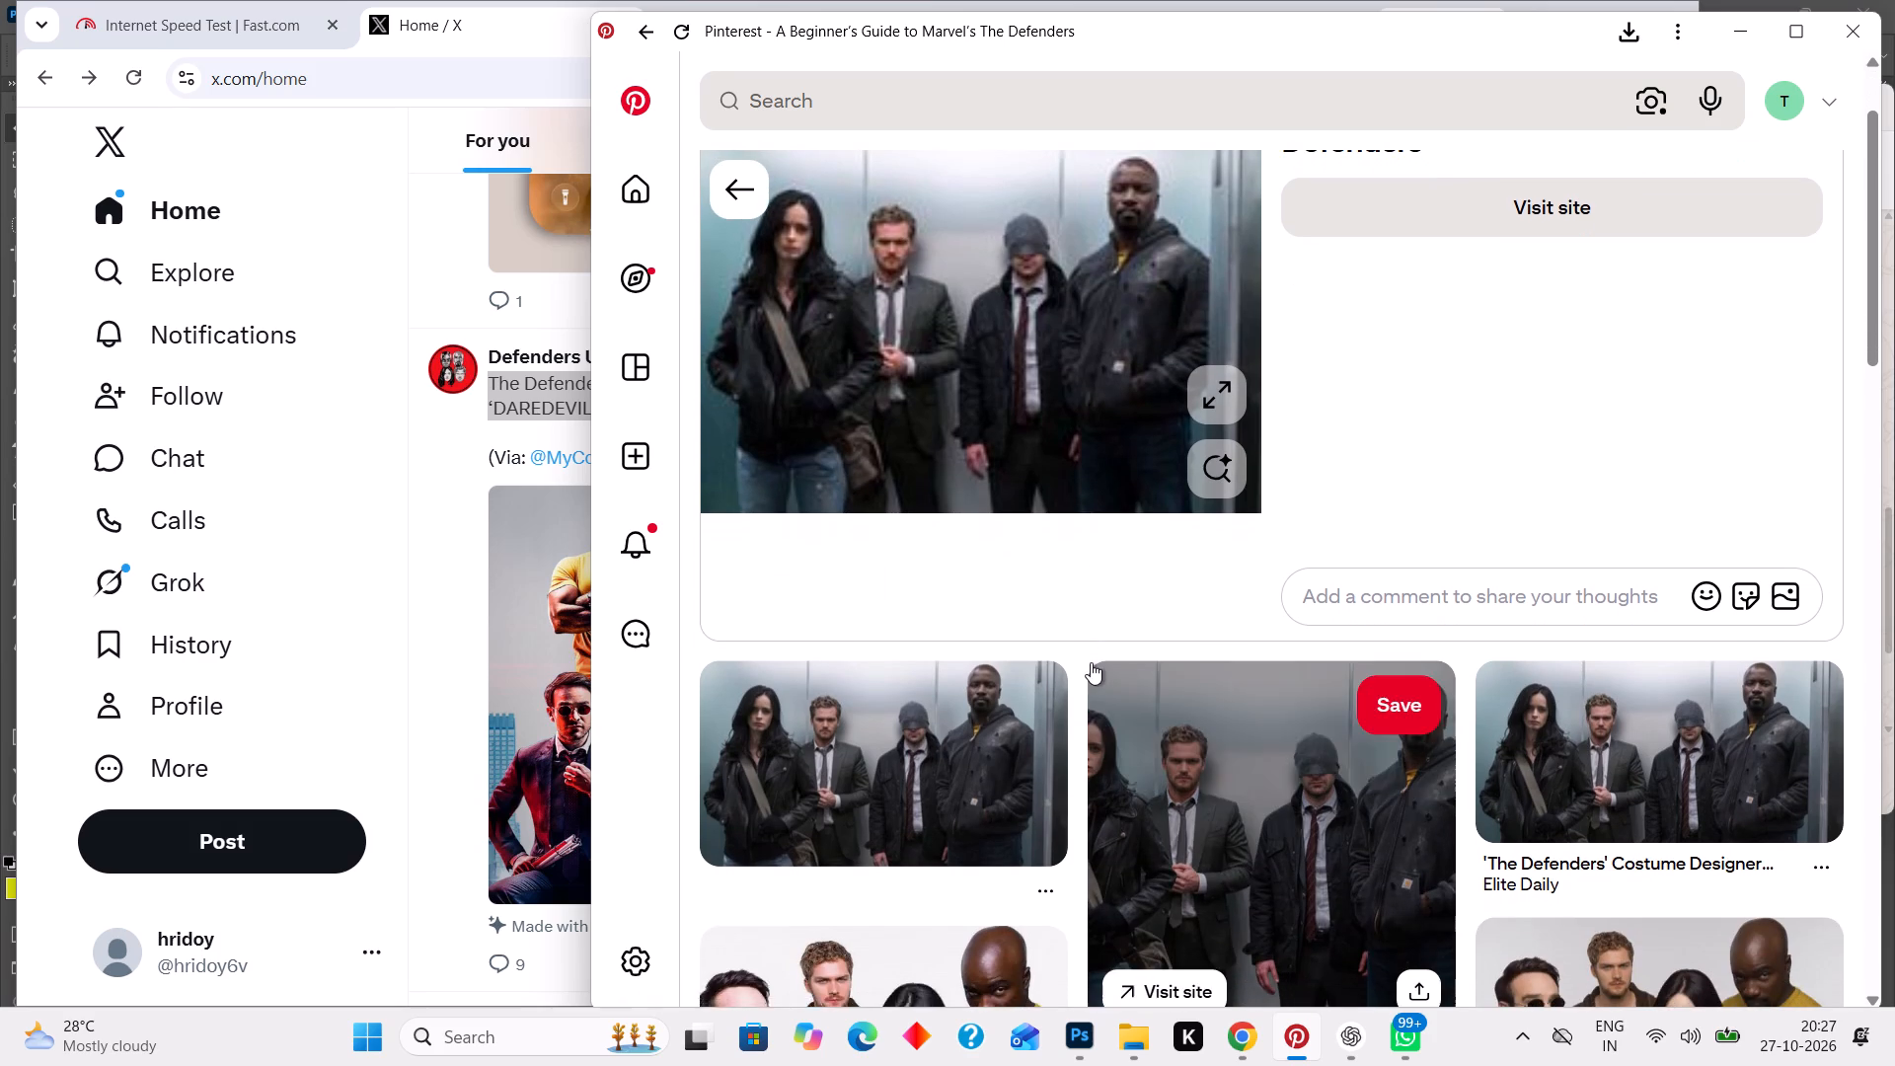
click(883, 761)
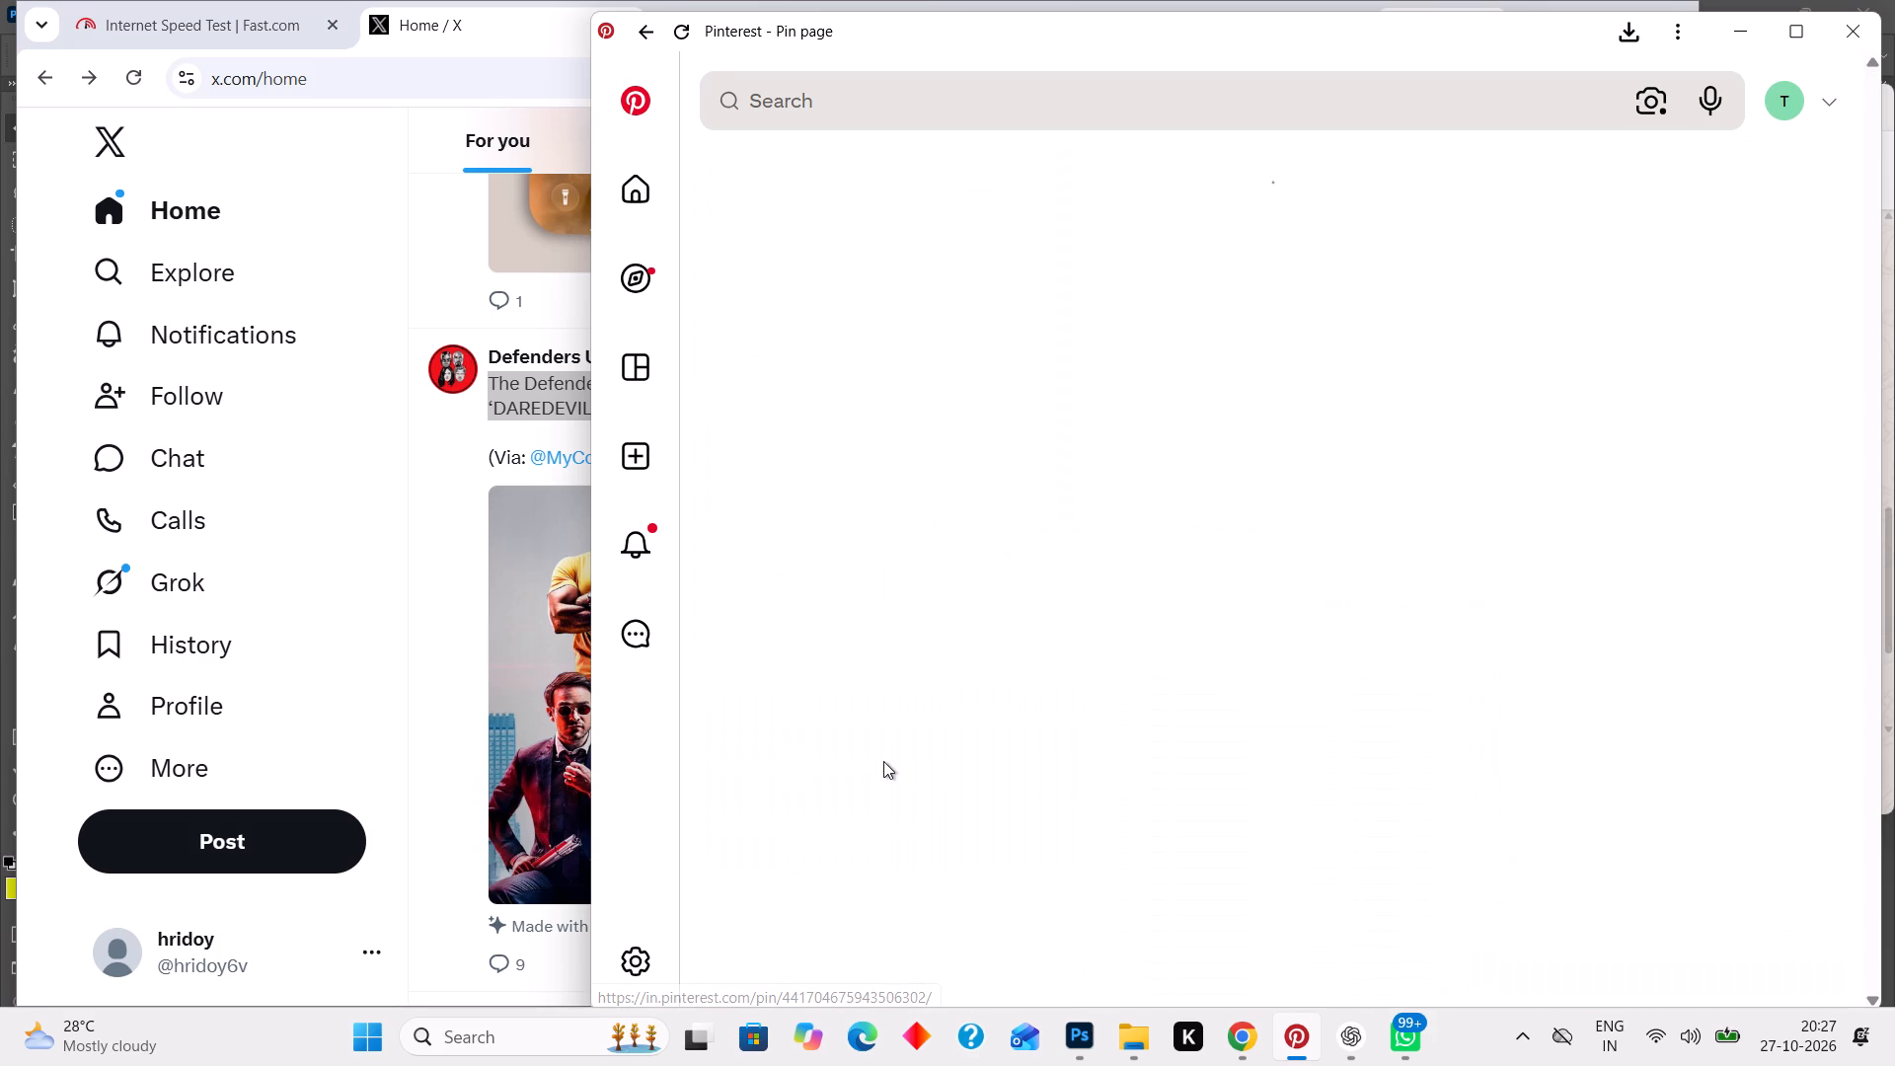
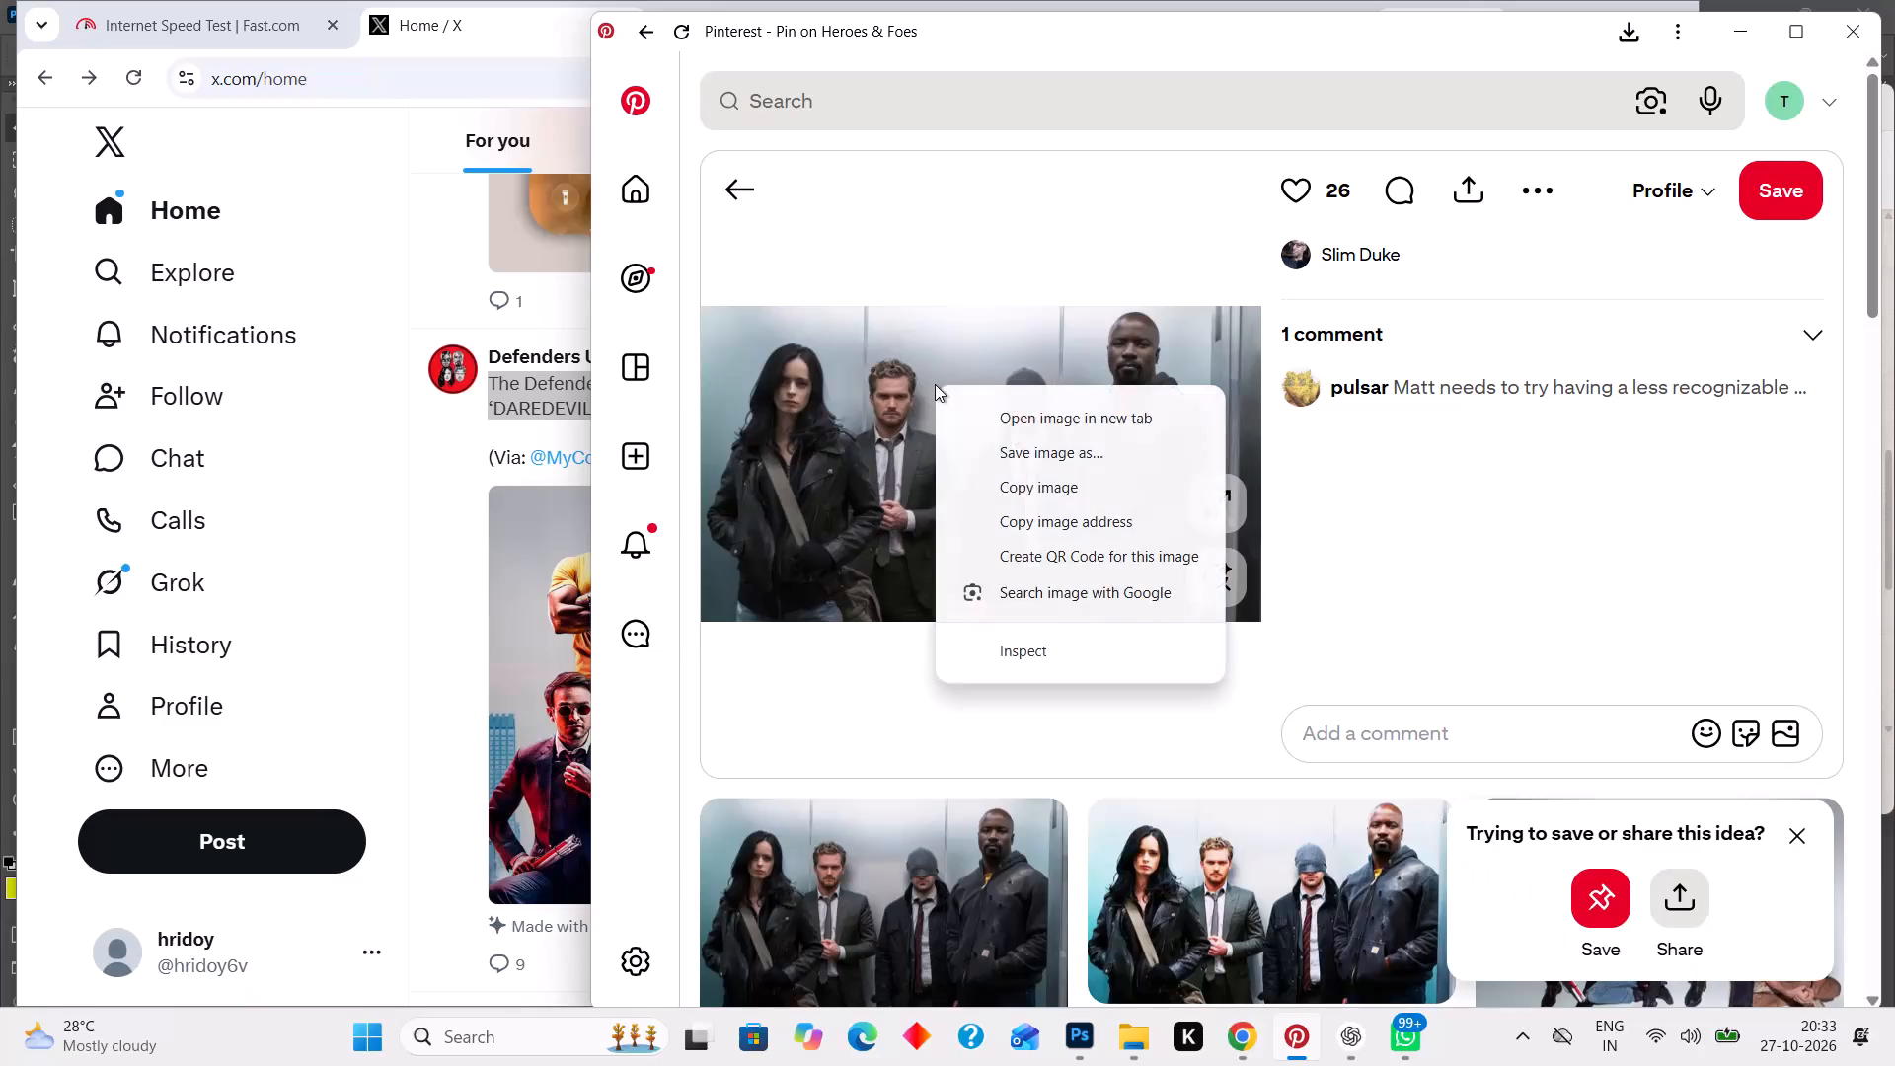
Save the Defenders elevator group image as a JPEG named 412 in the z - Copy folder, and return to the previous pin.
click(1009, 458)
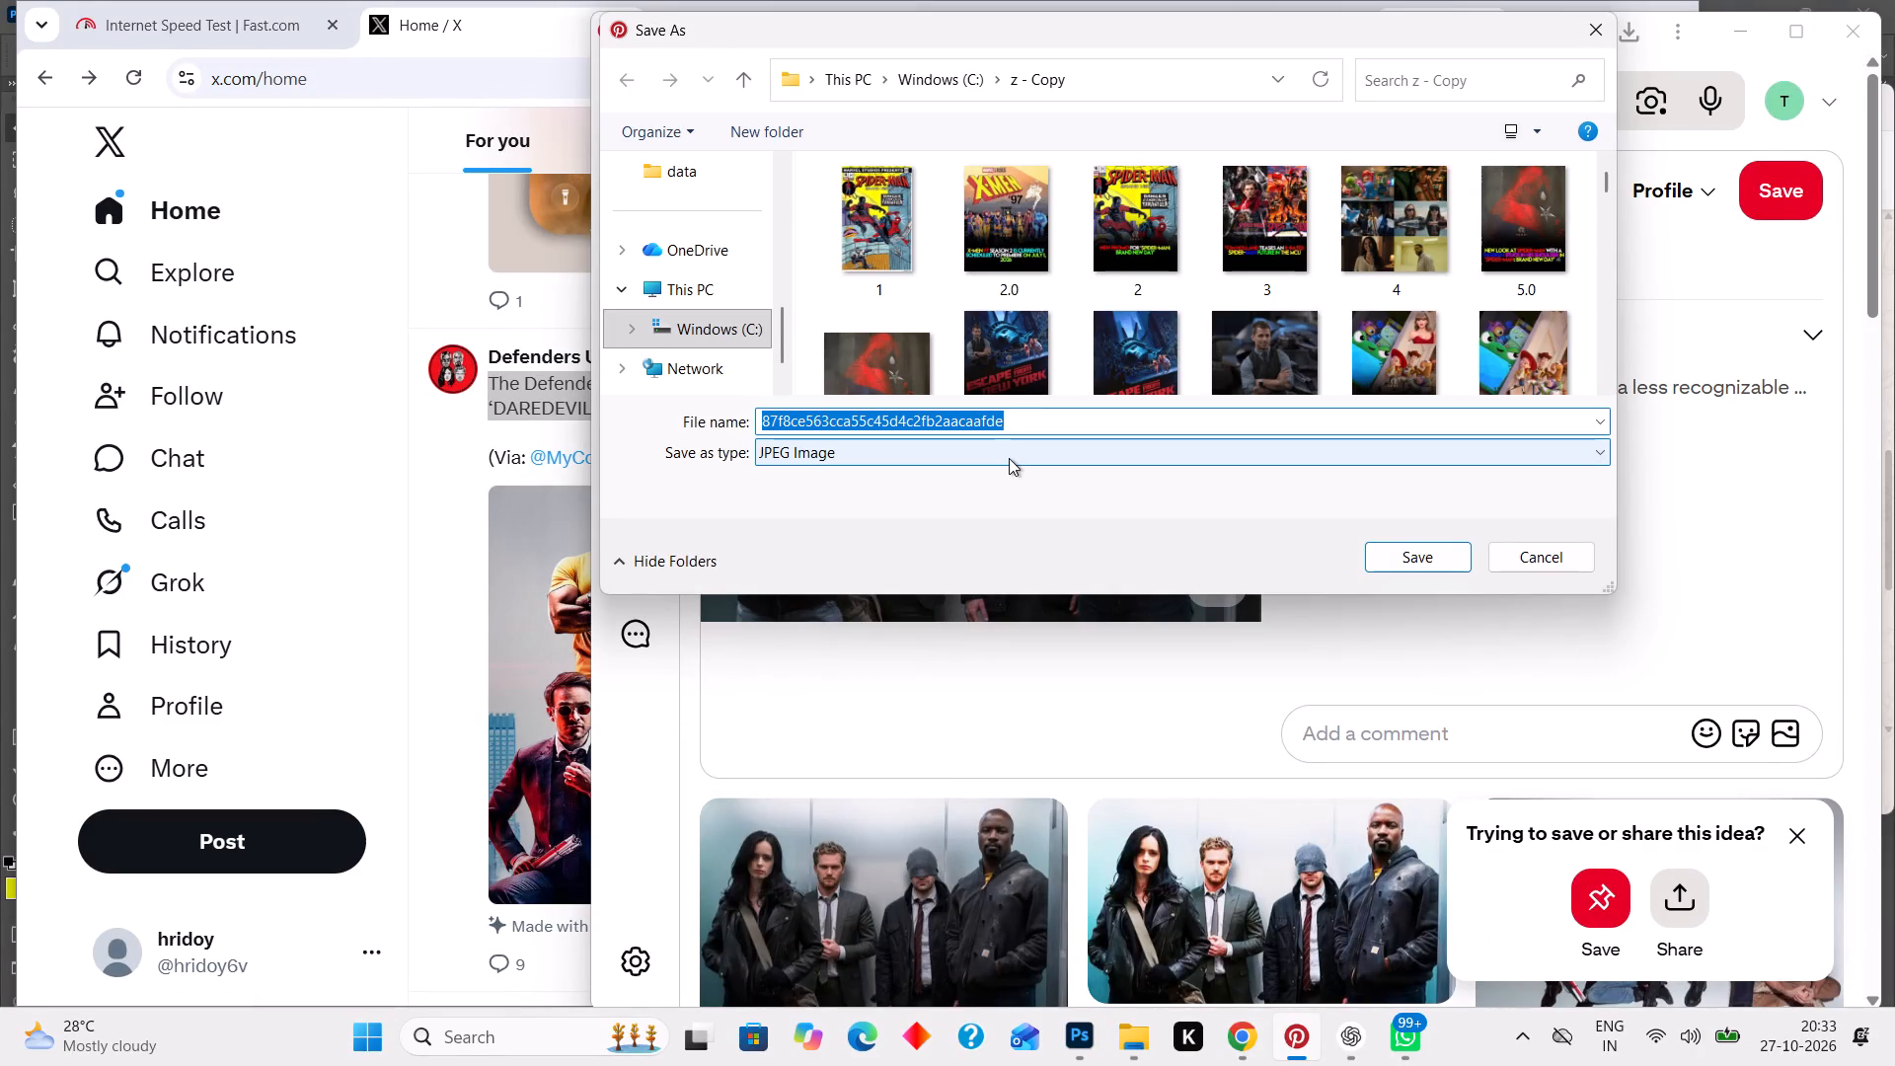
key(4)
text(12)
key(Return)
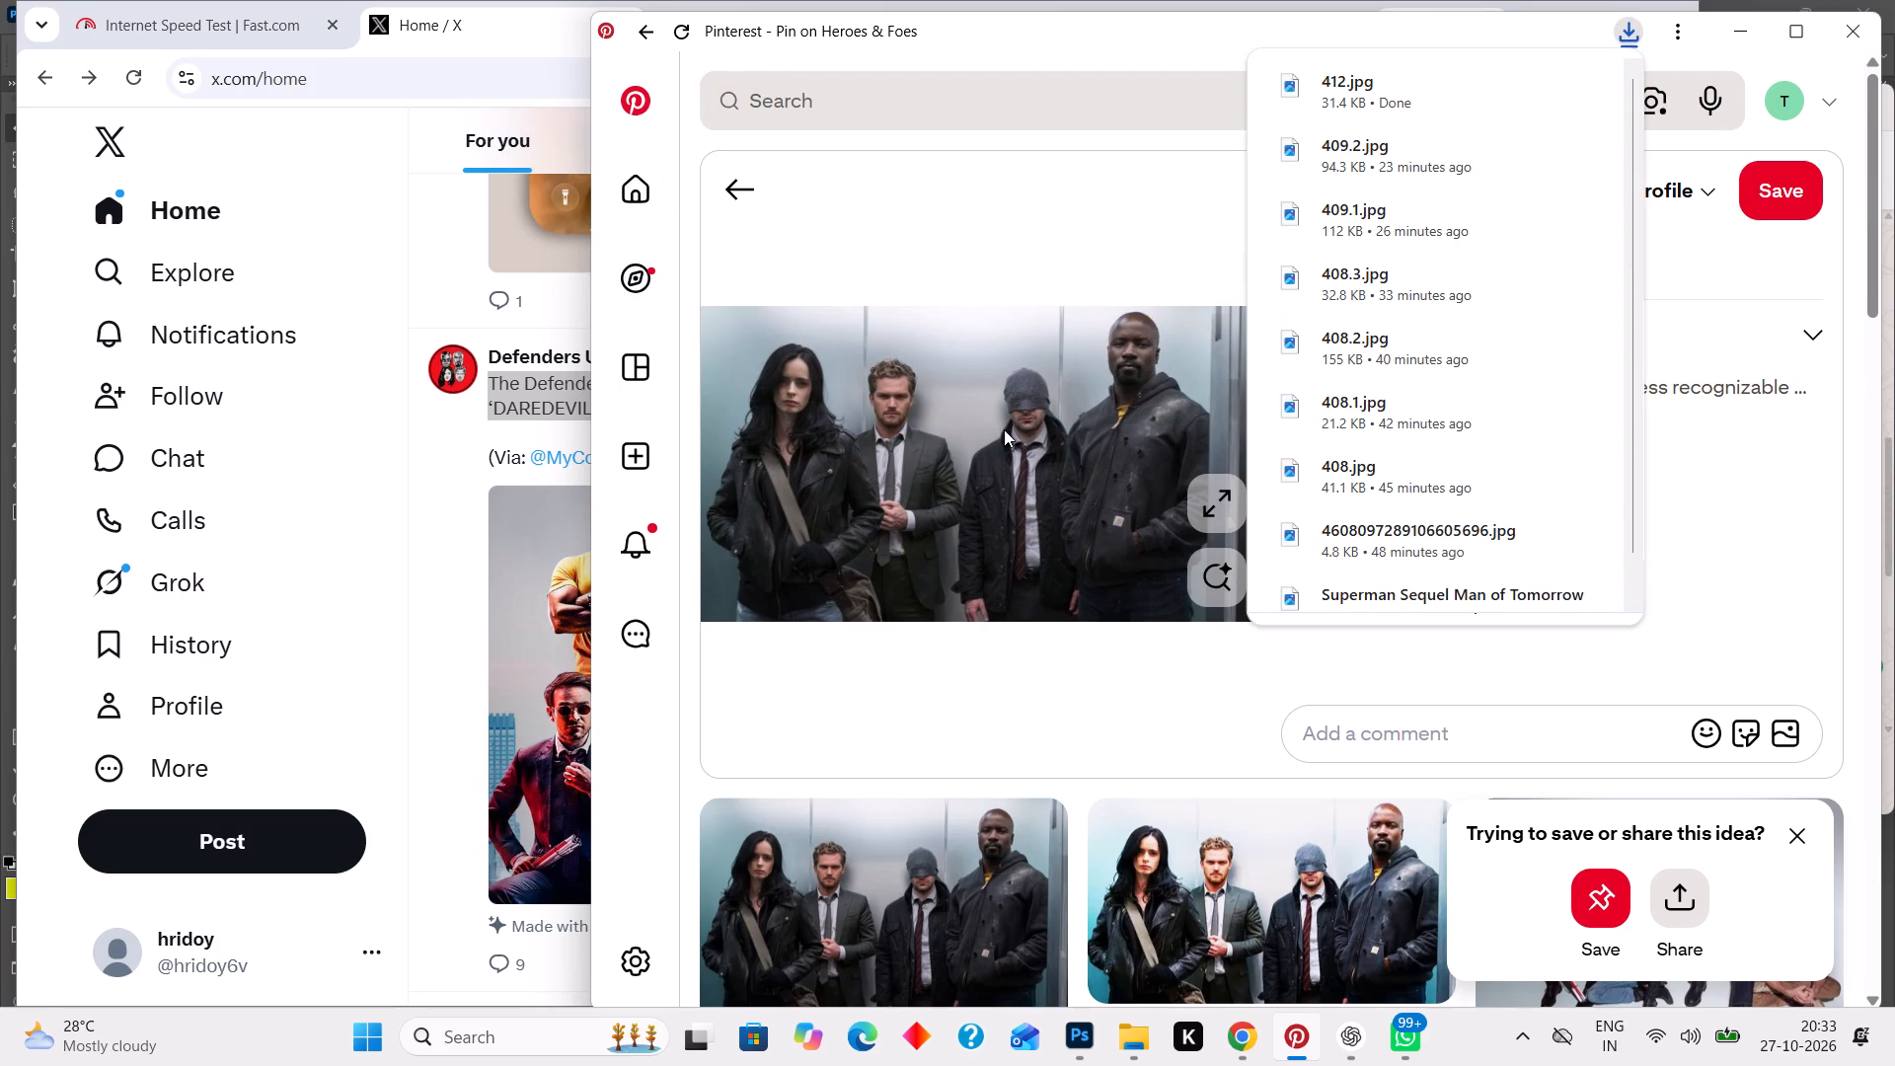
click(721, 170)
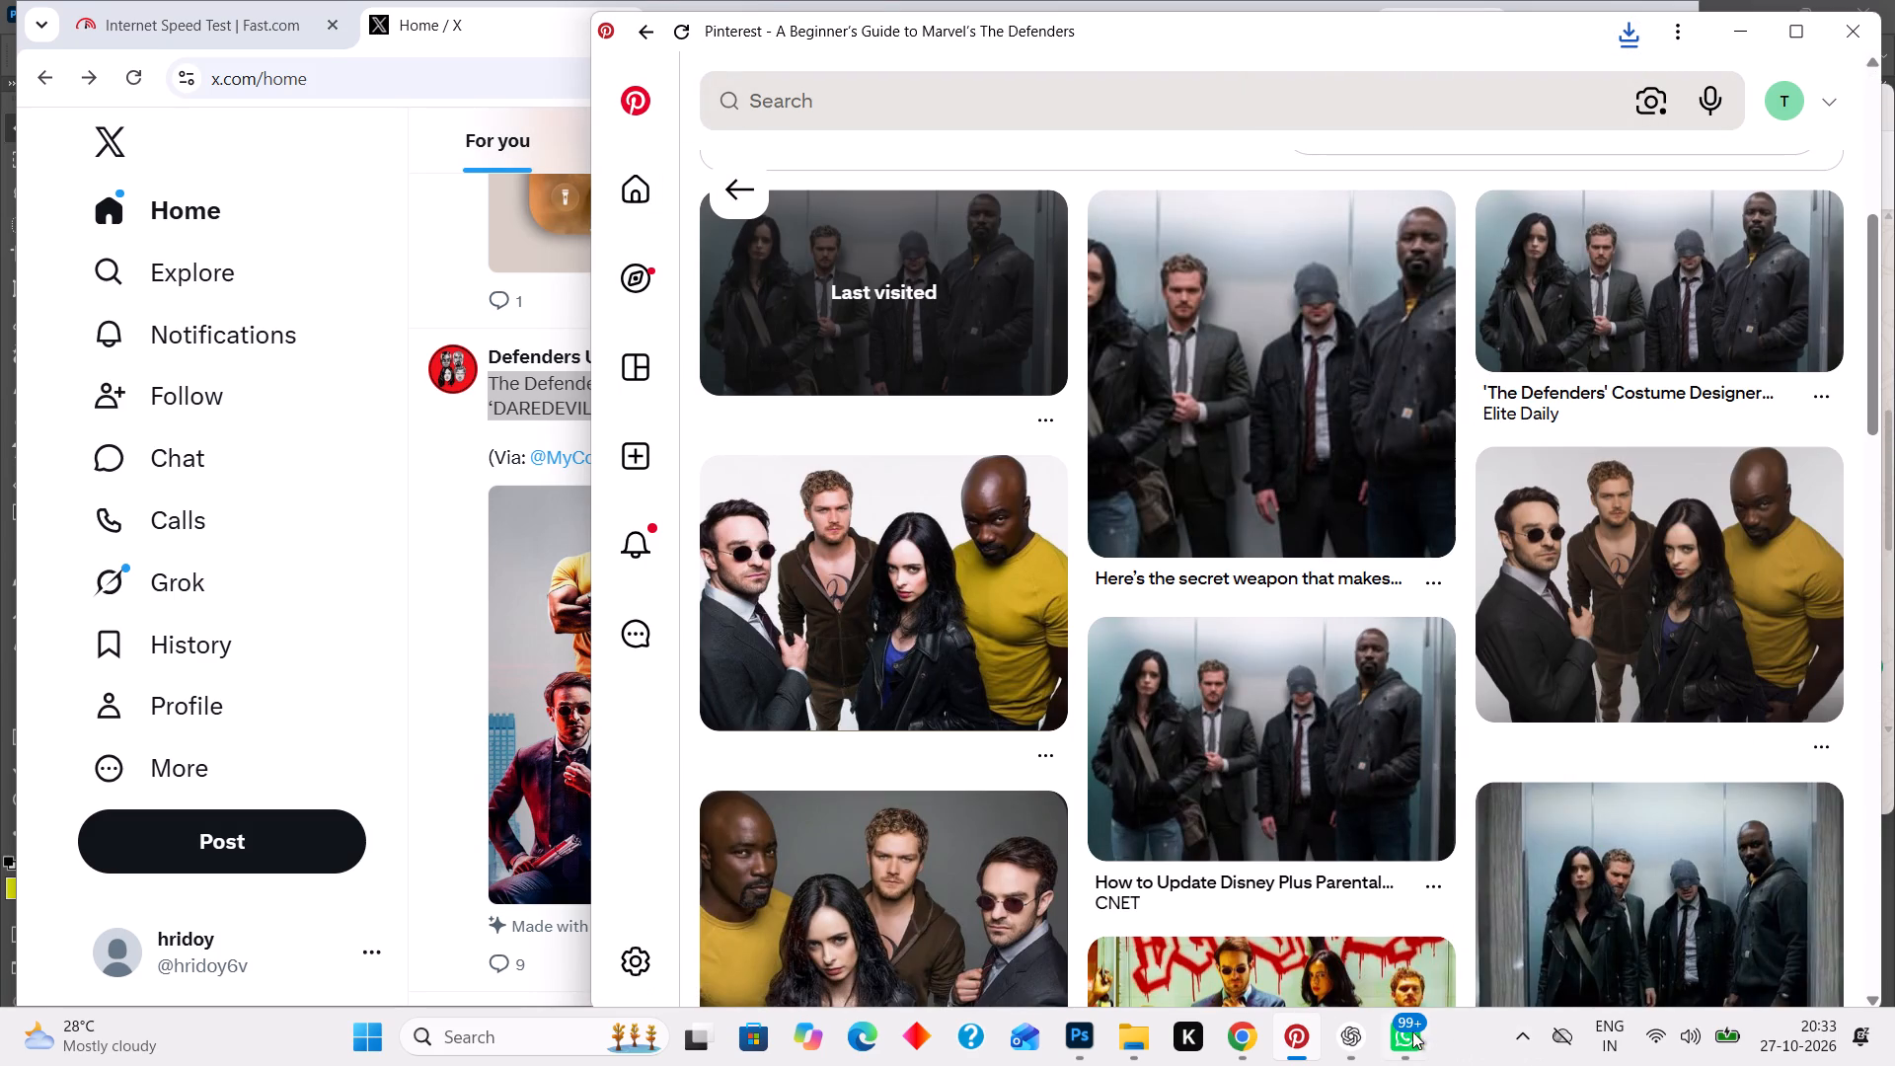
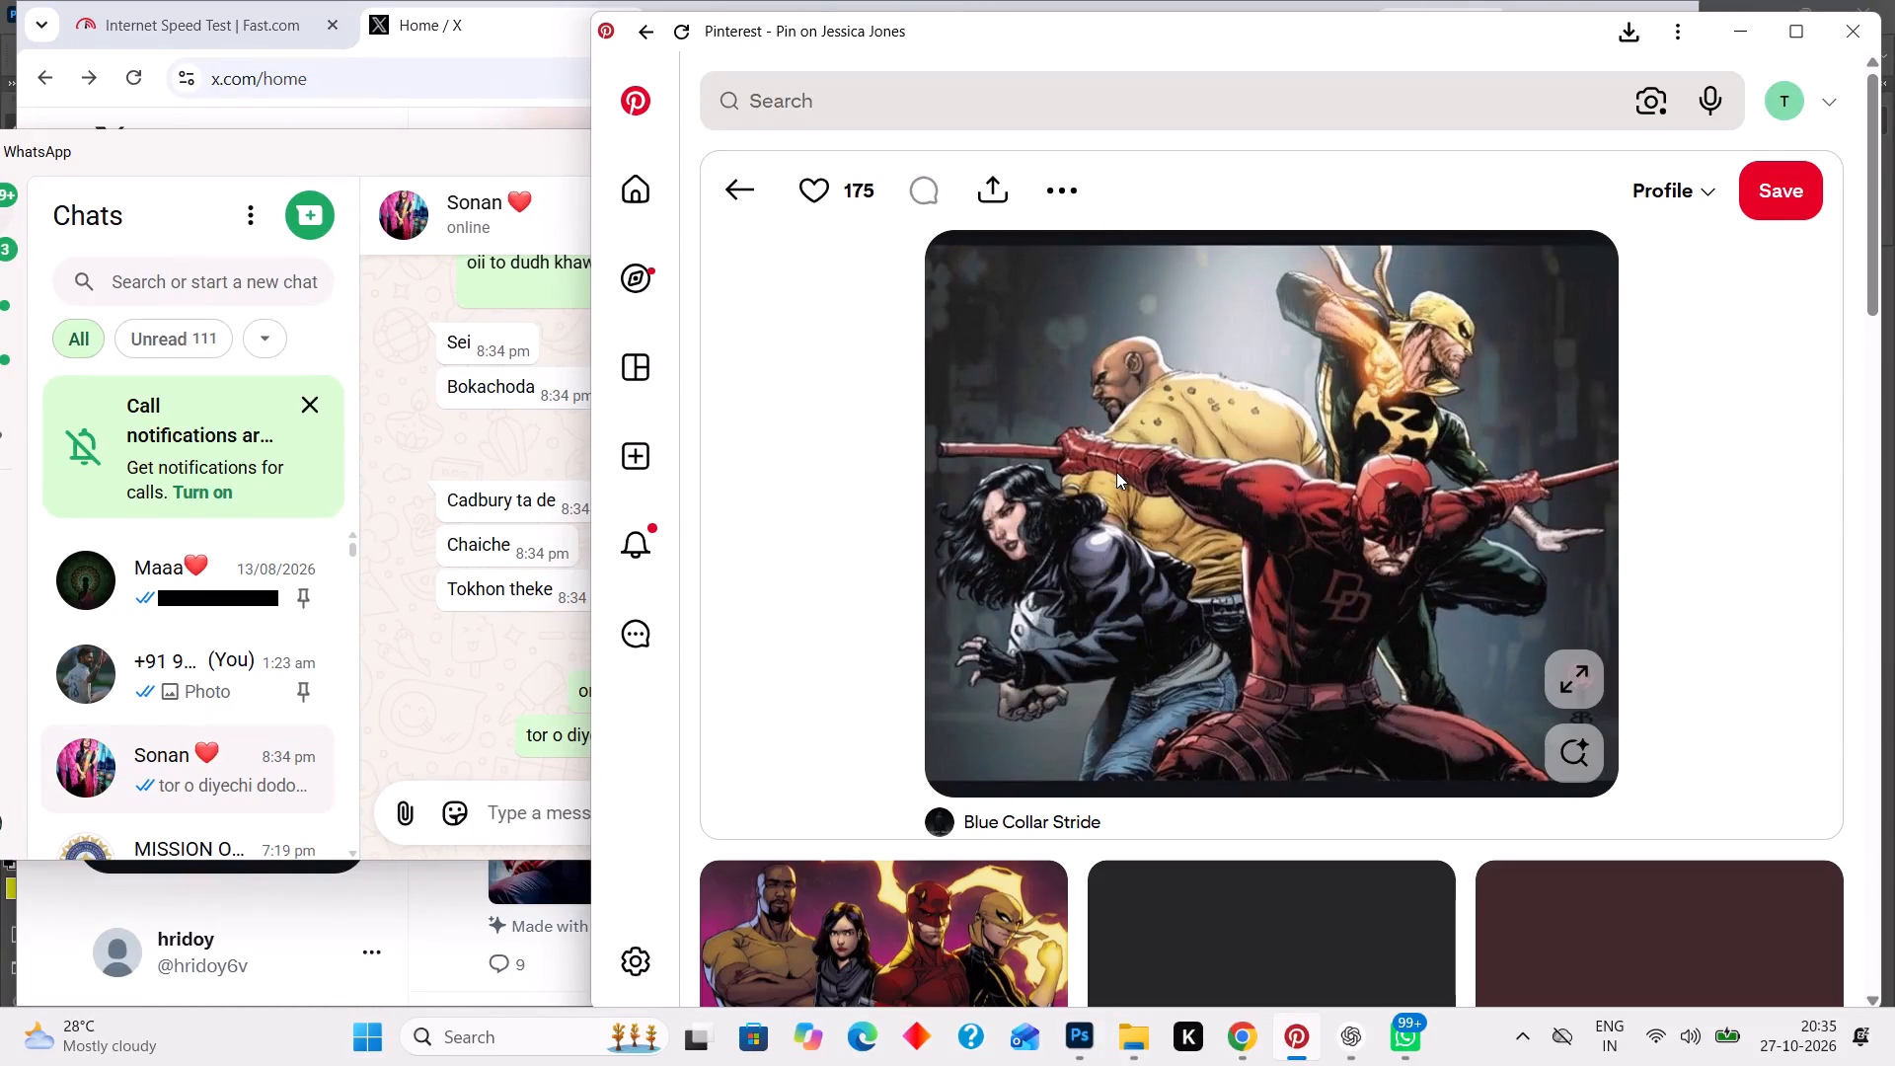
Open the related comic-style Defenders group pin and save its image as a JPEG named 412.1 in the z - Copy folder.
scroll(1116, 472, down, 2)
click(897, 761)
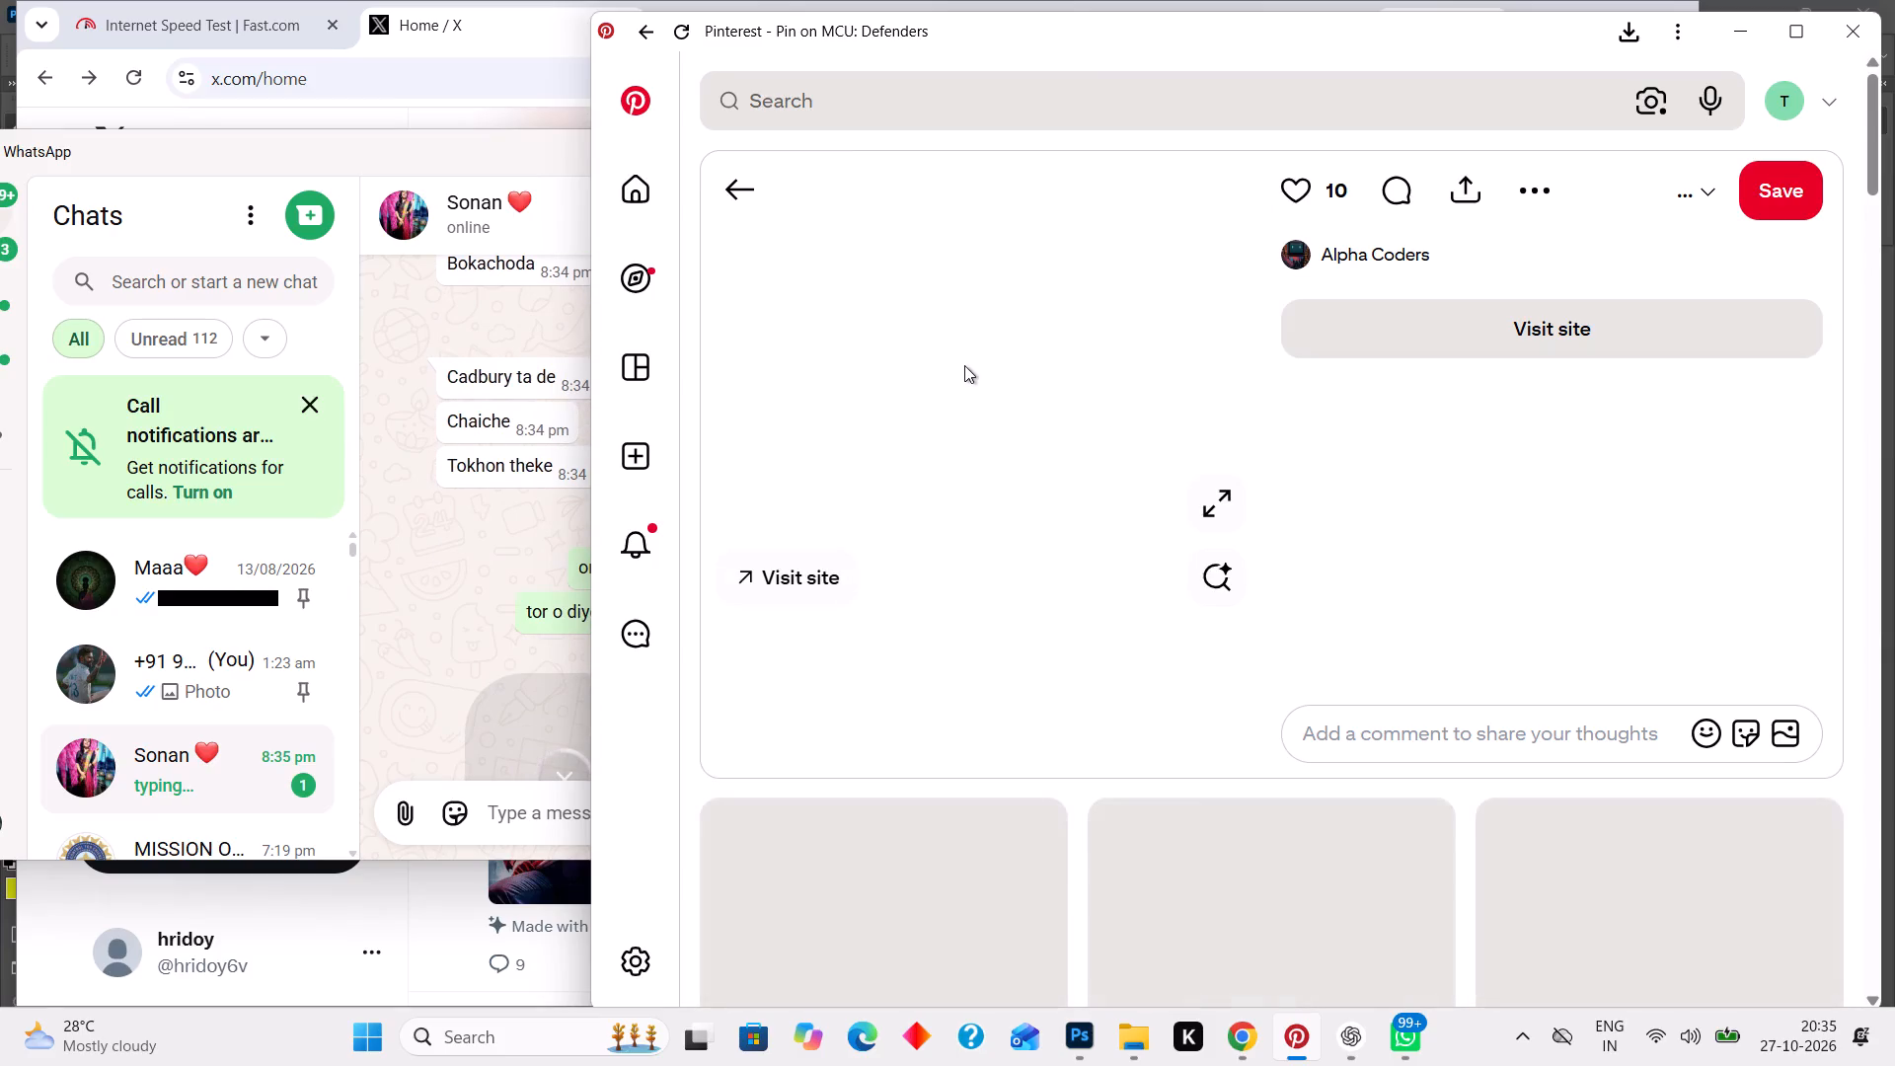
right_click(1007, 371)
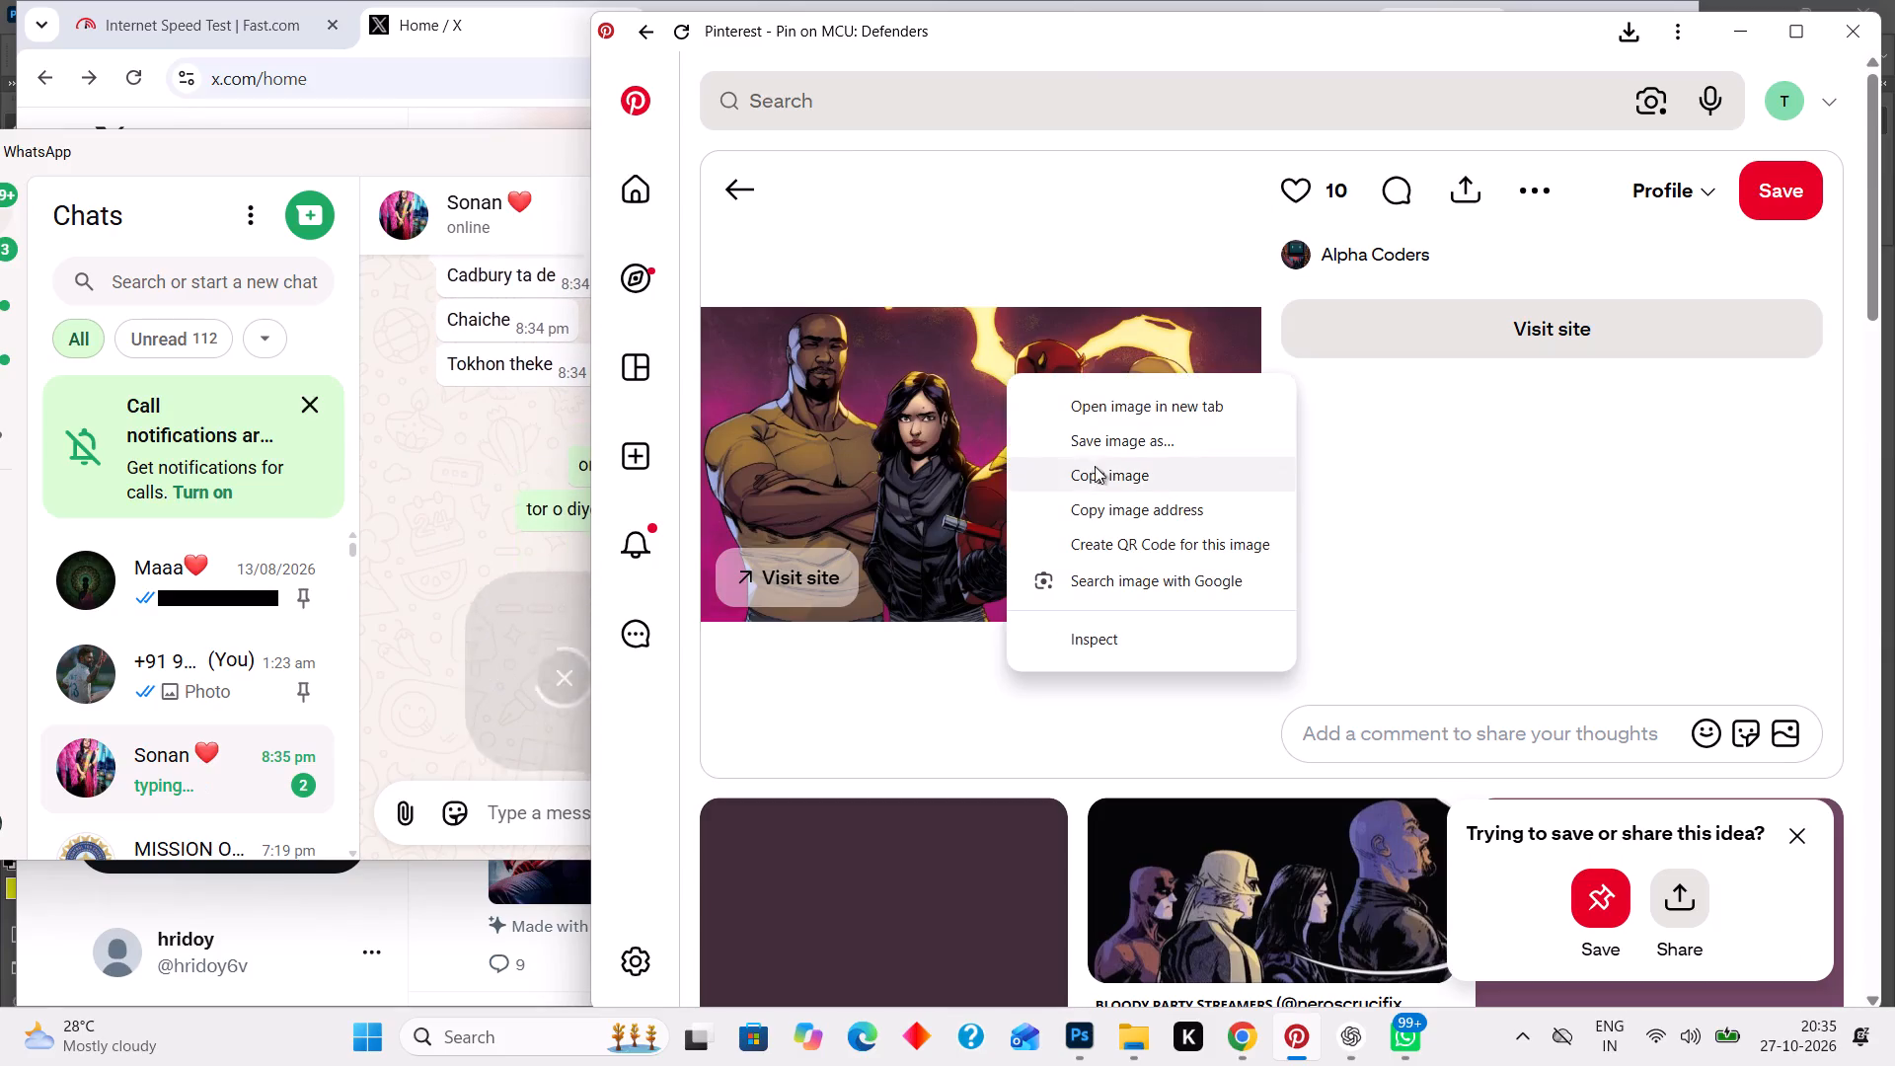
click(1087, 445)
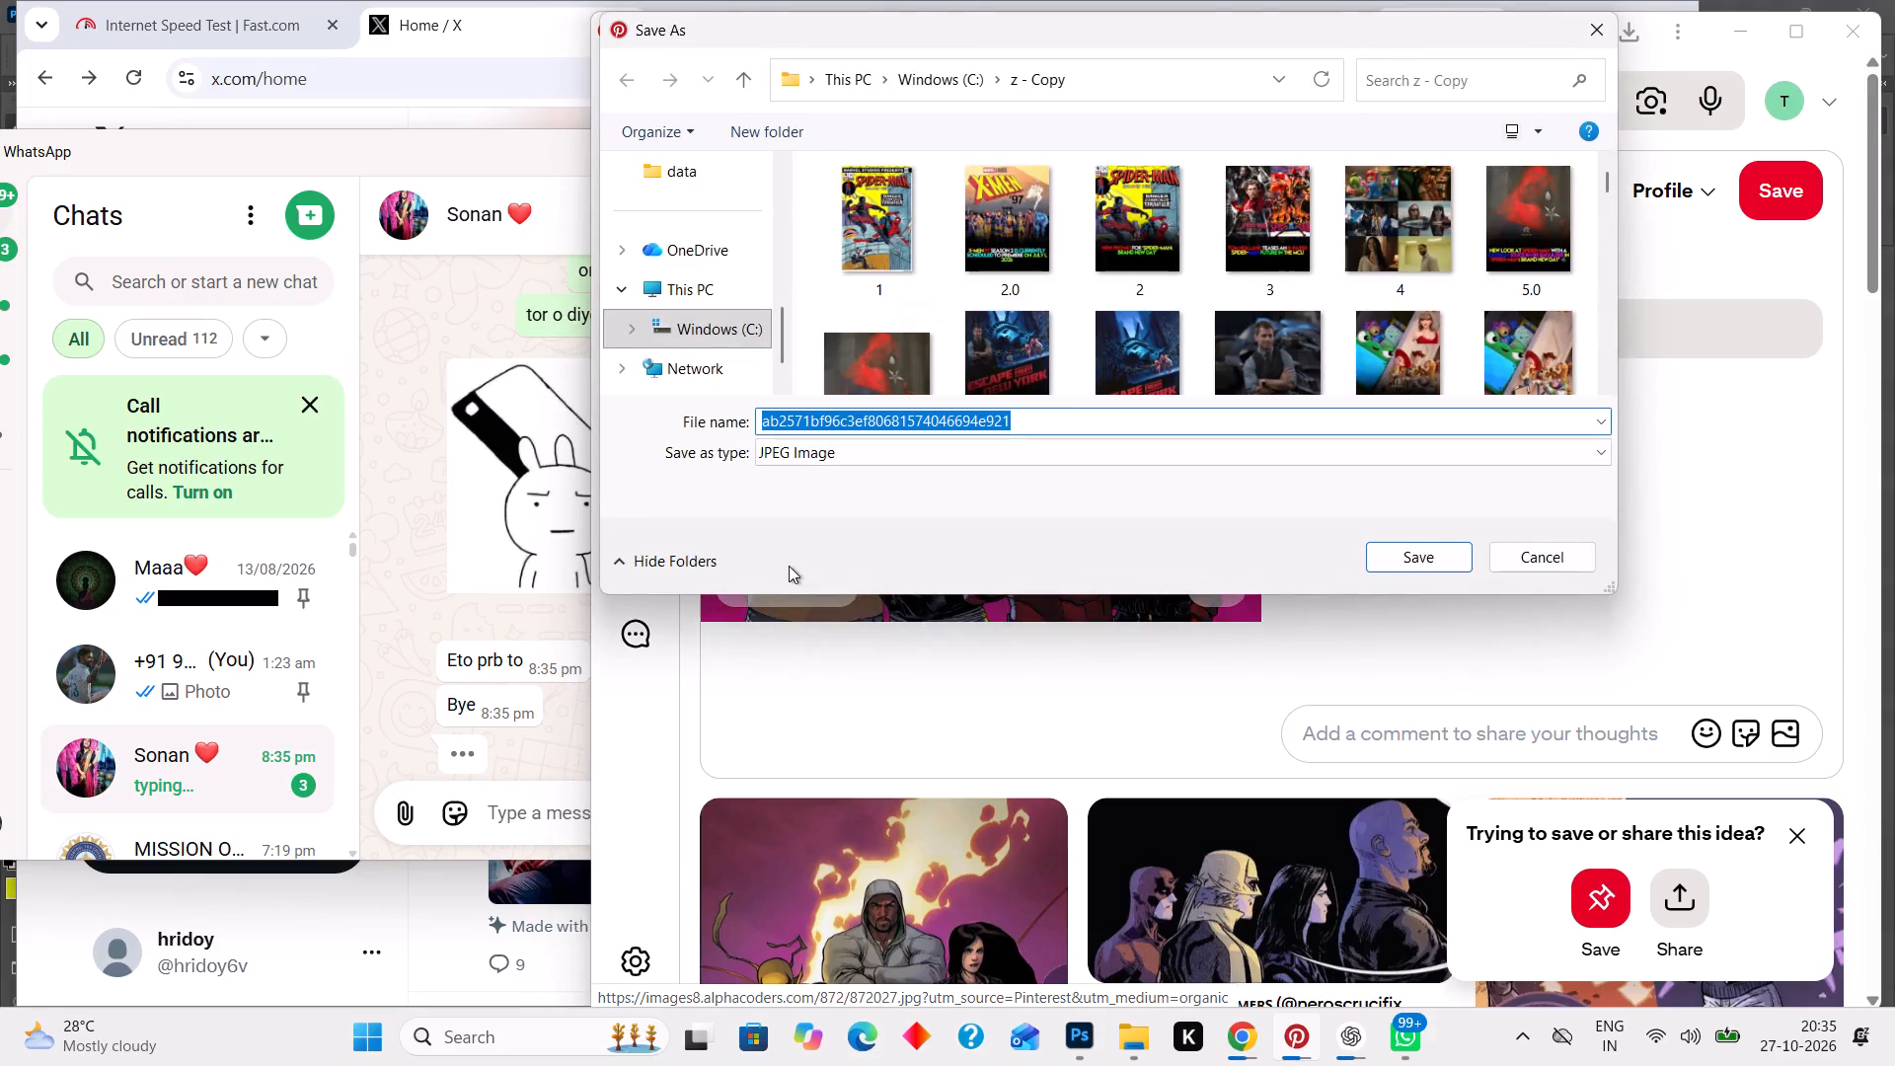
text(412.1)
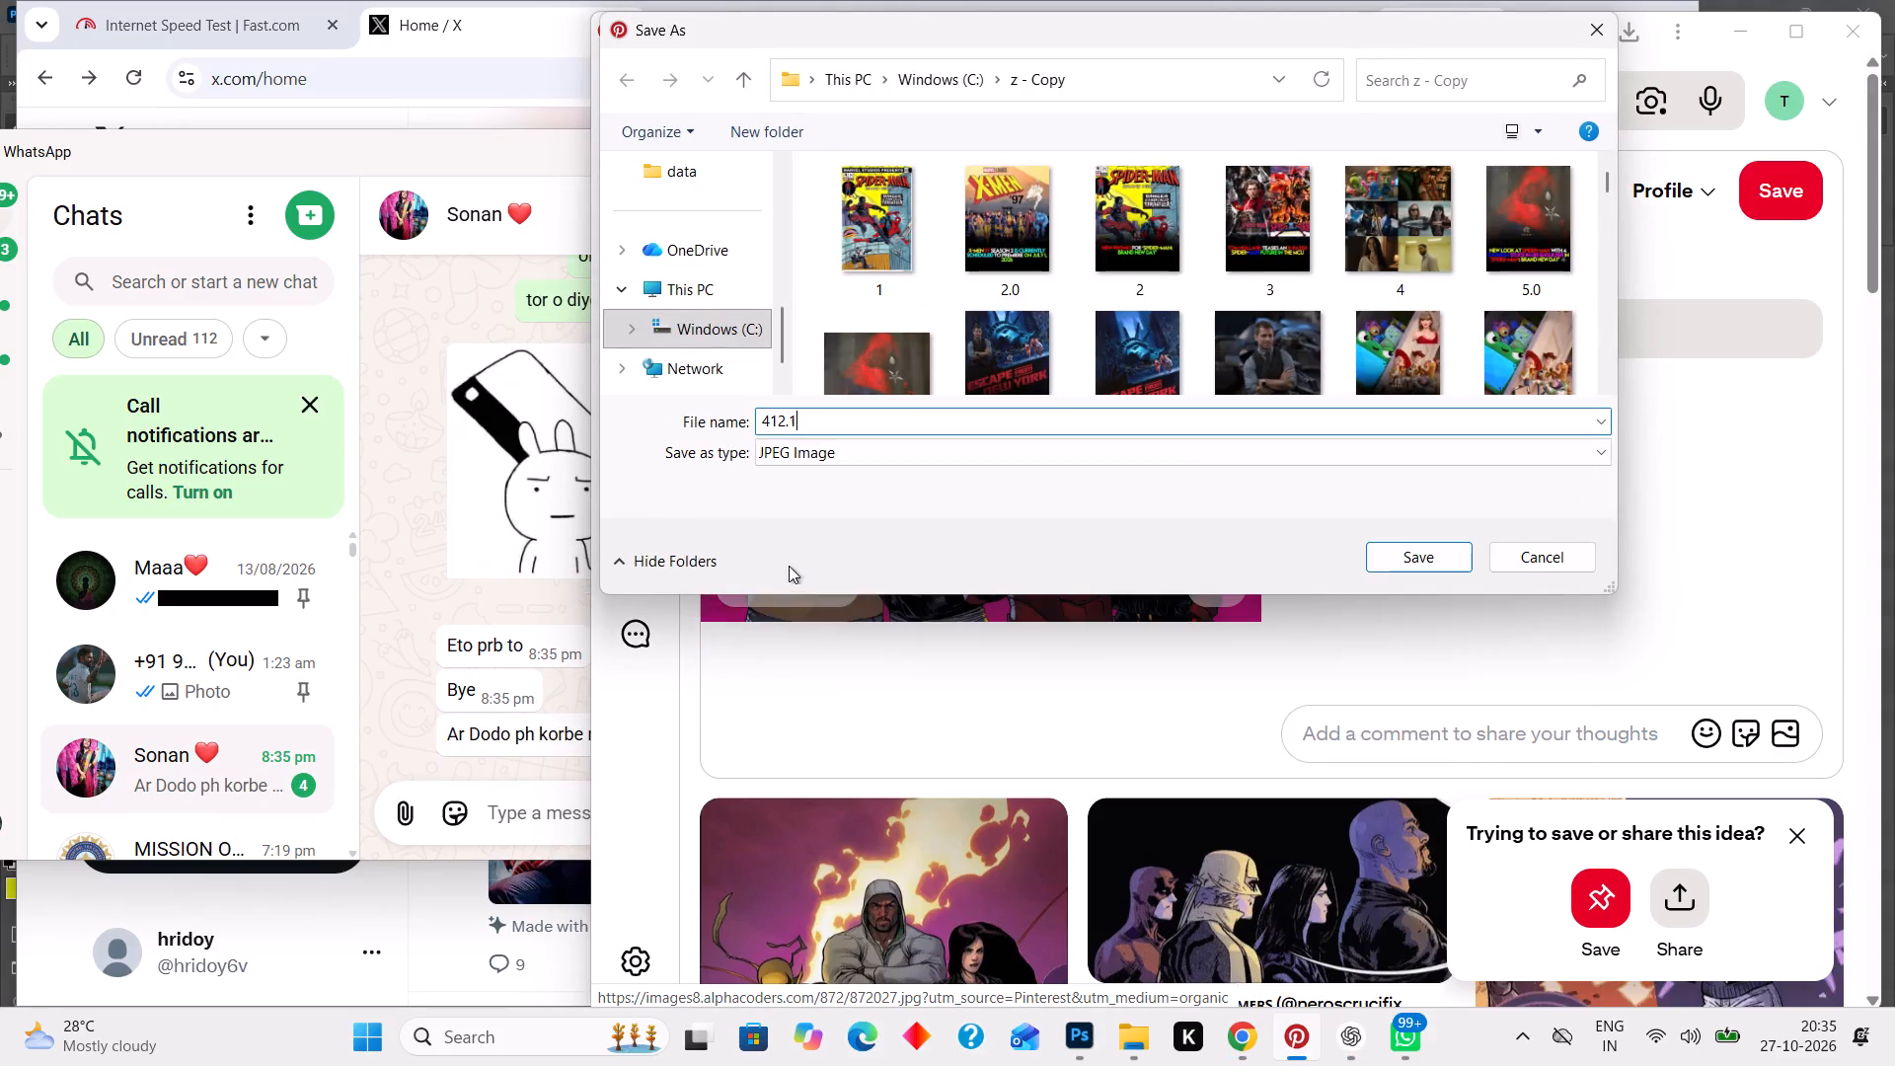
key(Return)
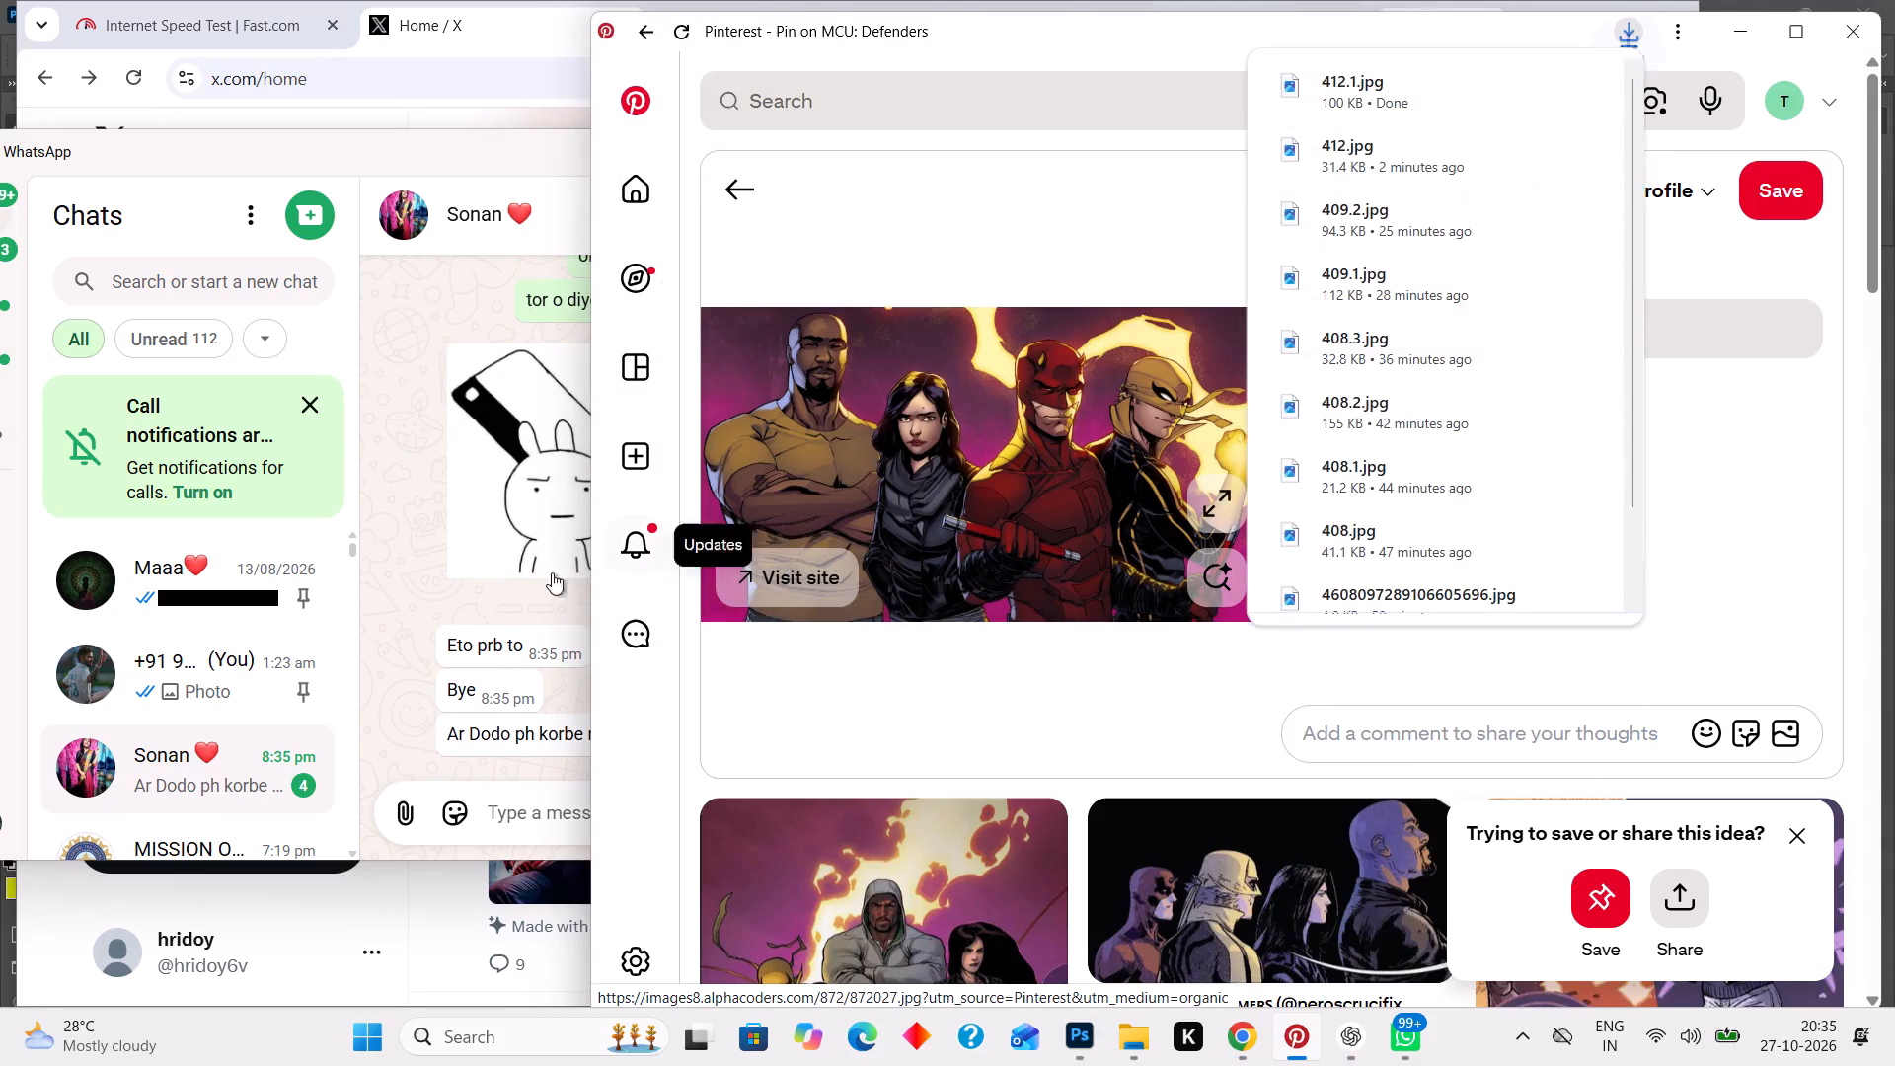
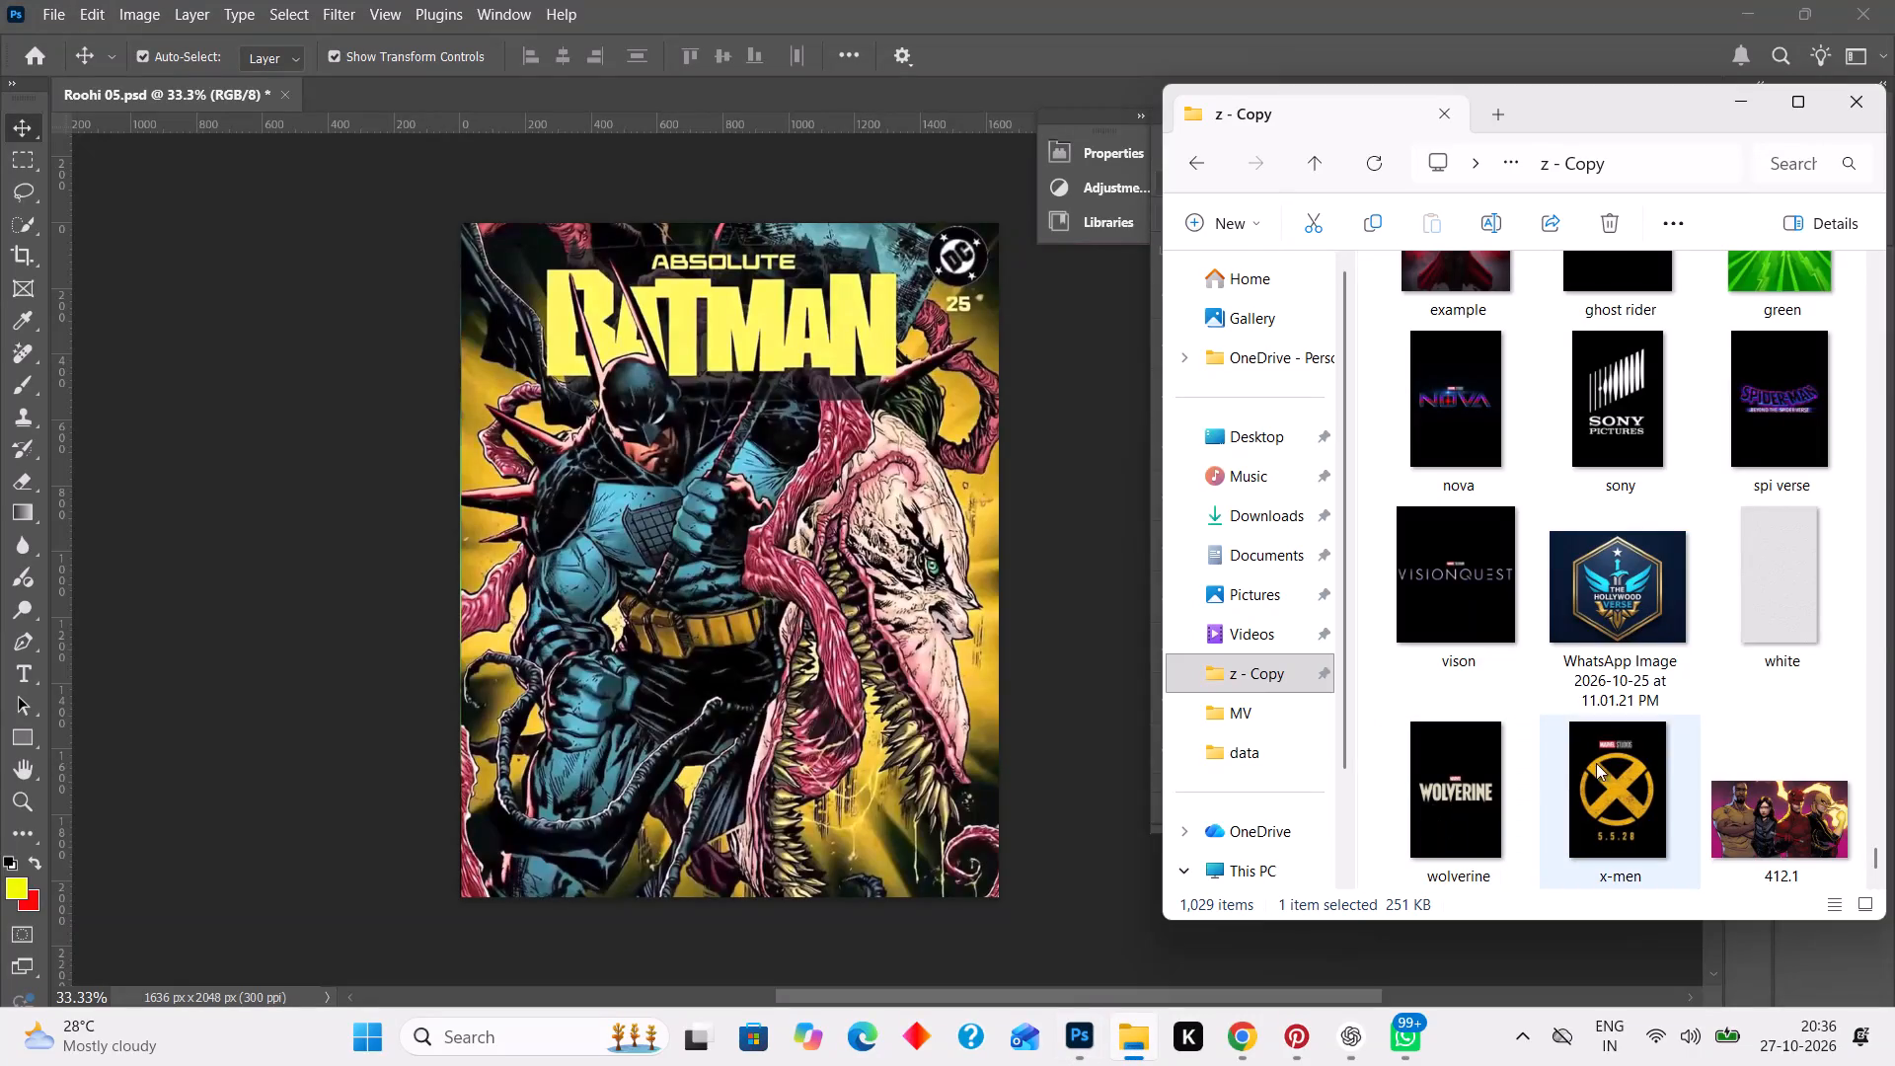
Place the comic-style Defenders image 412.1 from the z - Copy folder into Roohi 05.psd at its default size.
drag(1760, 787, 1039, 653)
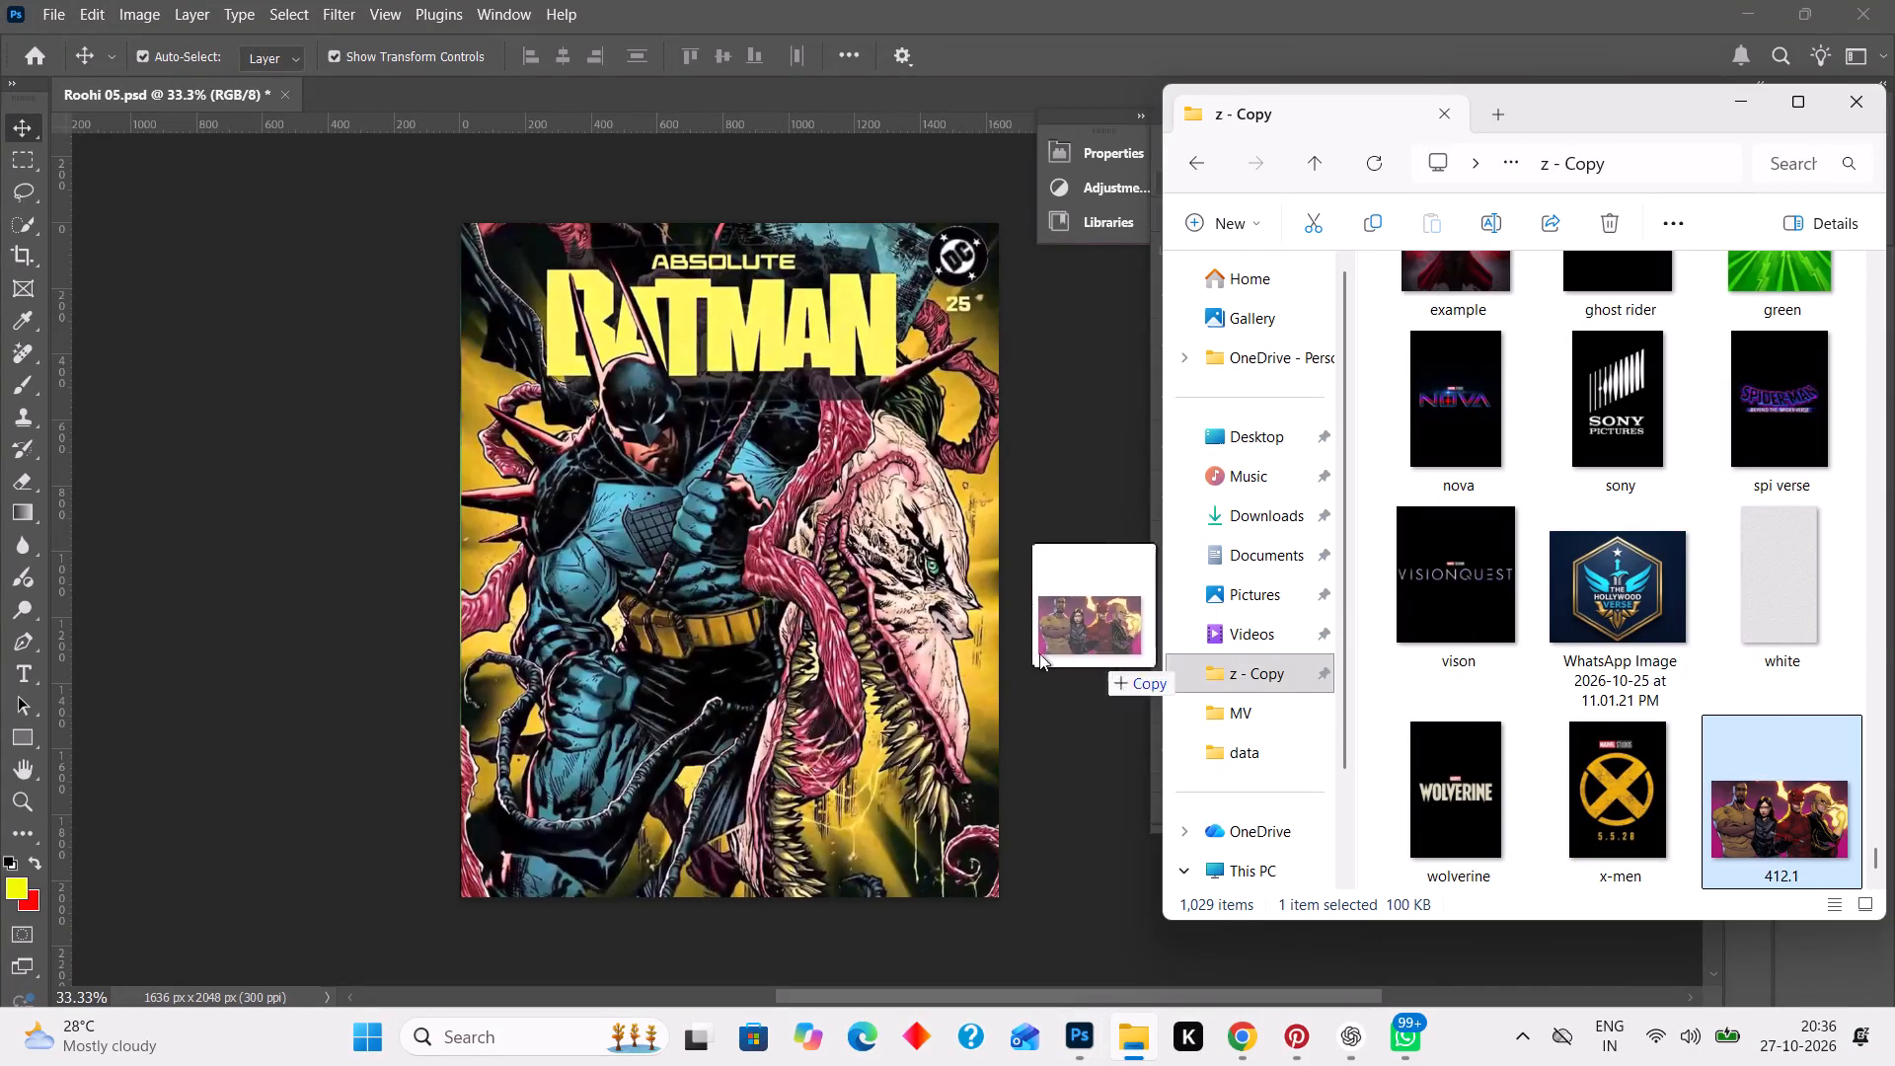
drag(1039, 653, 746, 749)
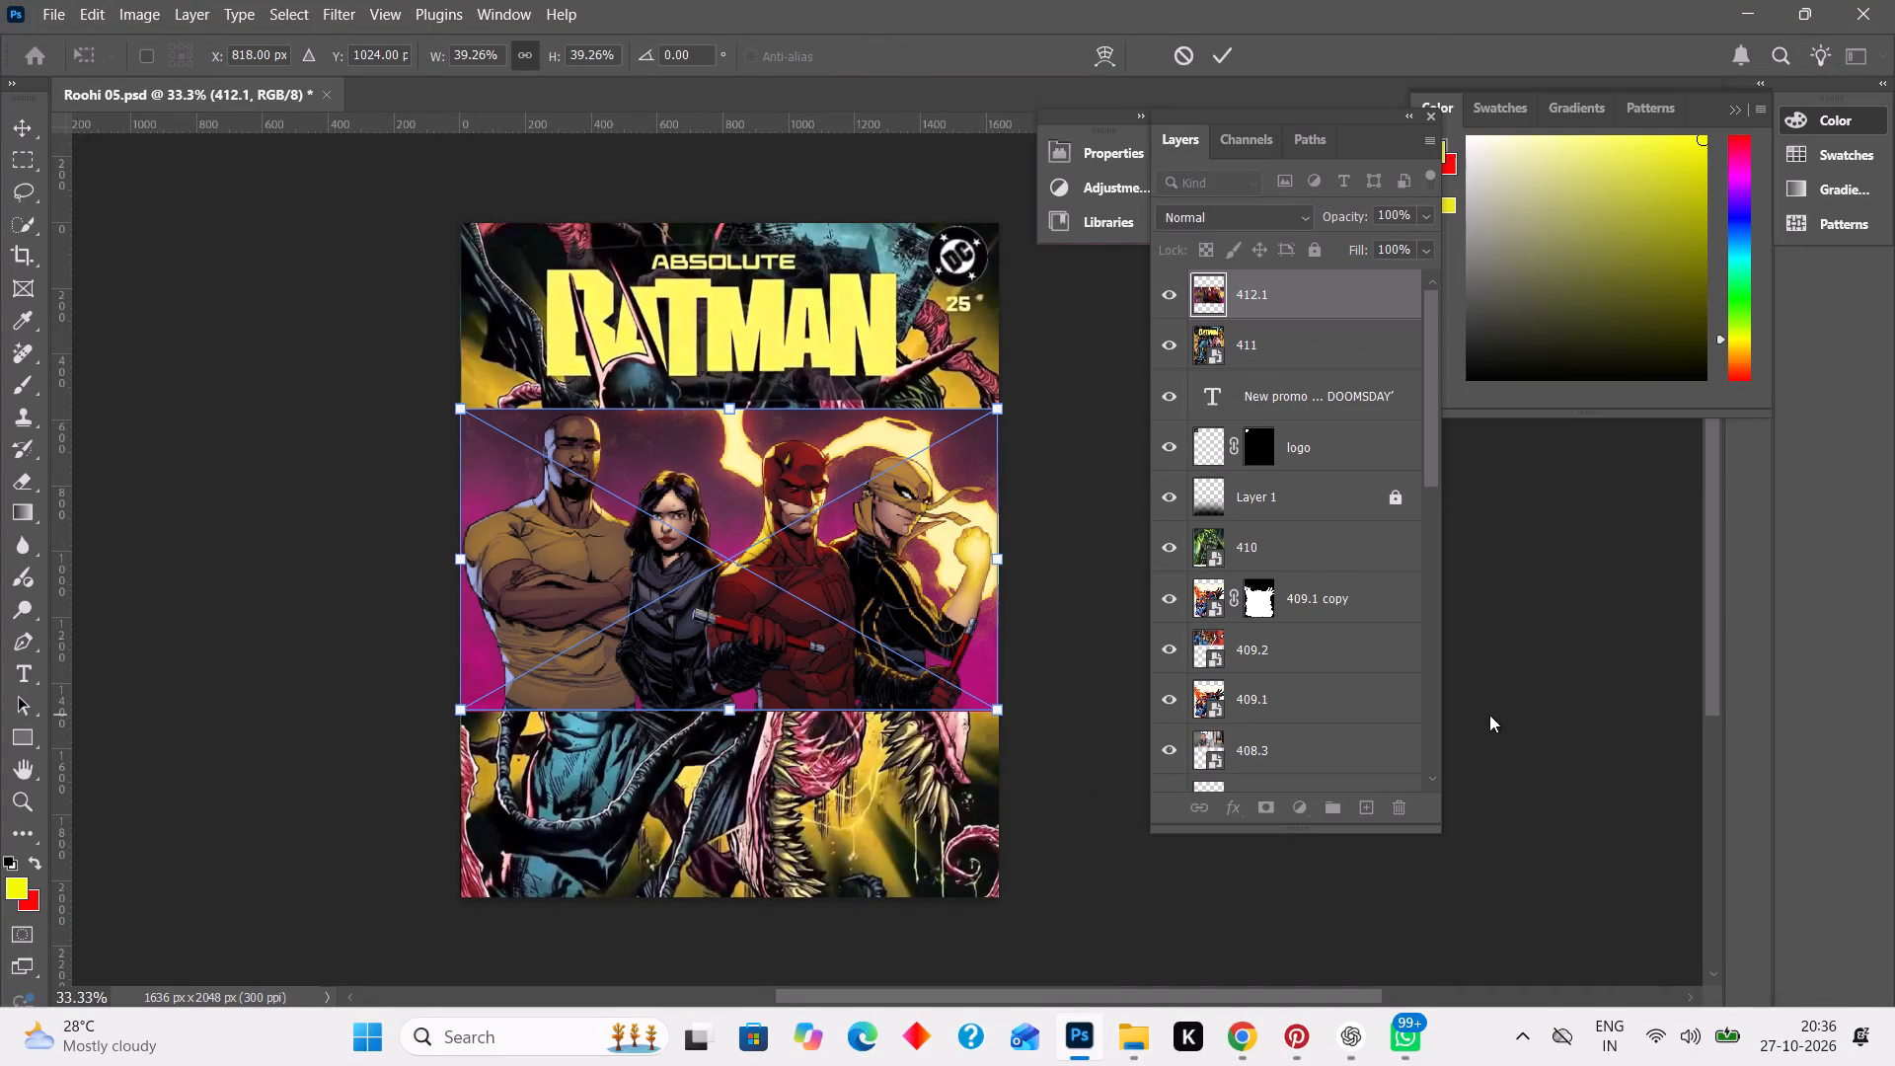
click(1510, 654)
click(1510, 654)
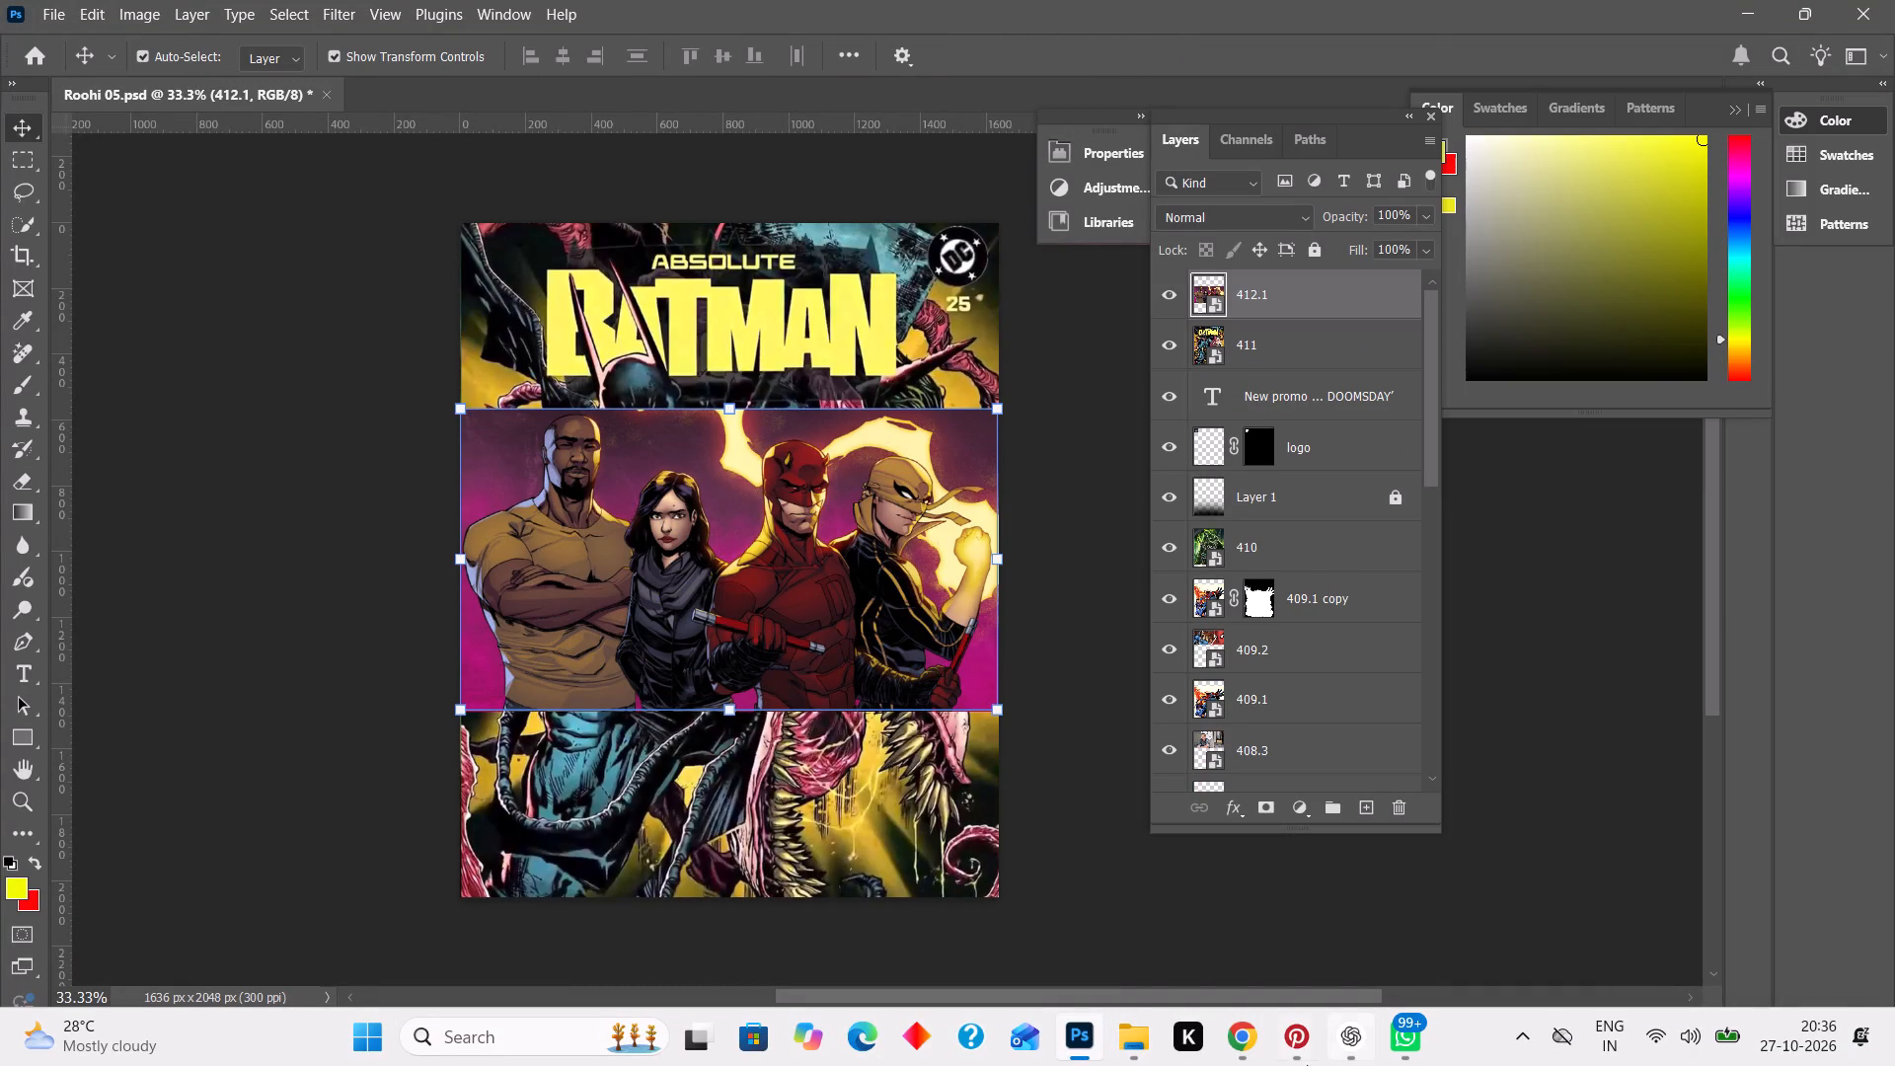
Shift the comic-style 412.1 image straight down into the lower half of the canvas.
key(Down)
key(Down)
key(Down)
key(Down)
key(Down)
key(Down)
key(Down)
key(Down)
key(Down)
key(Down)
key(Down)
key(Down)
key(Down)
key(Down)
key(Down)
key(Down)
key(Down)
key(Down)
key(Down)
key(Down)
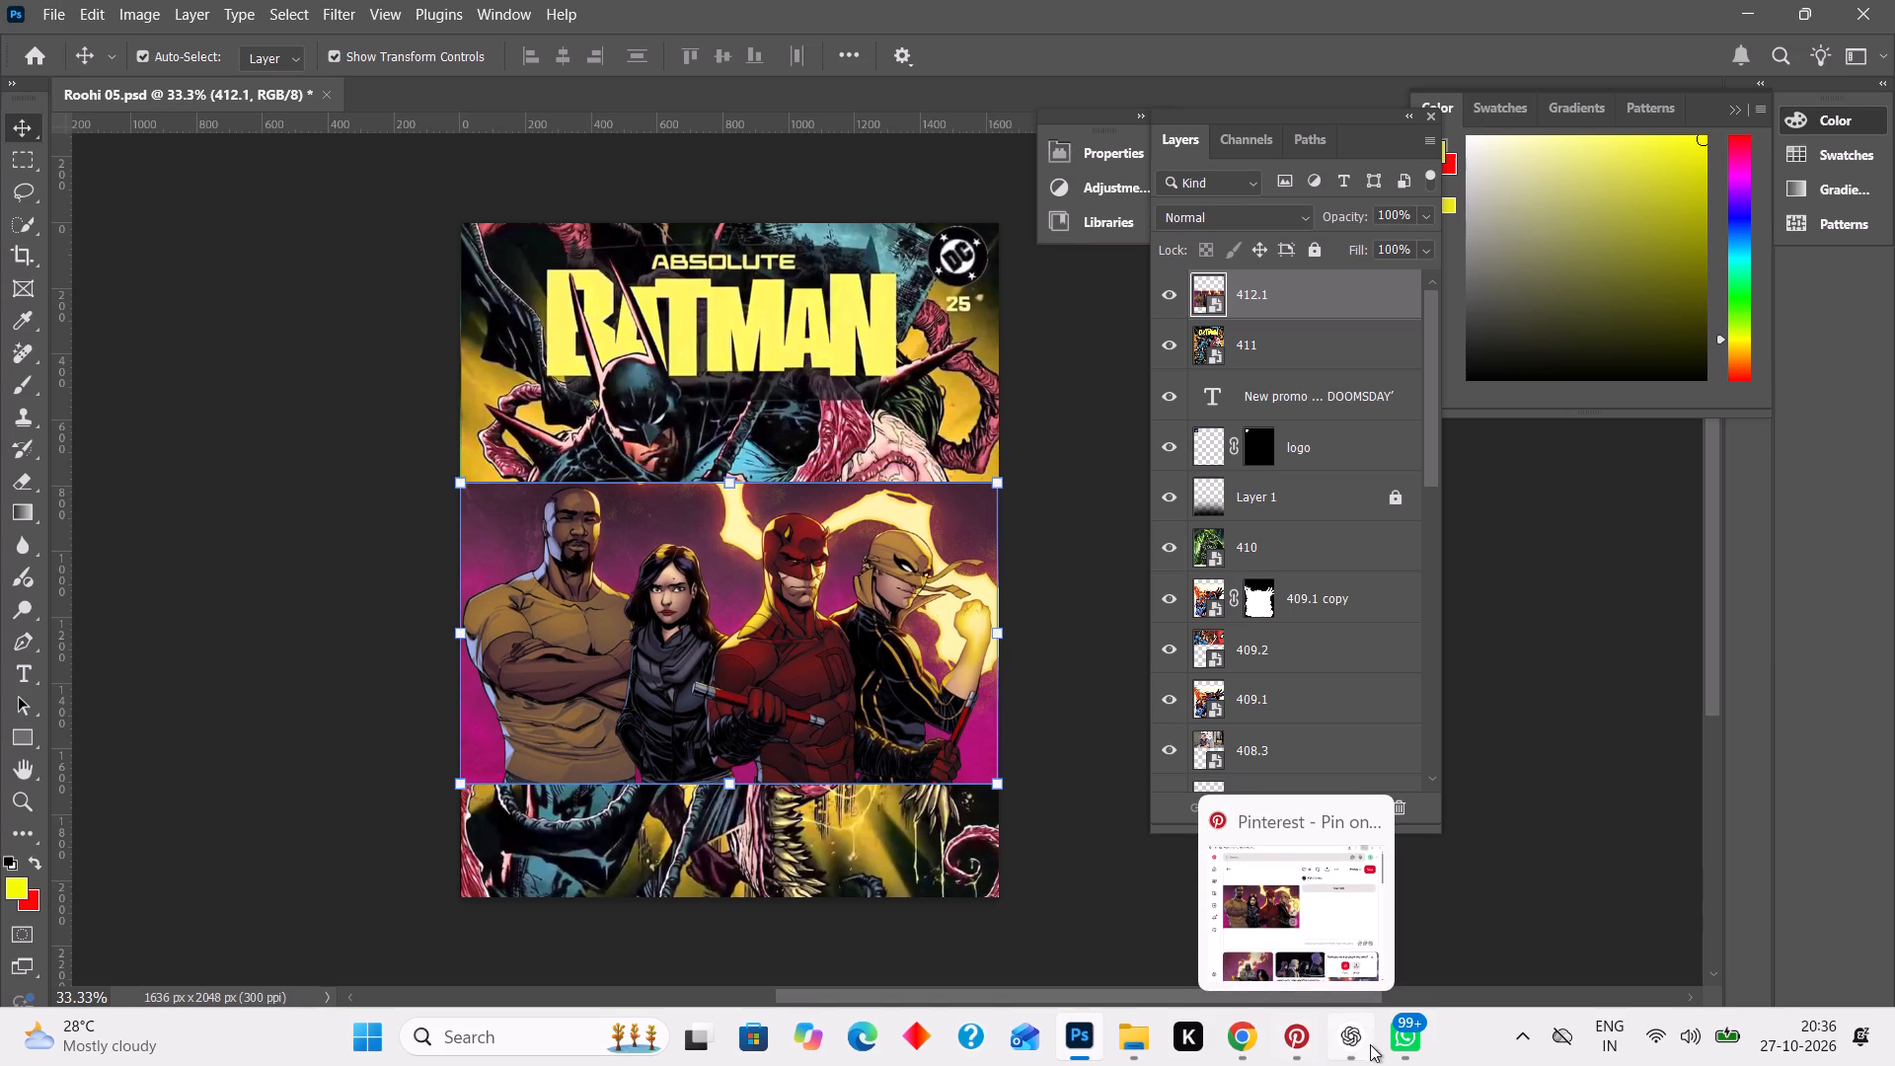
Place the live-action Defenders image 412 from the z - Copy folder into Roohi 05.psd.
click(1123, 1048)
scroll(1707, 645, up, 2)
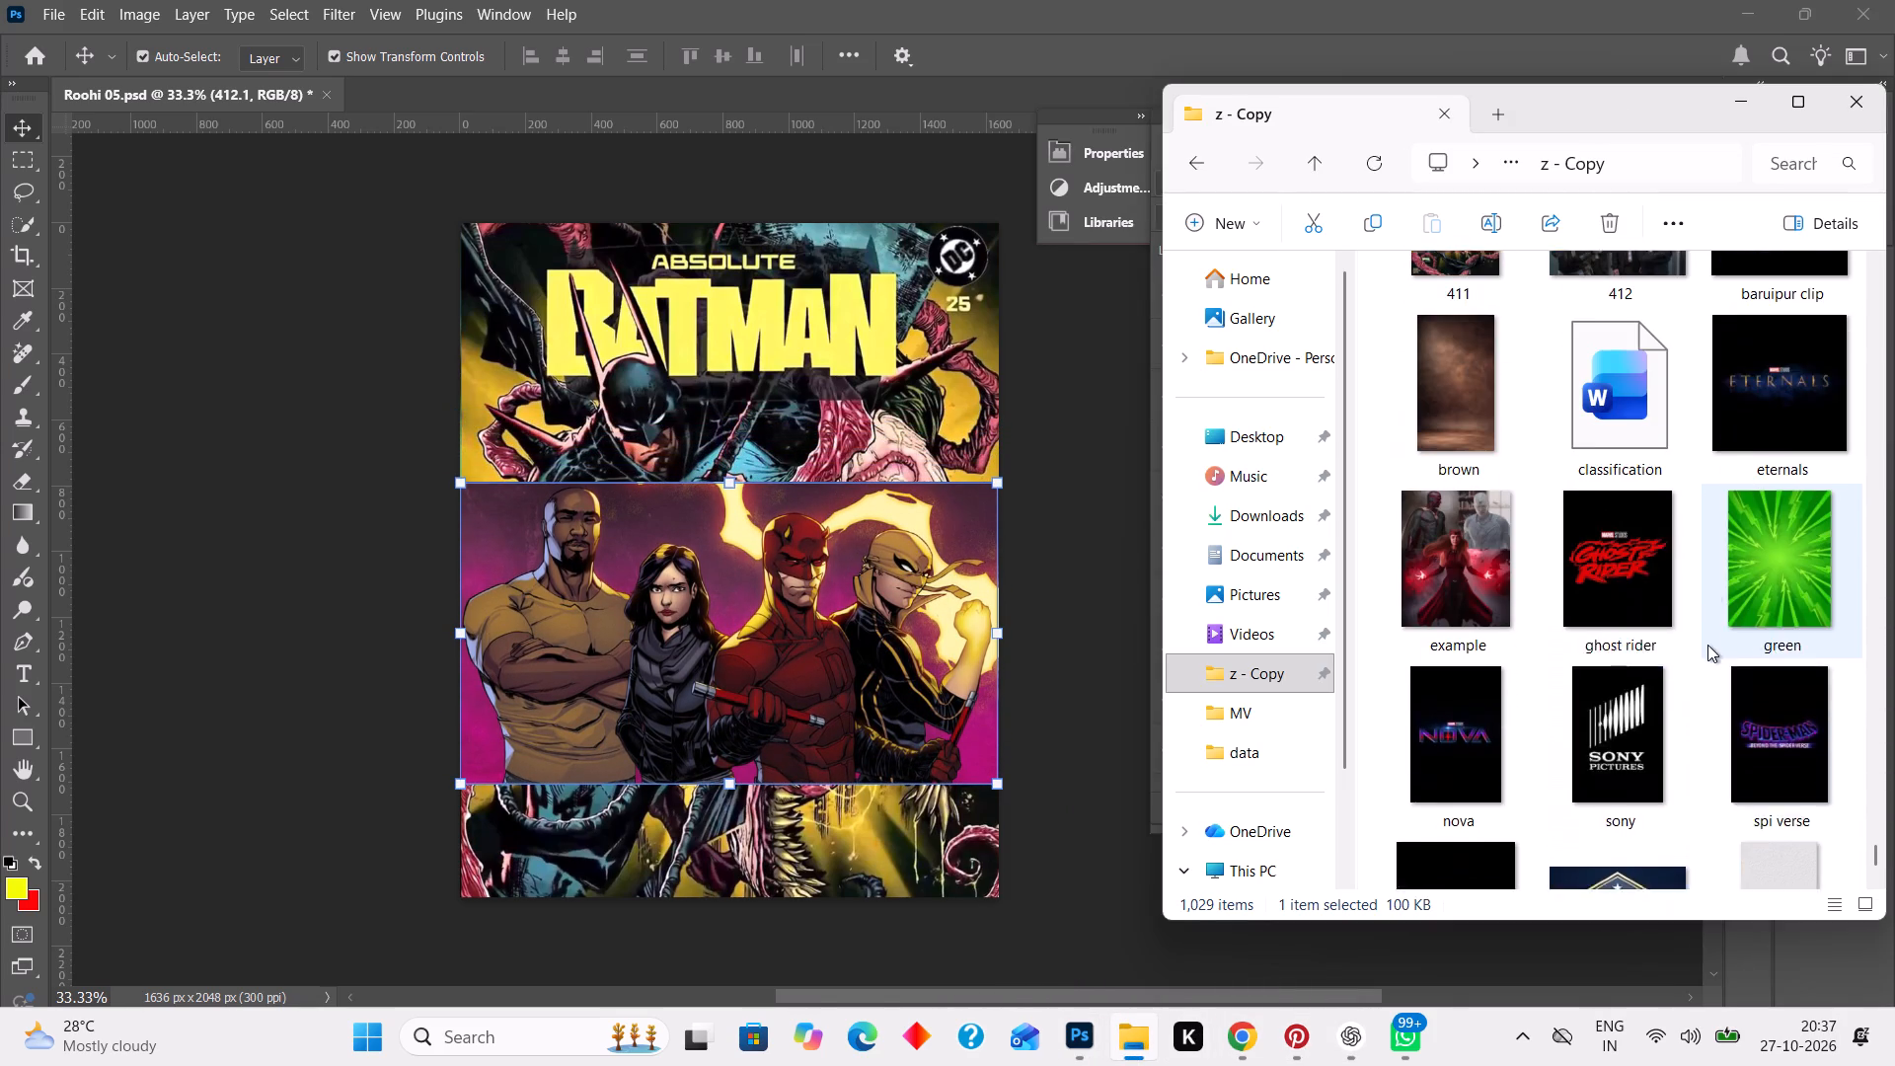
scroll(1707, 645, up, 2)
drag(1631, 432, 908, 408)
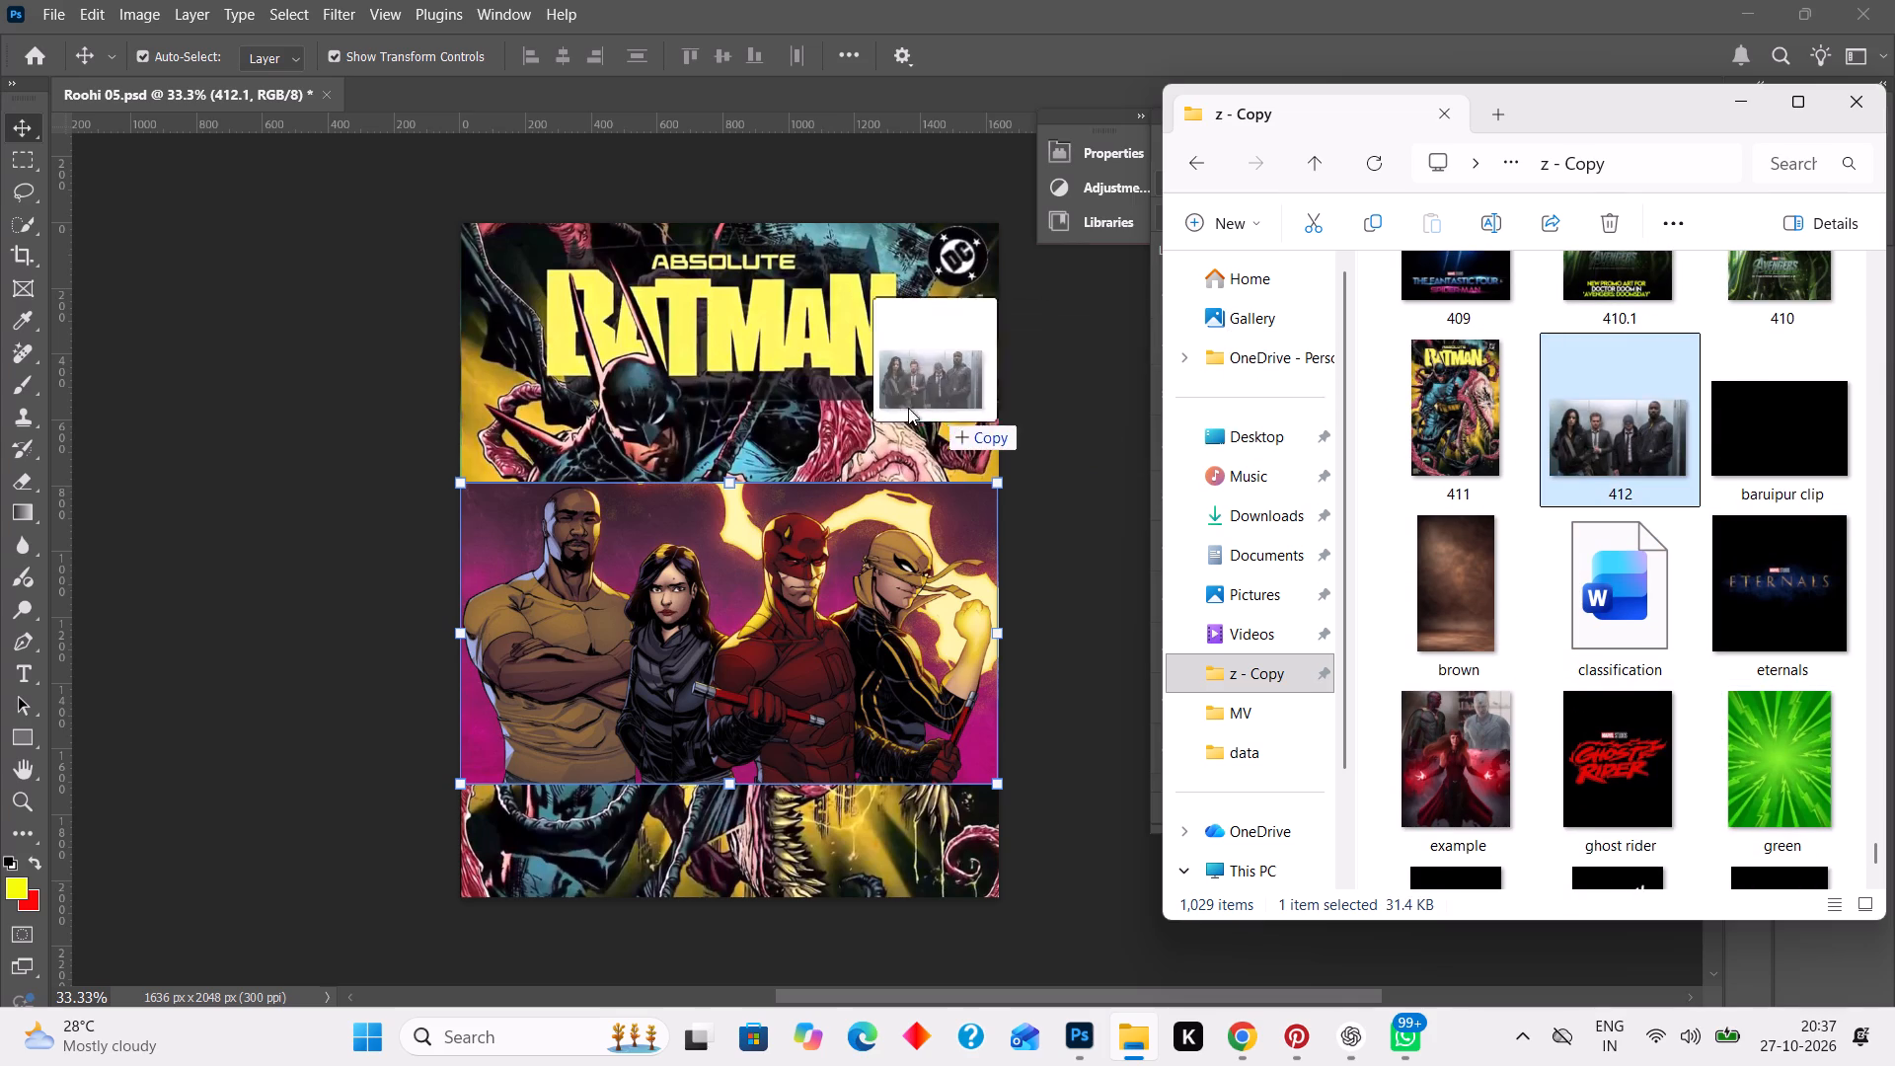
drag(908, 408, 852, 404)
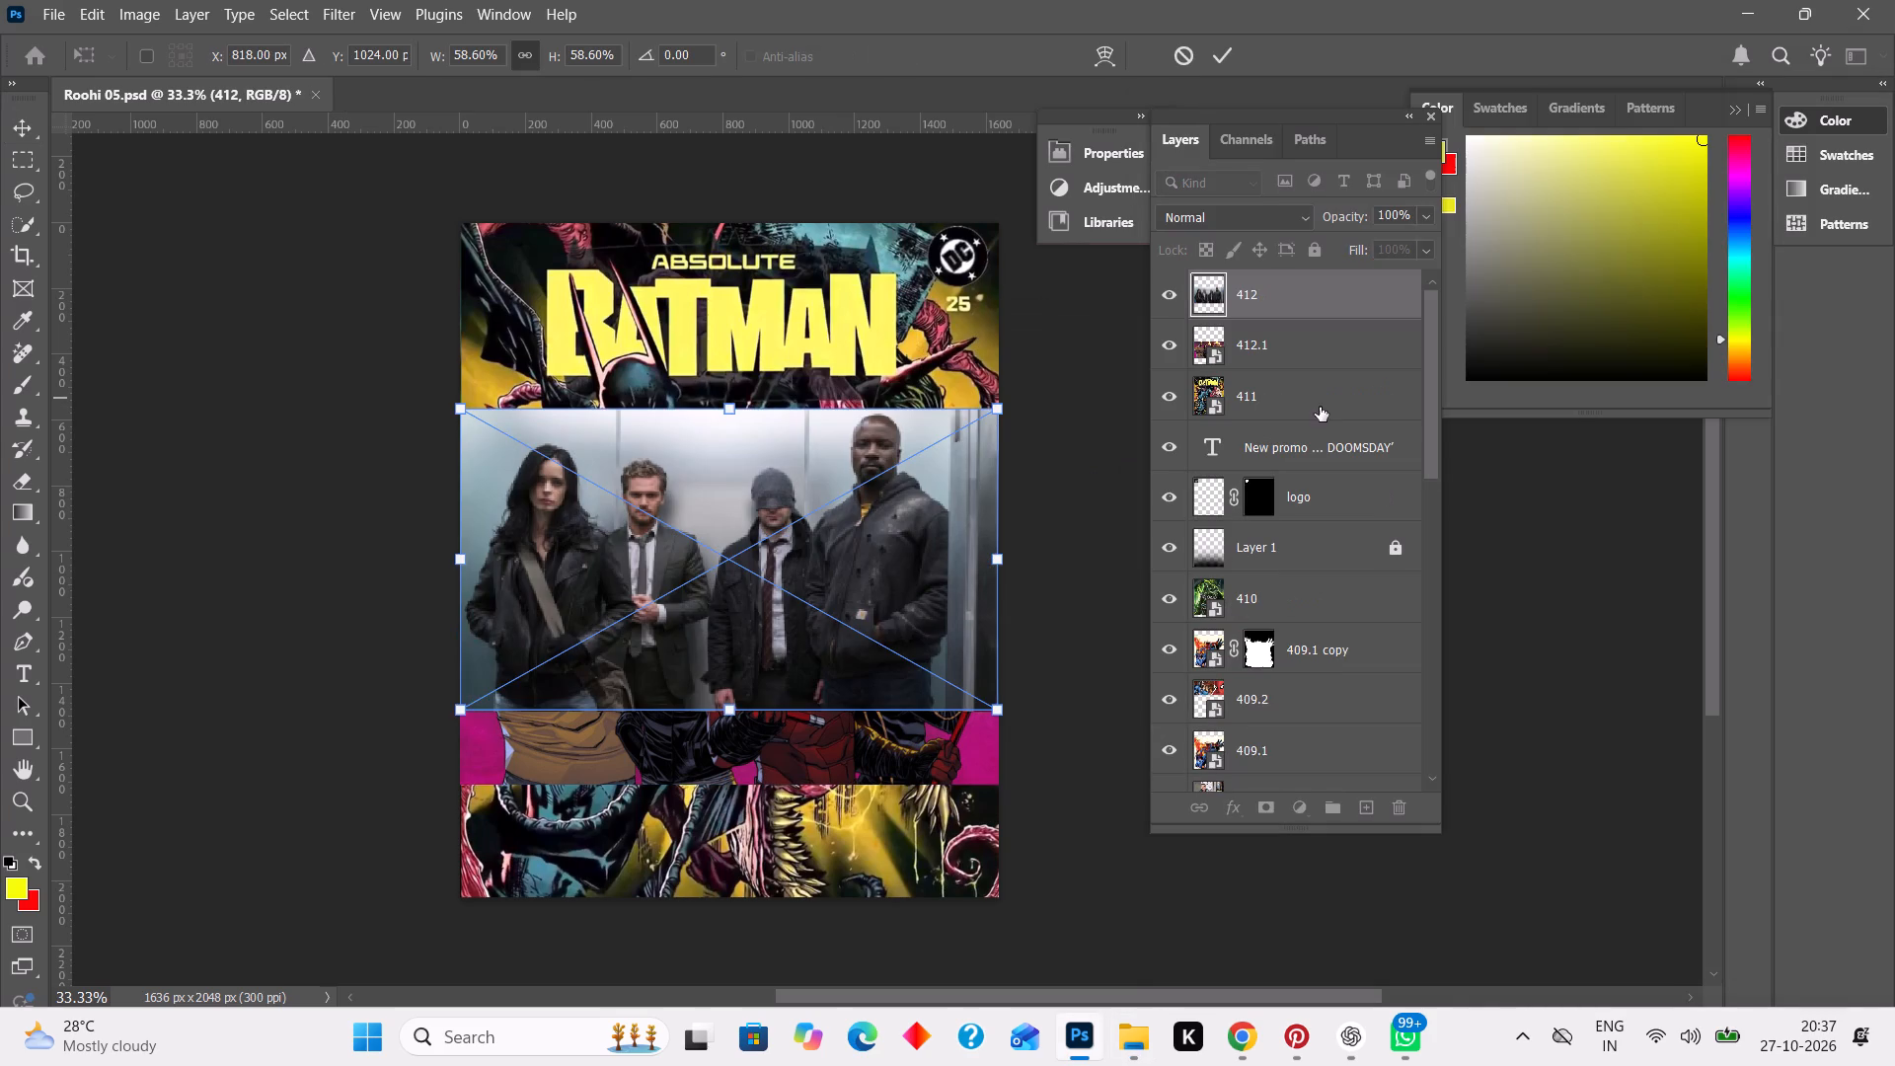
click(1600, 522)
Move the live-action 412 image up to align with the canvas's top edge, keeping it horizontally centred.
drag(852, 577, 851, 547)
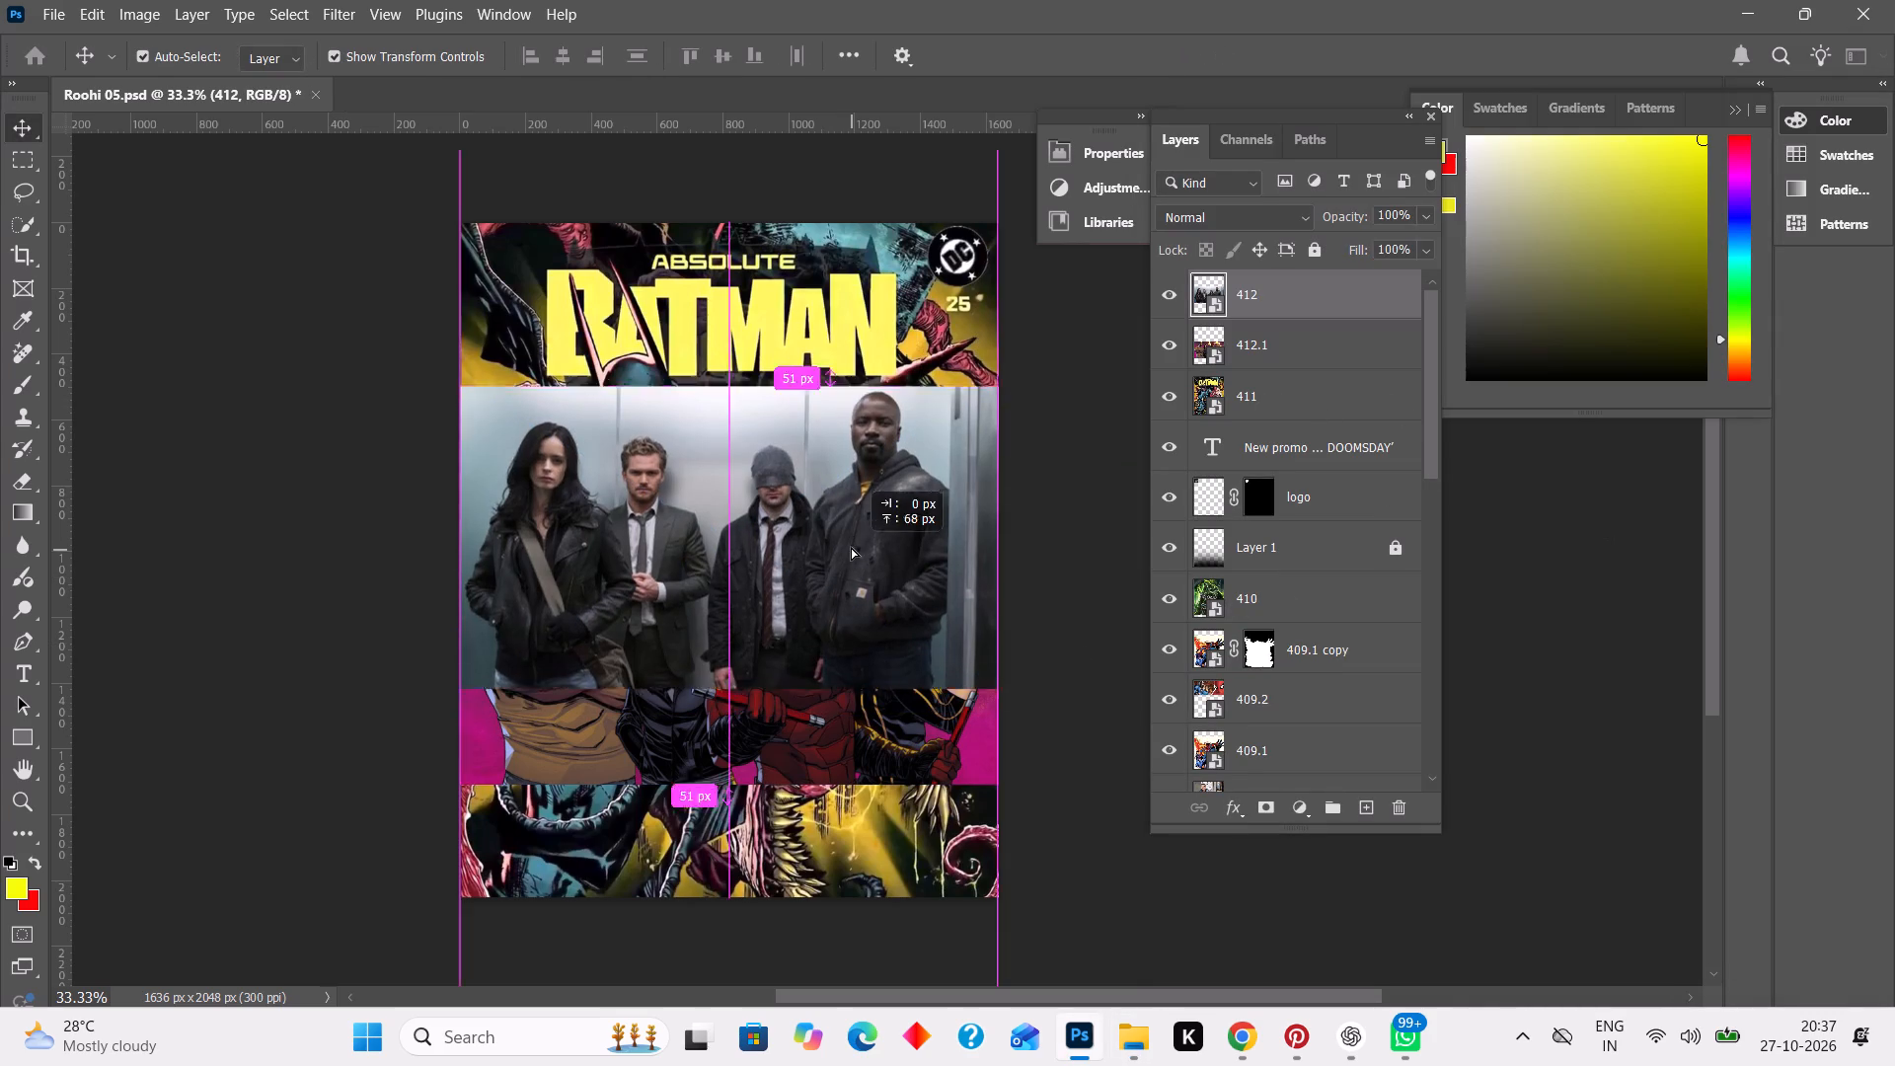
drag(851, 547, 851, 405)
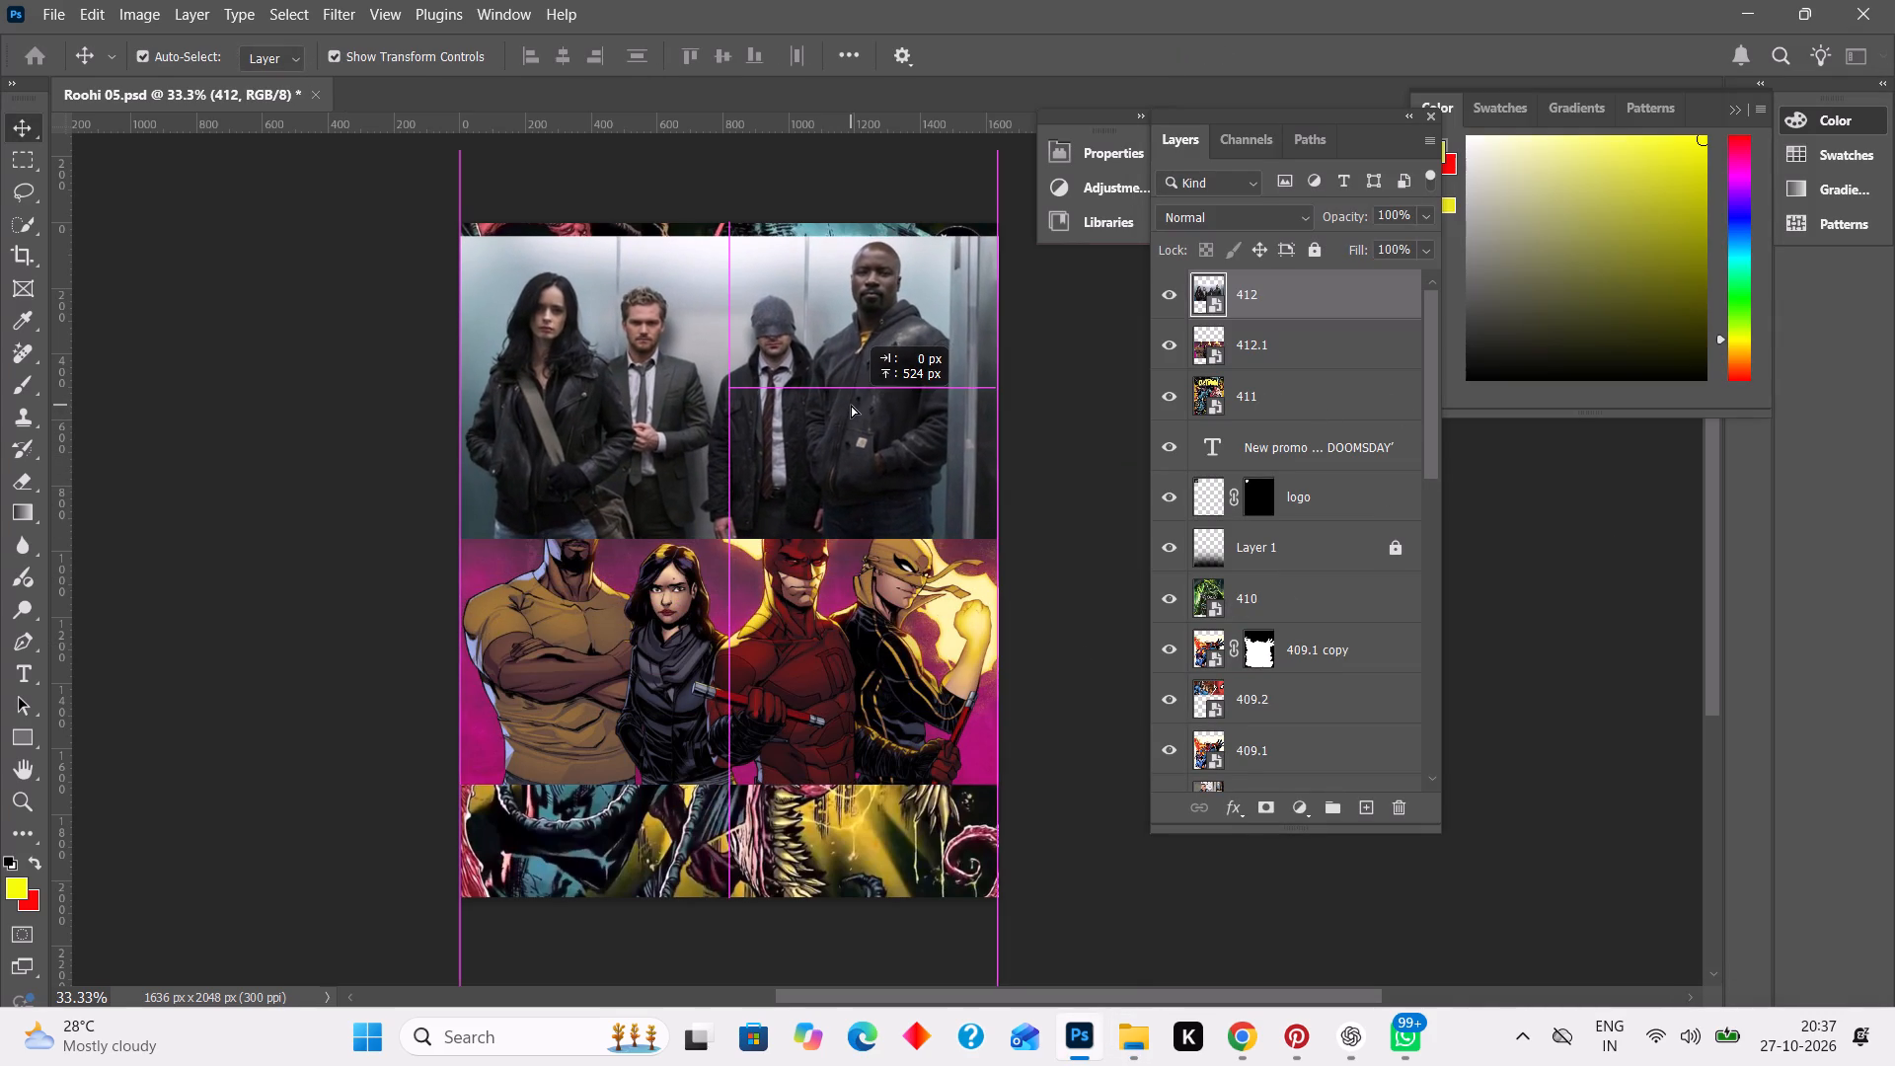
drag(851, 405, 850, 391)
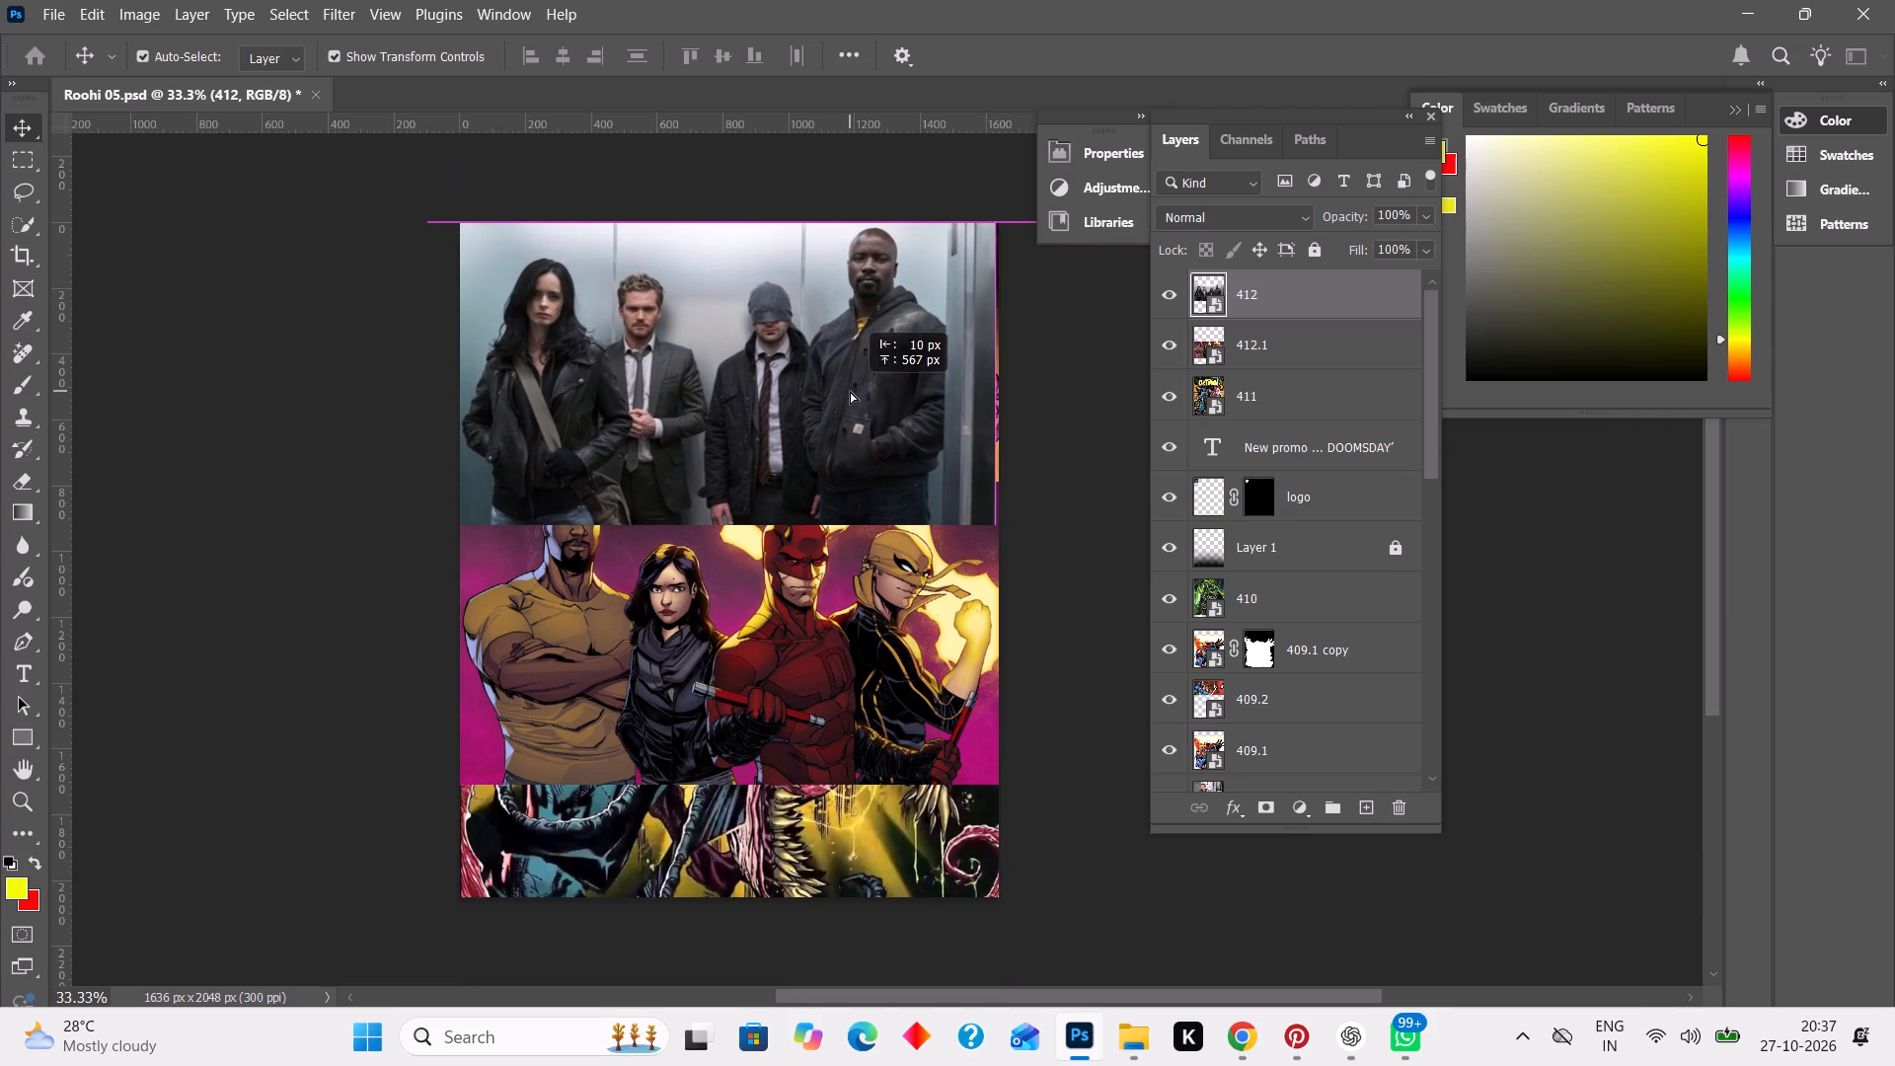
drag(850, 391, 851, 396)
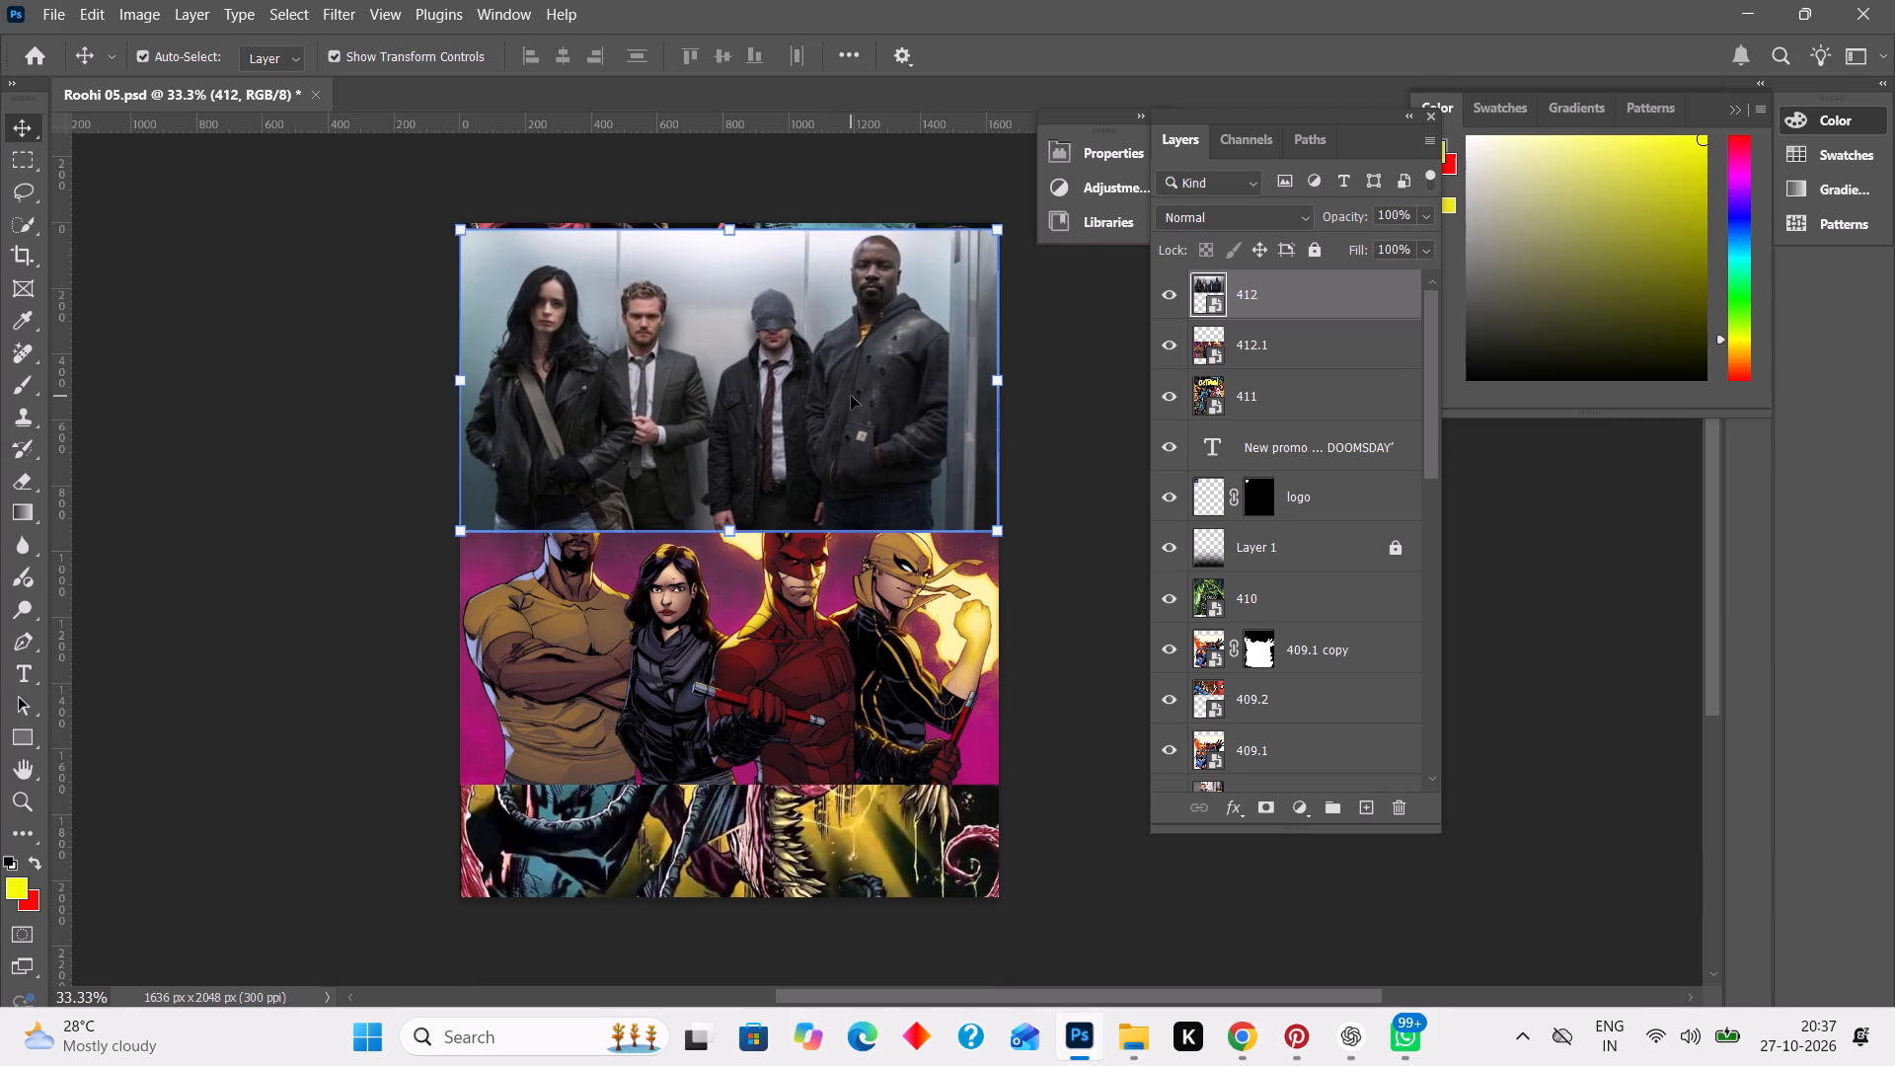
click(844, 393)
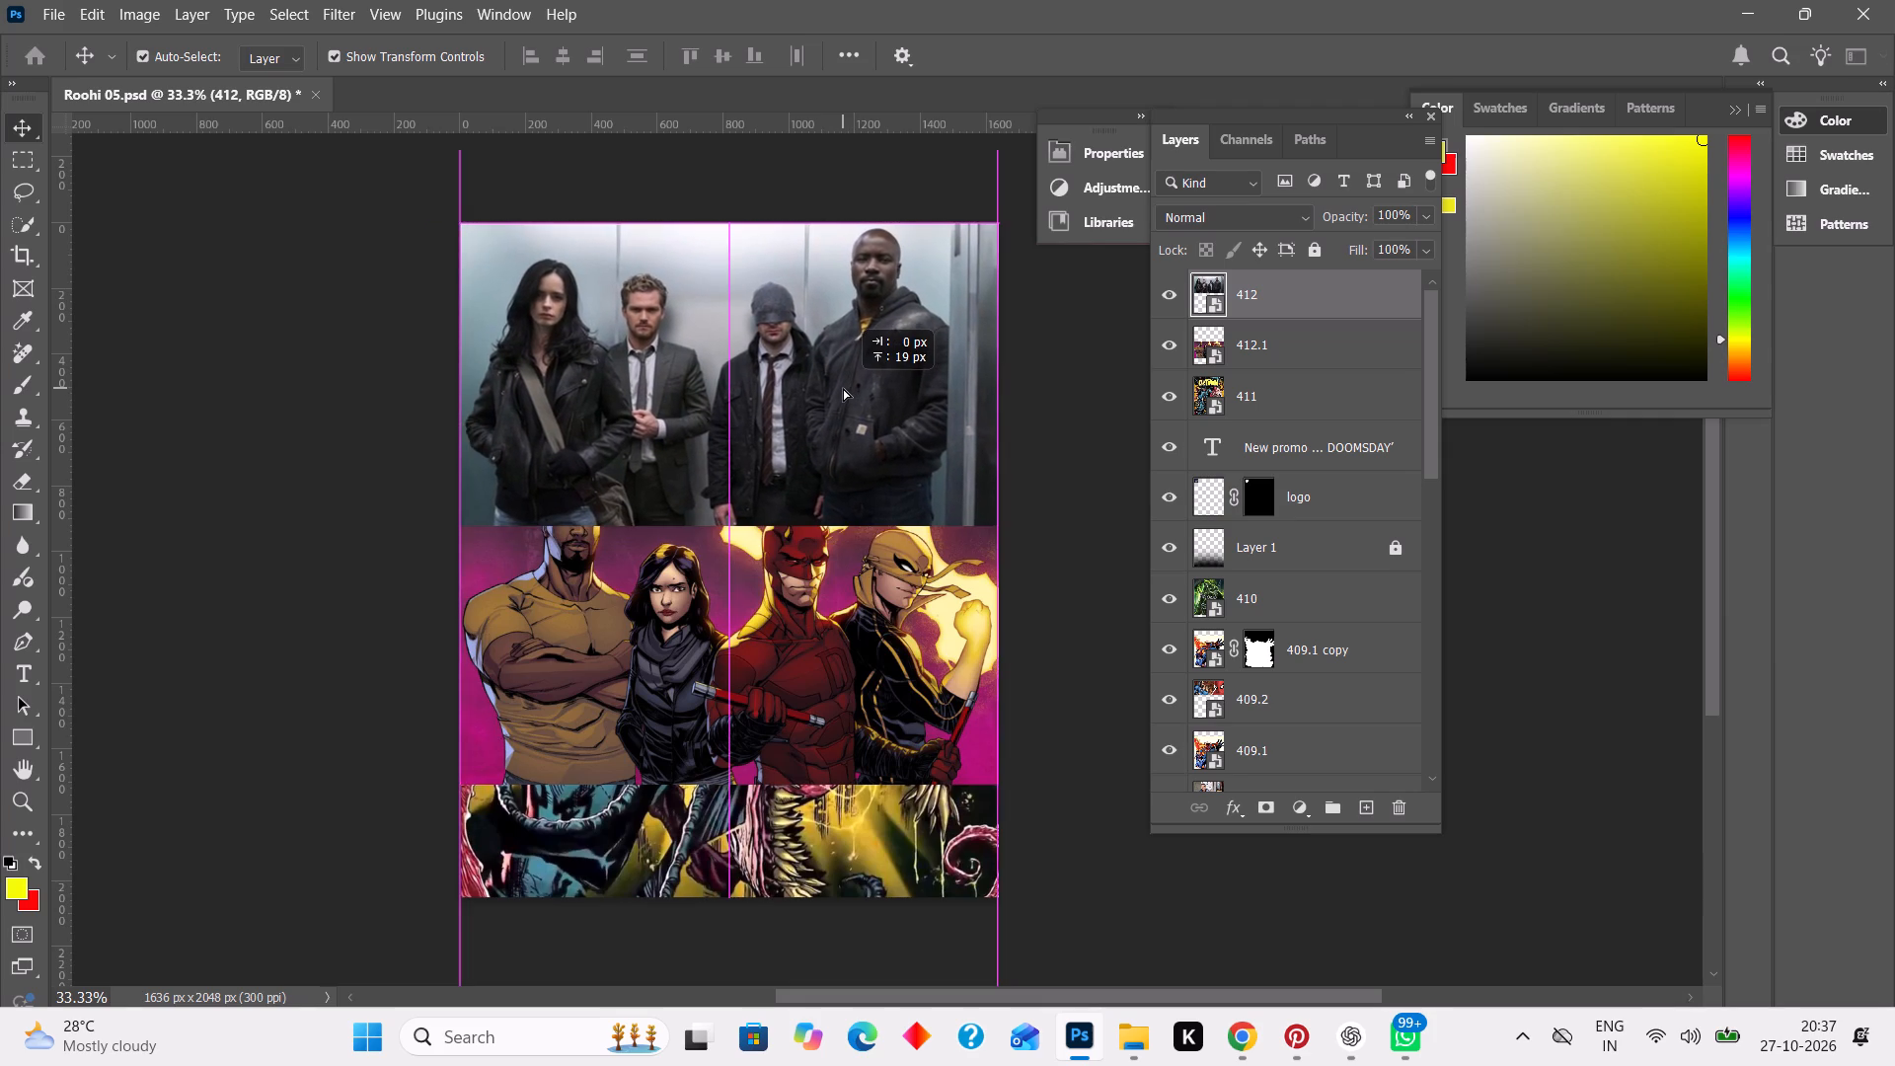
click(1073, 411)
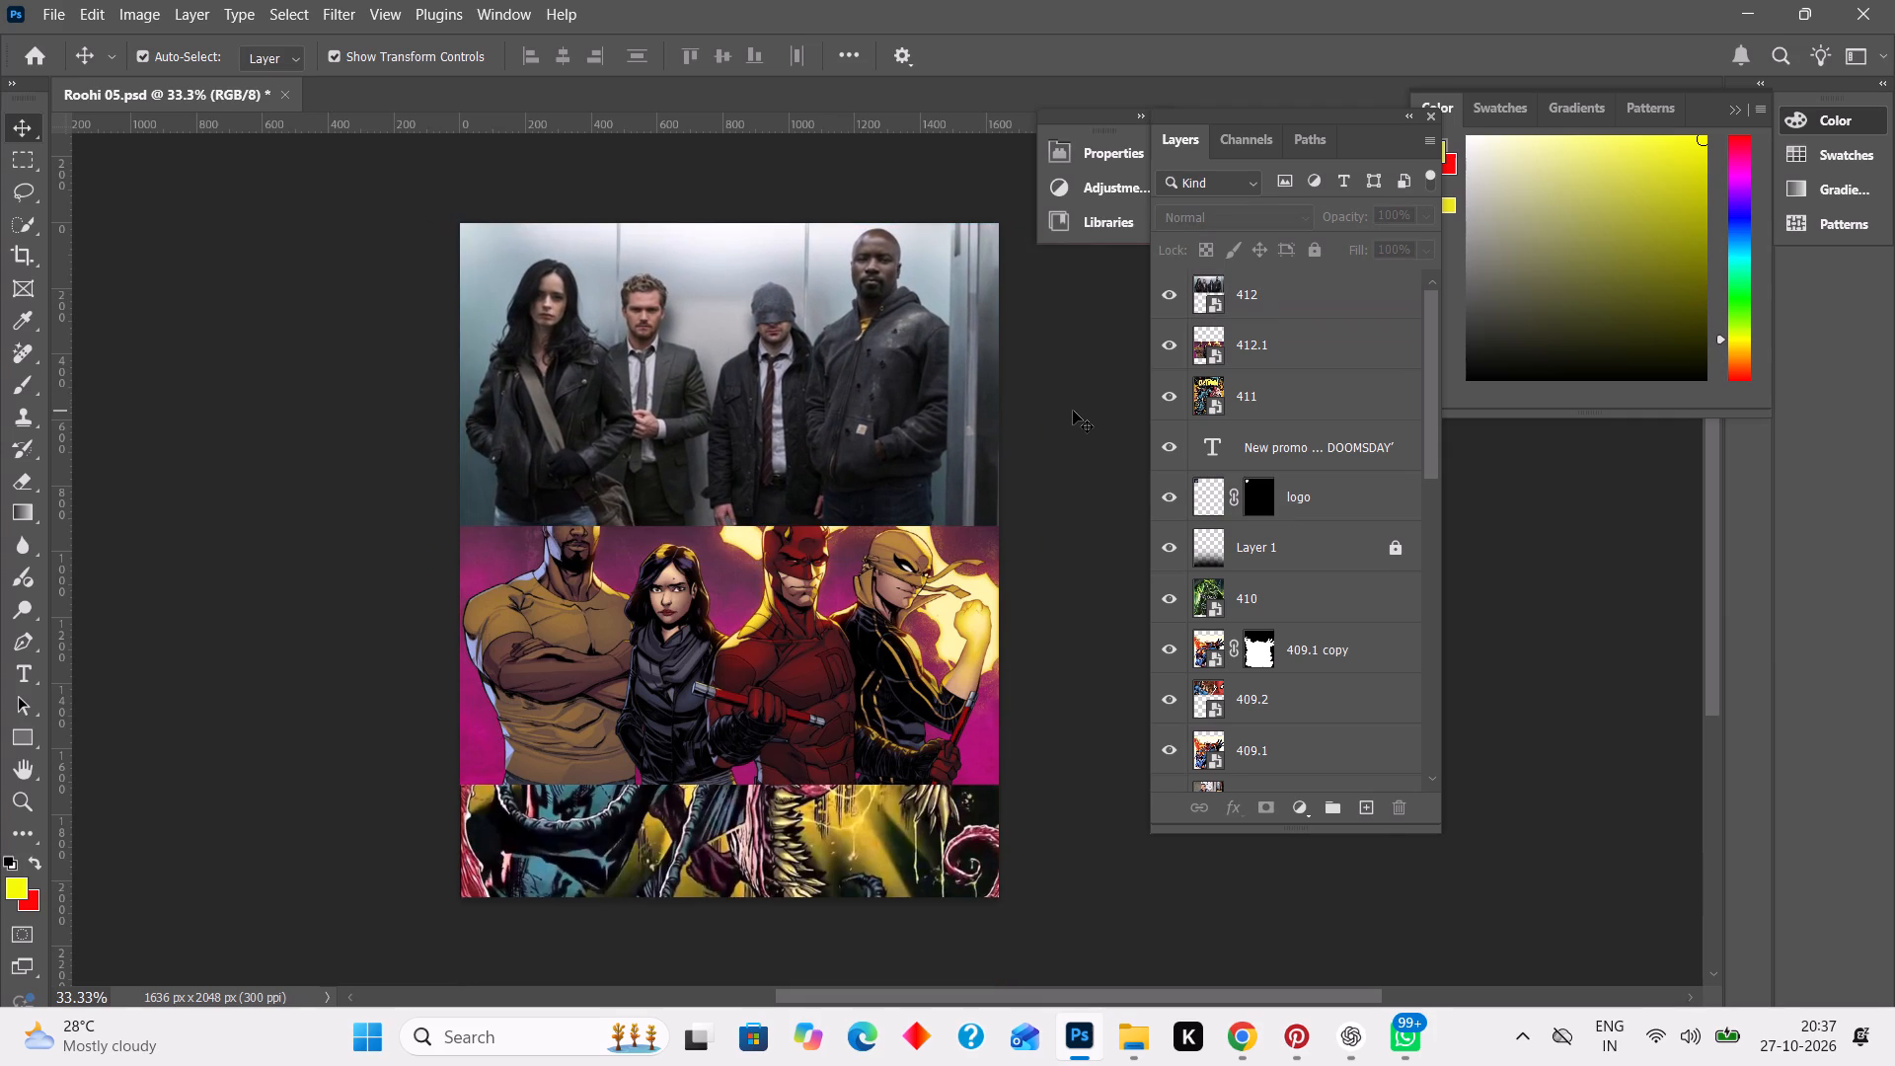
Lower the comic-style 412.1 image until its top edge sits just beneath the live-action 412 image.
click(910, 704)
key(Down)
key(Down)
key(Down)
key(Down)
key(Down)
key(Down)
key(Down)
key(Down)
key(Down)
key(Down)
key(Down)
key(Down)
key(Down)
key(Down)
key(Down)
key(Down)
key(Down)
key(Down)
key(Down)
key(Down)
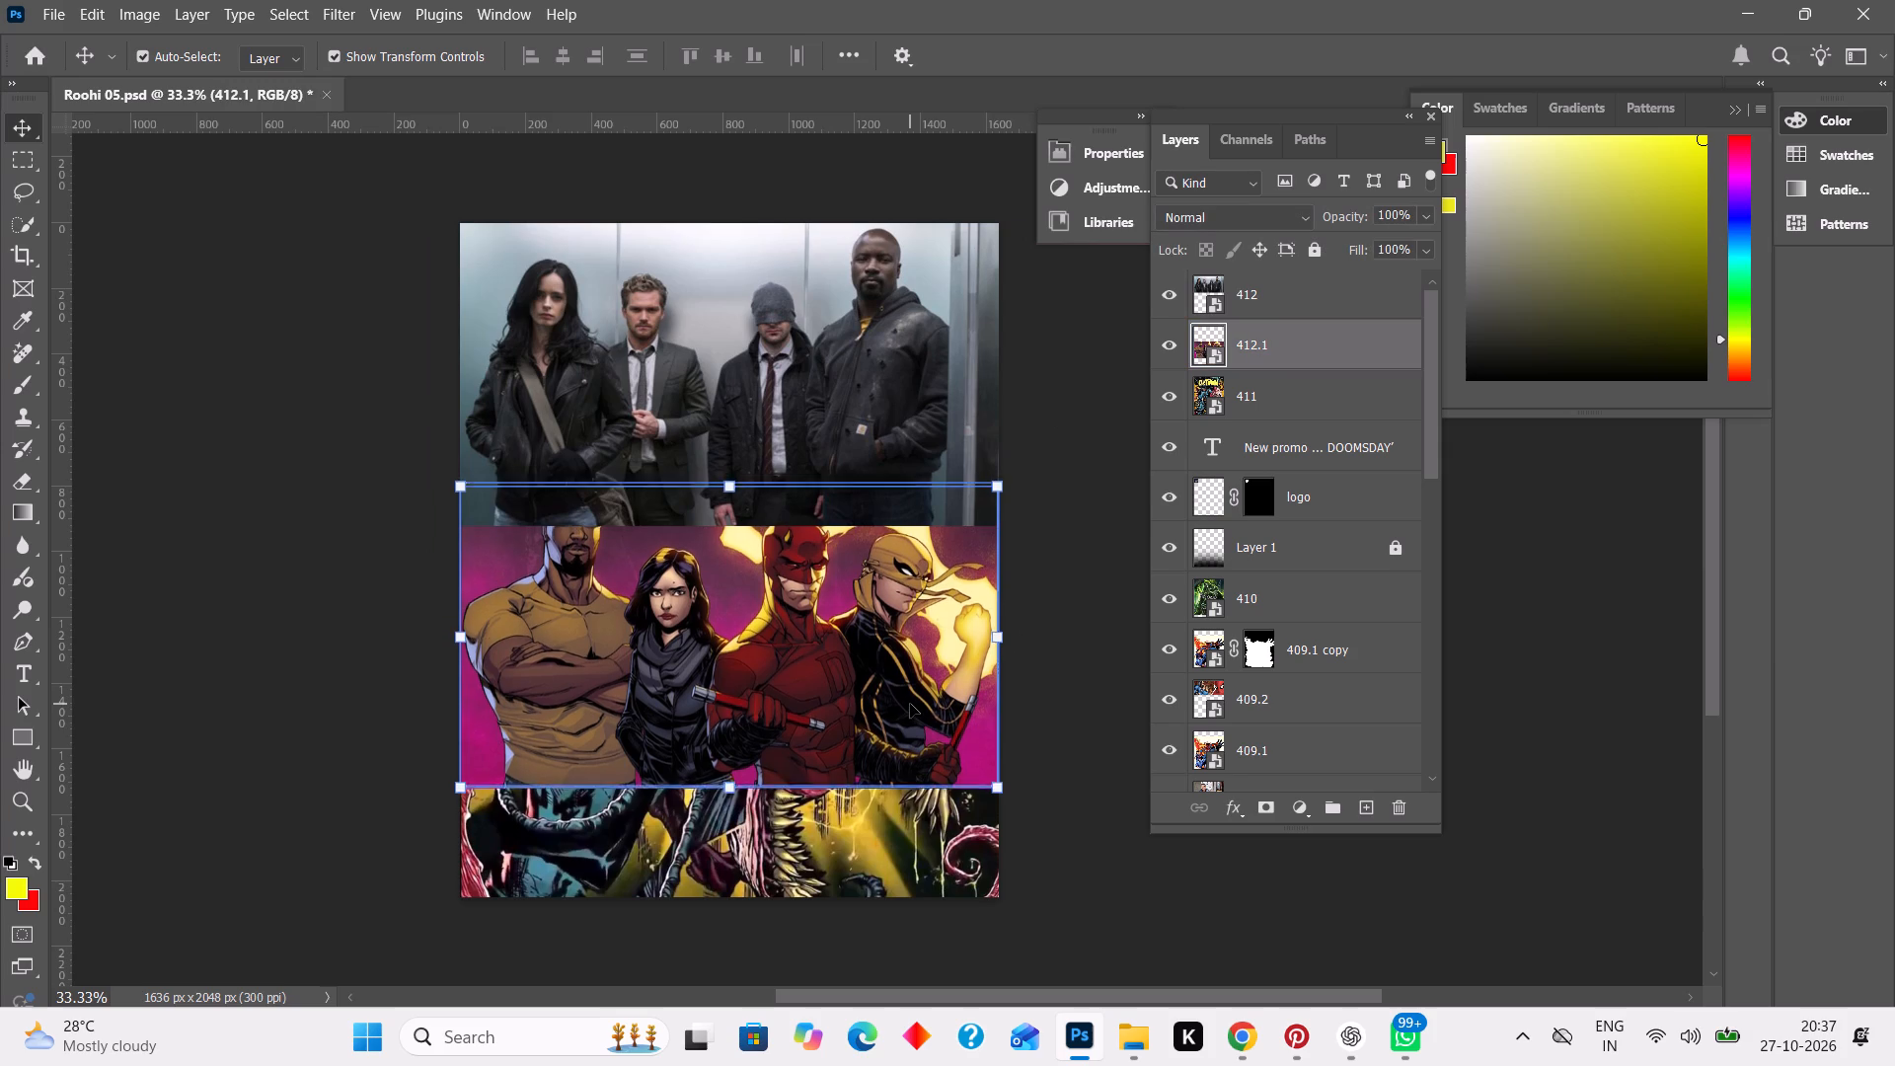
key(Up)
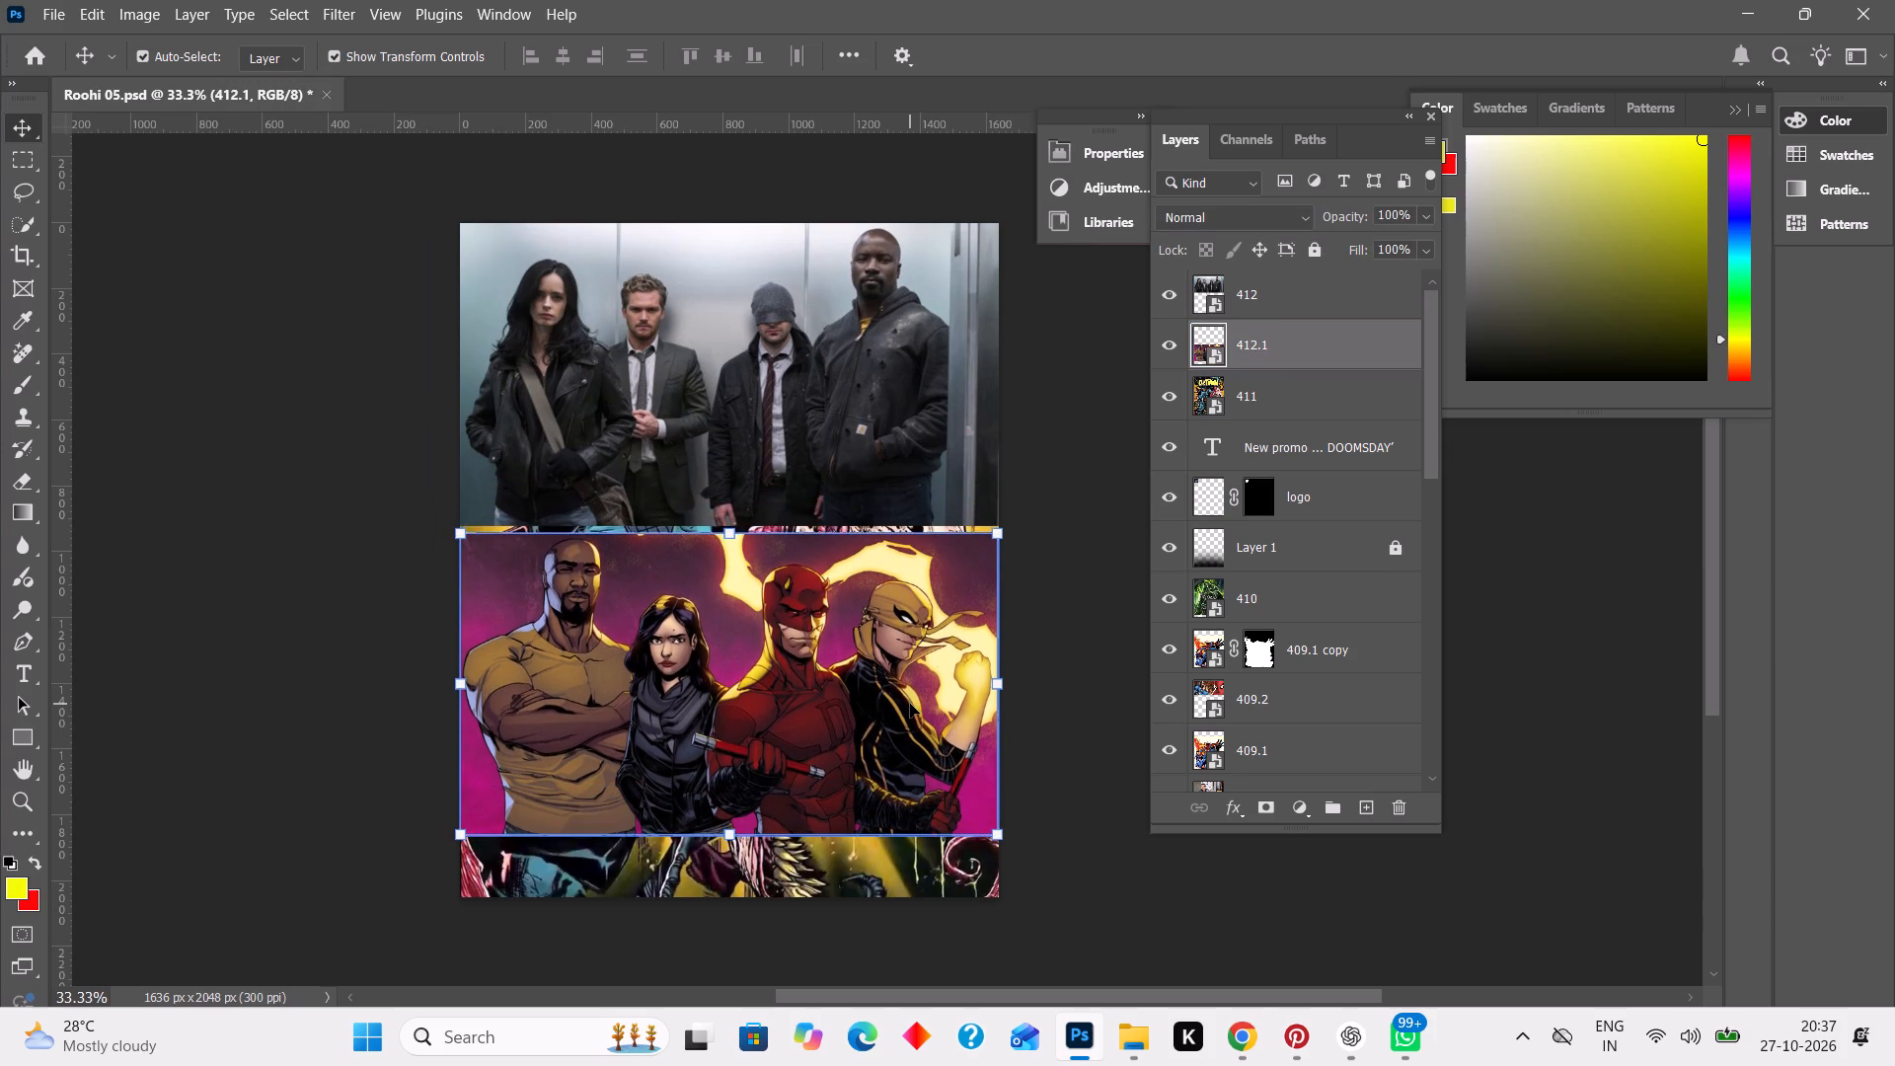
Move layer 412.1 above layer 412 in the layer order.
drag(1305, 350, 1310, 281)
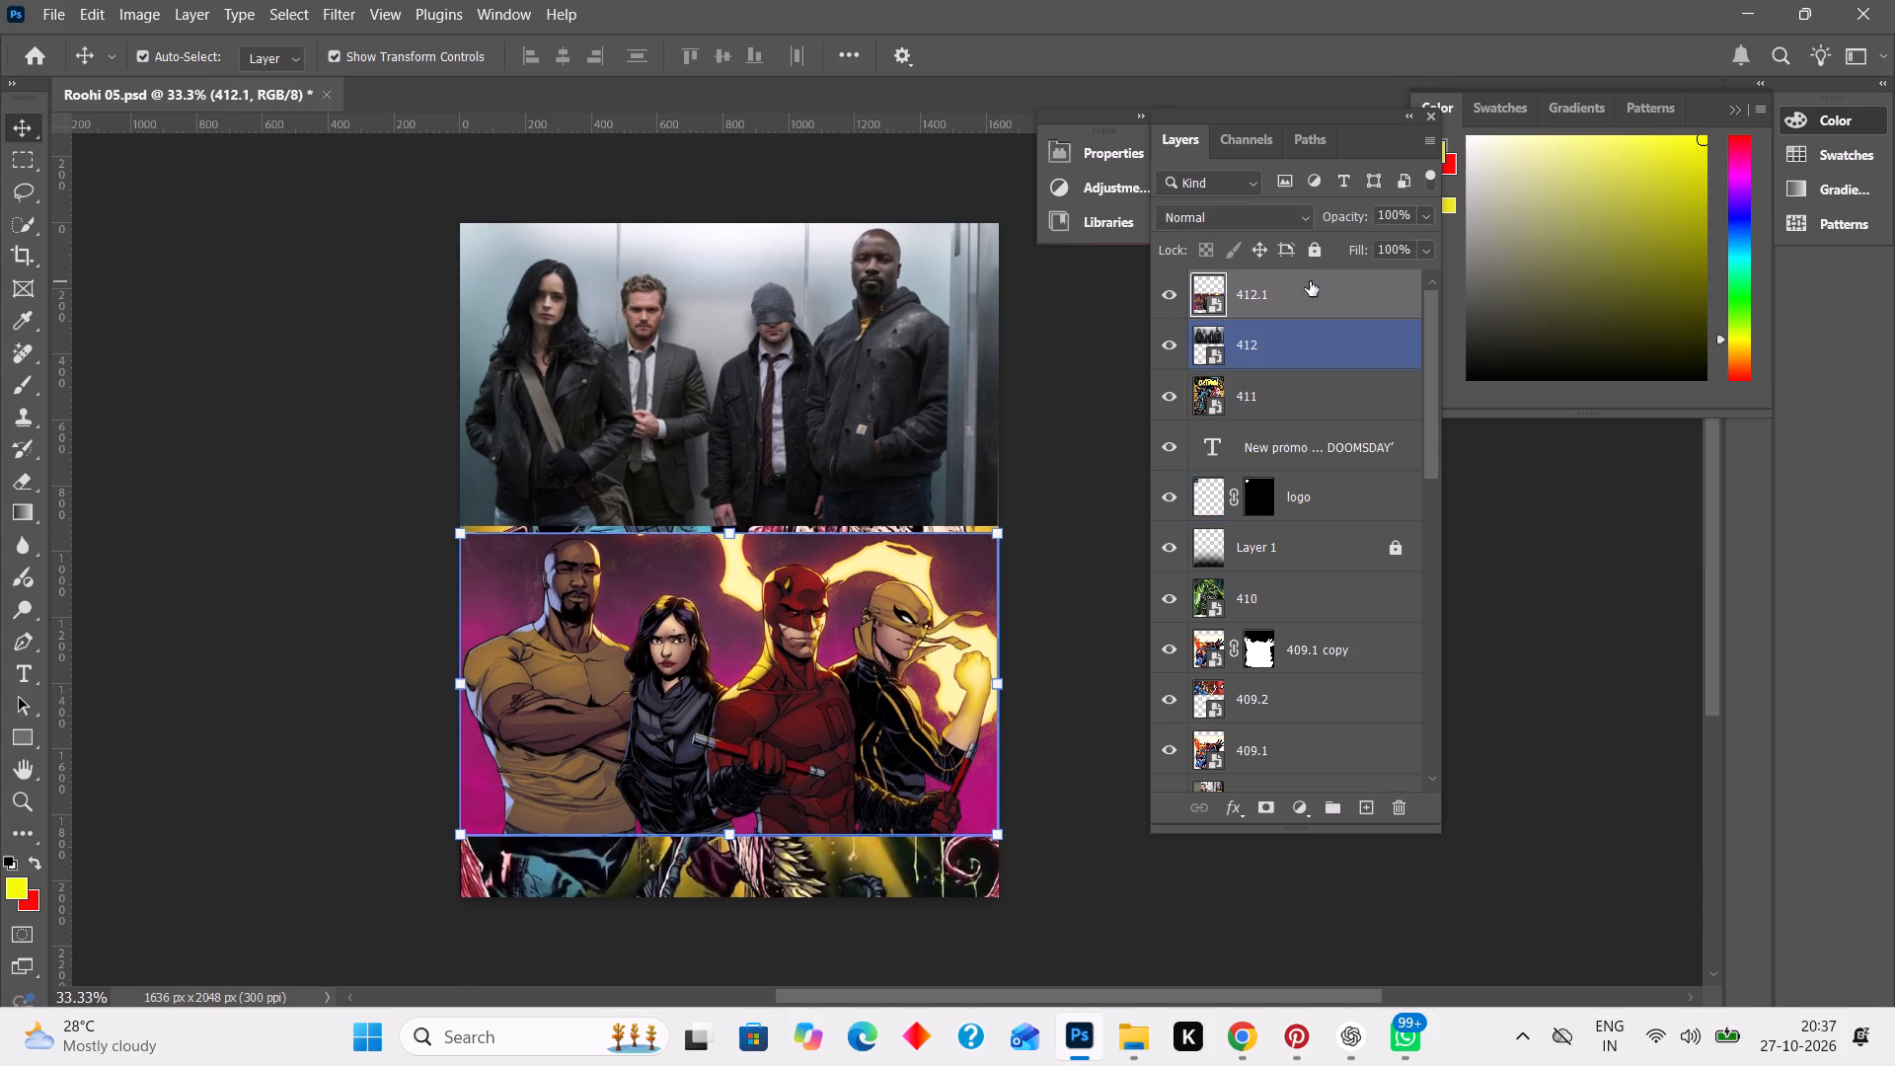
click(1519, 523)
Raise the comic-style 412.1 image until it slightly overlaps the lower edge of the live-action 412 image.
key(Up)
key(Up)
key(Up)
key(Up)
key(Up)
key(Up)
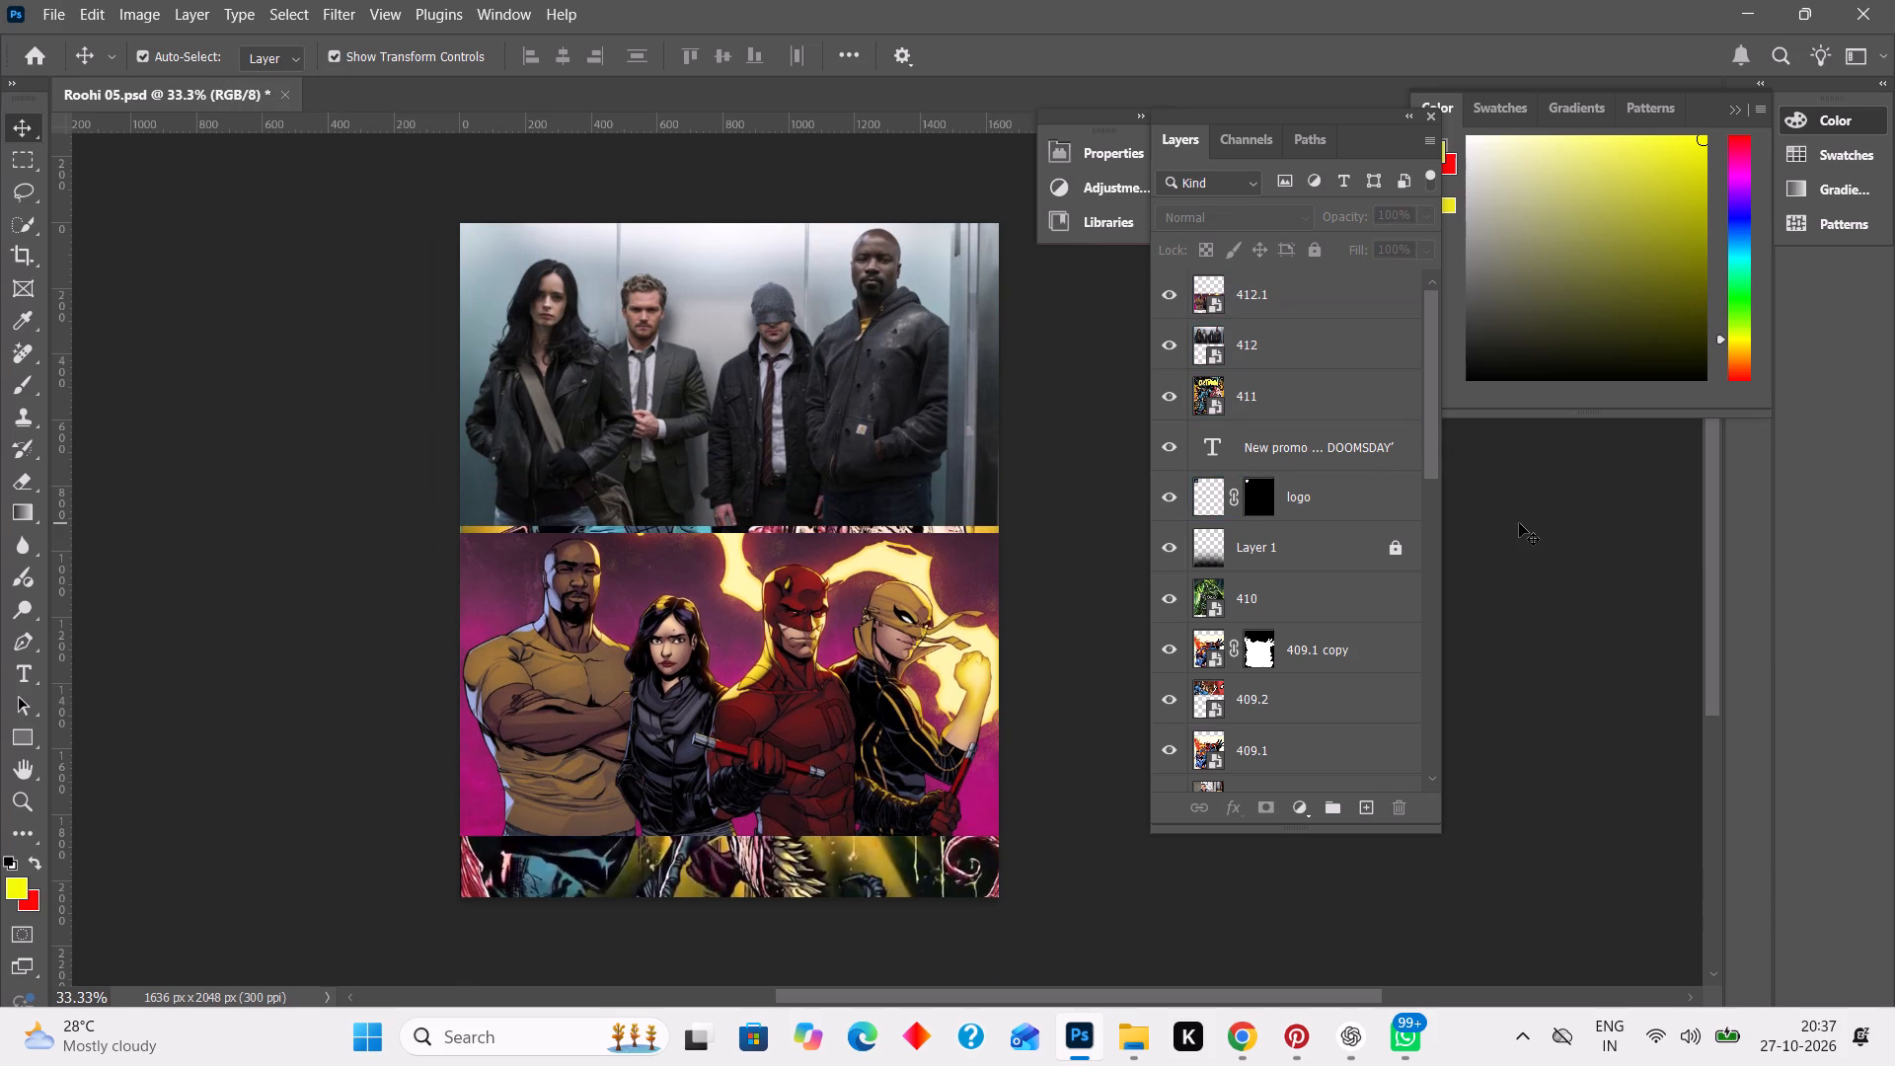
click(809, 841)
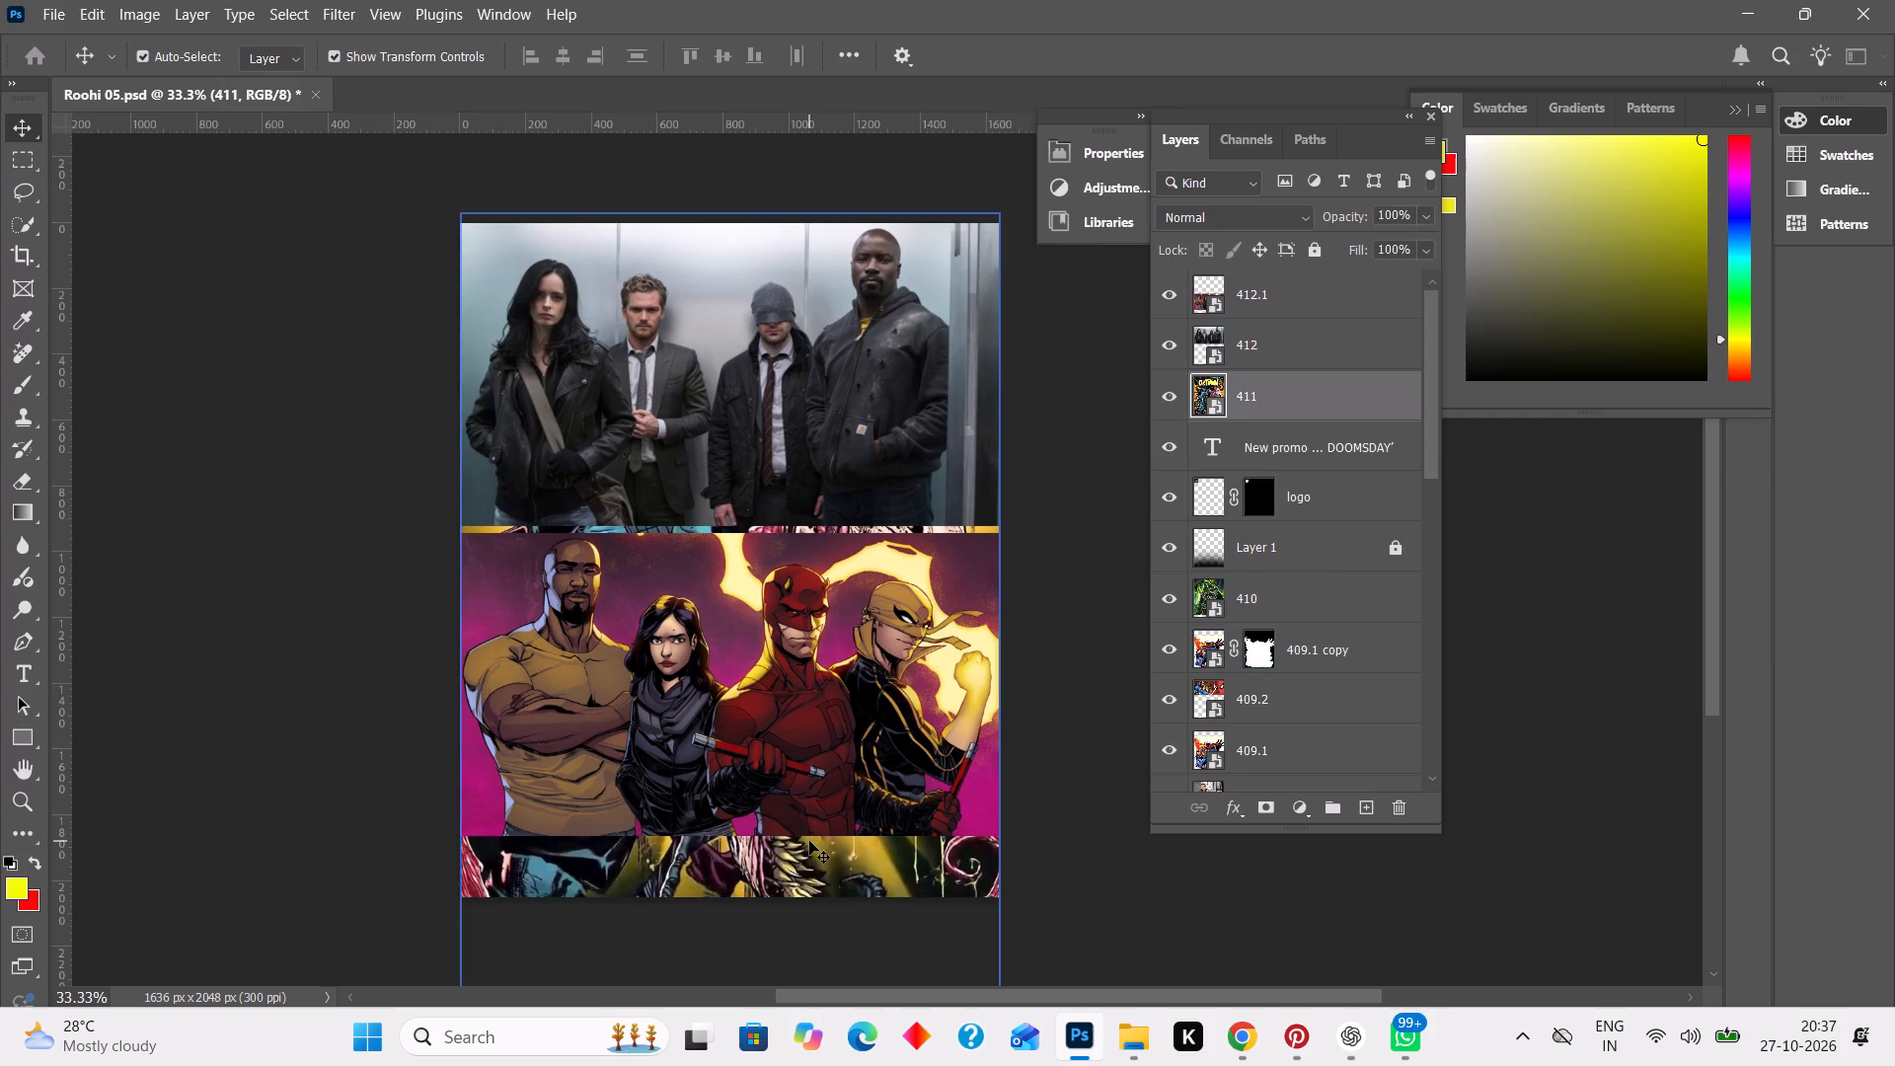
click(887, 717)
key(Up)
key(Up)
key(Up)
key(Up)
key(Up)
key(Up)
key(Up)
key(Up)
key(Up)
key(Up)
key(Up)
key(Up)
key(Up)
key(Up)
key(Up)
key(Up)
key(Up)
key(Up)
key(Up)
key(Up)
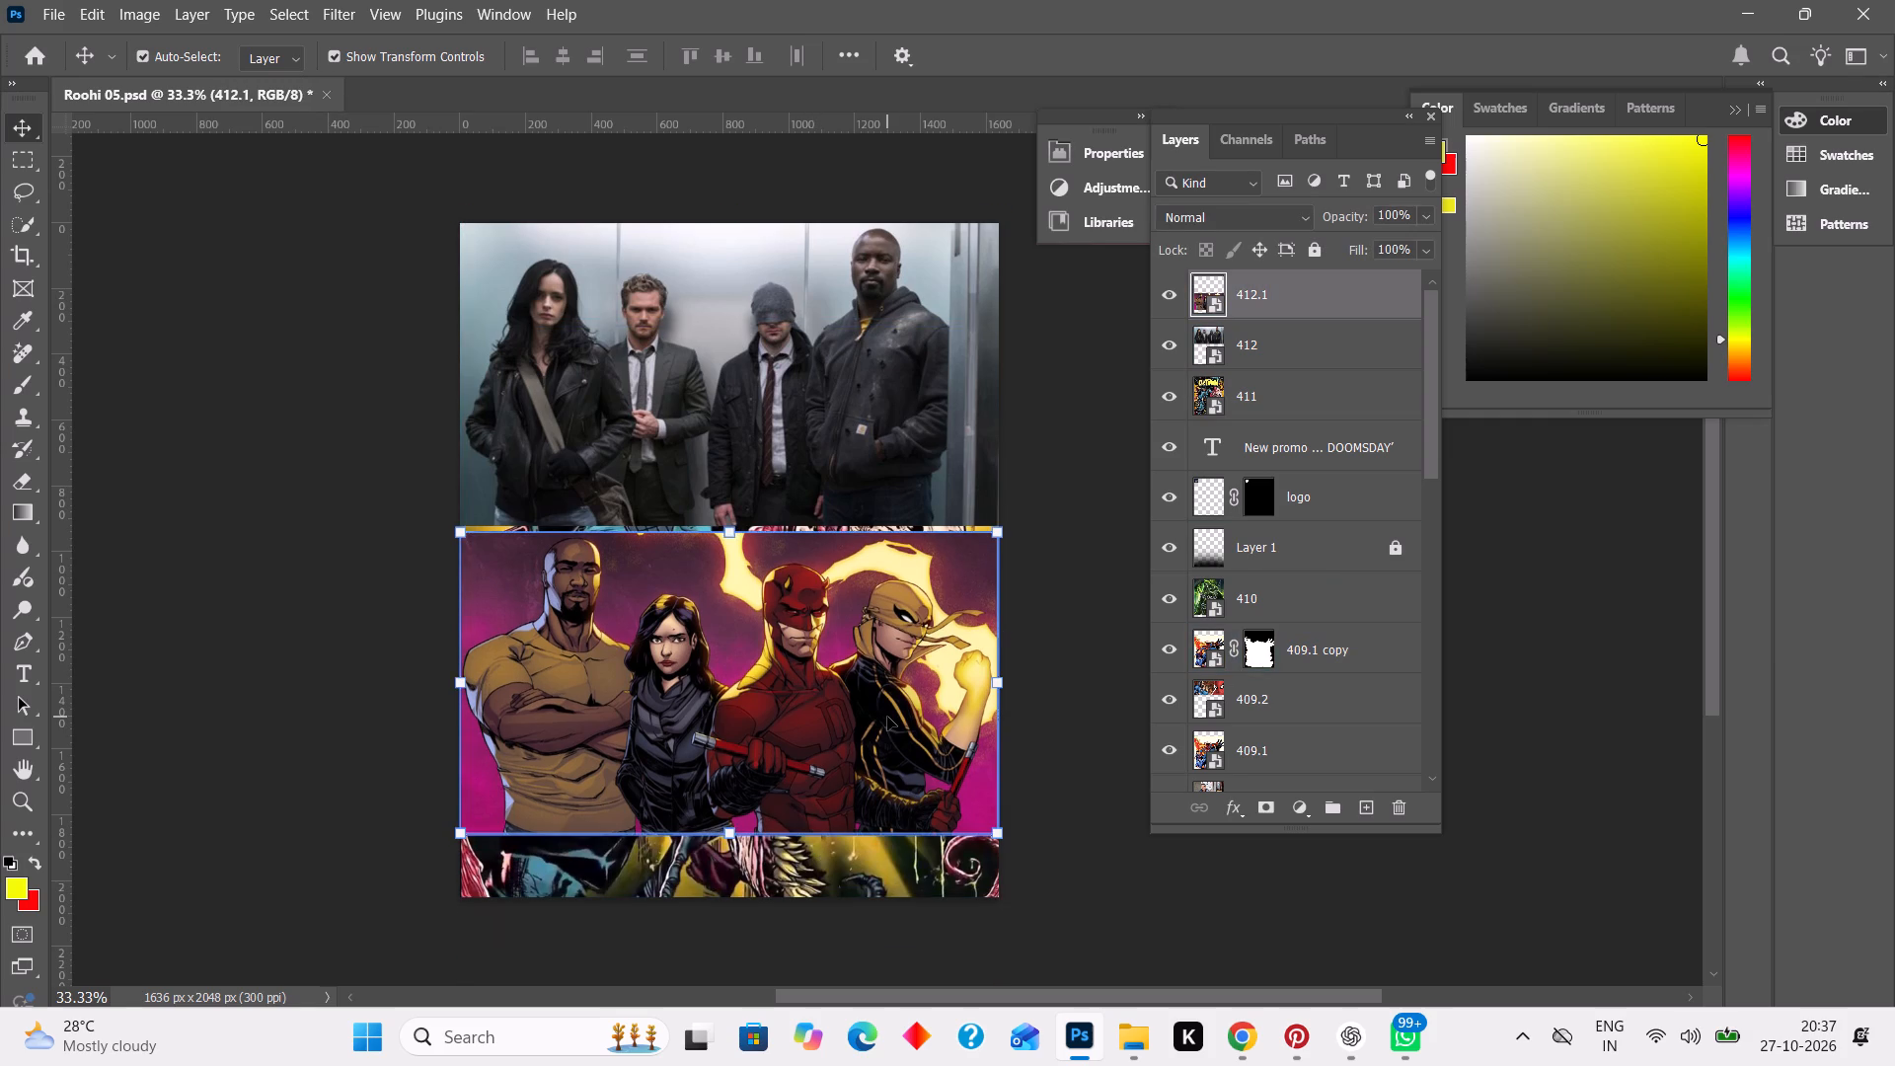
key(Up)
key(Up)
key(Up)
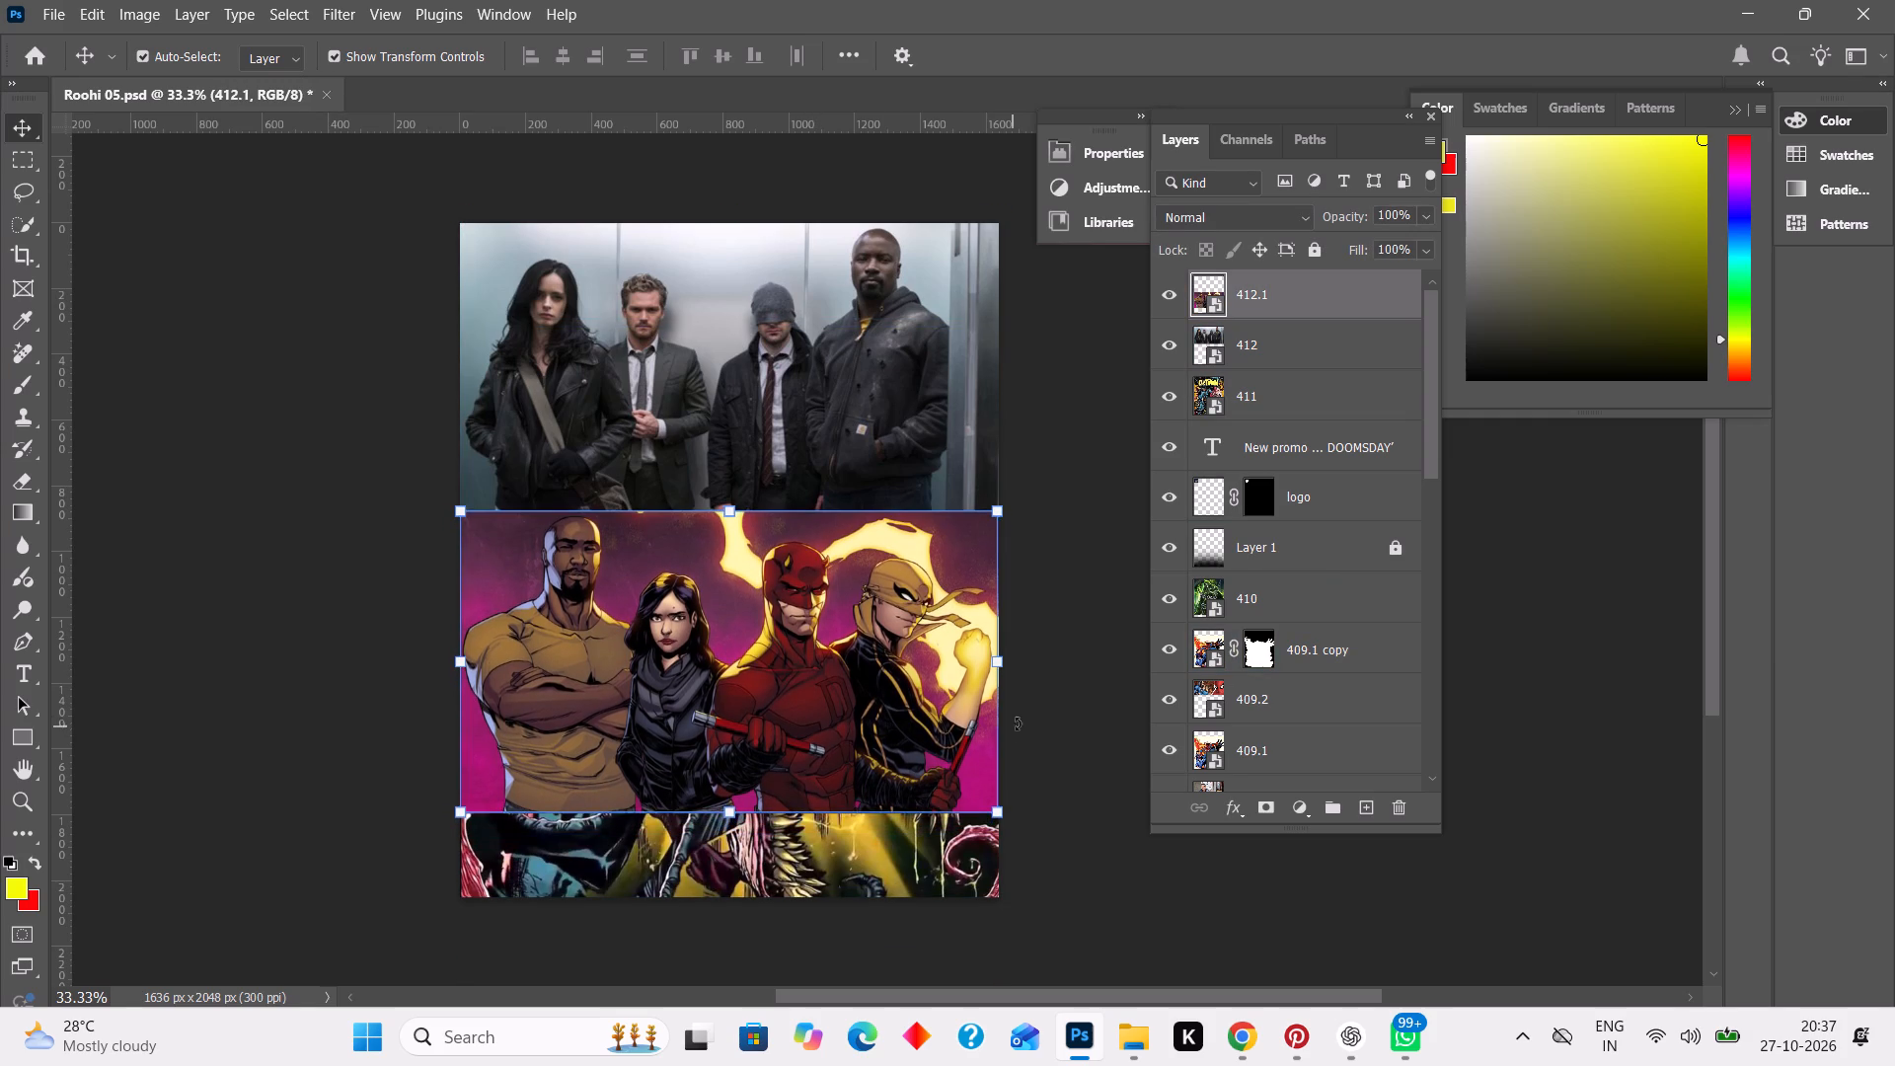
click(843, 687)
key(Up)
key(Up)
key(Up)
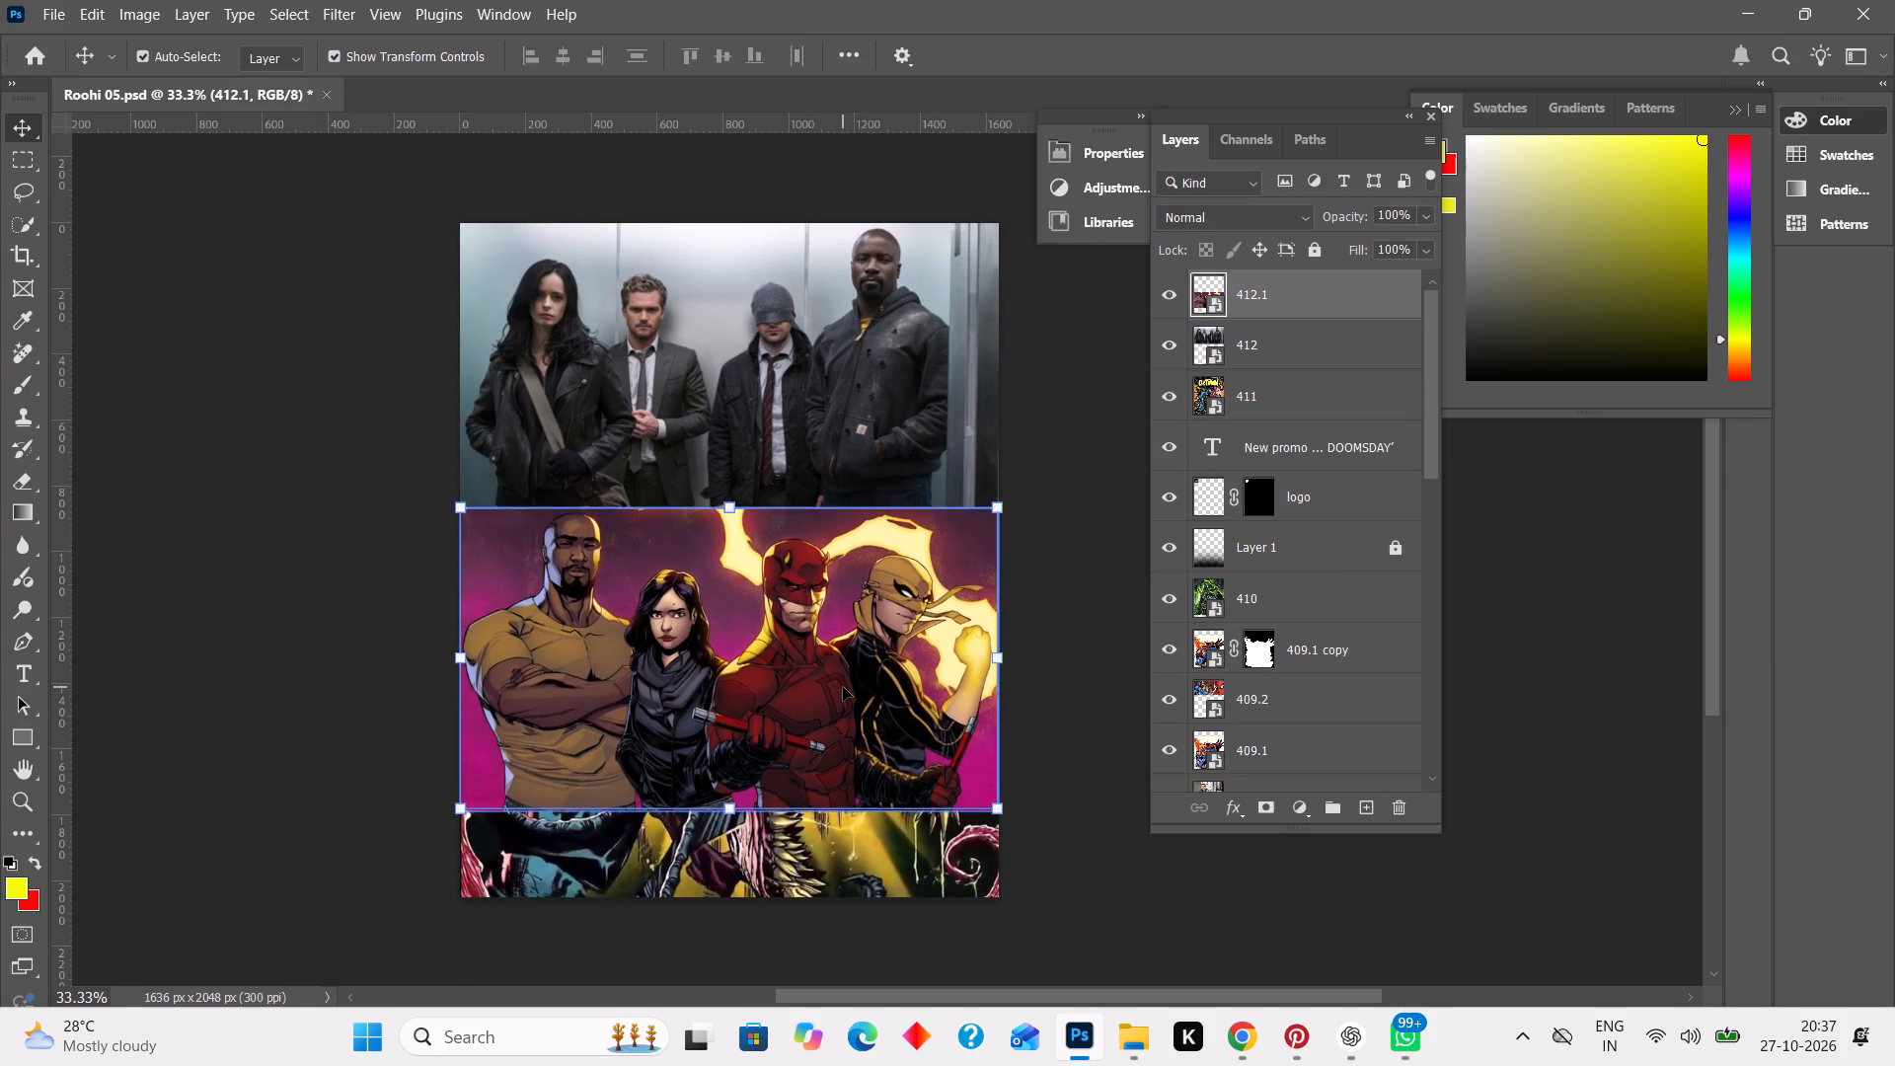
key(Up)
key(Up)
key(Up)
key(Up)
key(Up)
key(Up)
key(Up)
key(Up)
key(Up)
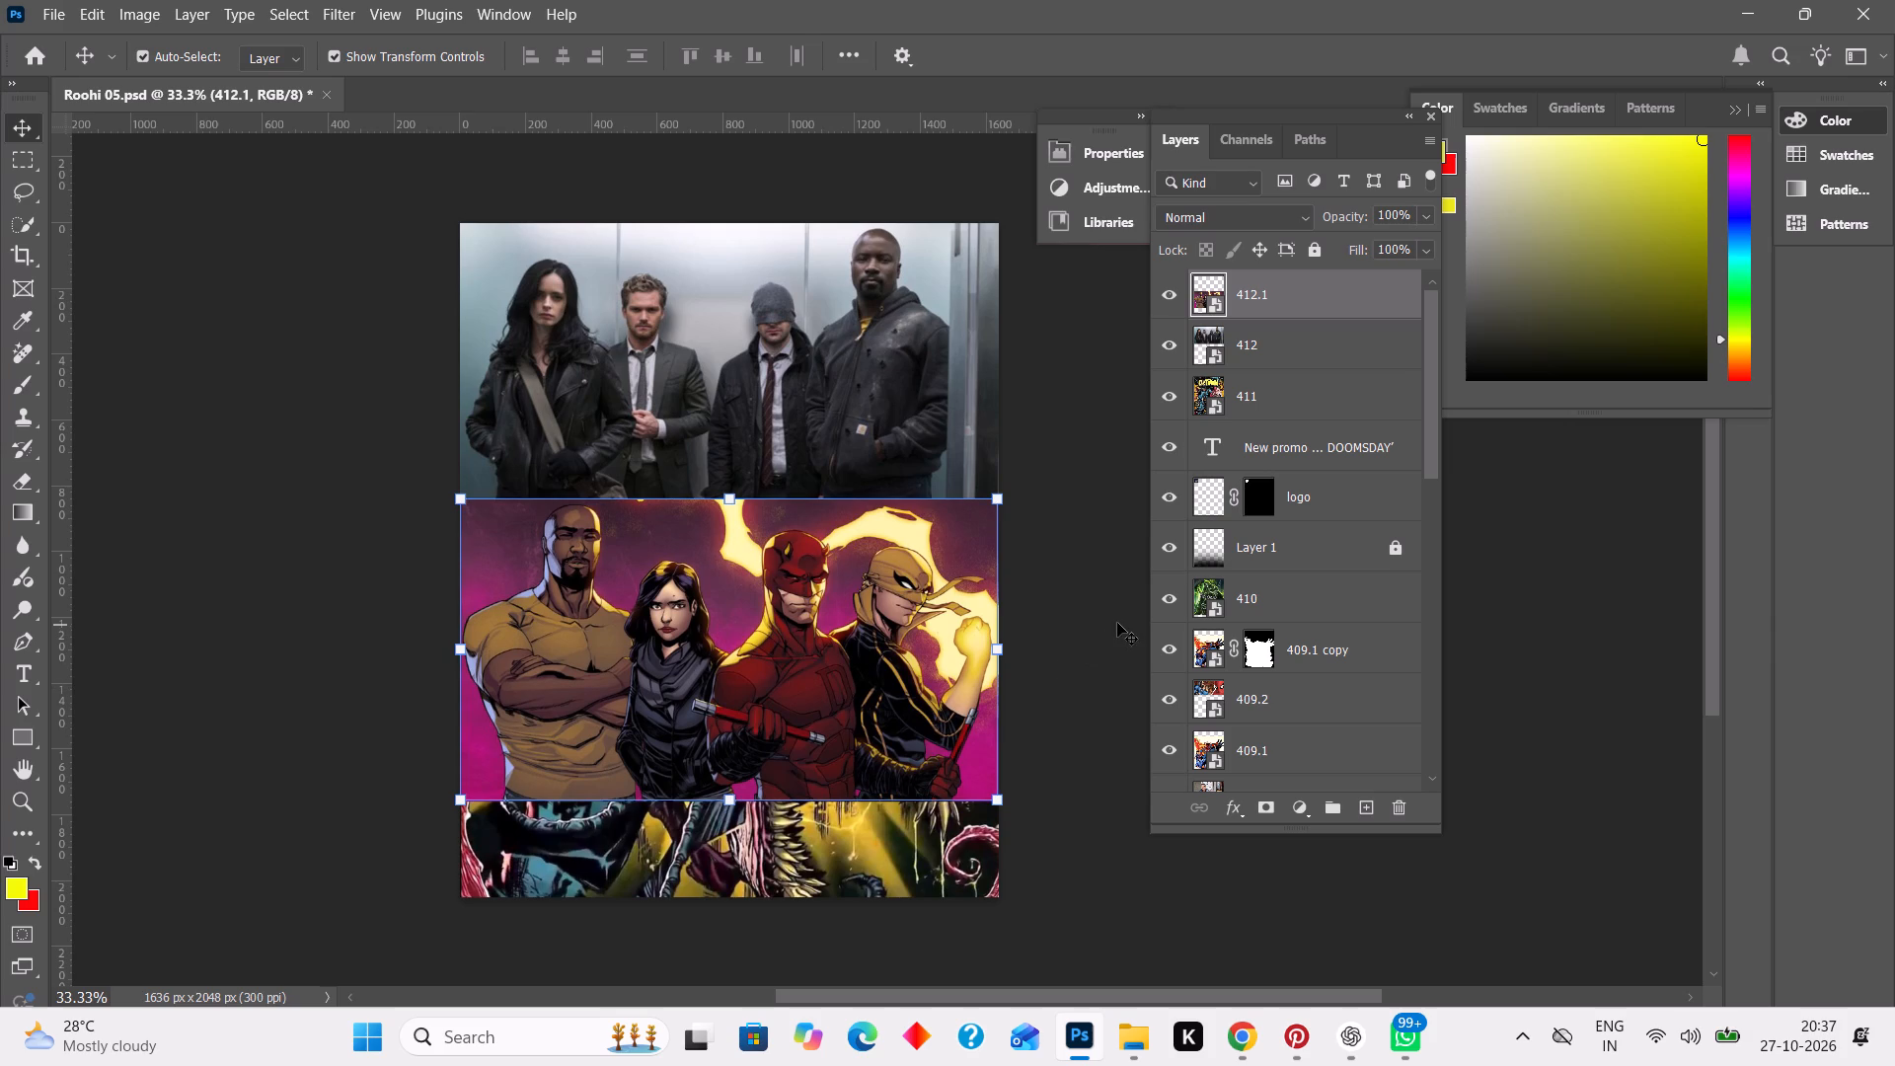
Select the four comic heroes in 412.1 with Select Subject and add the flames around them to the selection.
click(23, 223)
click(704, 56)
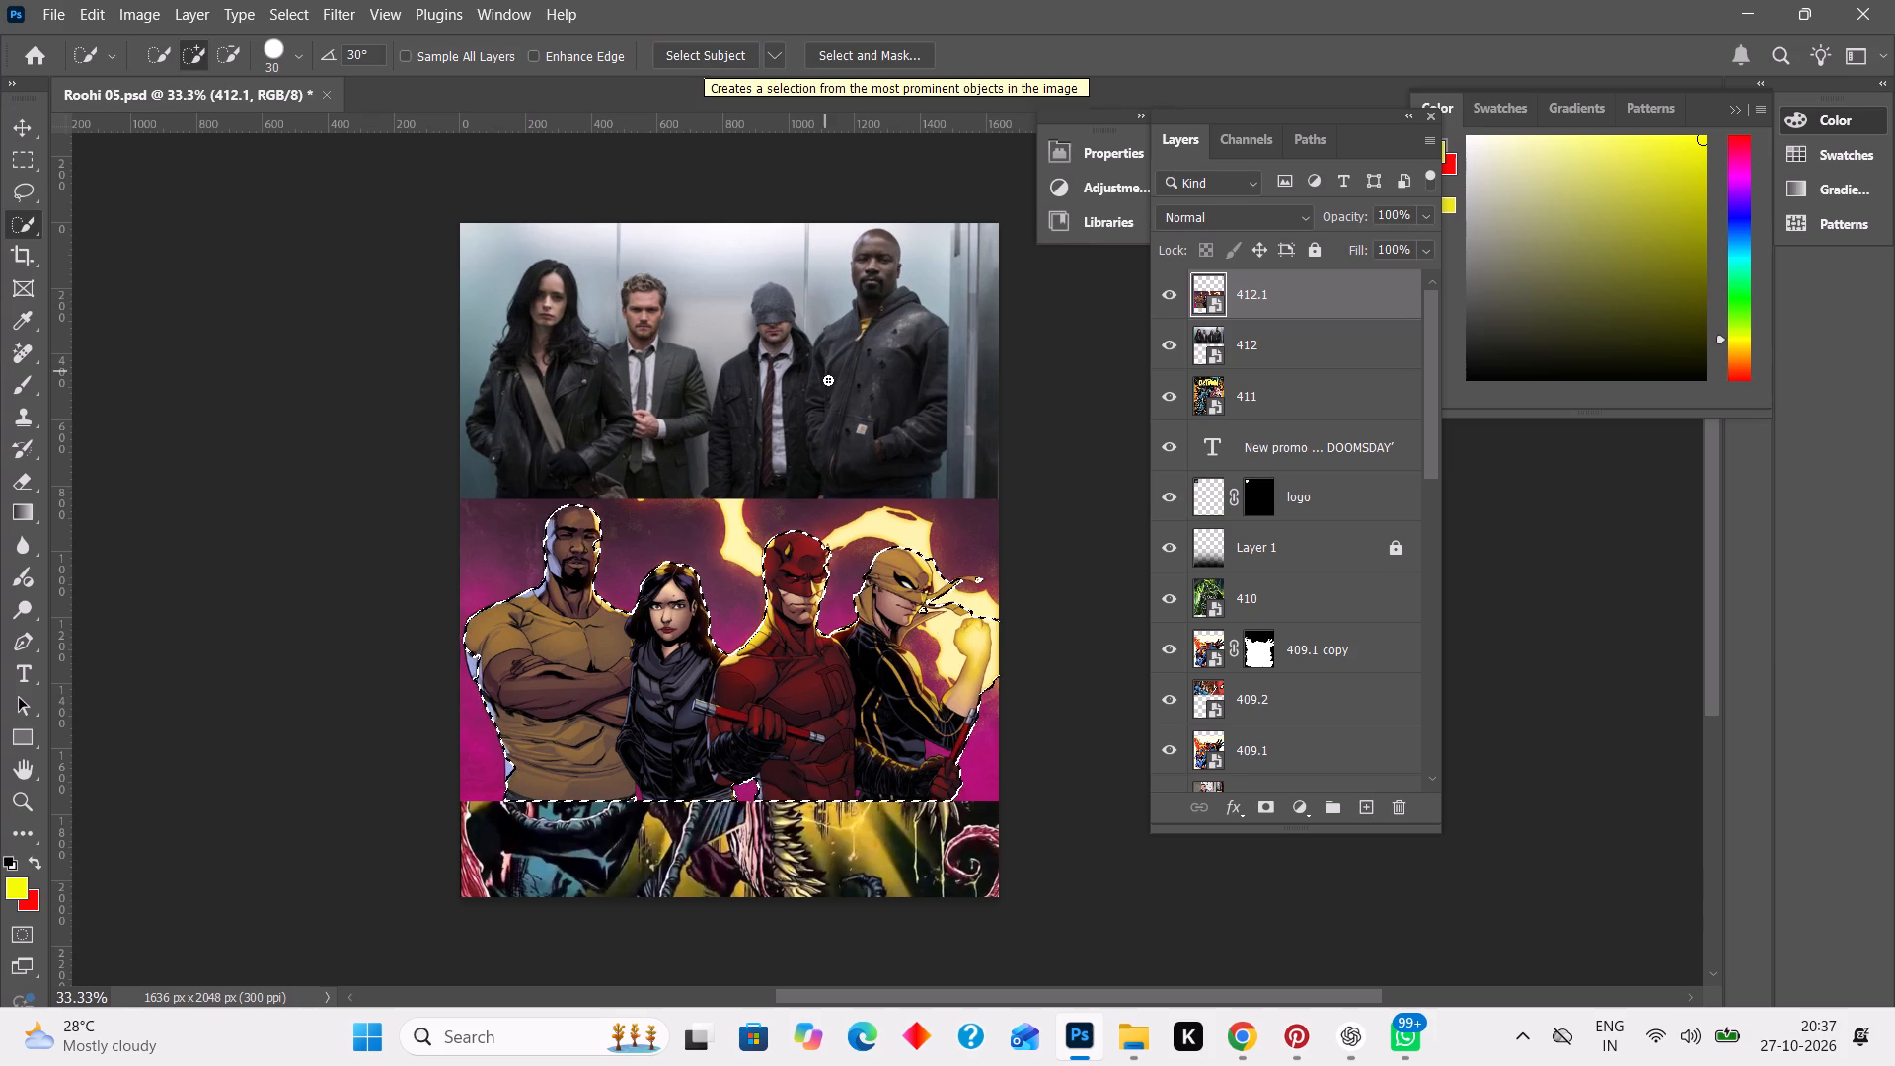
click(728, 503)
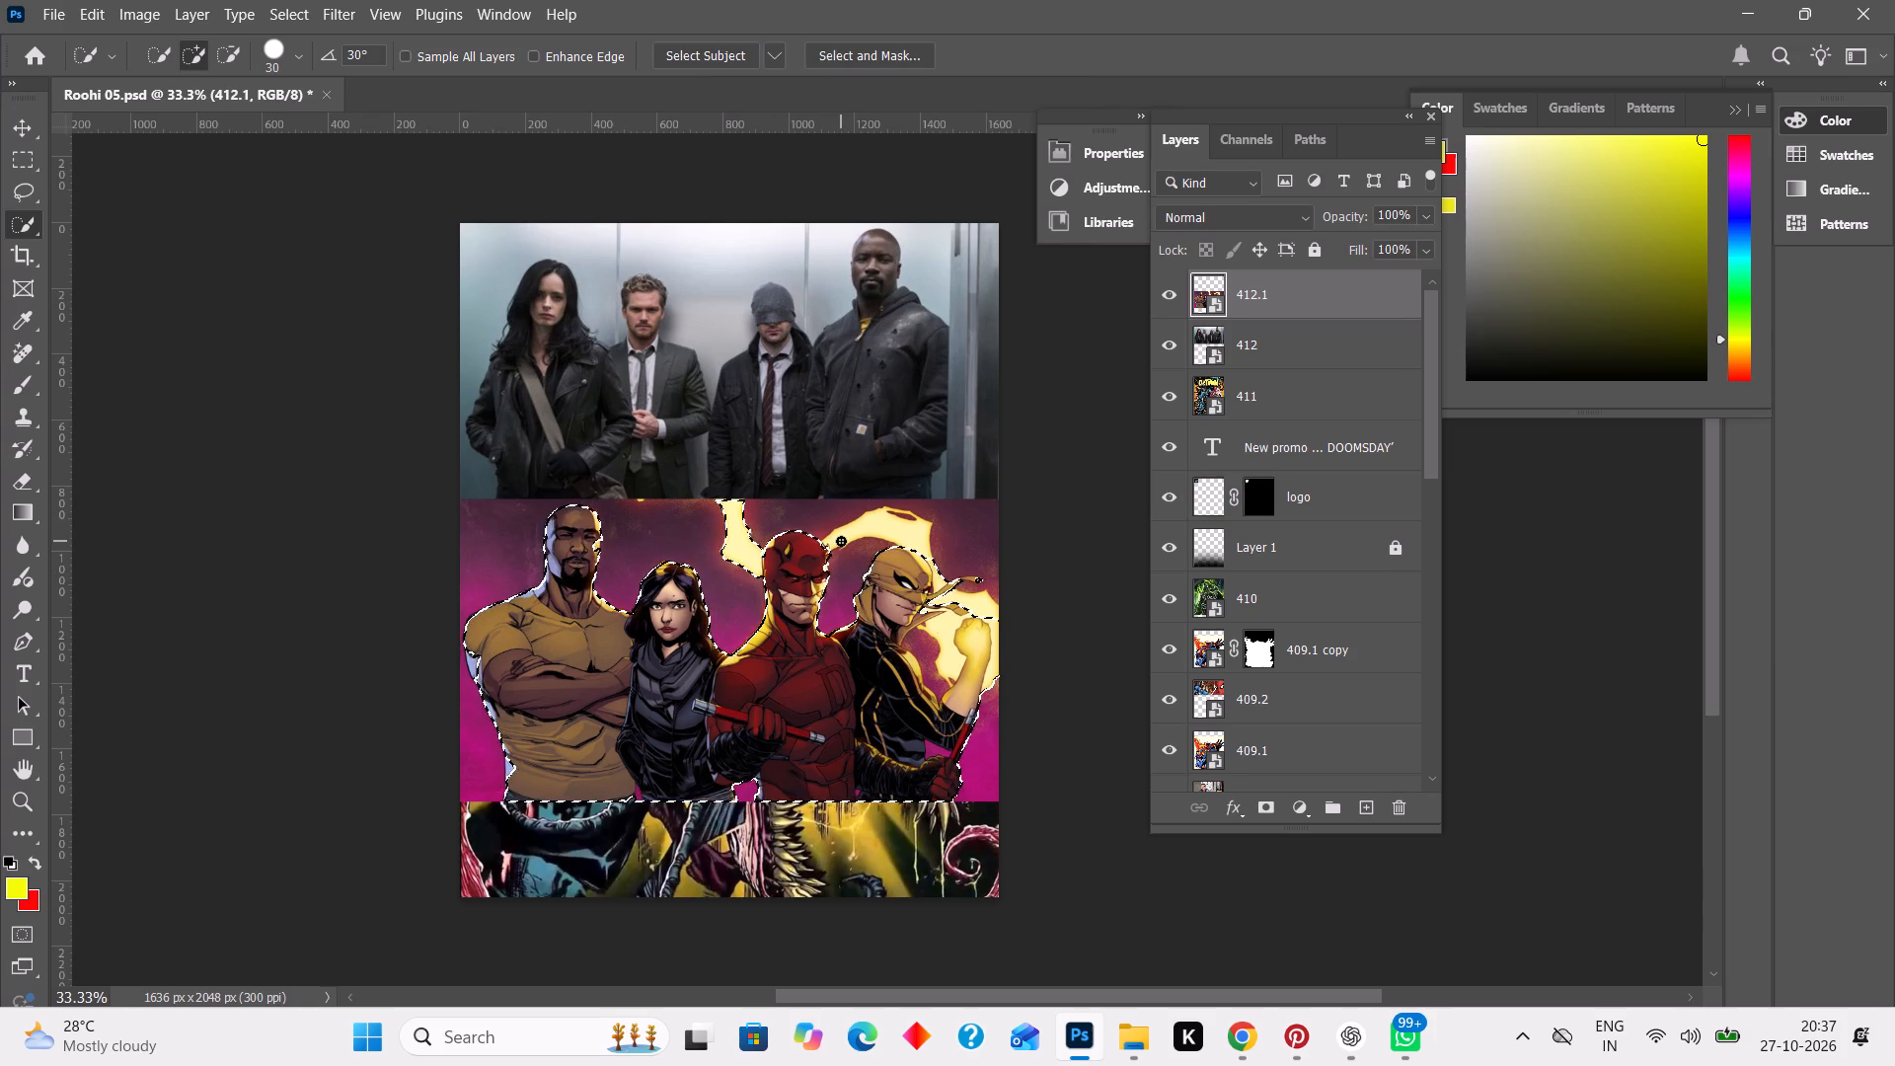
click(844, 533)
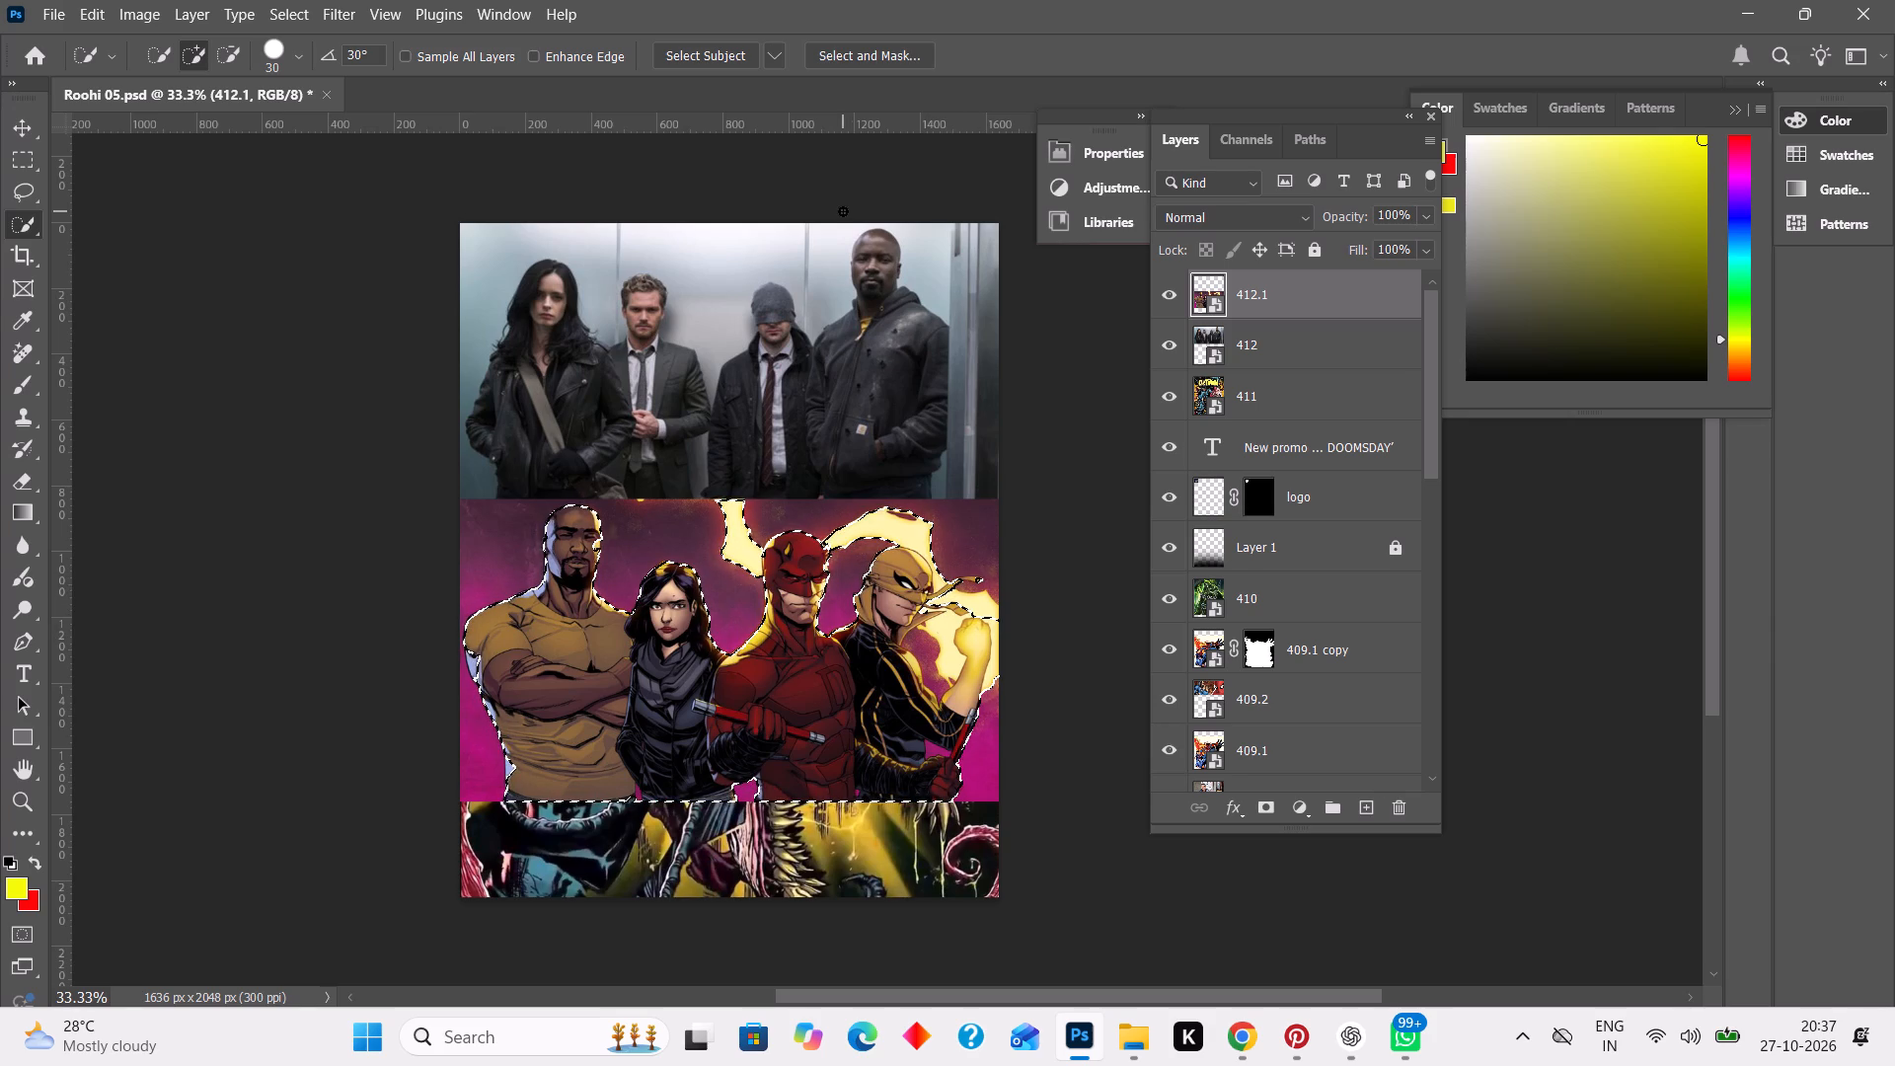
Duplicate layer 412.1 within Roohi 05.psd, keeping the suggested name.
right_click(1300, 296)
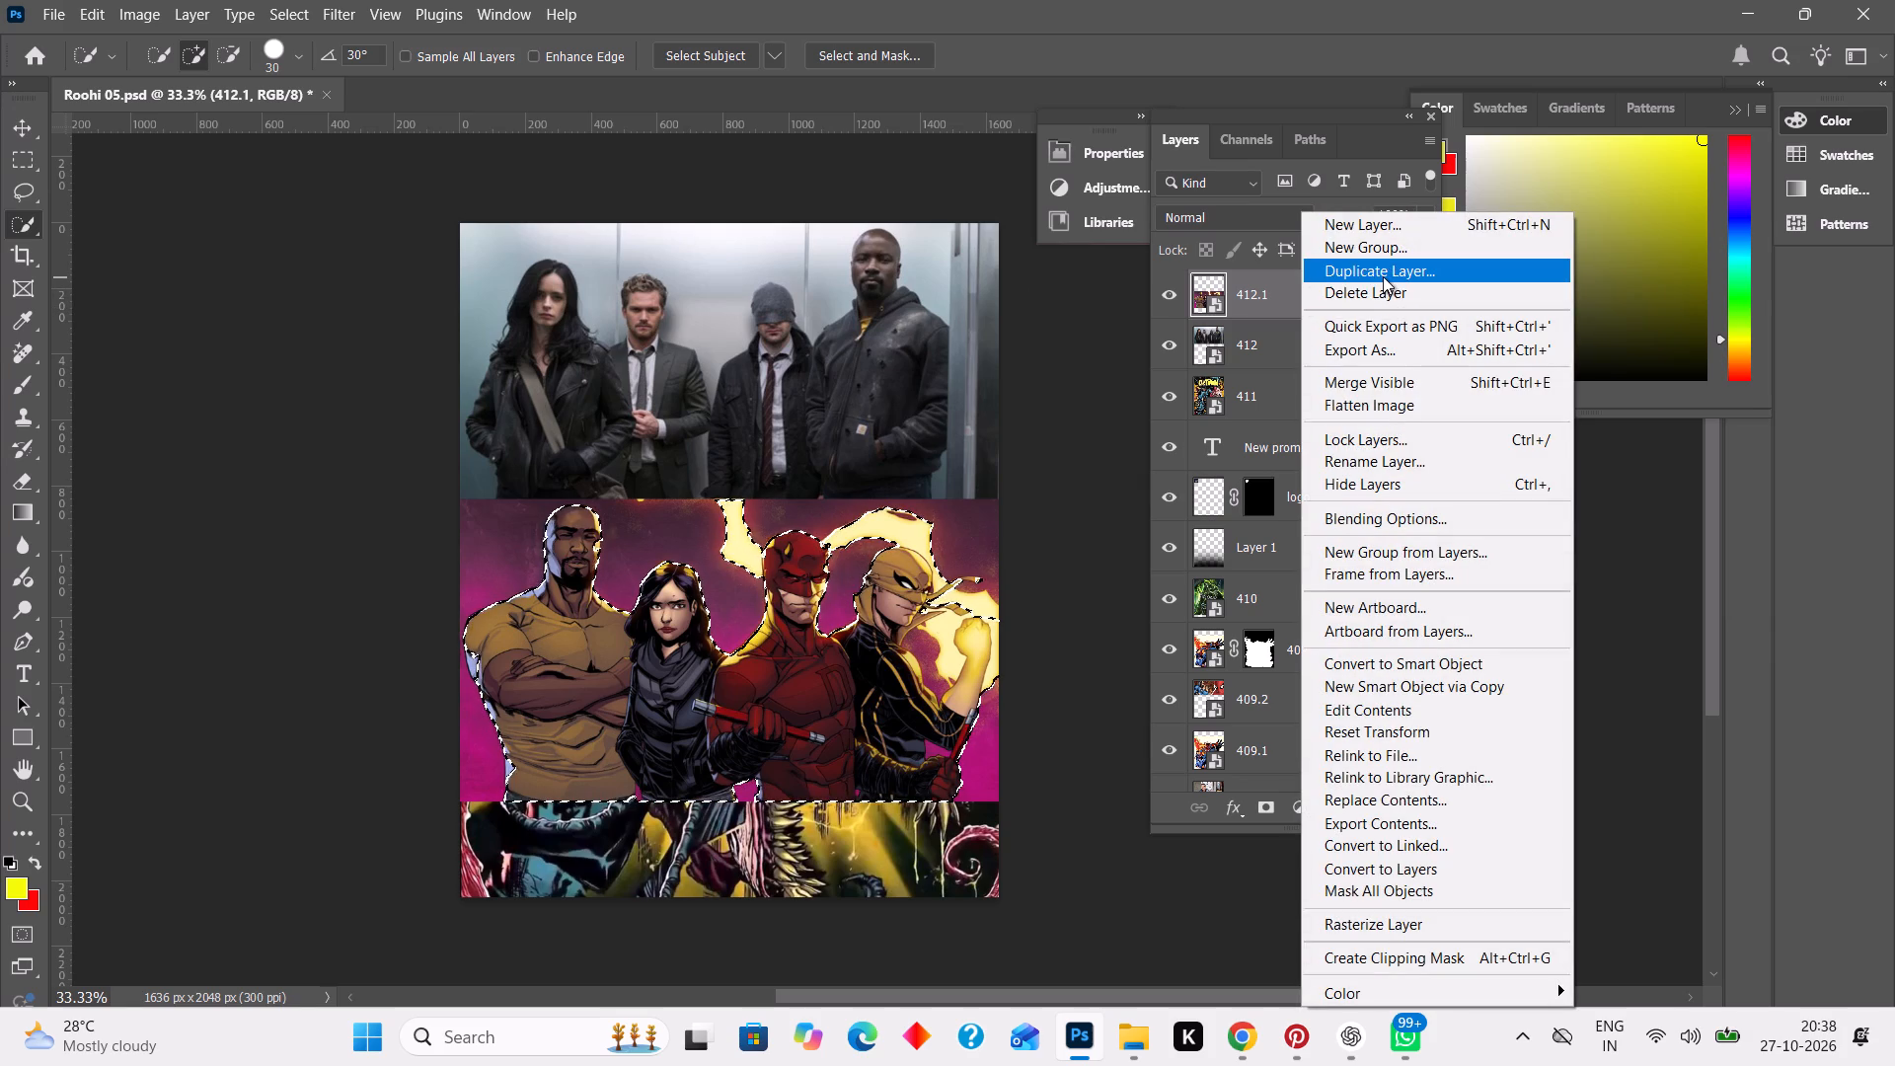
click(1383, 274)
click(1155, 276)
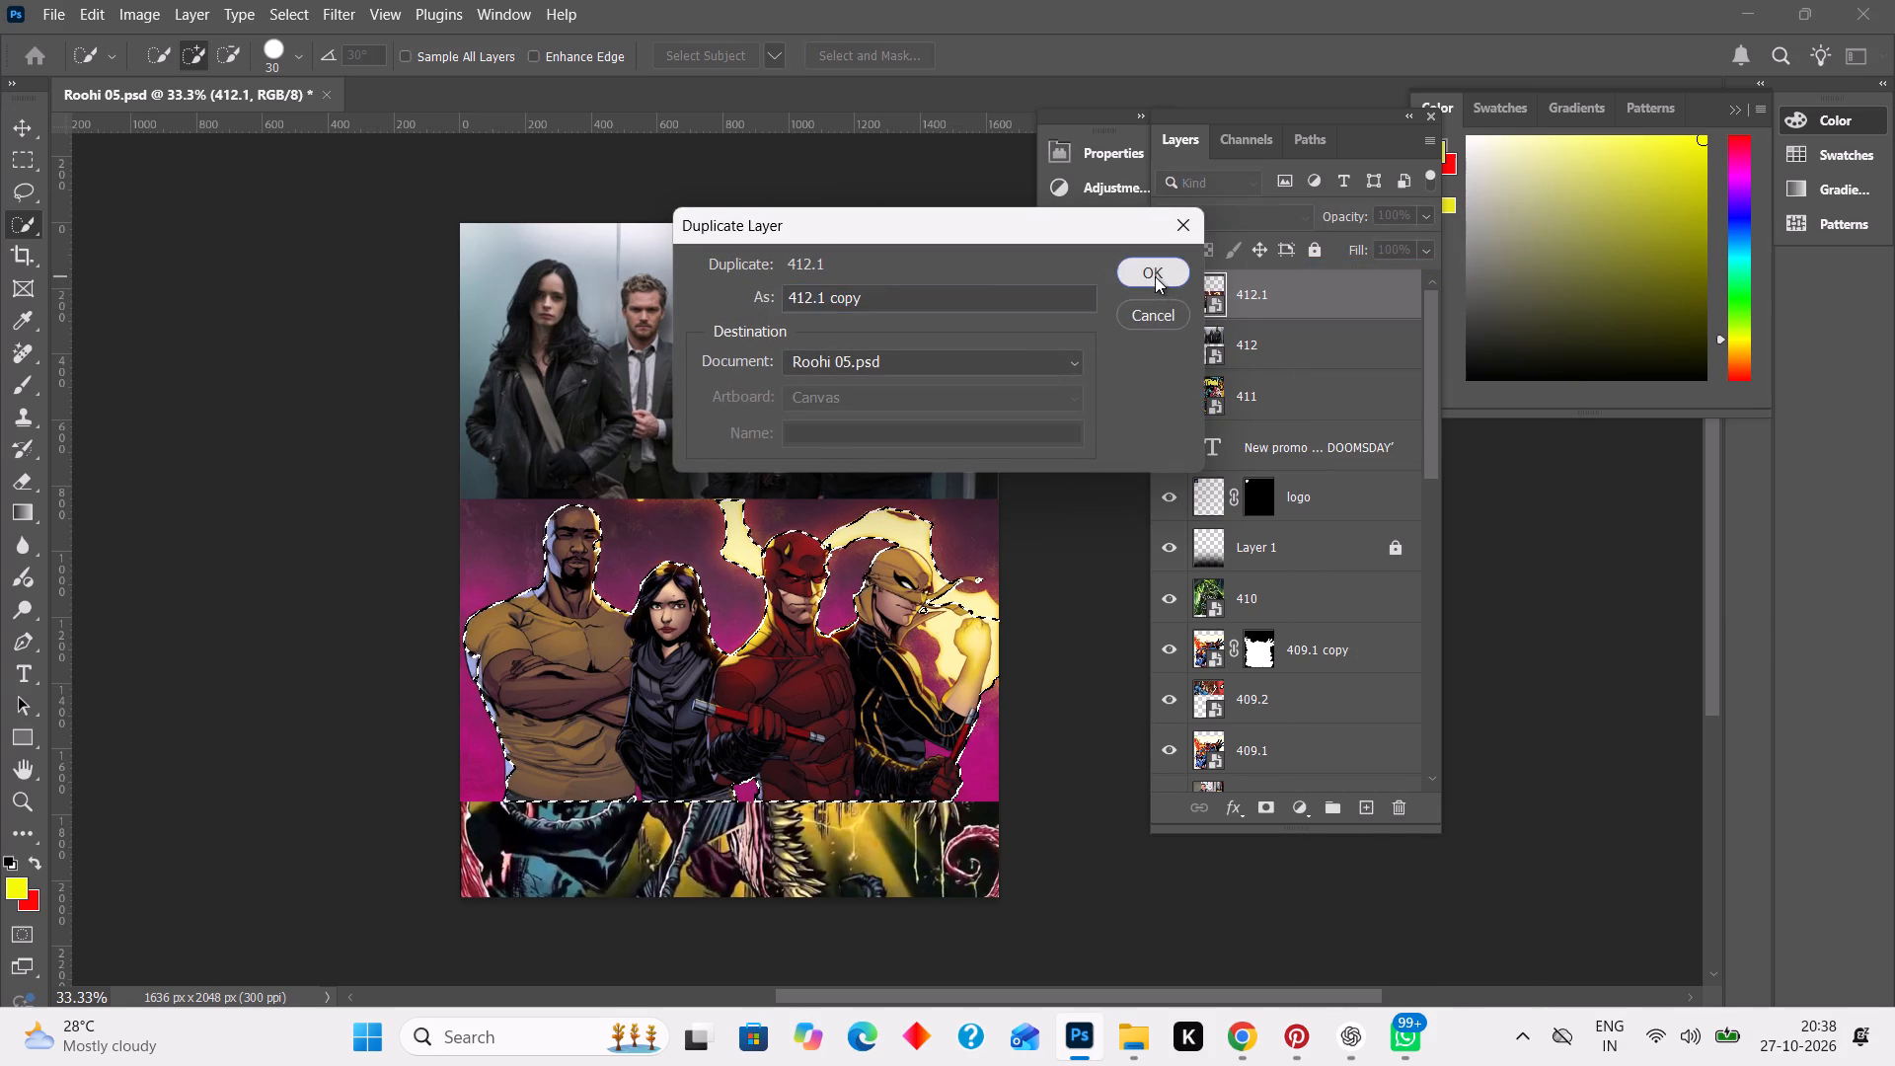
Output the heroes-and-flames selection as a Layer Mask on the duplicated 412.1 layer using Select and Mask.
click(899, 55)
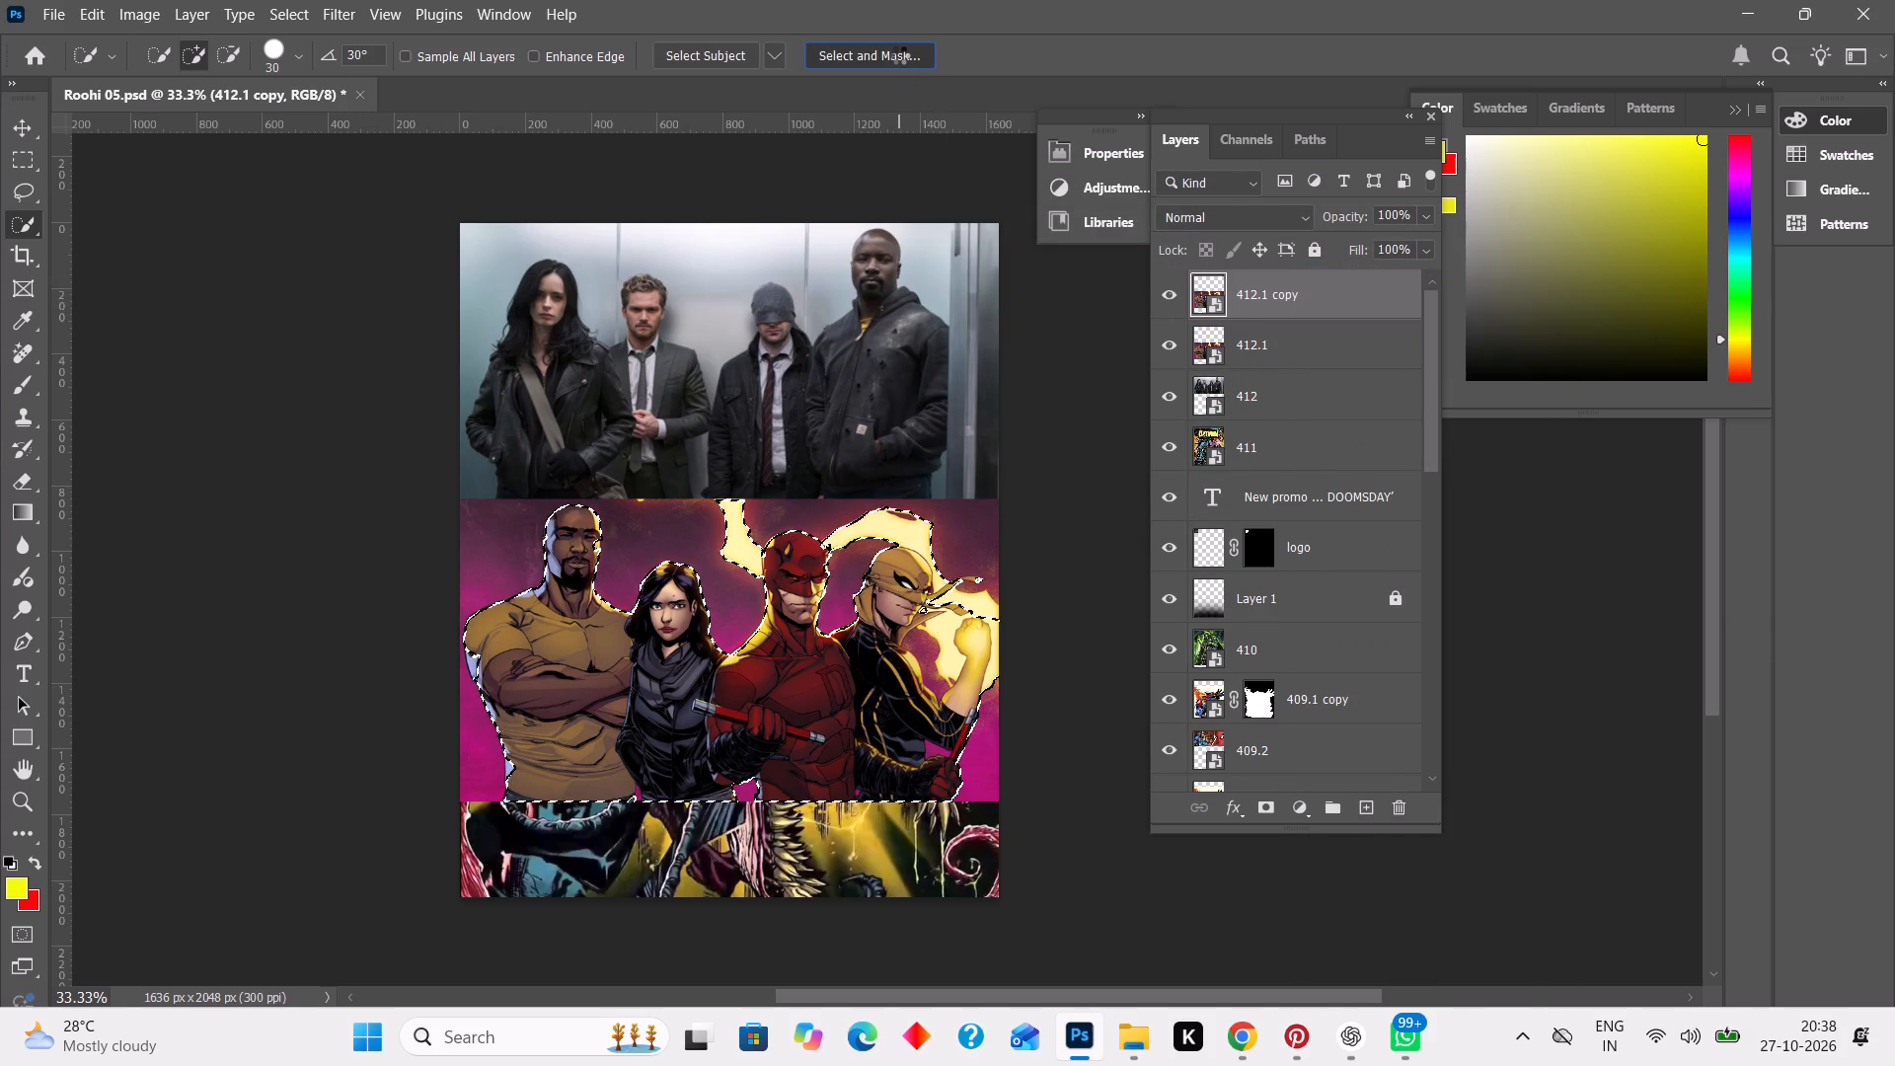
scroll(1690, 867, down, 2)
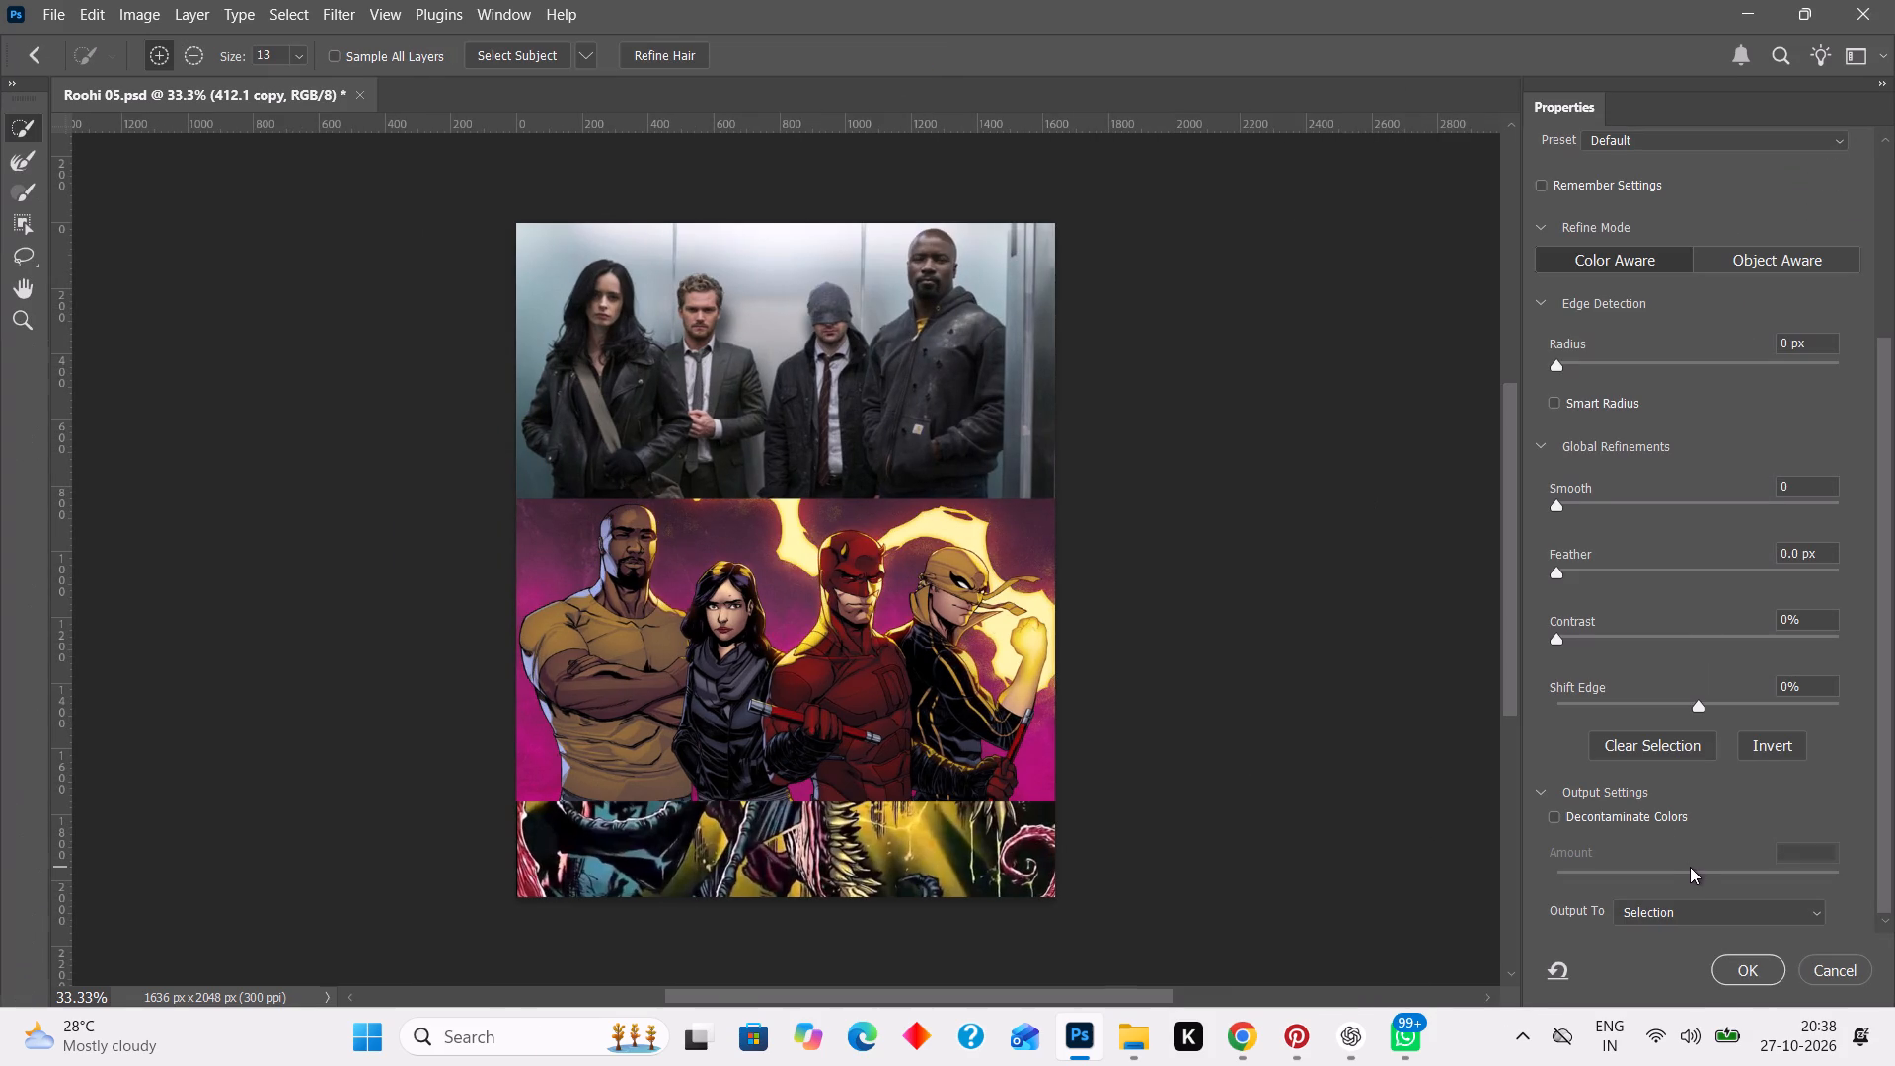
click(1796, 908)
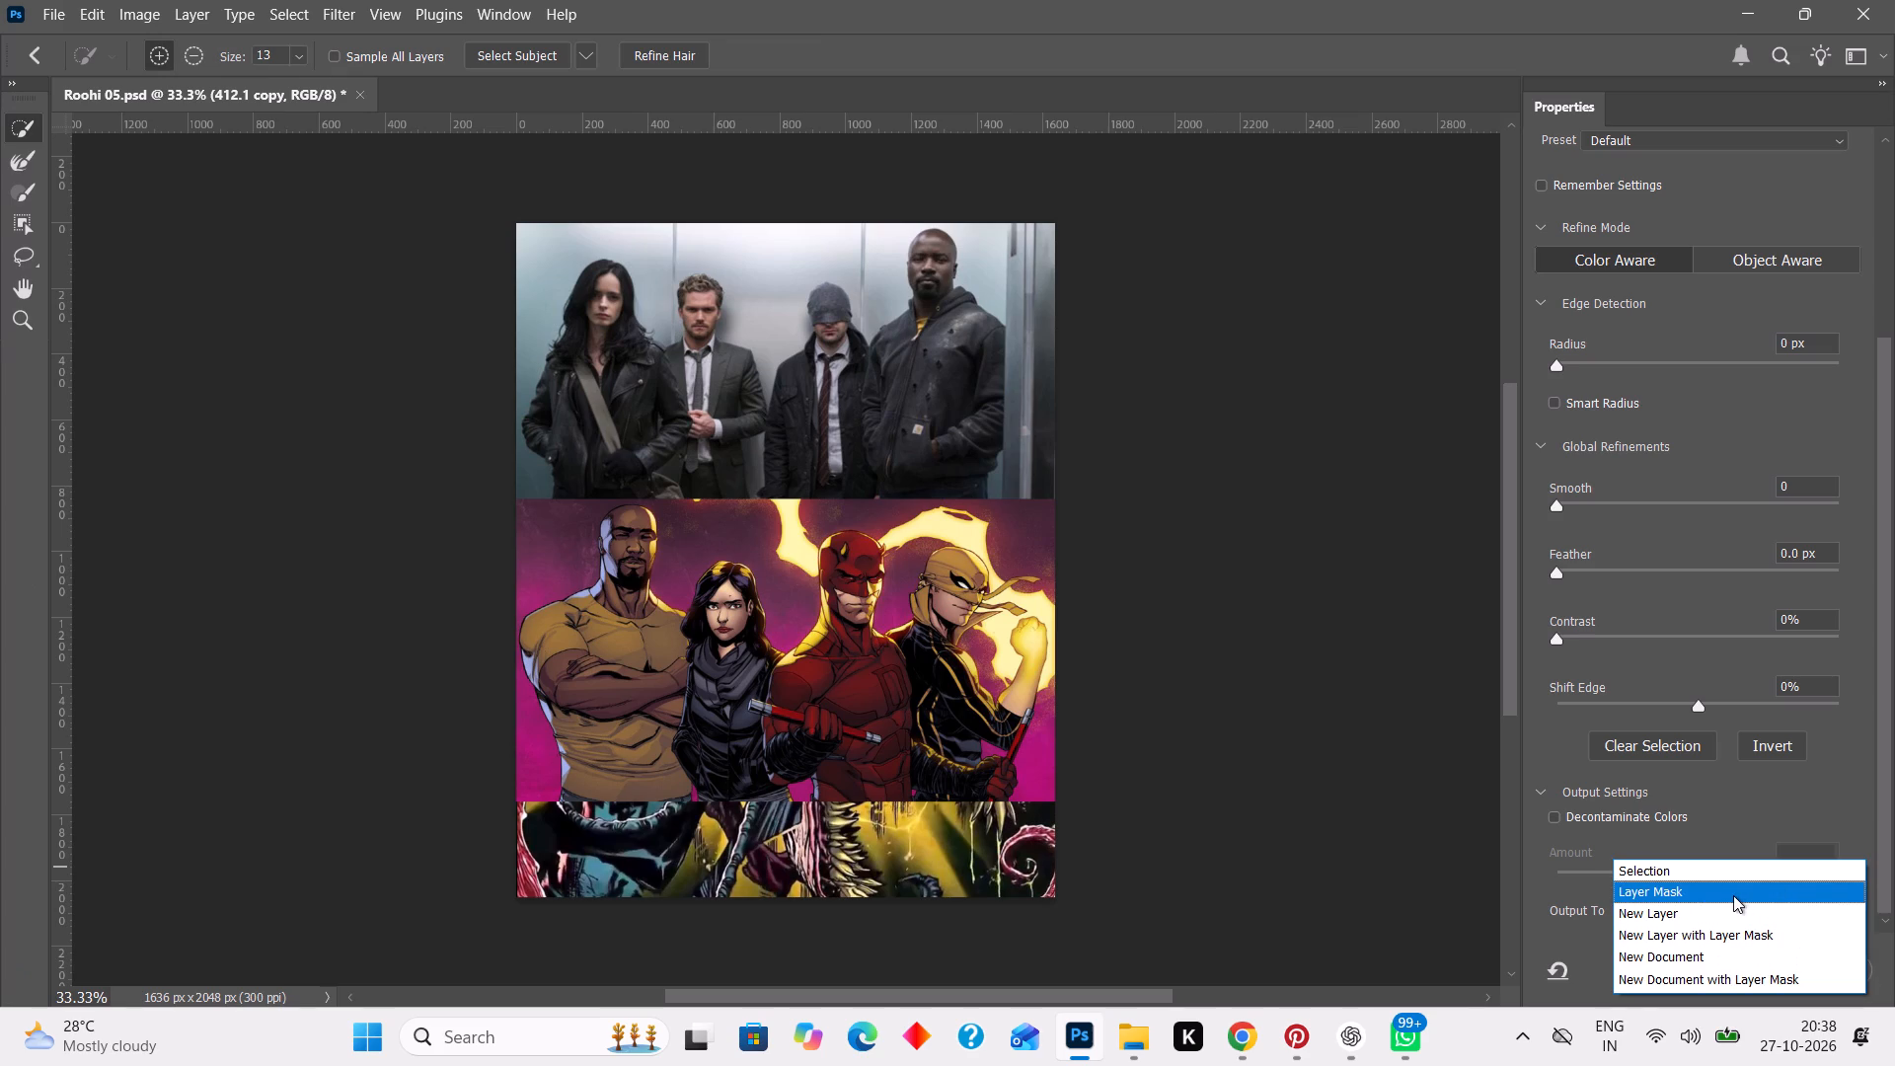
click(1732, 895)
click(1747, 977)
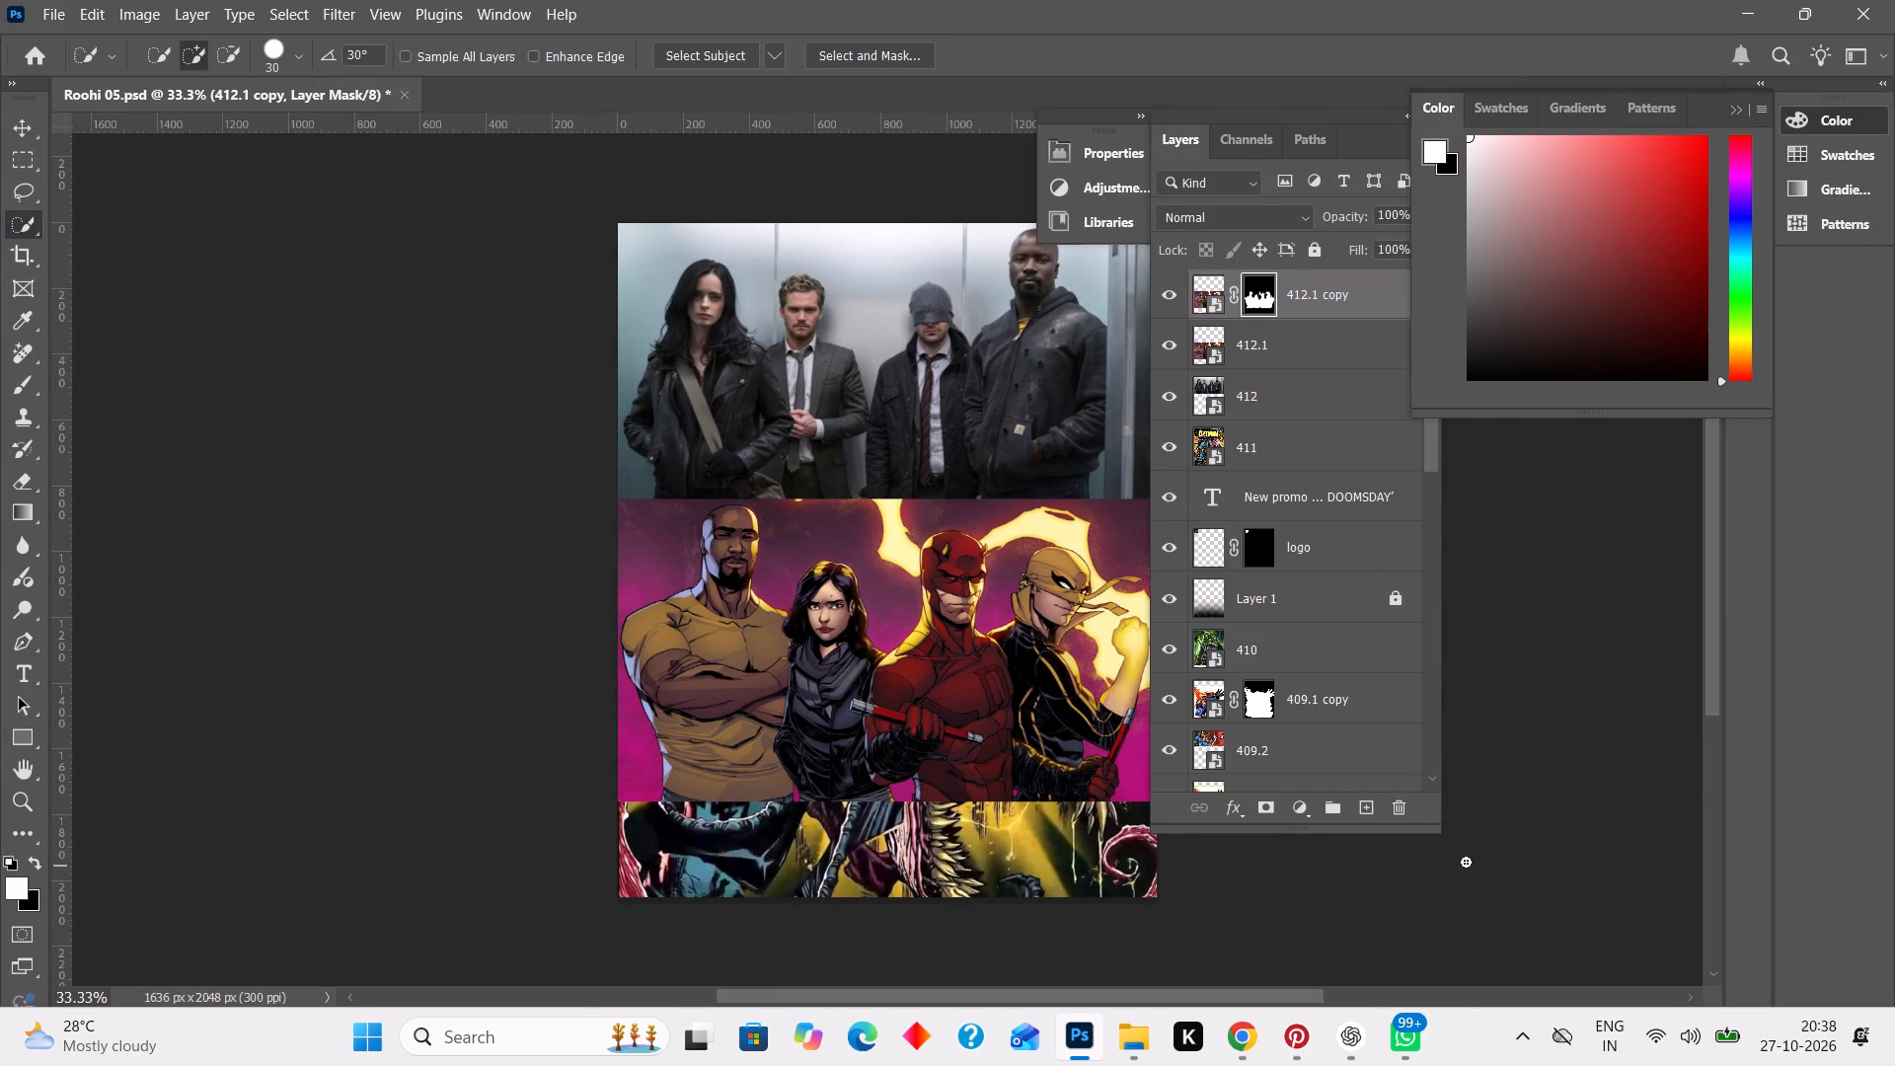
Move layer 412 above the original 412.1 layer, directly beneath the masked duplicate.
drag(1333, 398, 1328, 343)
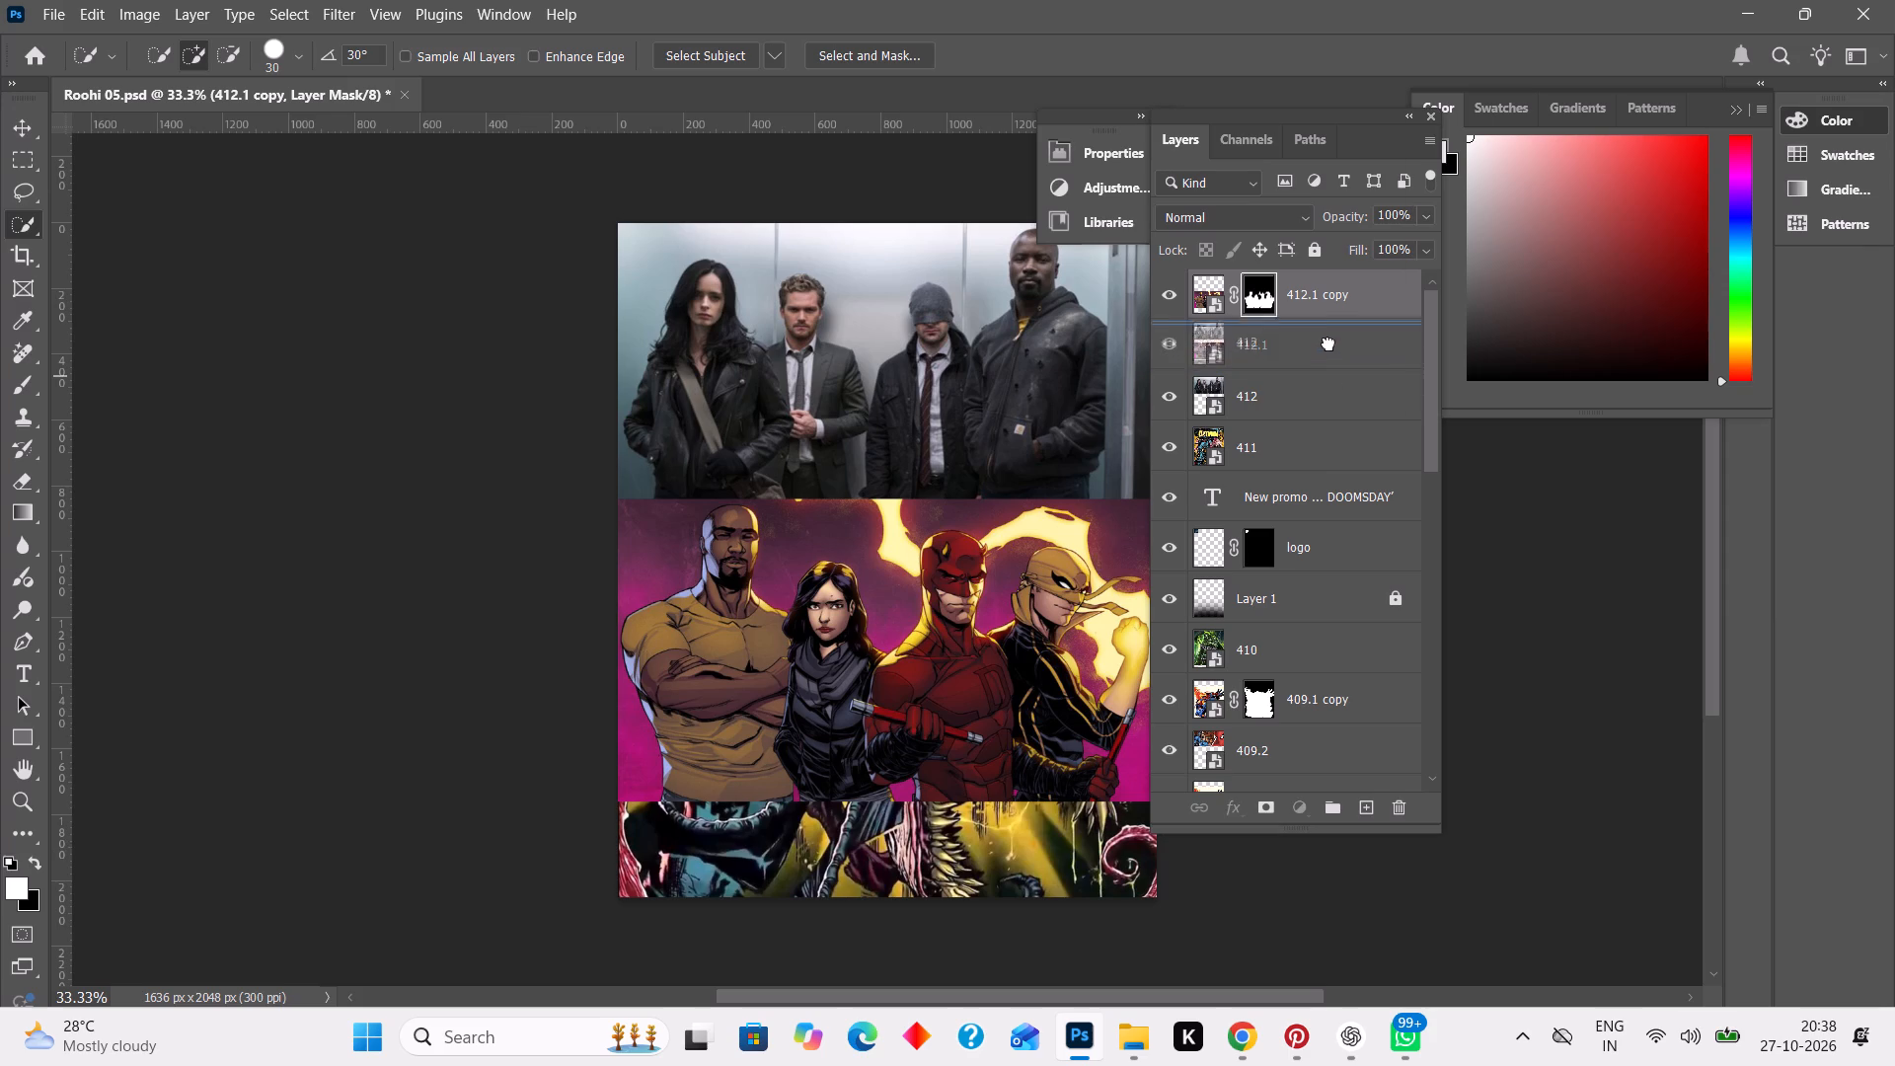
drag(1328, 343, 1326, 338)
click(1606, 571)
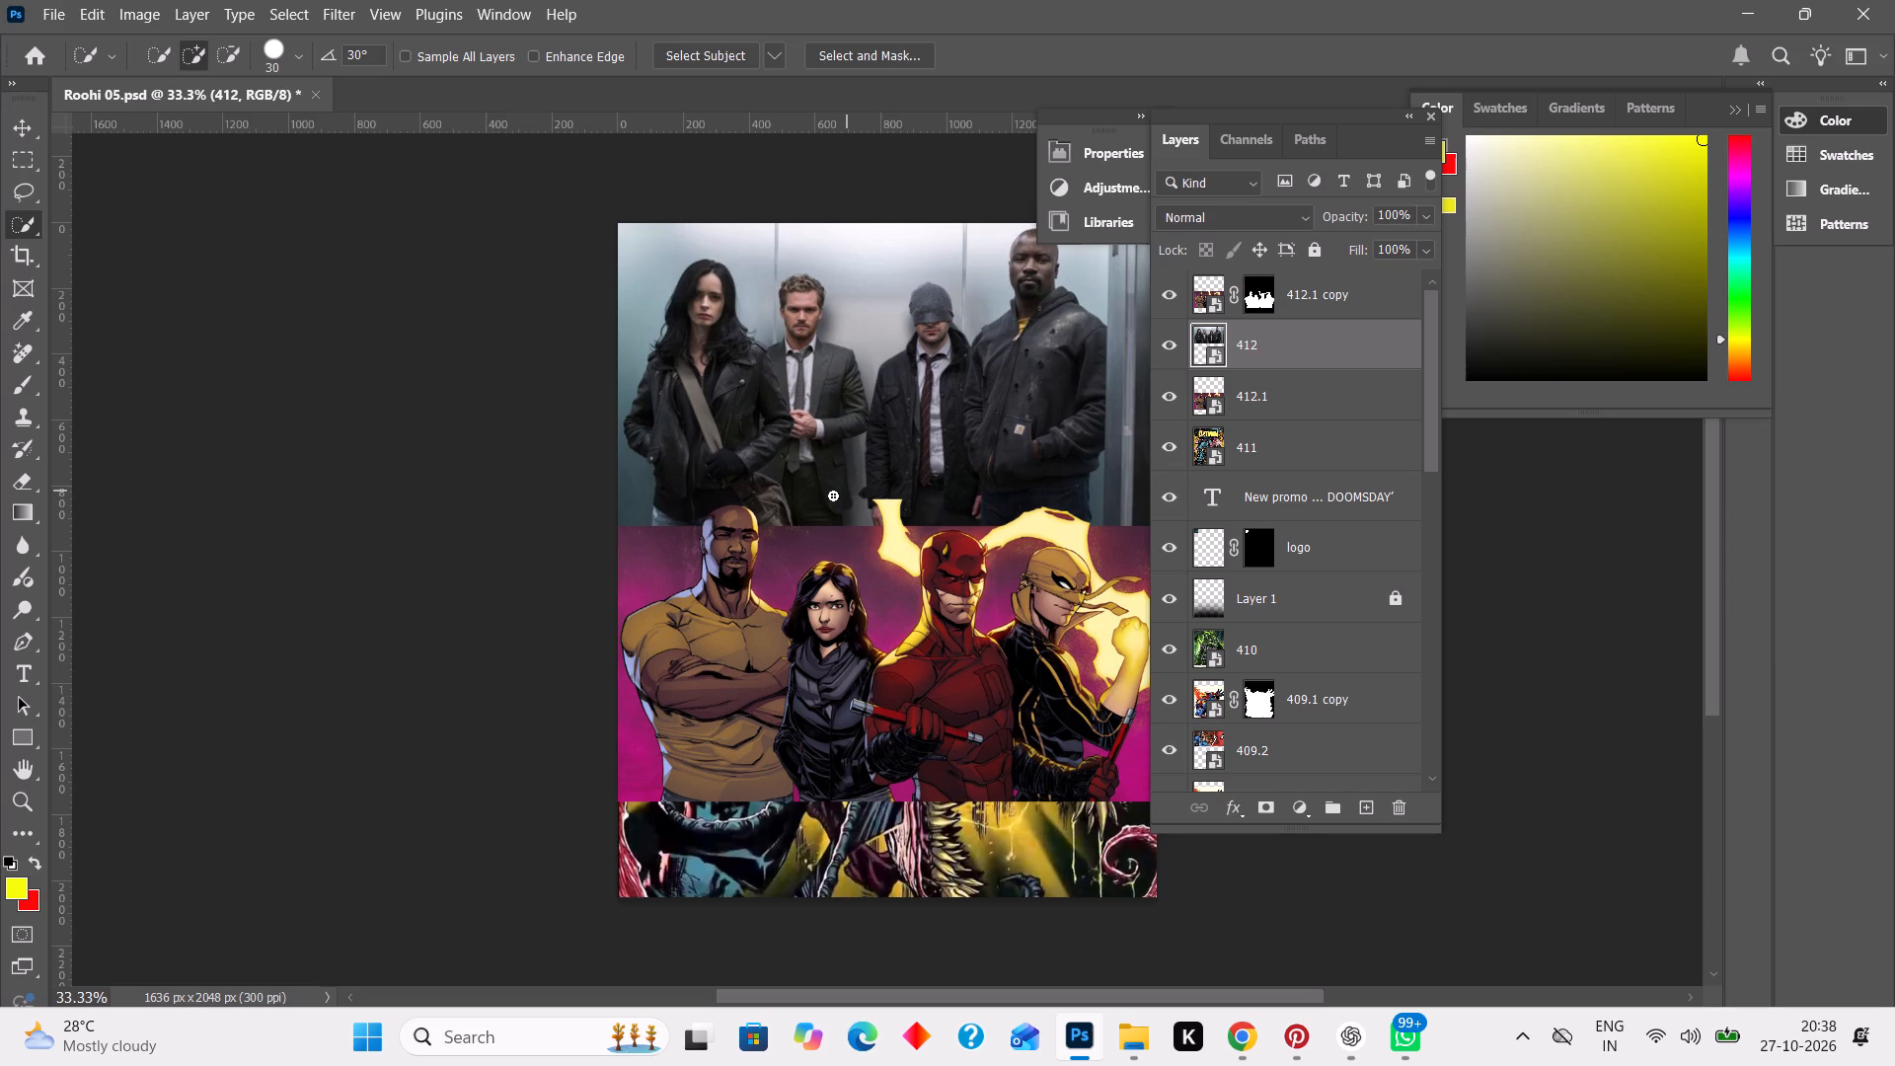
Nudge the original 412.1 comic image slightly upward on the canvas with the Move tool.
click(32, 118)
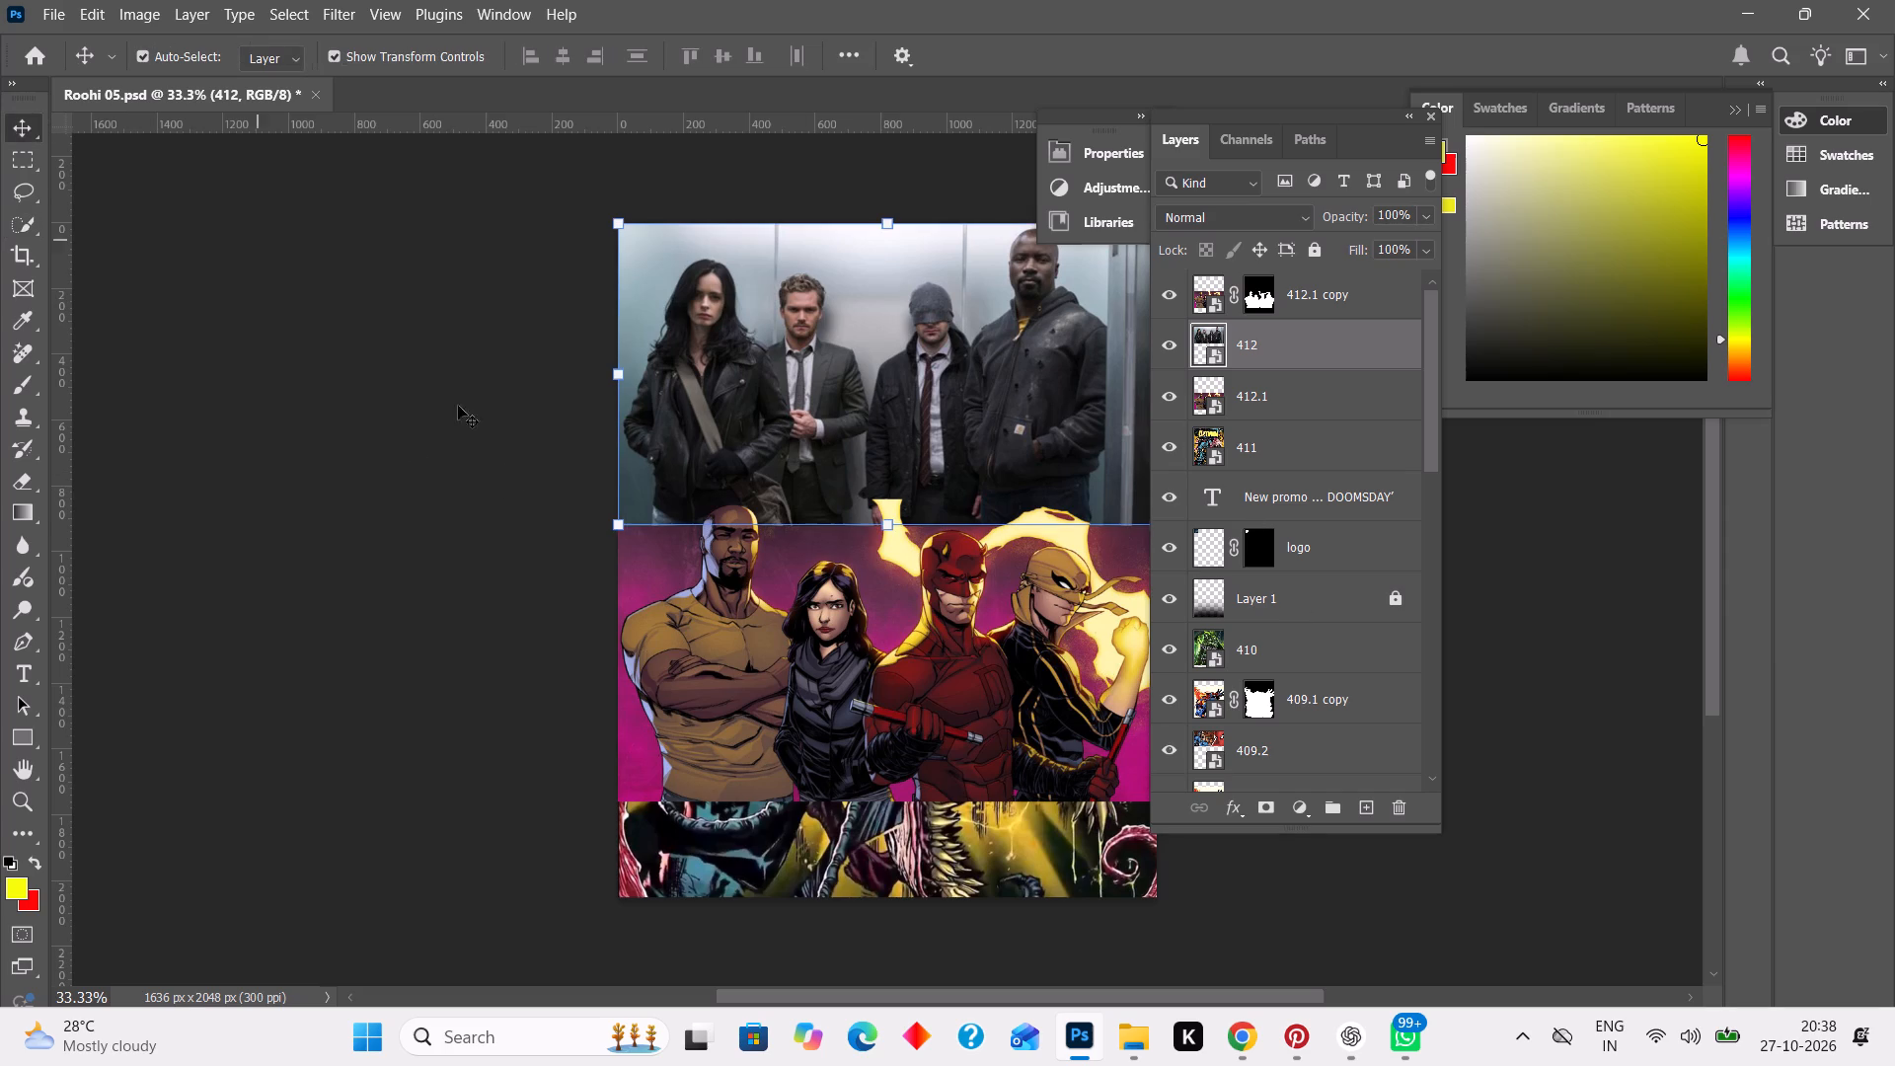
click(775, 585)
key(Up)
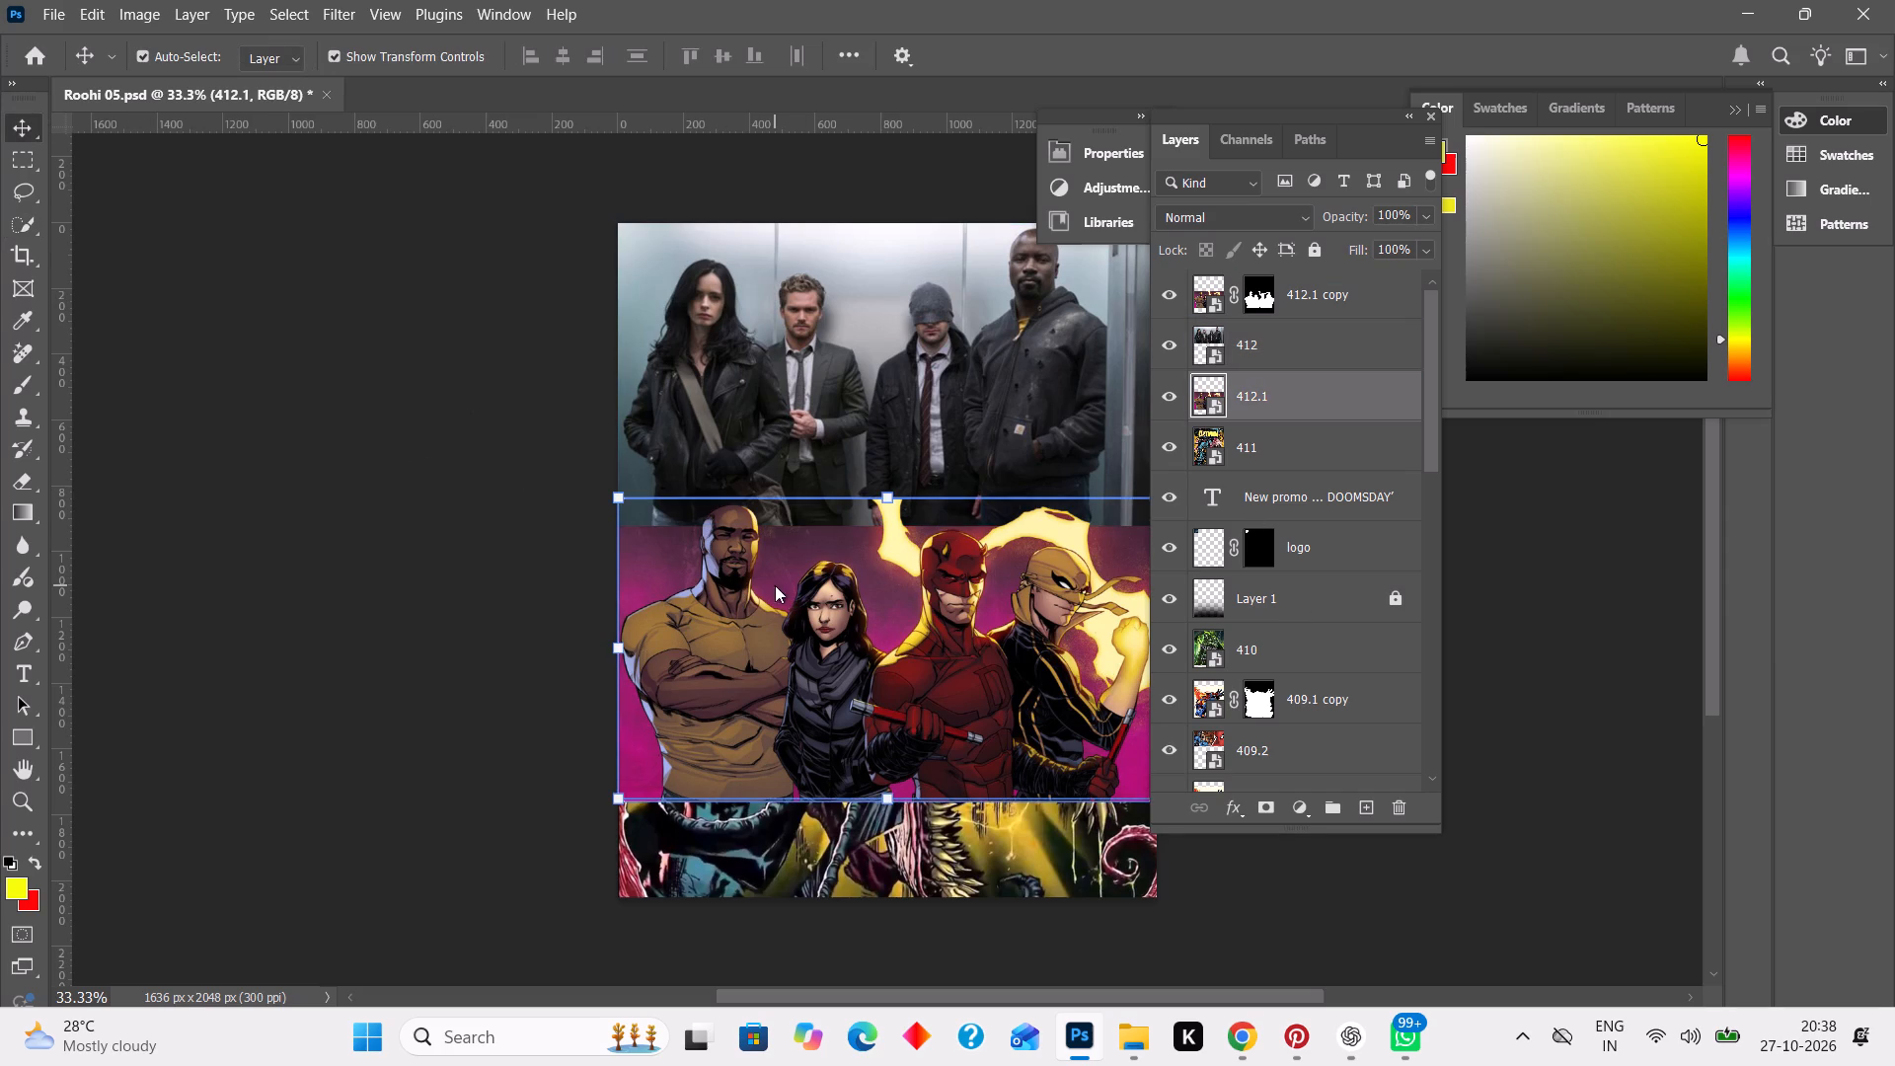
key(Up)
key(Up)
key(Up)
key(Up)
key(Up)
key(Up)
key(Up)
key(Up)
key(Up)
key(Up)
key(Up)
key(Up)
key(Up)
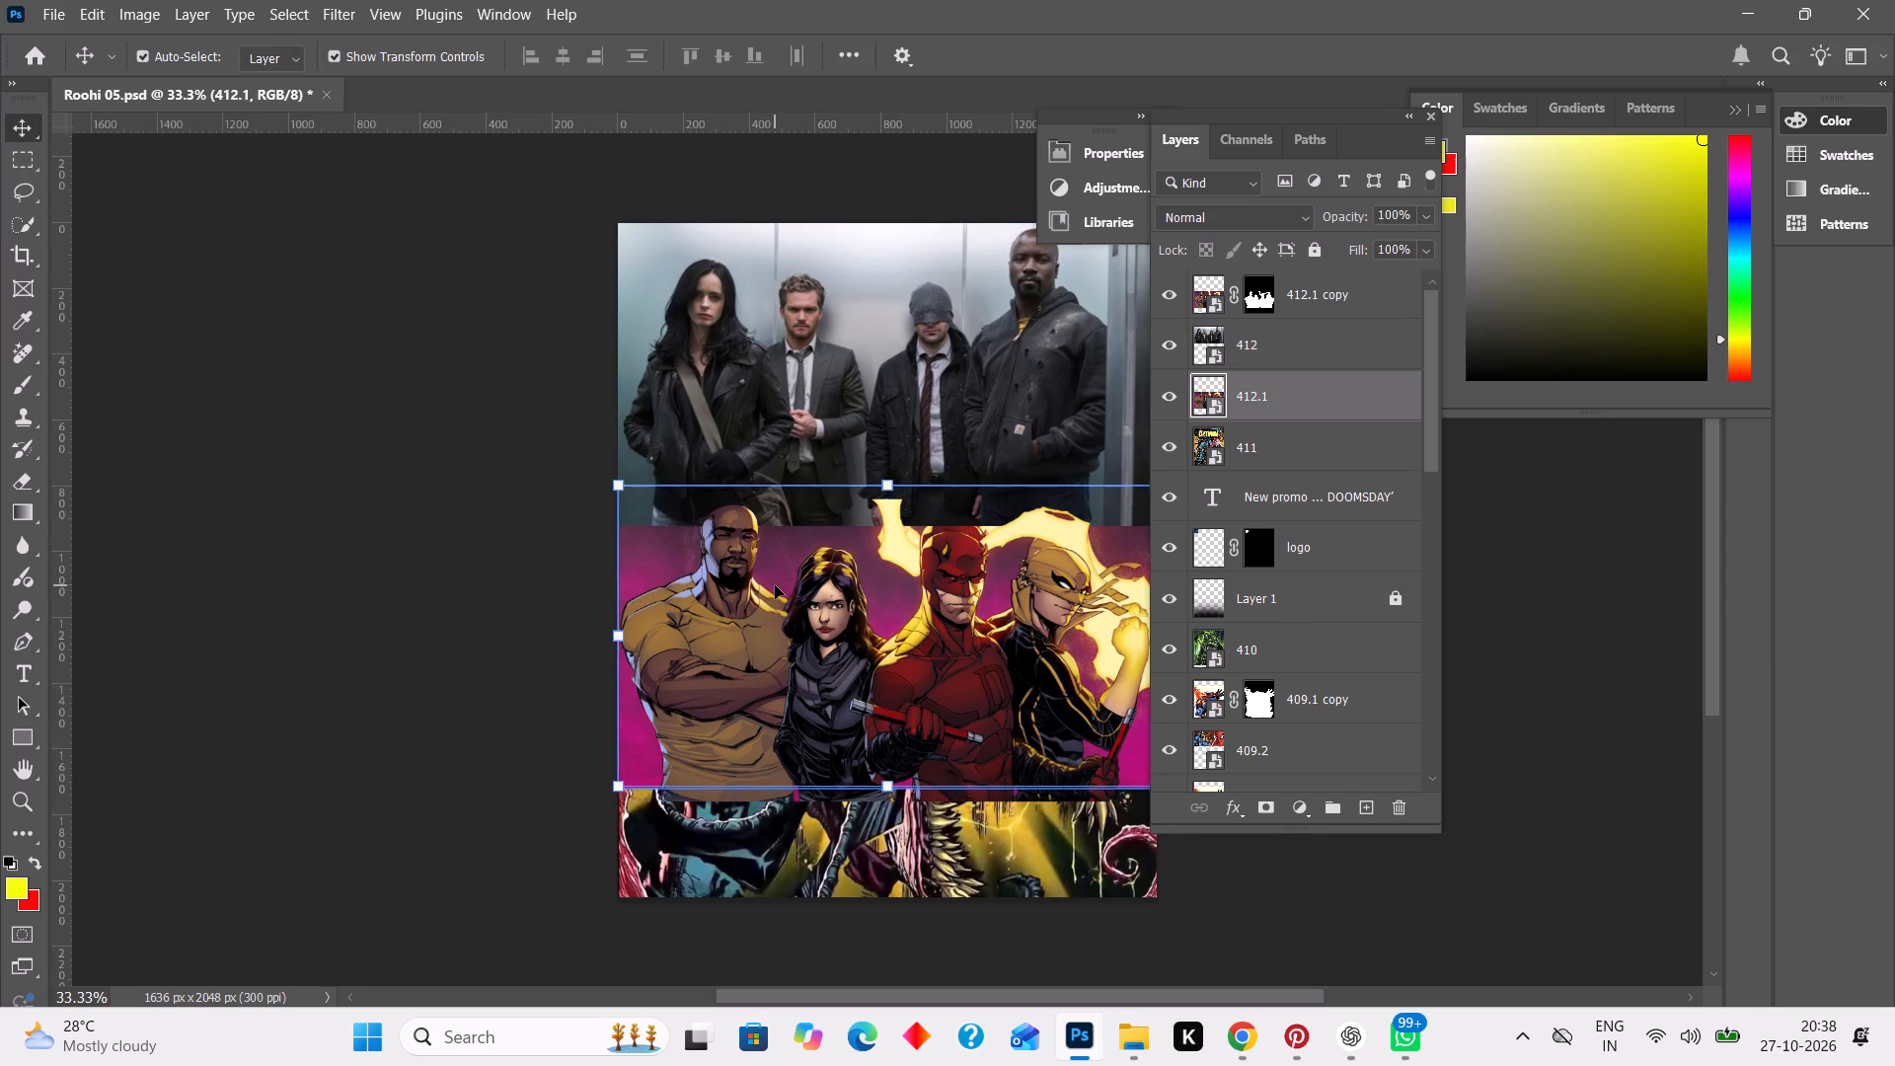
key(Up)
key(Up)
key(Up)
key(Up)
key(Up)
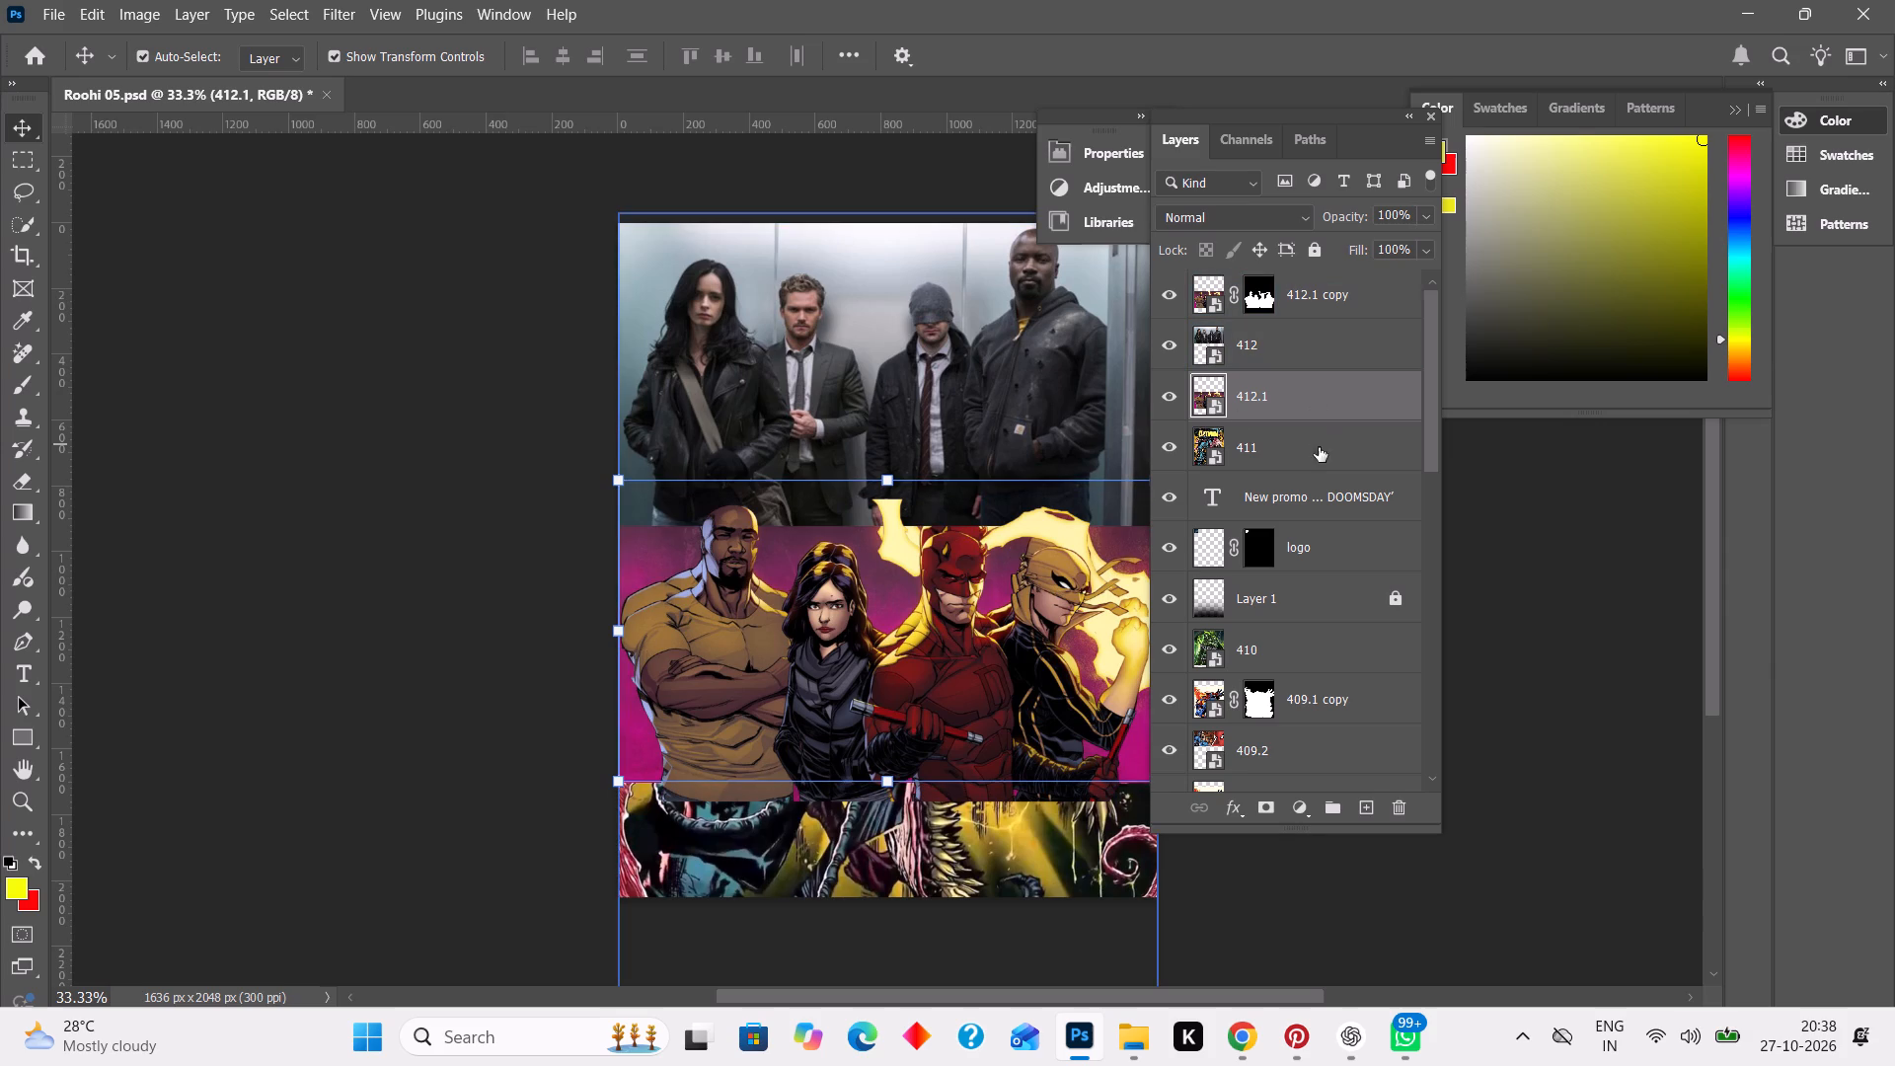
Nudge the masked 412.1 copy layer upward to line up with the original 412.1 image, and deselect it.
click(1327, 283)
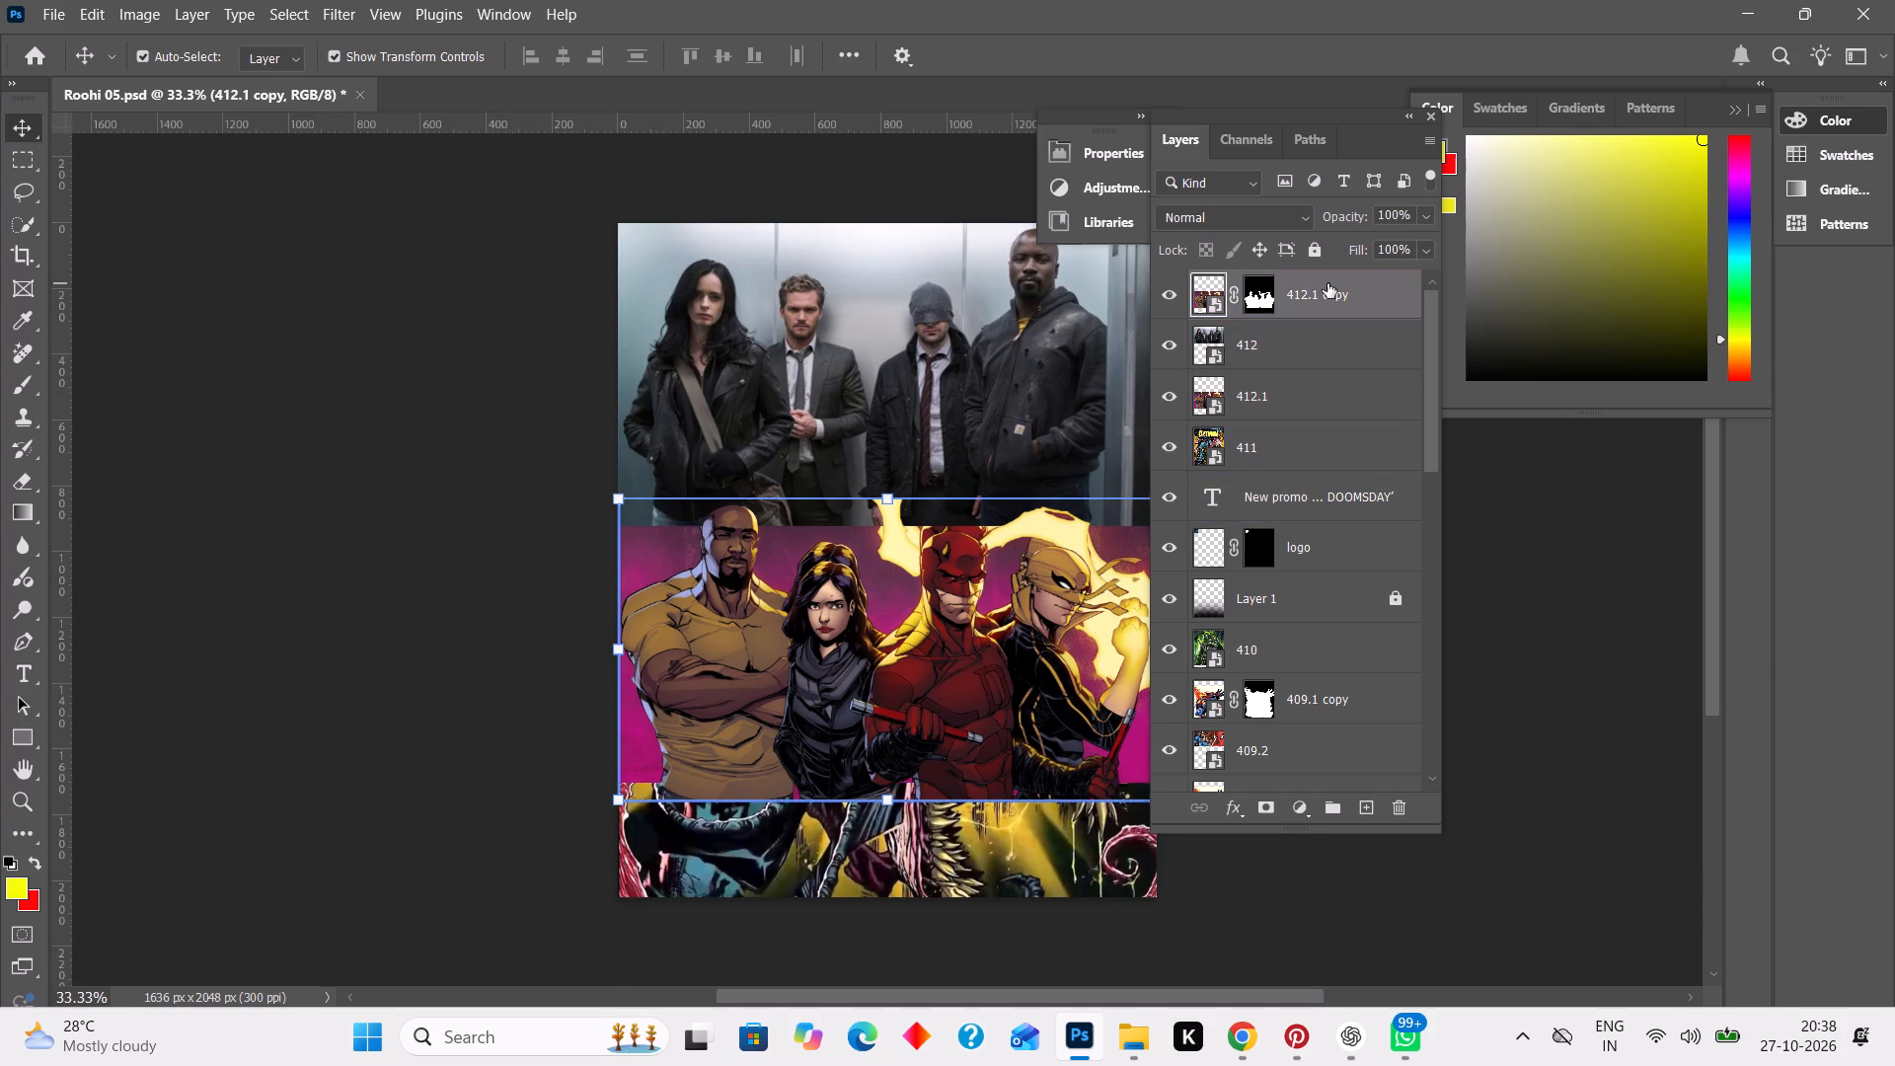
key(Up)
key(Up)
key(Up)
key(Up)
key(Up)
key(Up)
key(Up)
key(Up)
key(Up)
key(Up)
key(Up)
key(Up)
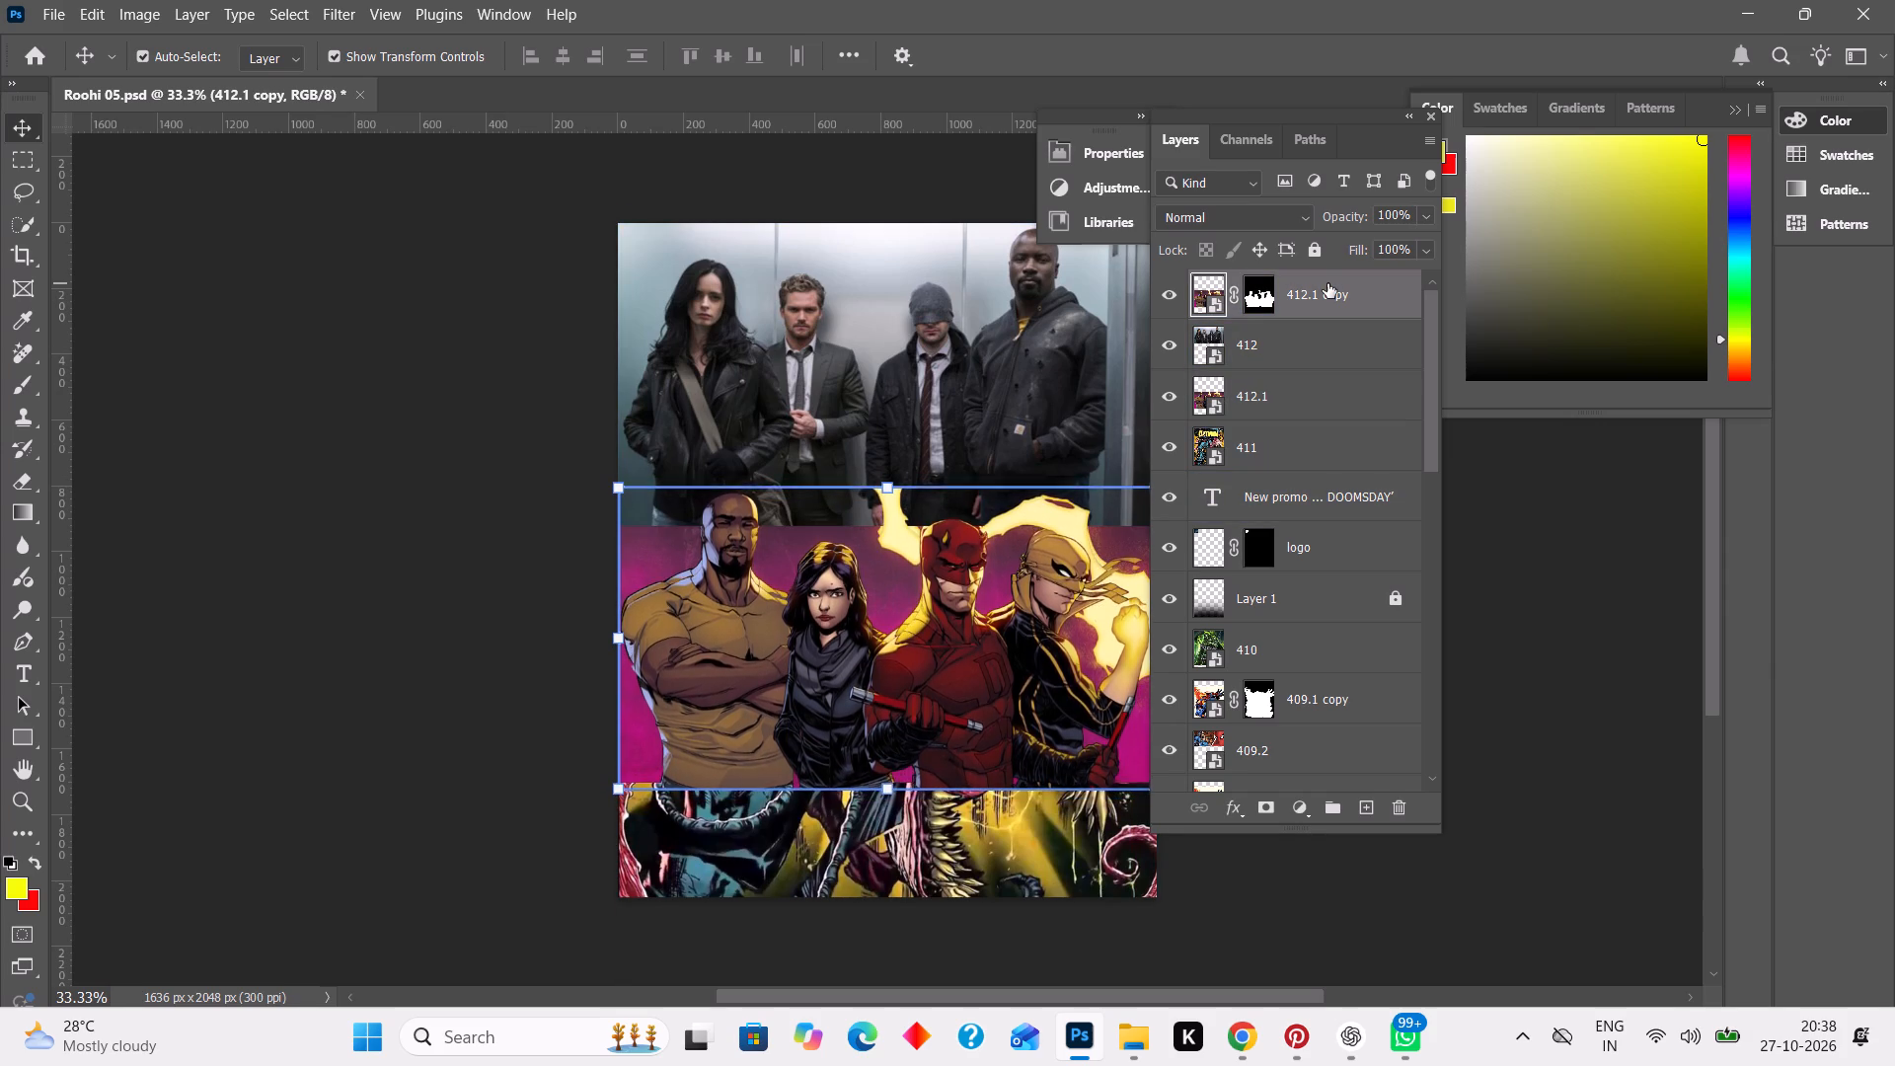
key(Up)
key(Up)
key(Up)
key(Up)
key(Up)
key(Up)
key(Up)
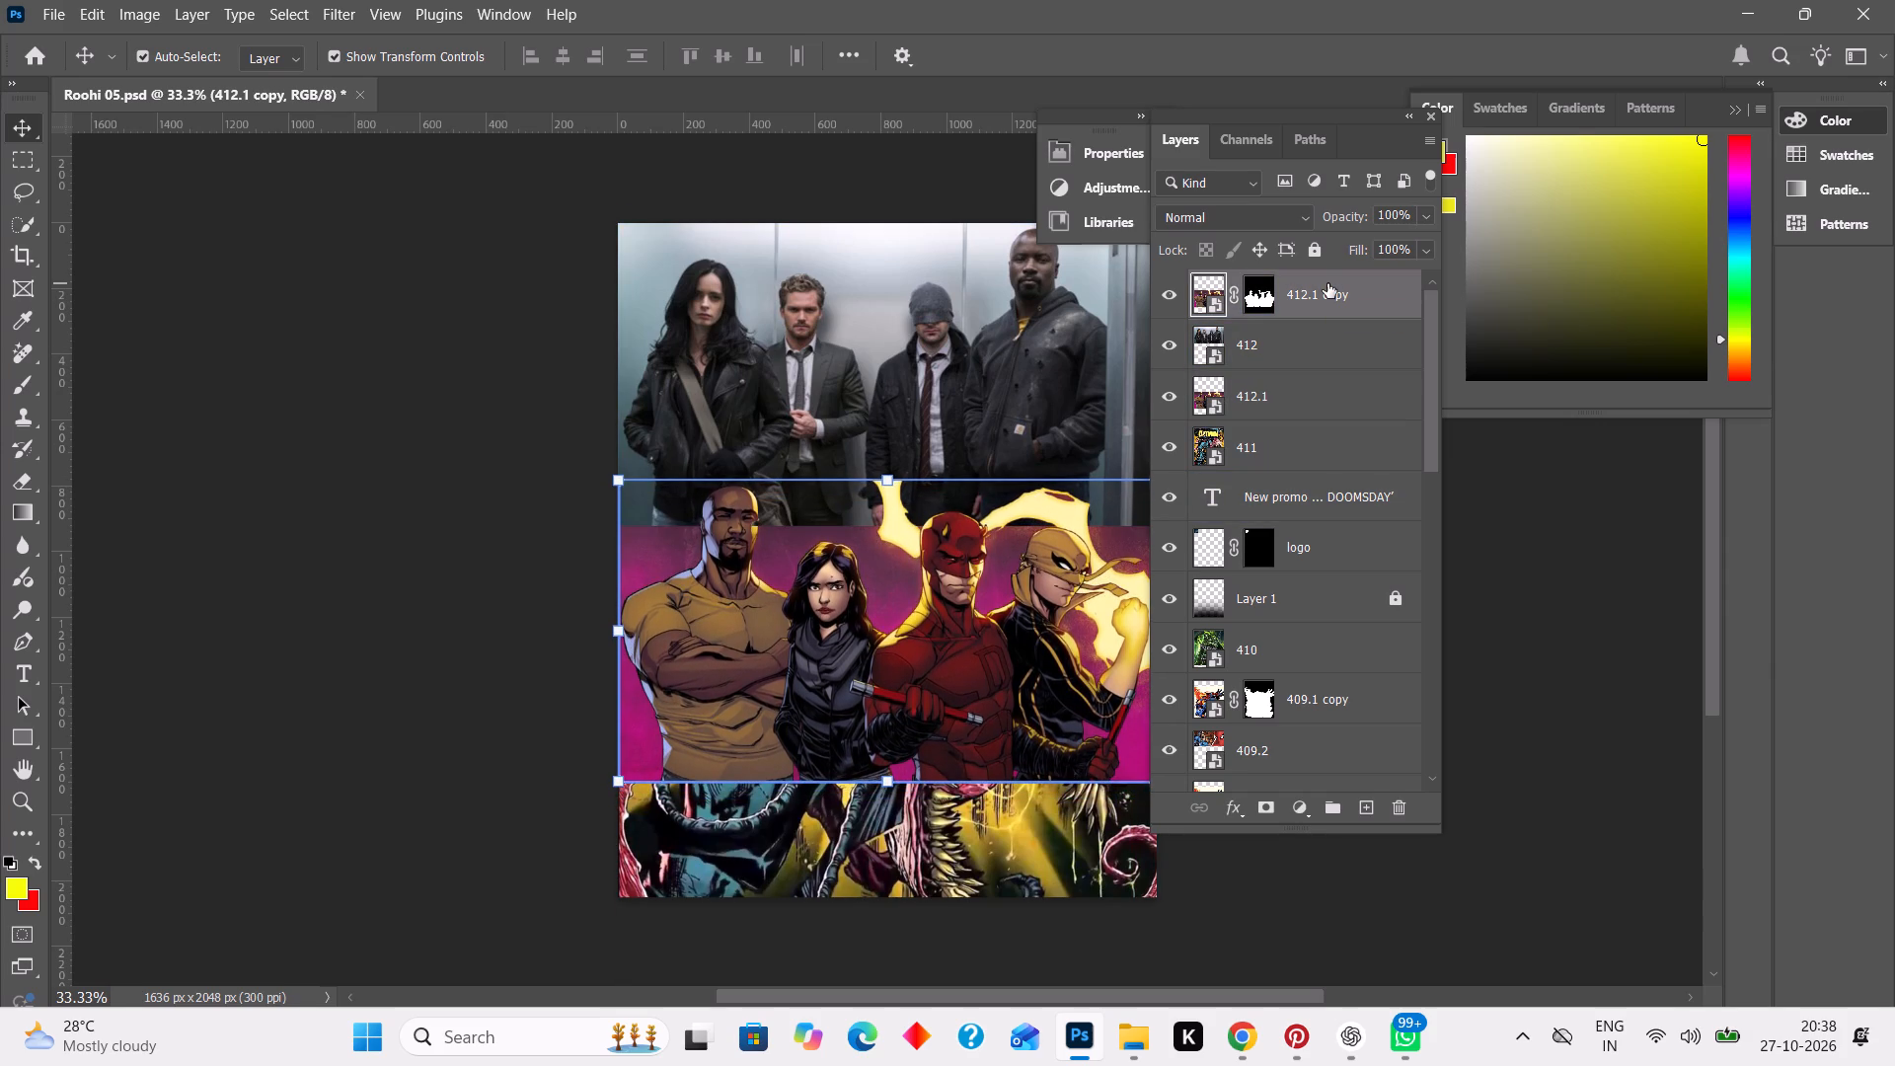
click(1568, 522)
click(1568, 522)
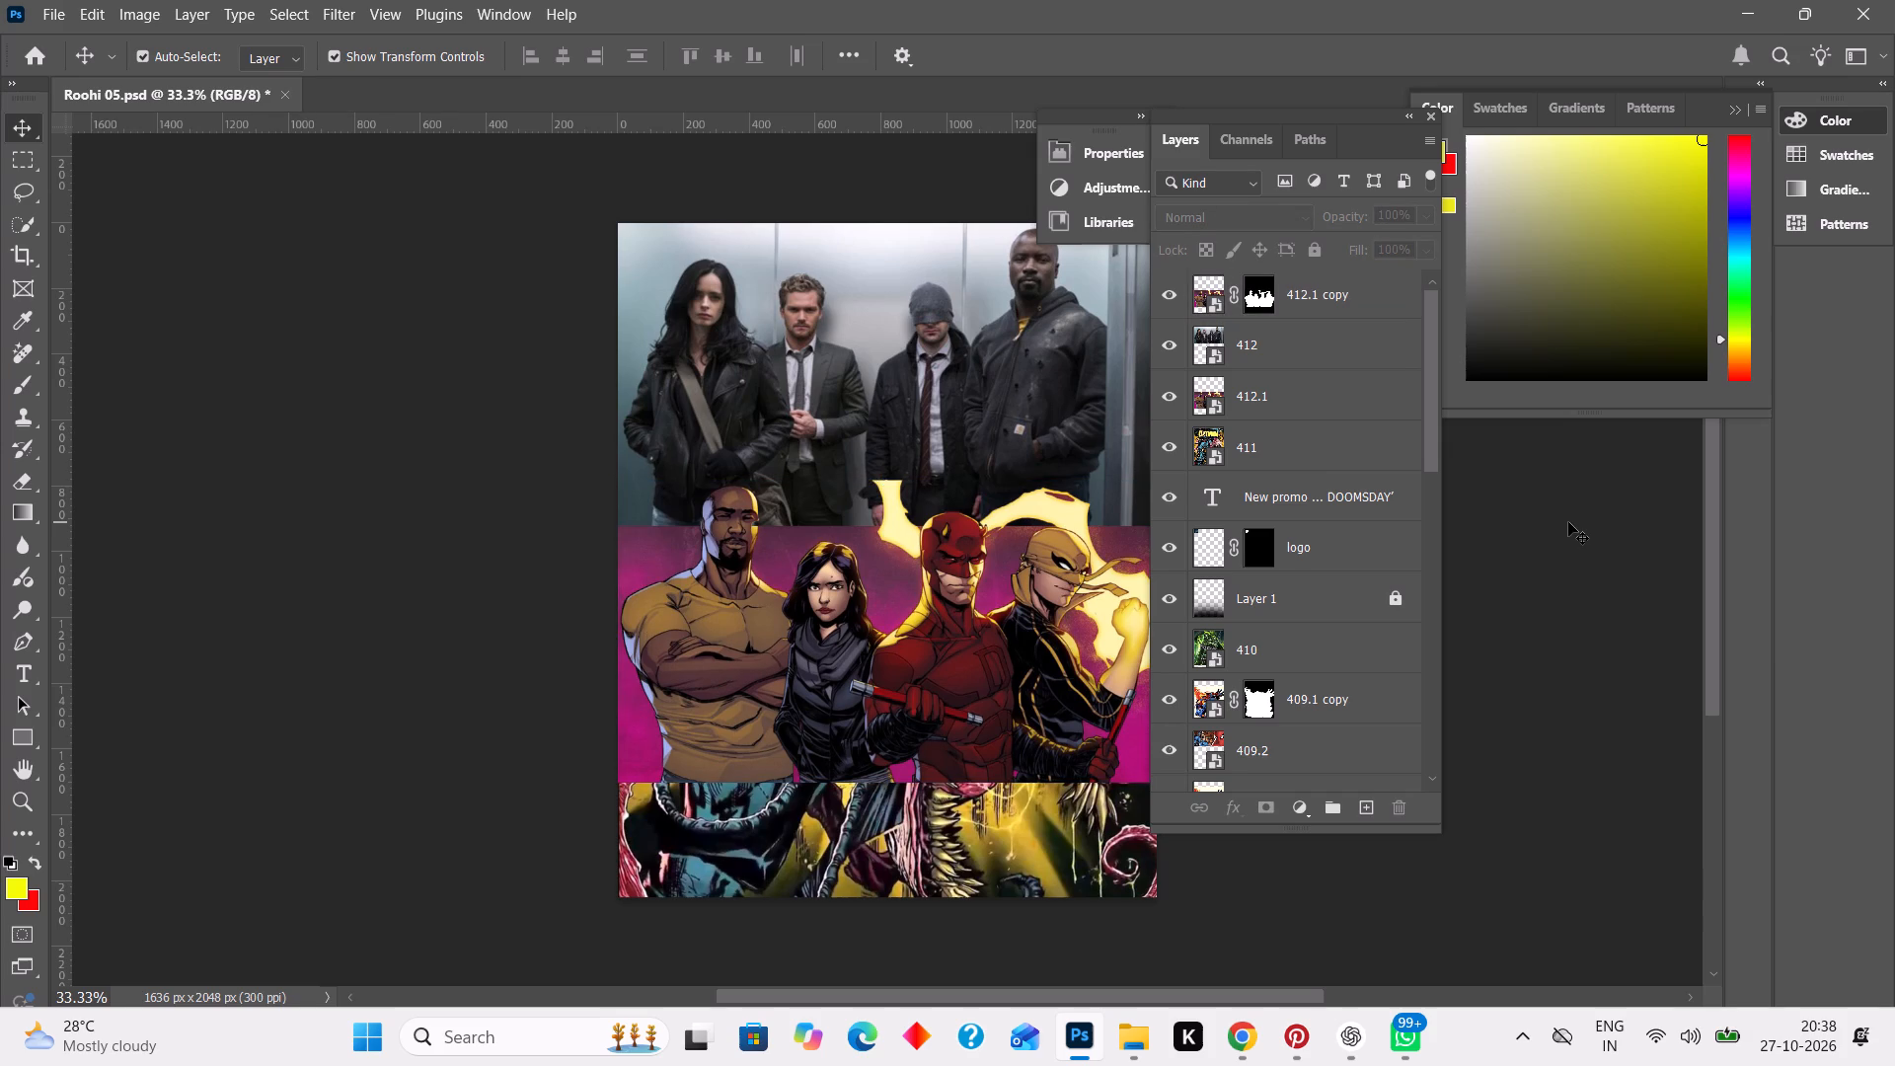
Apply Inner Shadow and Inner Glow effects to the 412.1 copy layer, leaving Stroke and Outer Glow off.
scroll(1568, 522, right, 1)
click(1568, 522)
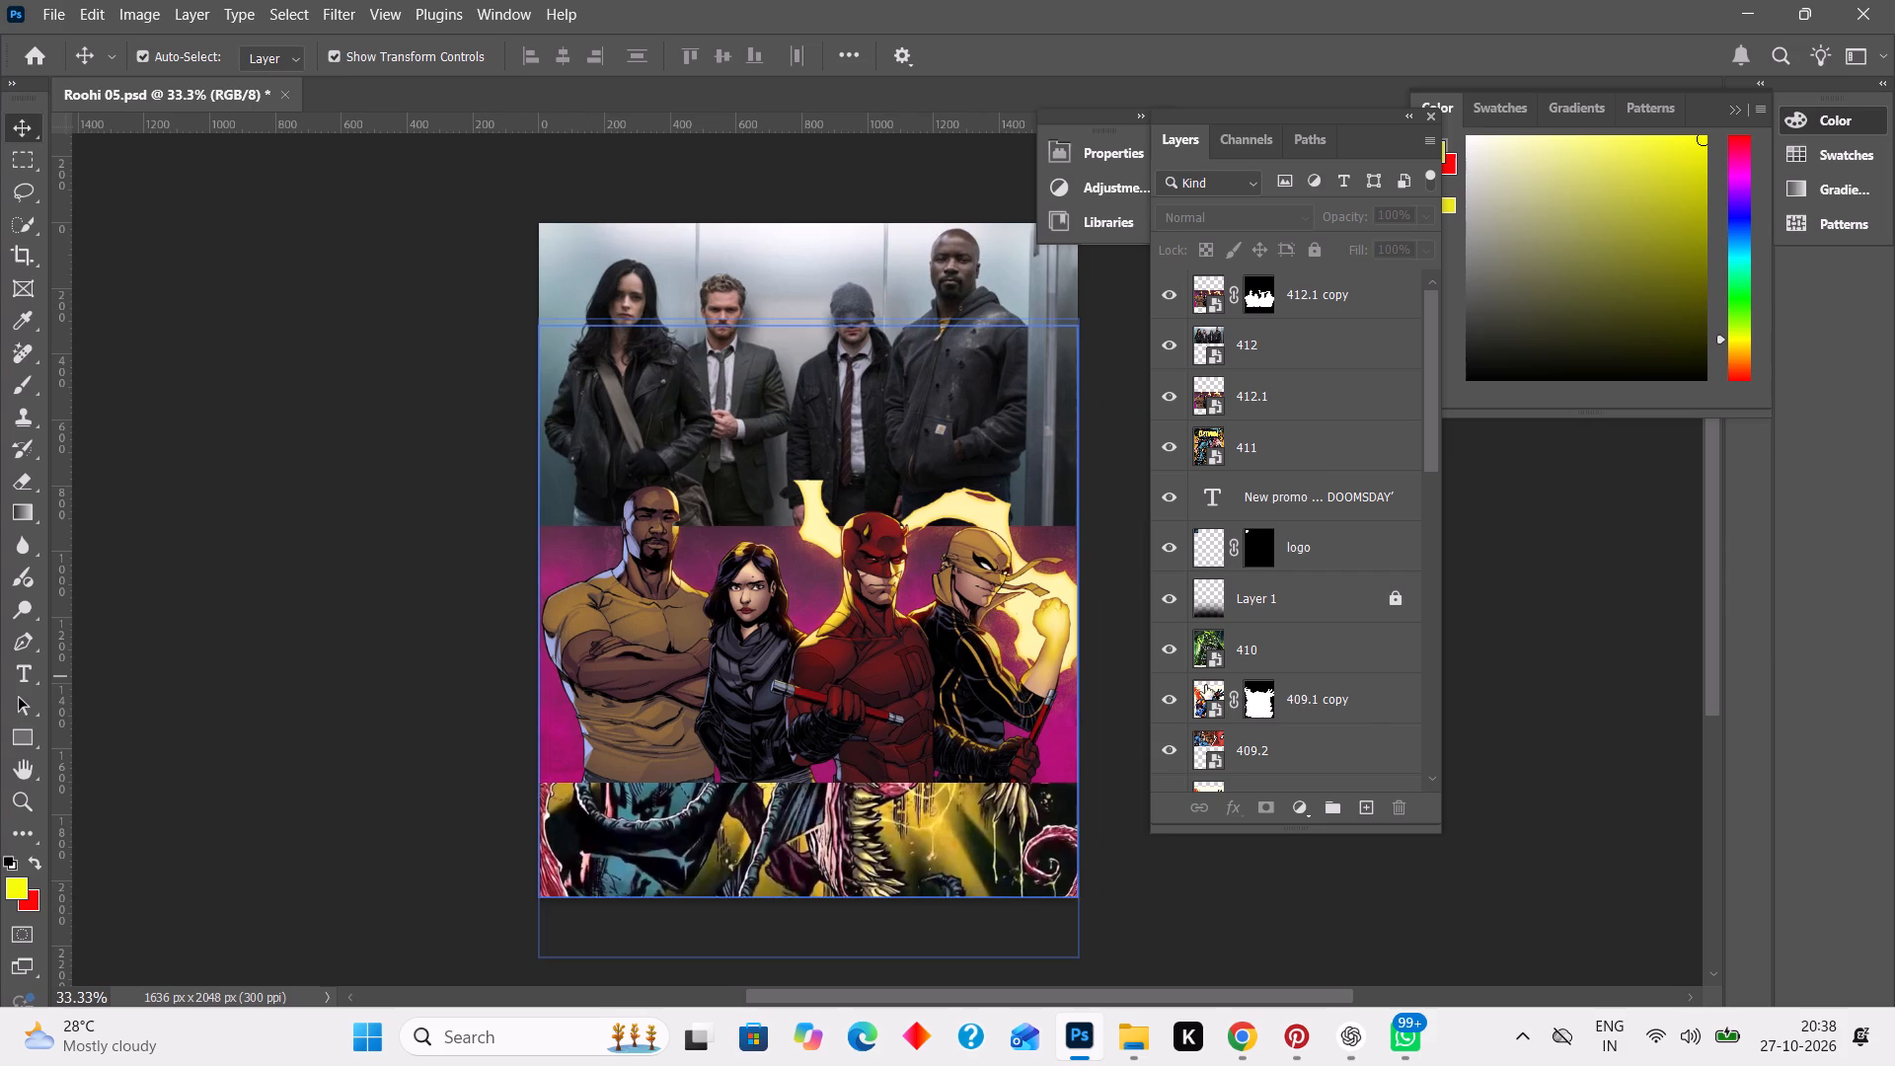
click(1487, 696)
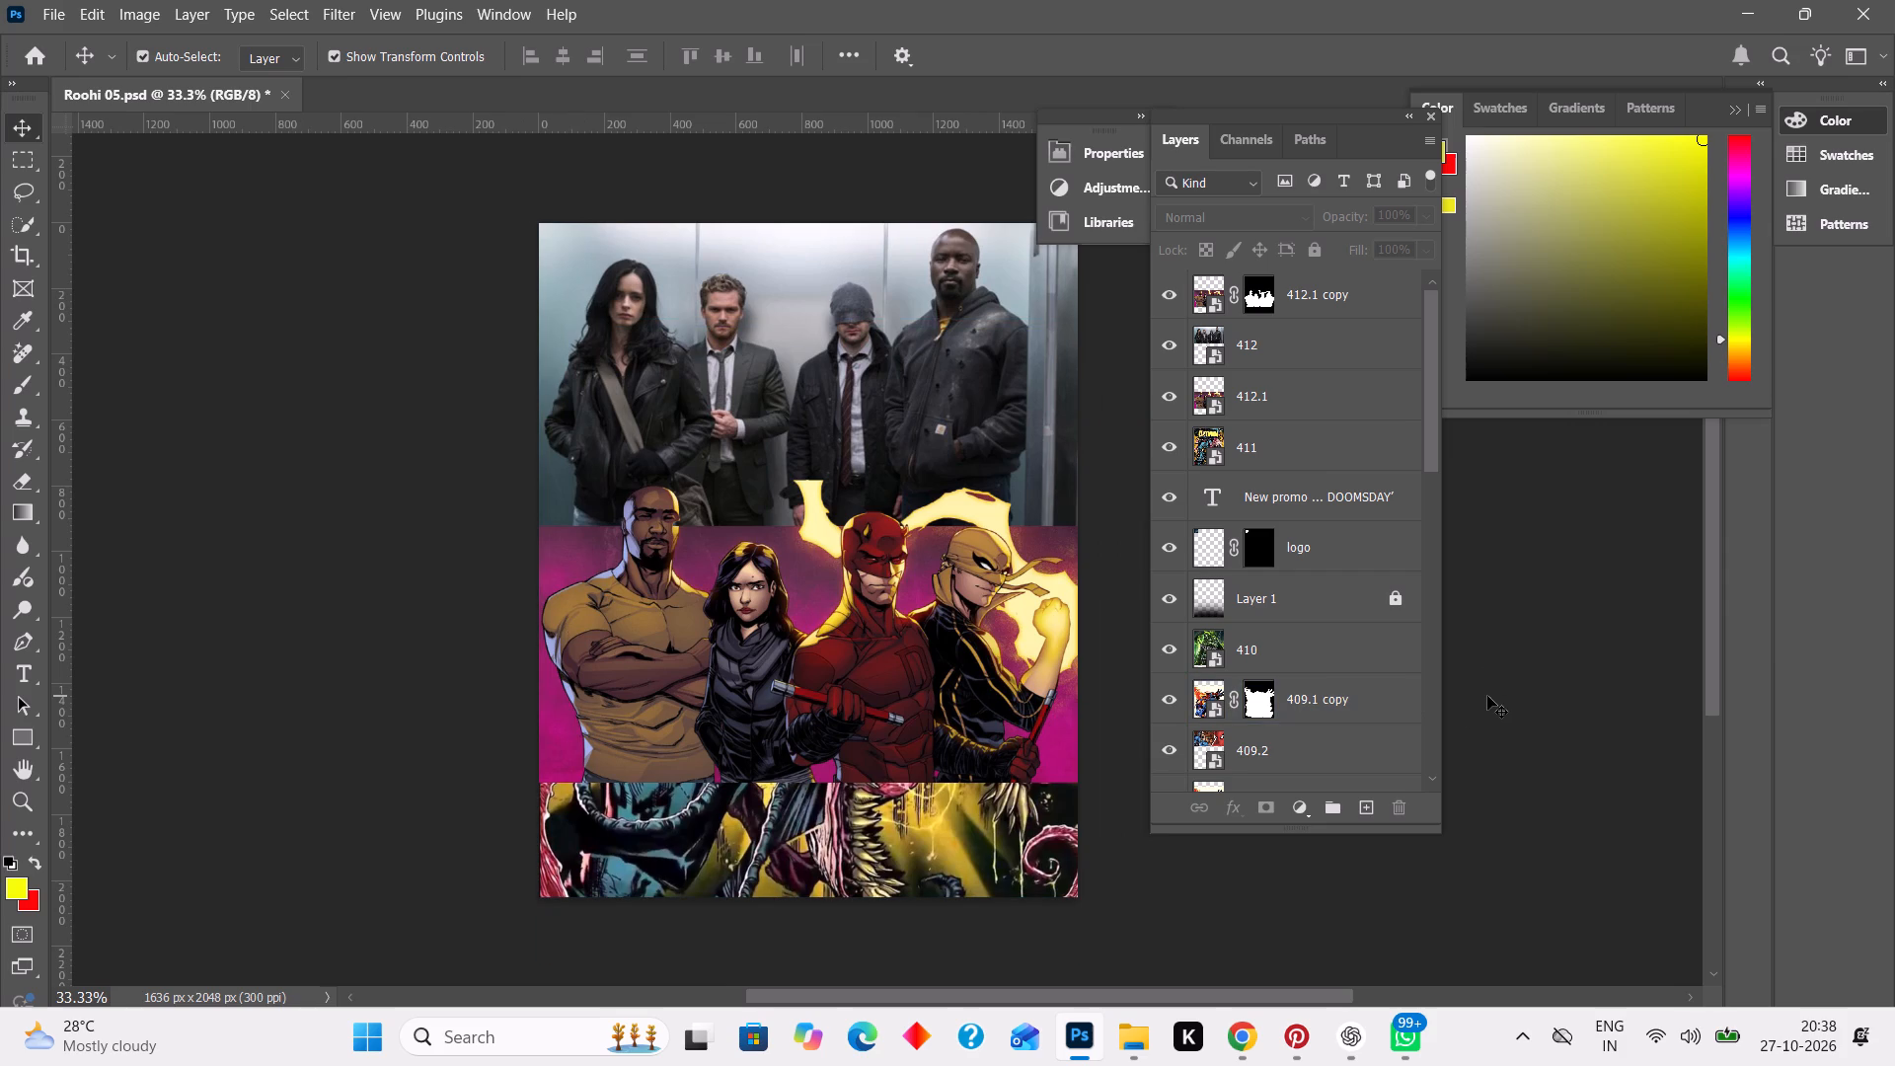
click(1623, 681)
click(669, 589)
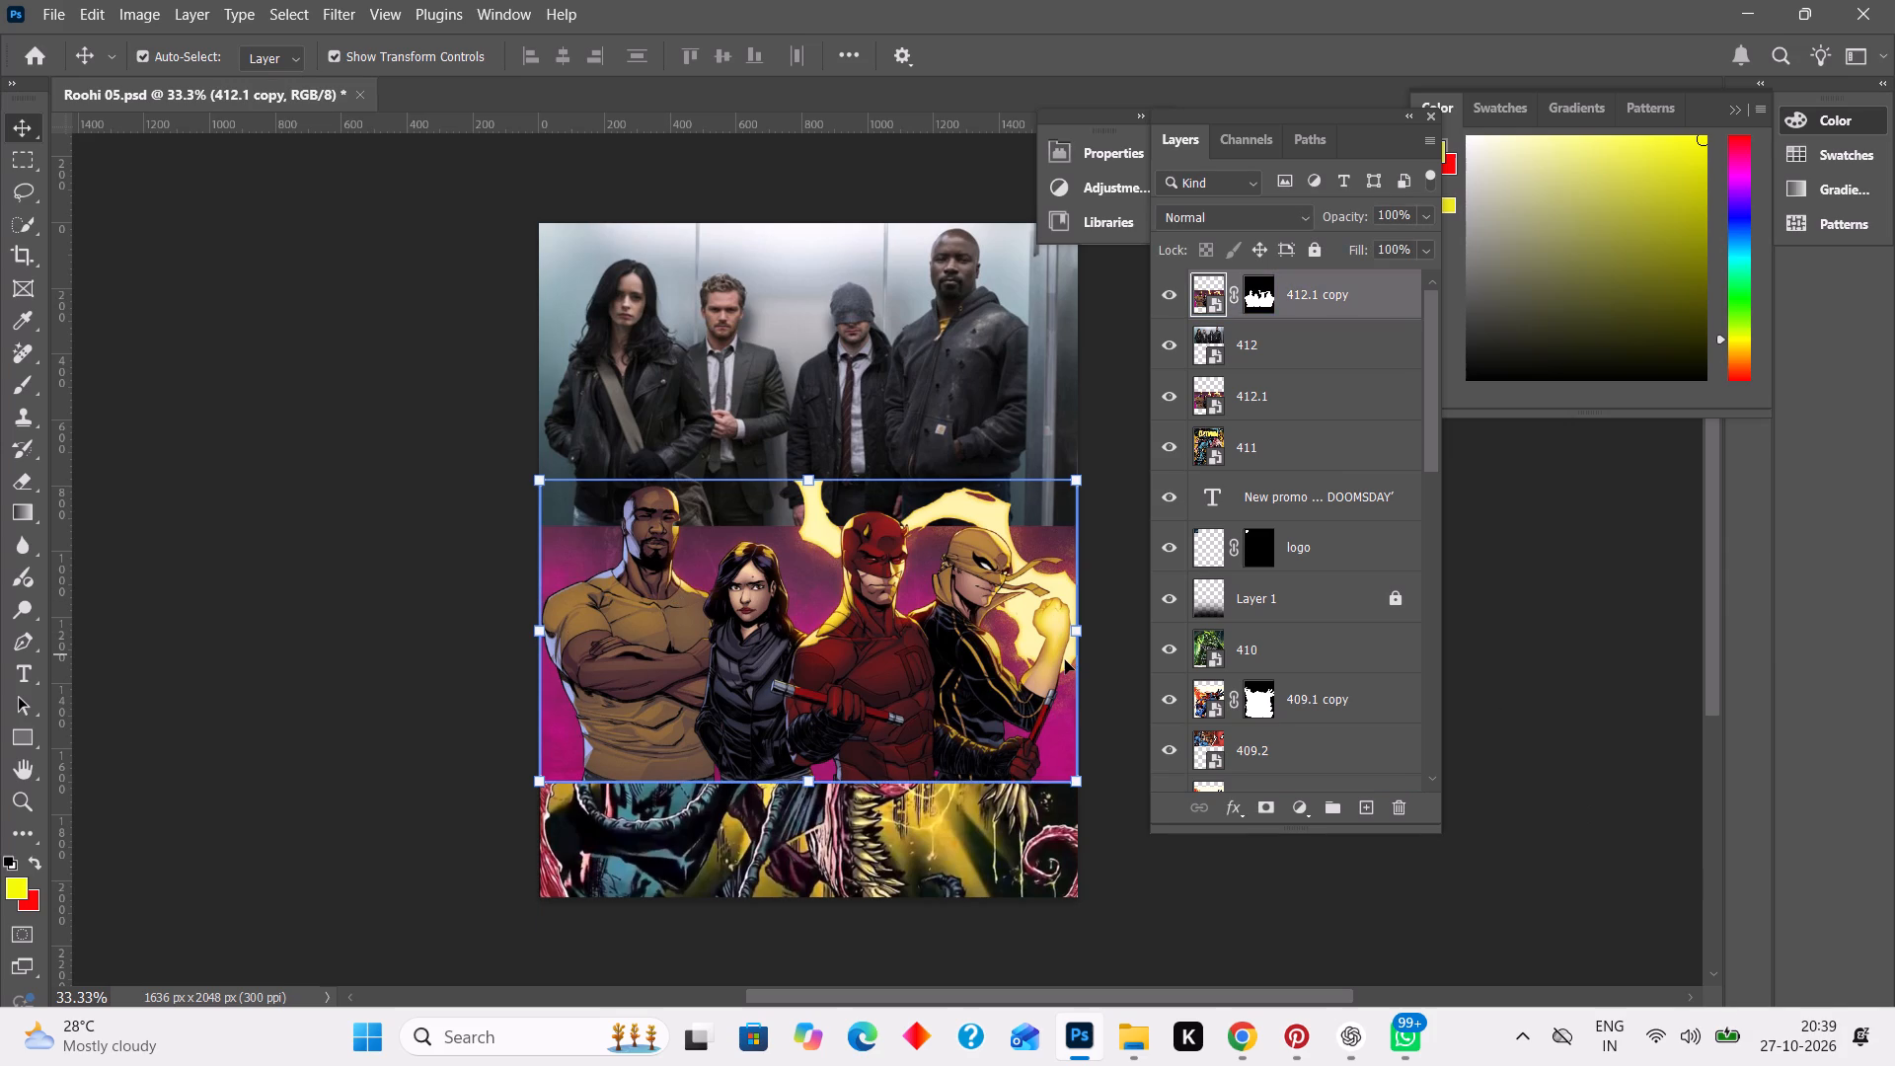
double_click(1383, 288)
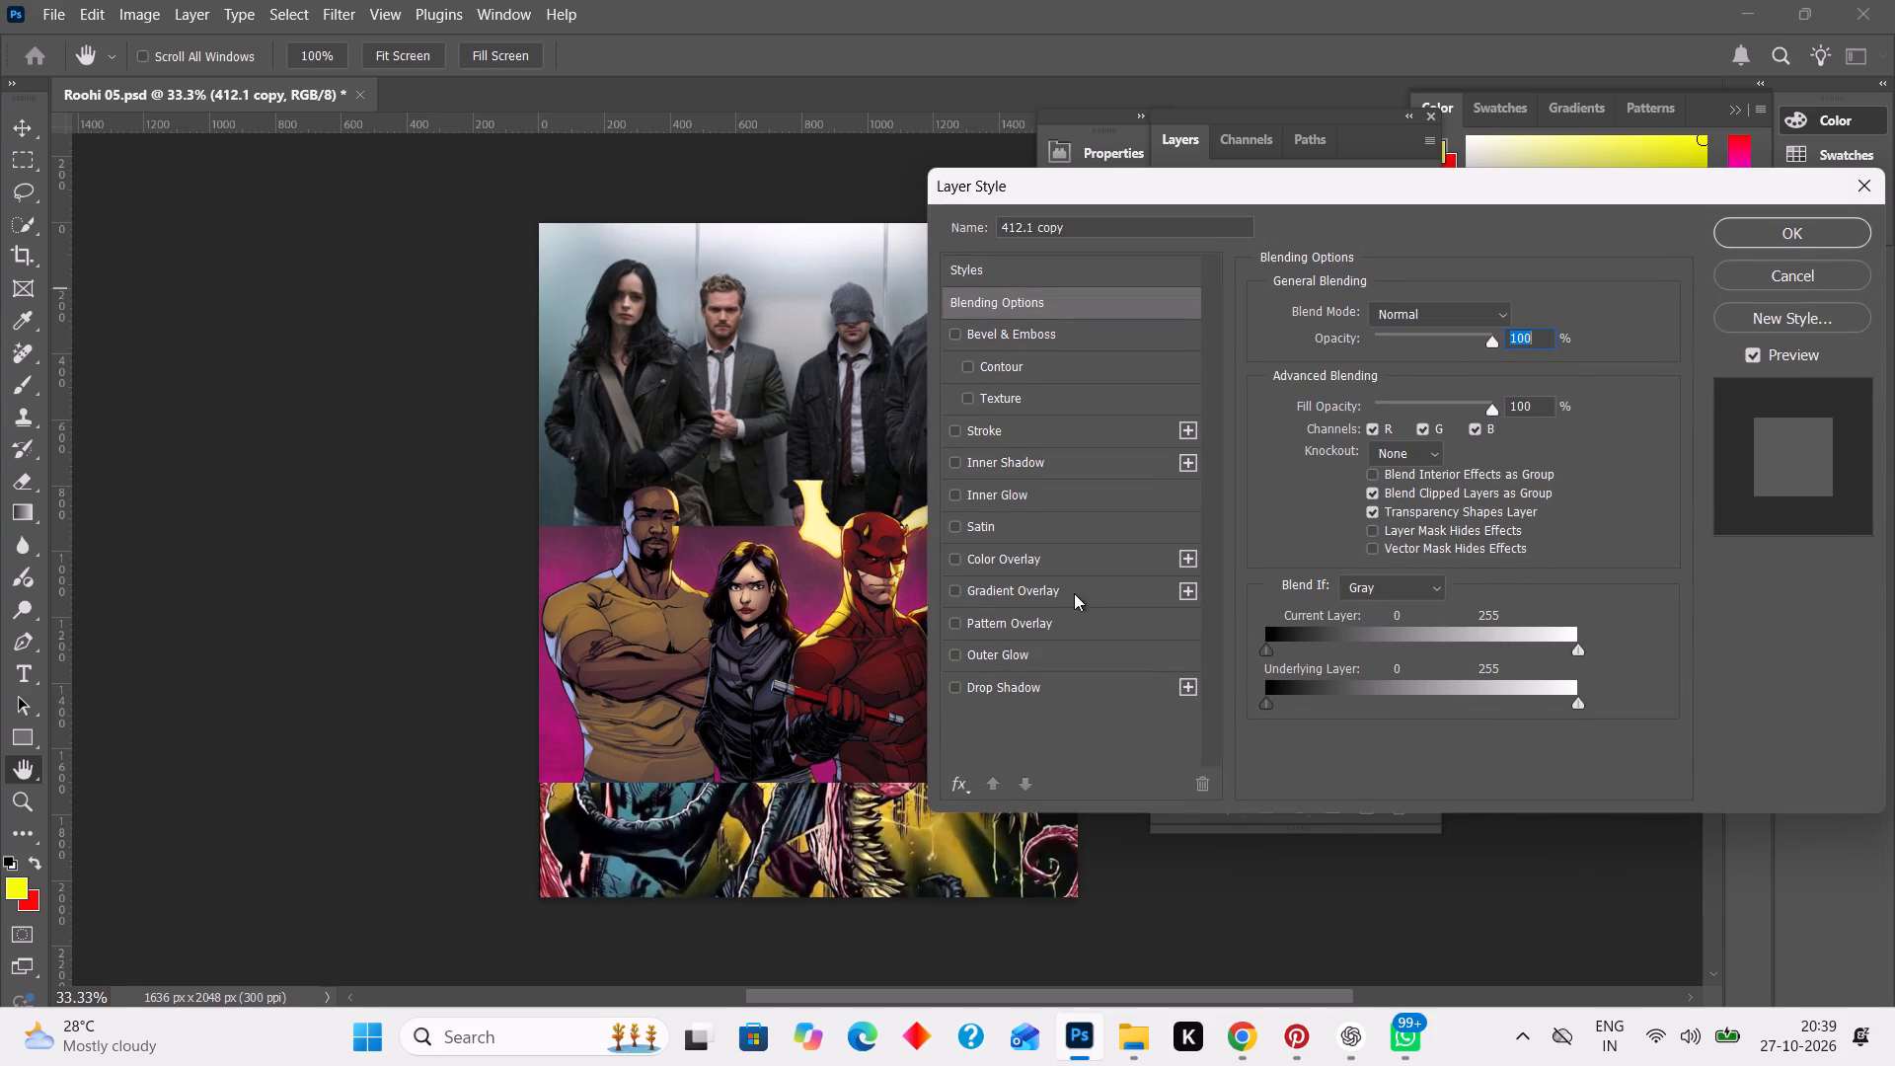
click(952, 492)
click(954, 427)
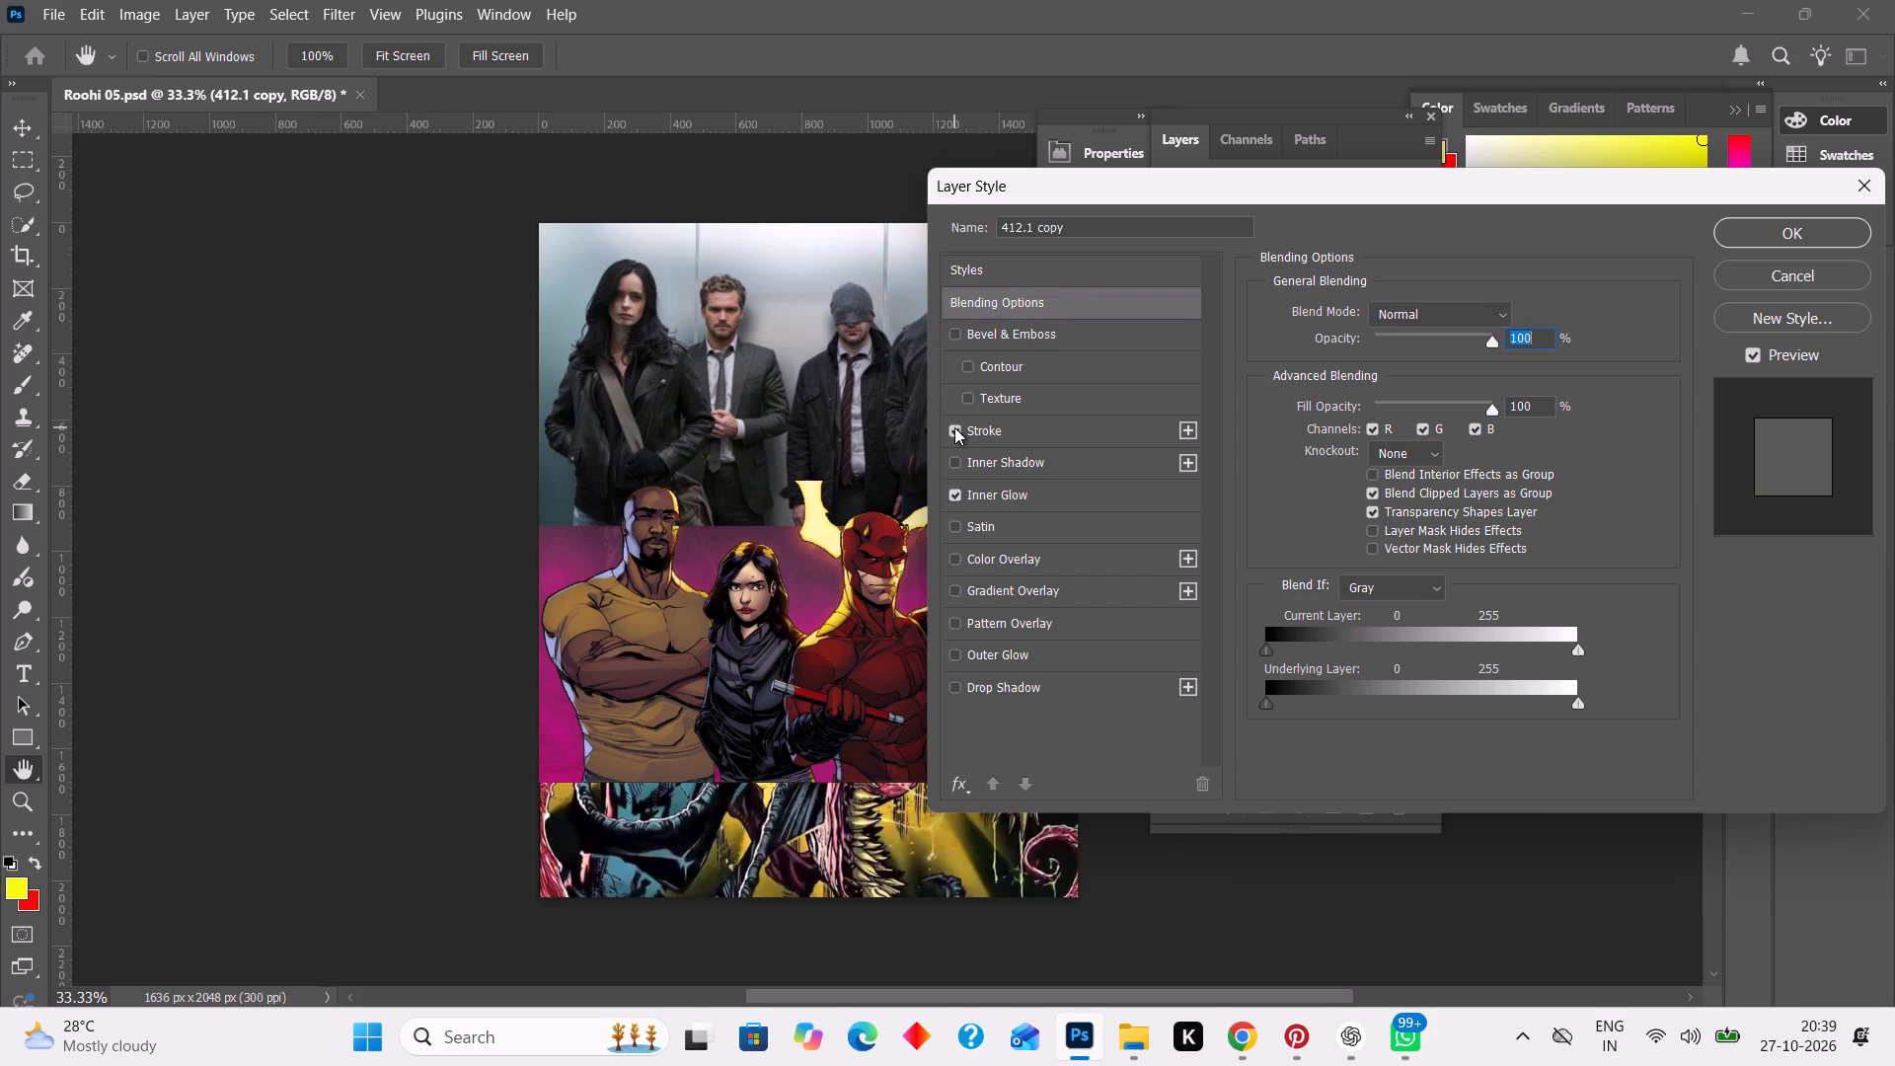
click(954, 427)
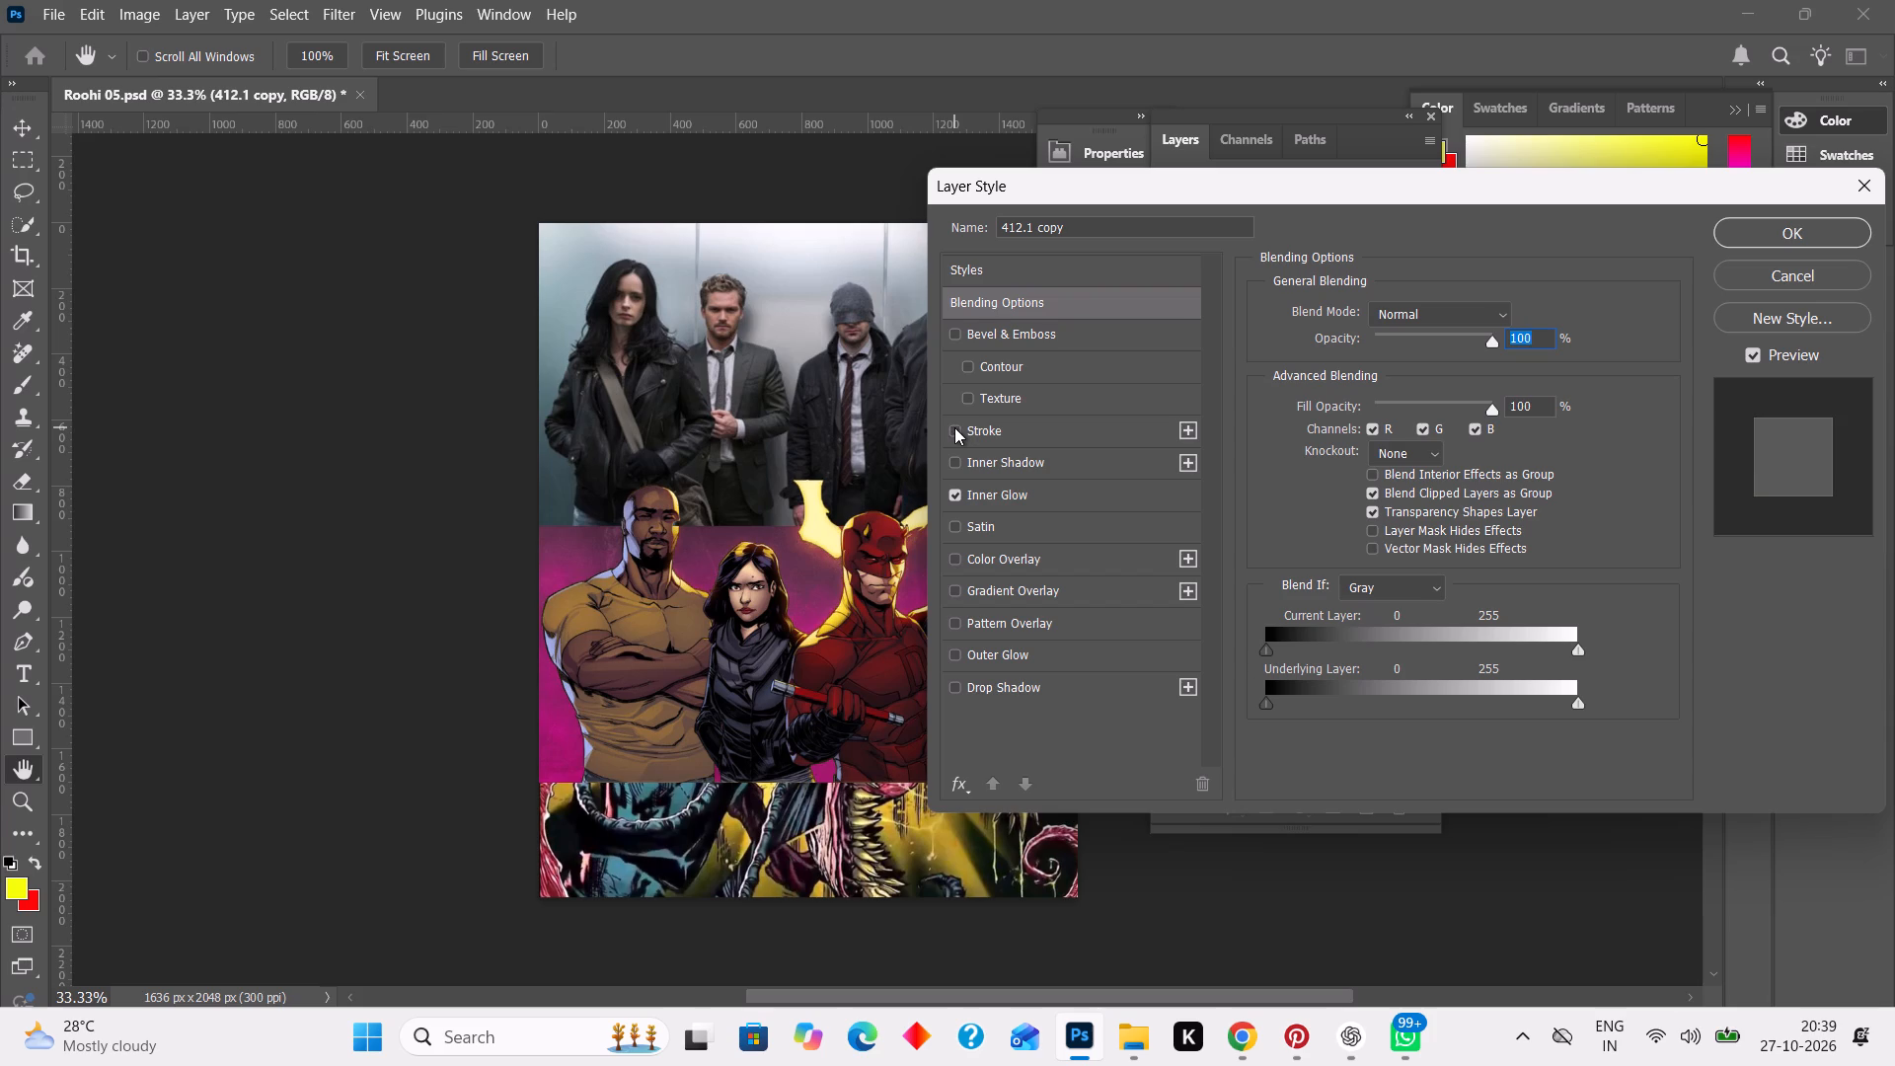
click(954, 461)
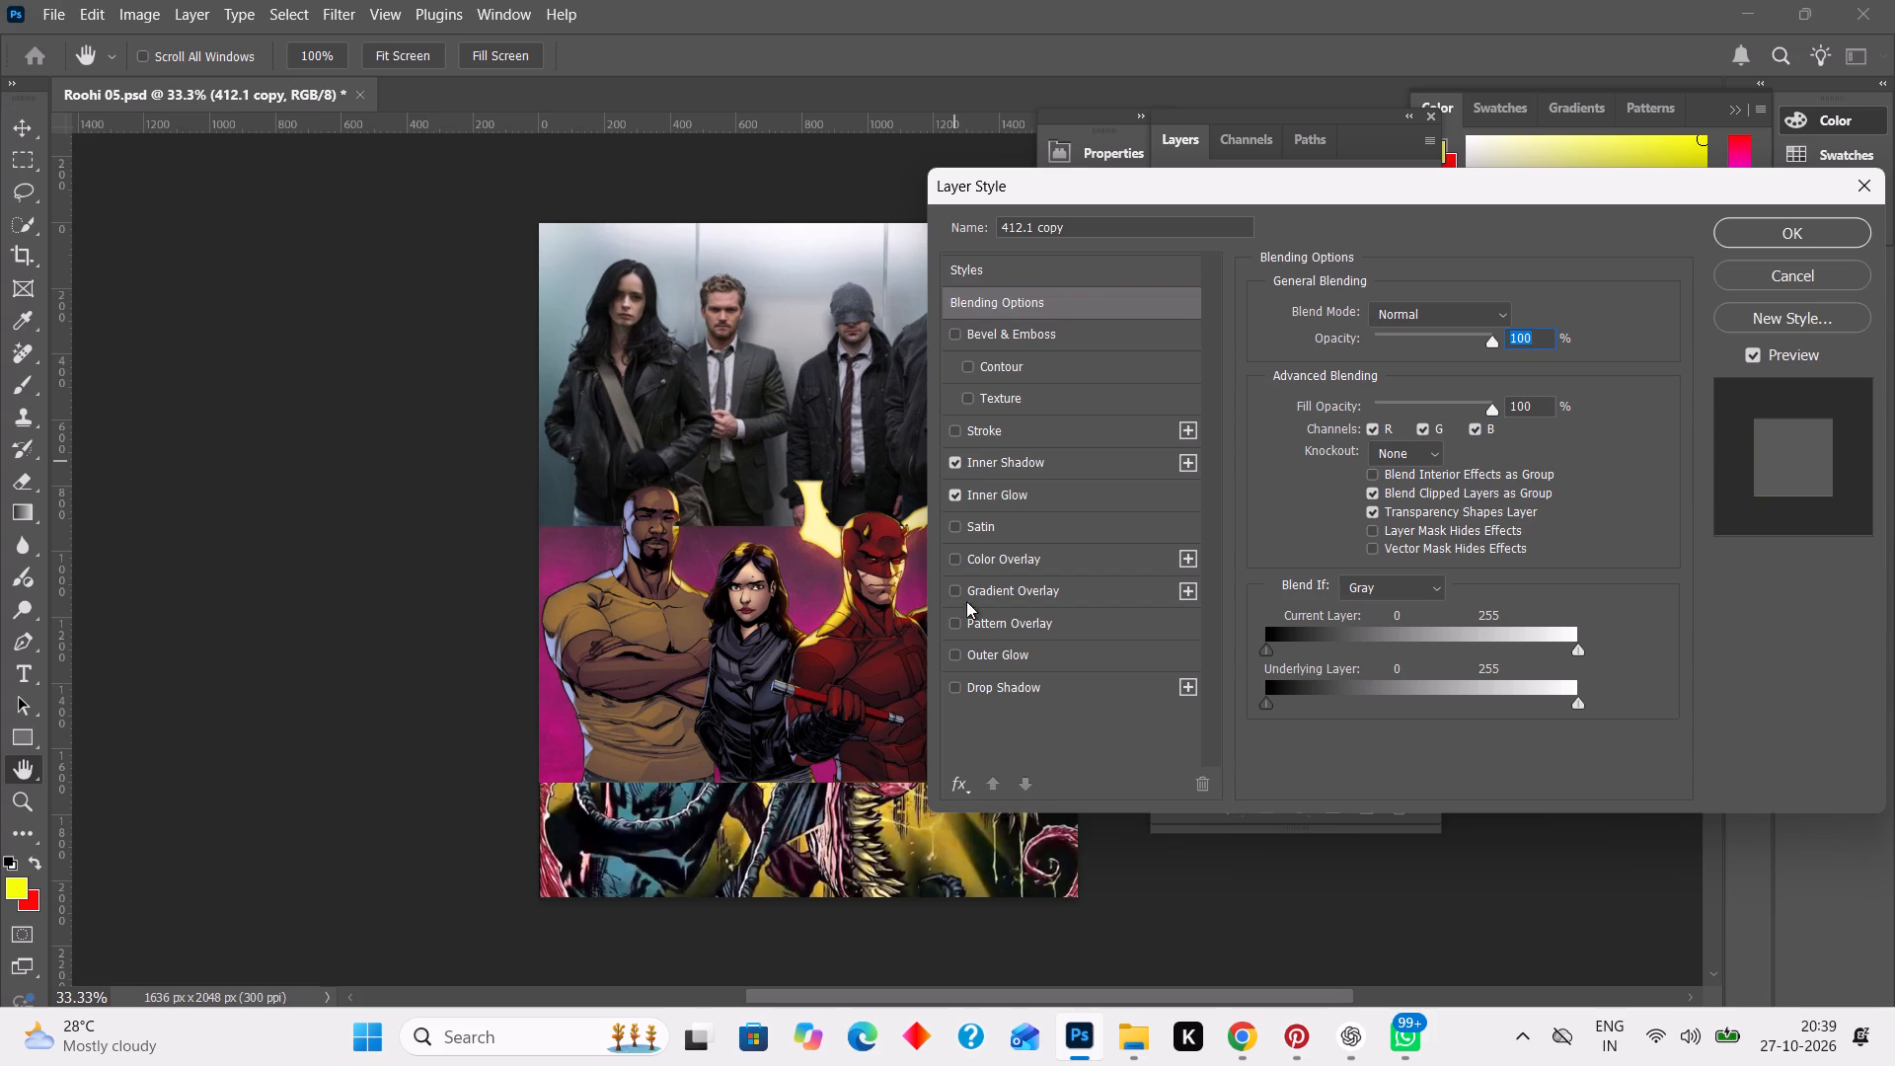
click(952, 655)
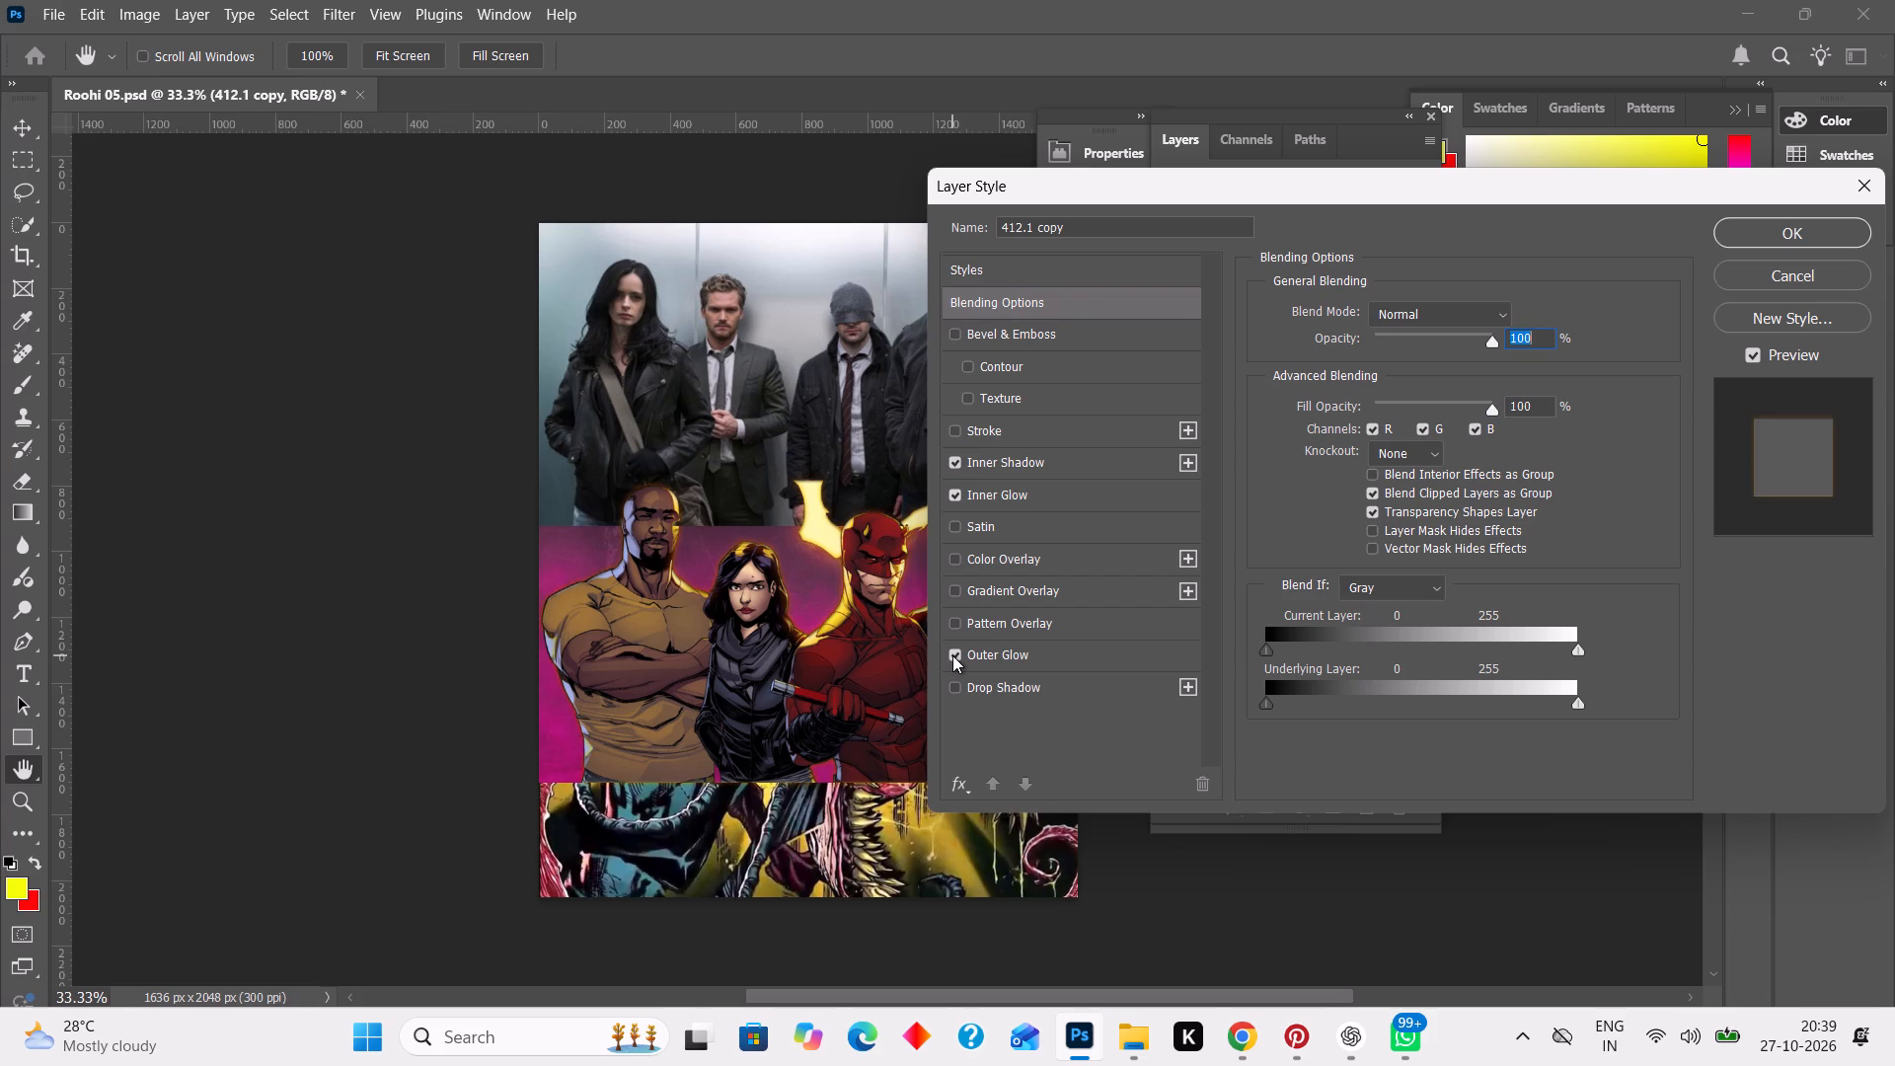
click(952, 655)
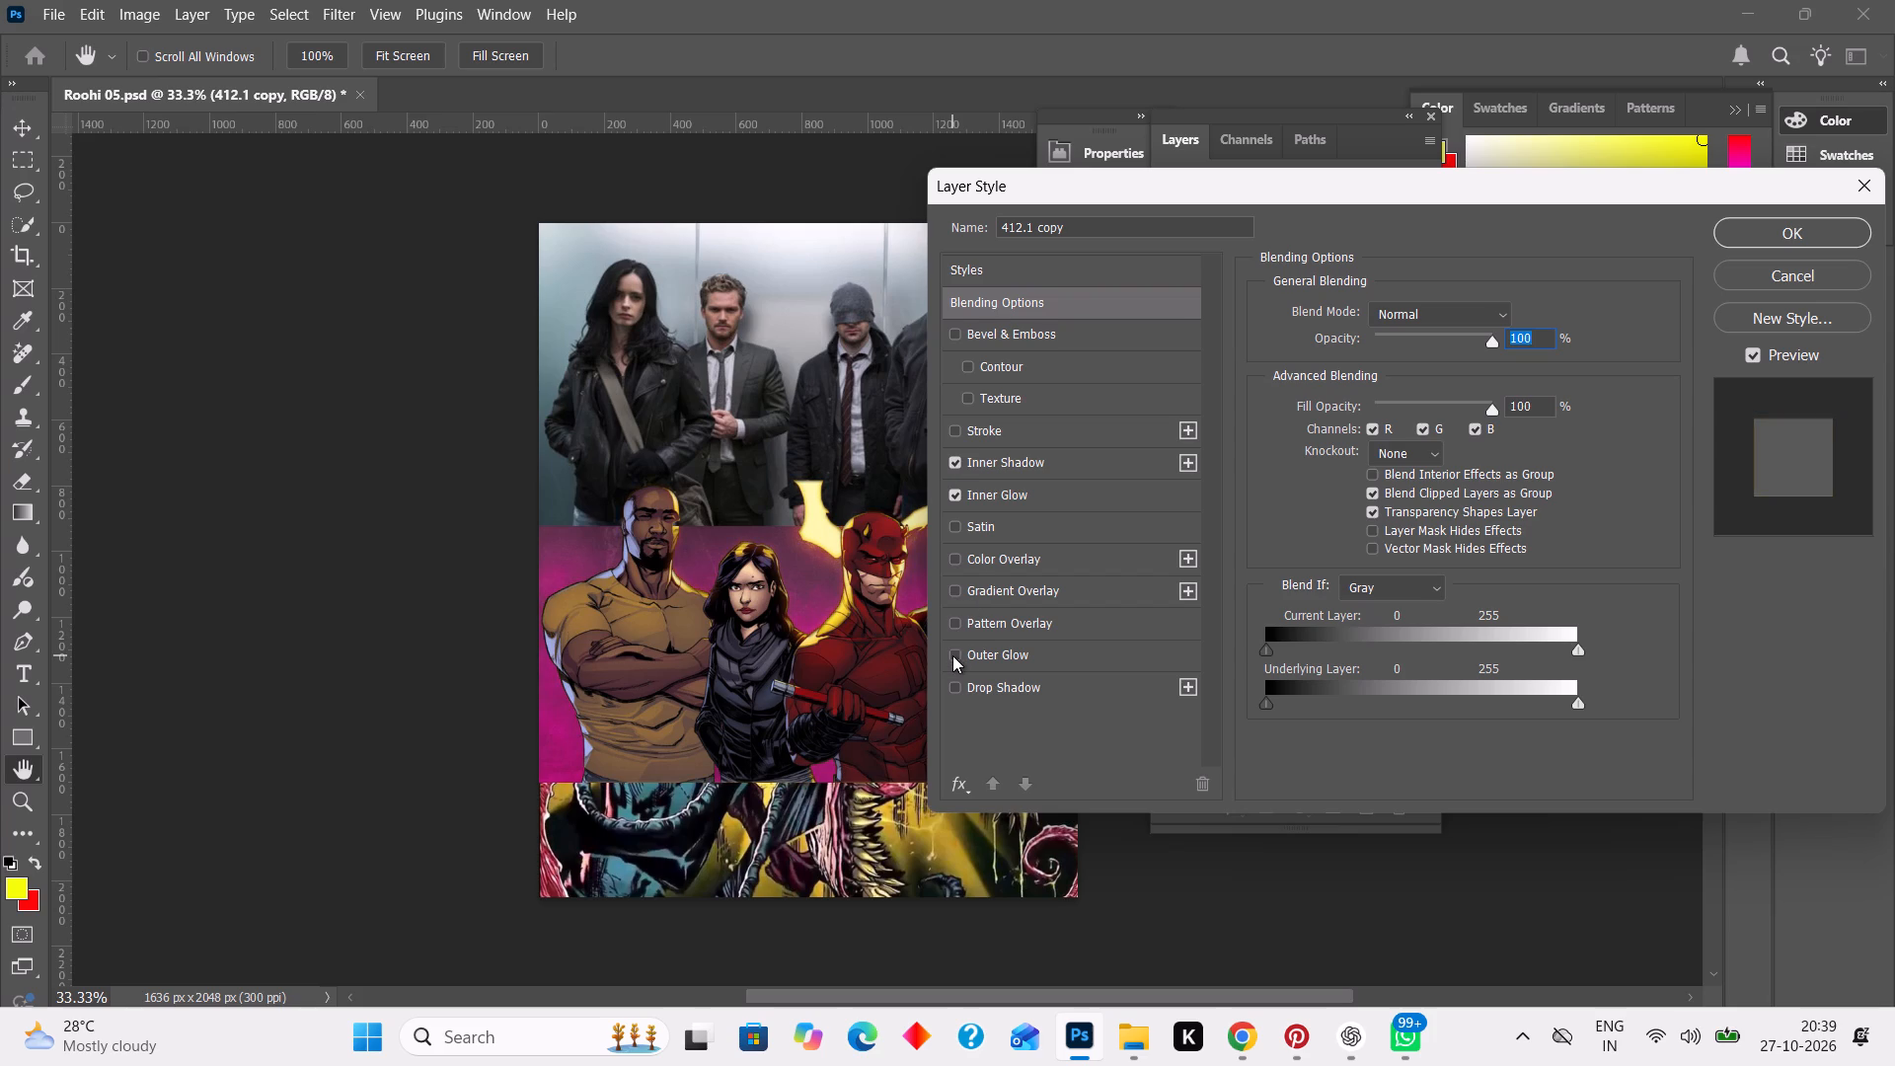
click(429, 601)
click(1822, 231)
click(1701, 678)
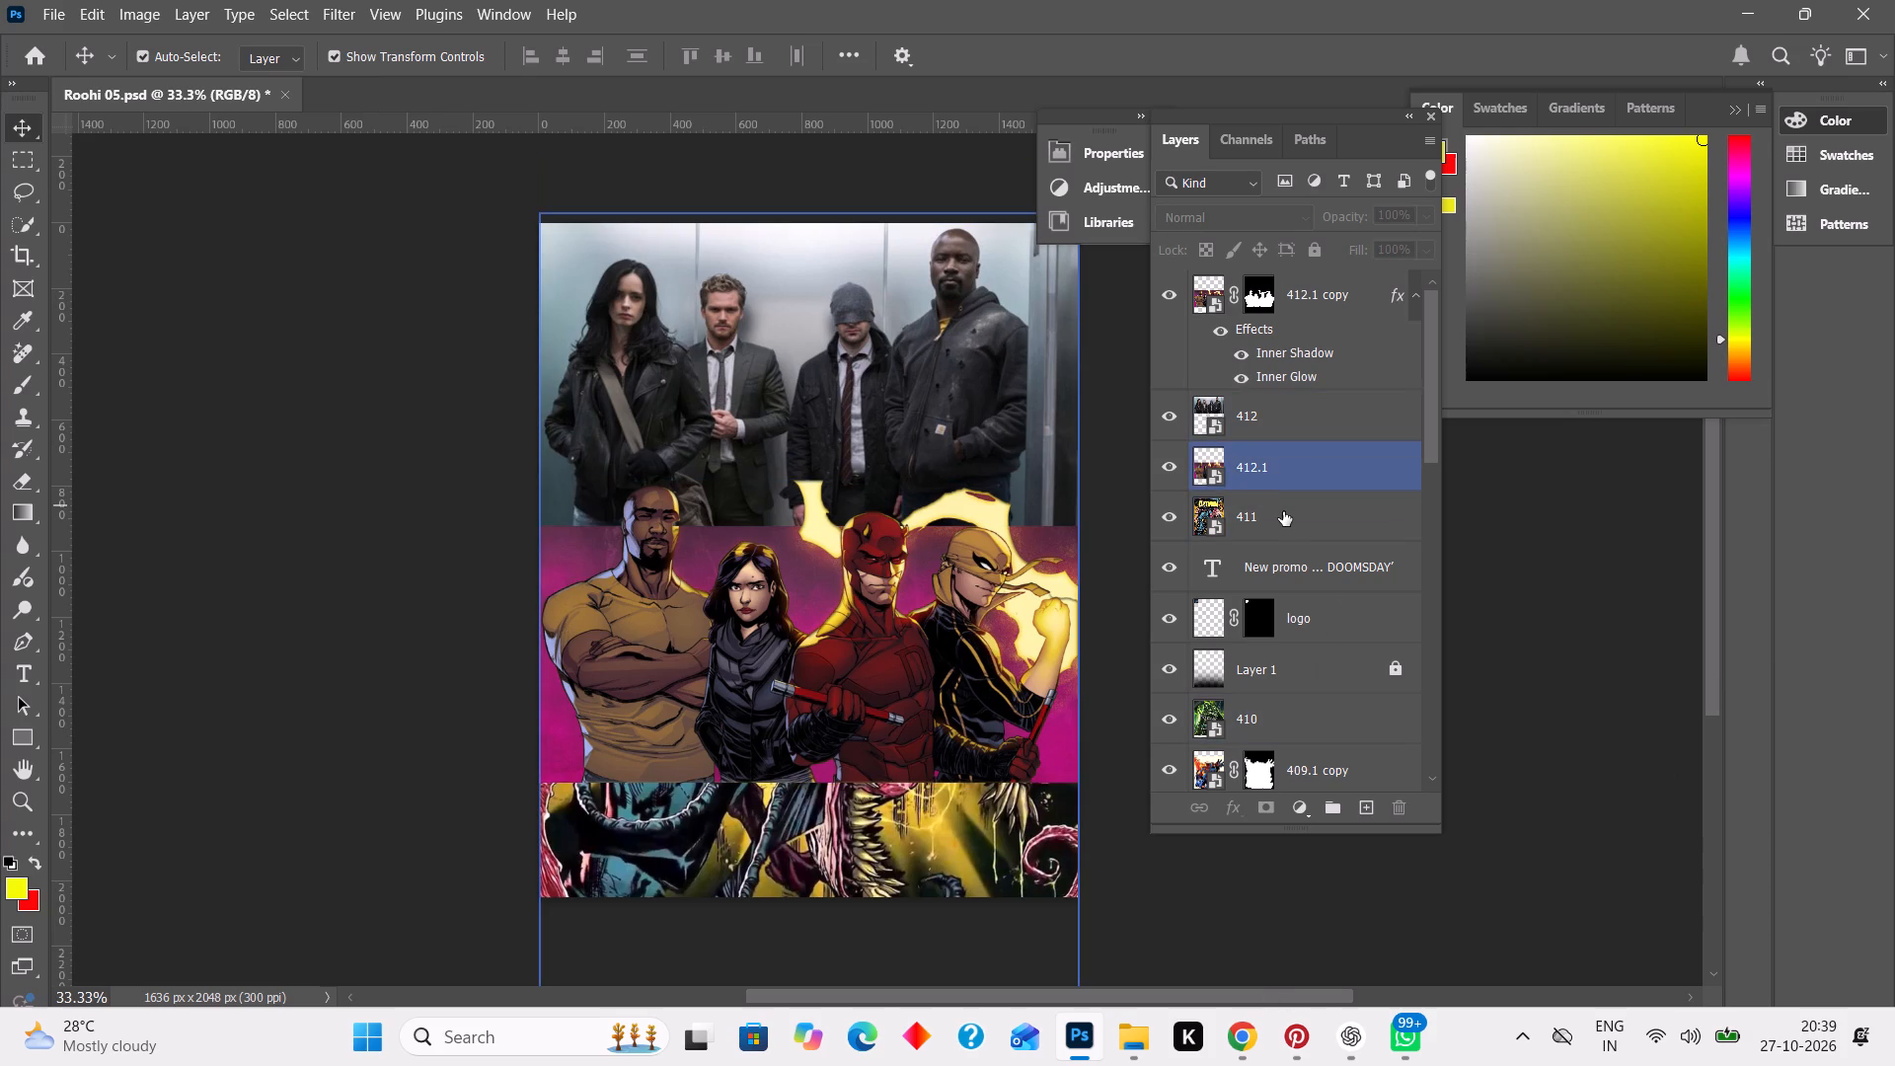
Move the headline text, Layer 1 gradient and logo layers above 412.1 copy, stacked in that order from the top.
drag(1292, 571, 1259, 305)
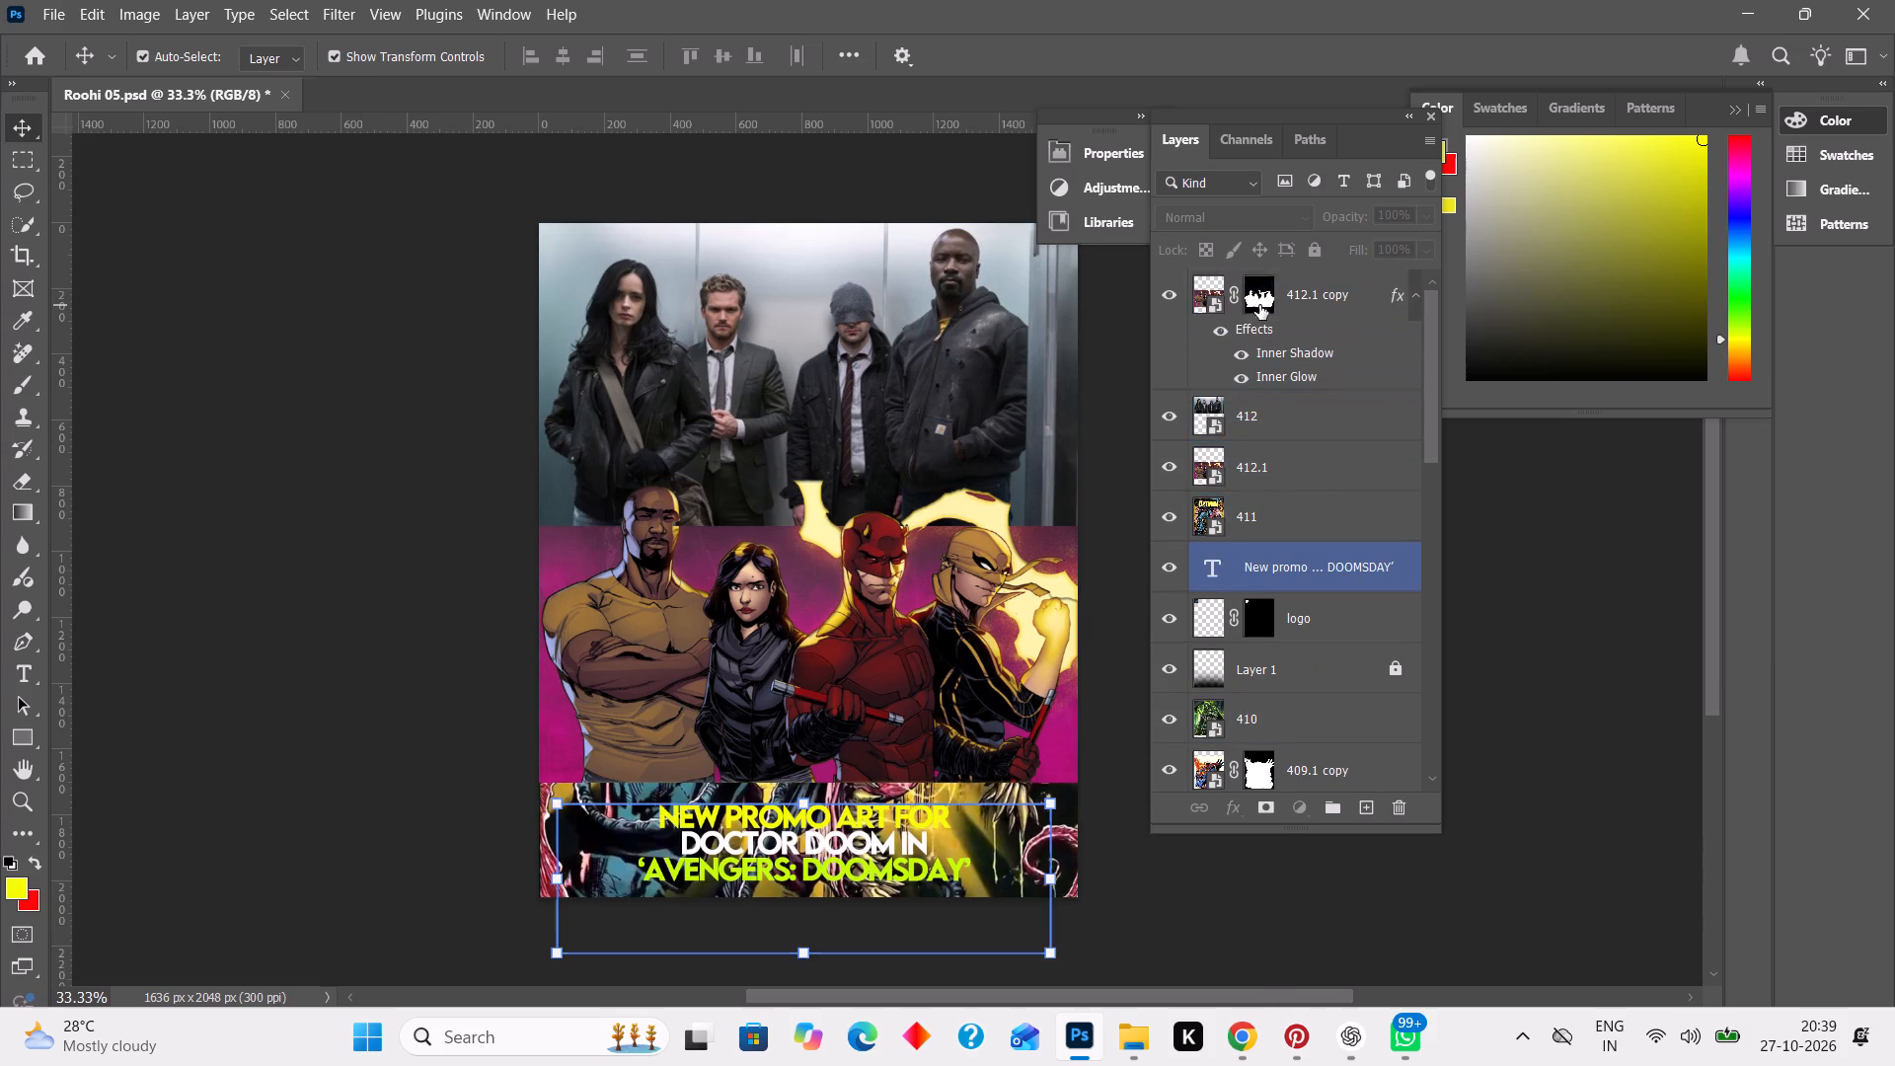
drag(1286, 623, 1254, 336)
drag(1330, 659, 1294, 316)
click(1604, 559)
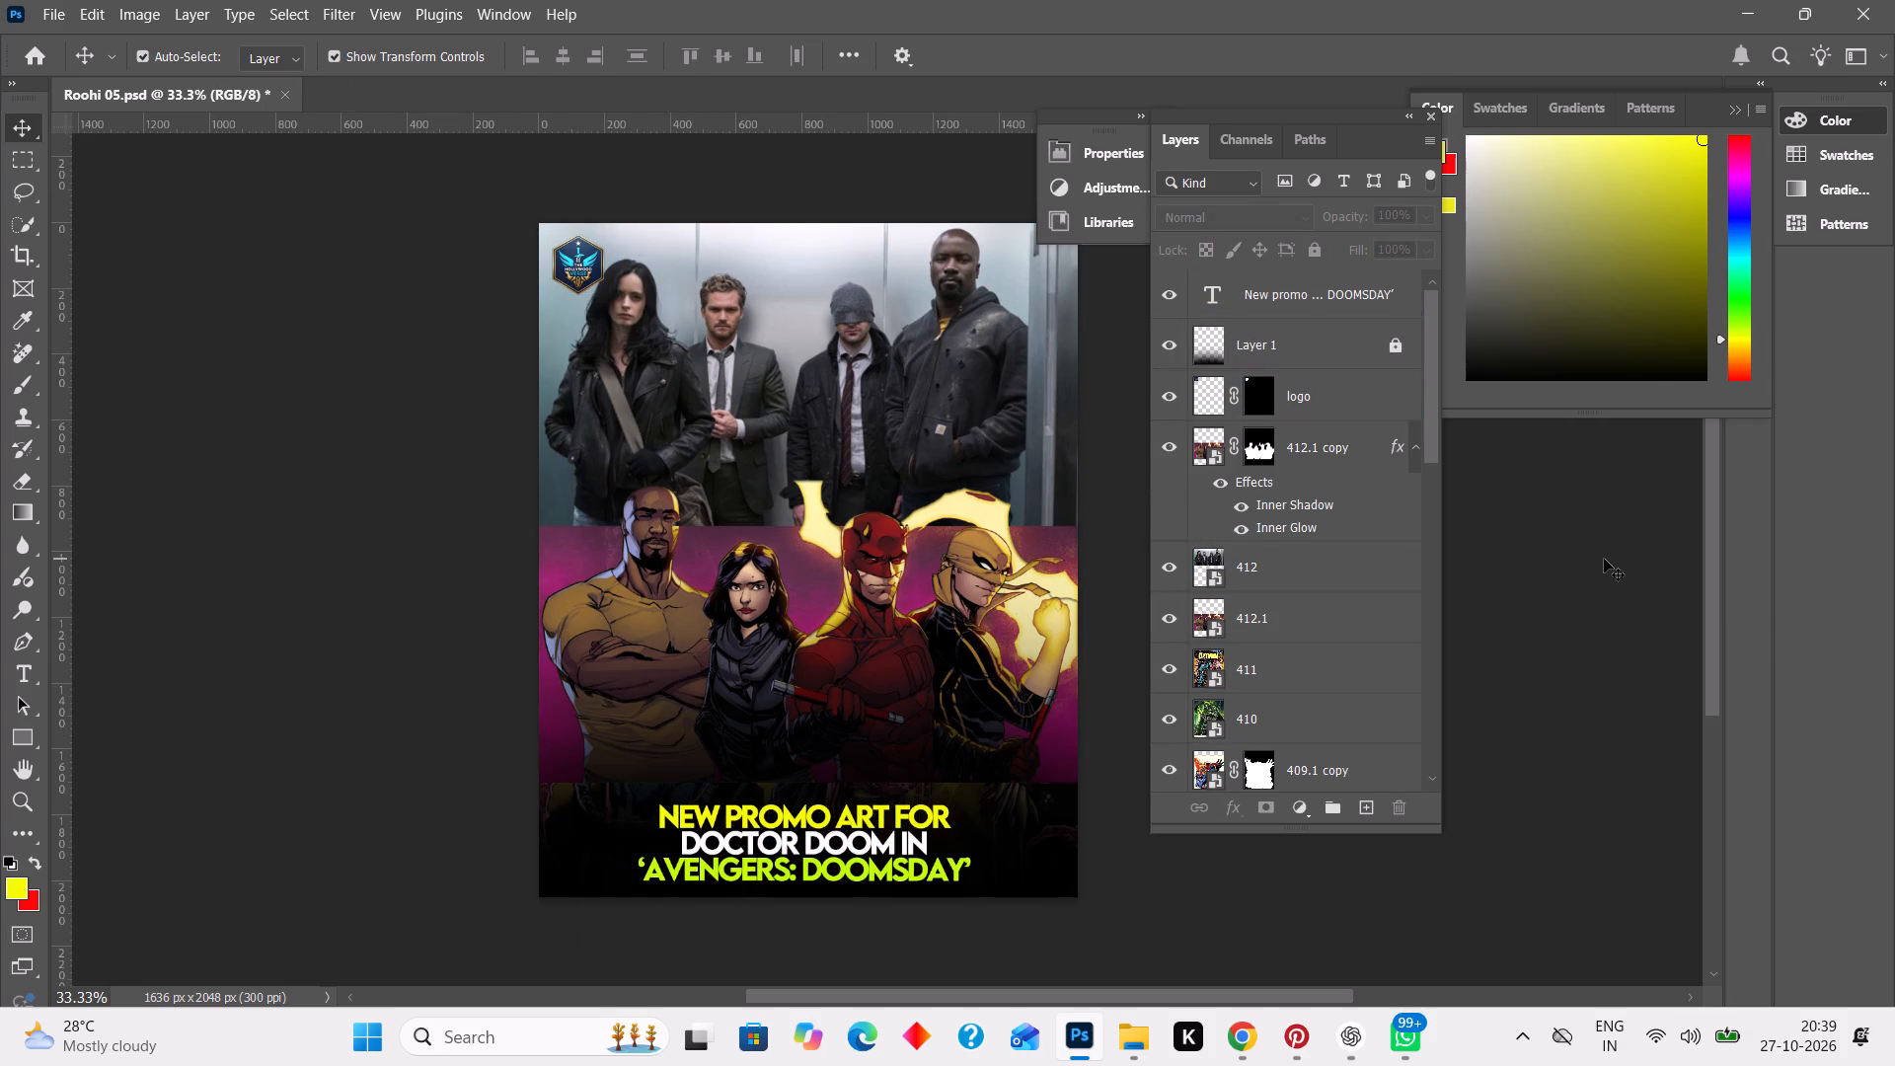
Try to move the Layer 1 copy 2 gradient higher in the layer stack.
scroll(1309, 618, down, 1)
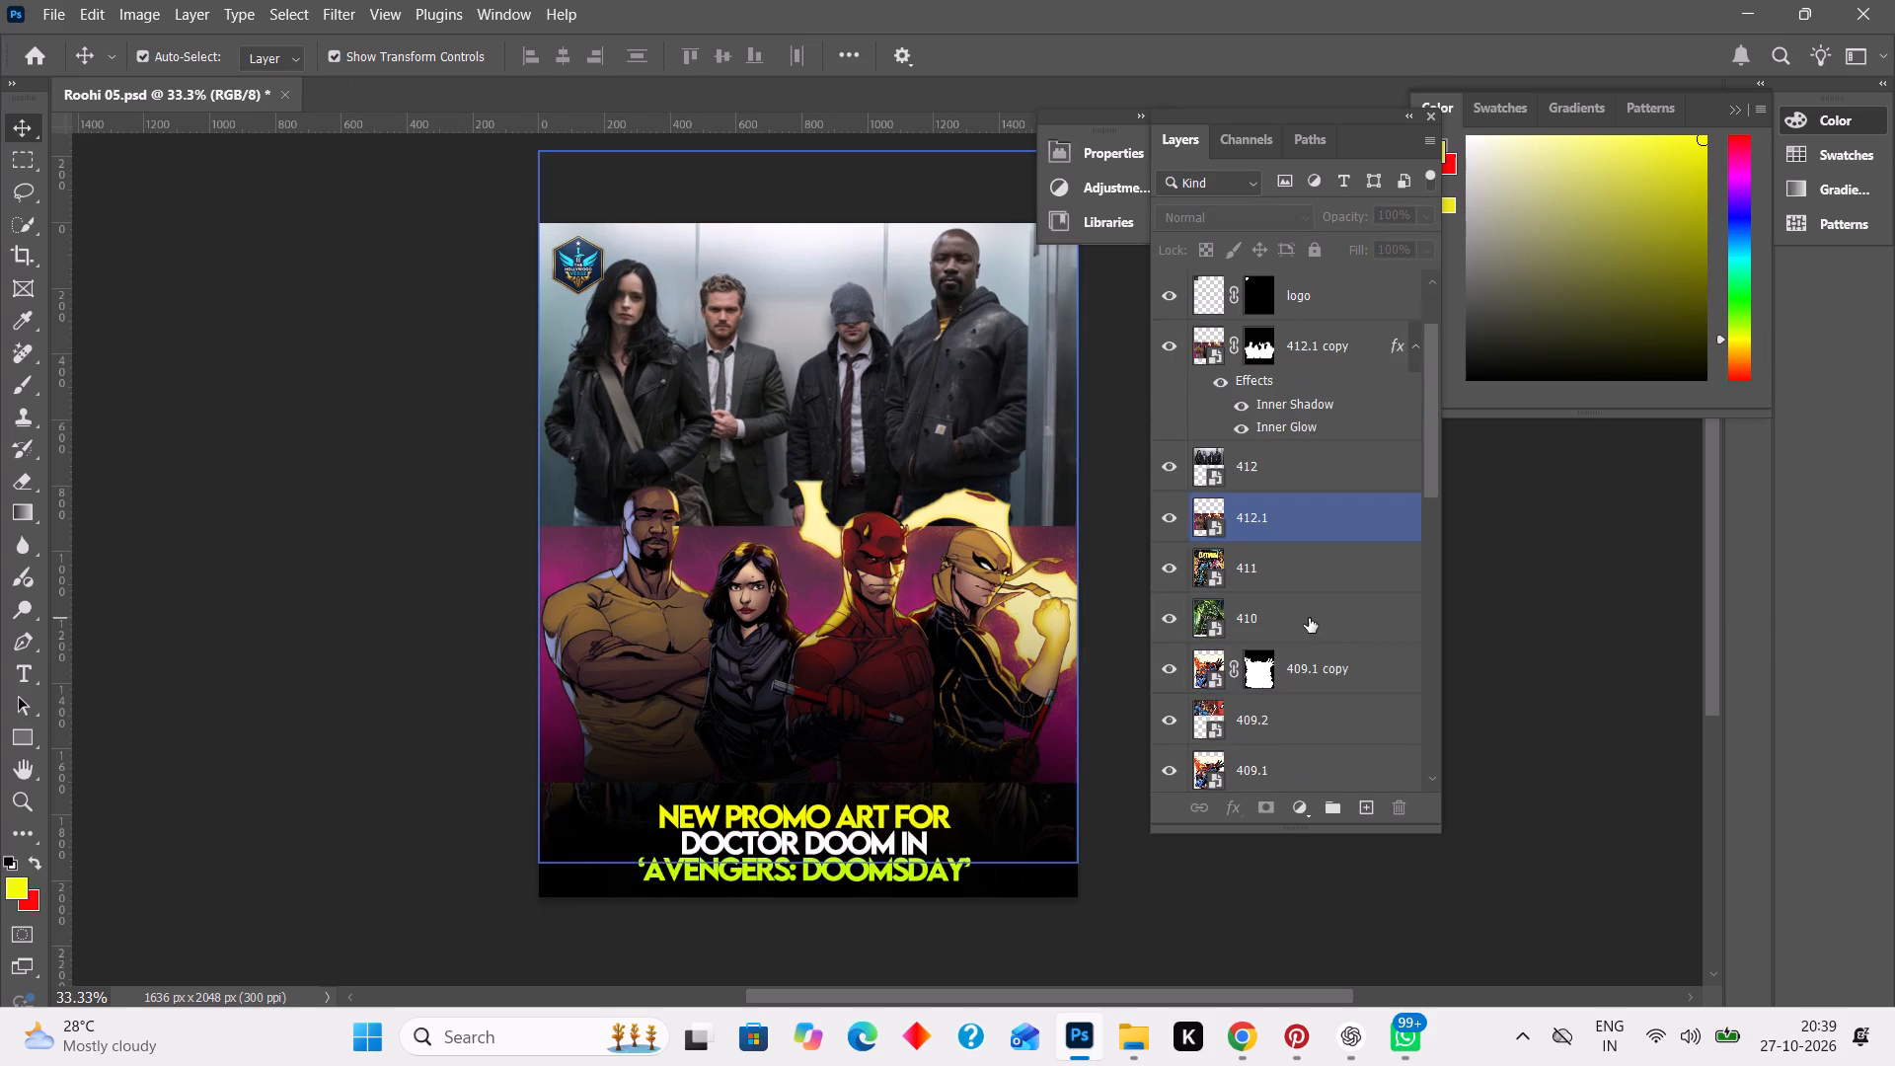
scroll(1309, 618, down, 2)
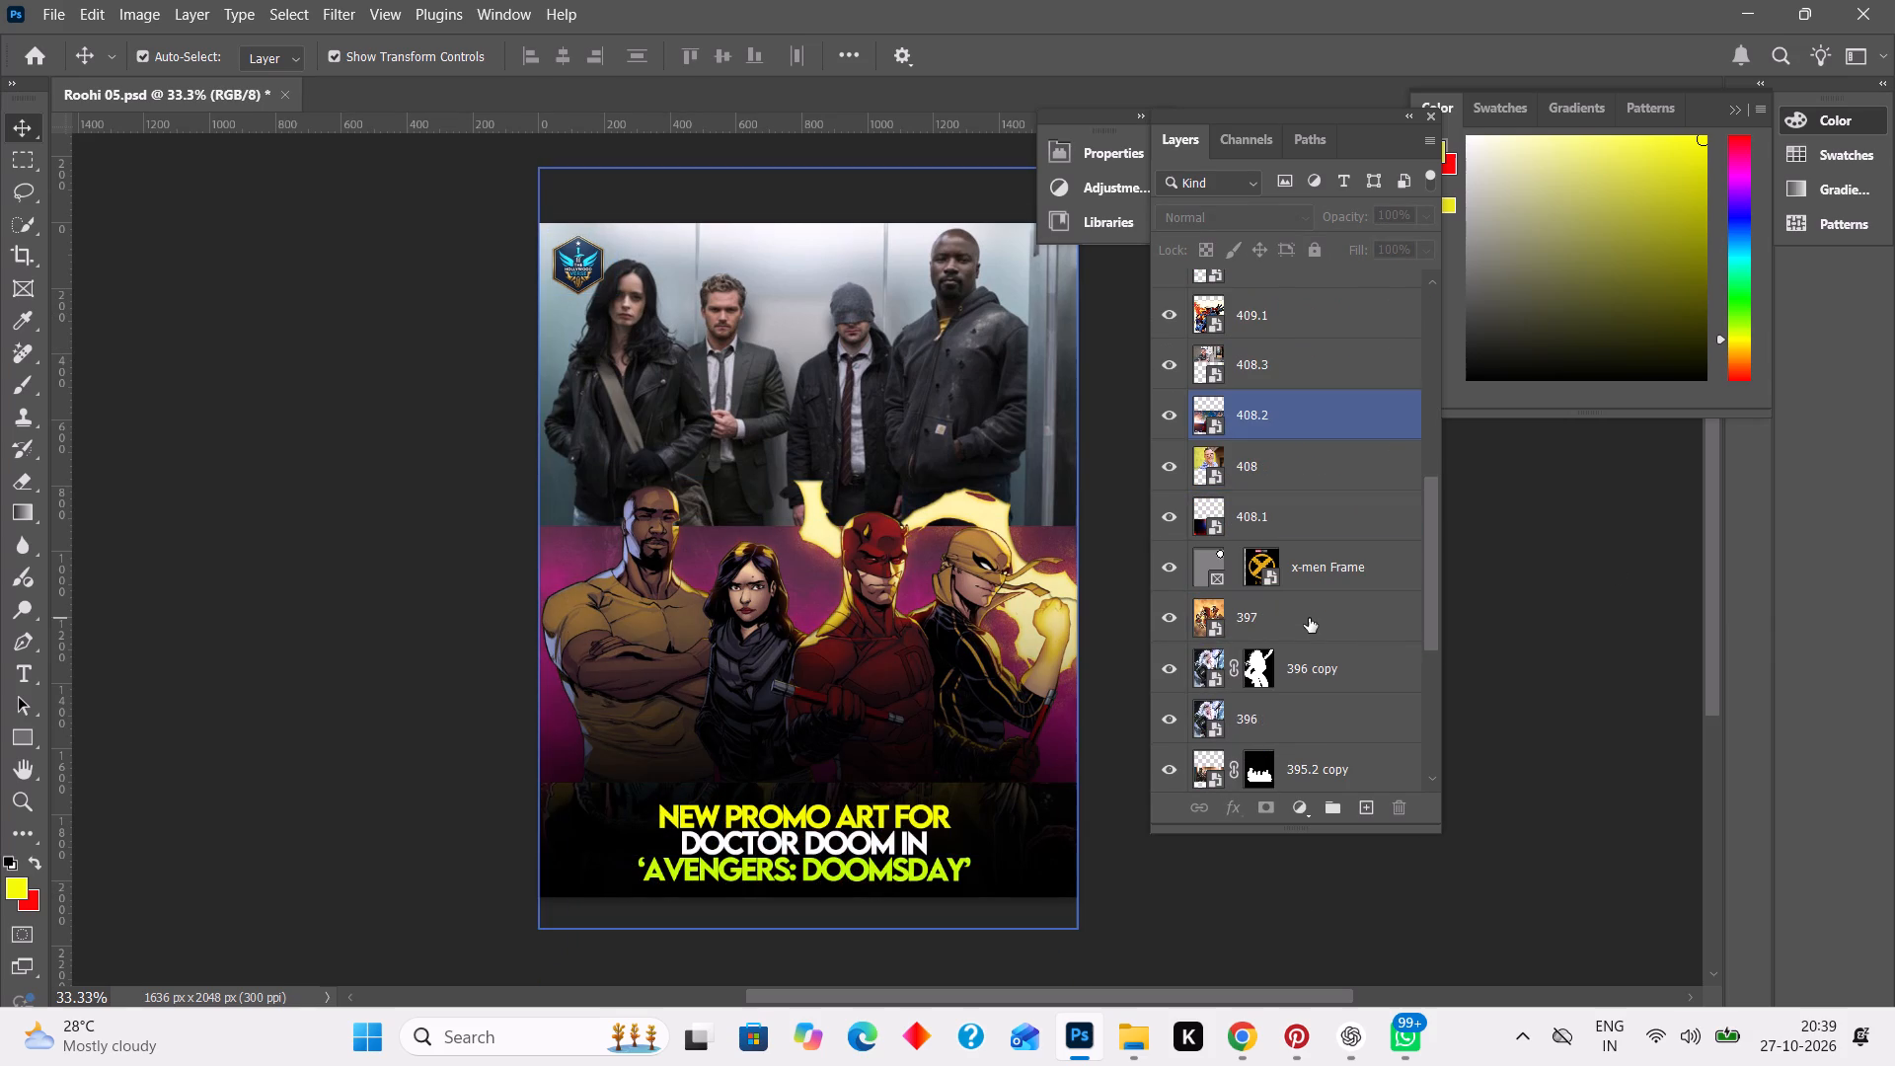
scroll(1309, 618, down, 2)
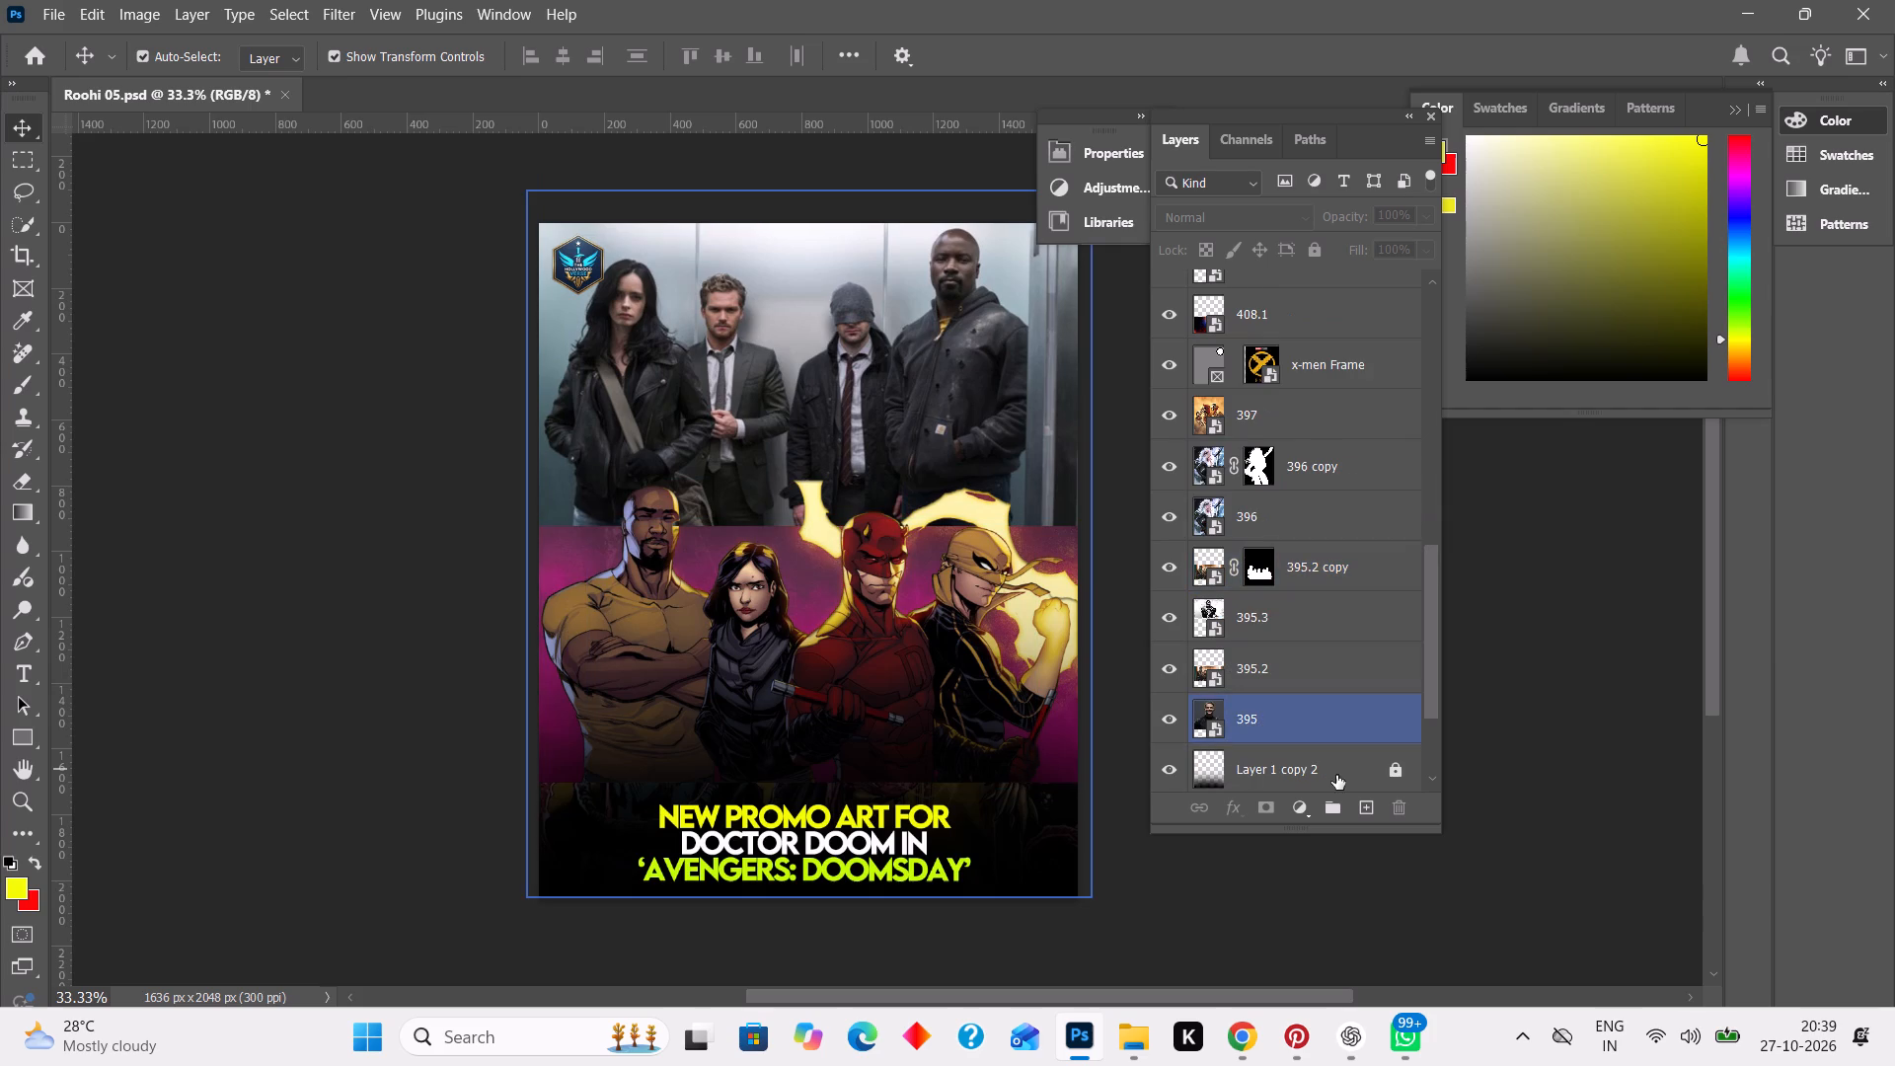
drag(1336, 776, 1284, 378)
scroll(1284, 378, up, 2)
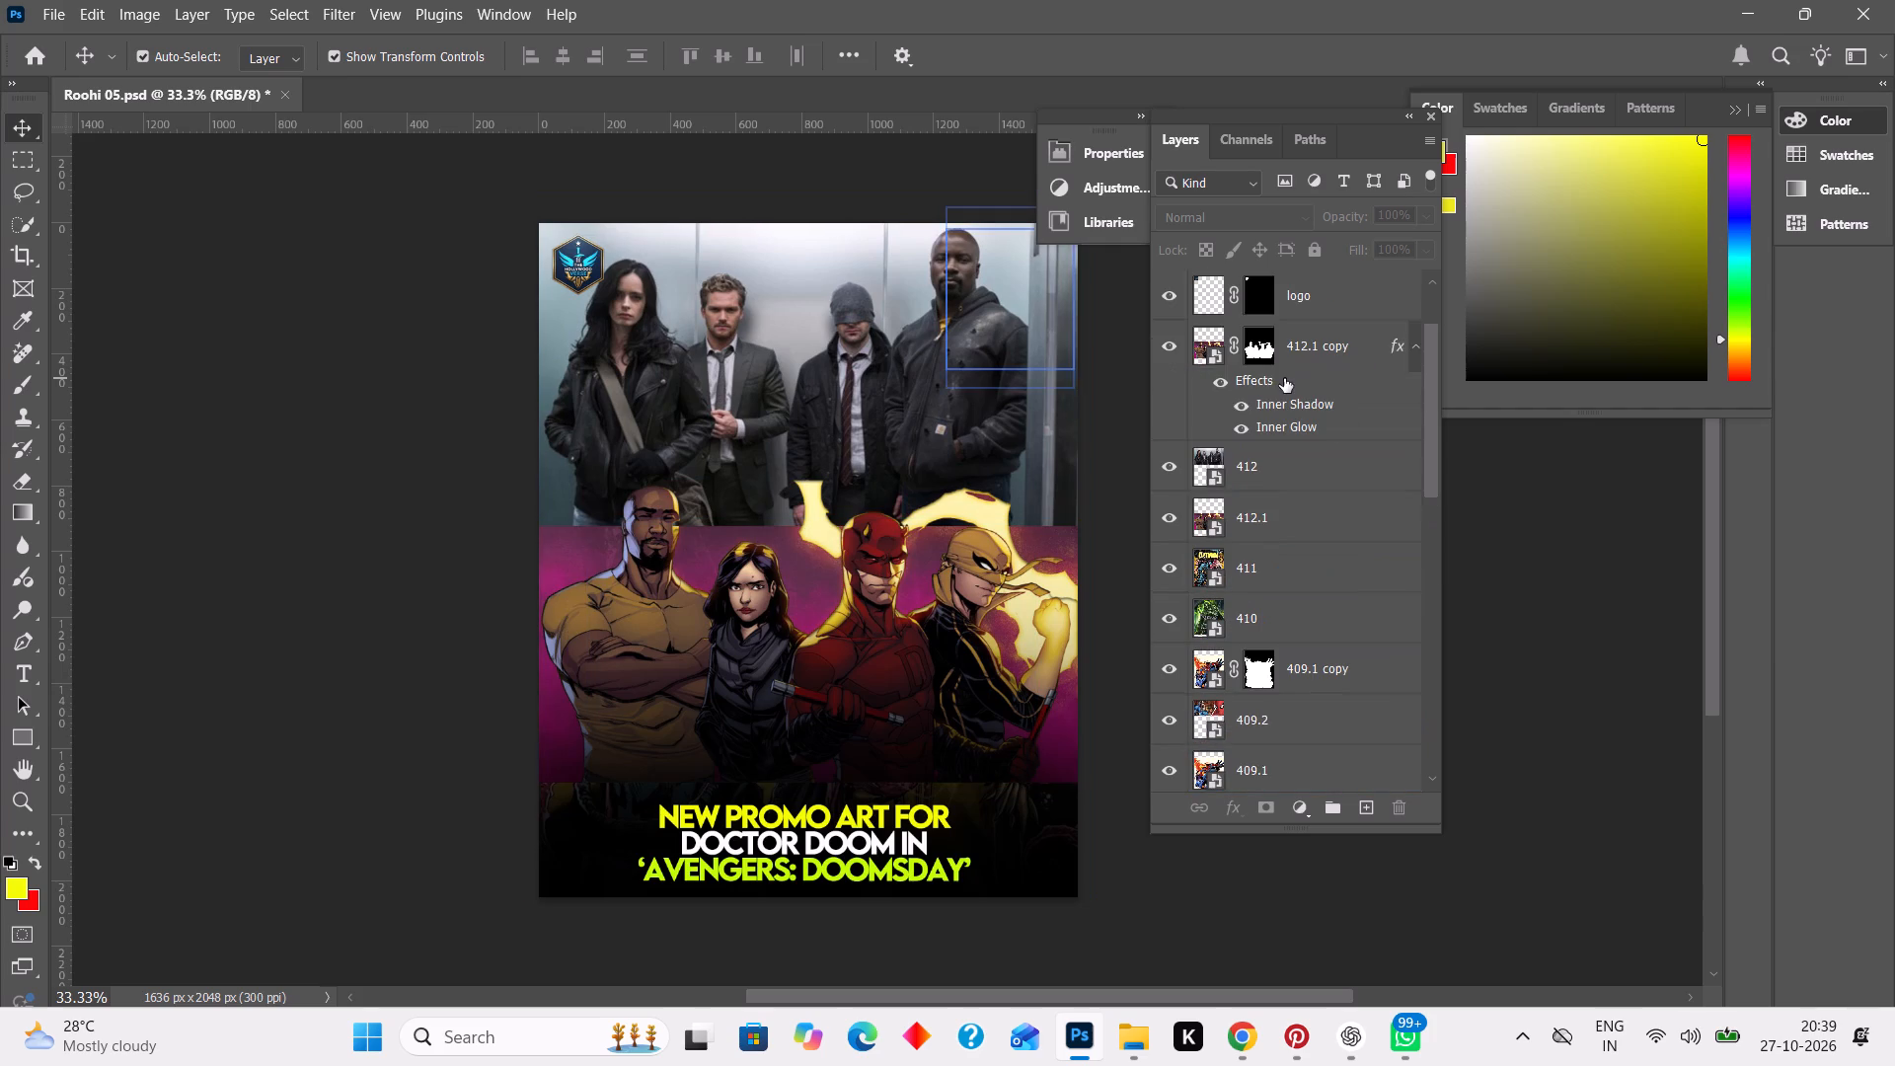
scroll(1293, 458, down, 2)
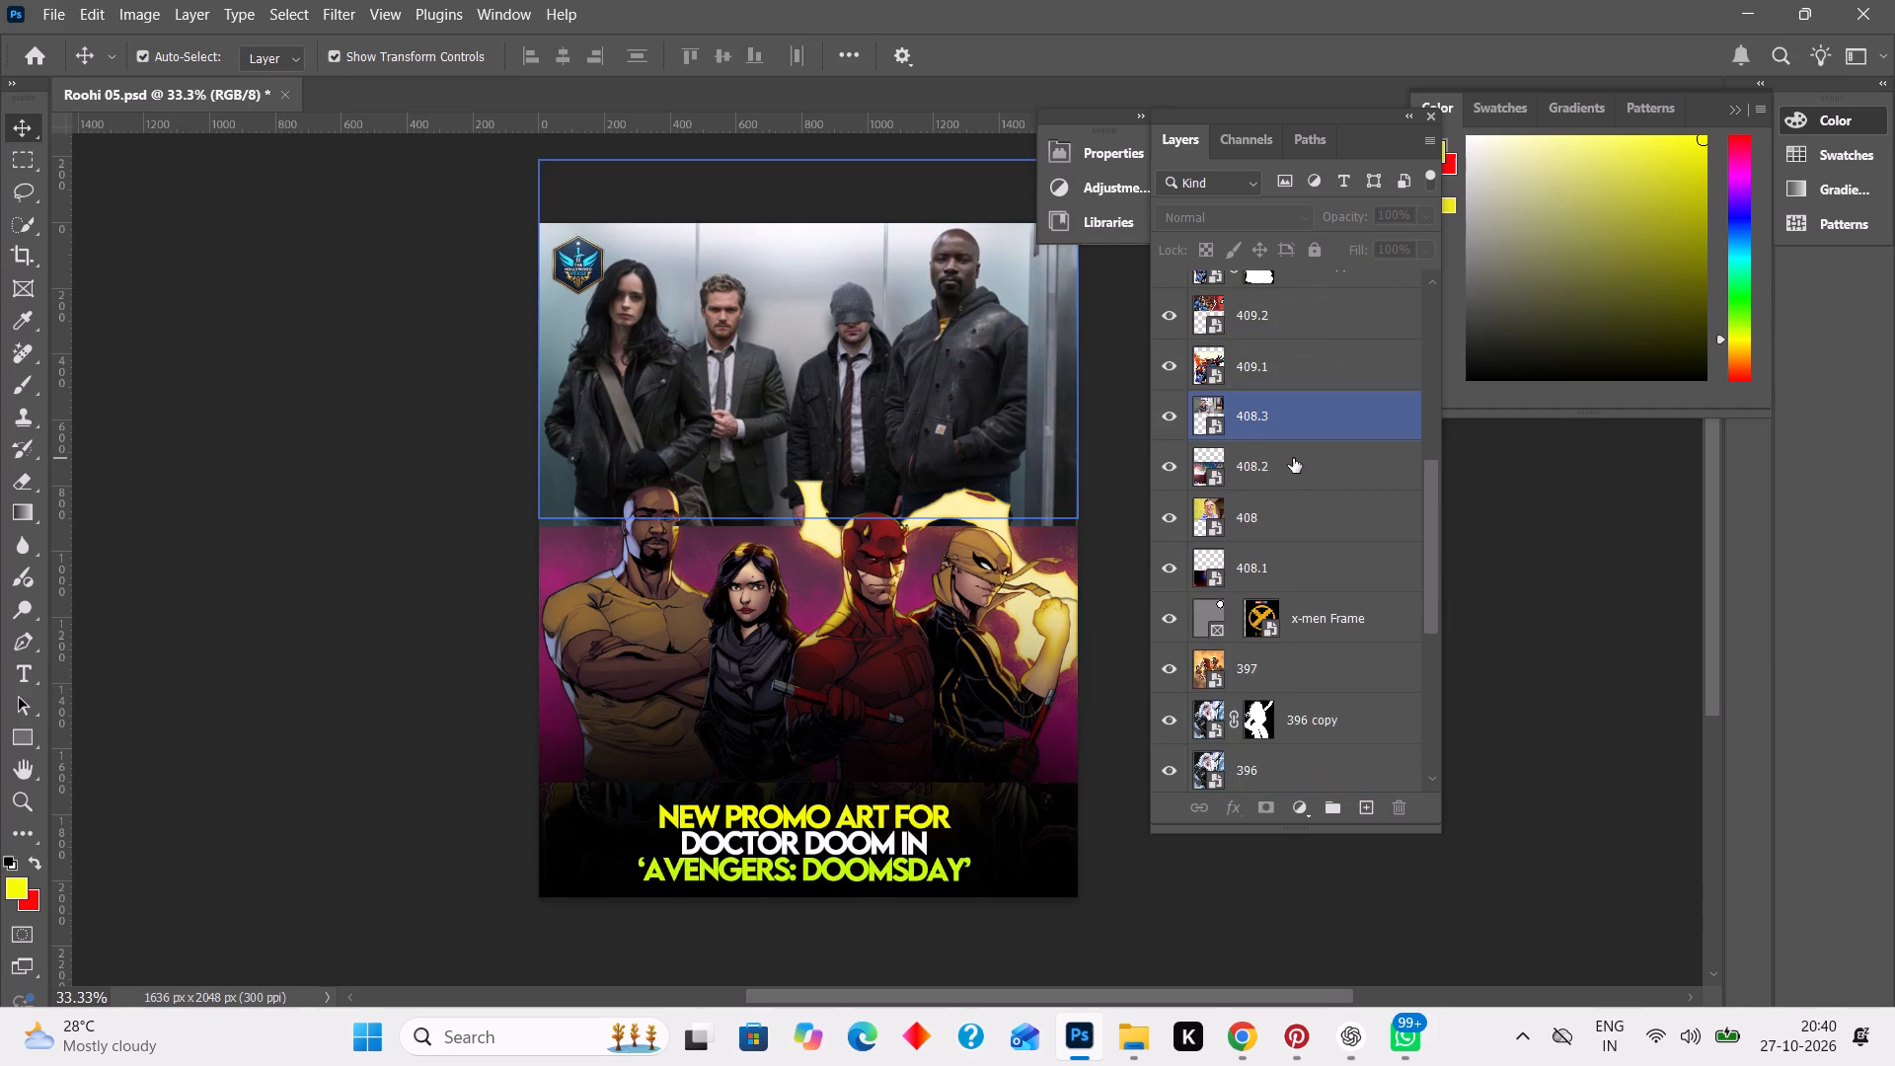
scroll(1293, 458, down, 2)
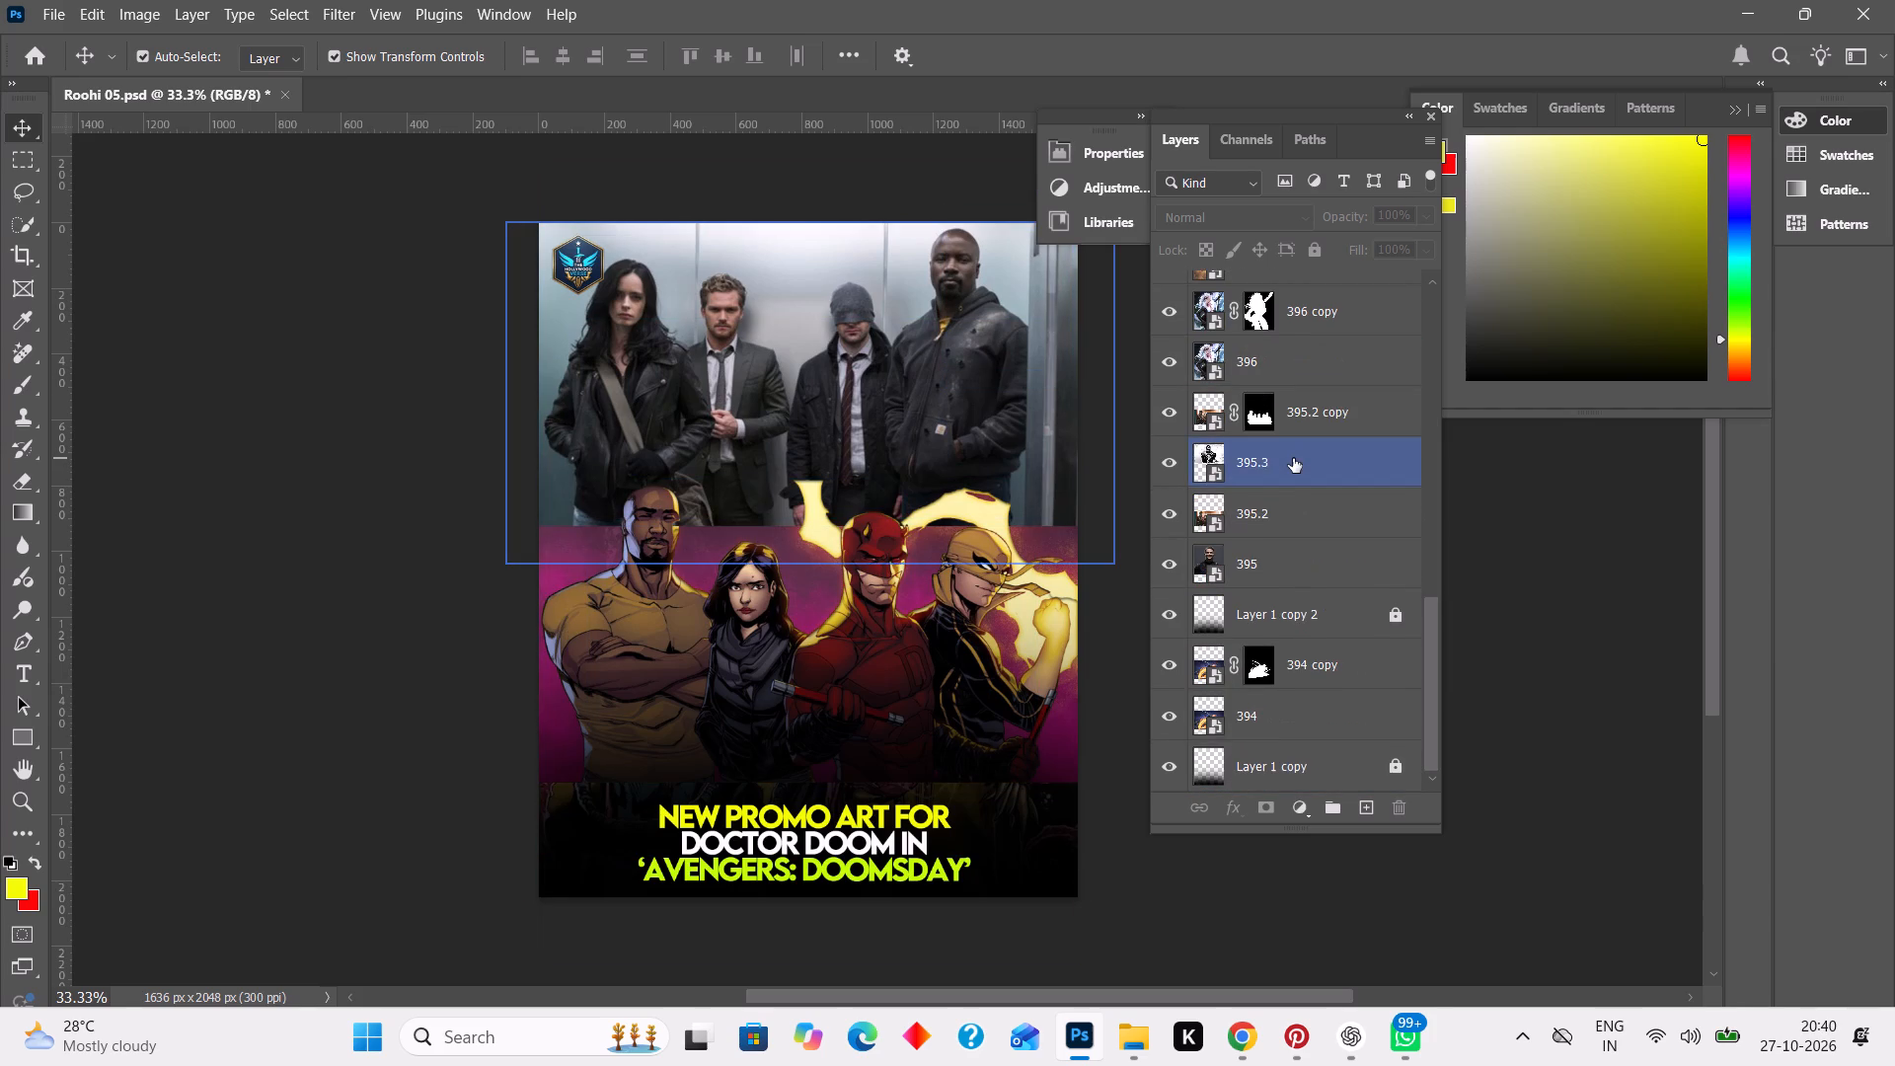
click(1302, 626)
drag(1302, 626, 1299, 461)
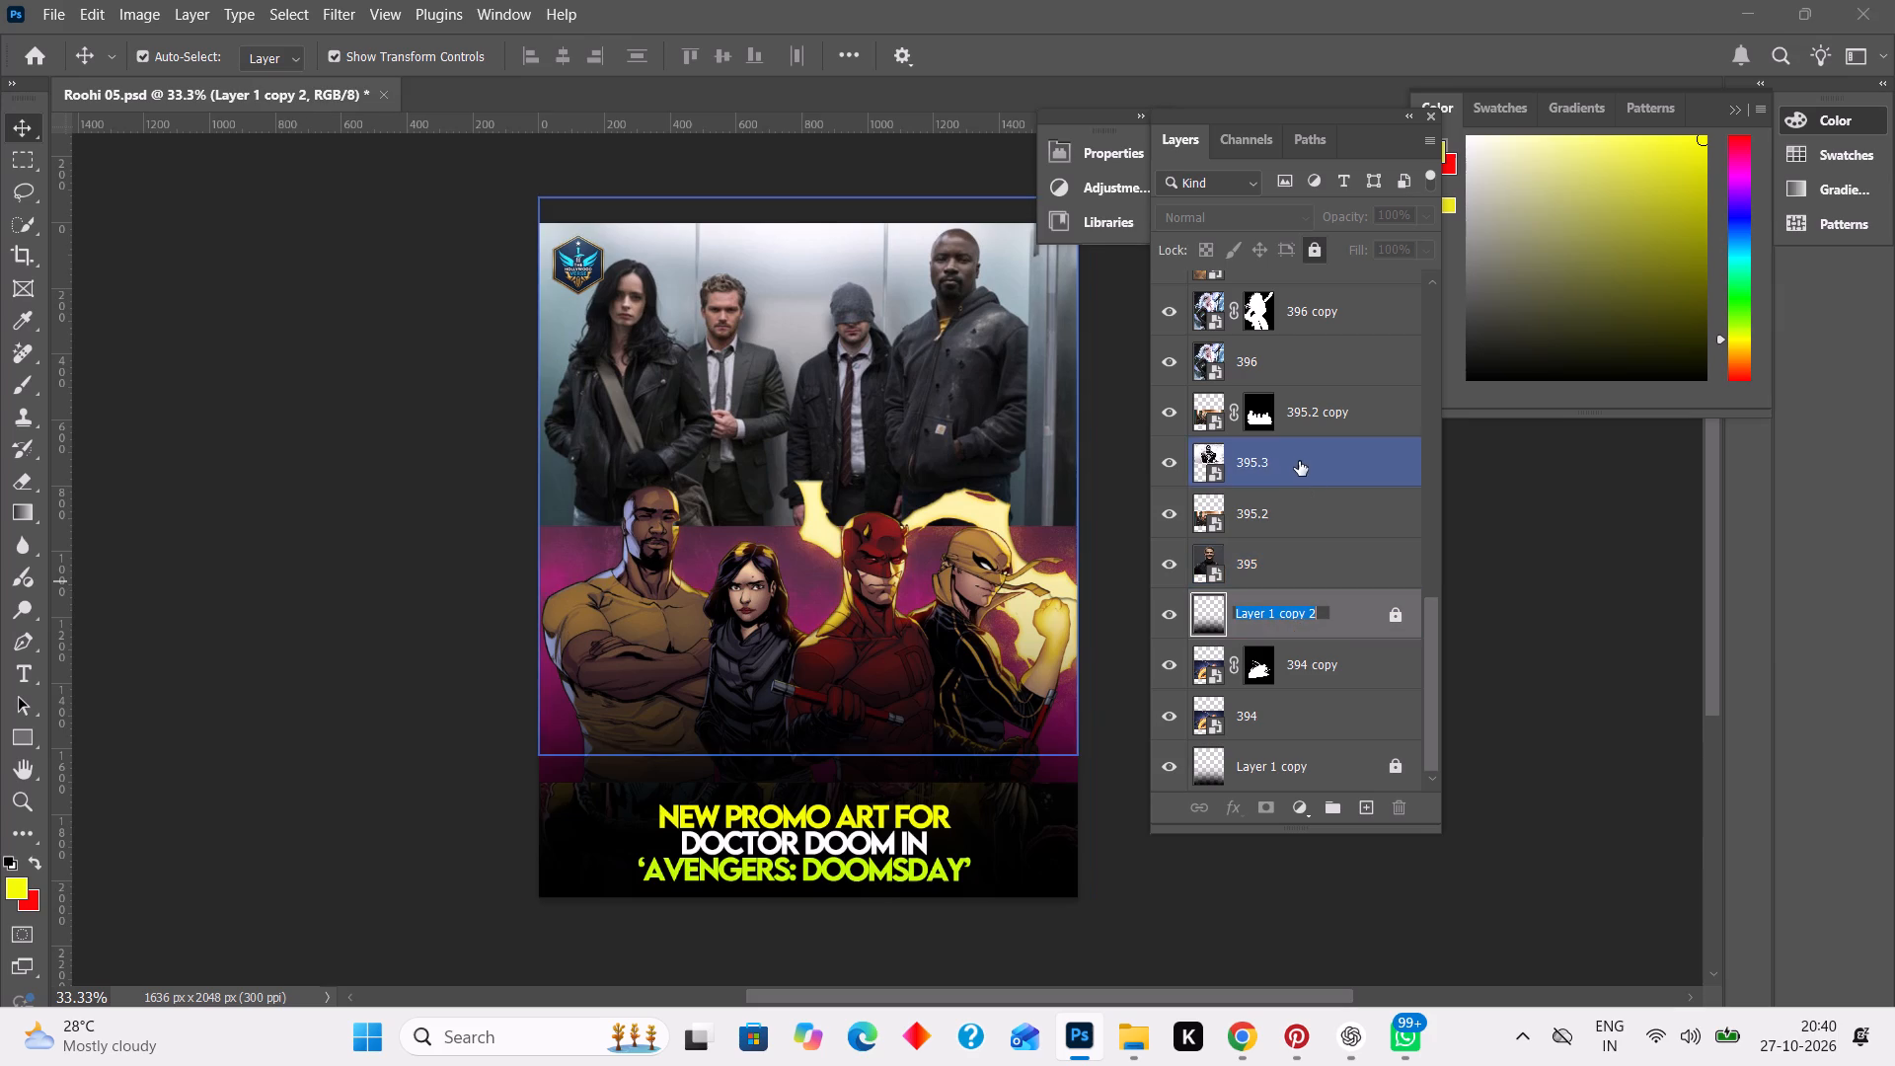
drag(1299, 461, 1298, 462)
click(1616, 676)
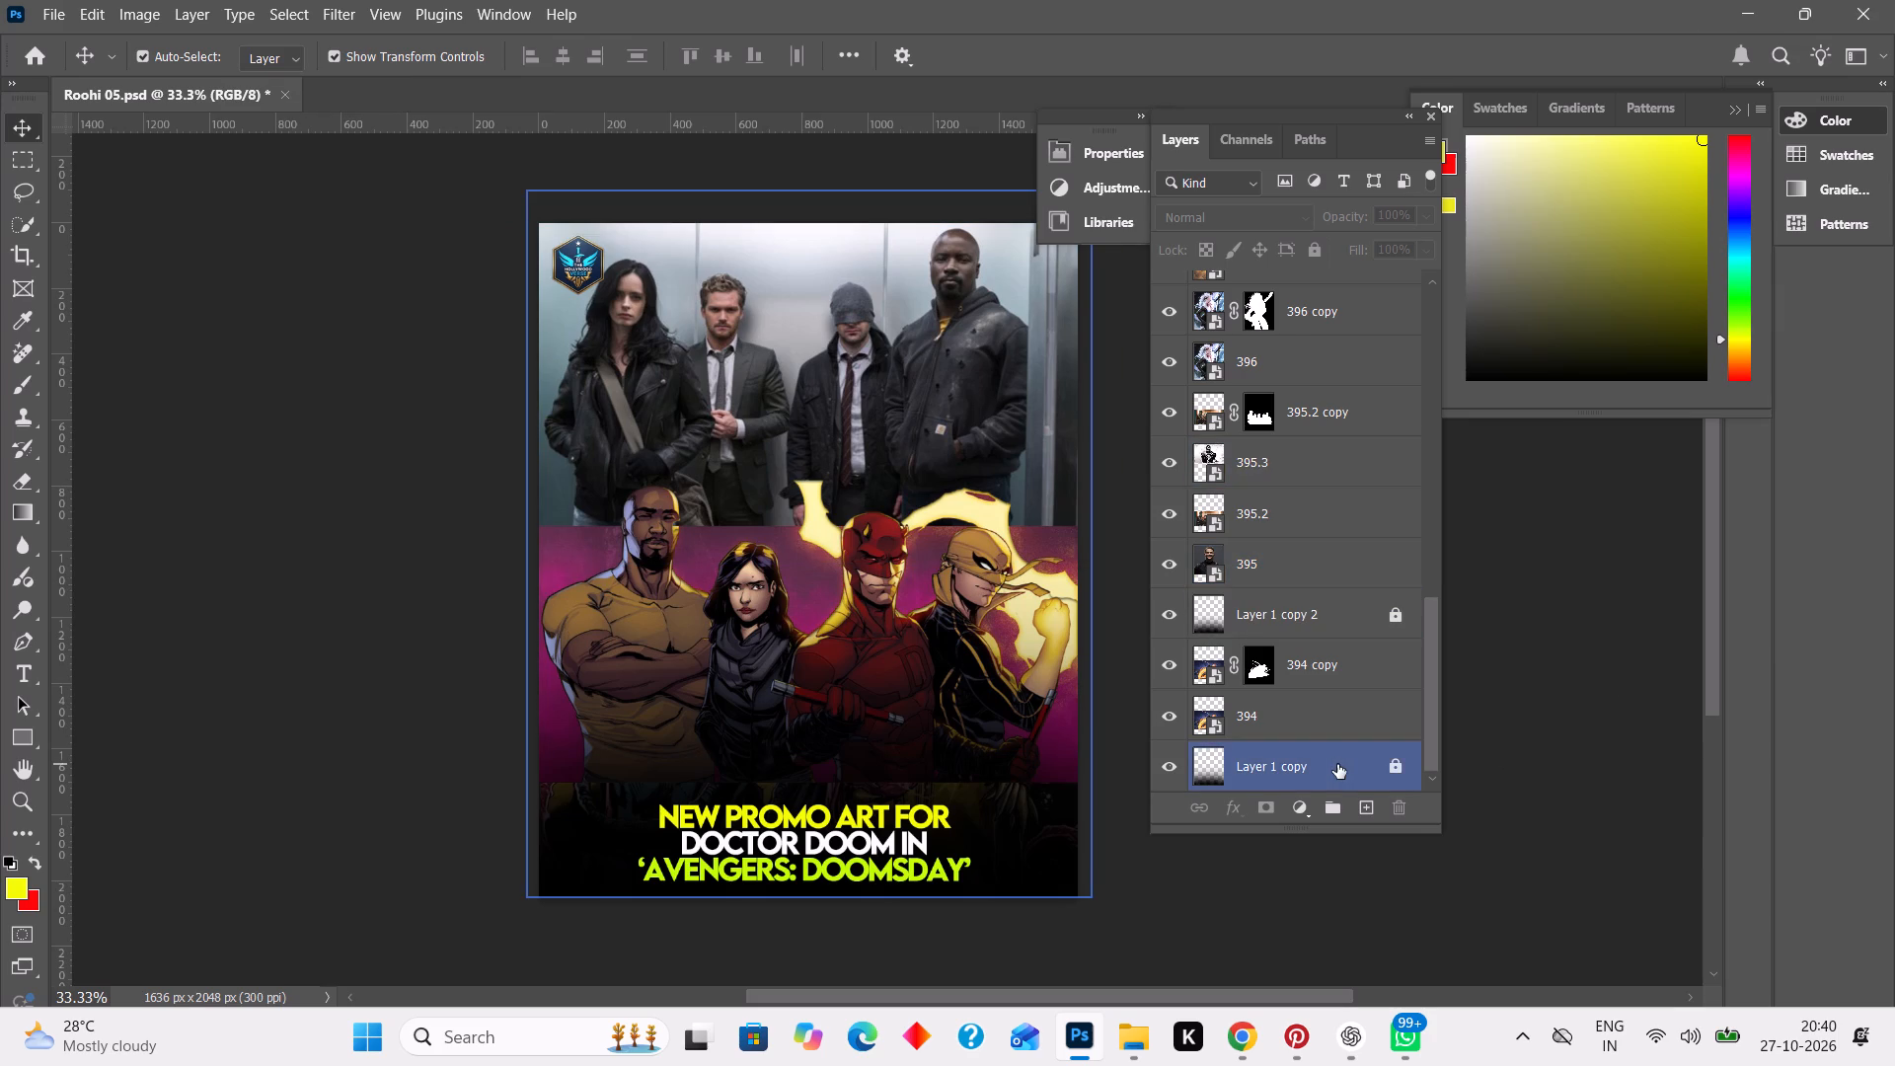
Move the Layer 1 copy gradient from the bottom of the layer stack to directly beneath Layer 1, above the logo.
drag(1337, 764, 1306, 295)
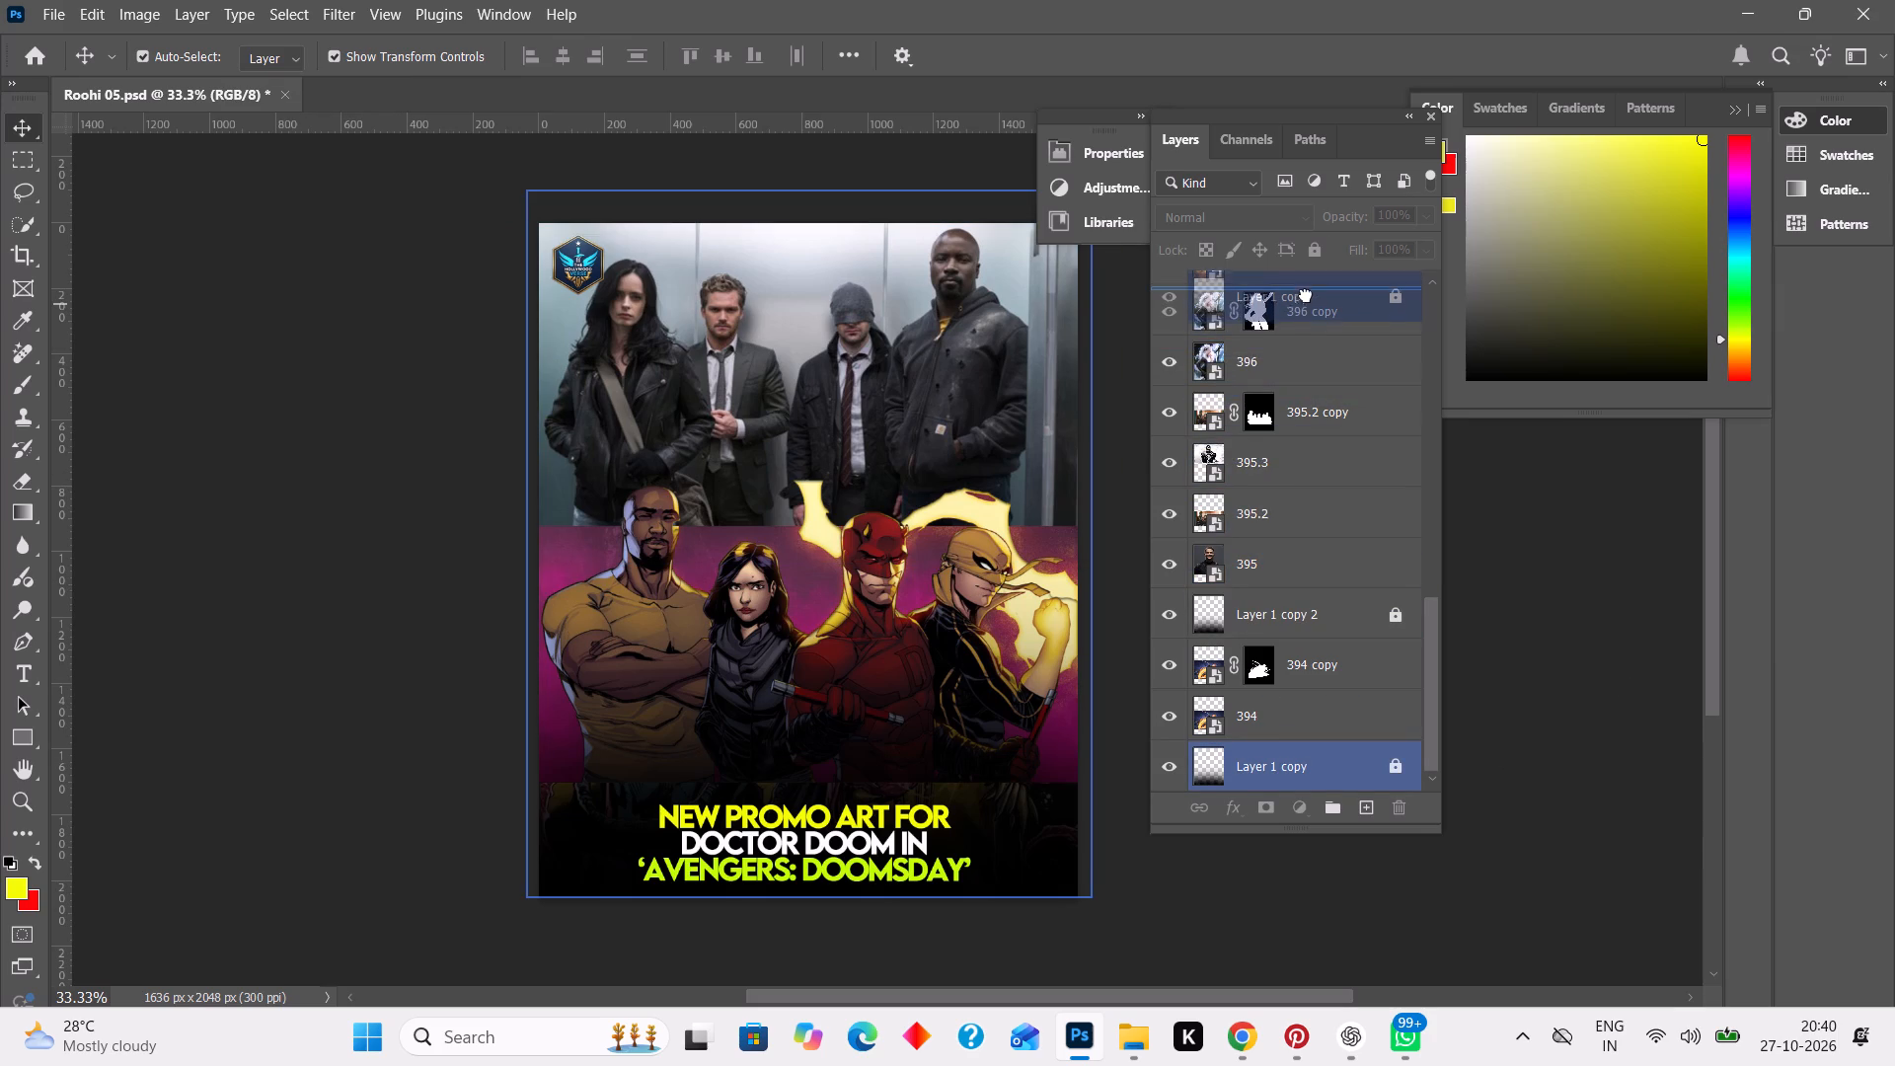
drag(1306, 295, 1308, 280)
scroll(1308, 315, up, 1)
drag(1344, 756, 1340, 359)
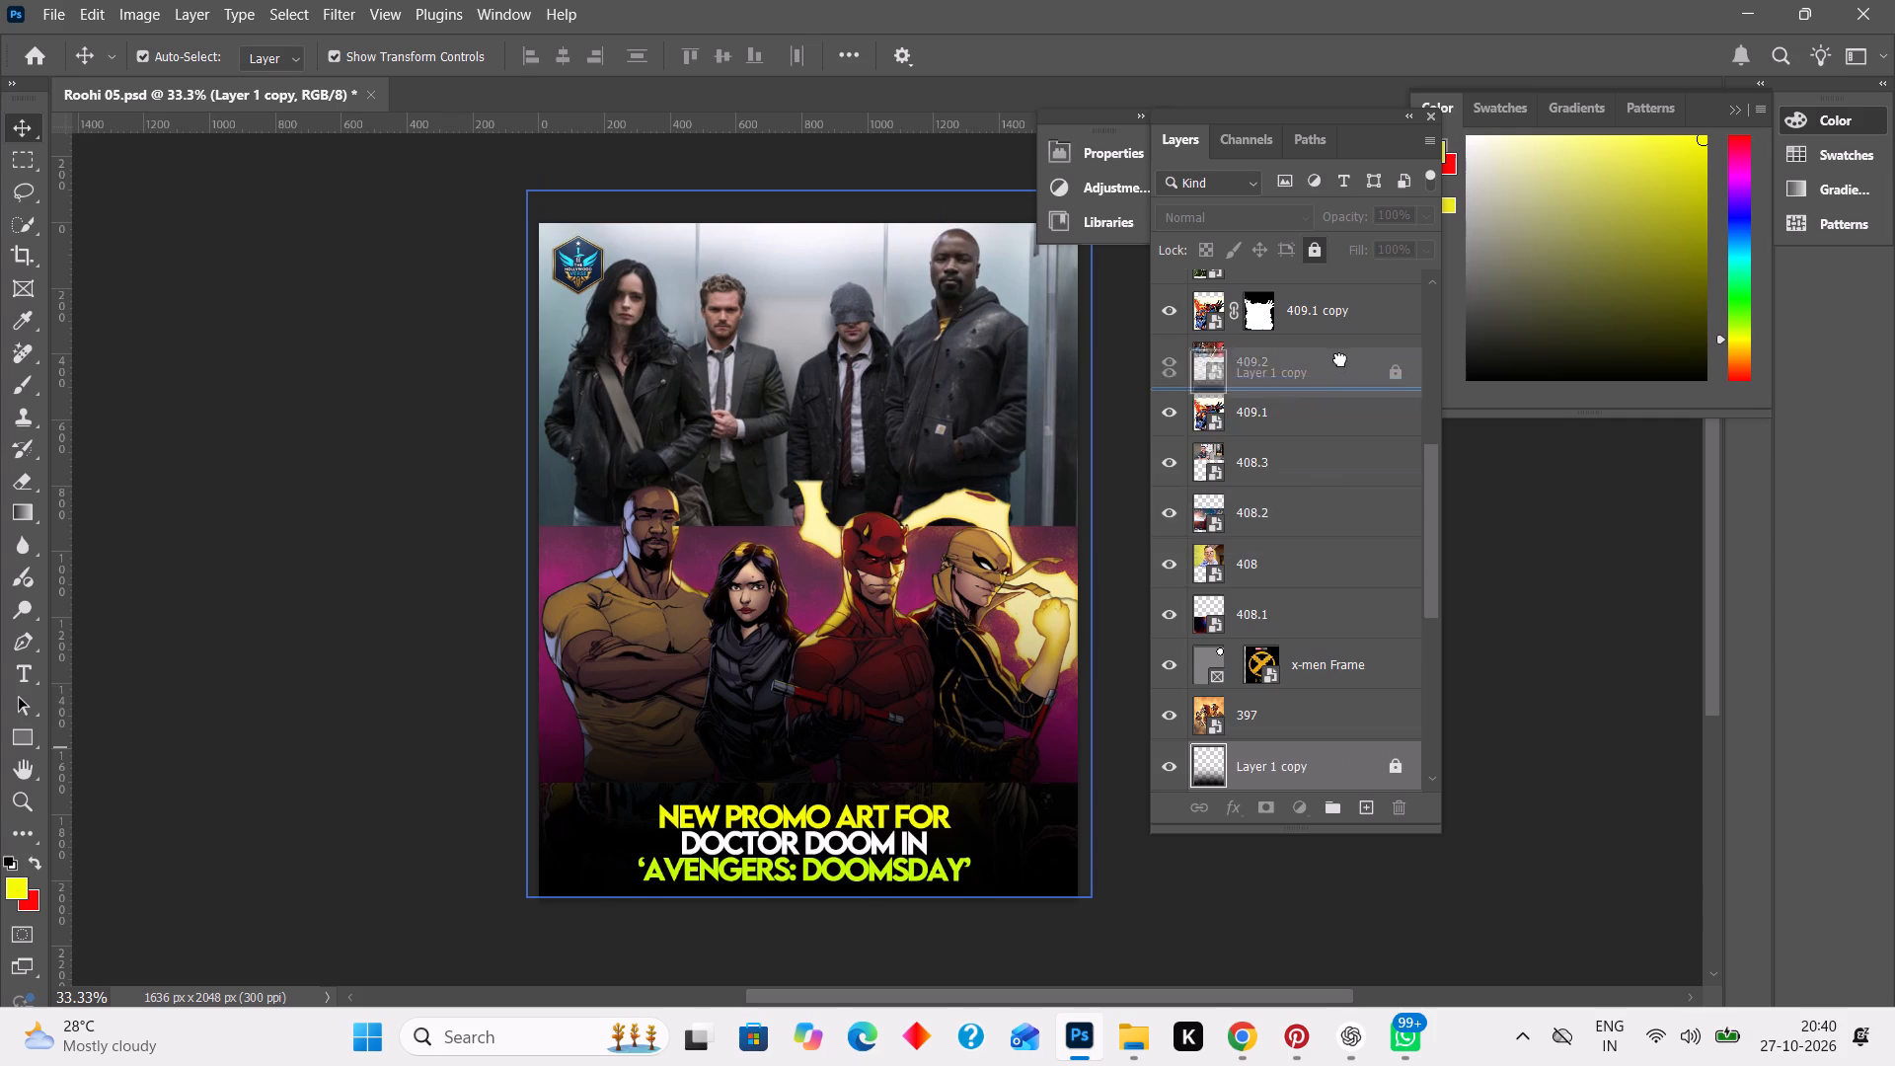
drag(1340, 359, 1339, 356)
scroll(1339, 356, up, 1)
drag(1343, 705, 1330, 595)
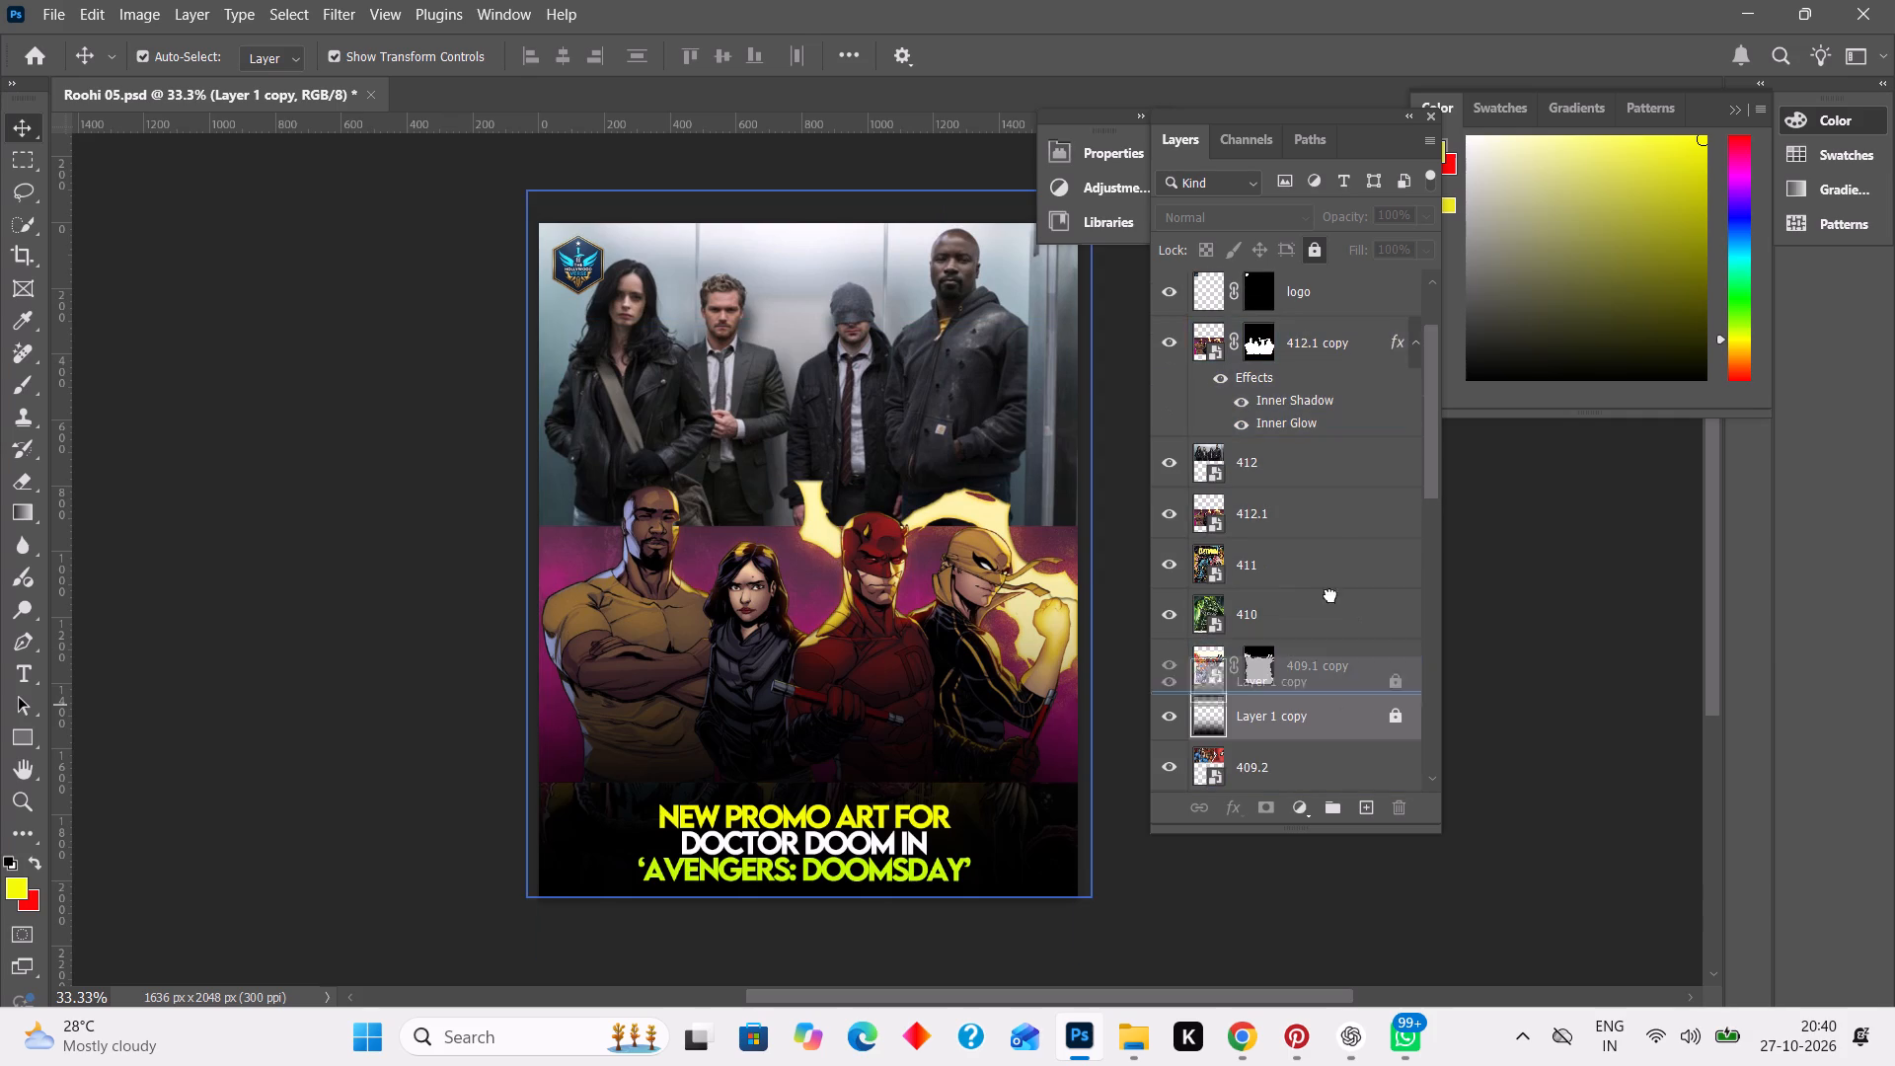
drag(1330, 595, 1318, 288)
scroll(1318, 288, up, 1)
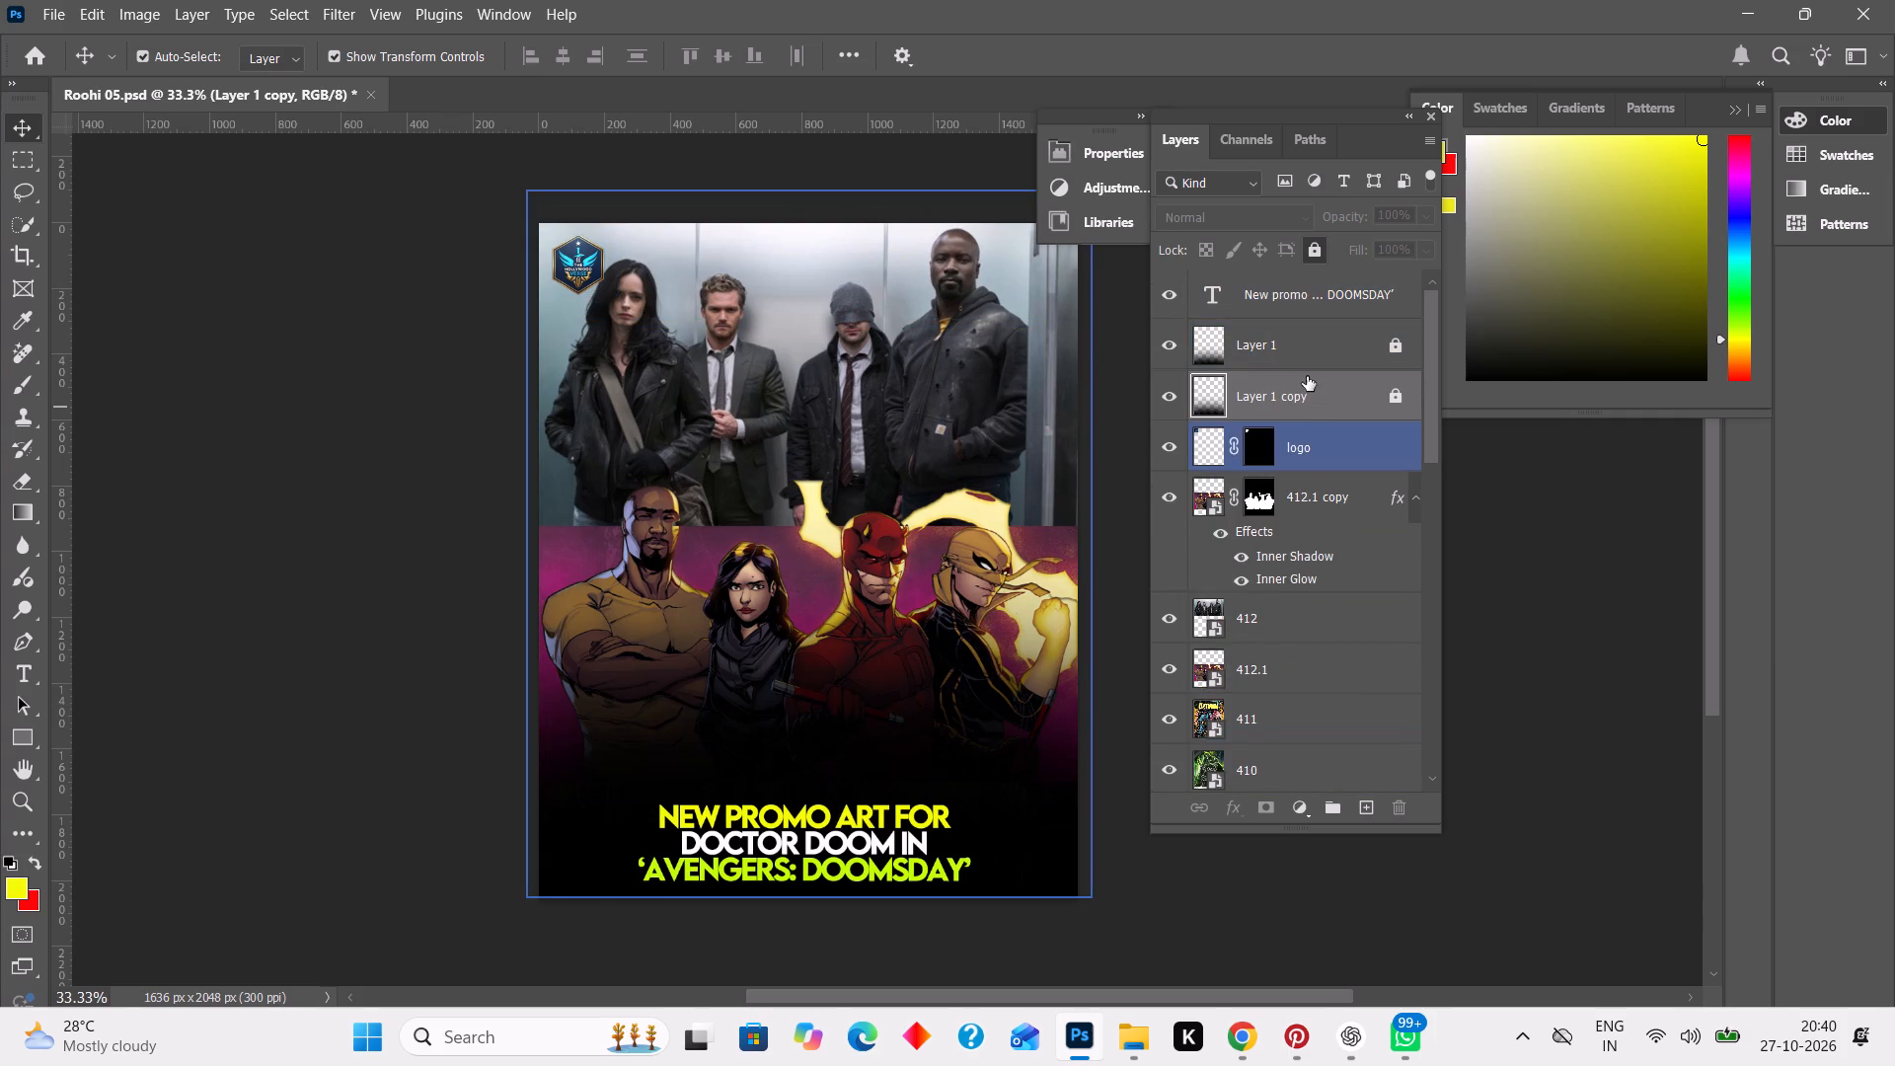
Nudge the headline text block slightly upward on the black area at the bottom of the poster.
click(1536, 541)
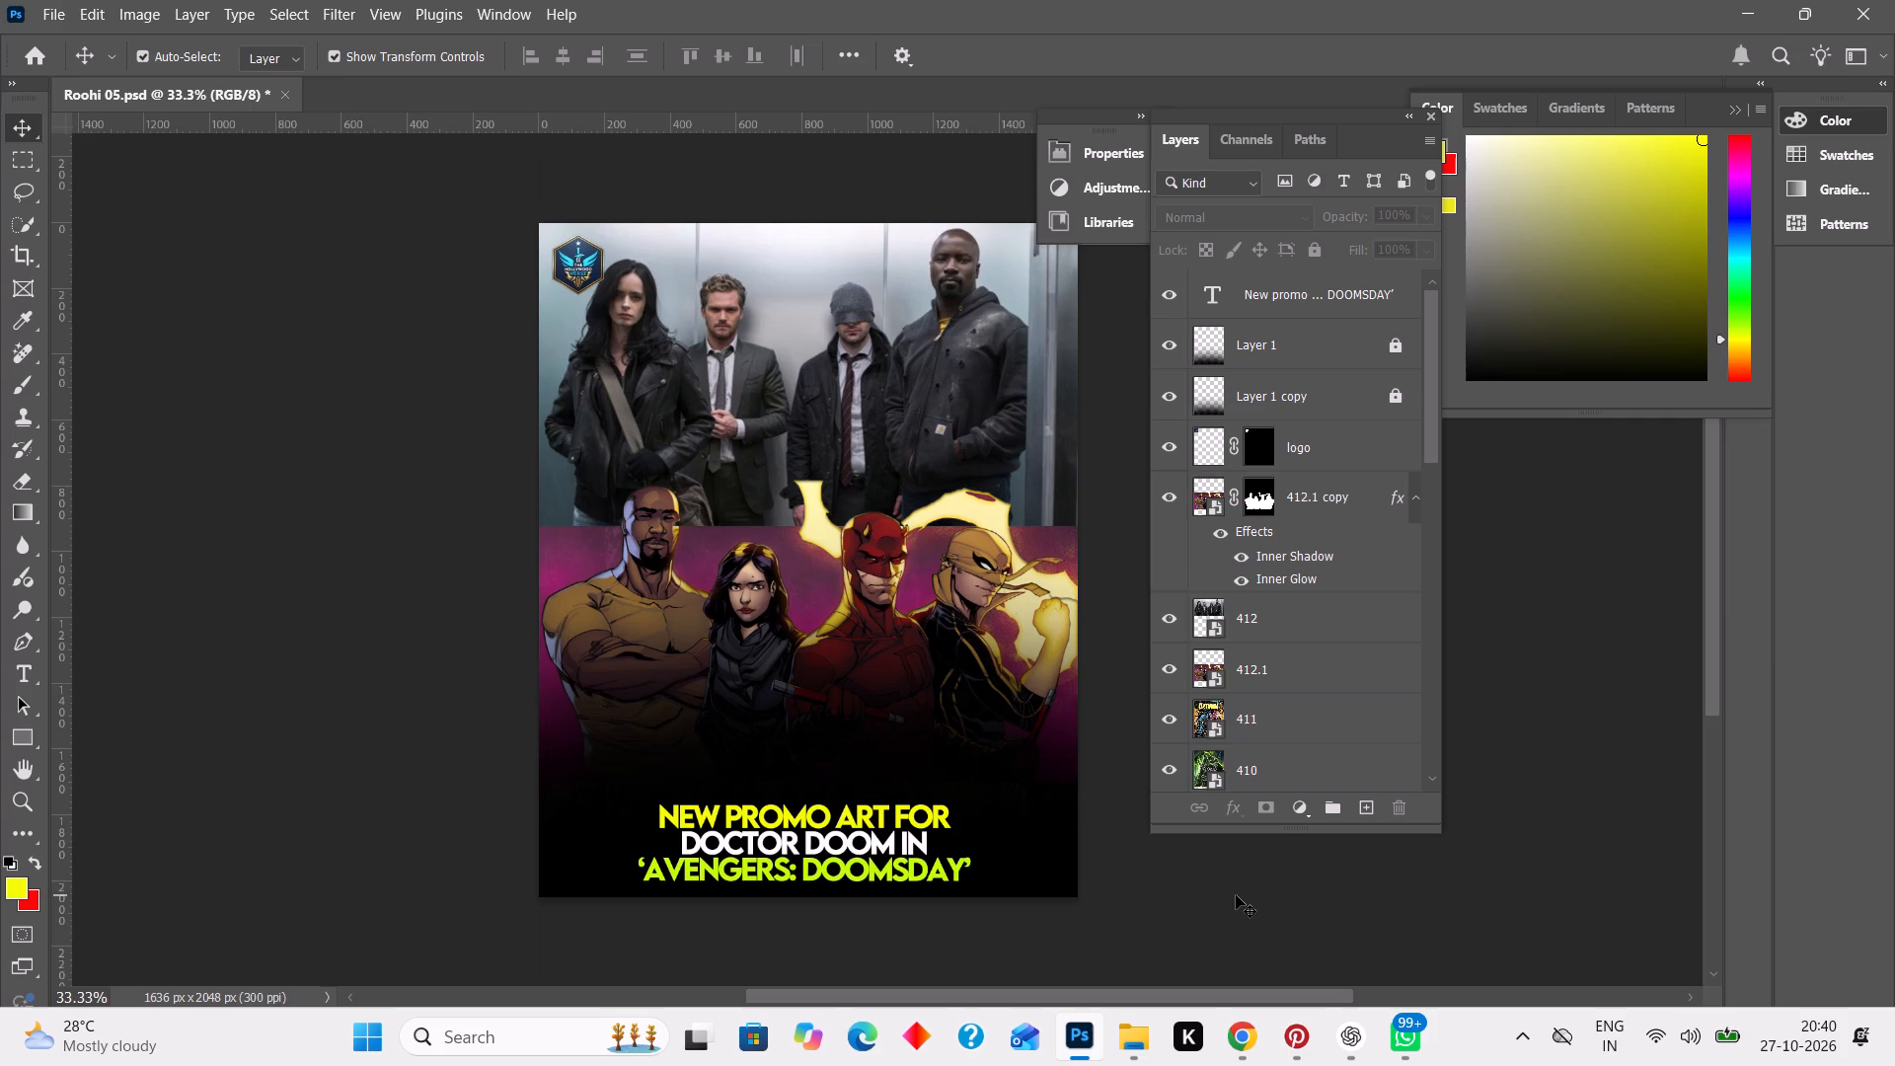
click(903, 842)
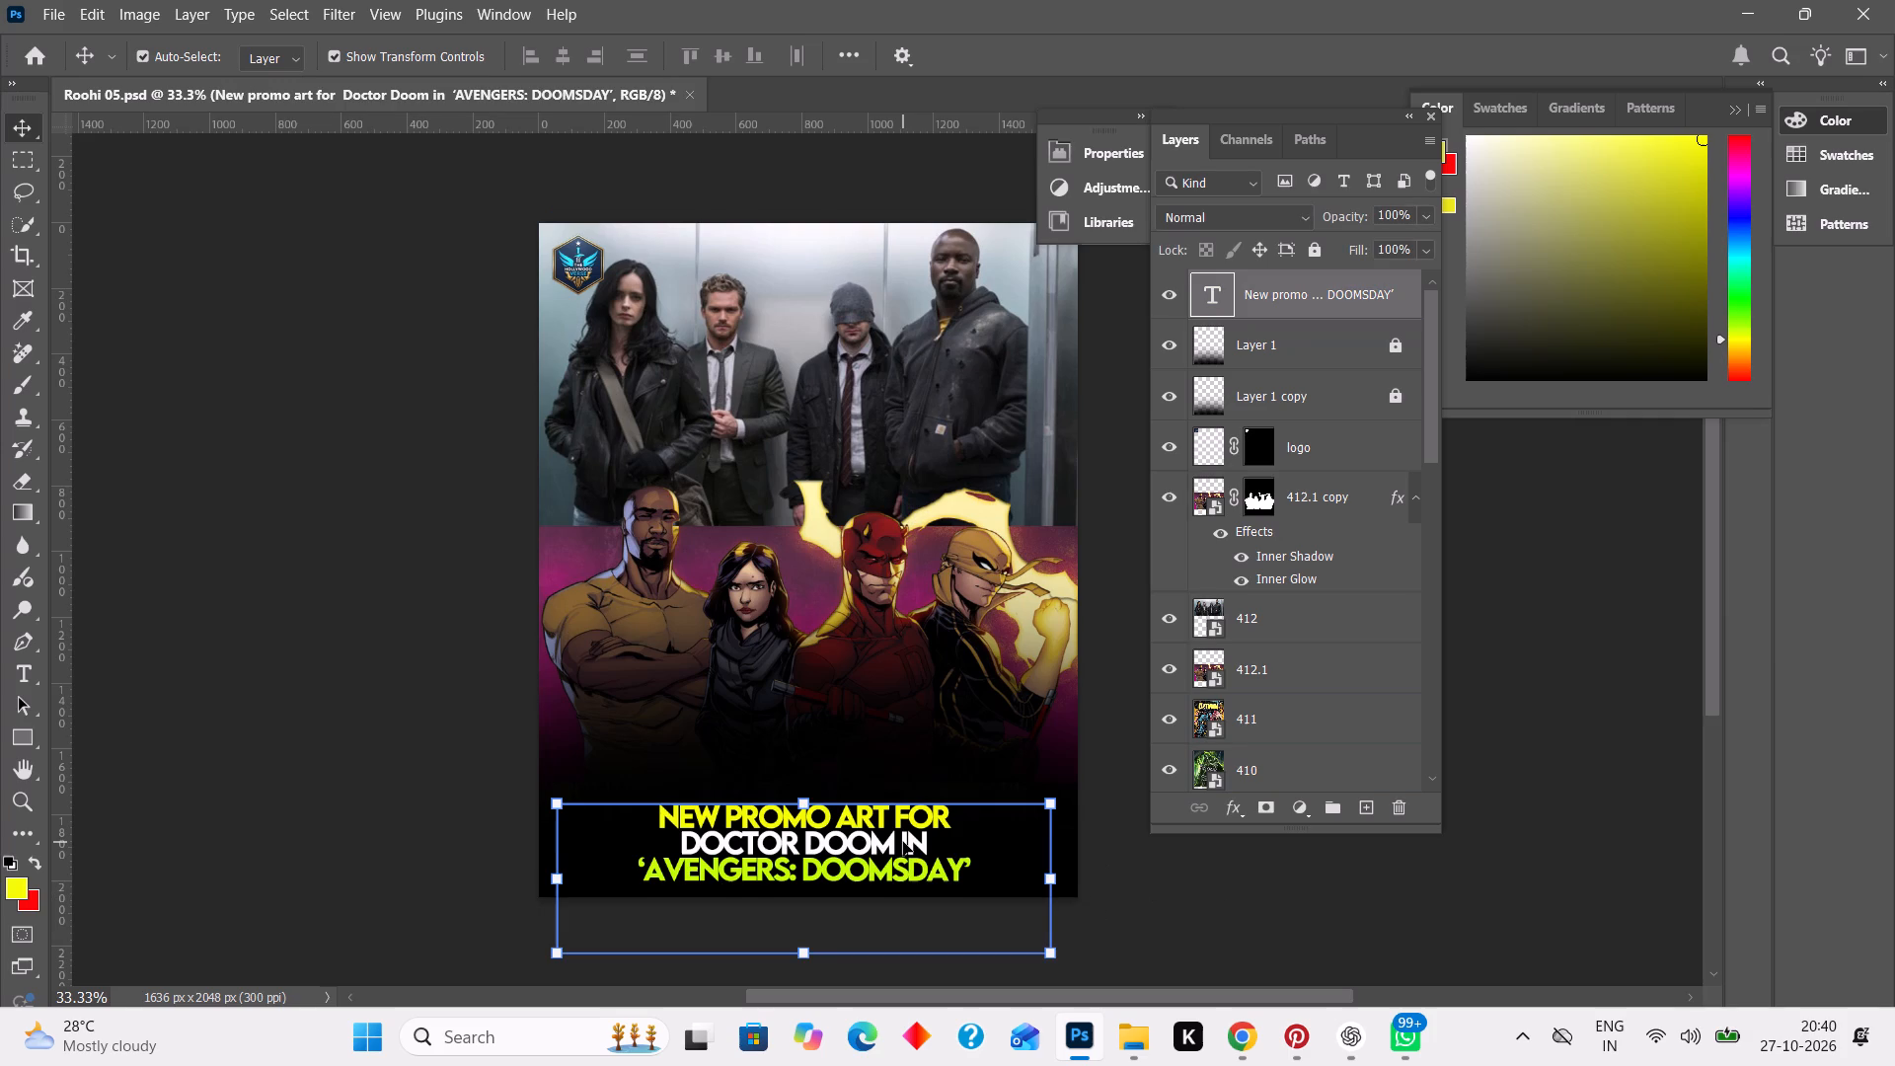
key(Up)
key(Up)
key(Up)
key(Up)
key(Up)
key(Up)
key(Up)
key(Up)
key(Up)
key(Up)
key(Up)
key(Up)
key(Up)
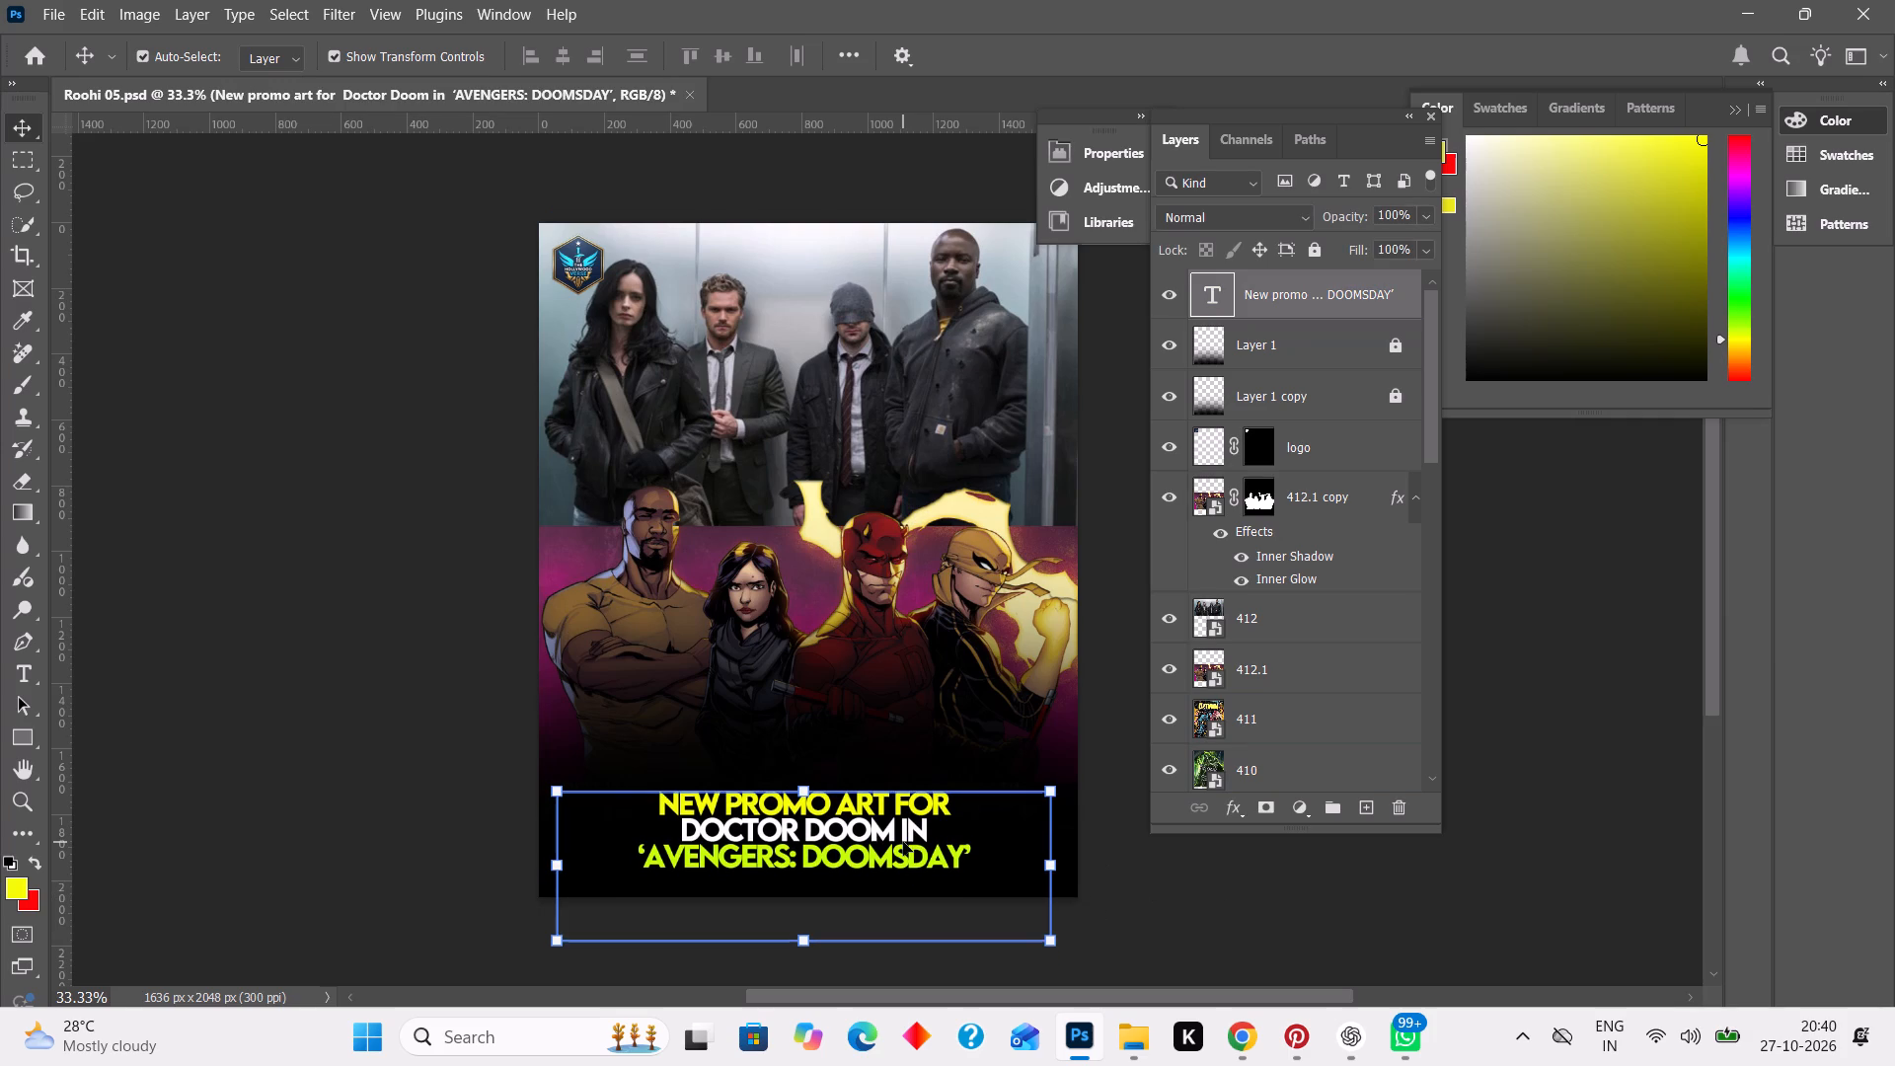
key(Up)
key(Up)
key(Up)
Replace the headline with the copied text "The Defenders will reportedly return in future MCU projects after 'Daredevil: Born Again' Season 3.".
double_click(903, 842)
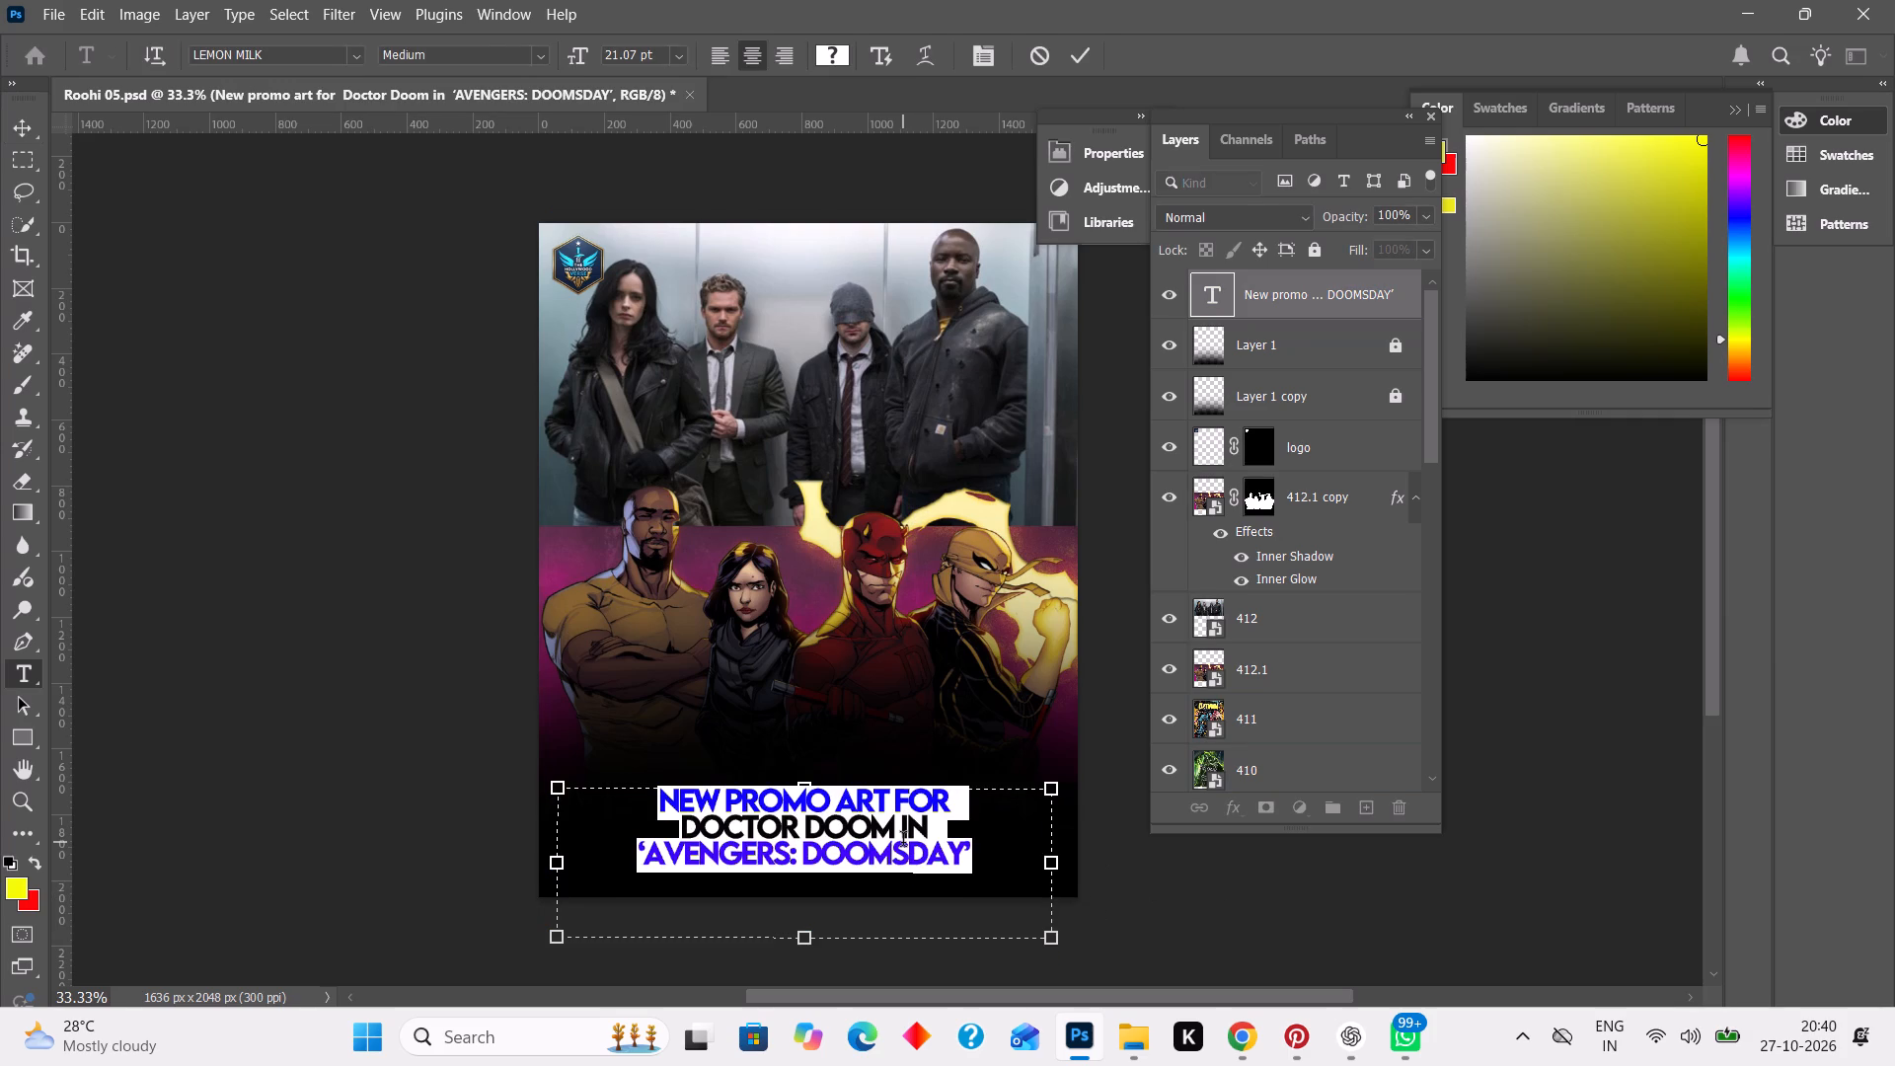
key(ctrl+v)
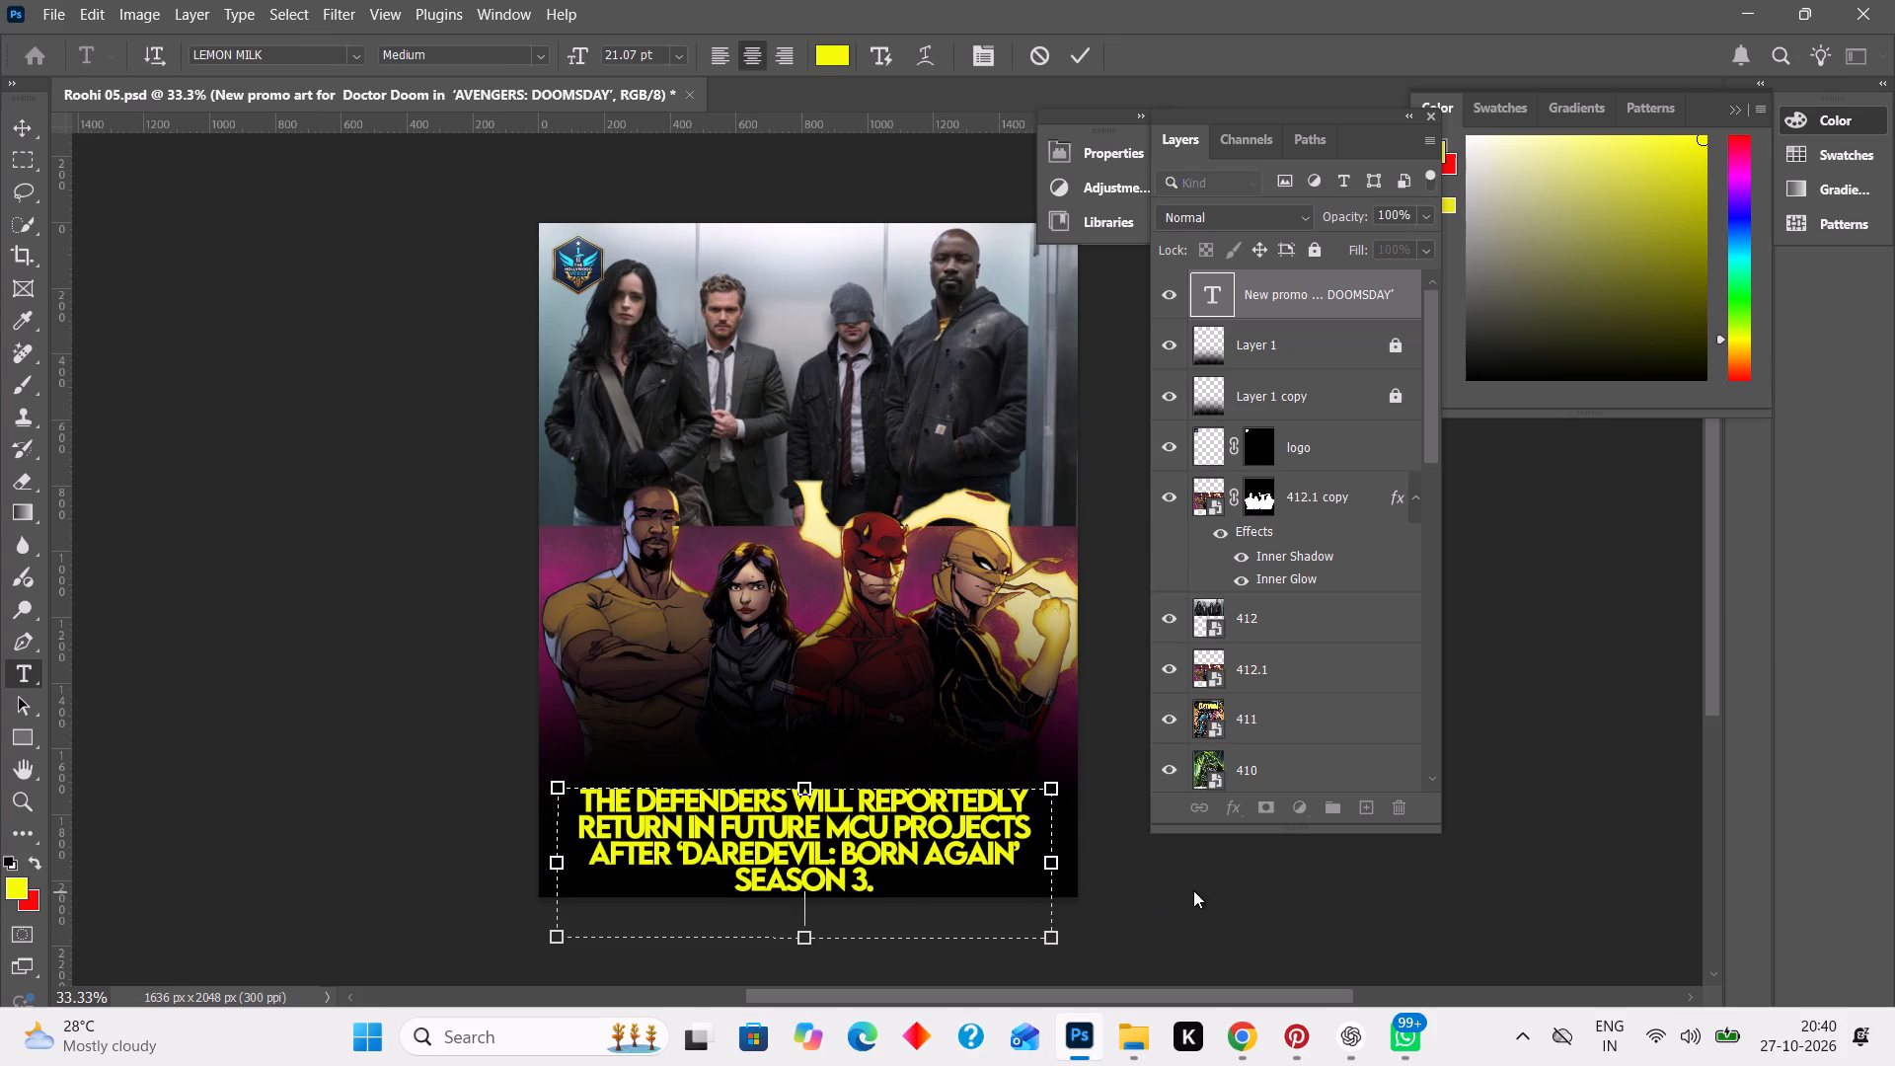
click(1193, 890)
Nudge the new four-line headline slightly higher so it sits clear of the poster's bottom edge.
key(Up)
key(Up)
key(Up)
key(Up)
key(Up)
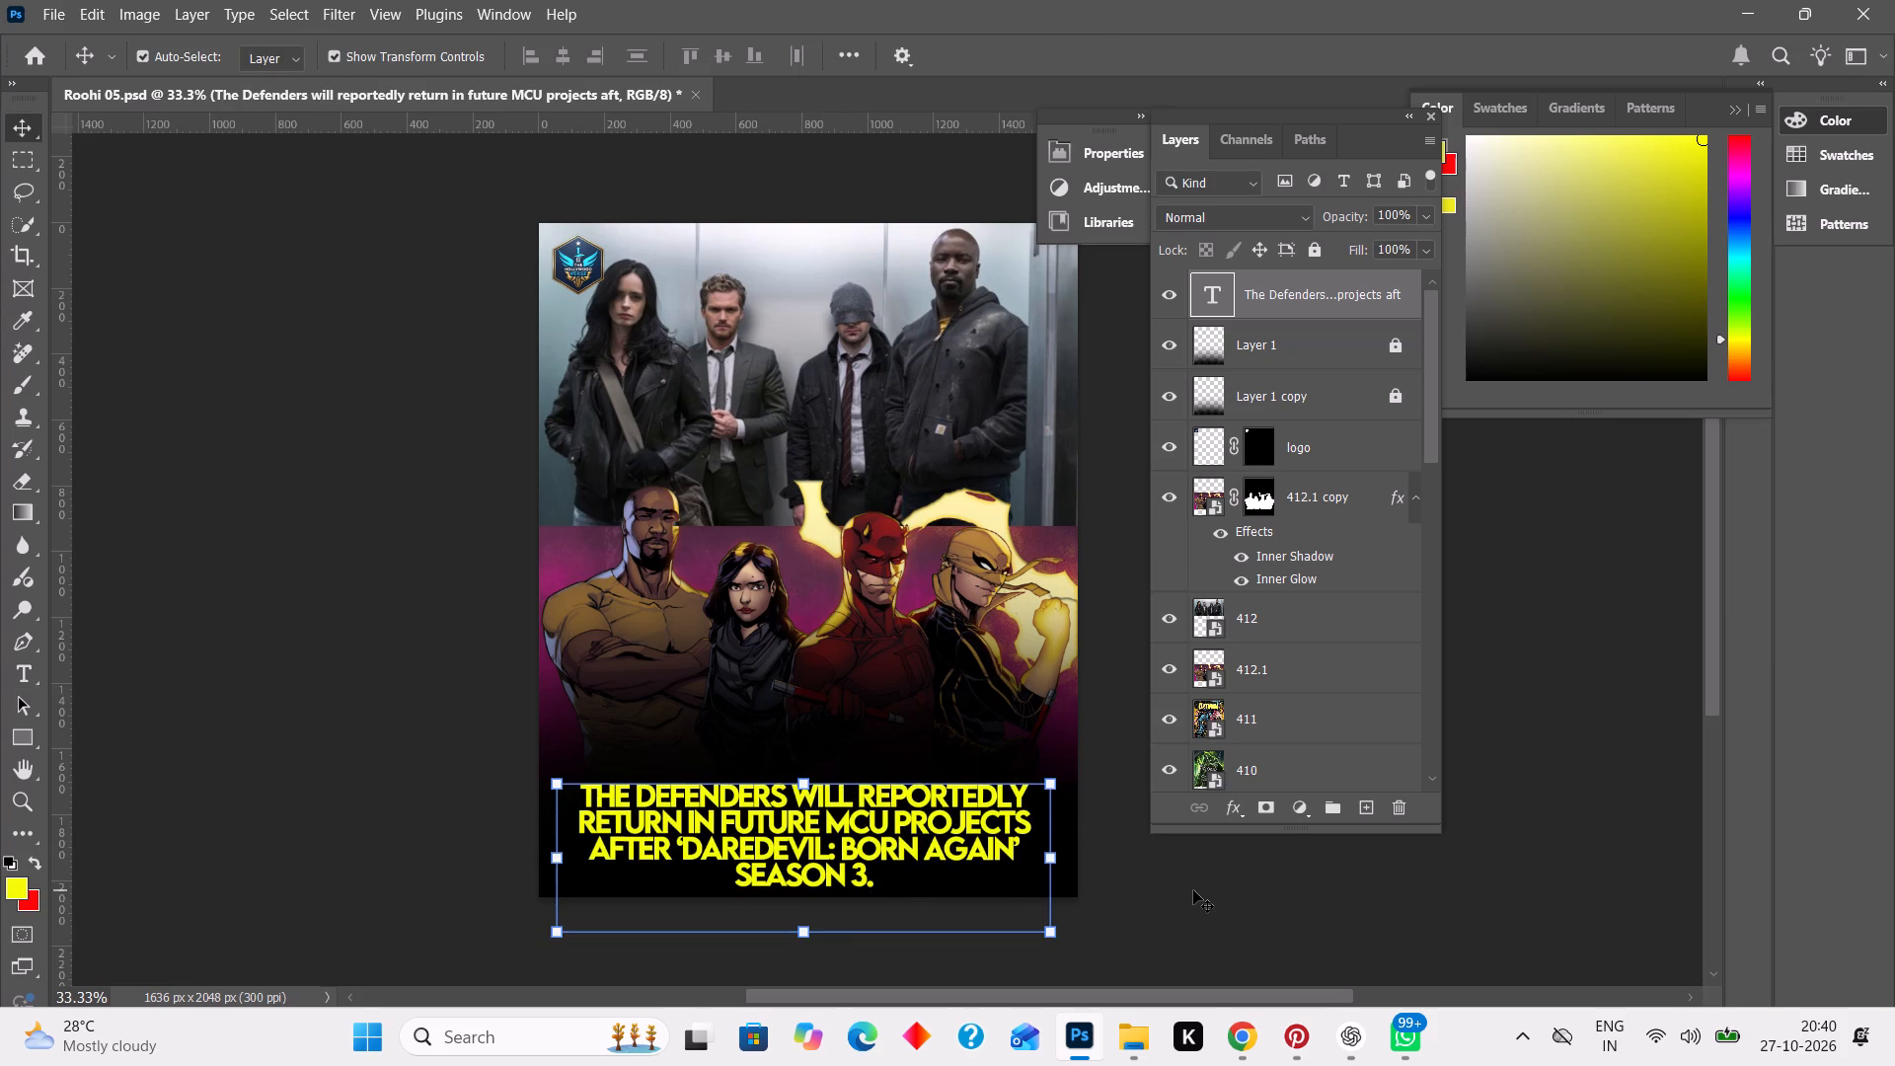
key(Up)
key(Up)
key(Up)
key(Up)
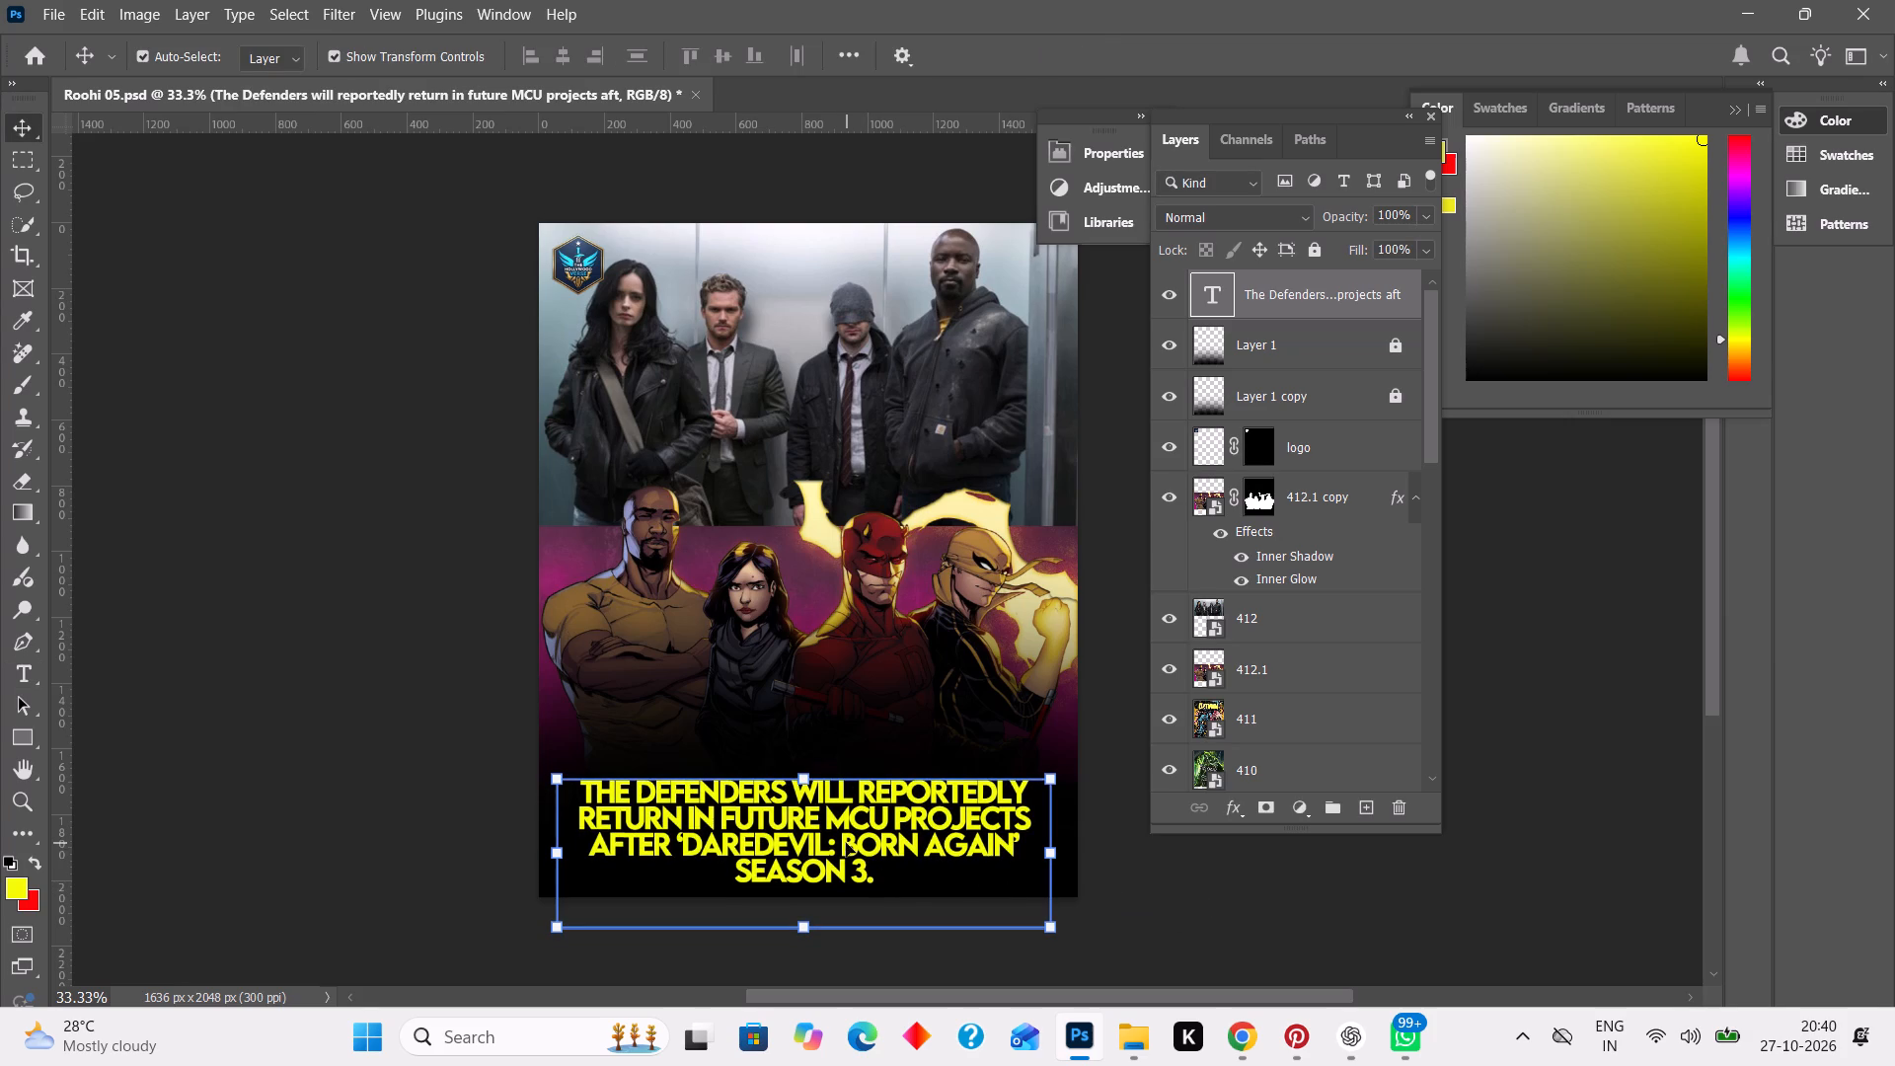
Rebreak the headline so line three starts at "projects" and line four starts at "Born Again' Season 3.".
double_click(675, 838)
click(672, 842)
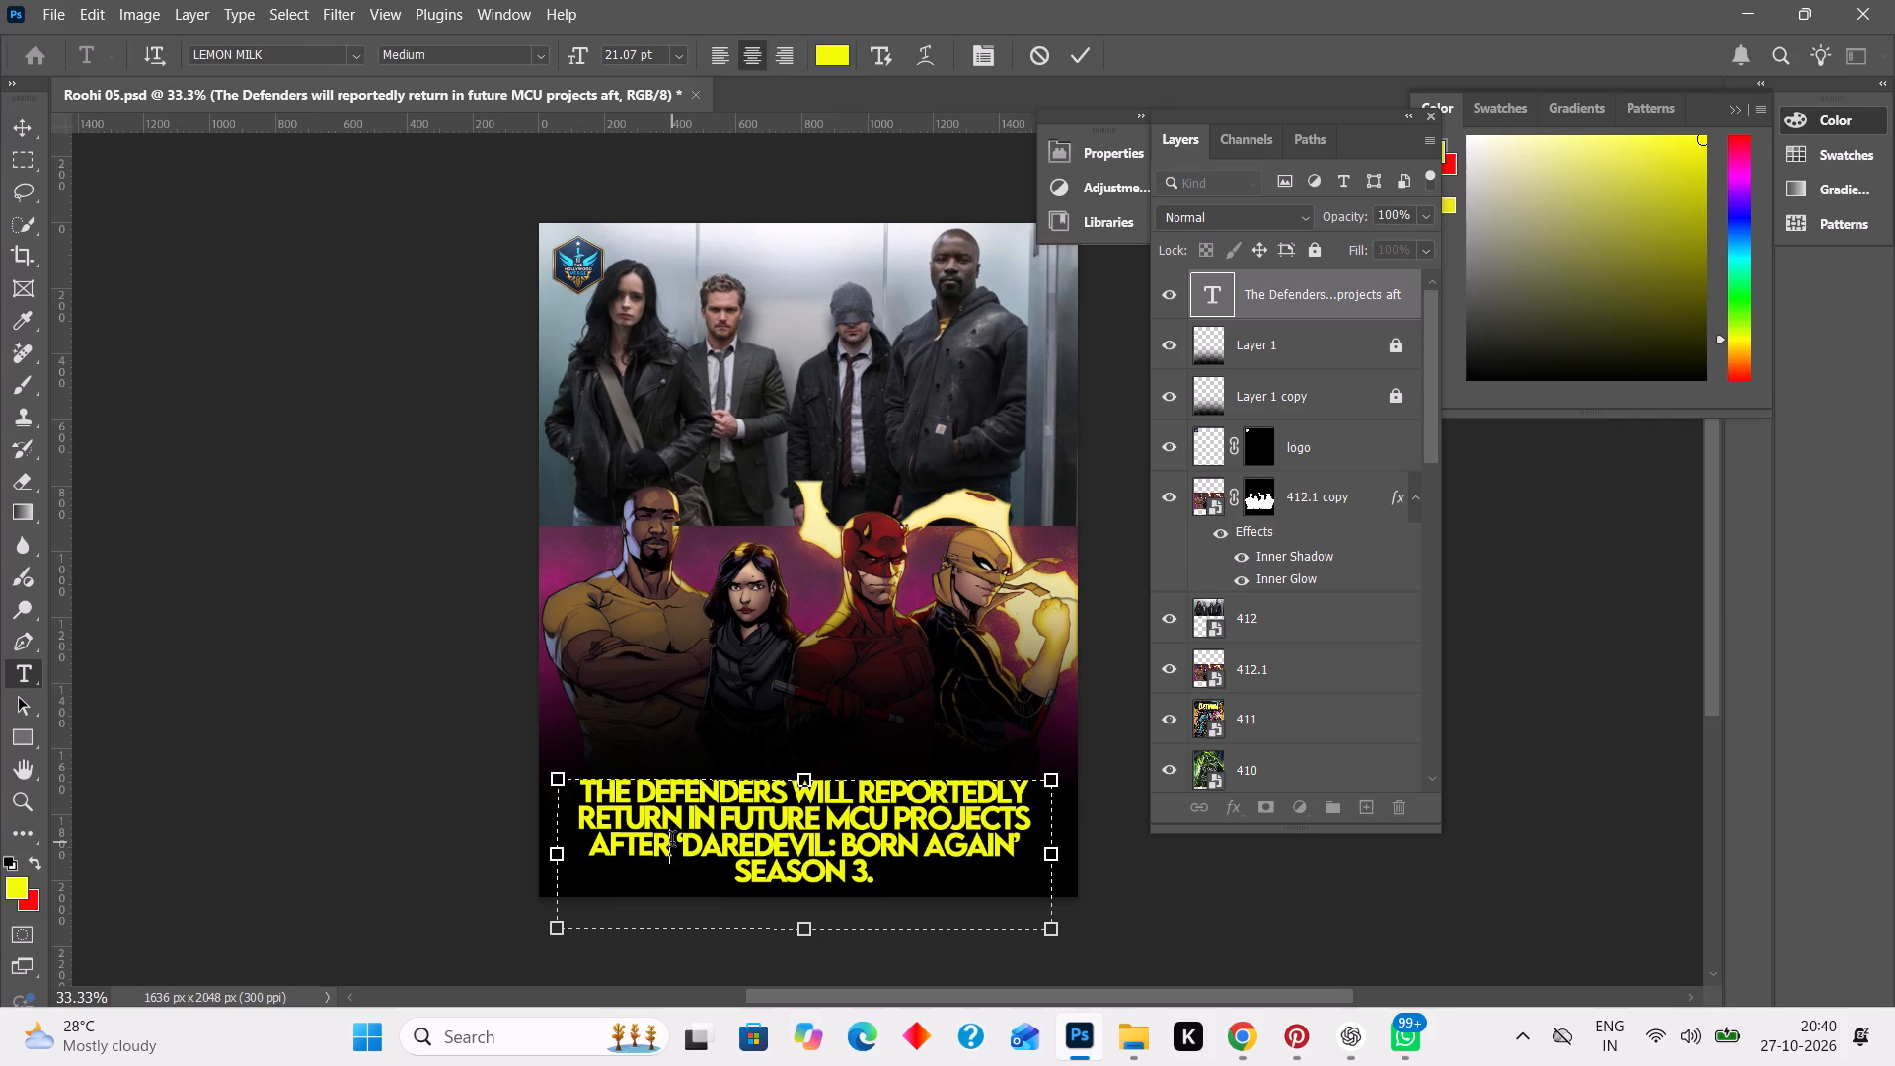
click(677, 842)
key(Return)
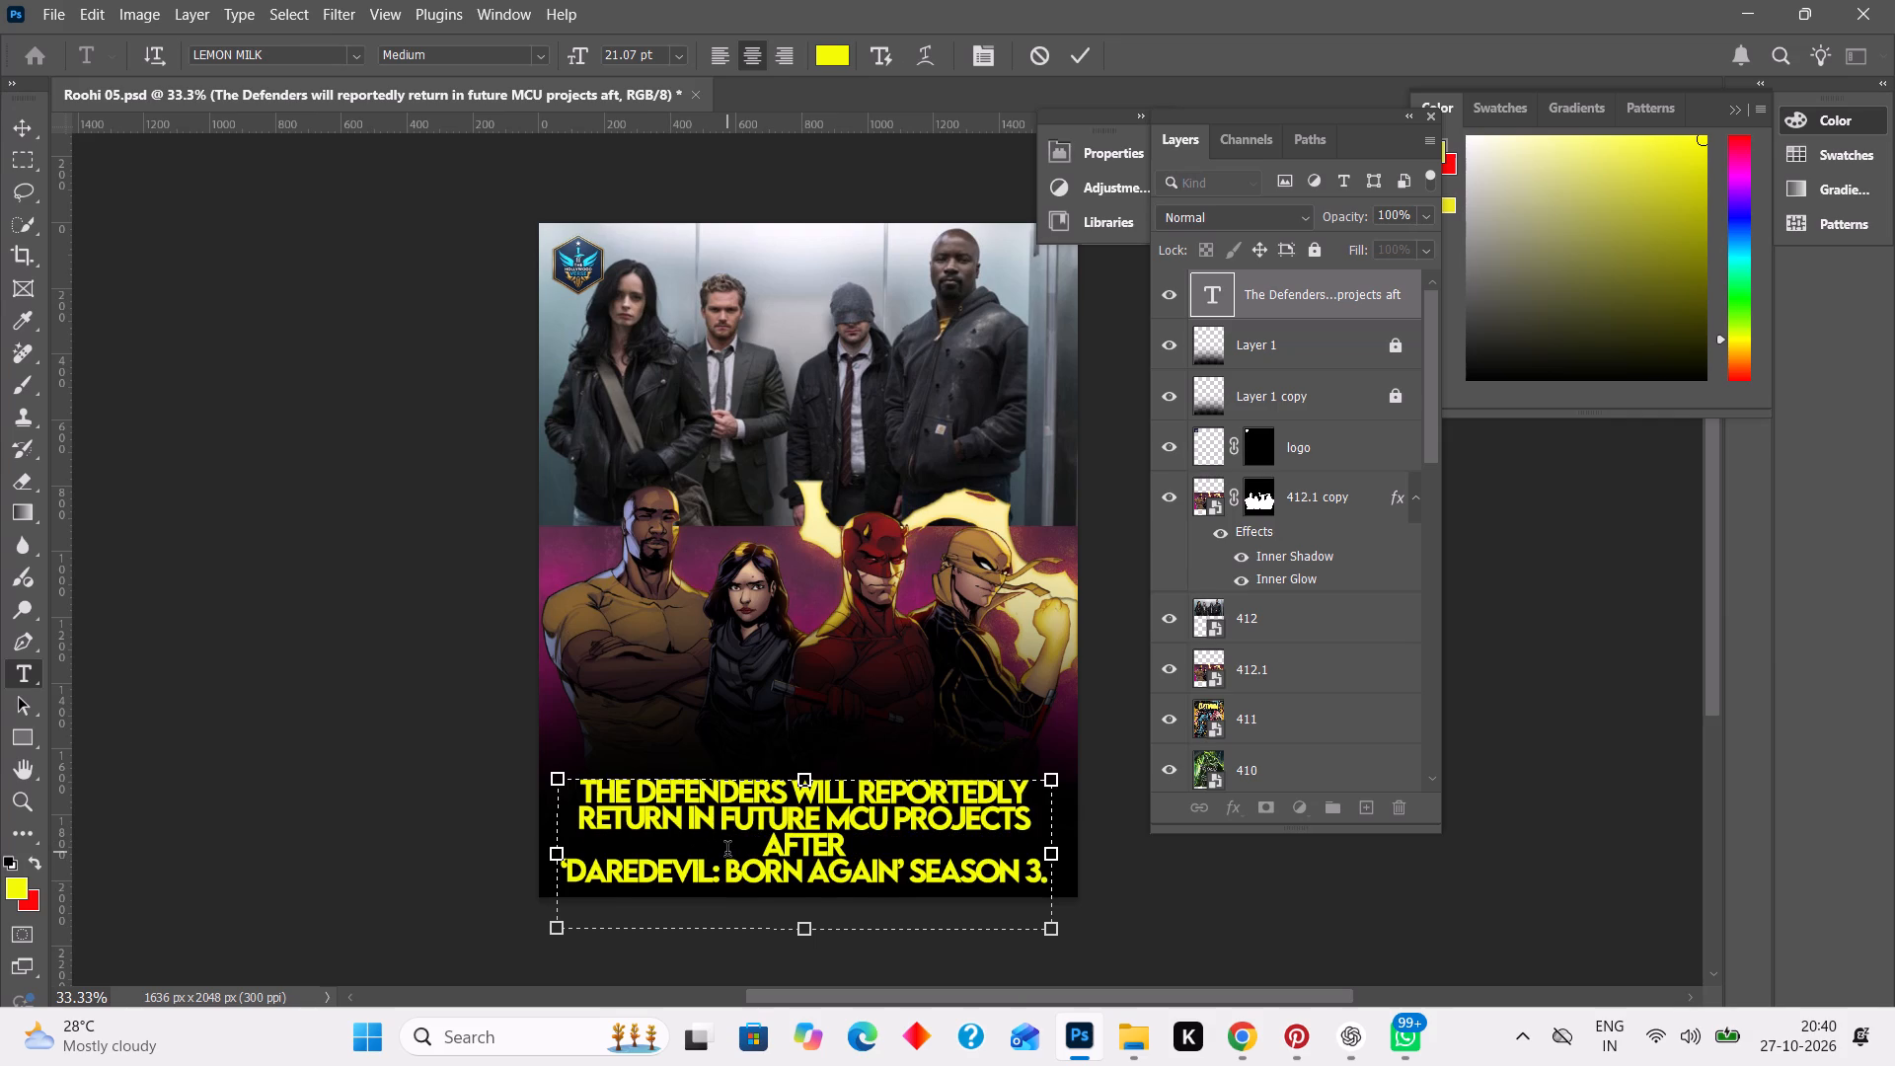
key(BackSpace)
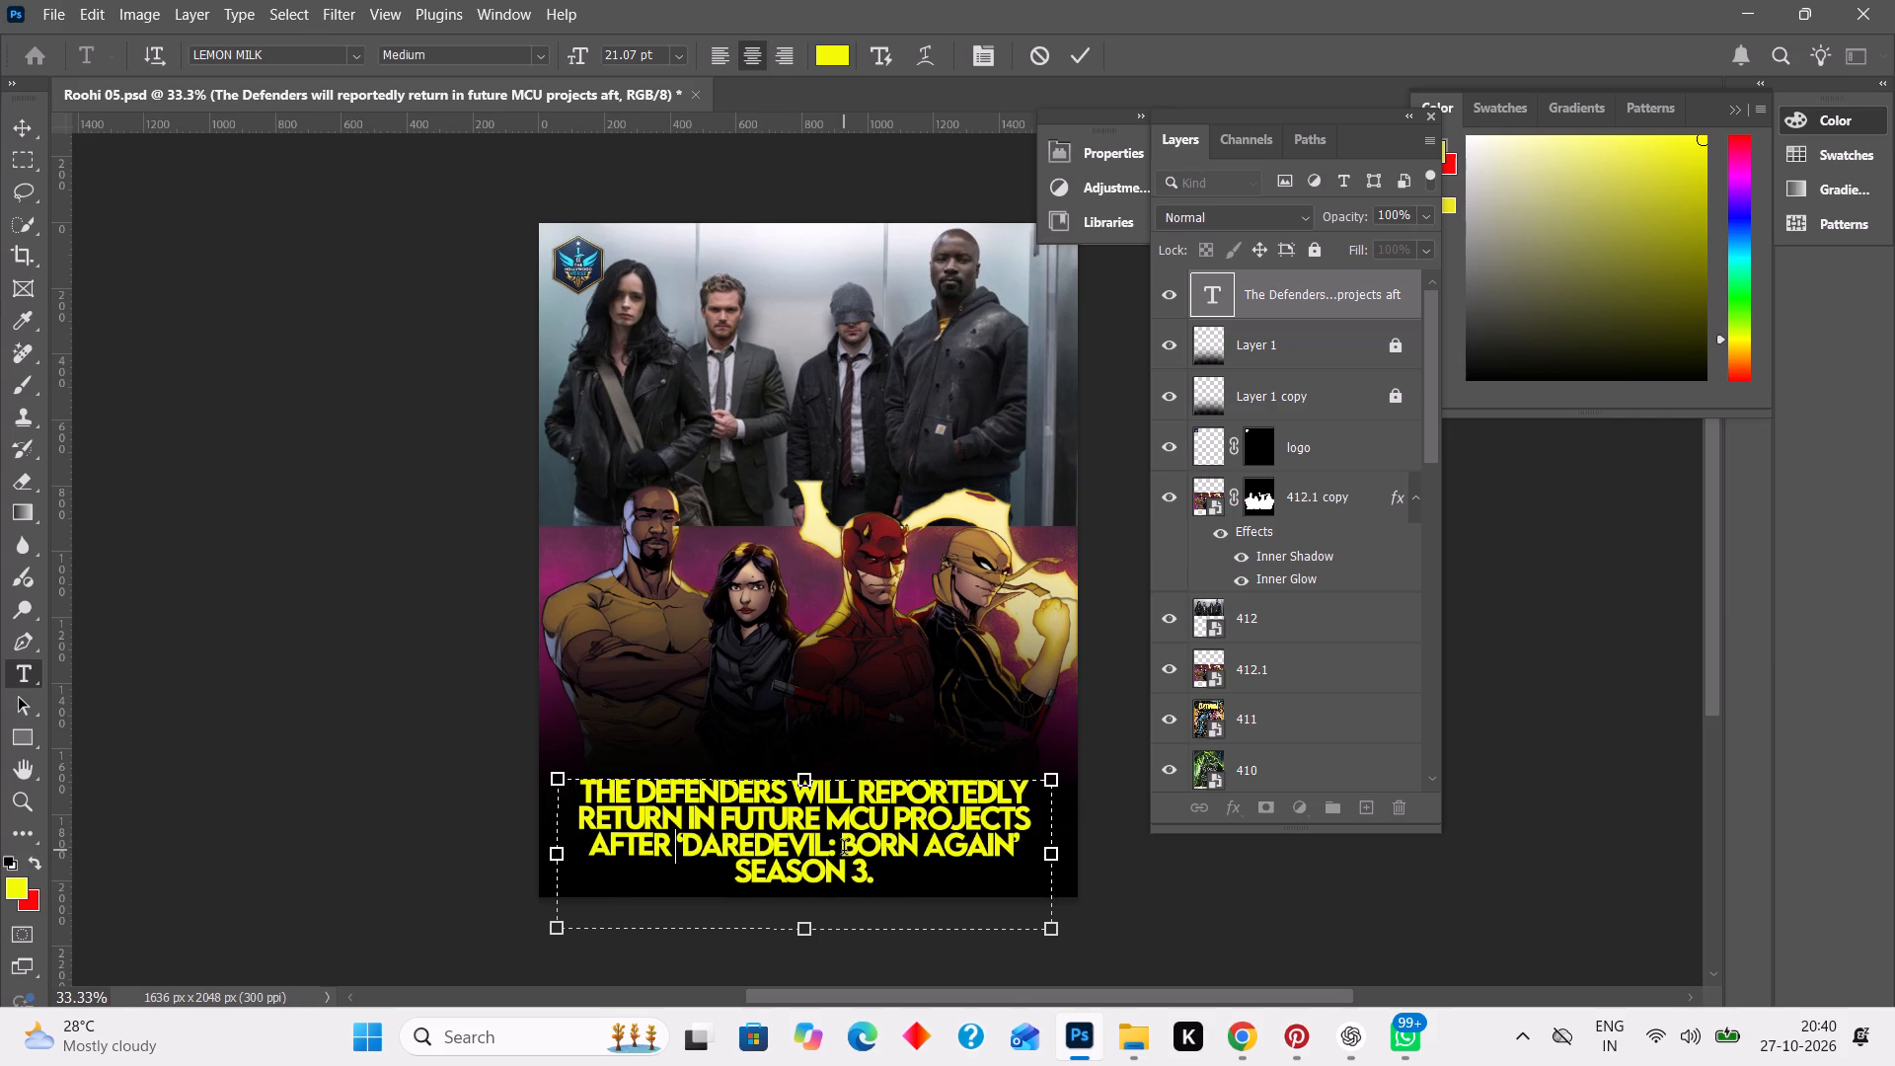
click(843, 848)
key(Return)
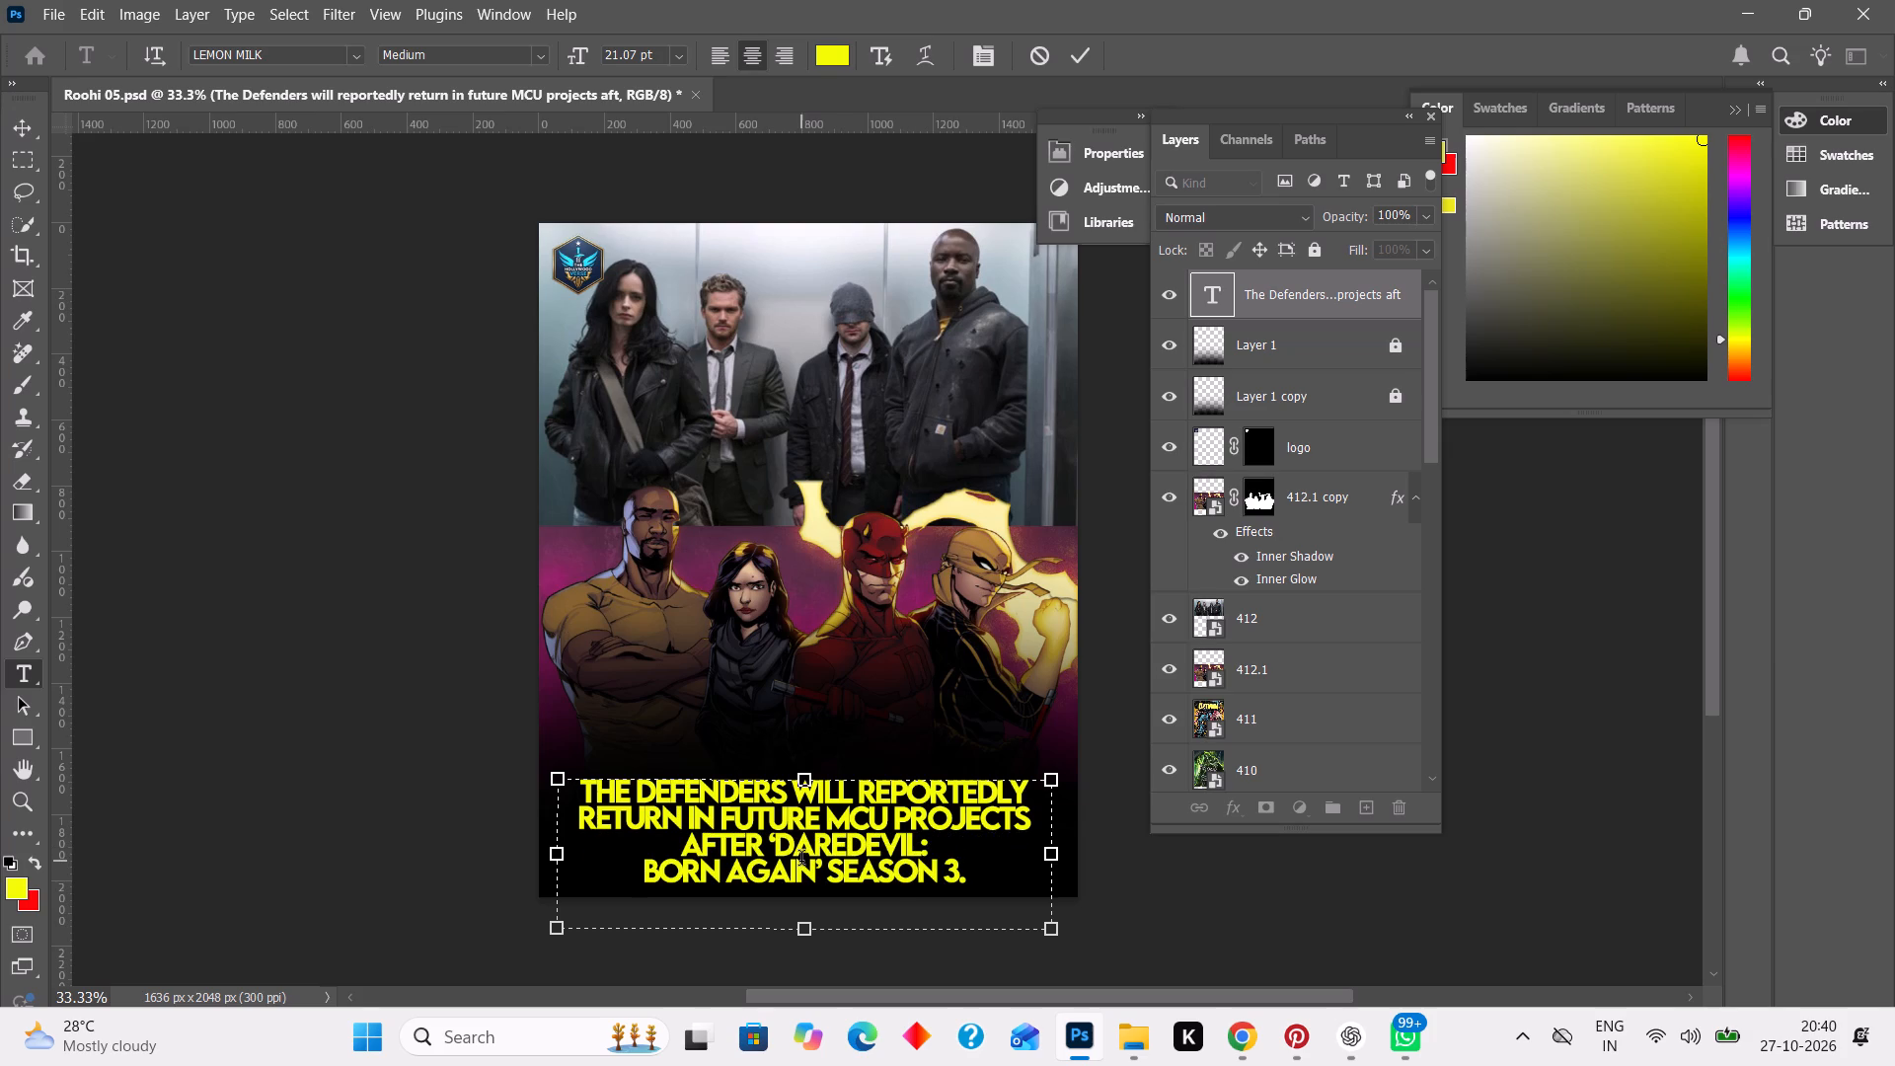
click(892, 820)
key(Return)
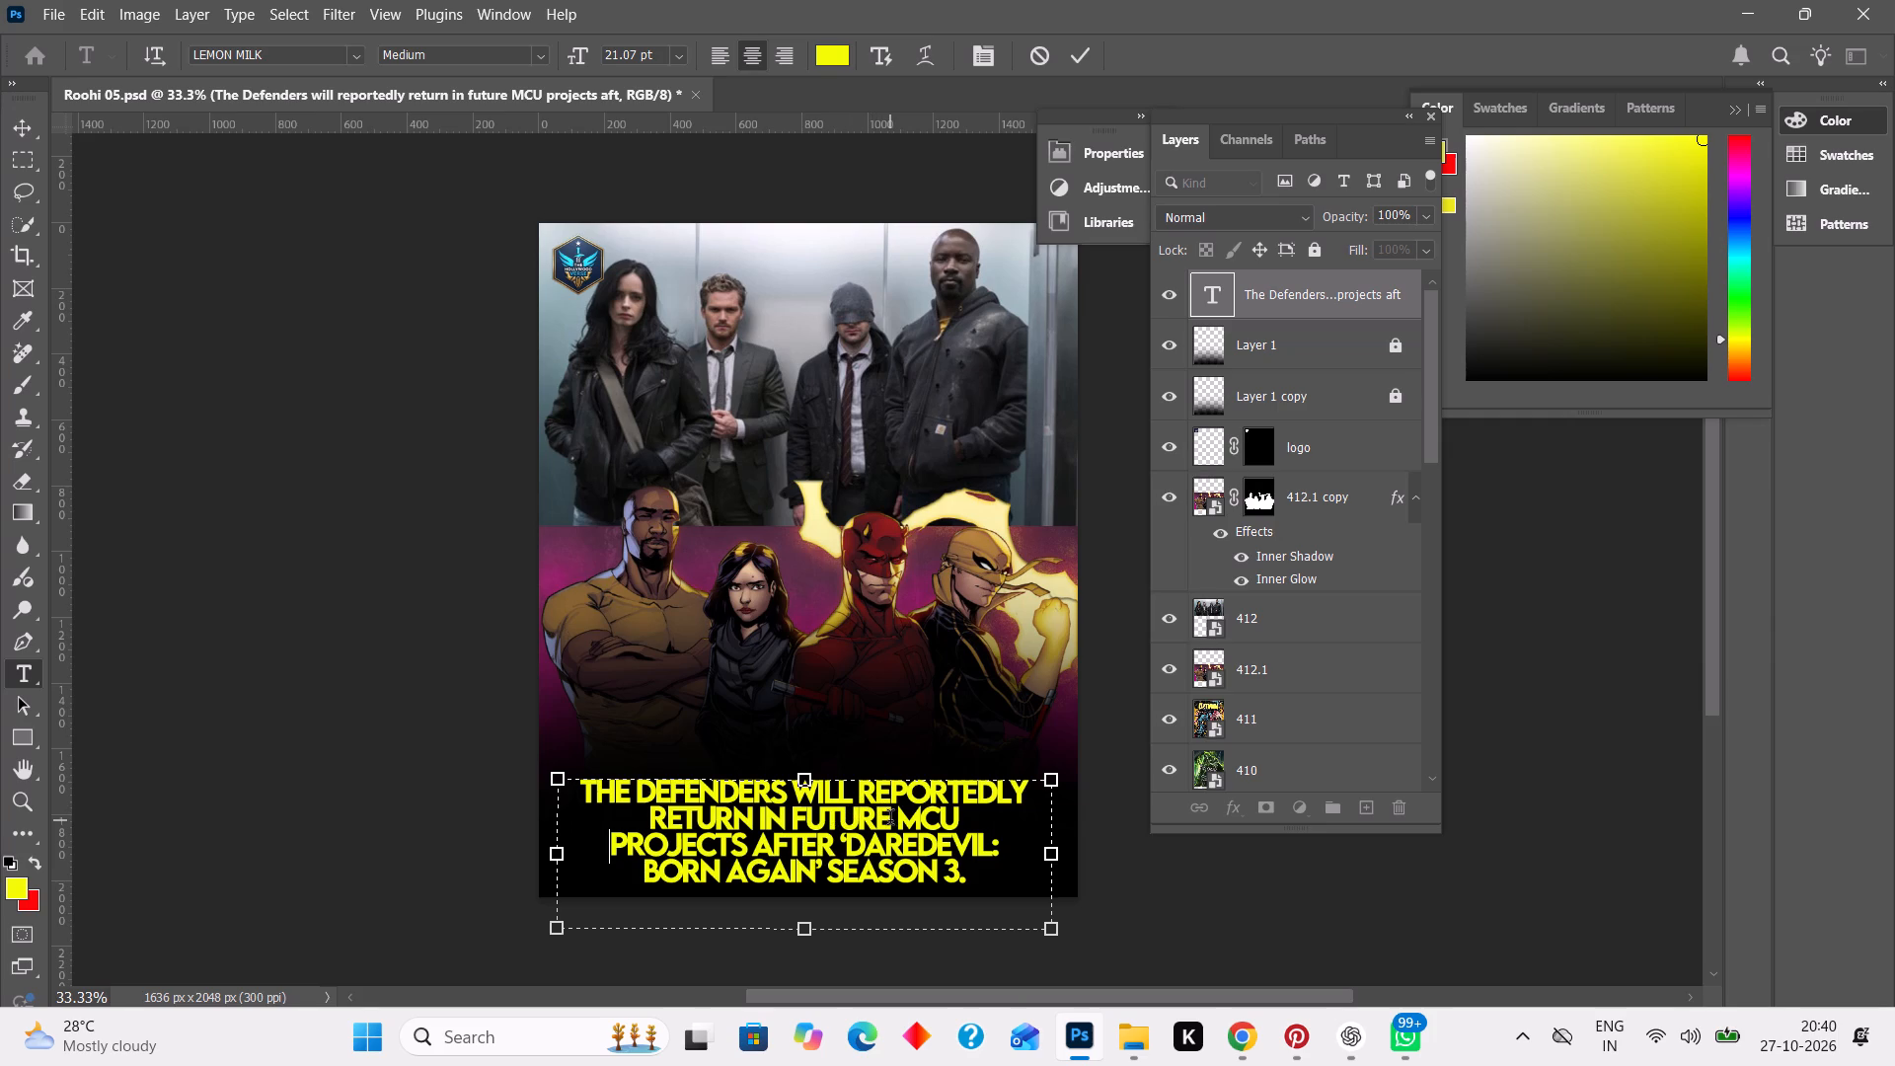
click(1218, 930)
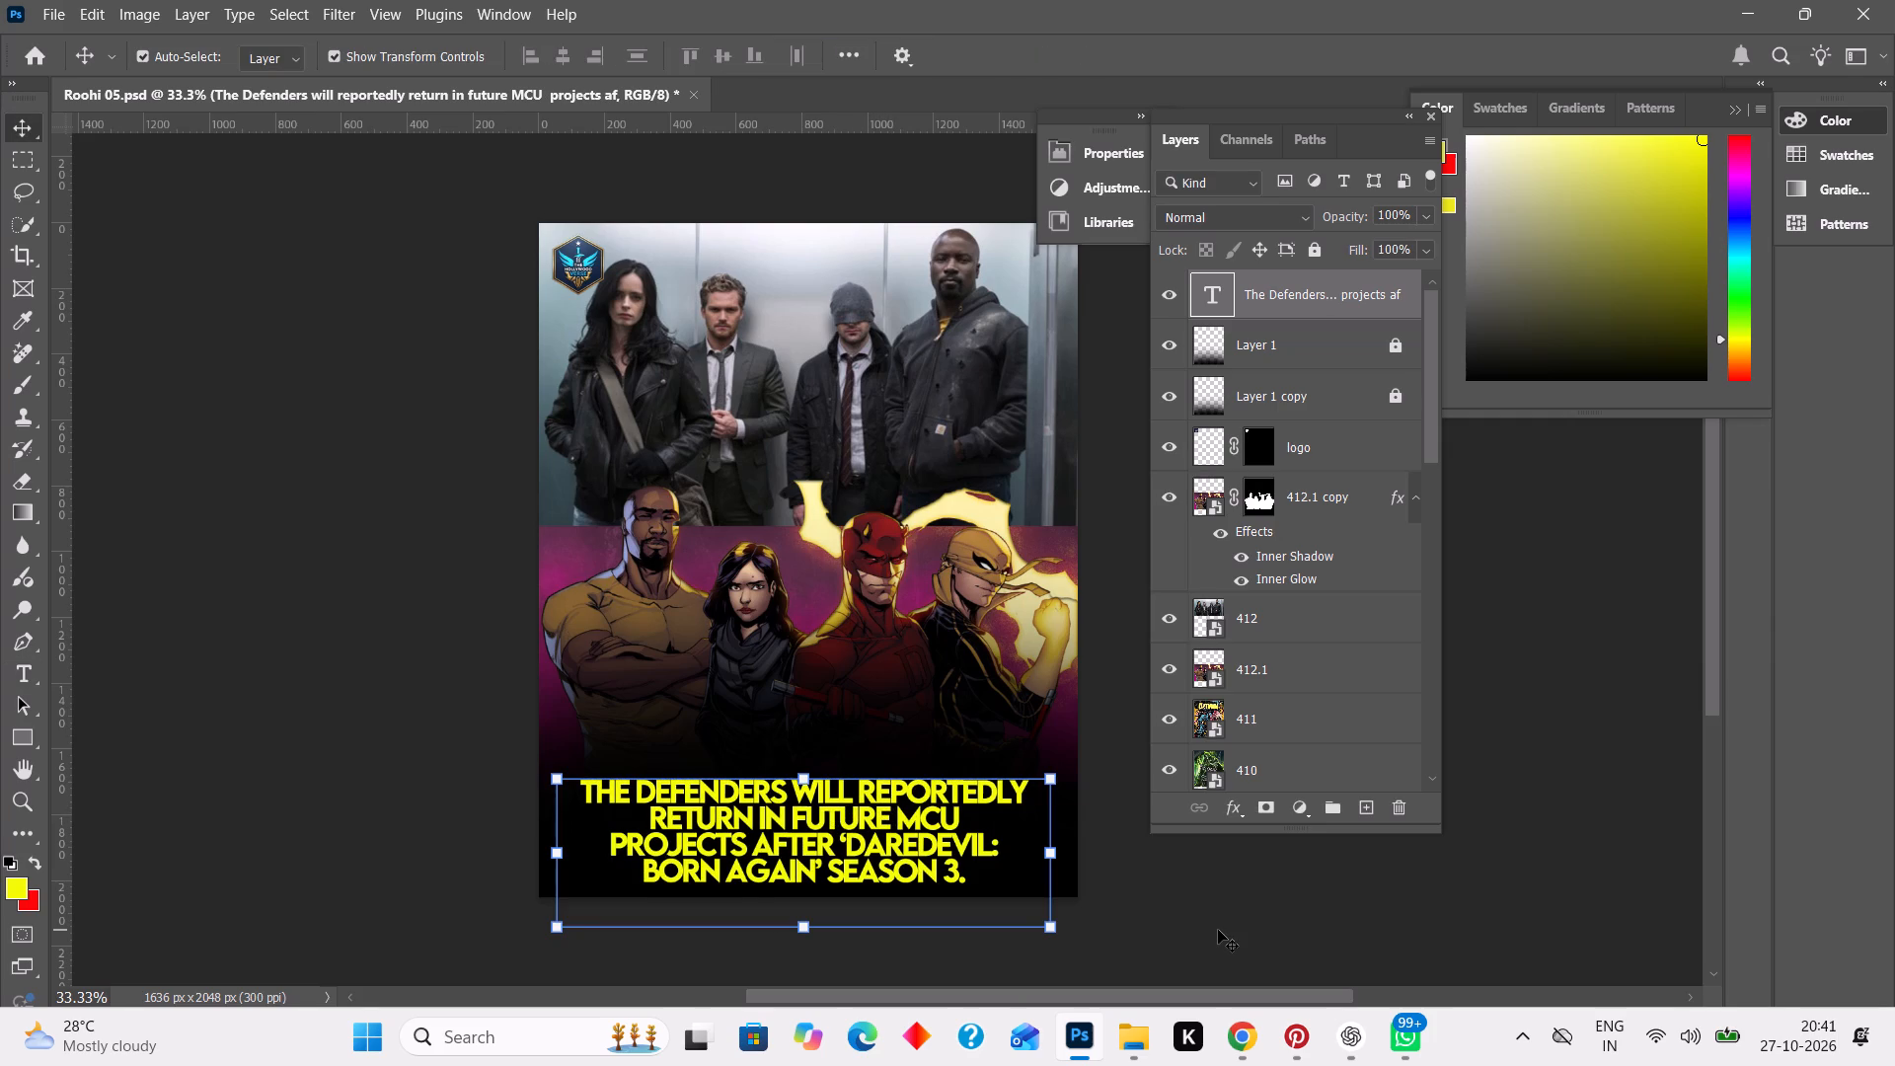
click(1218, 930)
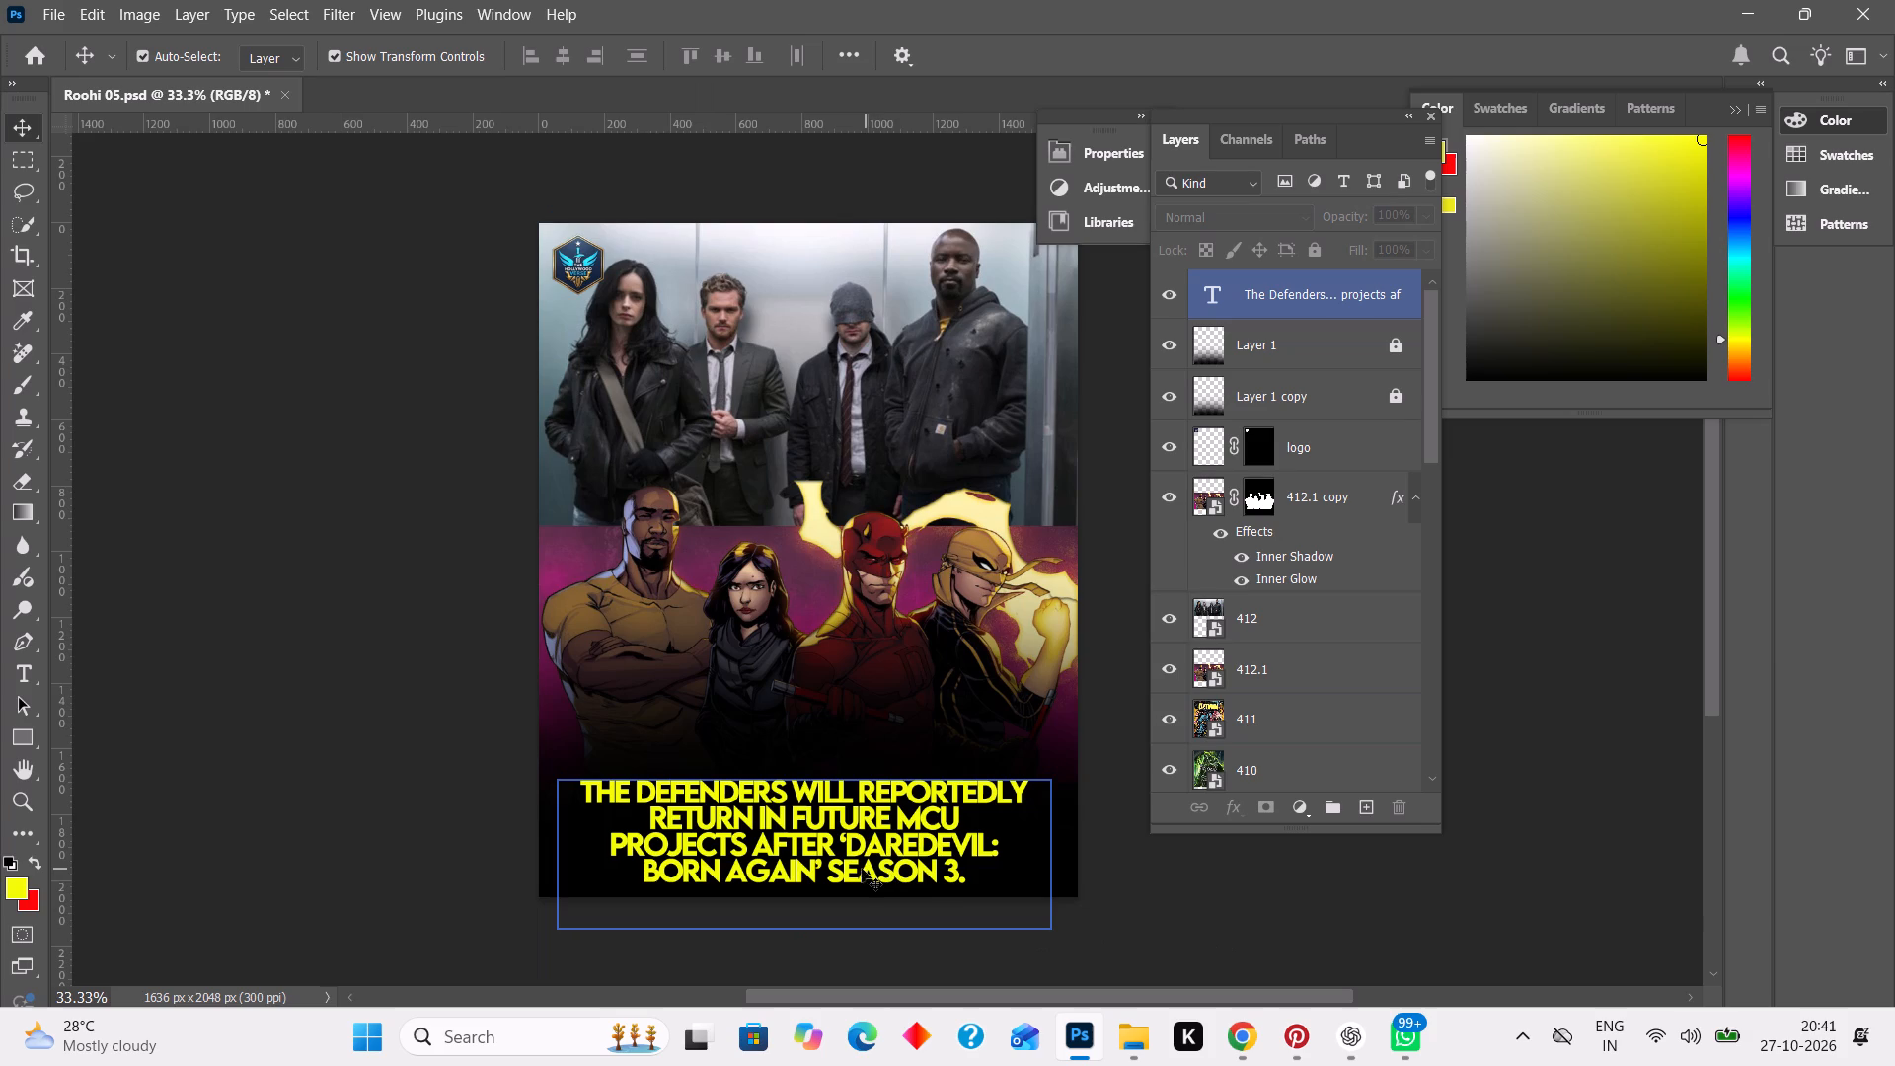
Color the headline's second line, "return in future MCU", white.
double_click(650, 821)
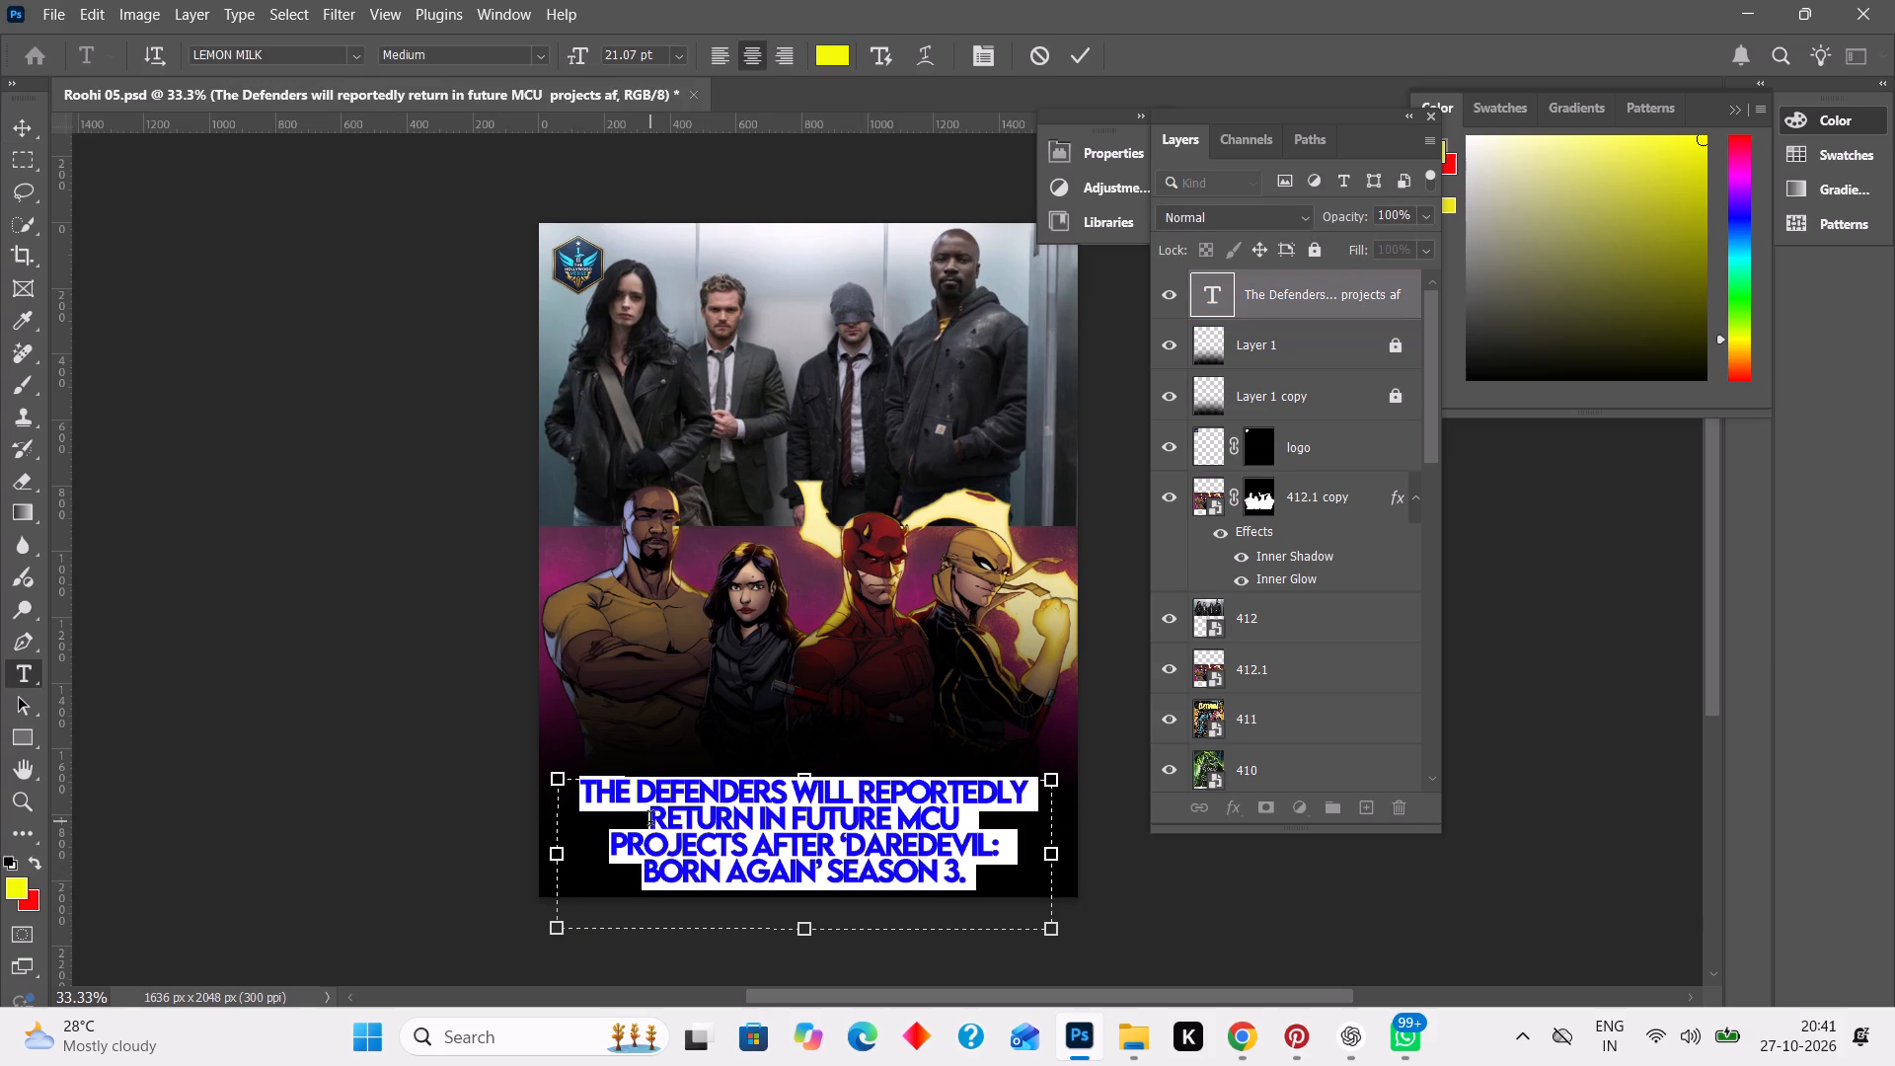
click(650, 821)
drag(650, 821, 946, 825)
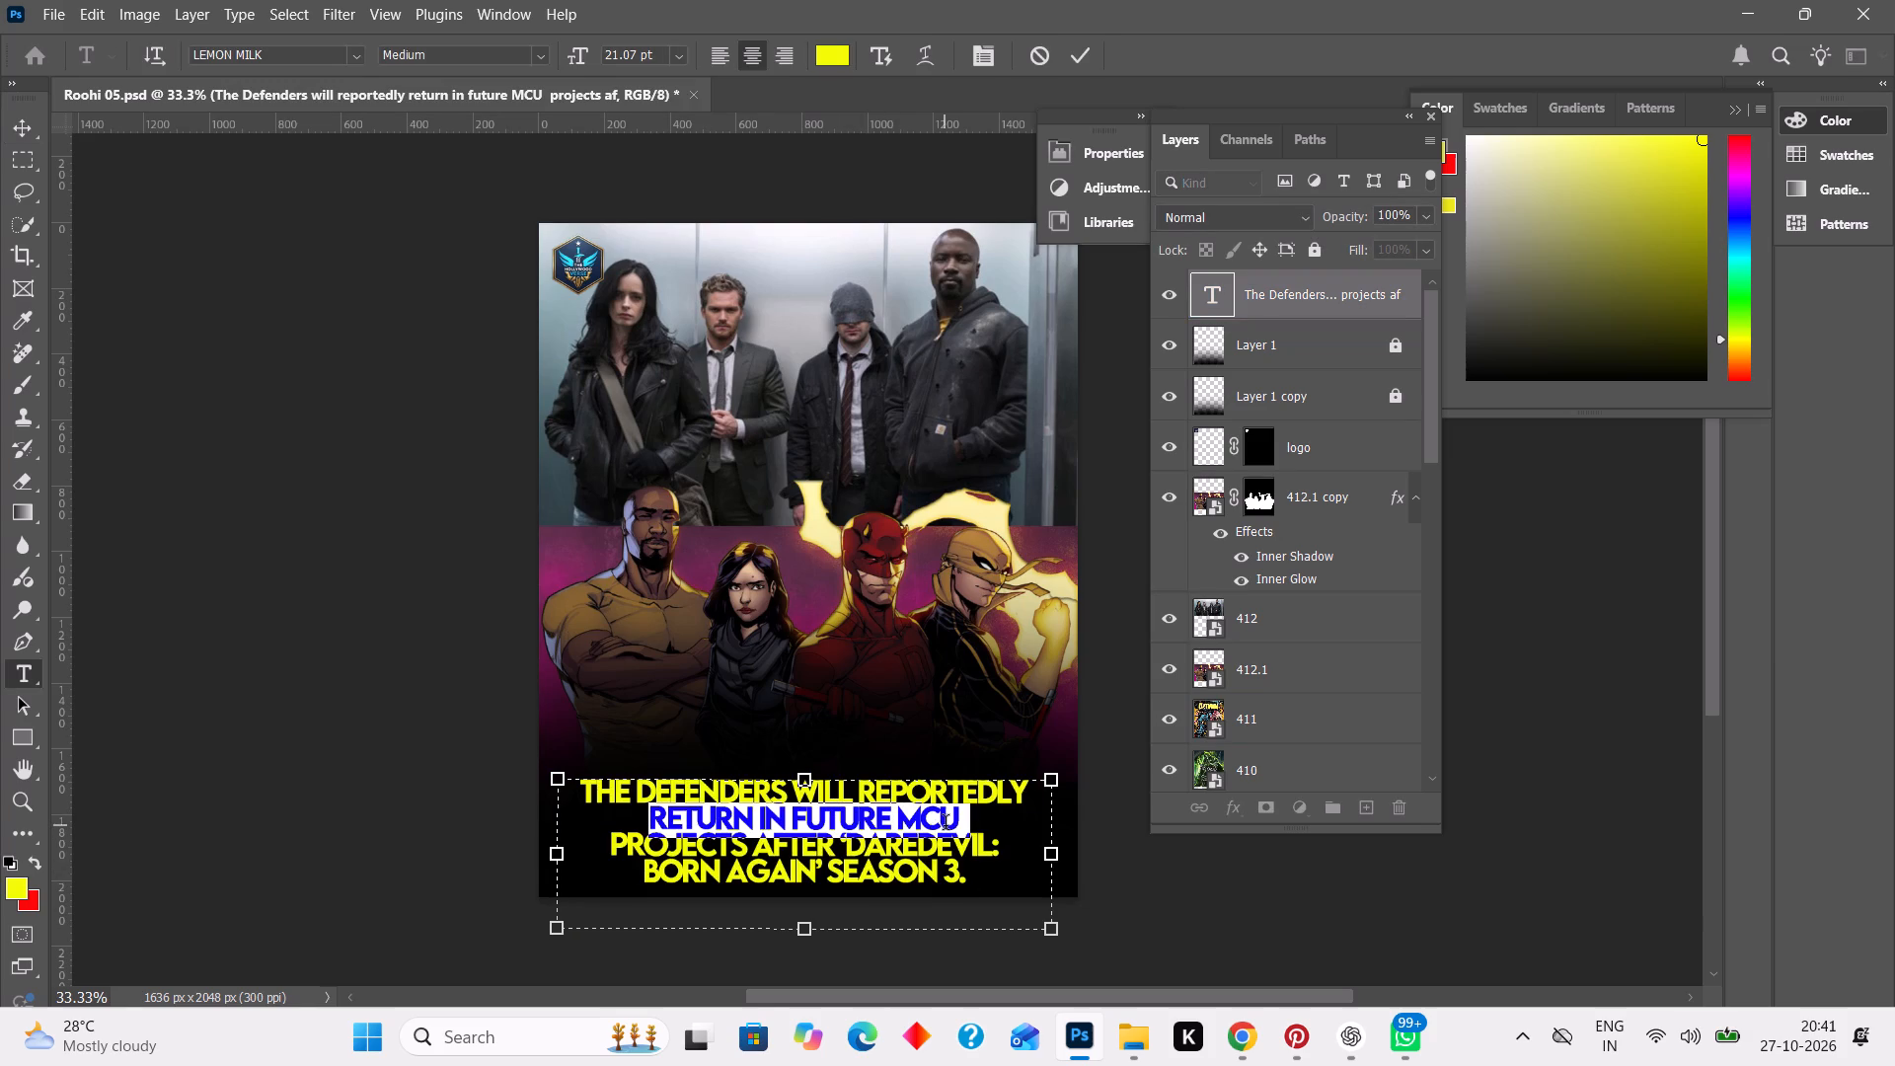
drag(946, 825, 947, 825)
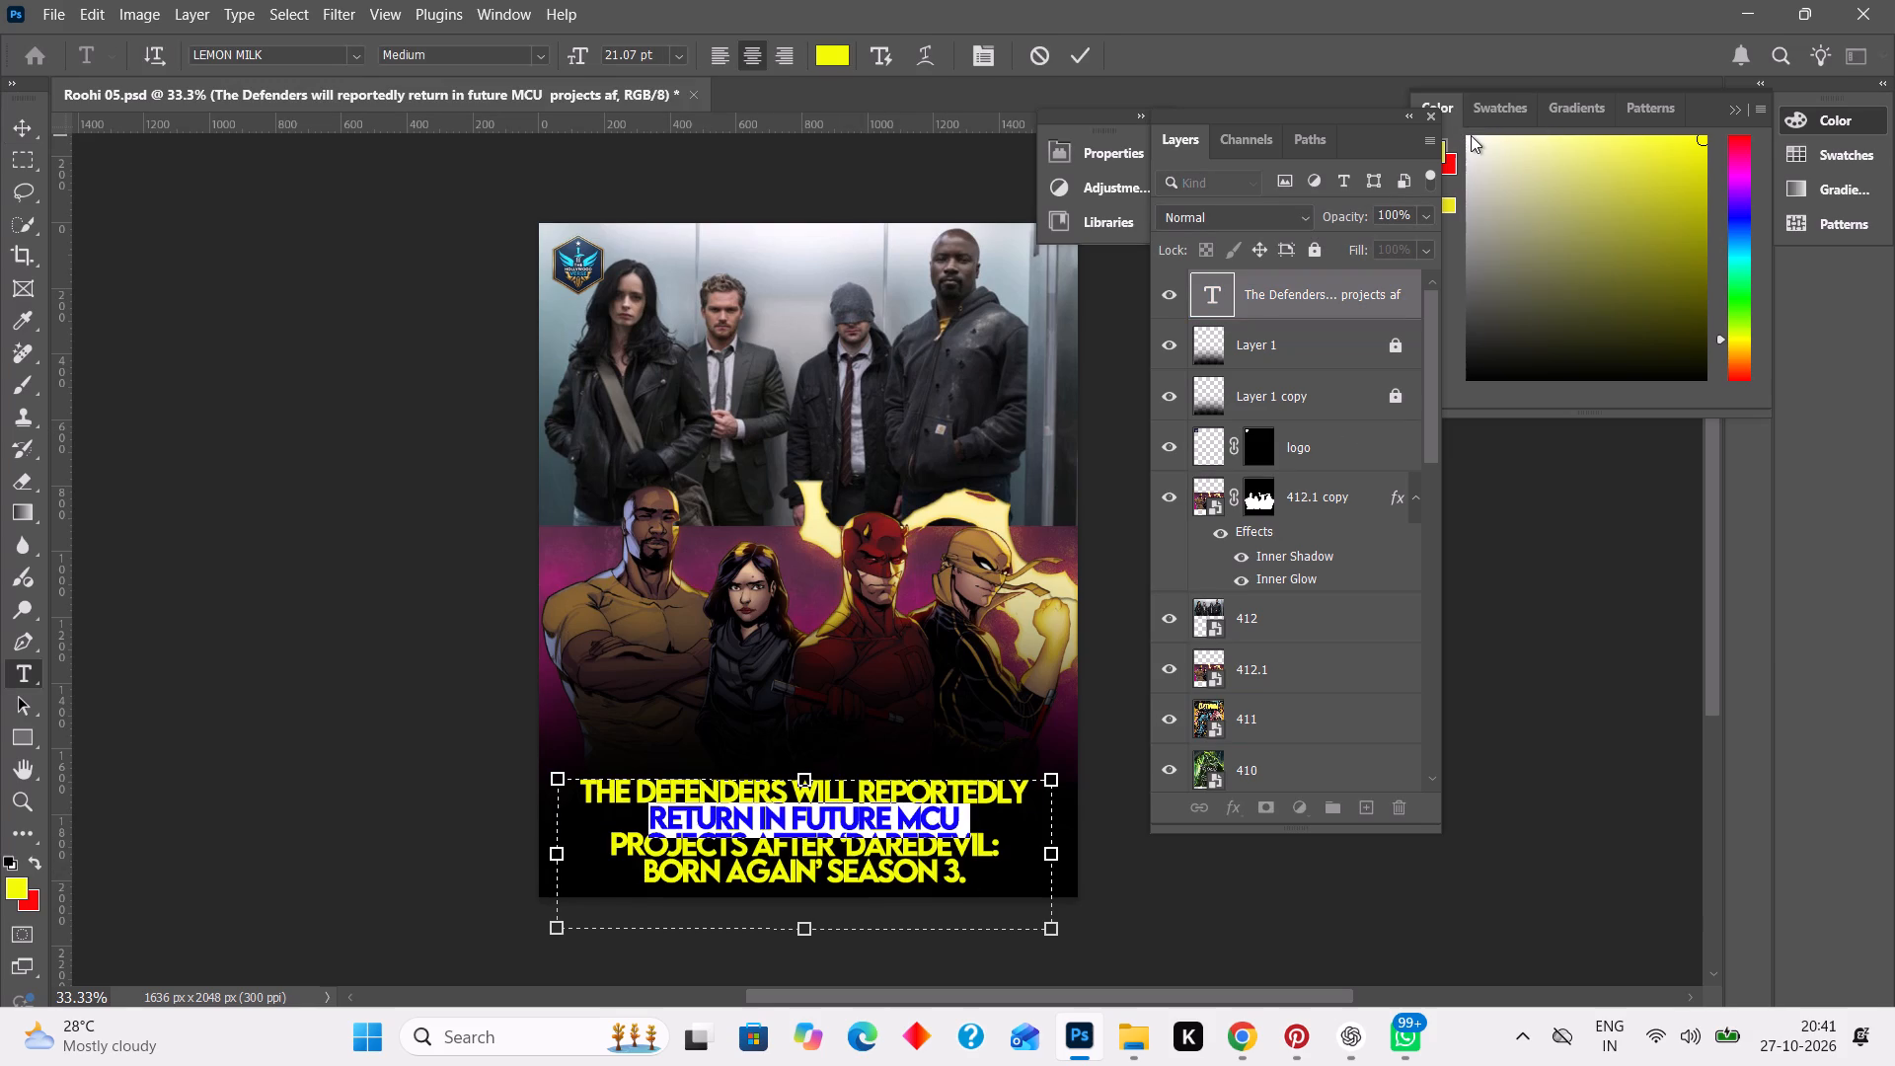
click(1471, 135)
click(1470, 136)
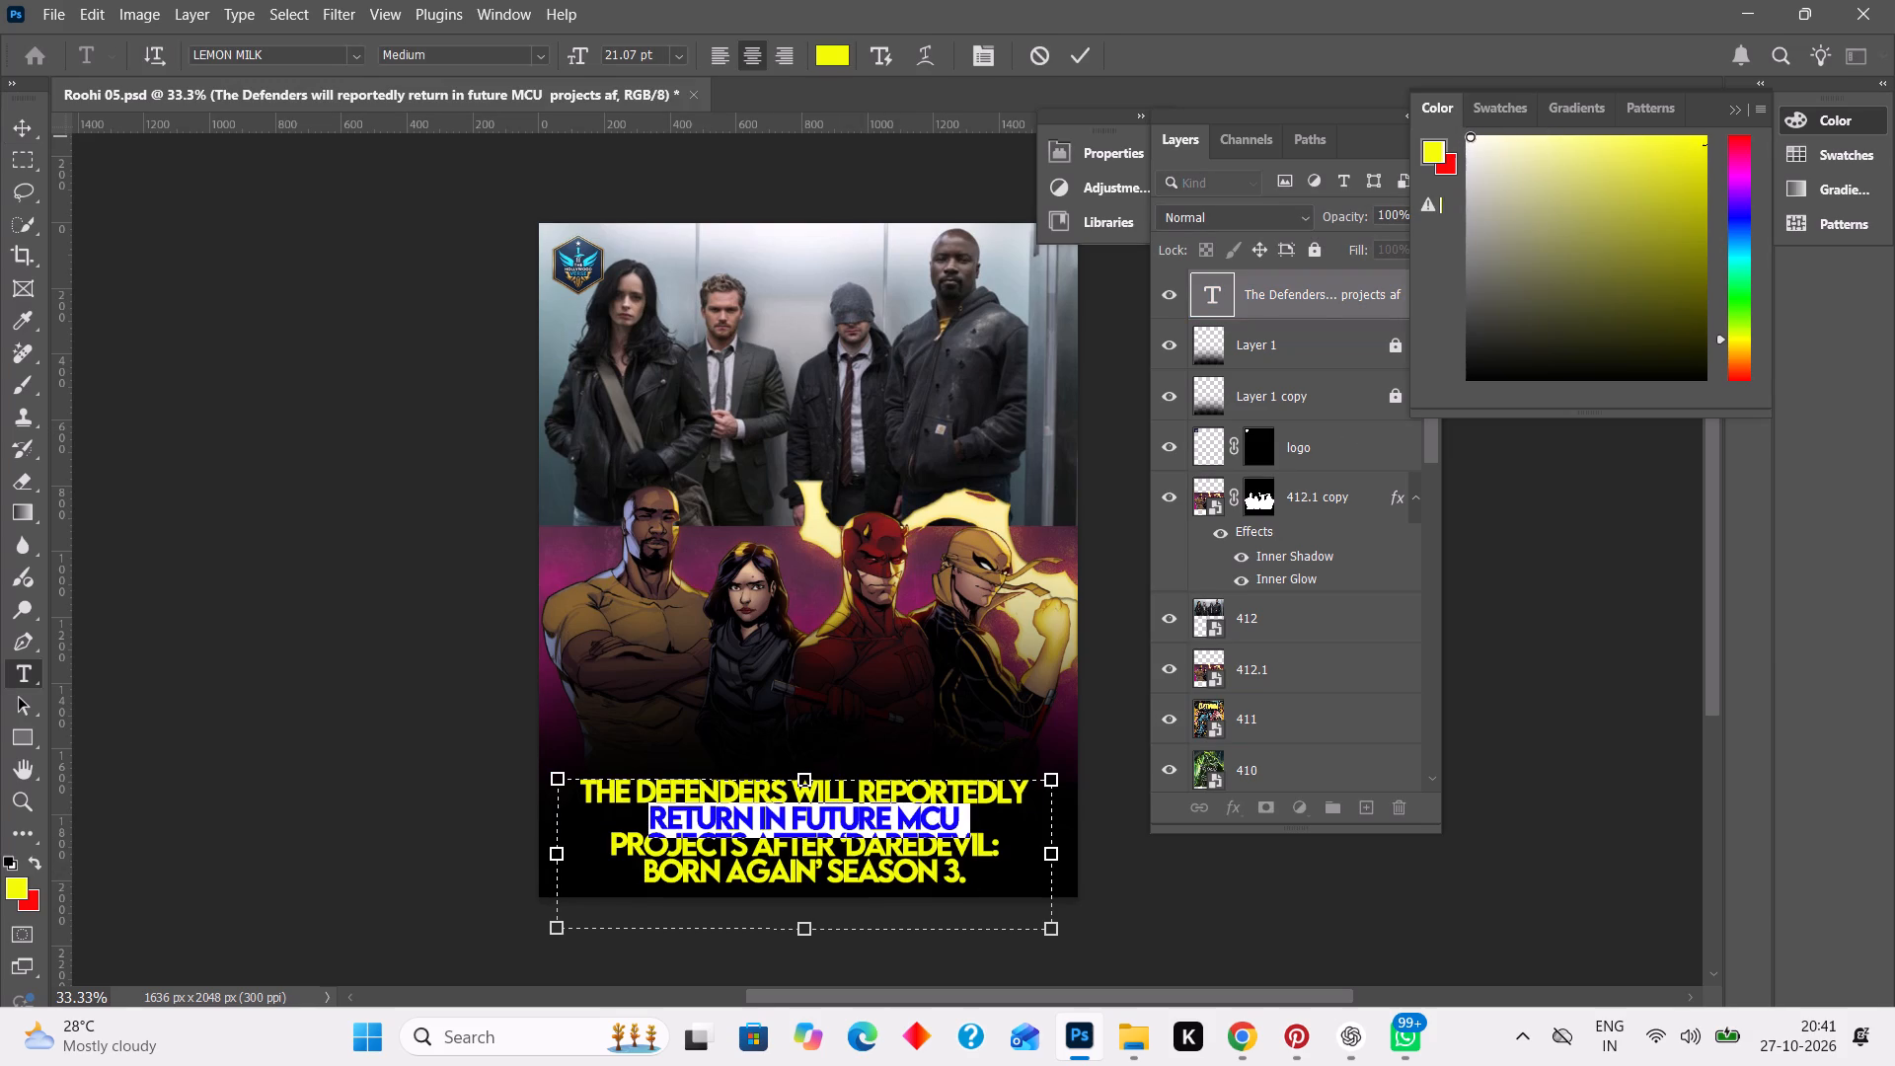
click(1534, 532)
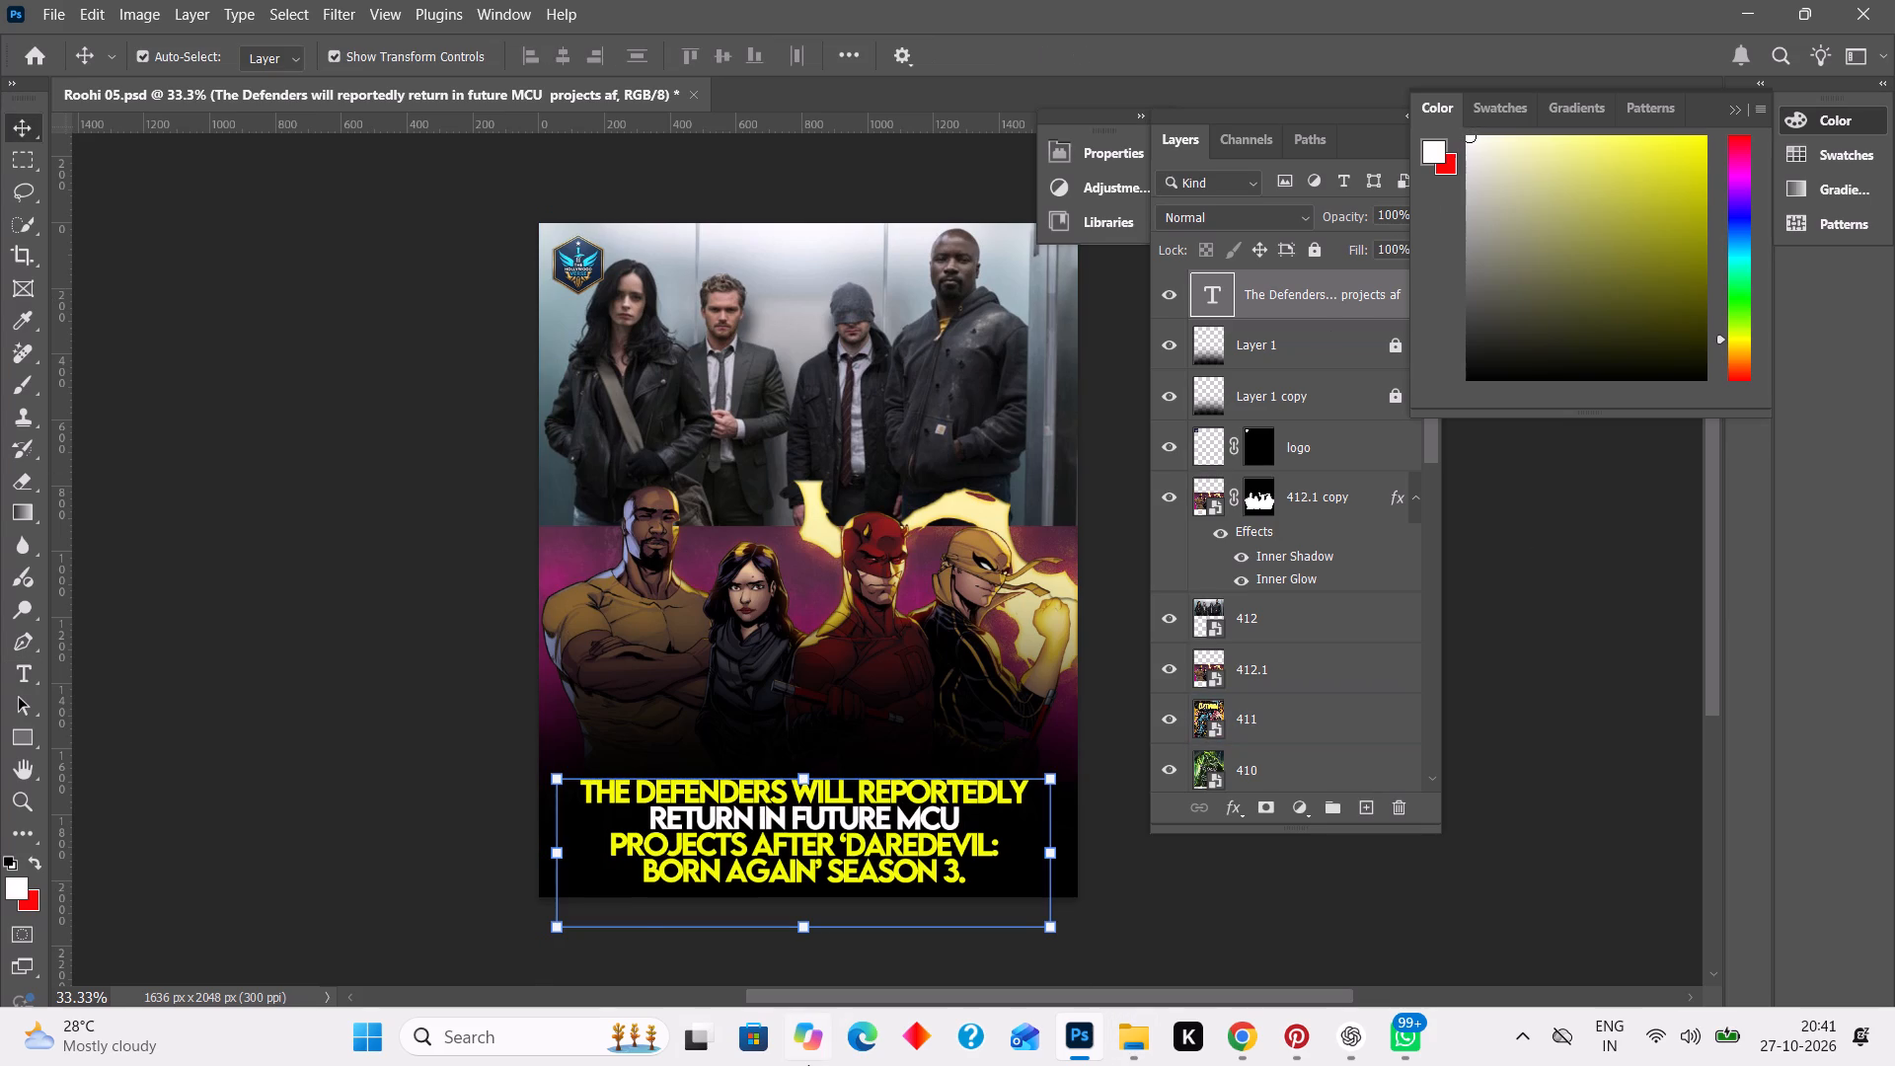
Color the headline's third line, "projects after 'Daredevil:", pure red.
double_click(612, 845)
drag(612, 845, 814, 852)
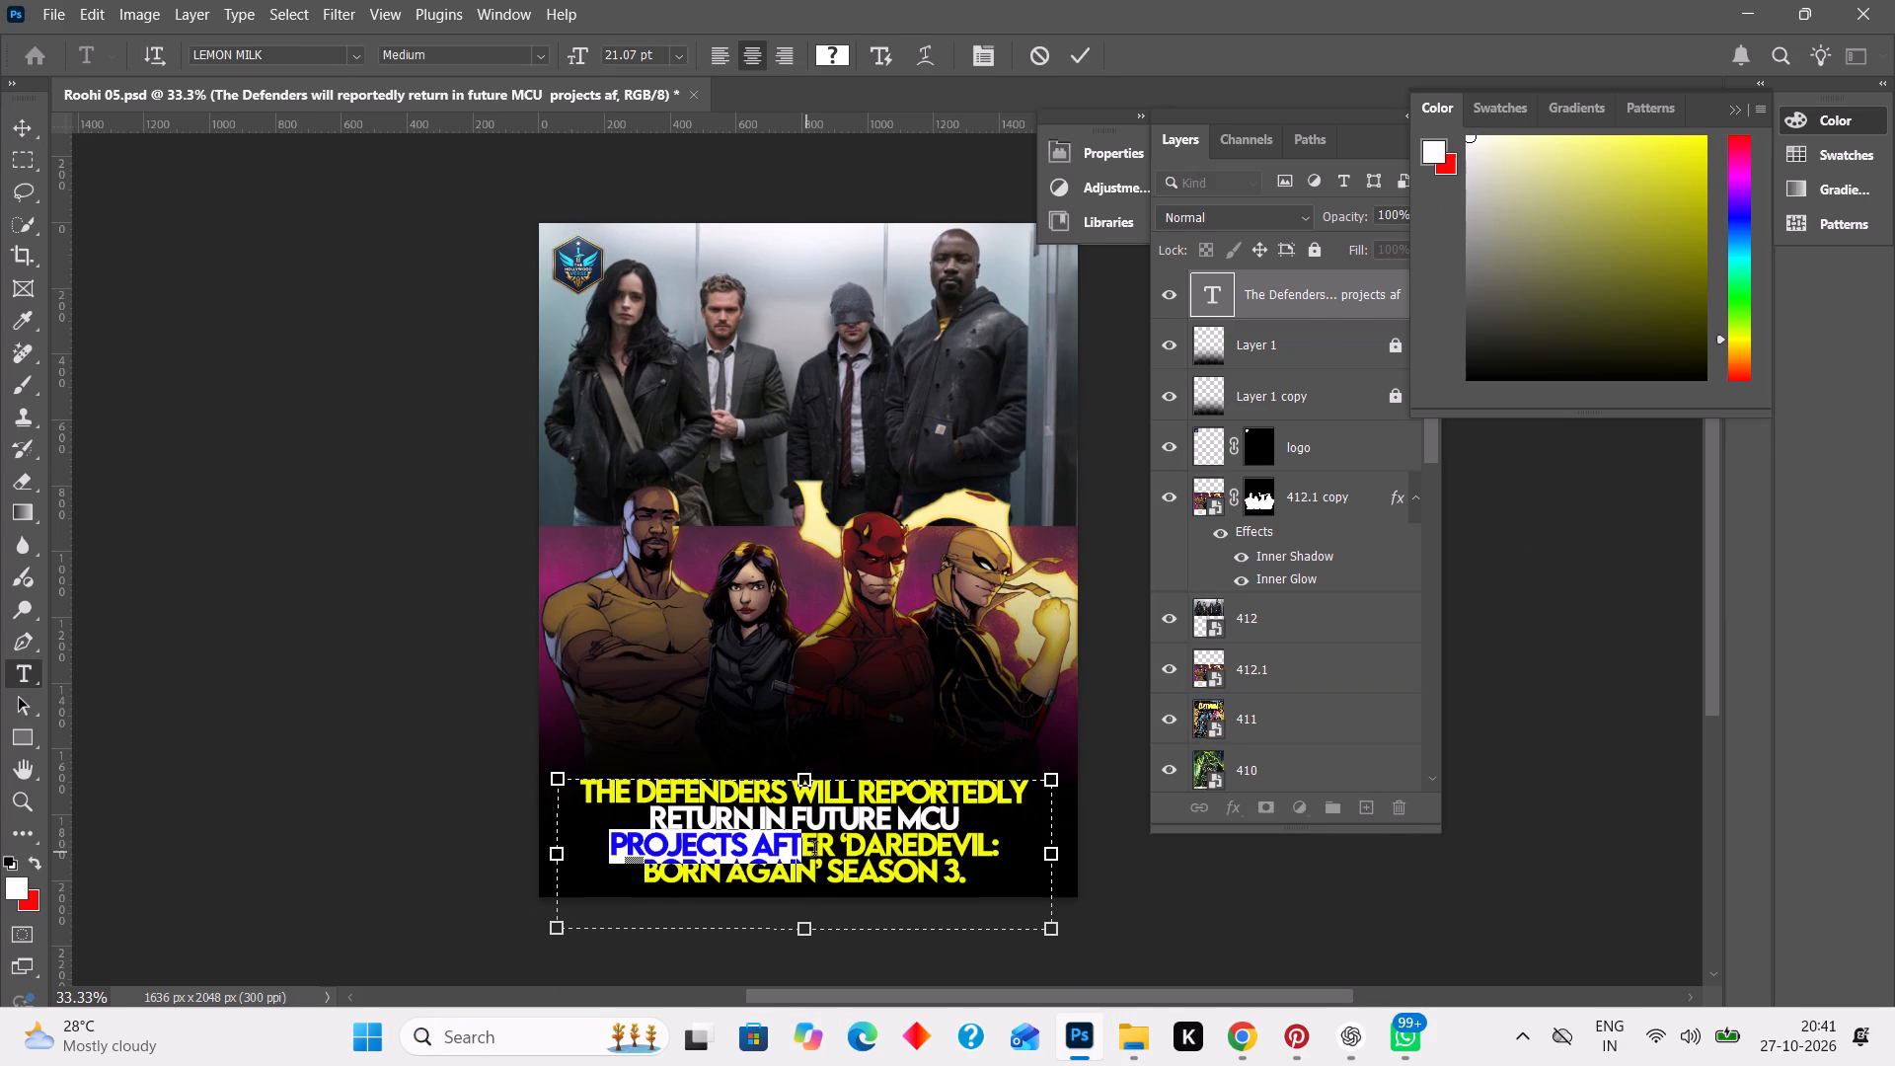
drag(814, 852, 1055, 854)
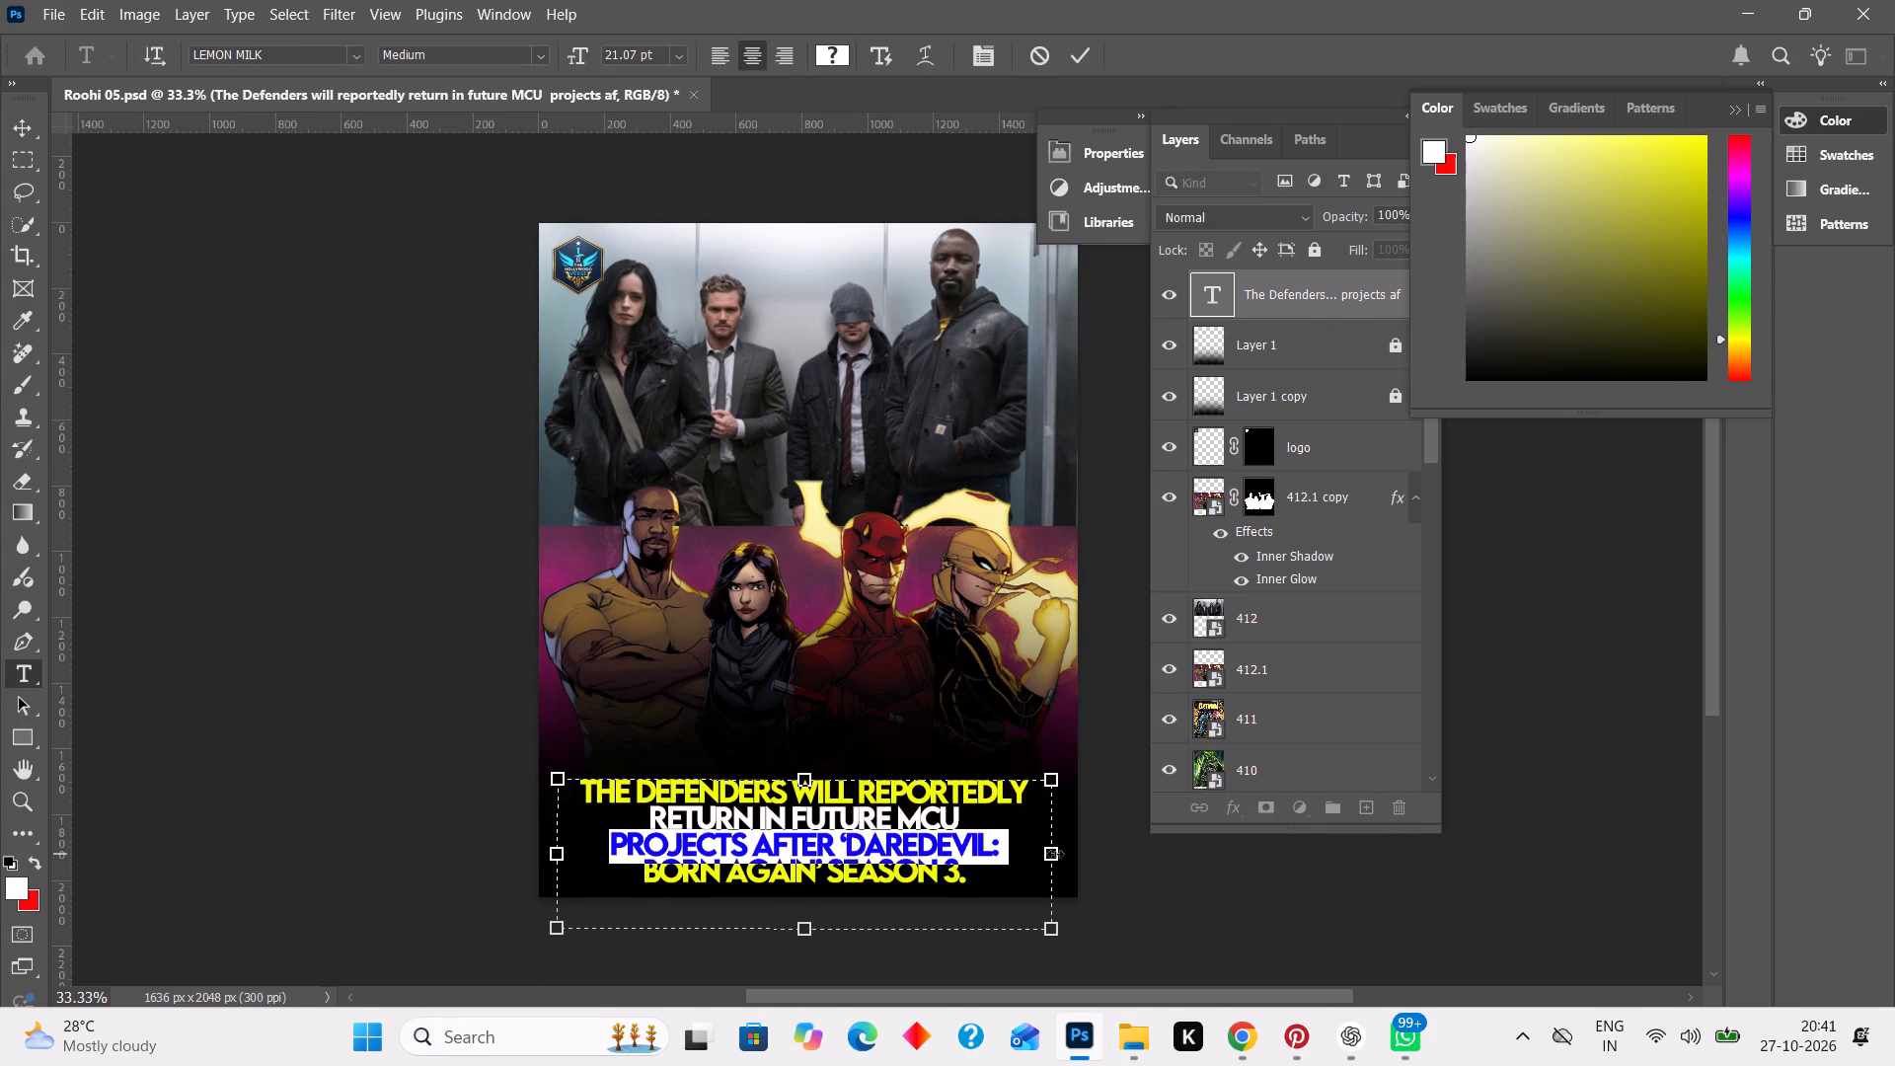
click(1730, 380)
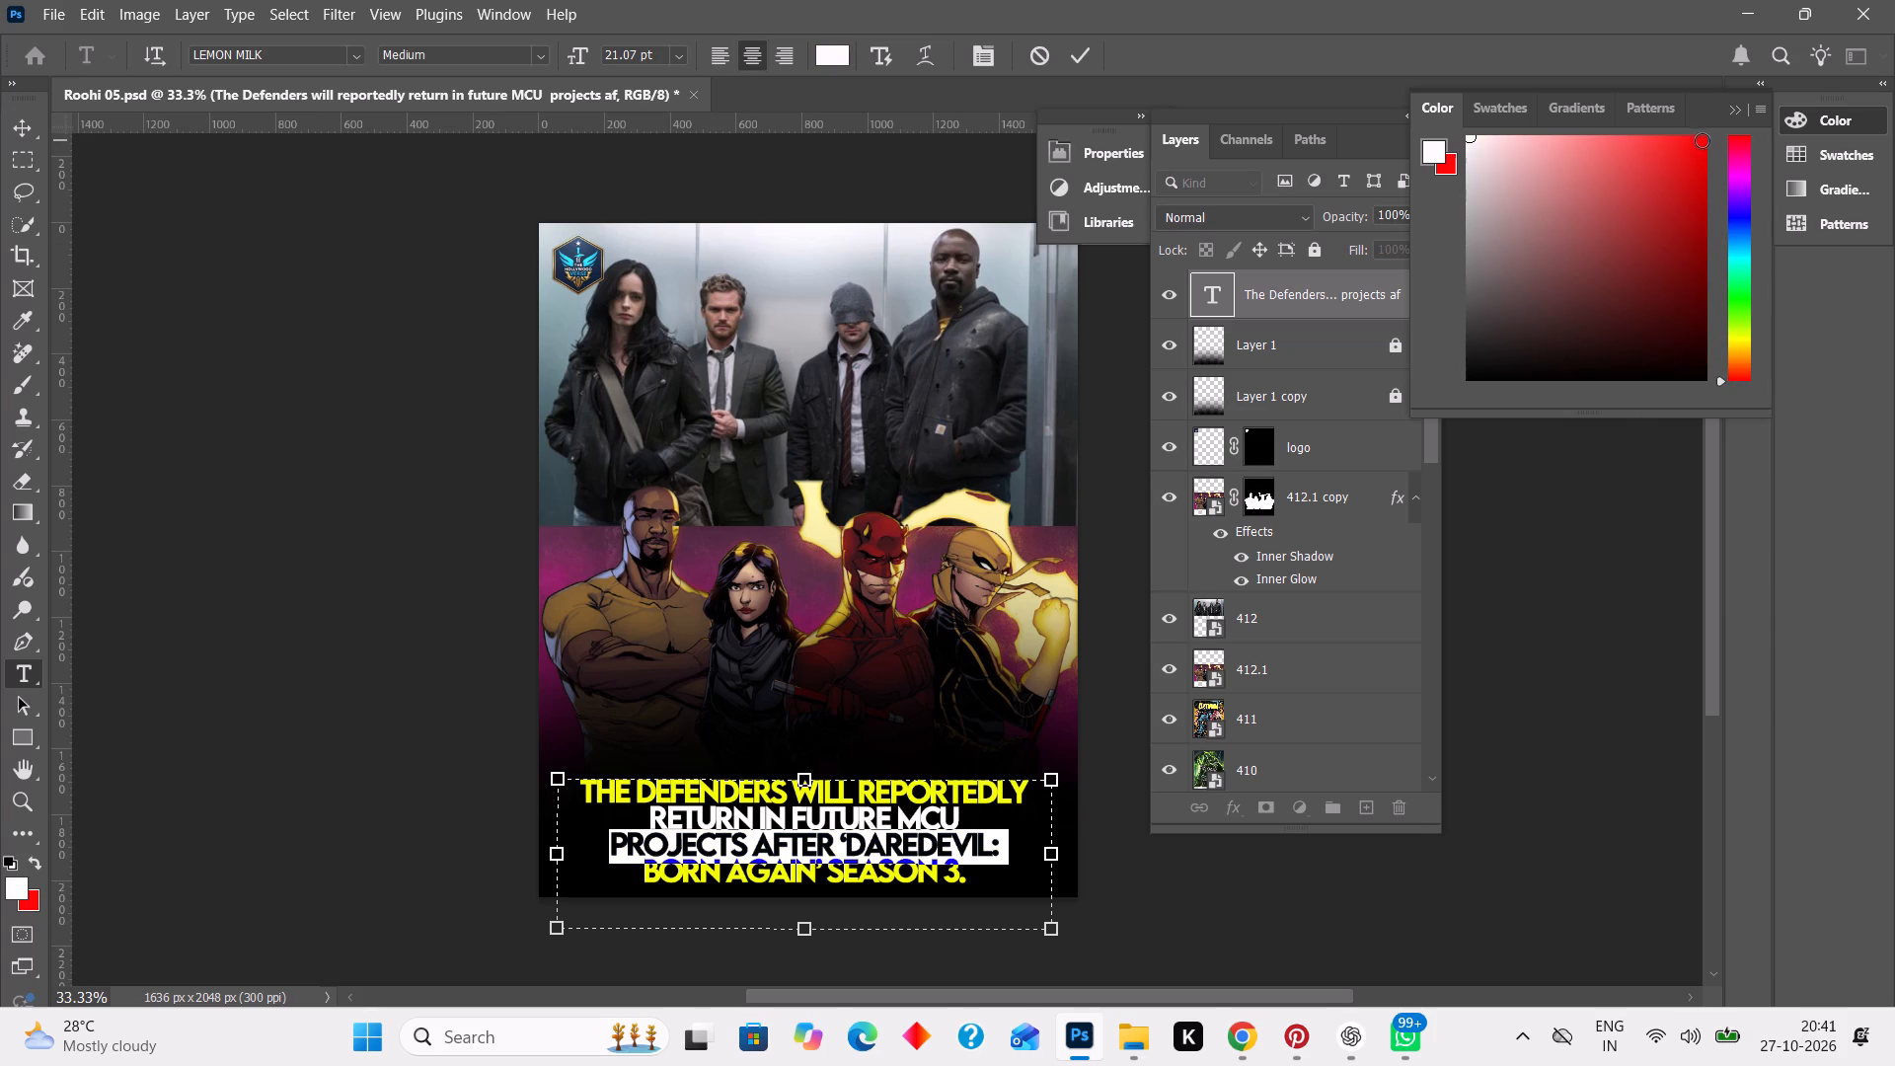
click(1703, 139)
click(1584, 685)
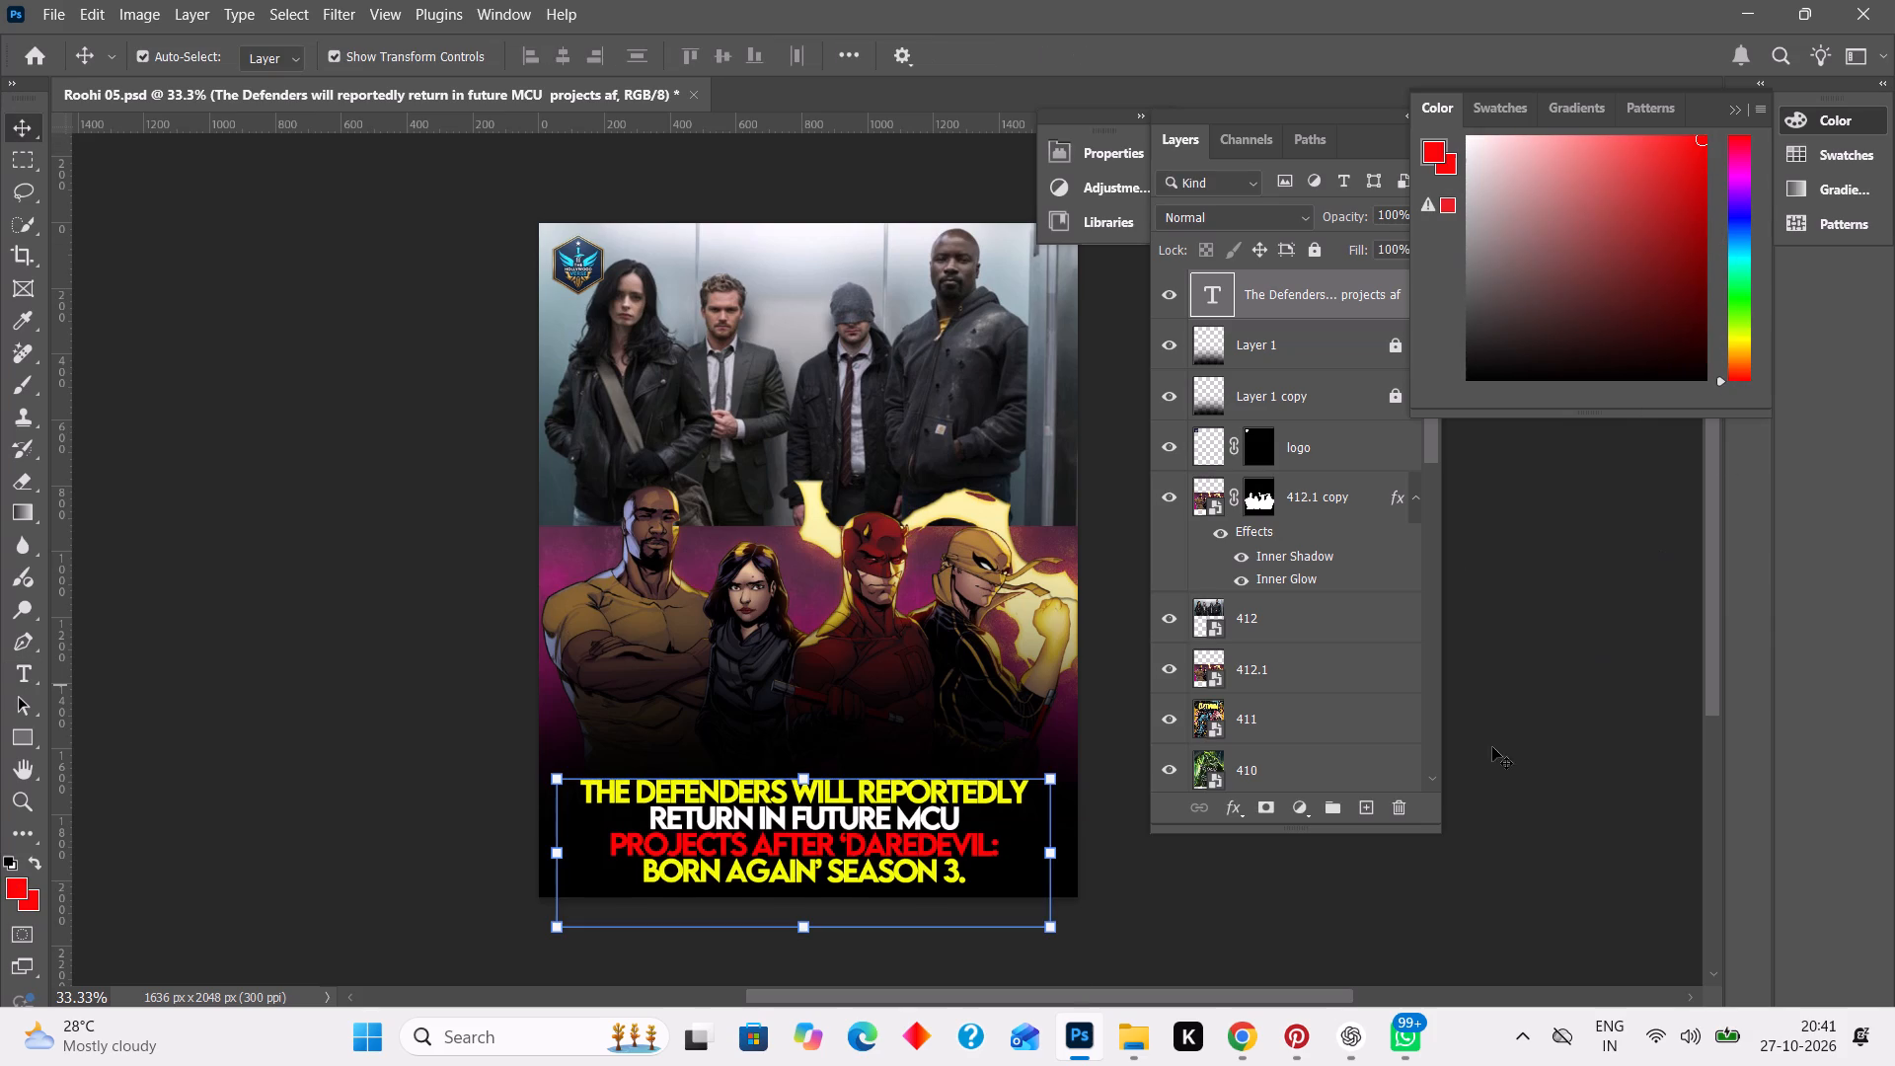
Color the headline's last line, "Born Again' Season 3.", bright cyan.
double_click(641, 876)
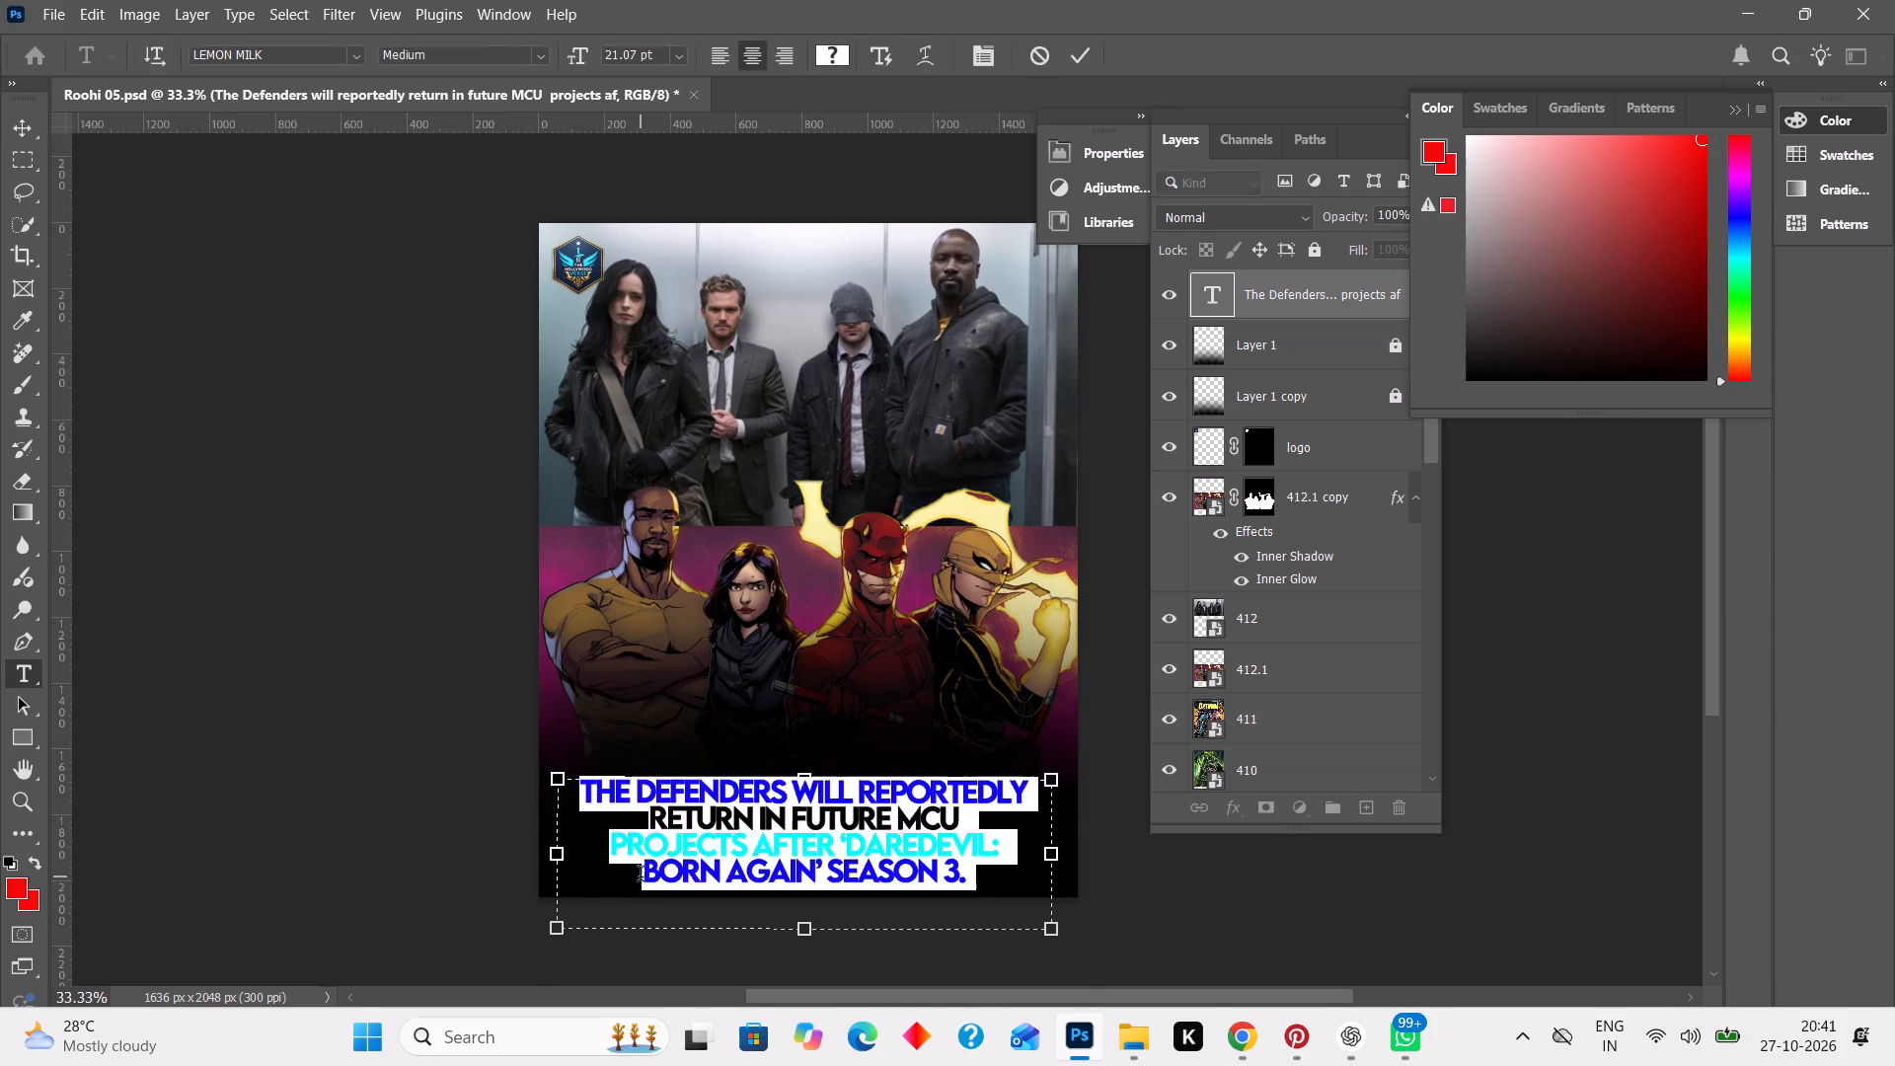
drag(641, 876, 985, 887)
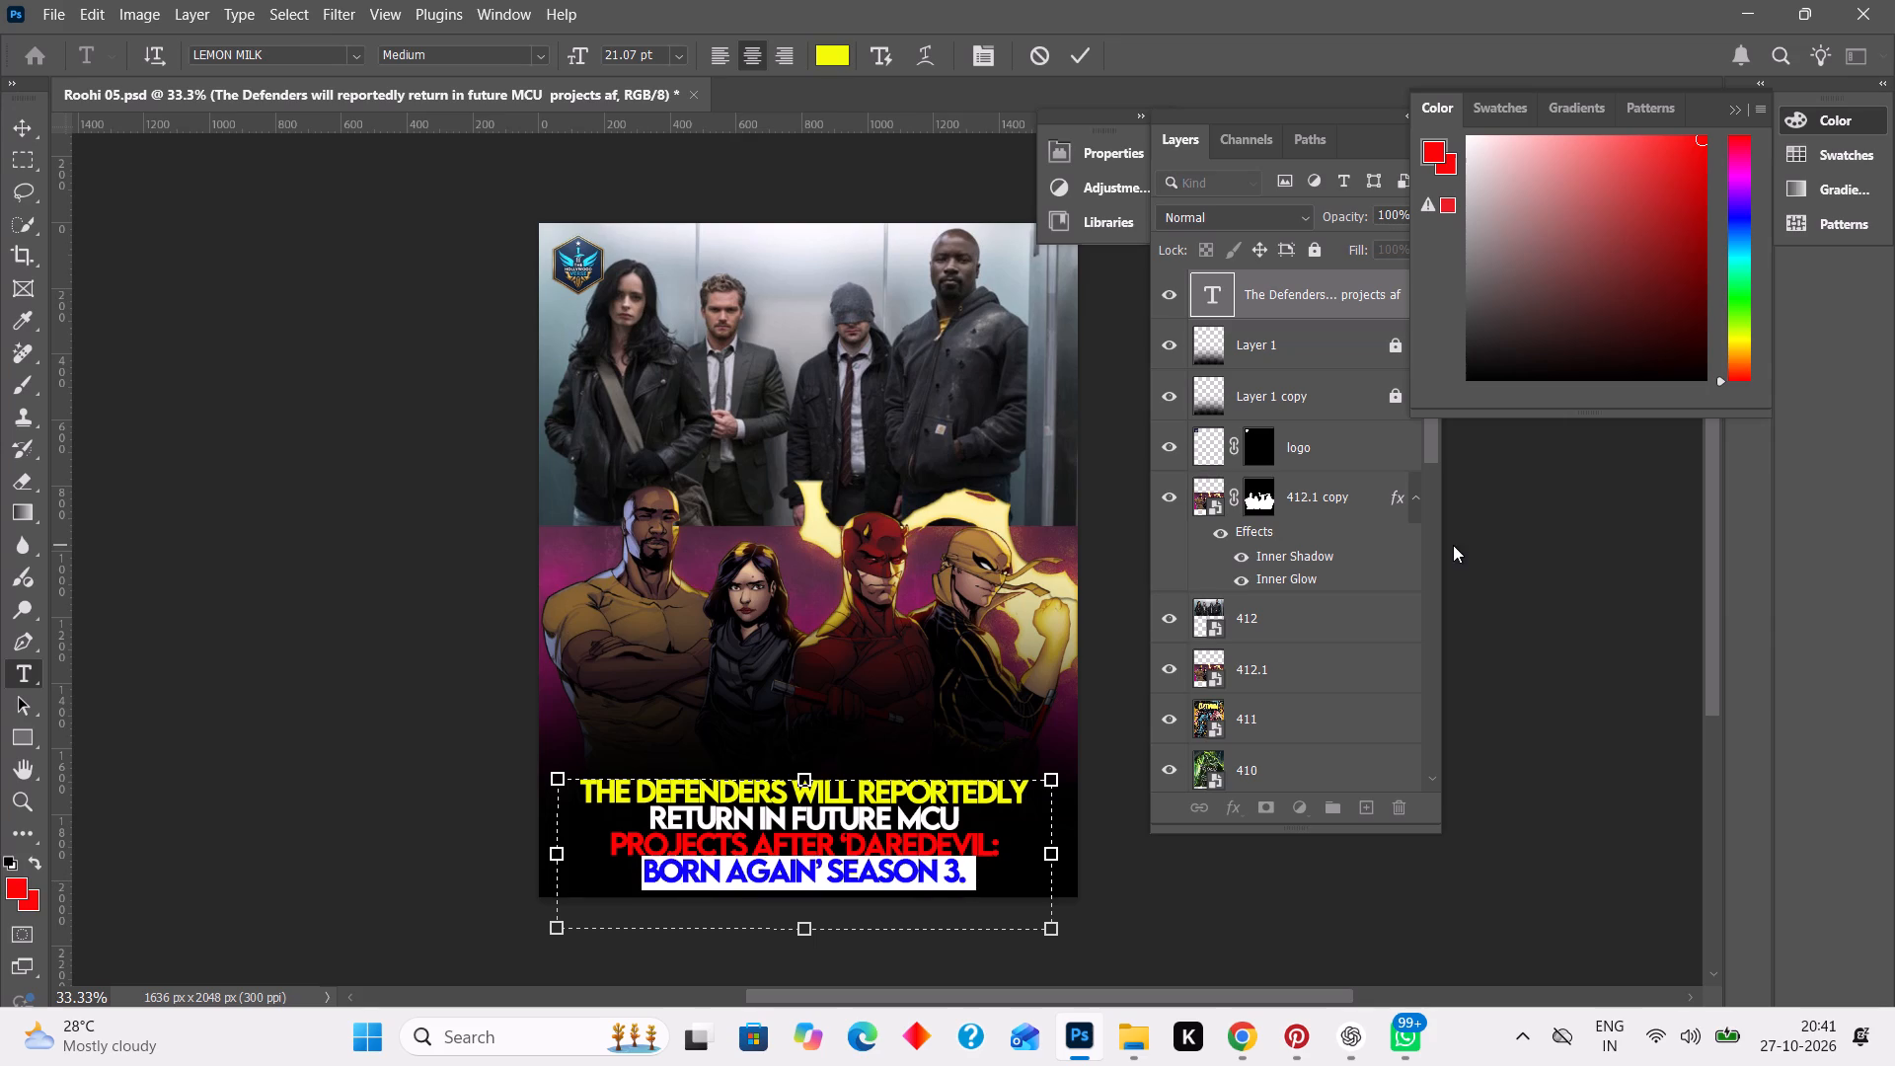
click(1747, 259)
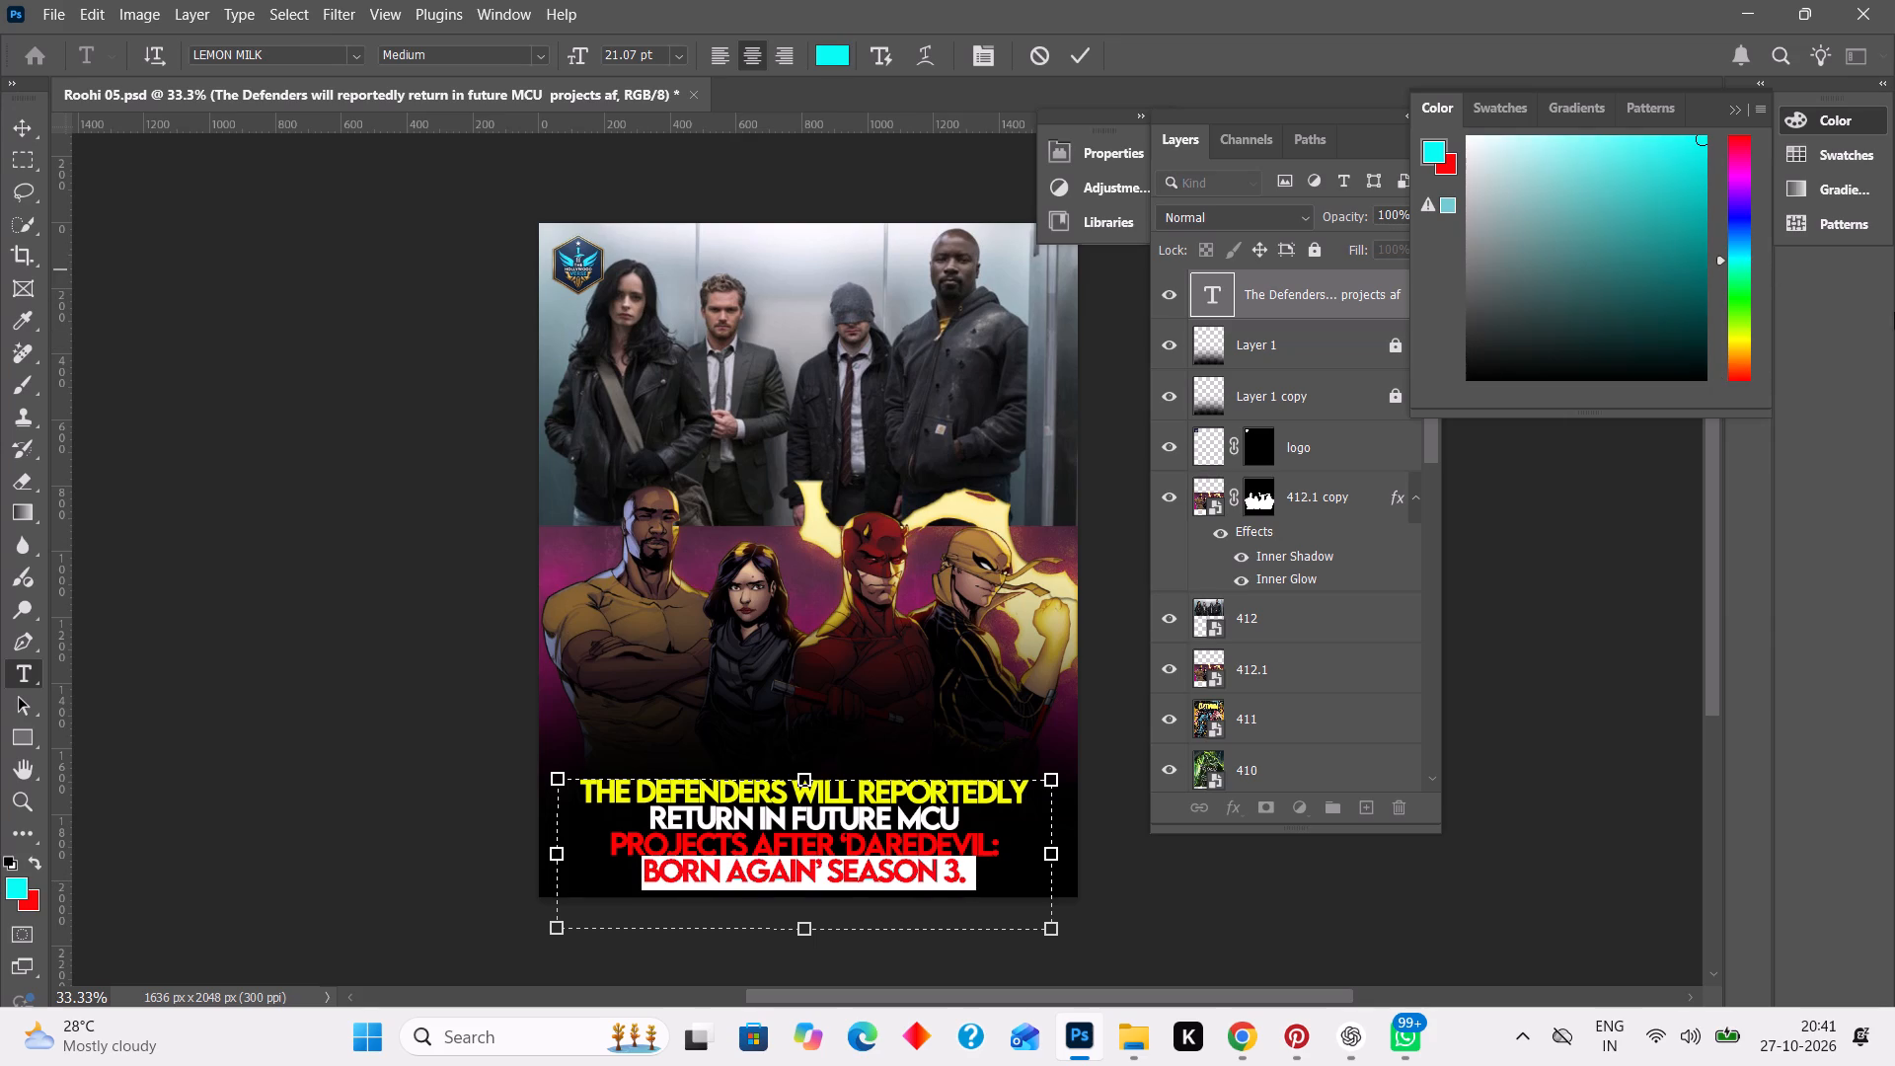
click(1553, 728)
click(1553, 728)
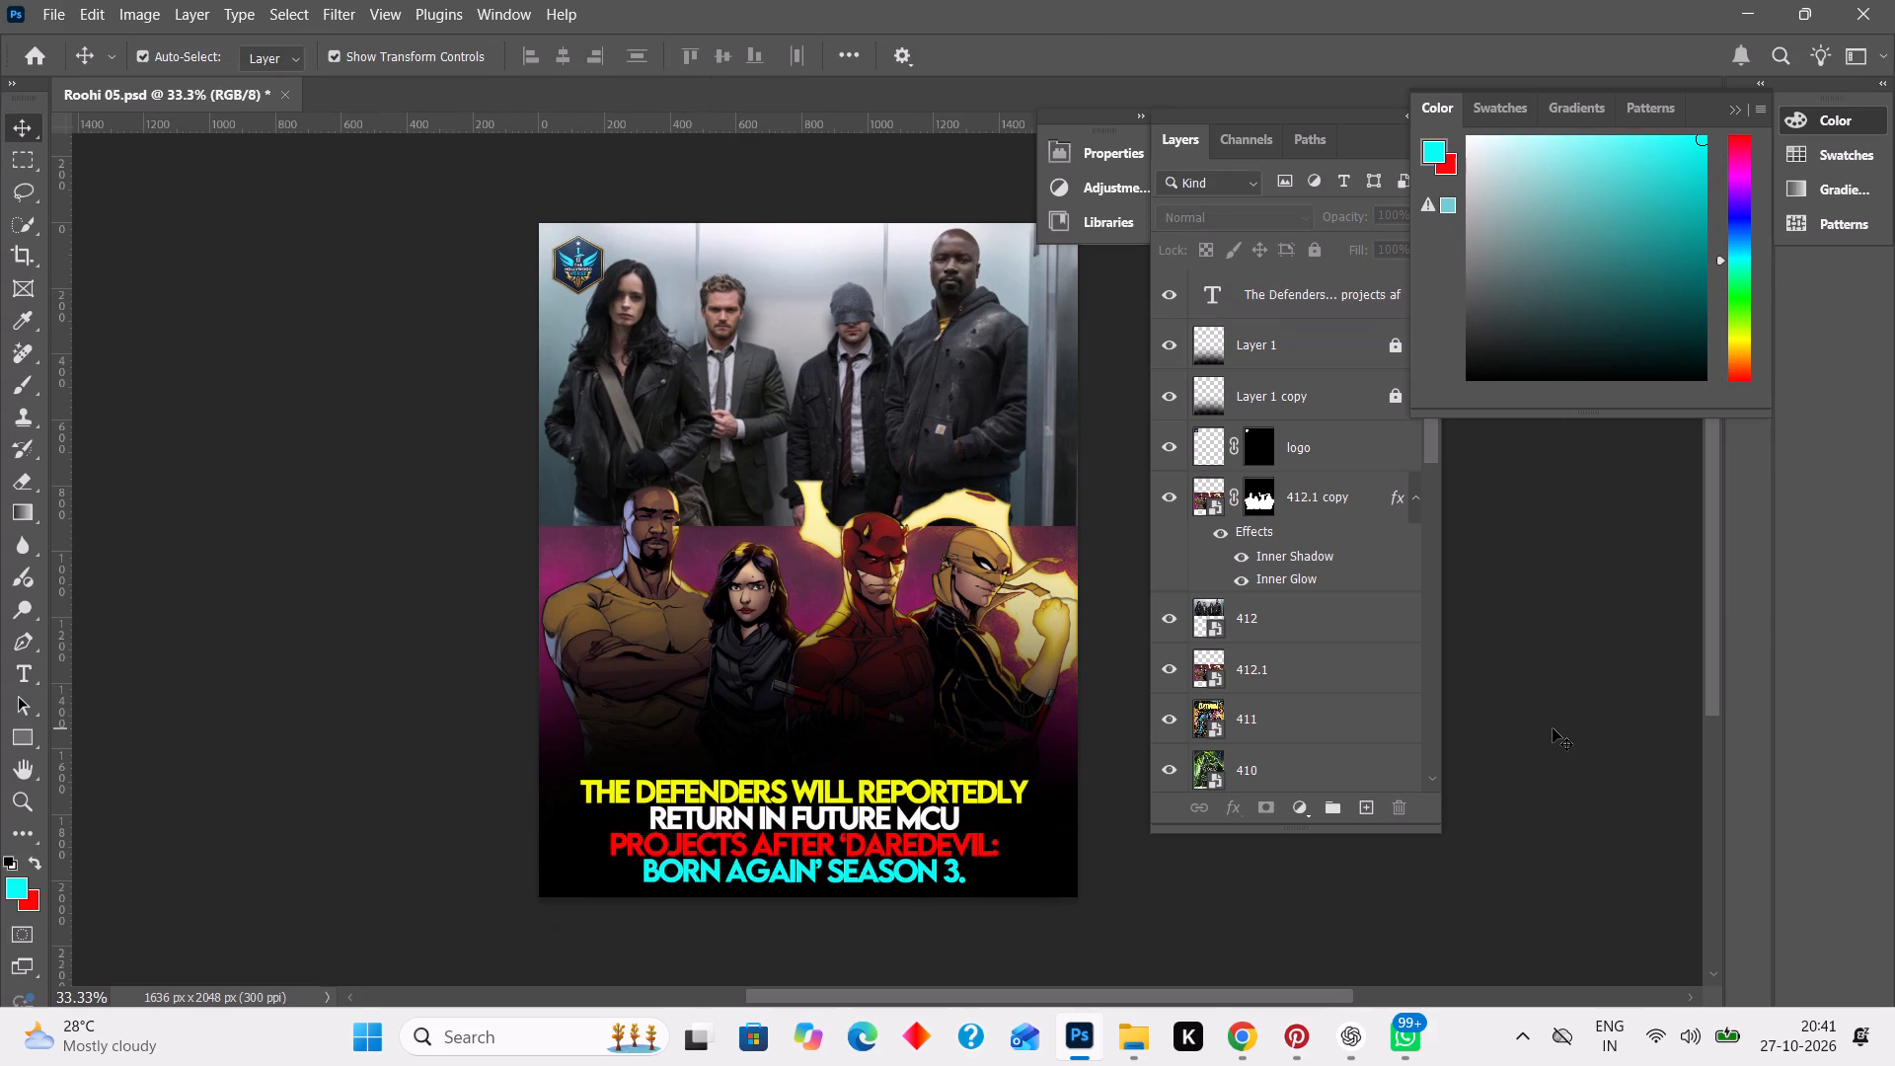
click(1553, 728)
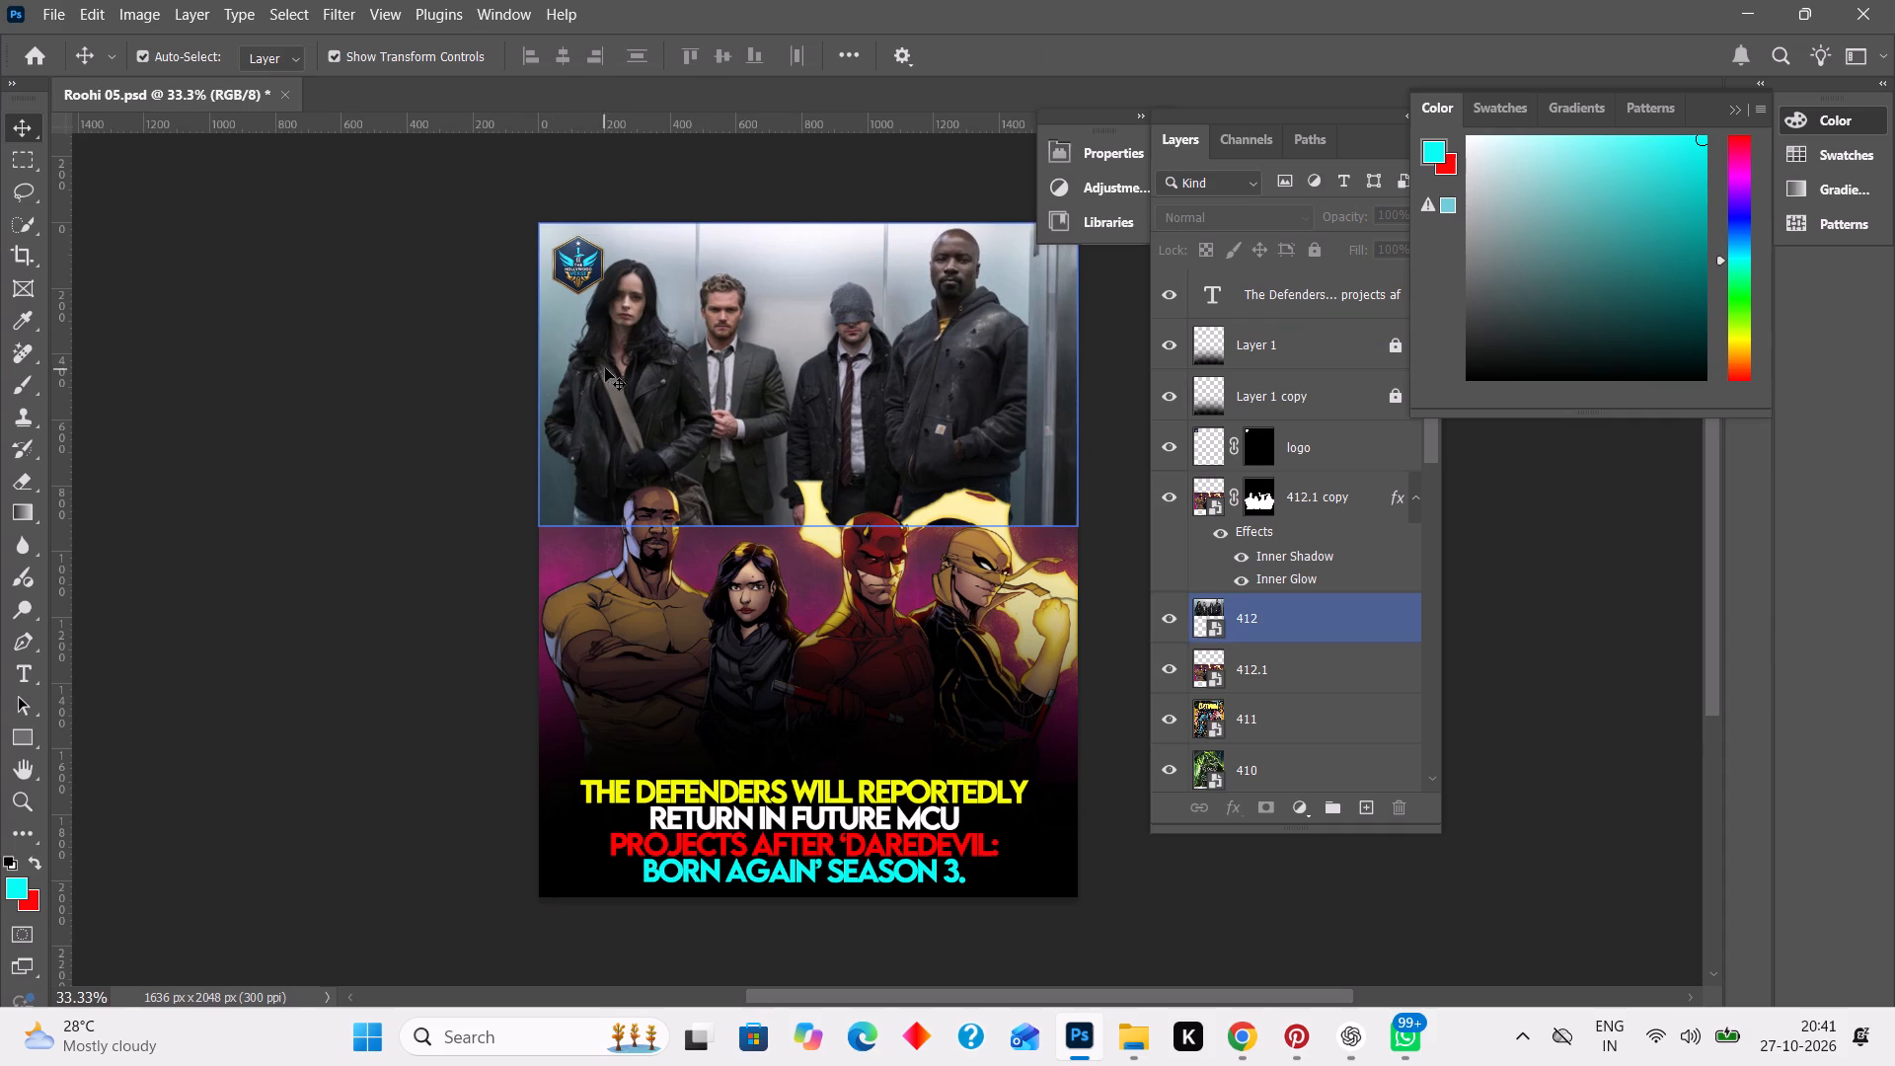
Nudge the hexagonal logo slightly up and left, closer to the poster's top-left corner.
click(573, 277)
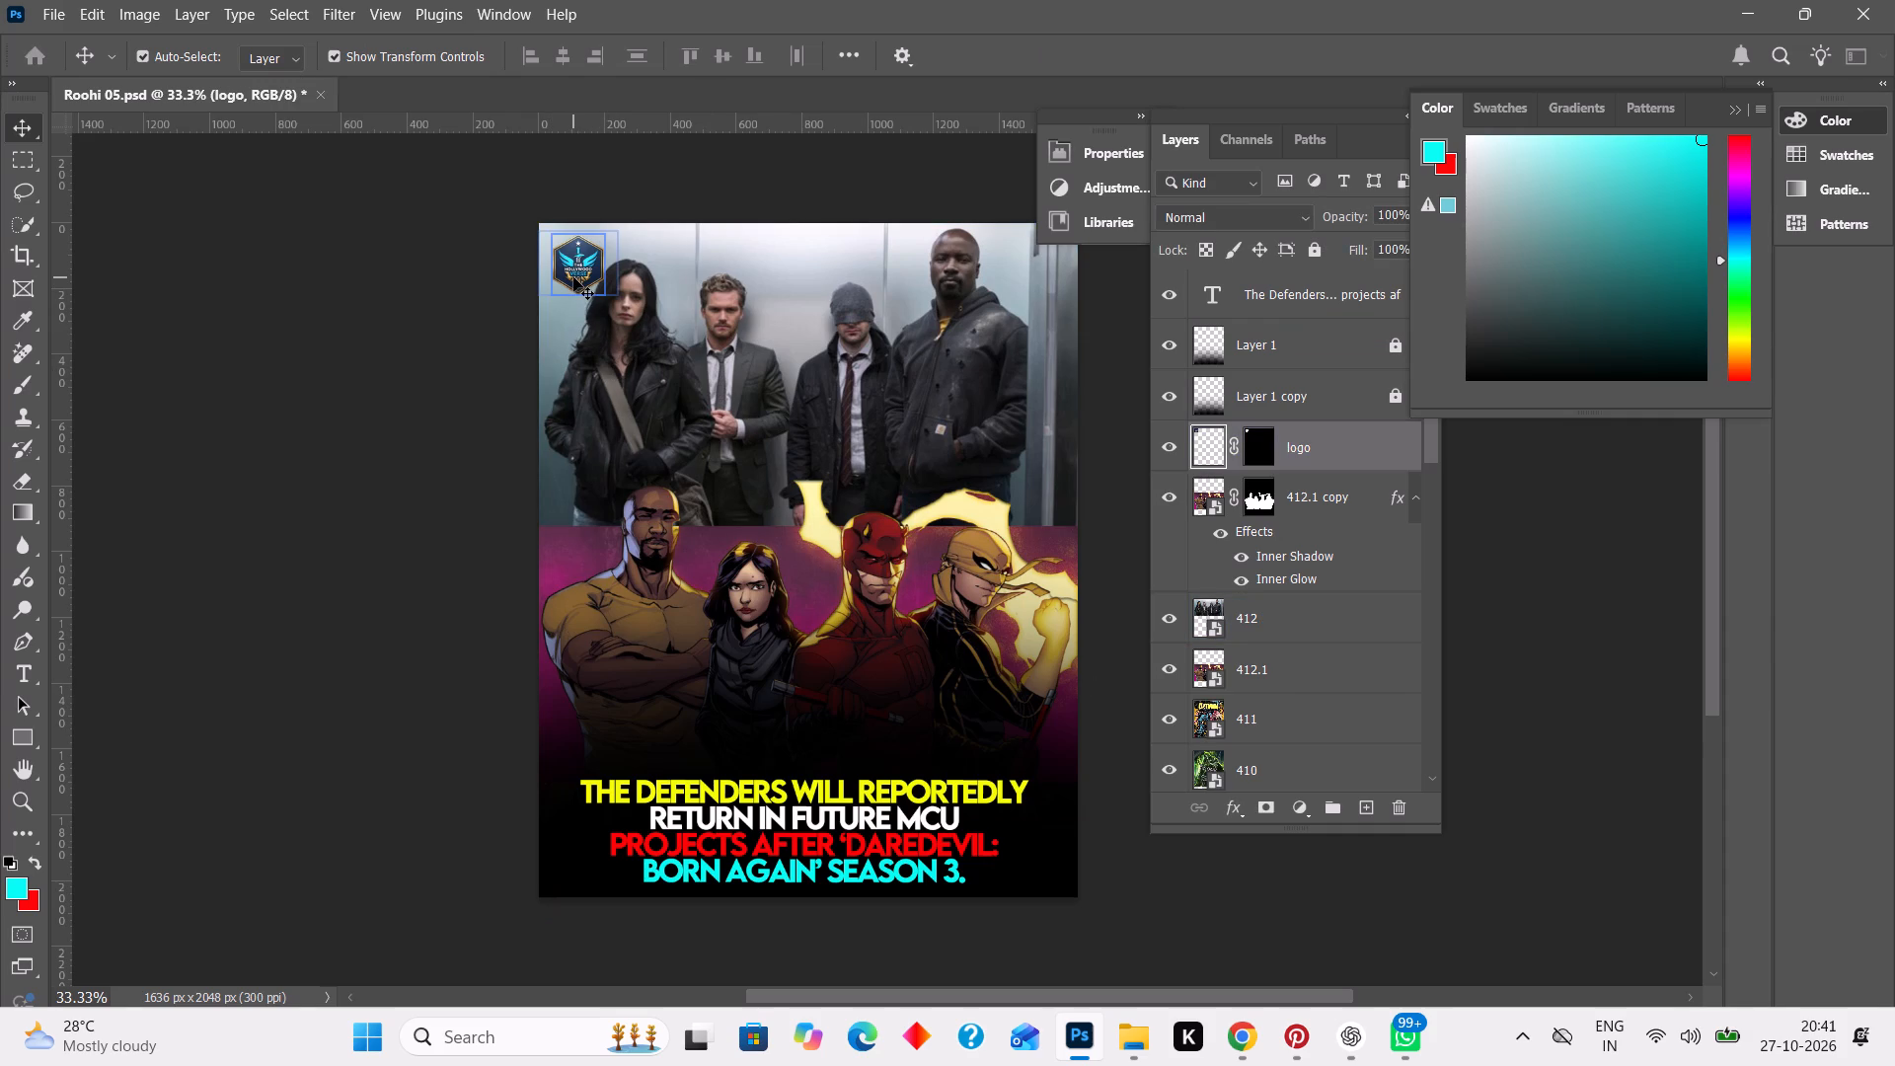
key(Up)
key(Up)
key(Up)
key(Left)
key(Left)
key(Left)
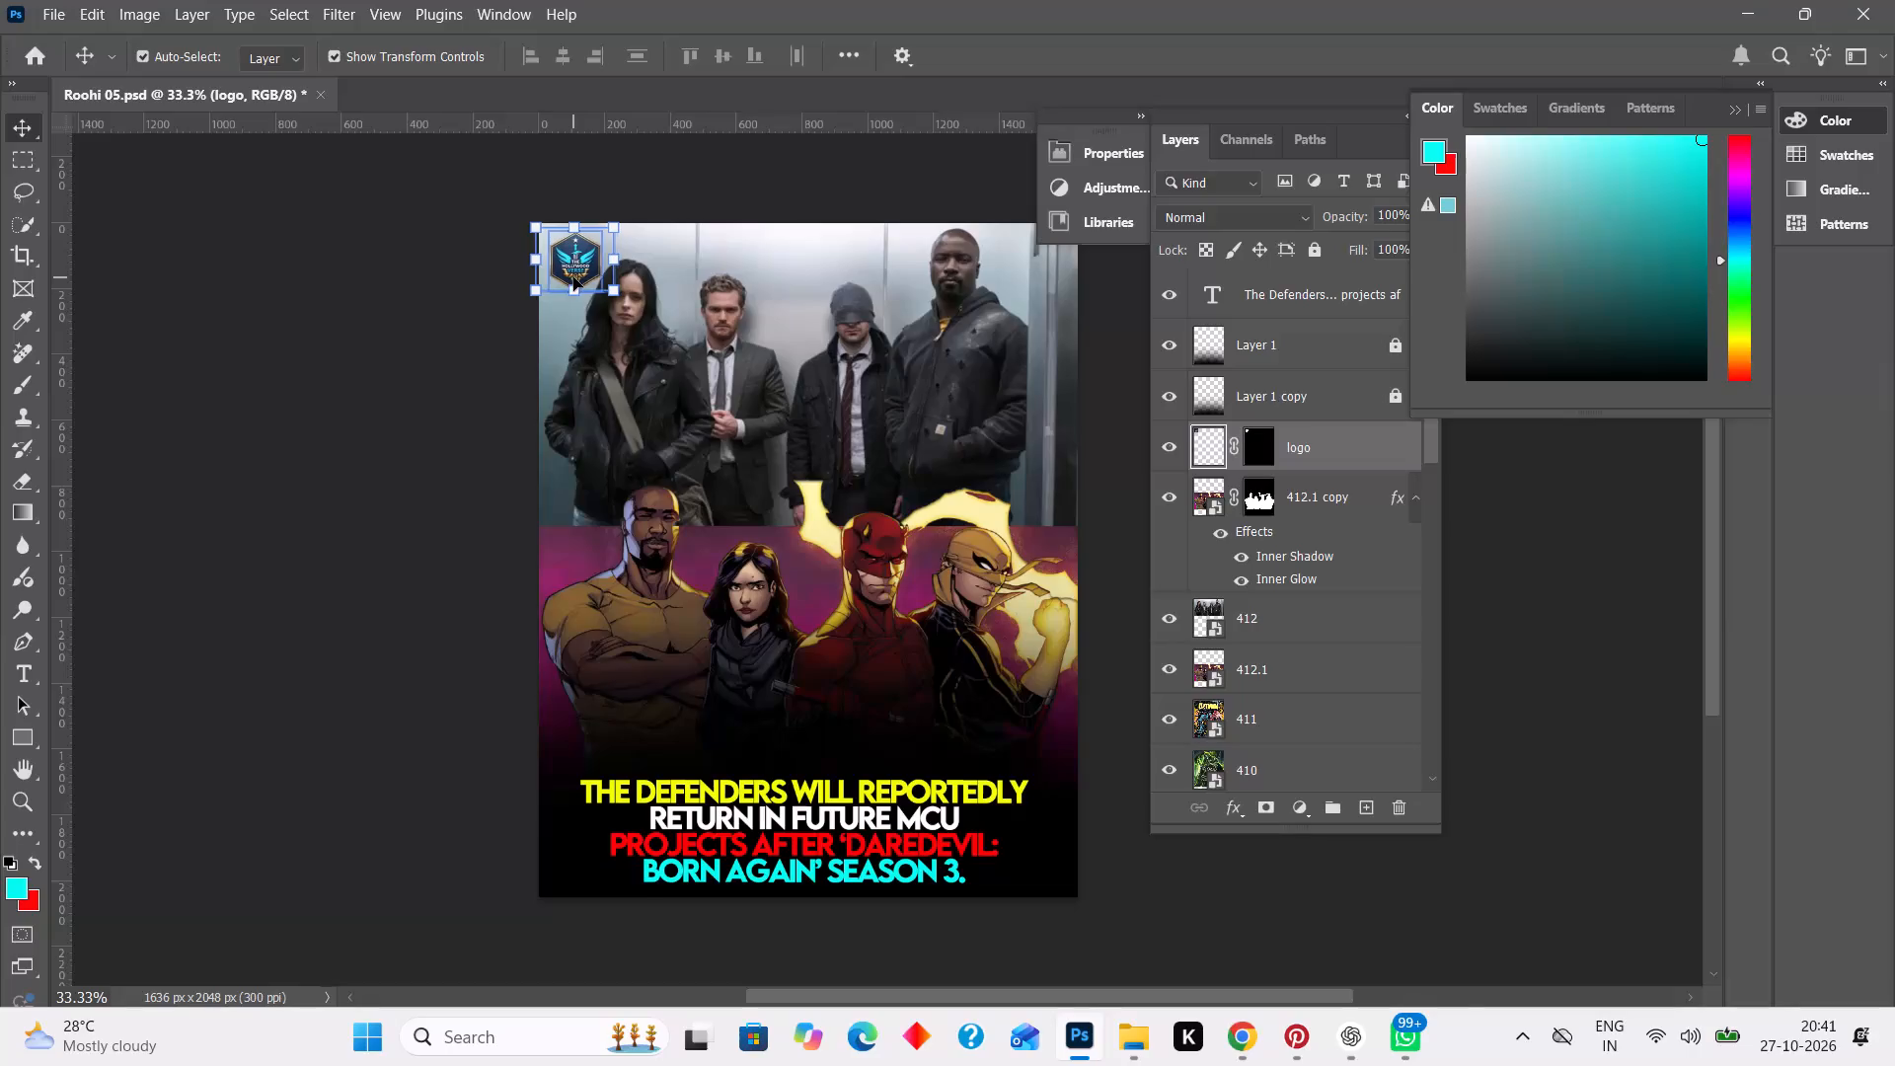
click(351, 318)
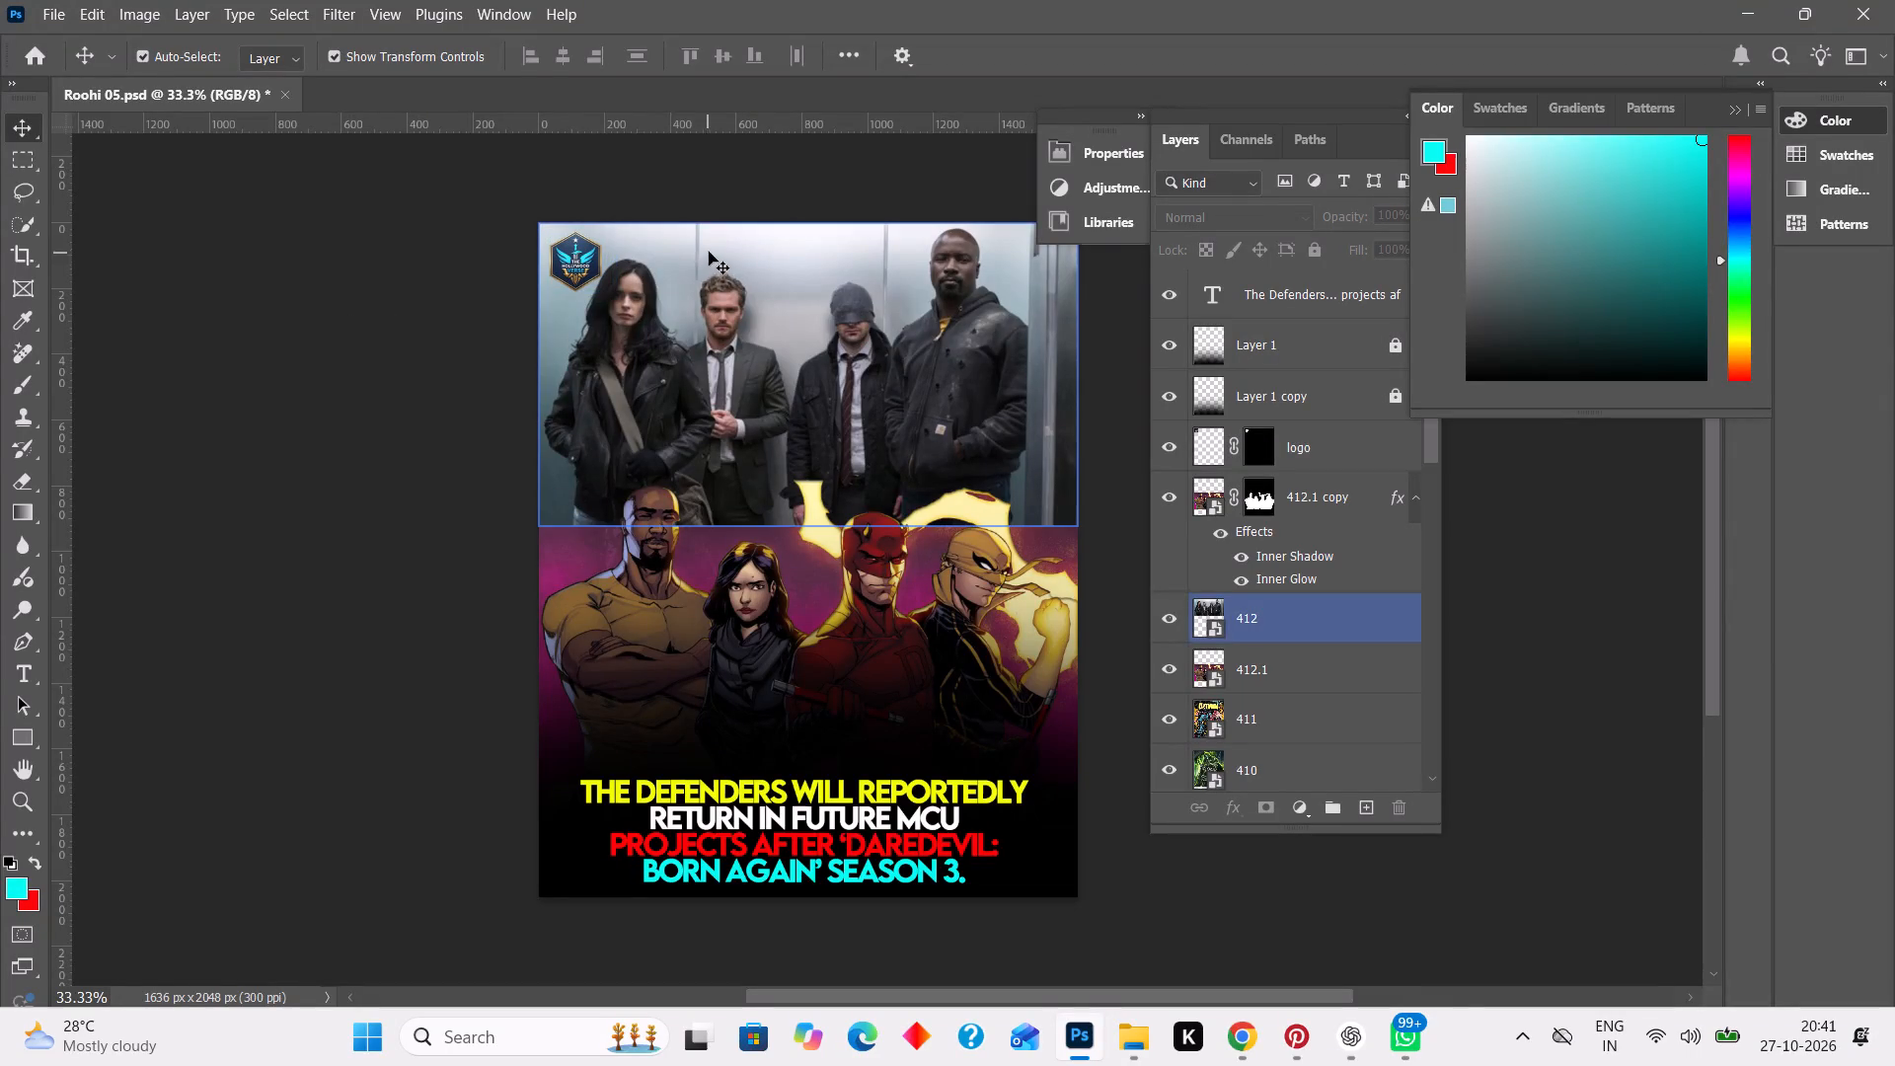
click(586, 255)
key(Up)
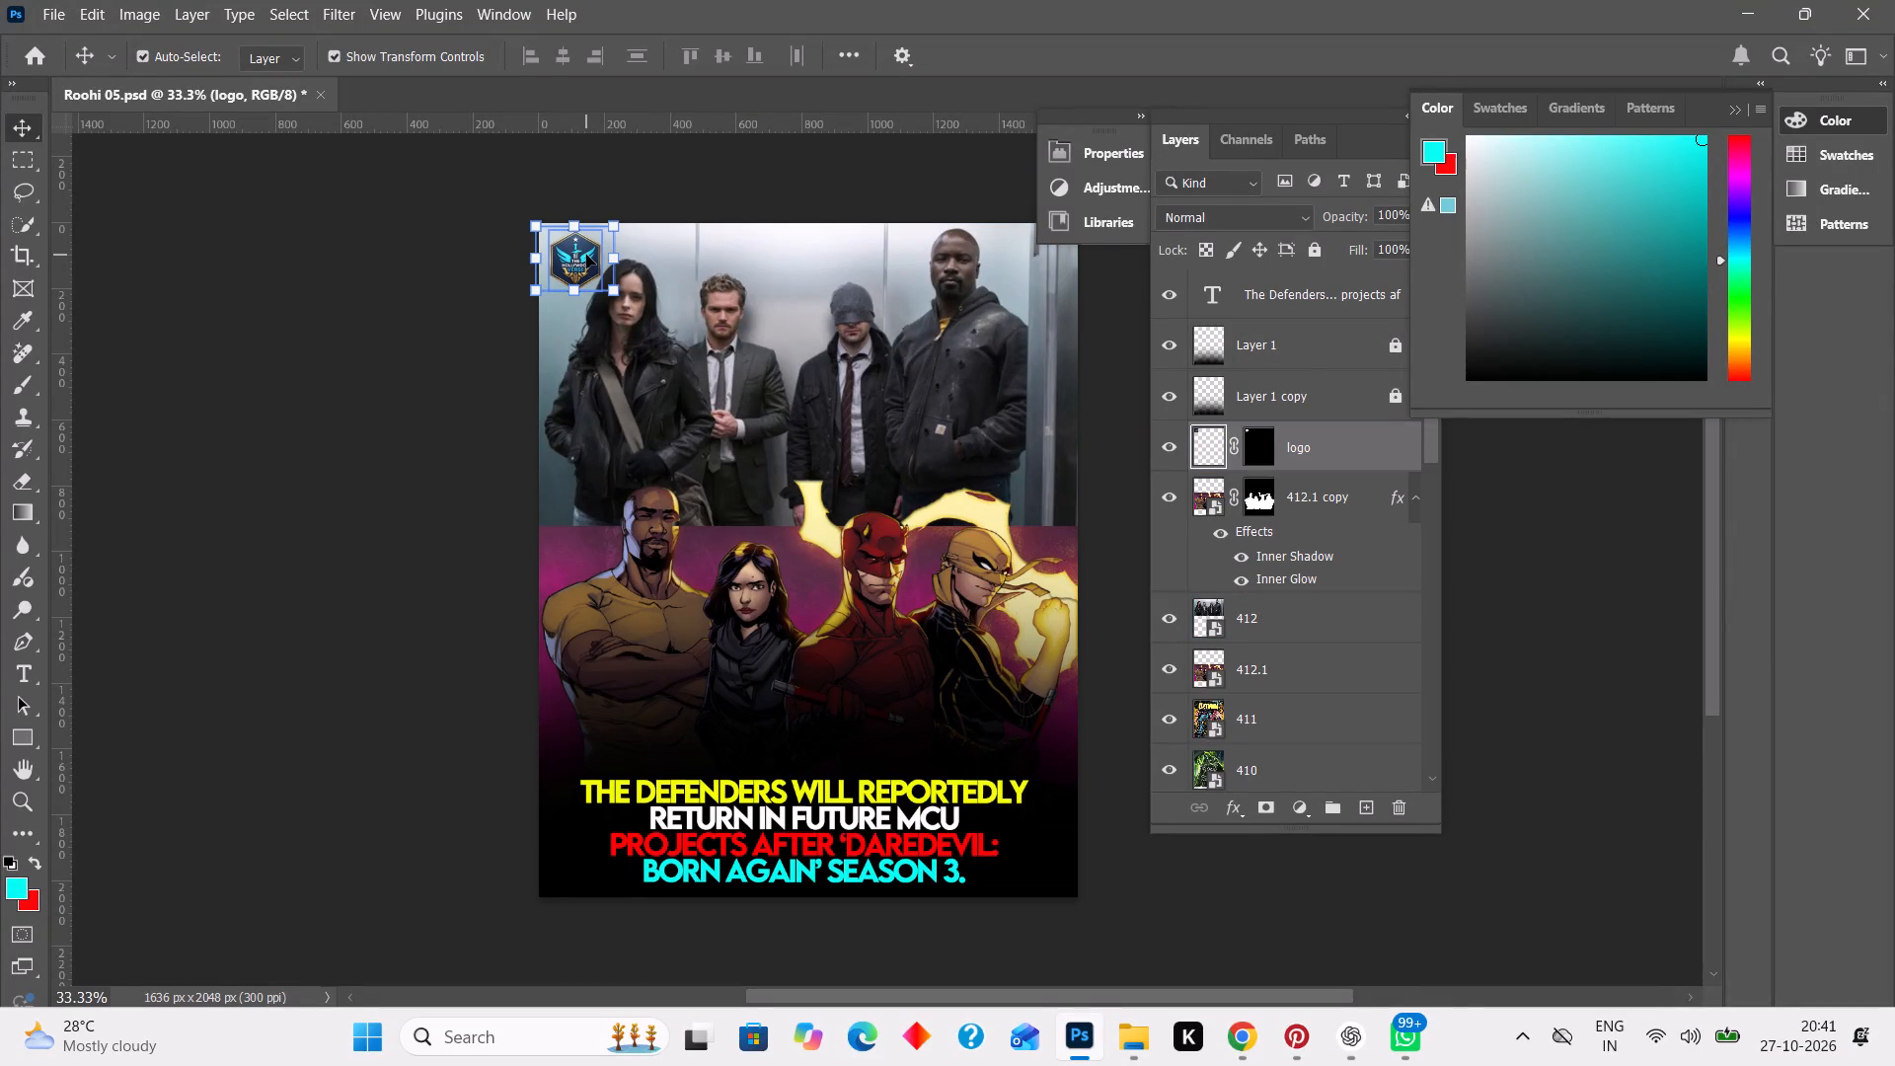
click(375, 313)
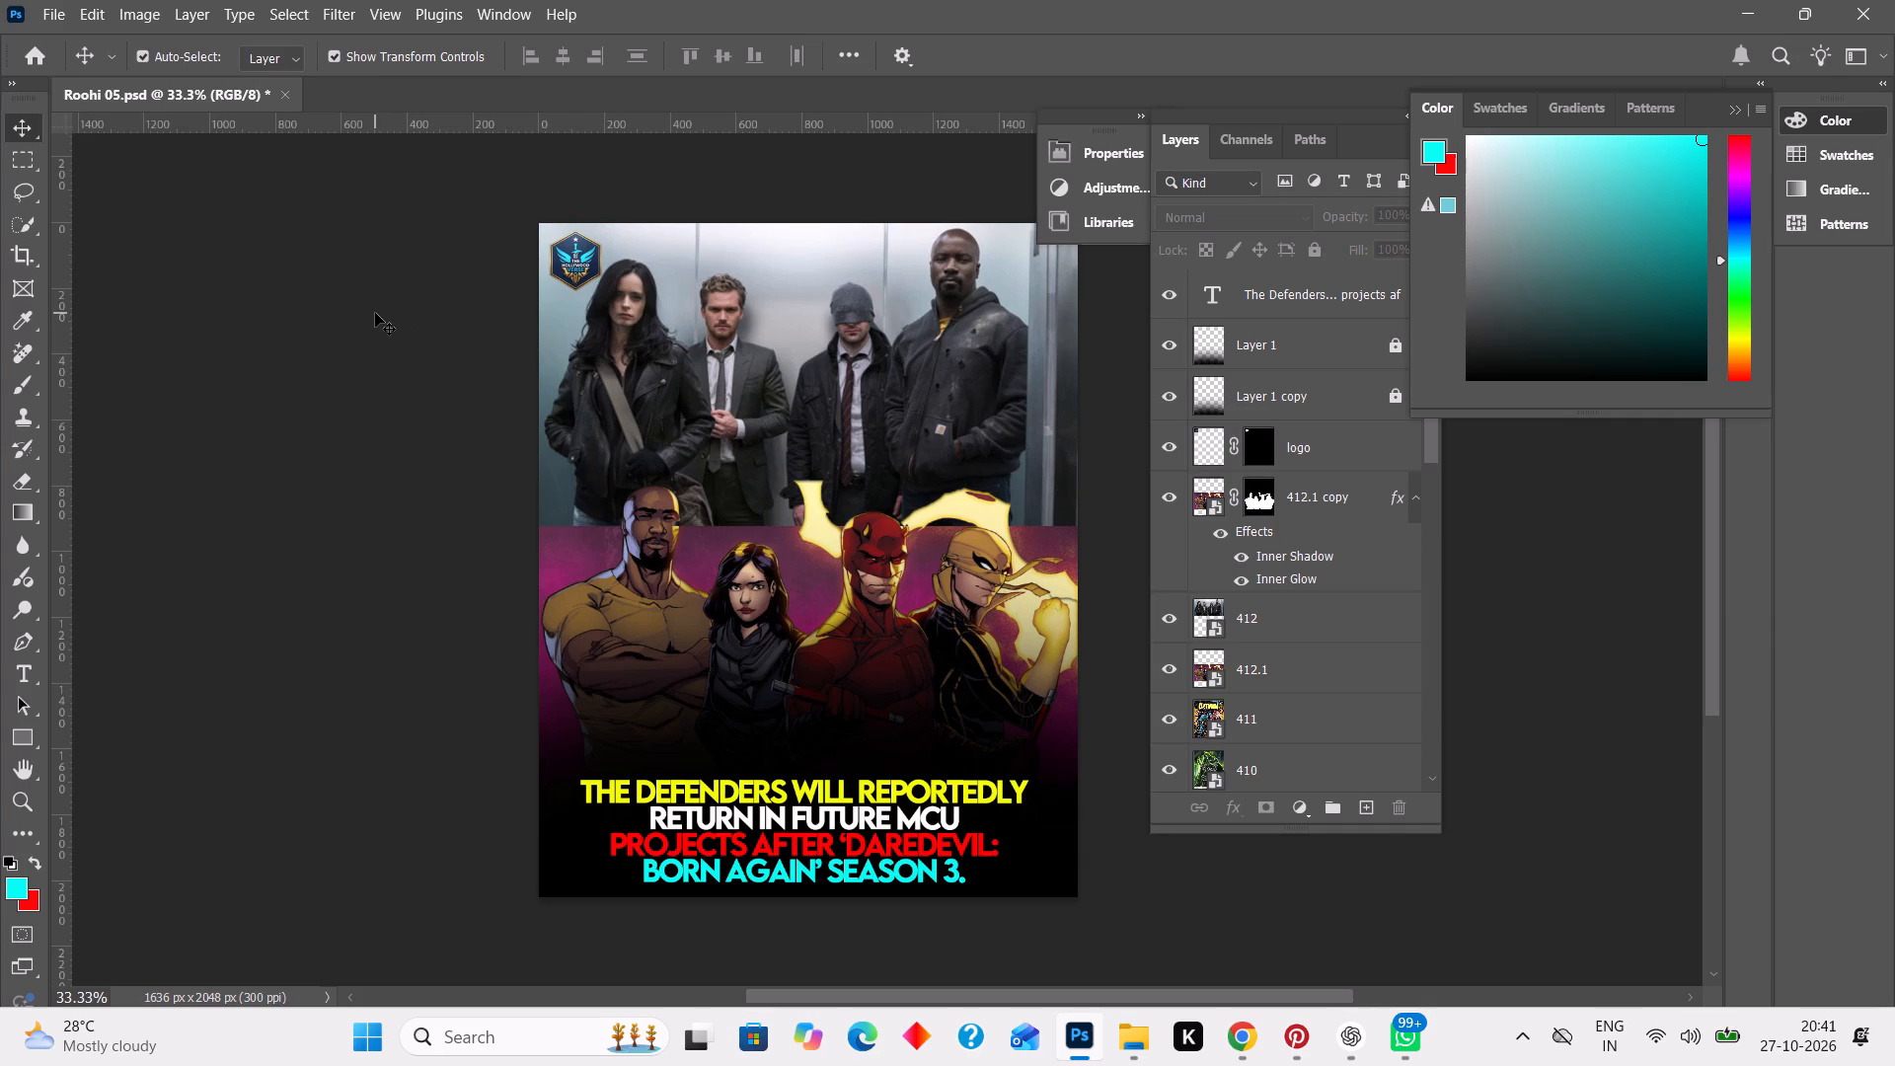
Export the poster as a 1636 x 2048 px JPG named 412.3 in the z - Copy folder.
key(ctrl+alt+s)
key(ctrl+alt+s)
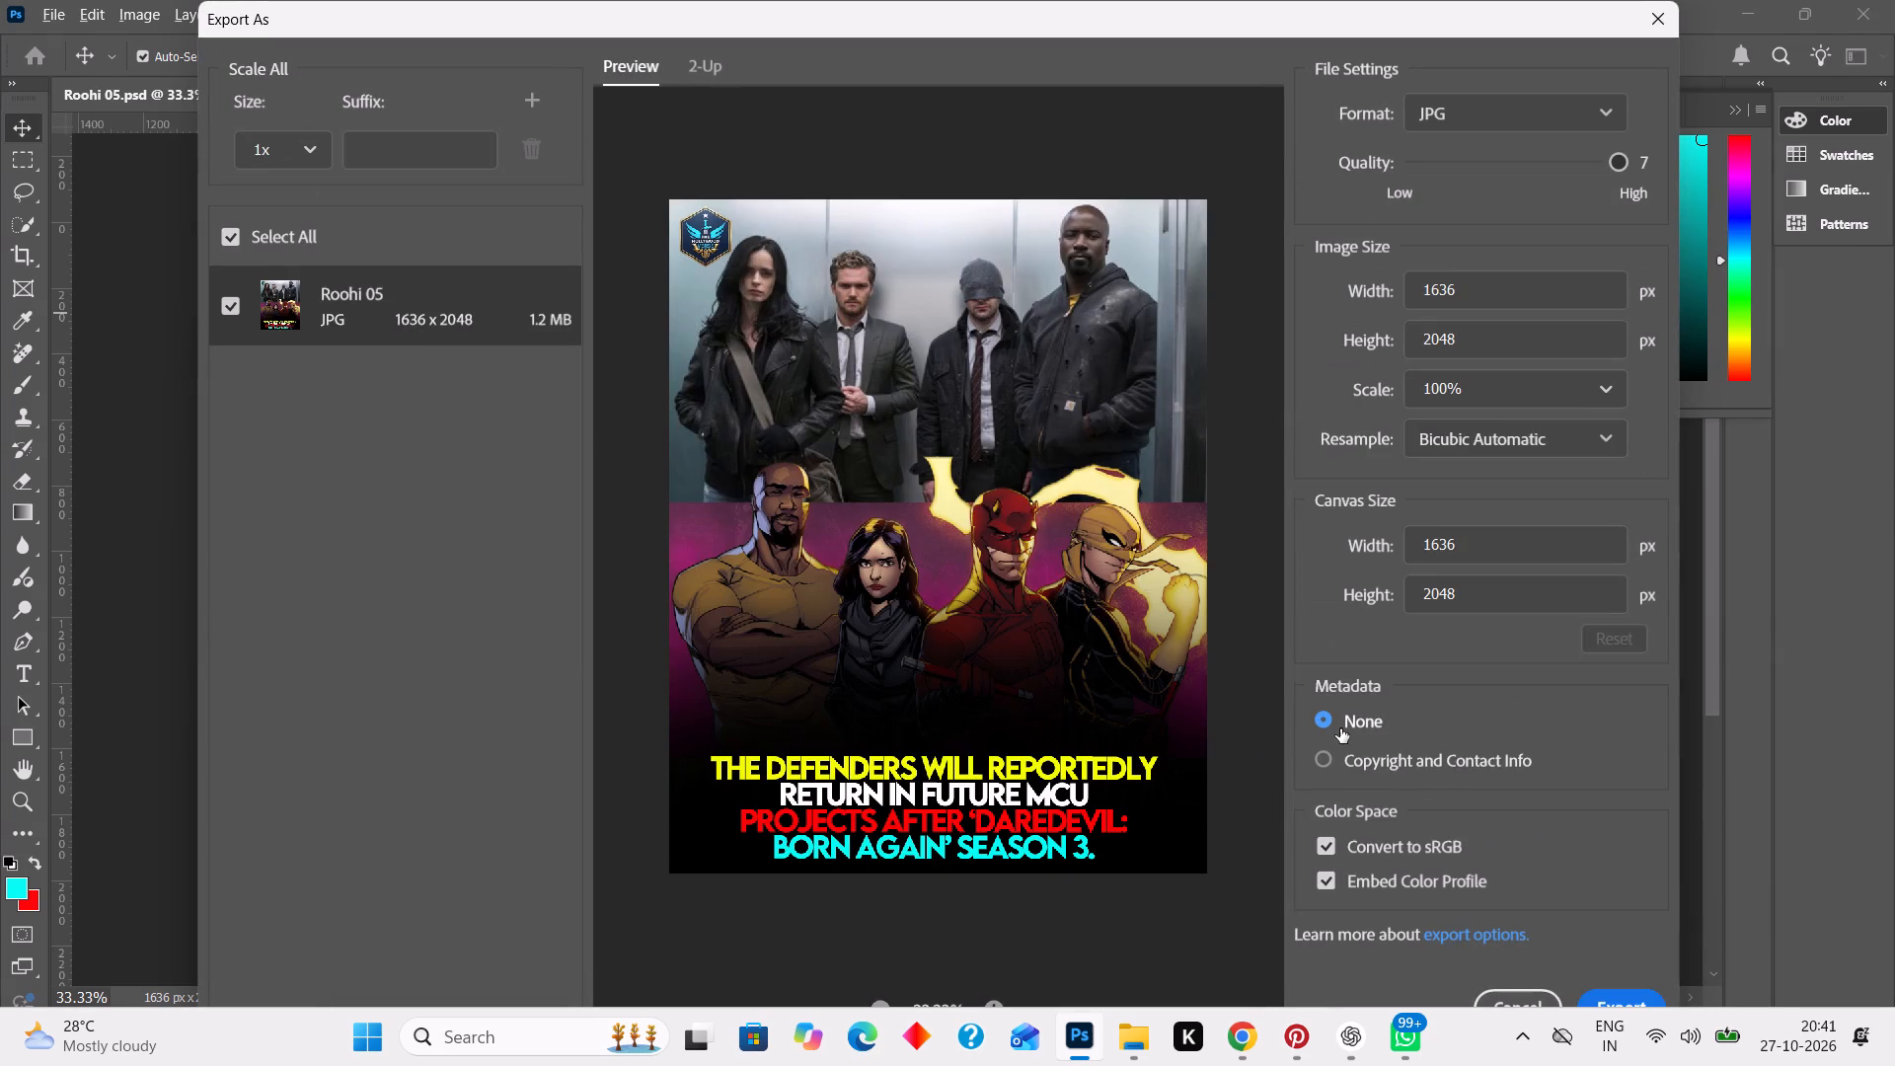
click(1627, 994)
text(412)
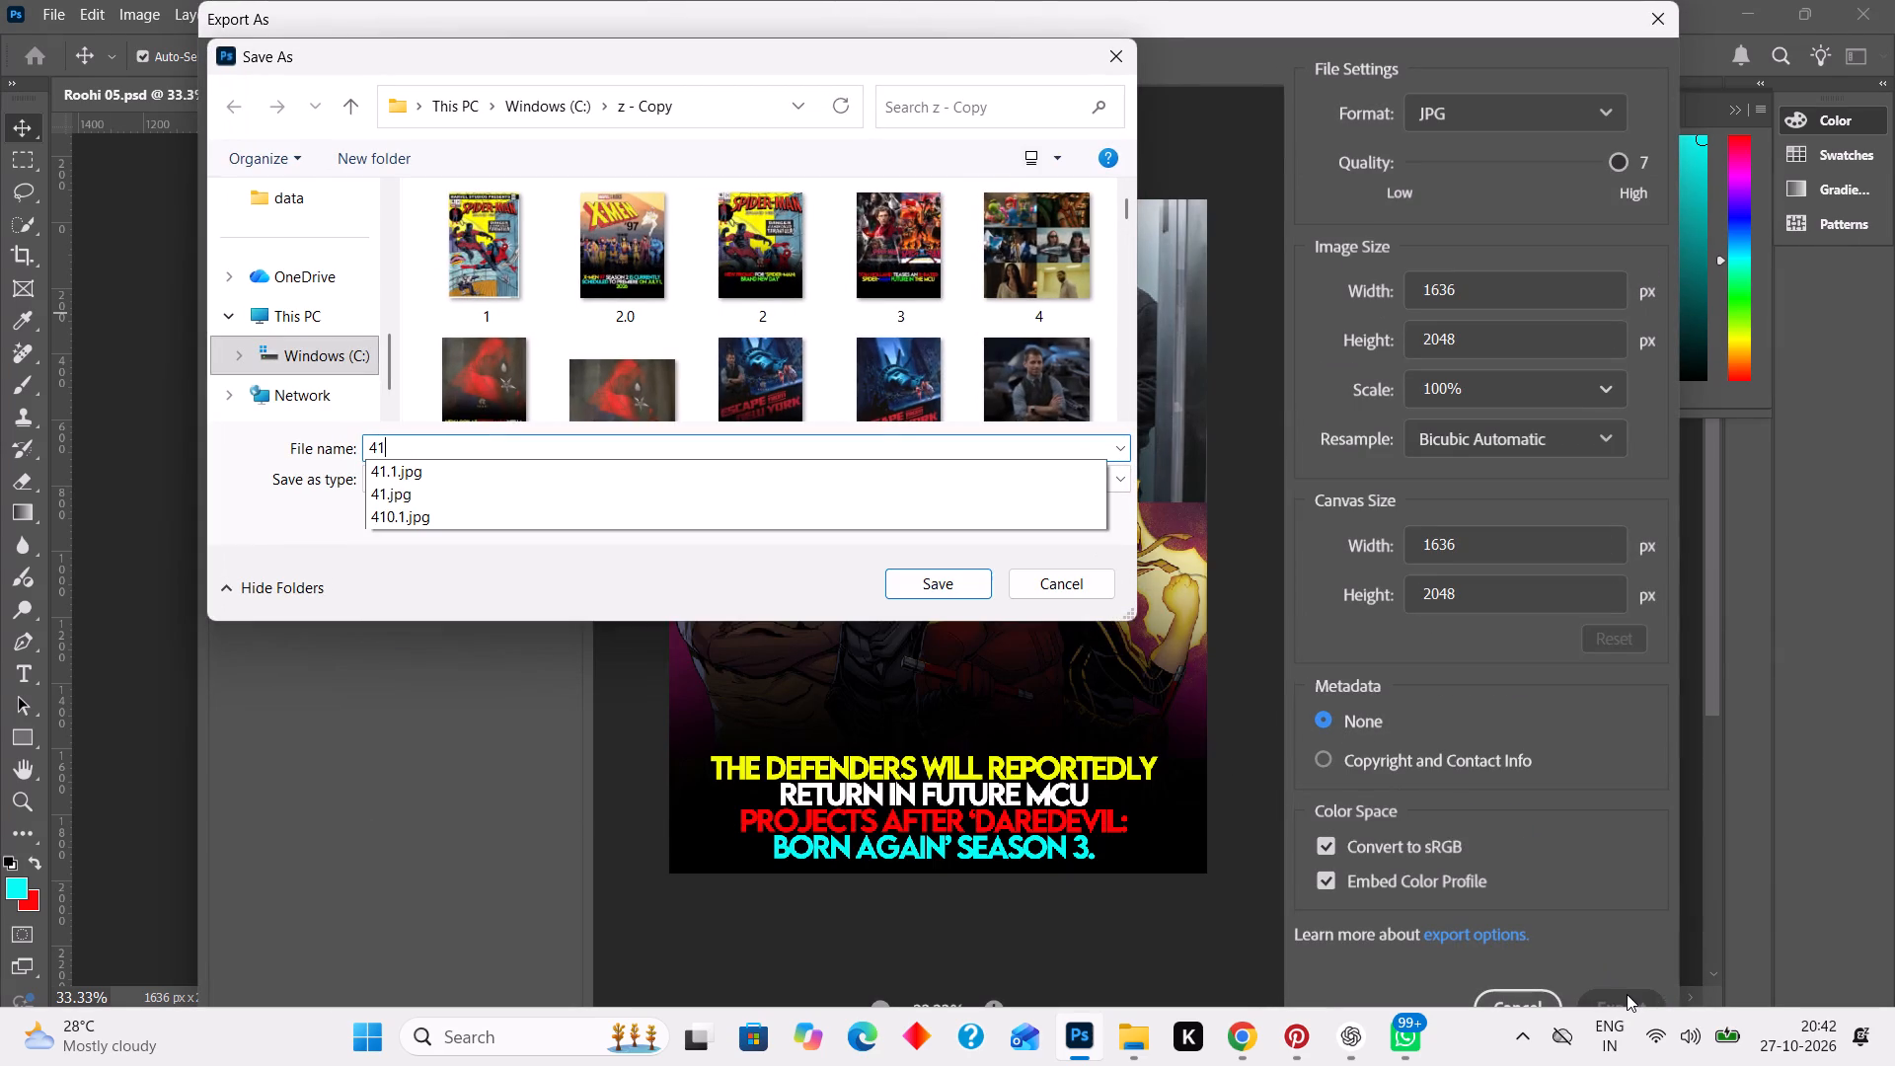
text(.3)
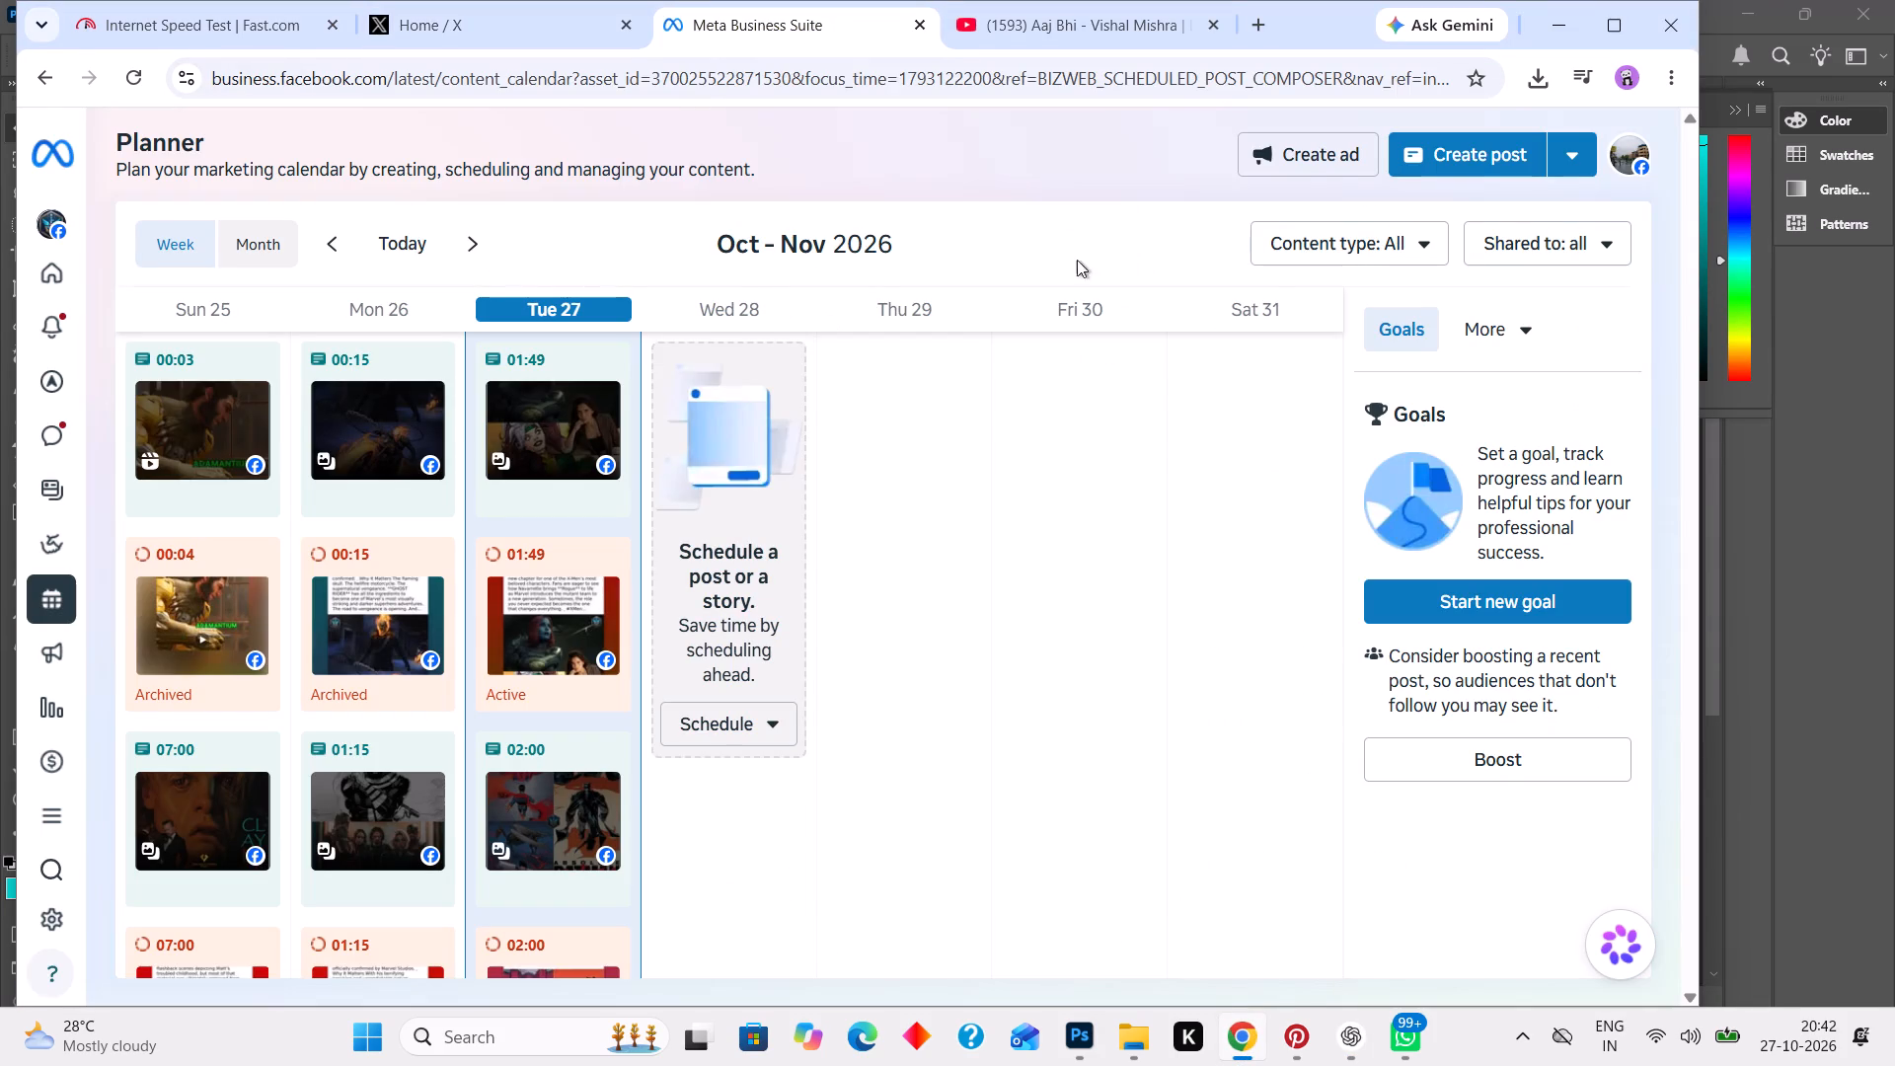
Create a new post for The Hollywood Verse and add the poster image 412.3 from the z - Copy folder.
click(1445, 160)
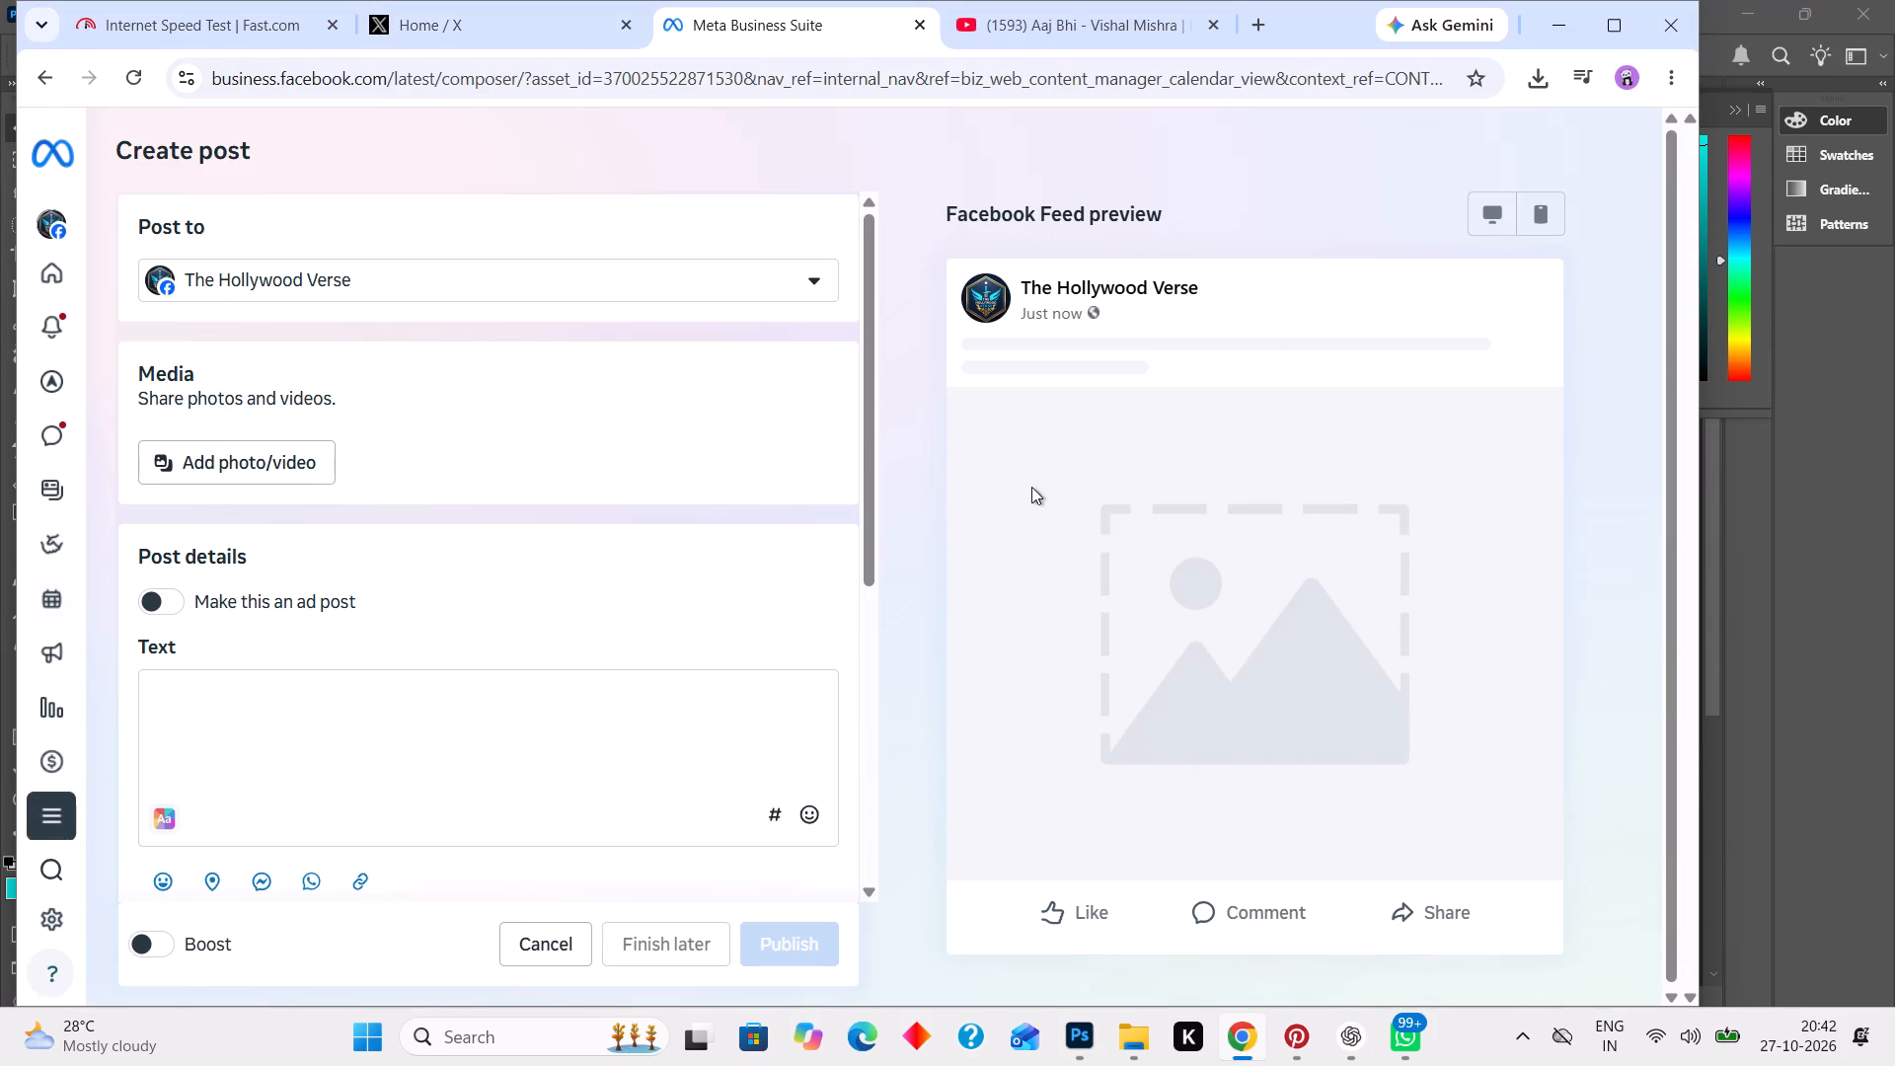
click(249, 478)
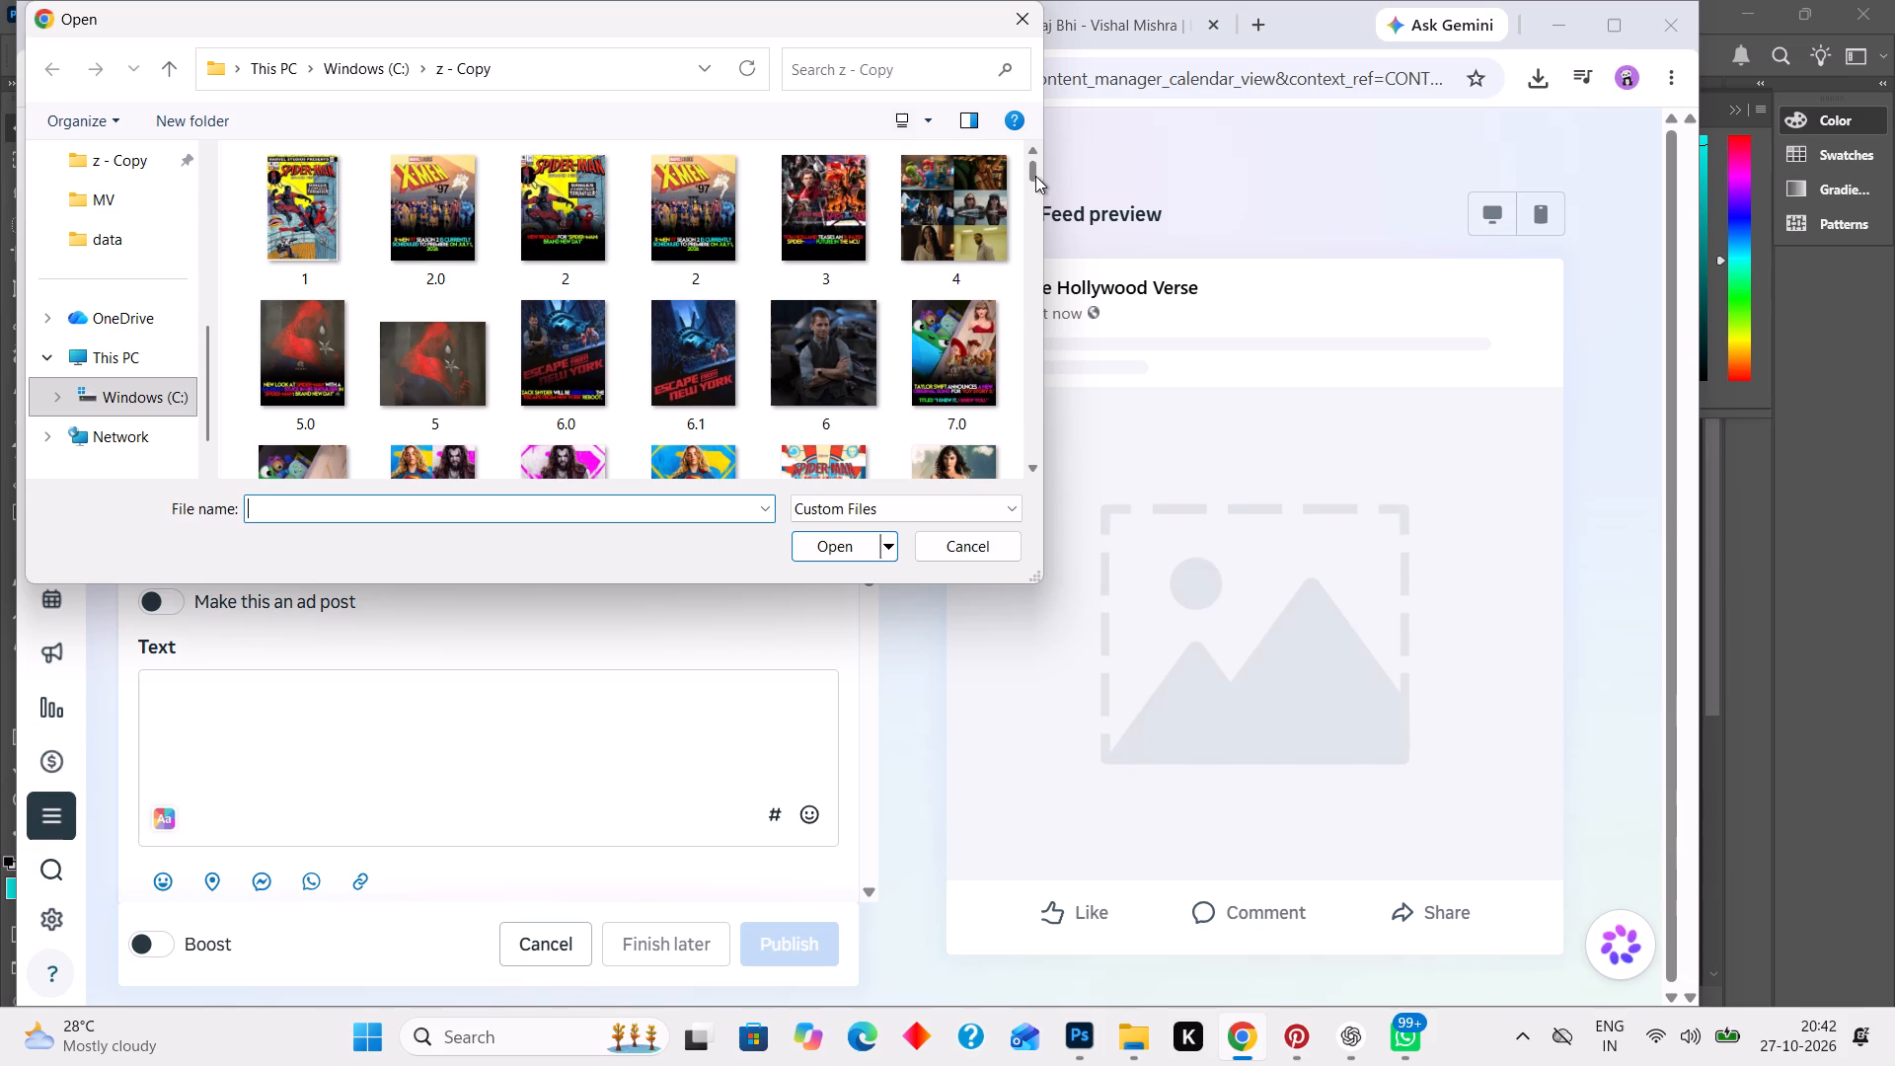
drag(1030, 172, 1061, 499)
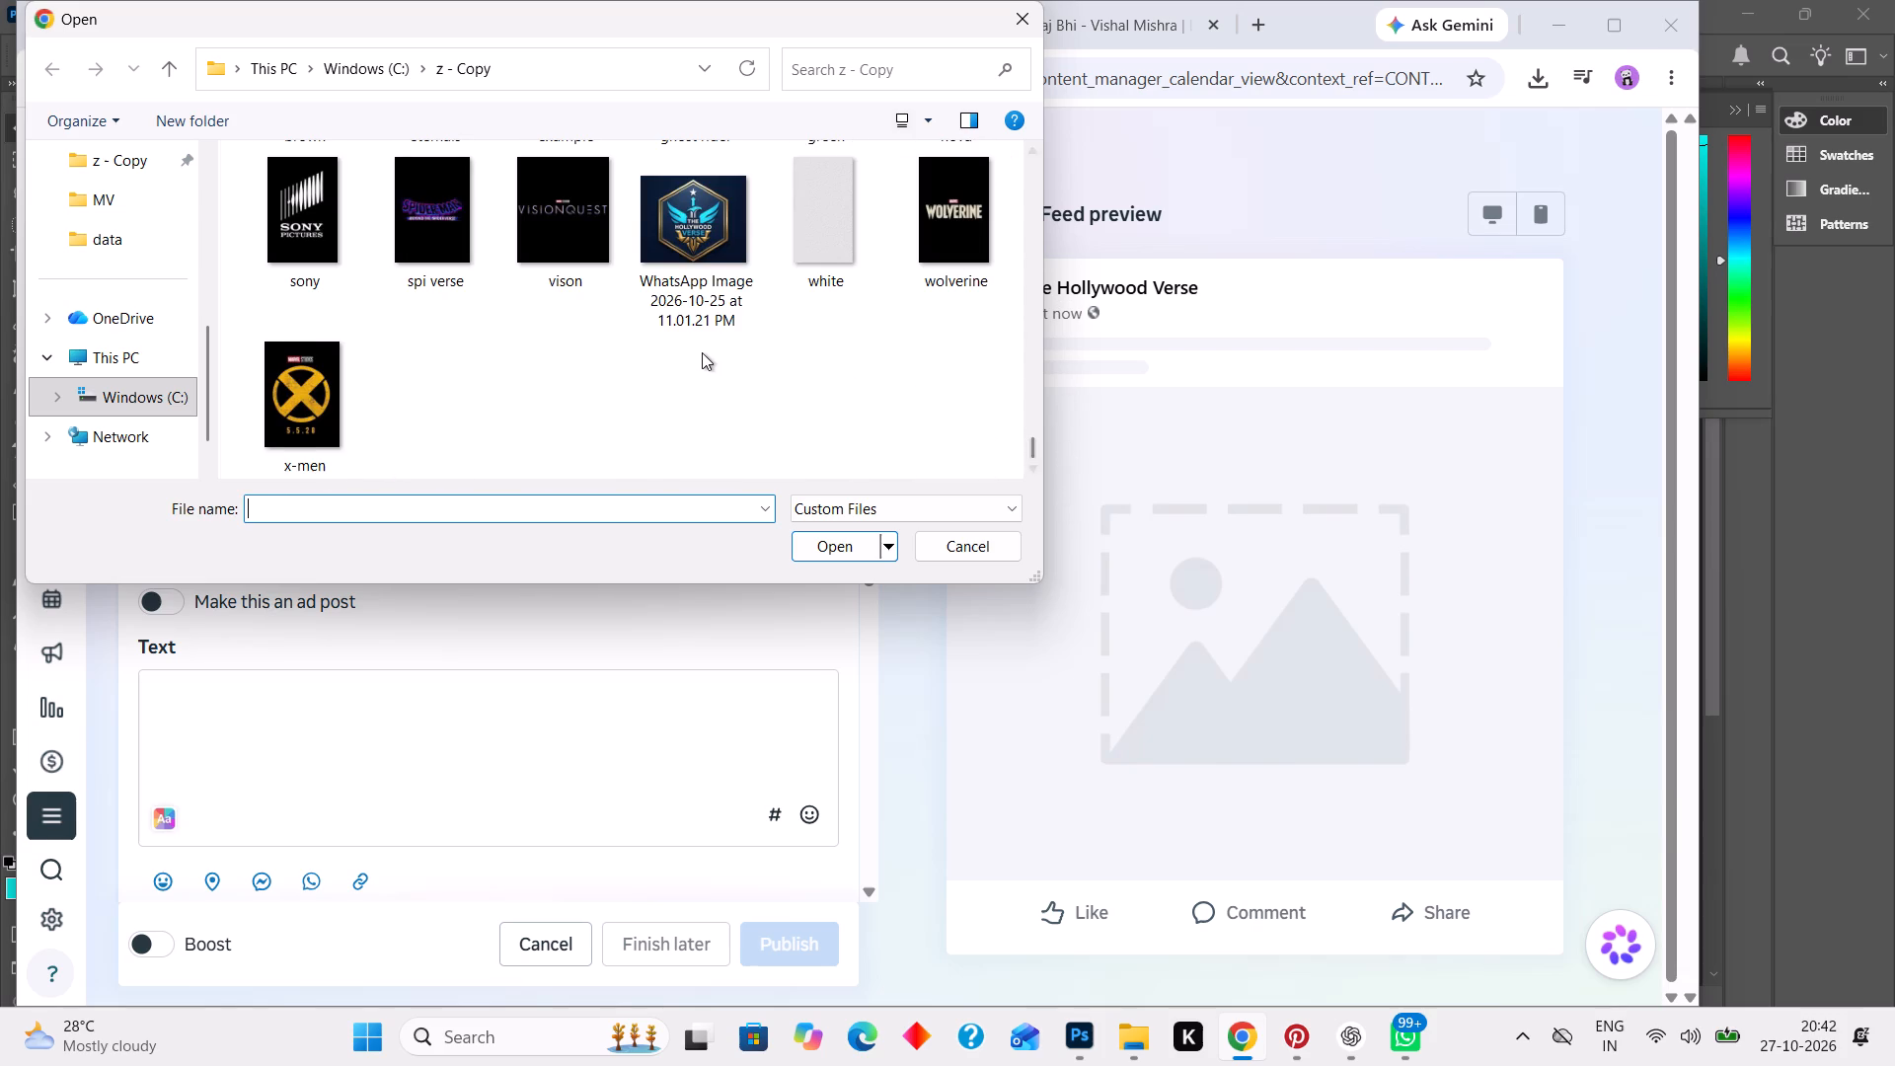
scroll(702, 352, up, 2)
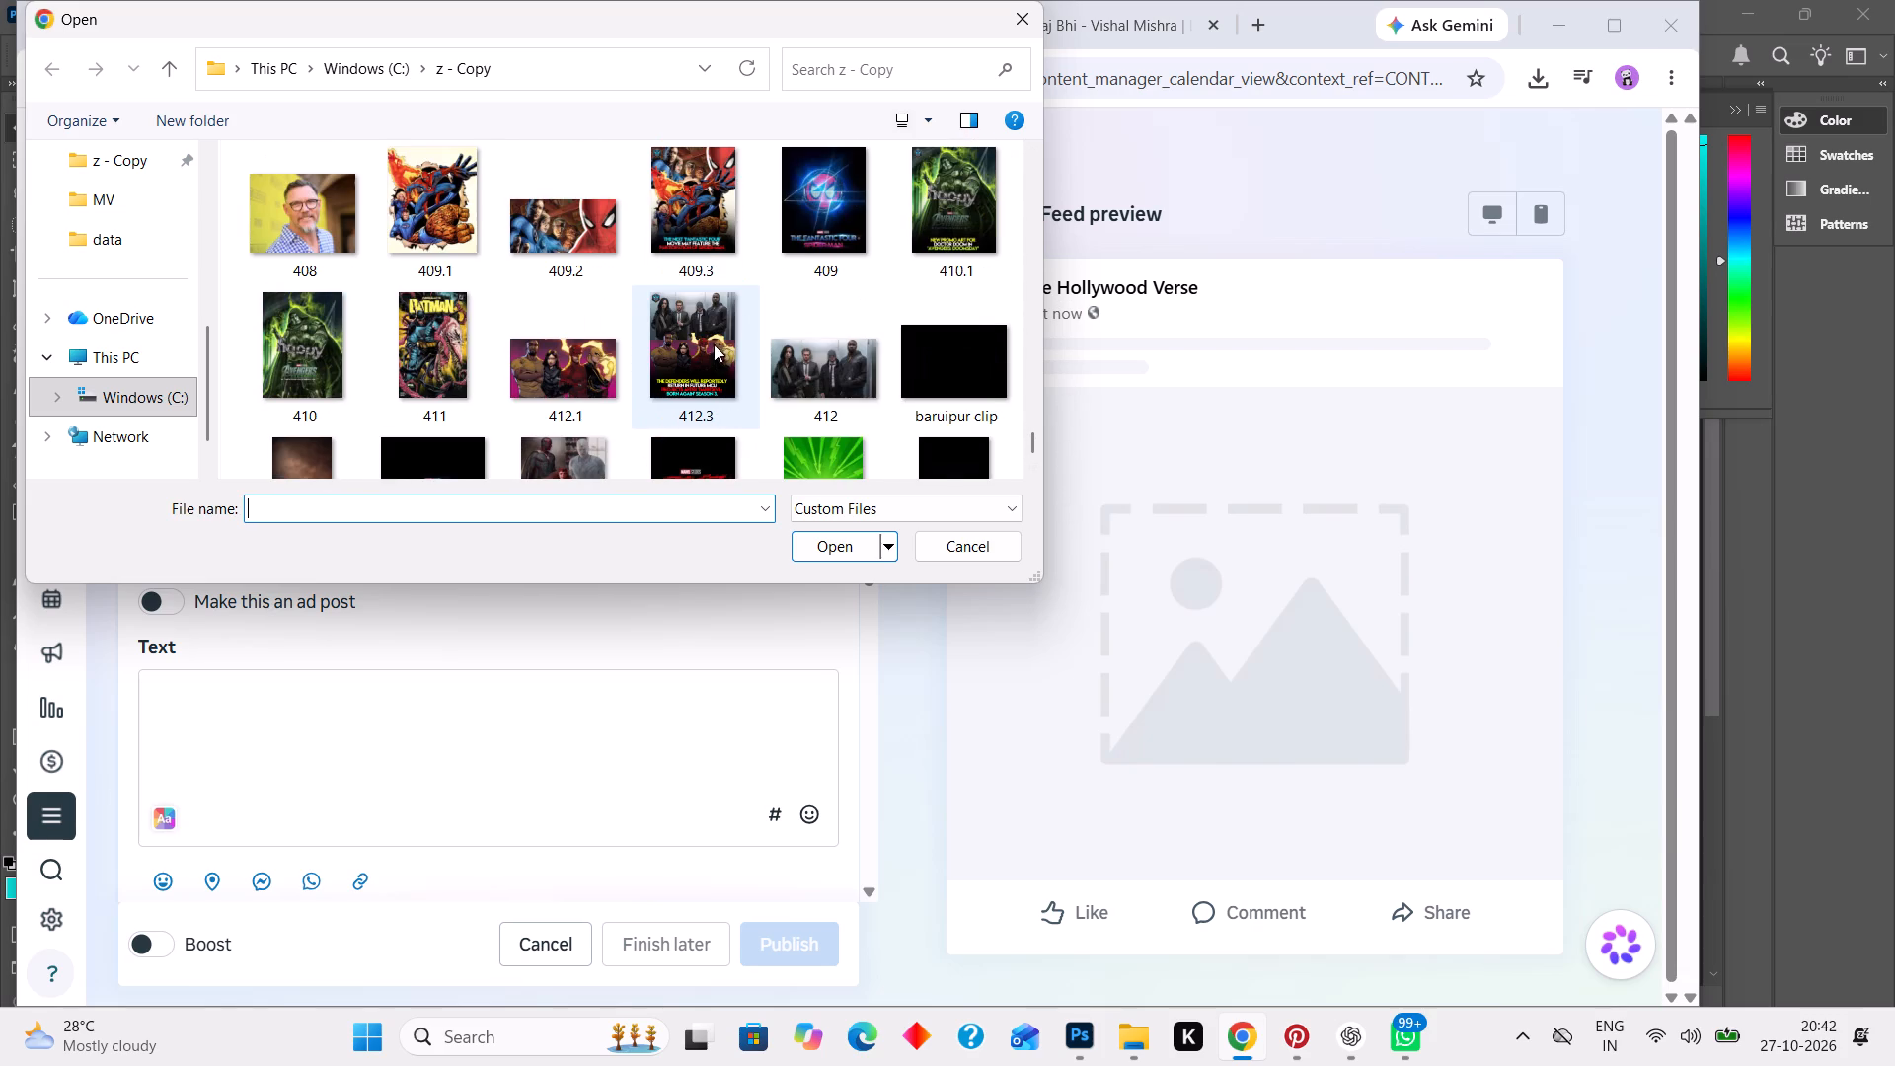
click(664, 346)
click(826, 548)
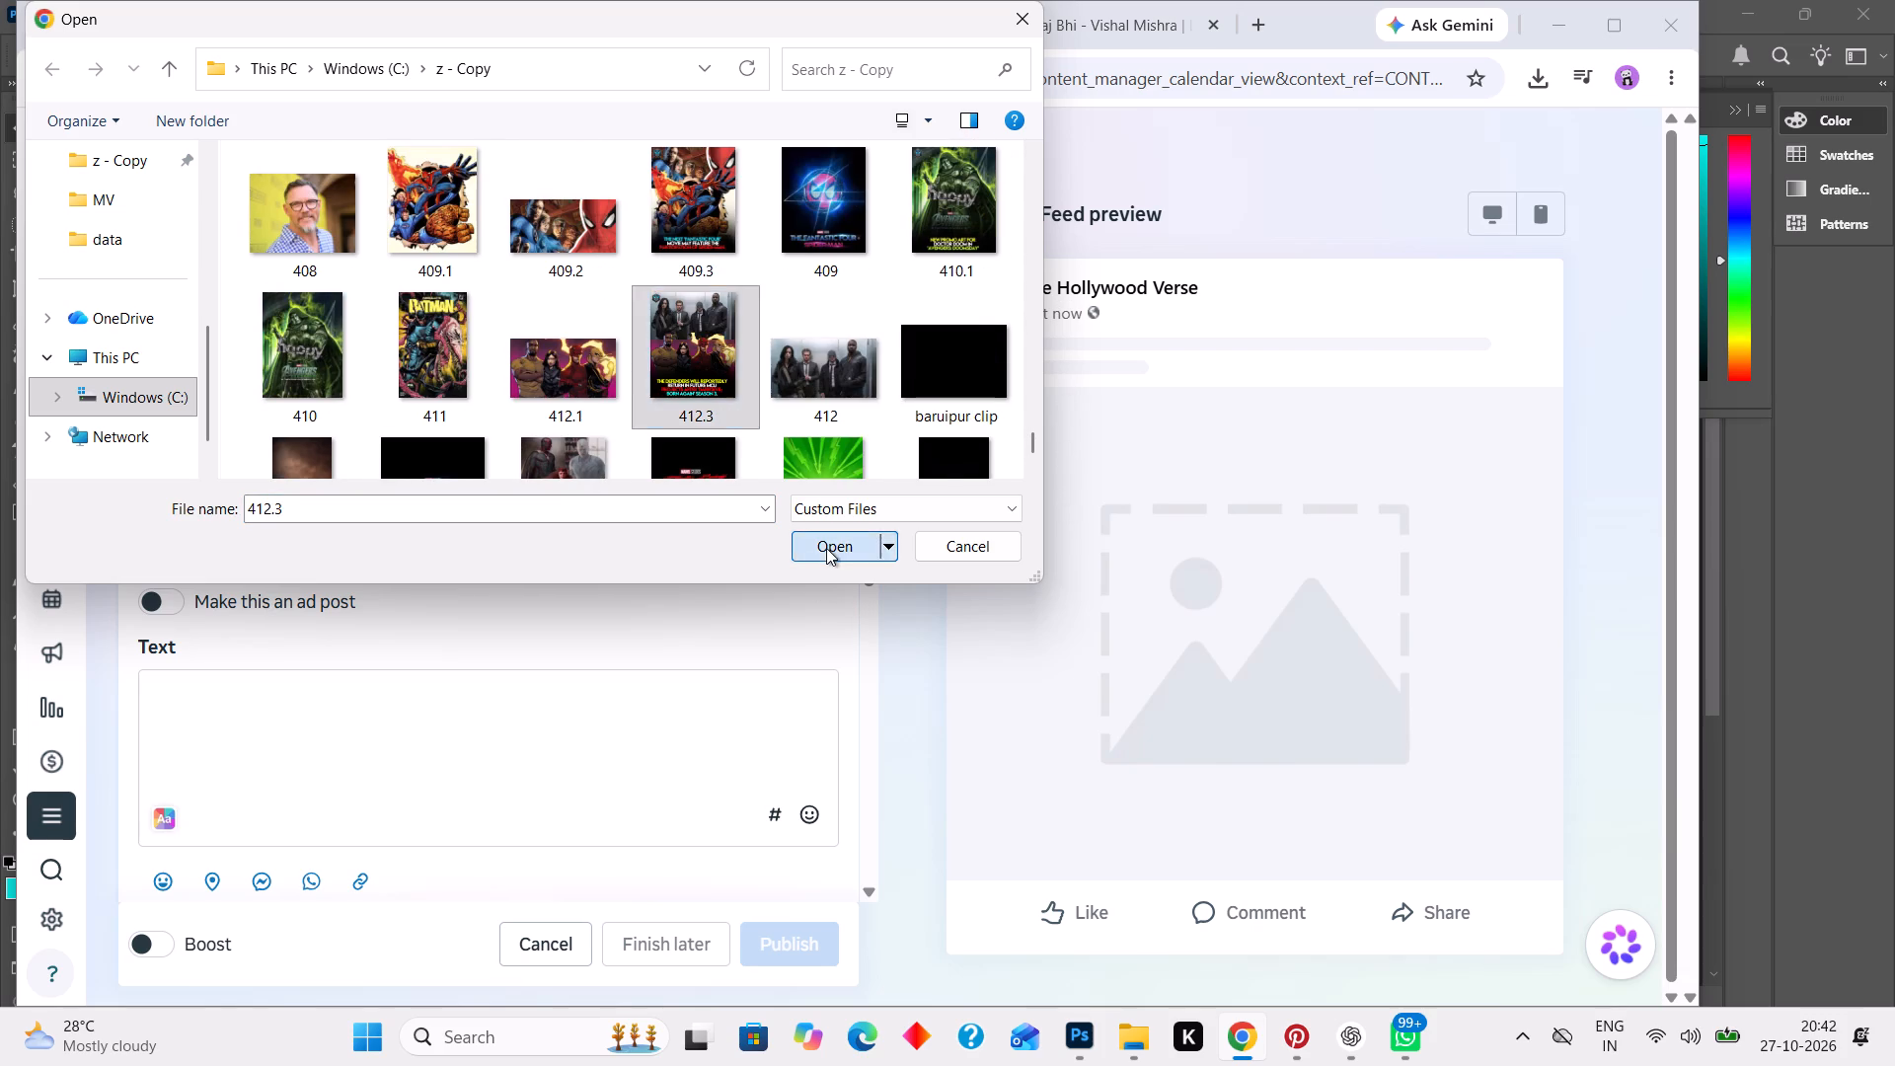
Paste the copied caption about the Defenders making a comeback in the MCU into the post text.
scroll(660, 614, down, 2)
click(593, 579)
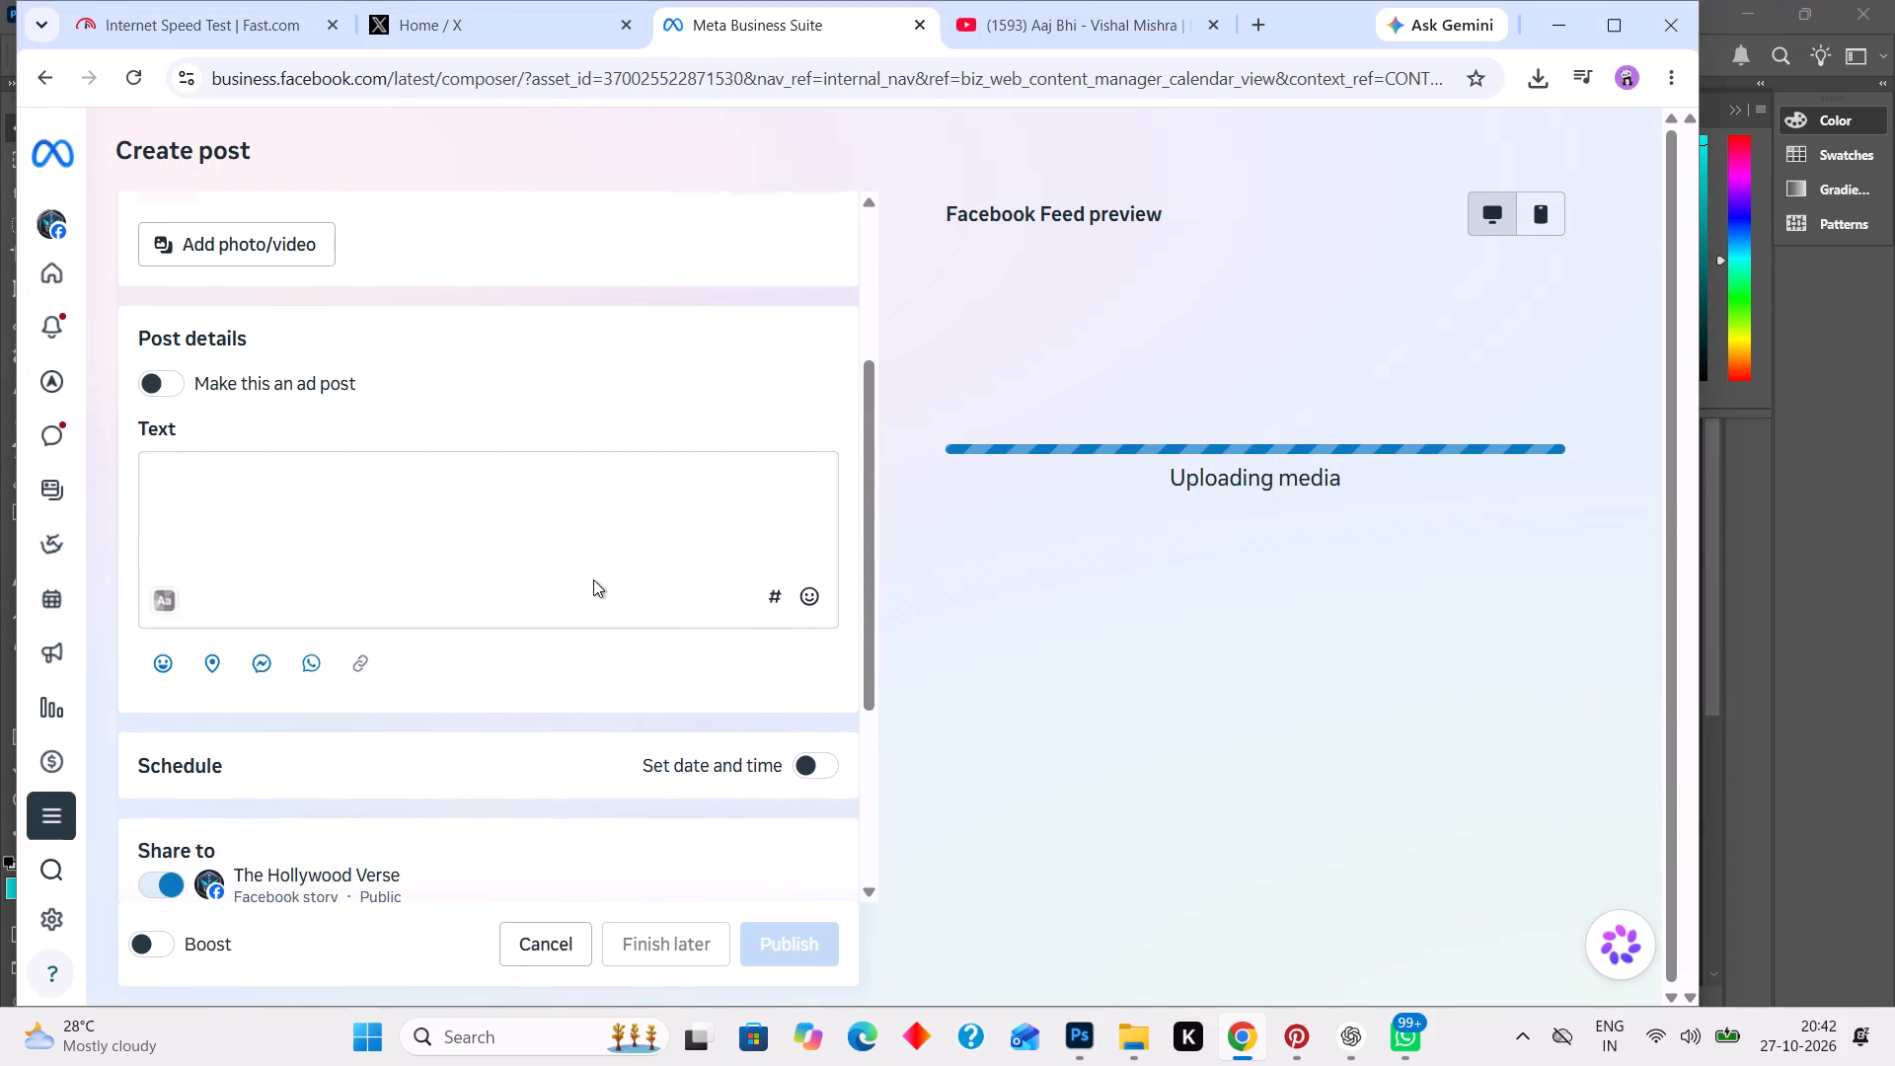
drag(593, 579, 539, 466)
click(539, 466)
click(546, 497)
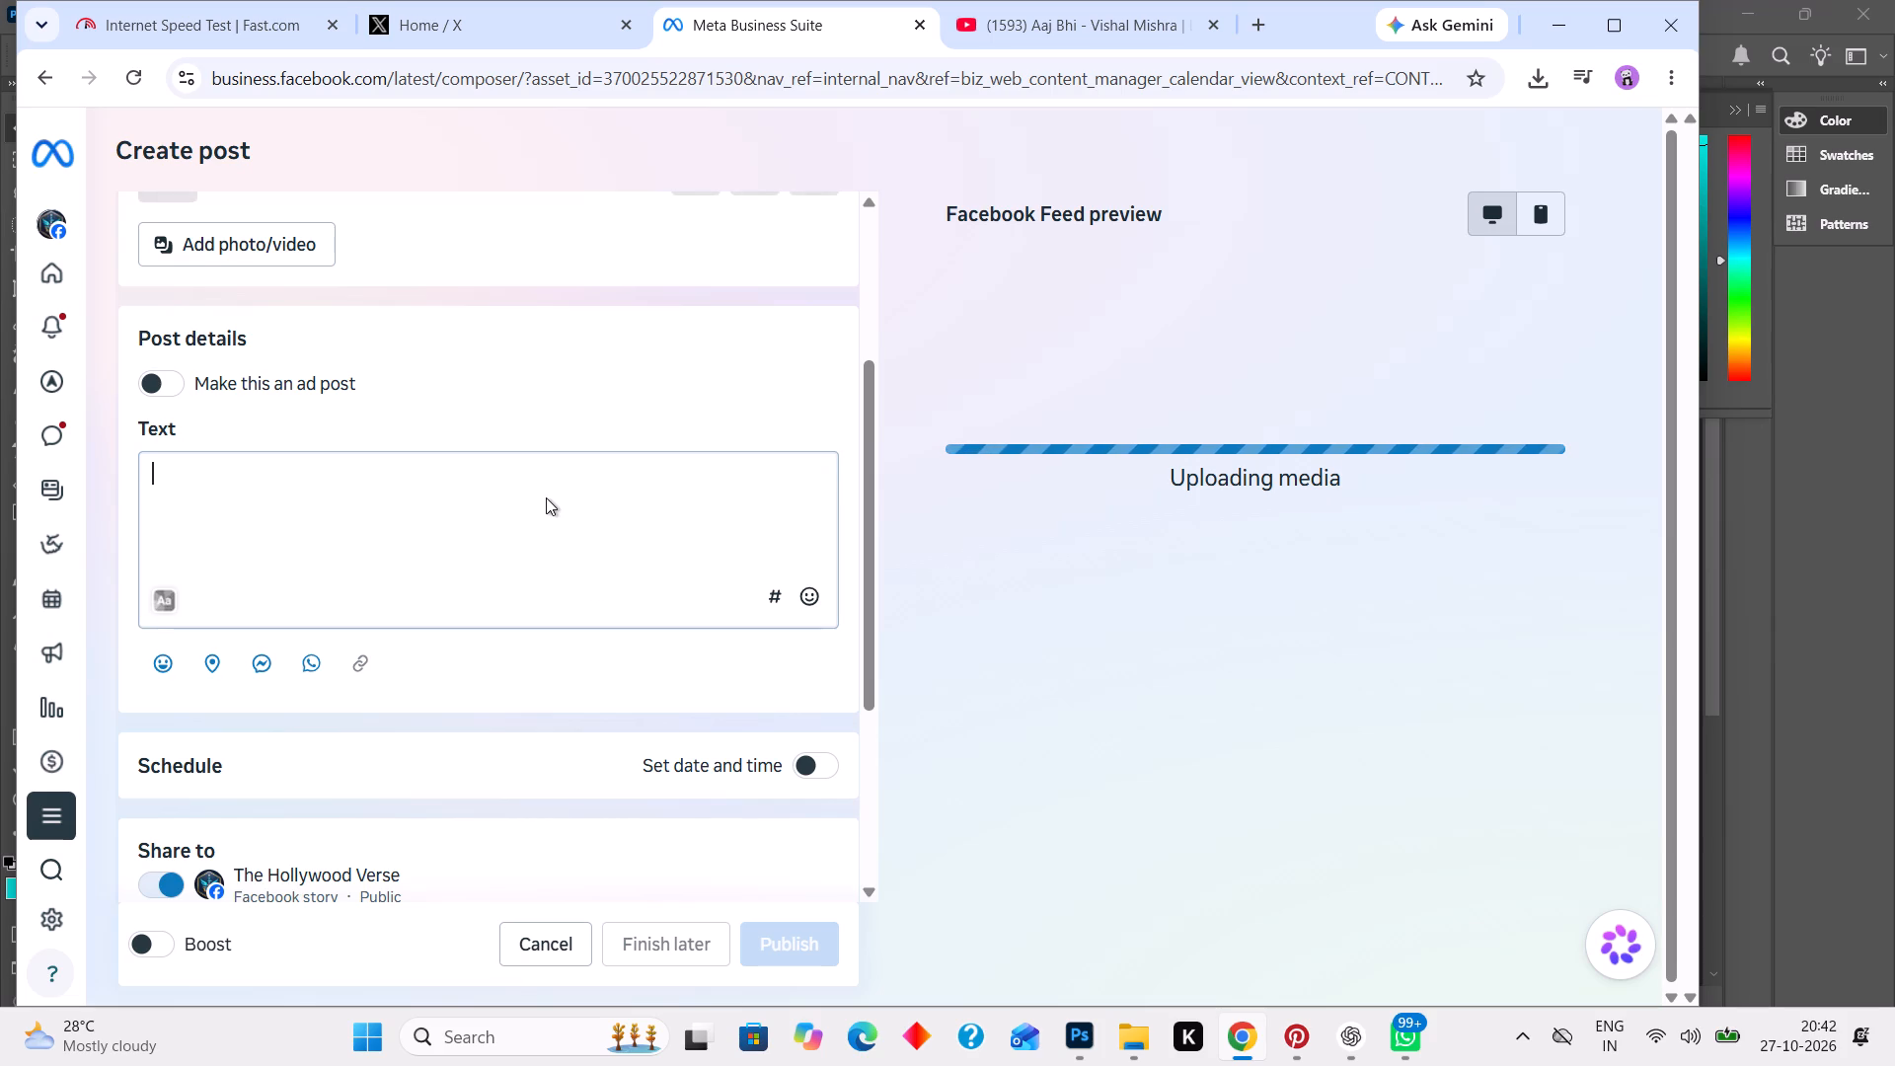
key(ctrl+v)
Remove the double asterisks from both ends of the caption's headline, "THE DEFENDERS COULD BE MAKING A COMEBACK IN THE MCU!".
scroll(657, 533, up, 2)
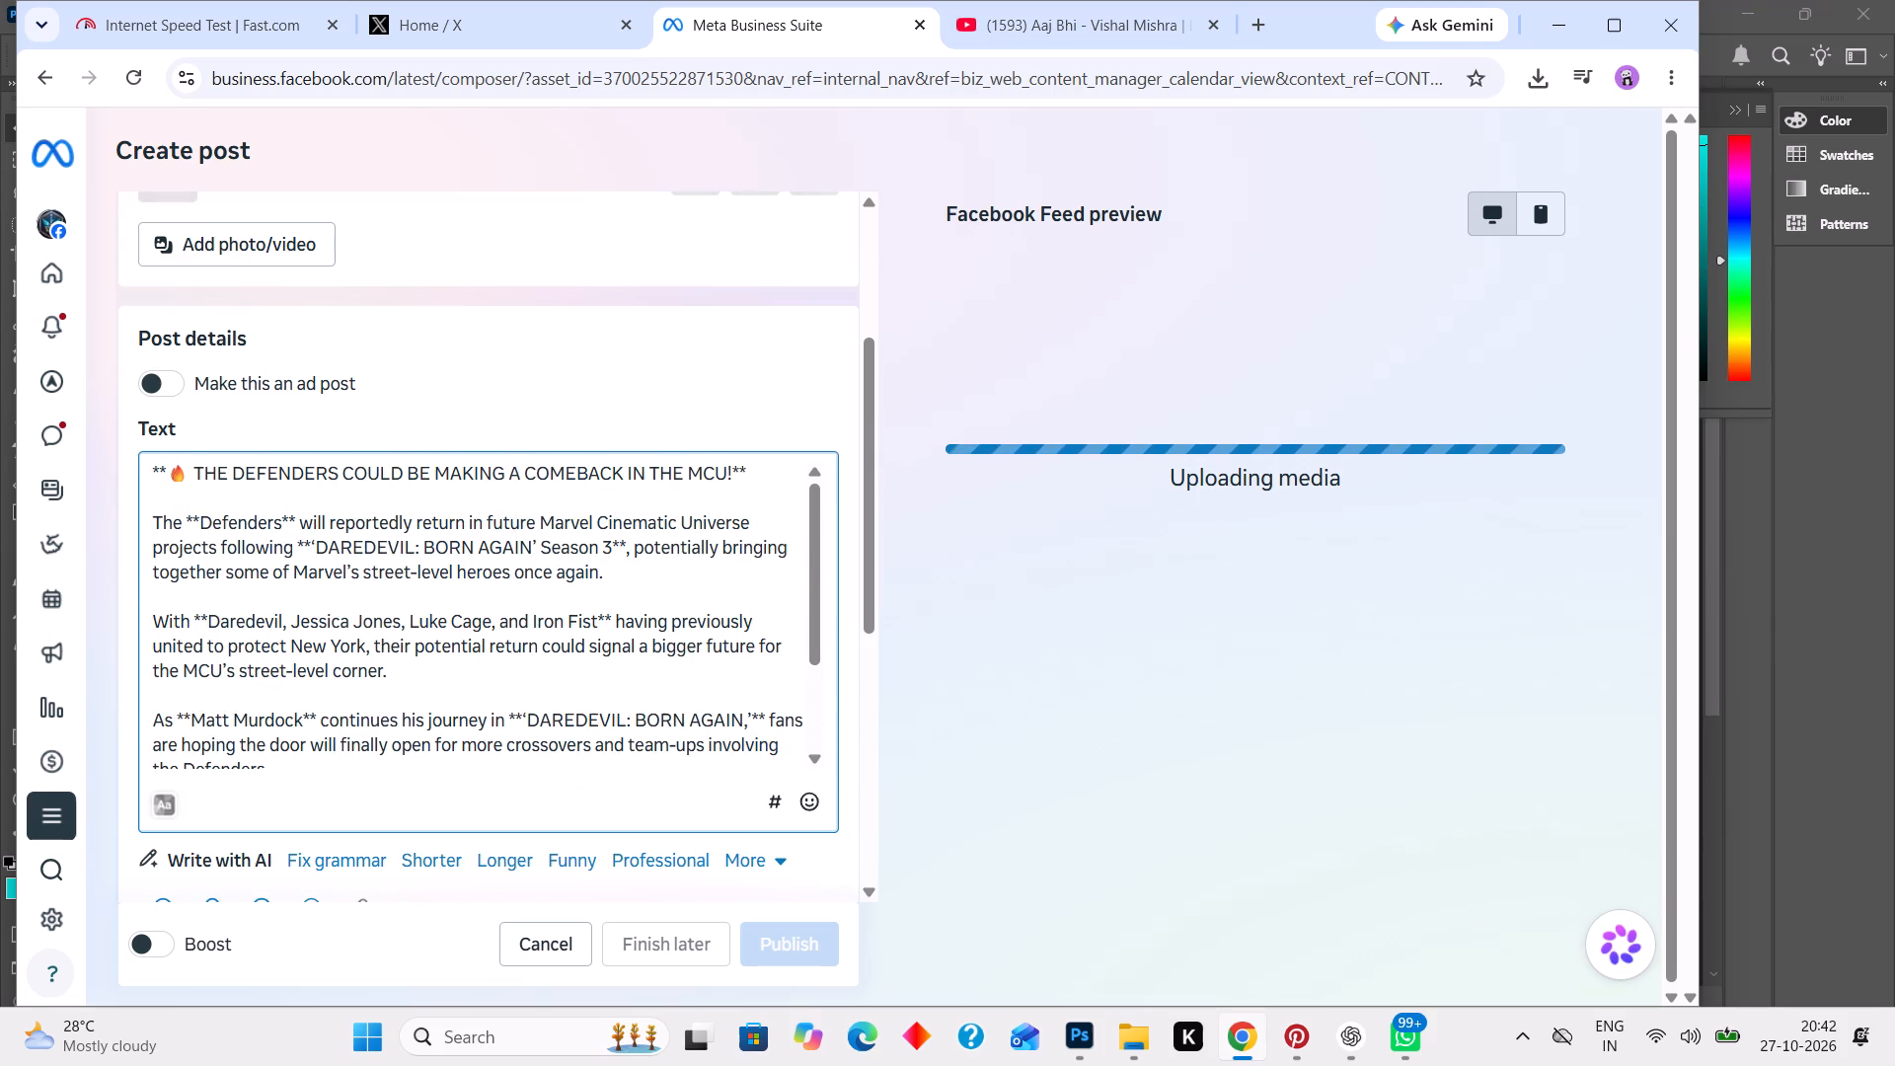
click(755, 480)
key(BackSpace)
key(BackSpace)
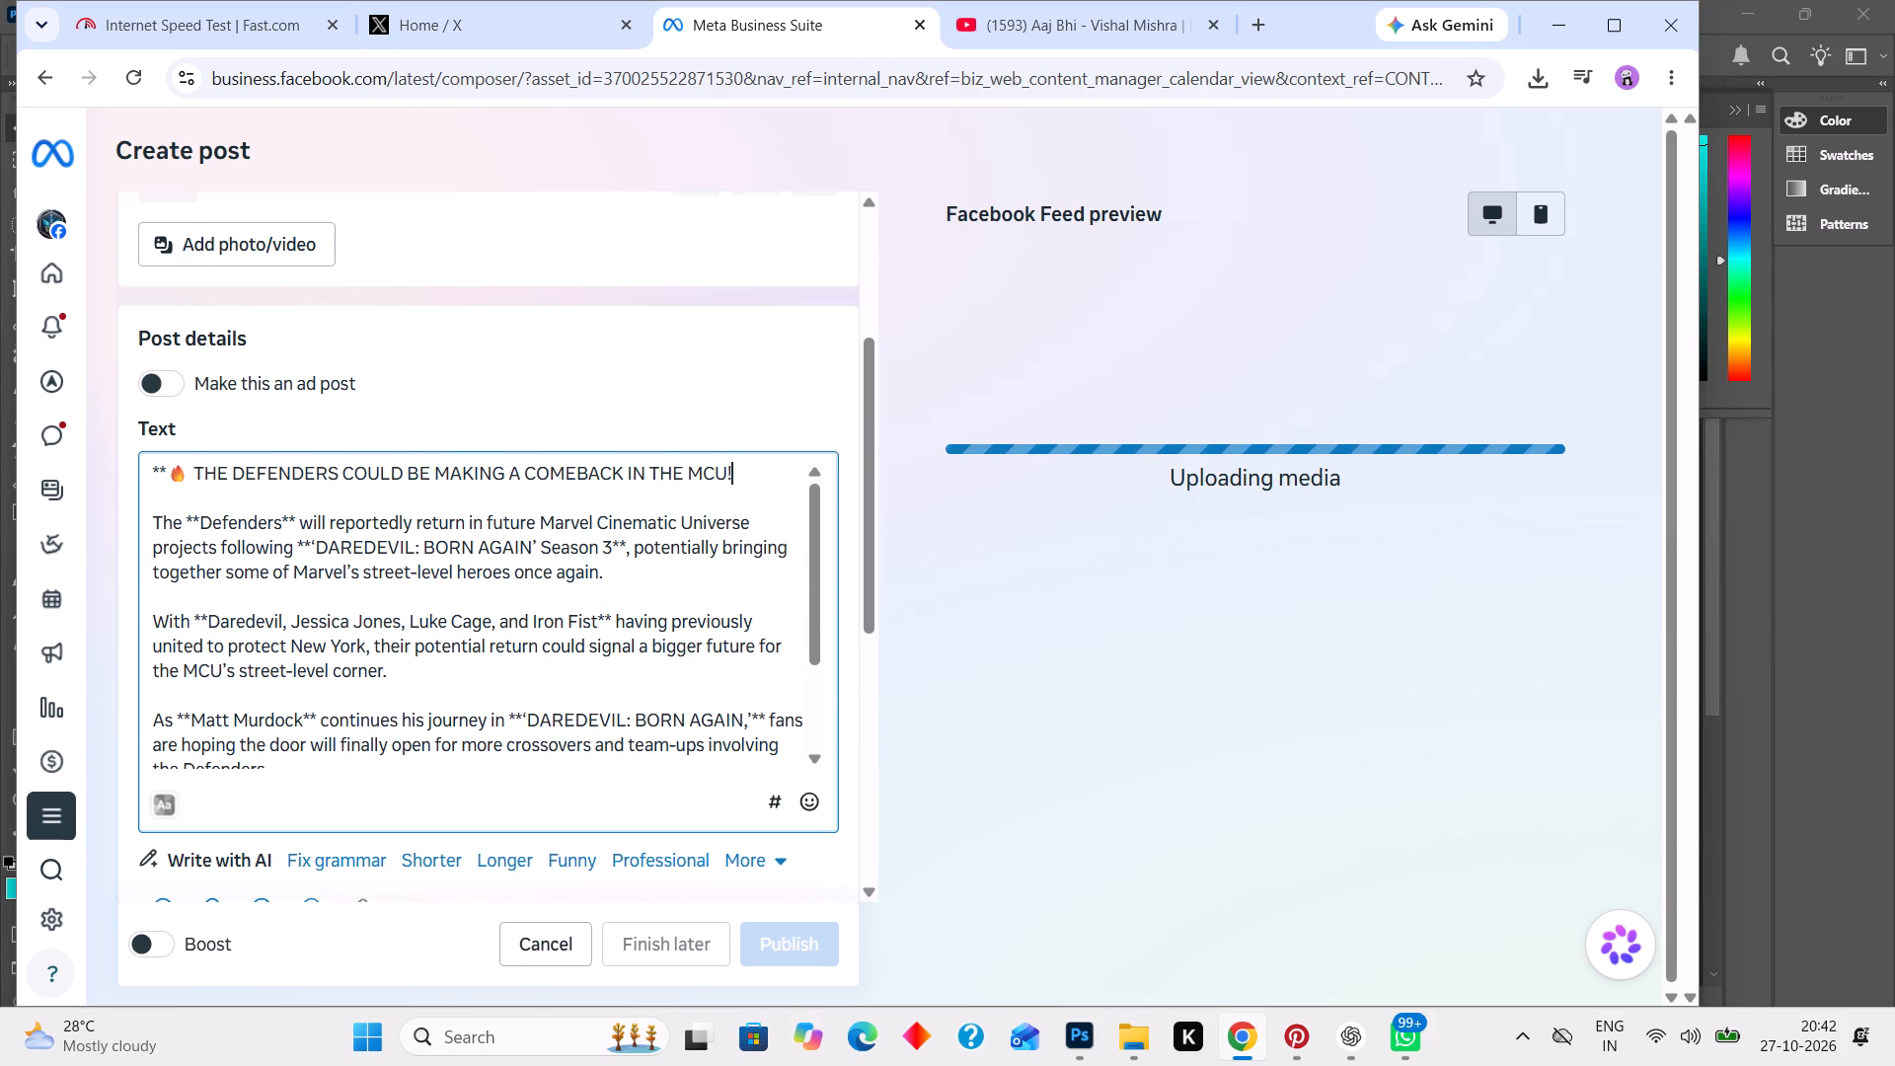
click(166, 474)
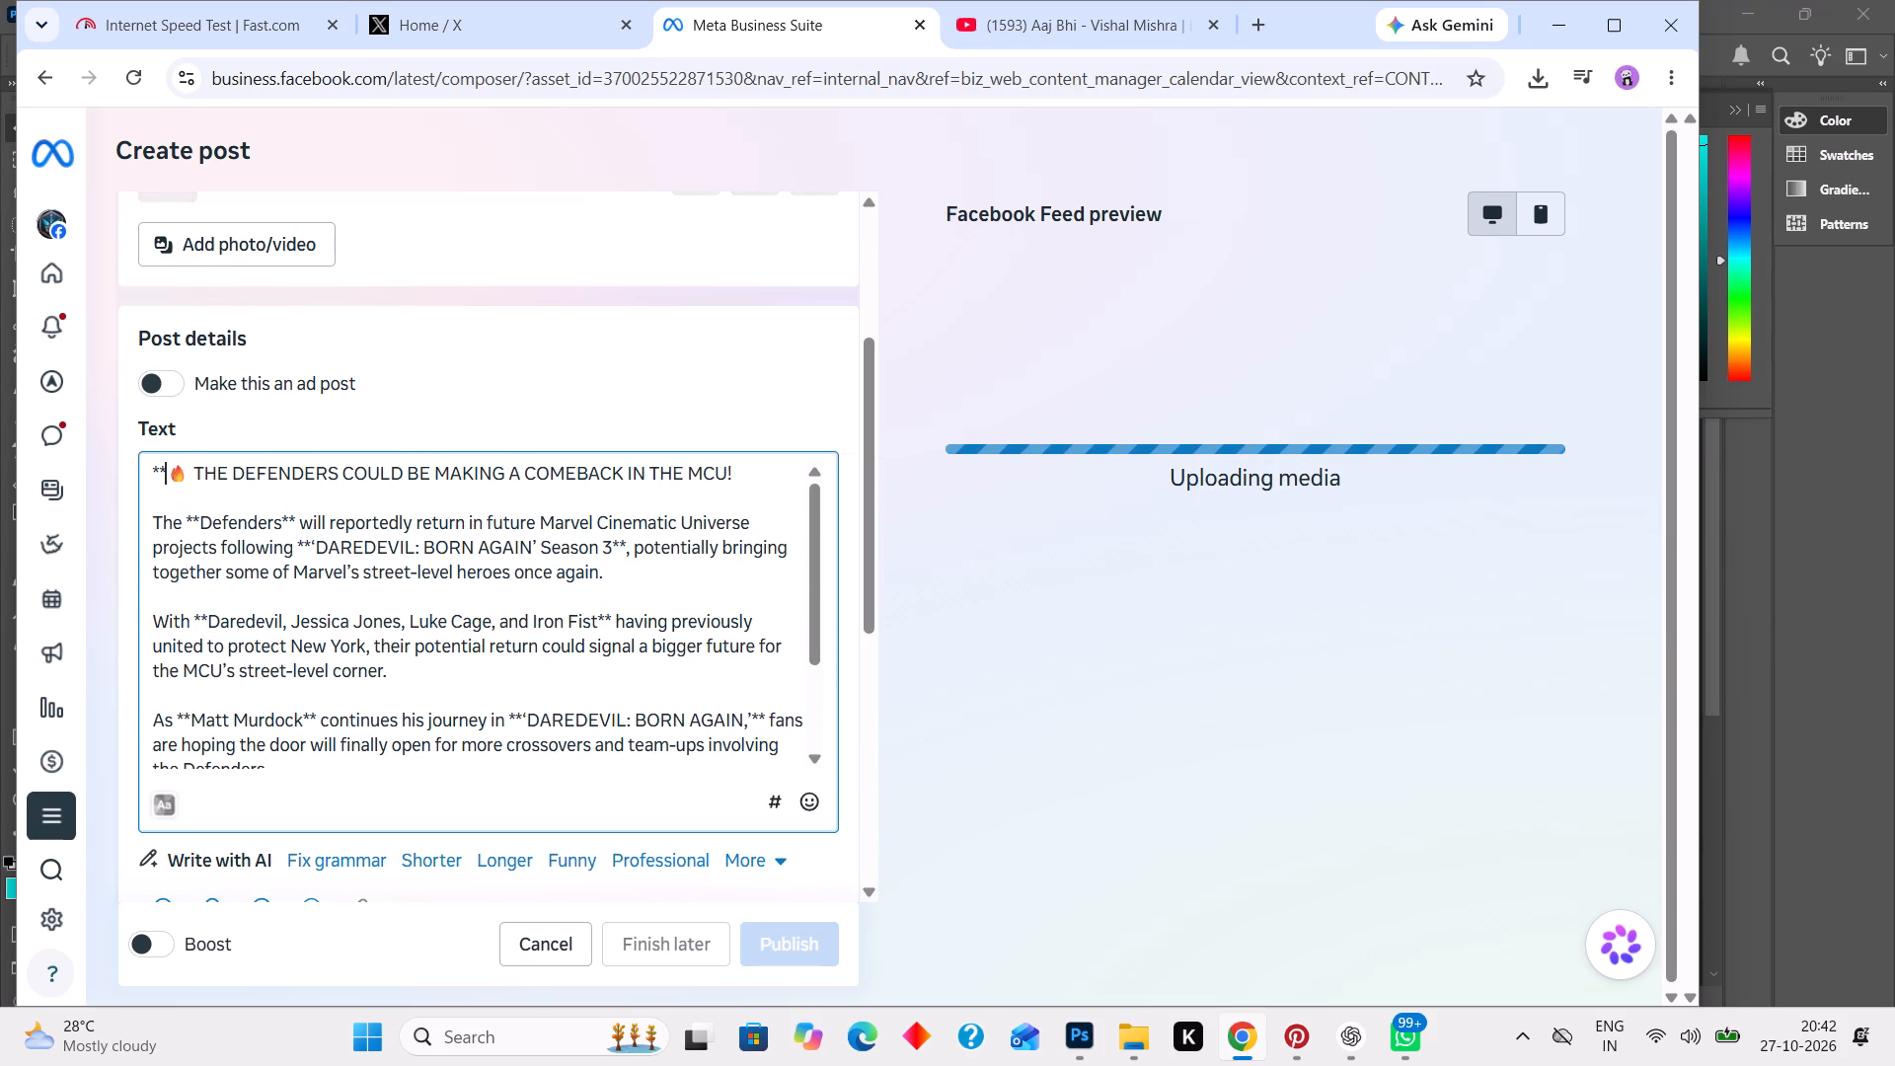
key(BackSpace)
key(BackSpace)
scroll(406, 571, down, 5)
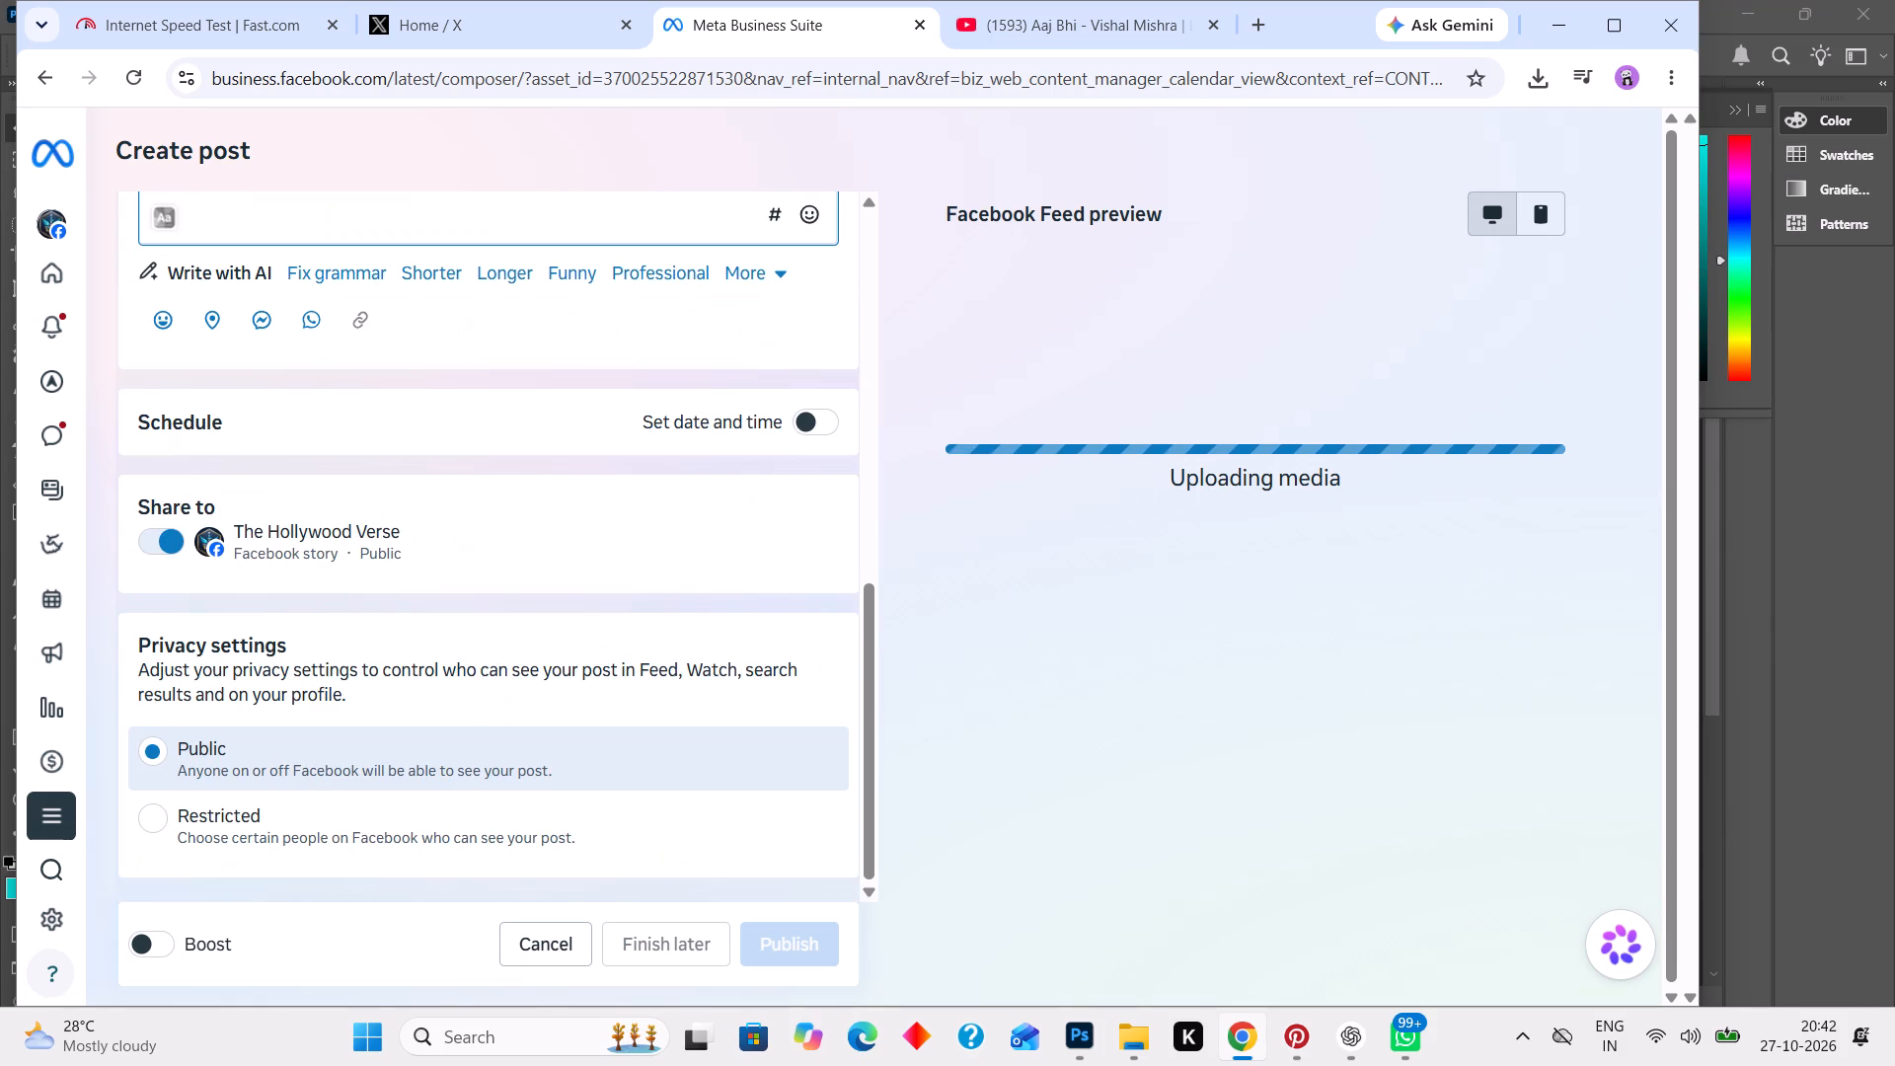
click(820, 421)
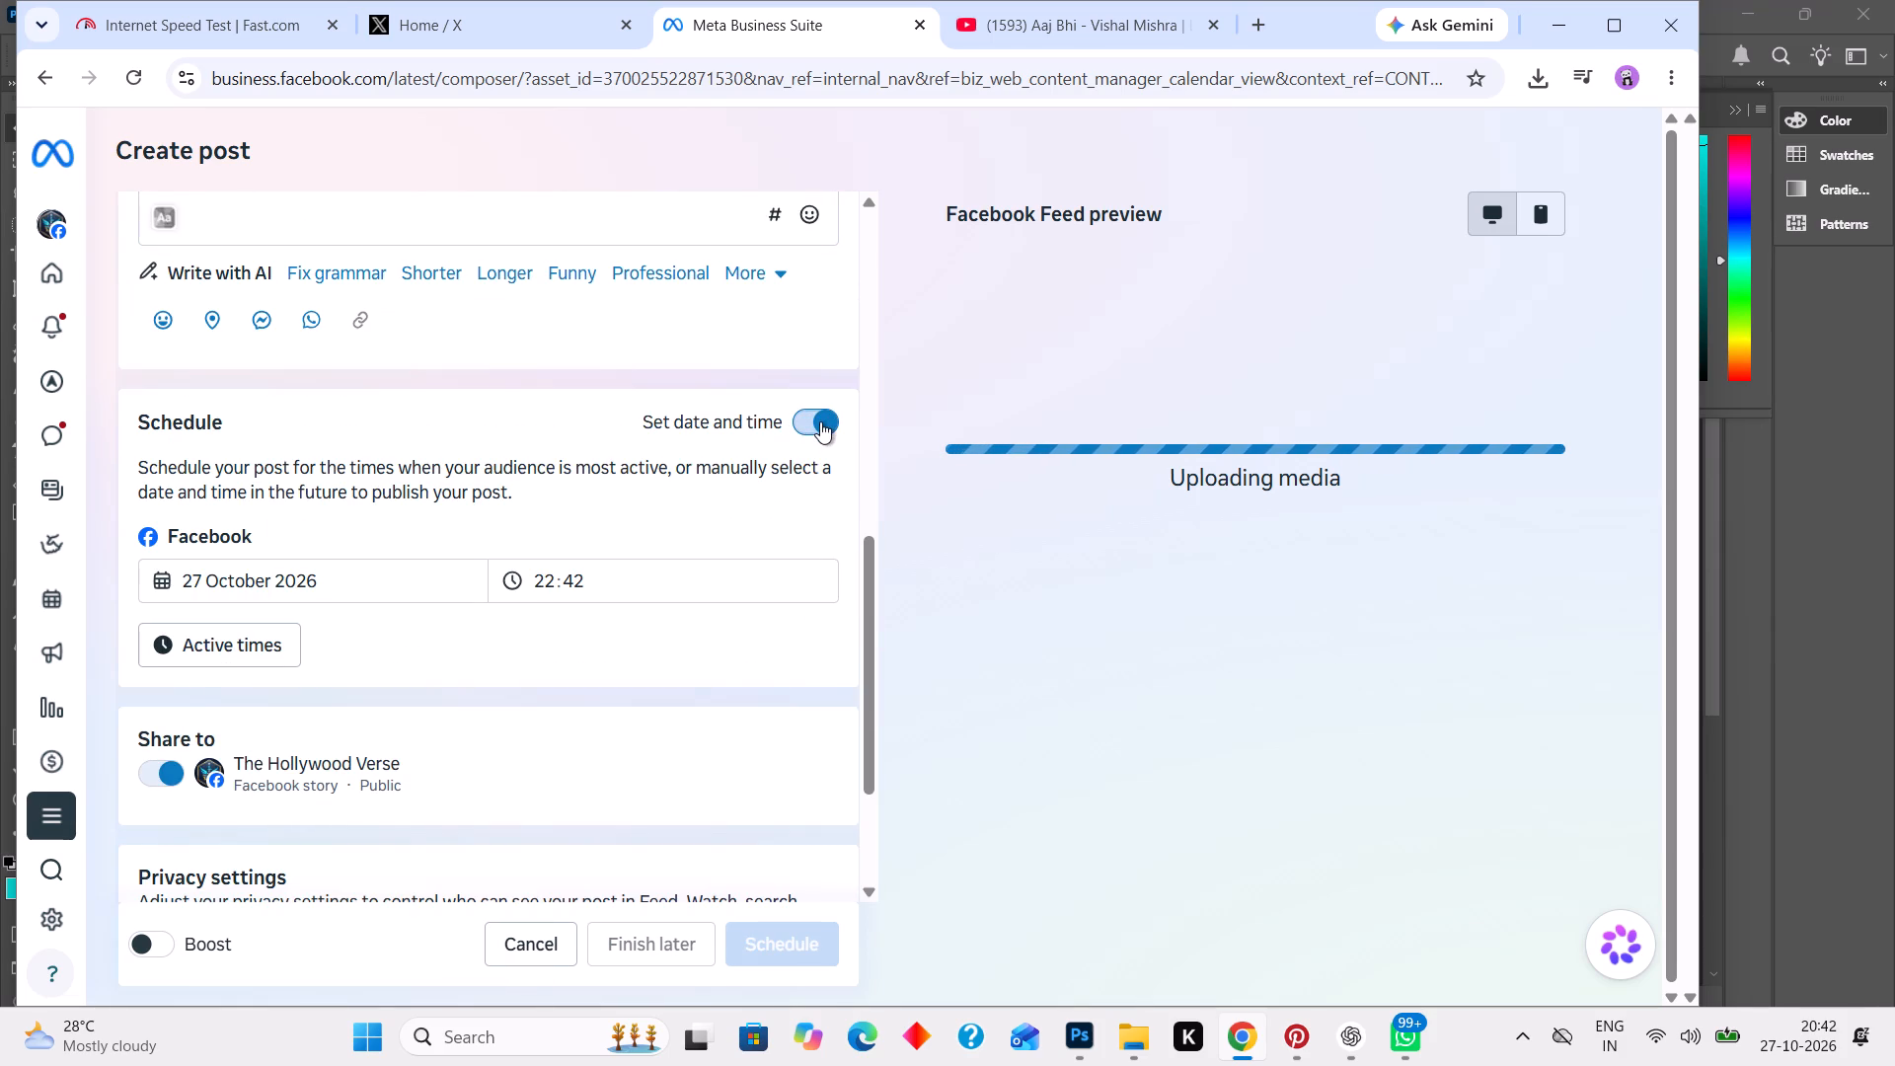
click(546, 574)
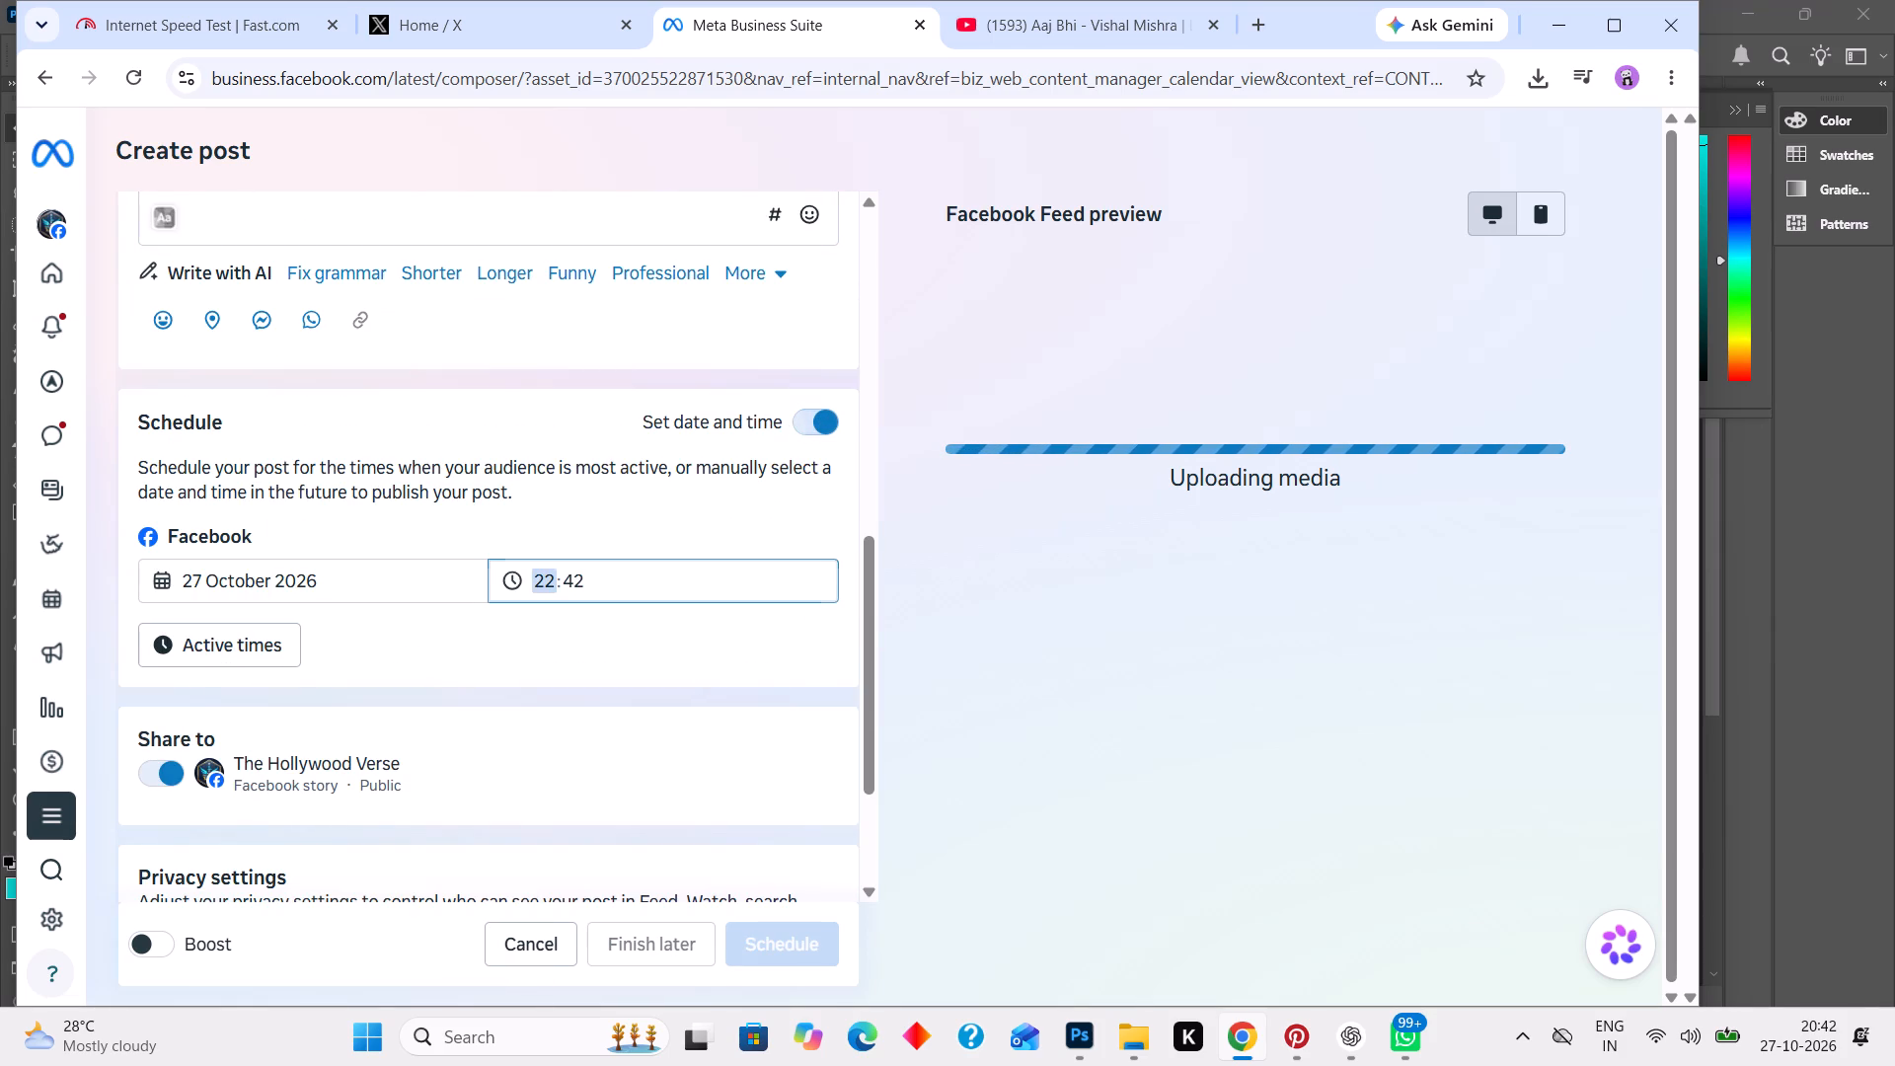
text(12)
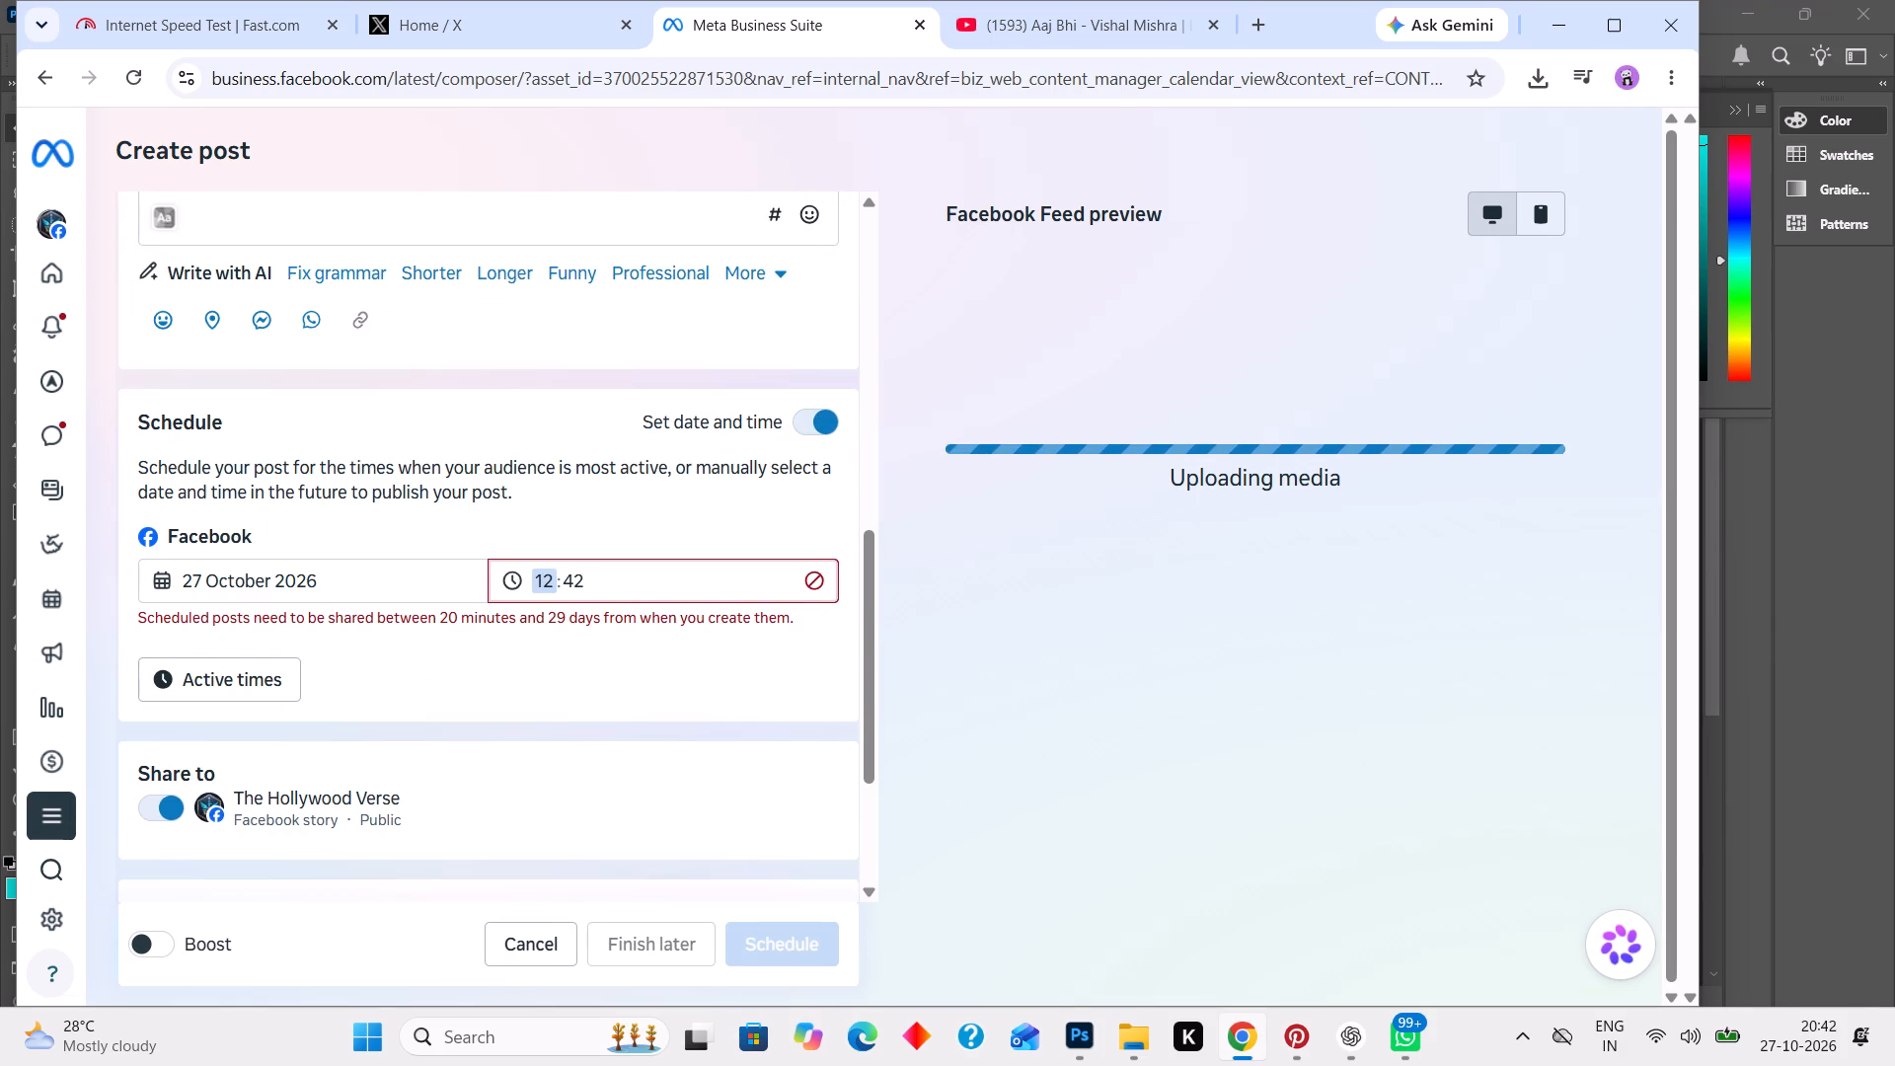
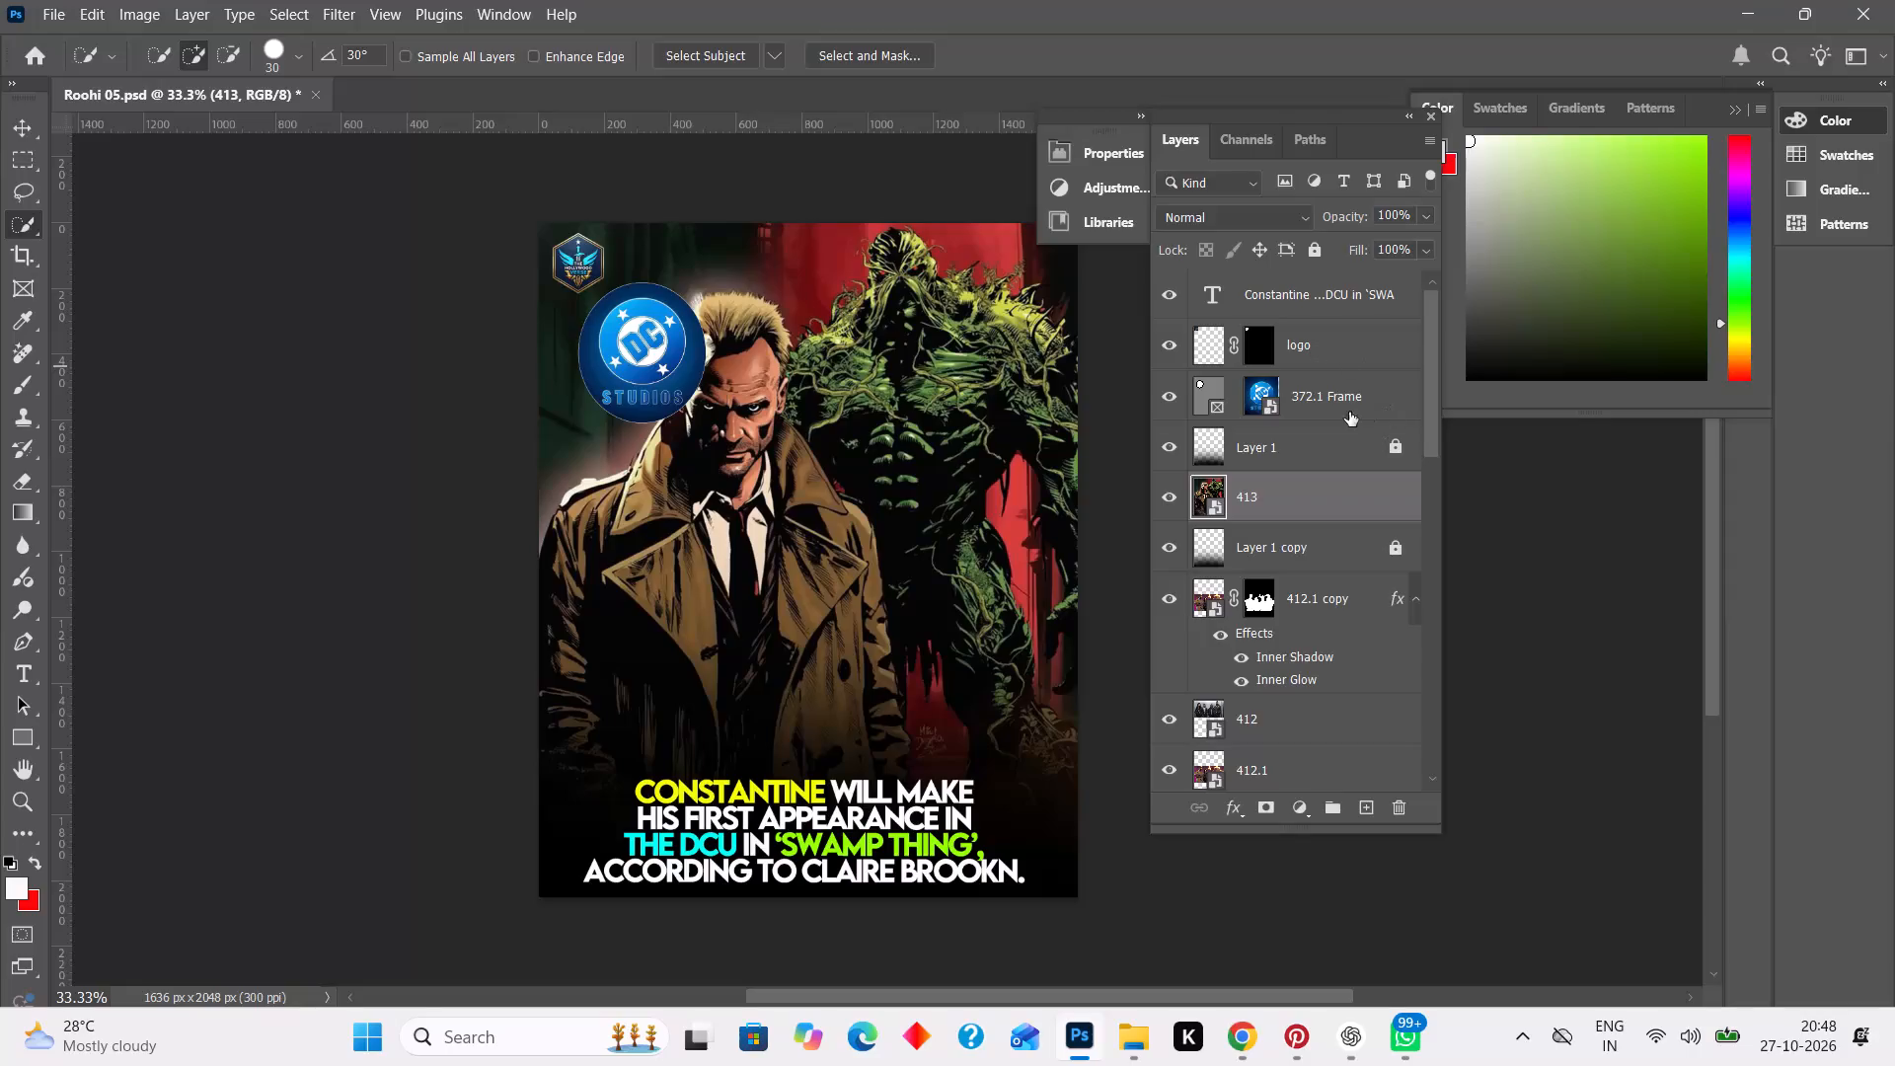
Move the 372.1 Frame layer holding the DC Studios logo beneath the 413 artwork layer, and deselect all layers with the Move tool active.
drag(1329, 382, 1330, 397)
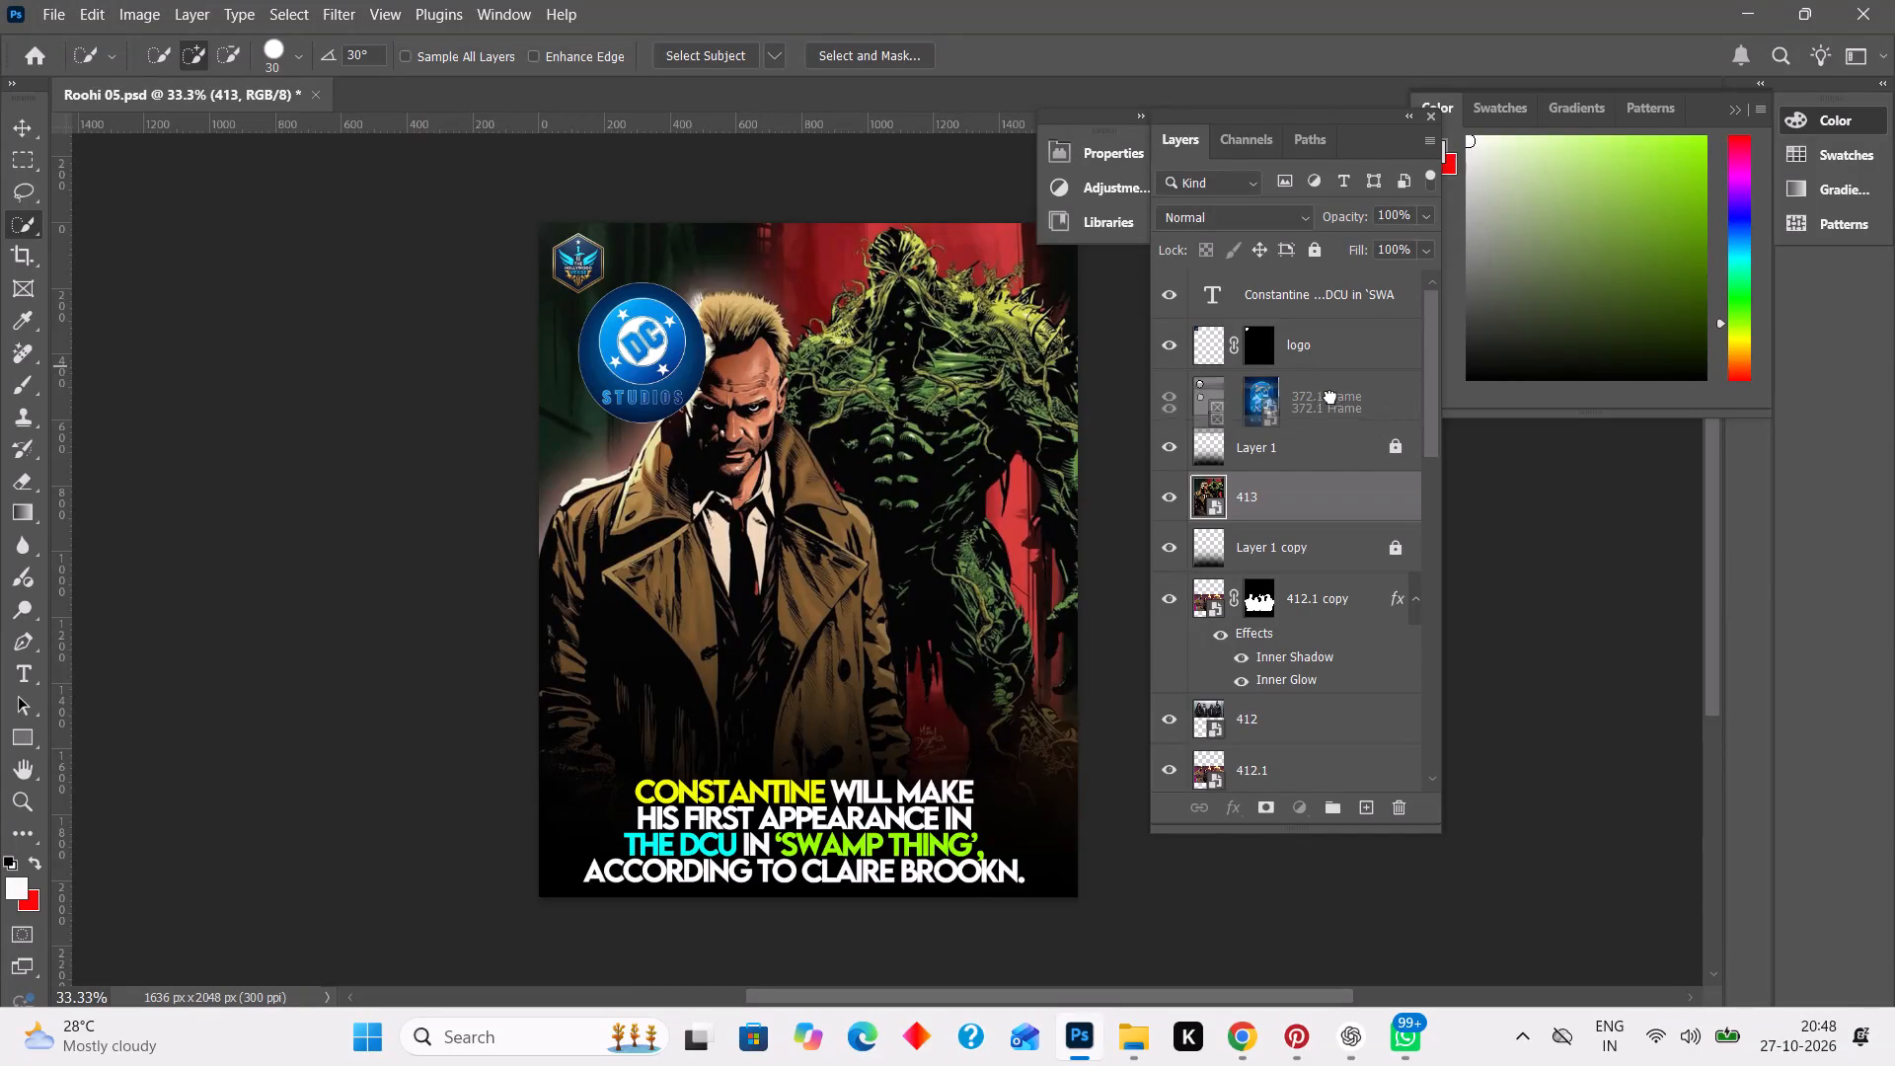
drag(1330, 397, 1371, 508)
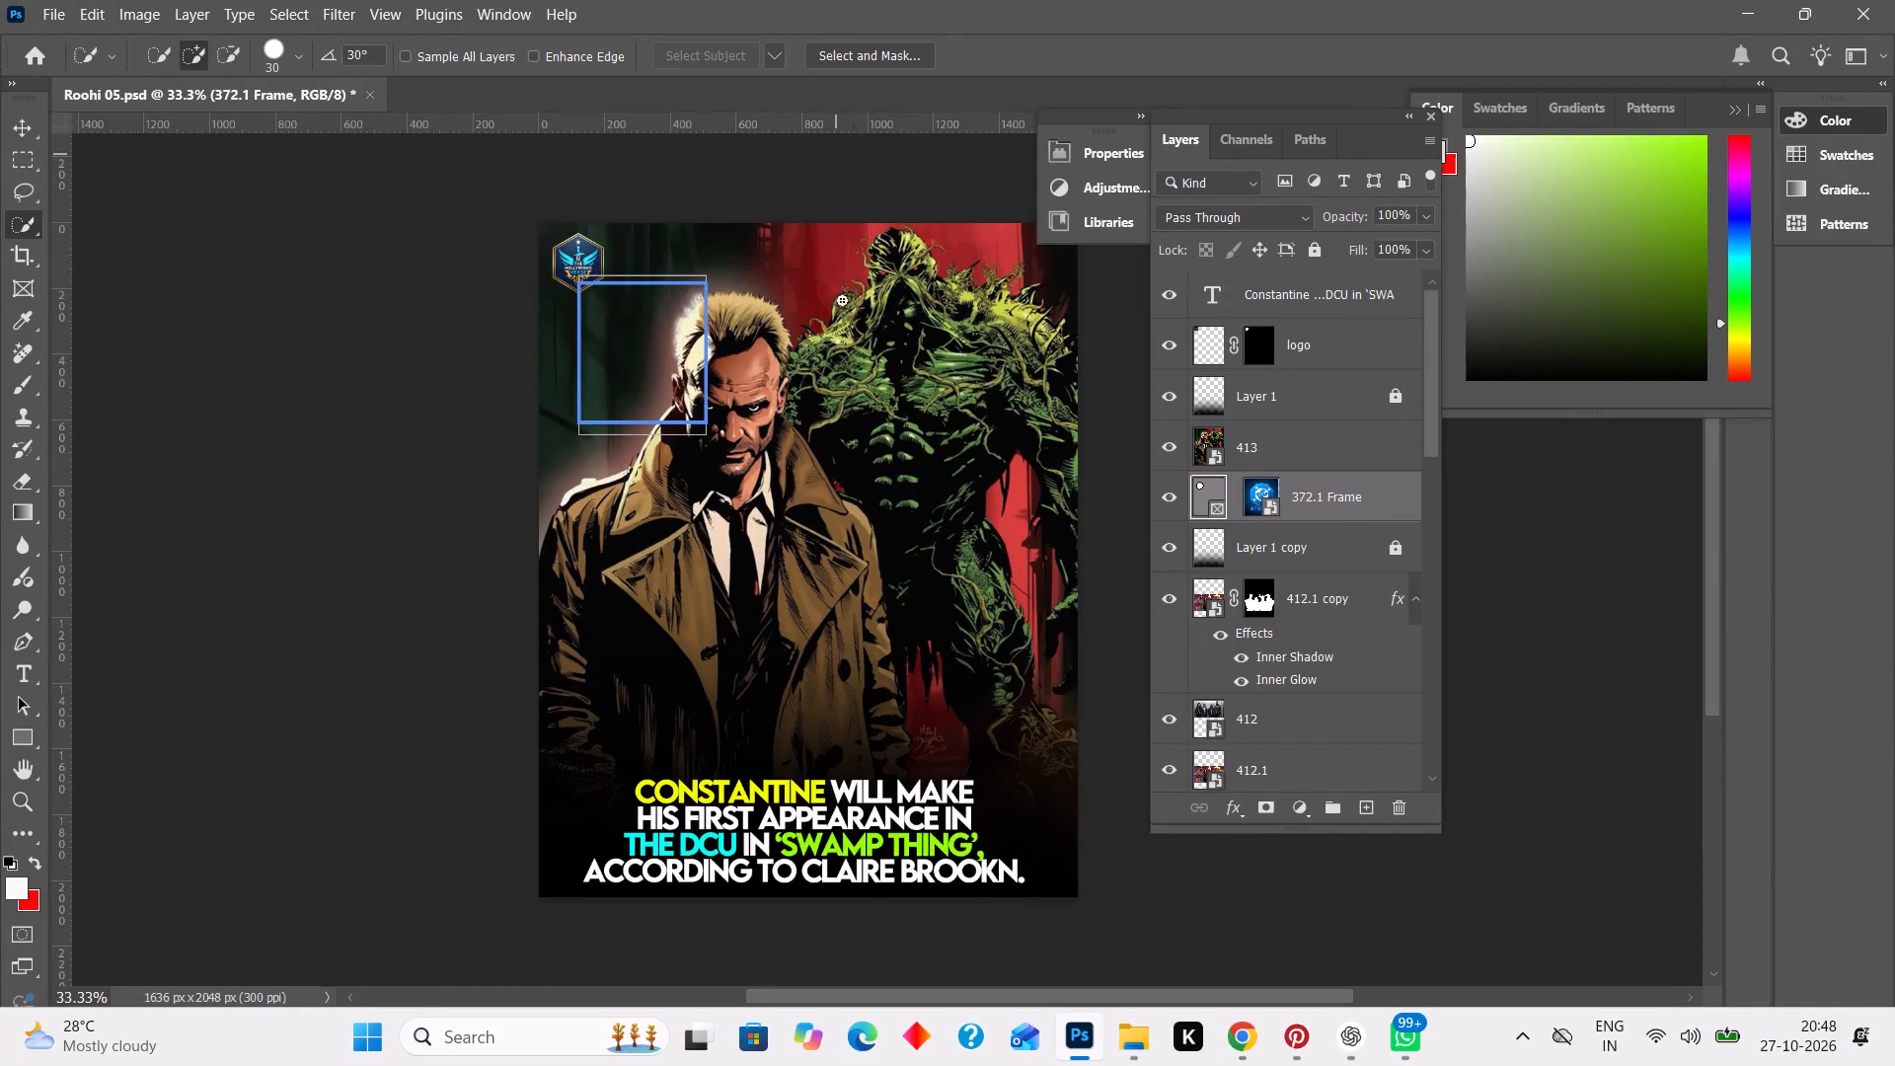
click(867, 435)
key(ctrl+z)
click(38, 118)
click(364, 332)
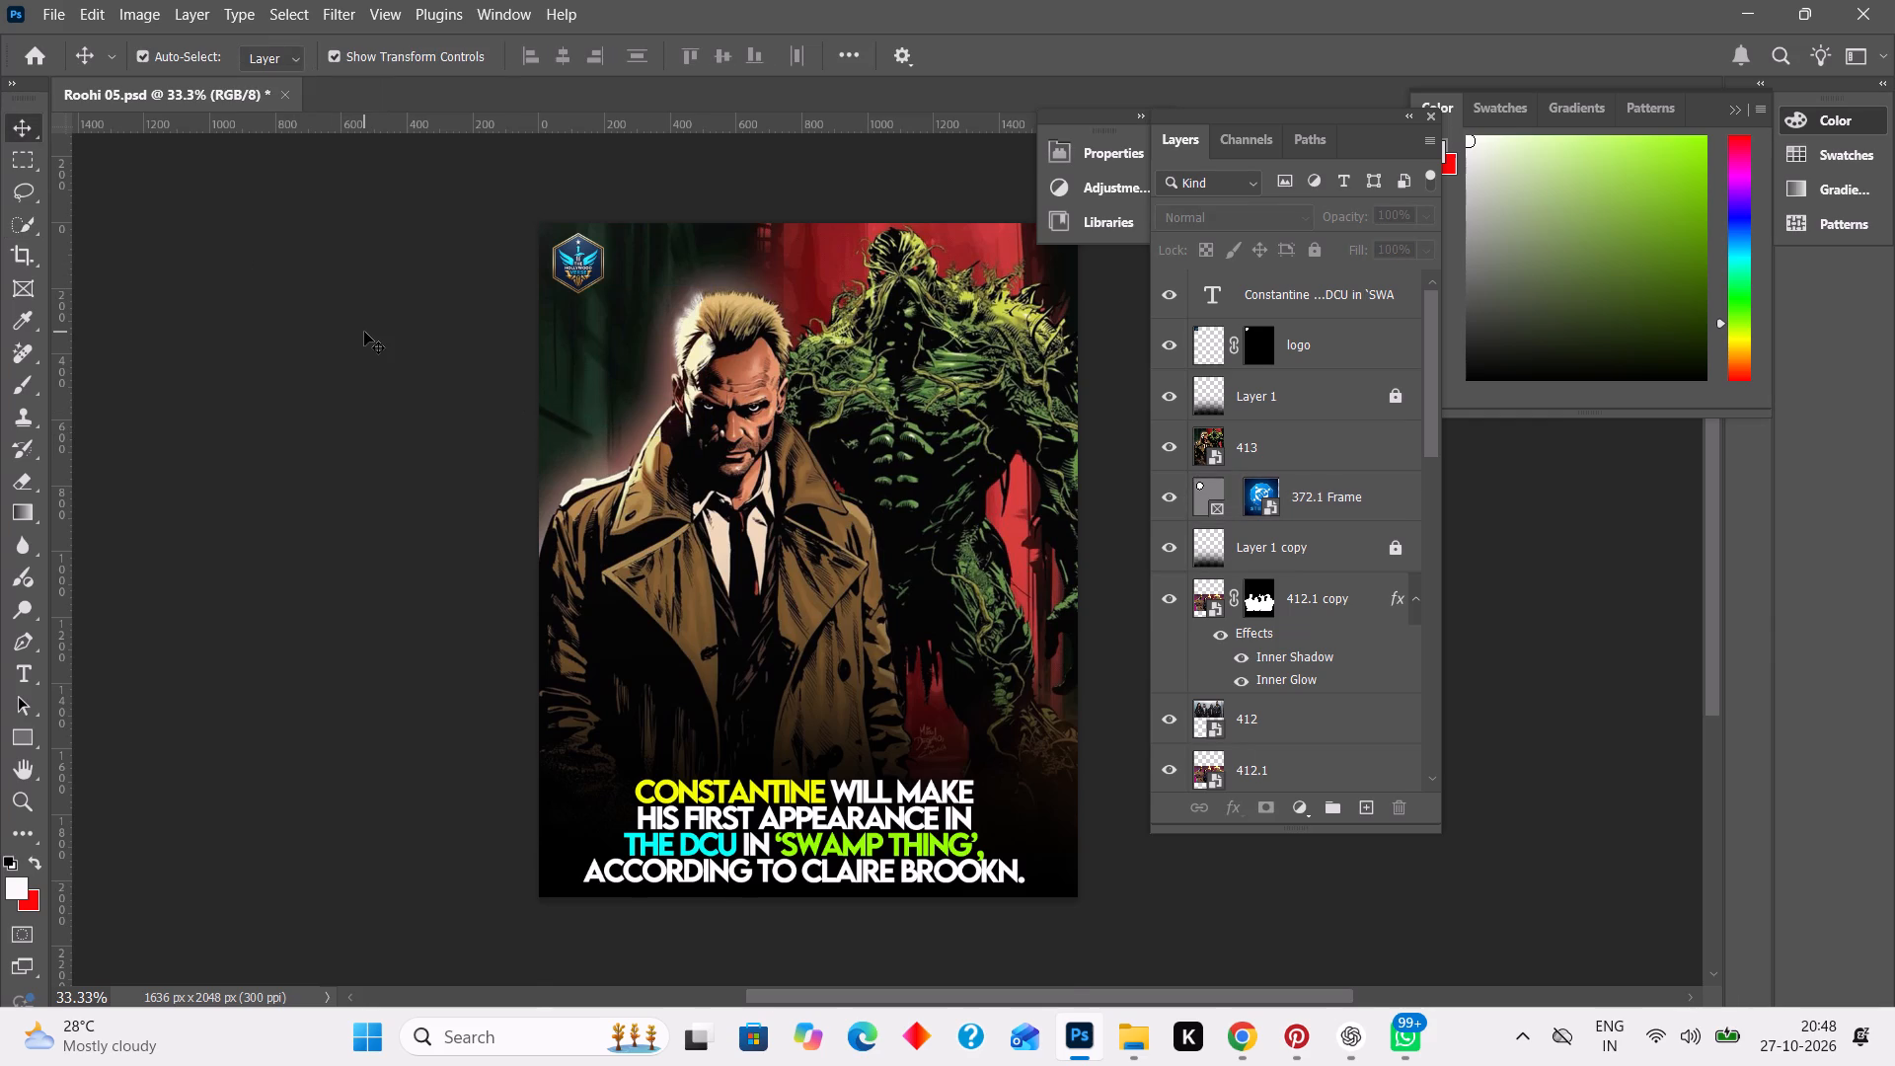
Select the man in the trench coat on layer 413 with automatic subject selection.
click(694, 427)
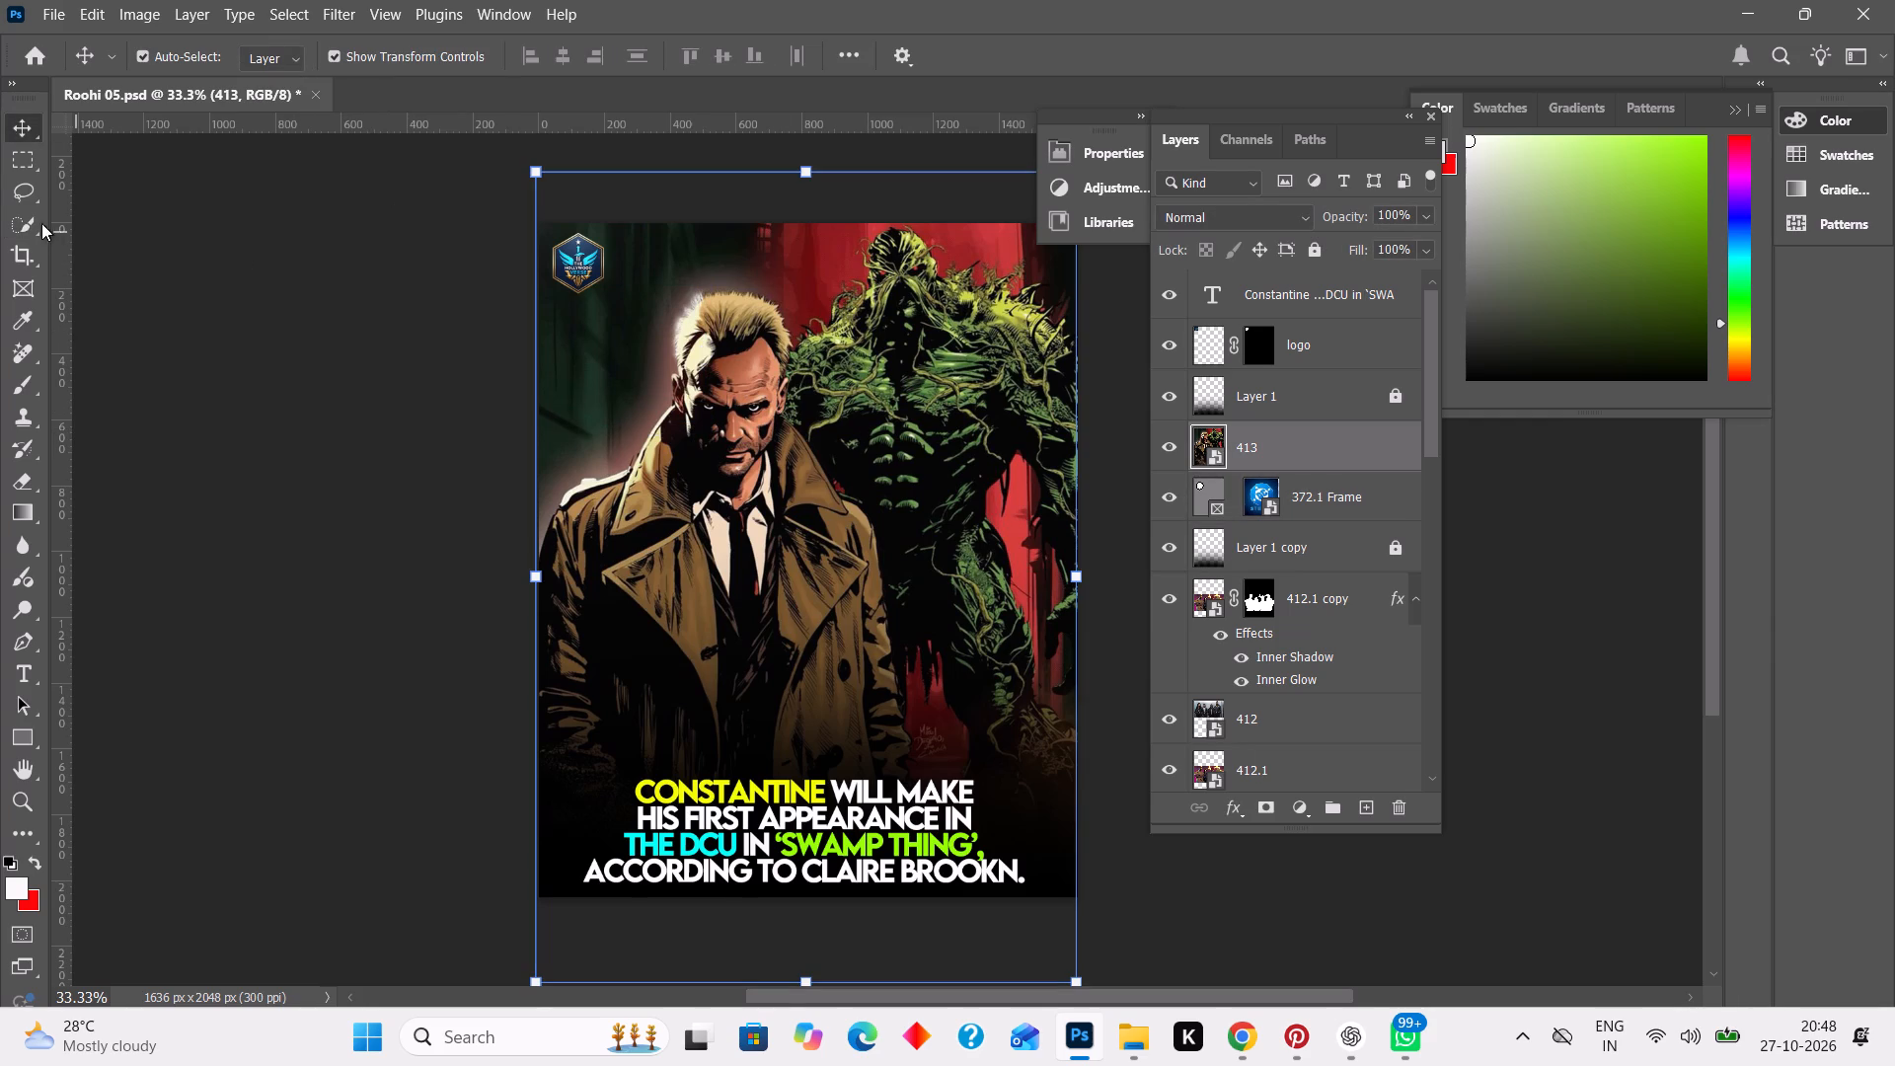
click(24, 222)
click(711, 54)
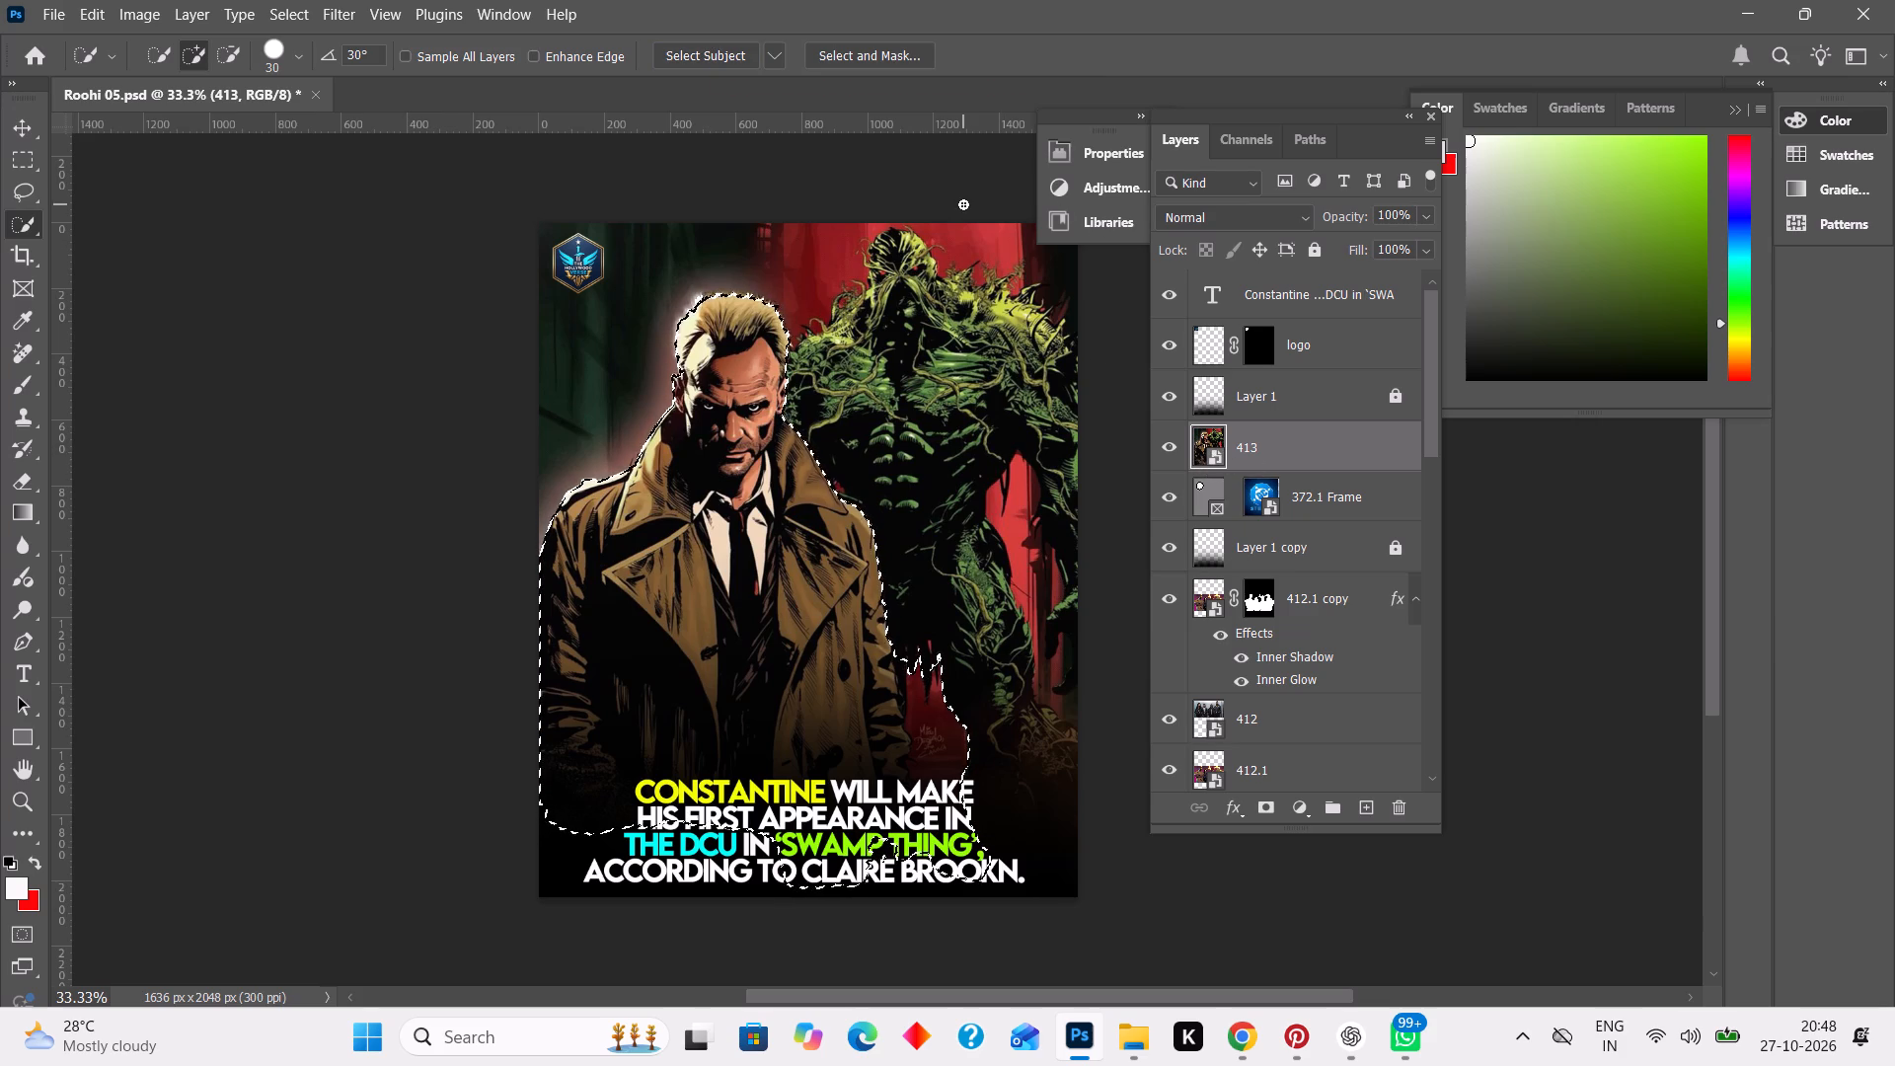
Duplicate layer 413 within the same document, keeping the name 413 copy.
right_click(1338, 438)
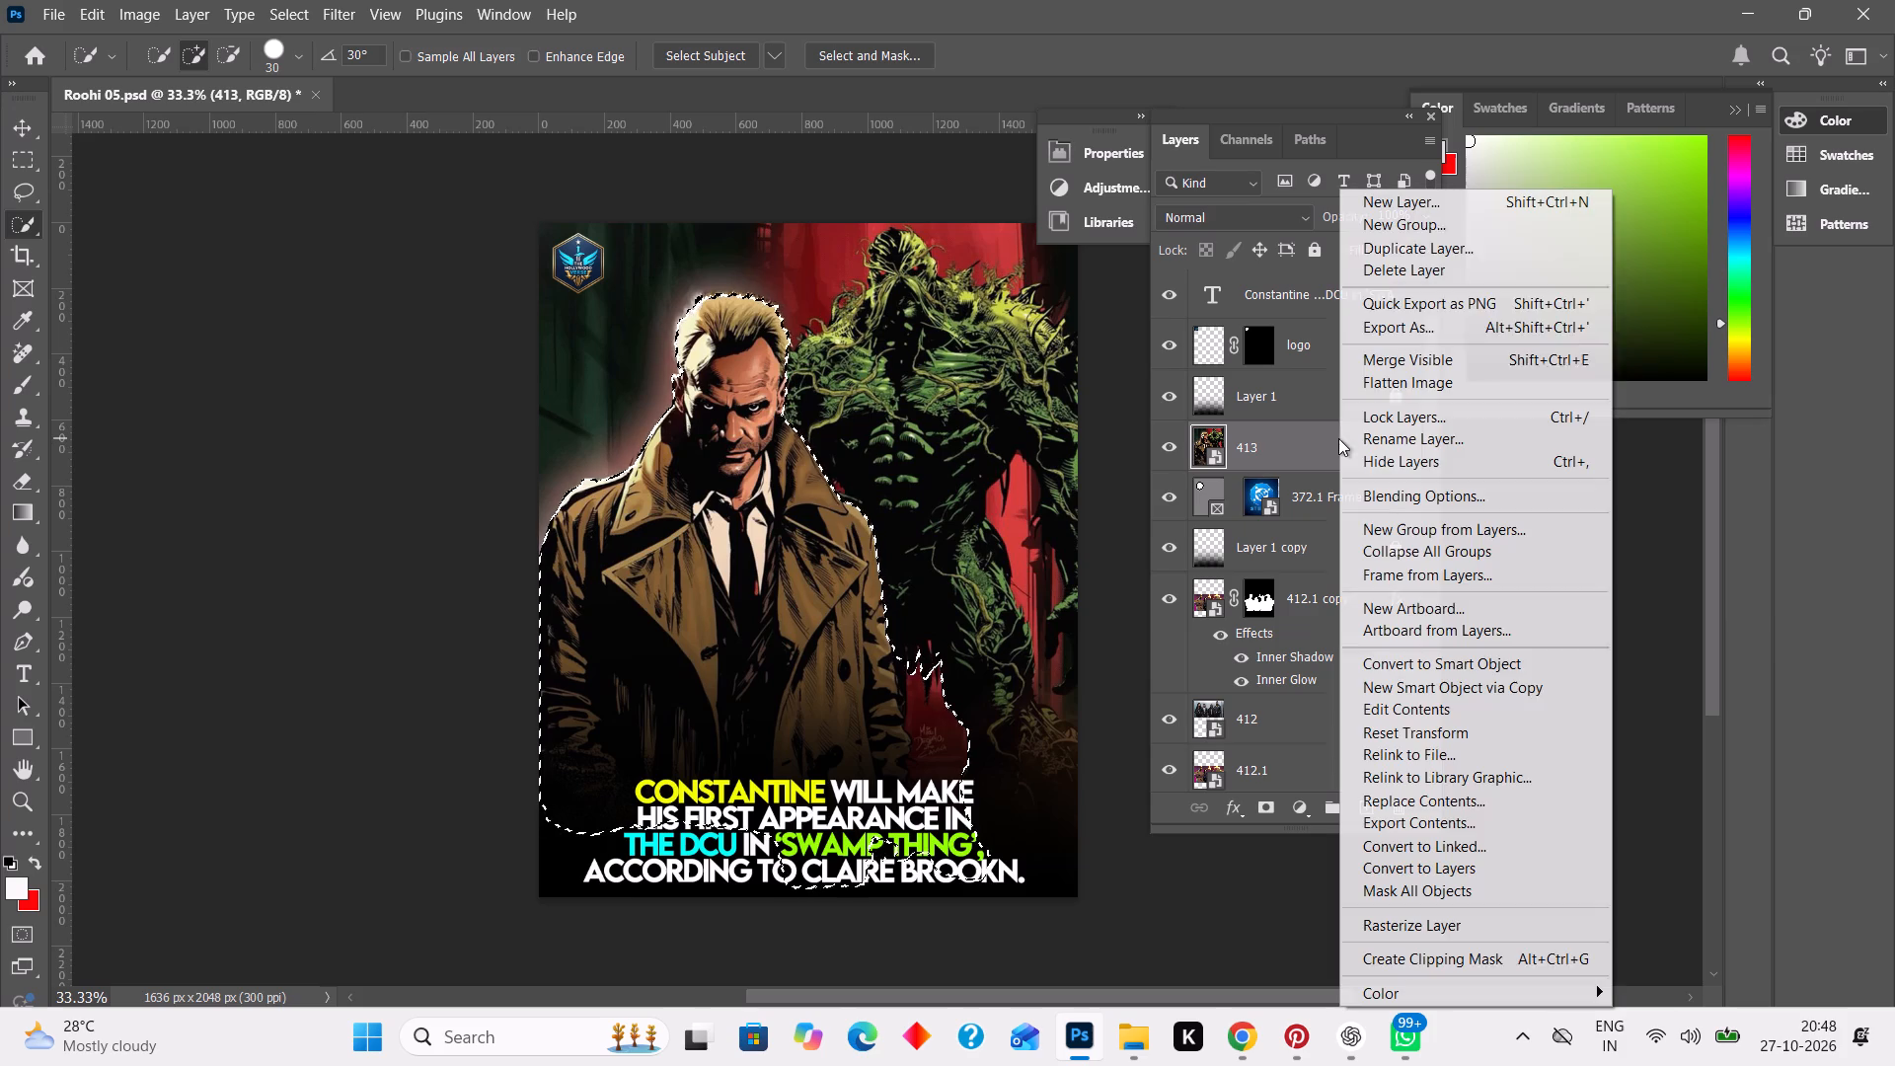
click(1390, 254)
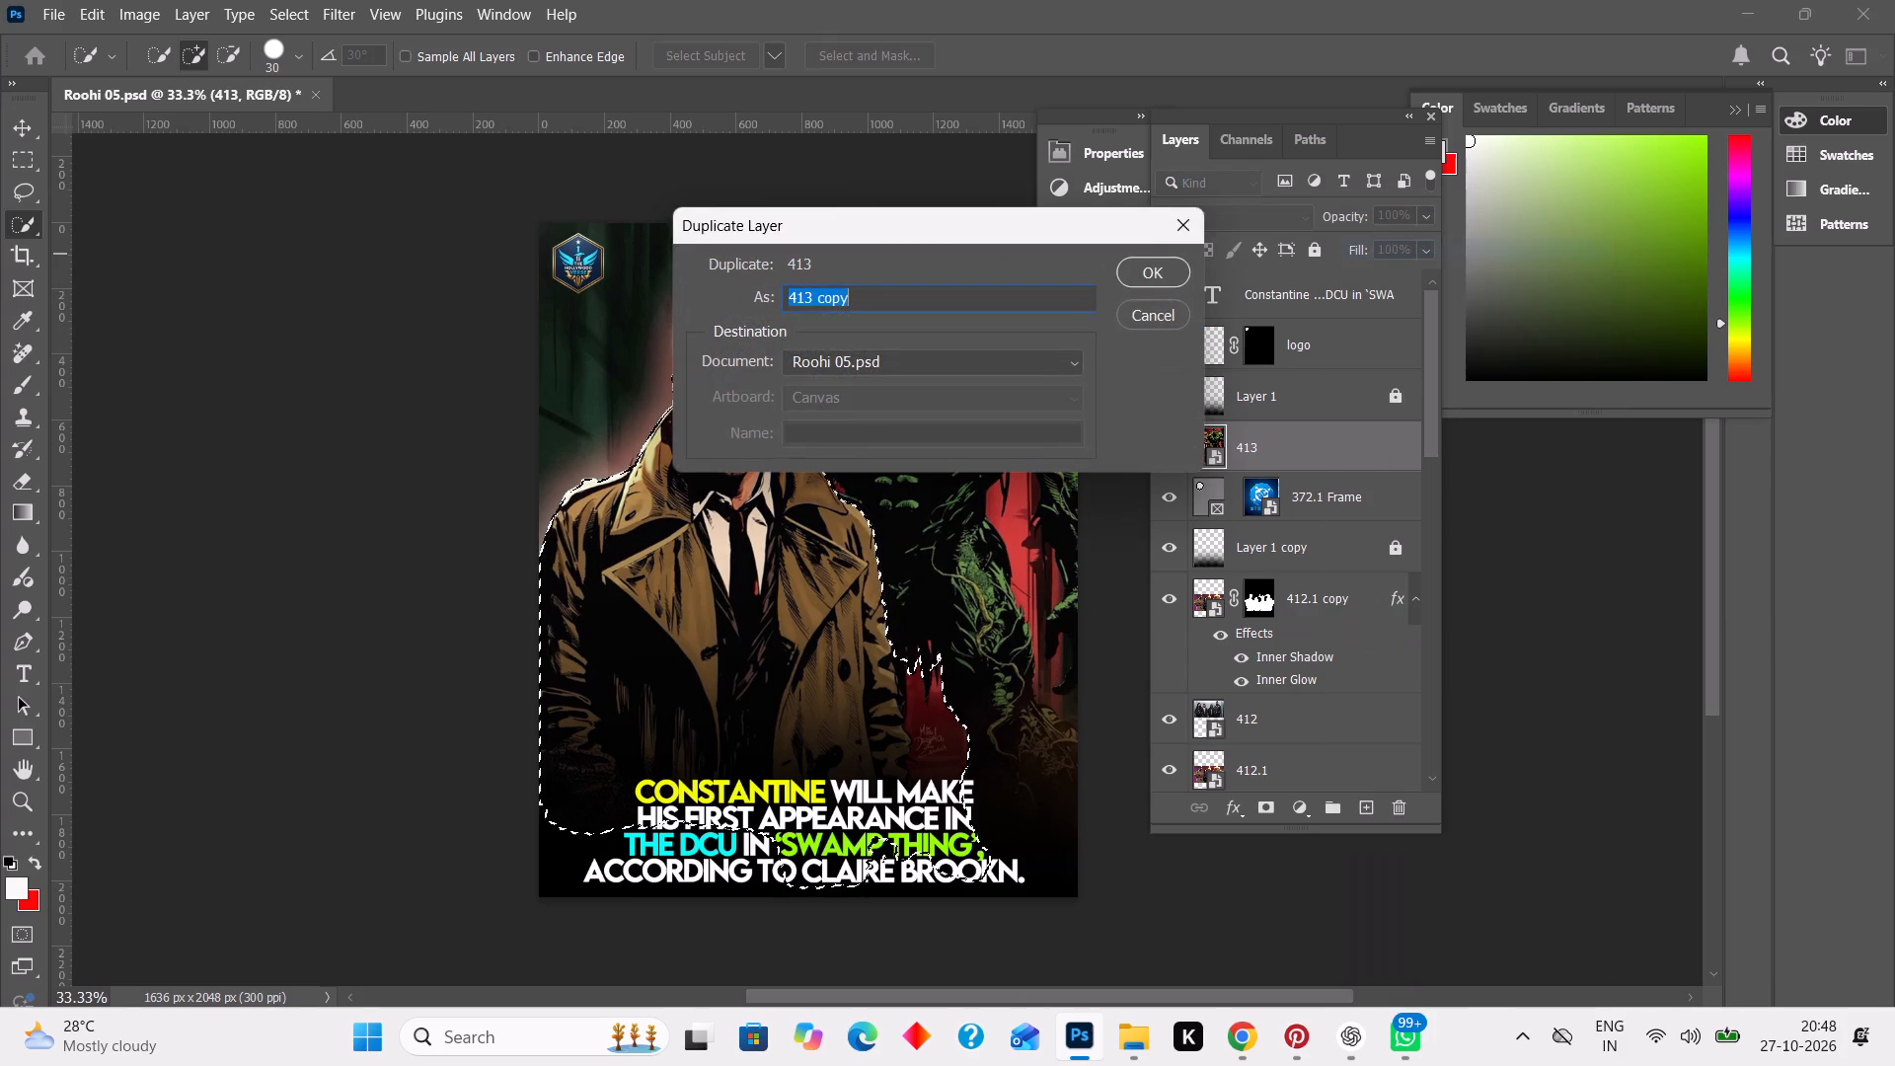
click(1170, 274)
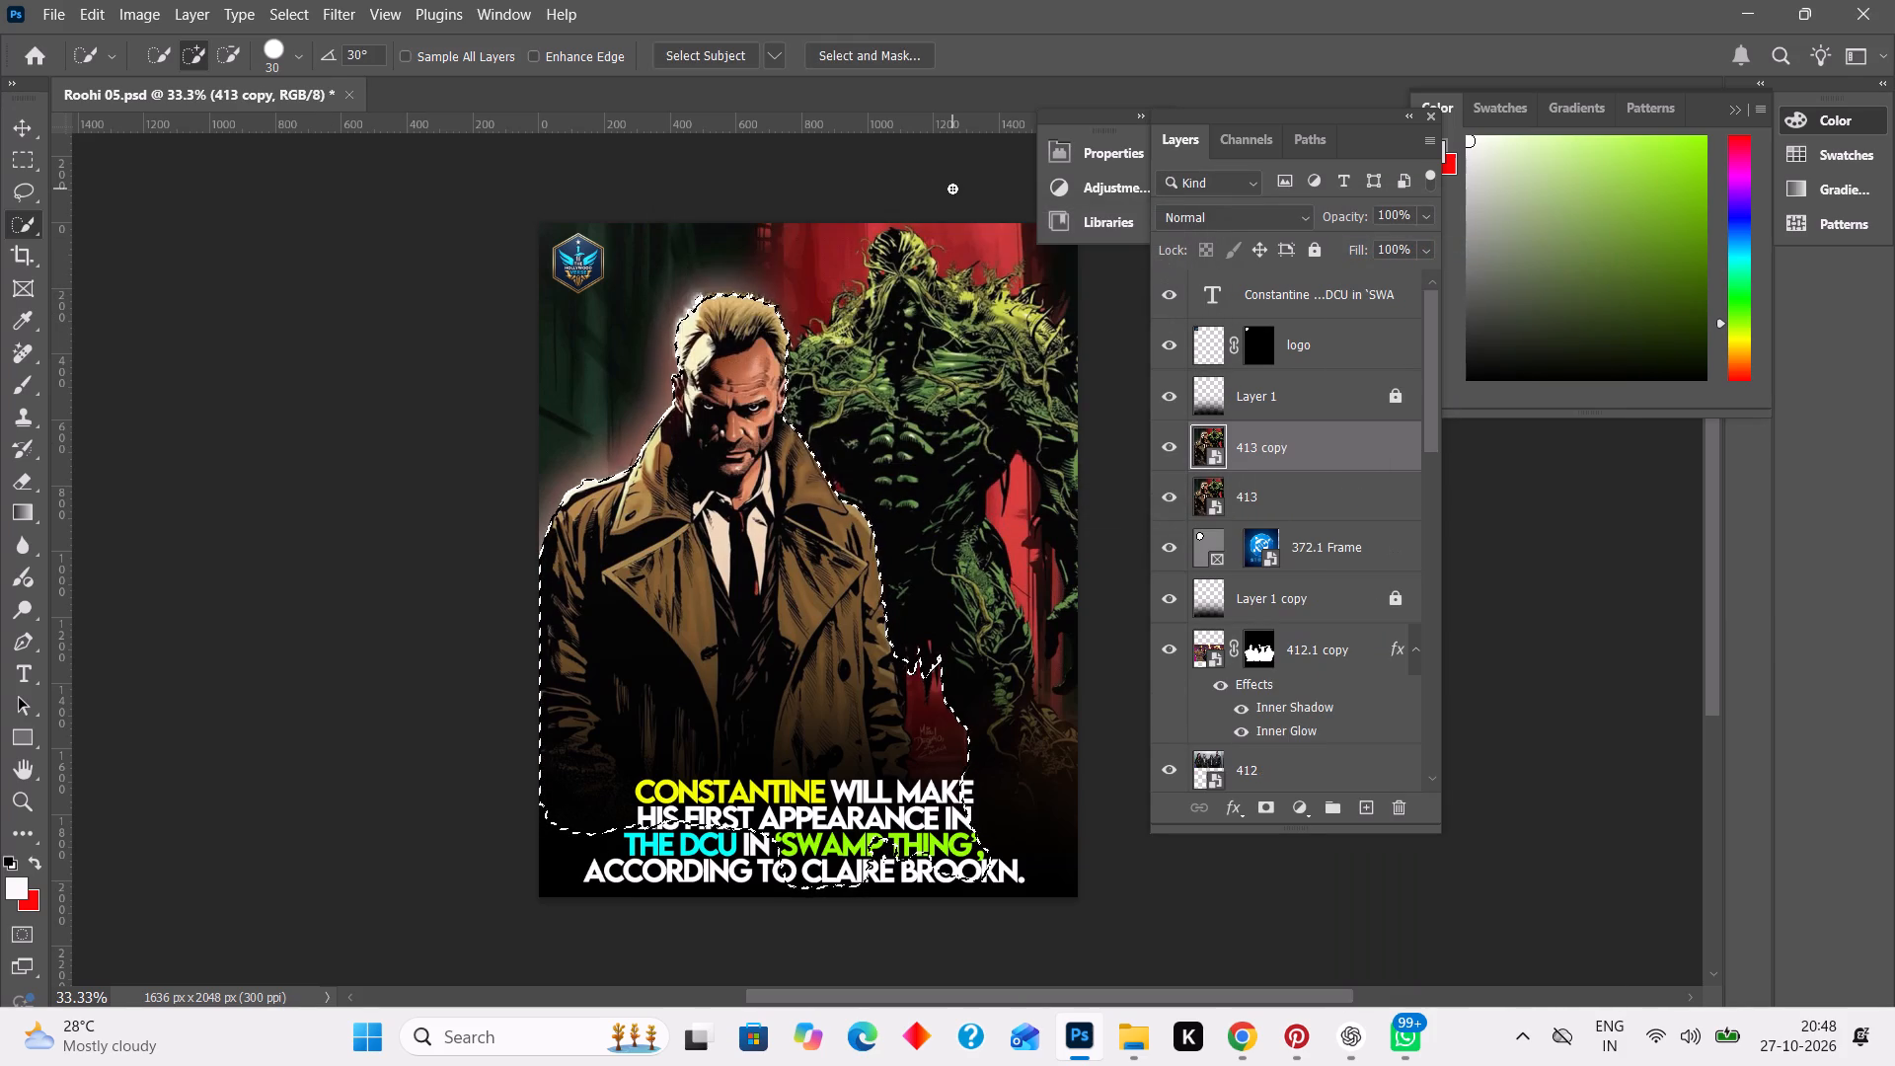
Turn the man's selection into a layer mask on 413 copy through Select and Mask, with output set to Layer Mask.
click(875, 57)
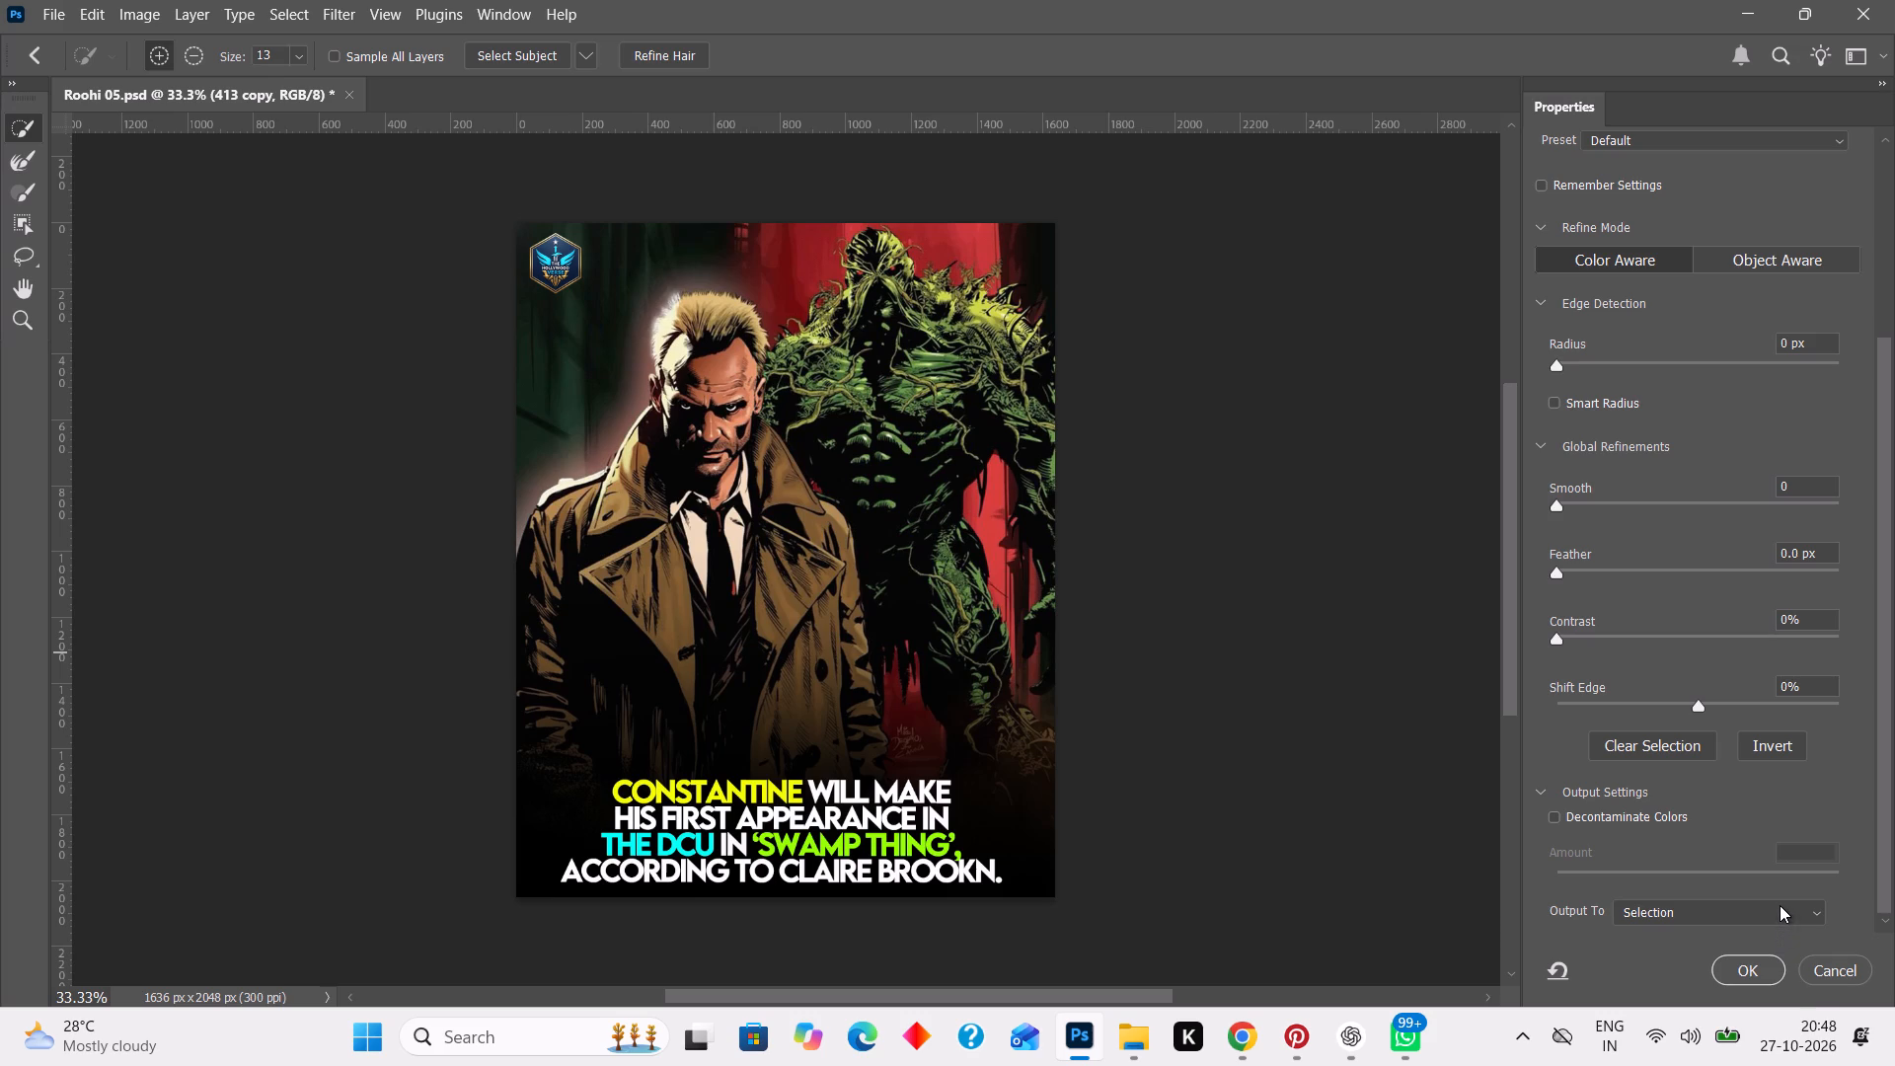
click(1780, 906)
click(1724, 895)
click(1748, 970)
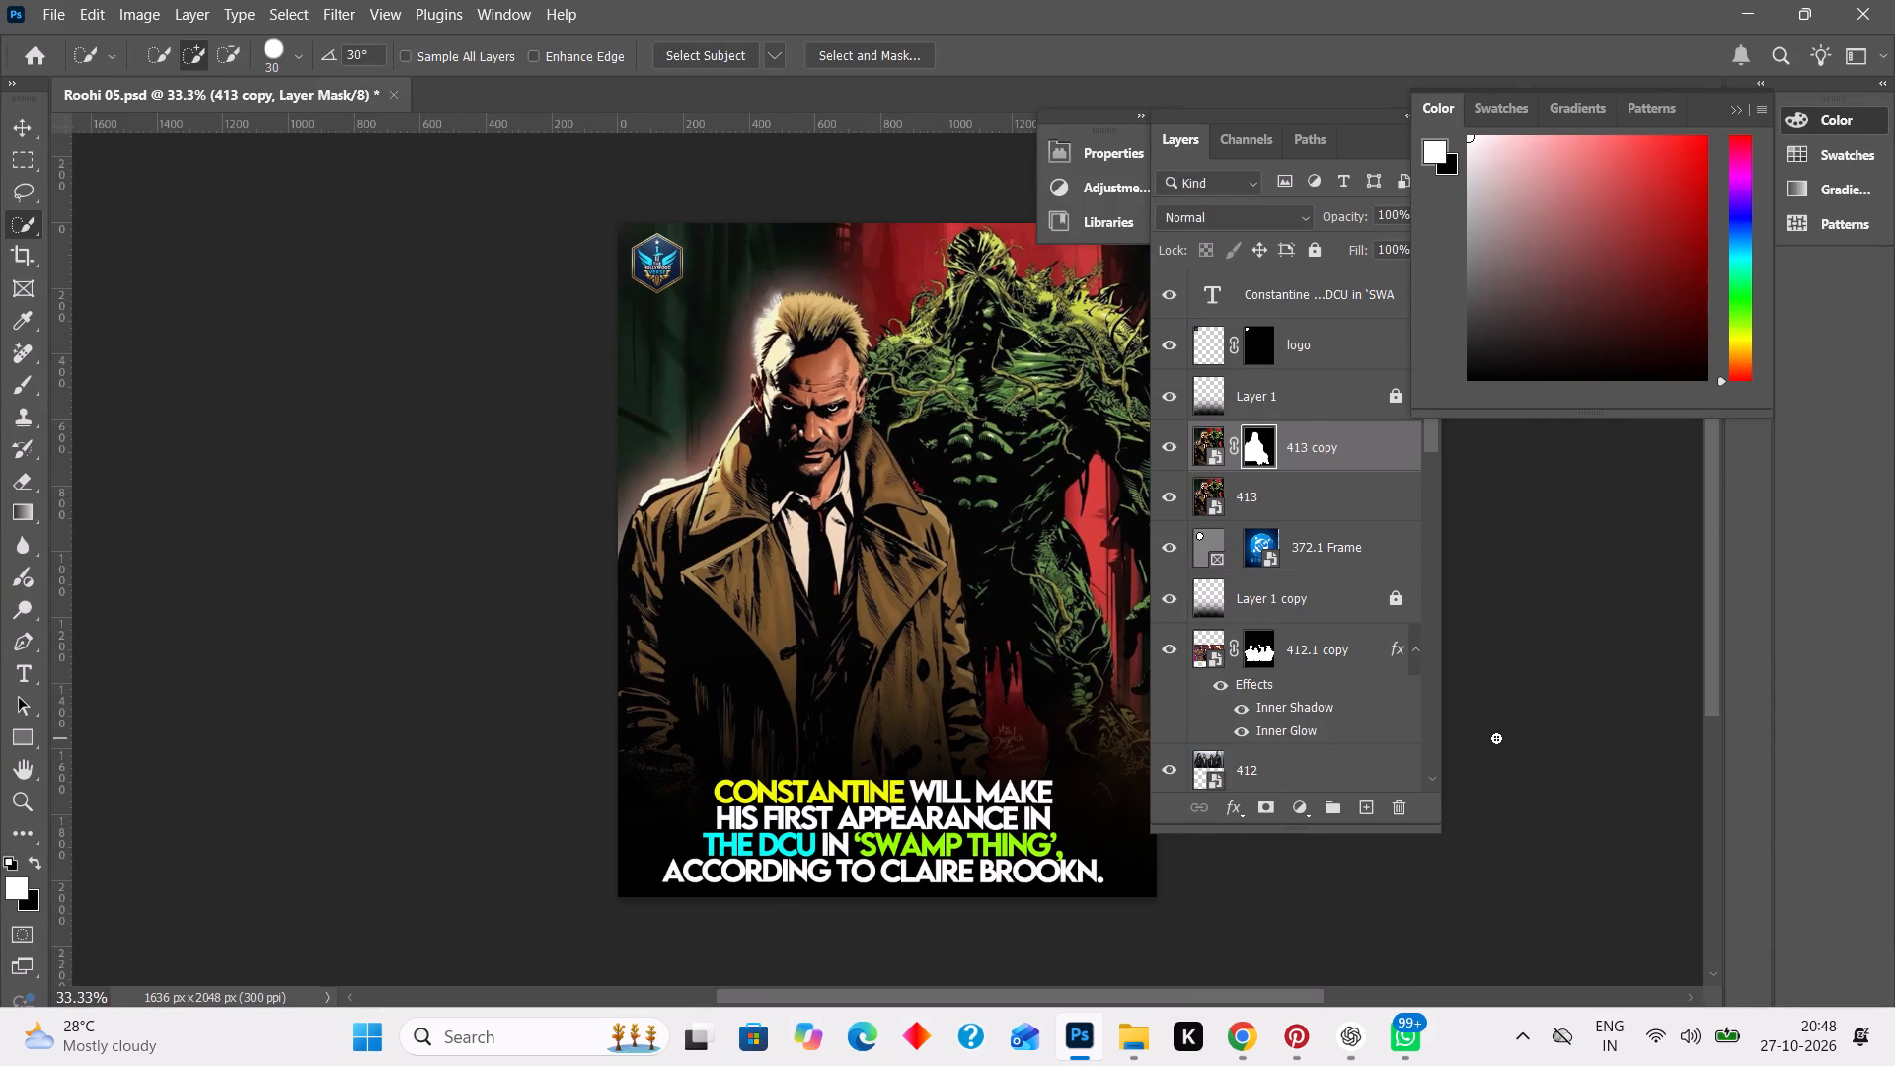
Move the 372.1 Frame layer with the DC Studios logo between 413 copy and 413, and leave no layer selected.
drag(1317, 547, 1308, 490)
click(1580, 546)
click(1580, 546)
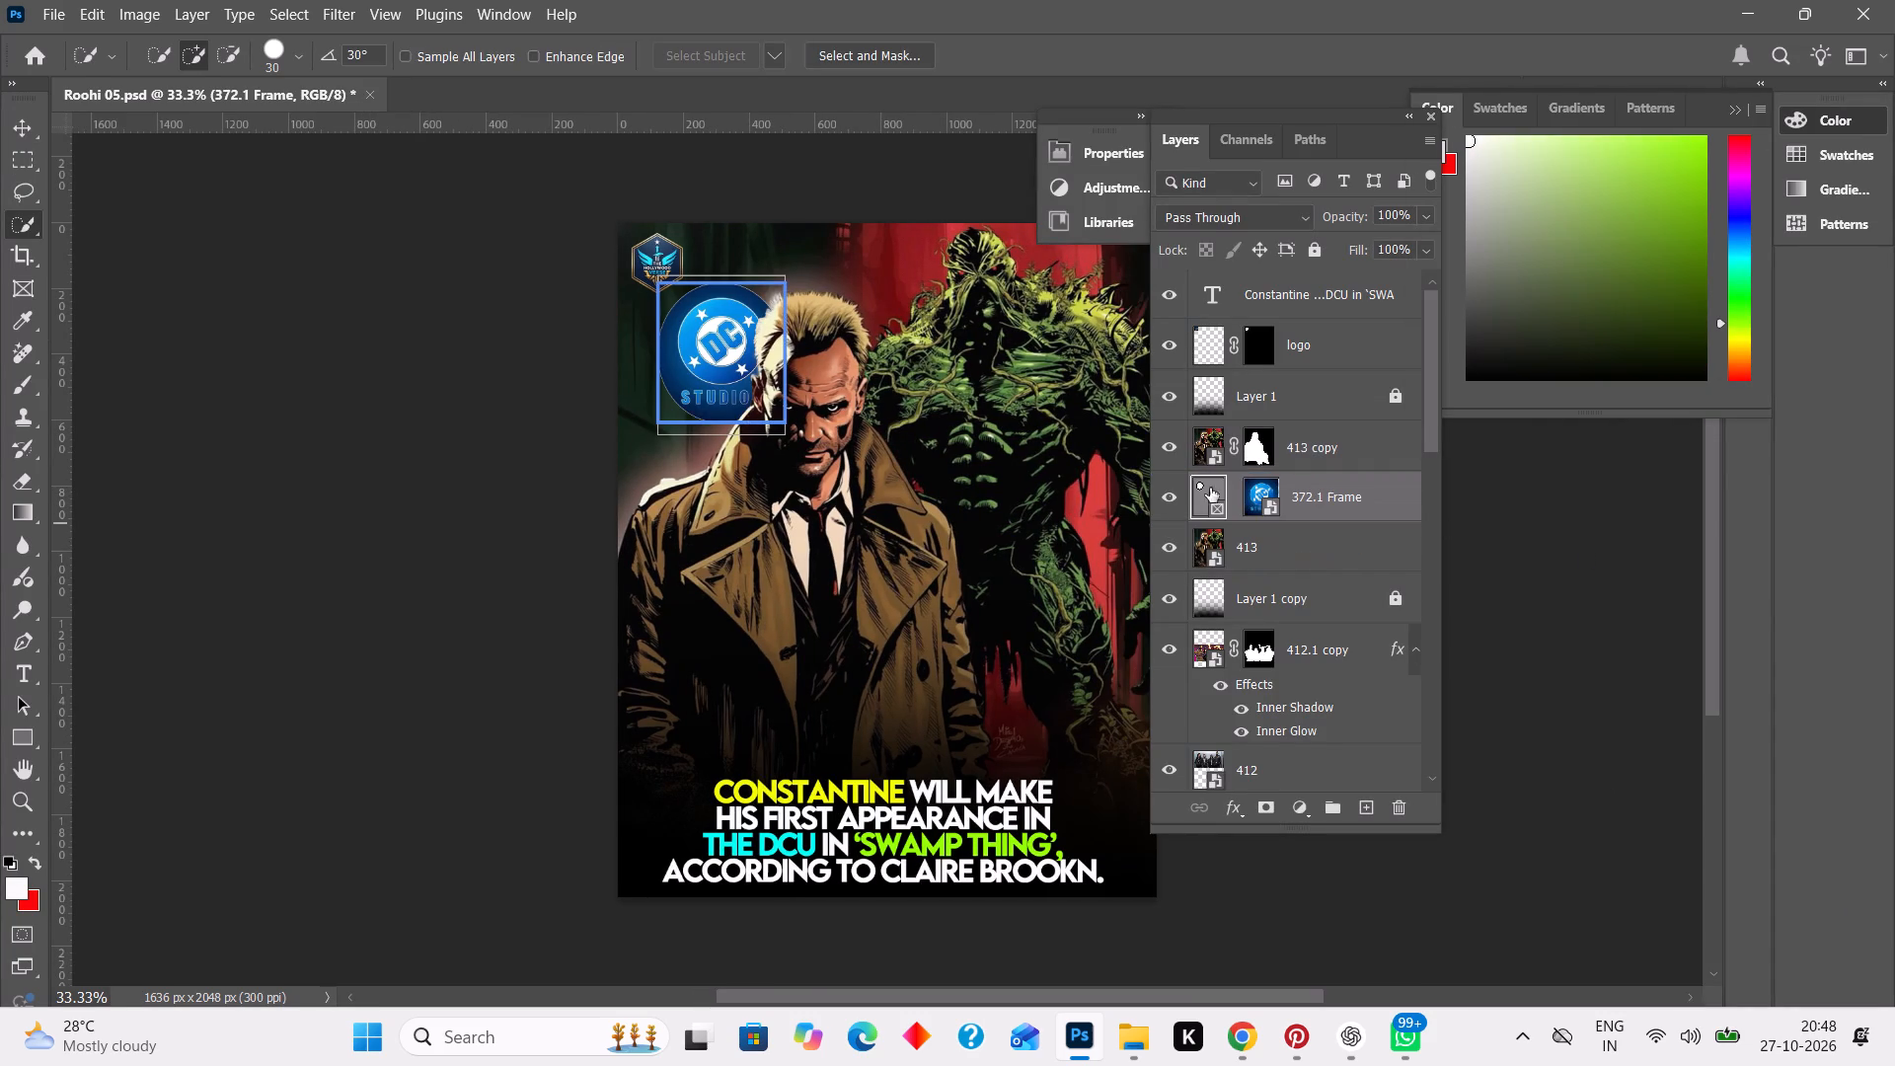
click(23, 119)
click(411, 358)
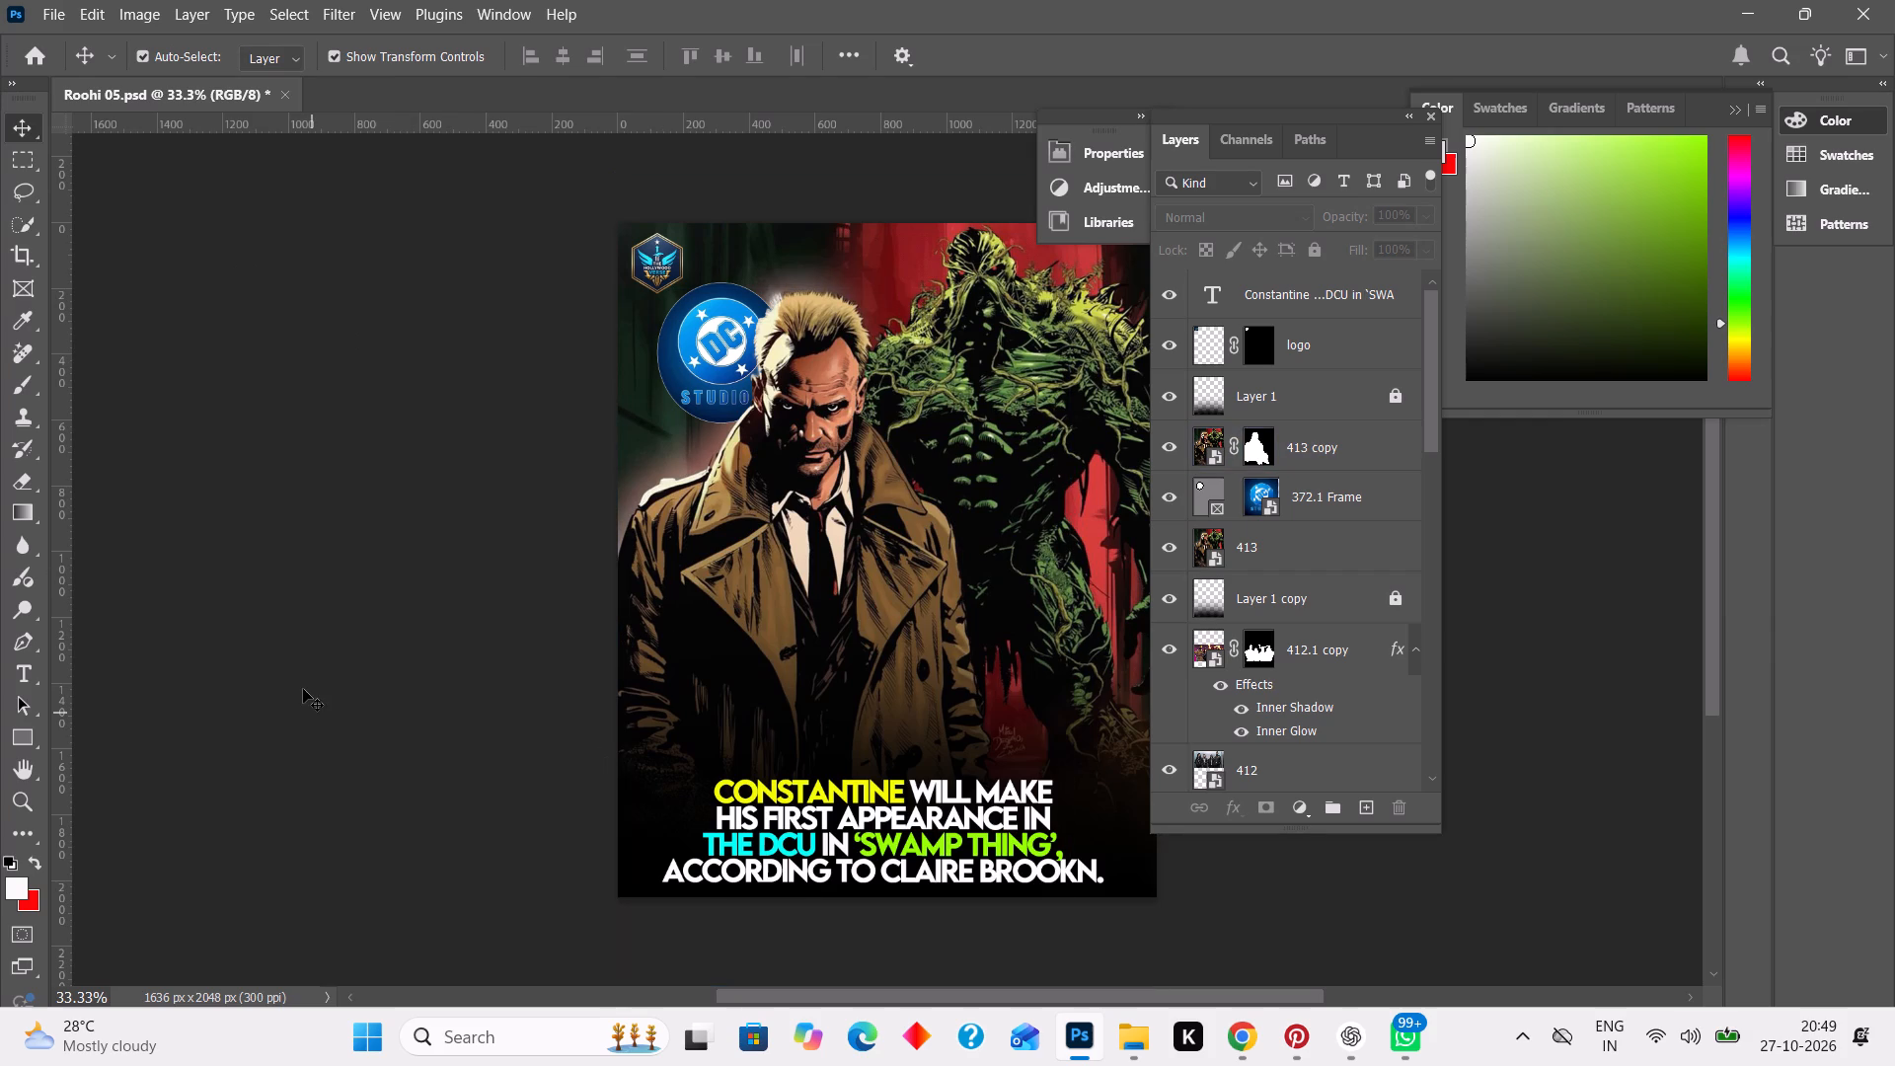
Export the poster as a JPG at 1636 x 2048 px and 100% scale.
key(ctrl+alt+s)
key(ctrl+alt+s)
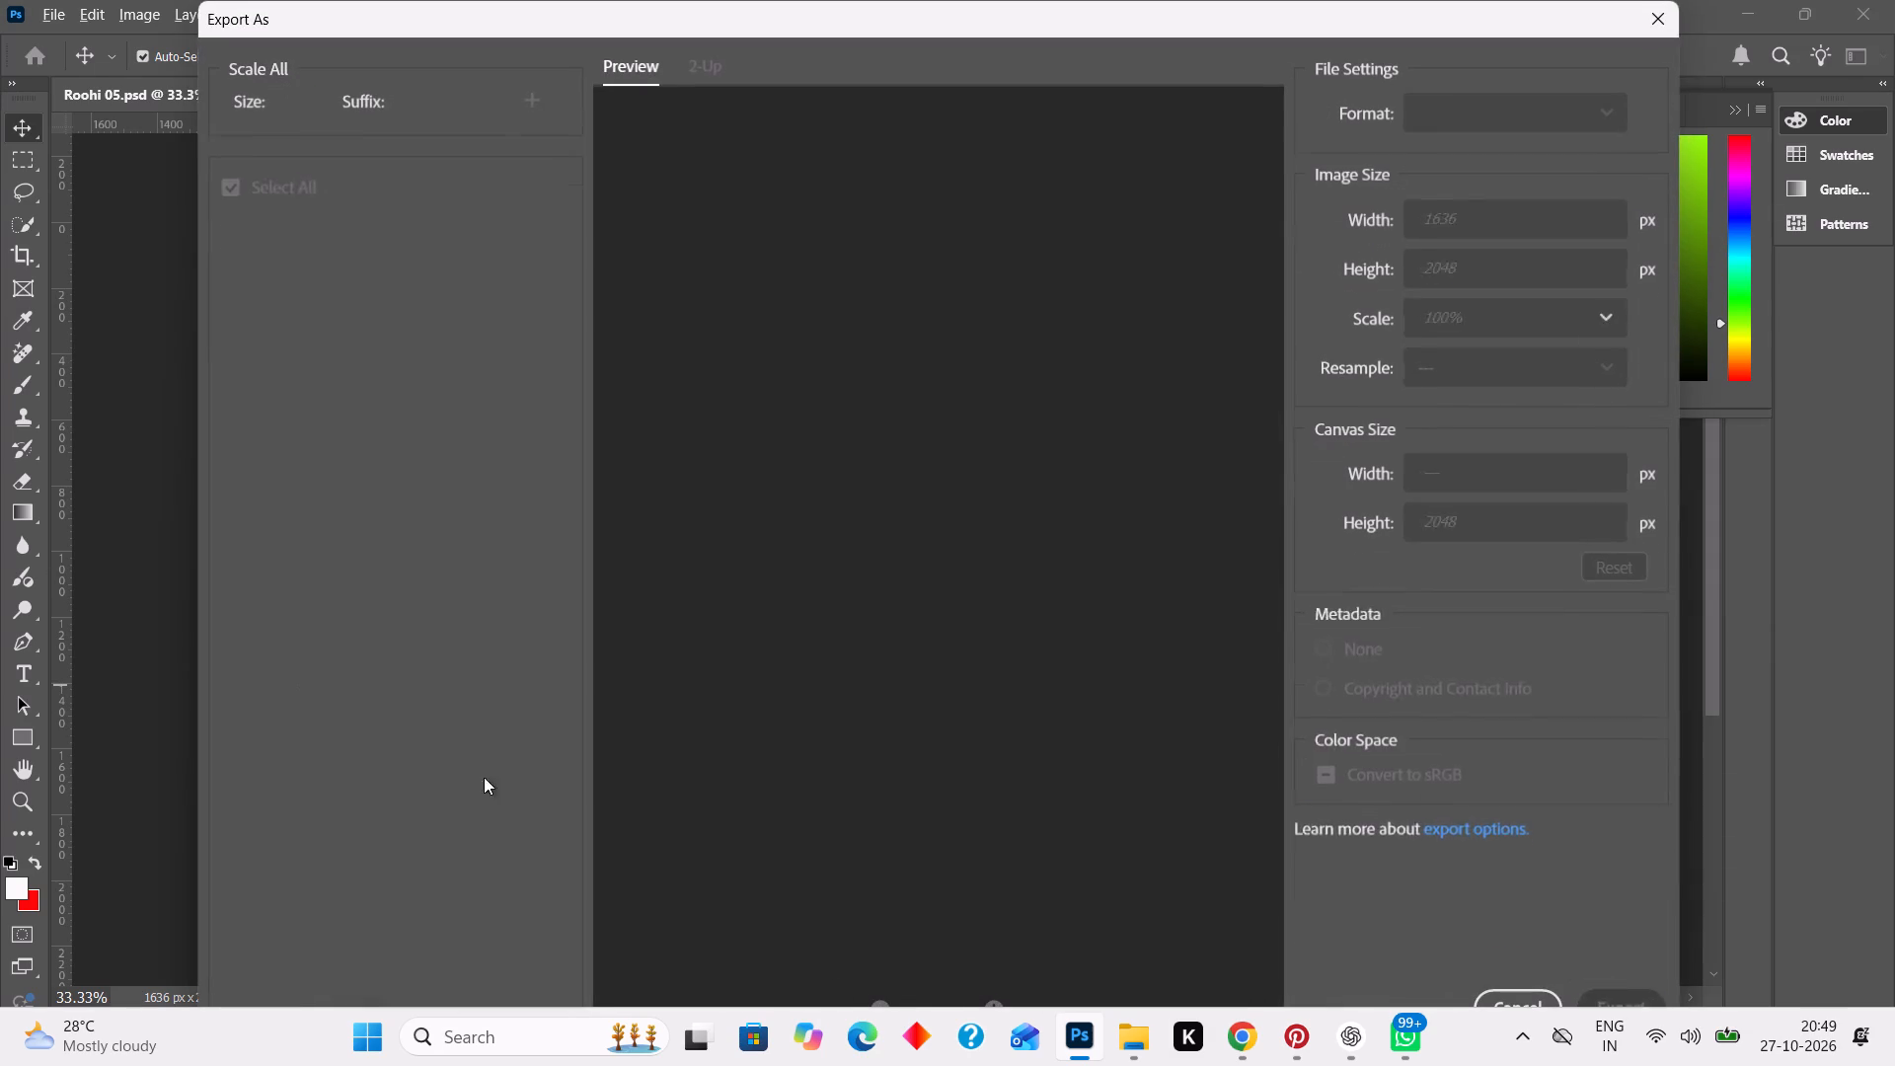
click(1631, 995)
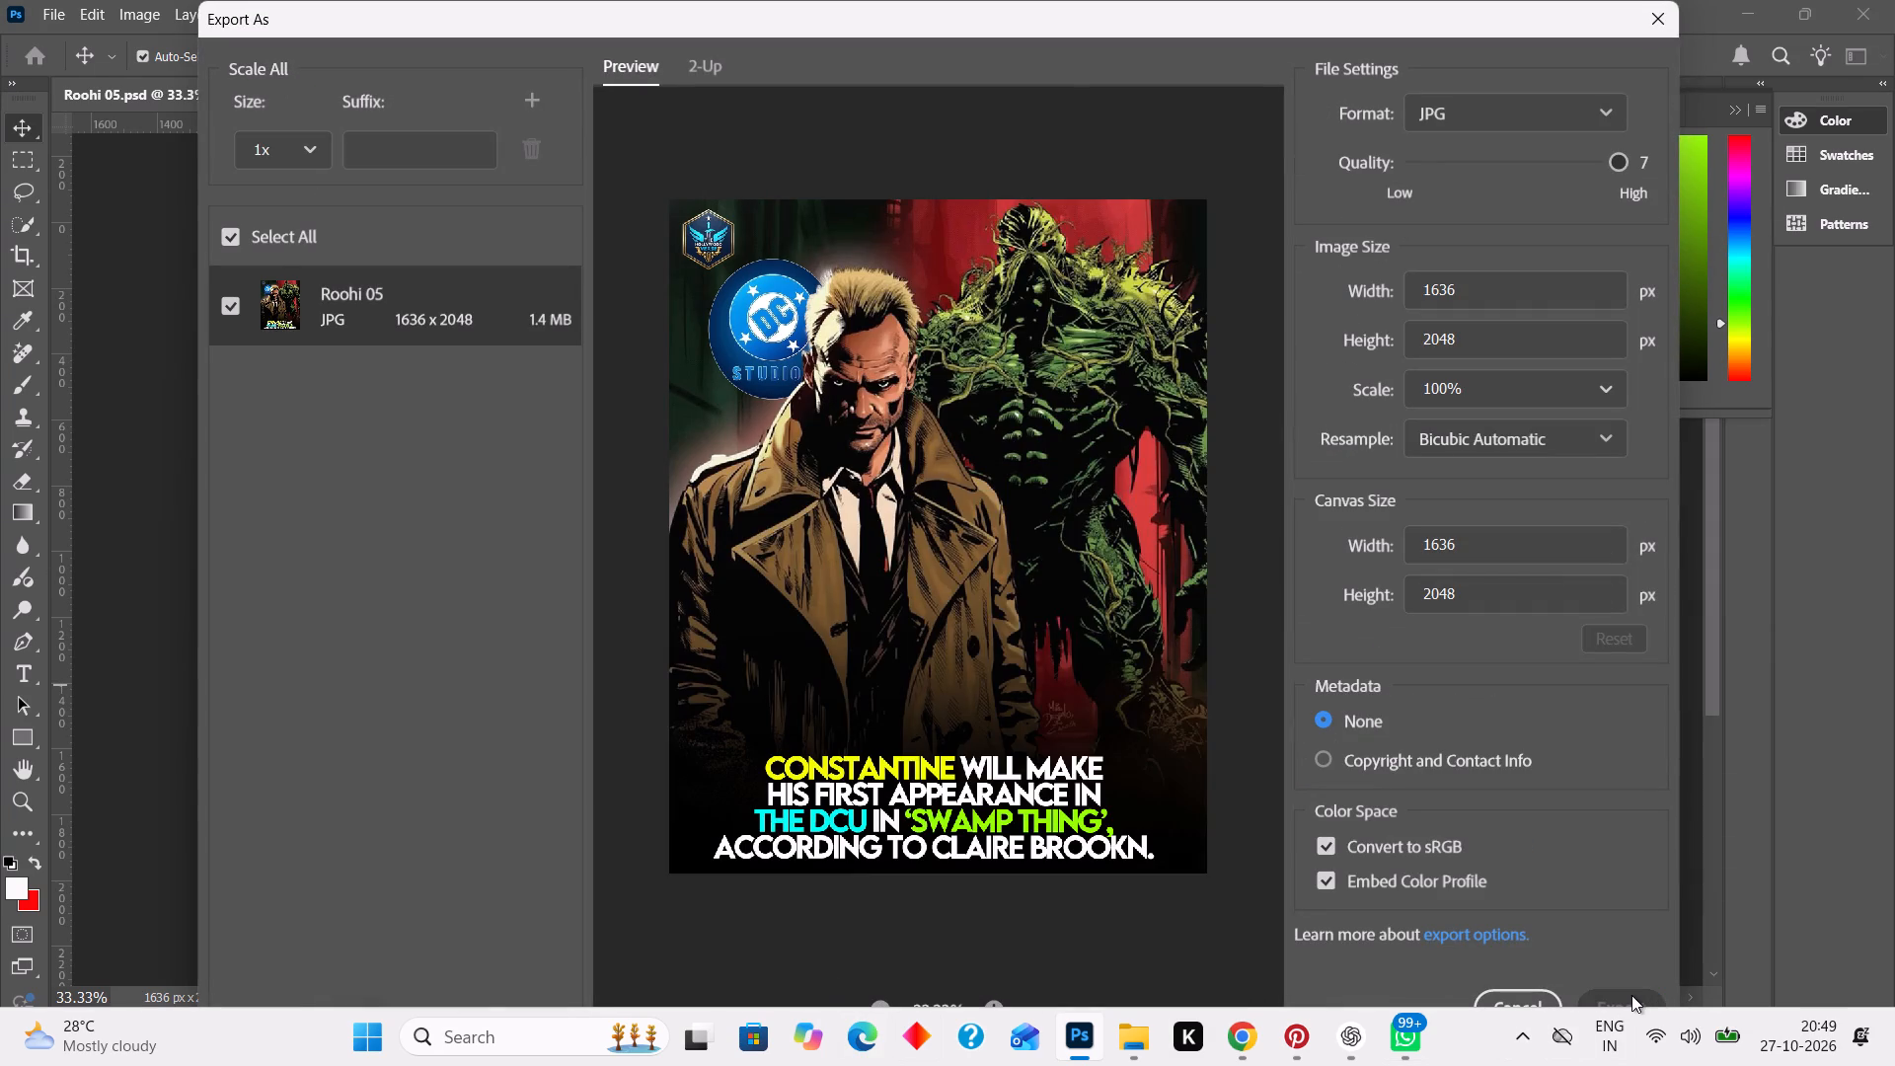
Save the exported Constantine poster under the file name 413.1.
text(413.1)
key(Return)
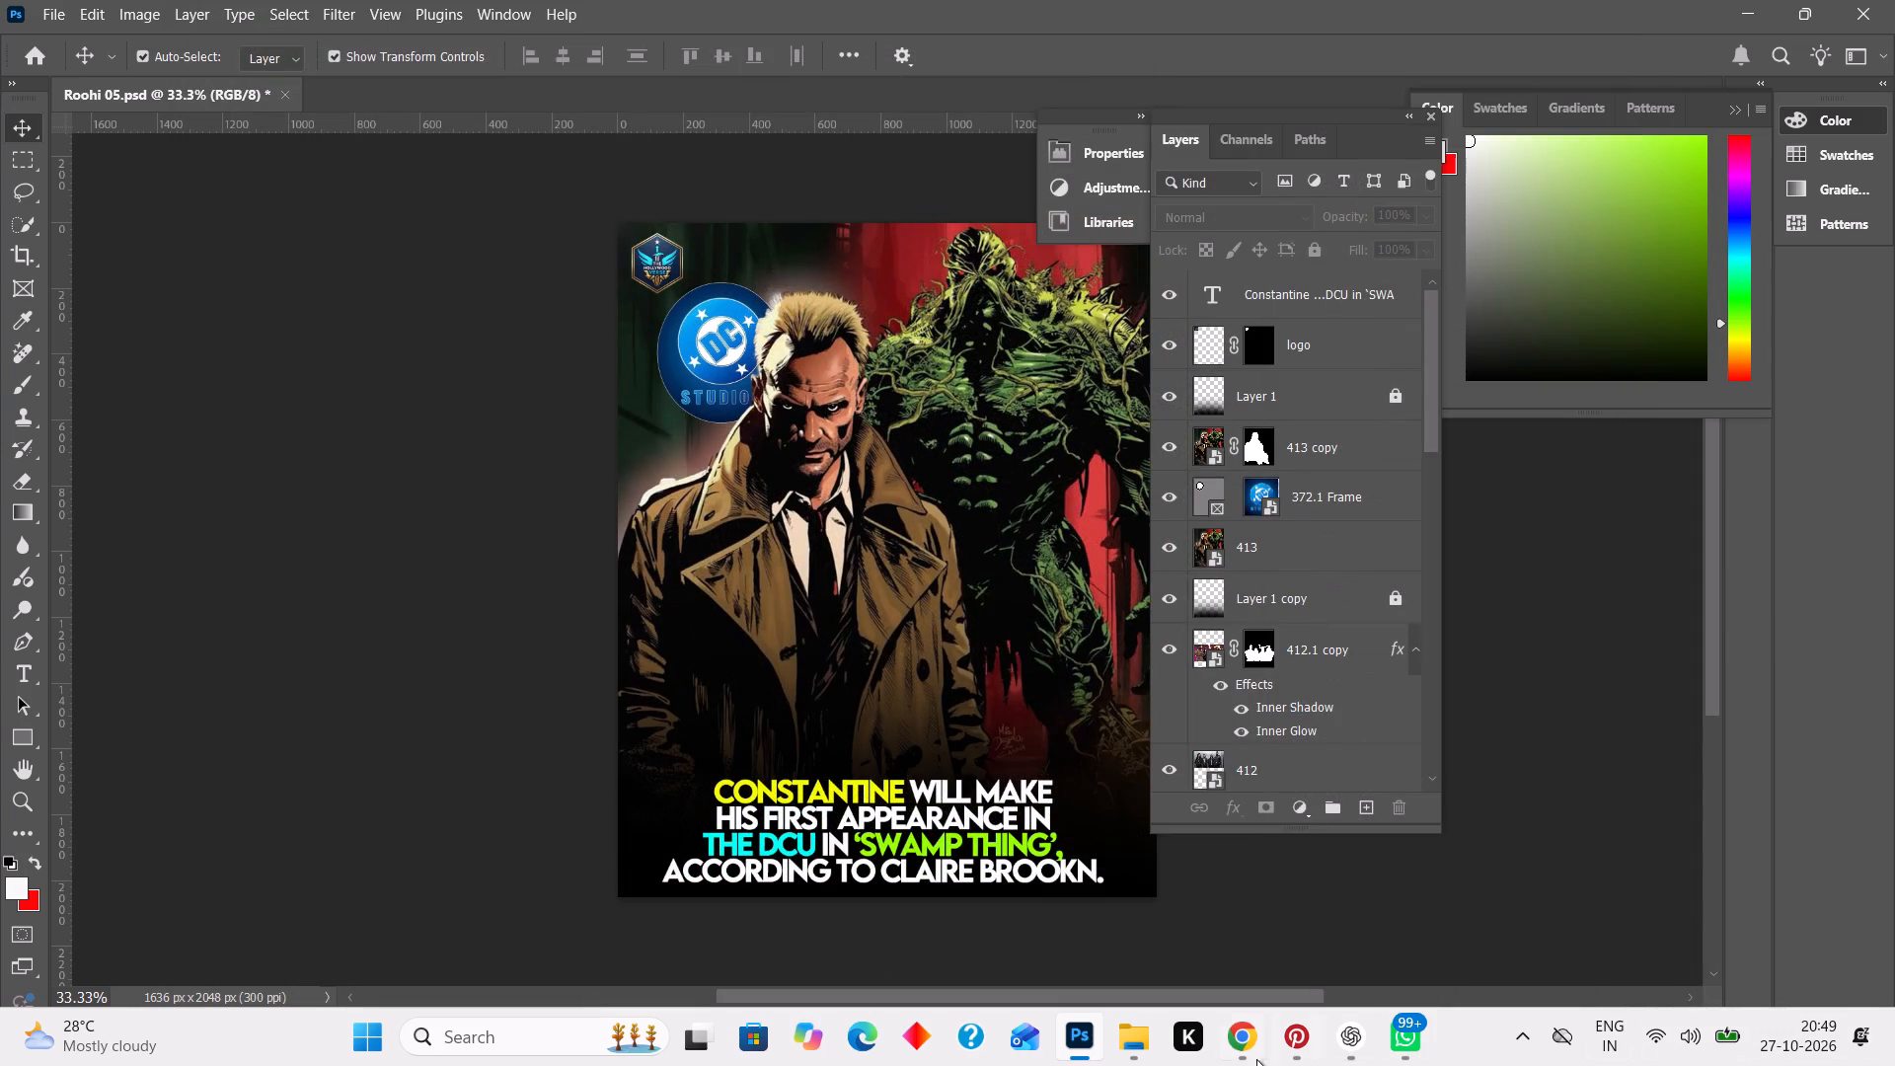
Switch to Meta Business Suite in Chrome and schedule the Defenders comeback post for 28 October 2026 at 00:00.
click(1231, 1052)
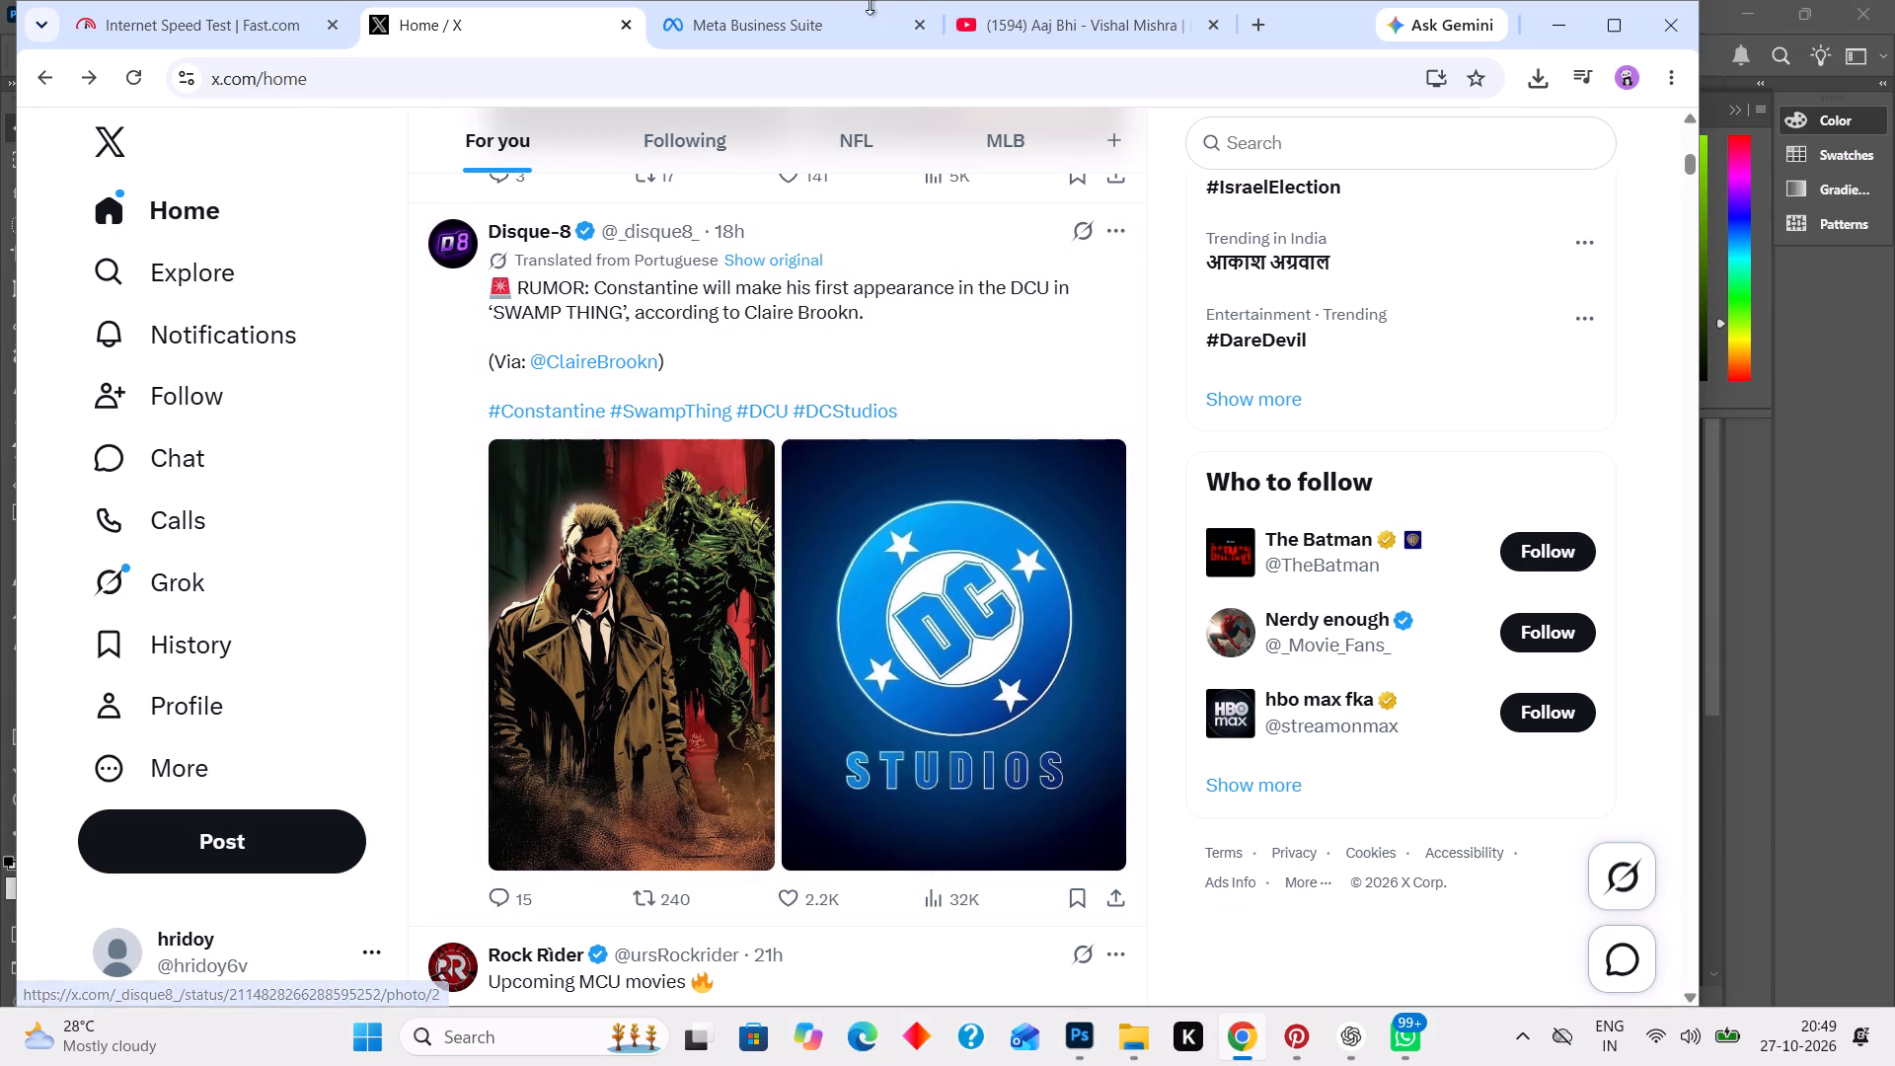
click(812, 16)
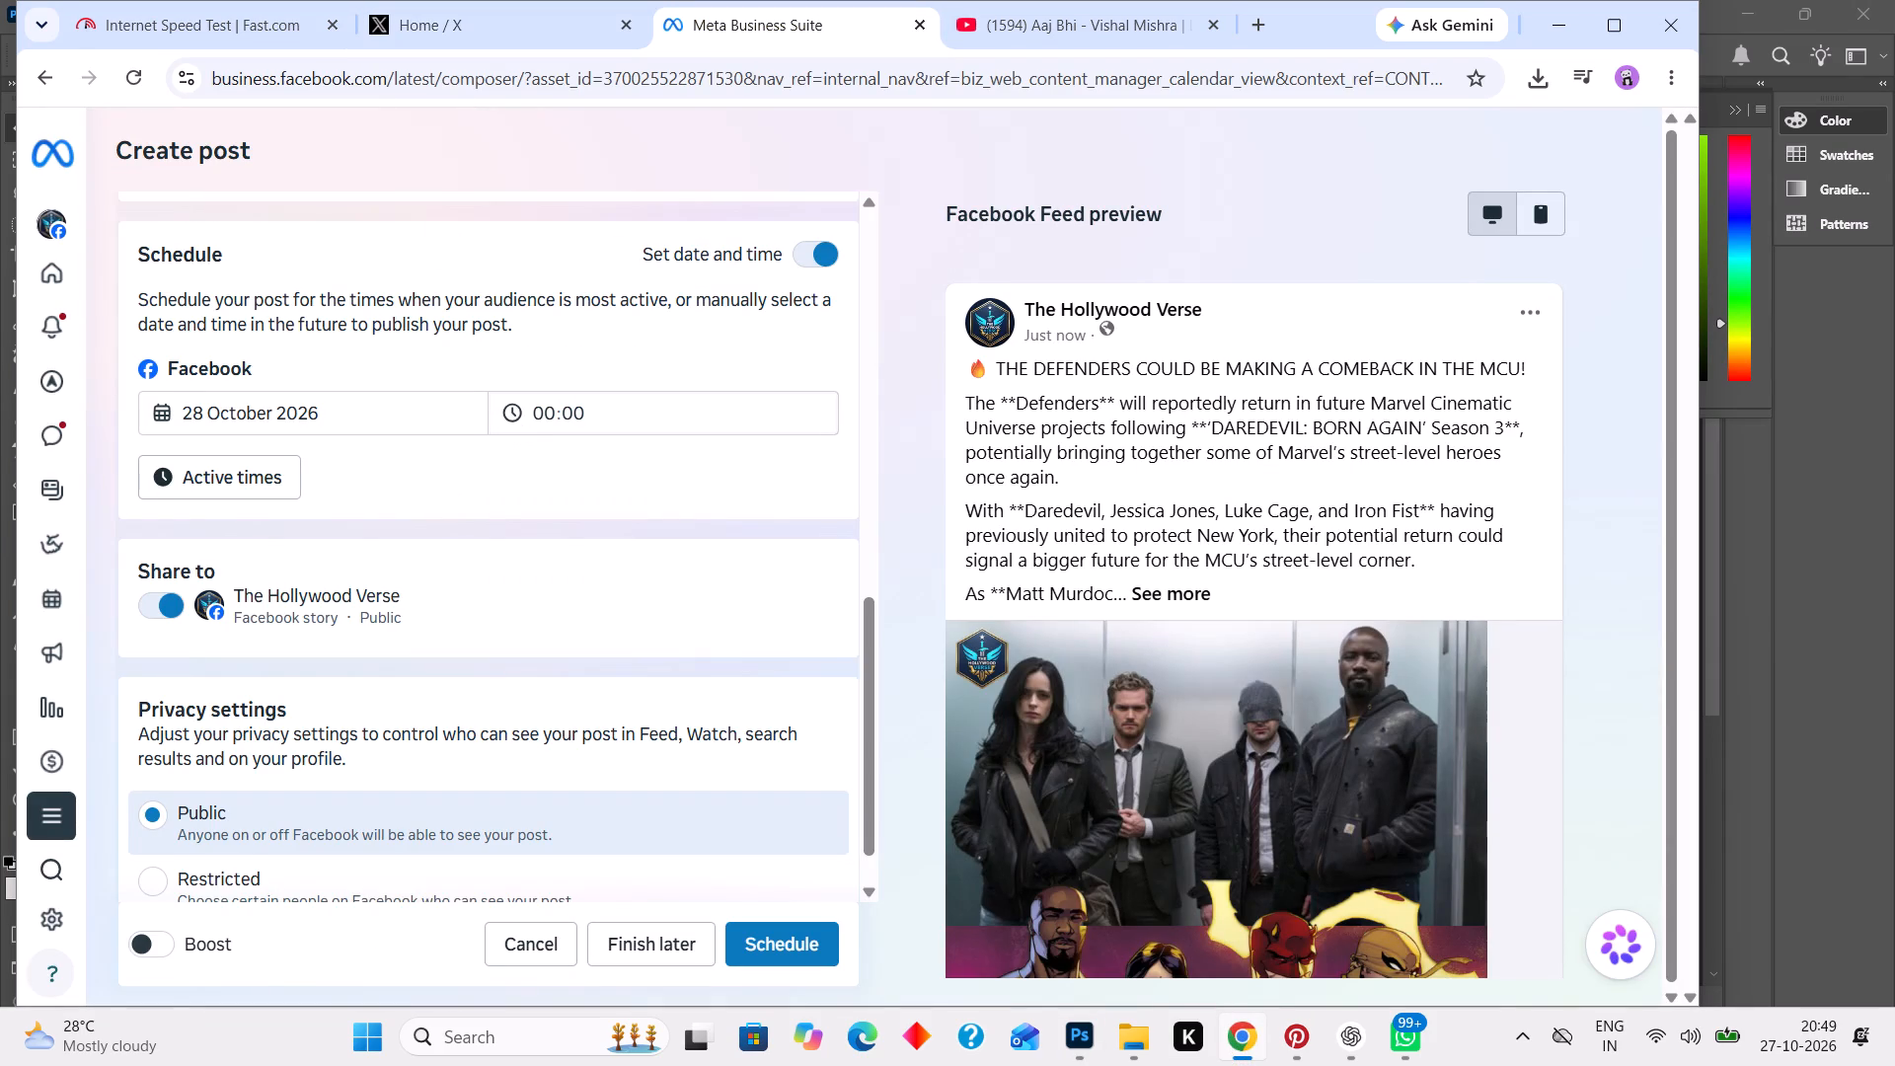
click(540, 416)
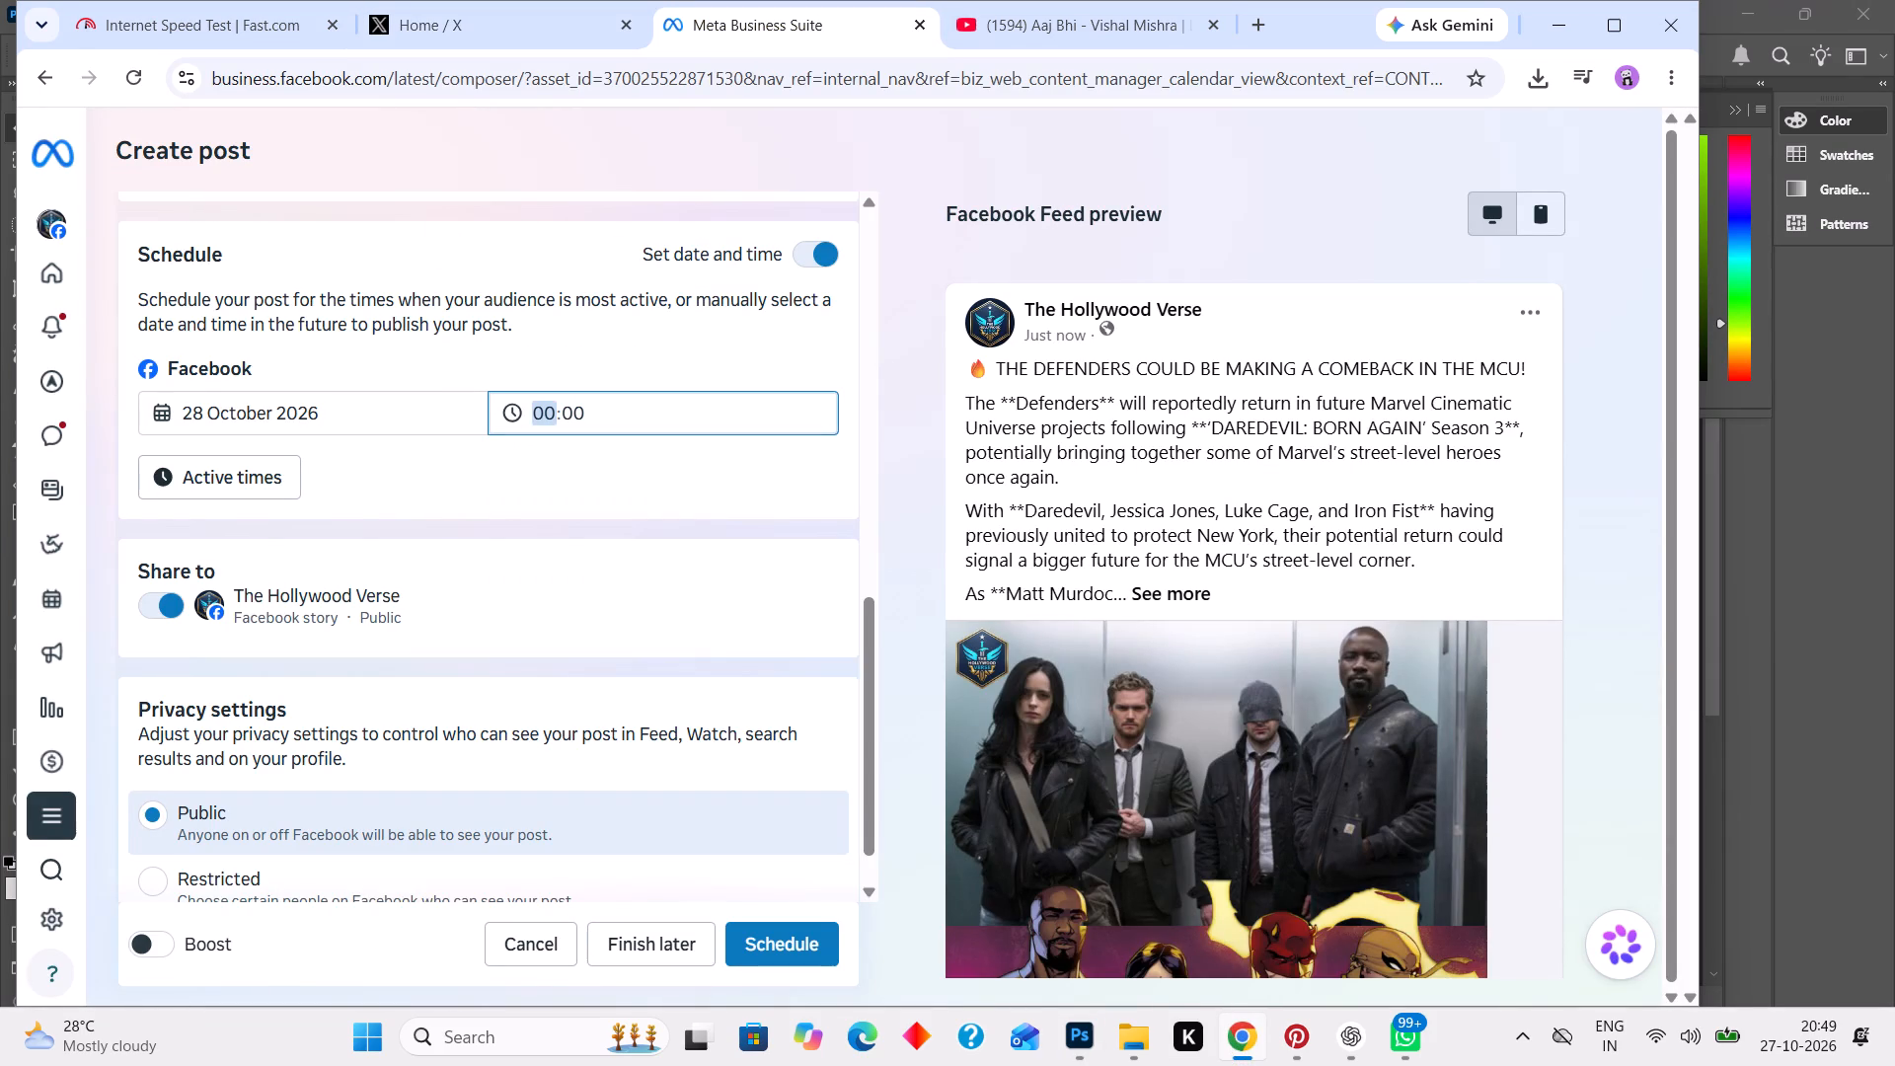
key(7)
scroll(544, 416, up, 4)
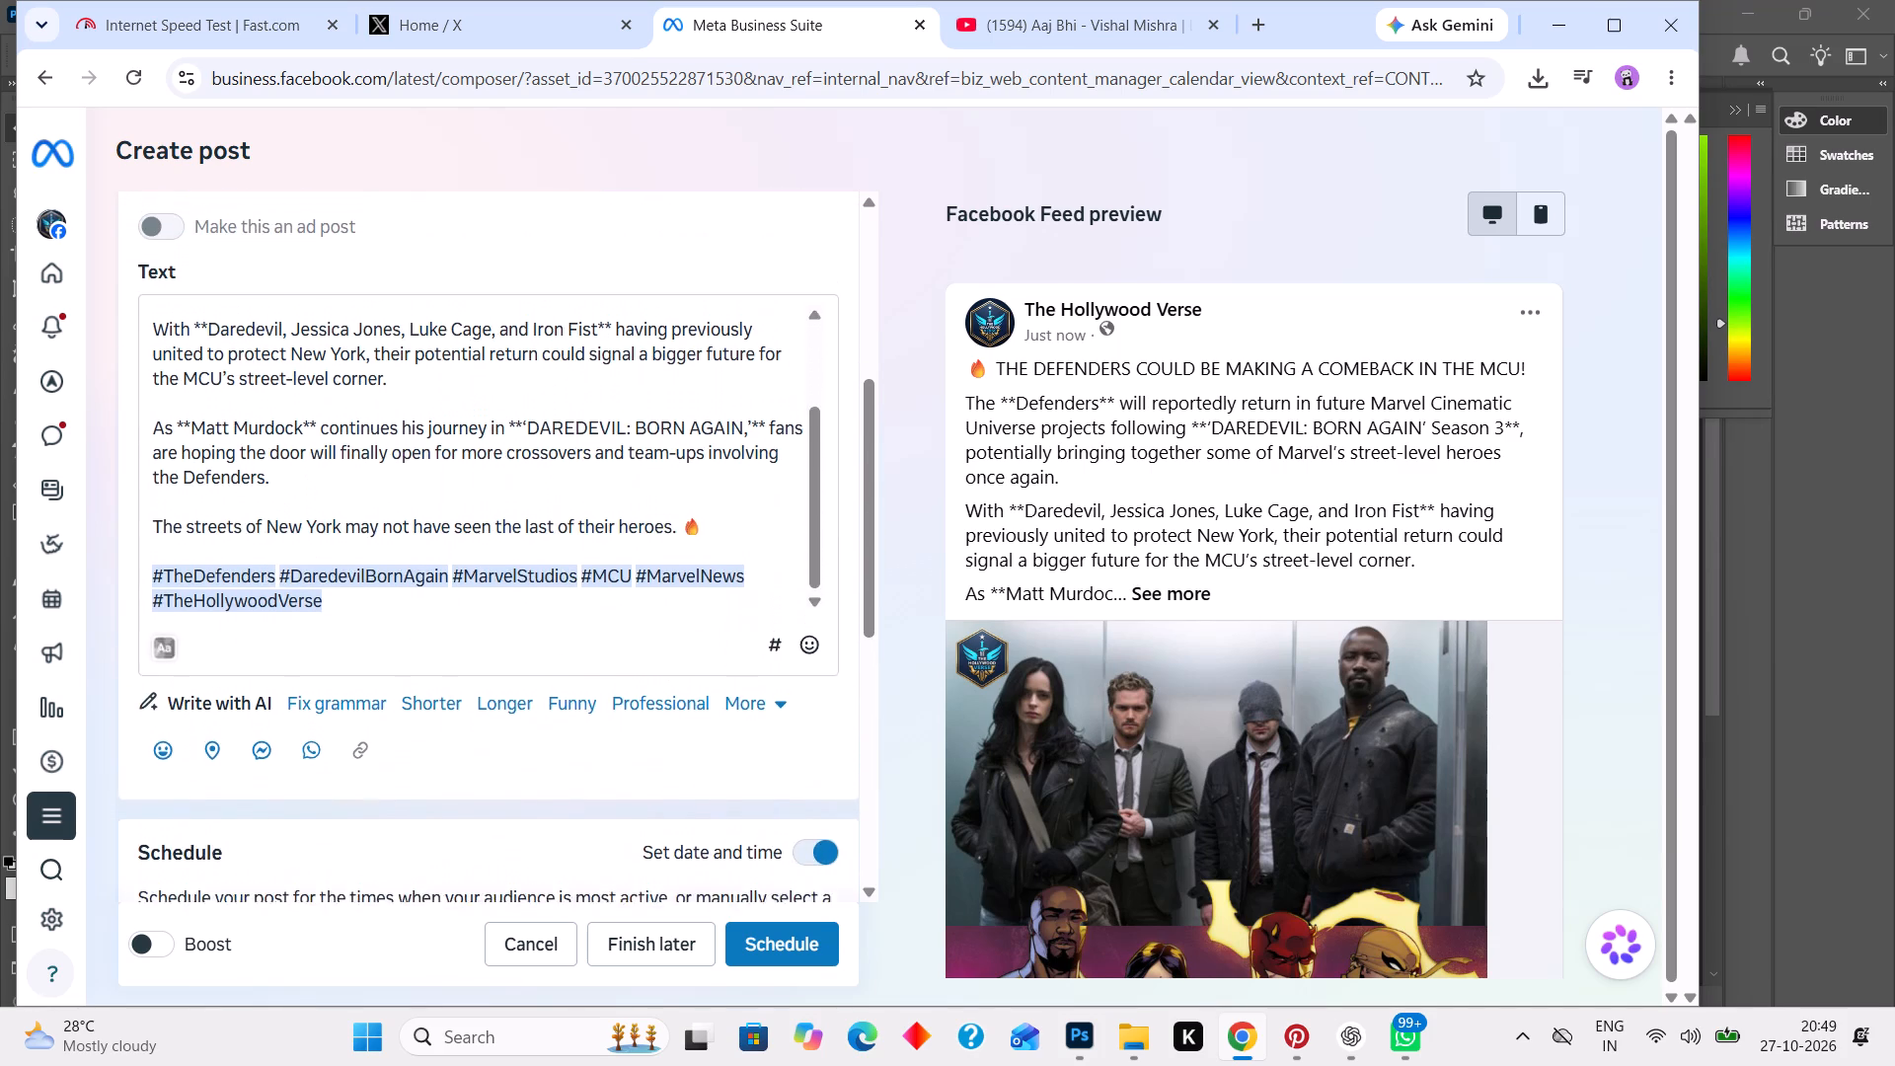
scroll(544, 416, down, 3)
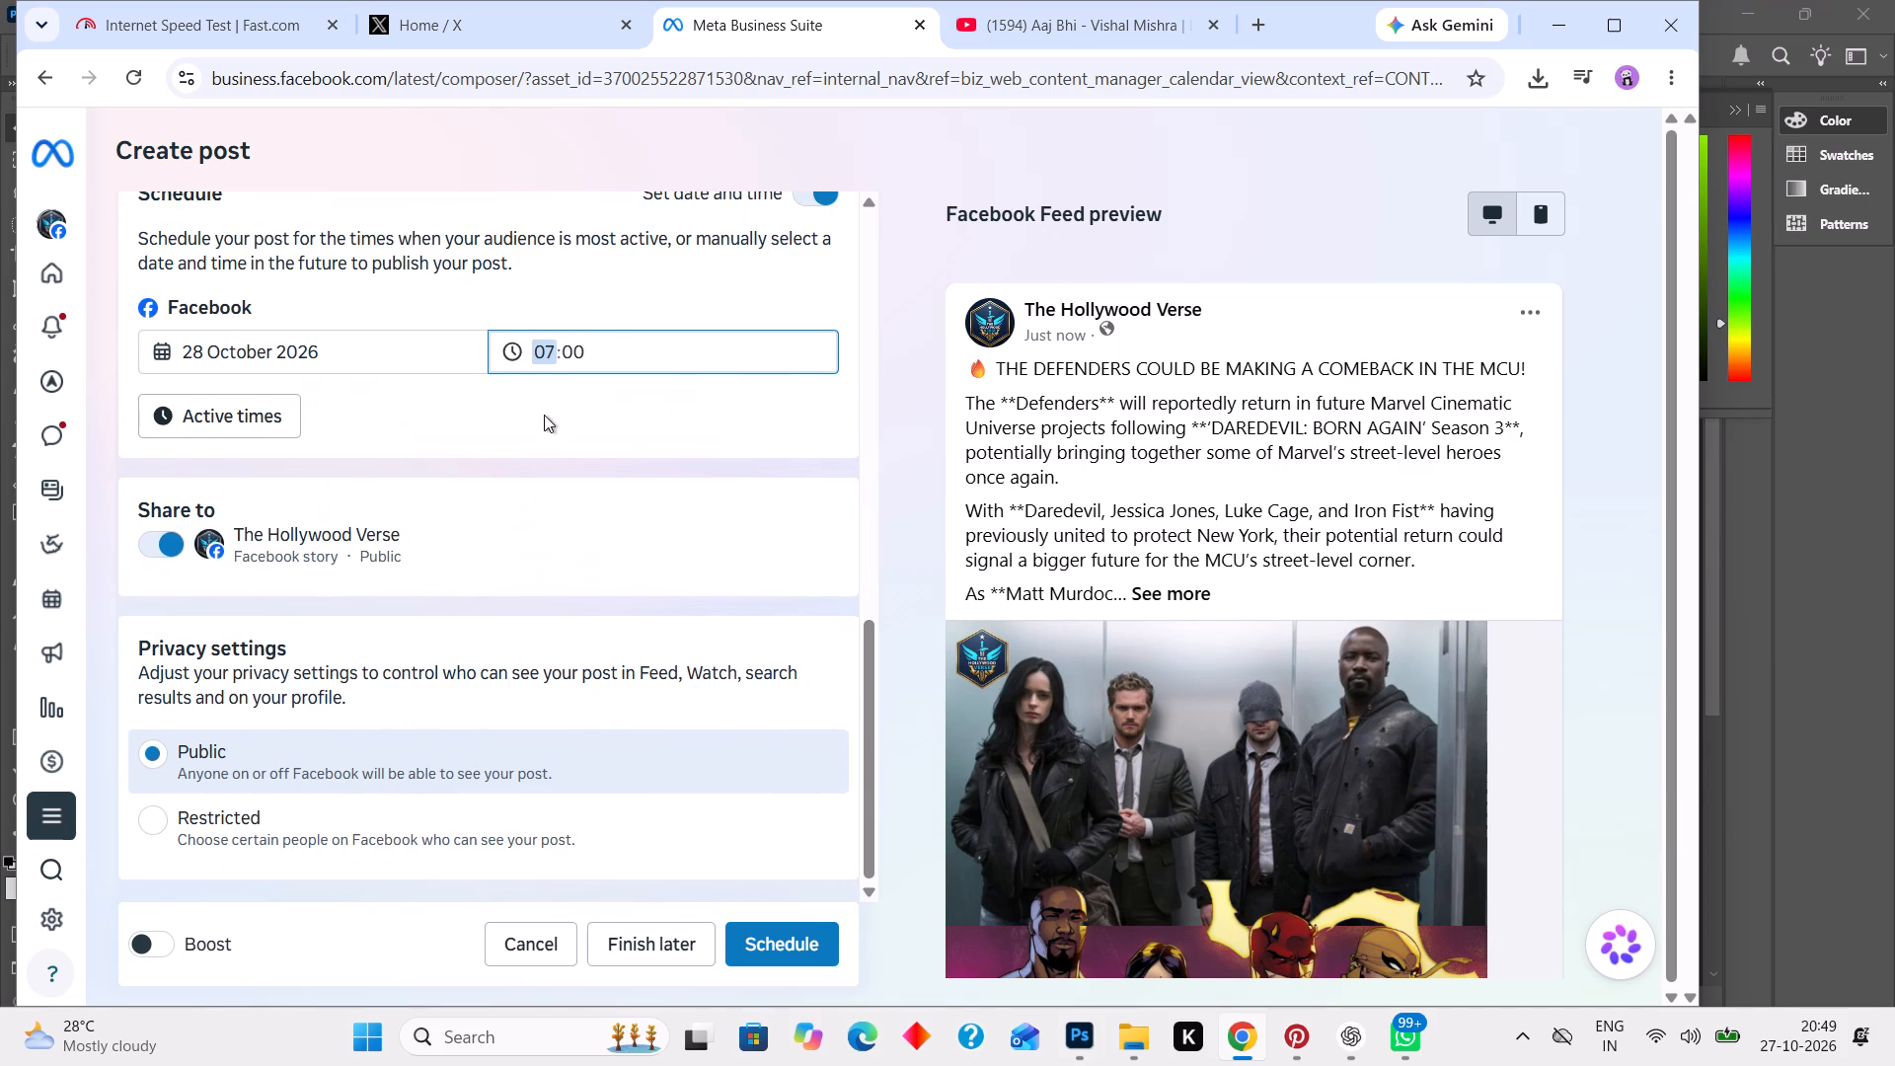
click(549, 347)
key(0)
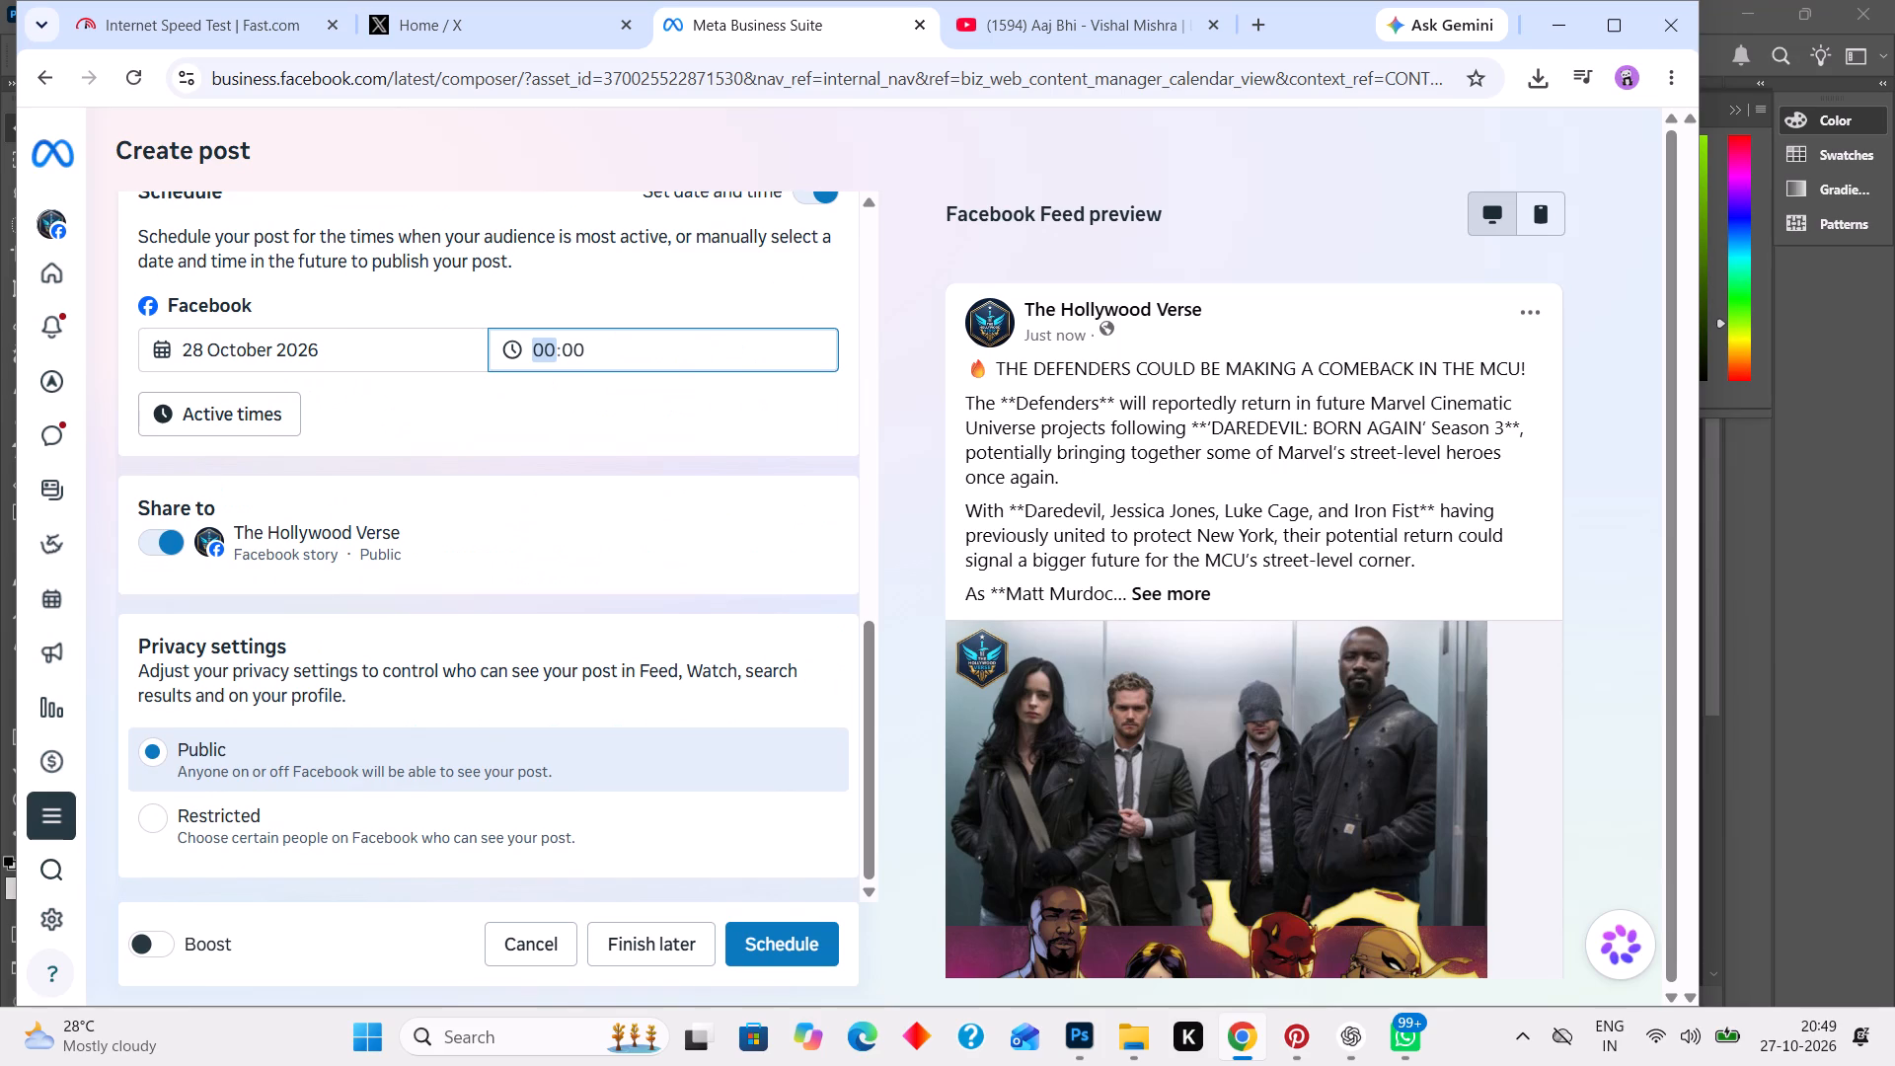
click(792, 946)
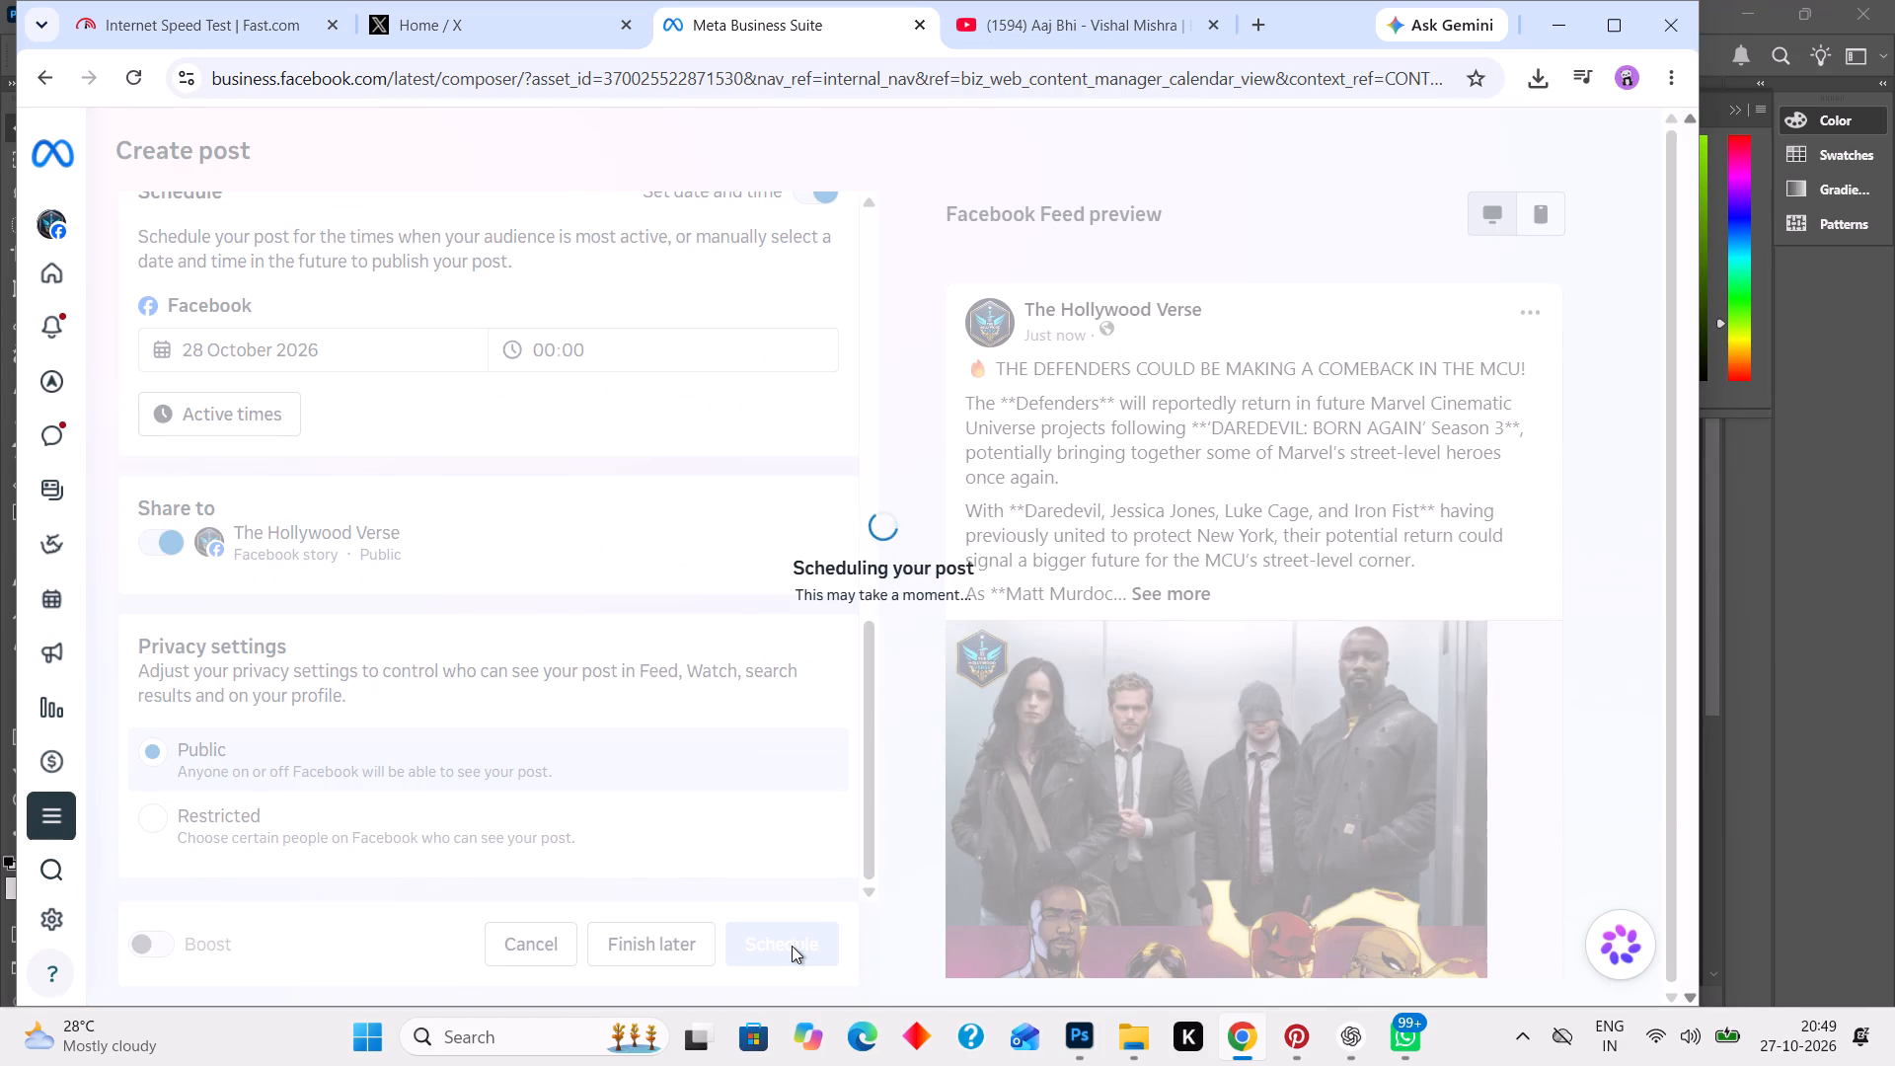
Switch to the ChatGPT app.
click(1360, 1046)
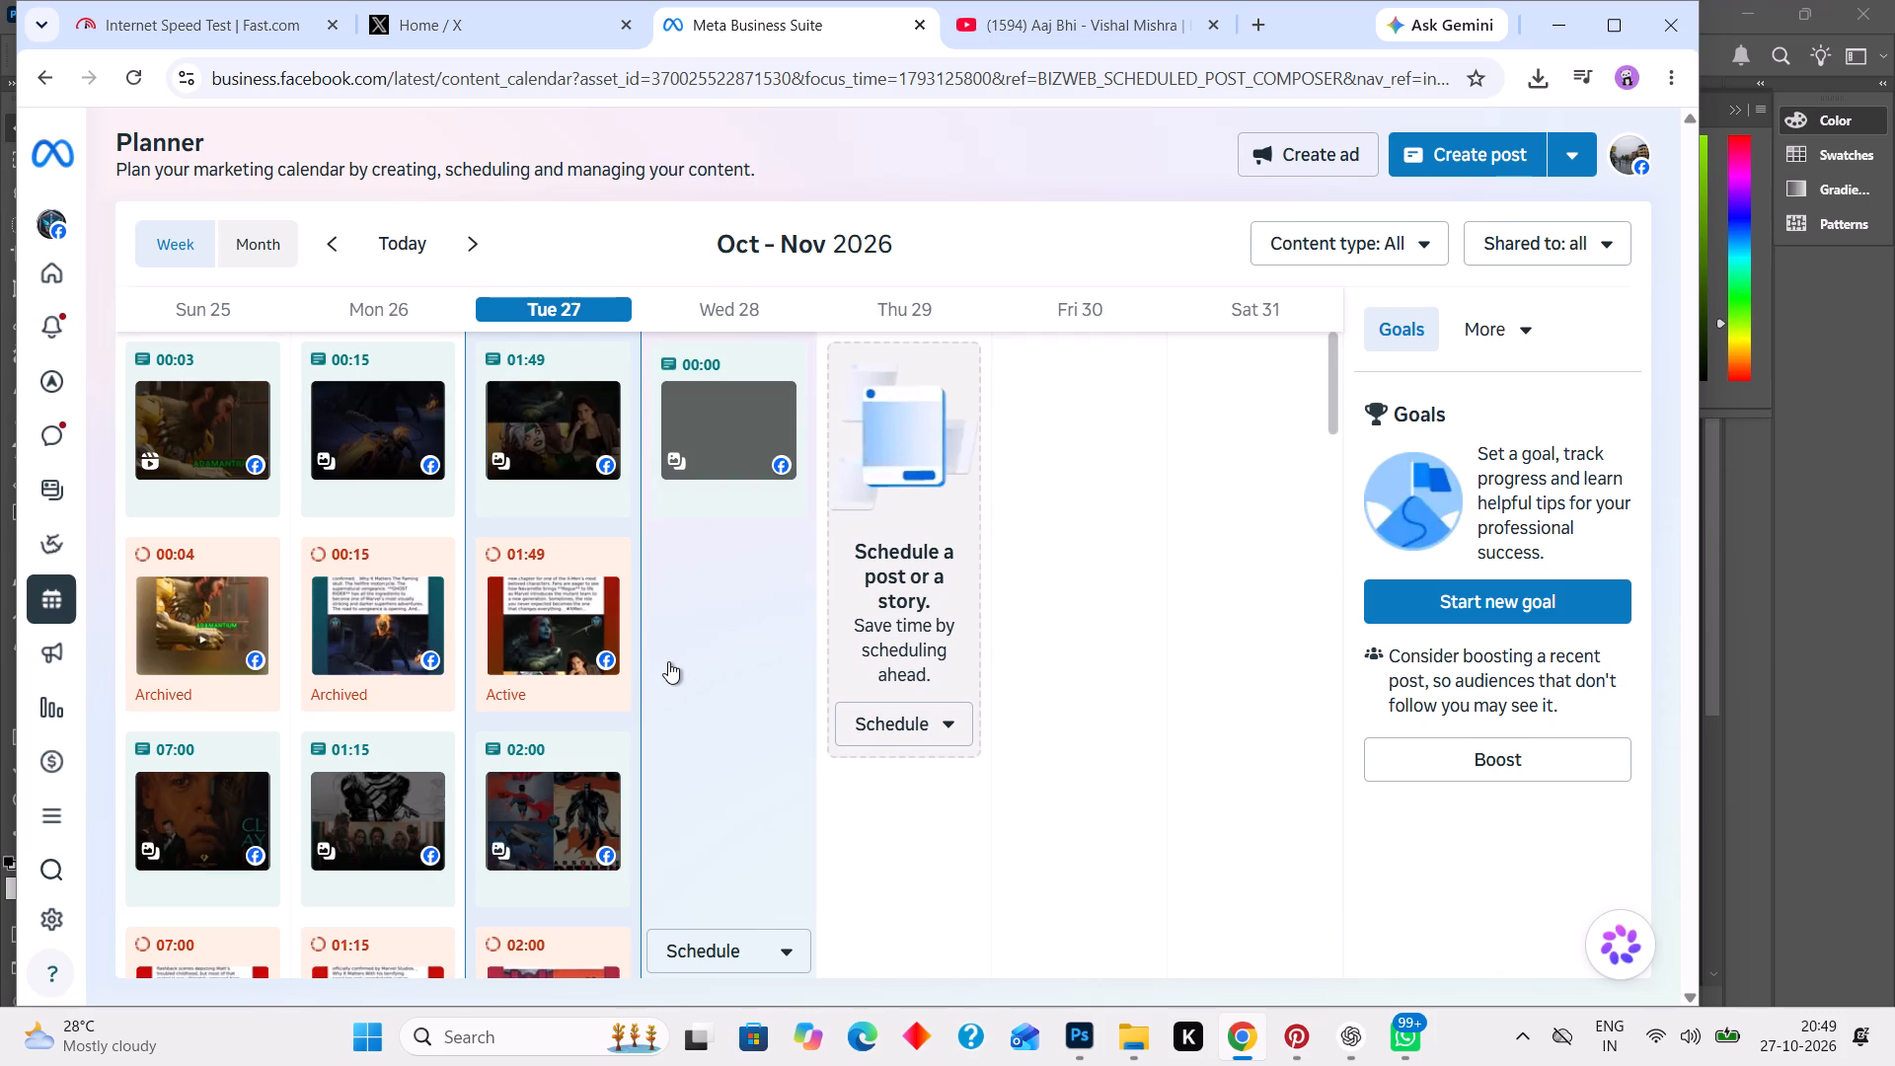
Check the week's scheduled posts in the Meta Business Suite planner, and create a new post with the poster image 413.1 attached.
scroll(668, 661, down, 2)
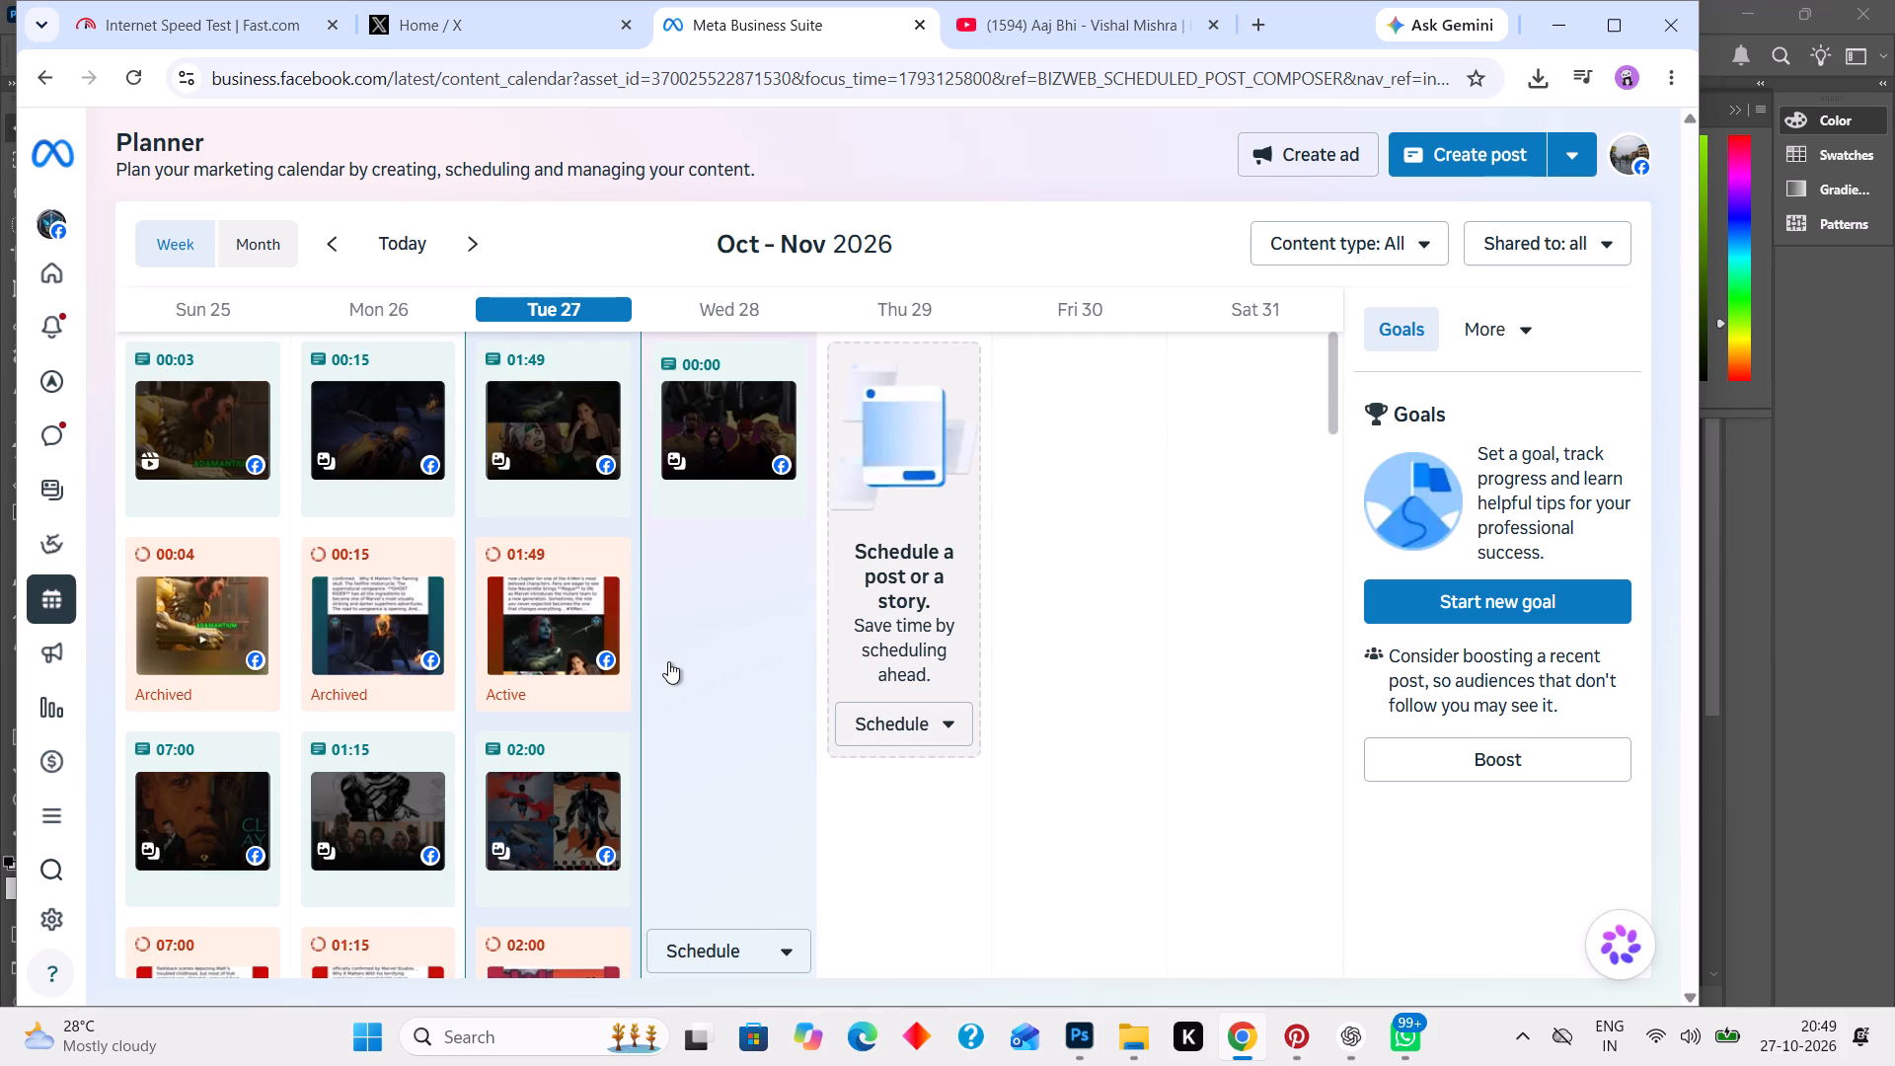
scroll(668, 661, down, 6)
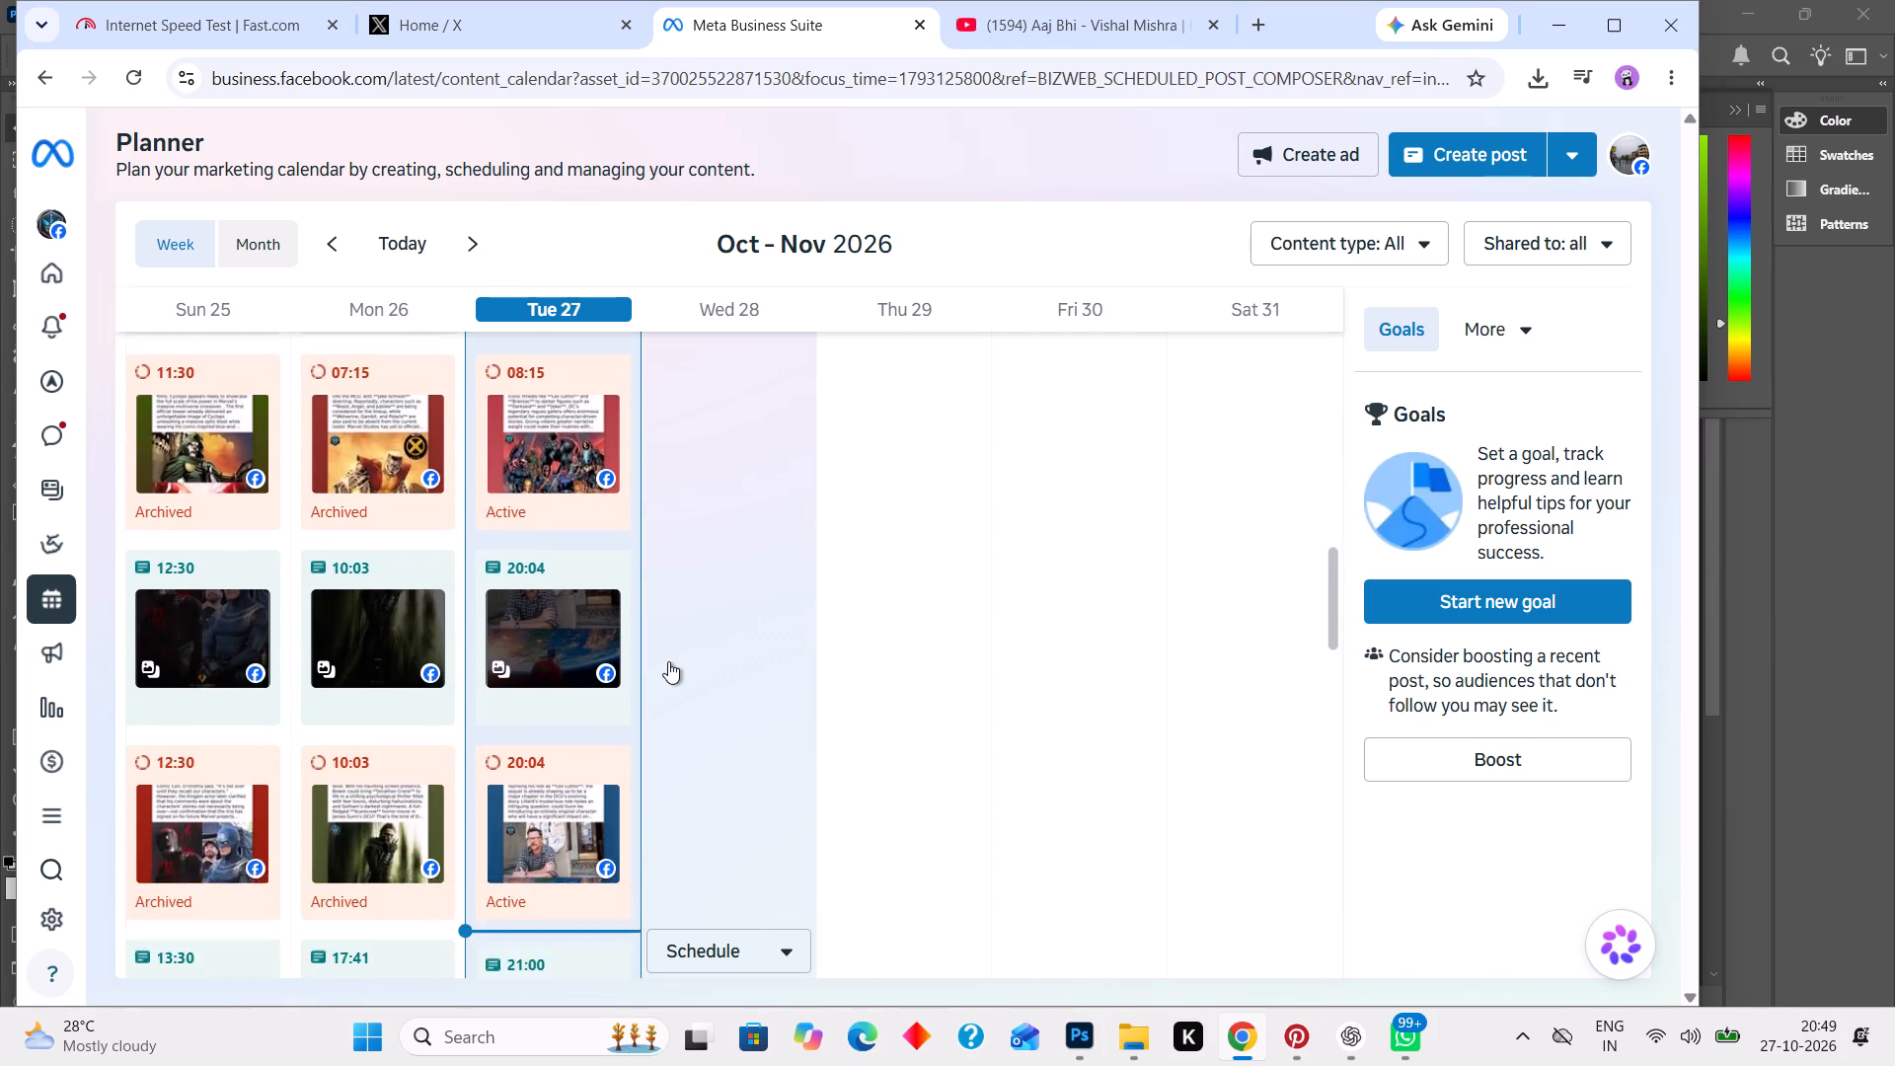
scroll(668, 661, down, 6)
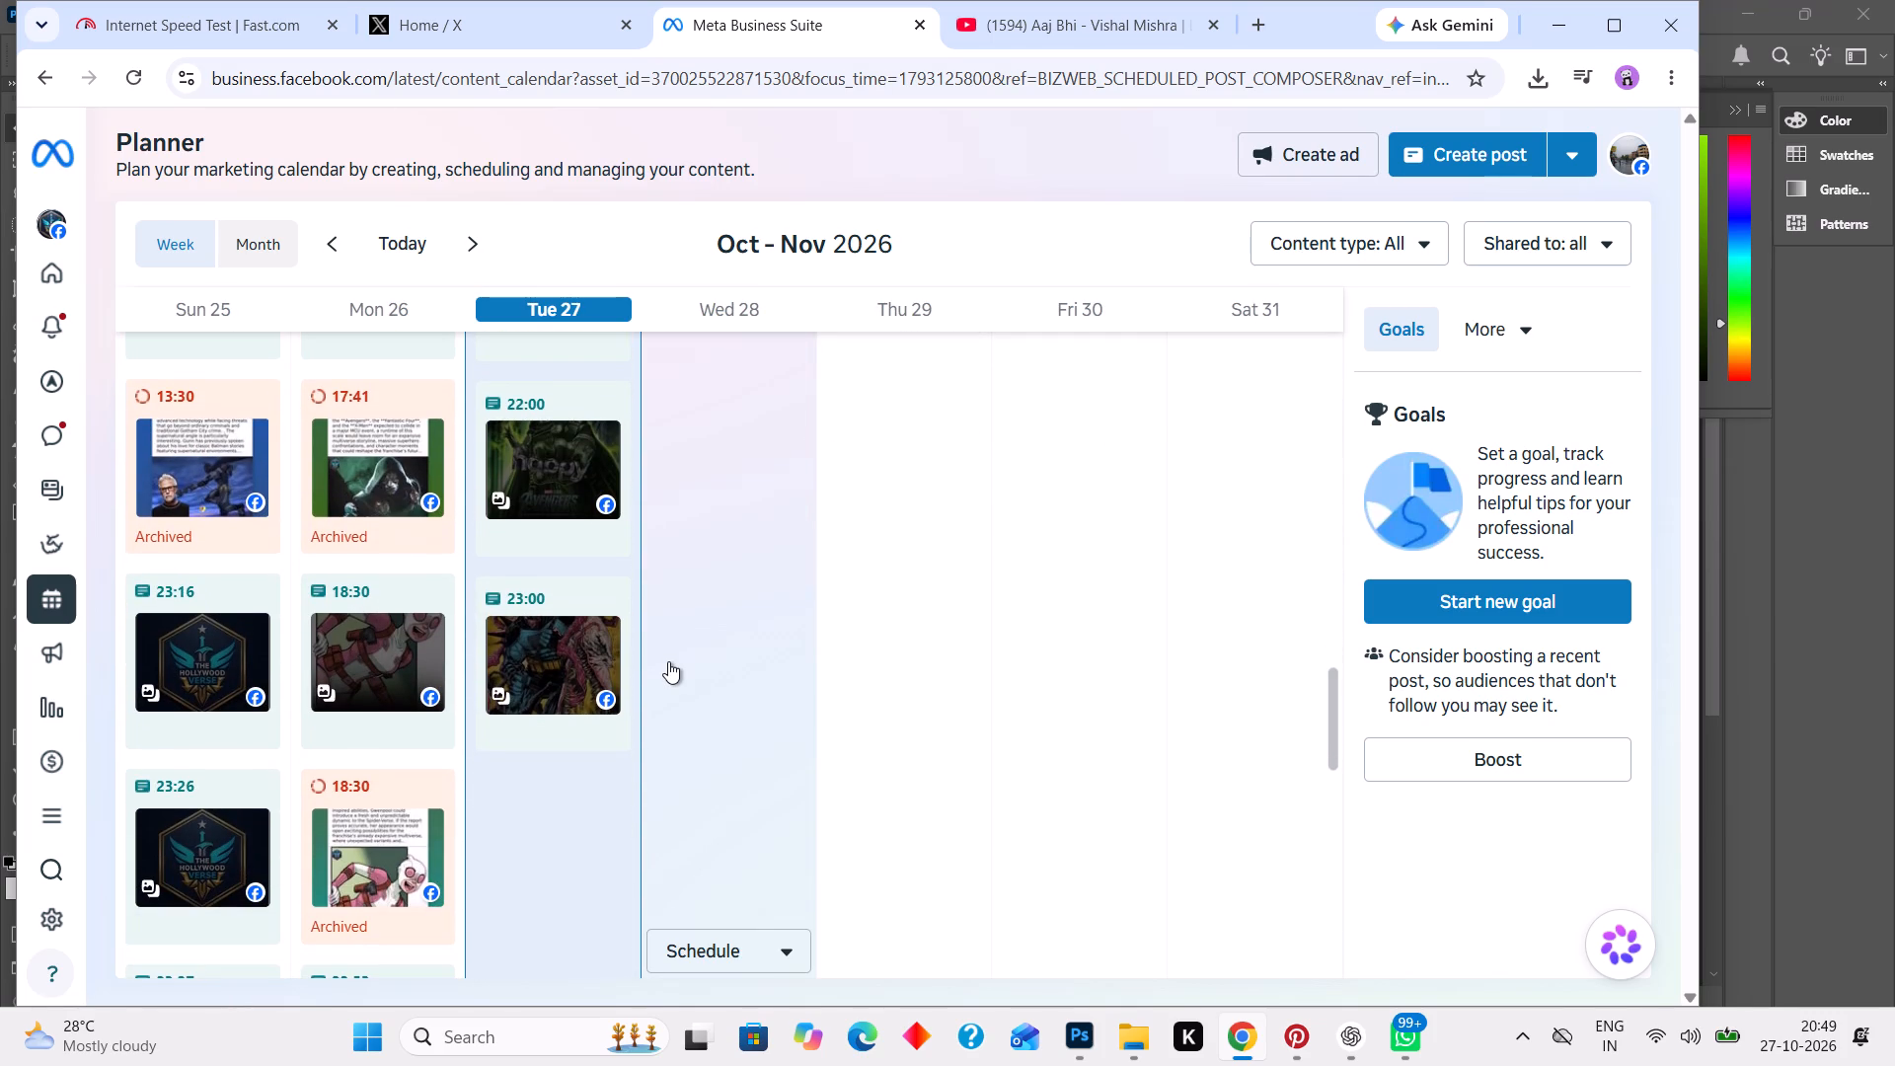
scroll(668, 661, down, 2)
scroll(668, 661, up, 8)
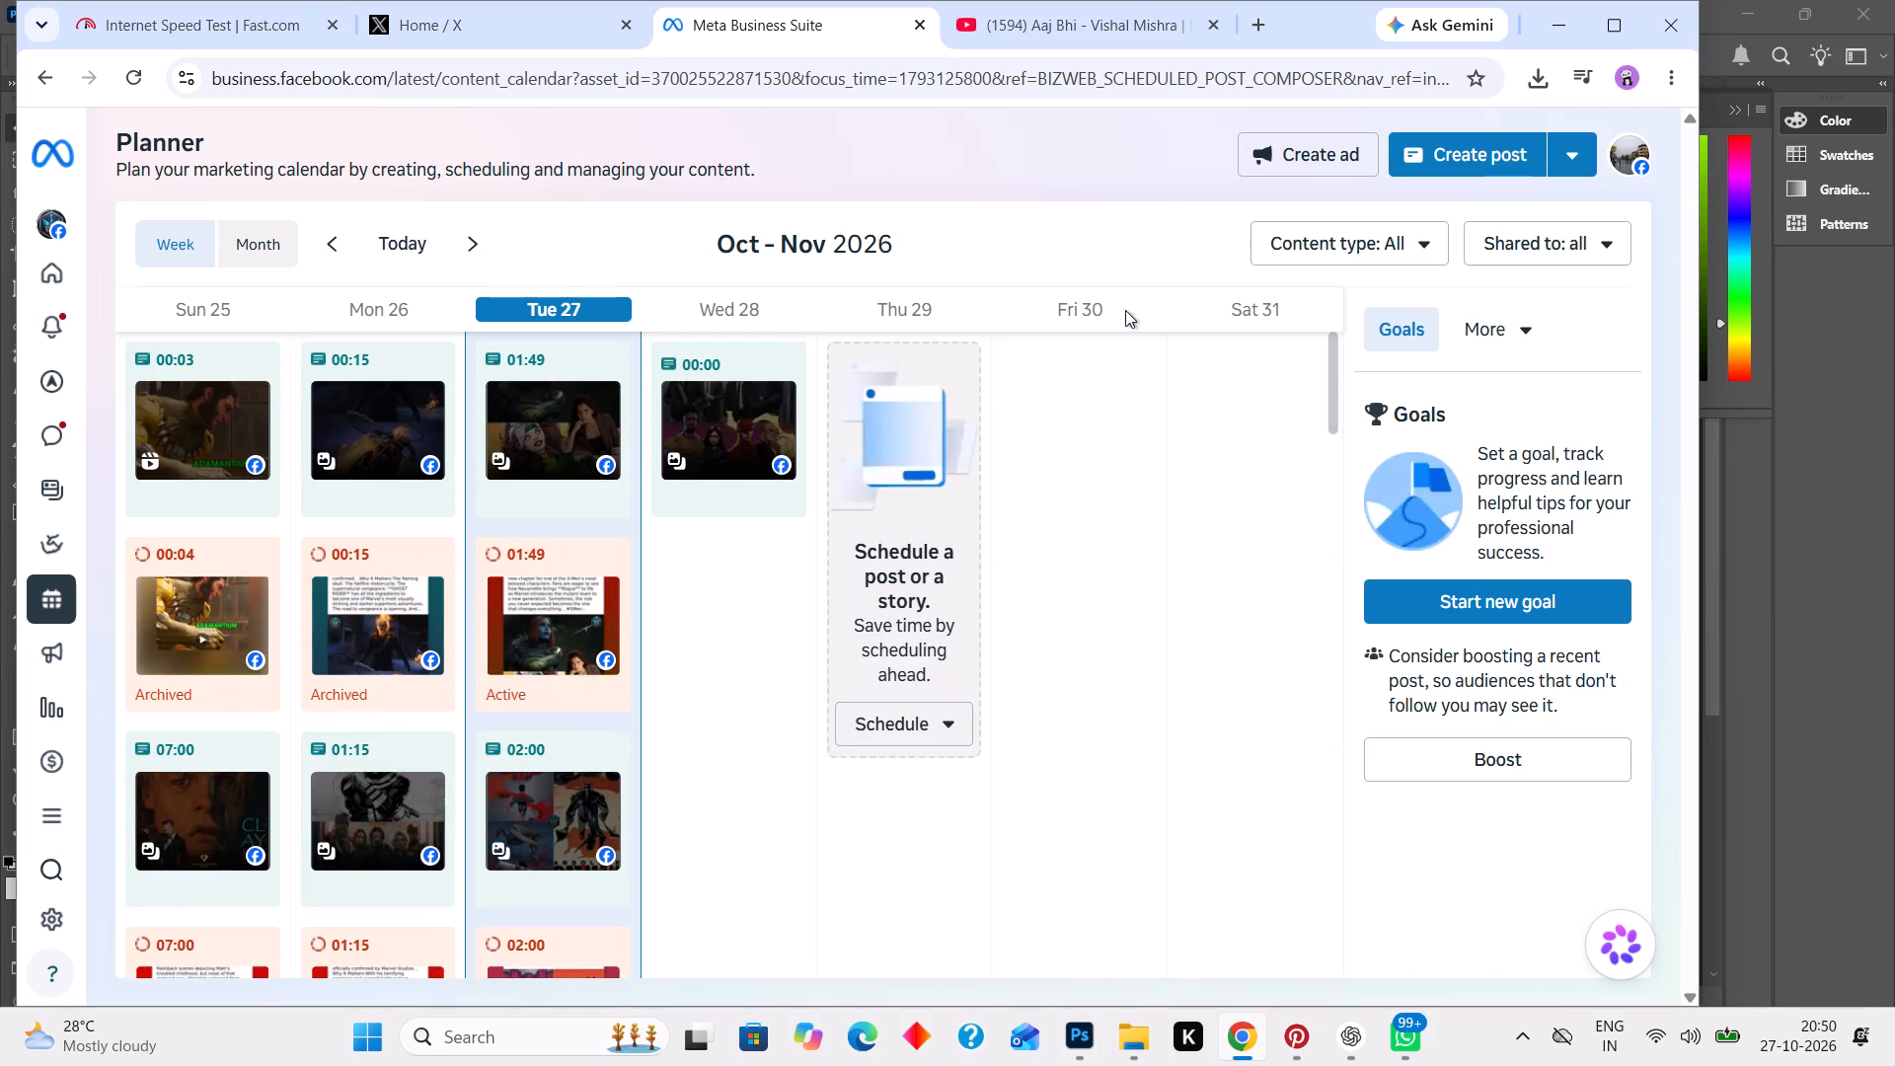
scroll(778, 703, down, 6)
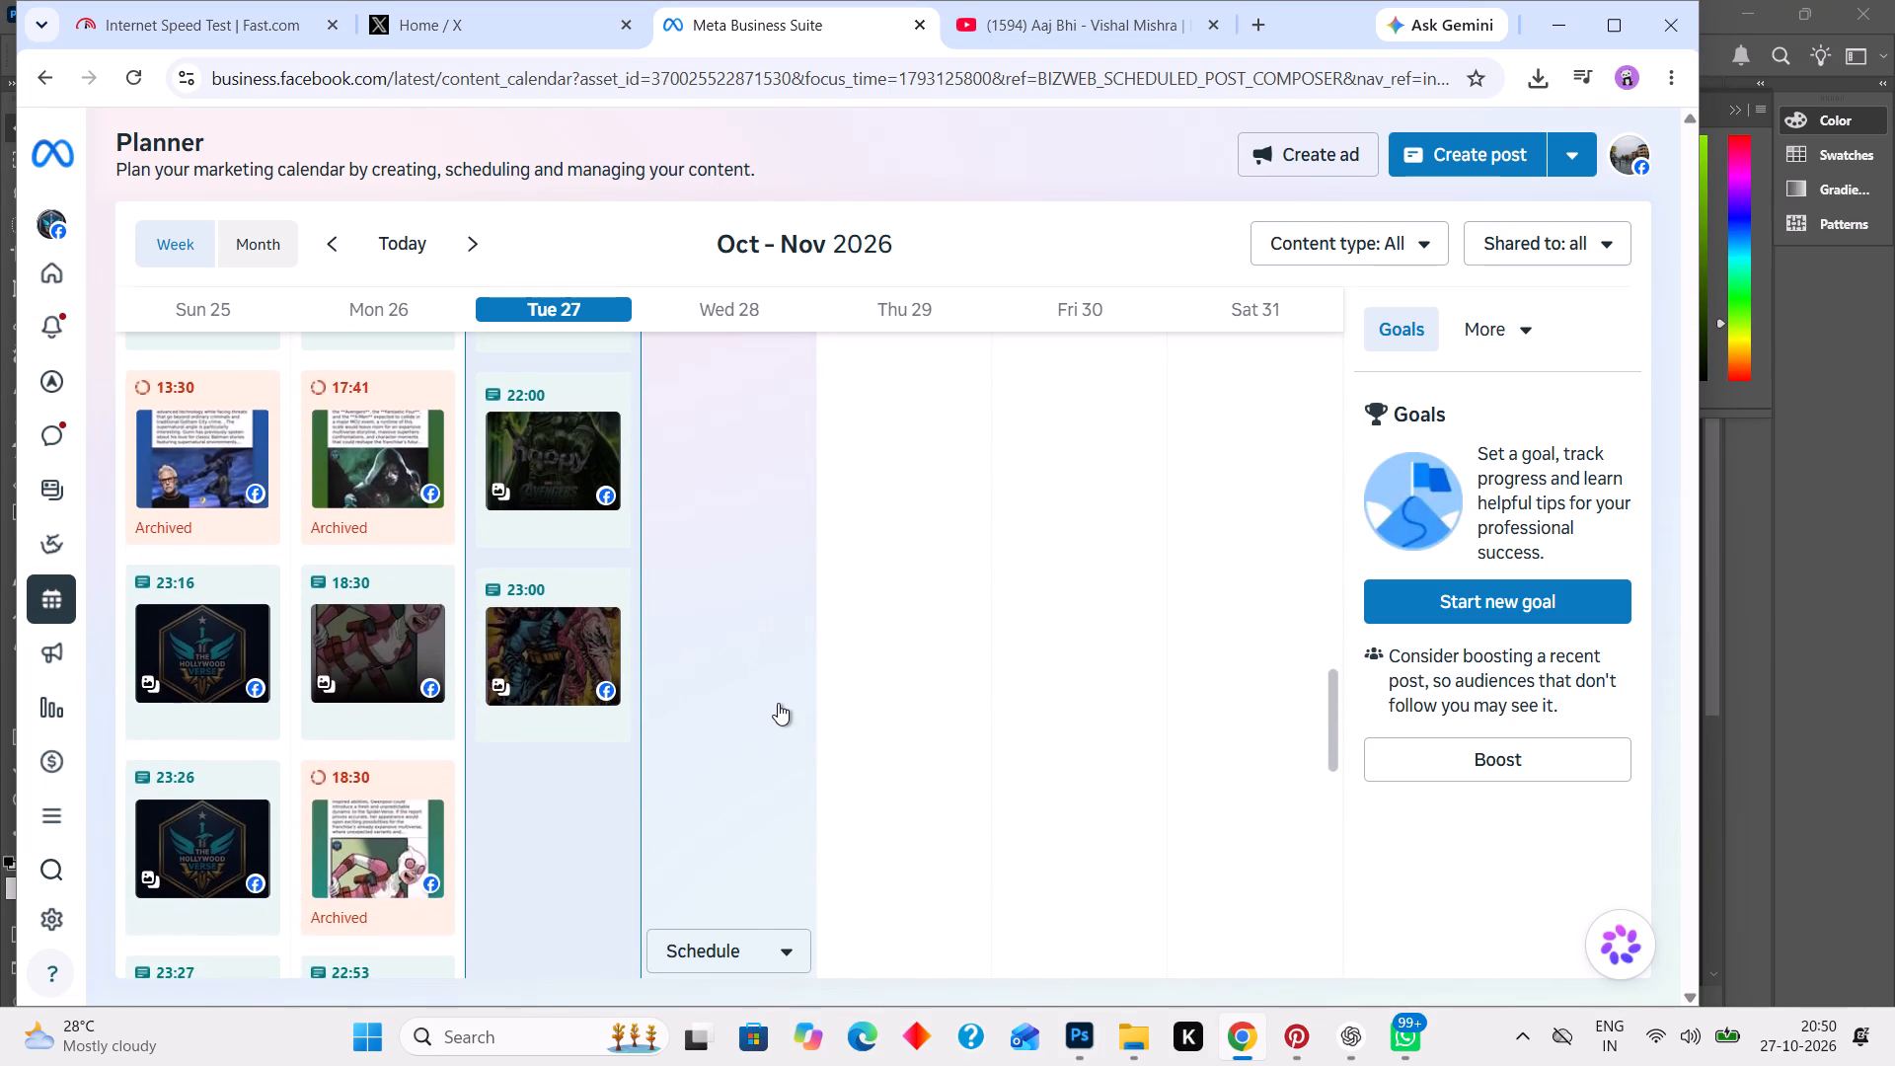
click(1488, 144)
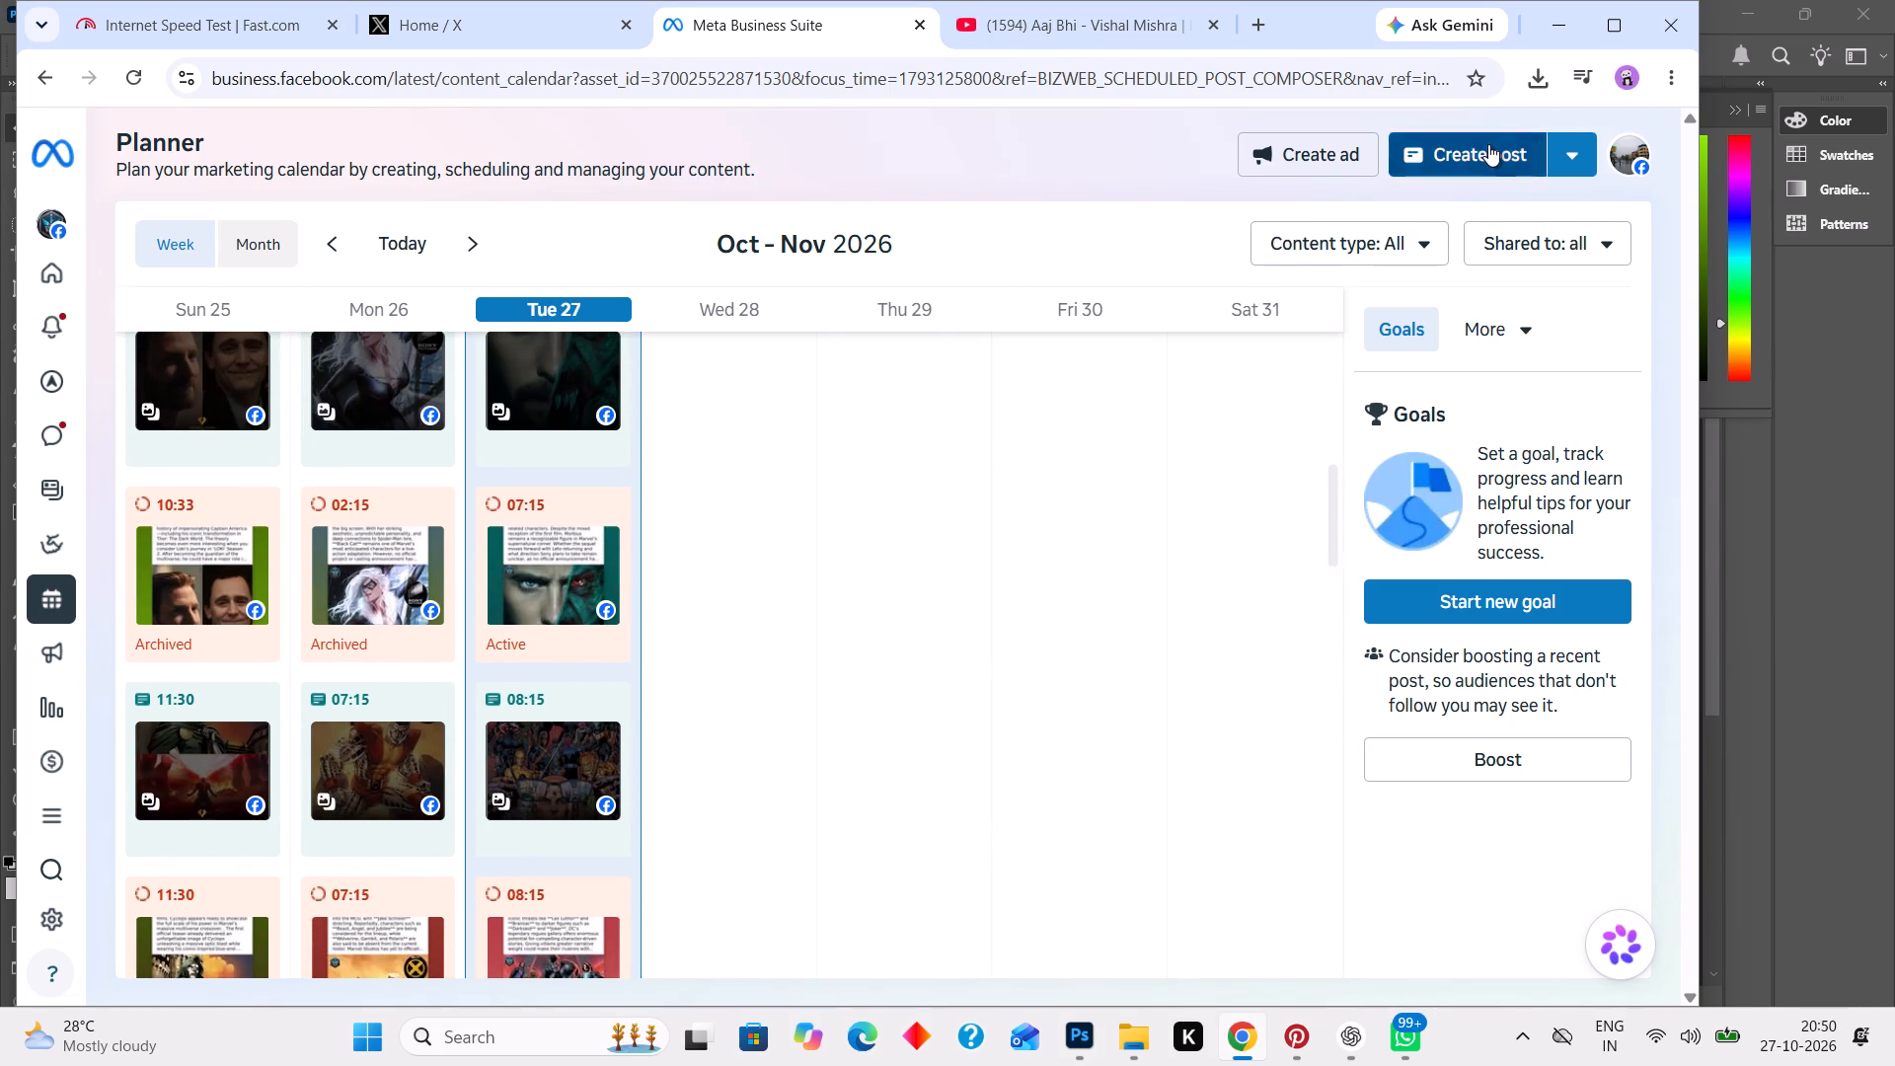
click(293, 460)
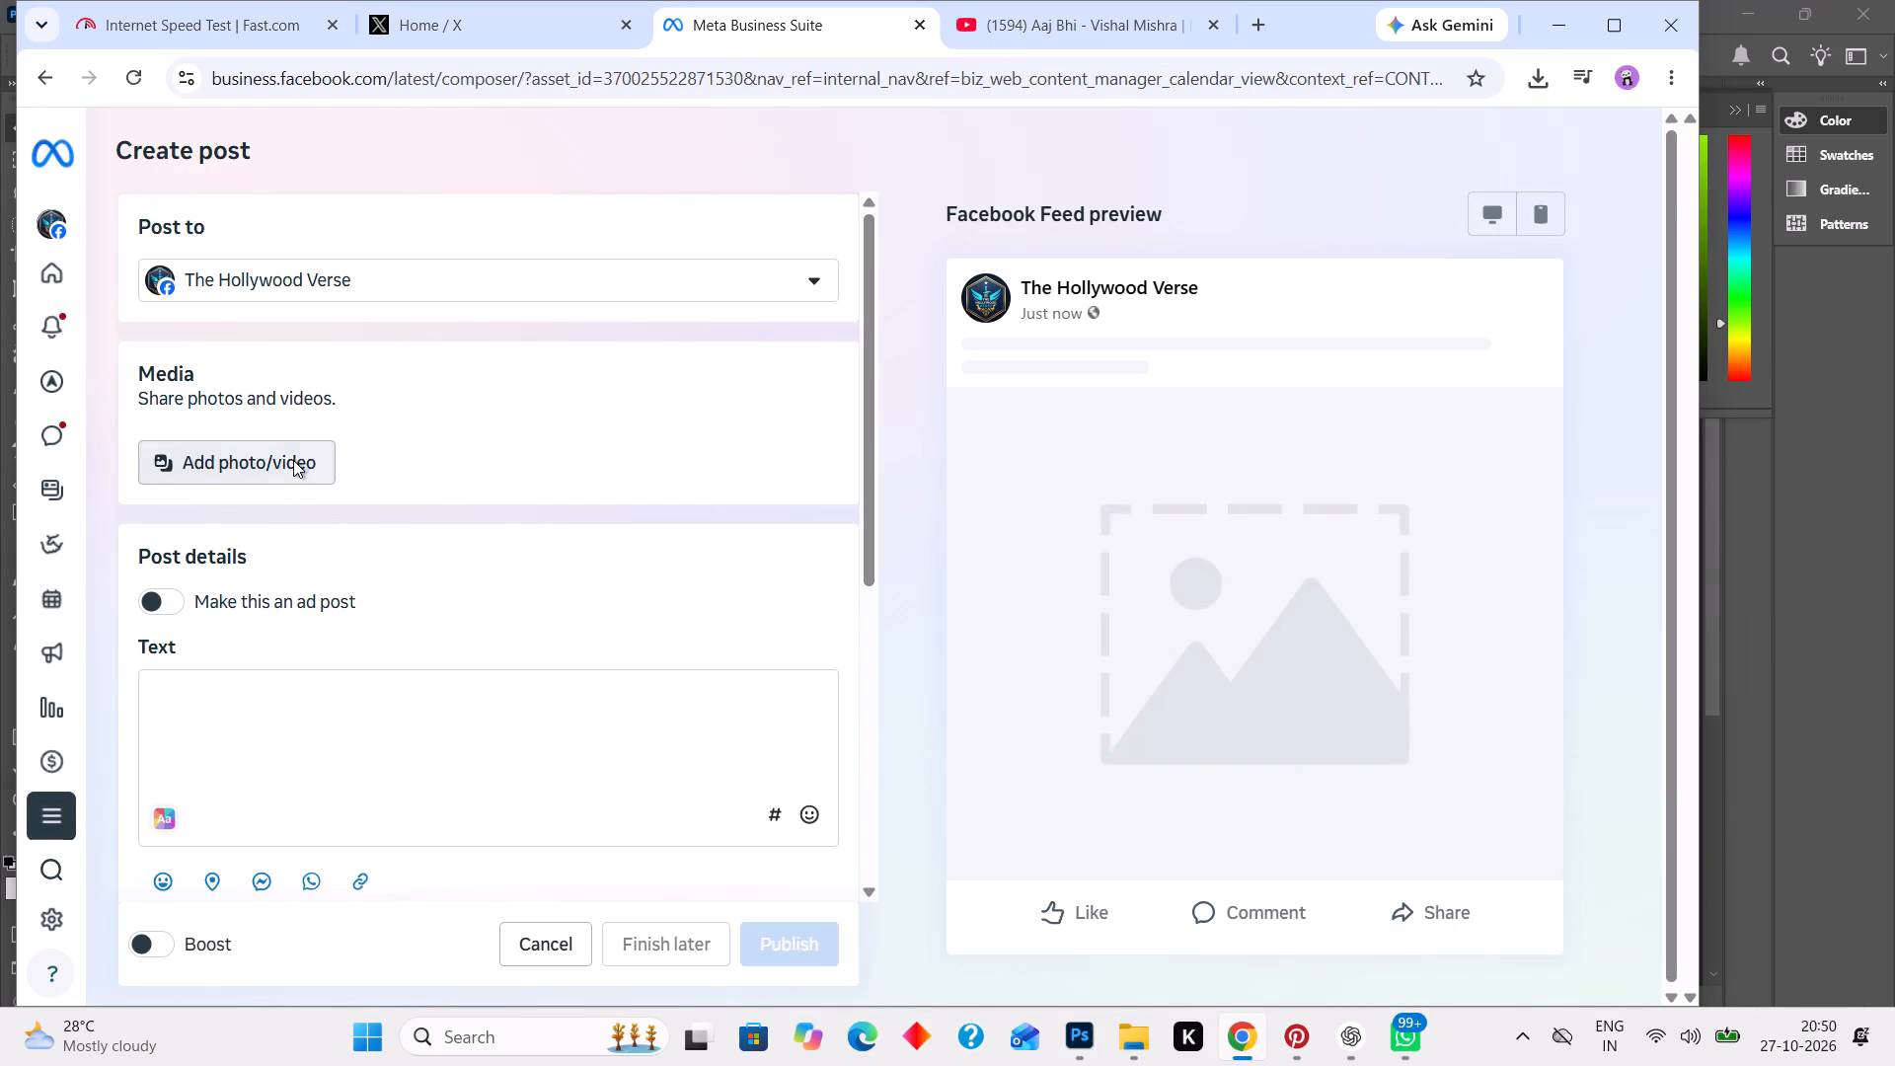
scroll(628, 339, down, 14)
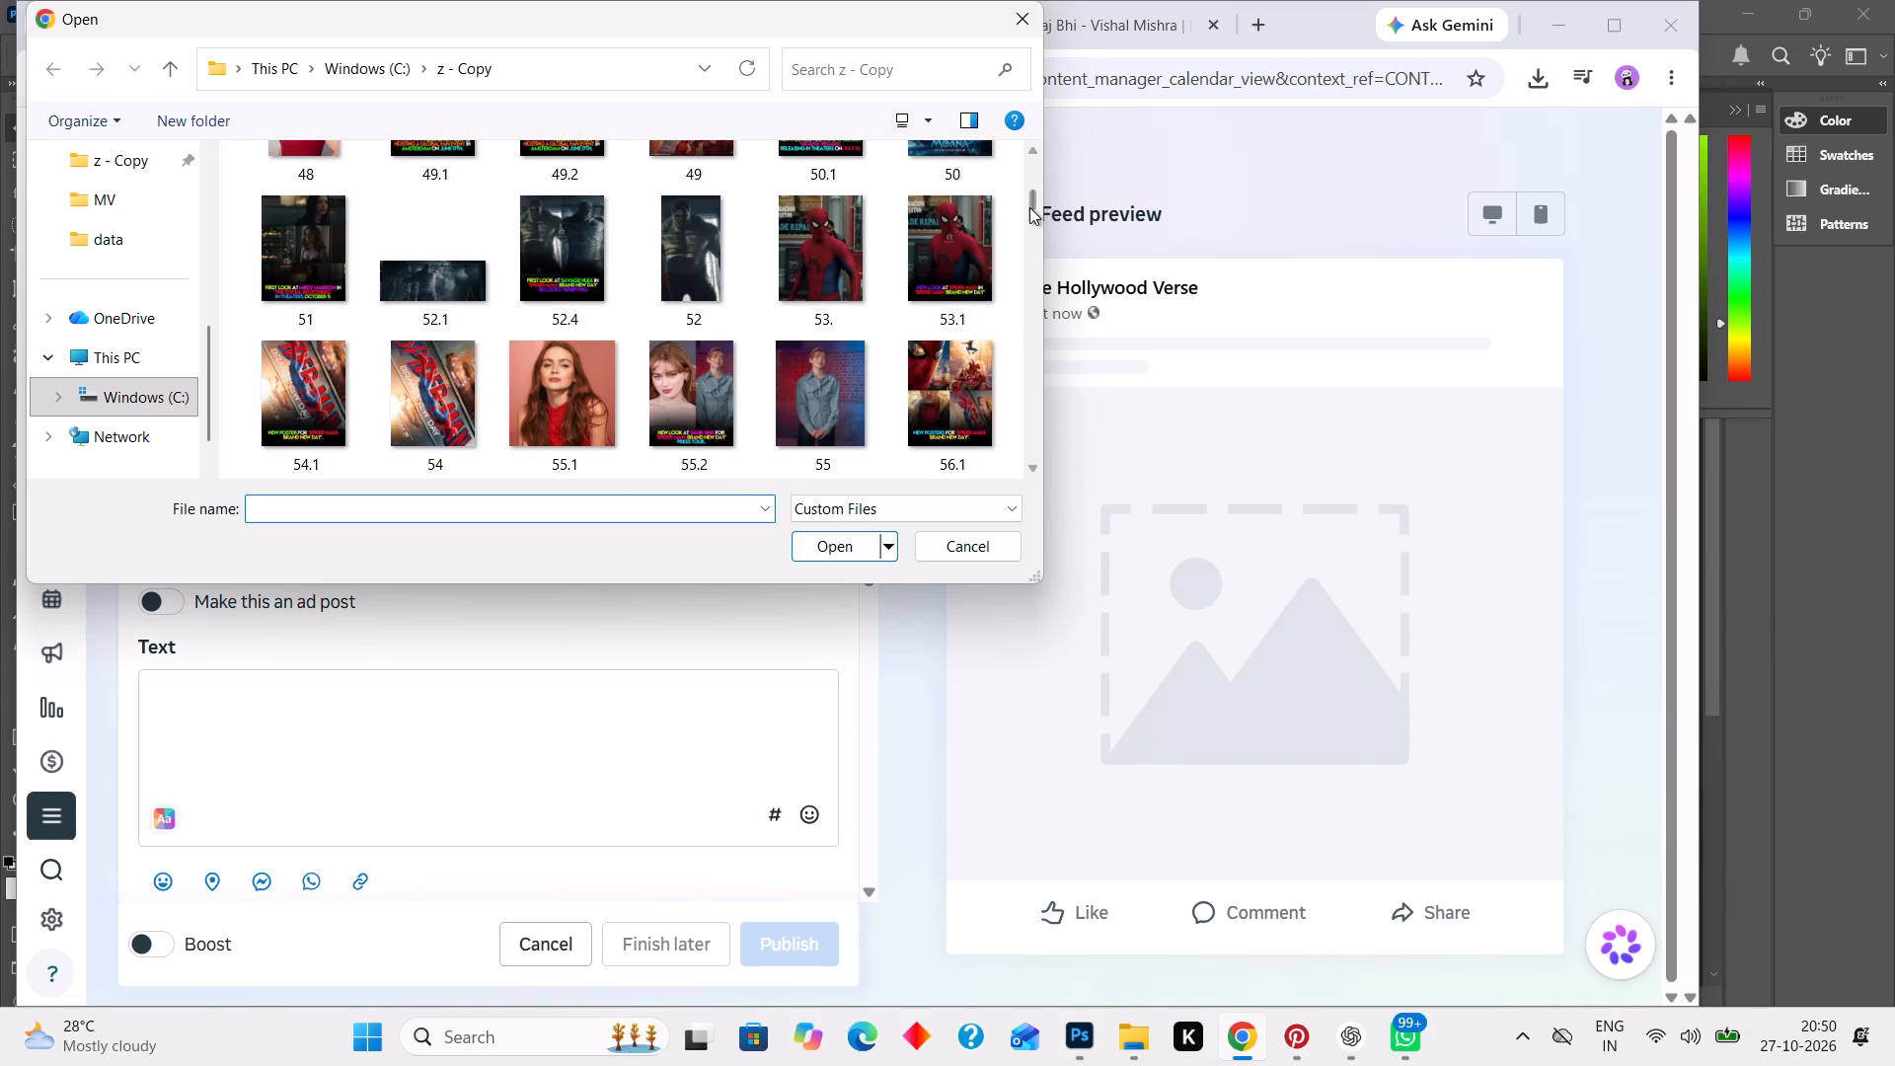
drag(1030, 207, 1046, 462)
scroll(833, 329, up, 1)
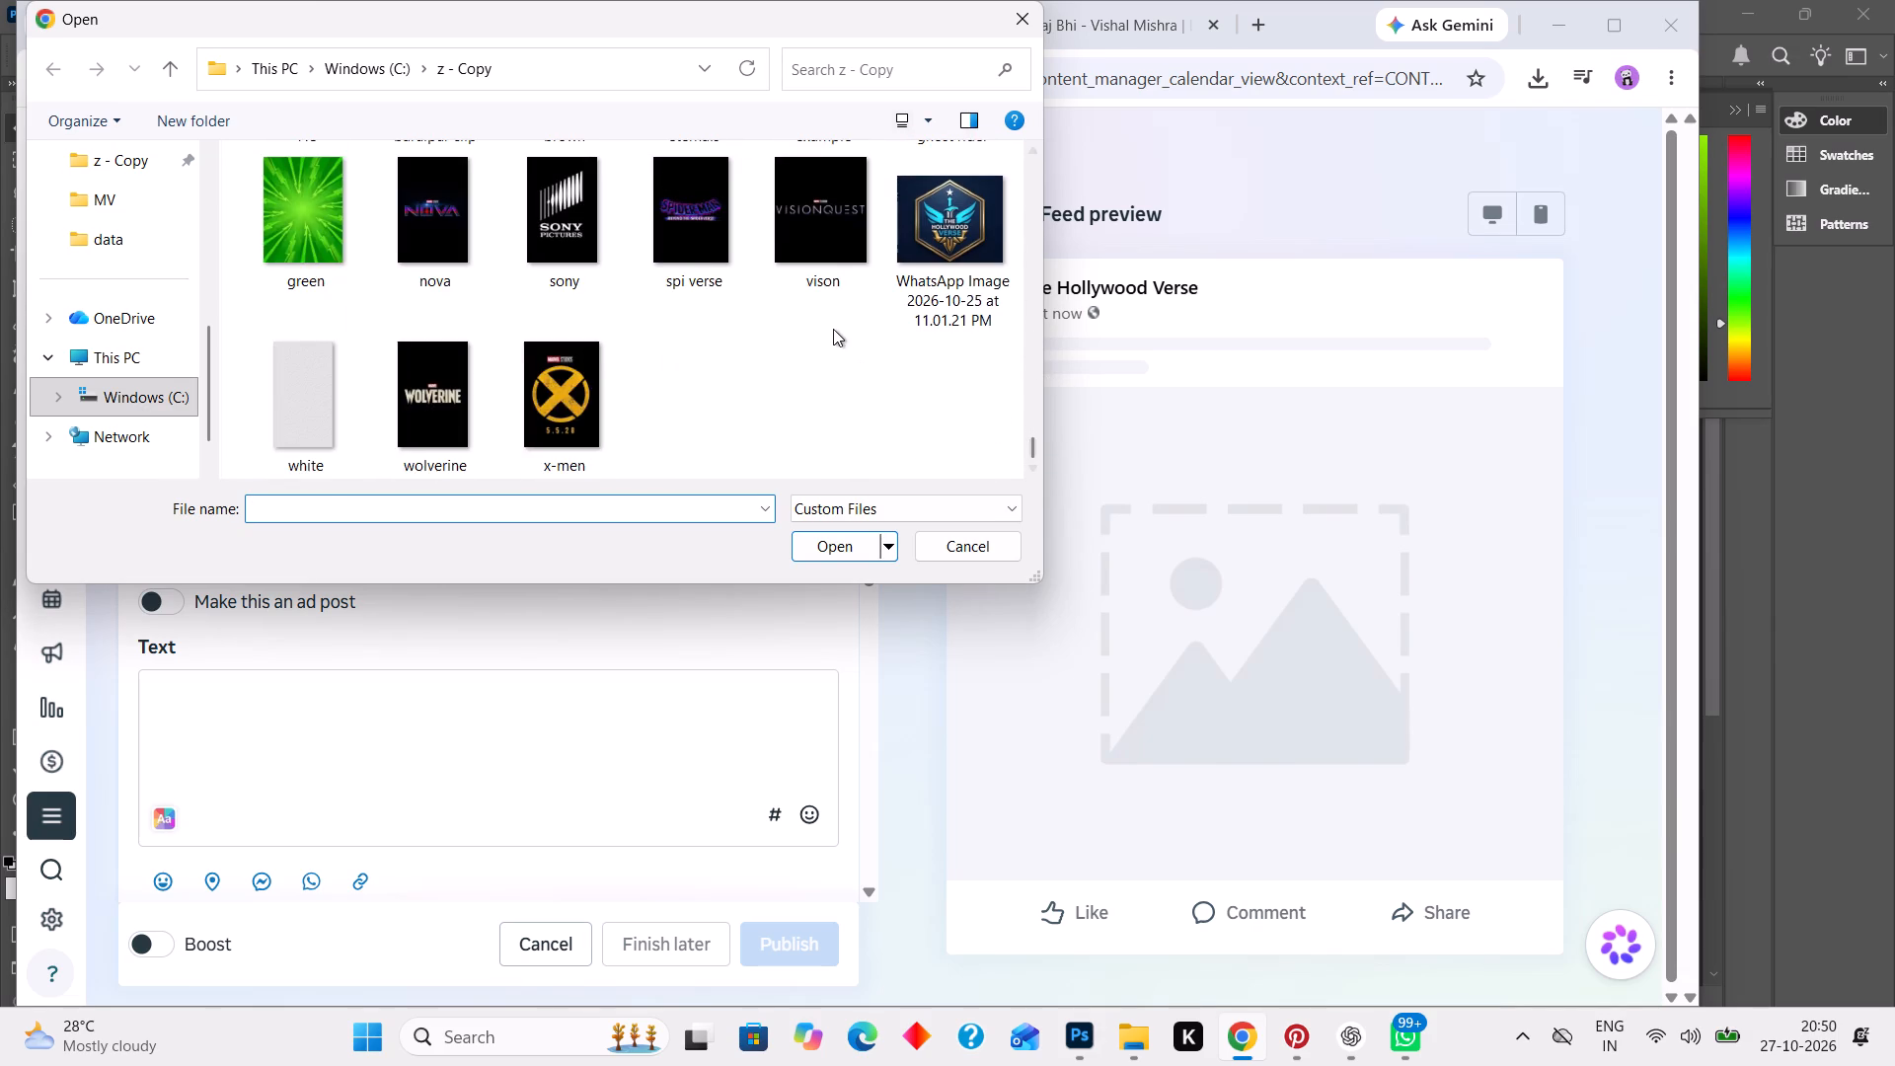
scroll(833, 329, up, 1)
scroll(833, 329, down, 1)
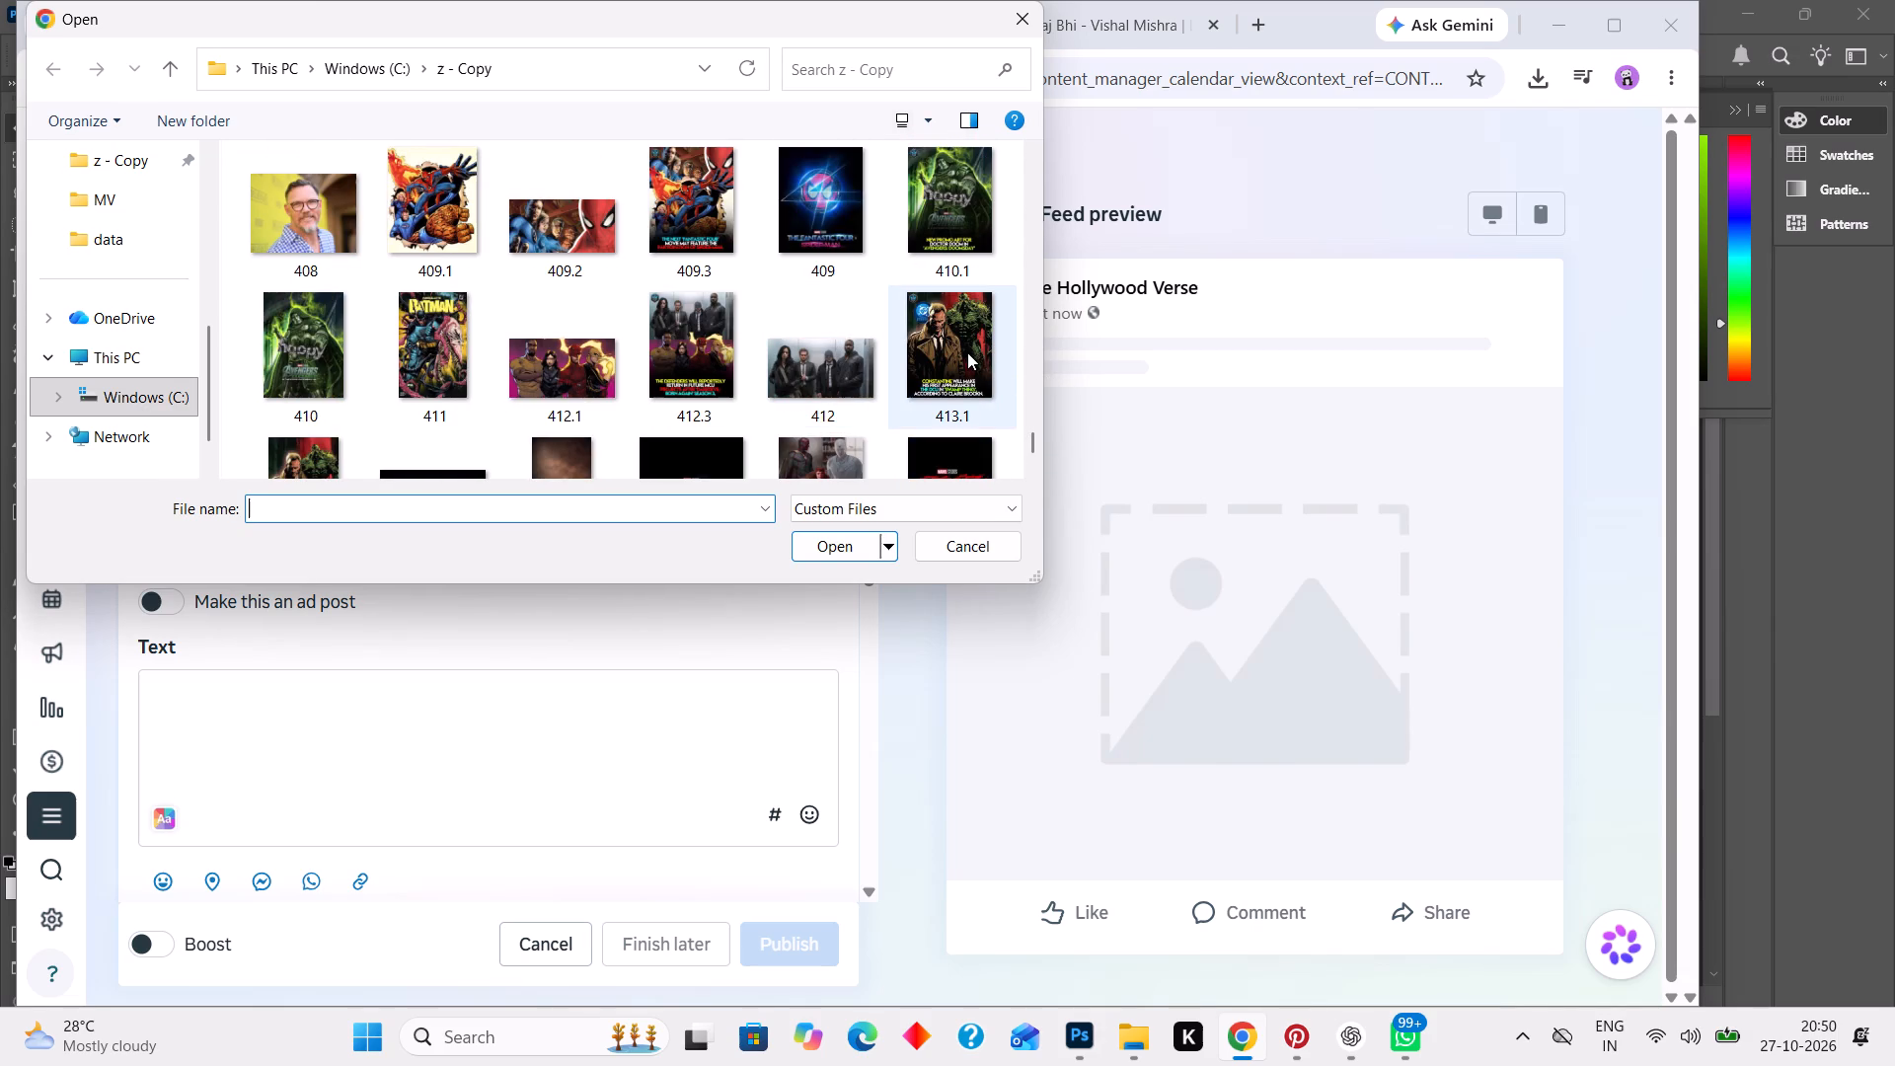
click(967, 352)
click(828, 545)
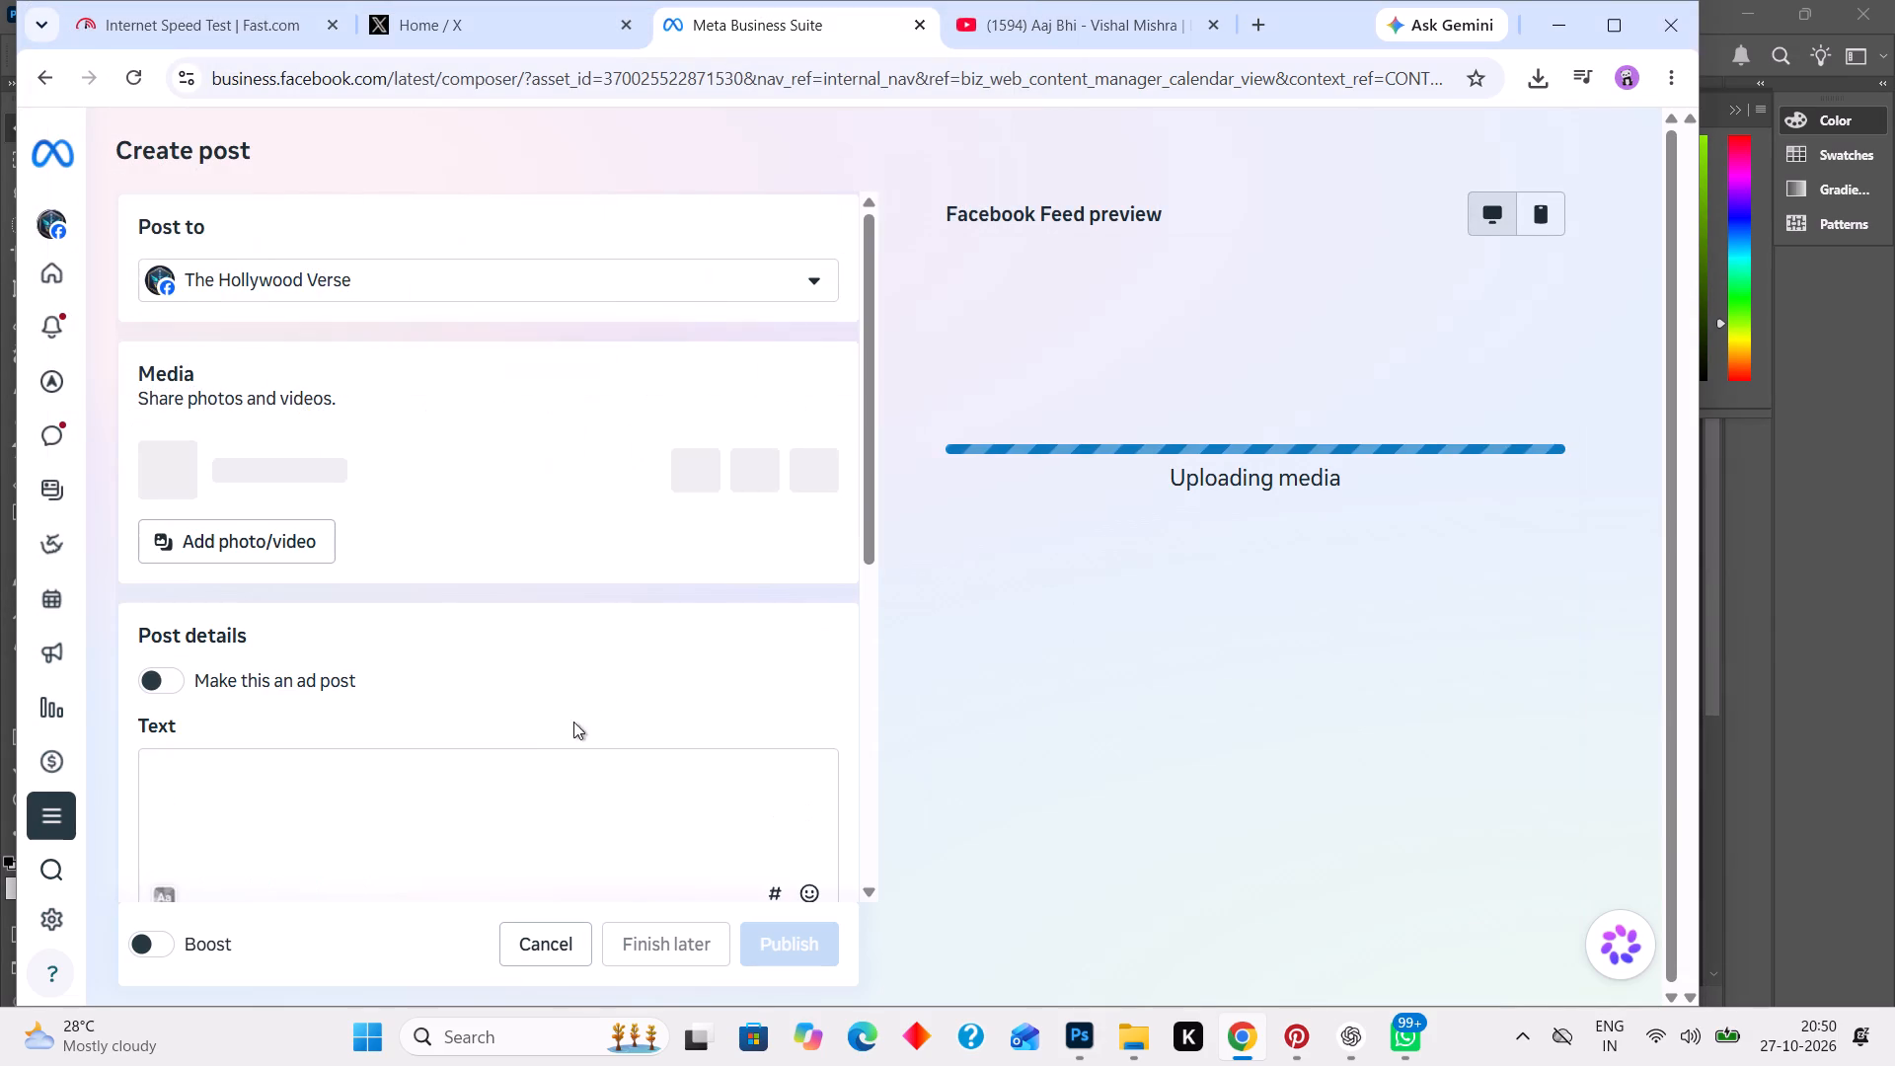
Paste the copied Constantine 'SWAMP THING' caption into the post text and delete the double asterisks around its headline.
click(513, 794)
key(ctrl+v)
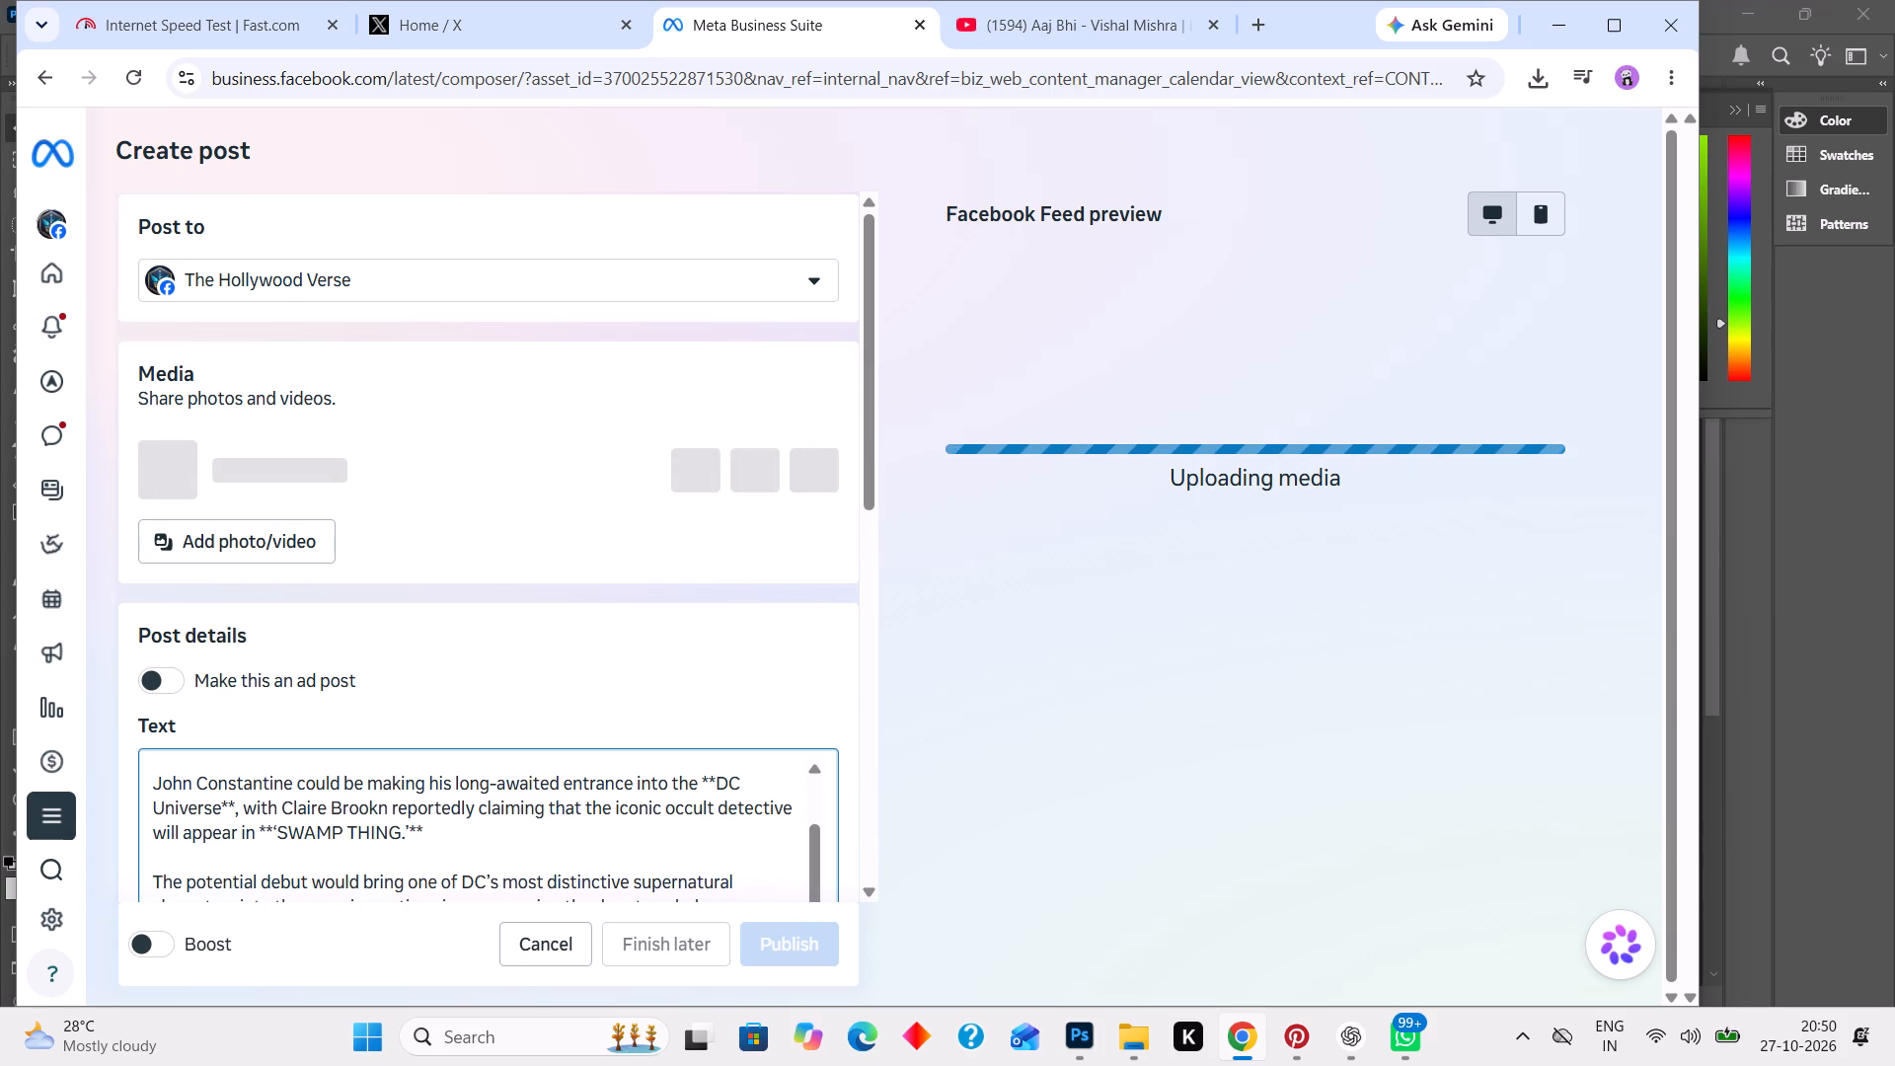
scroll(512, 813, up, 2)
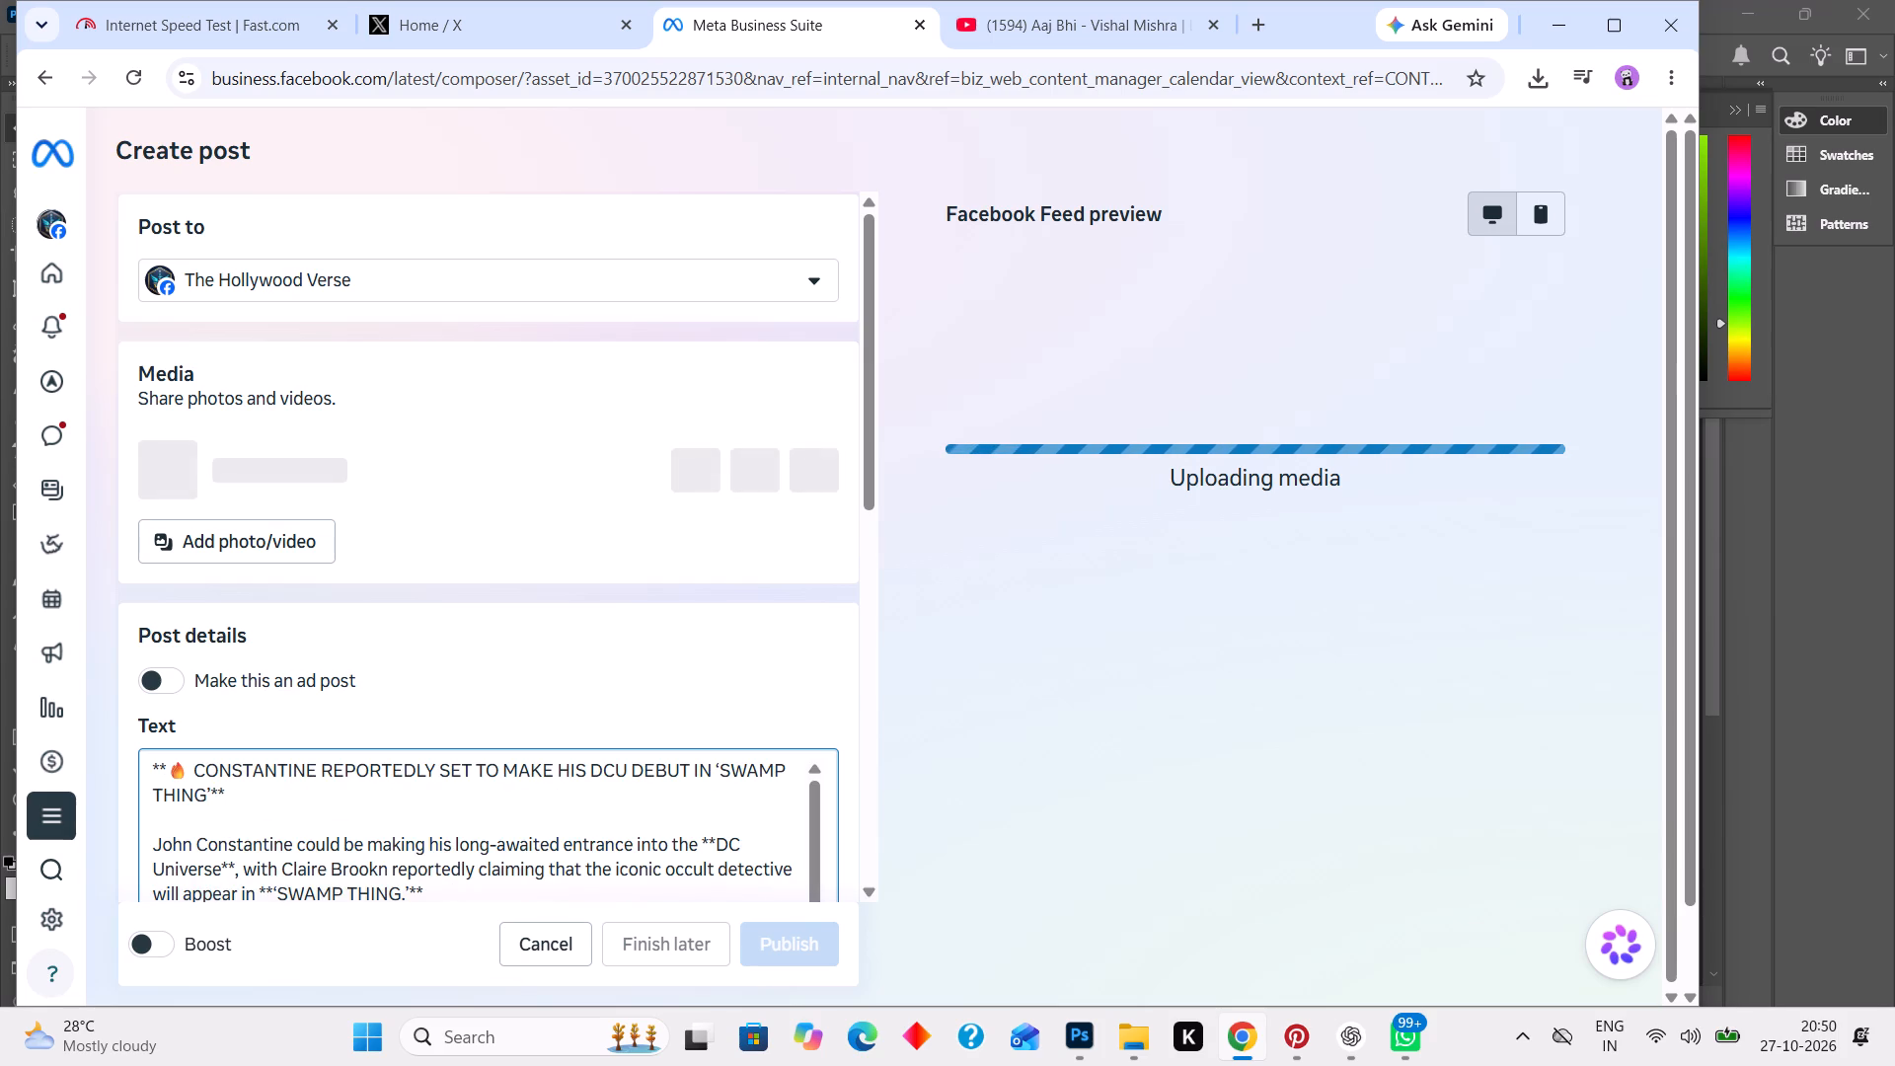
click(240, 801)
key(BackSpace)
key(BackSpace)
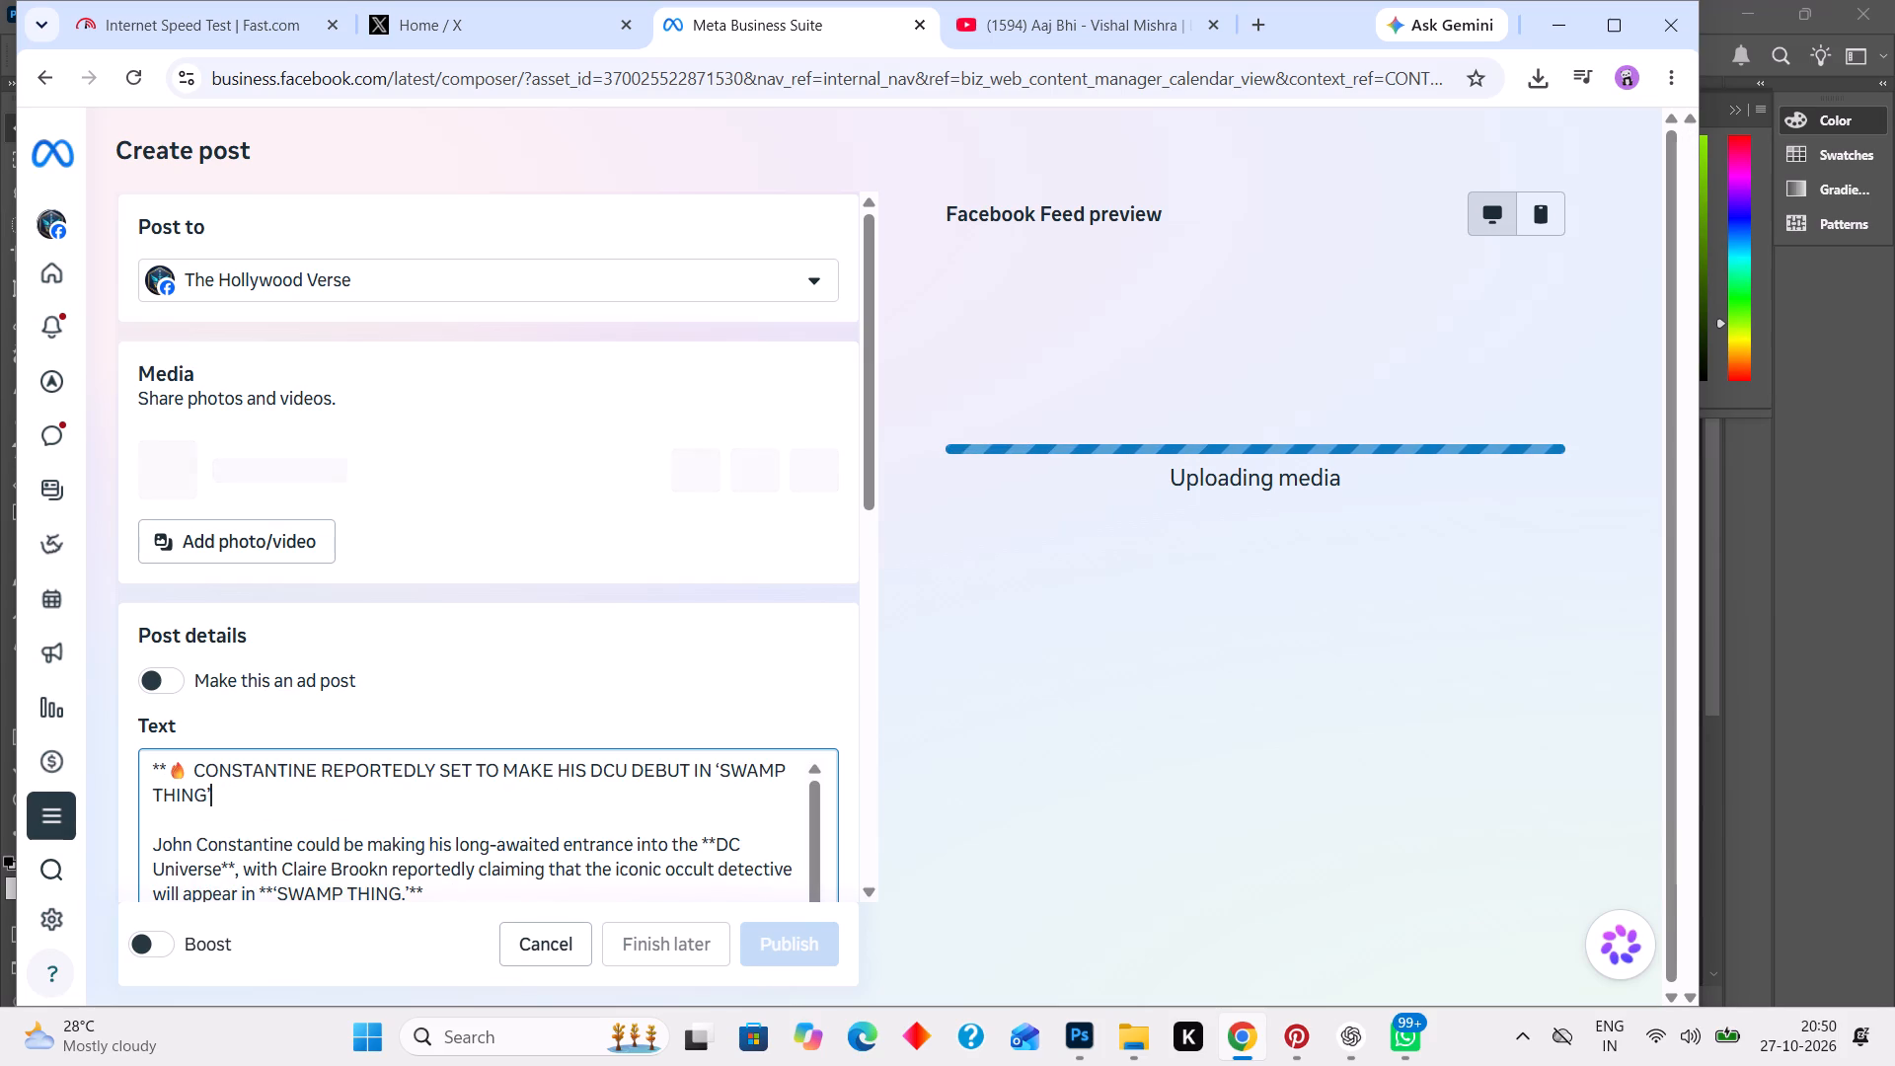
click(165, 768)
key(BackSpace)
key(BackSpace)
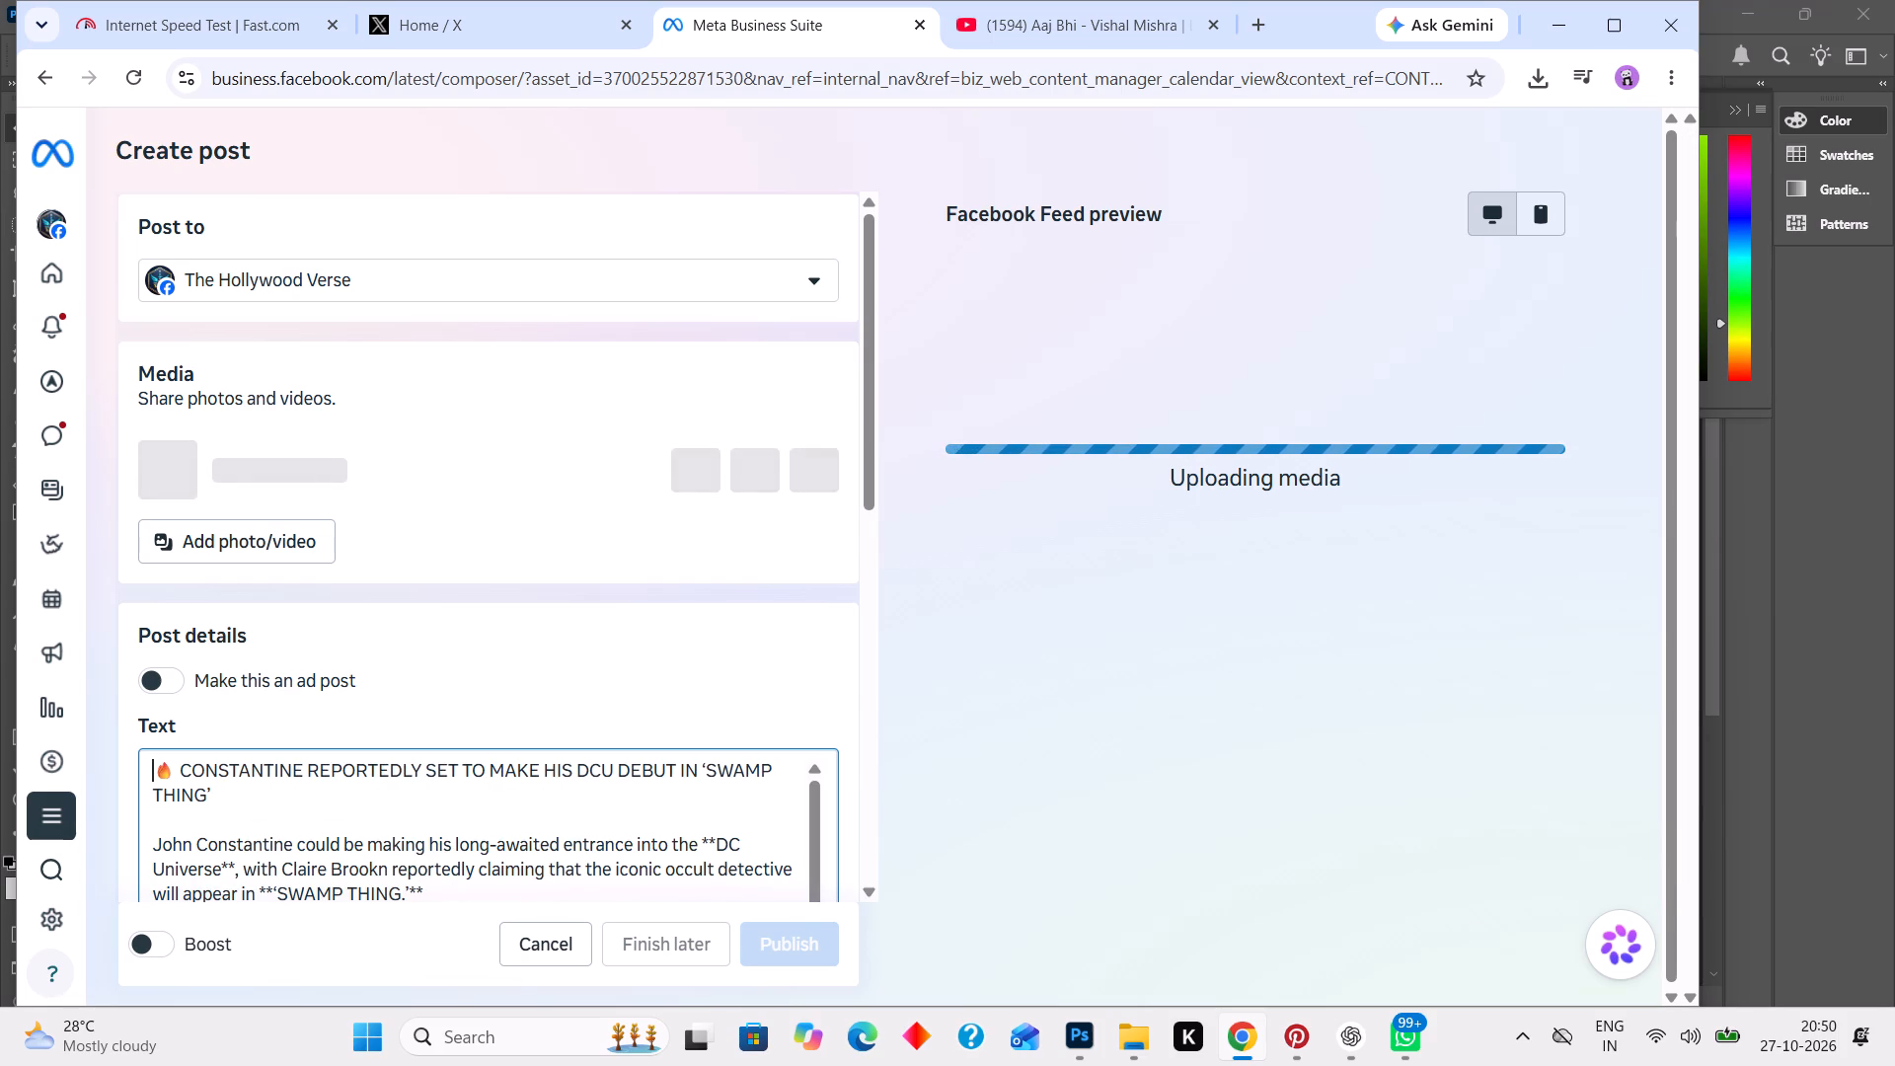
Turn on scheduling for the post and set it to 28 October 2026 at 07:00.
scroll(318, 777, down, 3)
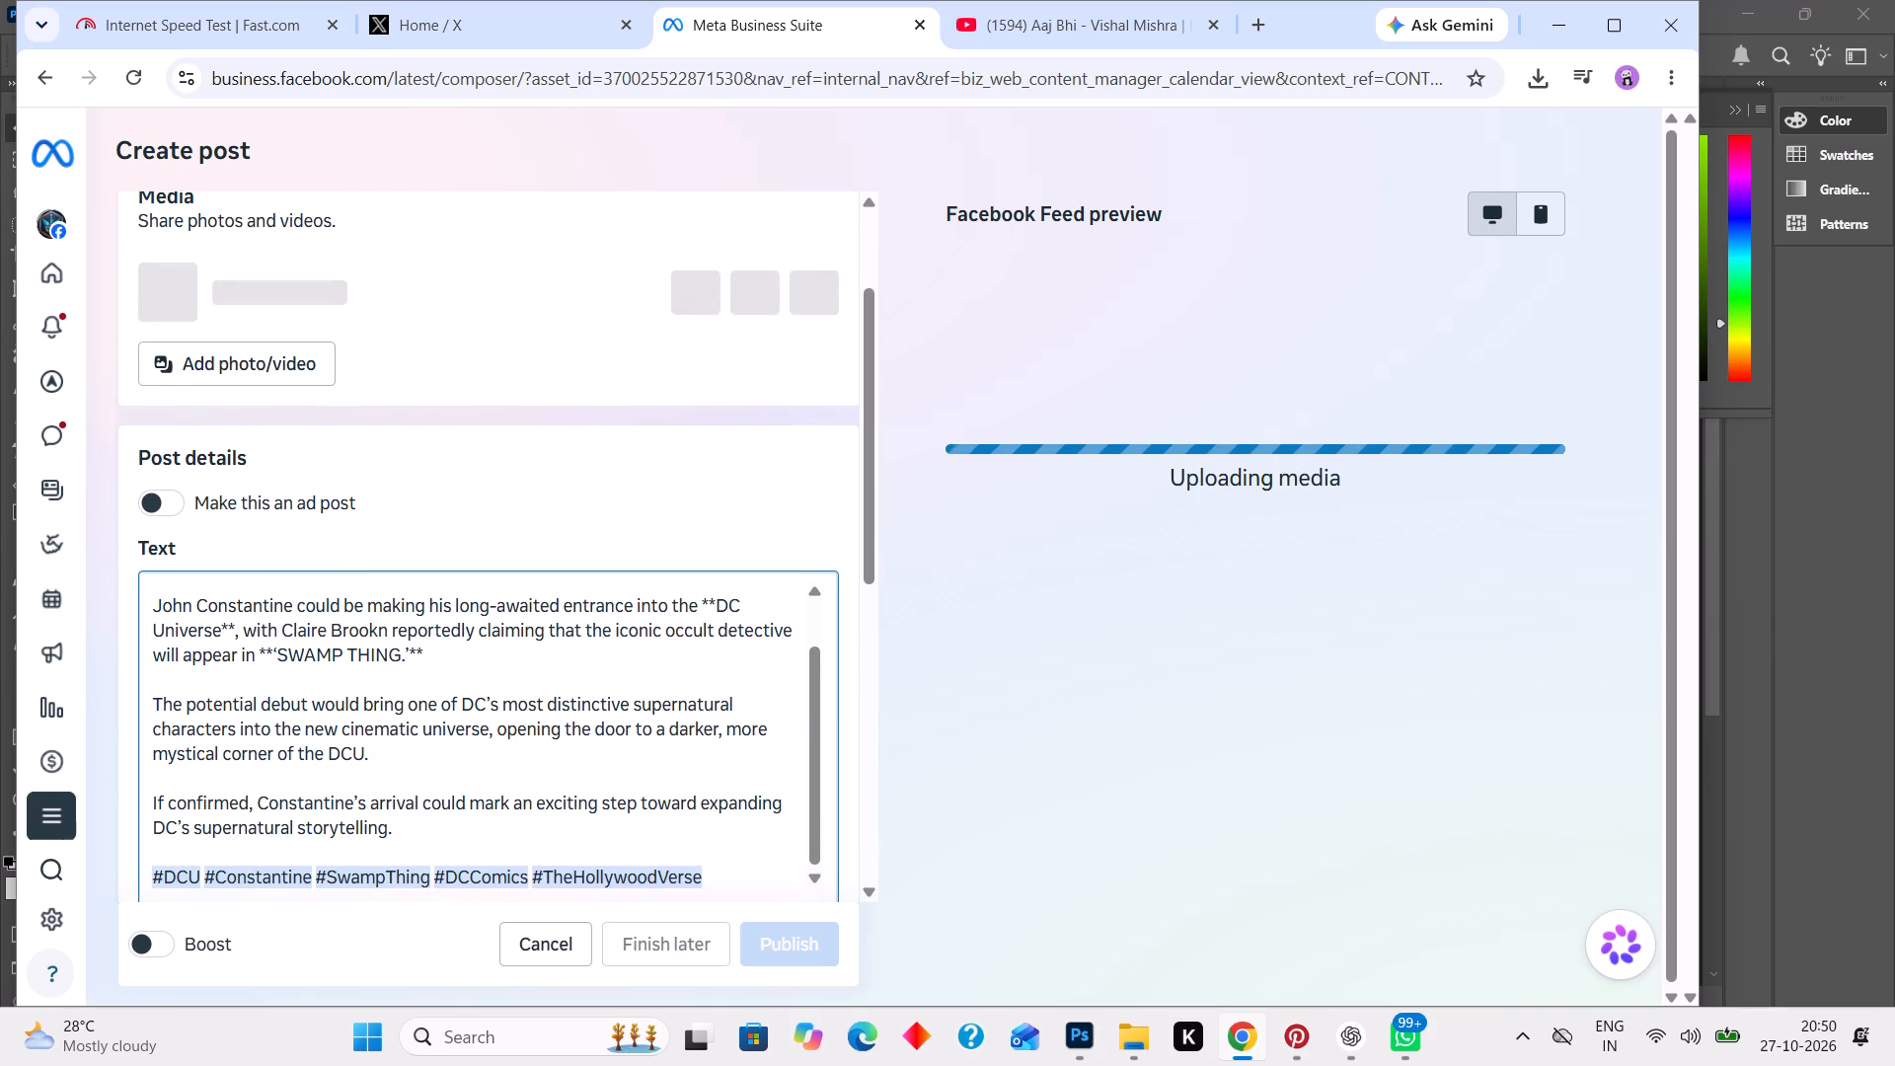
scroll(318, 777, down, 3)
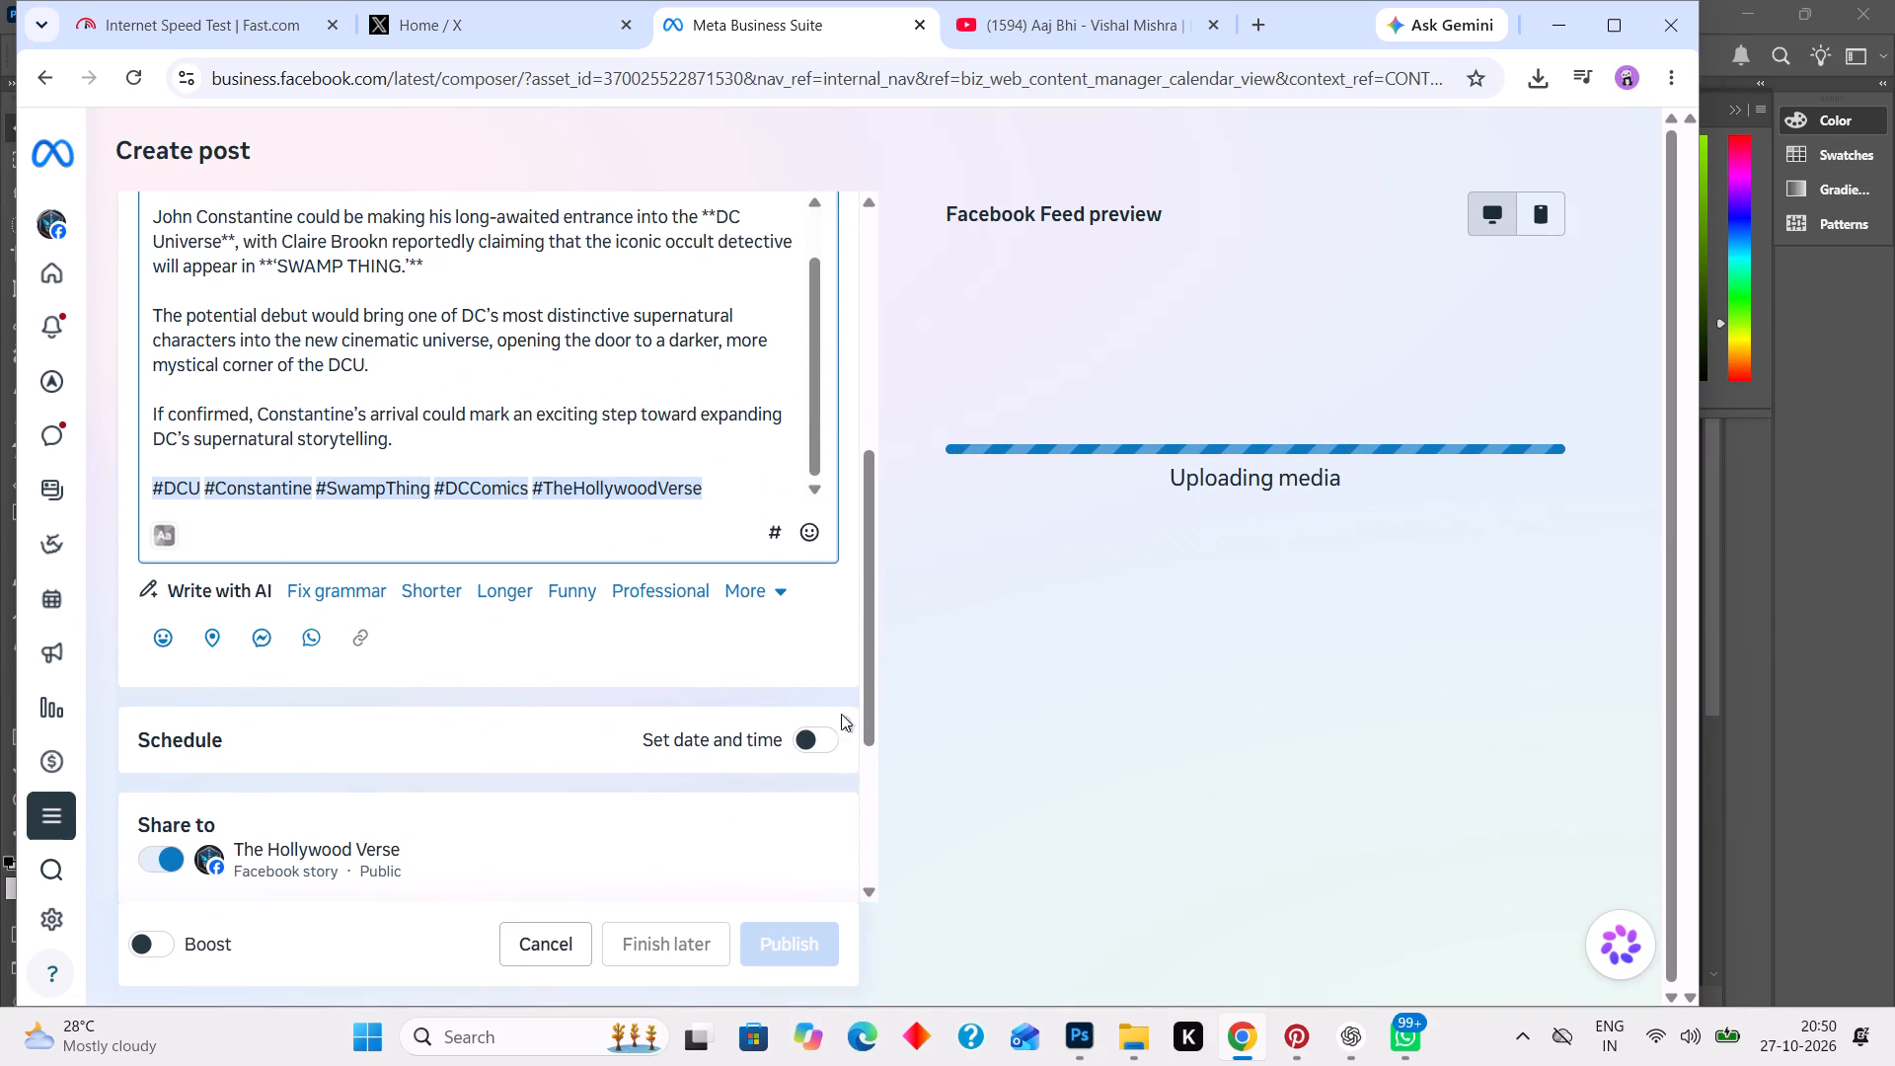
click(818, 739)
scroll(699, 724, down, 2)
click(547, 676)
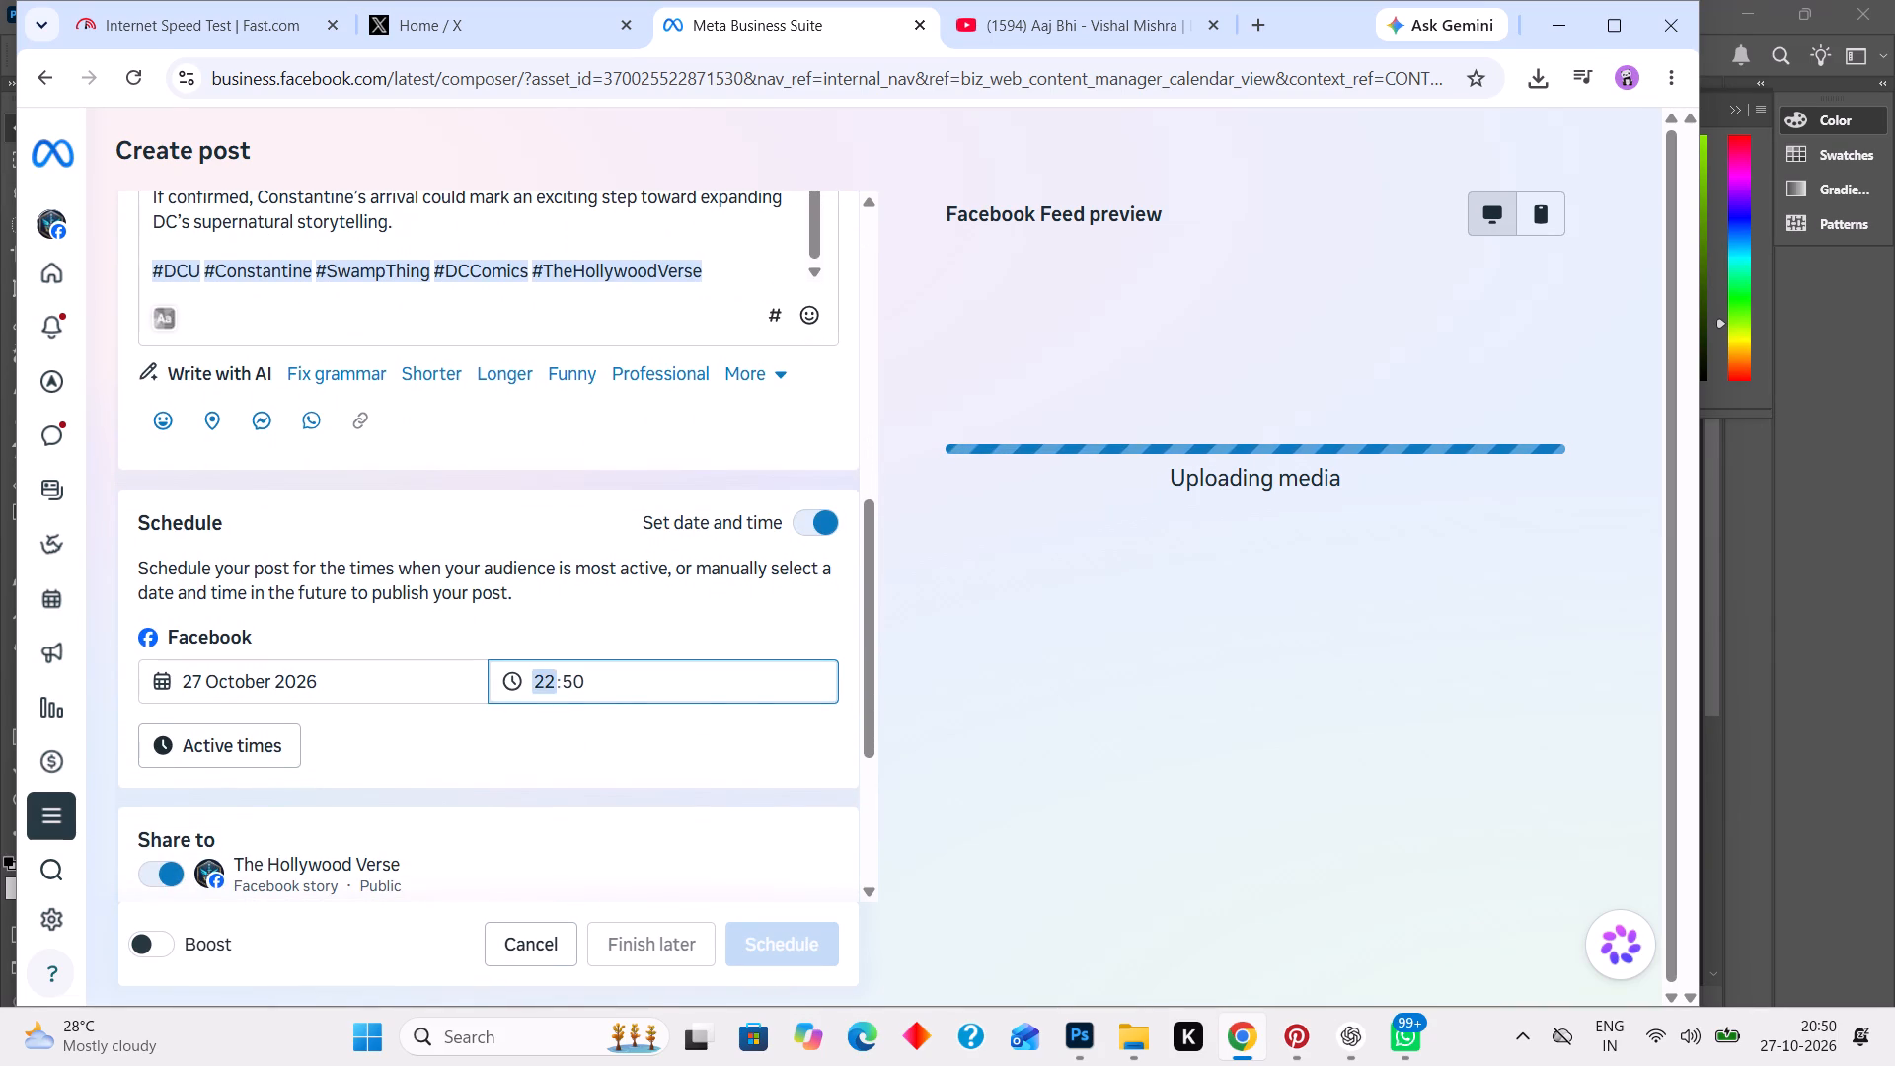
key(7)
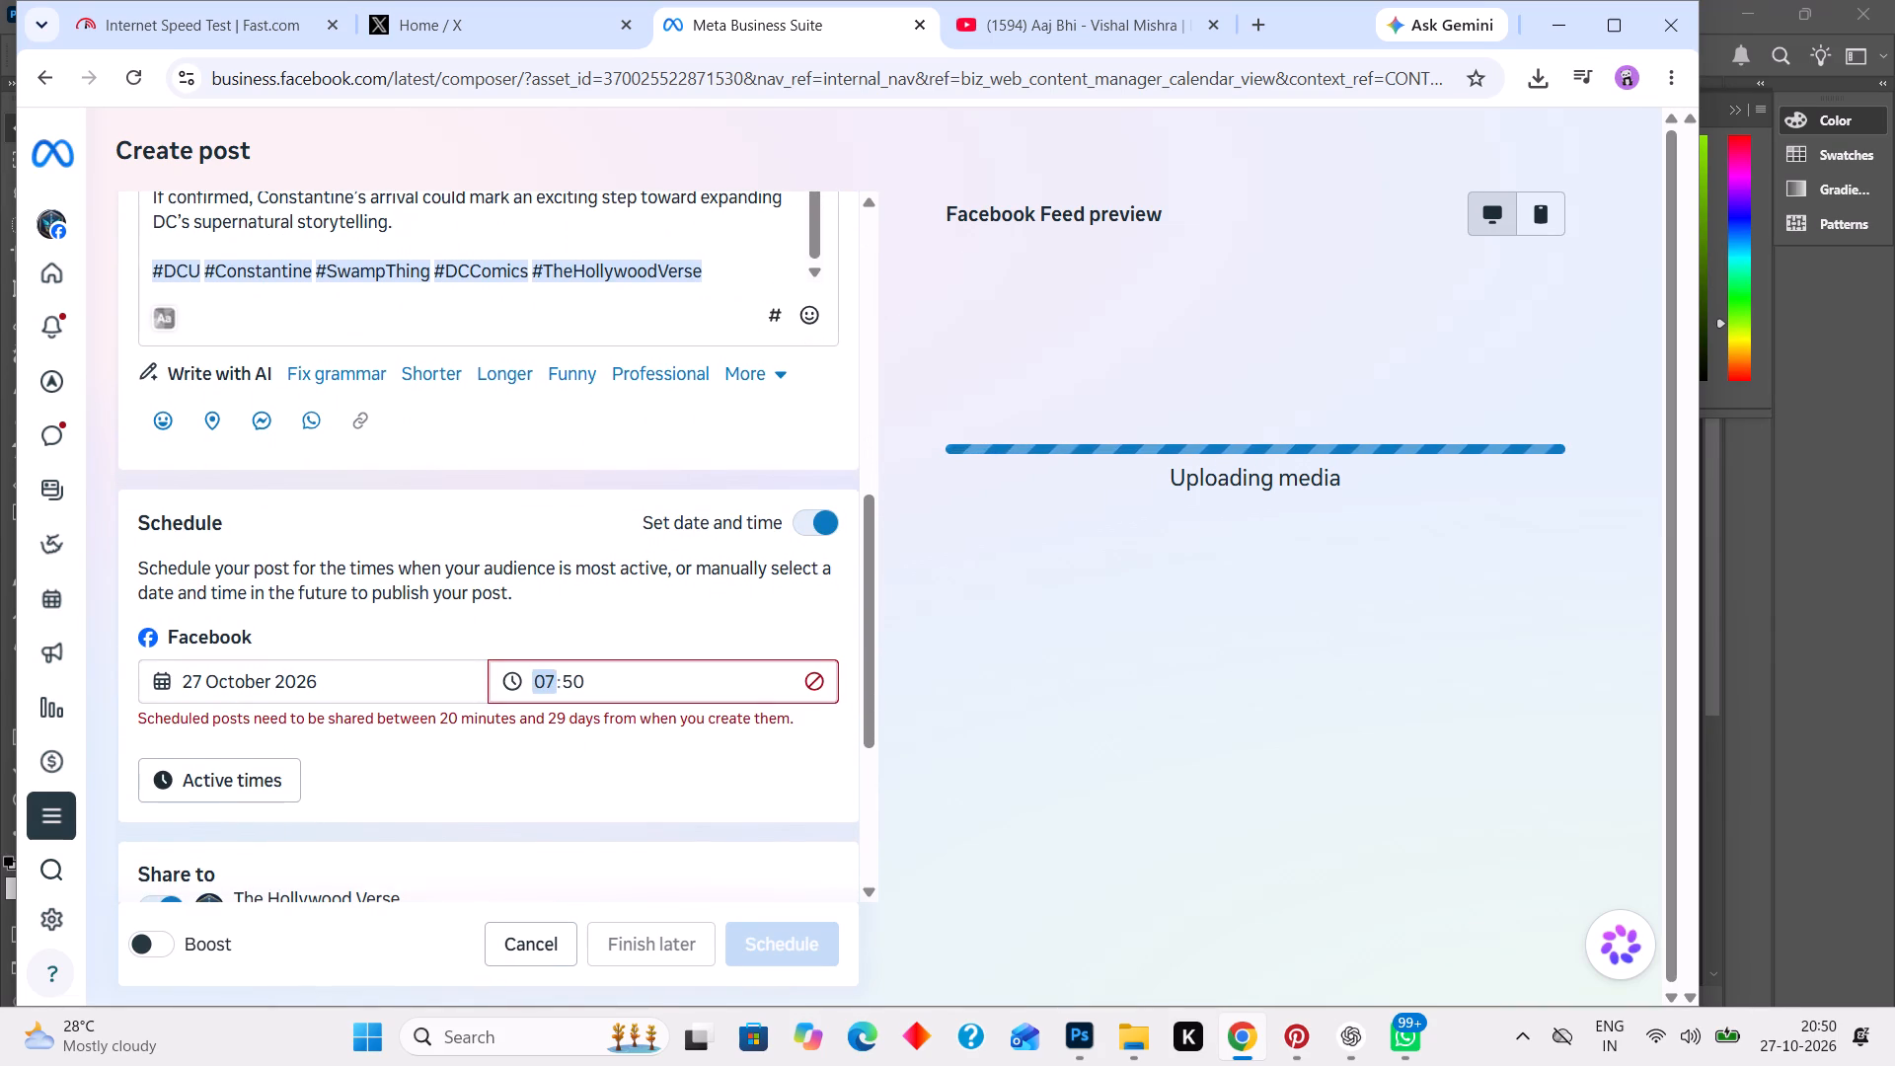
click(189, 682)
click(300, 959)
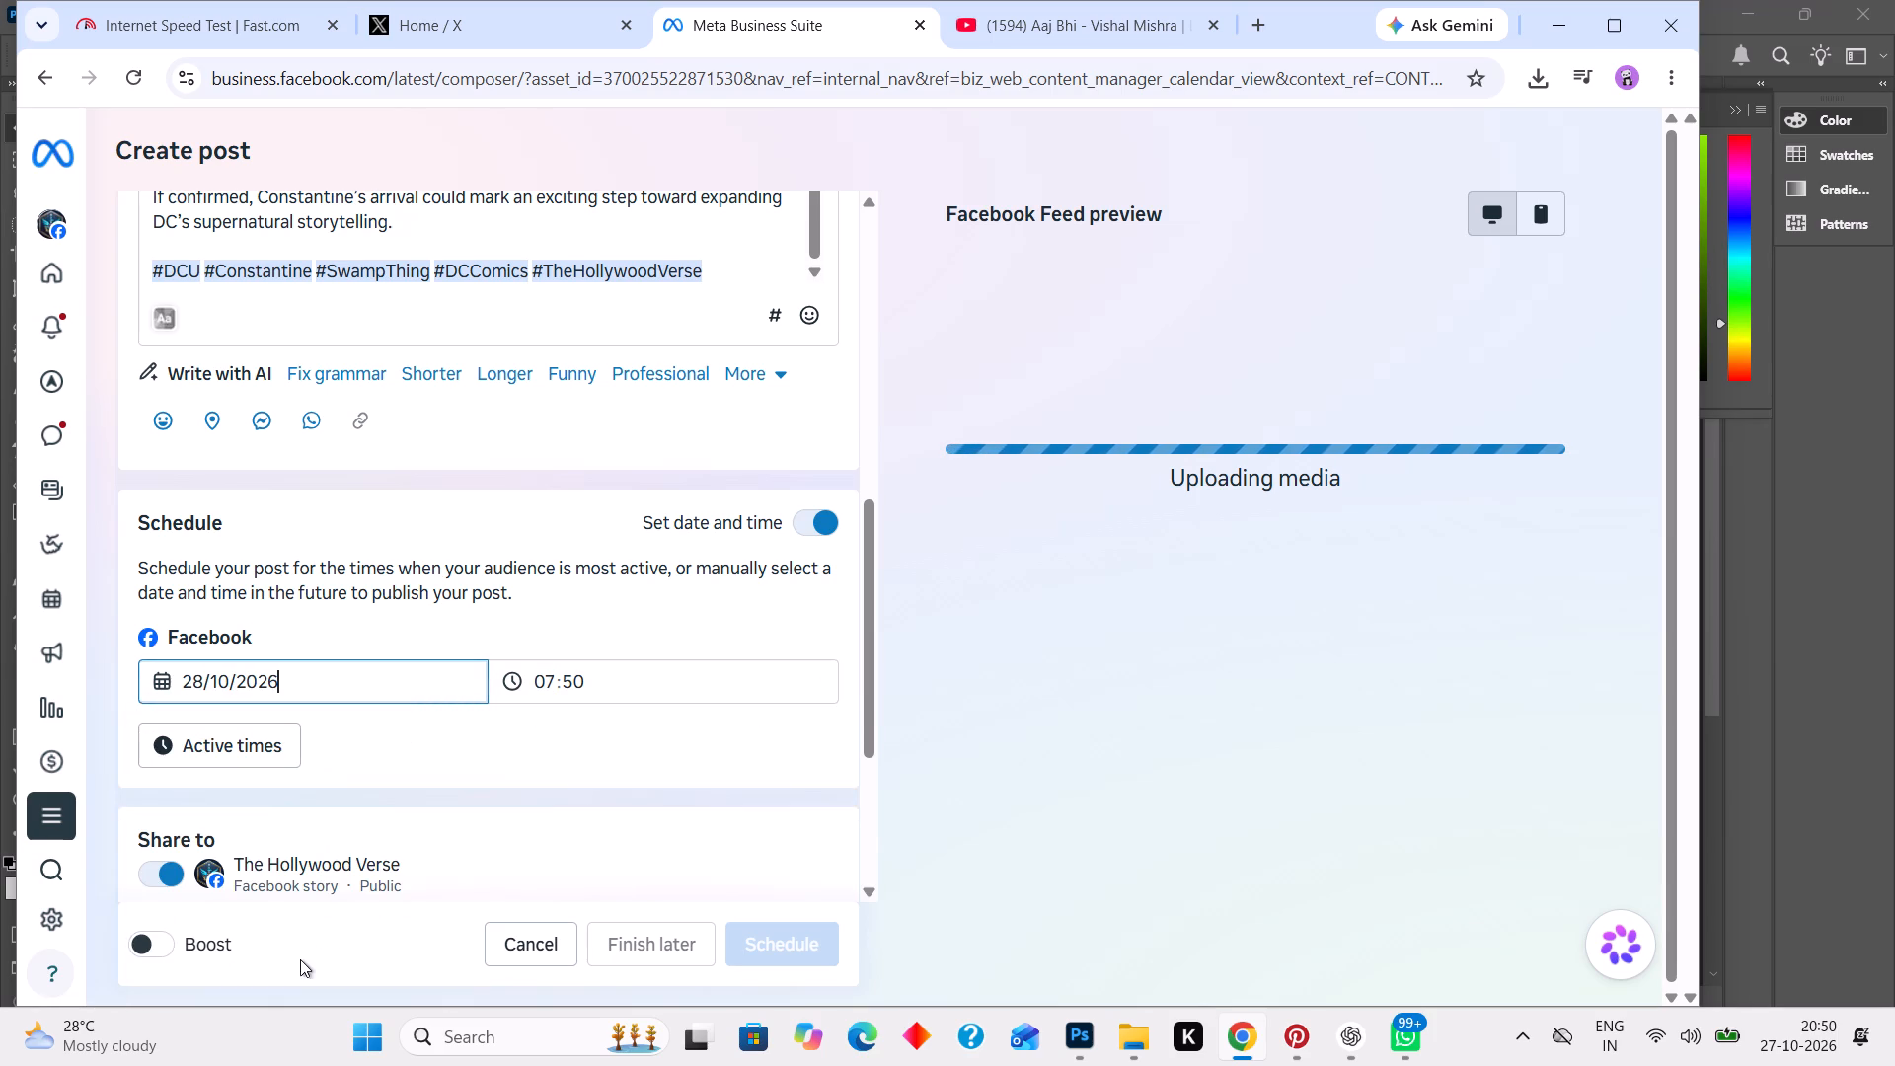
click(569, 676)
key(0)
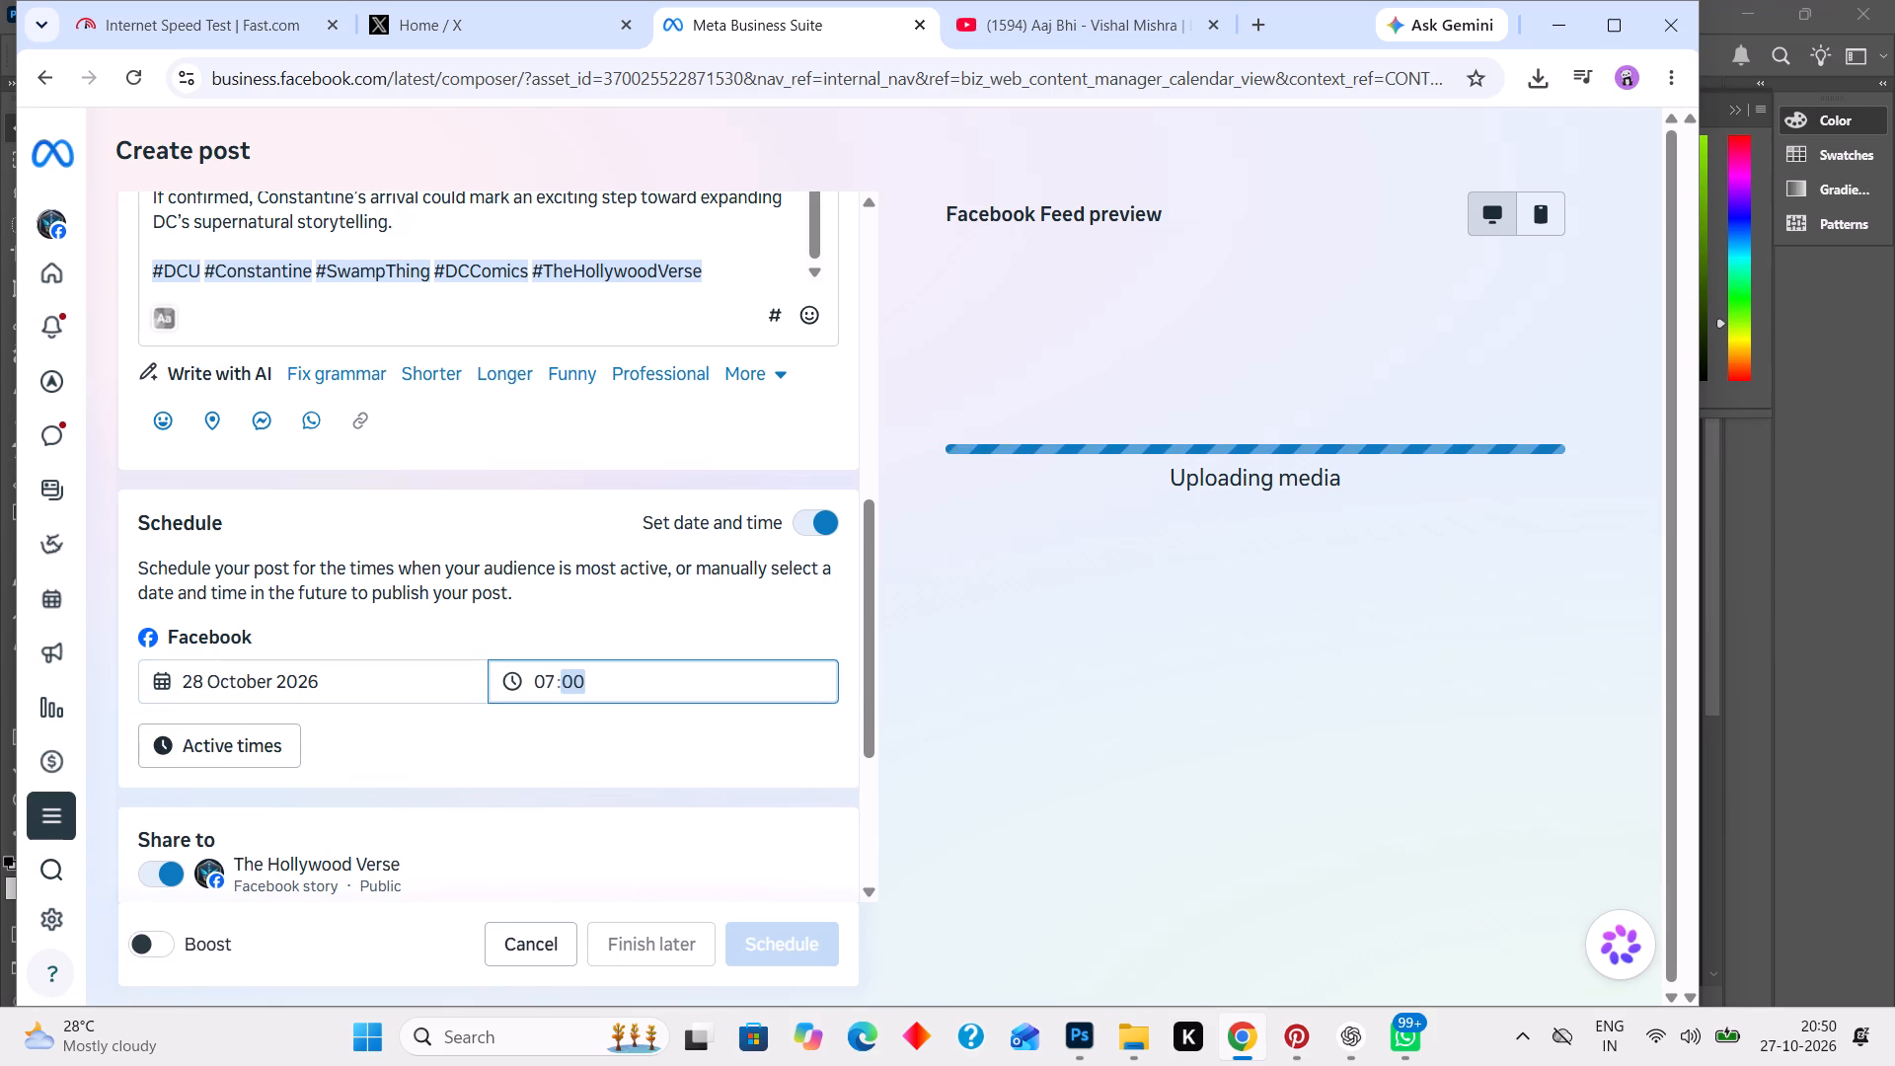
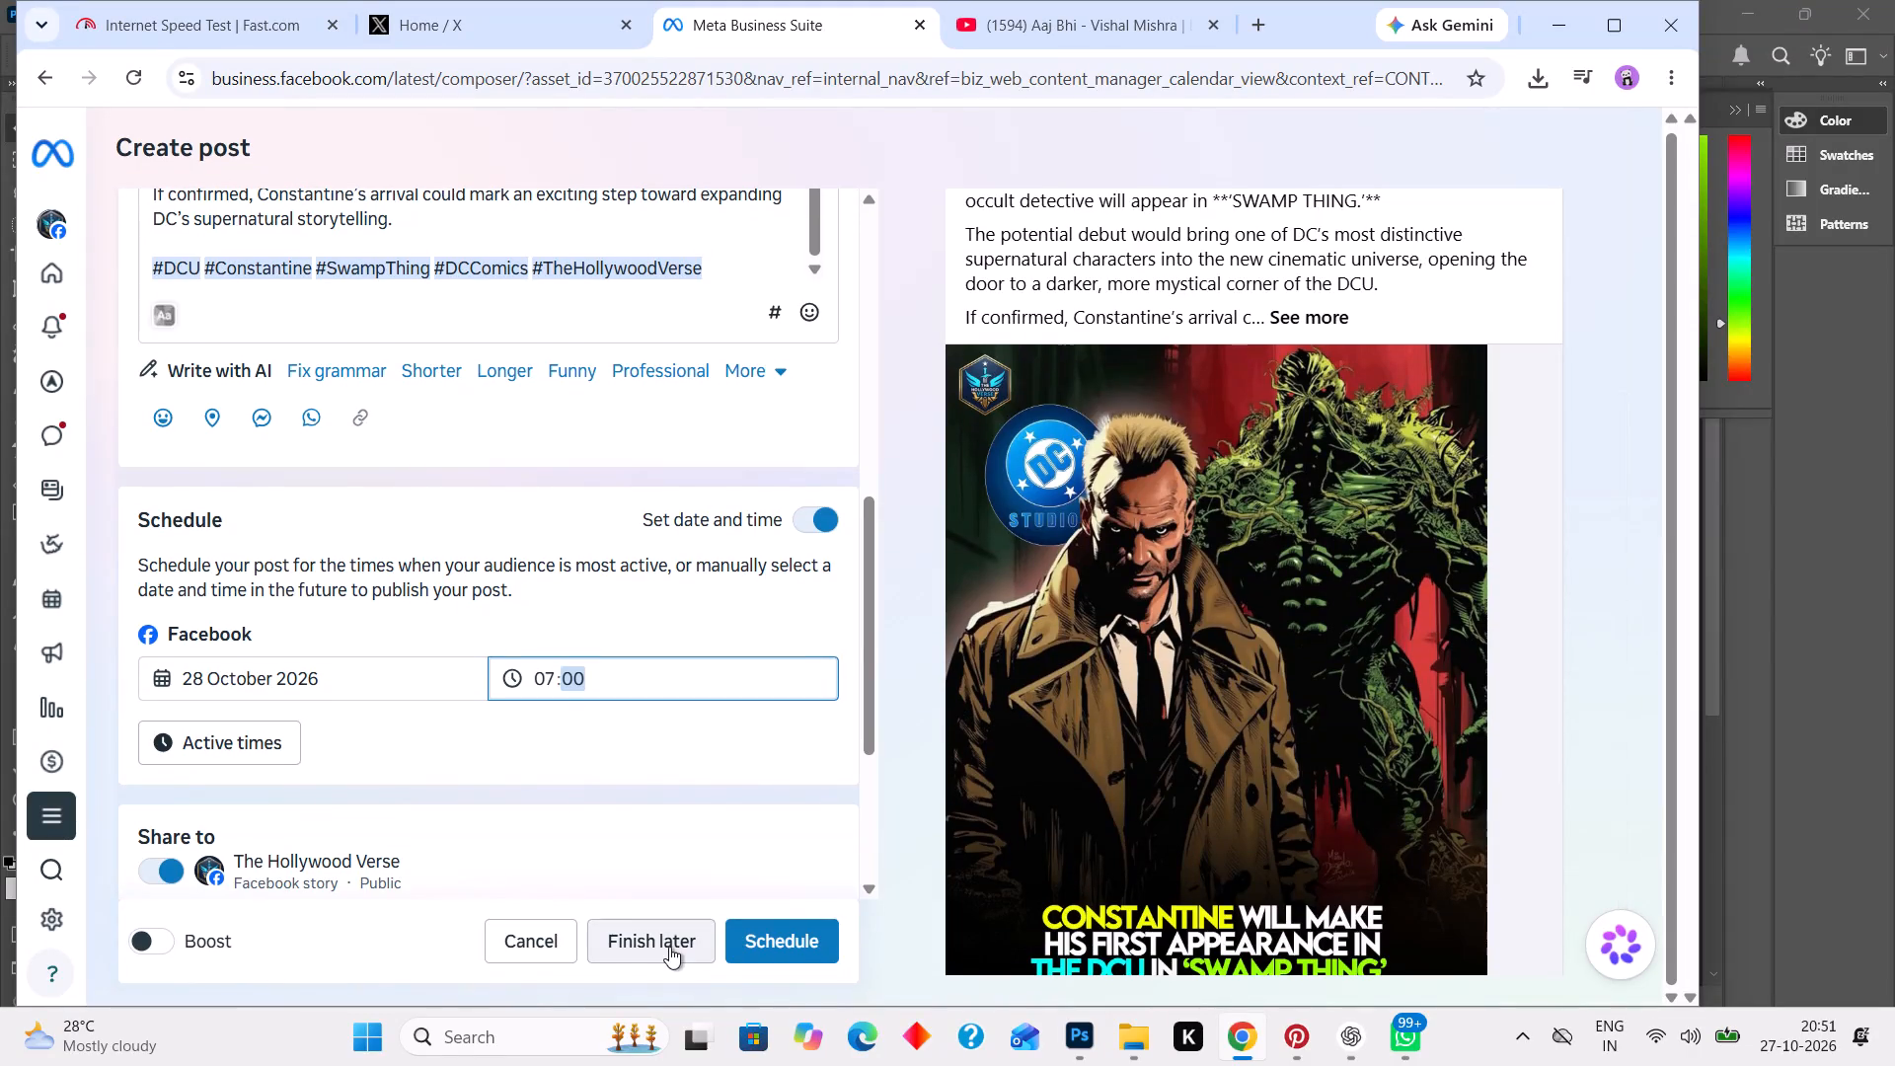
Schedule the Constantine and Swamp Thing Facebook post for 28 October 2026 at 07:00 and return to the Planner.
click(806, 928)
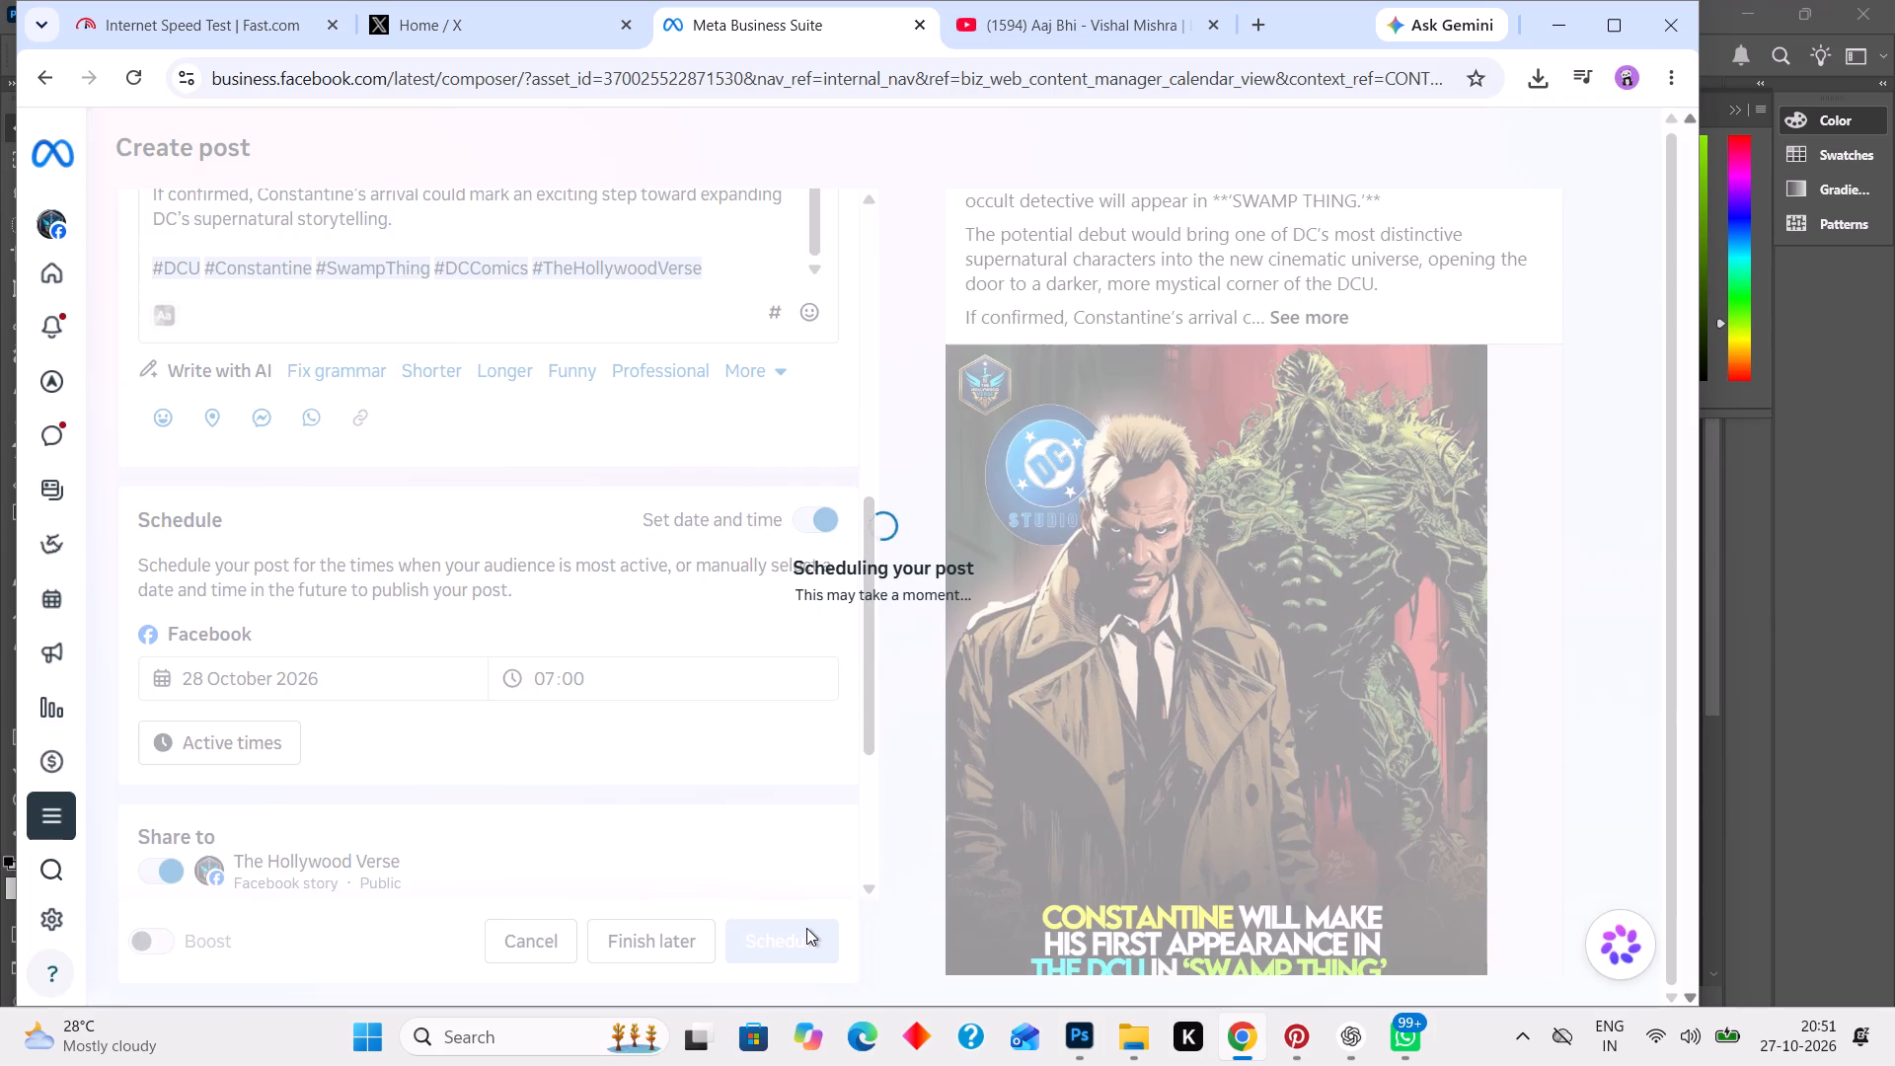
click(1291, 281)
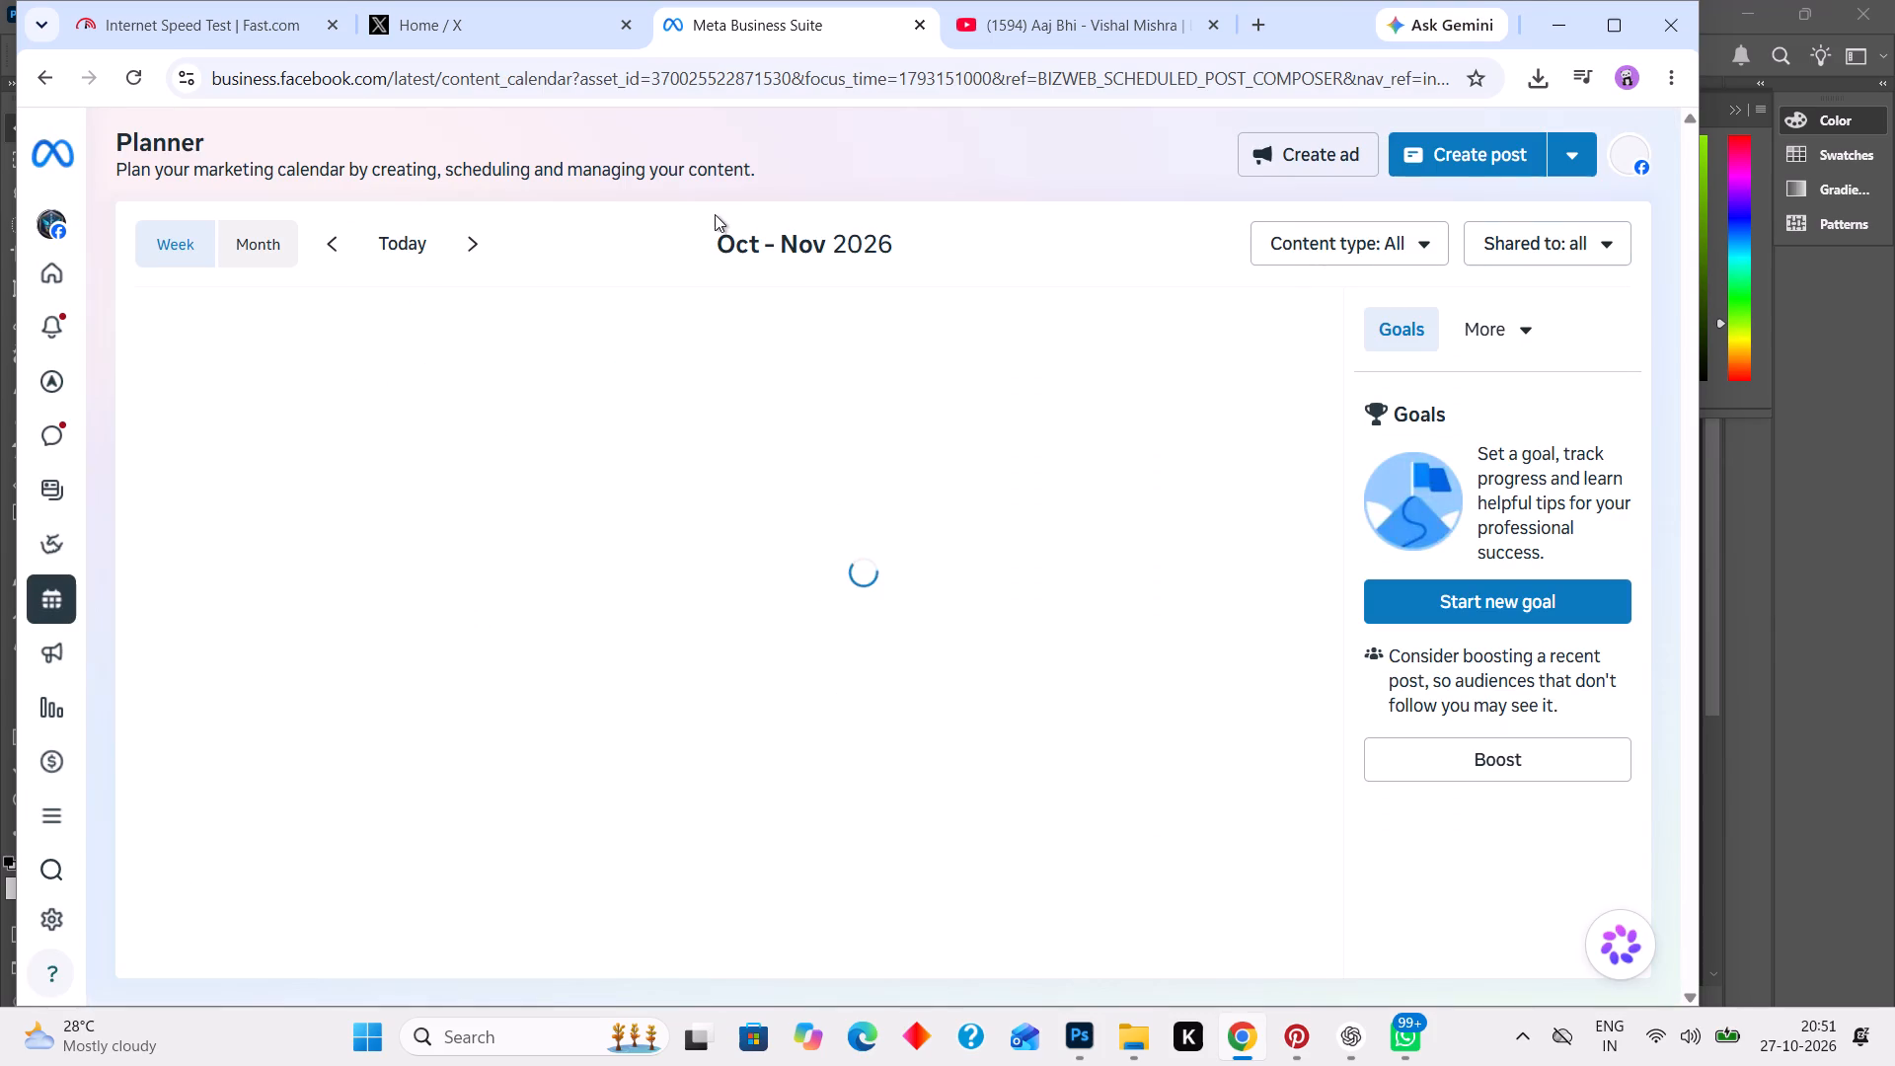
Switch to the X home feed and look through the posts below the Constantine rumour for the next movie news story.
click(500, 32)
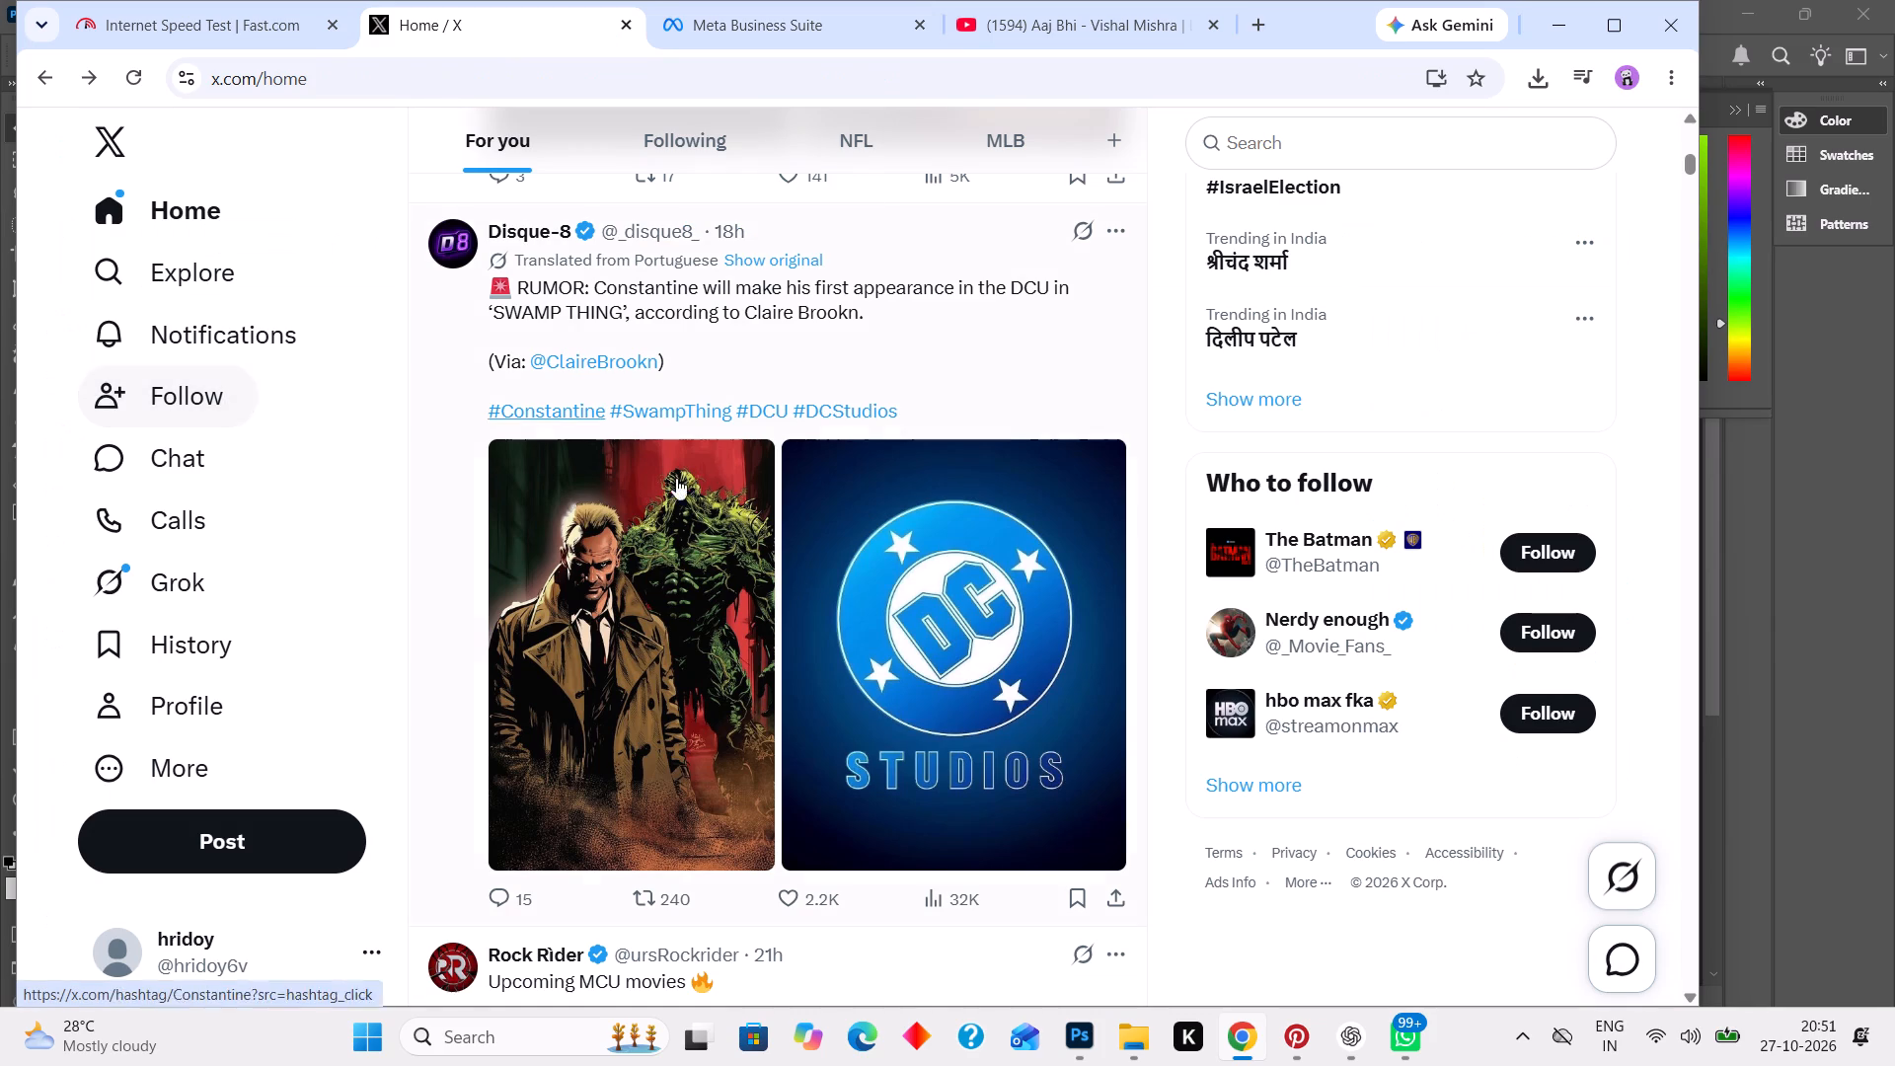
scroll(729, 505, down, 5)
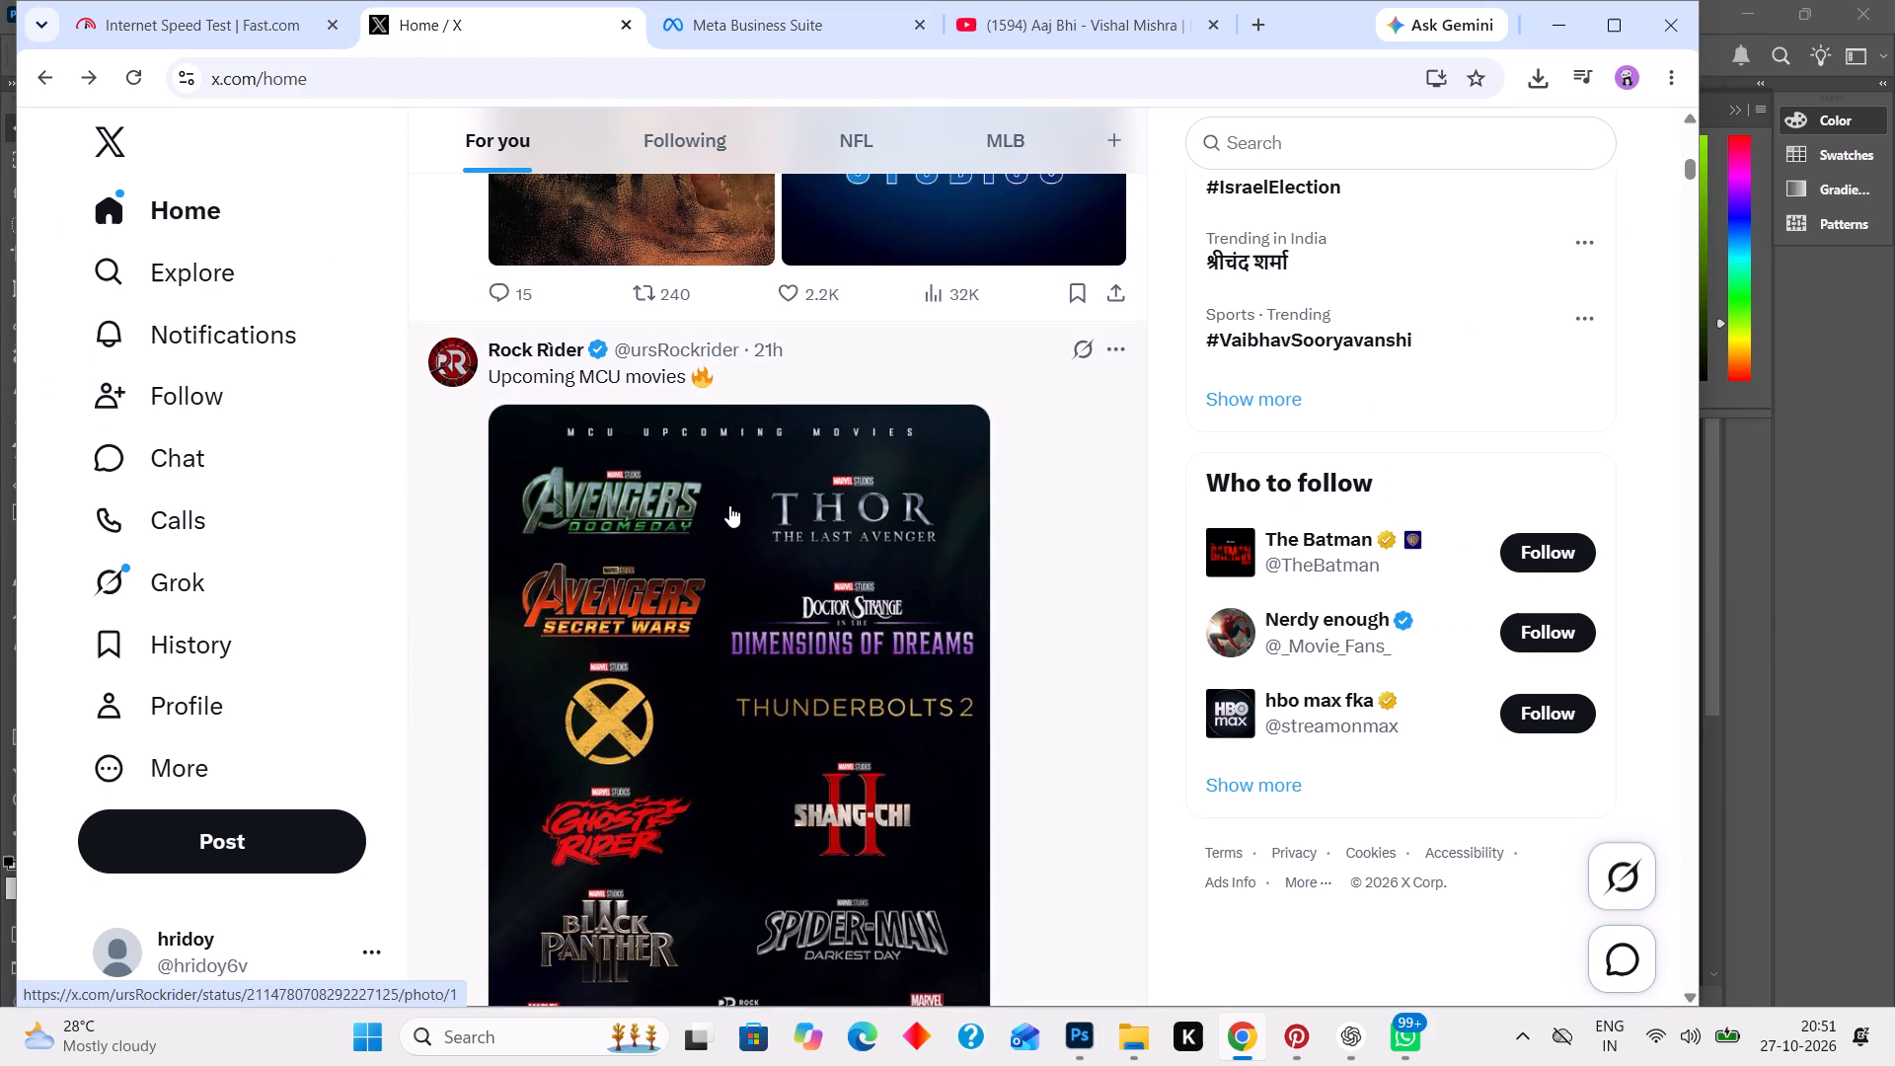
scroll(729, 505, down, 1)
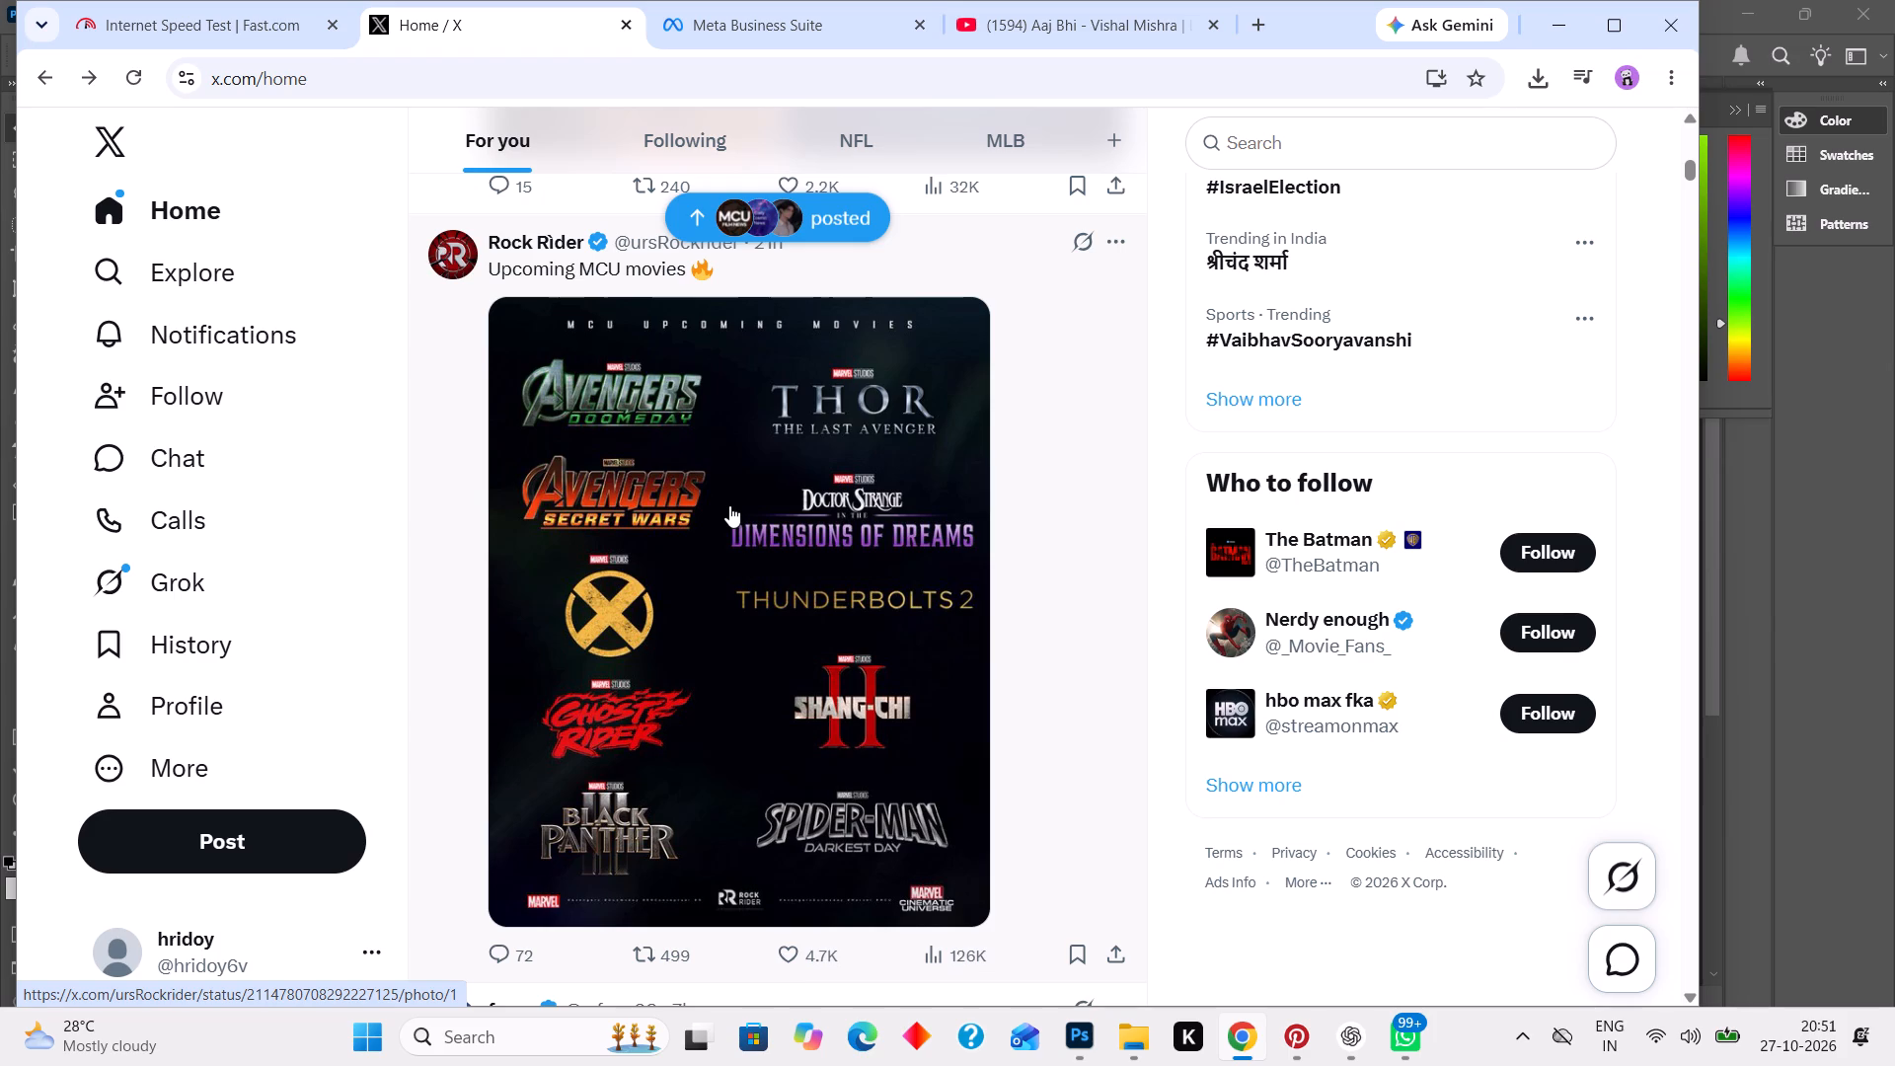
Save the Upcoming MCU movies image from the X post as JPEG 414 in the z - Copy folder, then close the photo view.
click(729, 505)
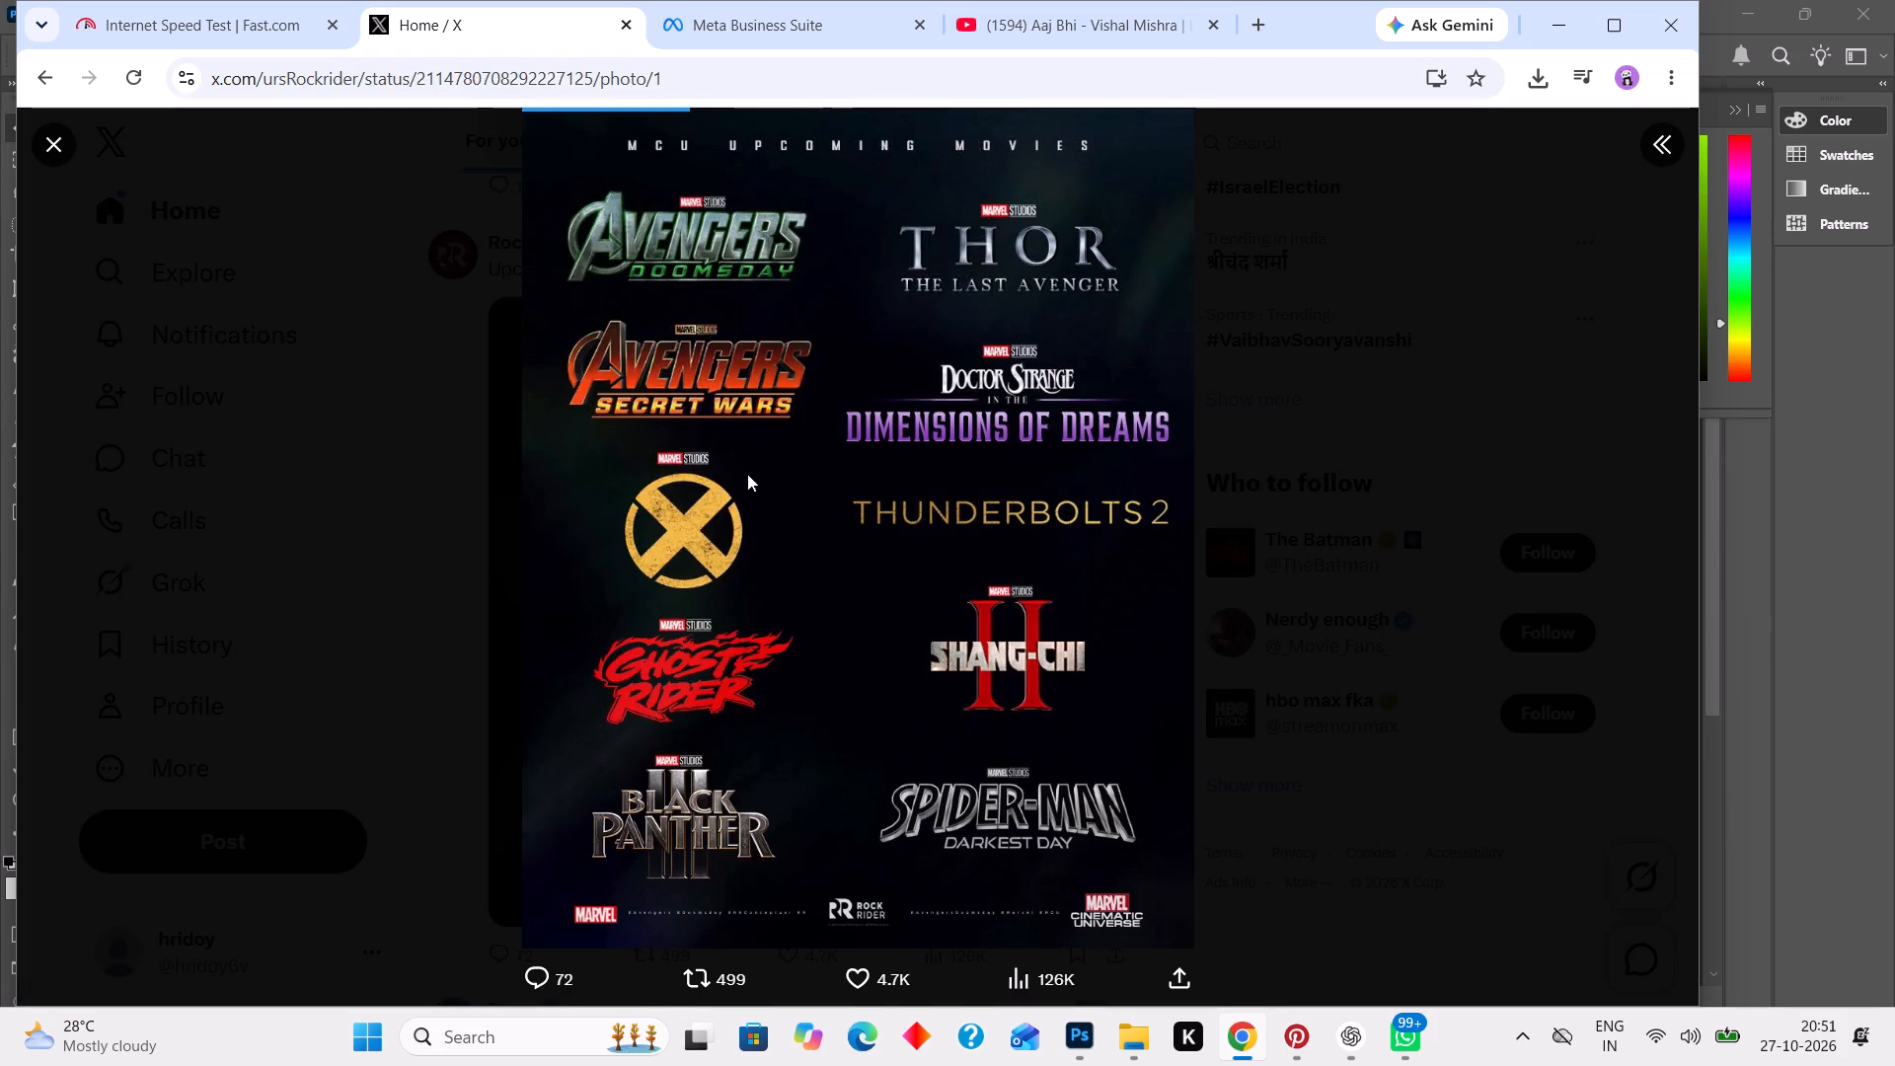
right_click(773, 443)
click(870, 504)
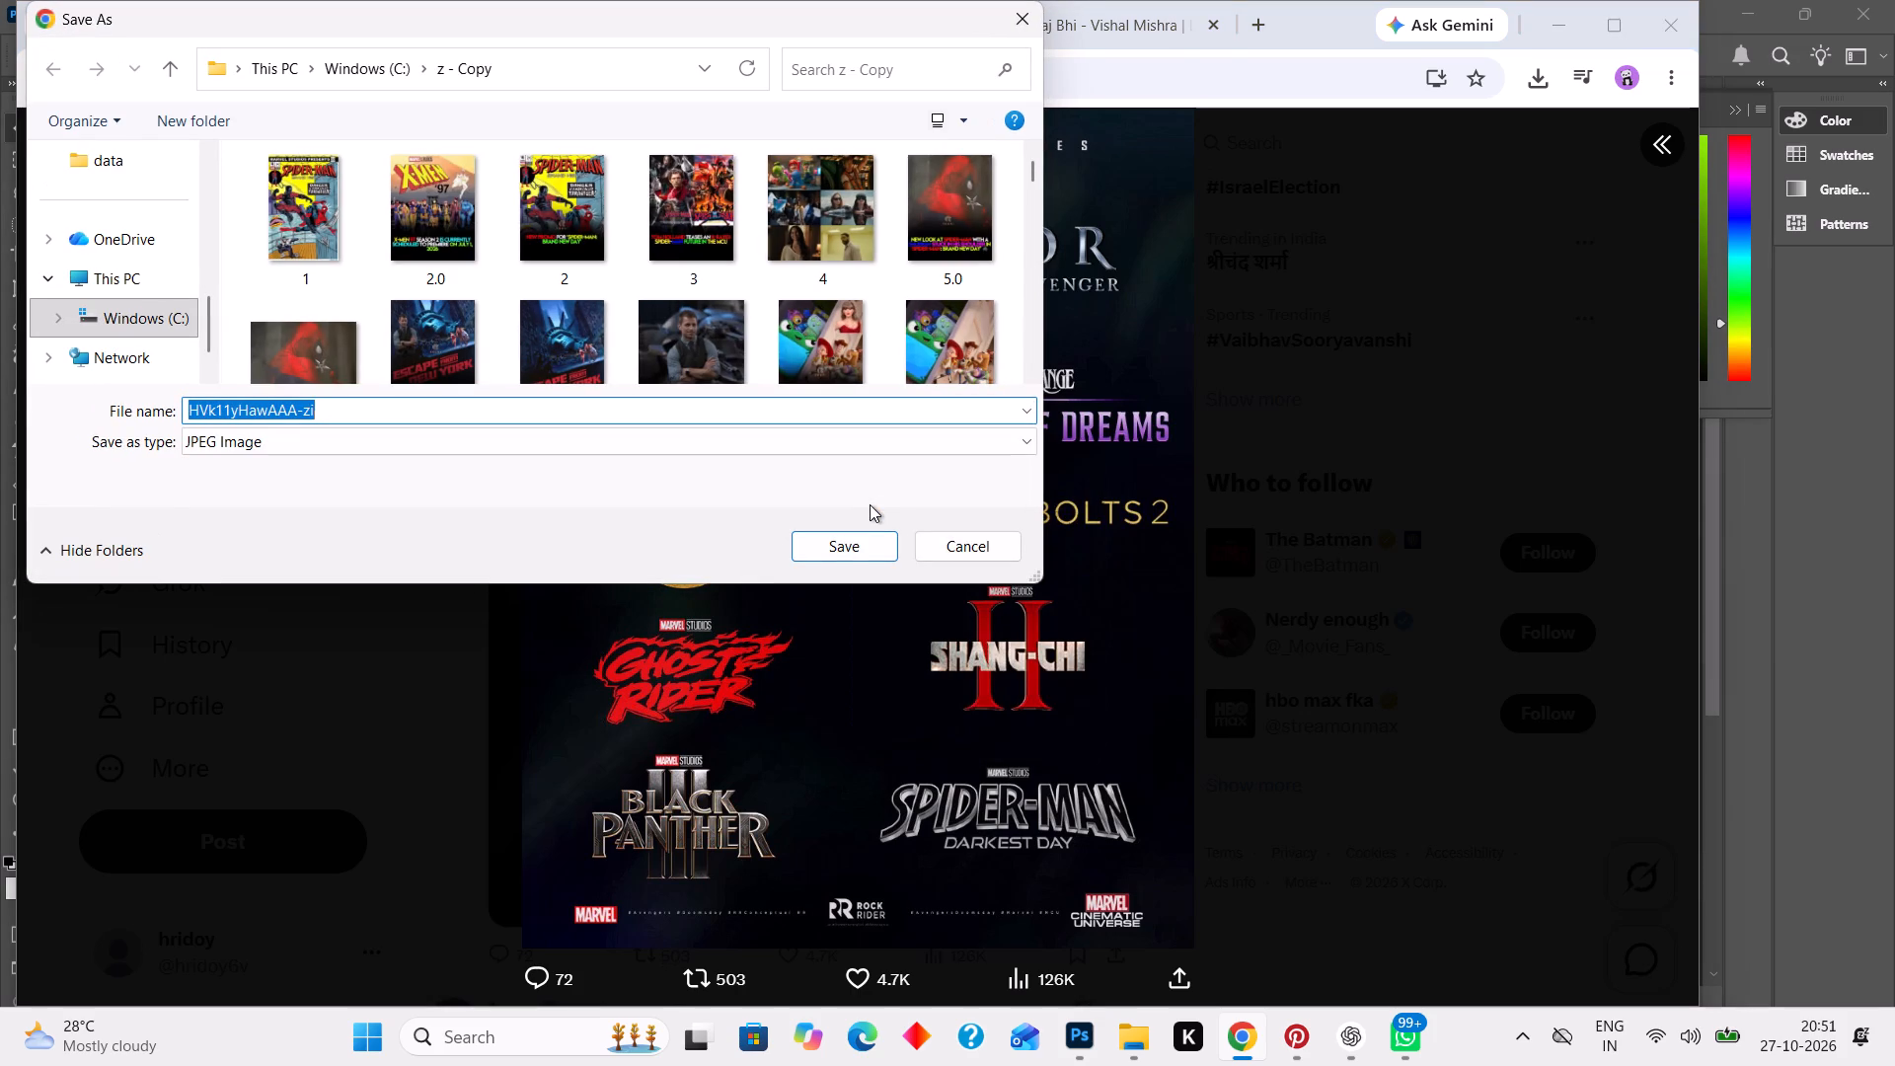
text(41)
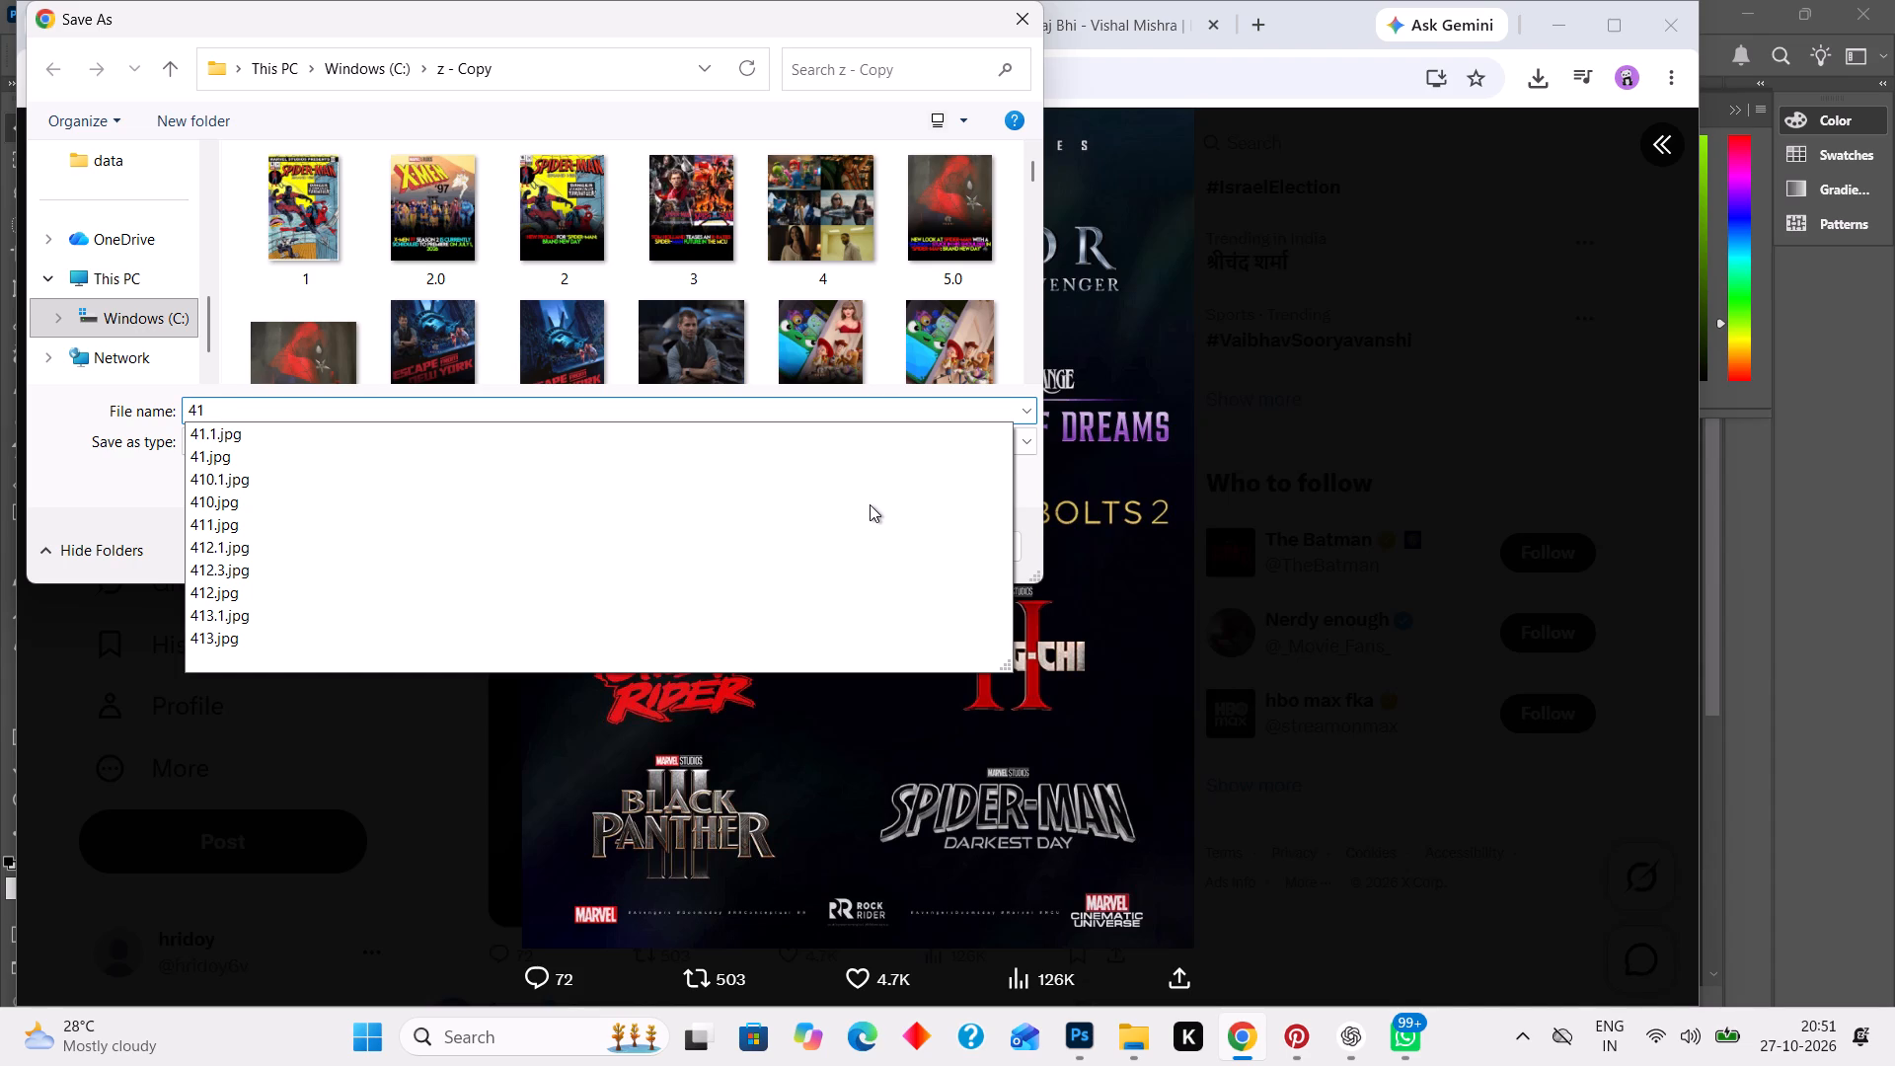
key(4)
key(Return)
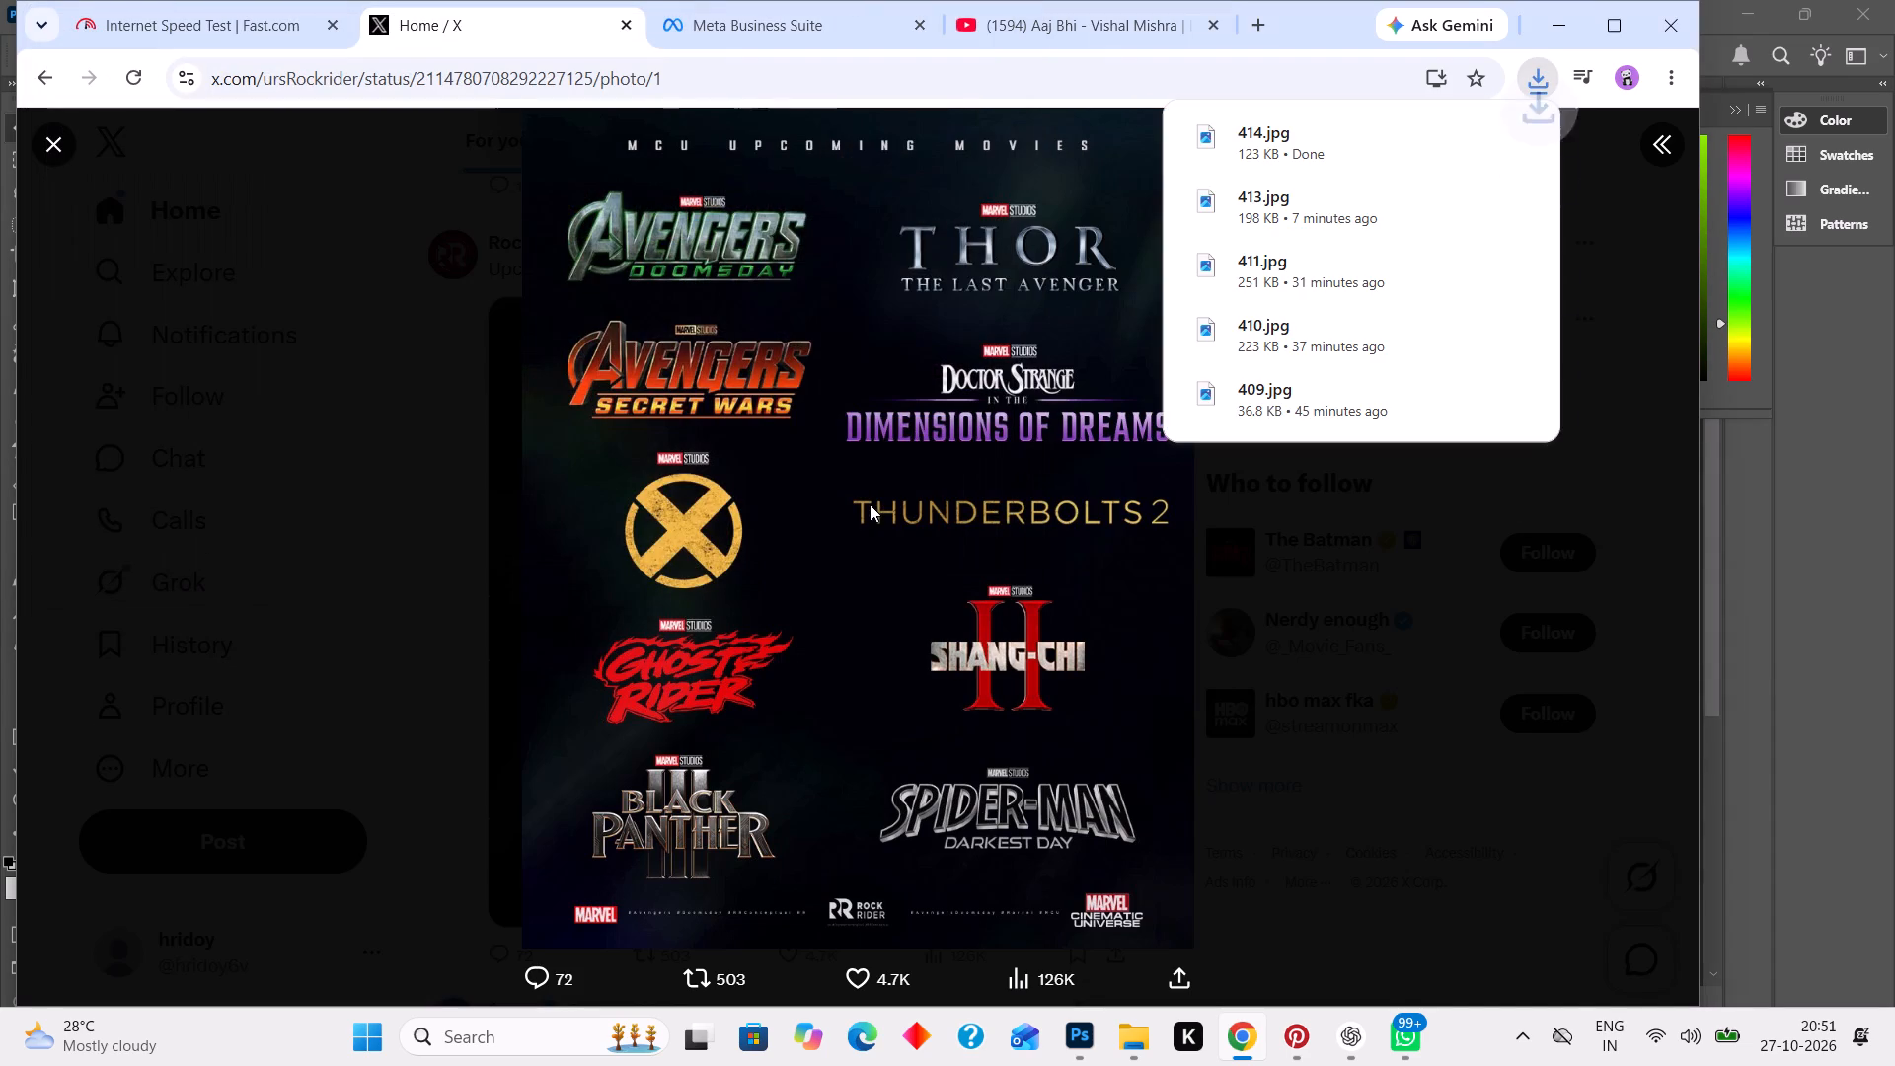
click(1349, 617)
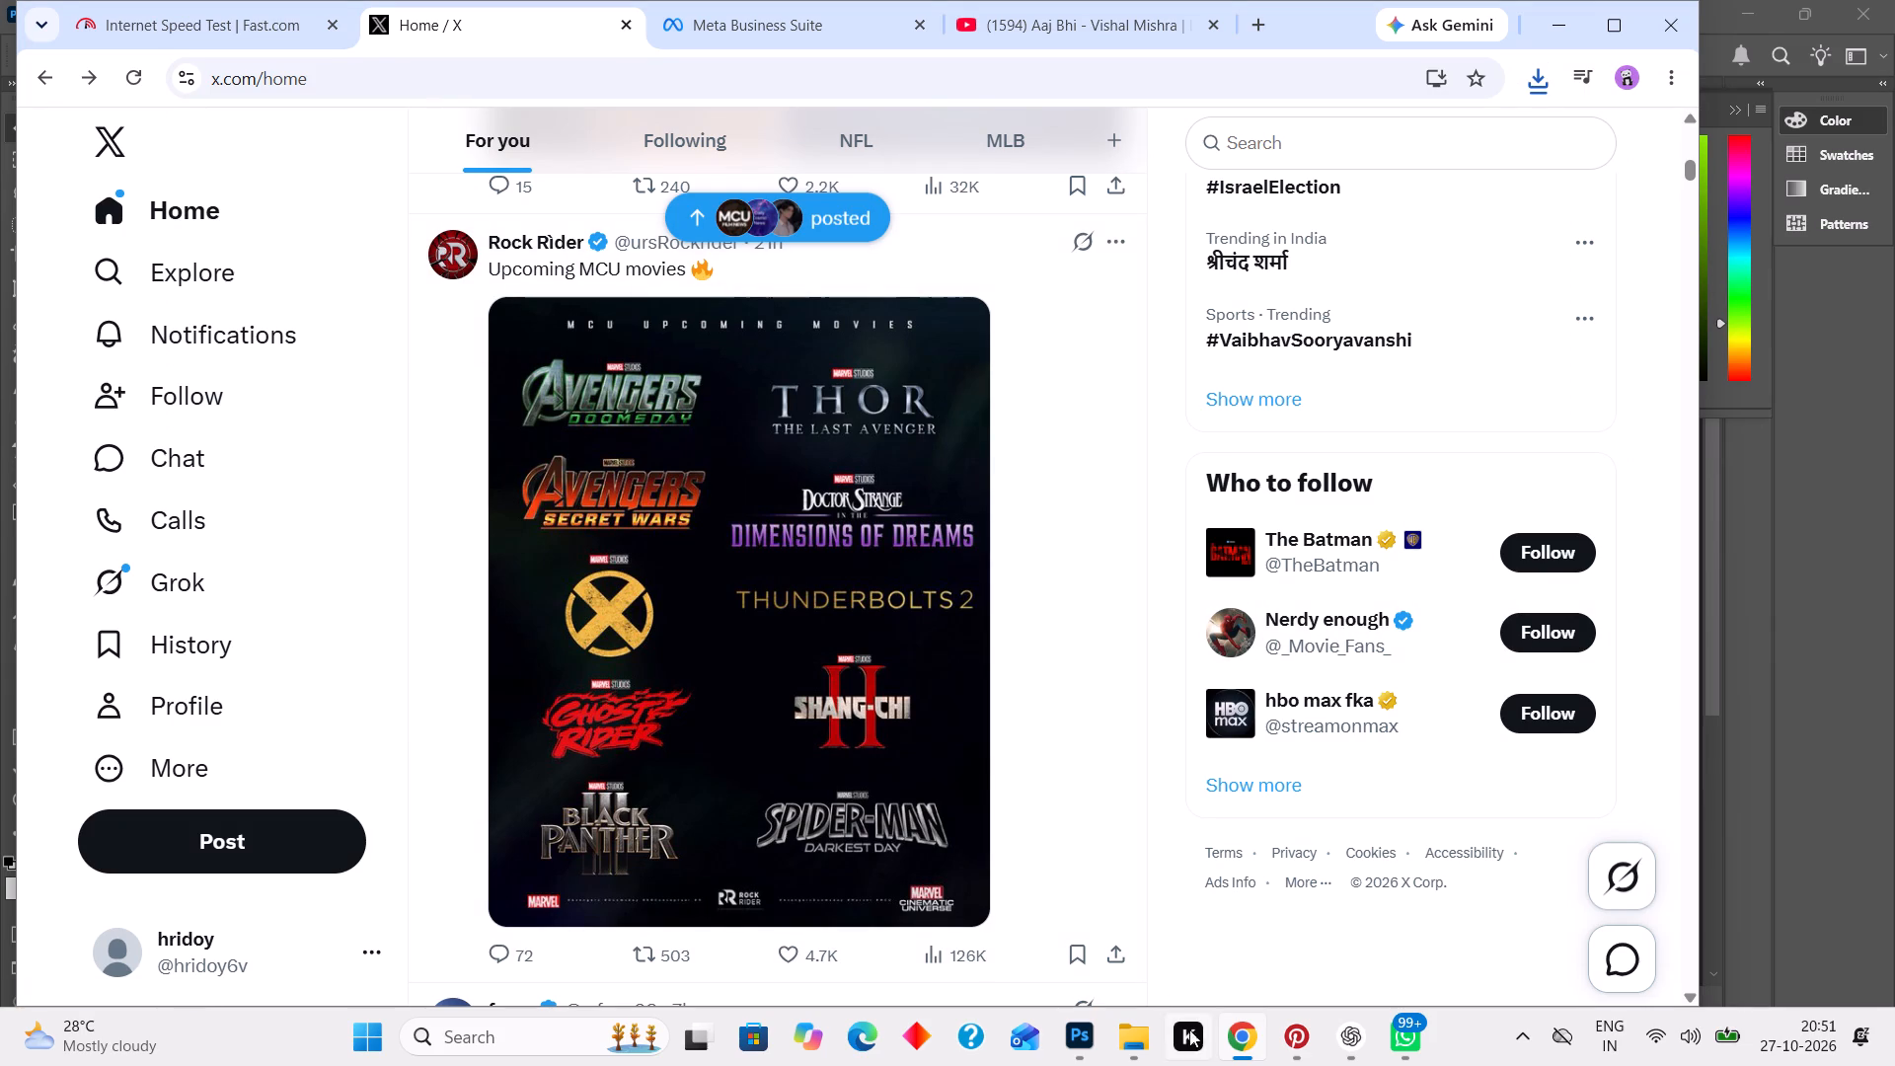
Place the image 414 from the z - Copy folder into Roohi 05.psd in Photoshop, filling the canvas.
click(1073, 1039)
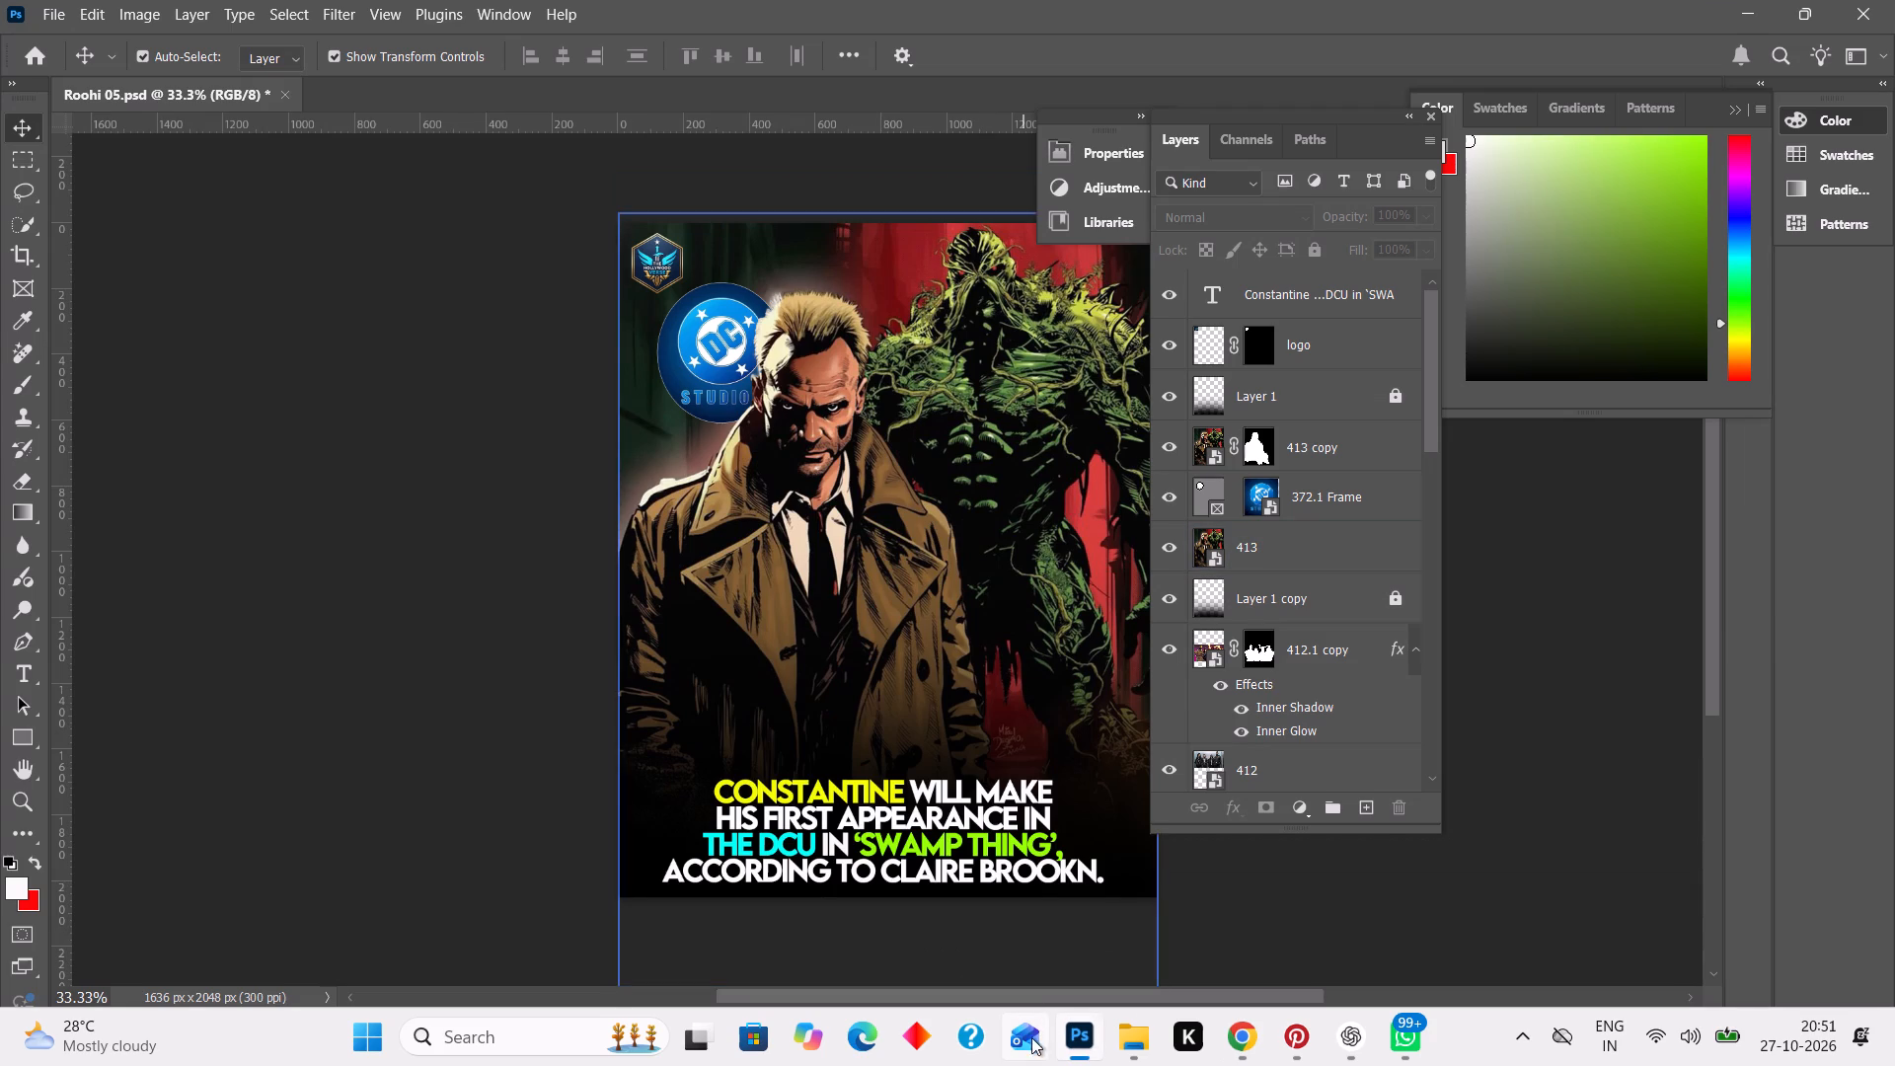
click(1143, 1034)
scroll(1552, 787, down, 7)
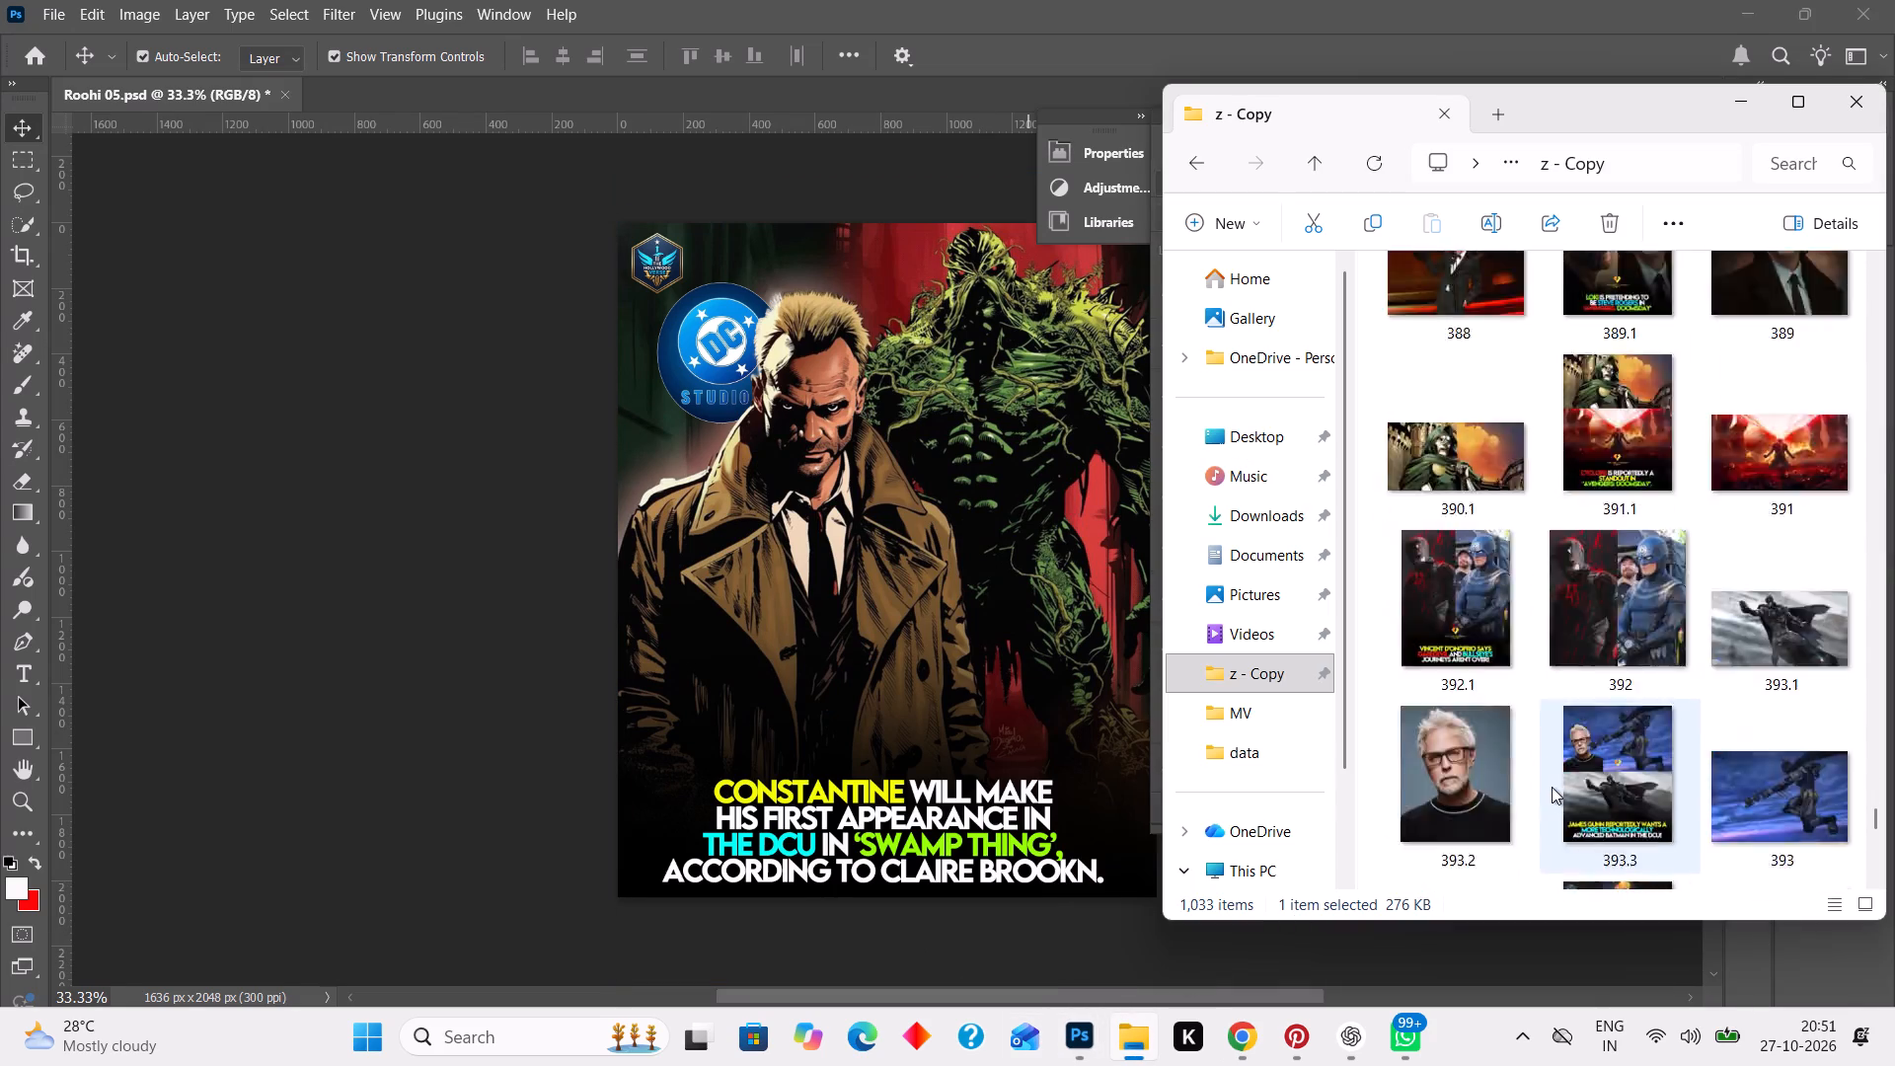
scroll(1552, 787, down, 8)
drag(1465, 780, 1055, 630)
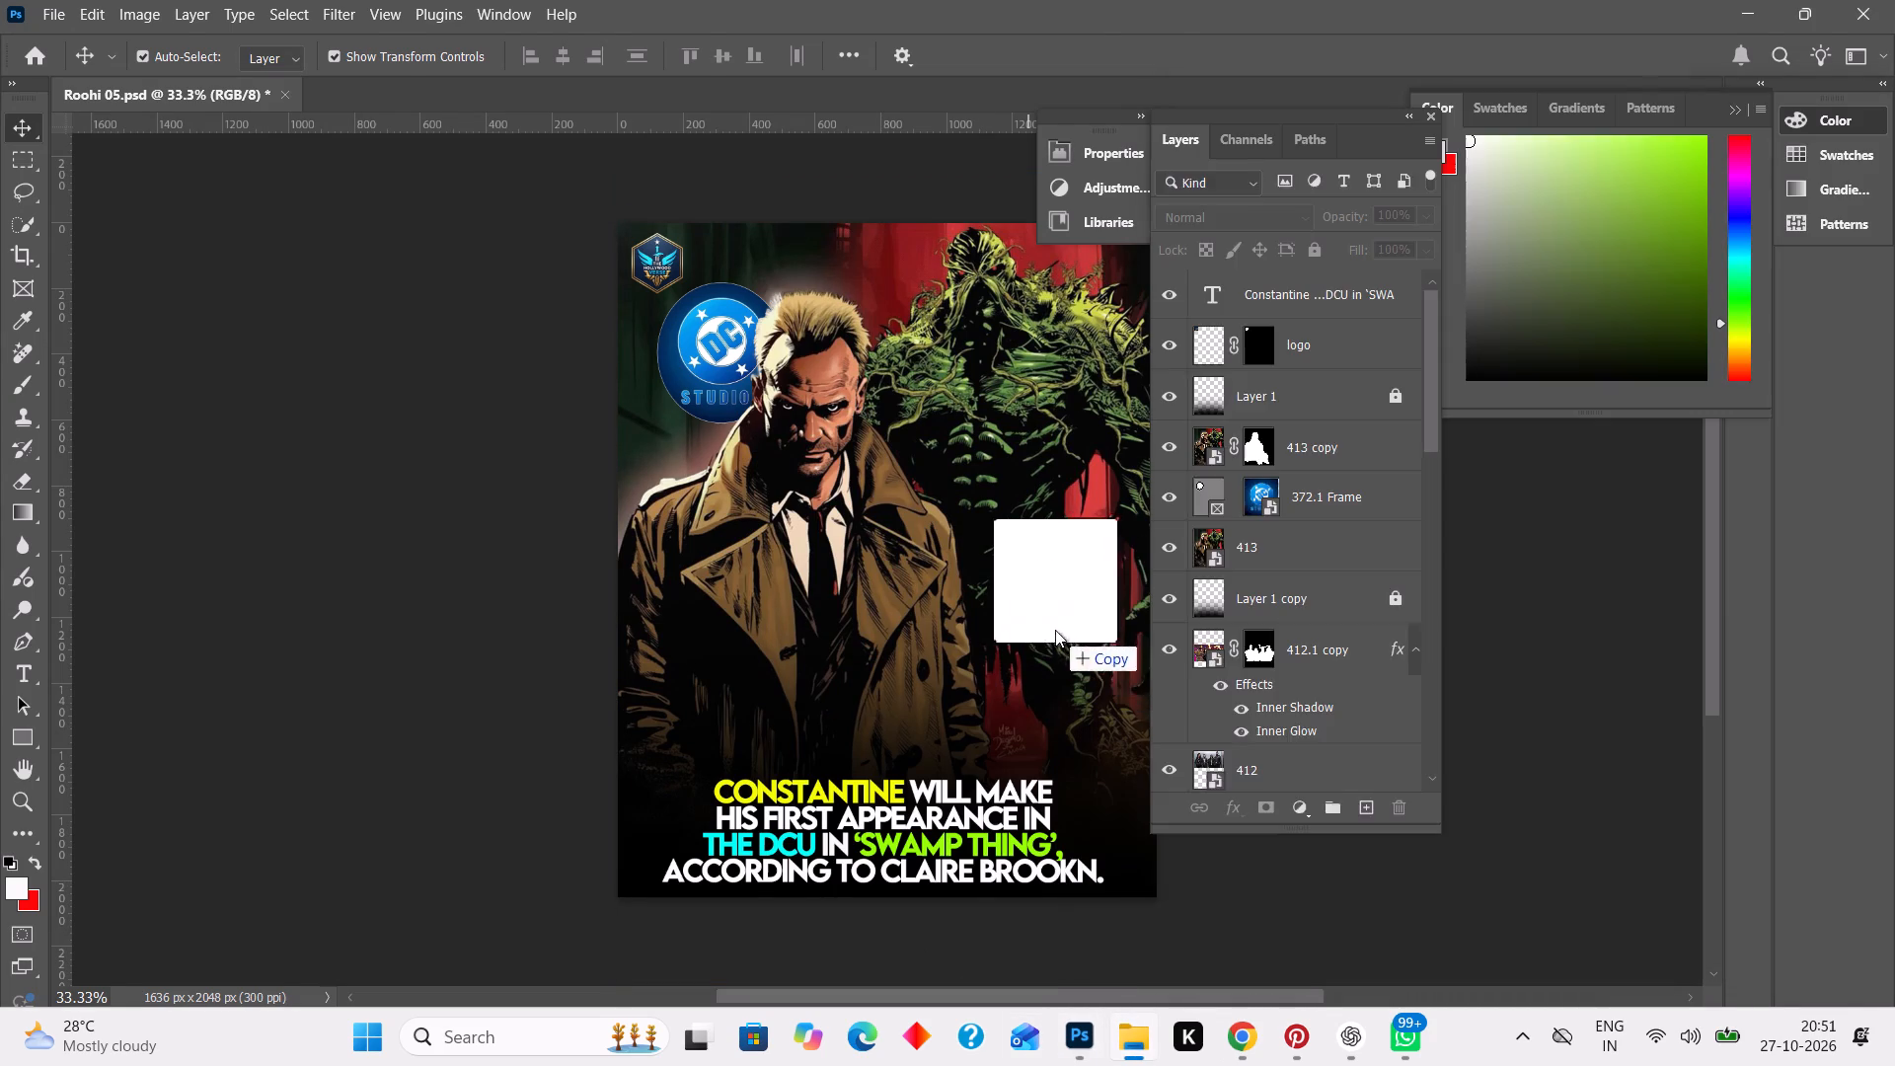
click(1580, 729)
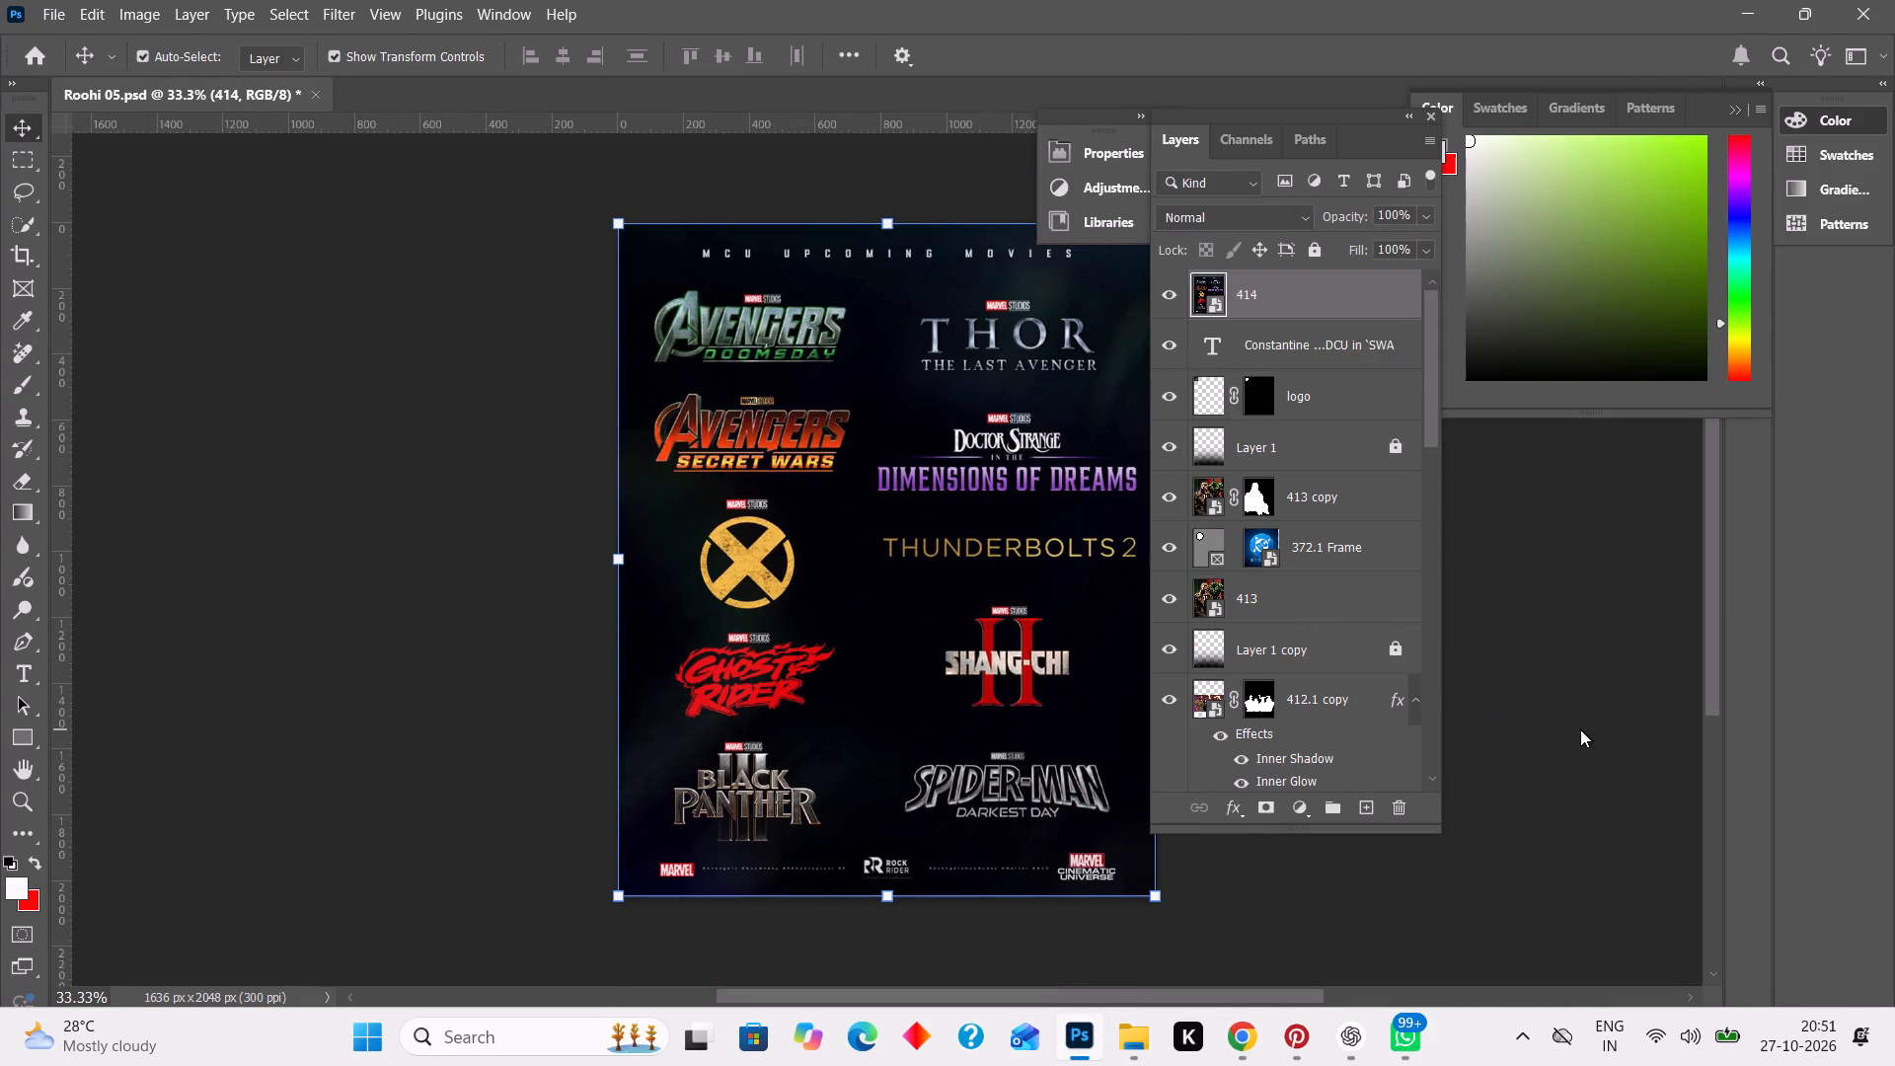
click(1580, 729)
Move the logo layer above layer 414 in the layer stack.
drag(1334, 401, 1328, 368)
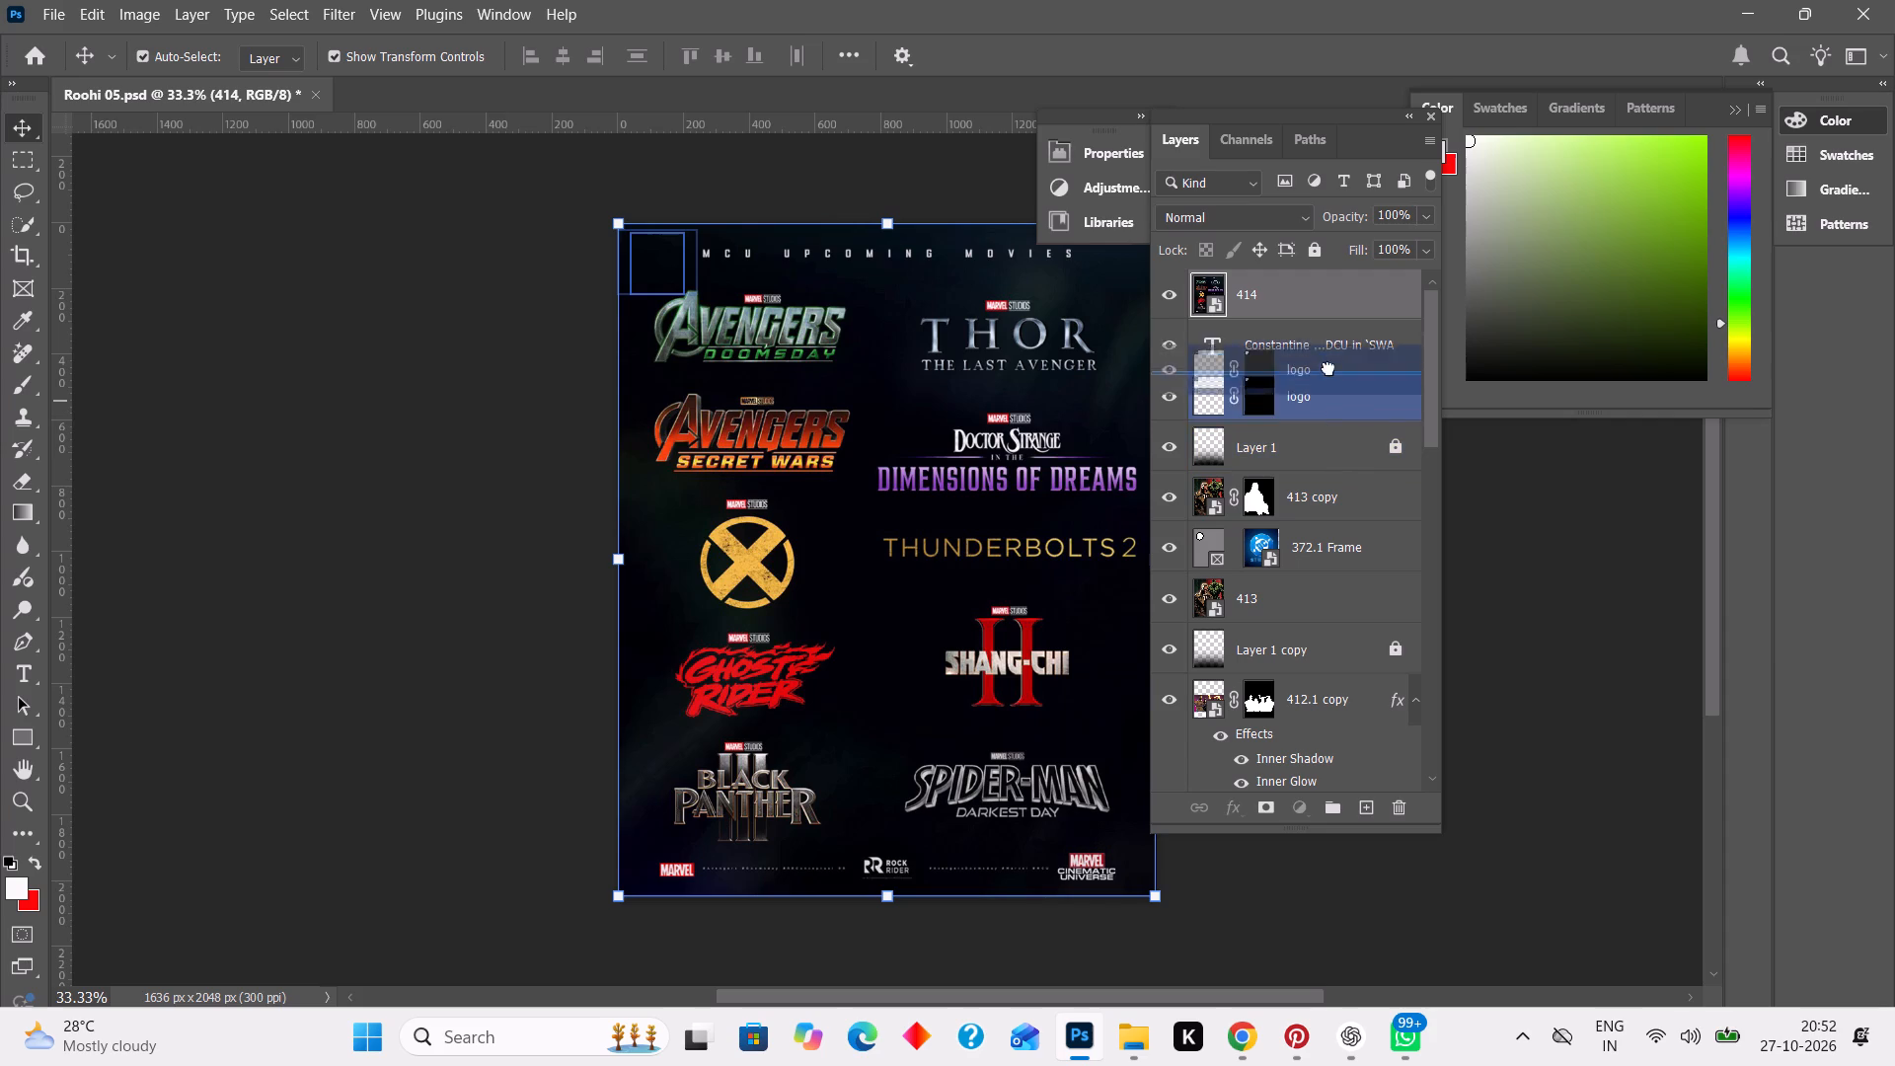
drag(1328, 368, 1314, 299)
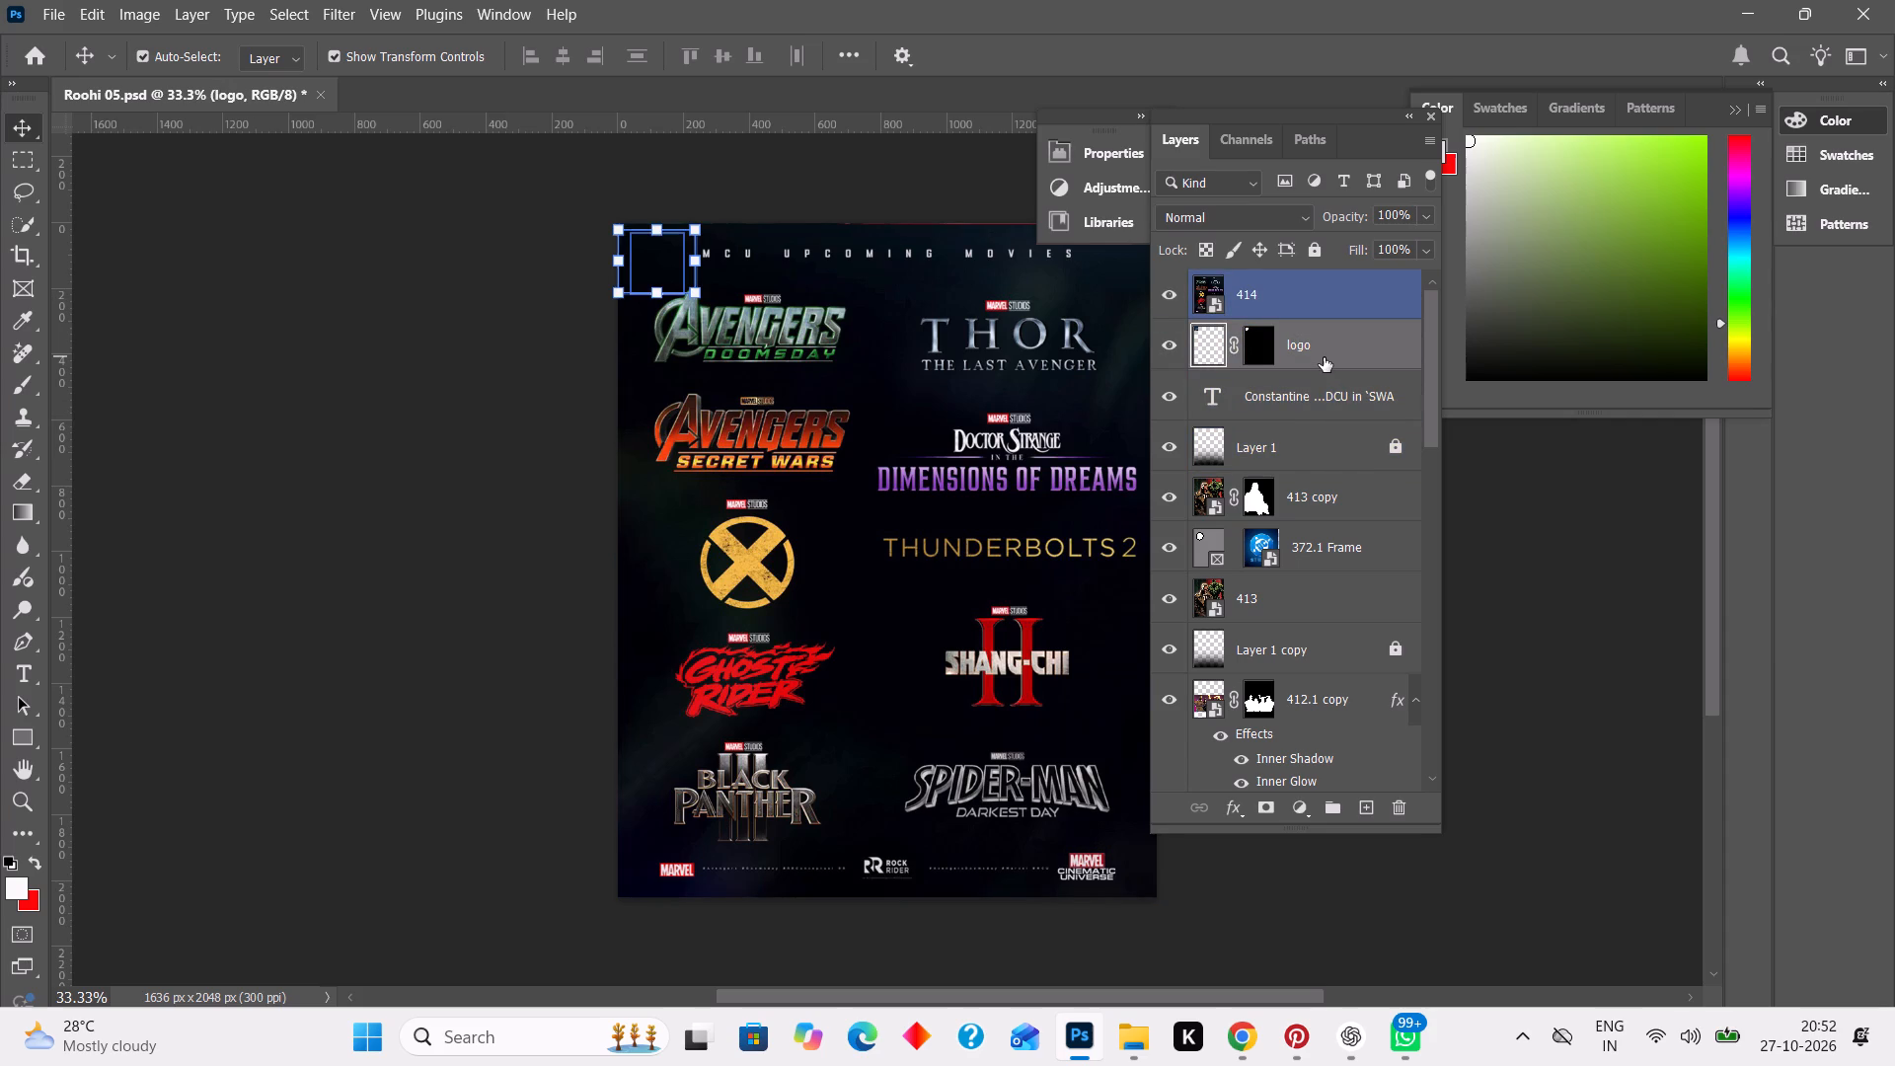
drag(1324, 354, 1314, 291)
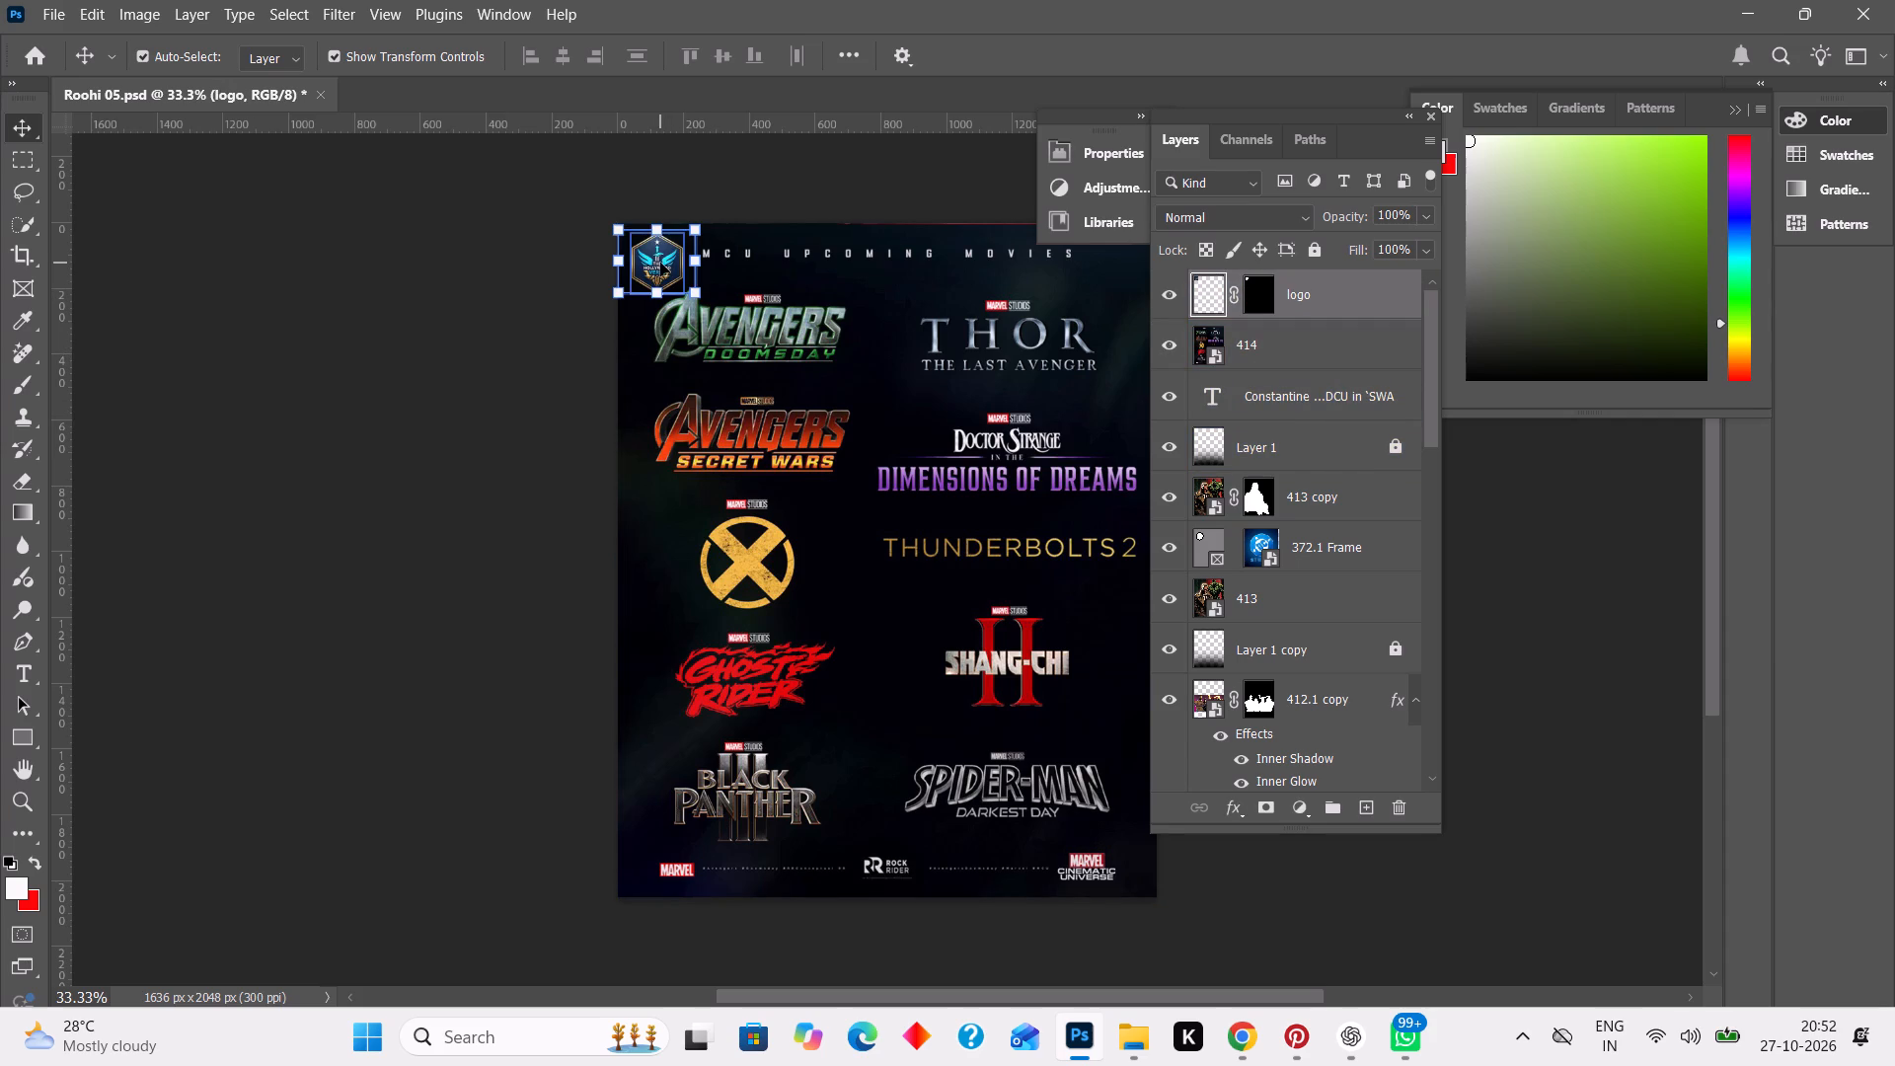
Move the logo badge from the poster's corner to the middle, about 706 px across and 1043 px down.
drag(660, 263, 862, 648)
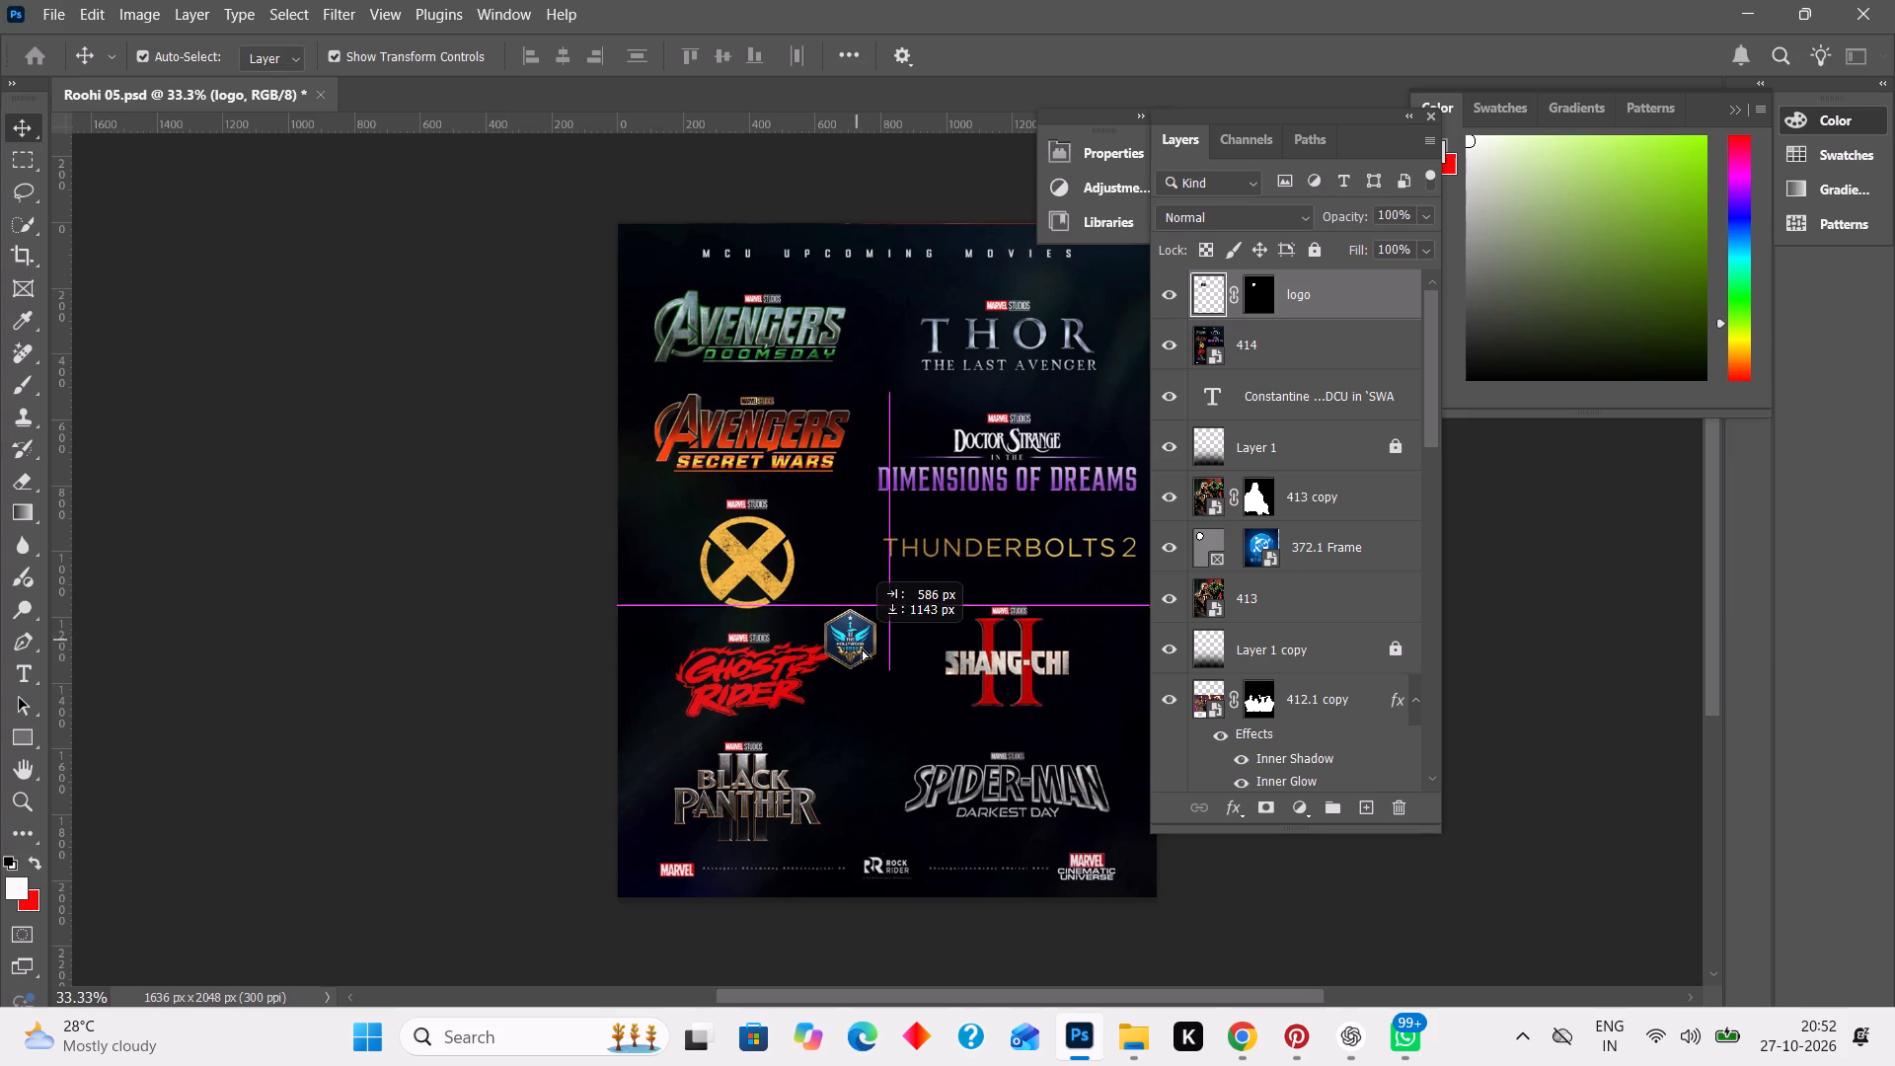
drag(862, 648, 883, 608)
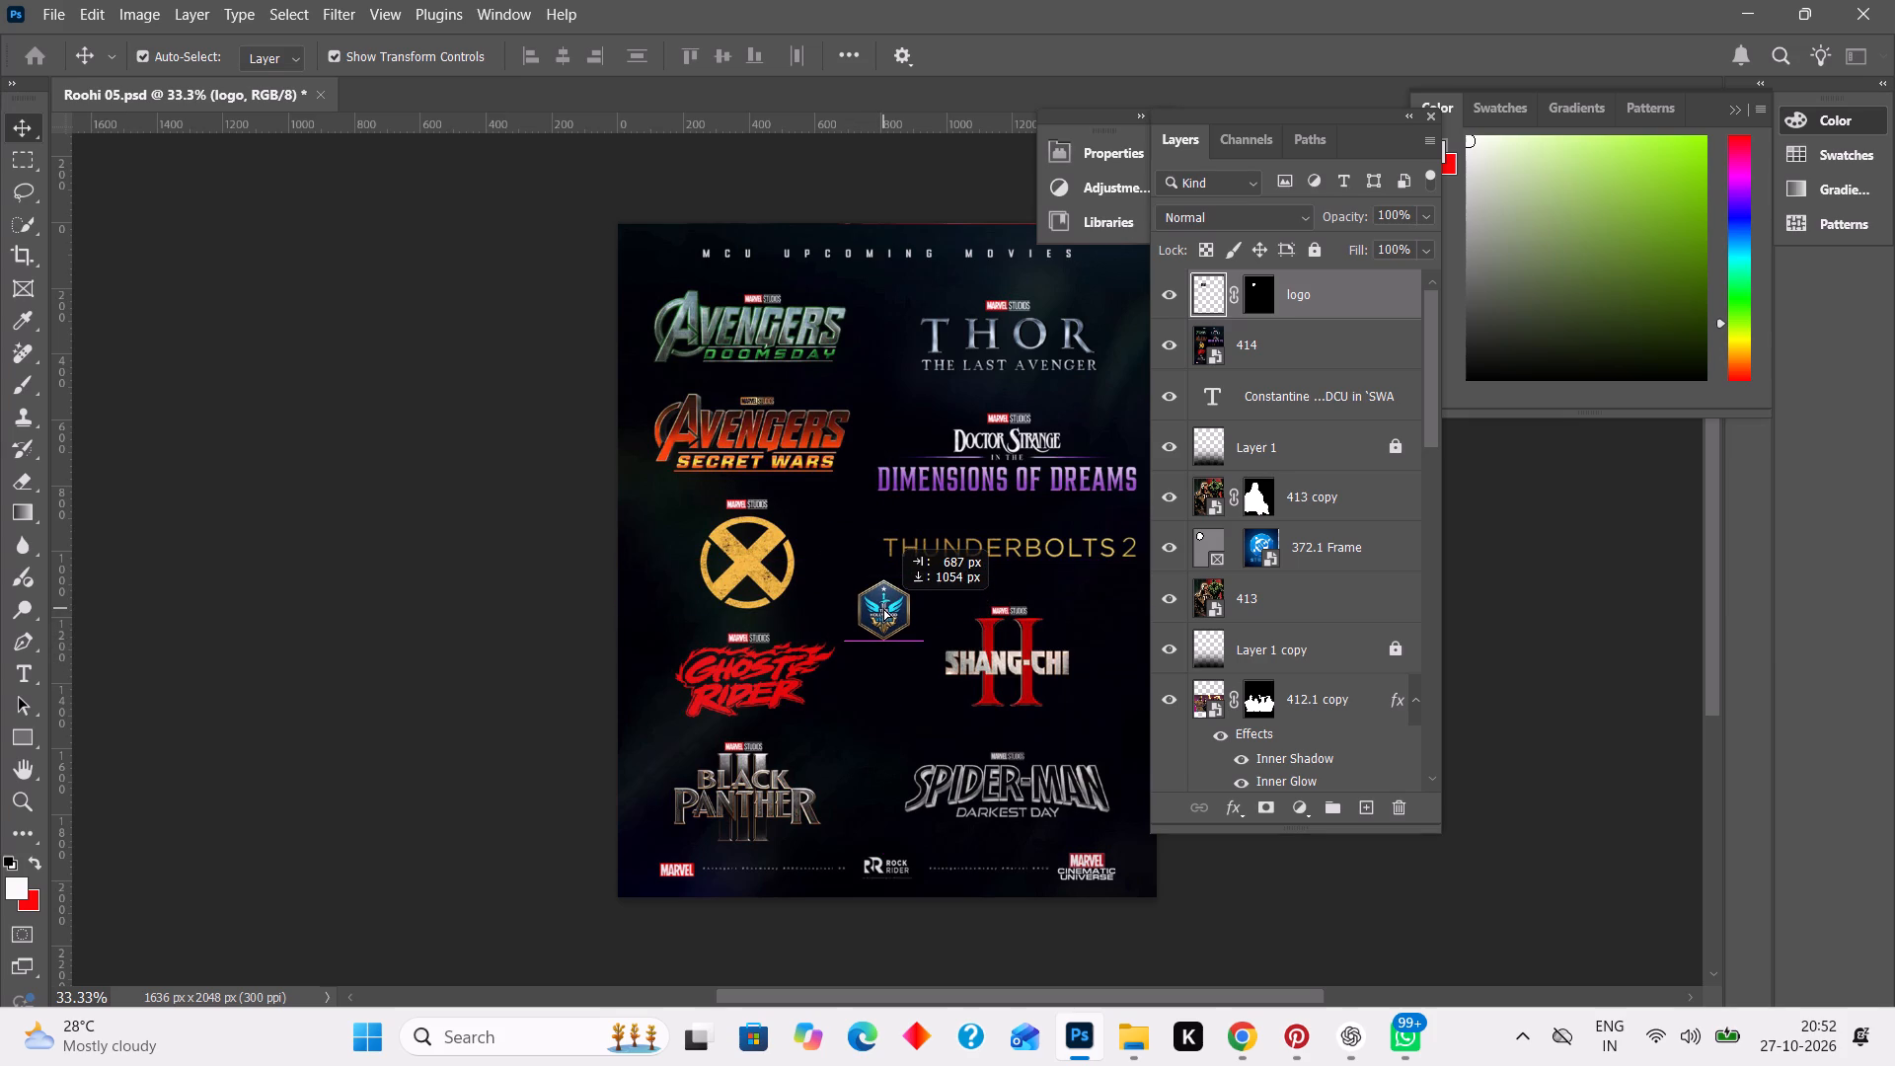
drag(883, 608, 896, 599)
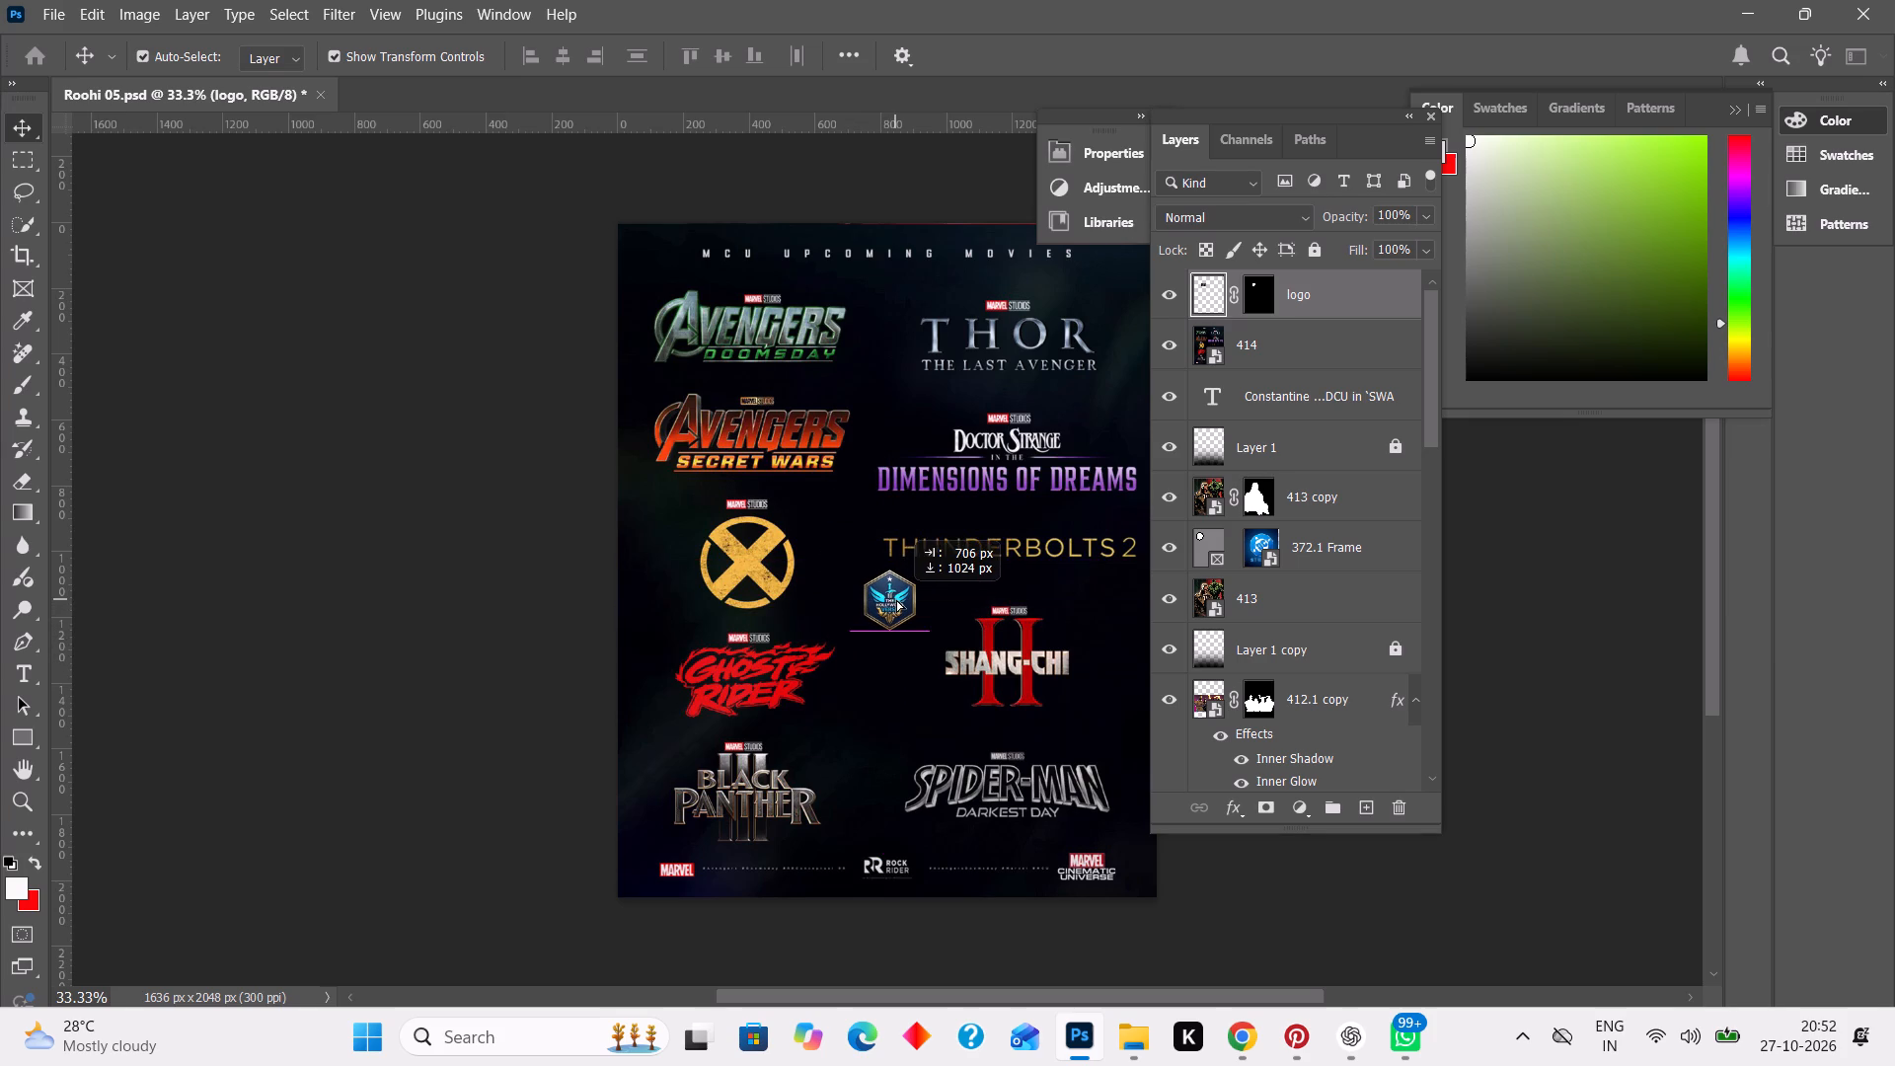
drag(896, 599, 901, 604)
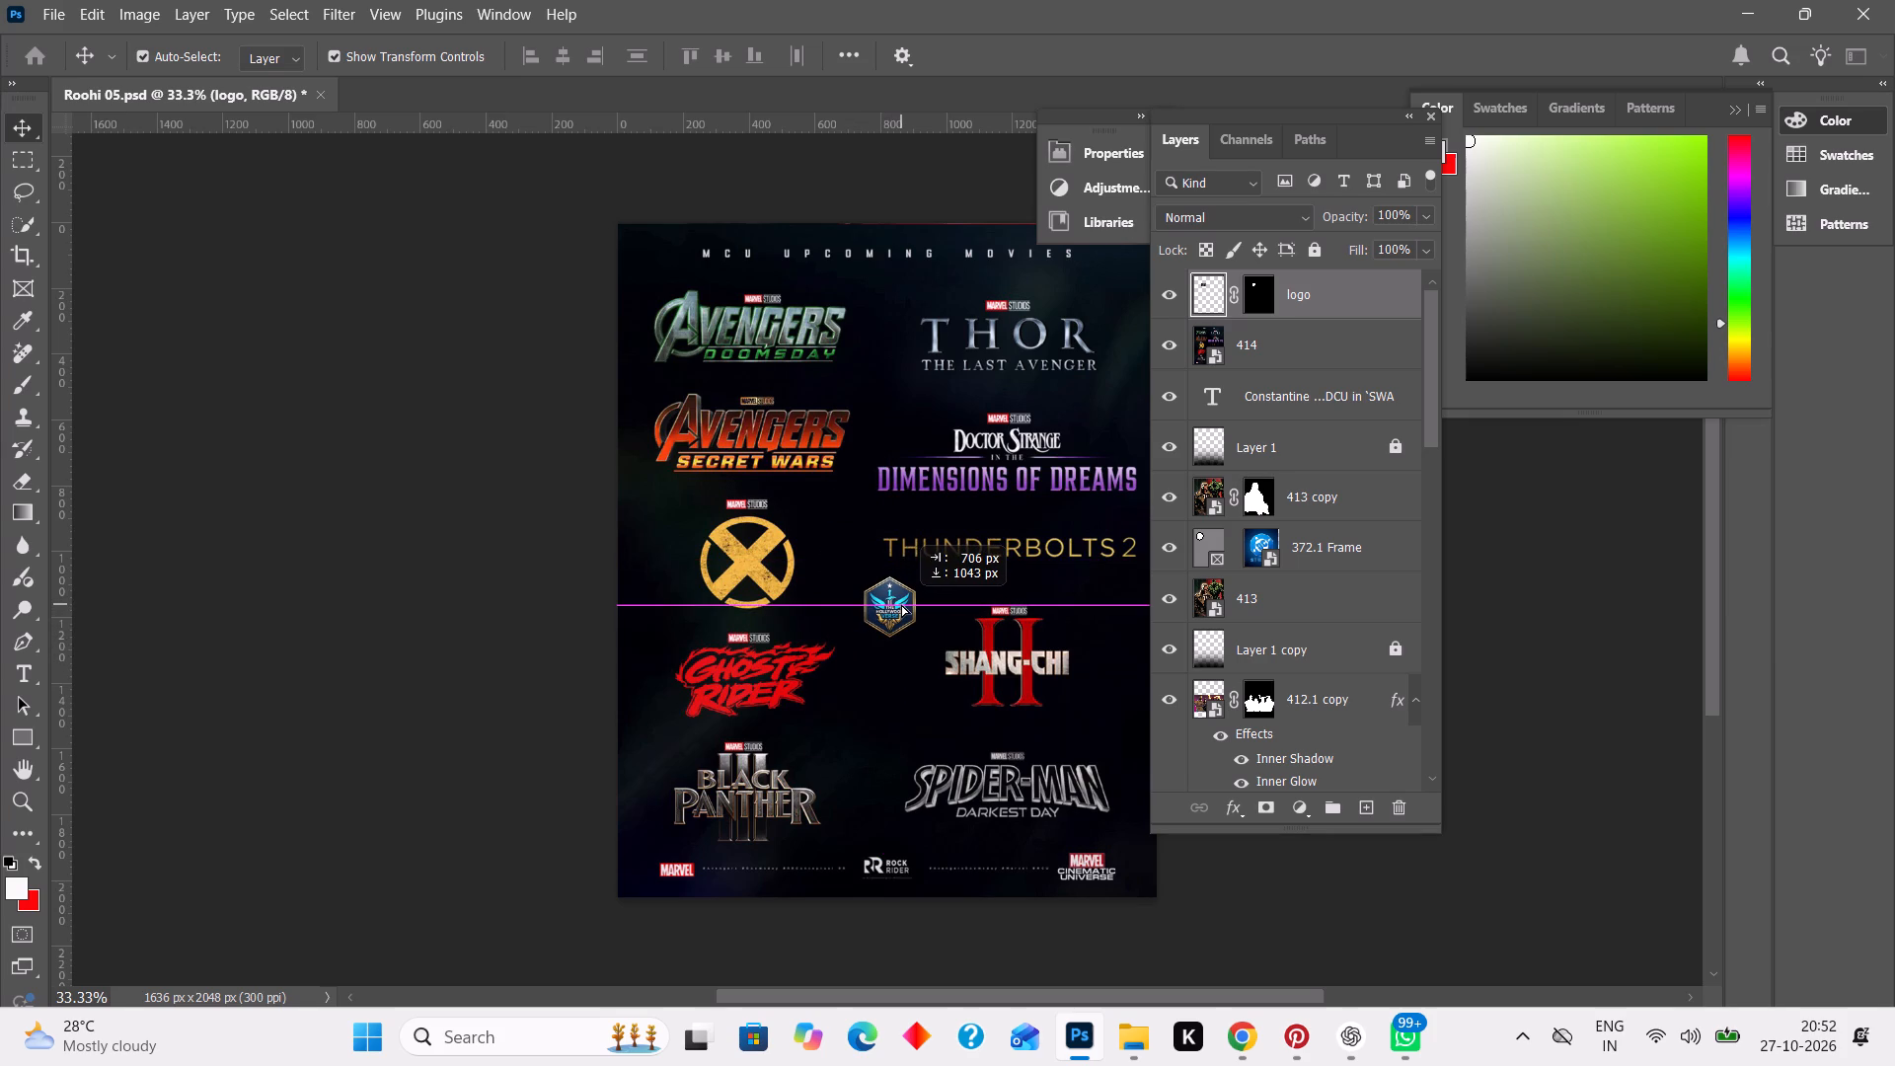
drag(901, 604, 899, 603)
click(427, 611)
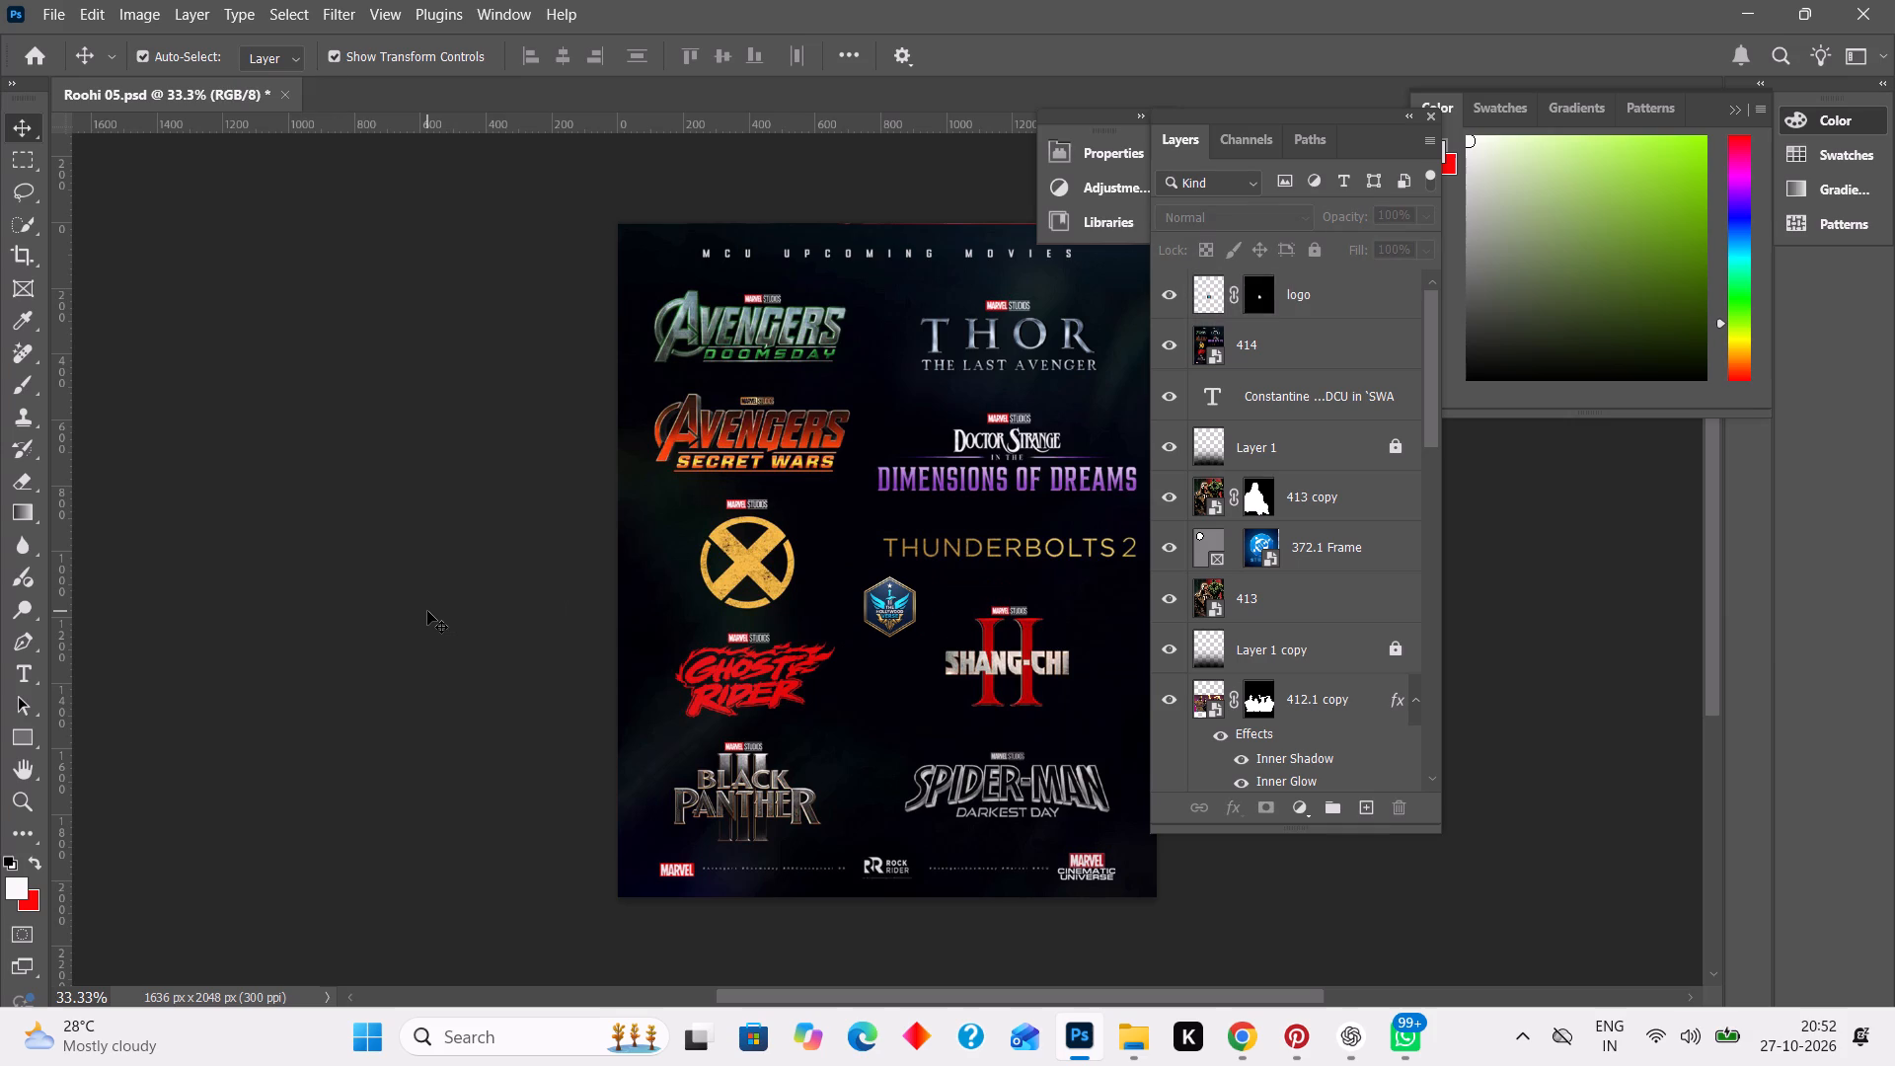
Nudge layer 414 up slightly on the canvas and leave no layer selected.
click(777, 583)
key(Up)
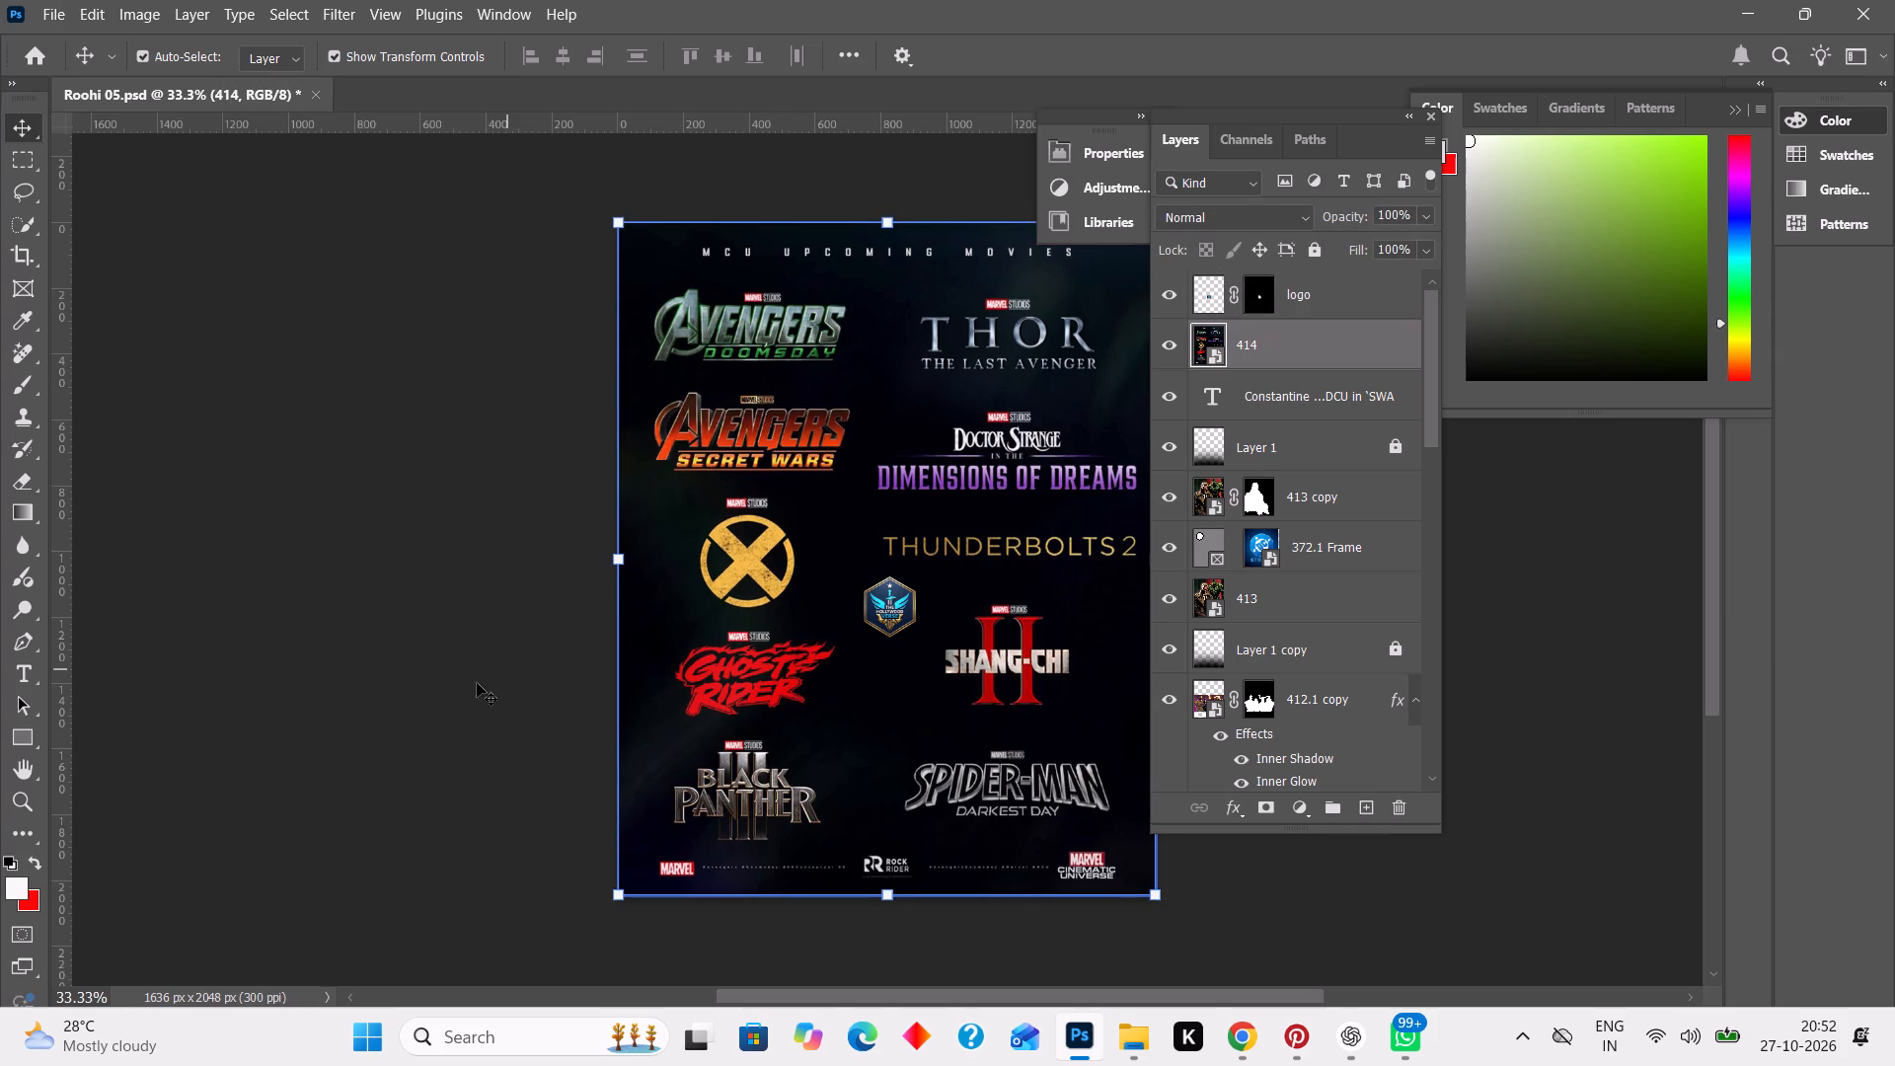
click(469, 685)
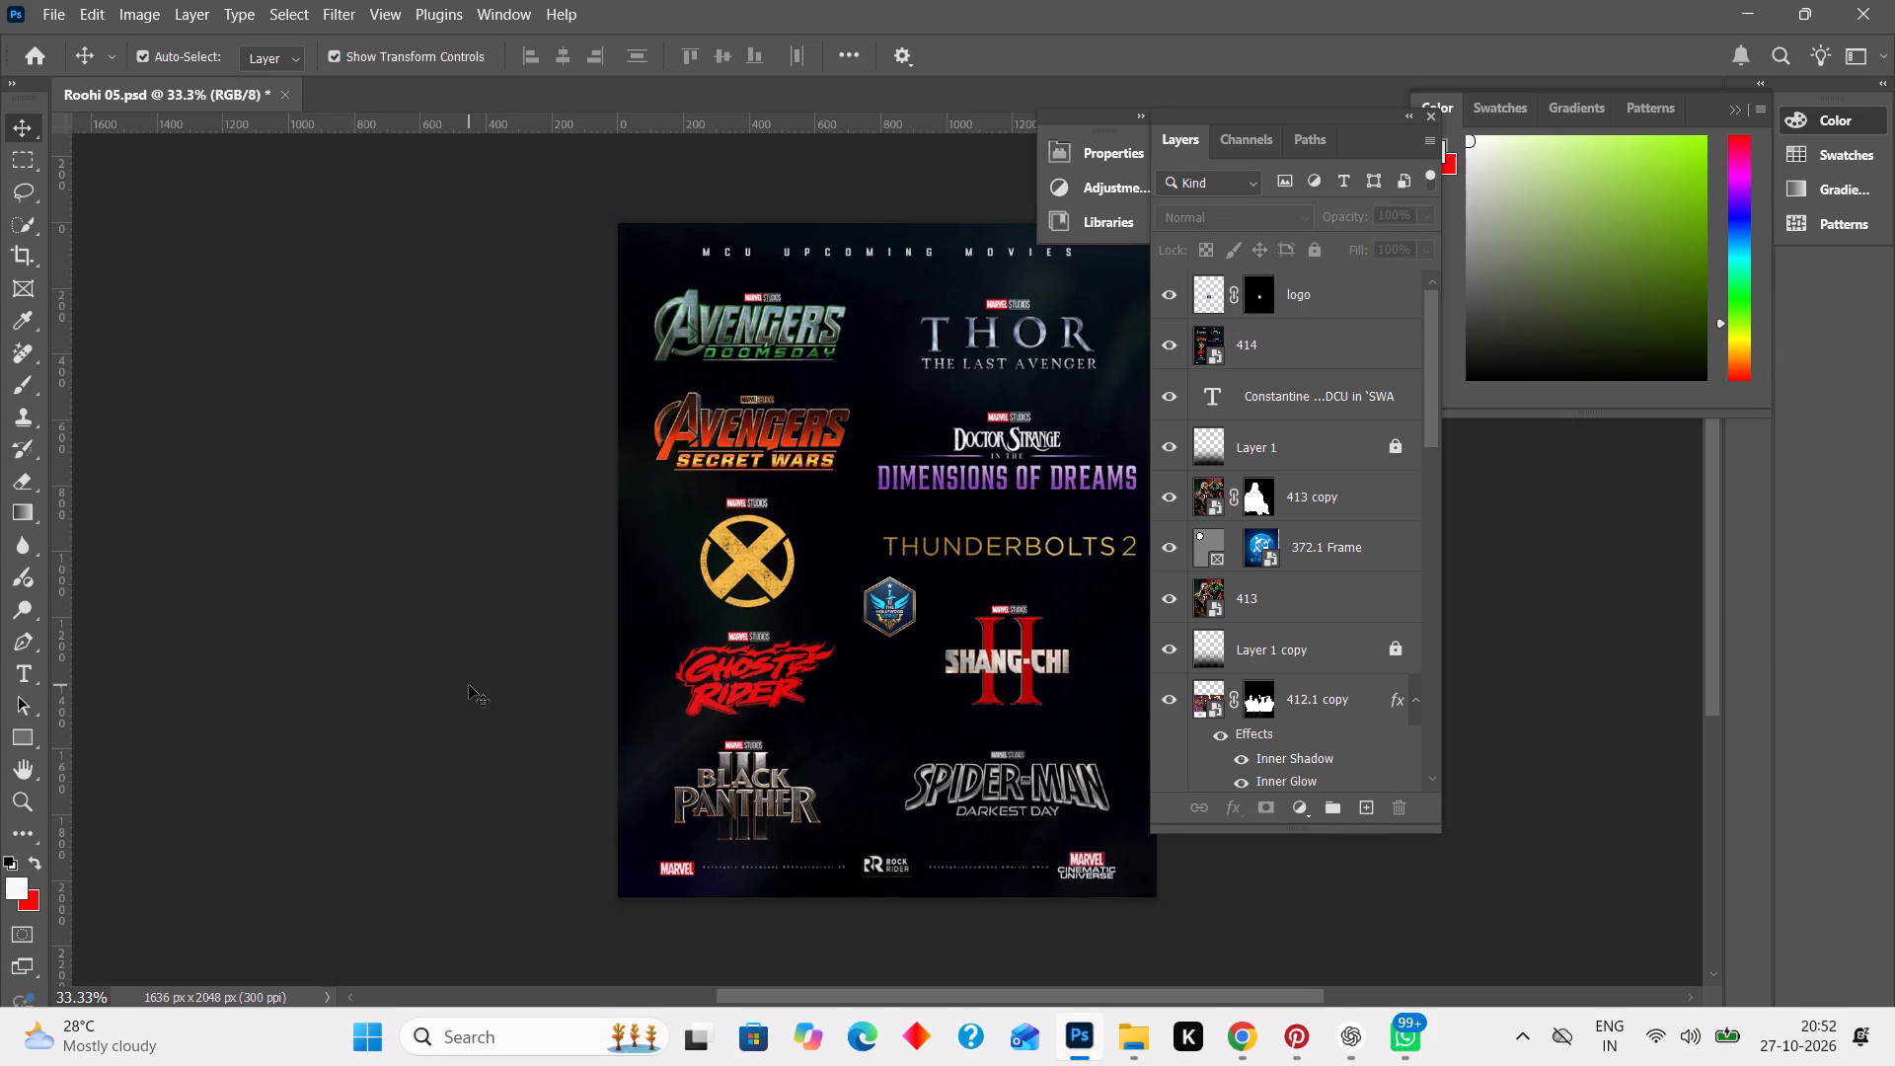
Move the logo badge to the poster's upper-left corner, beside the MCU Upcoming Movies heading, and leave no layer selected.
scroll(469, 685, right, 1)
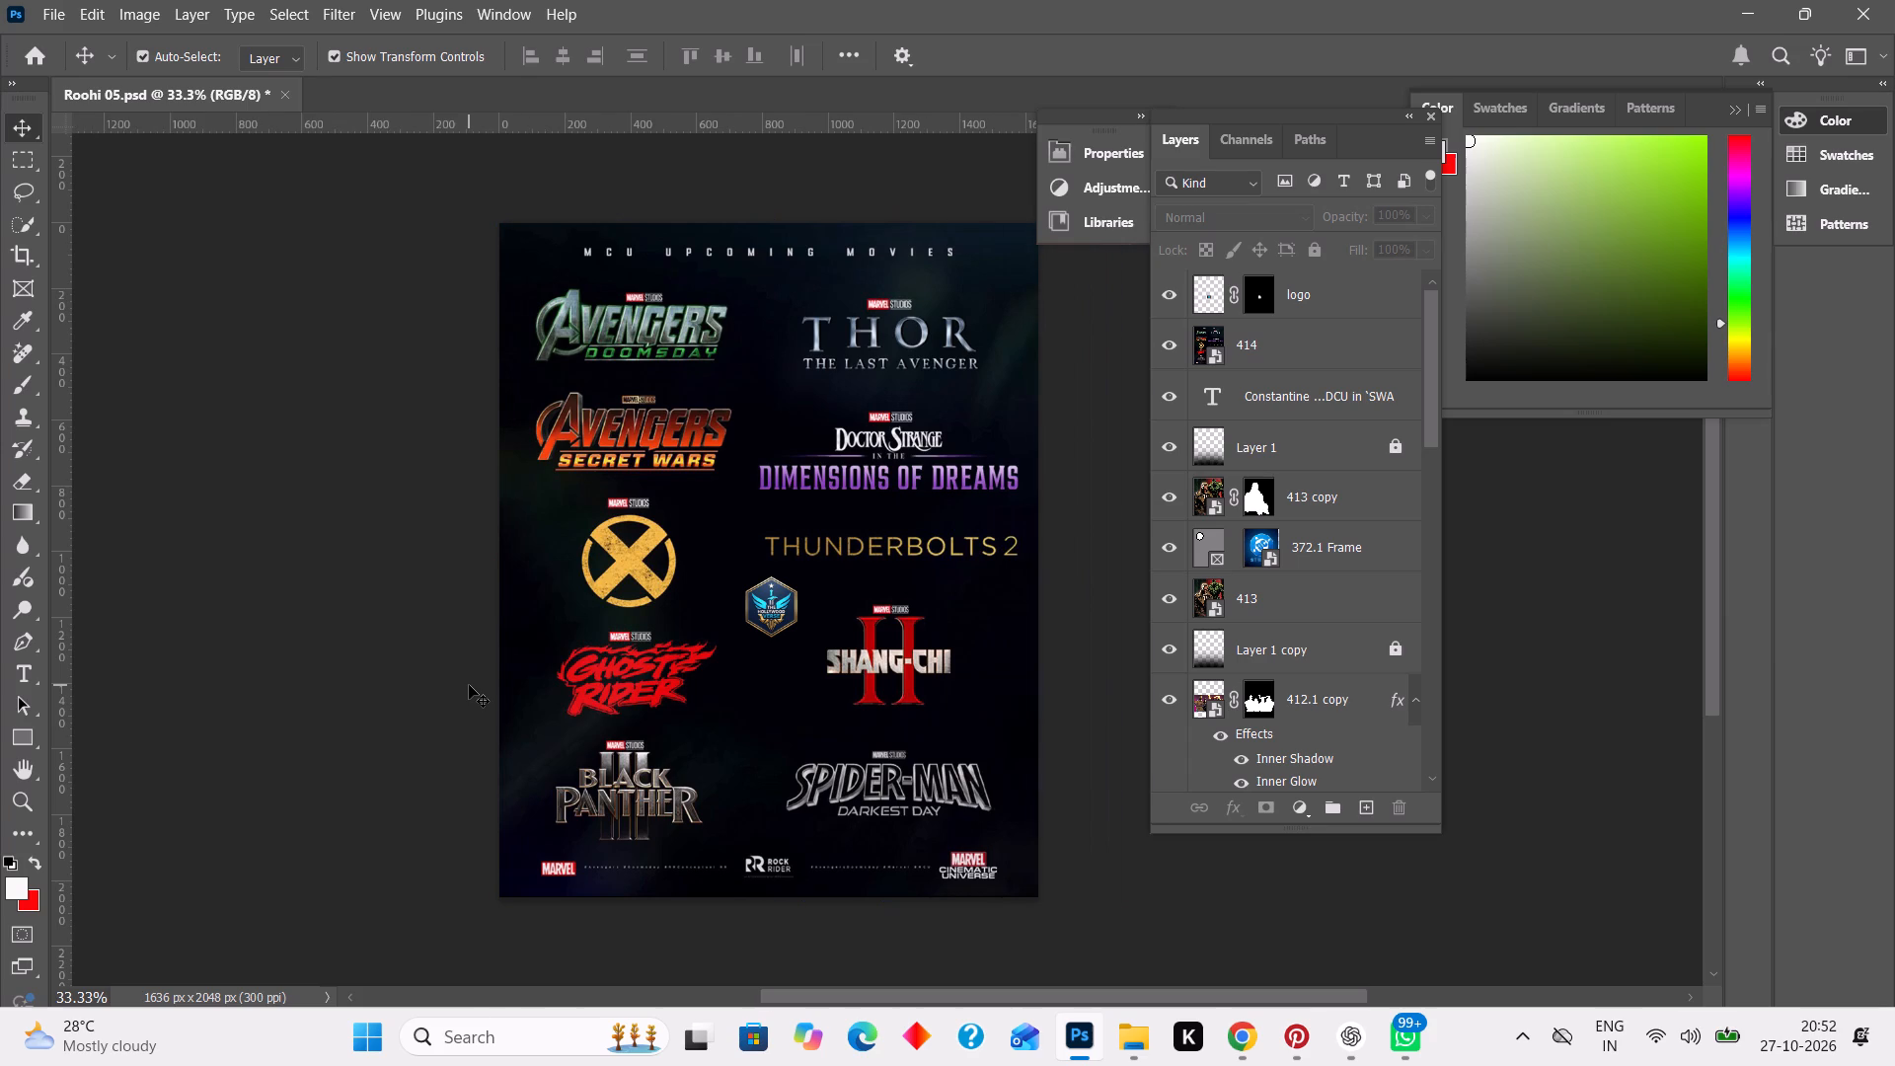
scroll(469, 685, right, 2)
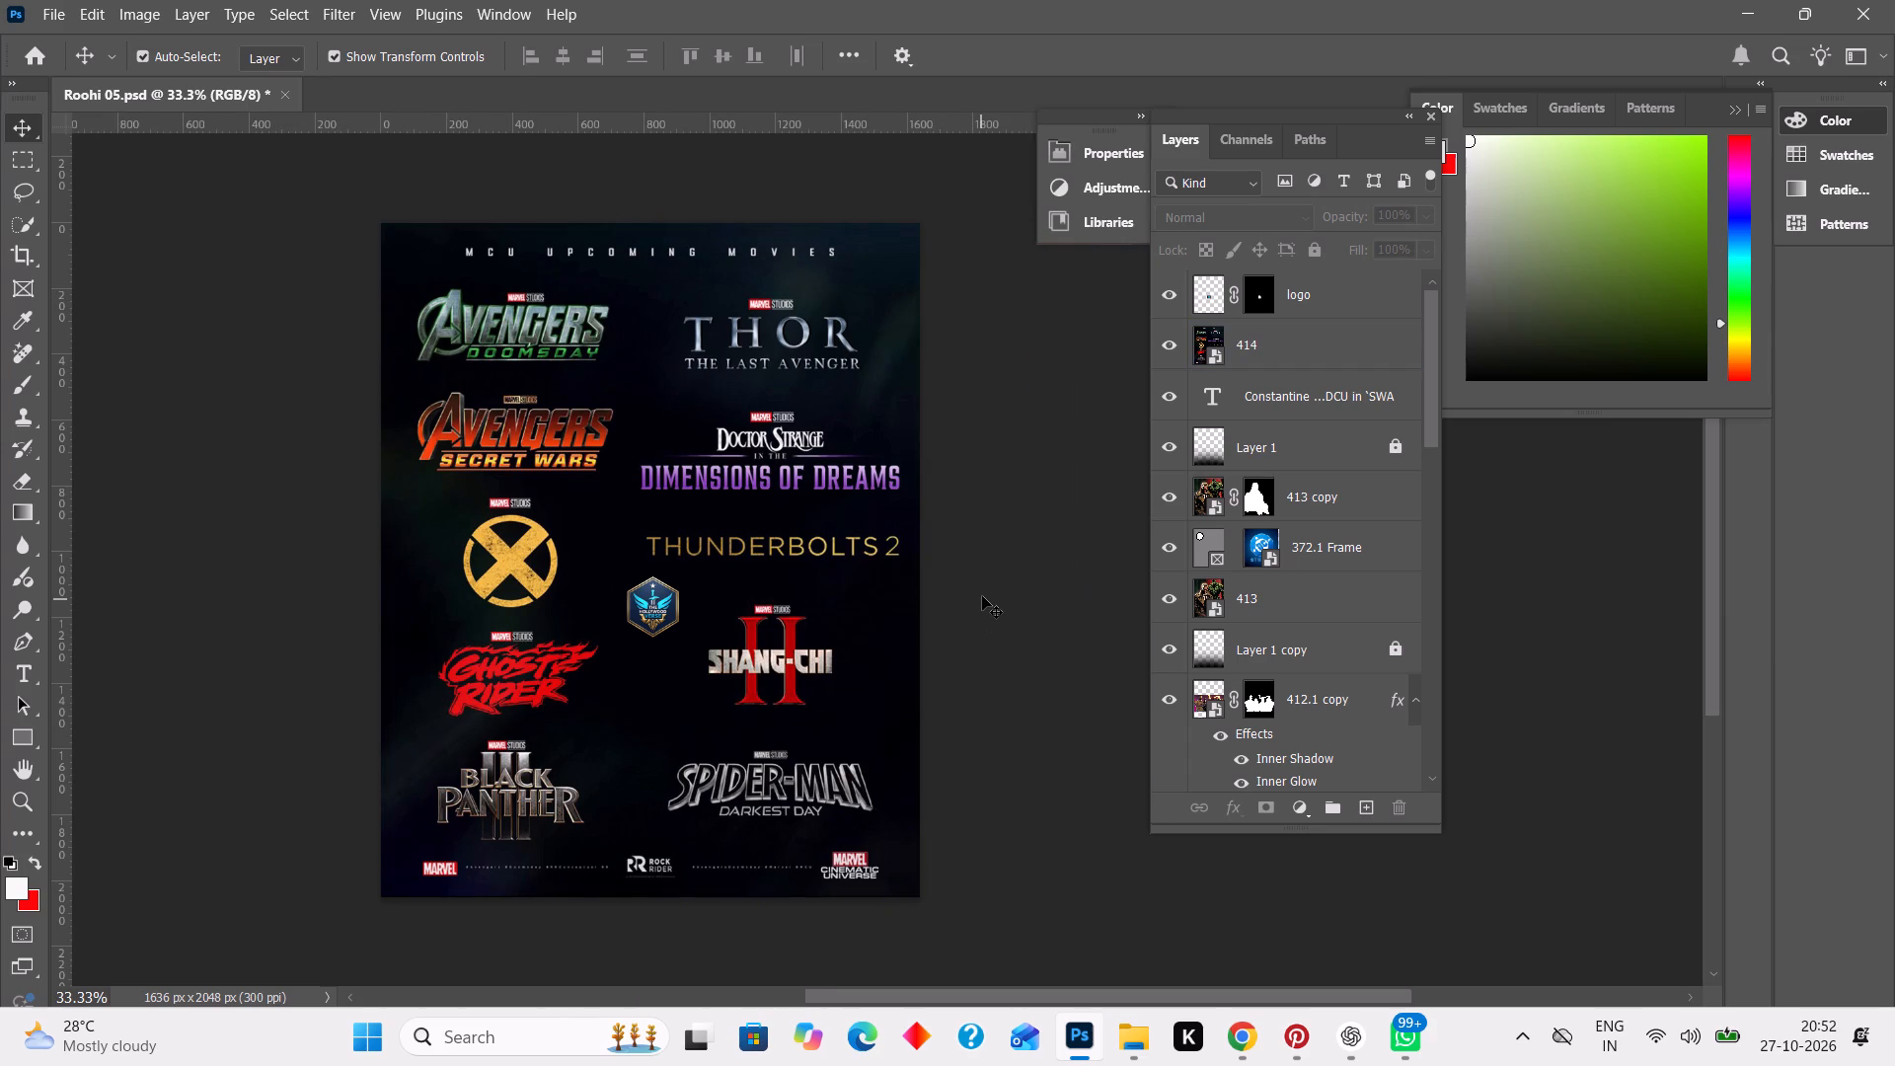
click(654, 605)
drag(654, 605, 387, 298)
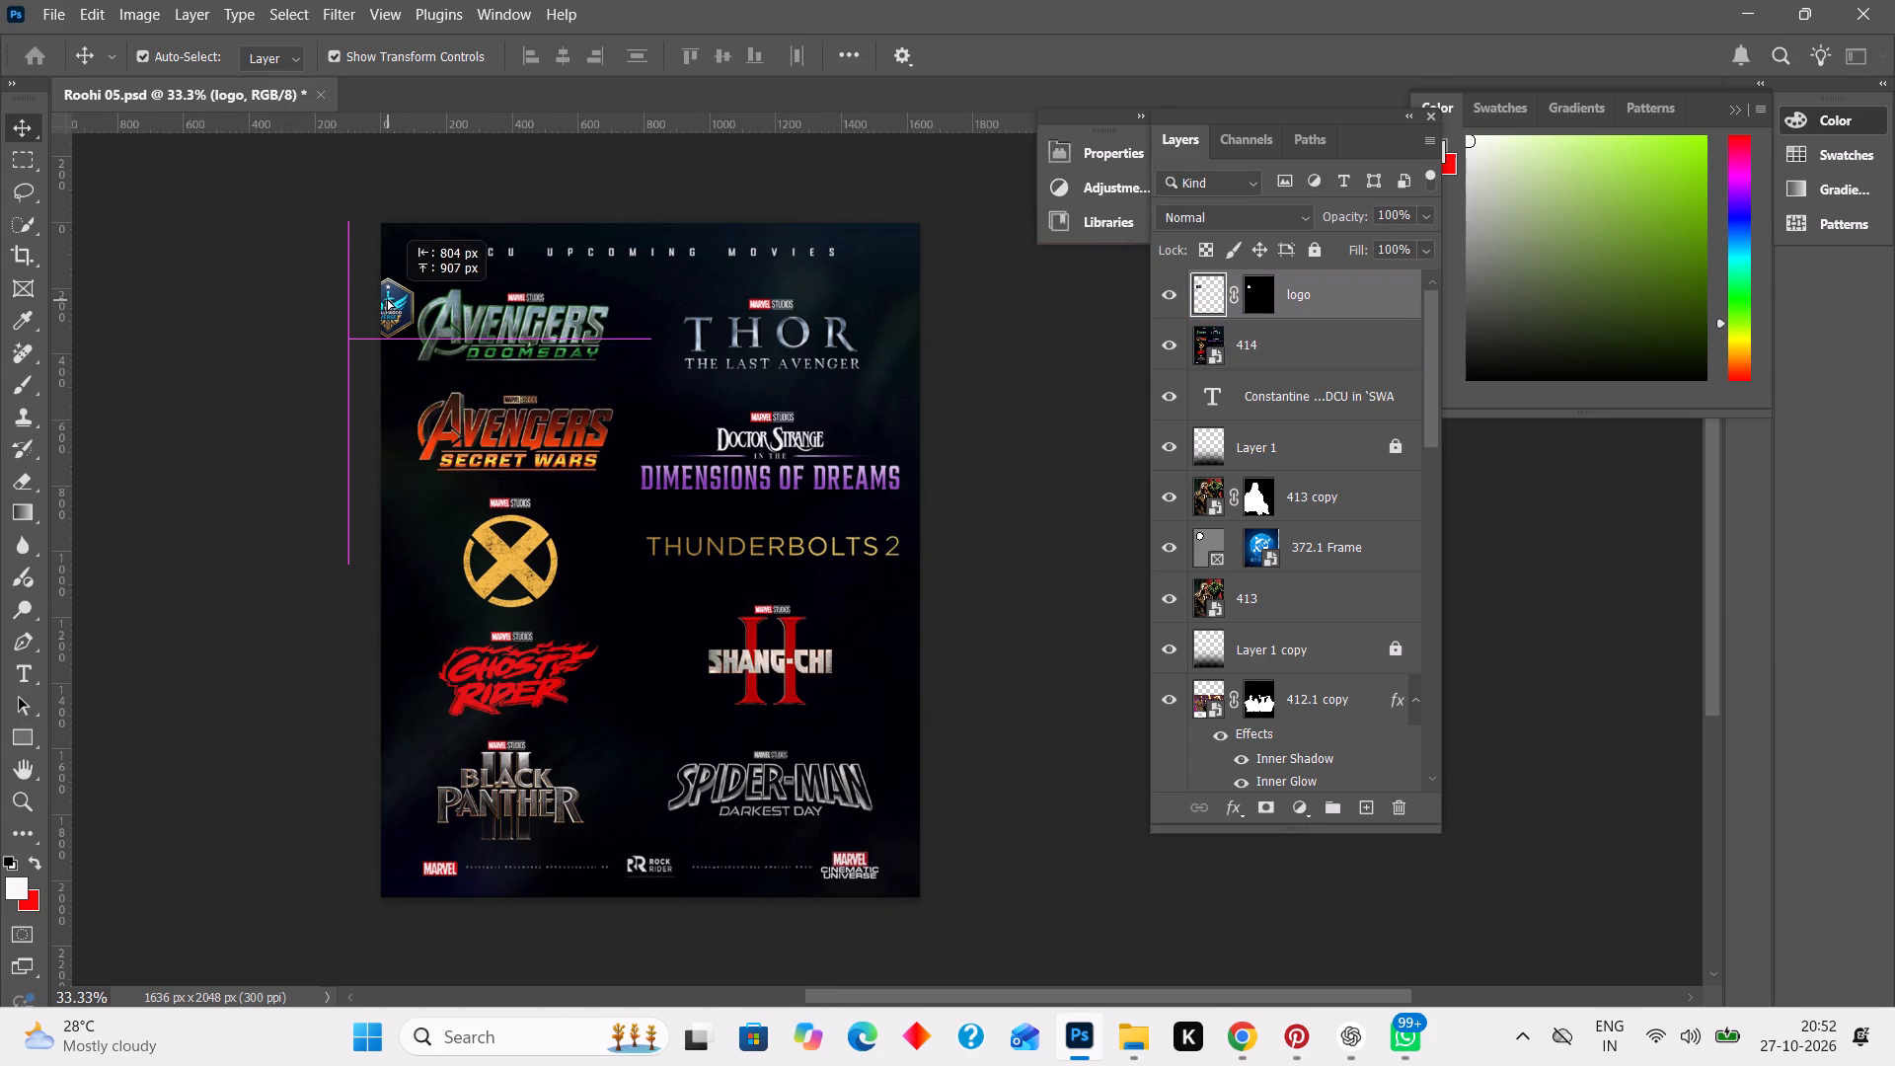
drag(387, 298, 420, 262)
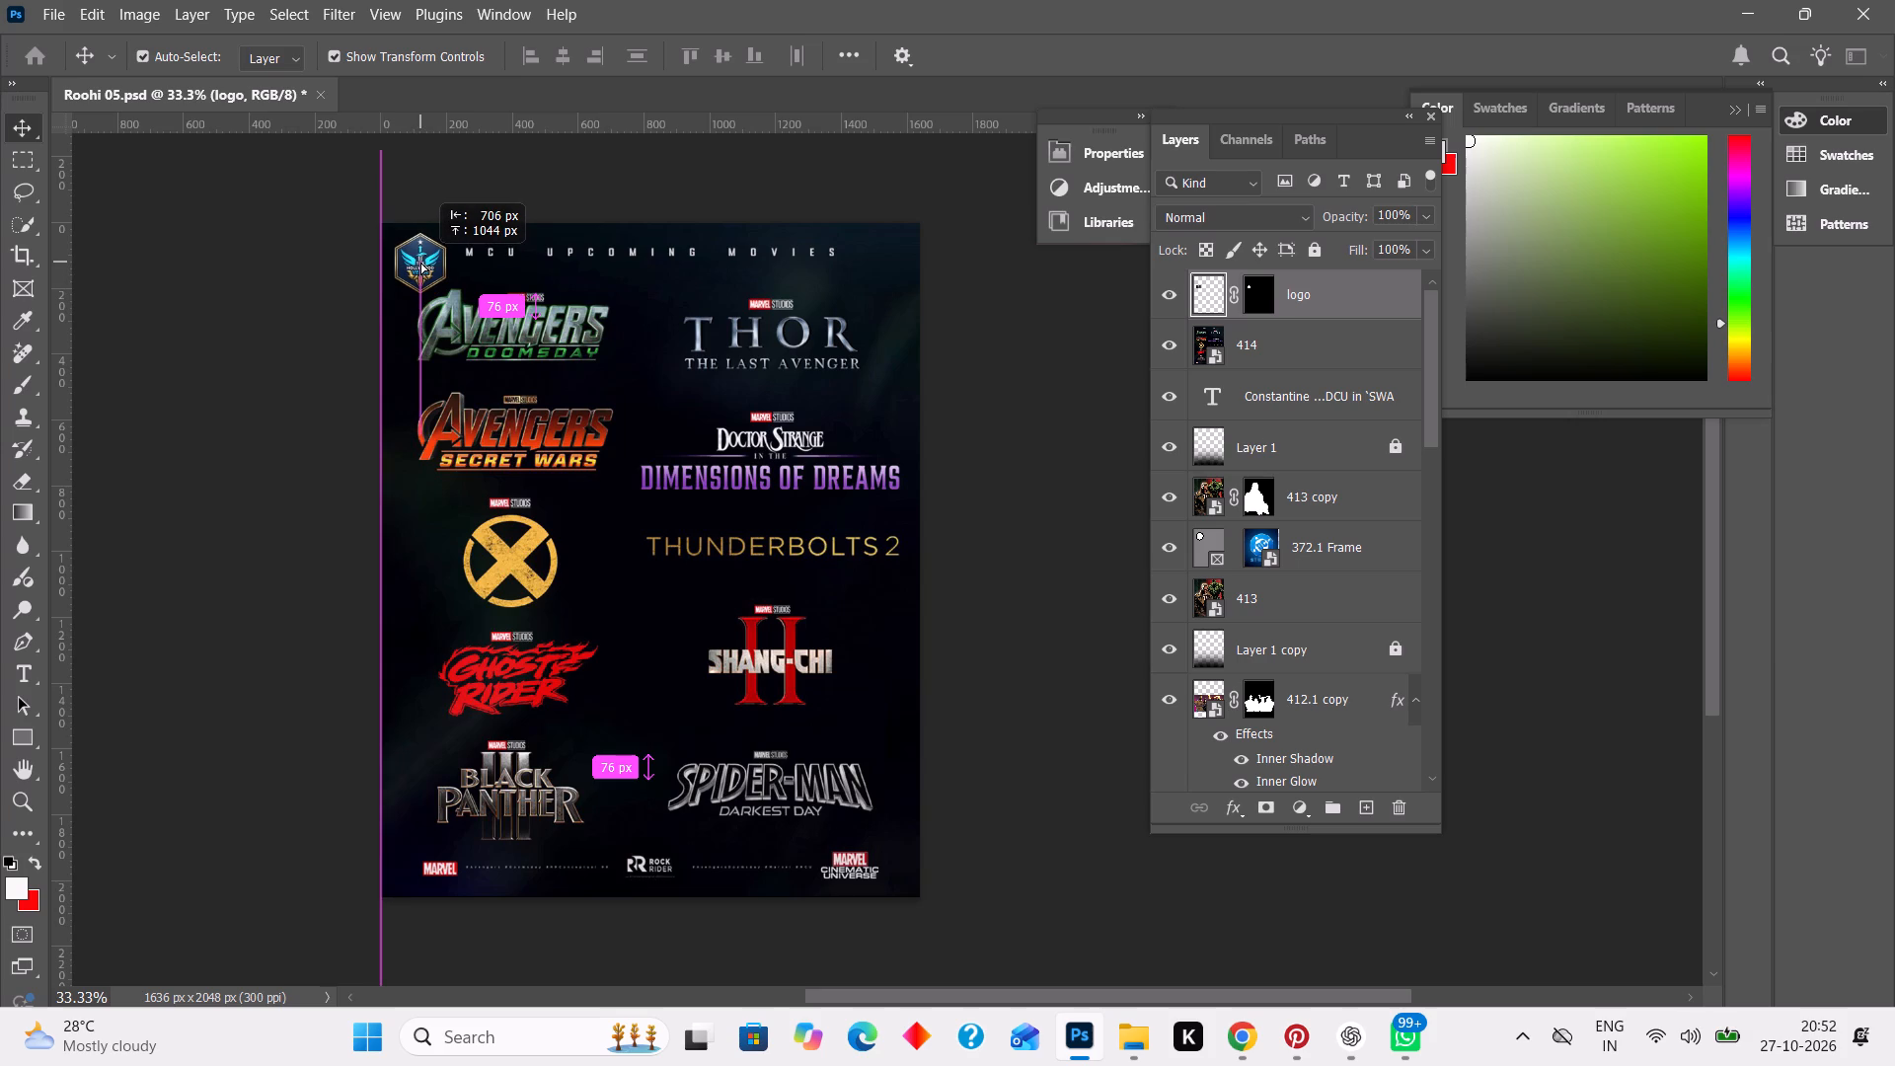
drag(420, 262, 420, 264)
click(271, 312)
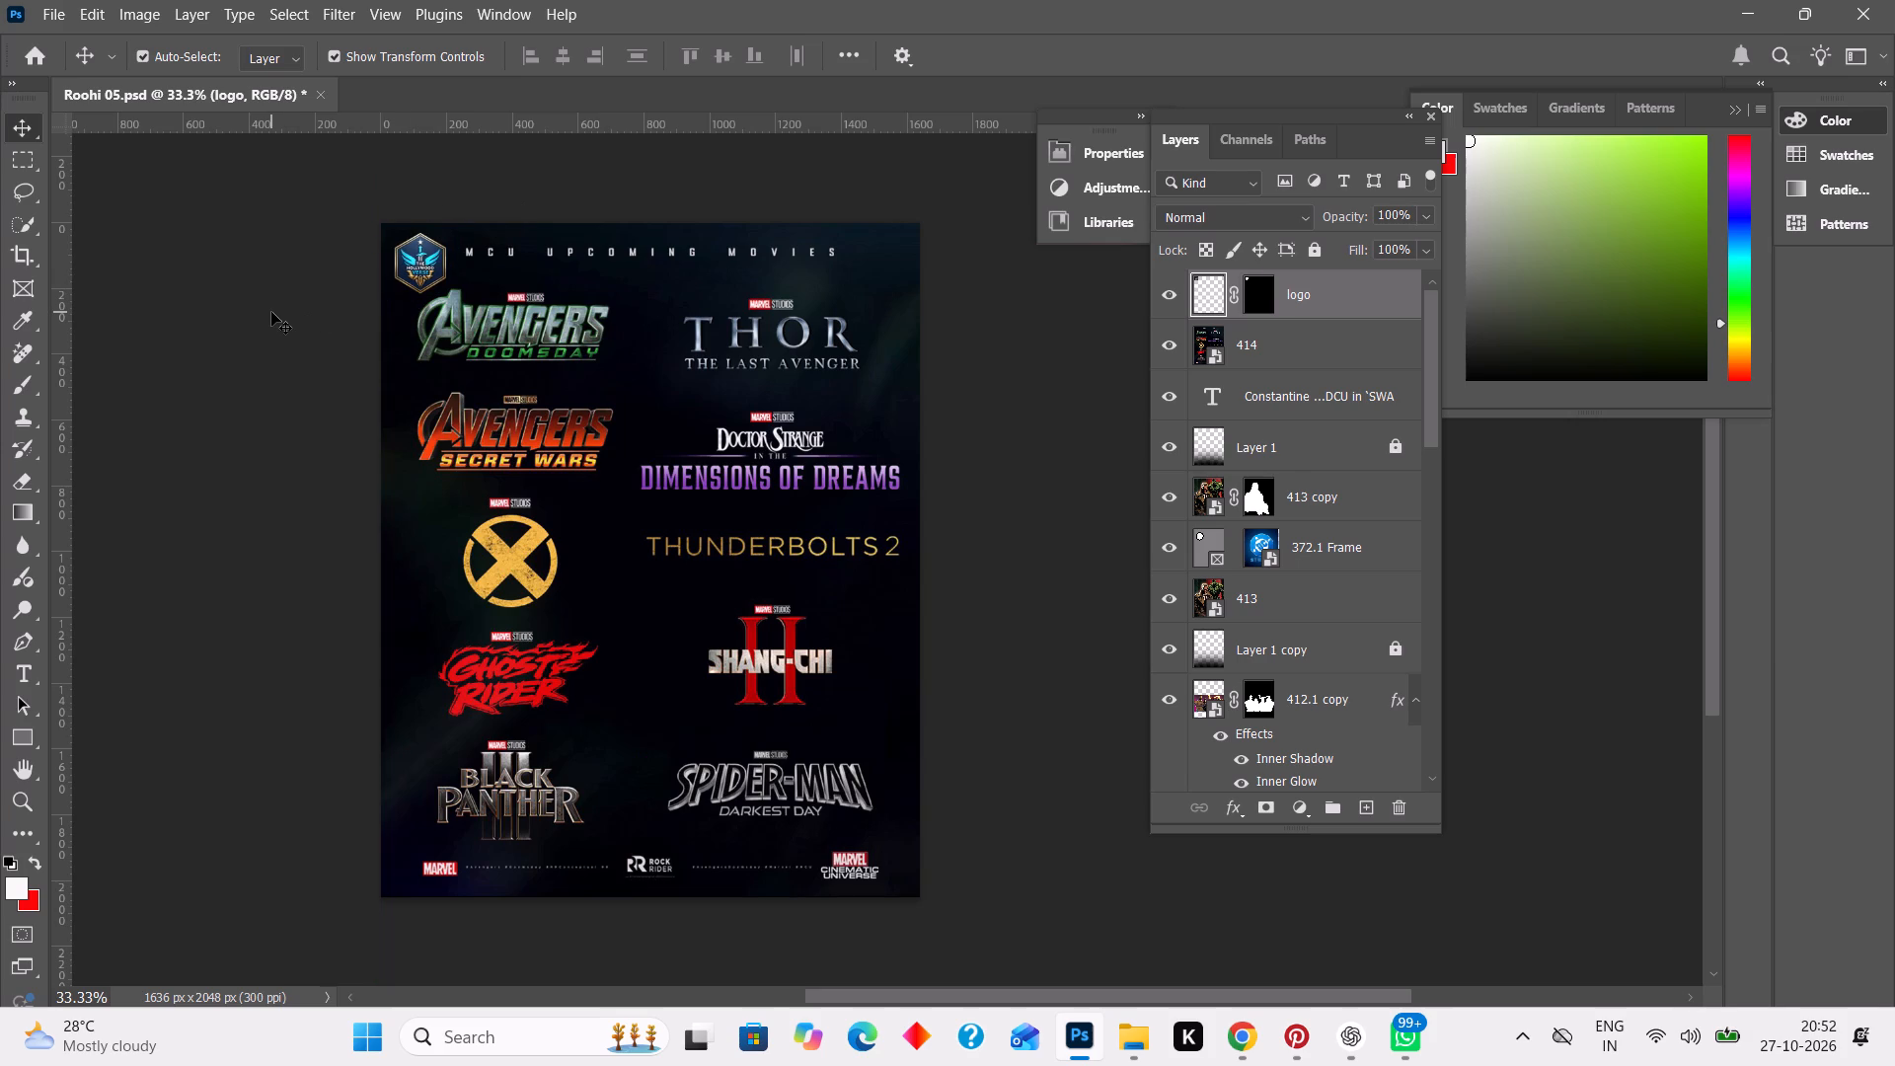
click(271, 312)
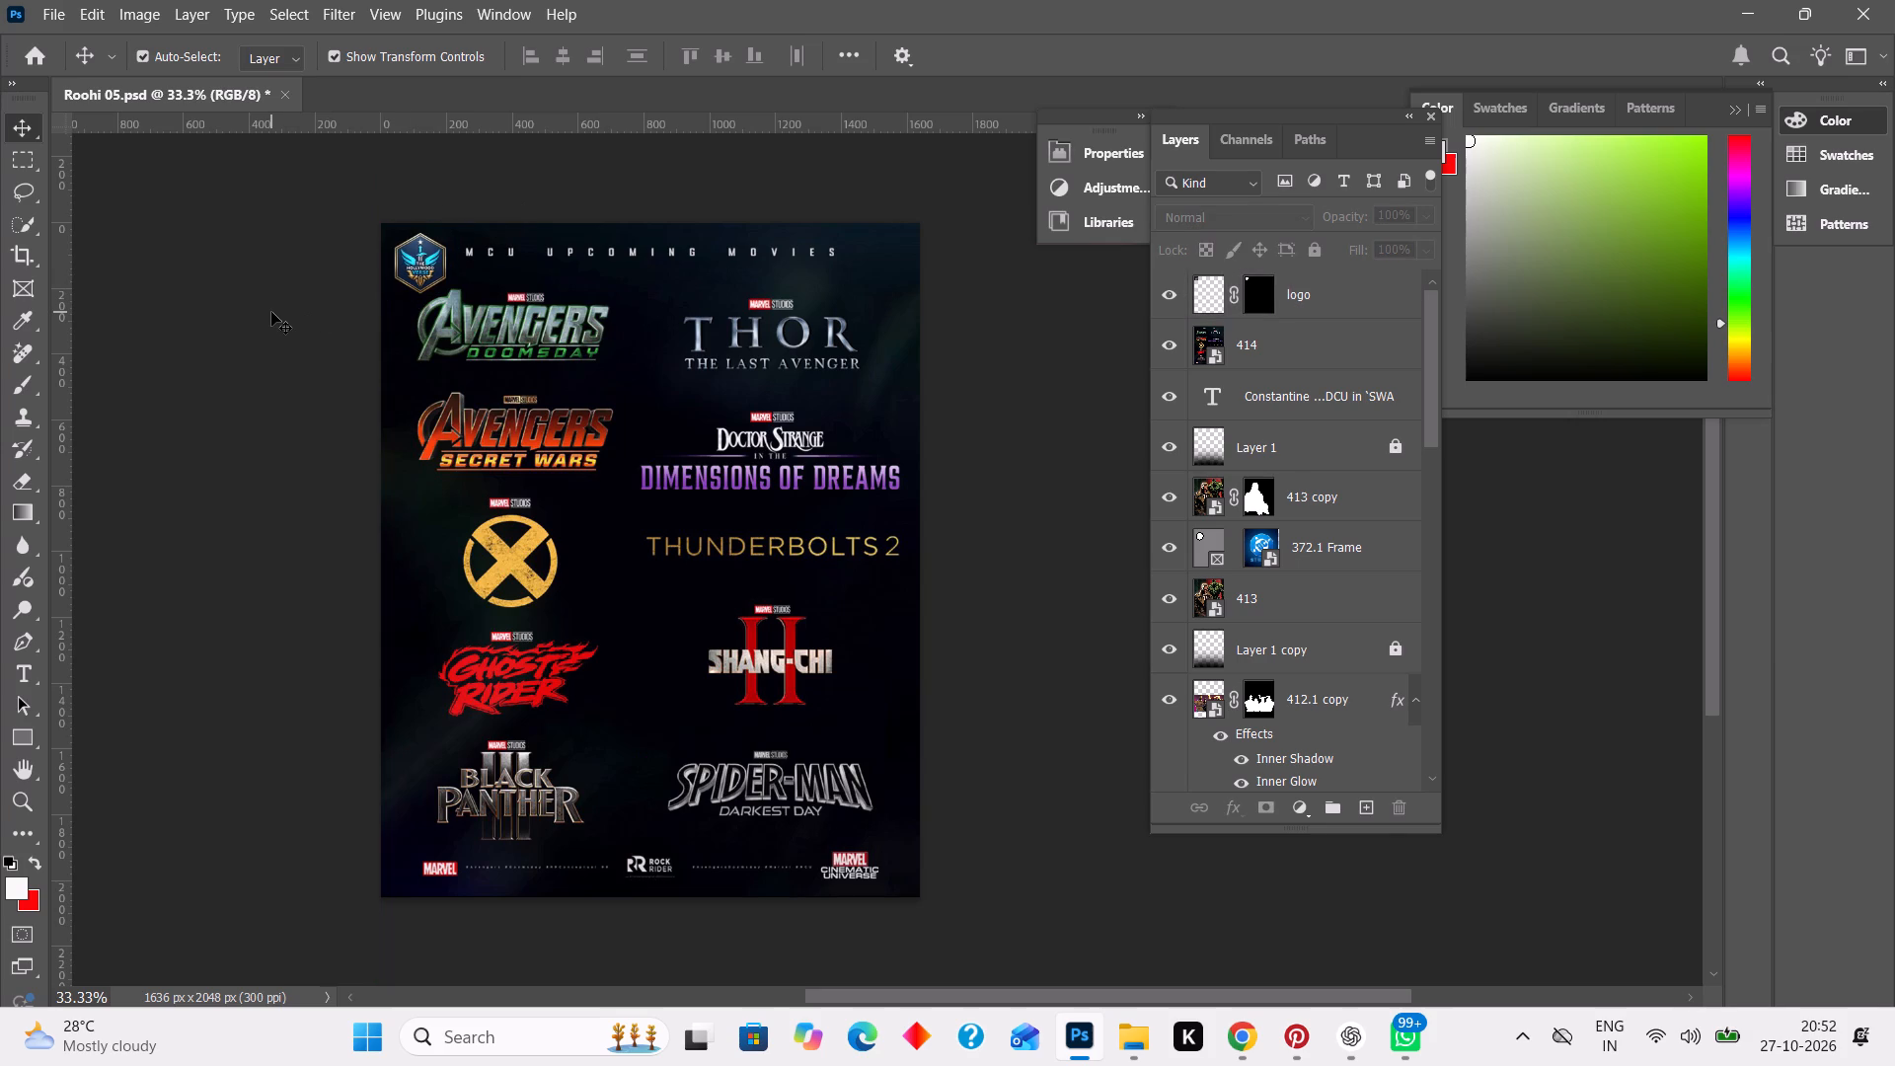
Export the poster as a JPG named 414.1 at 1636 x 2048 px and 100% scale.
key(ctrl+alt+s)
key(ctrl+alt+s)
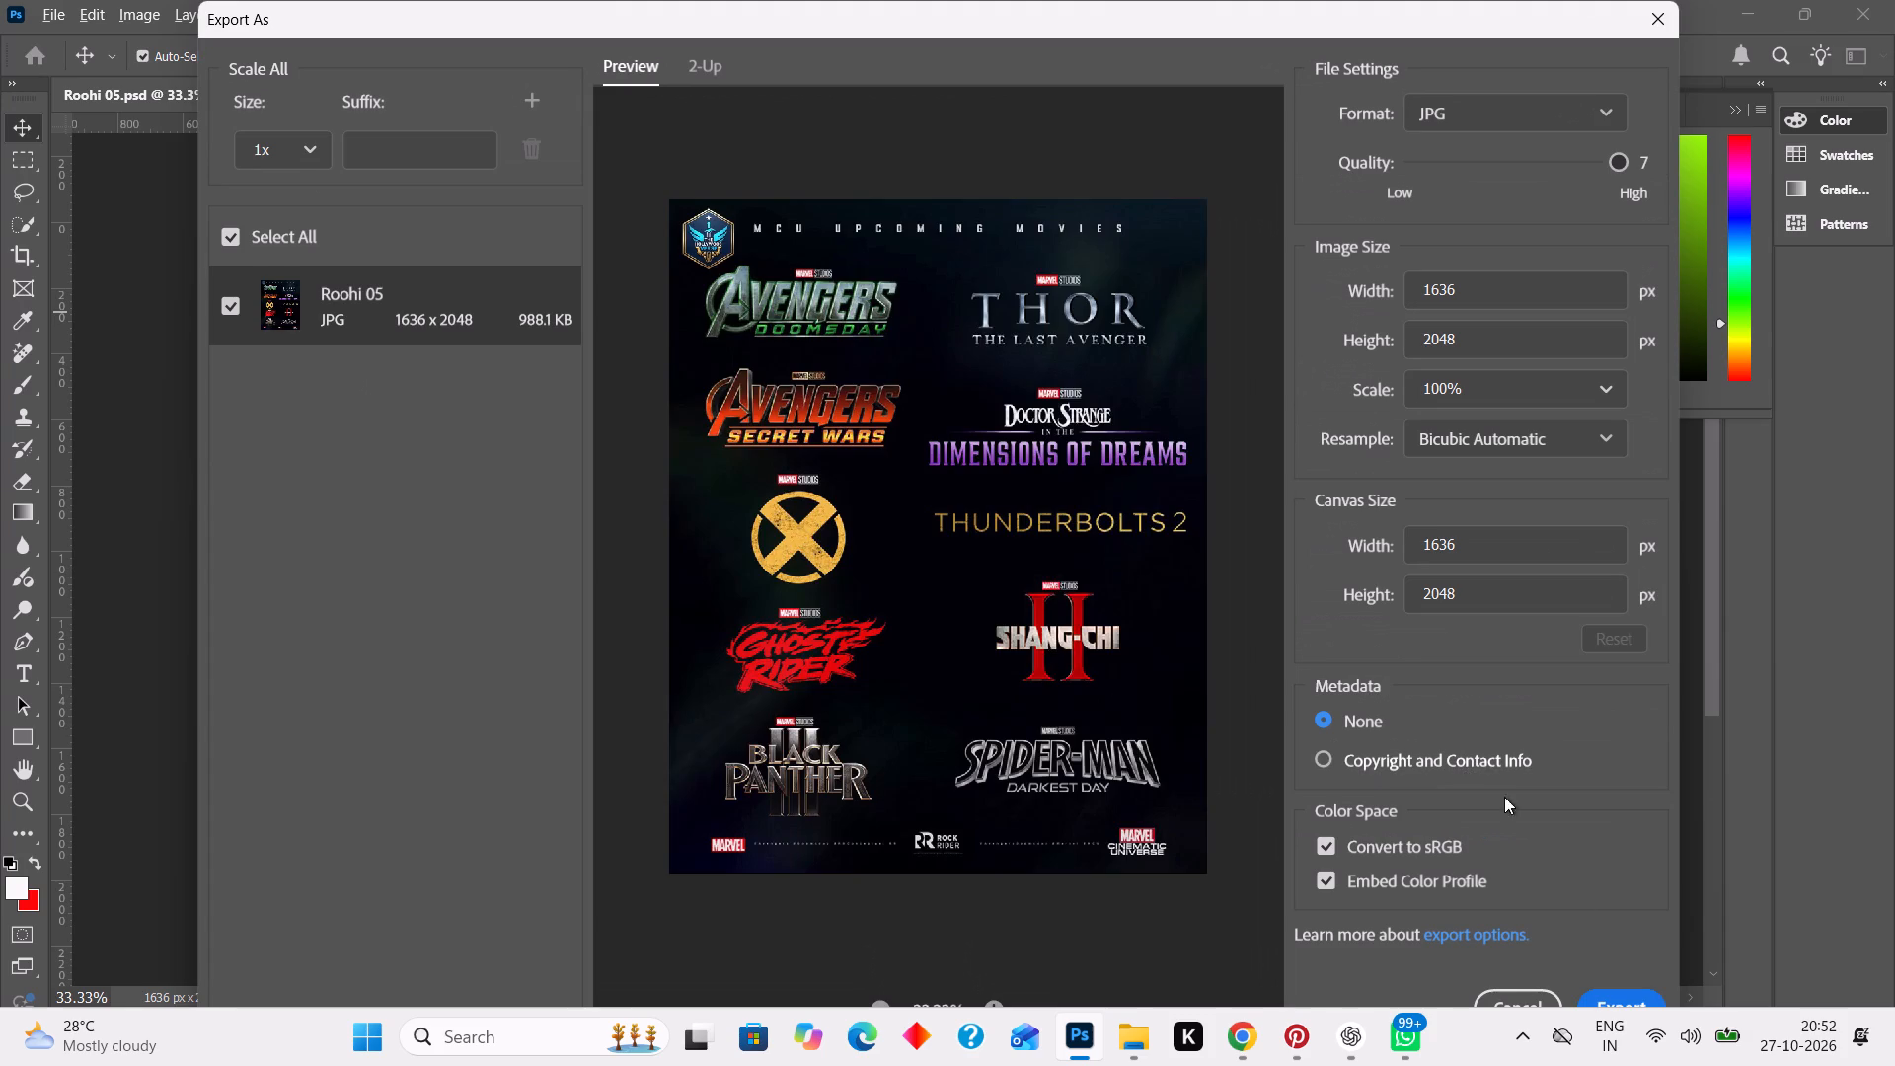
click(1623, 993)
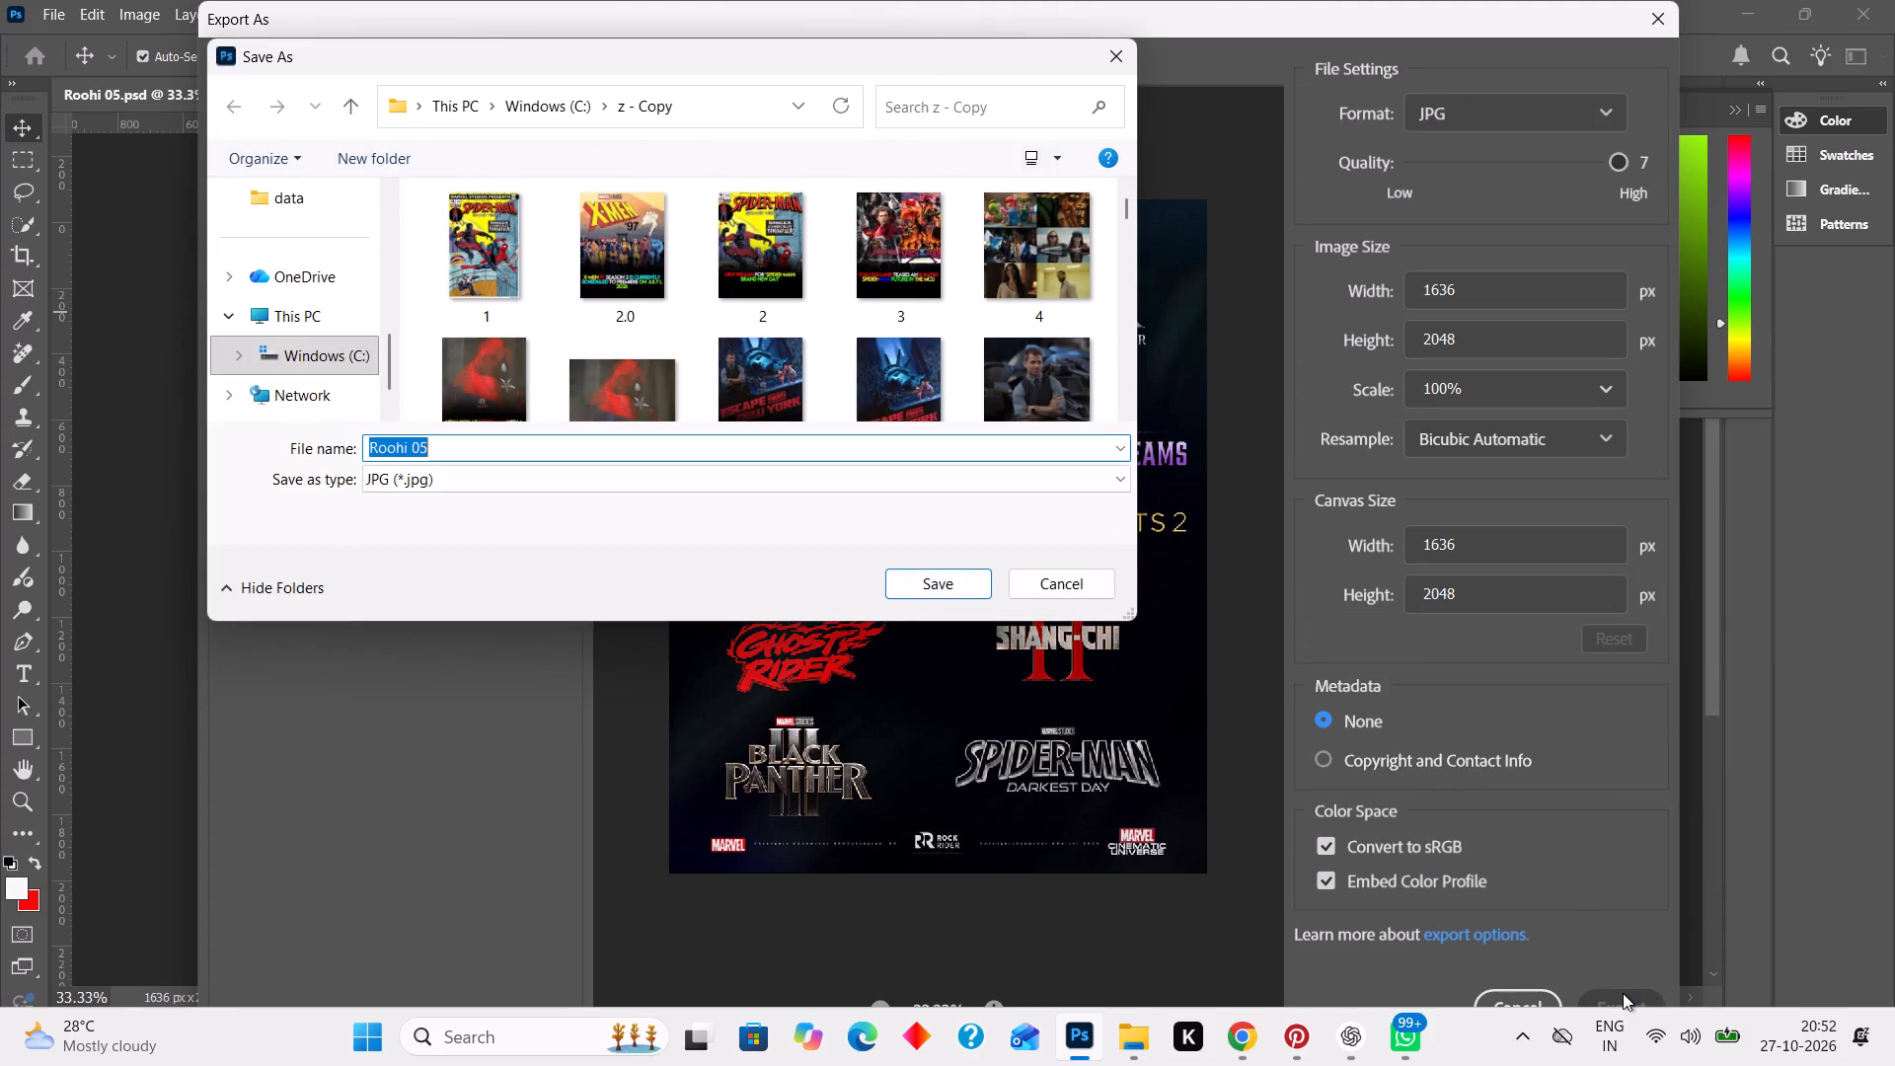
text(414.1)
key(Return)
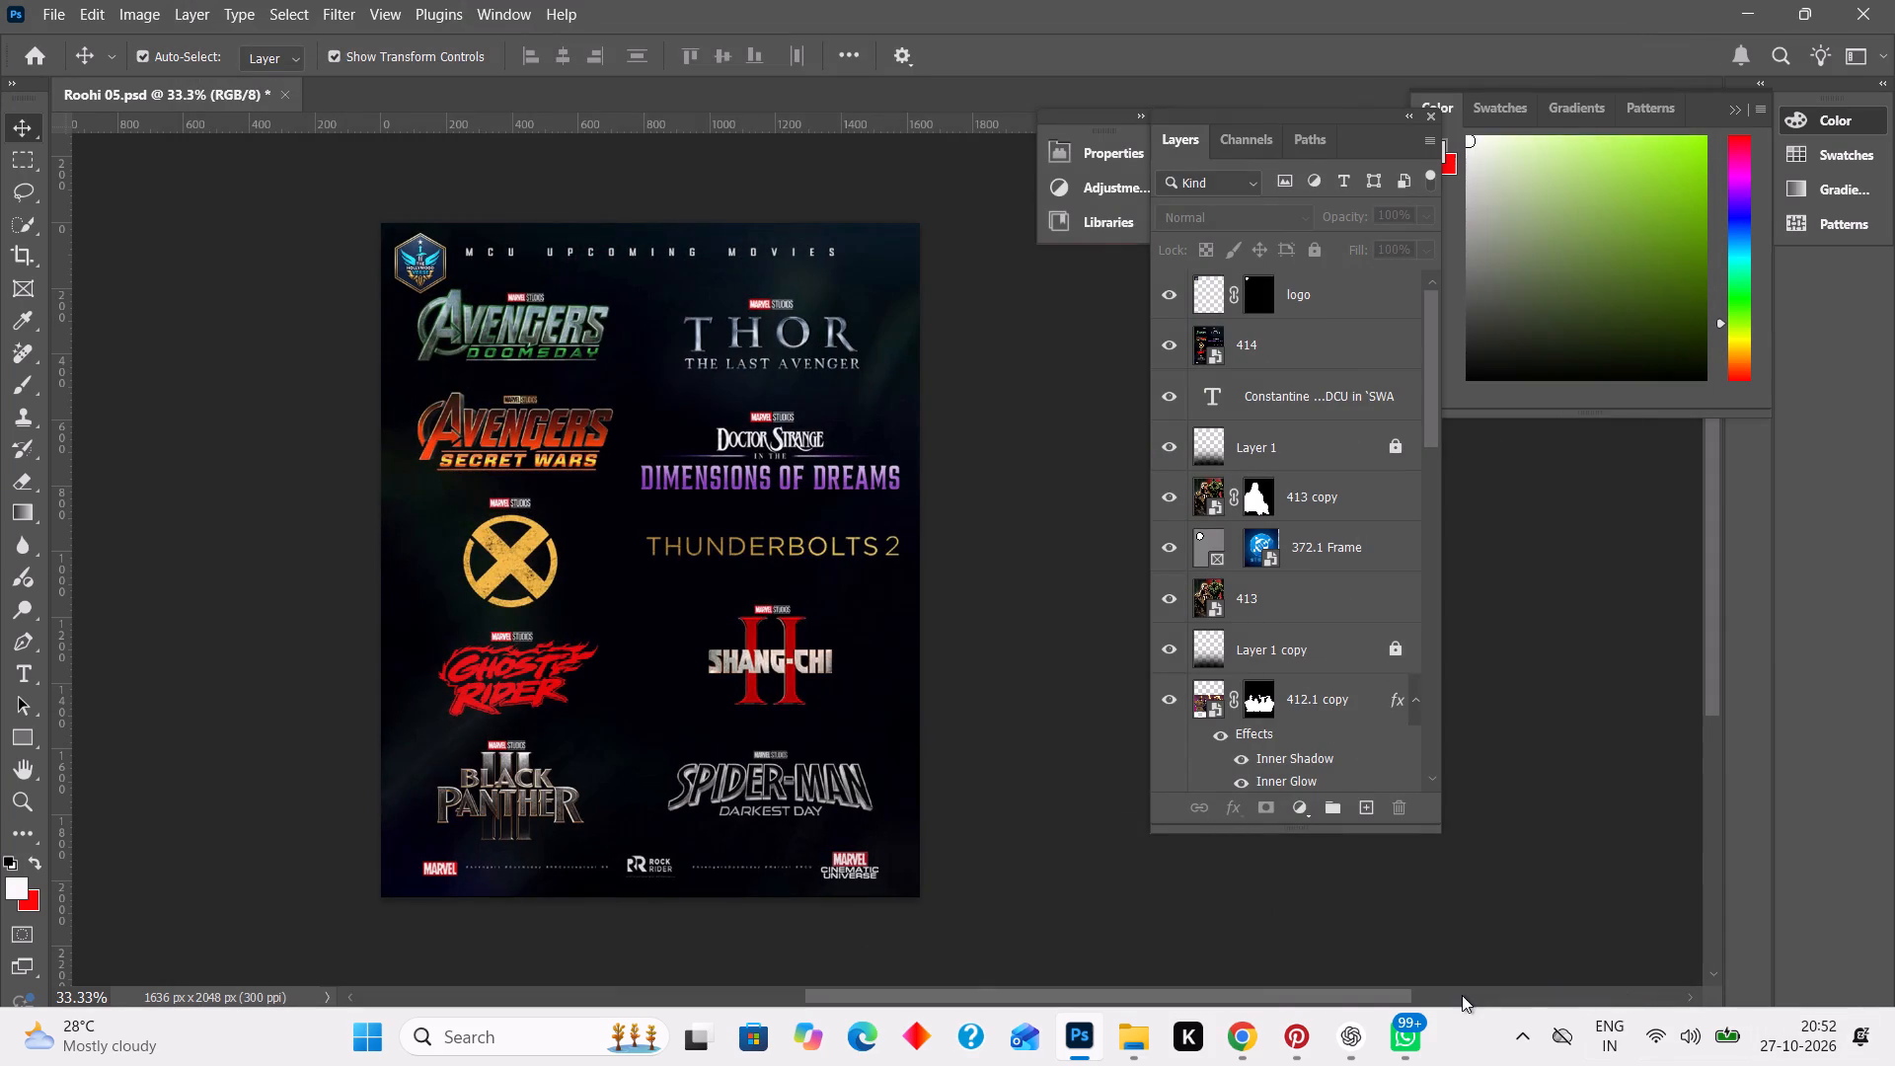
click(1232, 1040)
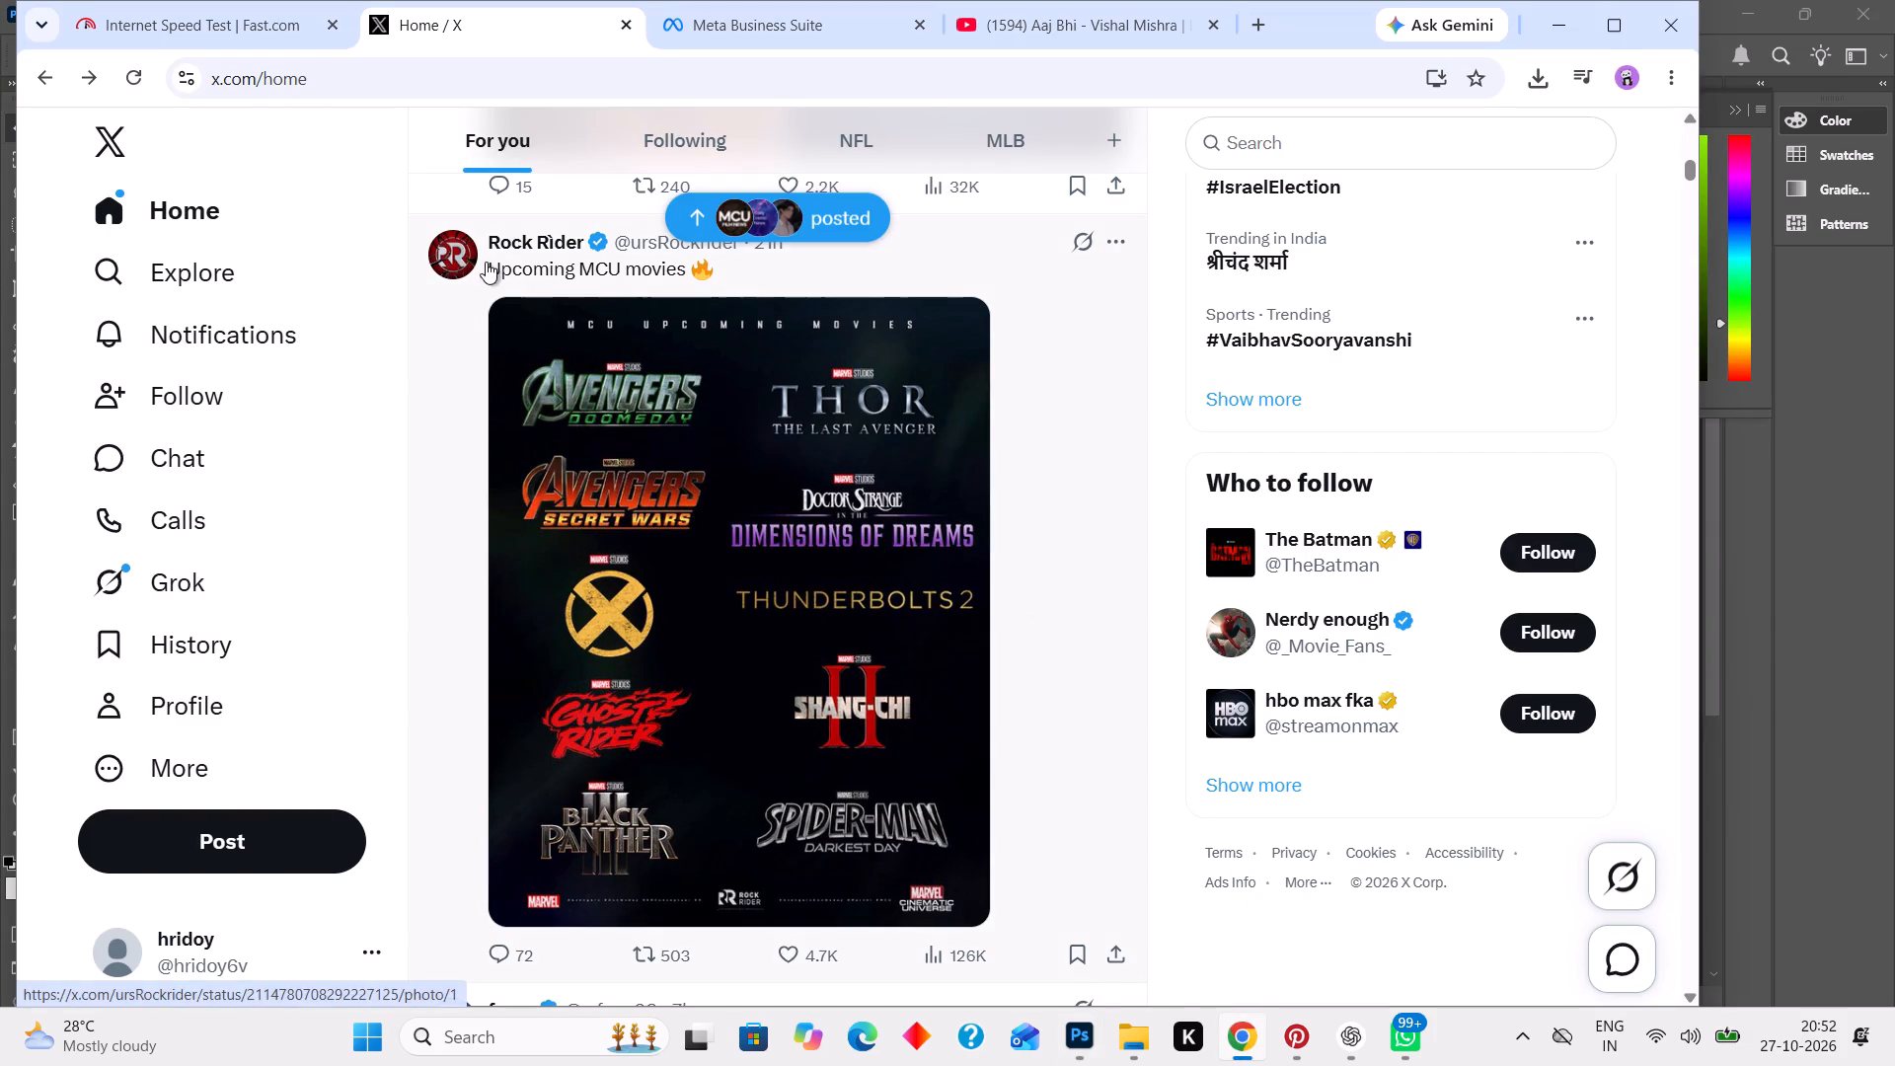
drag(491, 269, 725, 270)
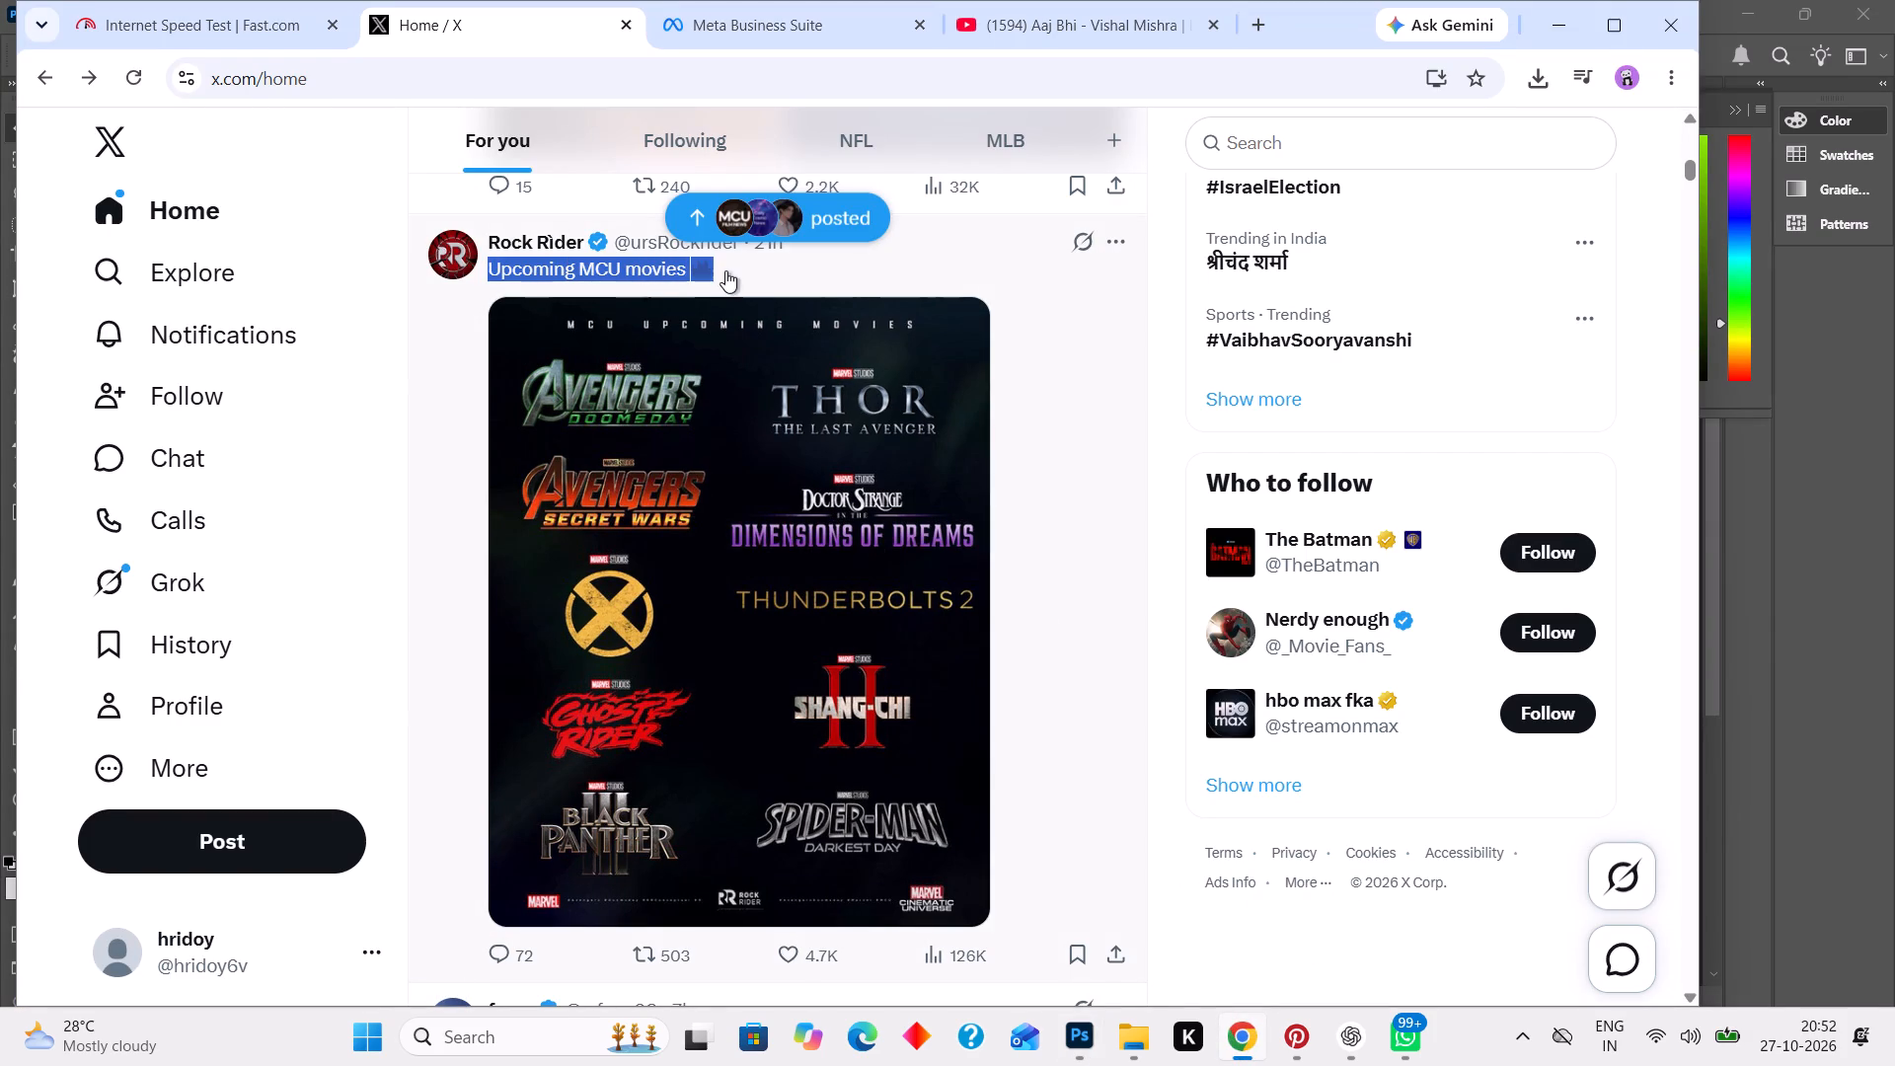
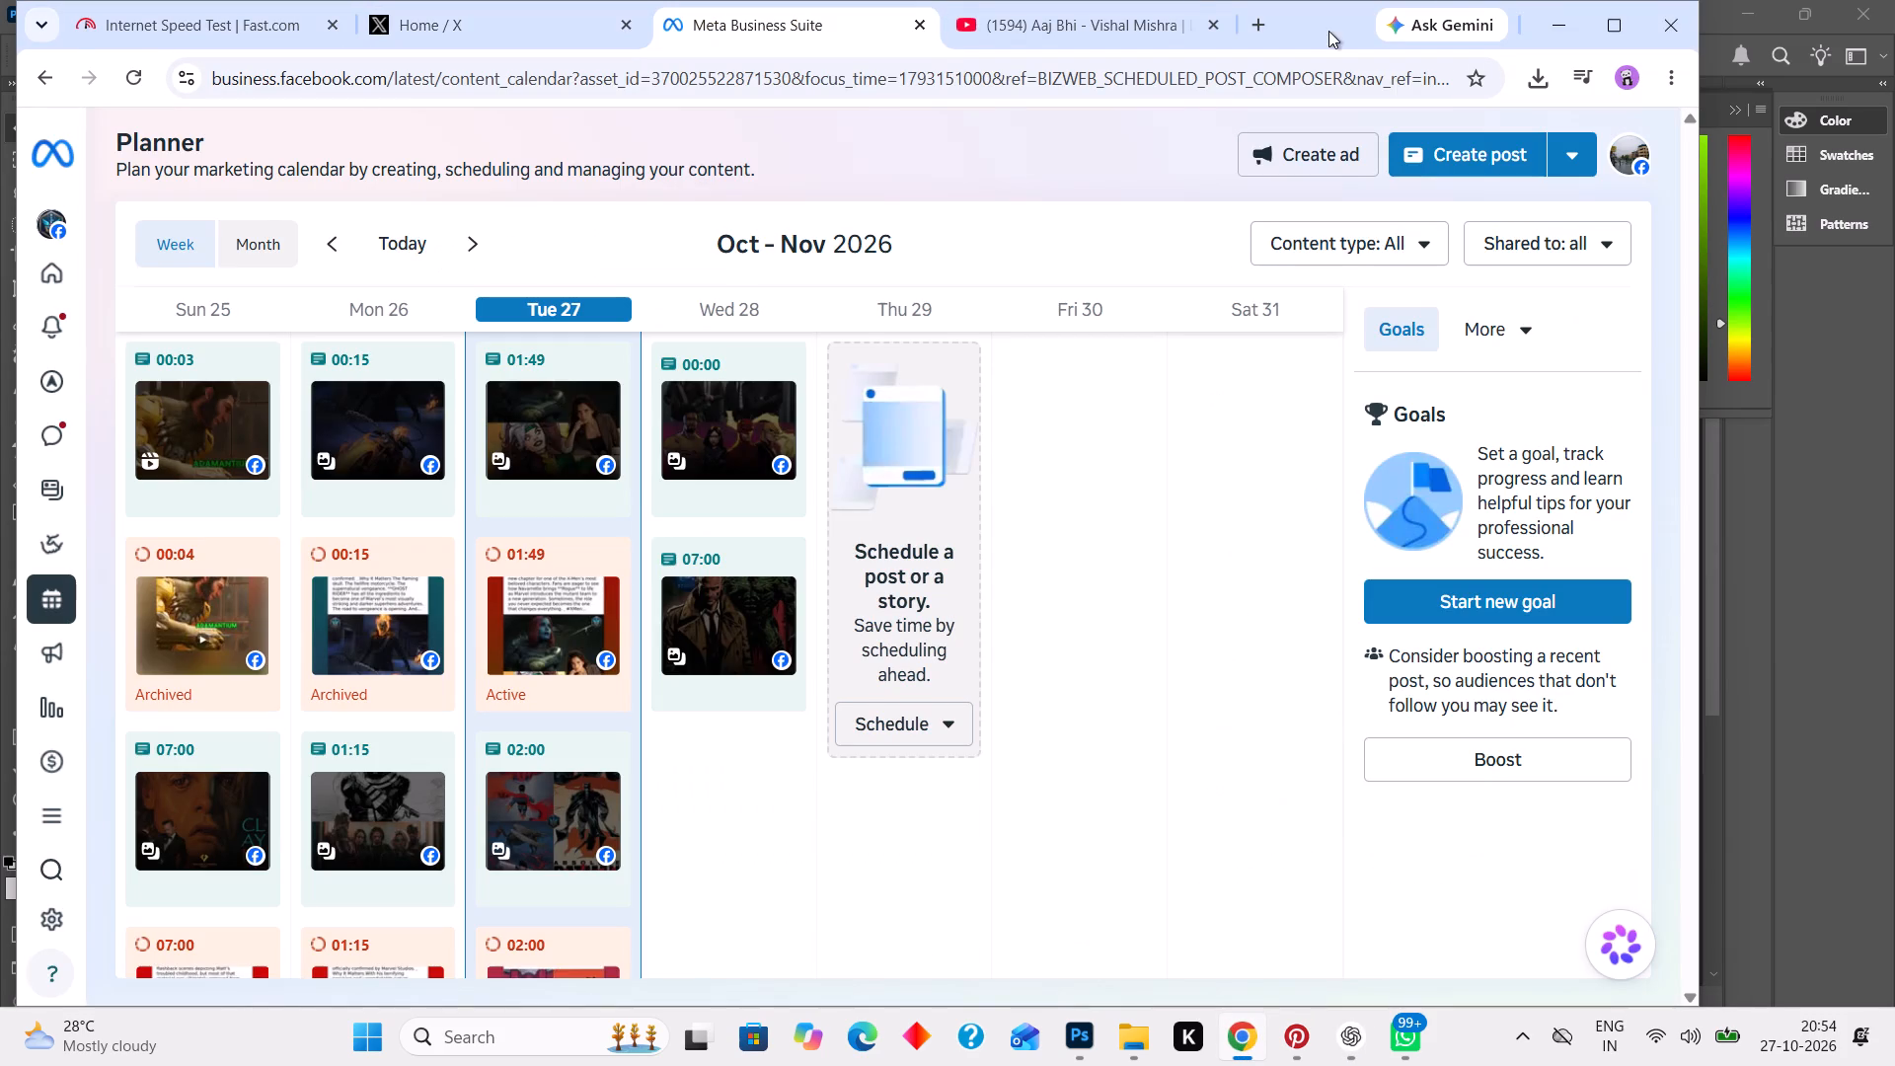
click(1491, 155)
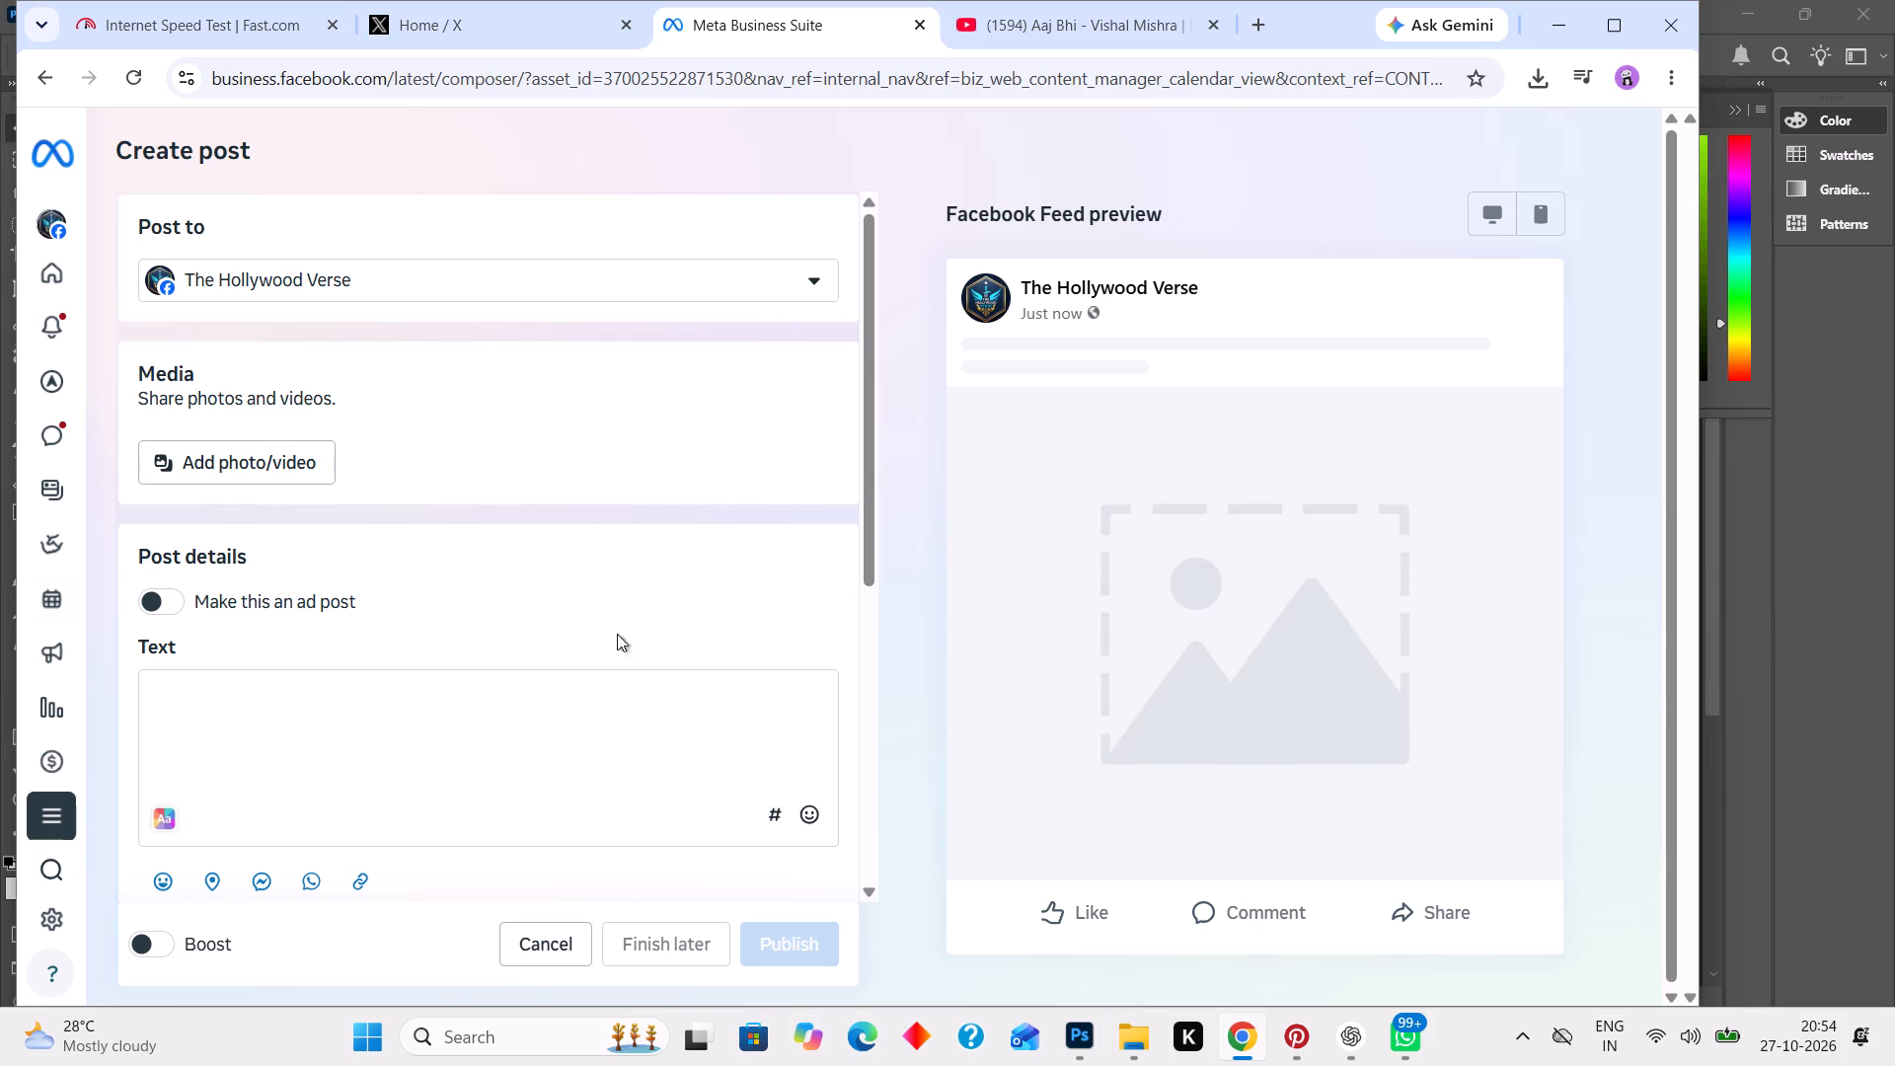
Add the exported poster image 414.1 from the z - Copy folder to the post's media.
click(259, 461)
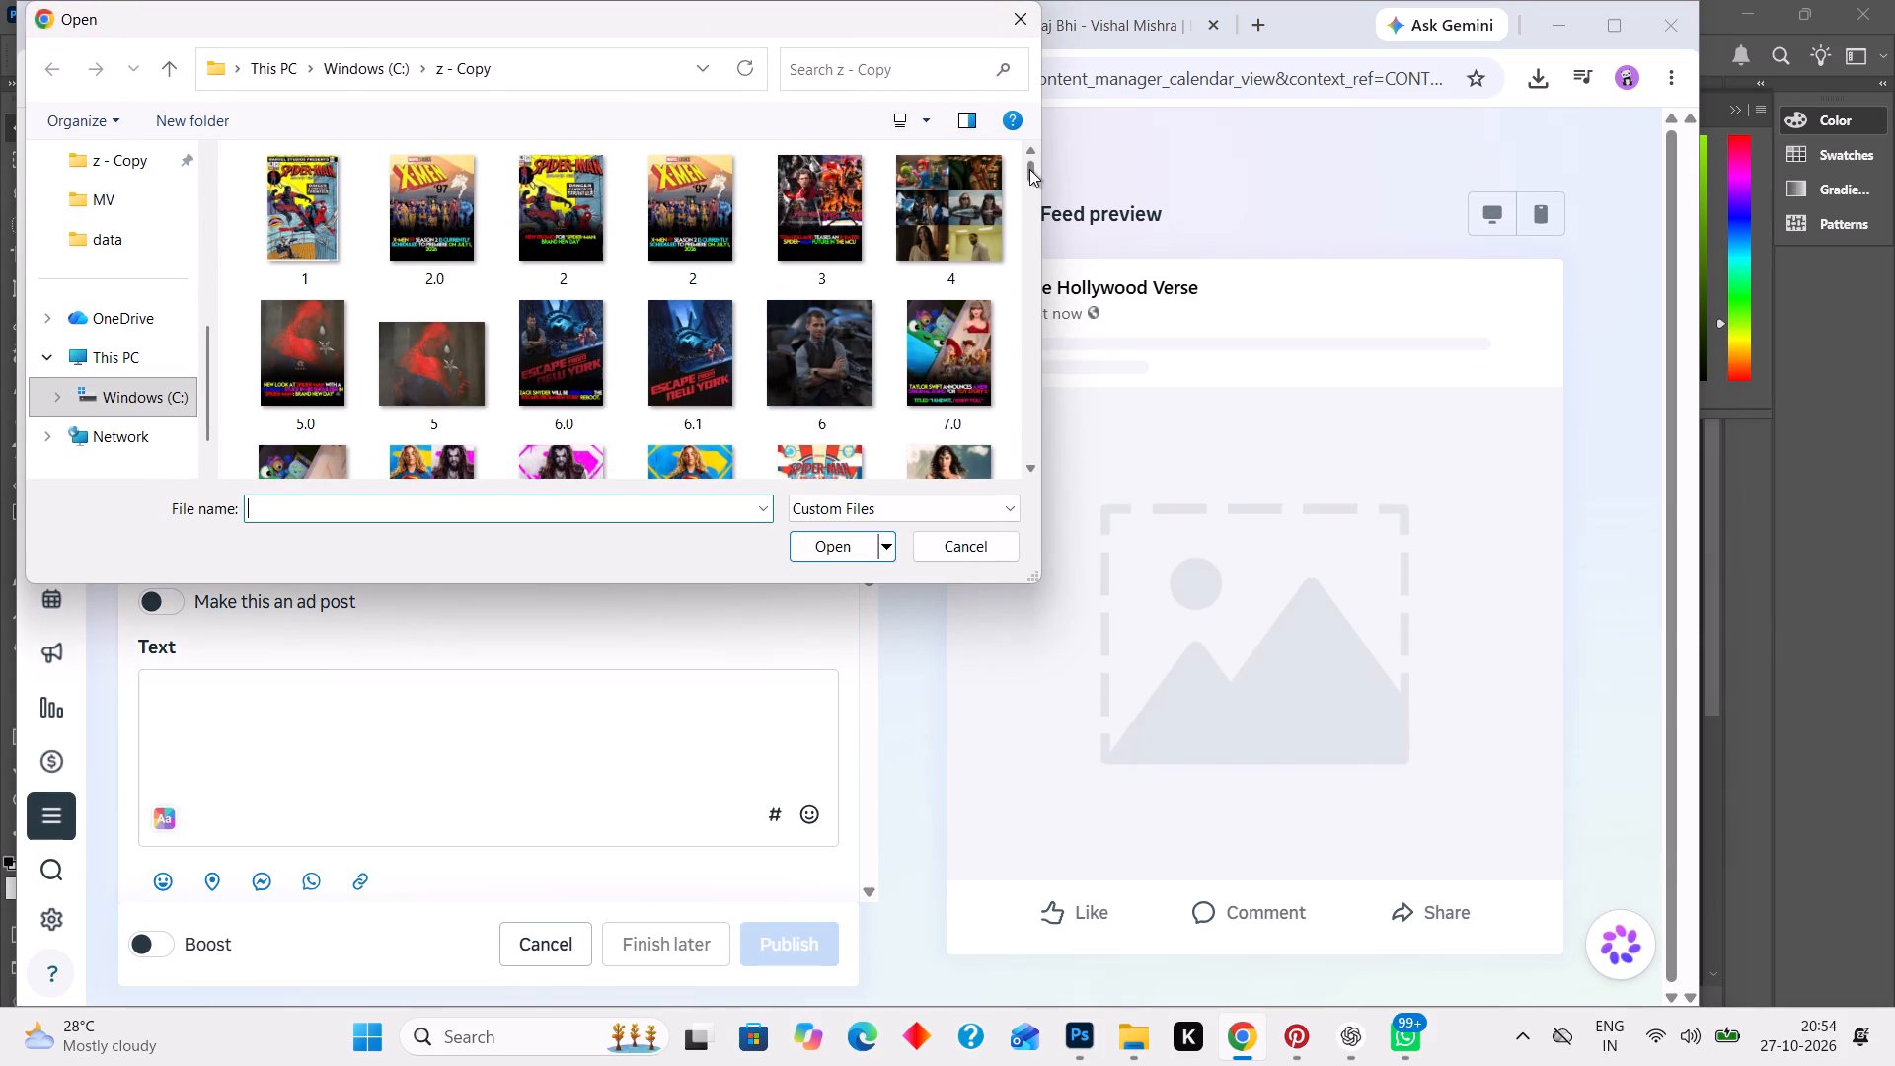
drag(1029, 167, 1069, 489)
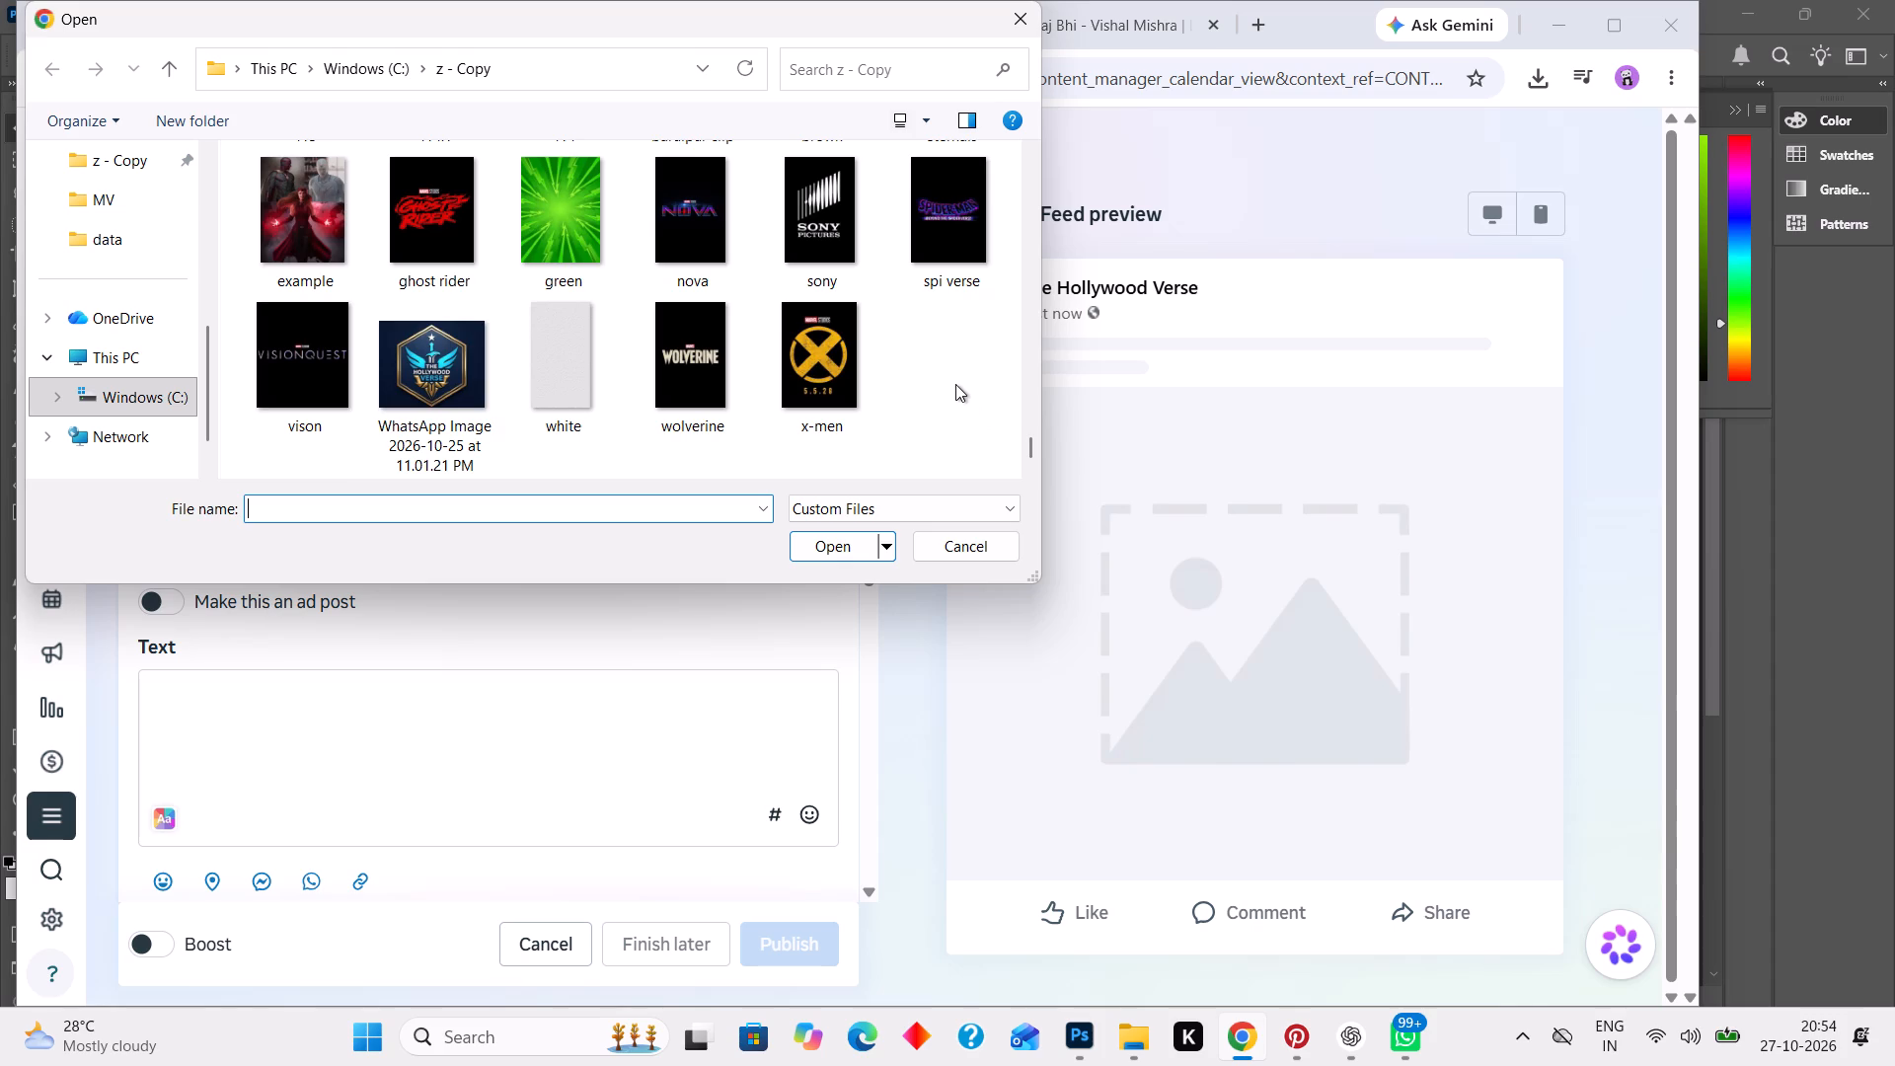
scroll(955, 384, up, 1)
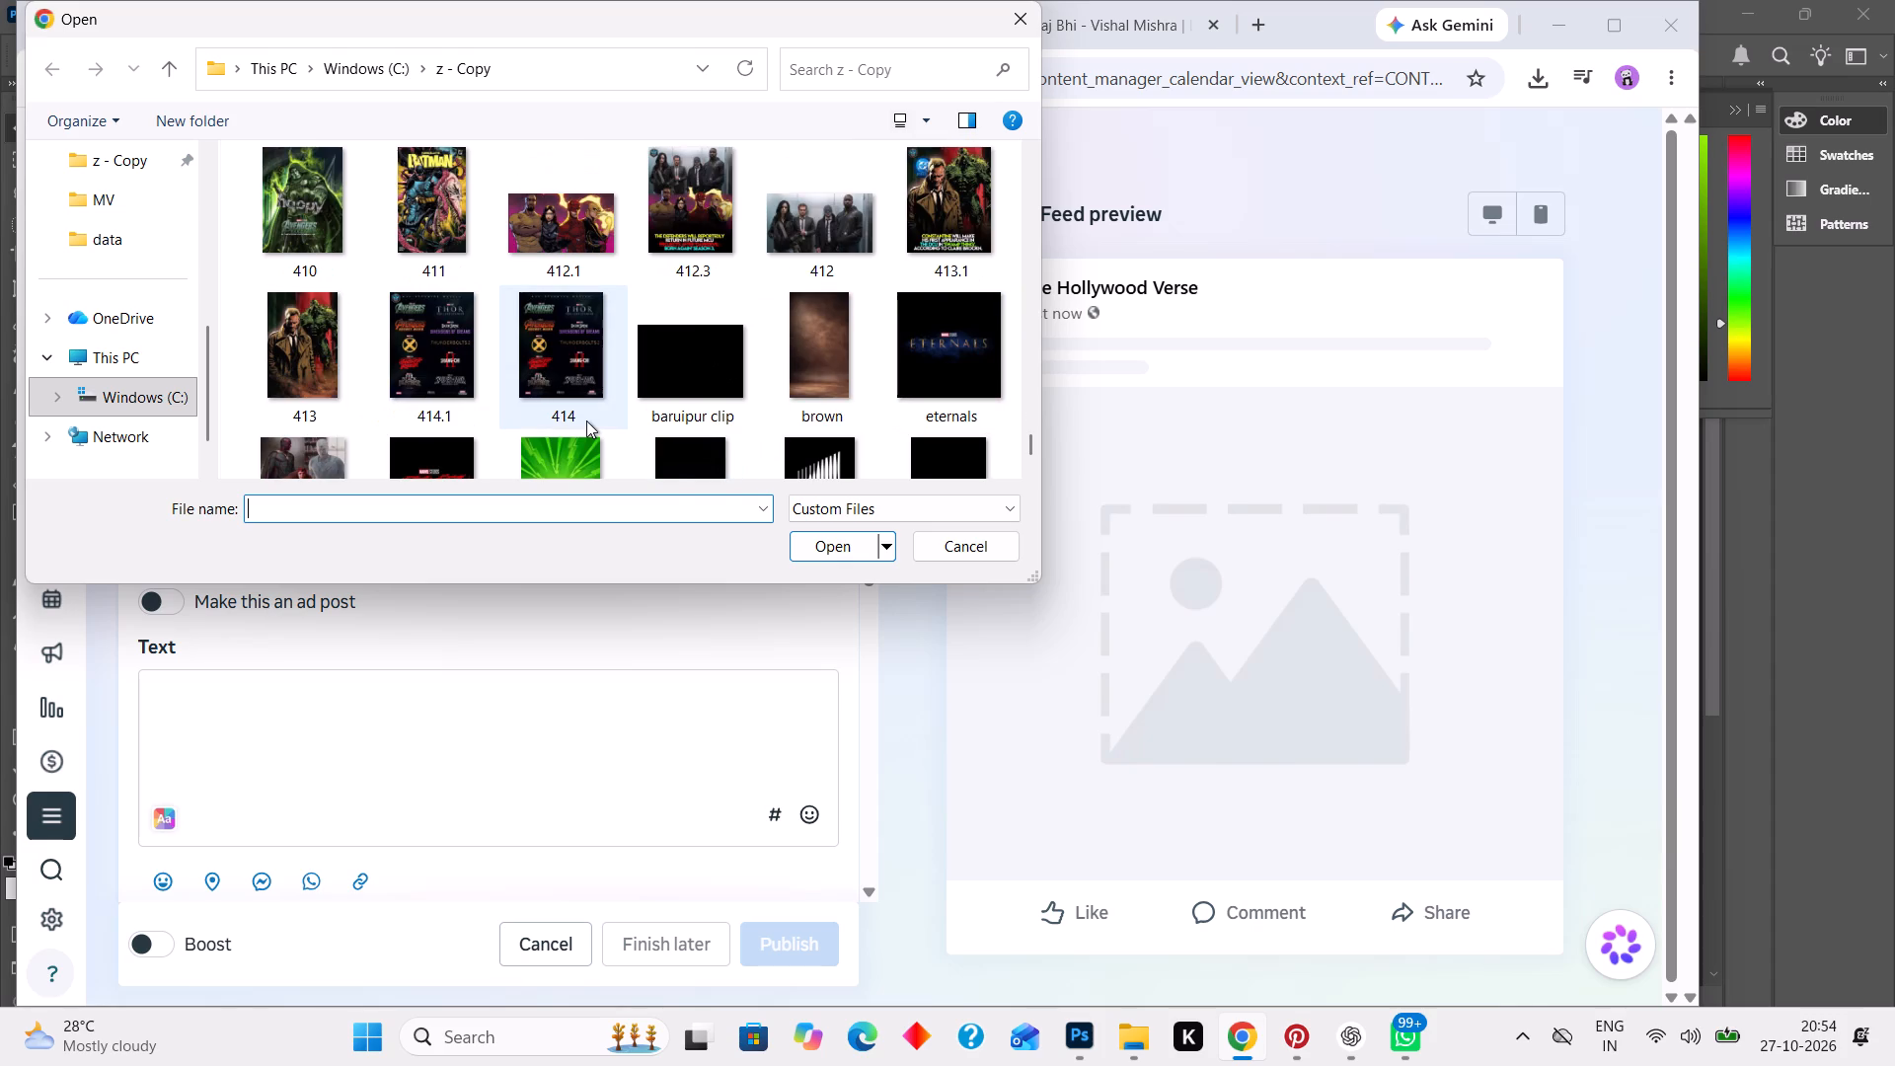
click(453, 389)
Upload the chosen poster image 414.1 to the new post's media.
click(822, 549)
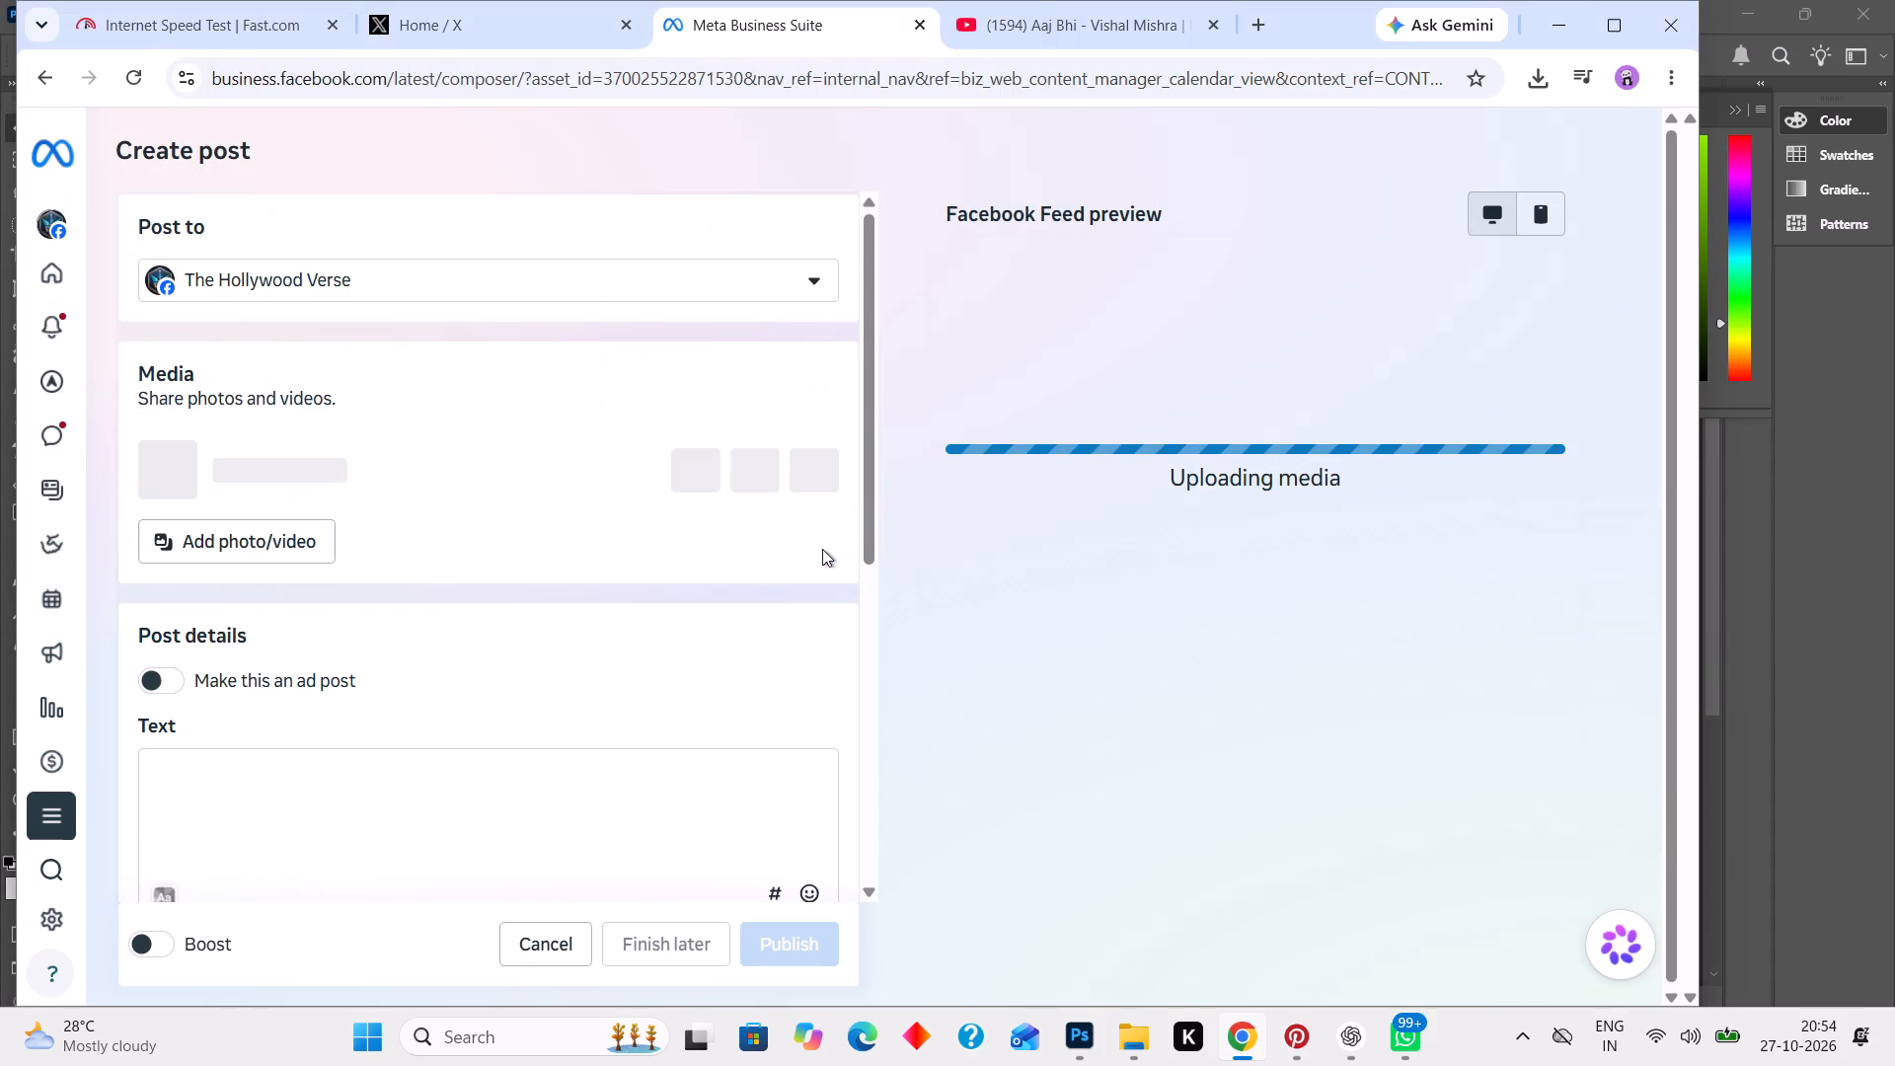
Paste the copied caption headed MARVEL'S UPCOMING MCU MOVIES into the post's text.
scroll(589, 658, down, 1)
click(398, 742)
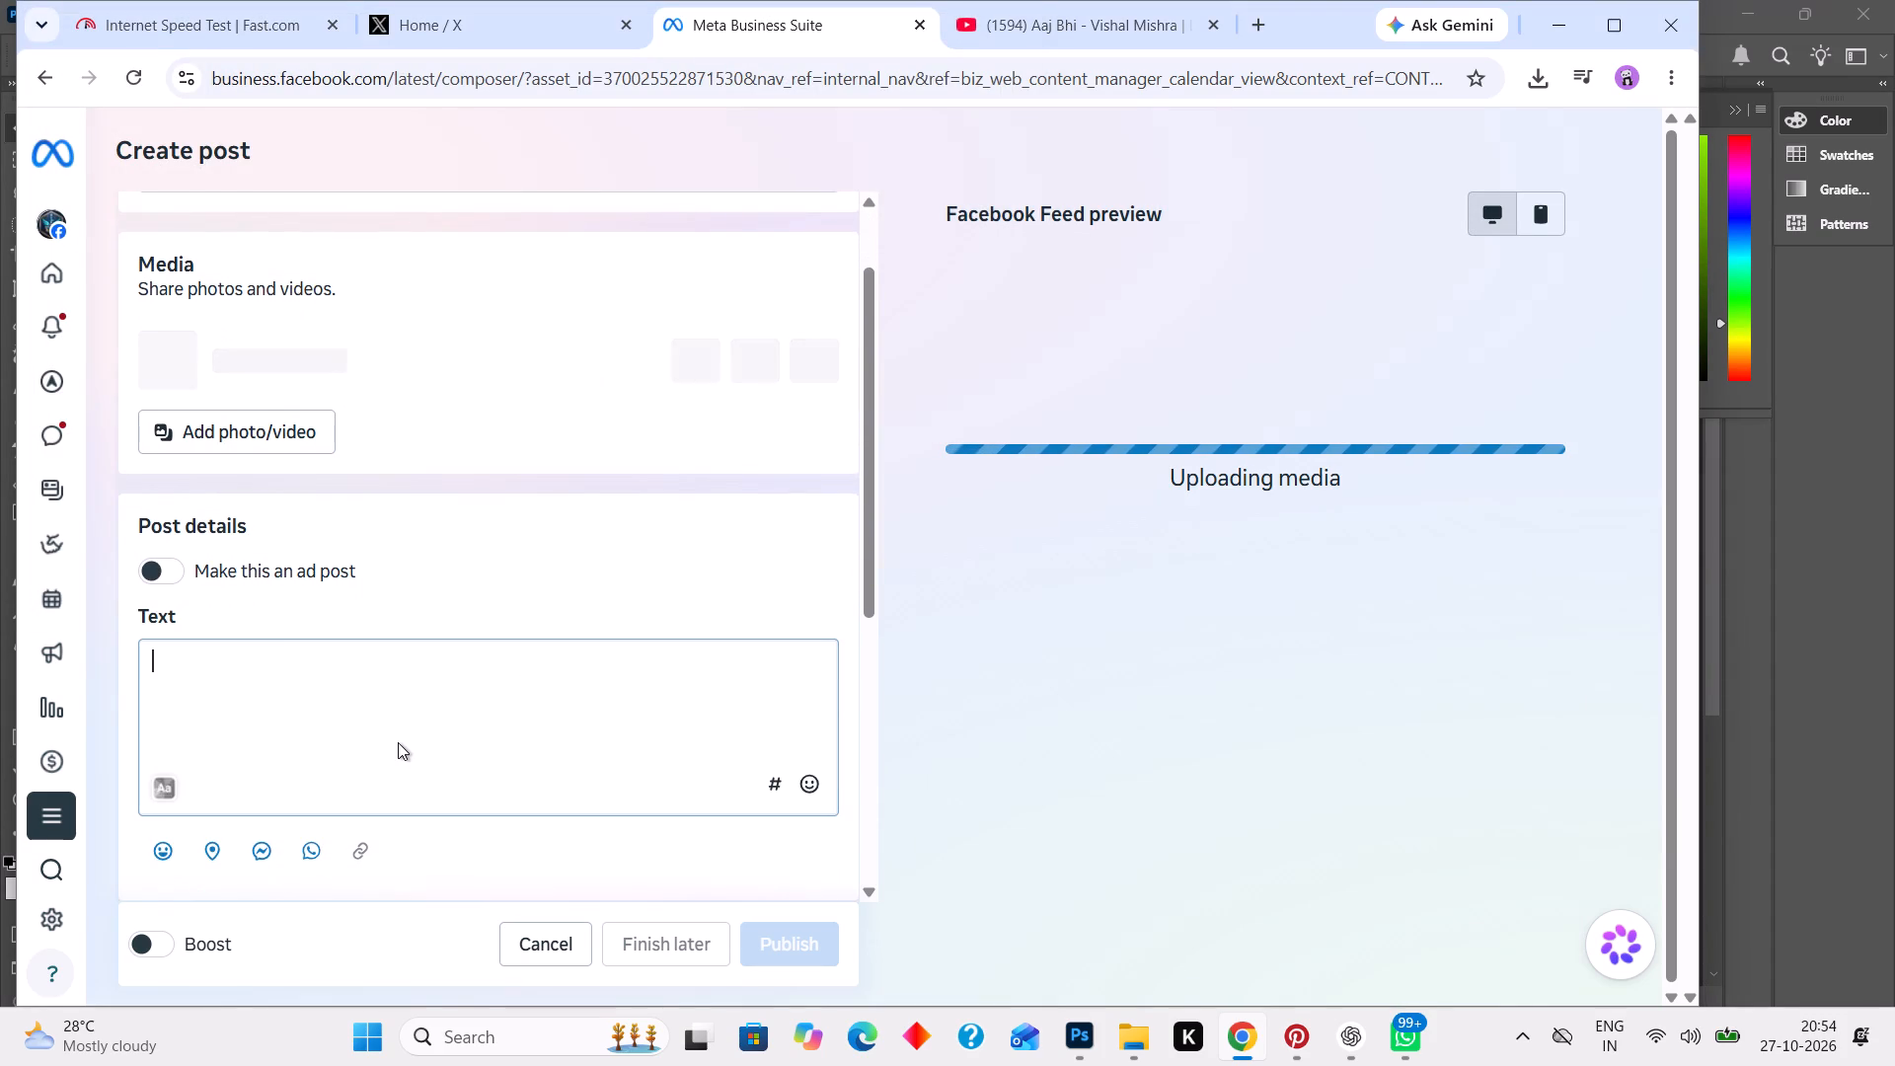
key(ctrl+v)
Remove the double asterisks before and after the caption's headline MARVEL'S UPCOMING MCU MOVIES.
scroll(453, 701, up, 2)
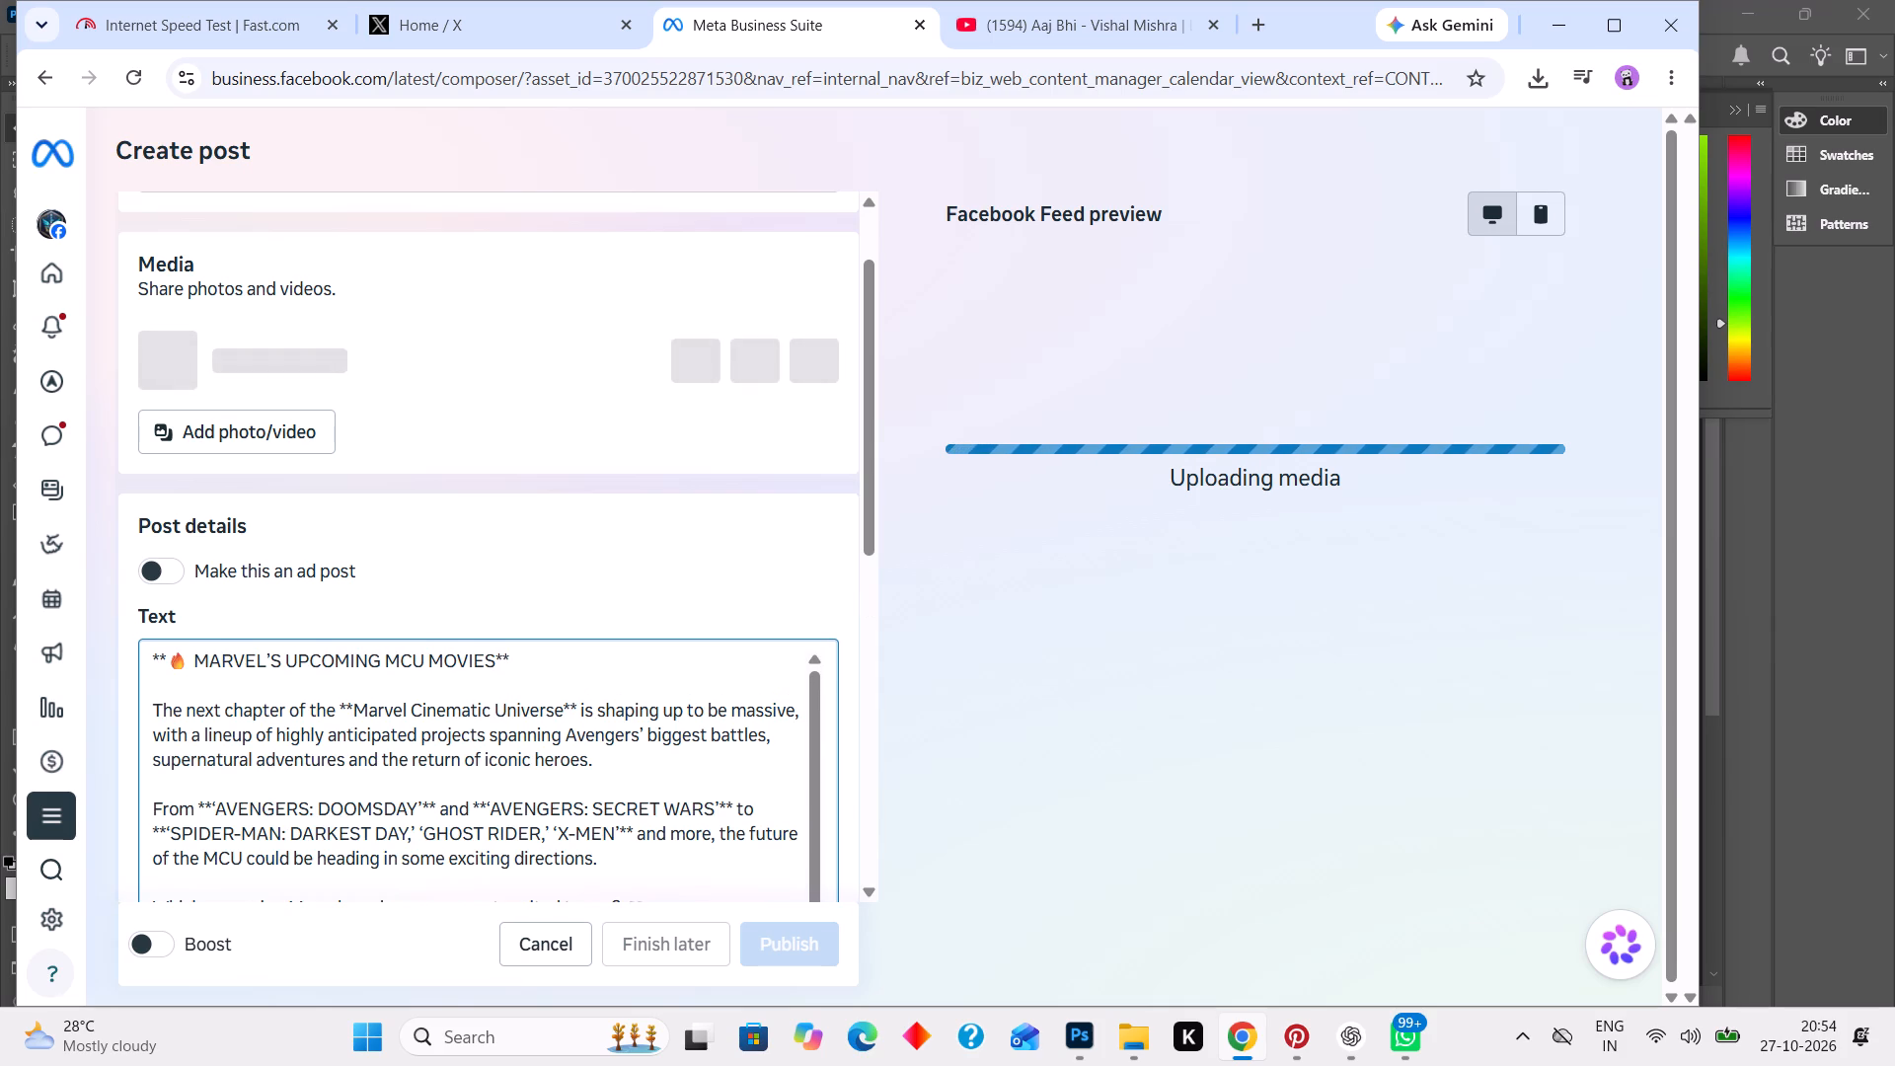
click(171, 654)
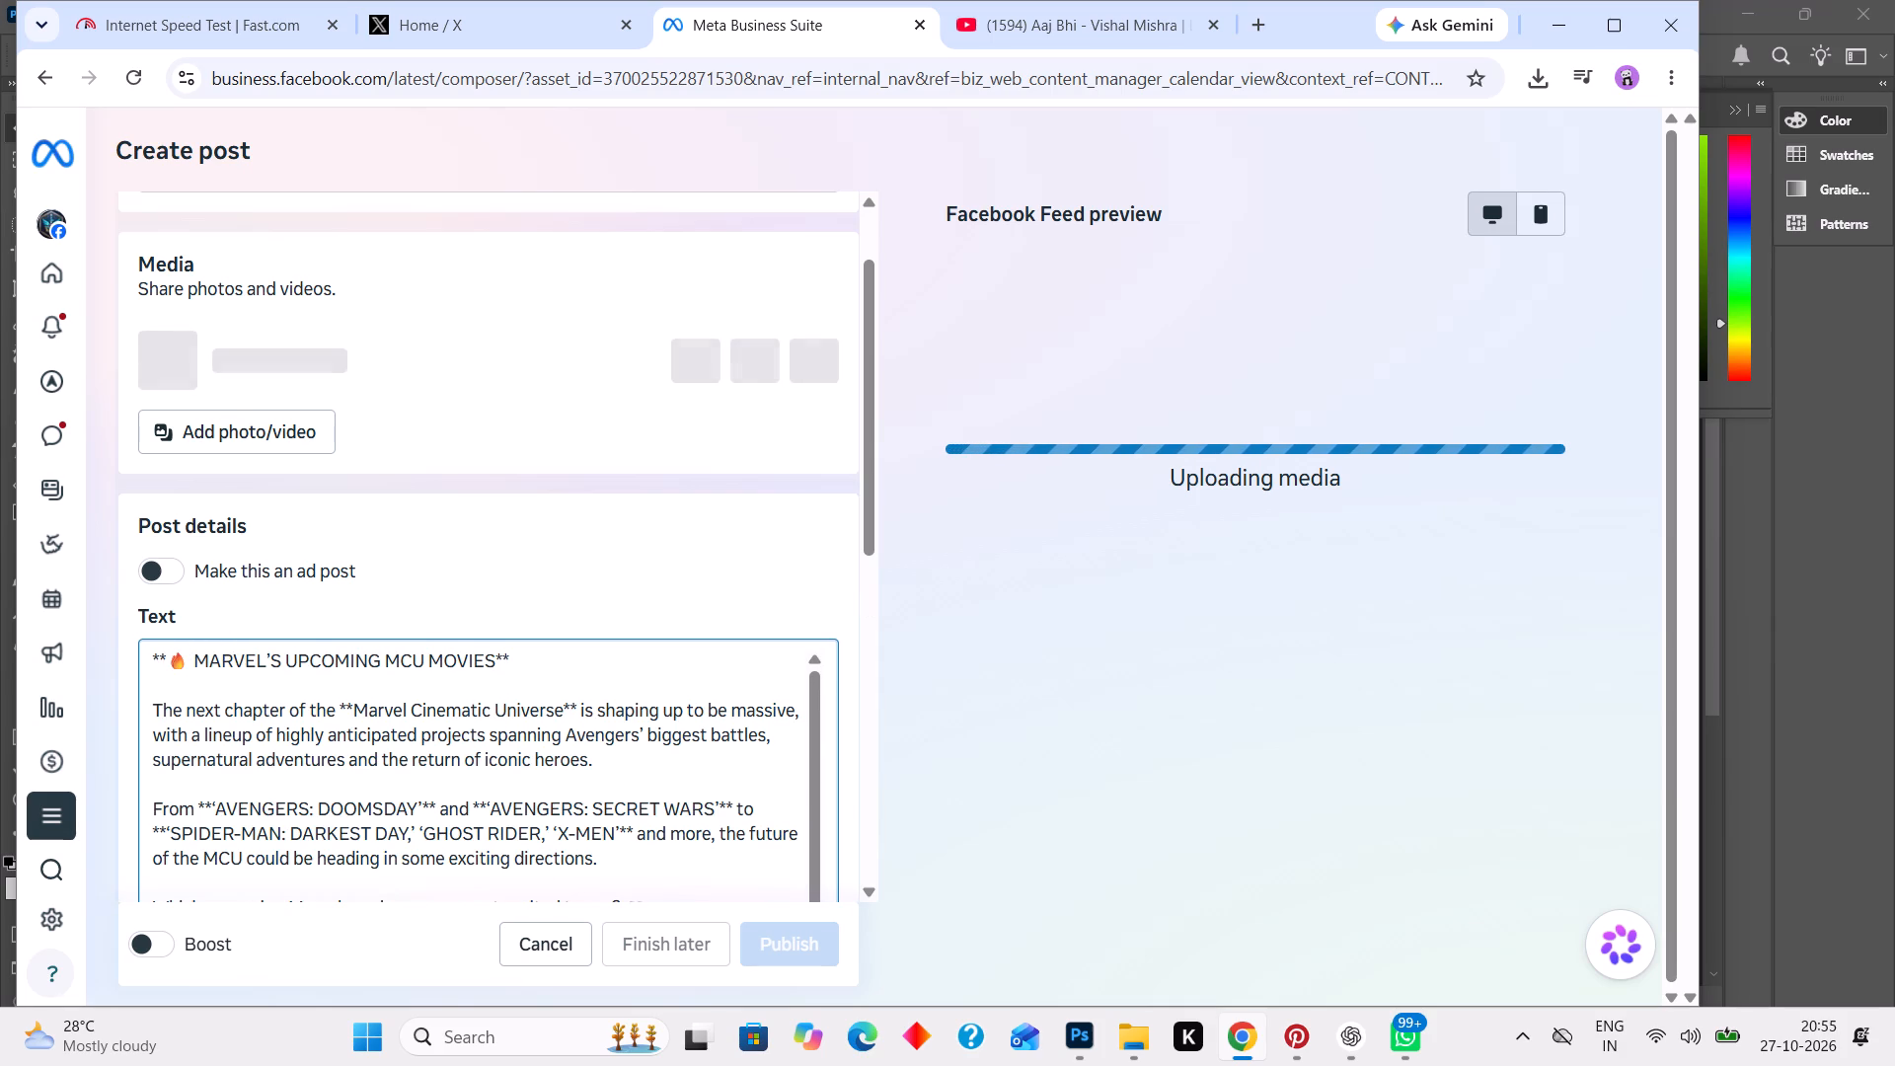
key(BackSpace)
key(BackSpace)
drag(530, 625, 533, 658)
click(533, 658)
key(BackSpace)
key(BackSpace)
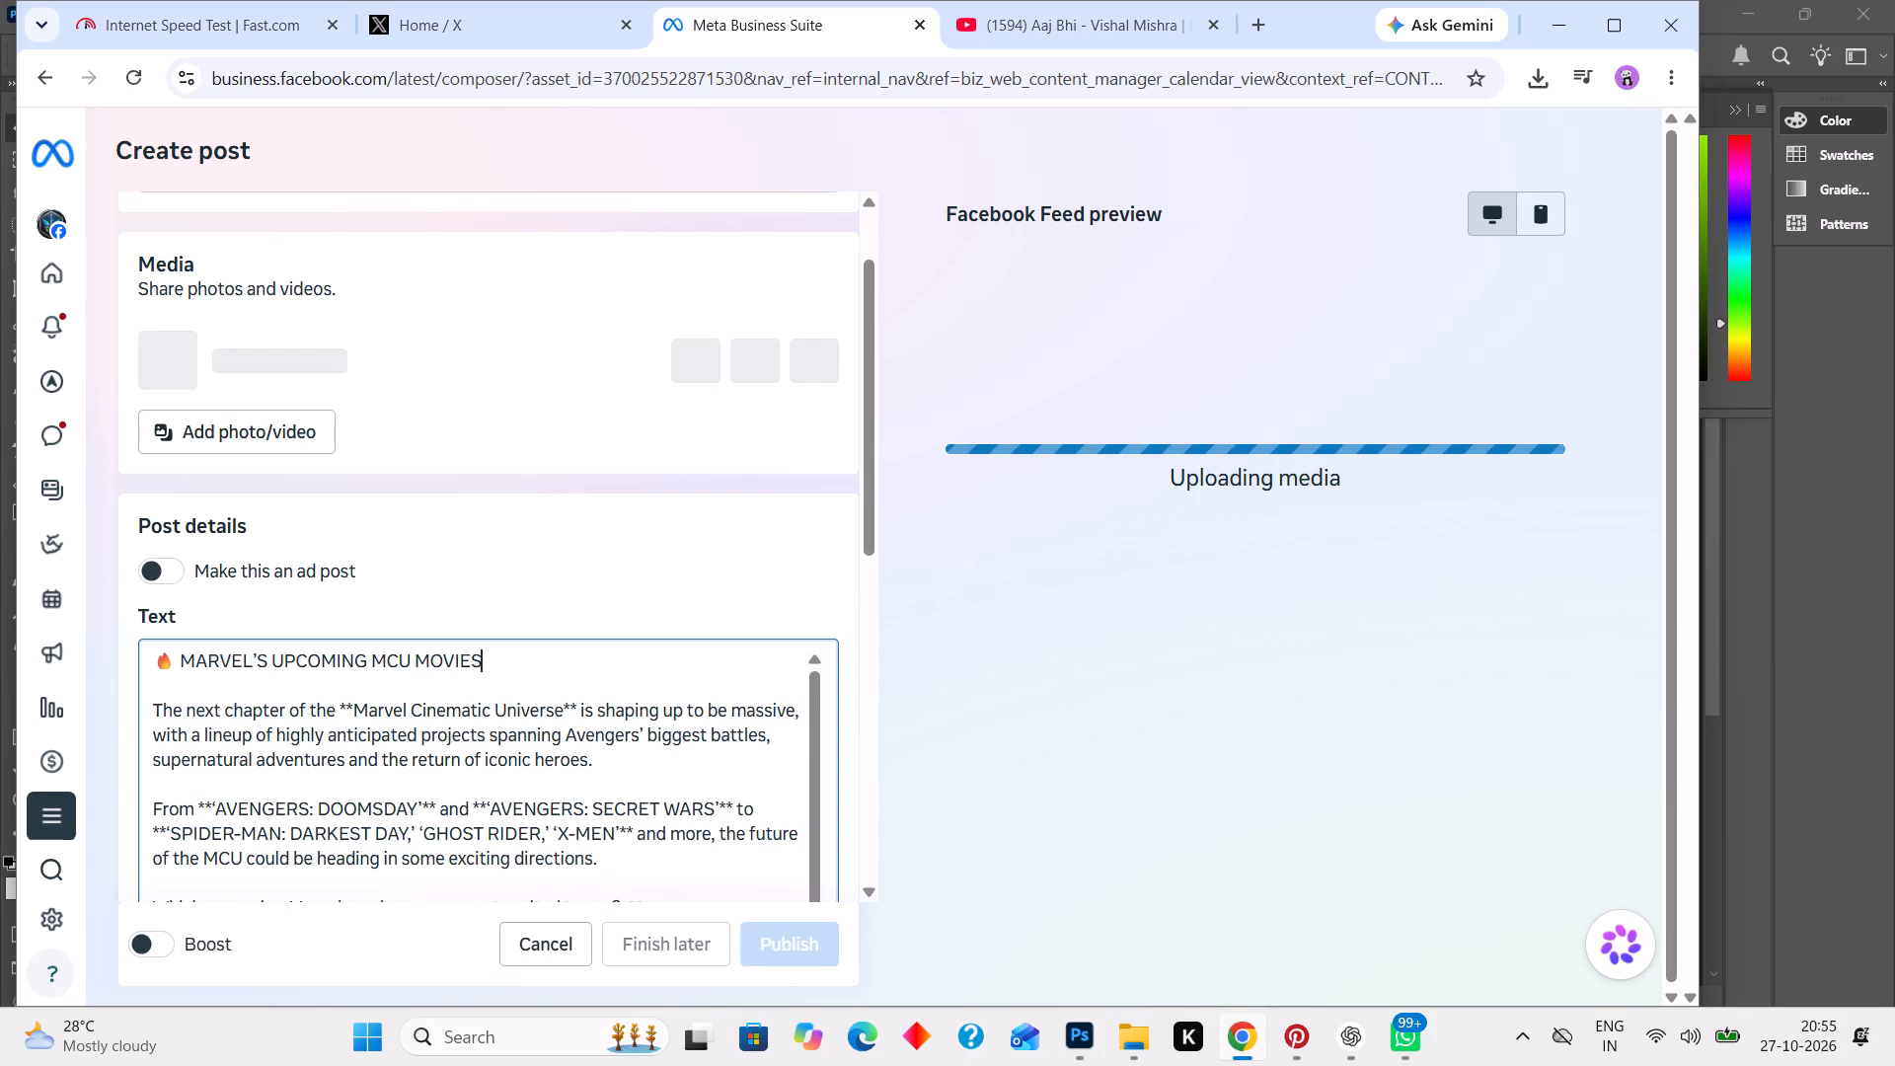
Turn on scheduling for the post and set it to 28 October 2026 at 01:00.
scroll(546, 678, down, 3)
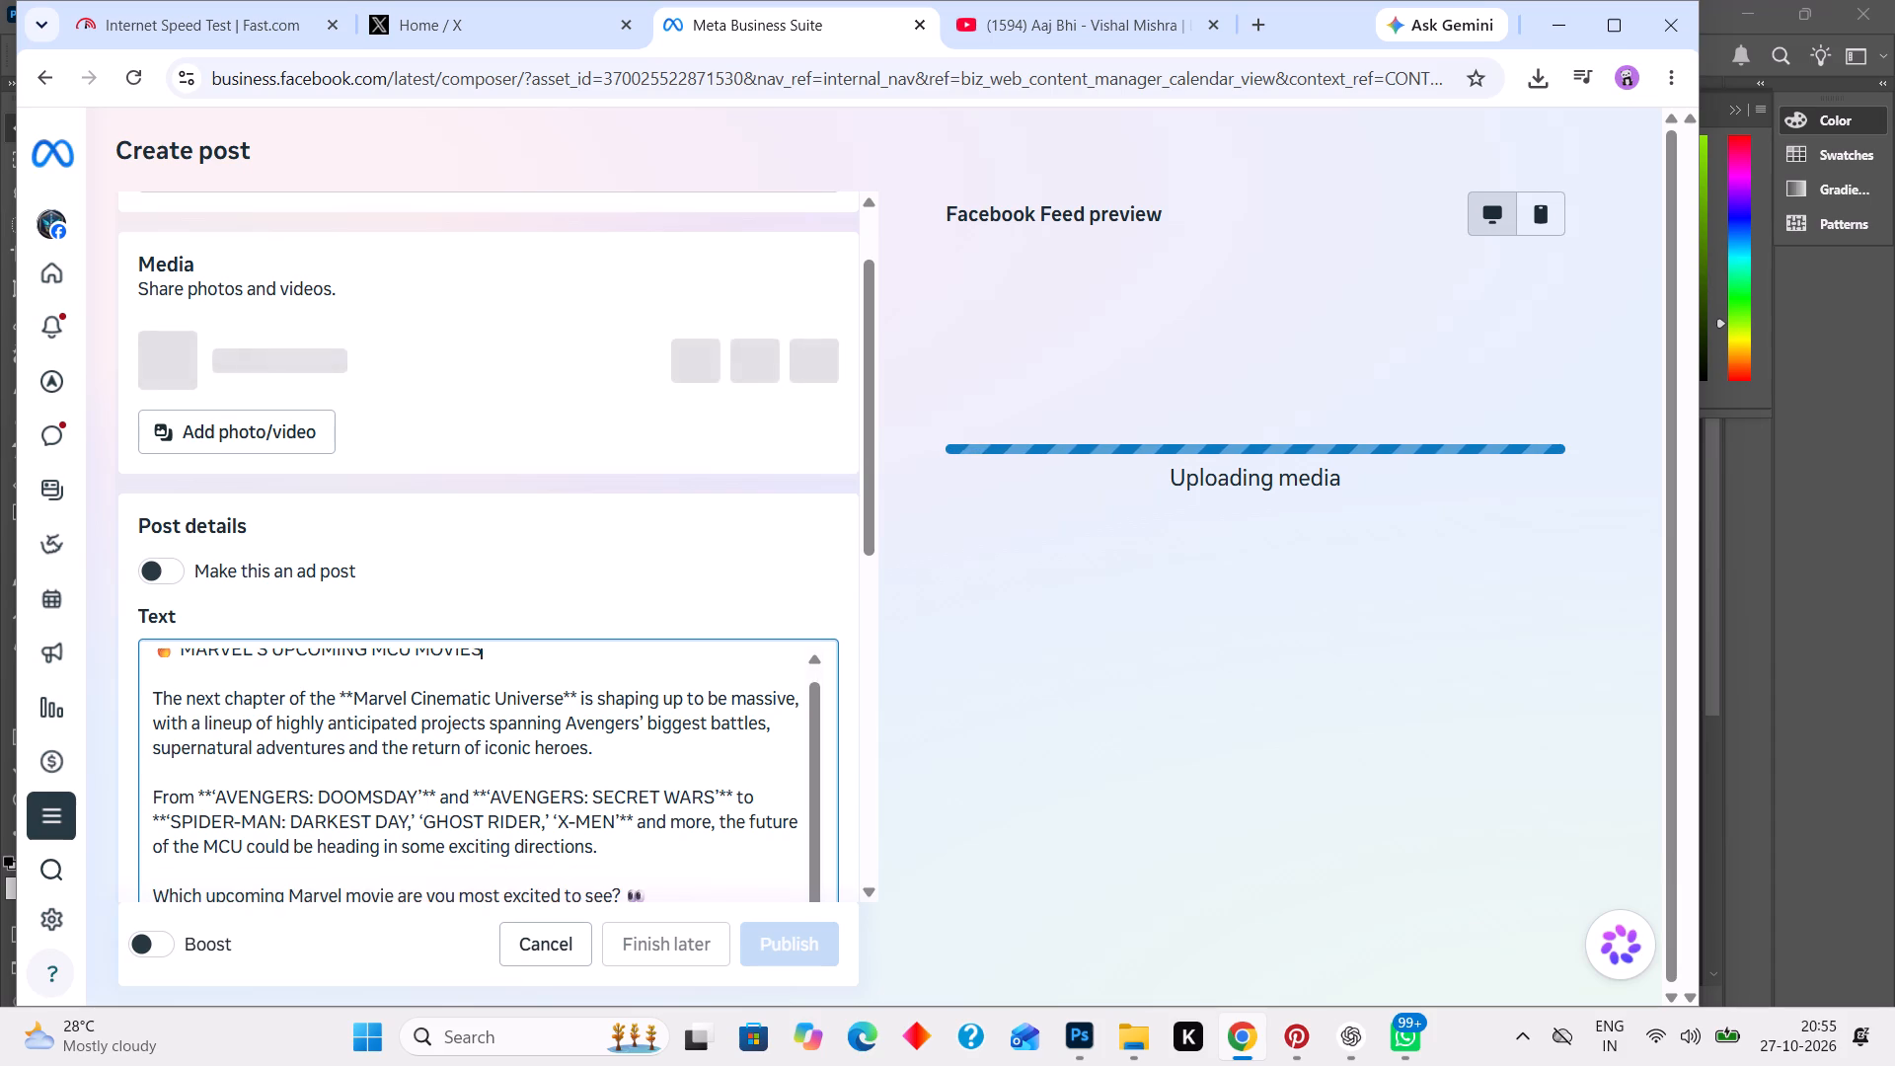
scroll(546, 678, down, 3)
click(818, 626)
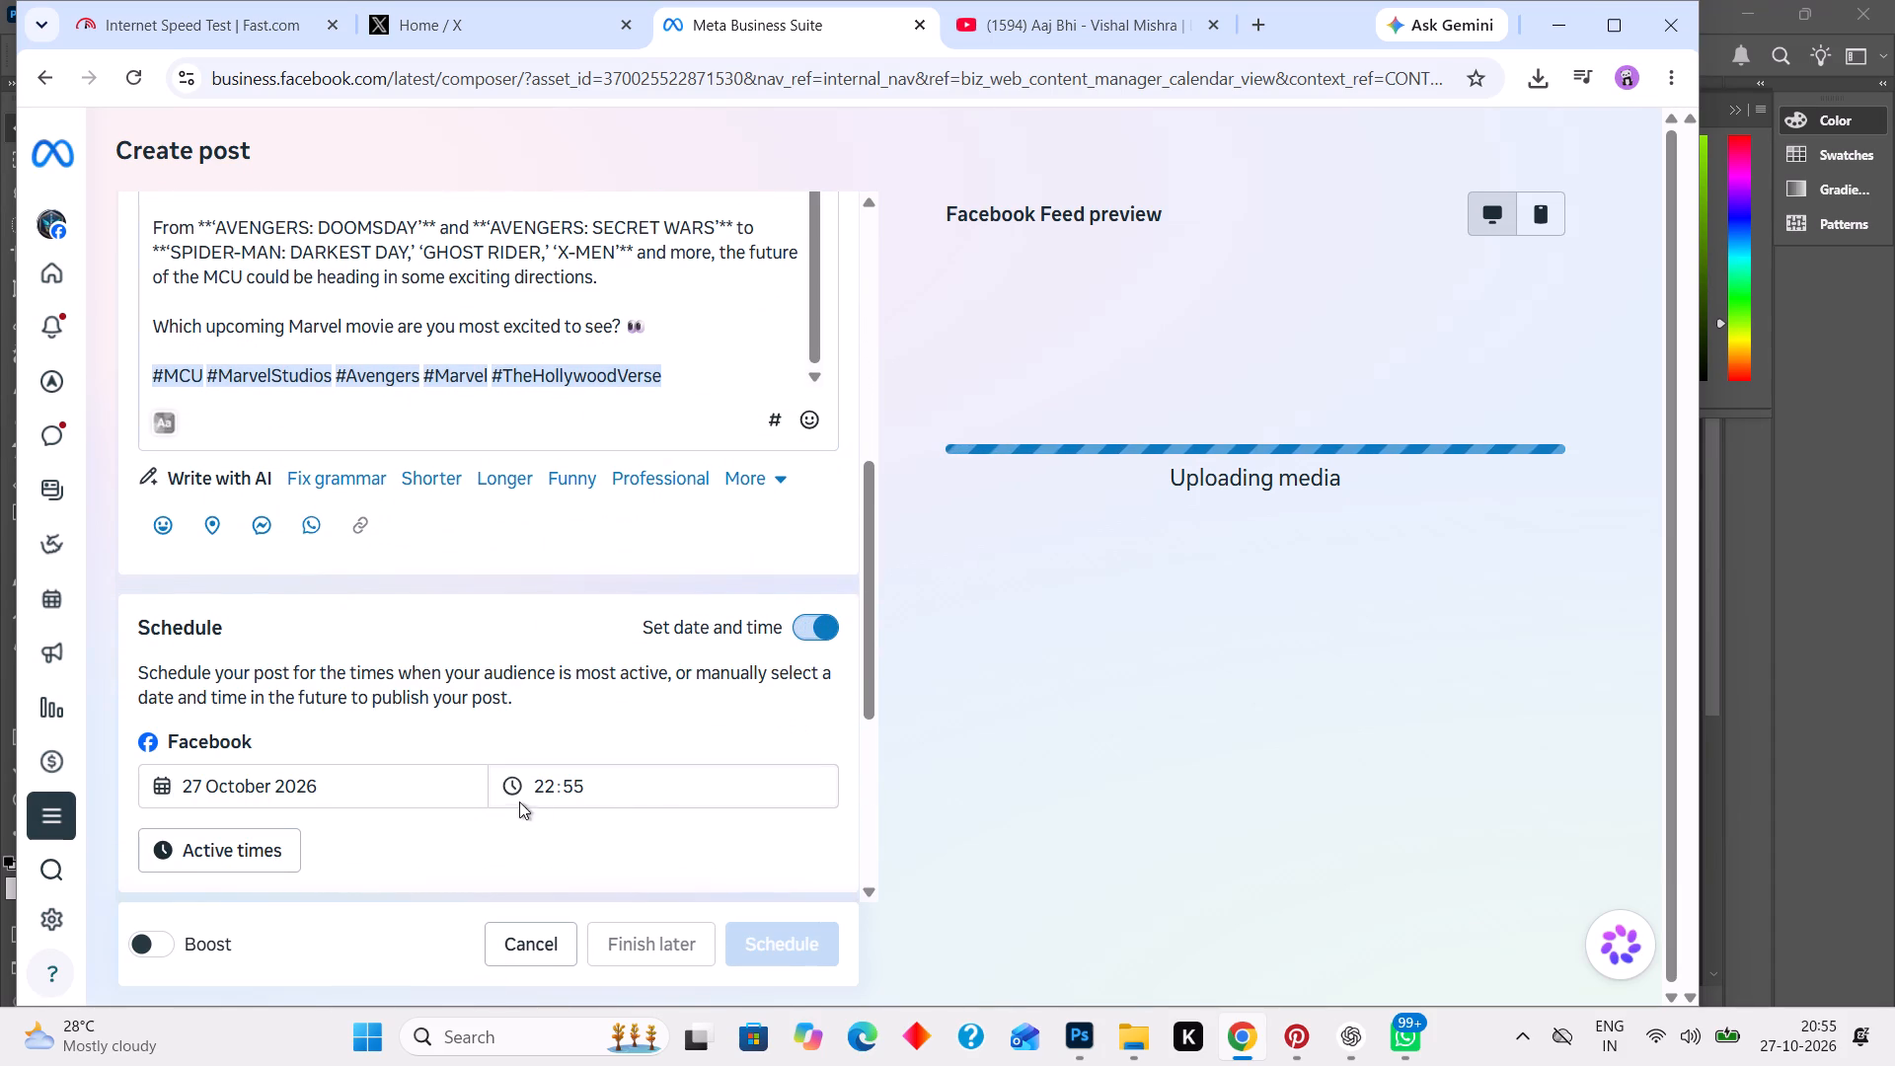
click(195, 781)
click(300, 717)
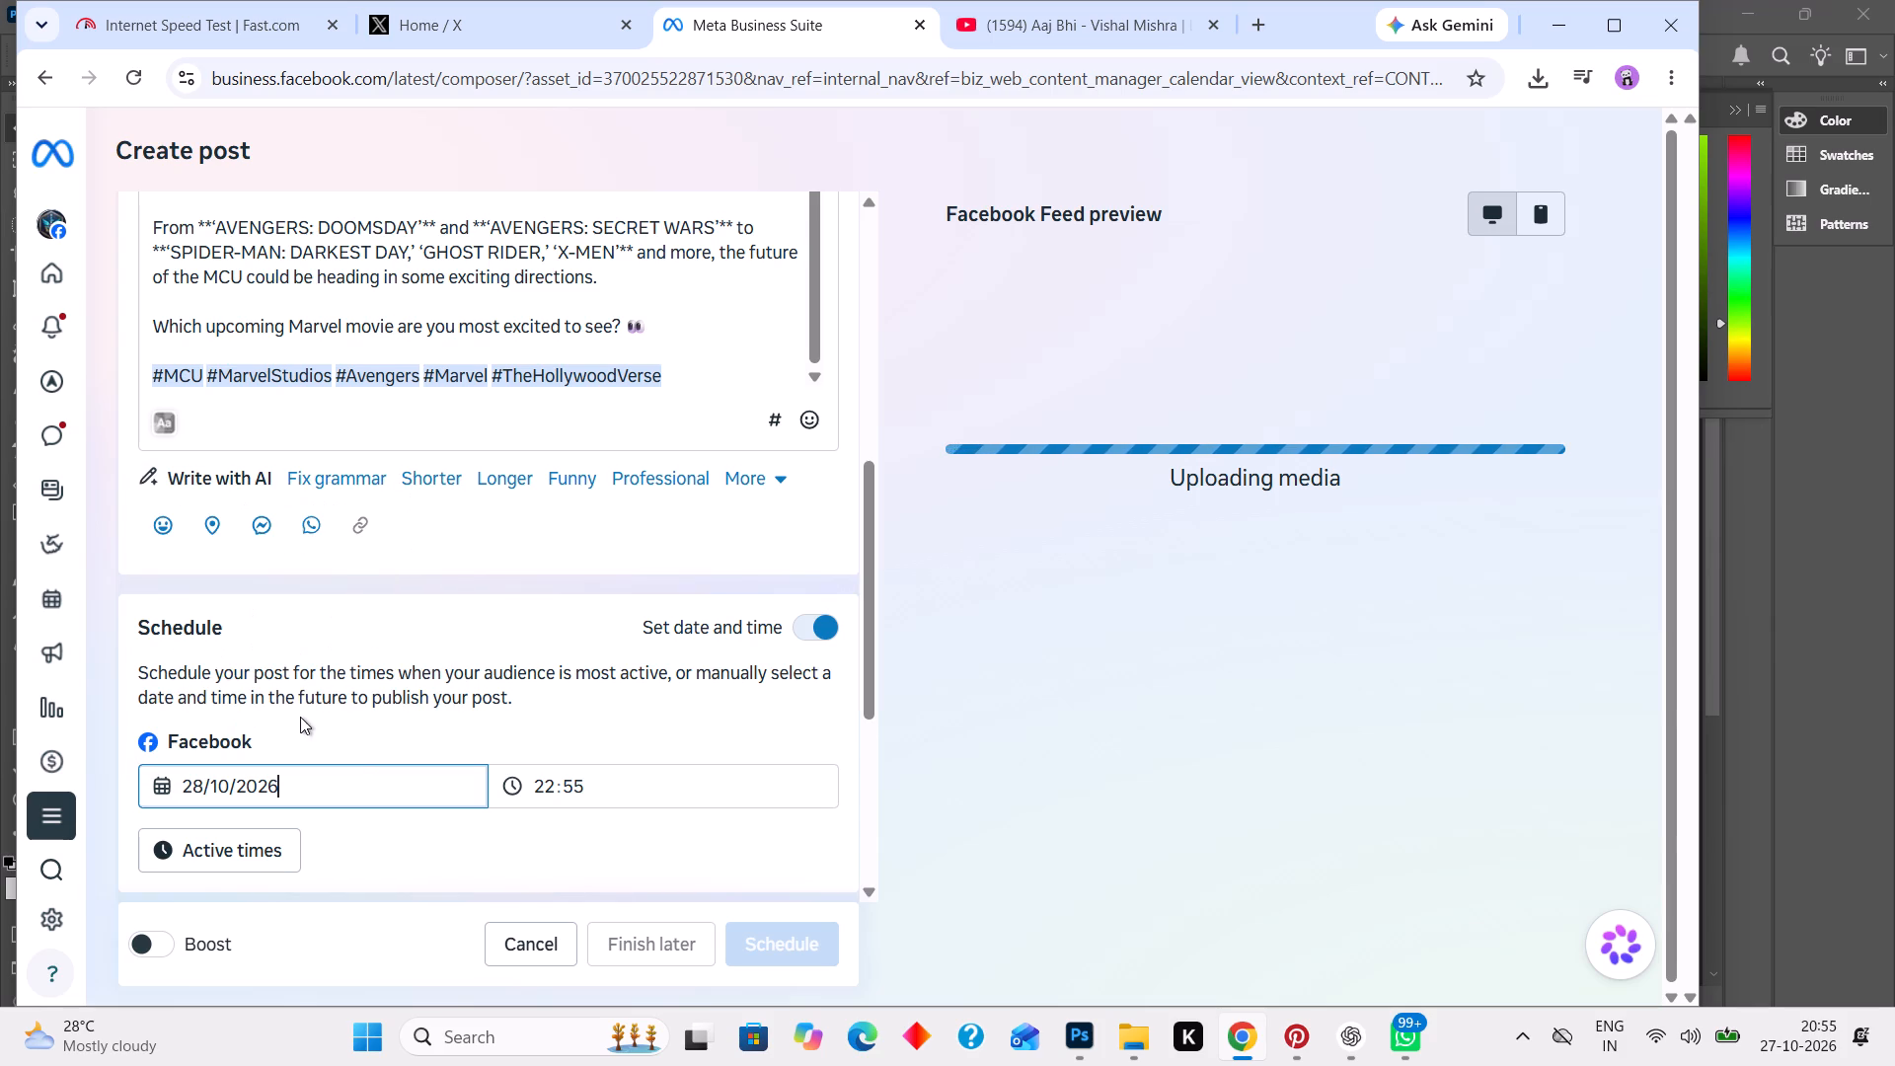
click(546, 786)
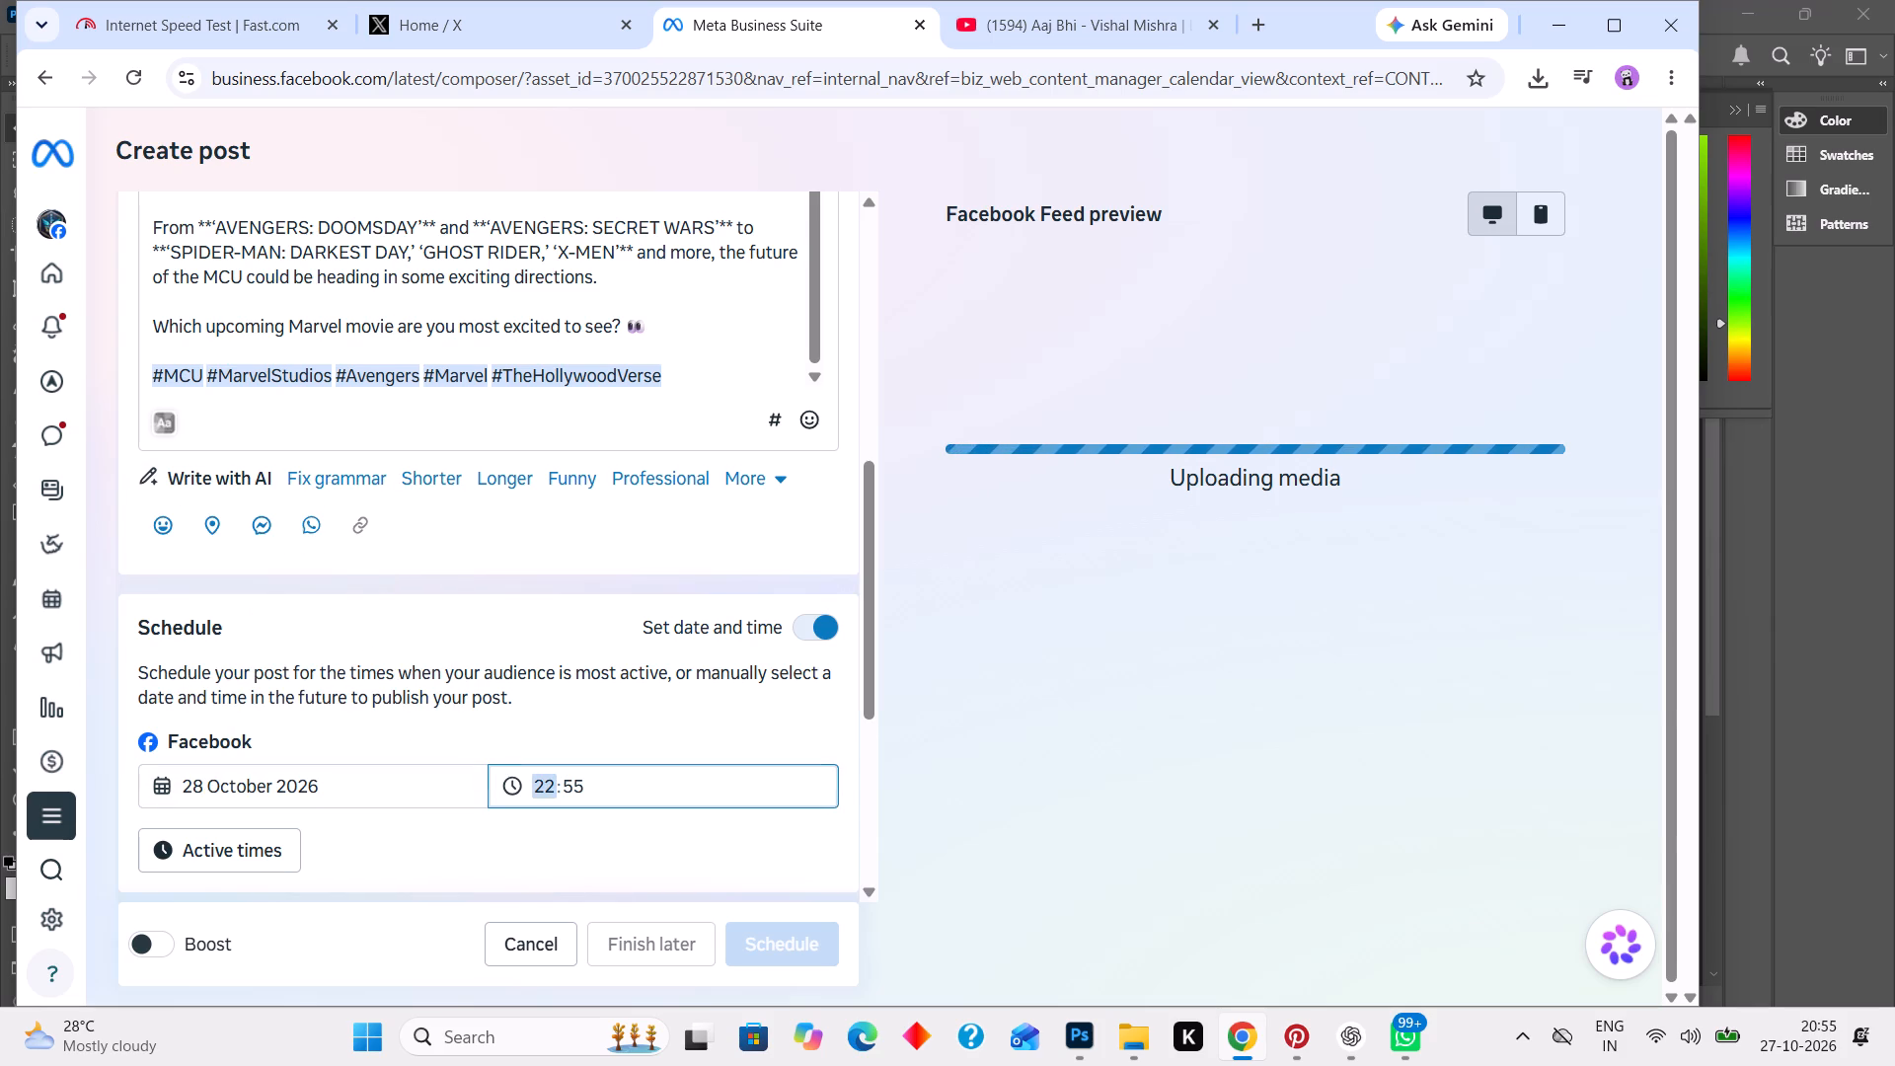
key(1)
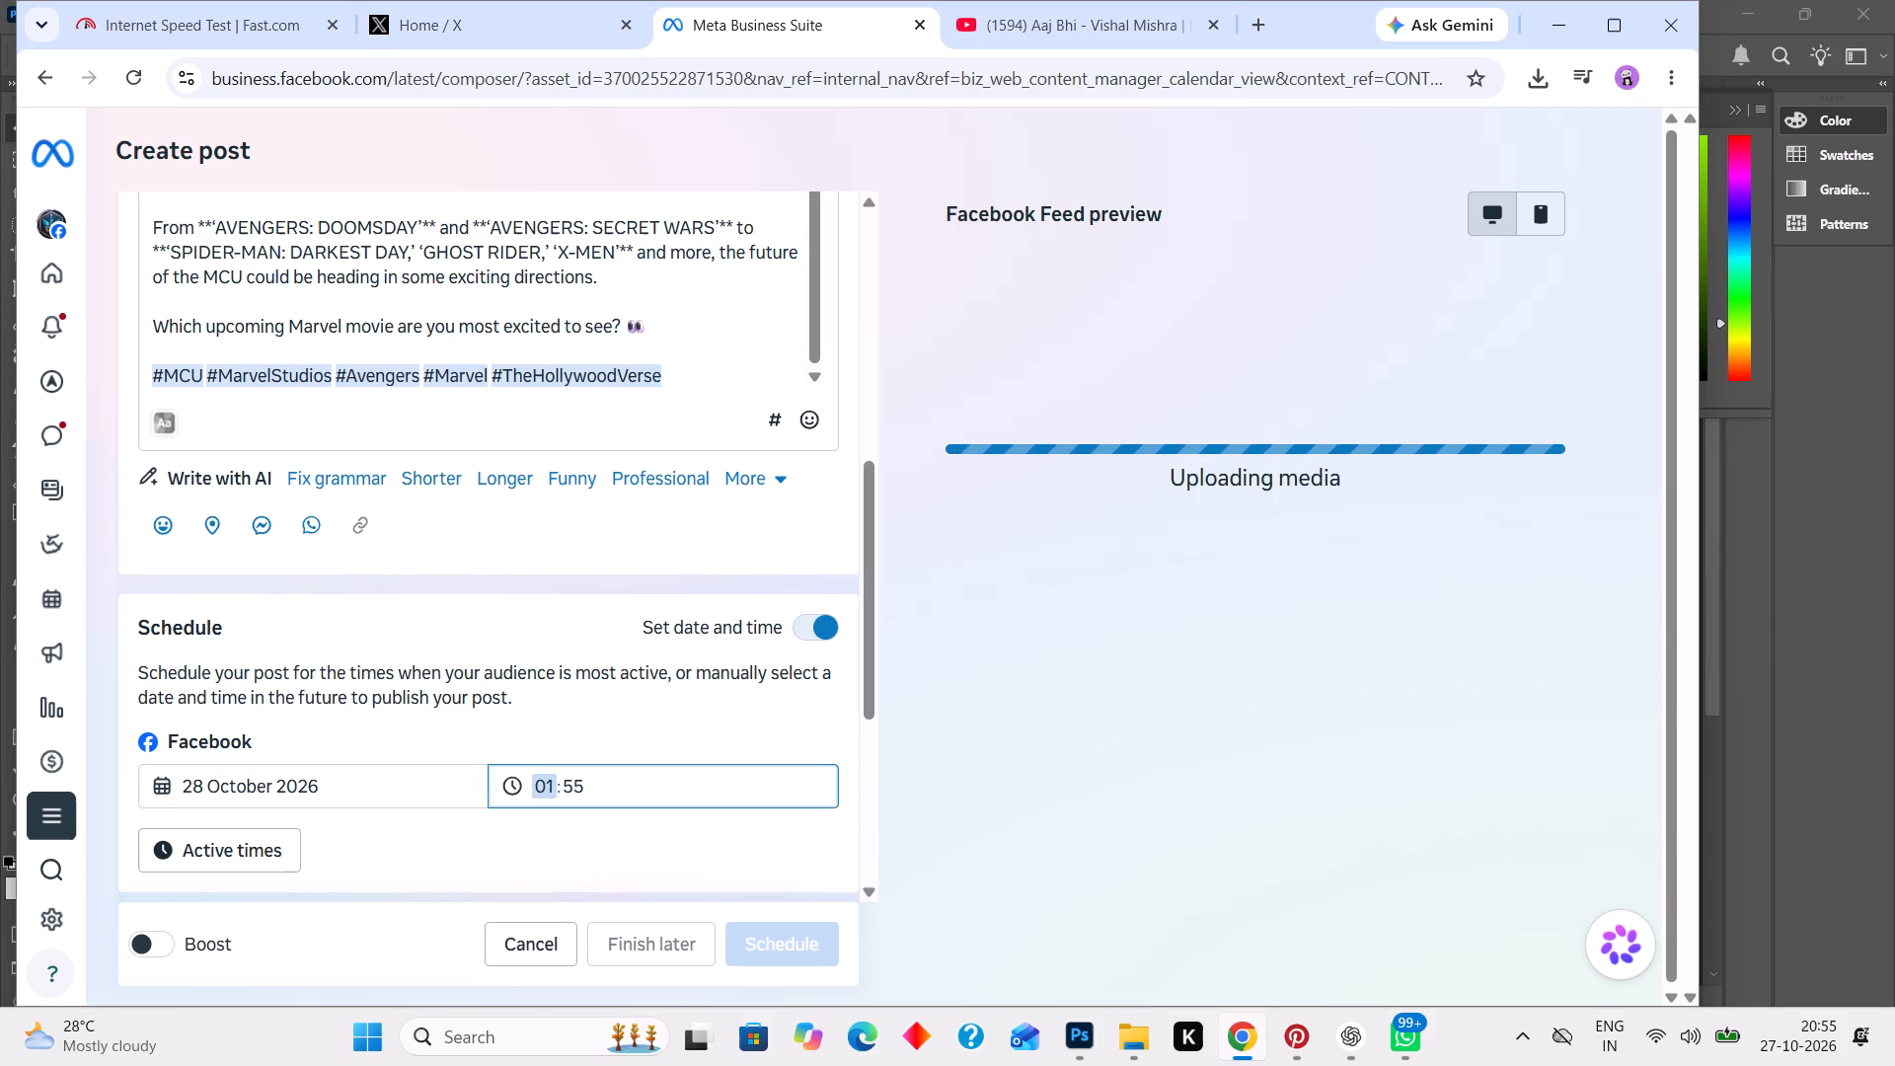
key(Right)
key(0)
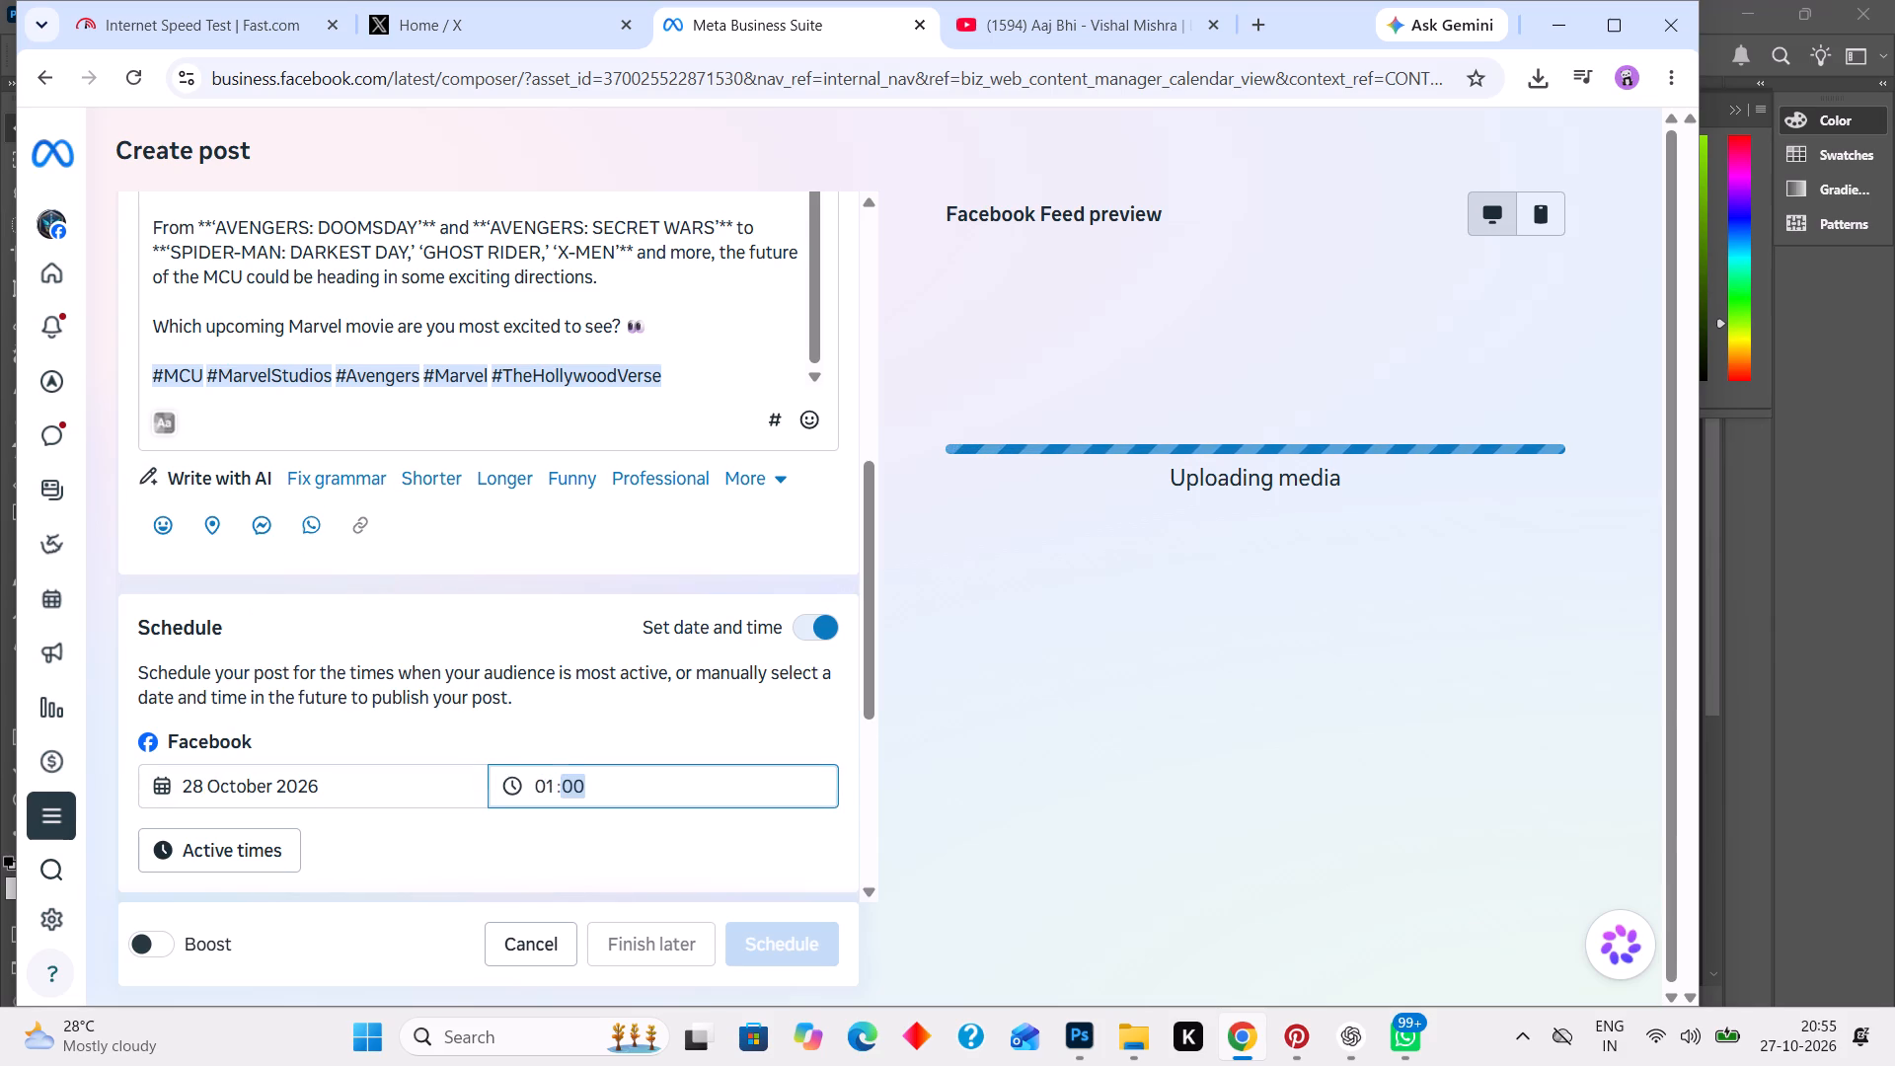
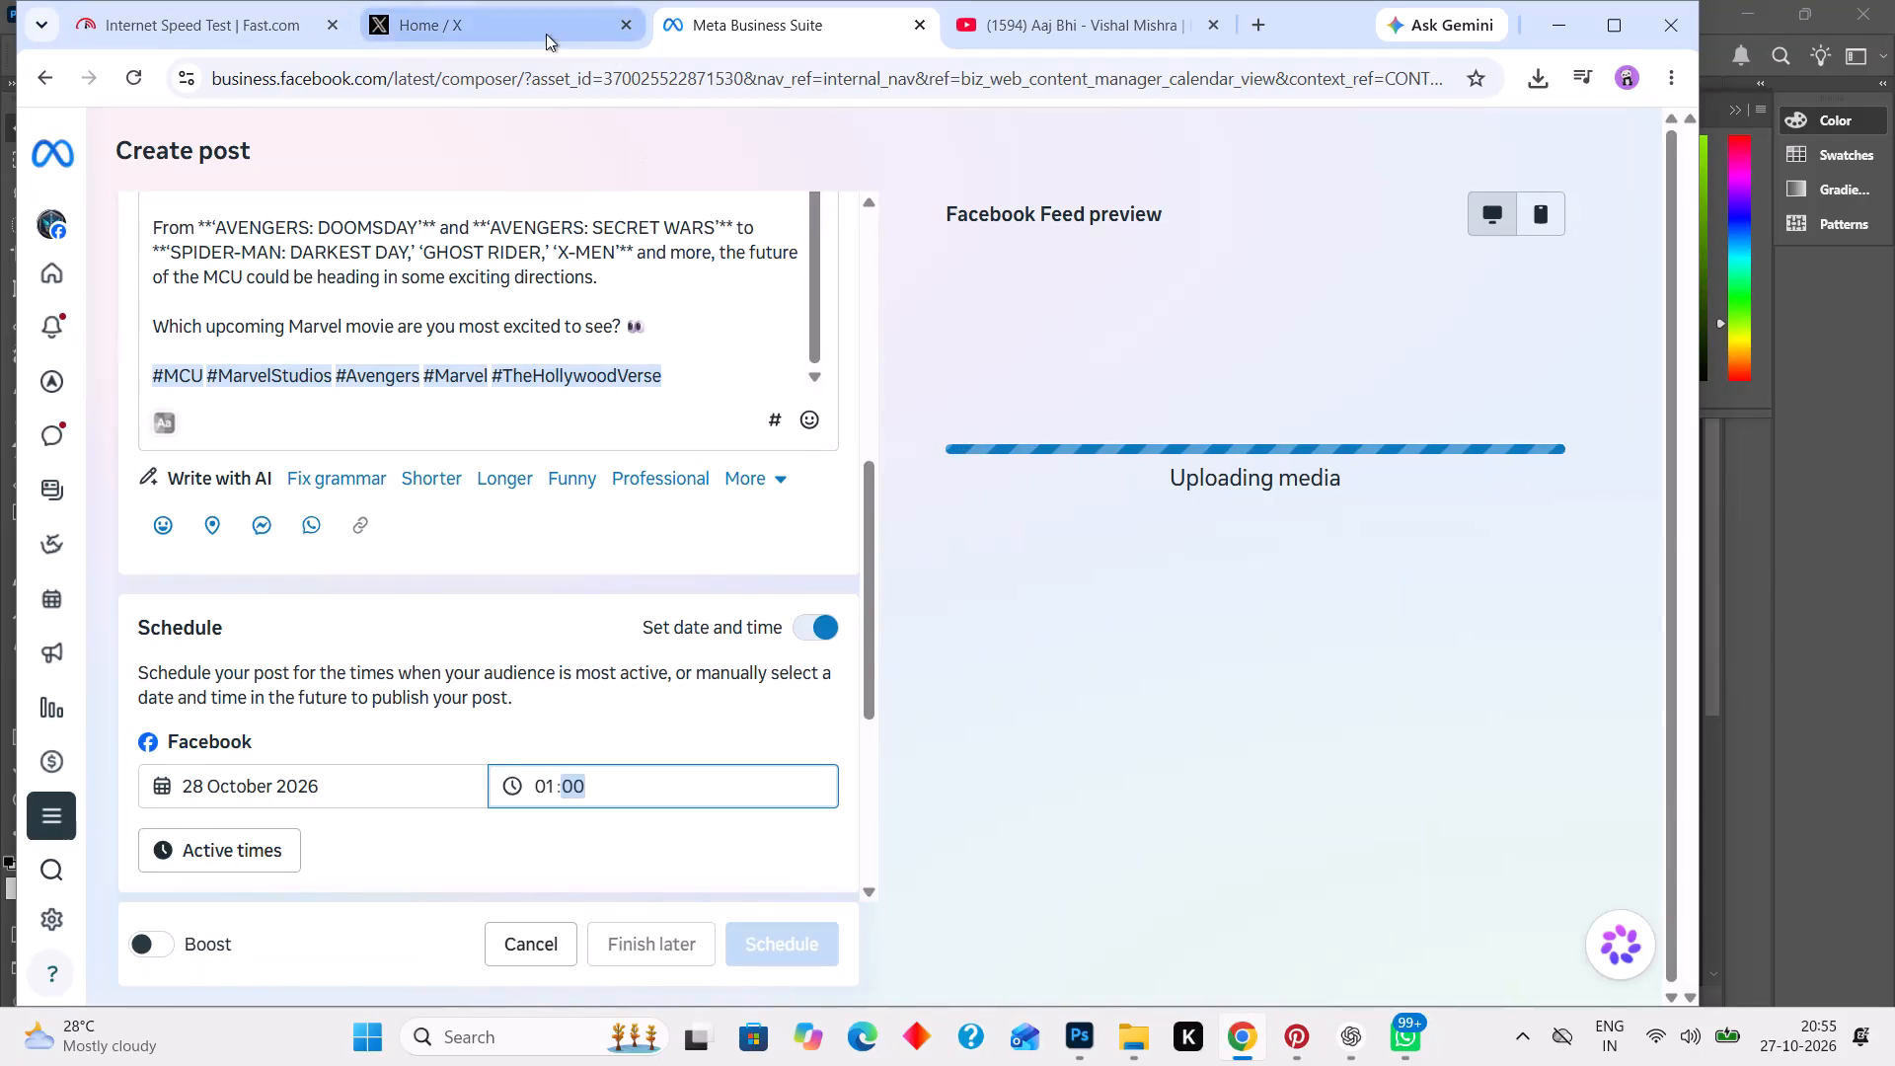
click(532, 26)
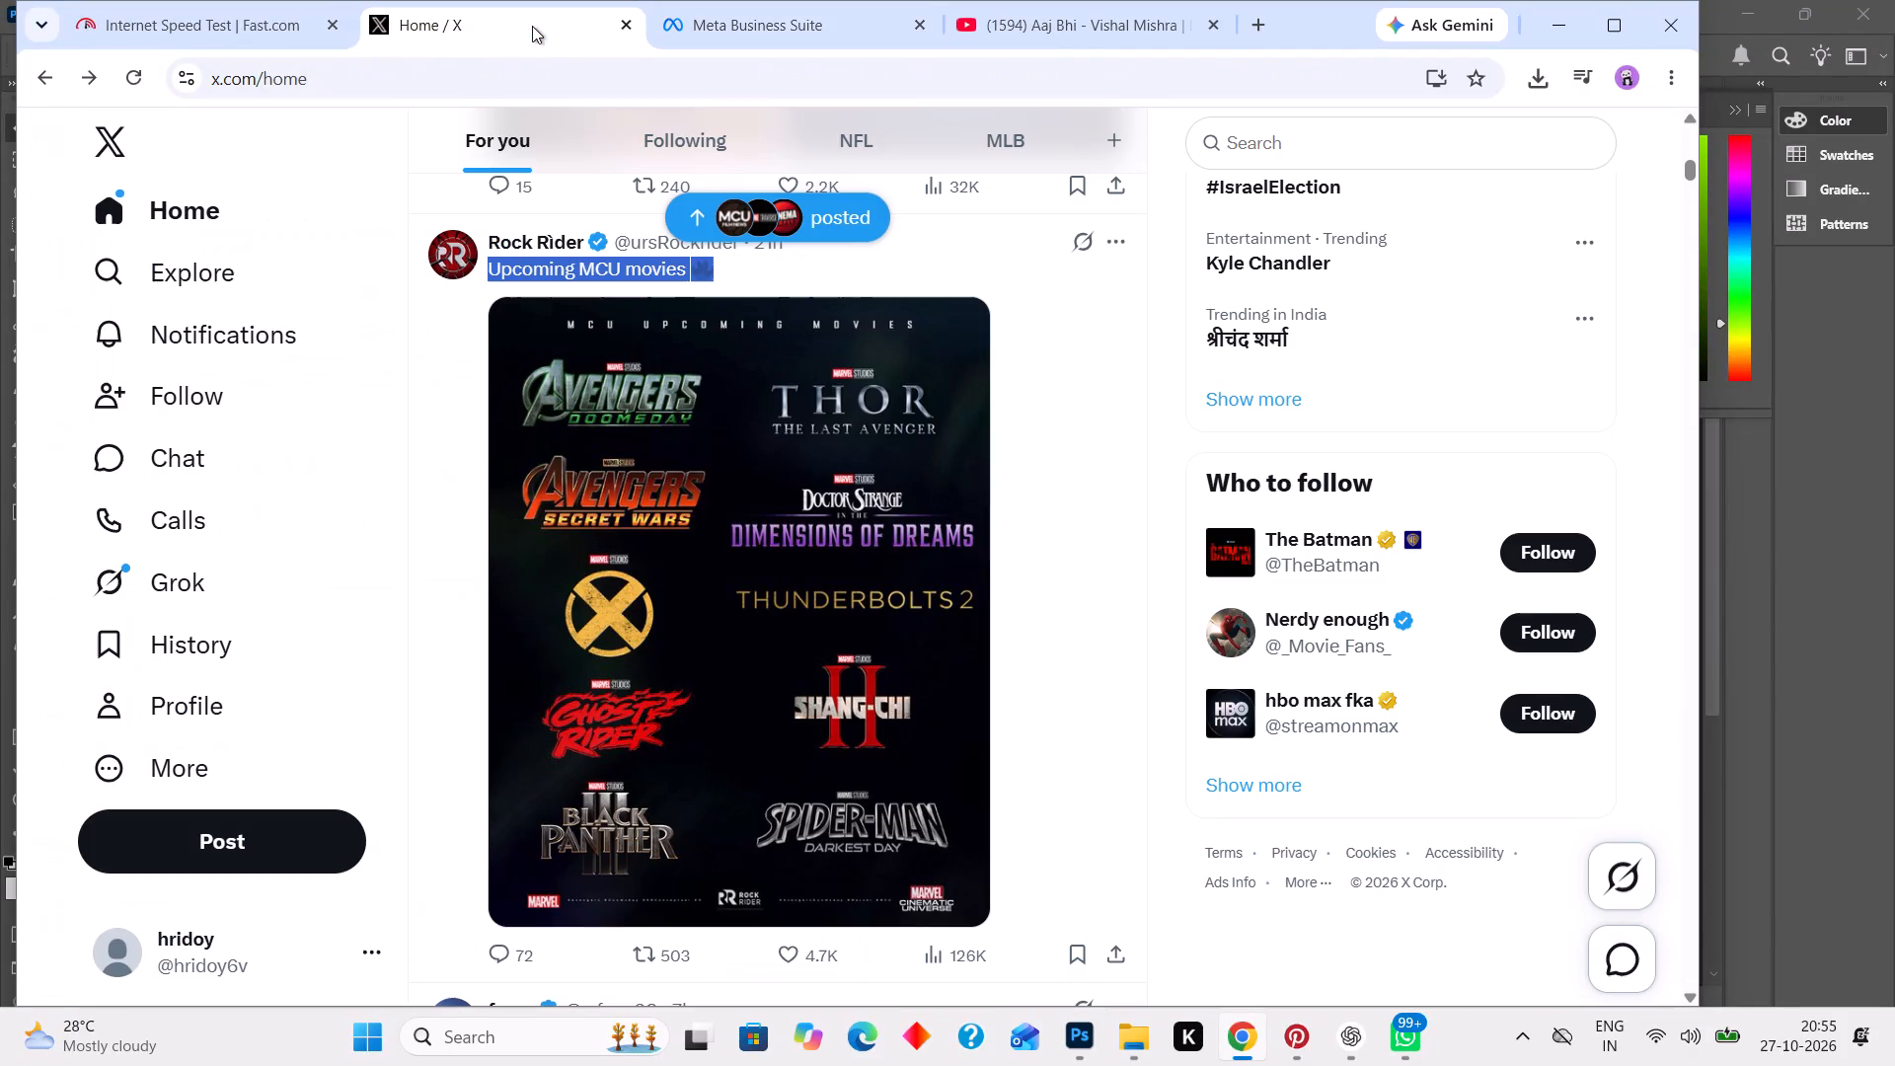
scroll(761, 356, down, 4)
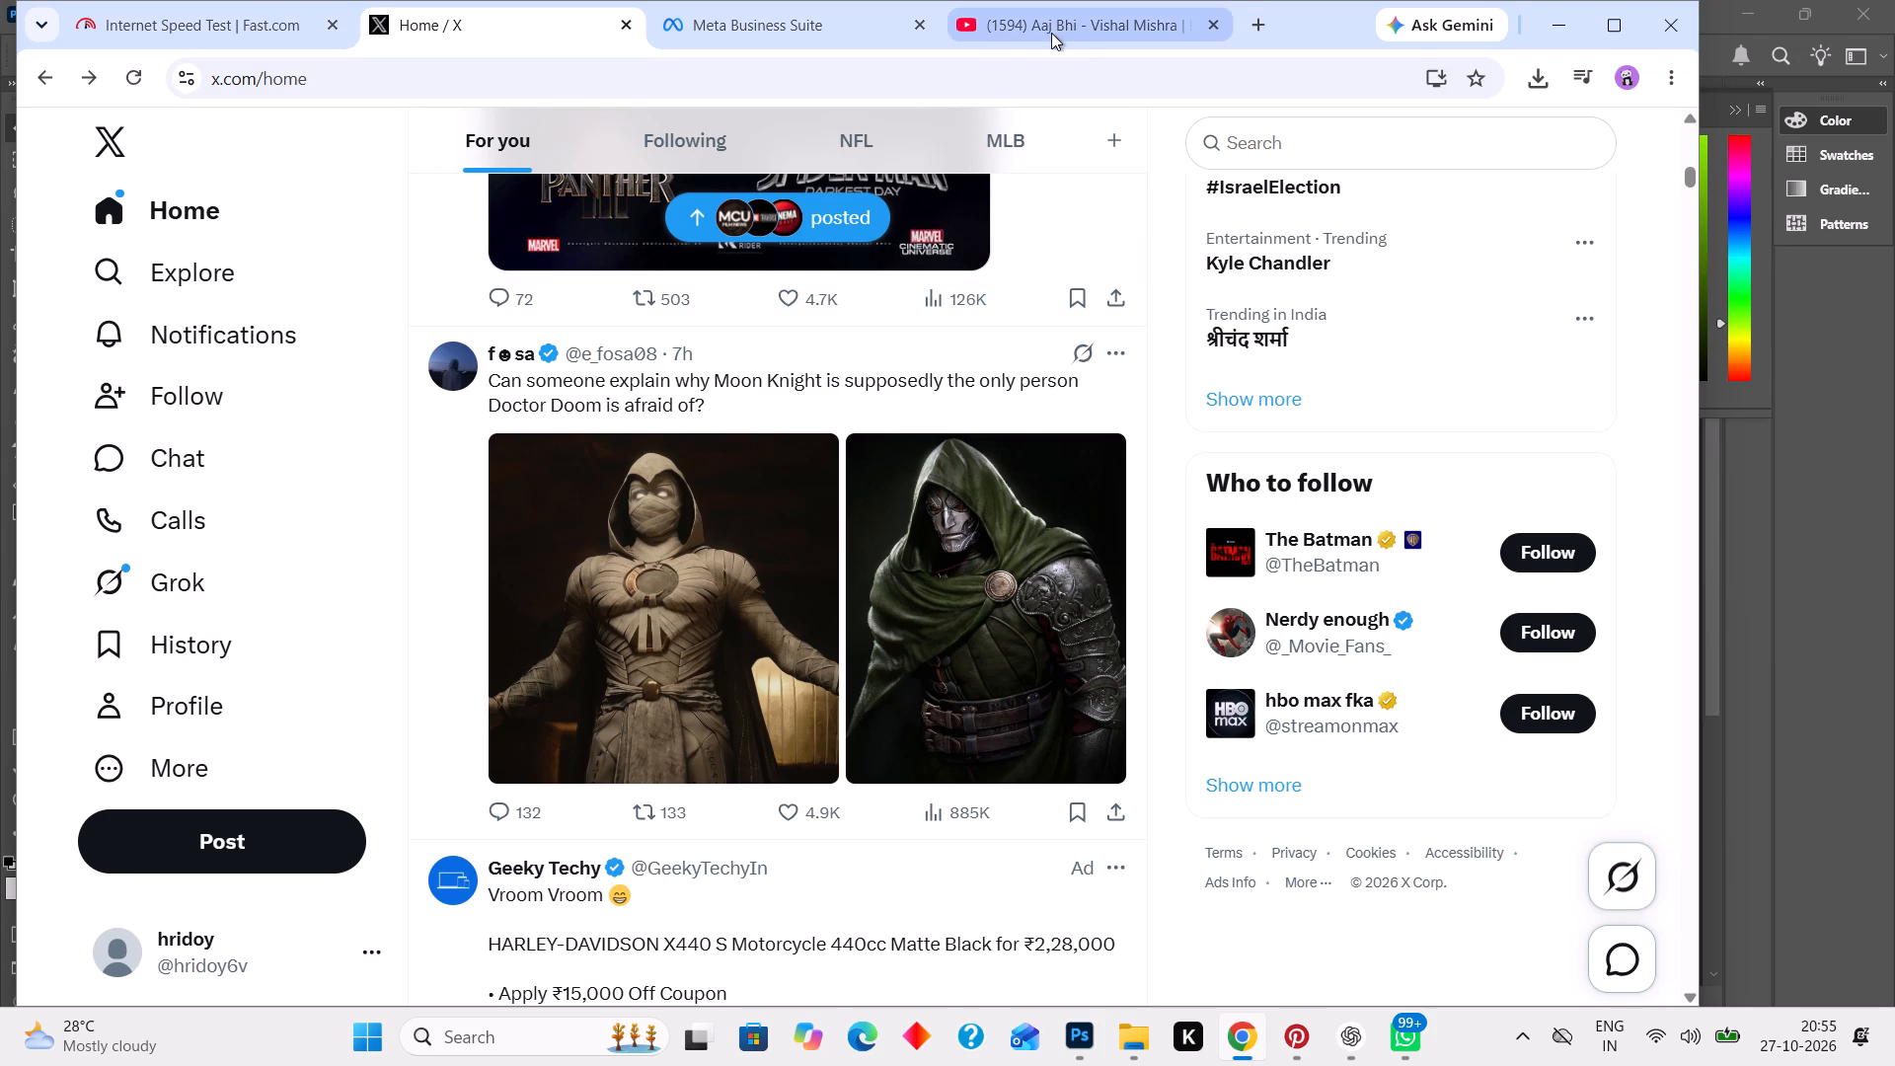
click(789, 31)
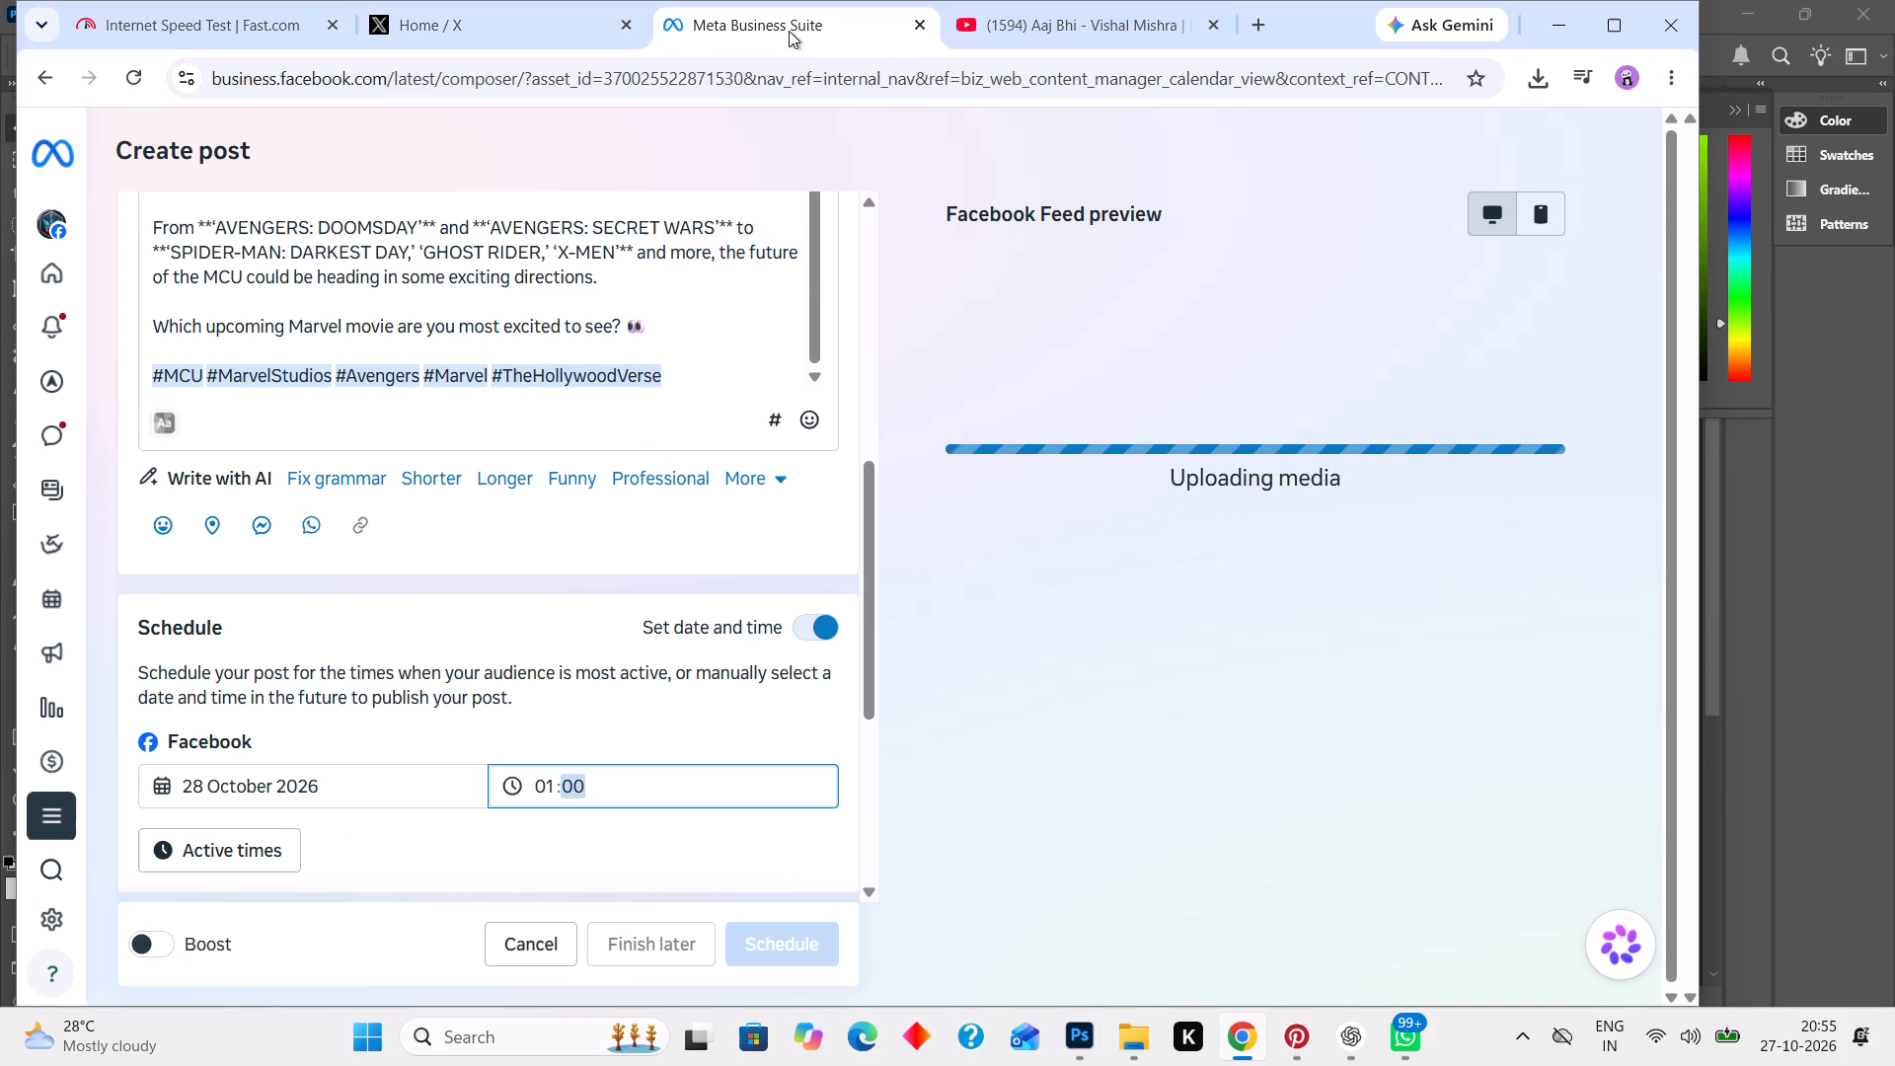
Check the Fast.com speed test and the poster's upload progress in the Meta Business Suite post draft.
click(461, 29)
click(240, 25)
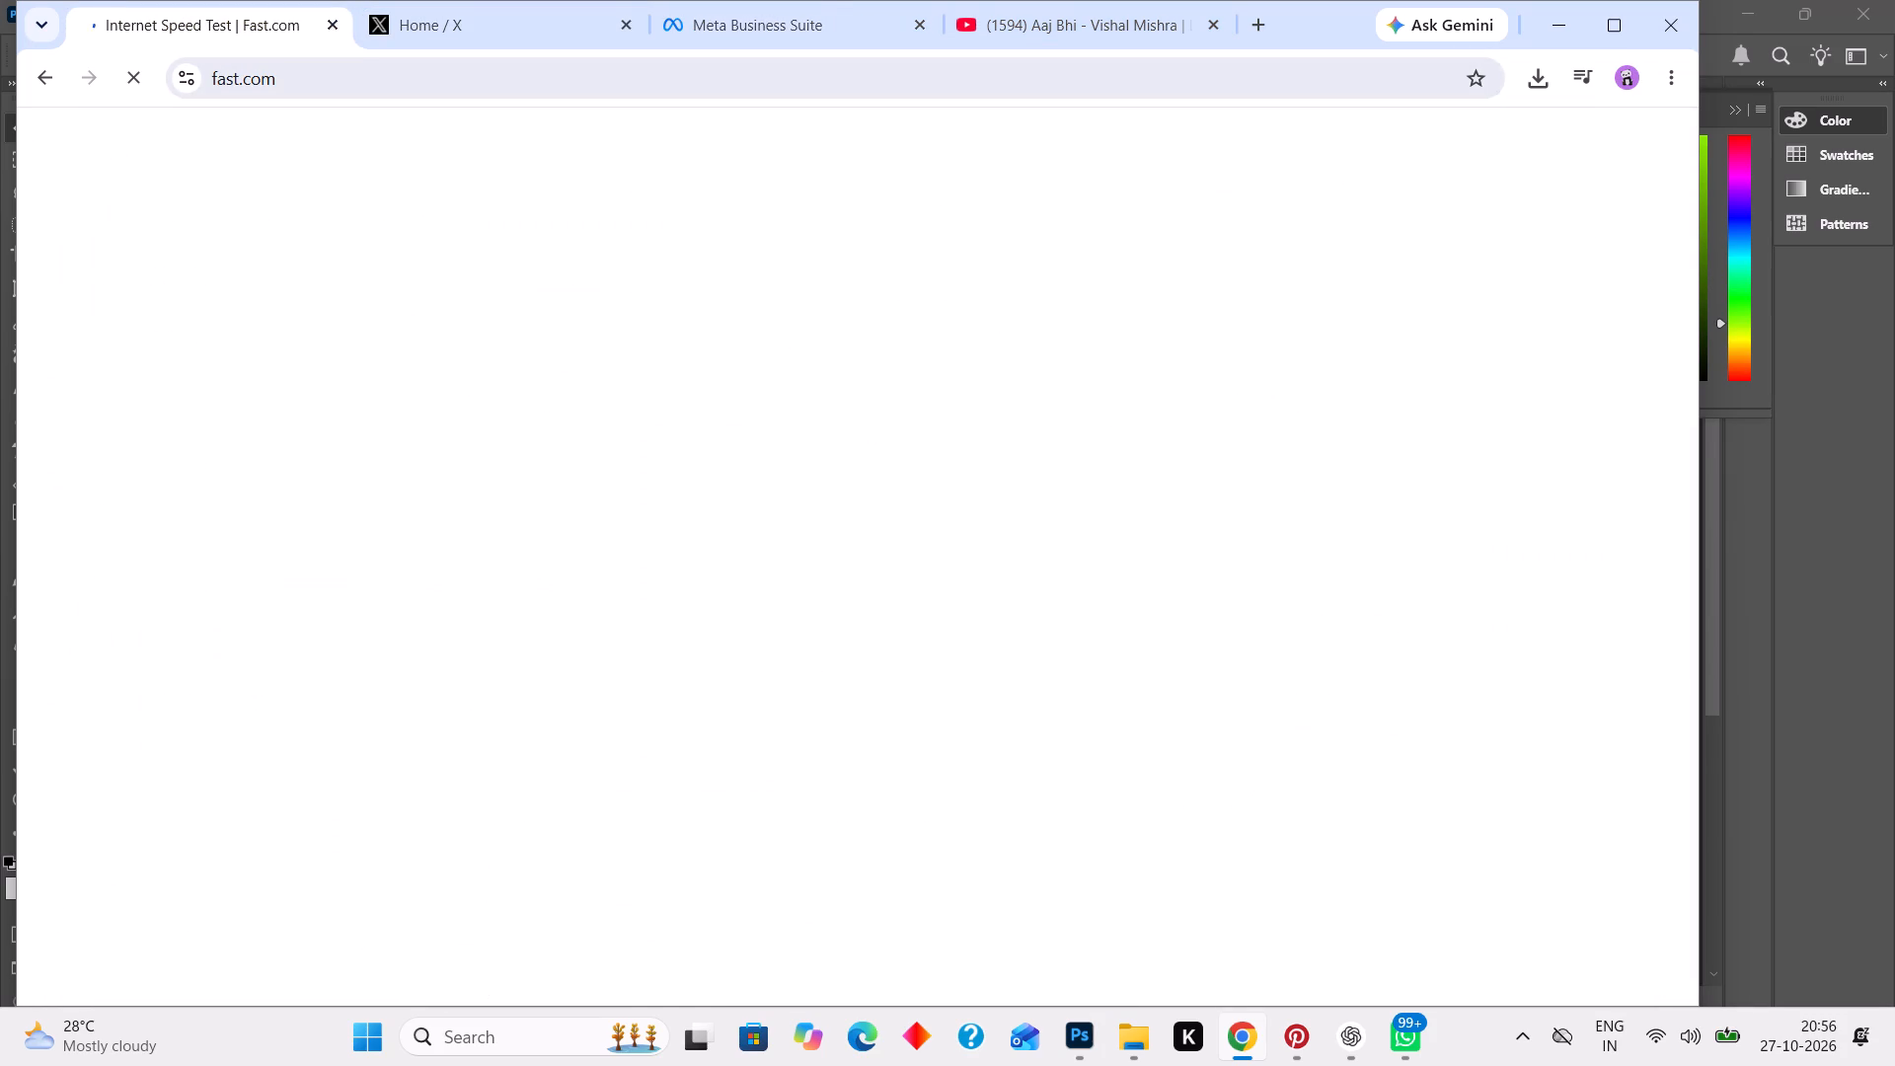
click(1041, 5)
click(787, 35)
scroll(1119, 690, down, 2)
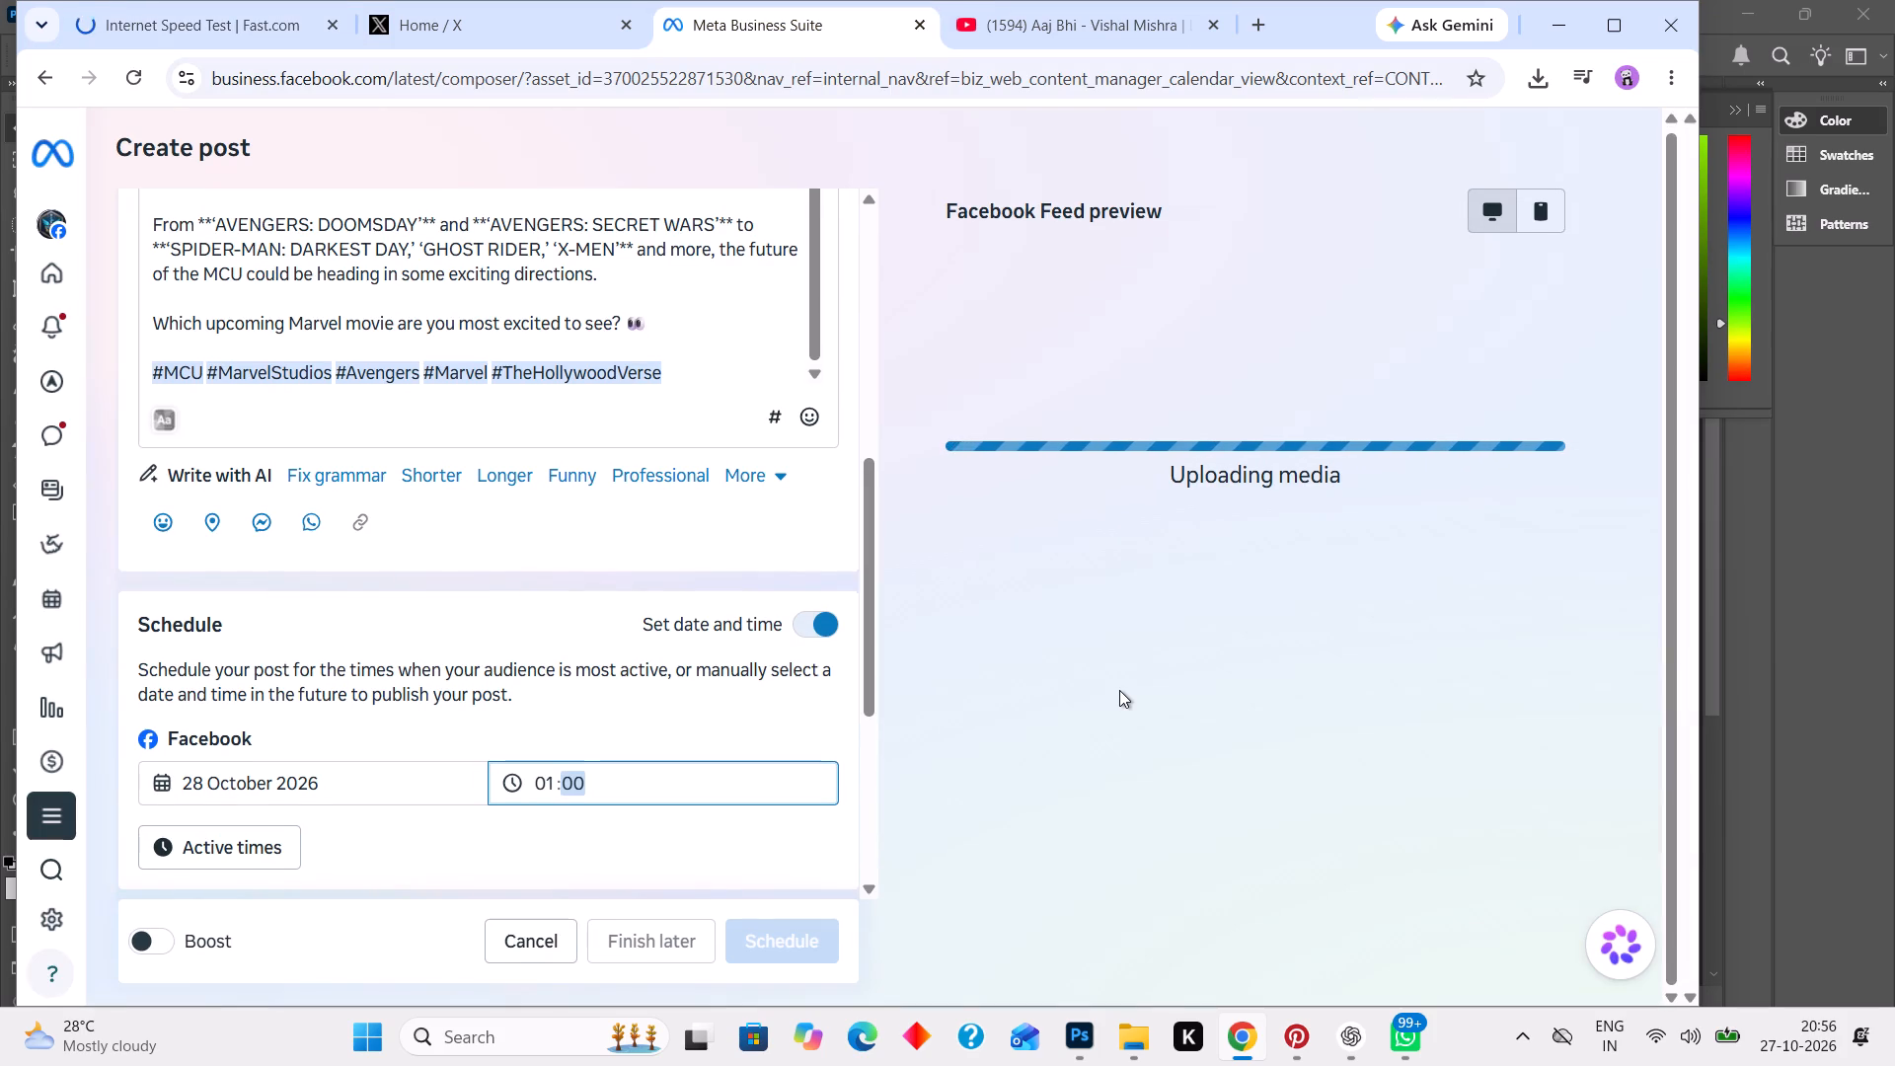
scroll(1119, 690, down, 1)
scroll(769, 579, up, 4)
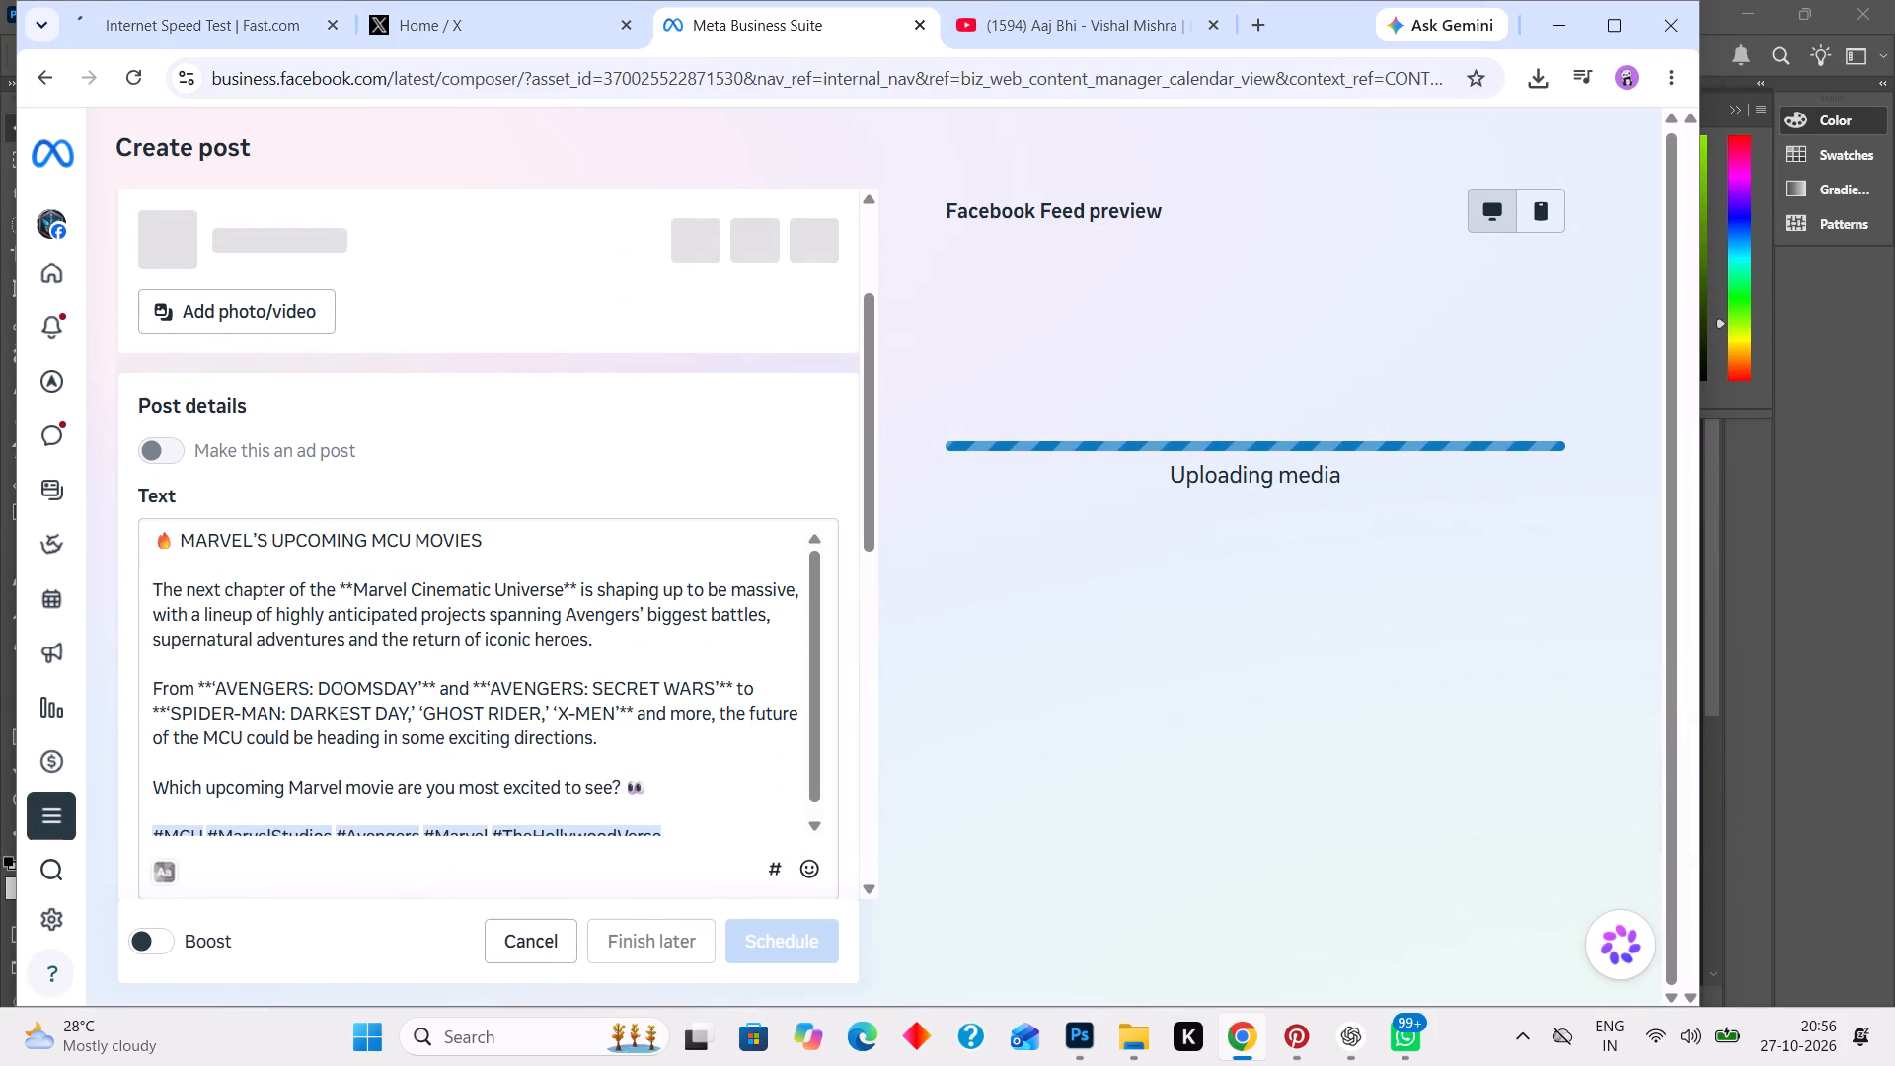
scroll(769, 579, up, 1)
scroll(769, 579, down, 13)
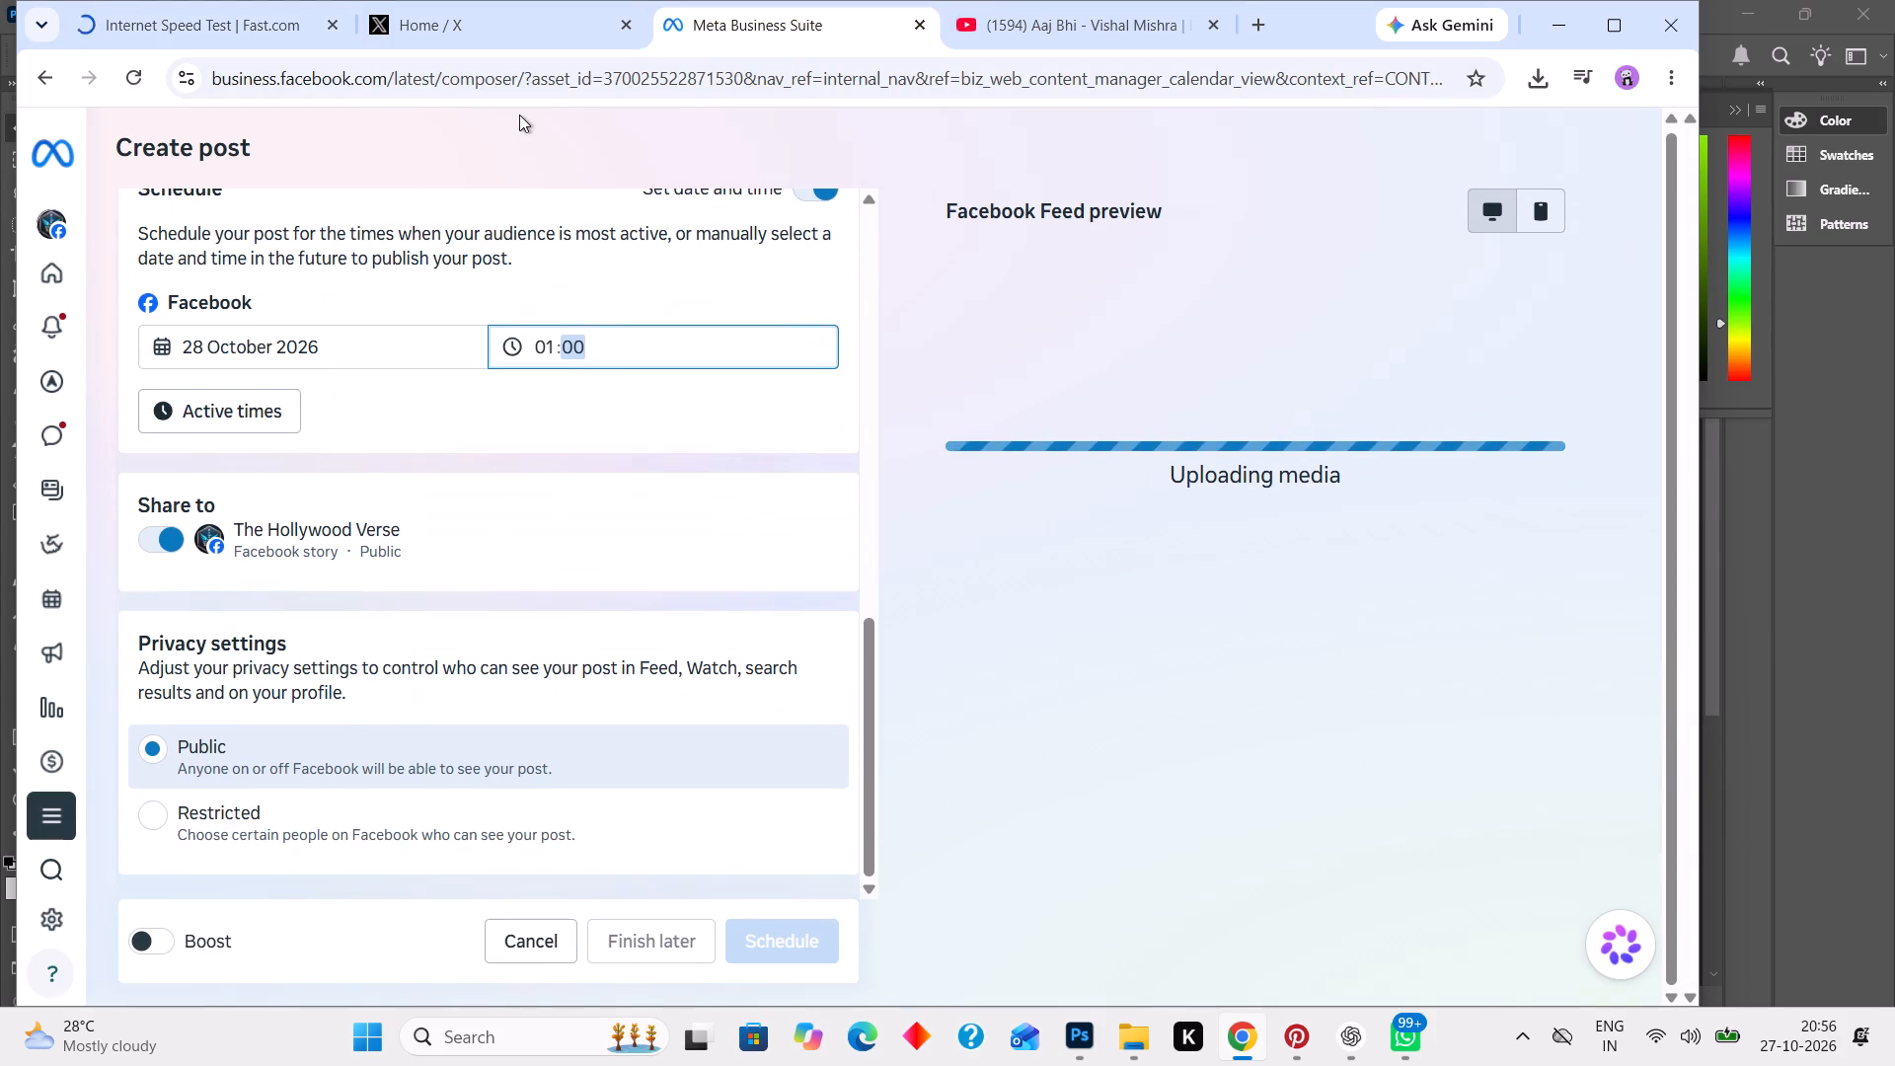
Compare the Fast.com speed test and the computer's network status with the media upload and preview of the draft post.
click(278, 28)
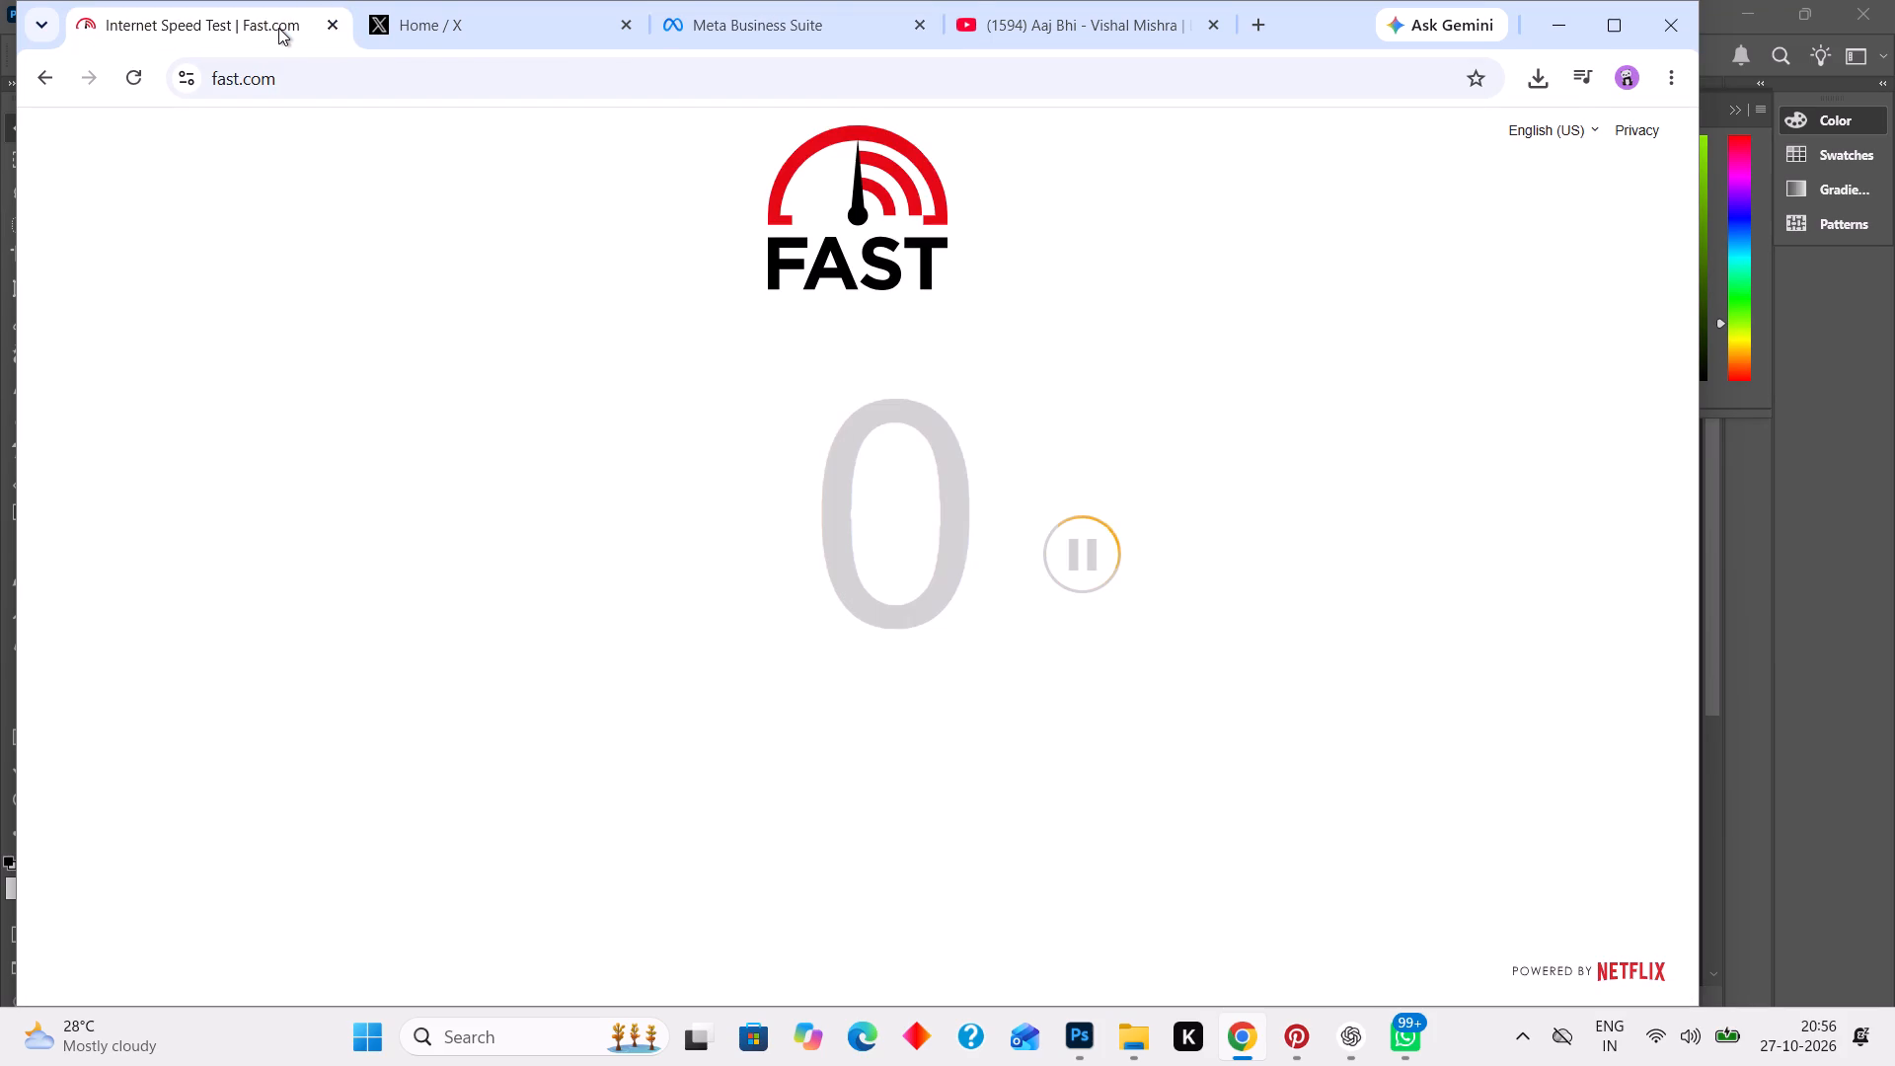
click(800, 28)
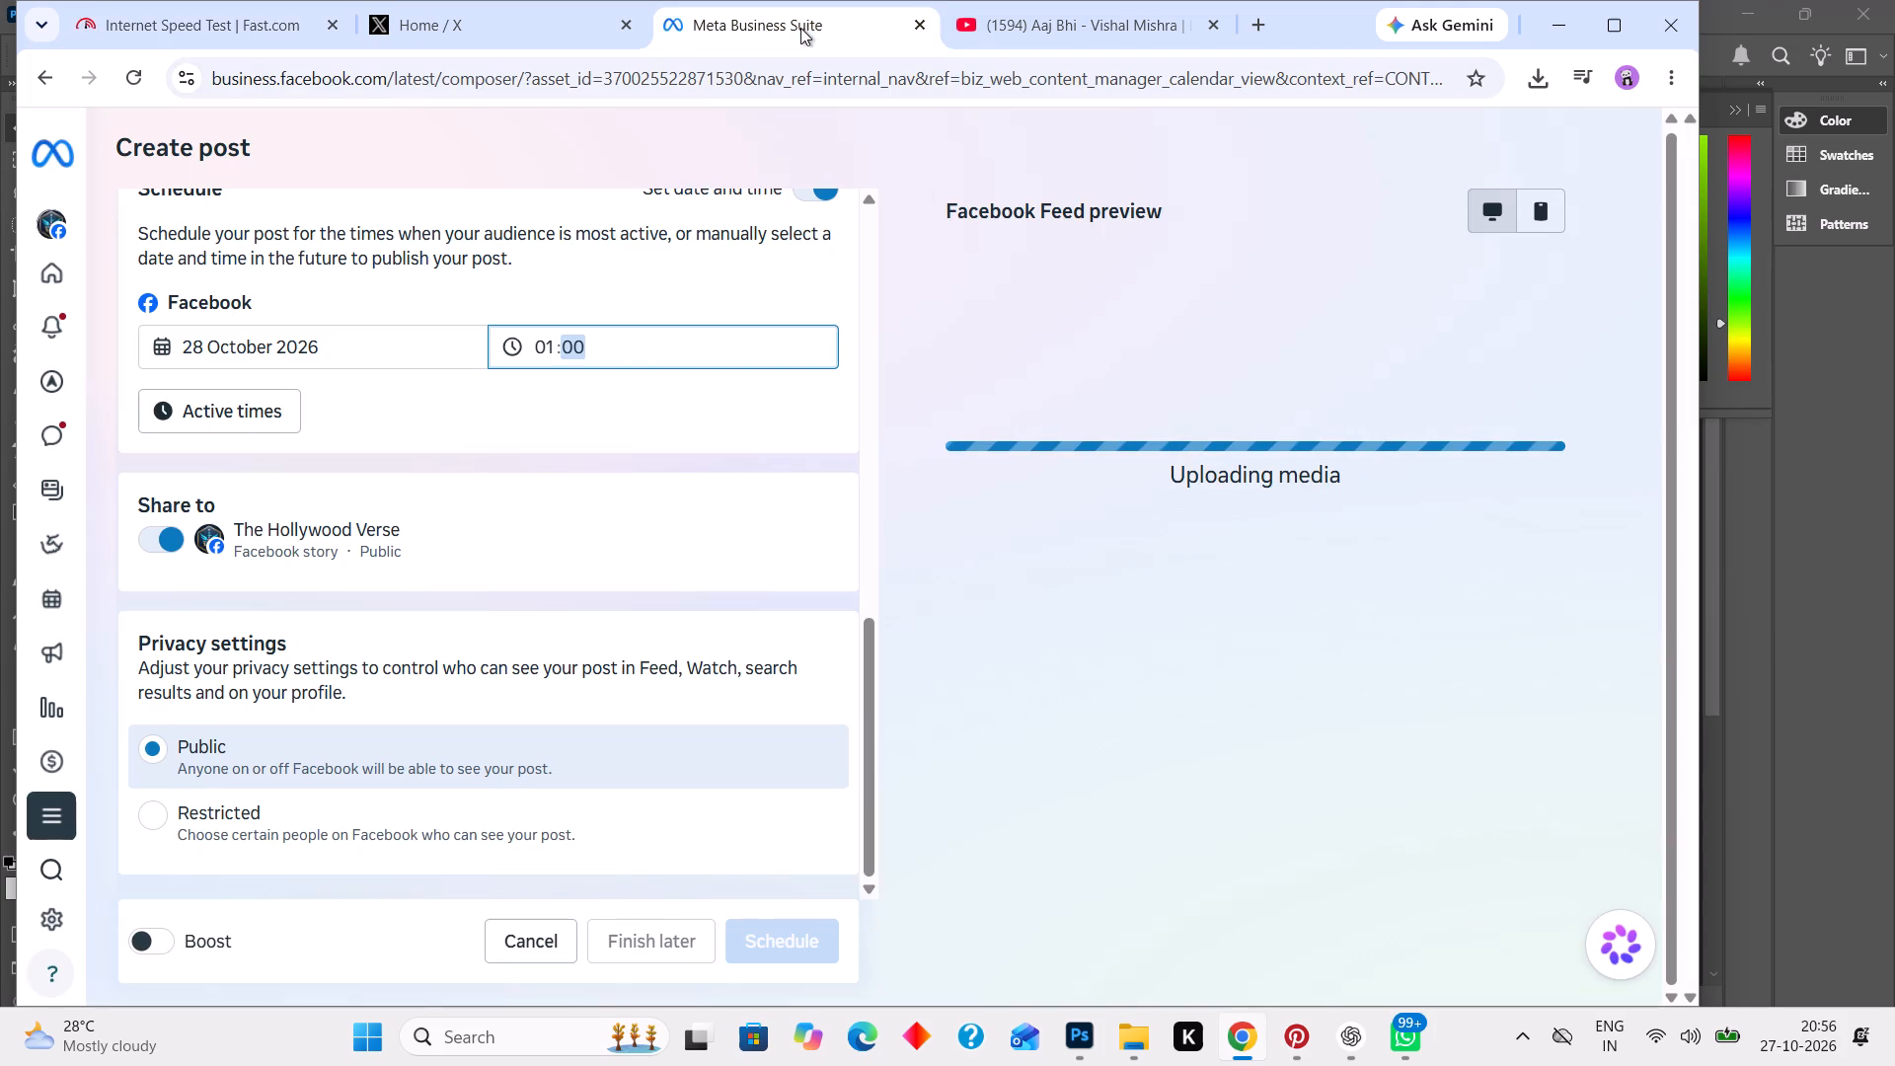
click(294, 19)
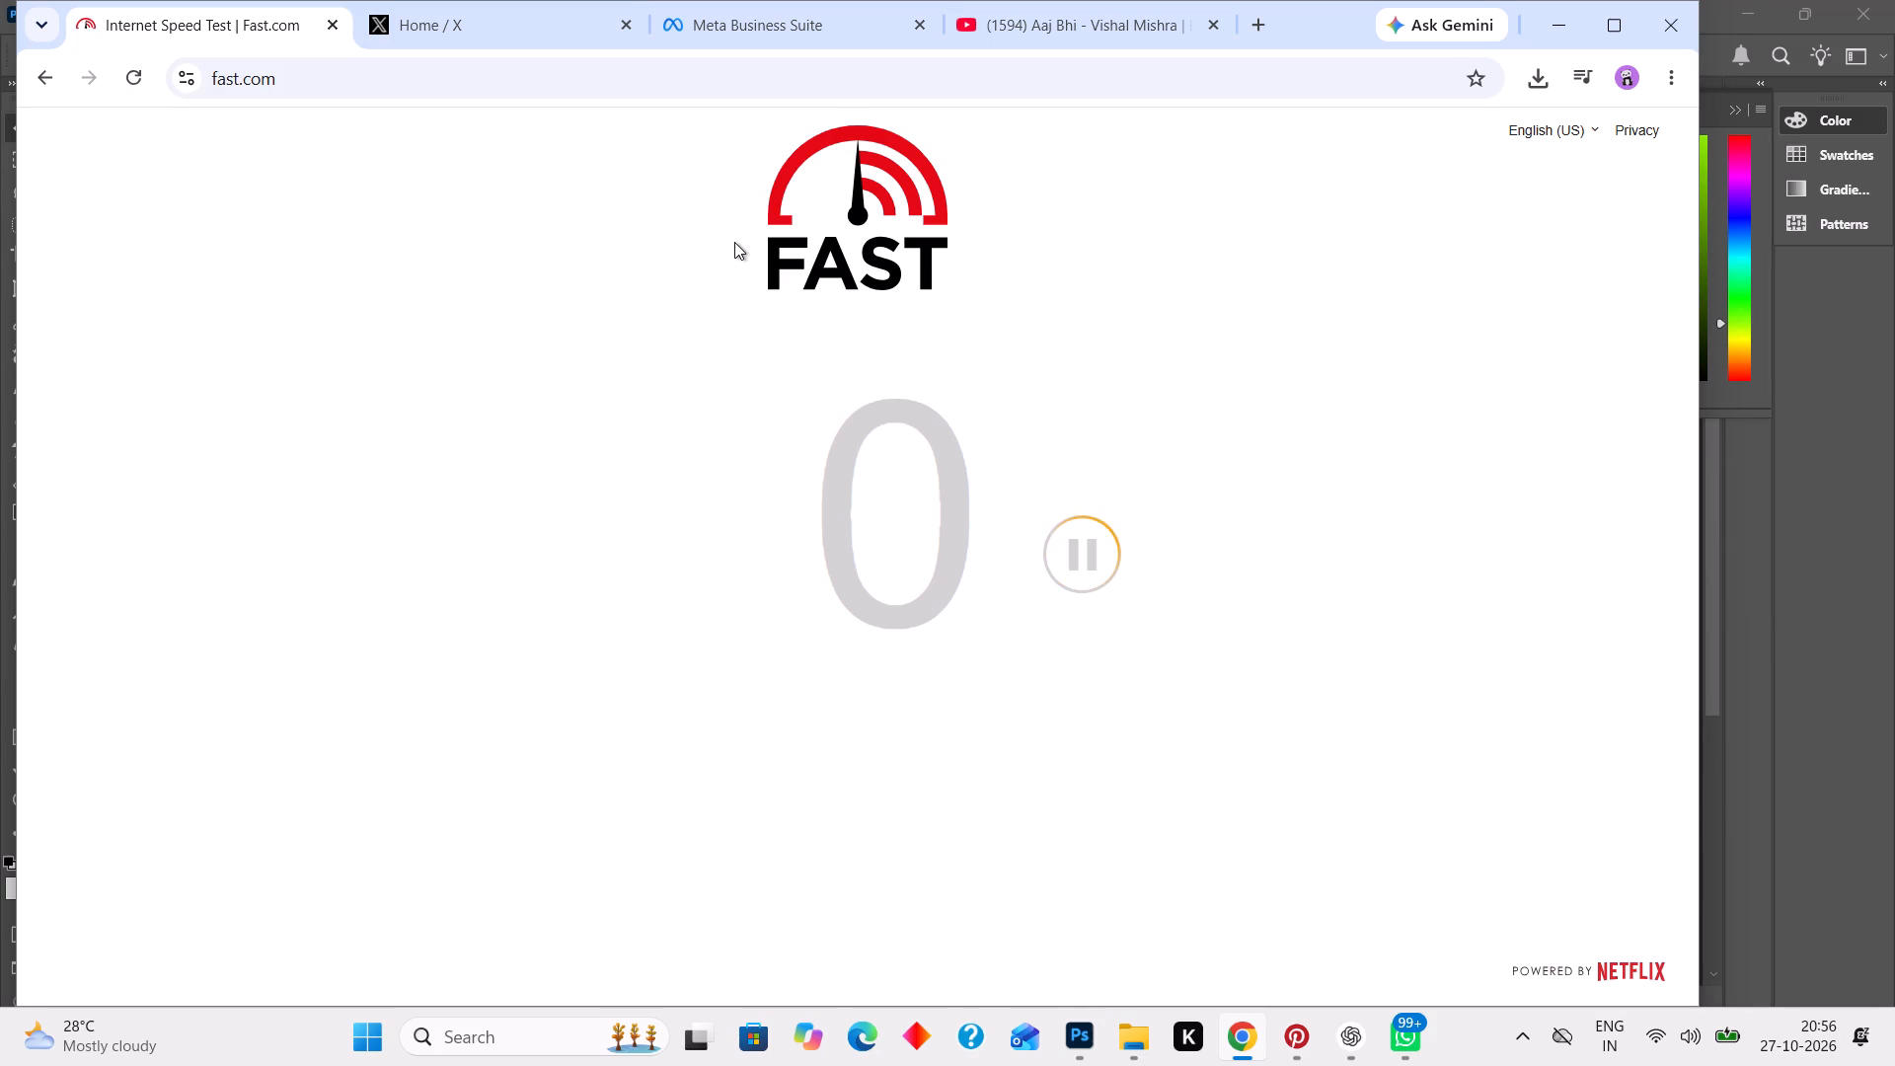
click(825, 23)
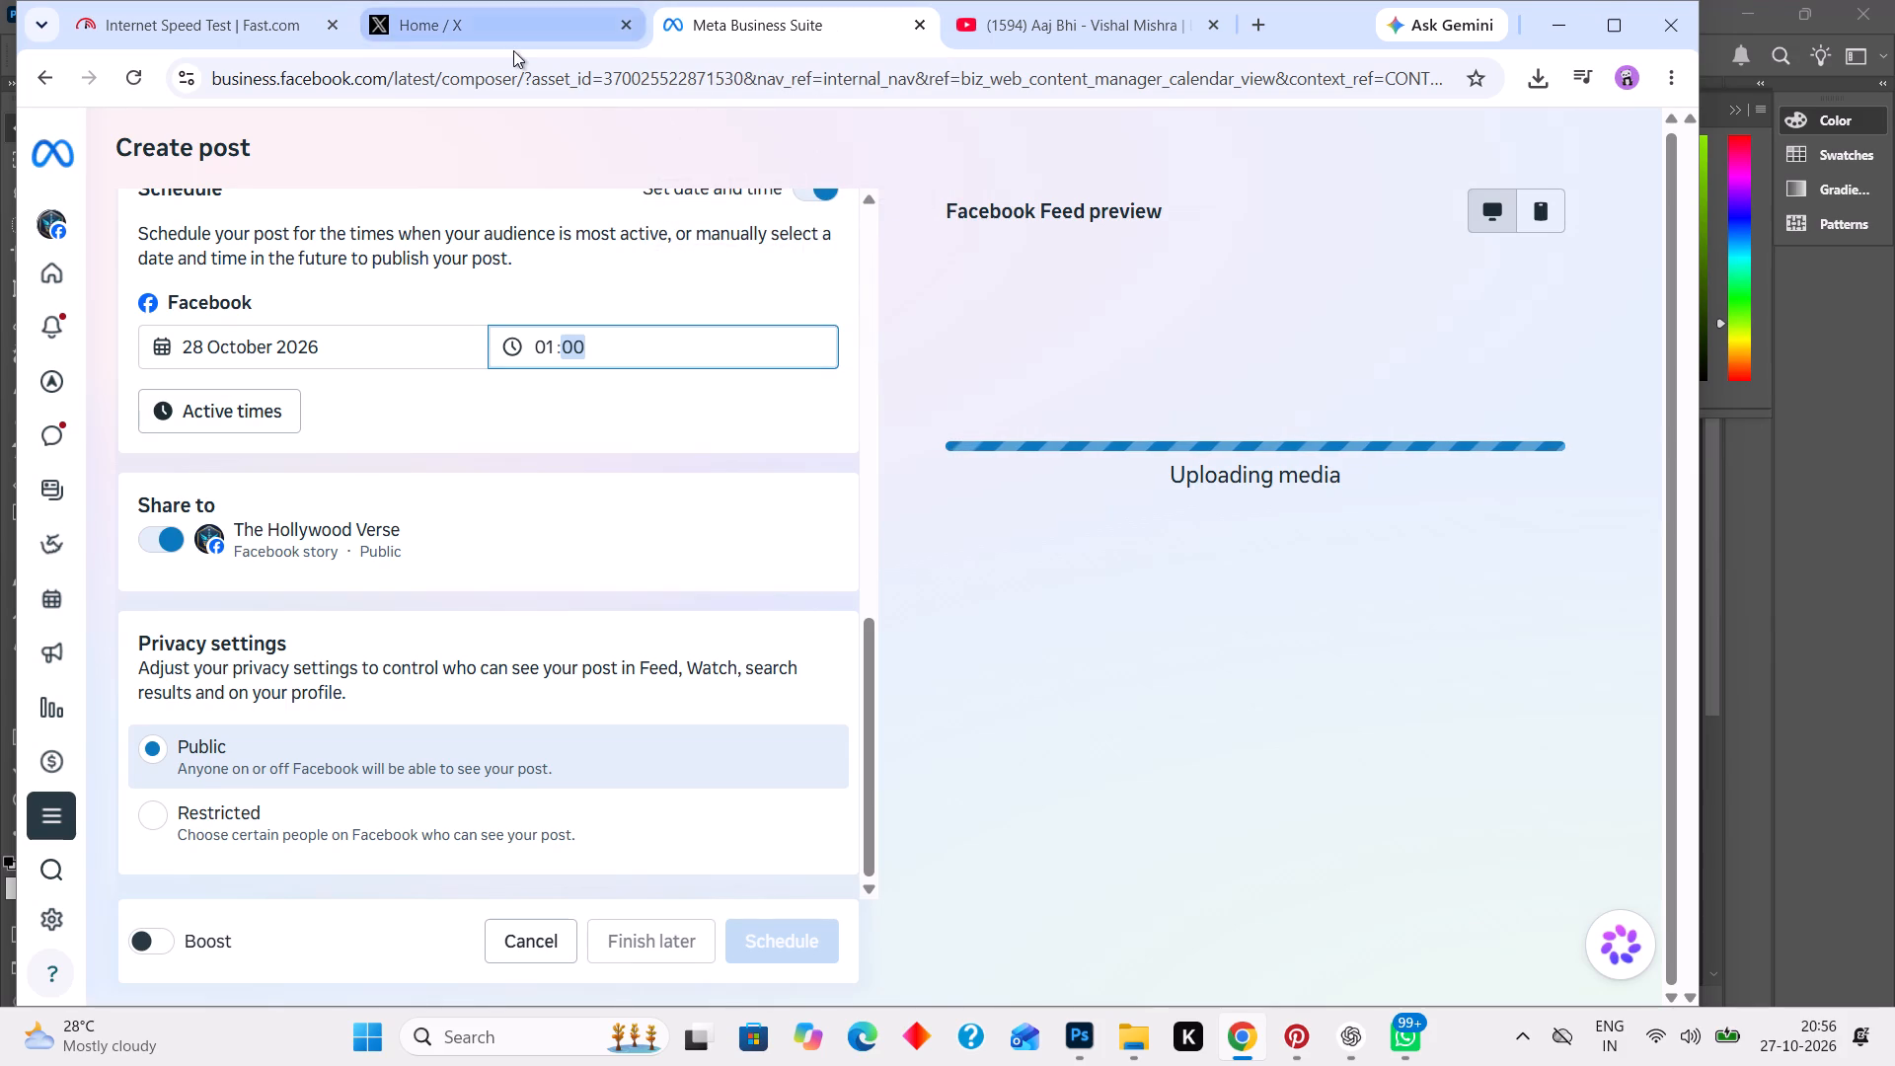
click(287, 18)
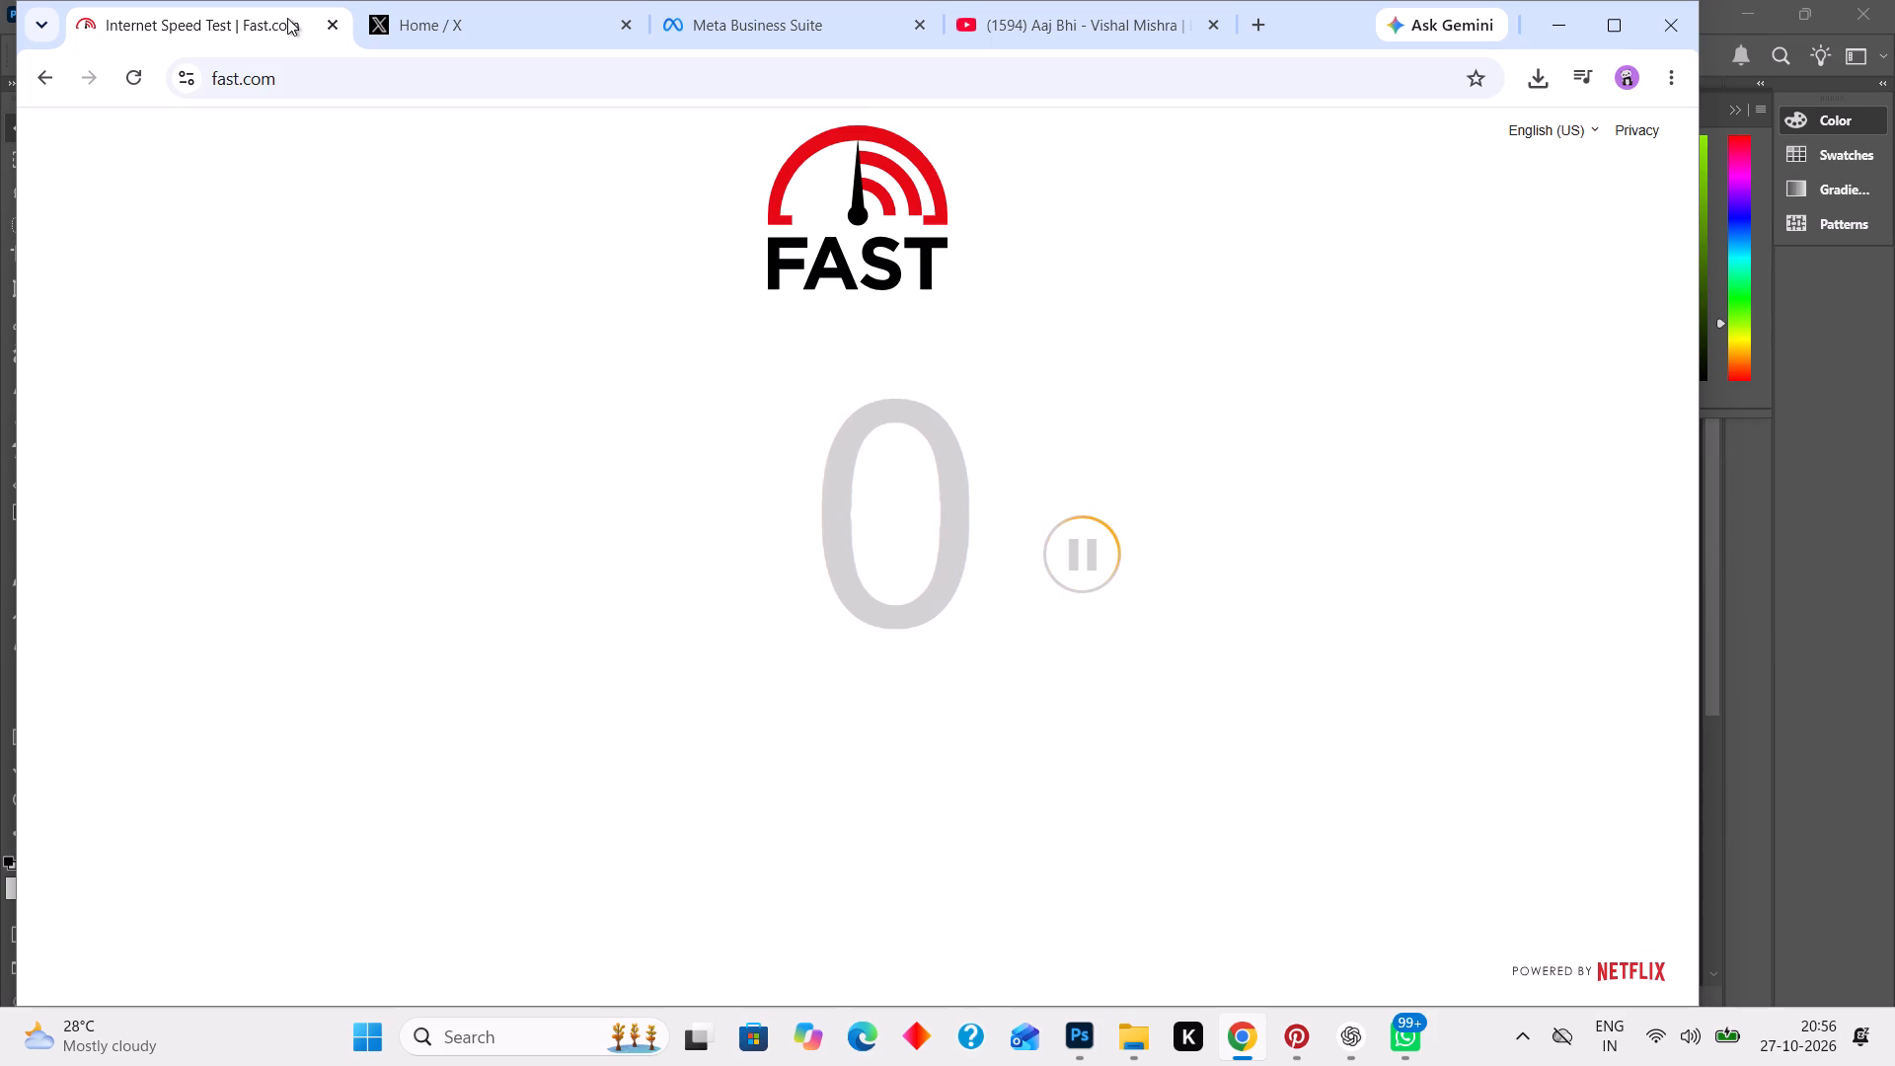
click(1066, 539)
click(820, 30)
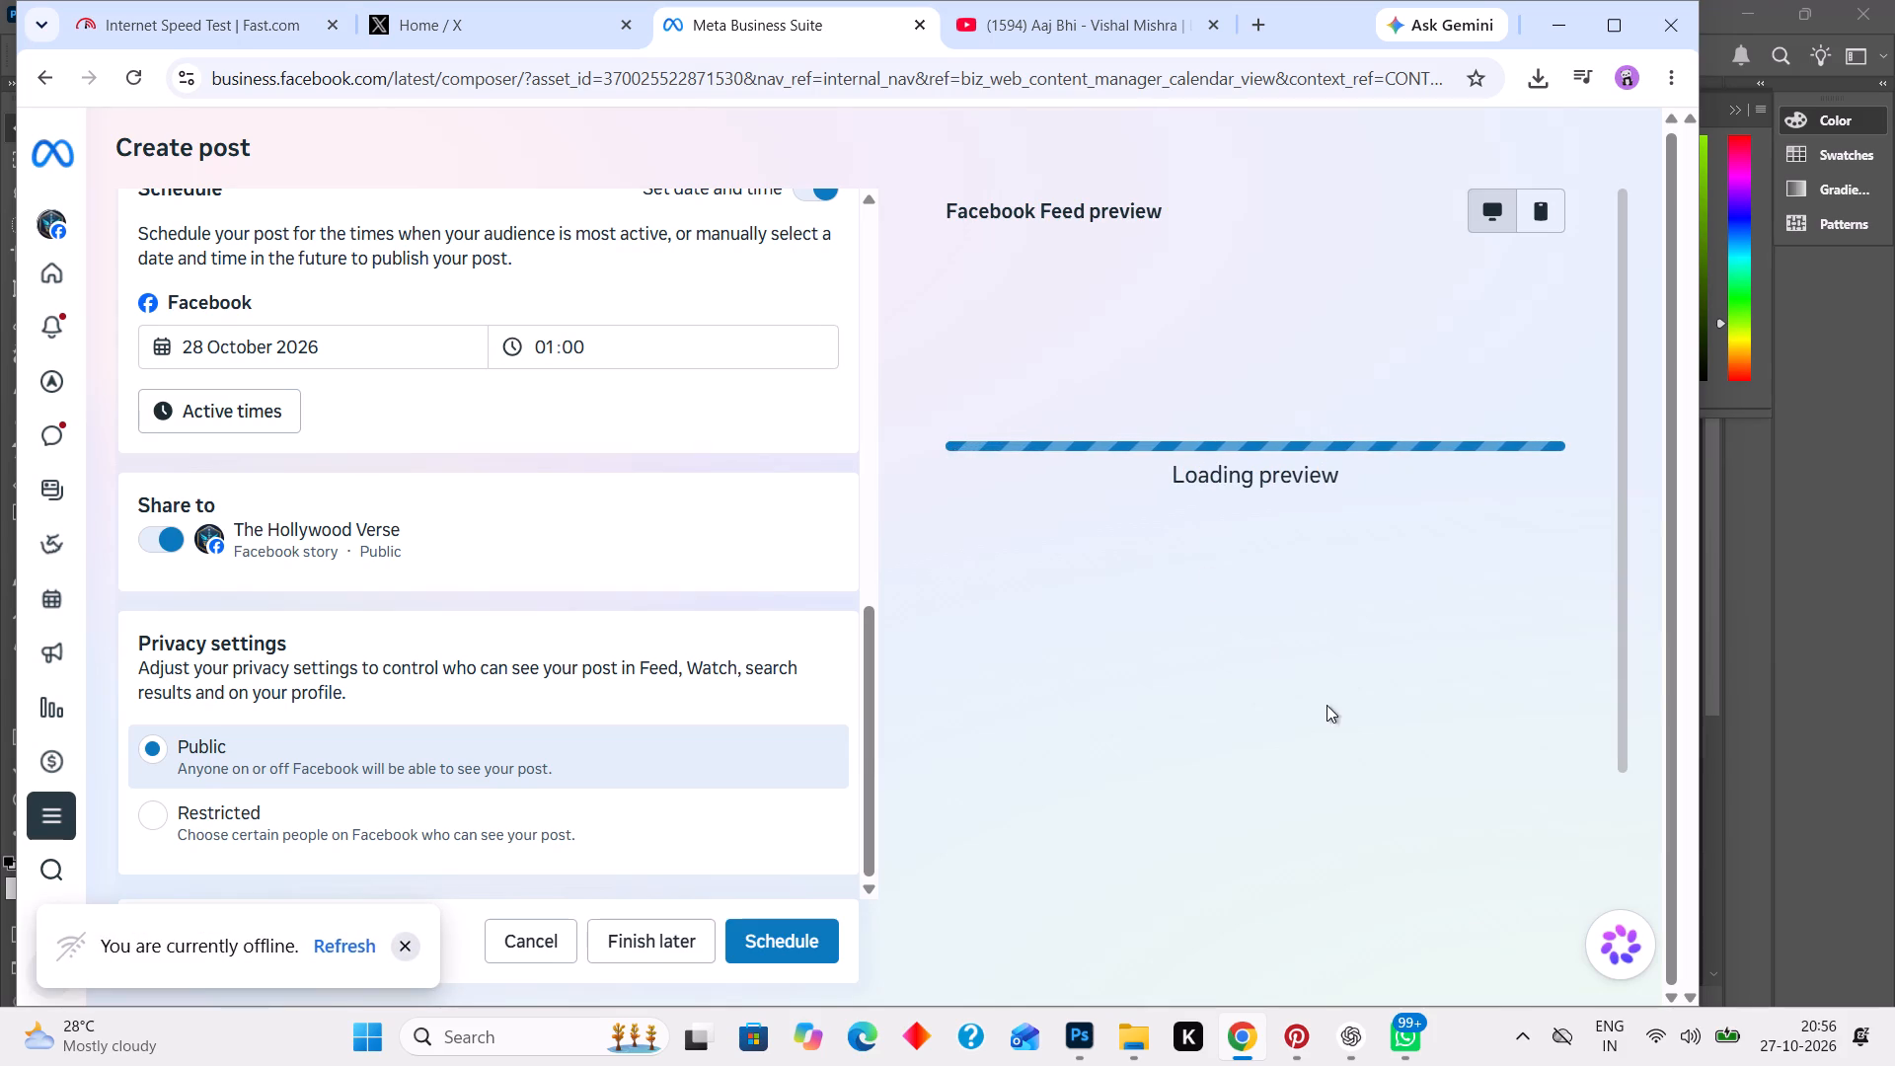
click(1652, 1028)
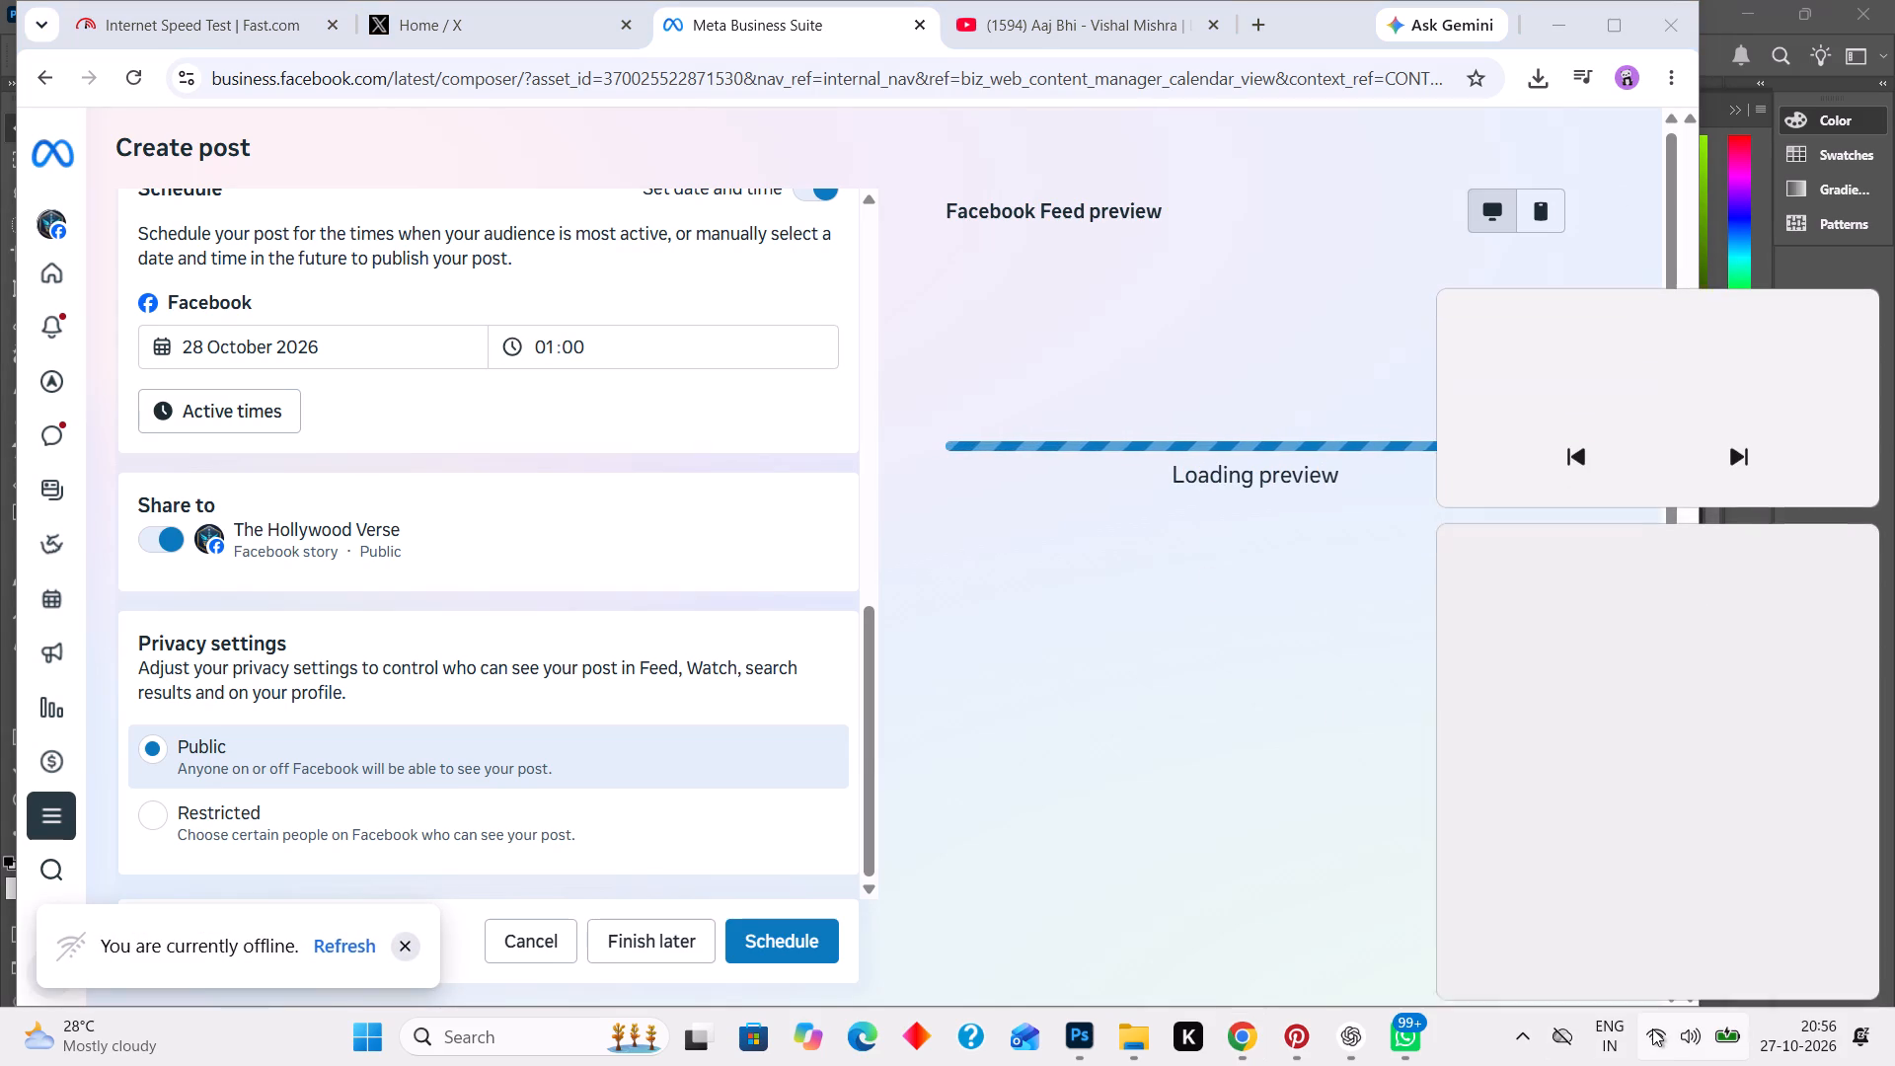
click(1291, 747)
click(185, 12)
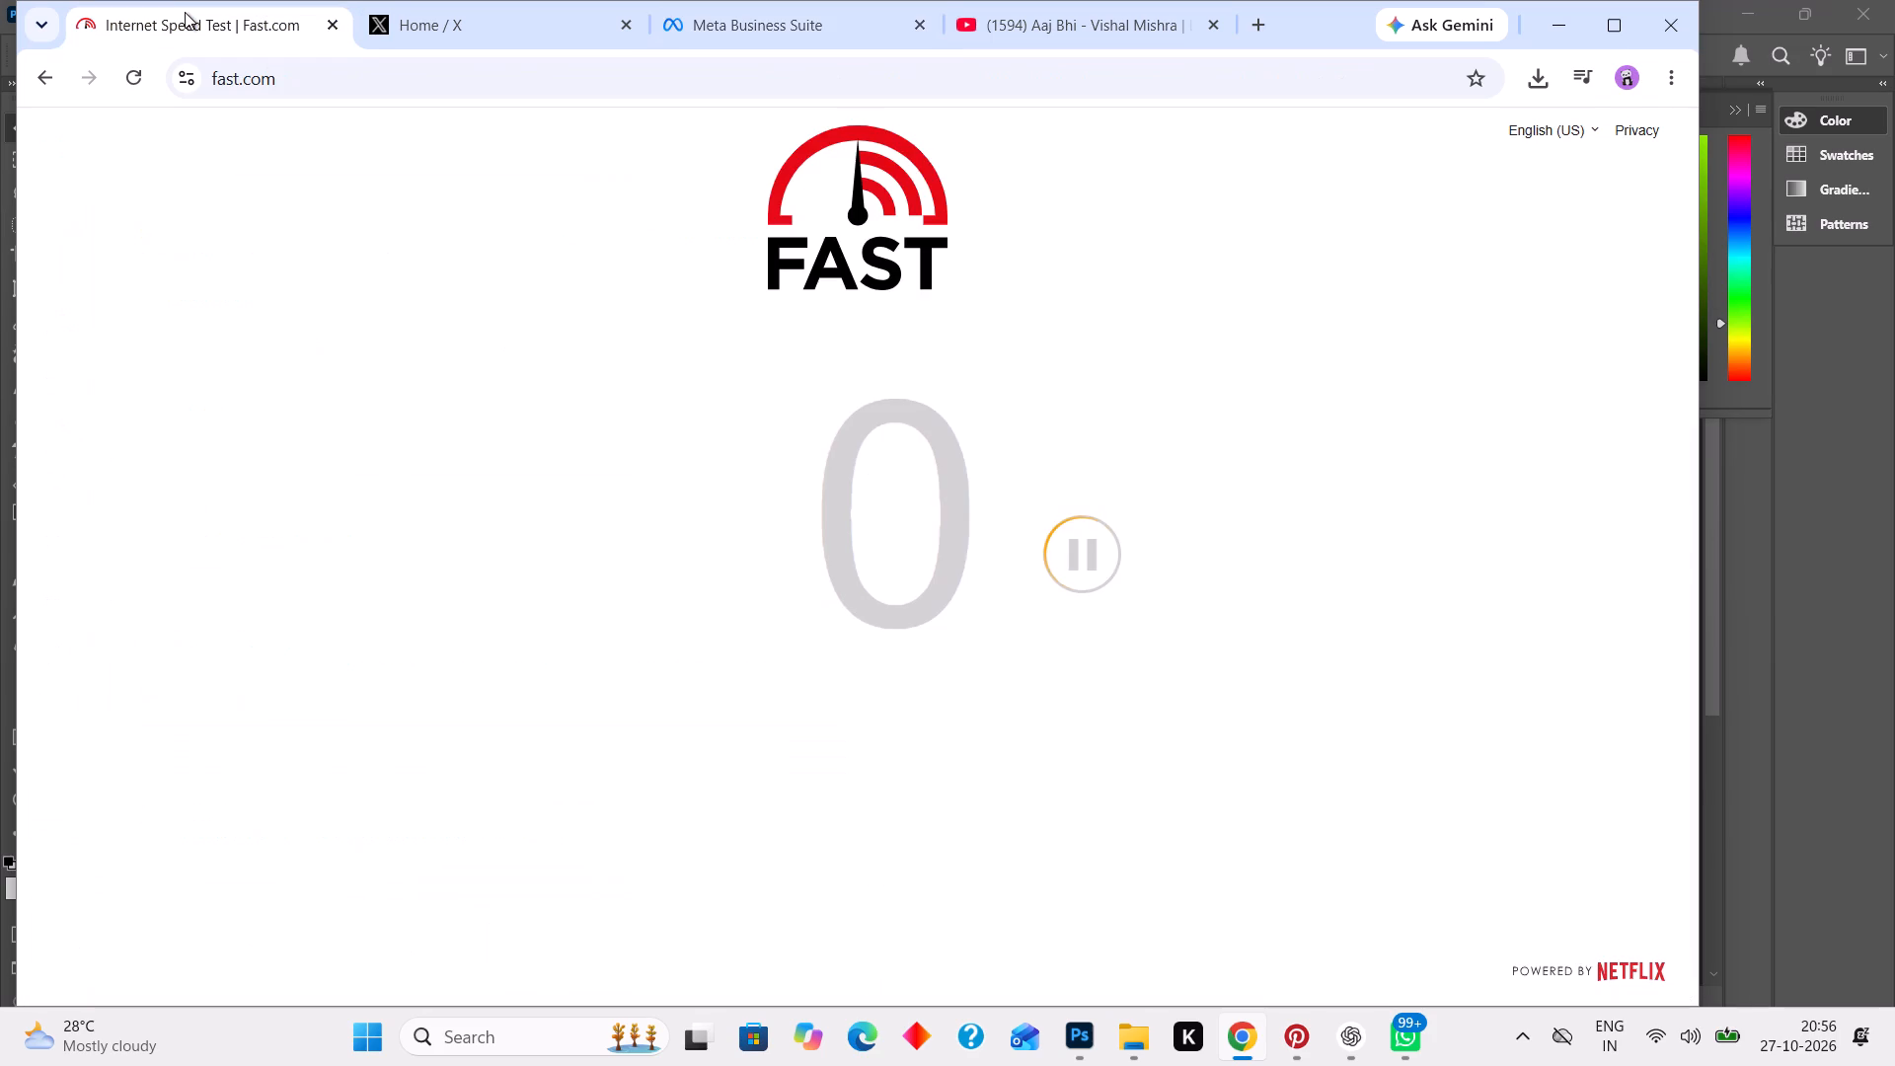
click(860, 3)
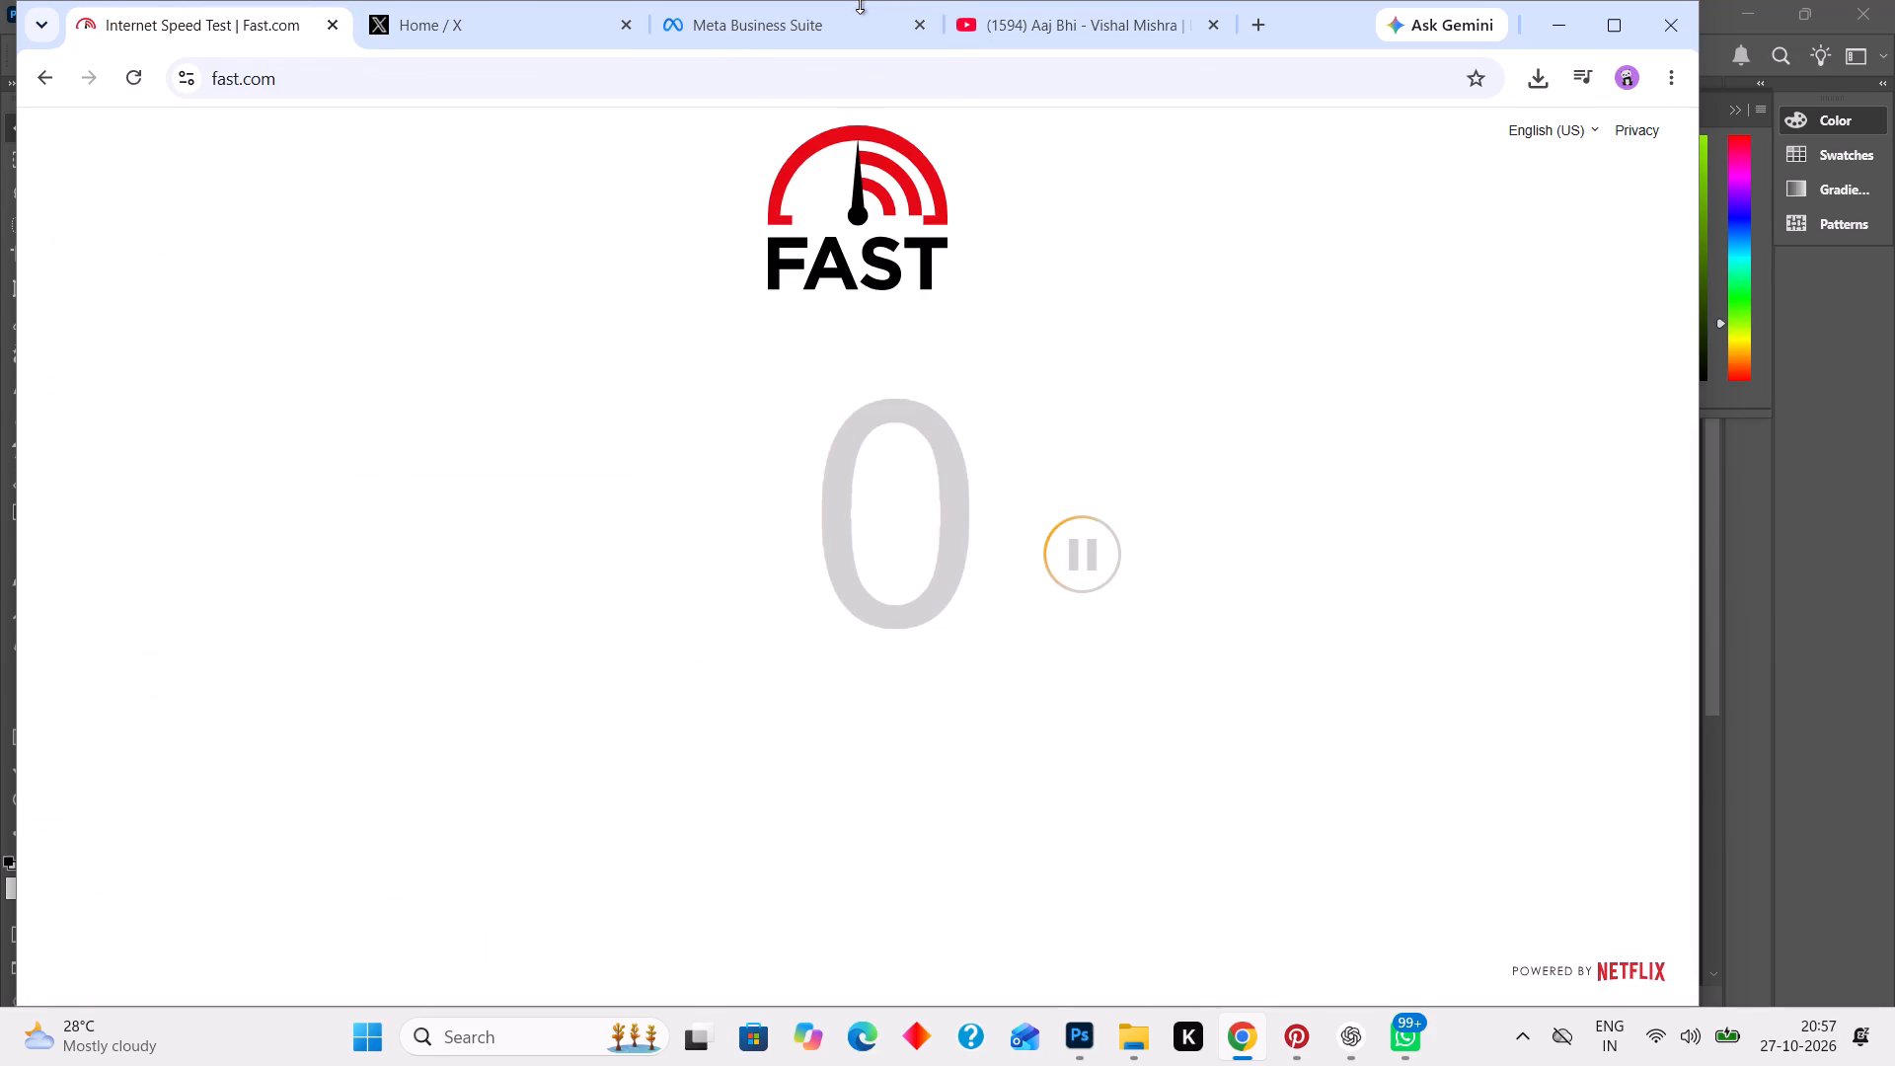
click(862, 23)
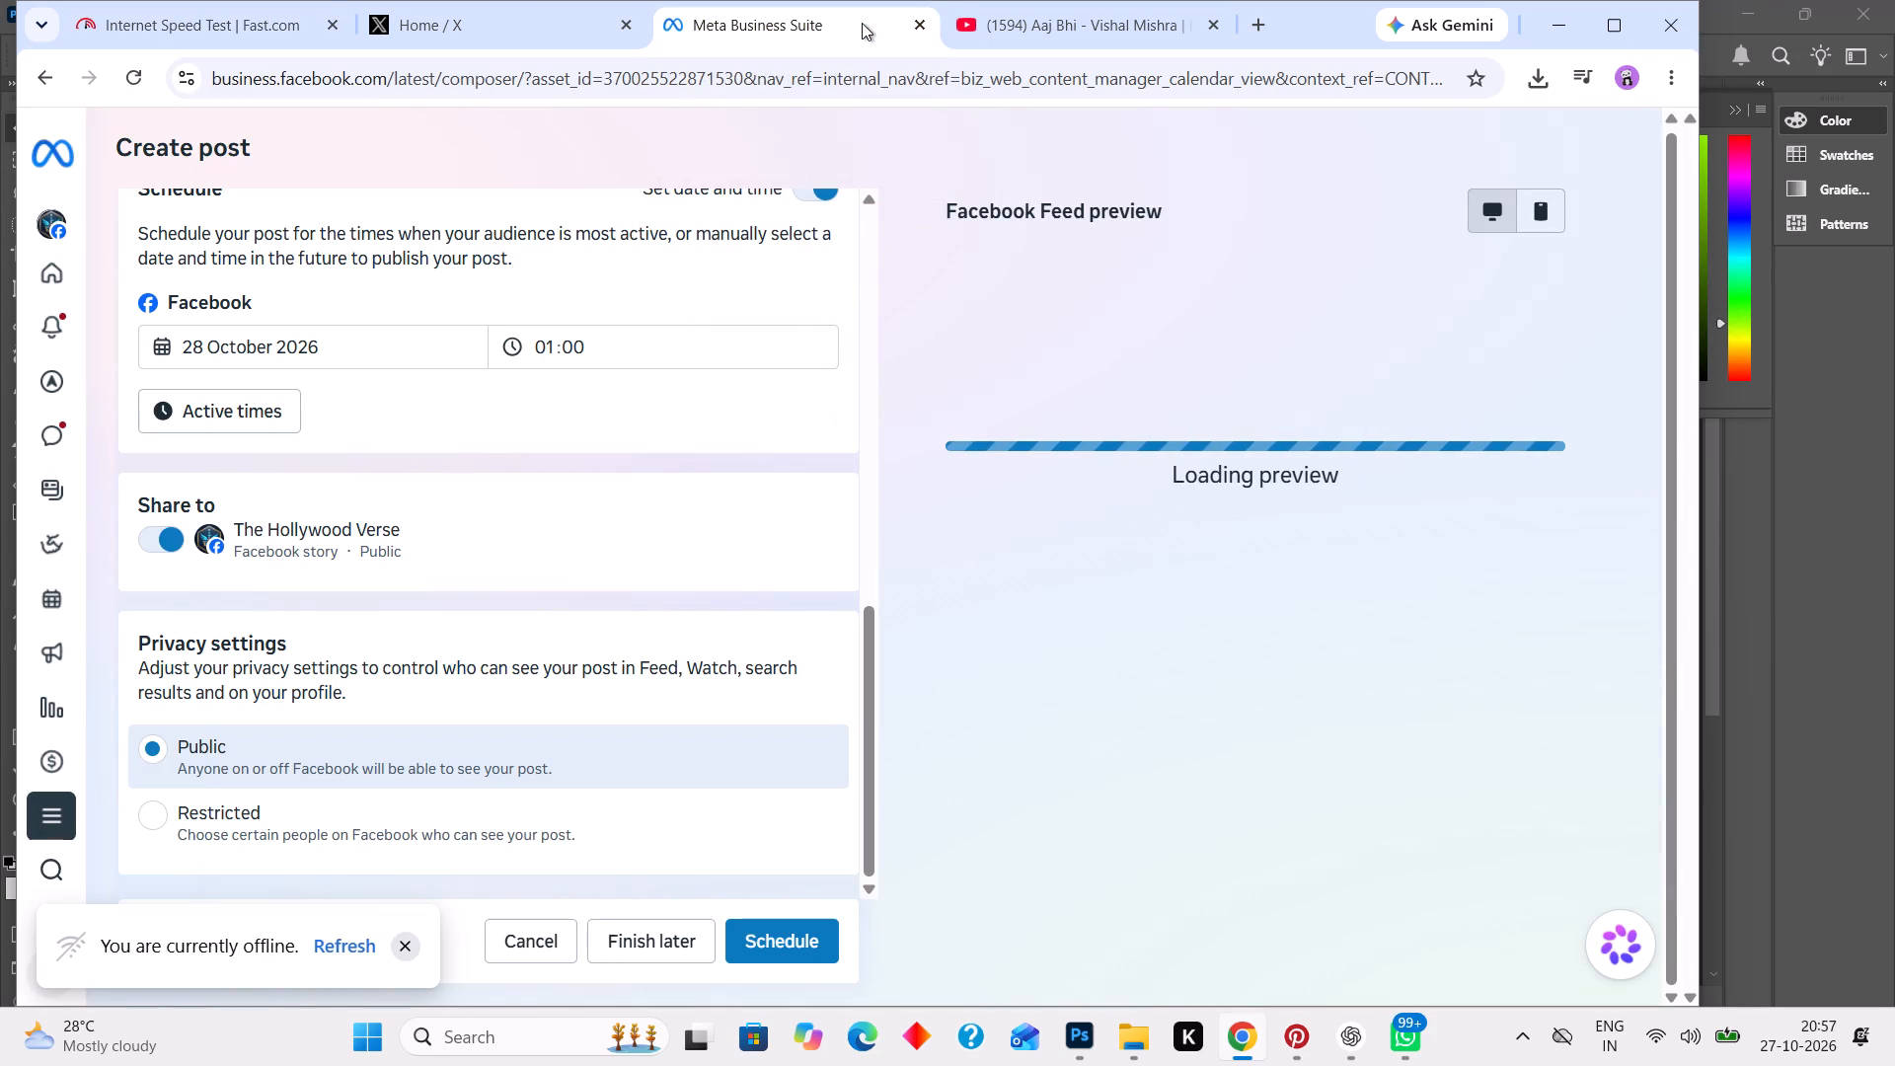
scroll(366, 558, up, 4)
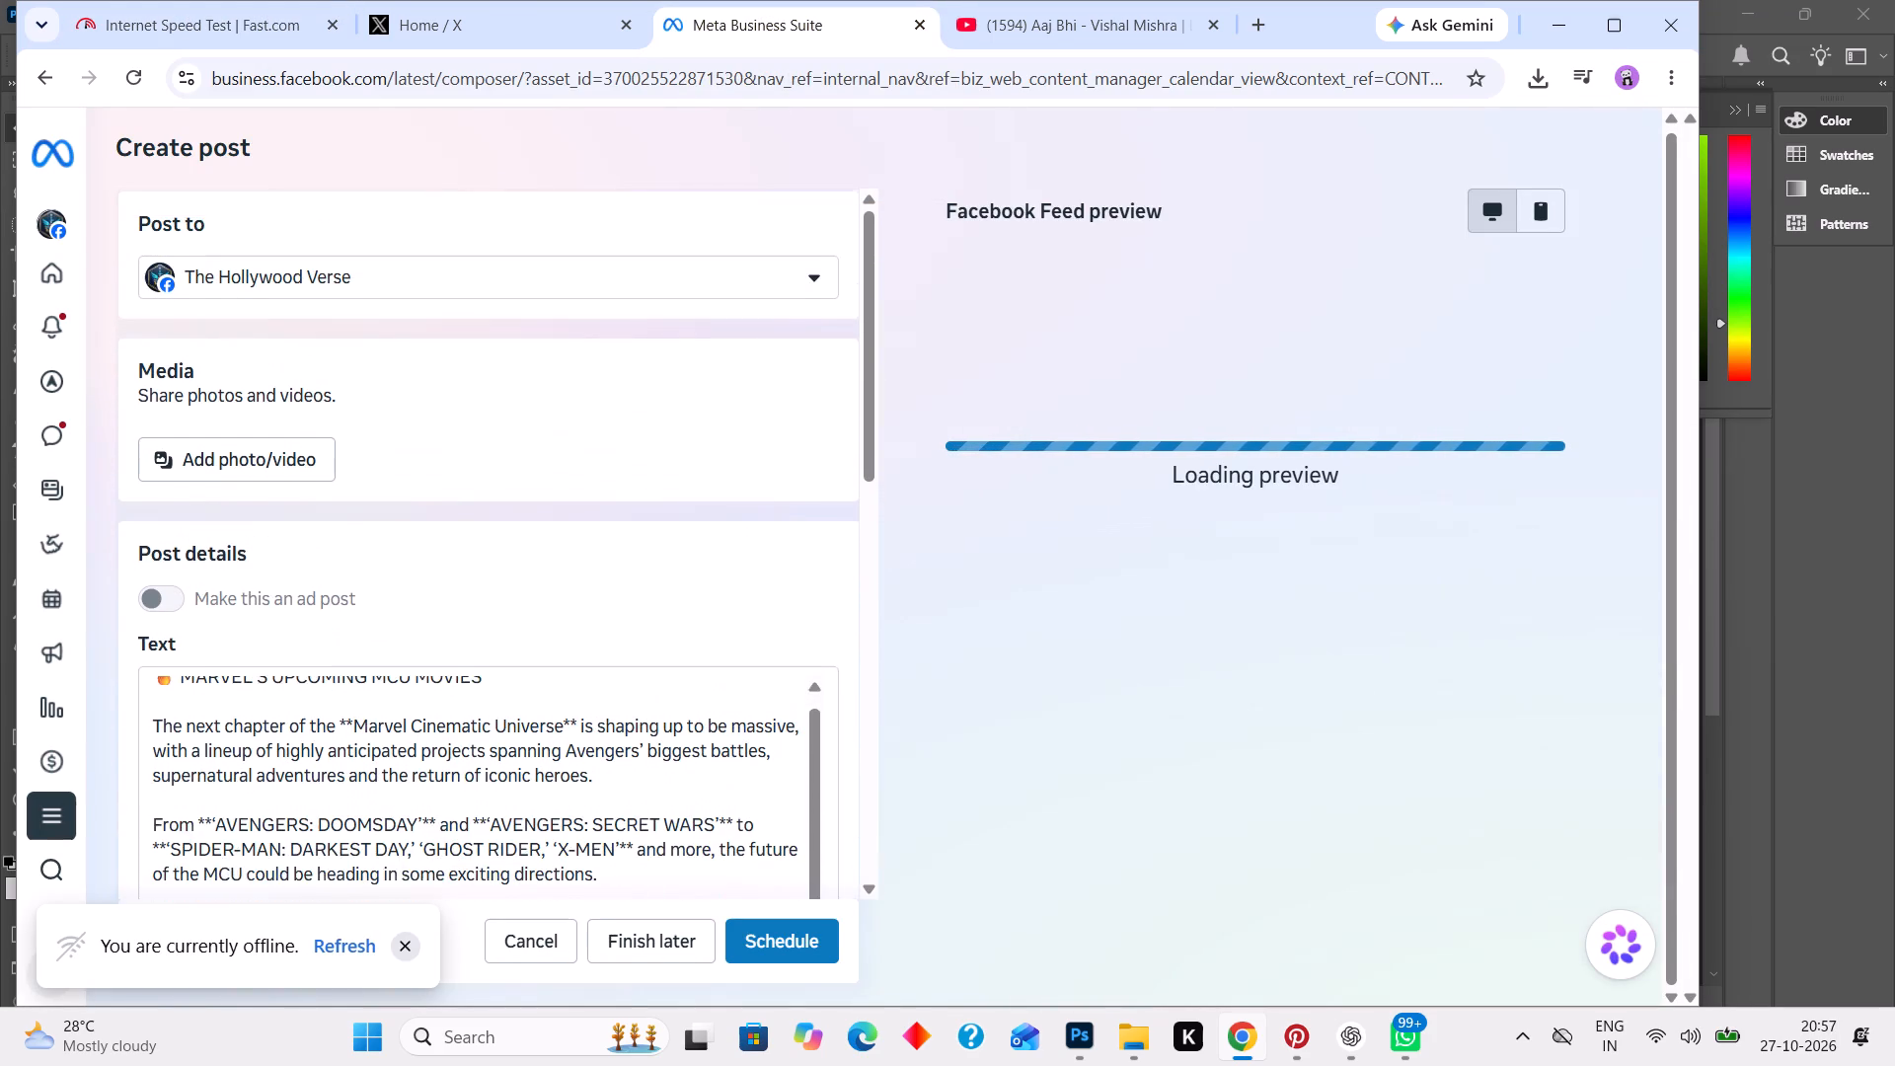
scroll(366, 558, up, 1)
scroll(366, 558, down, 7)
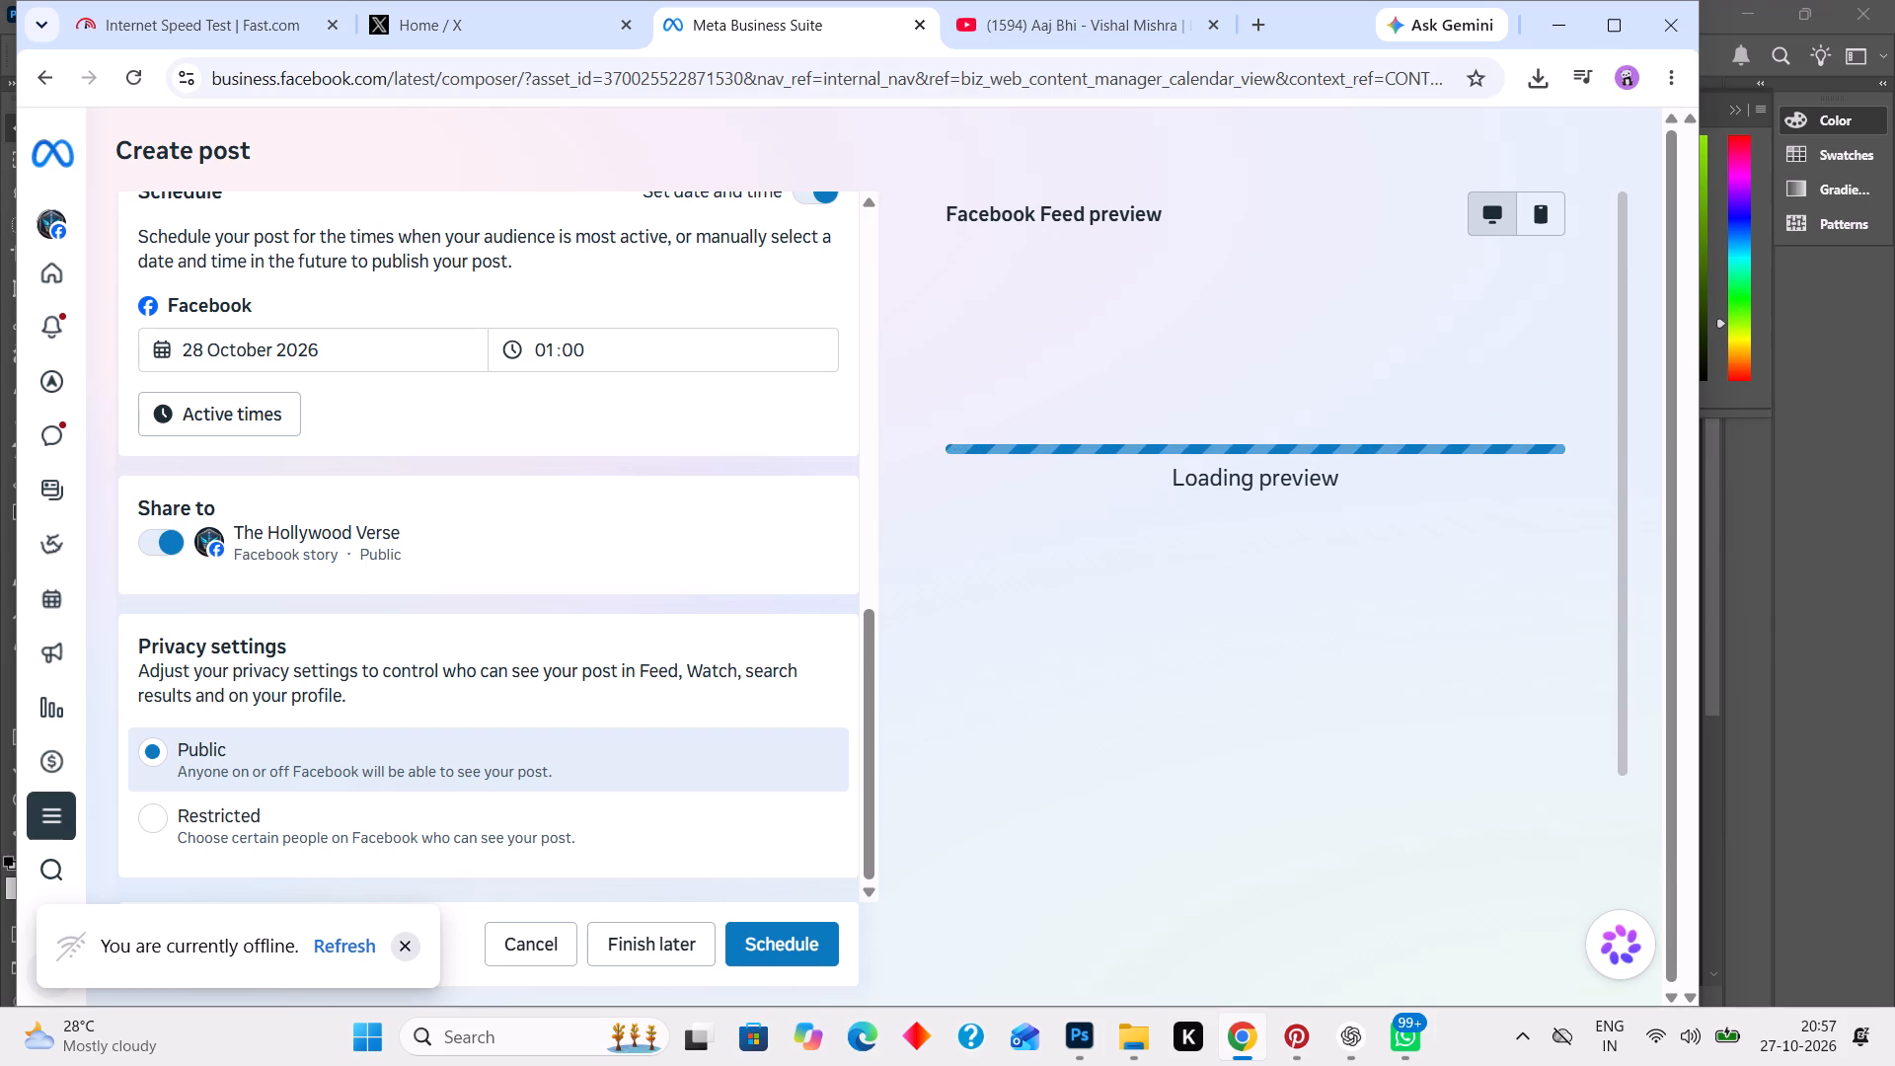
click(218, 35)
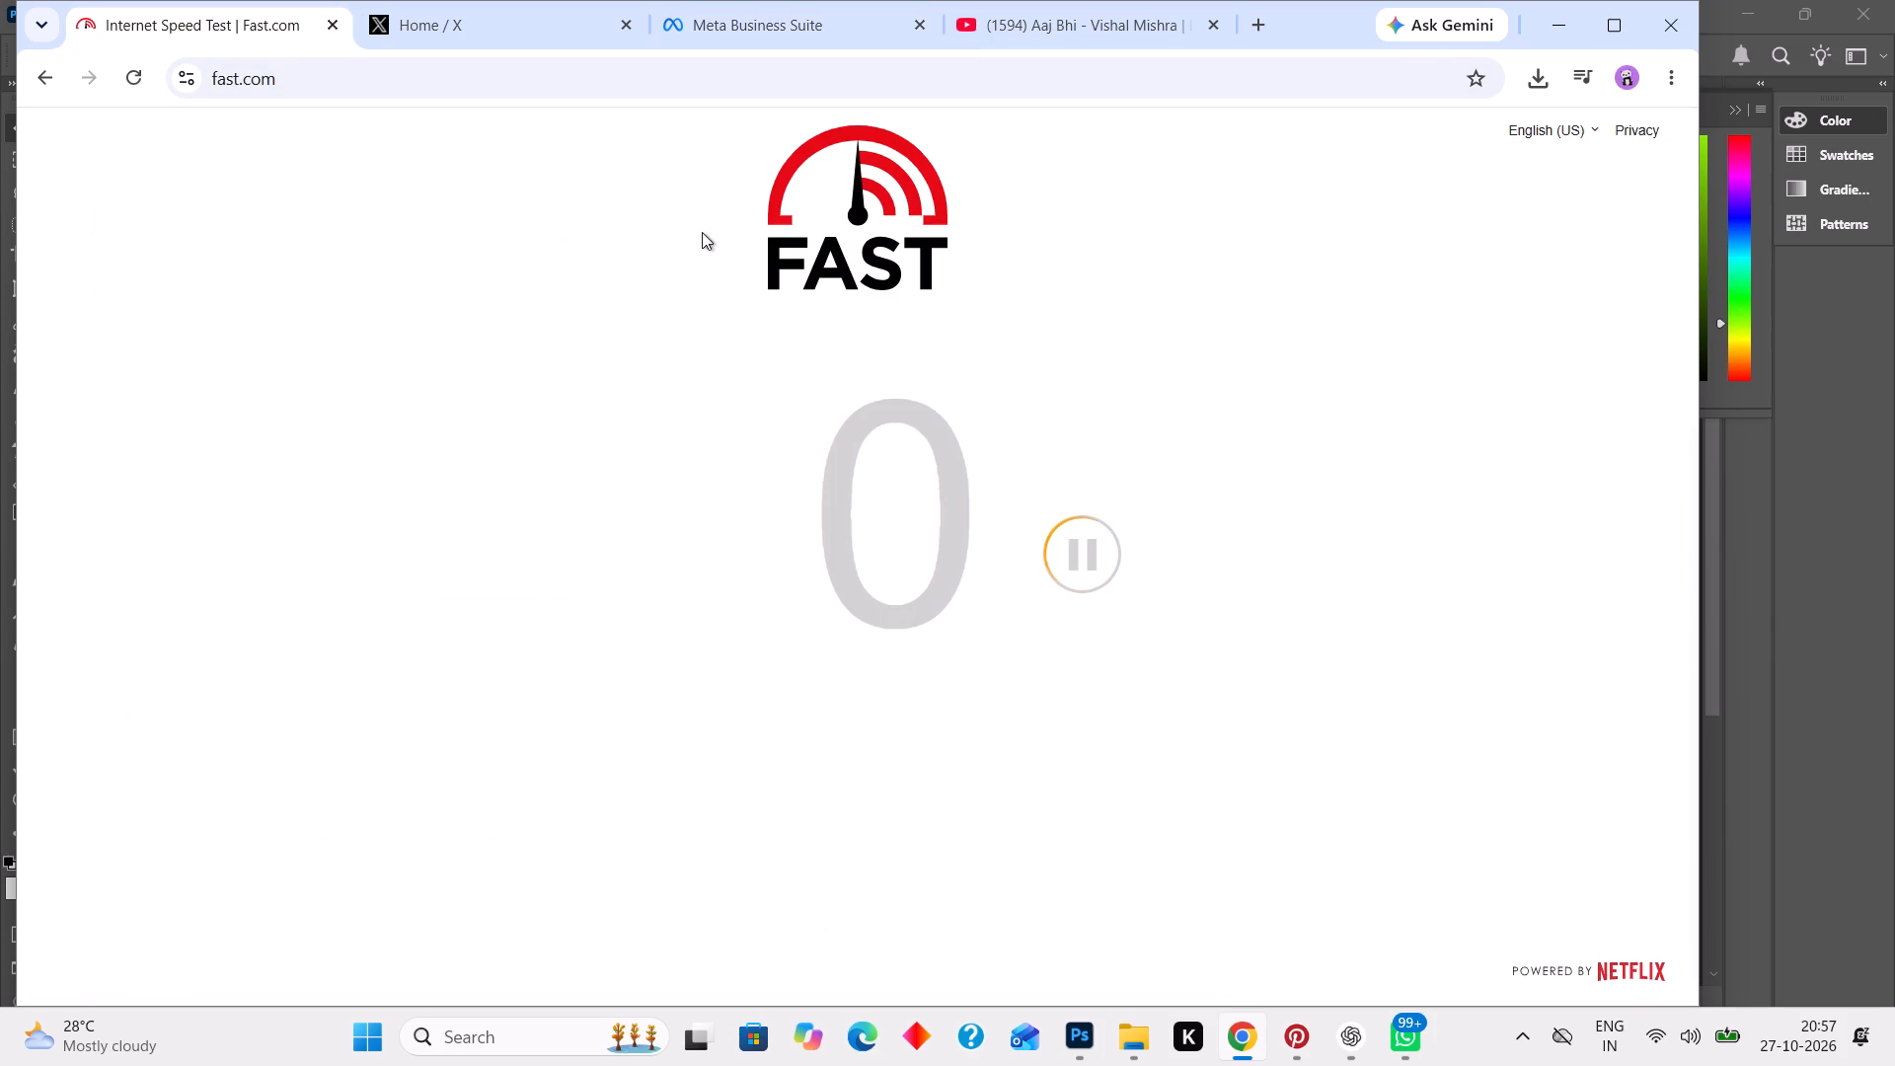
click(800, 30)
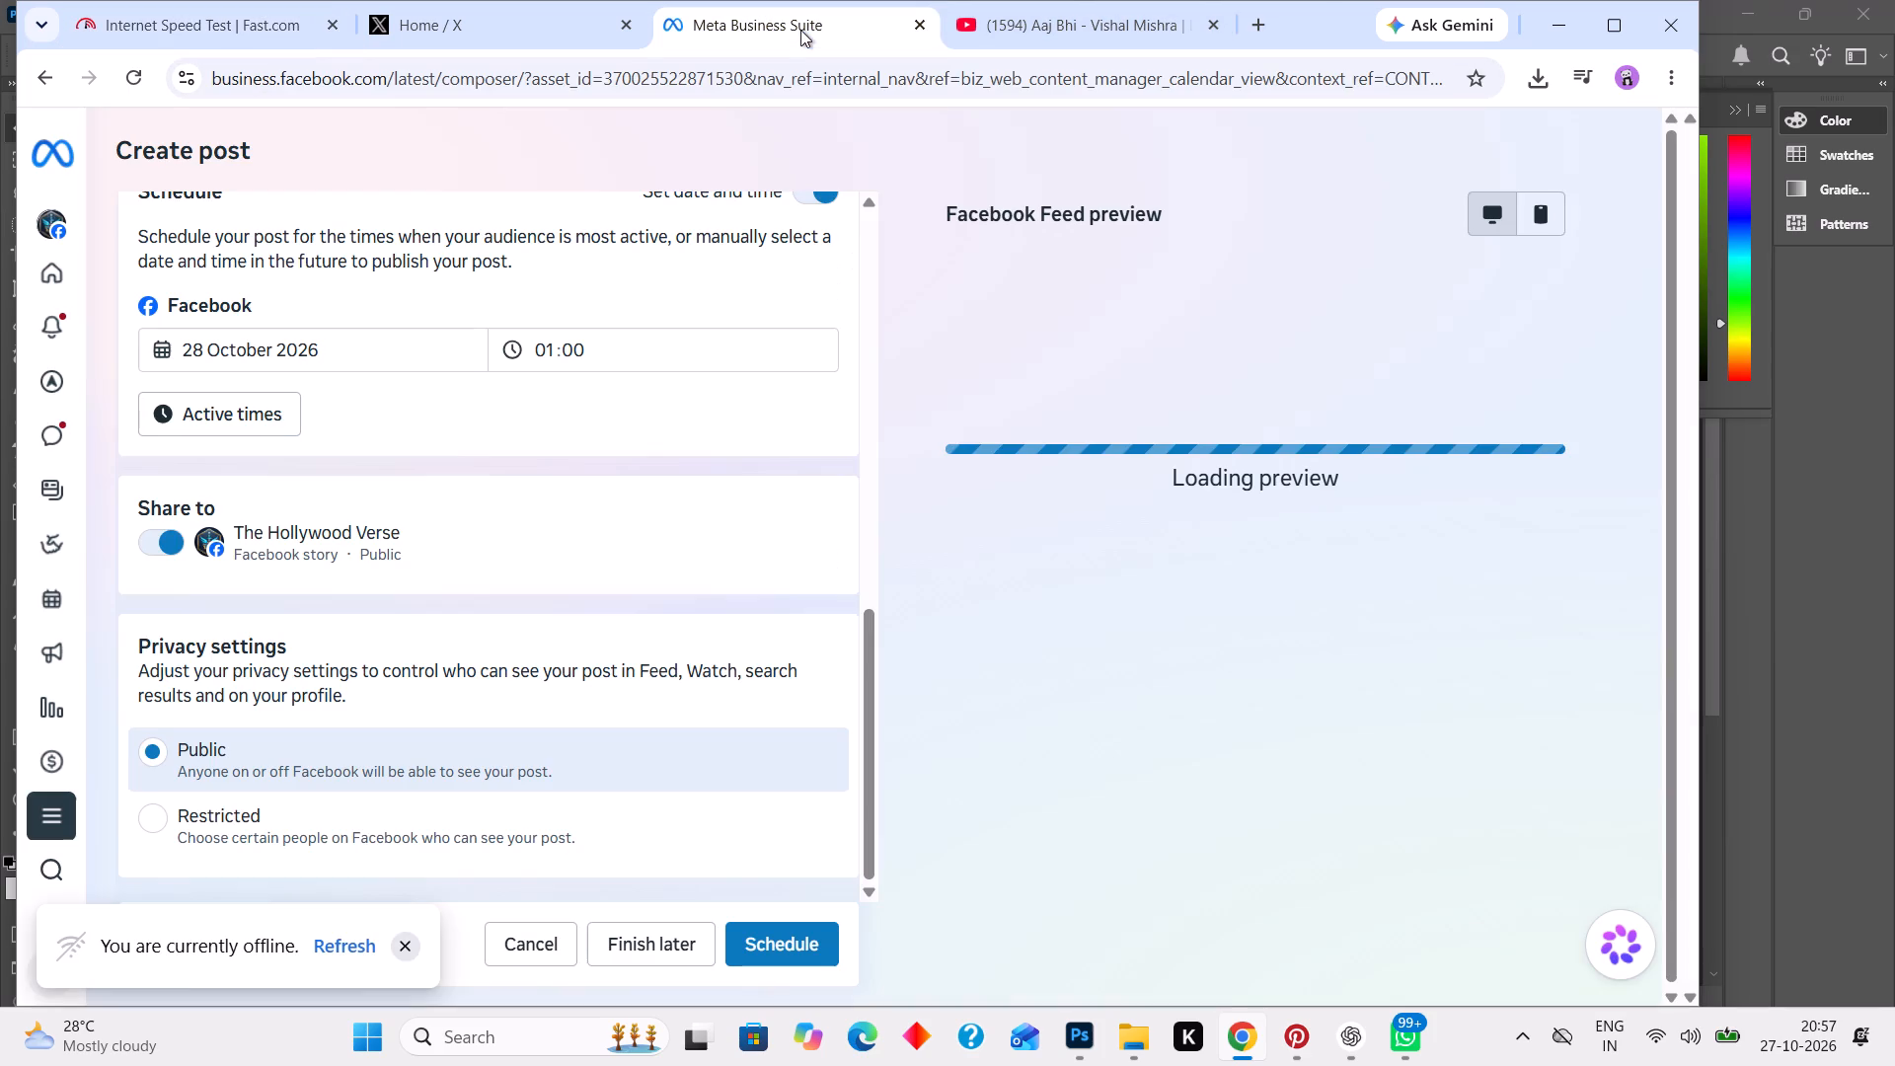
click(198, 22)
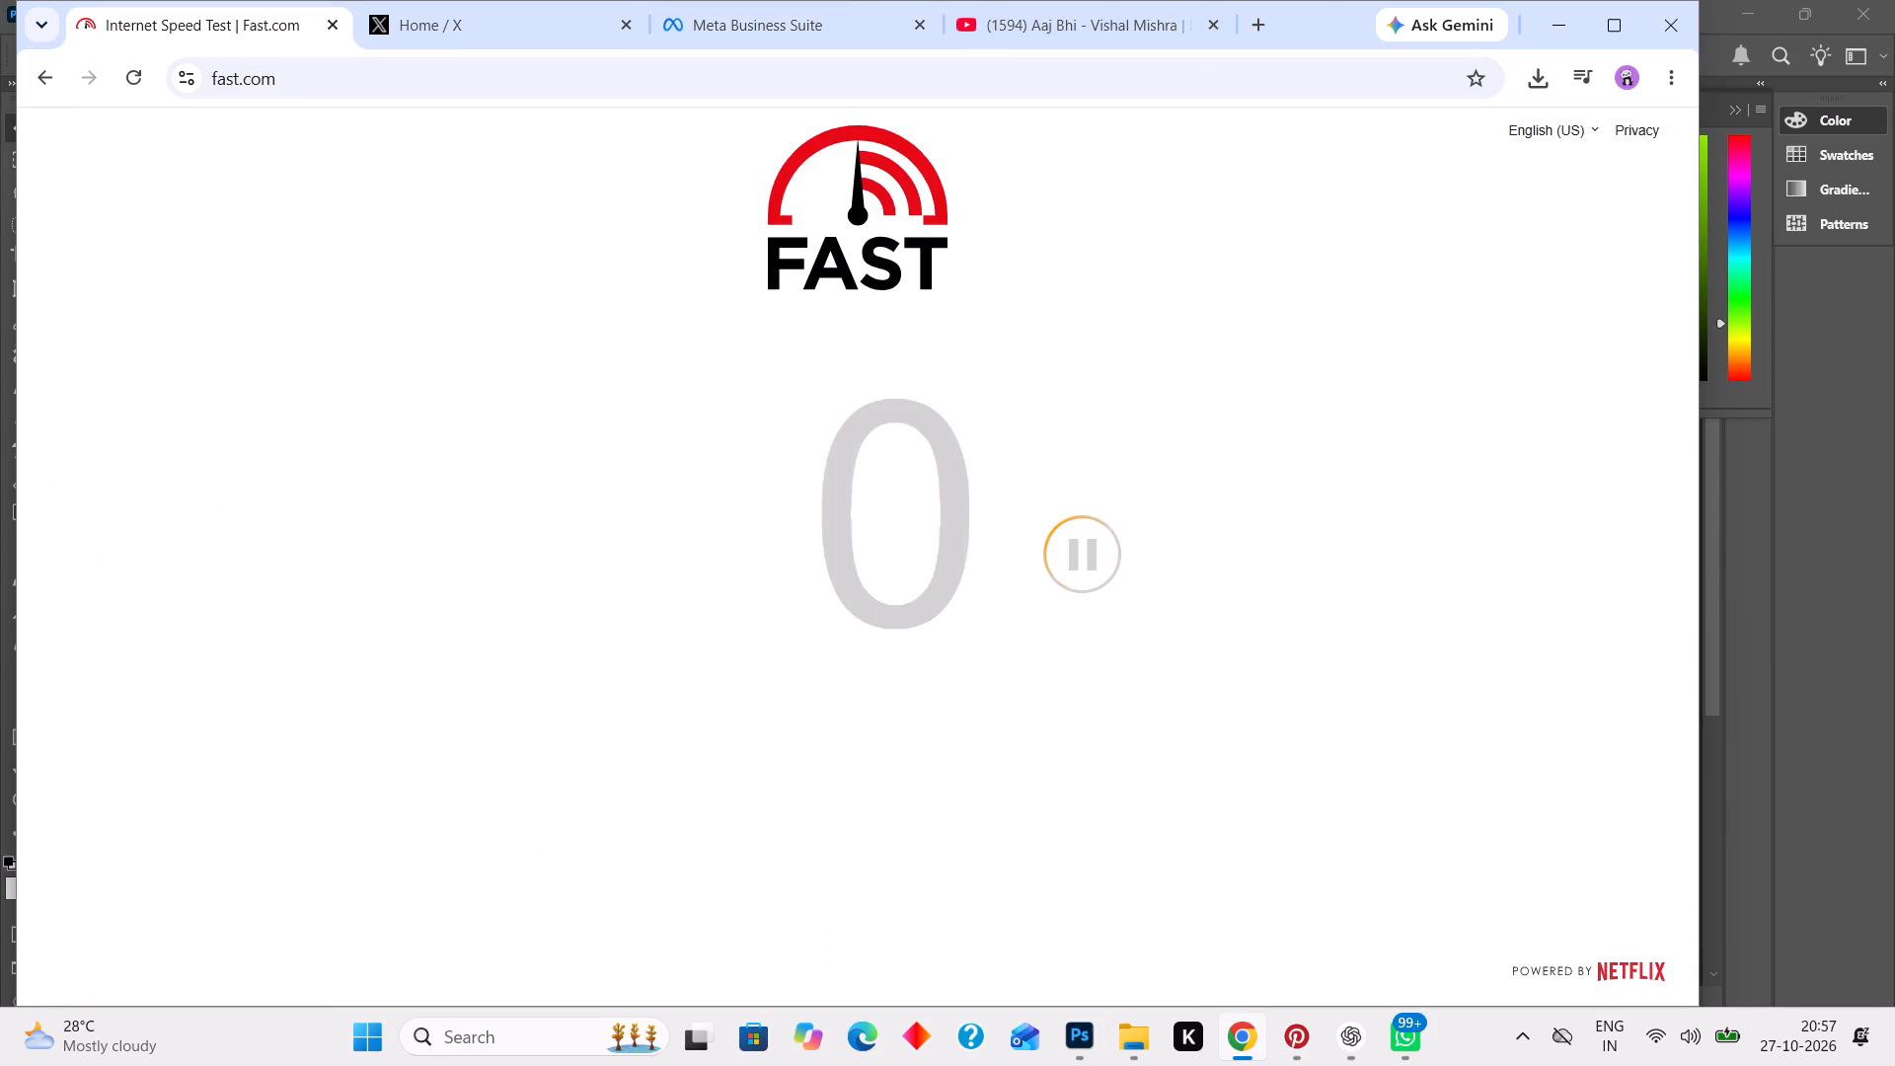
Resume the paused Aaj Bhi song video on YouTube.
click(1025, 40)
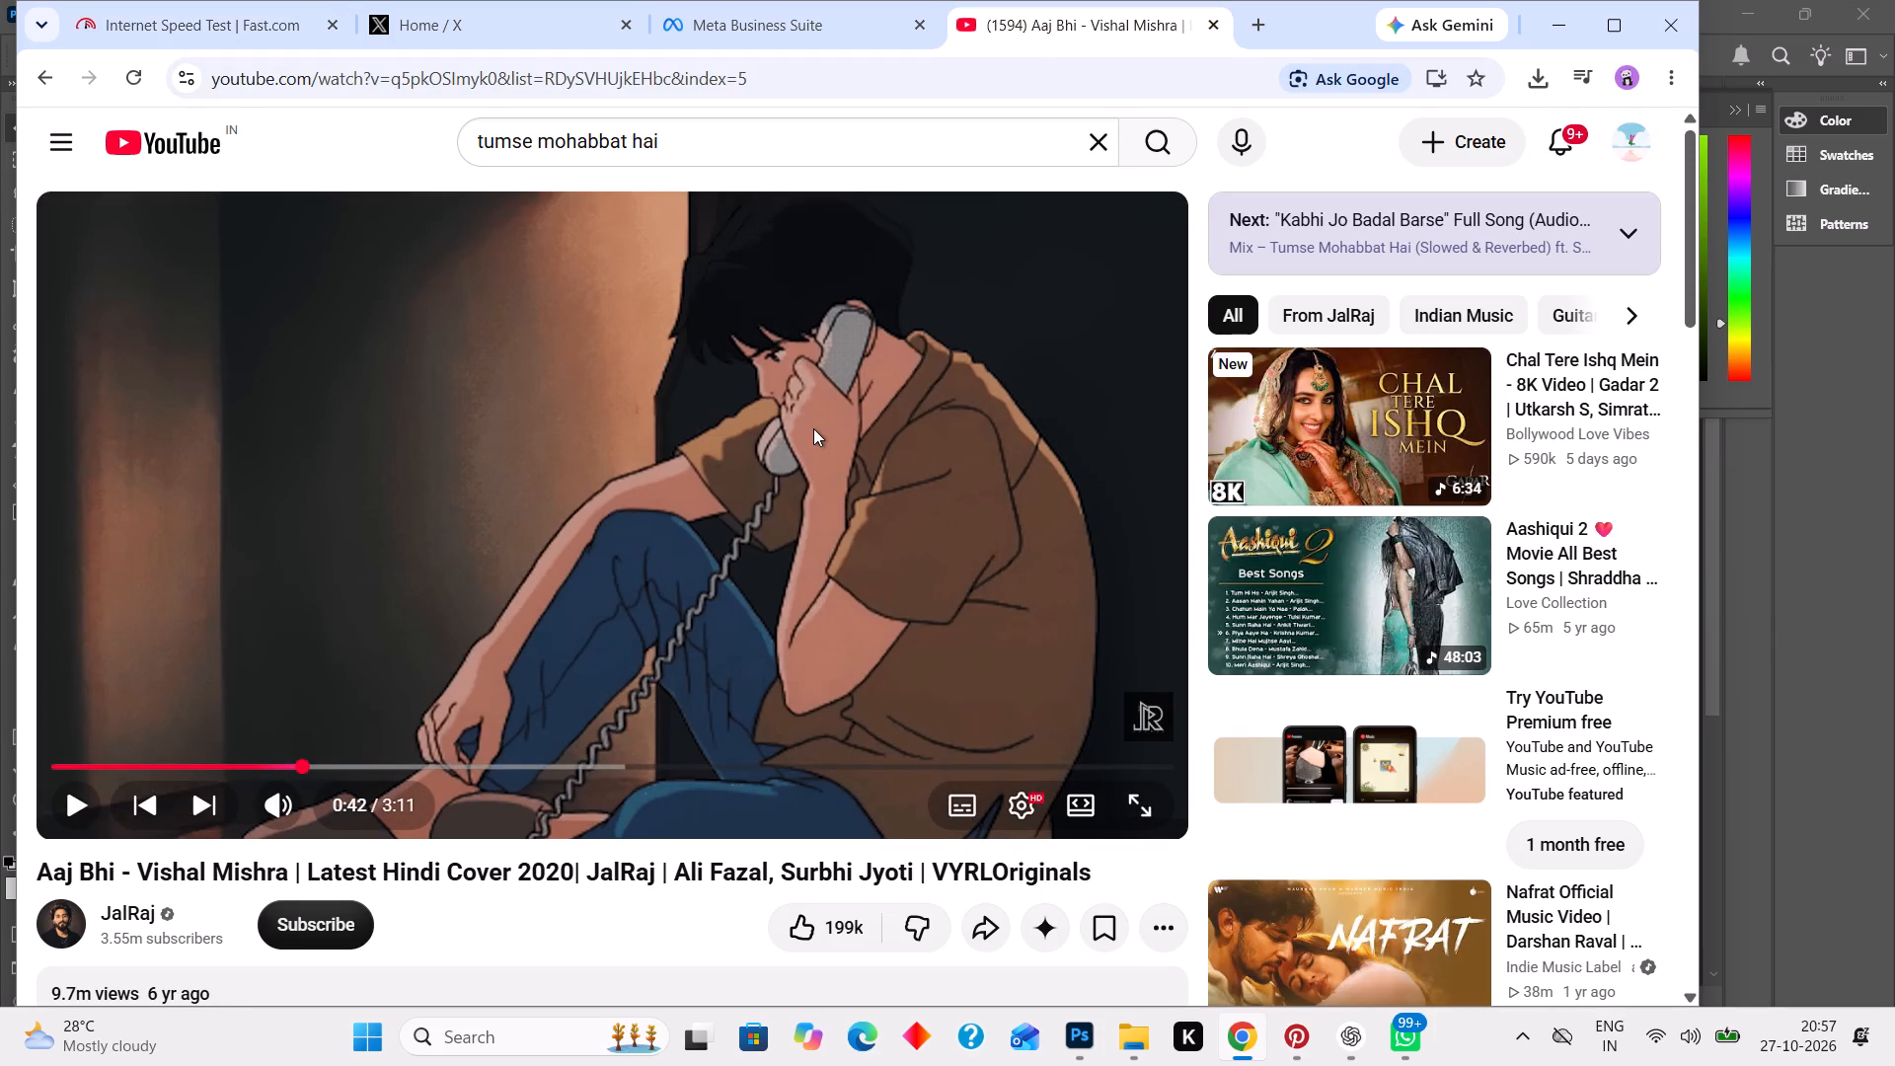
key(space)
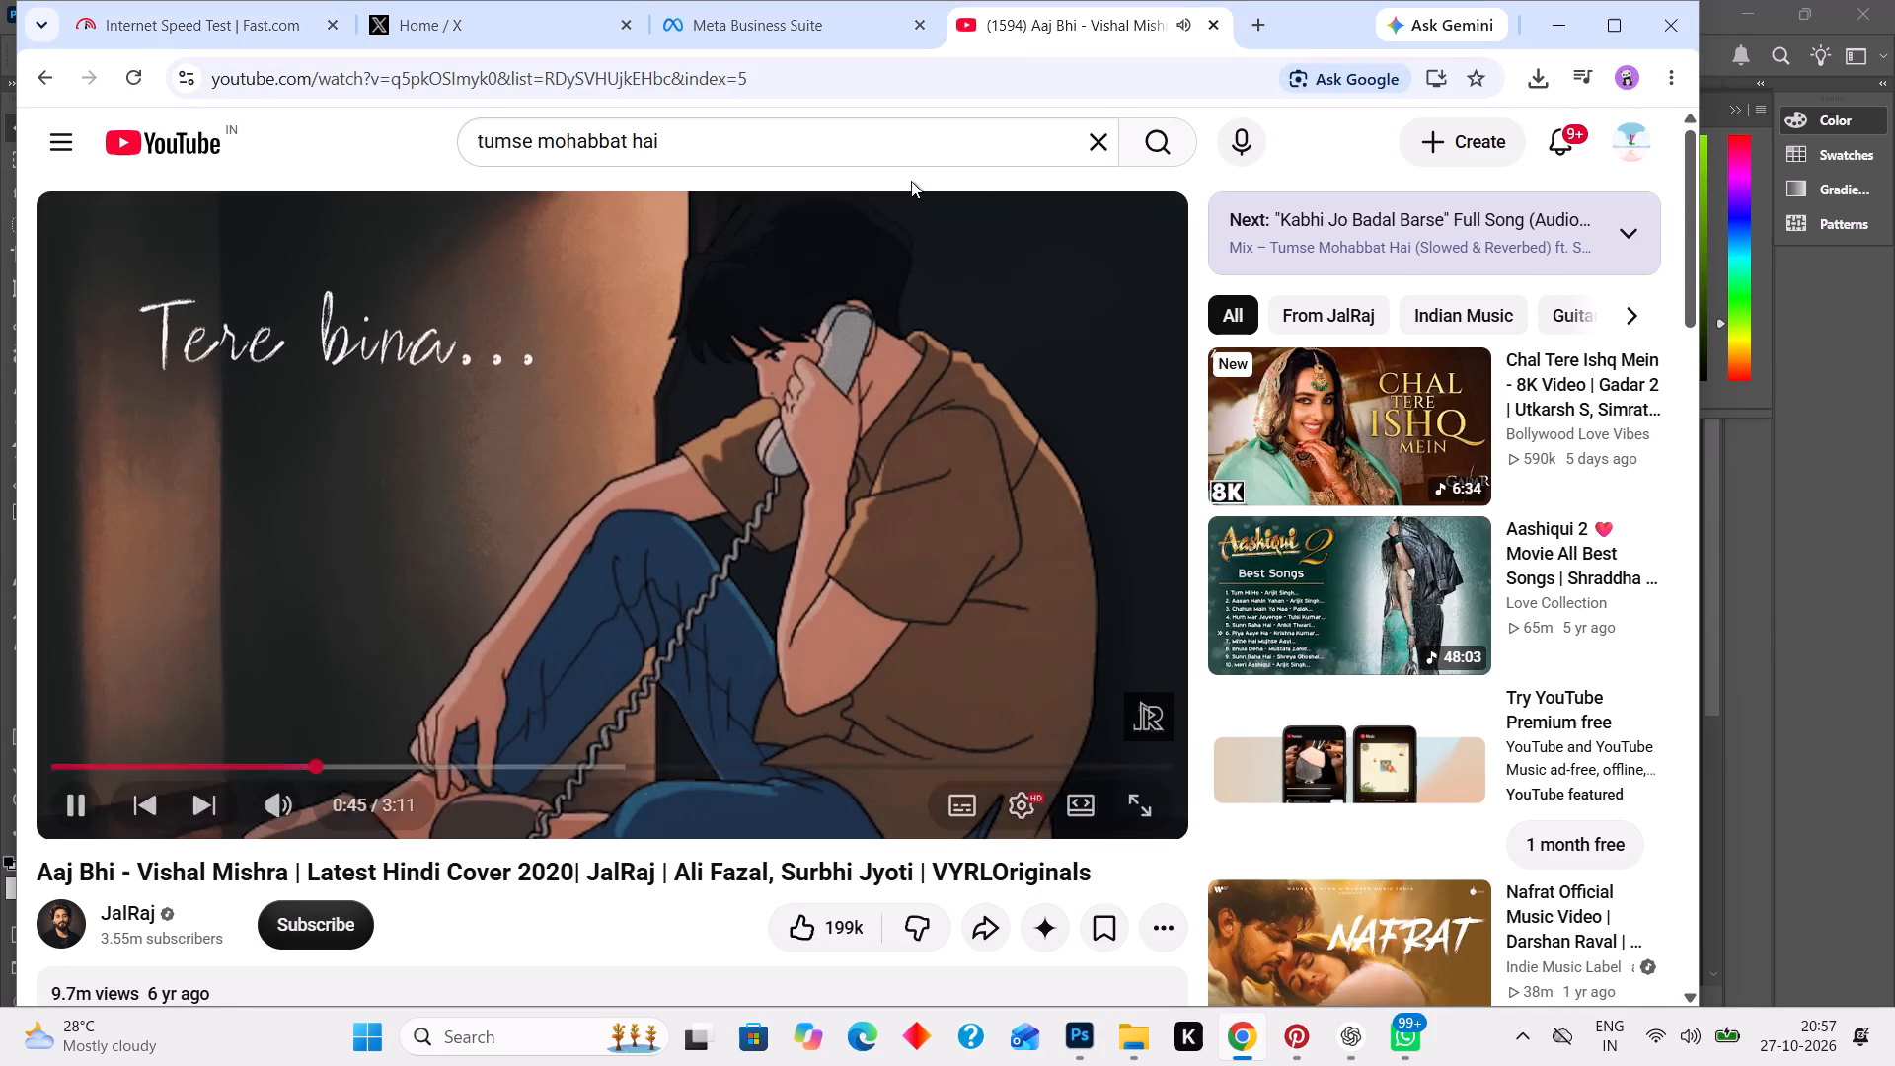
Check whether X, Fast.com and the Meta Business Suite post preview are loading.
click(866, 39)
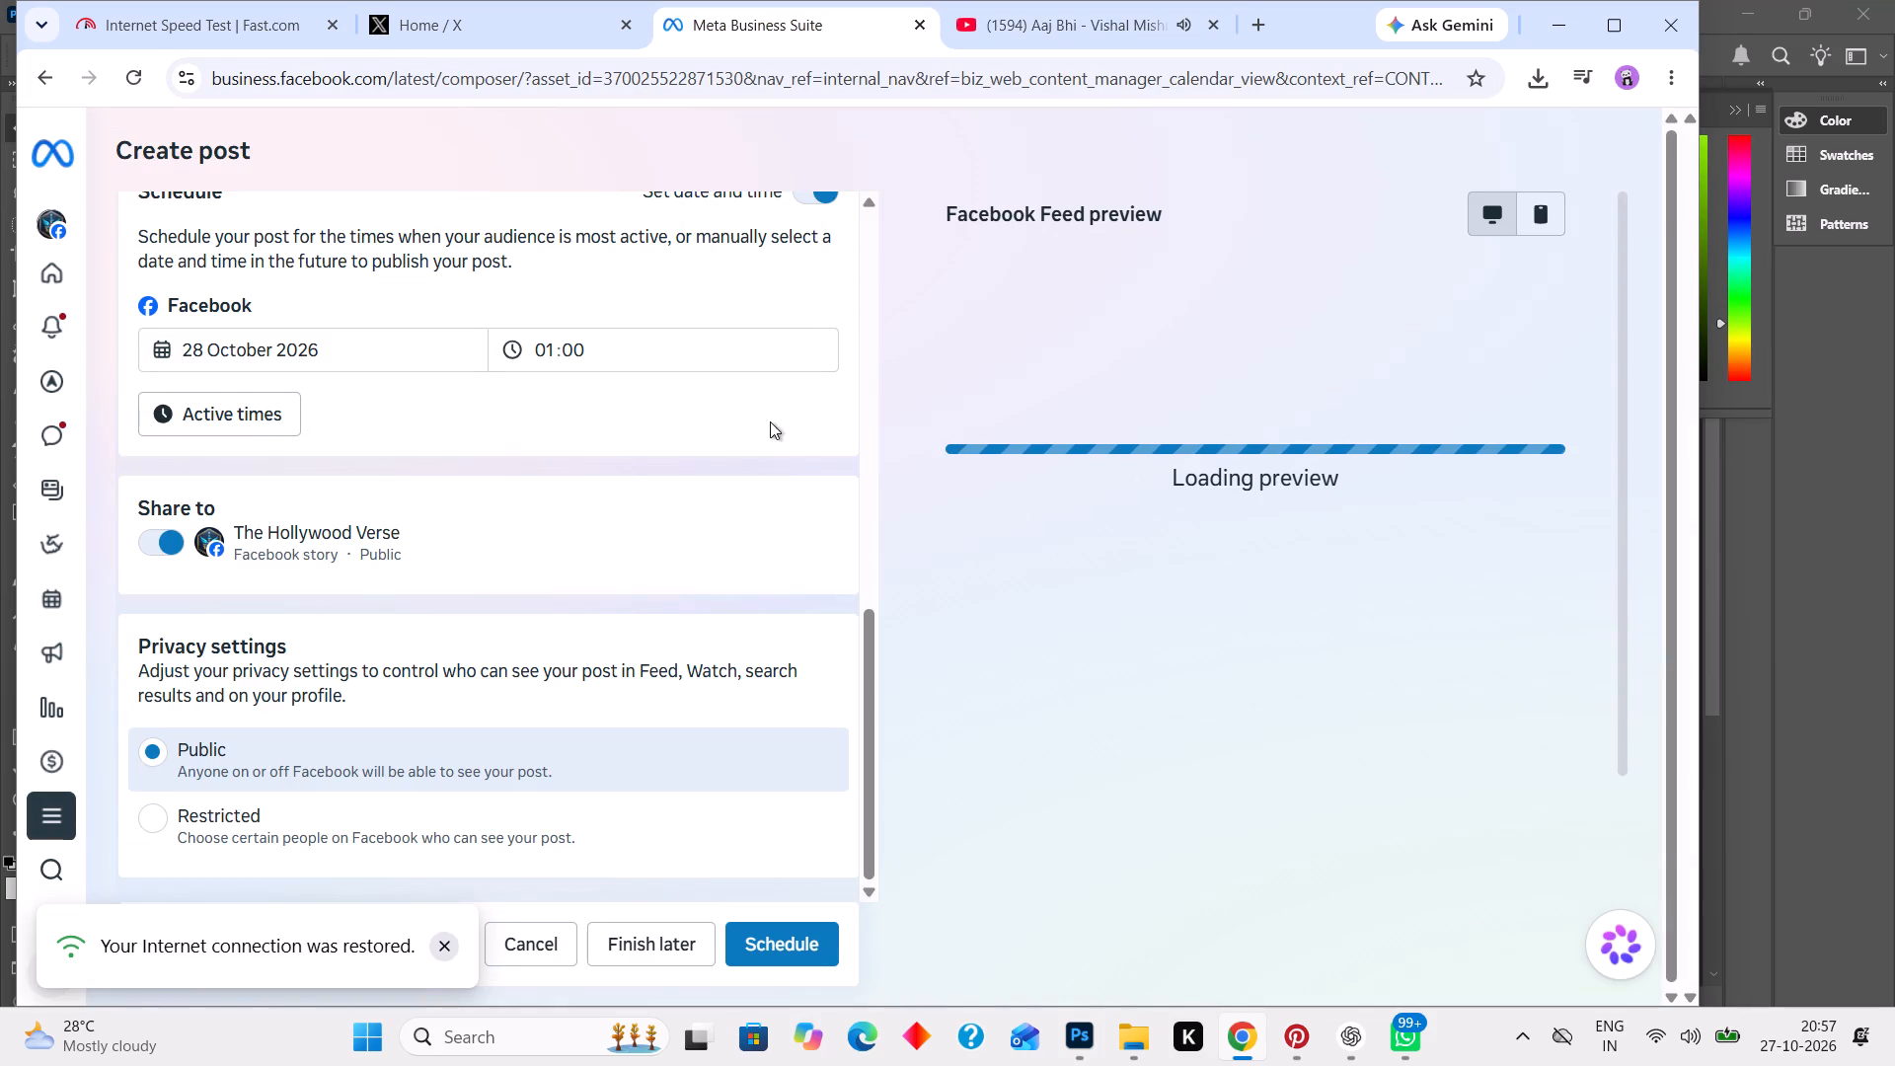
click(507, 27)
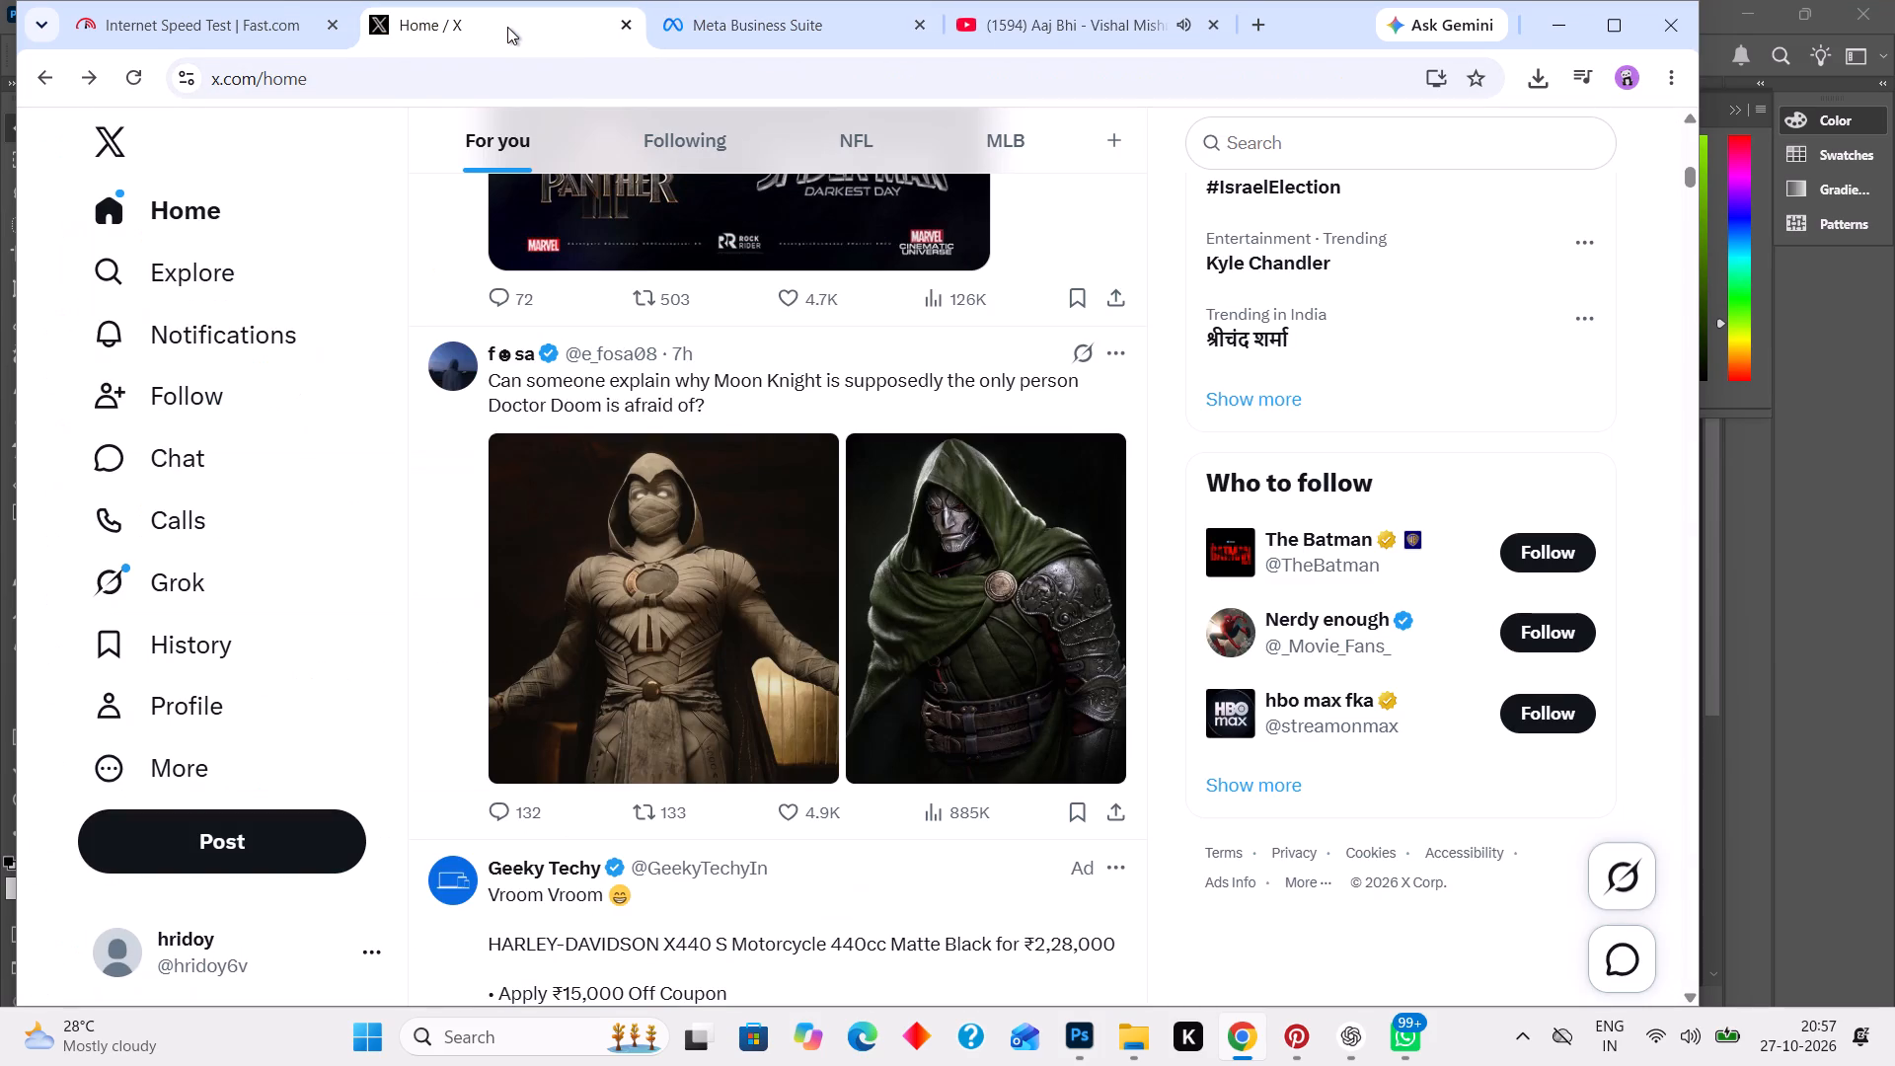
click(184, 39)
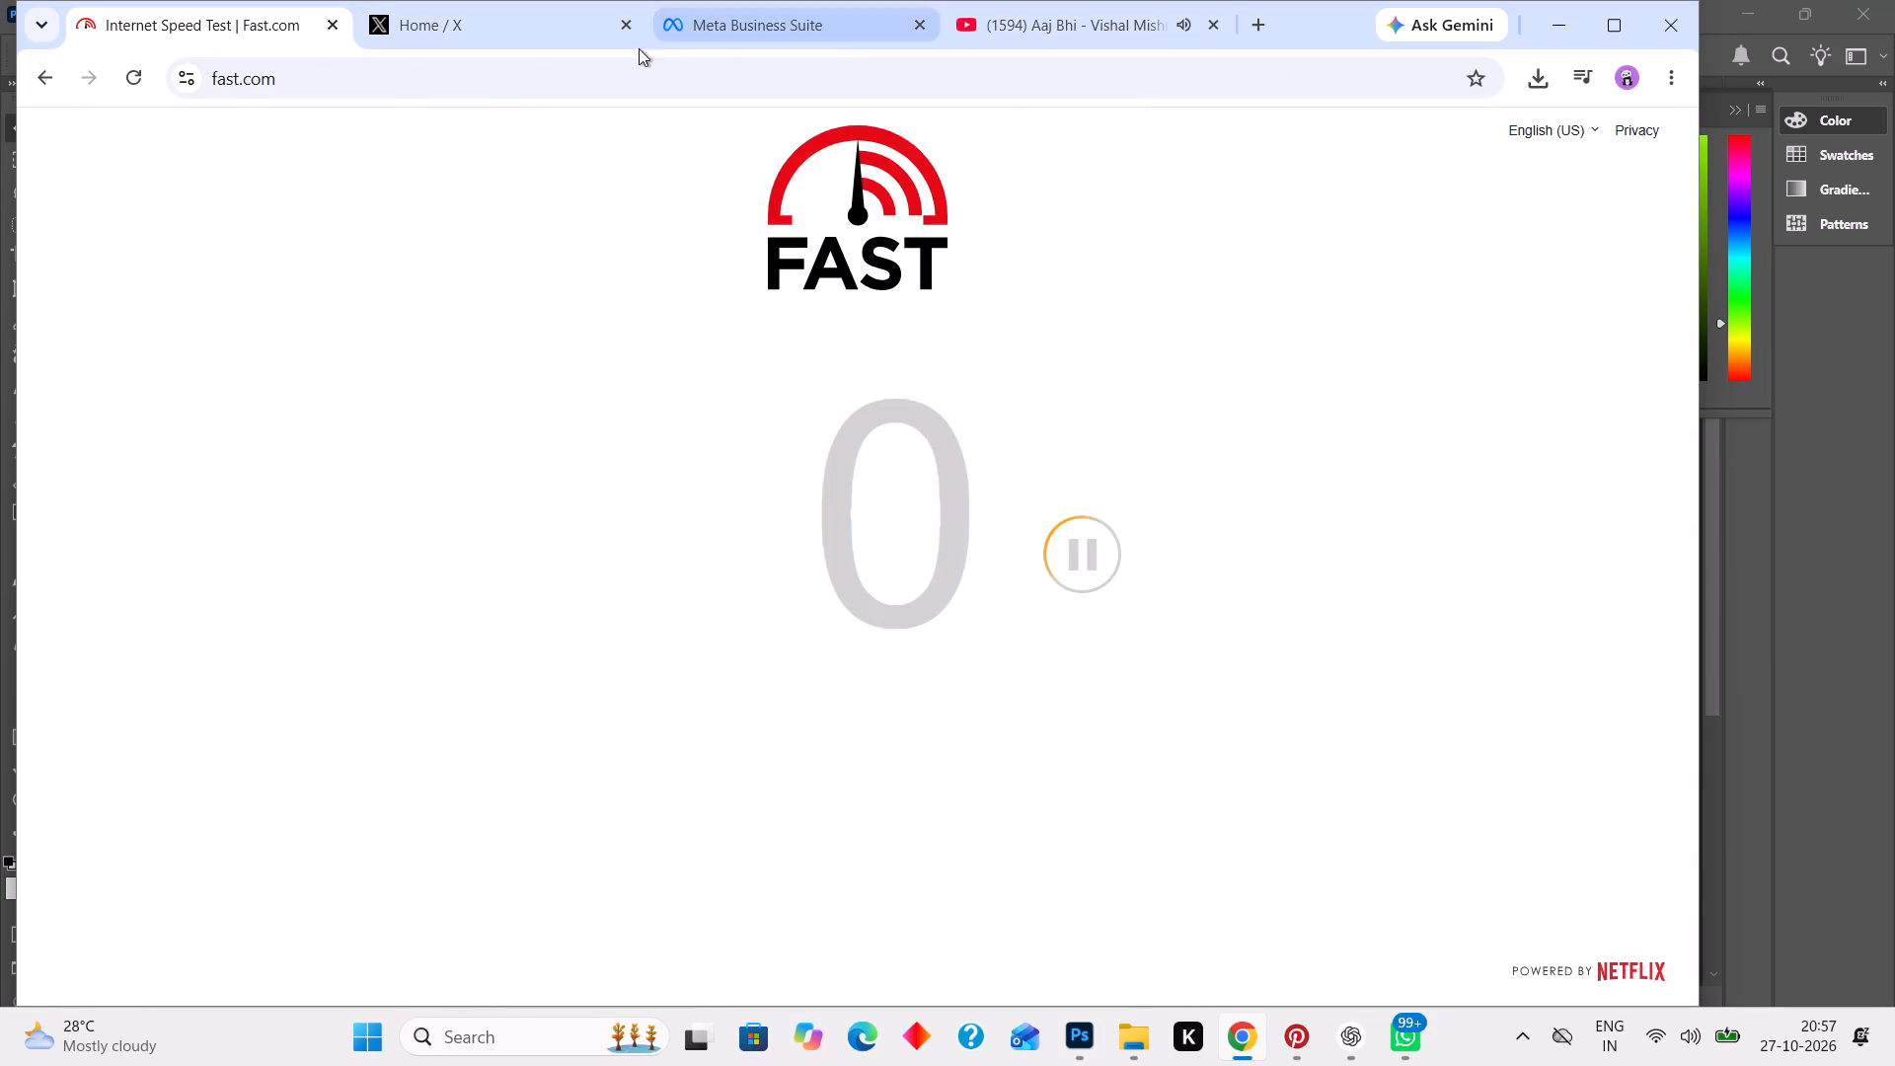
click(566, 18)
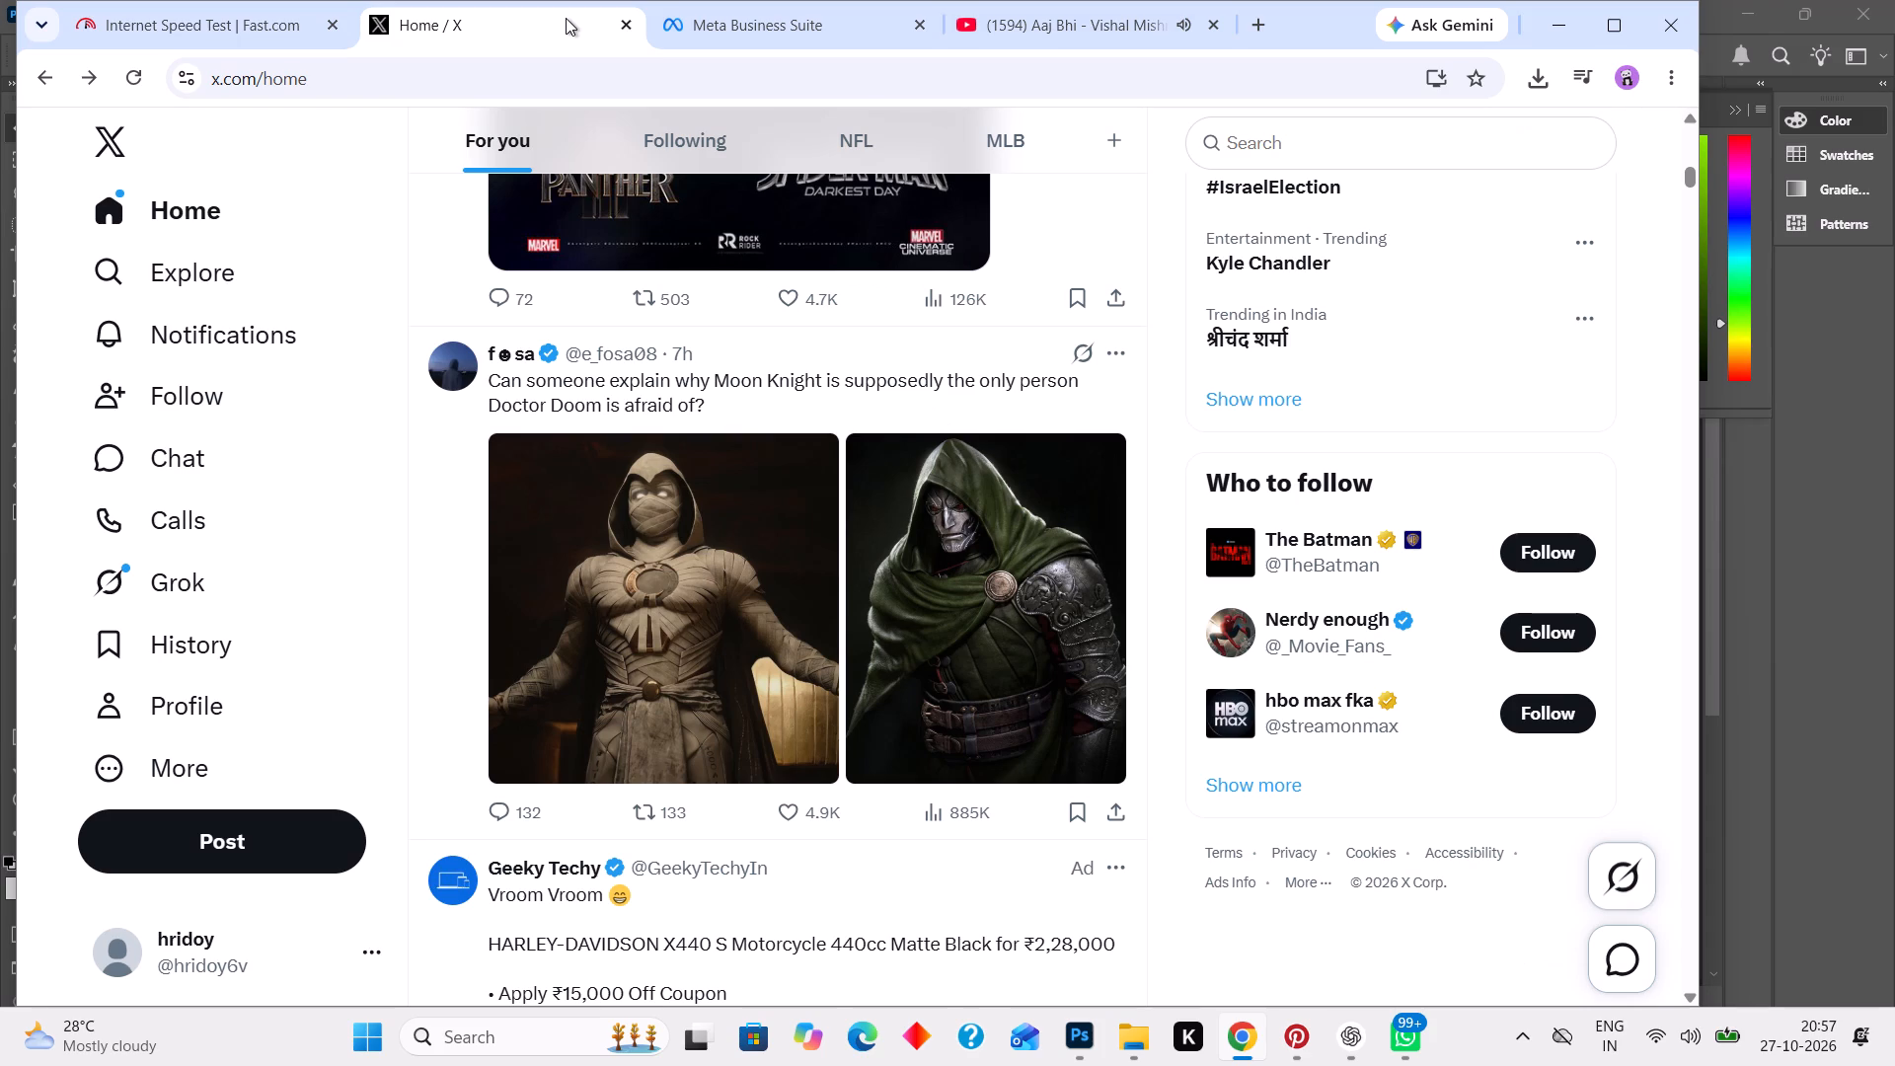
click(800, 12)
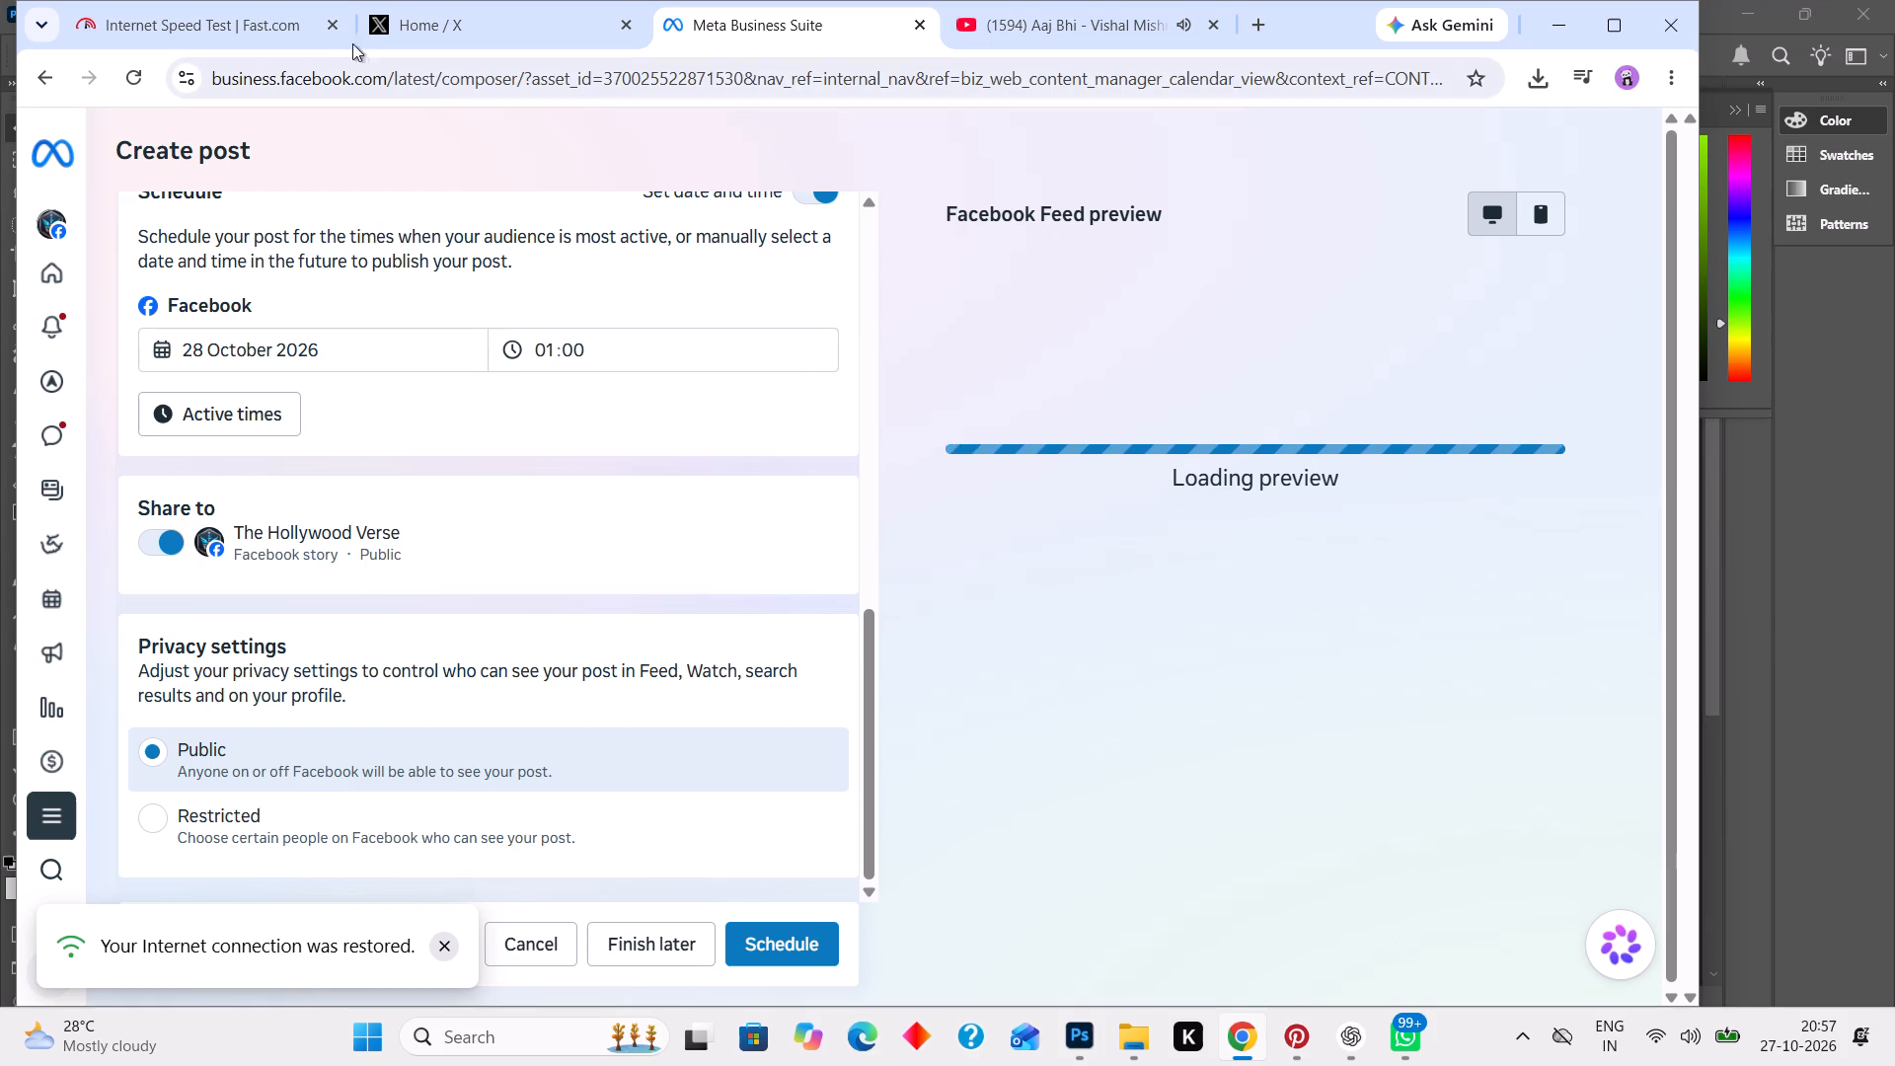
click(283, 30)
click(908, 31)
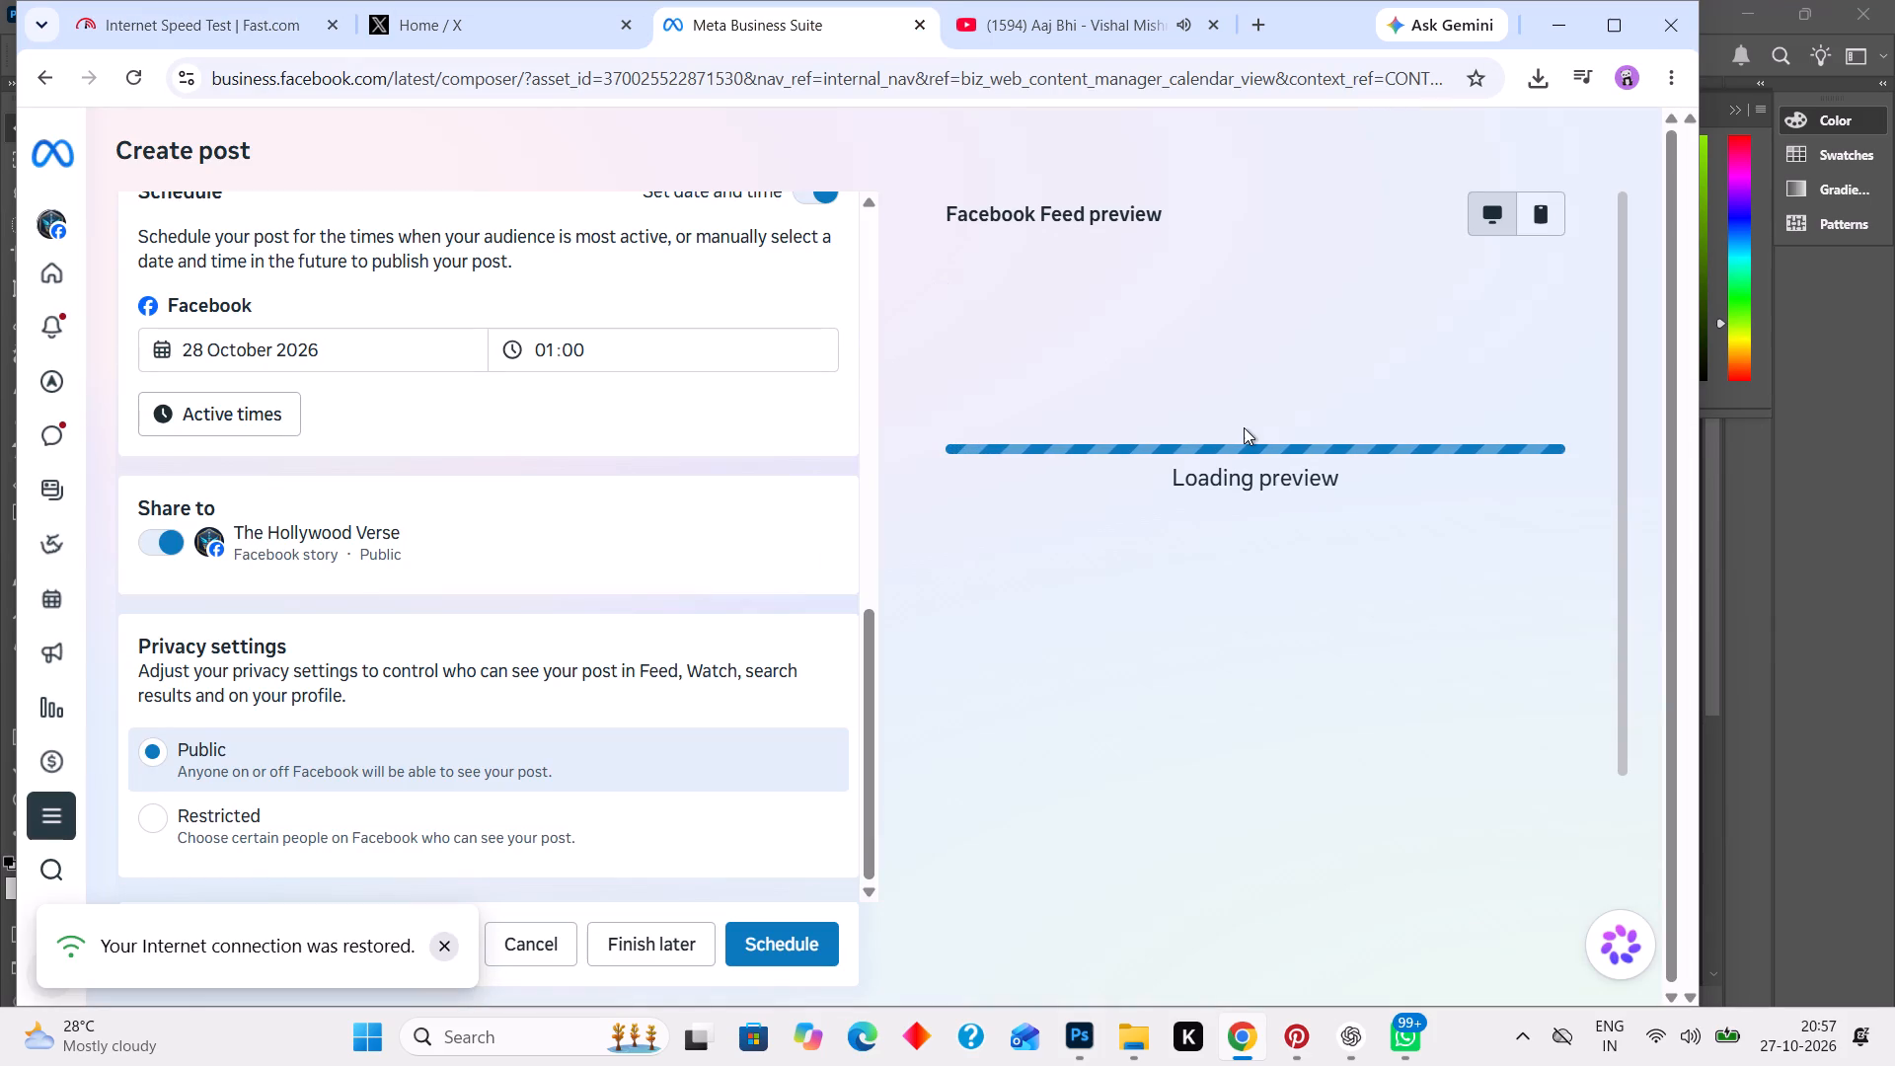
Review the draft post's media, caption, schedule and feed preview, and recheck the Fast.com speed test.
scroll(1244, 427, up, 3)
scroll(1244, 427, down, 2)
scroll(1244, 427, up, 5)
scroll(740, 648, up, 1)
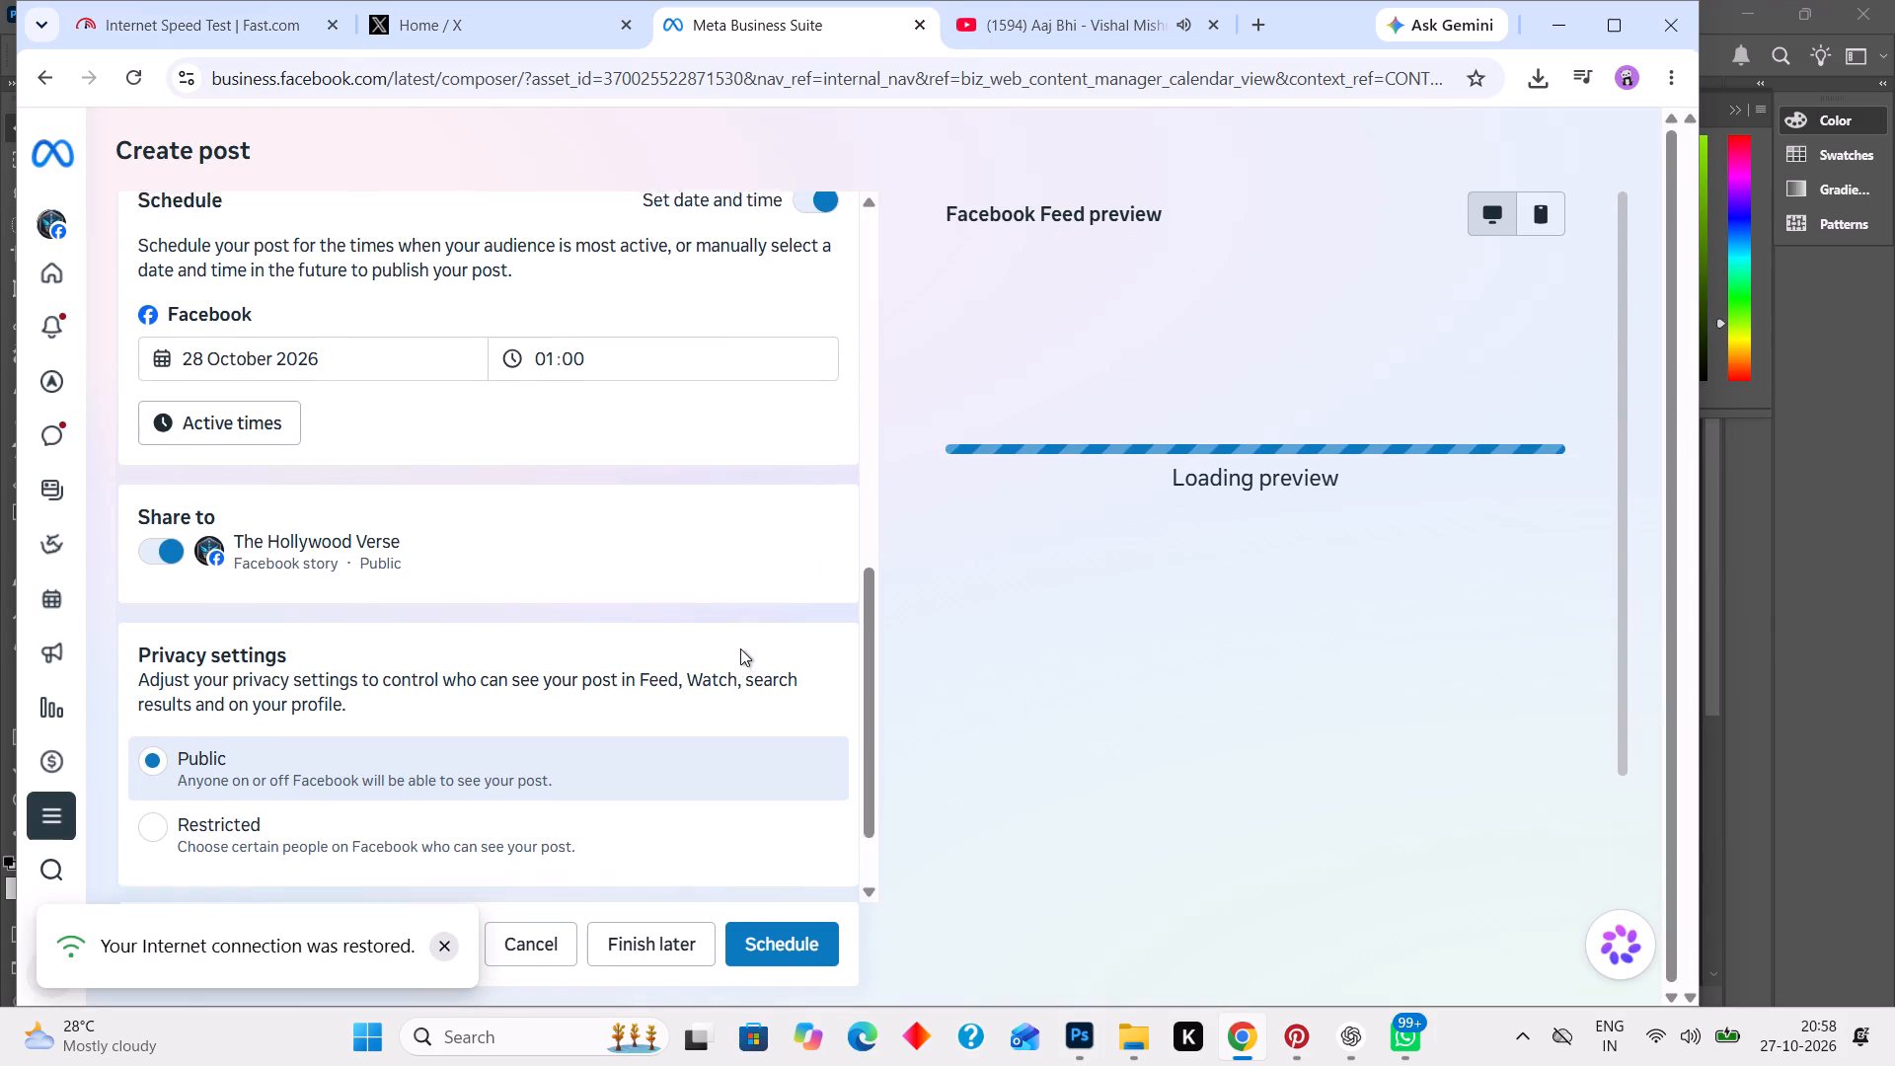
scroll(740, 648, up, 6)
scroll(740, 648, down, 4)
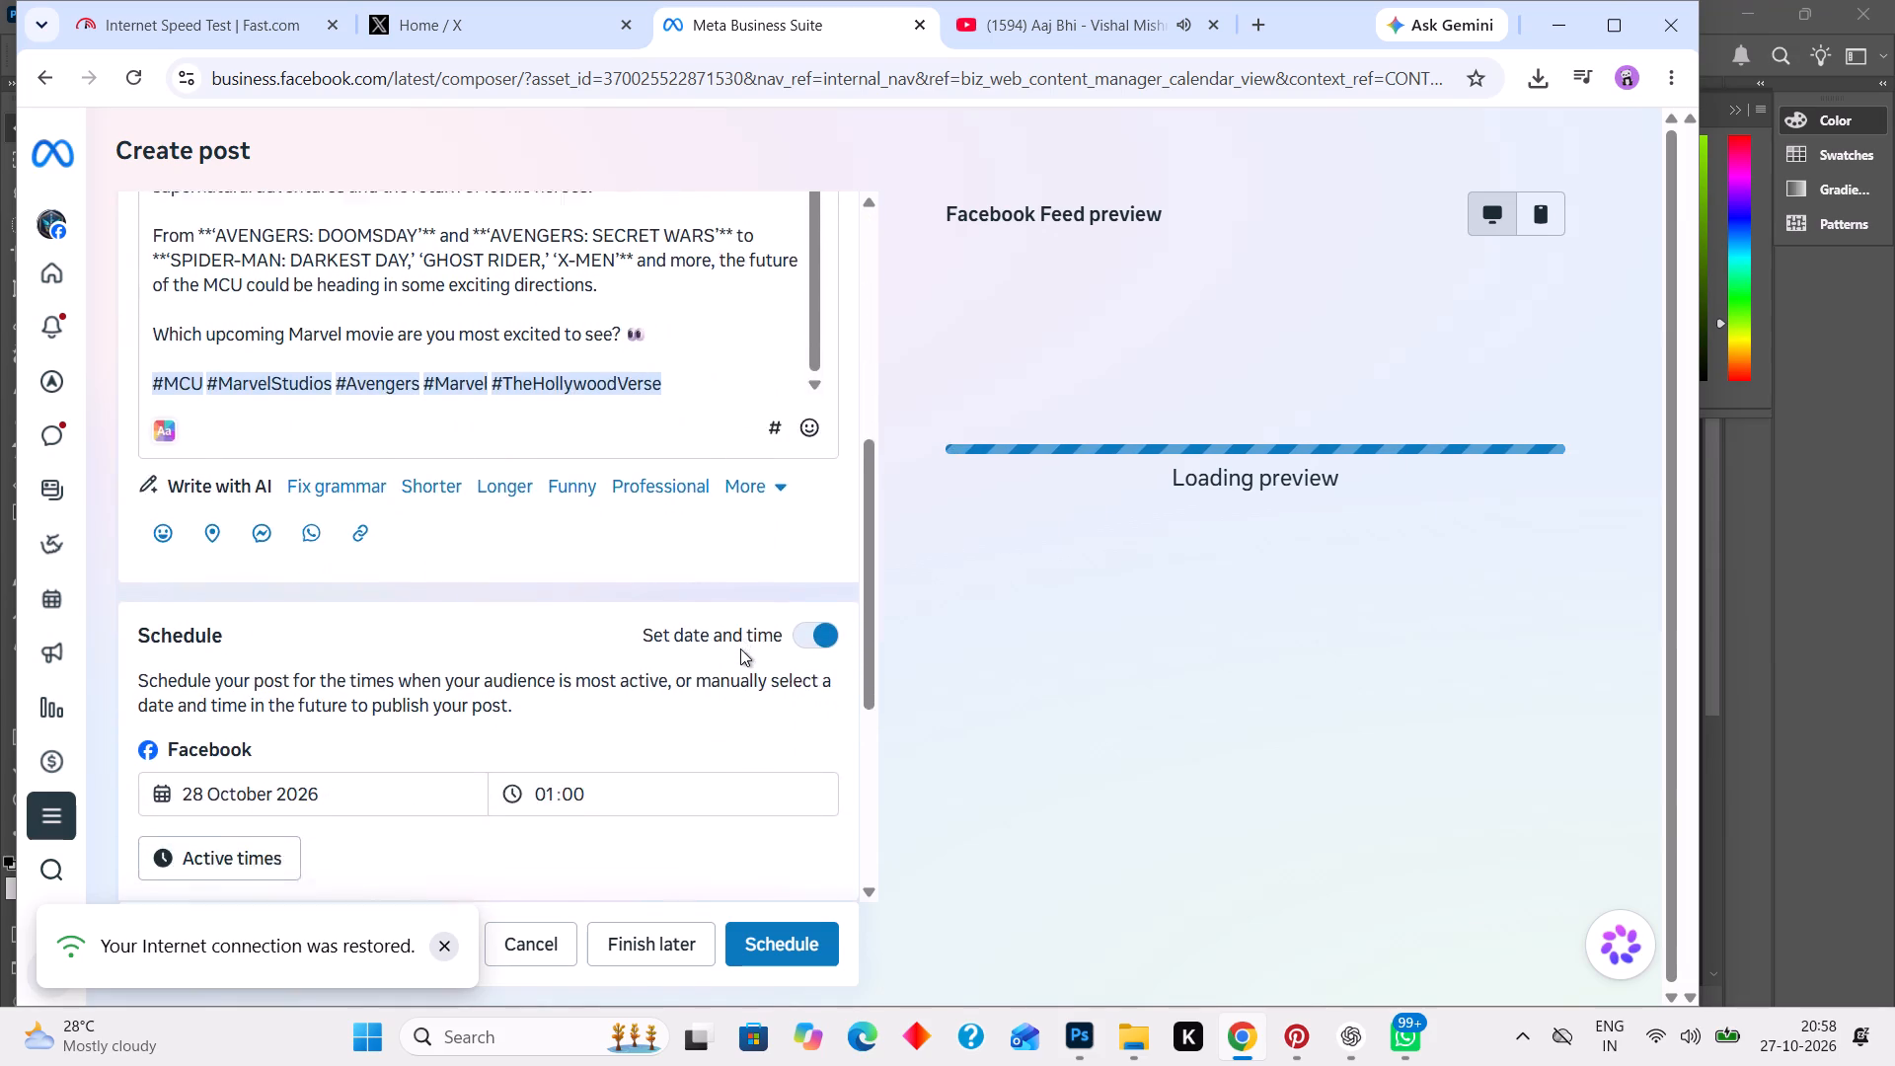
scroll(740, 648, down, 1)
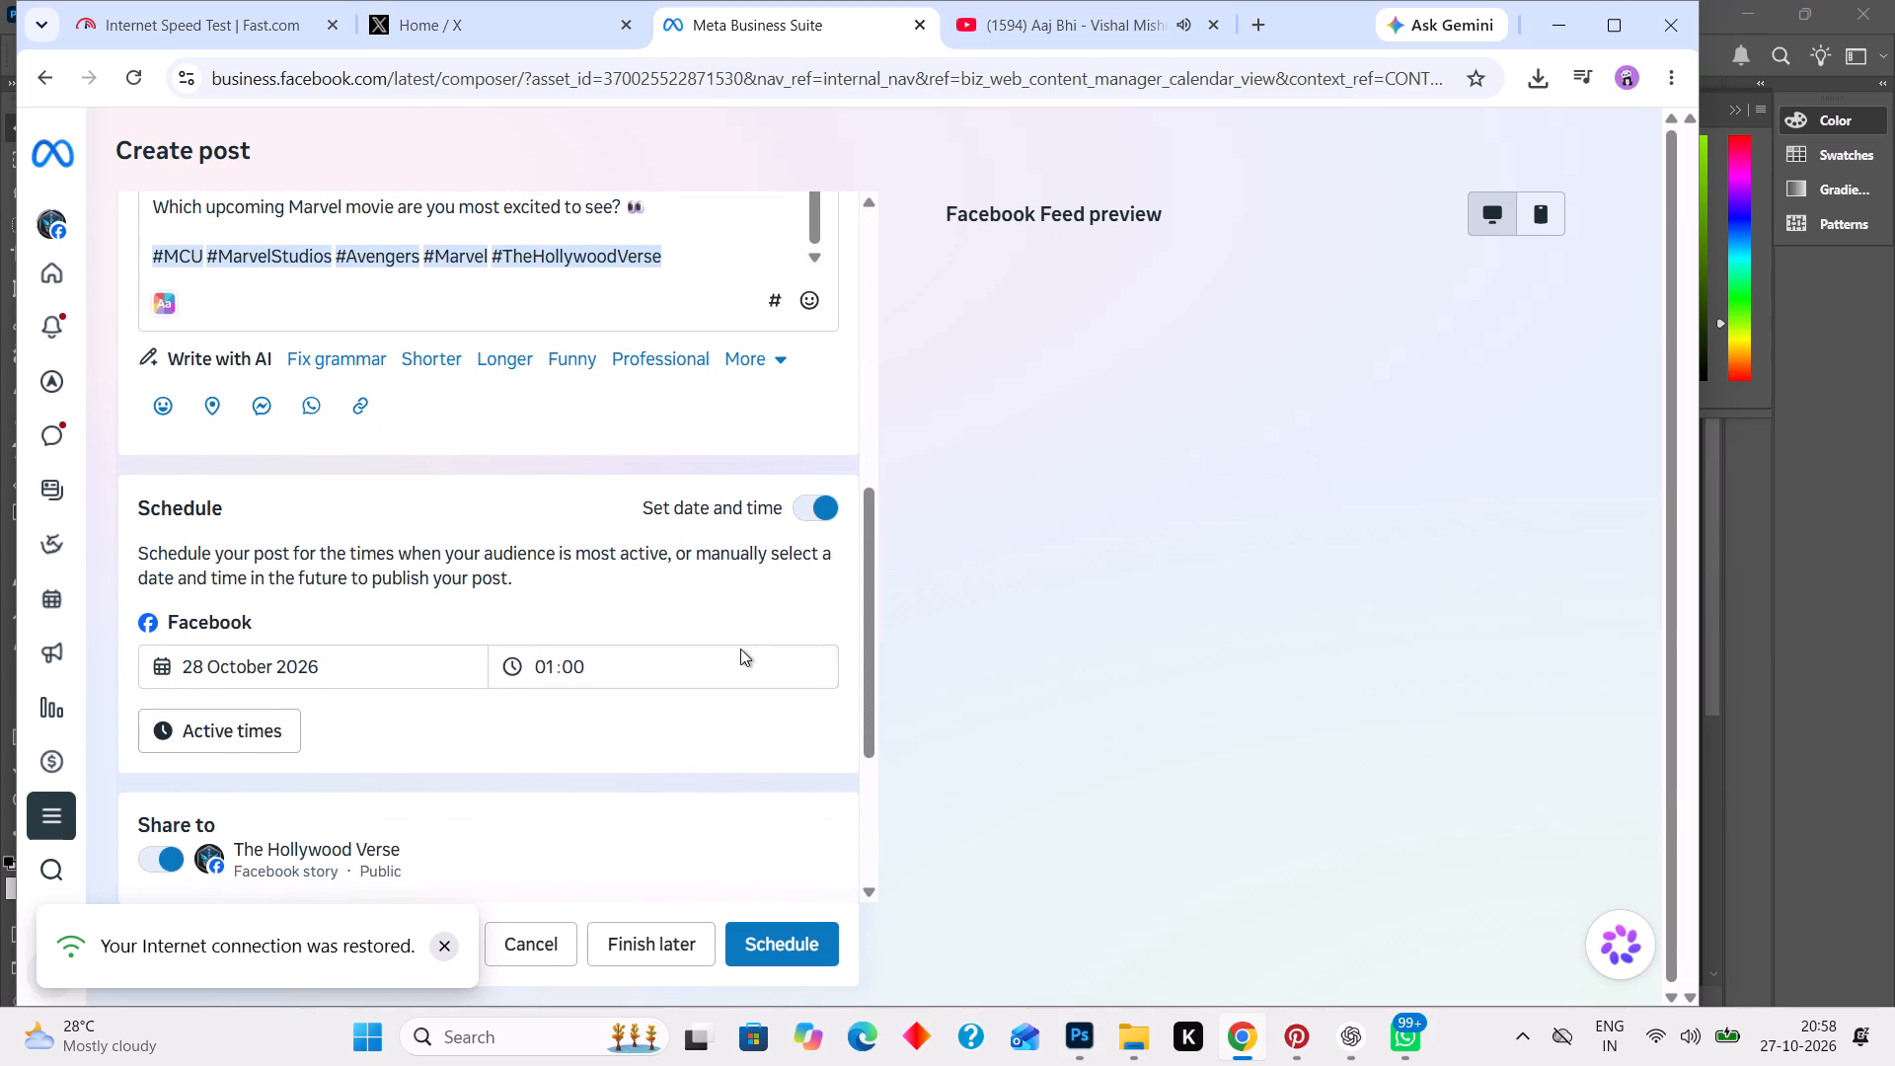
scroll(1166, 533, up, 7)
scroll(794, 598, up, 7)
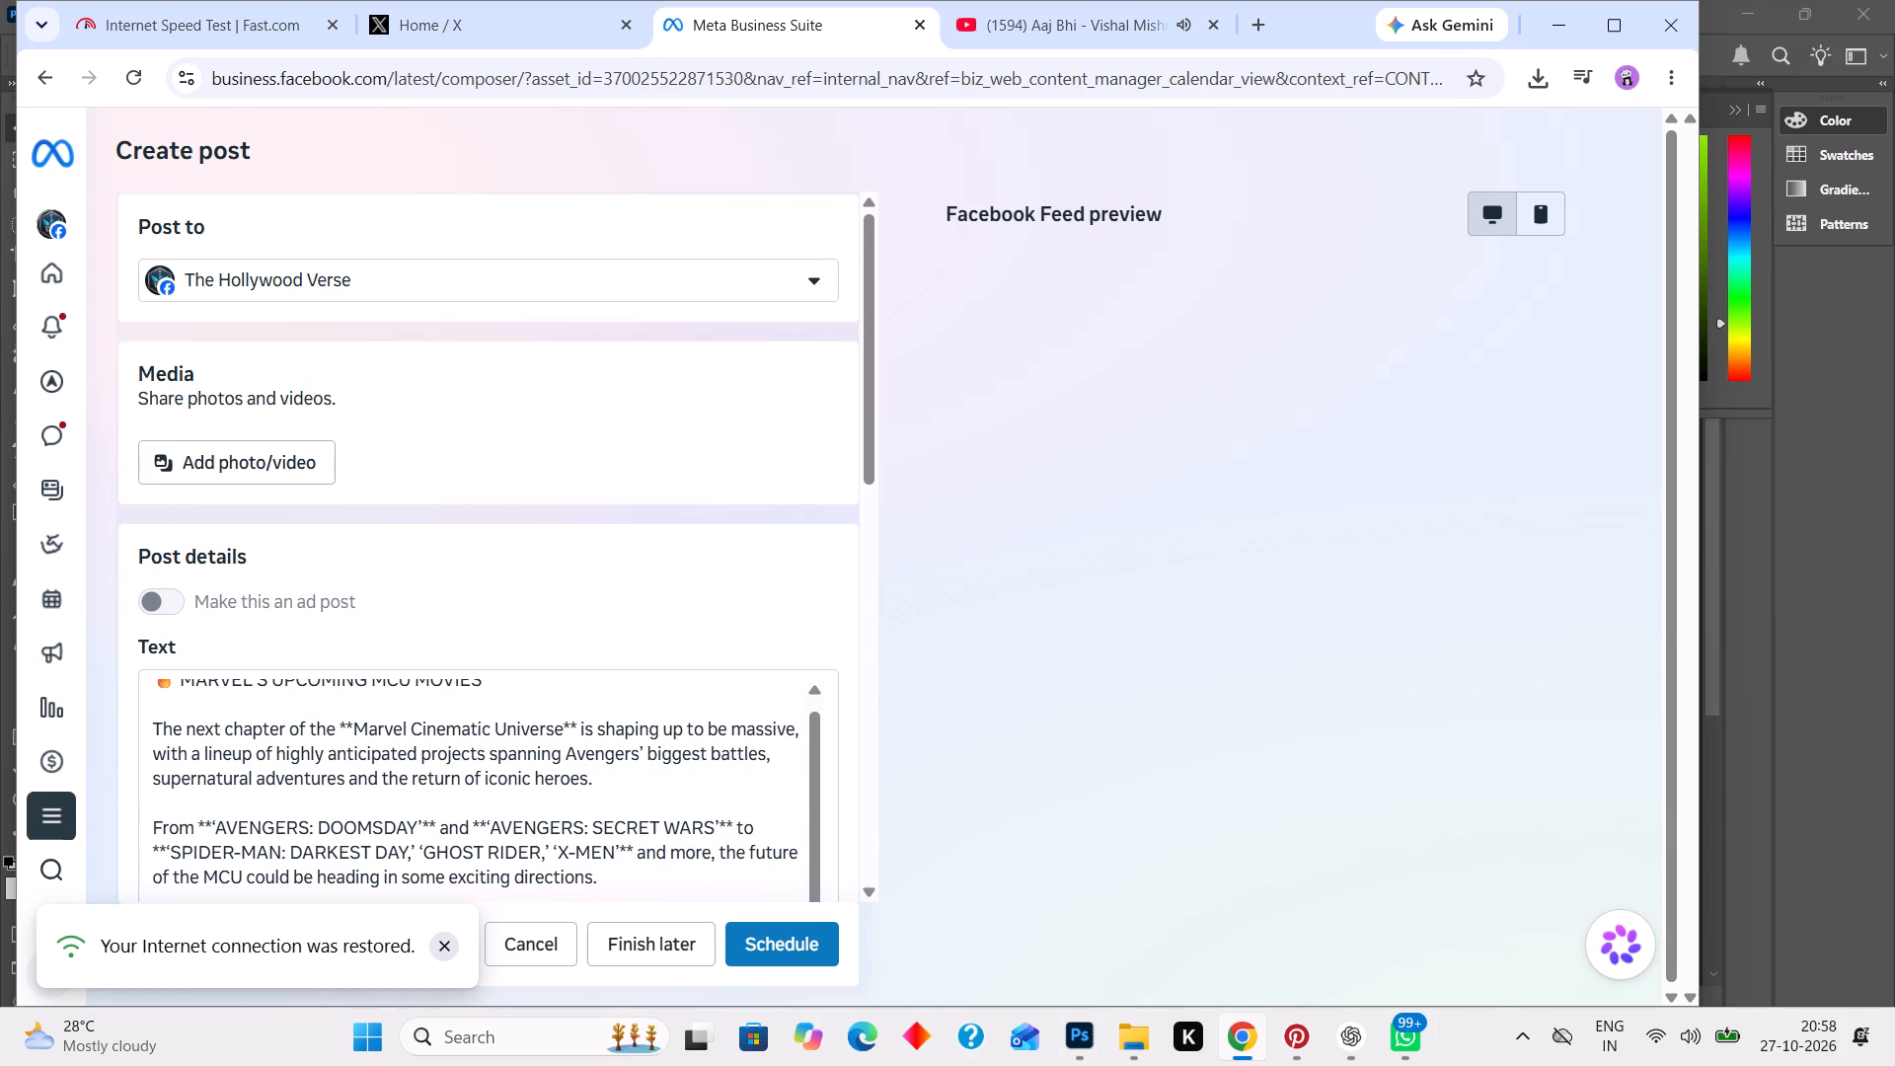
click(234, 31)
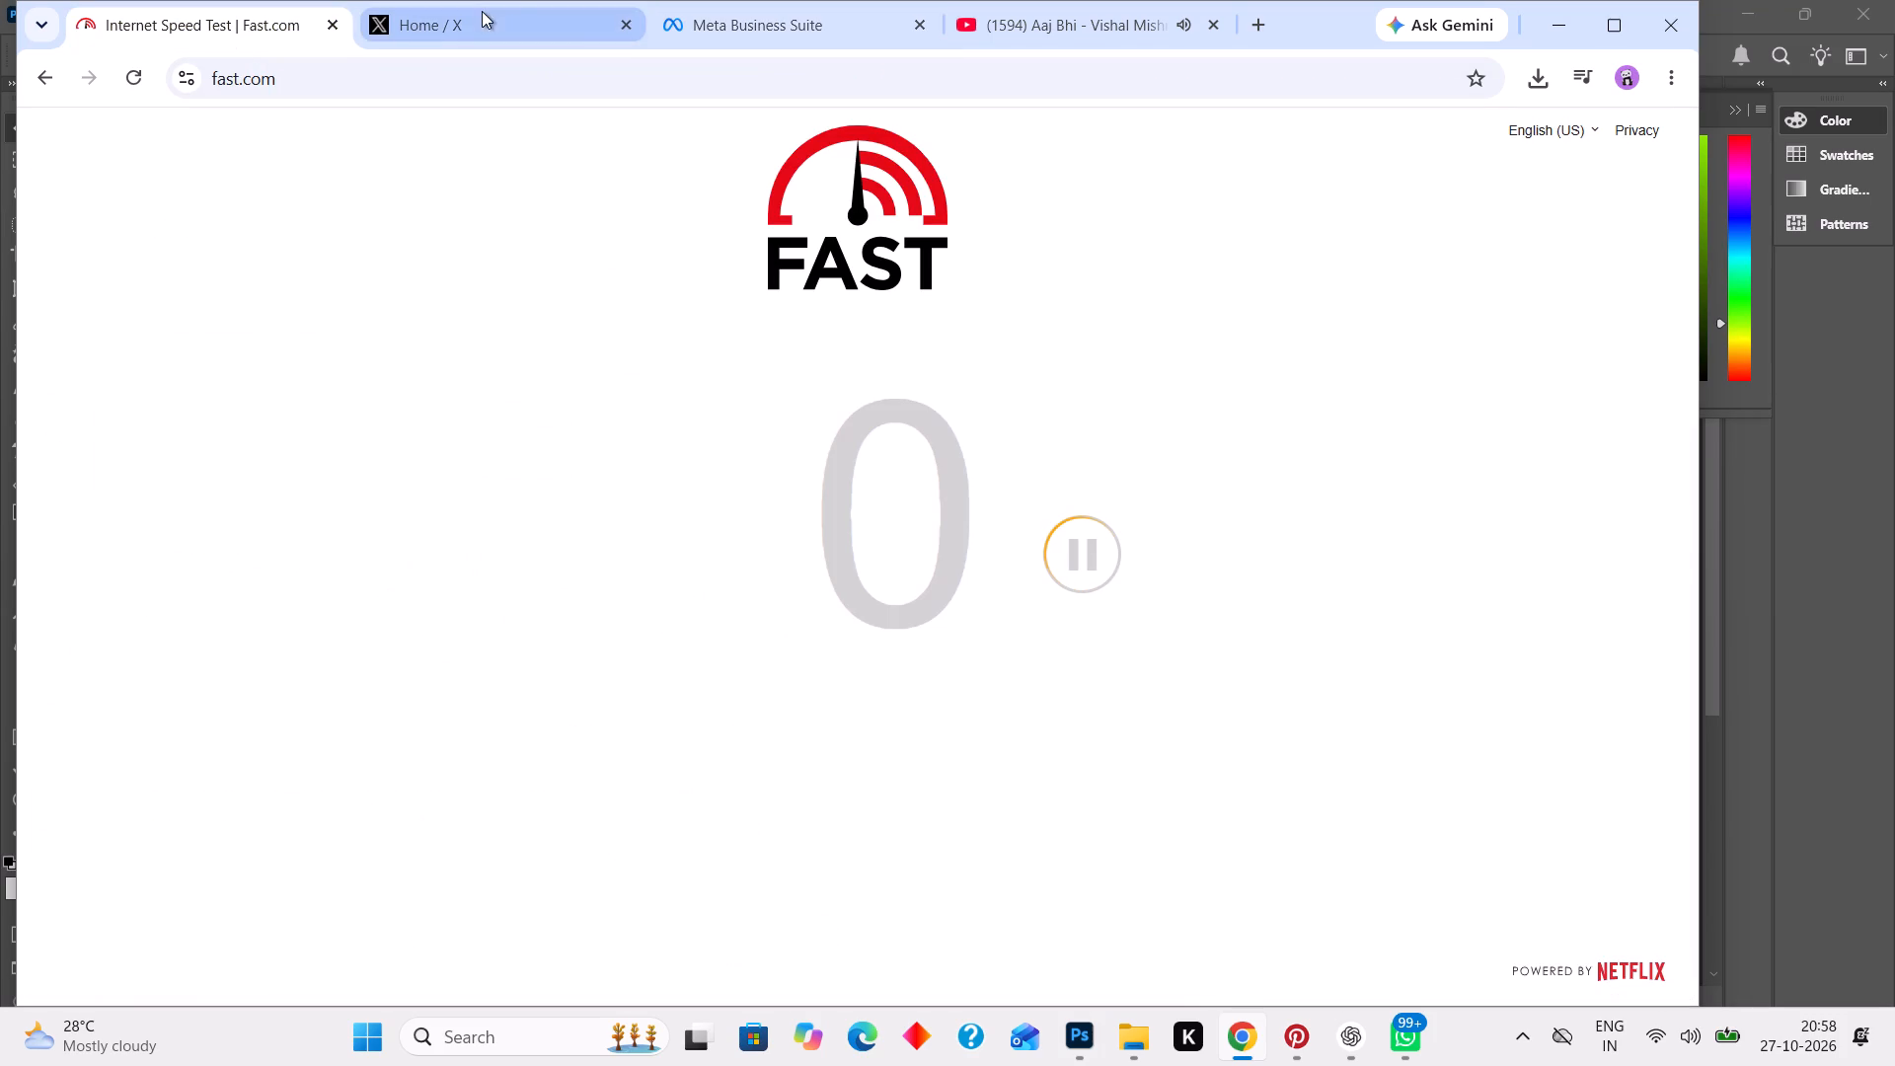
Pause the Aaj Bhi song video on YouTube.
click(1105, 15)
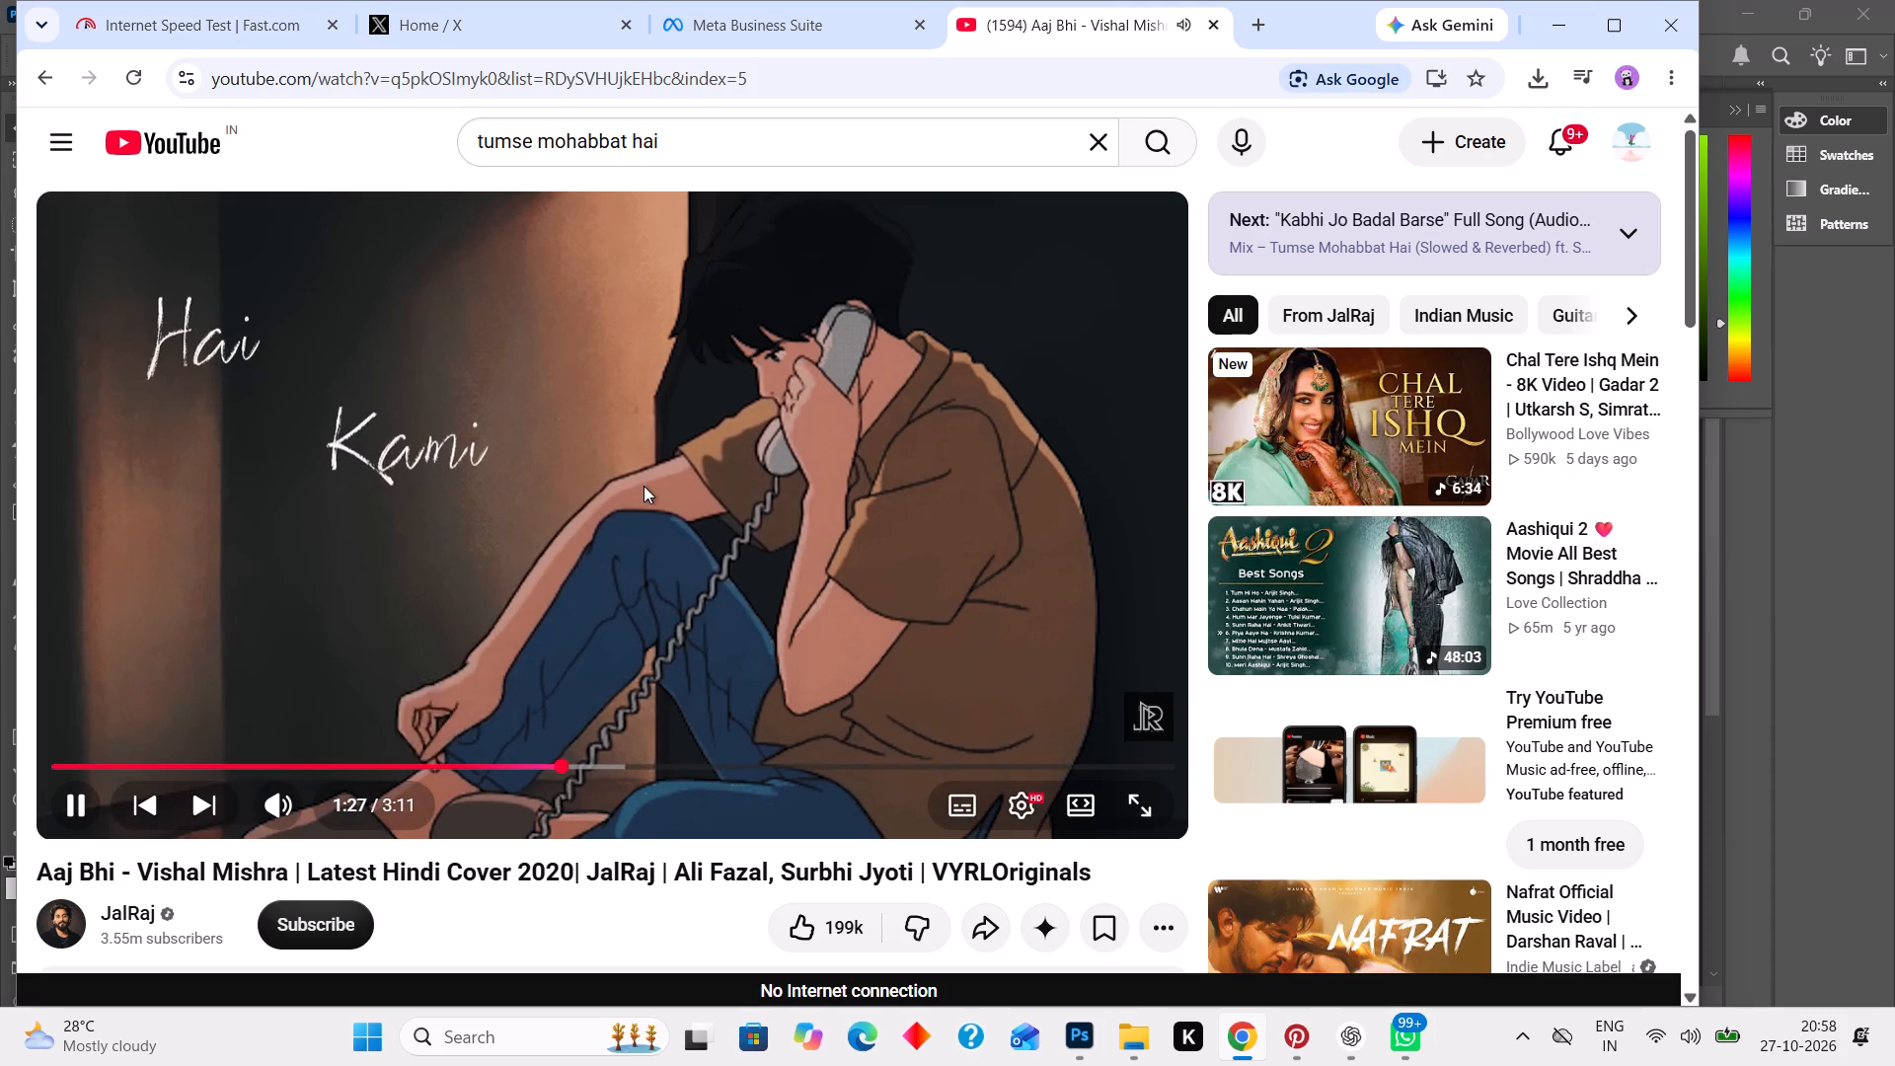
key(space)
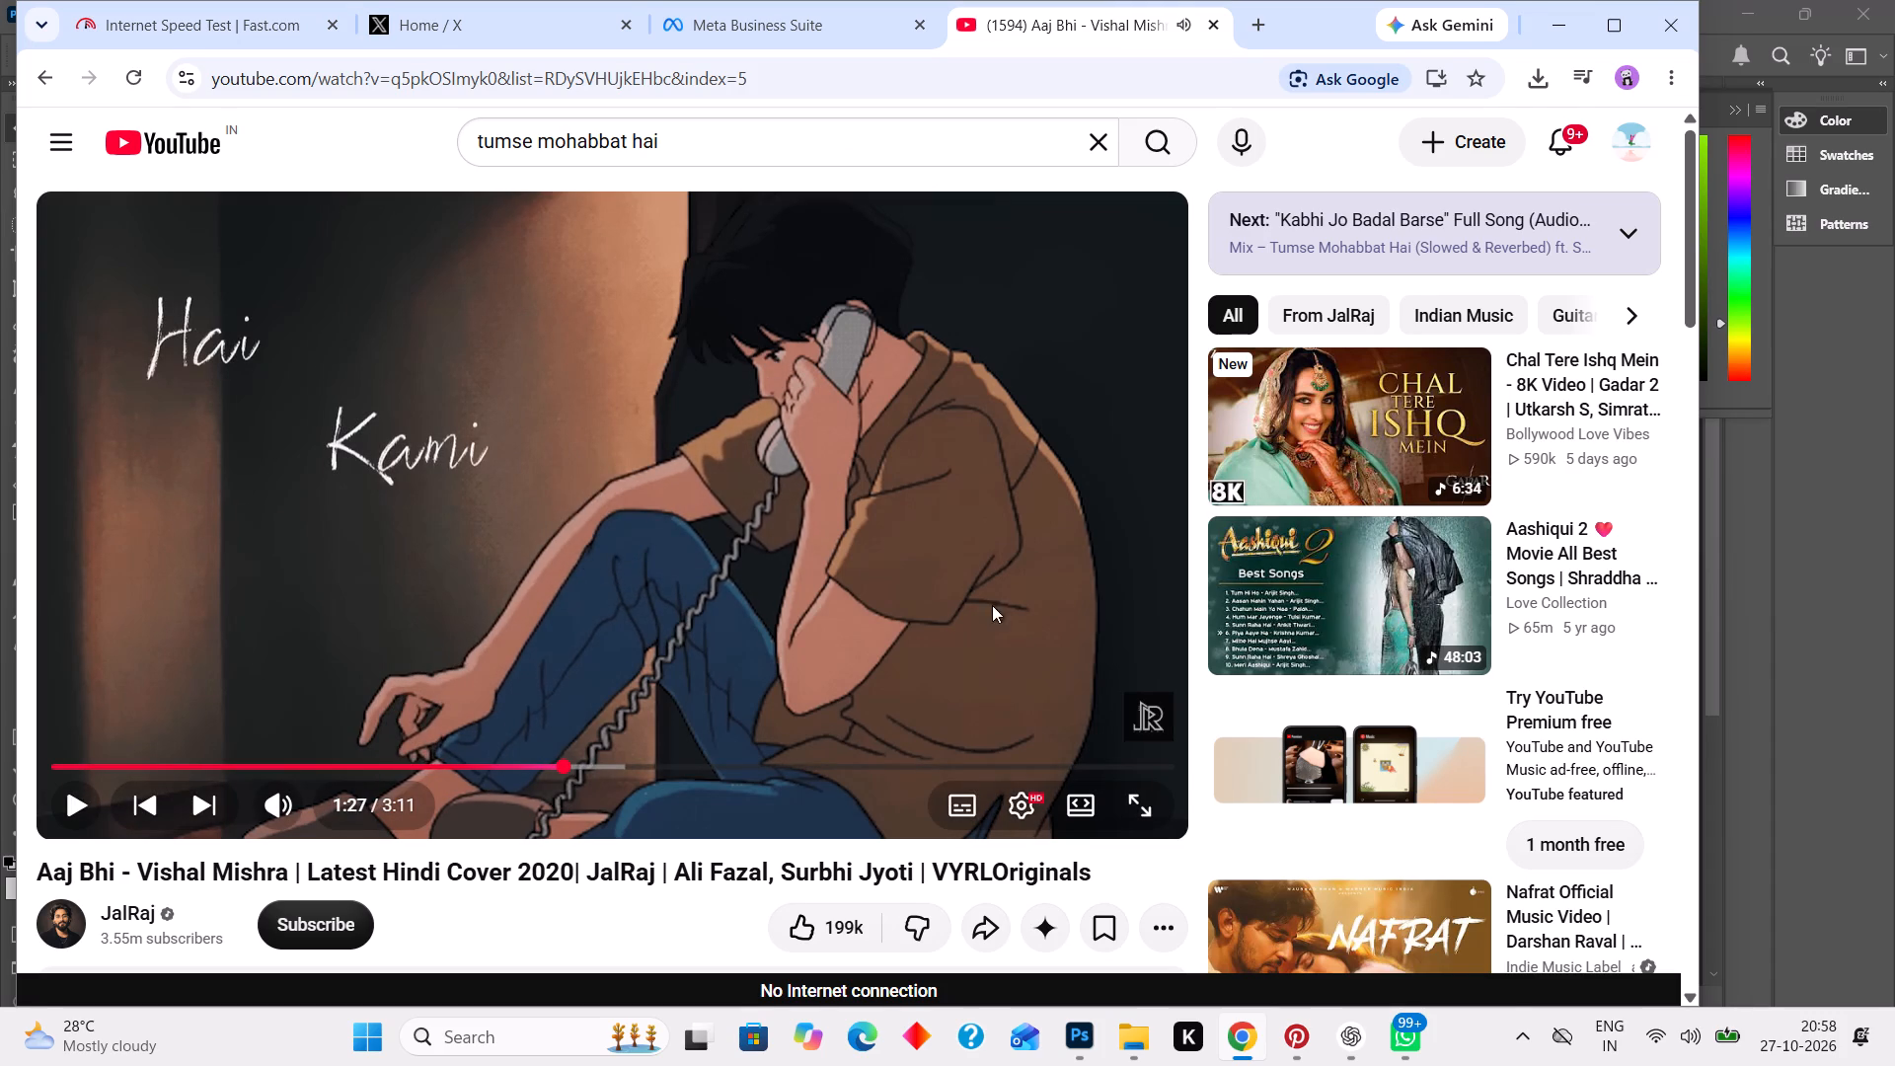
Turn the computer's Wi-Fi off and on again, and reconnect to the Galaxy Peace network.
click(1659, 1059)
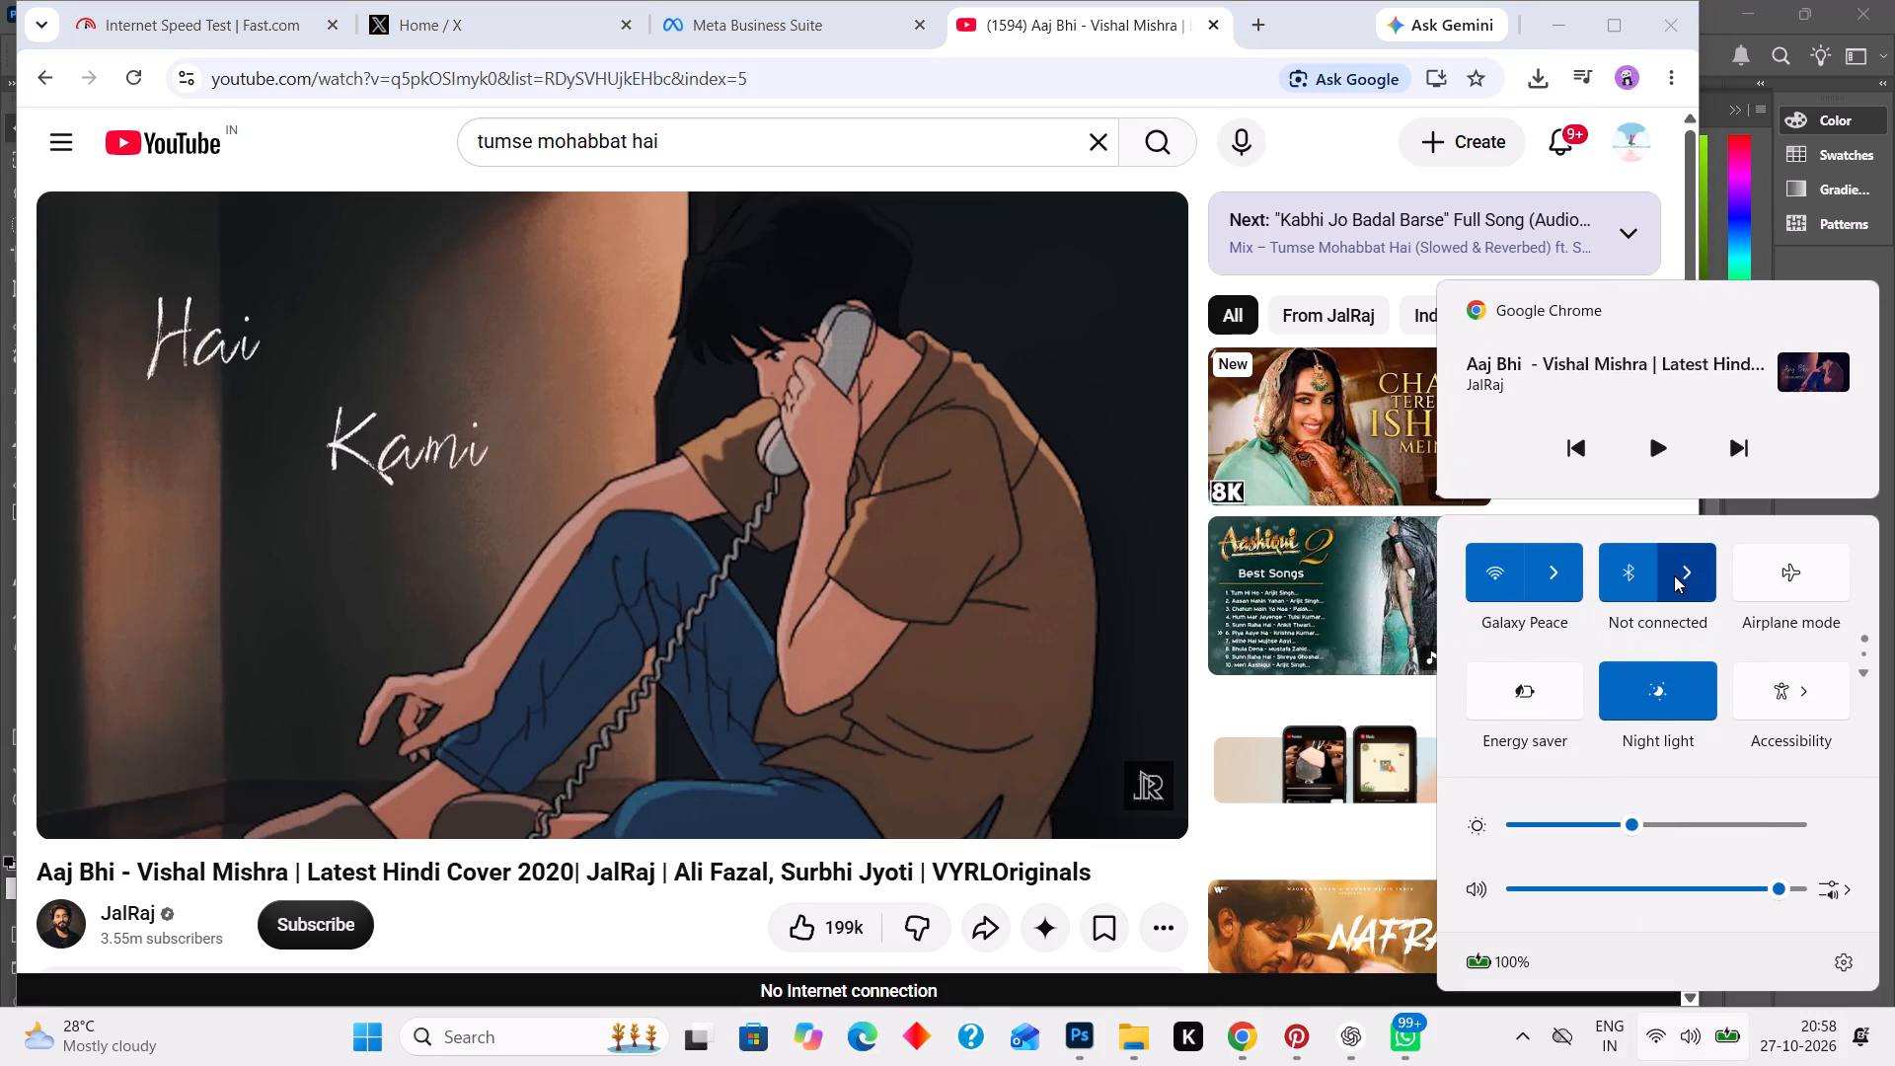
click(1566, 589)
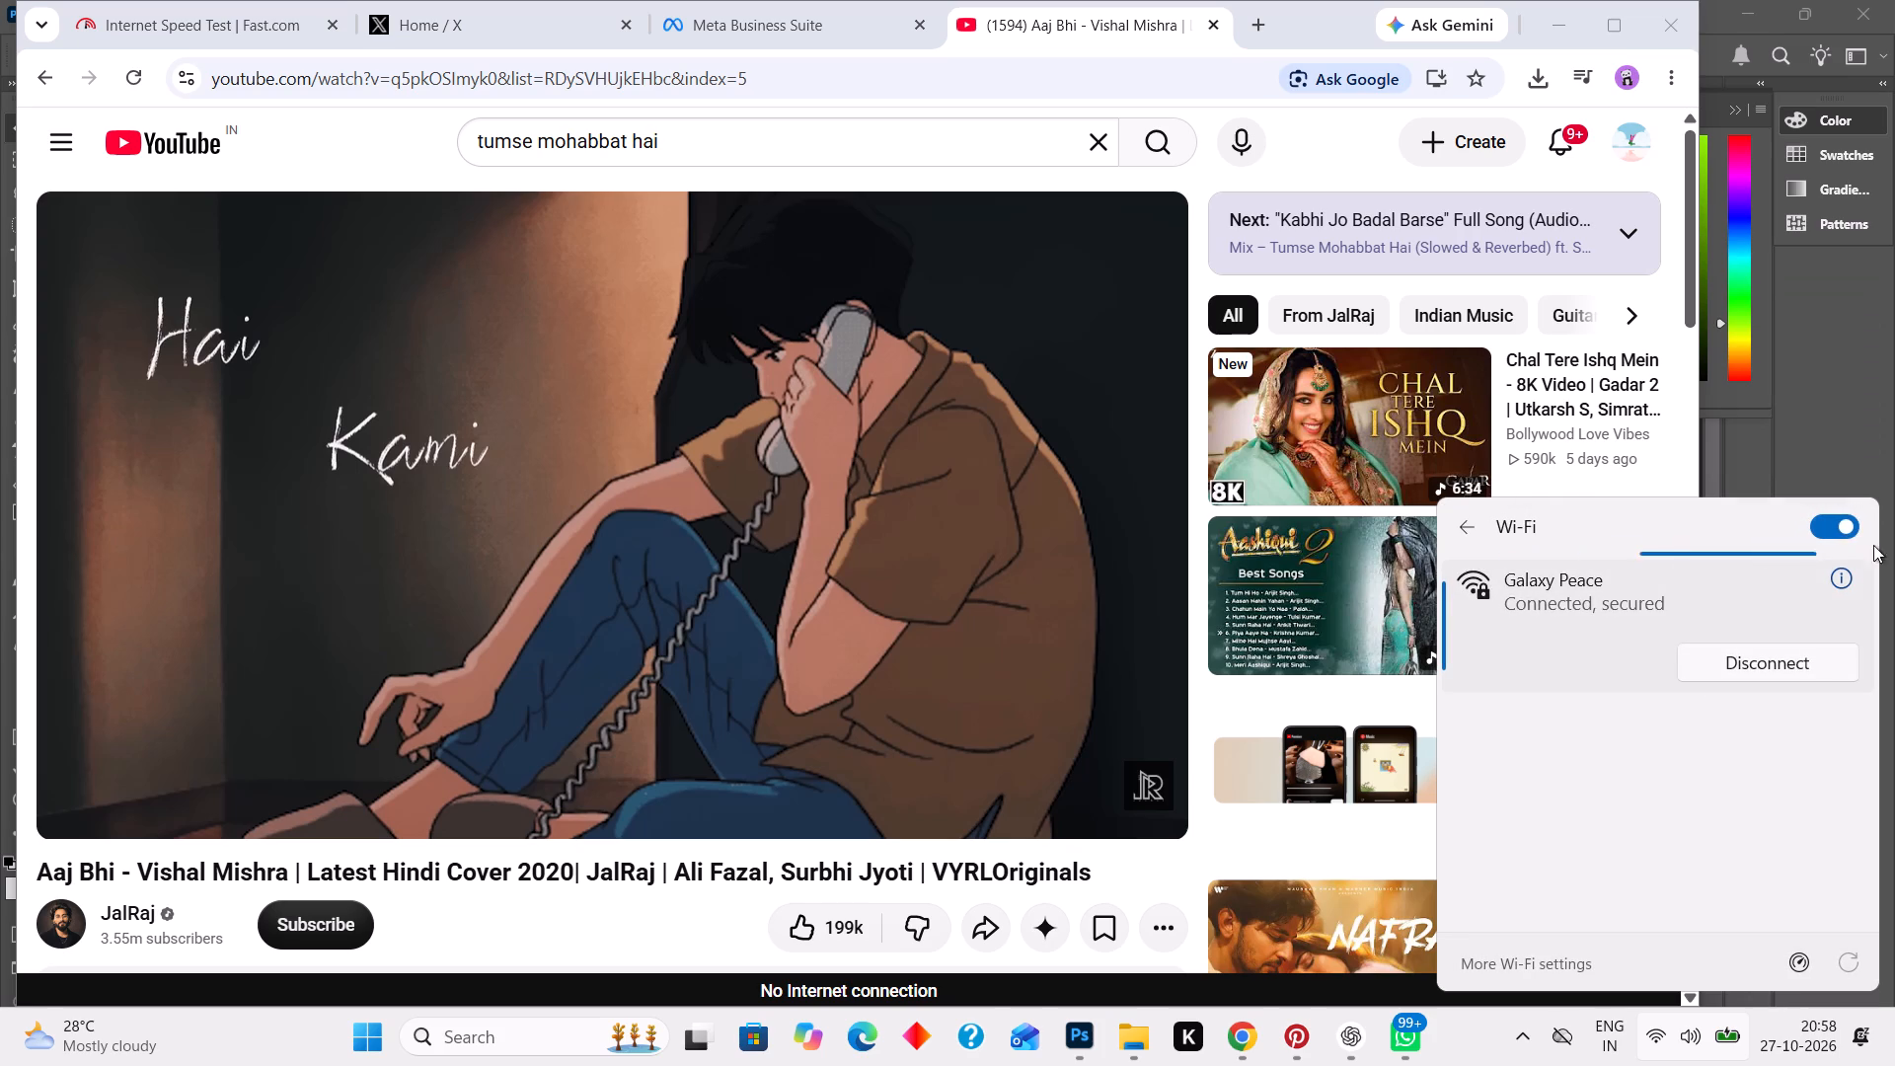
click(1845, 513)
click(1845, 513)
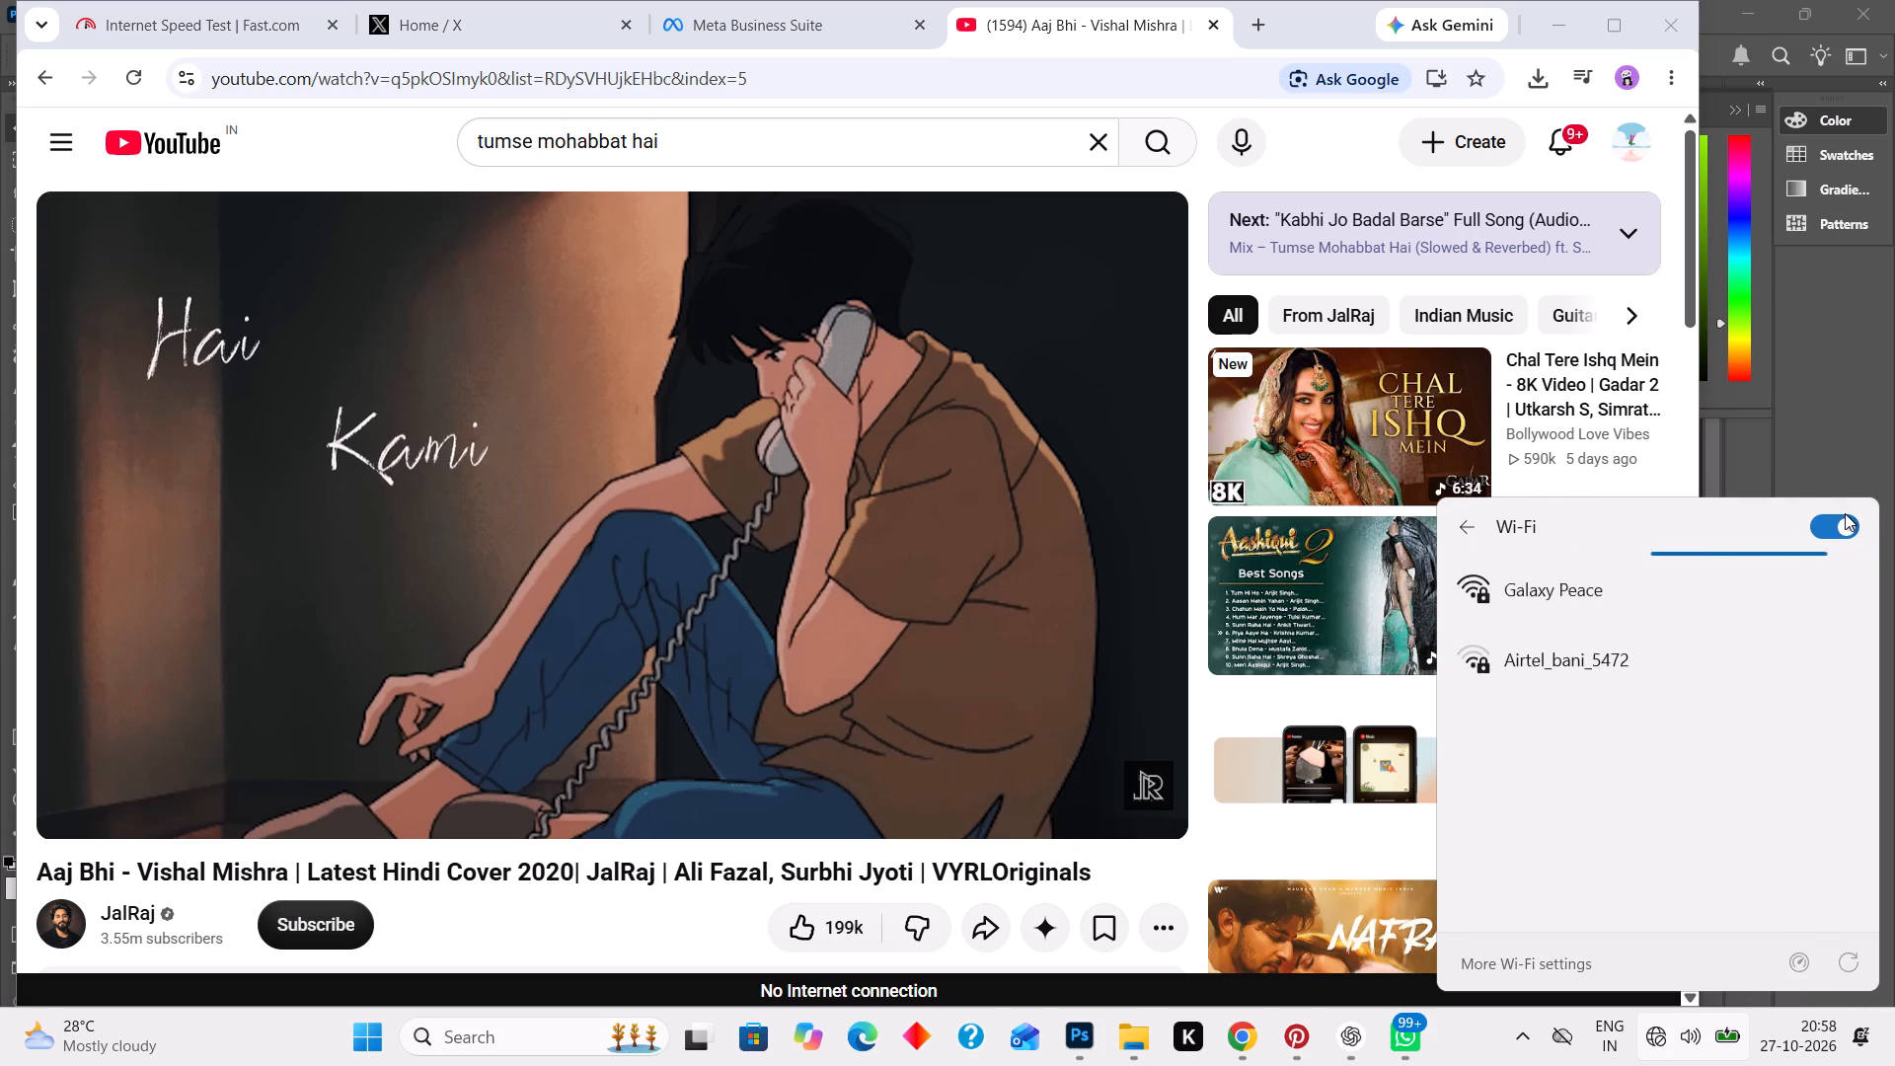
click(1692, 610)
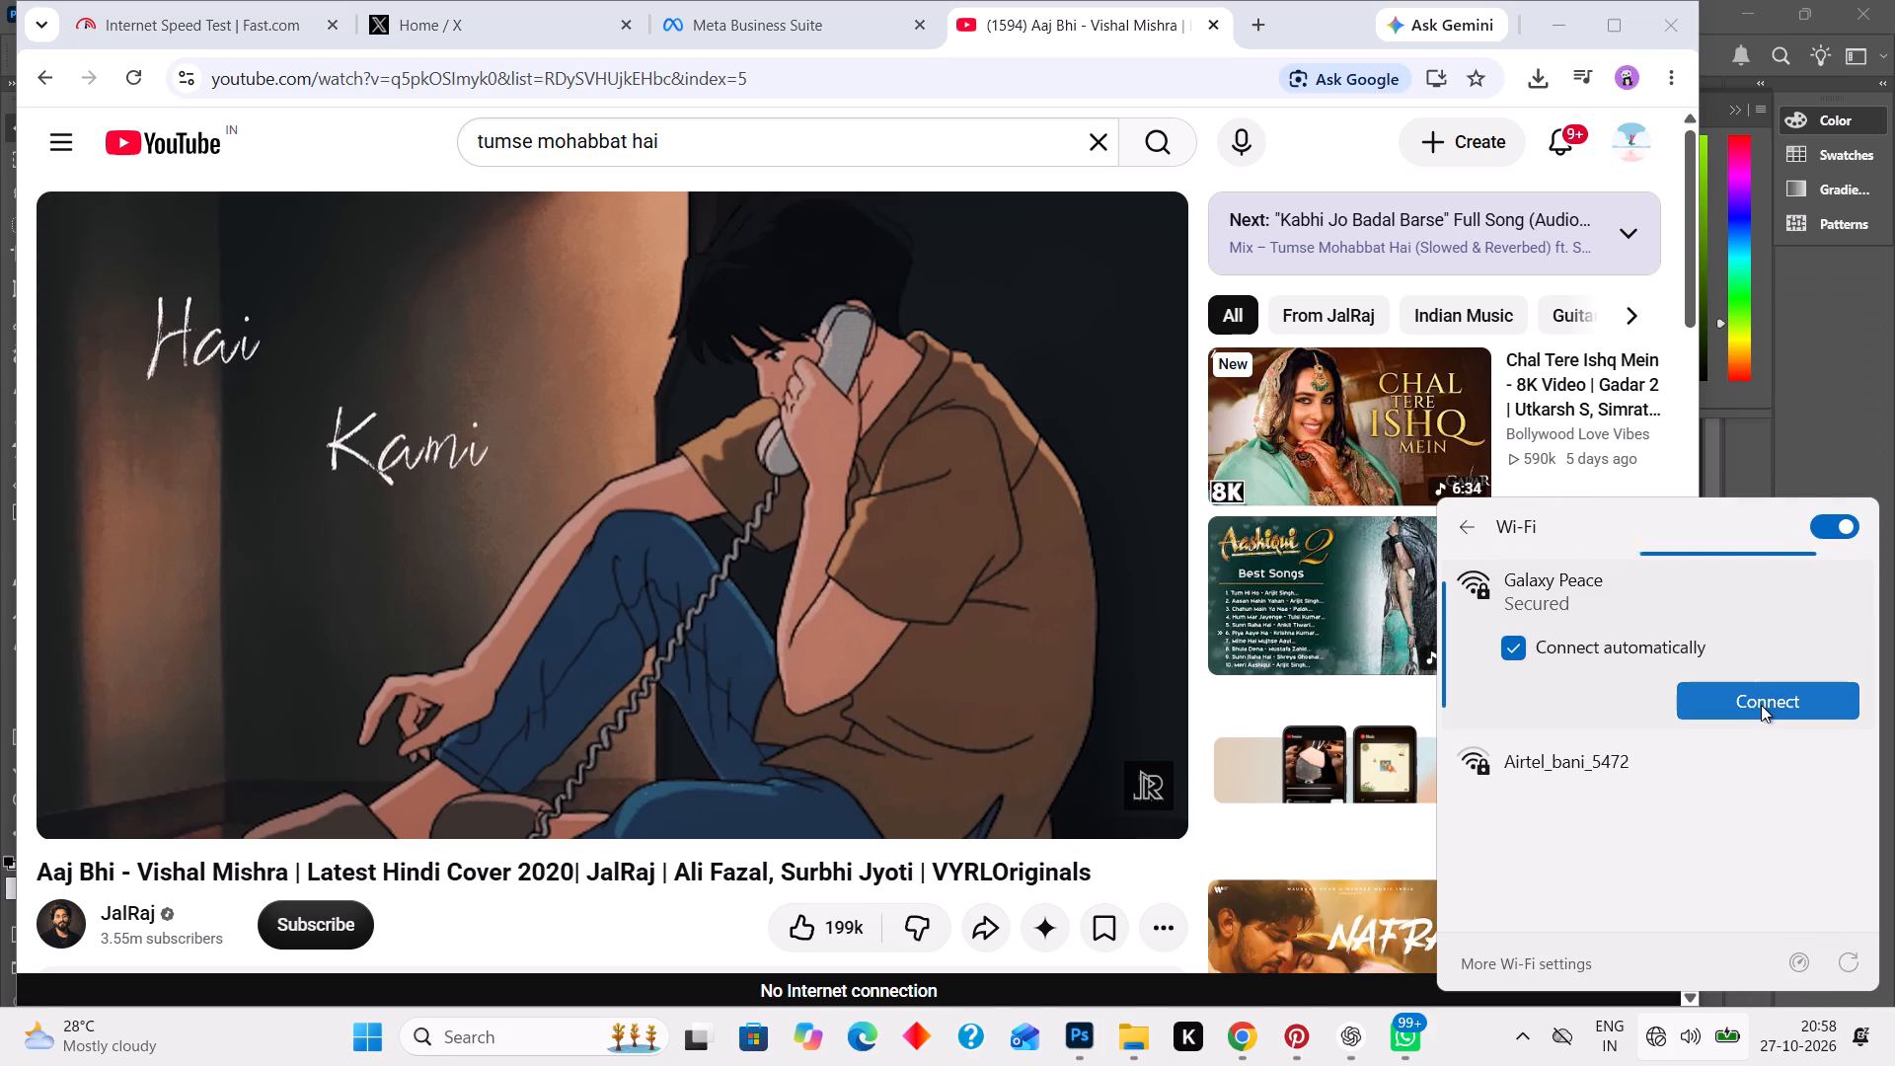
click(1762, 704)
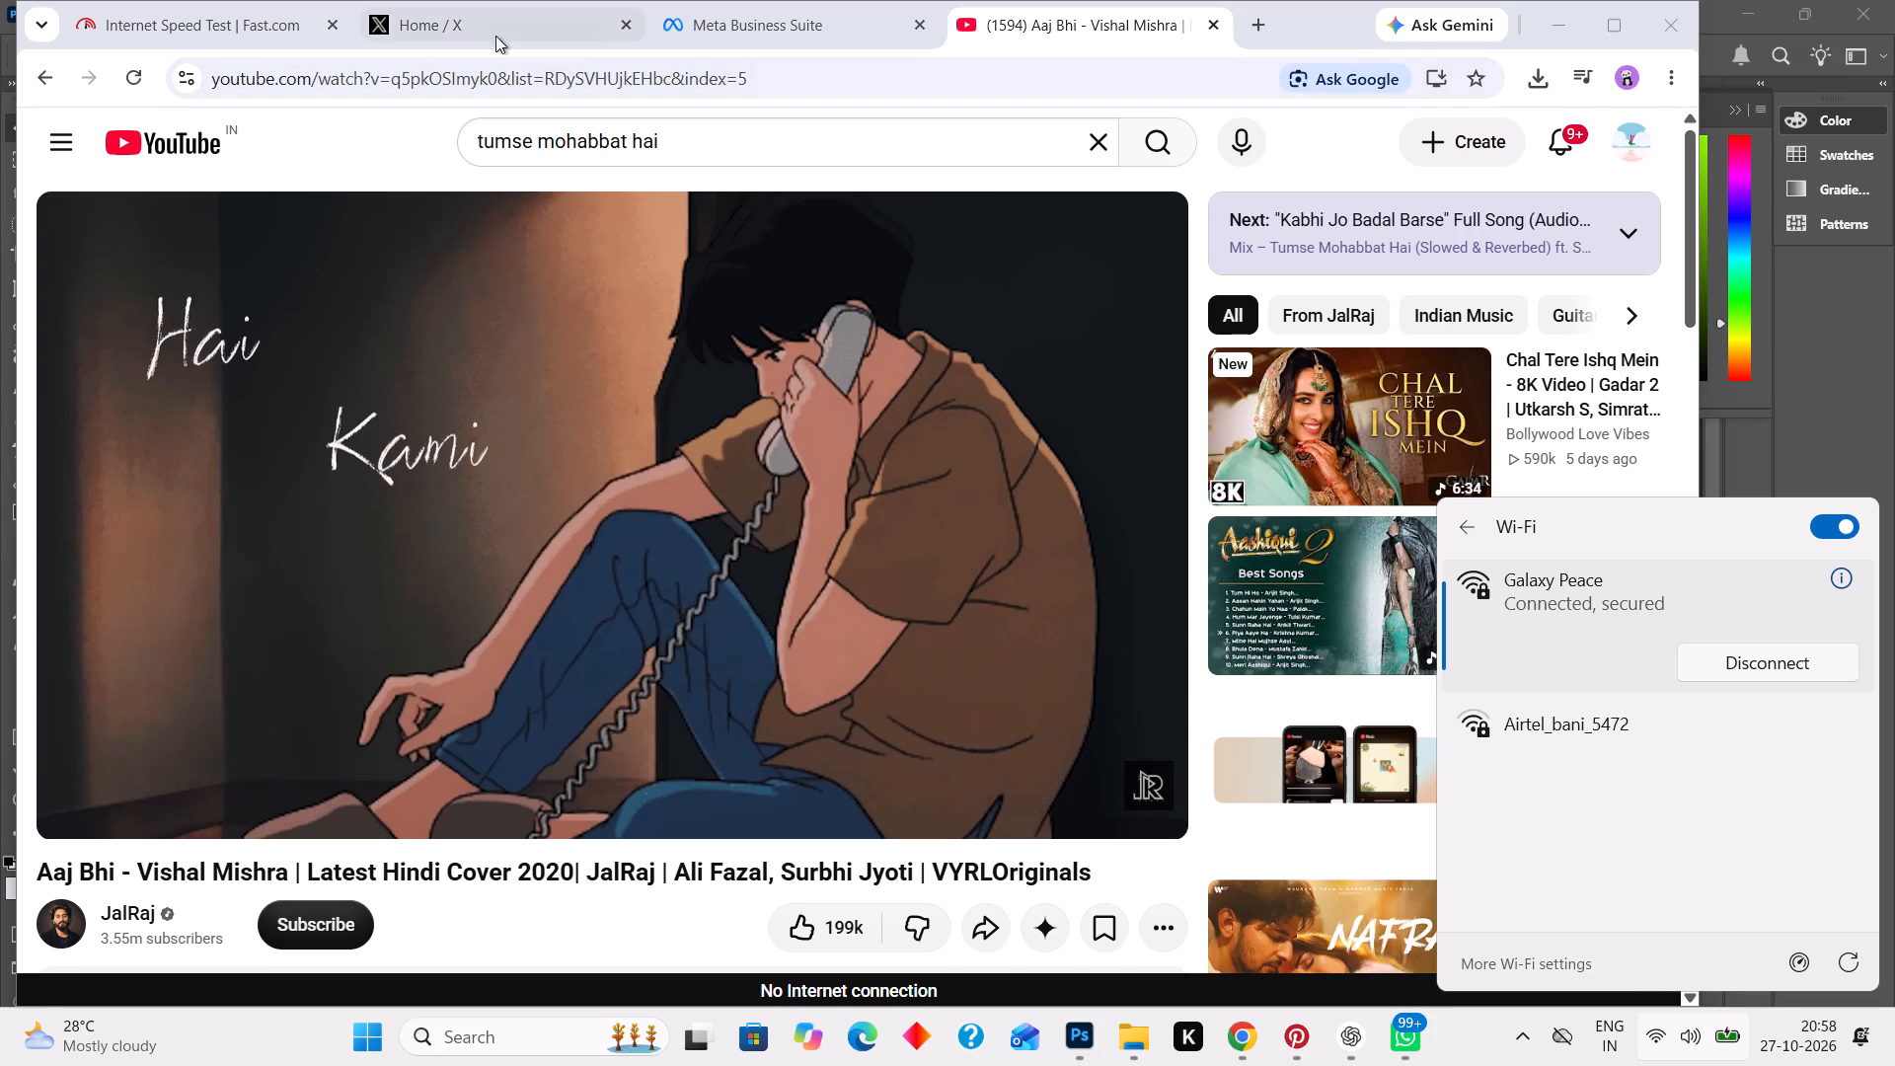
Rerun the internet speed test on Fast.com.
click(234, 33)
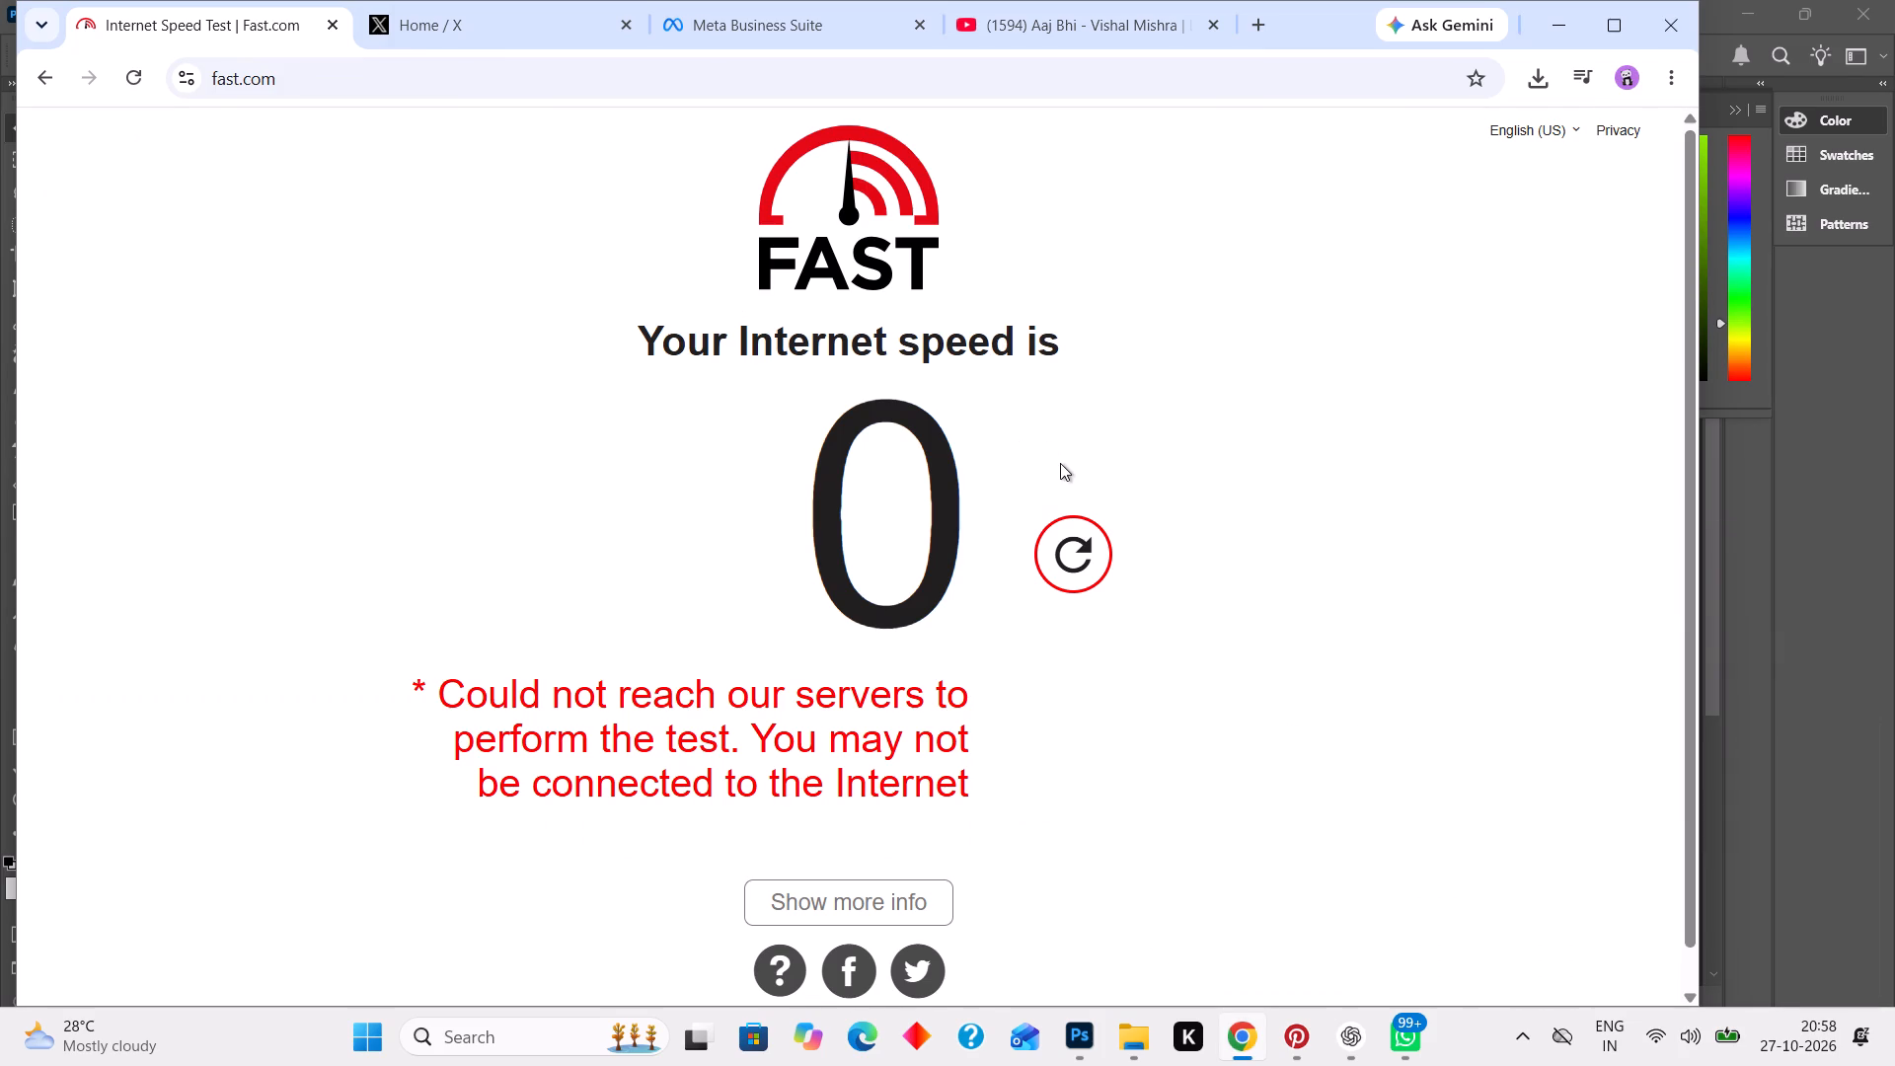
click(1076, 565)
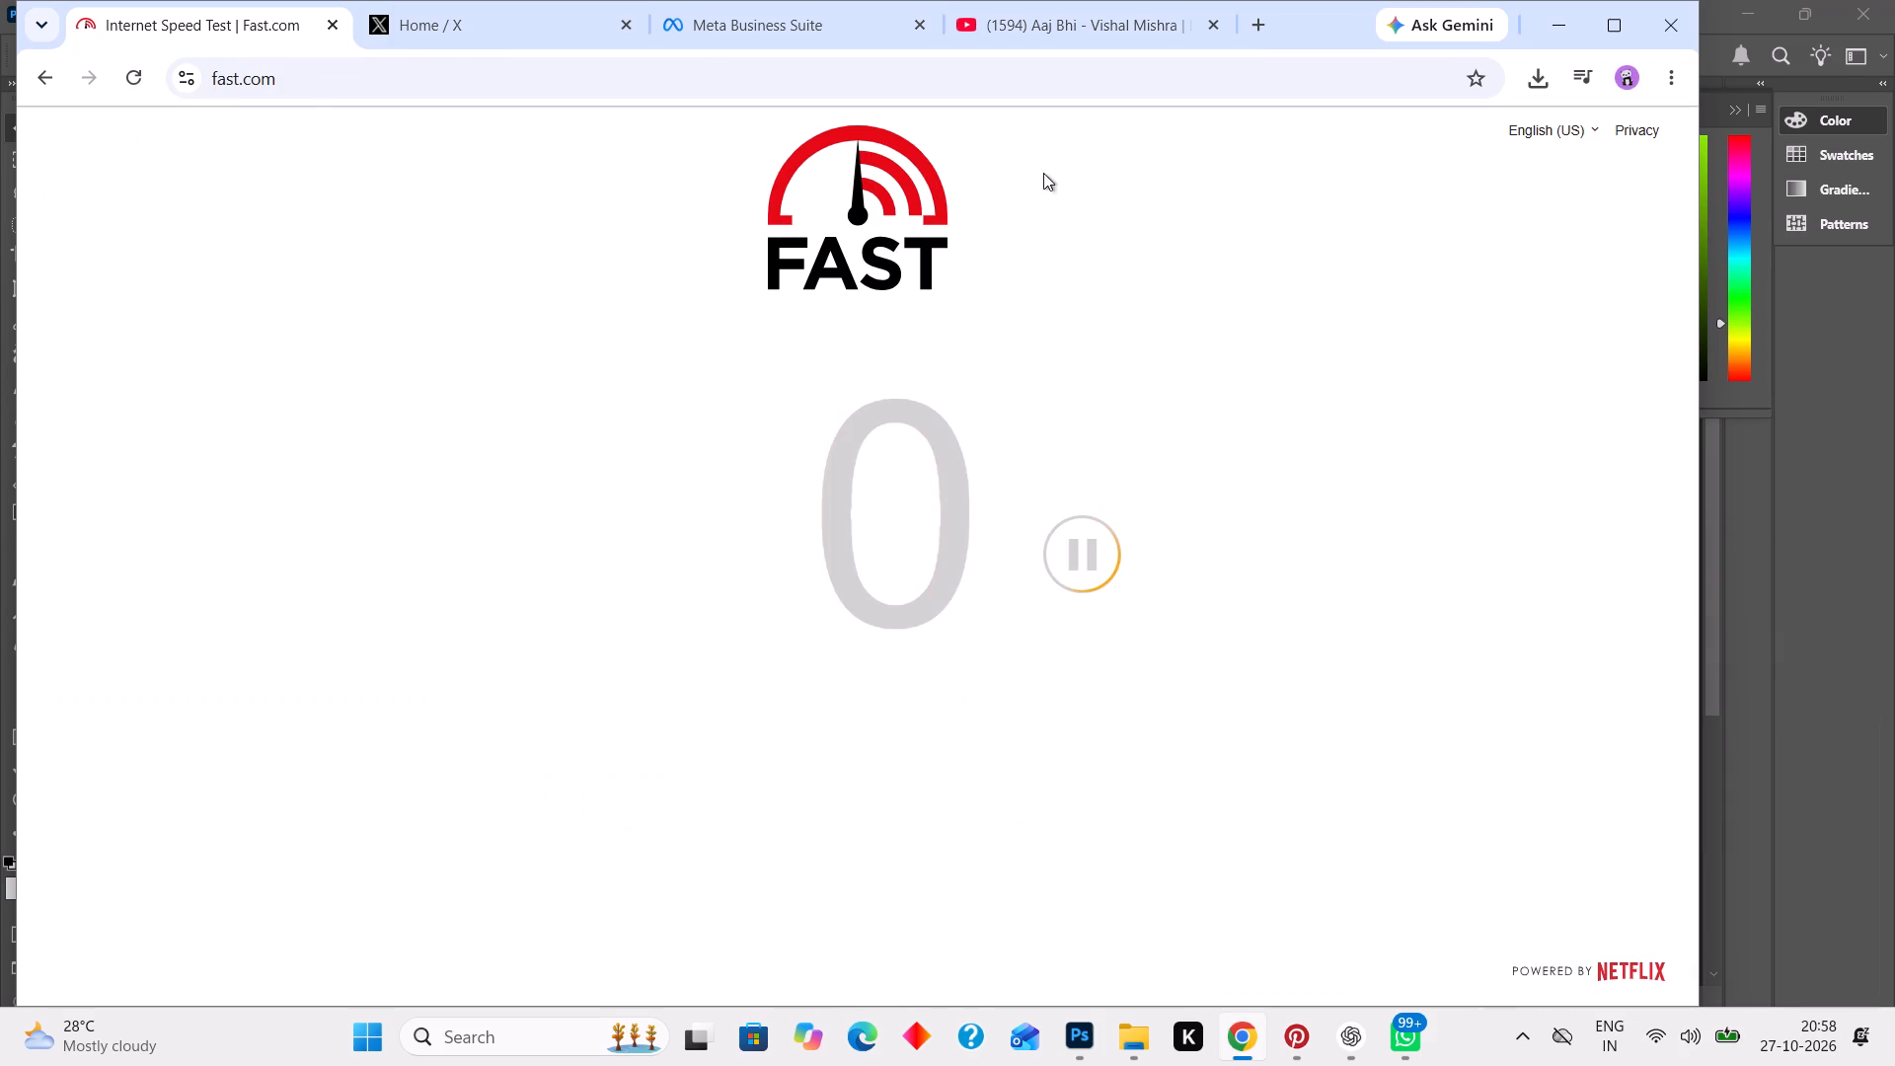
Open the photo/video file selection for the Marvel's upcoming MCU movies draft post in Meta Business Suite.
click(781, 13)
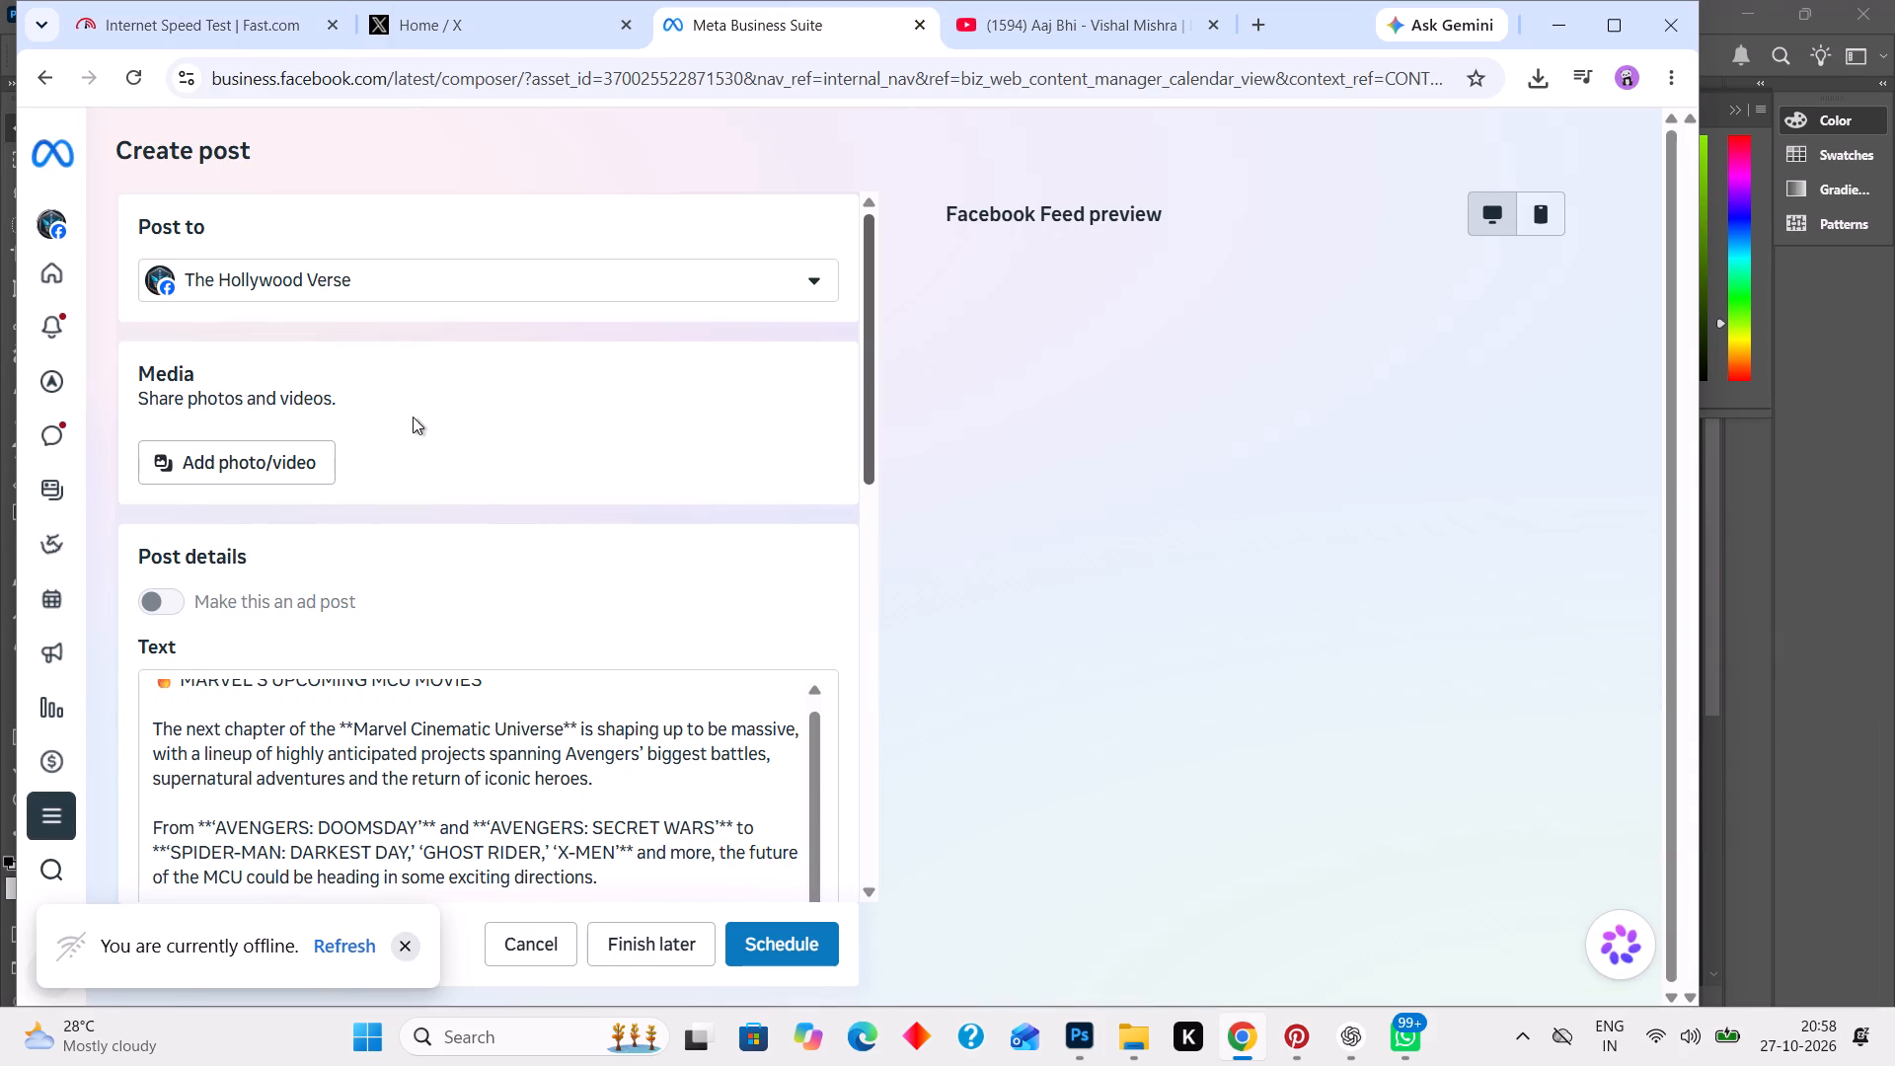
click(277, 454)
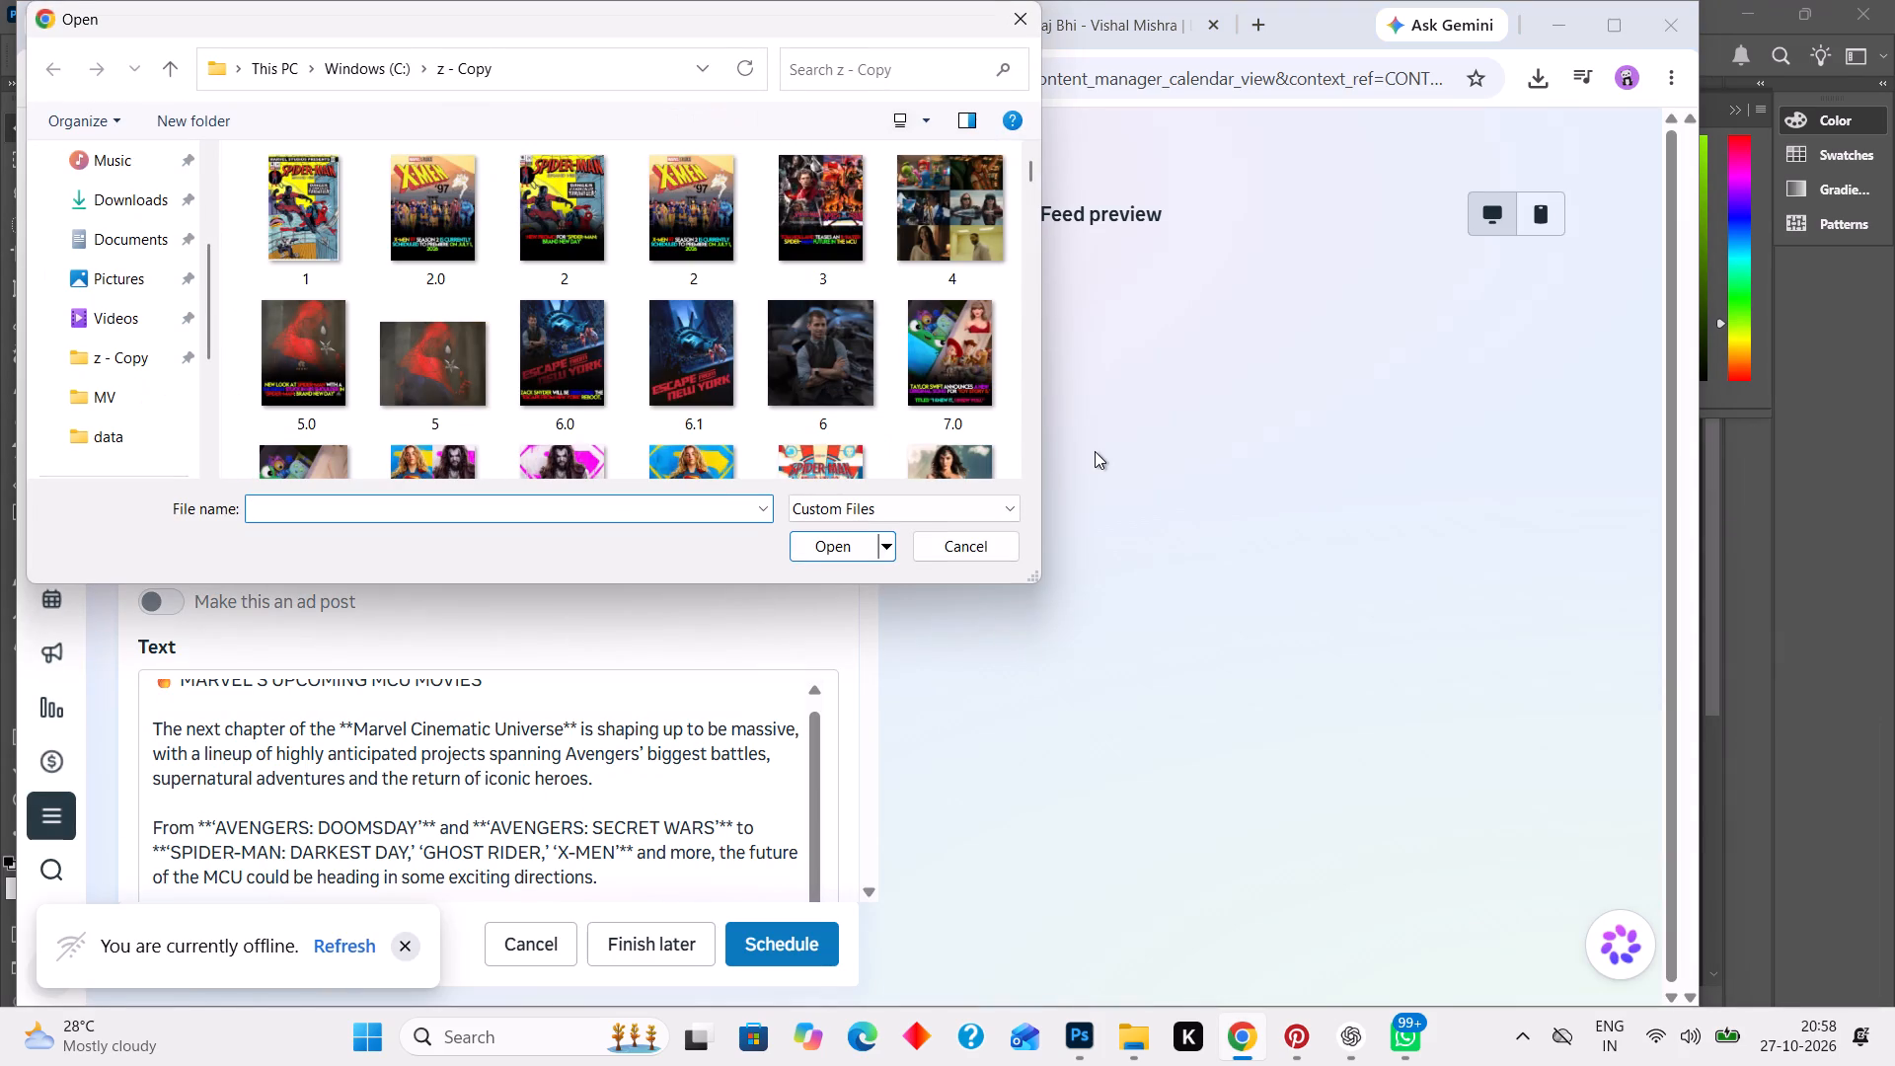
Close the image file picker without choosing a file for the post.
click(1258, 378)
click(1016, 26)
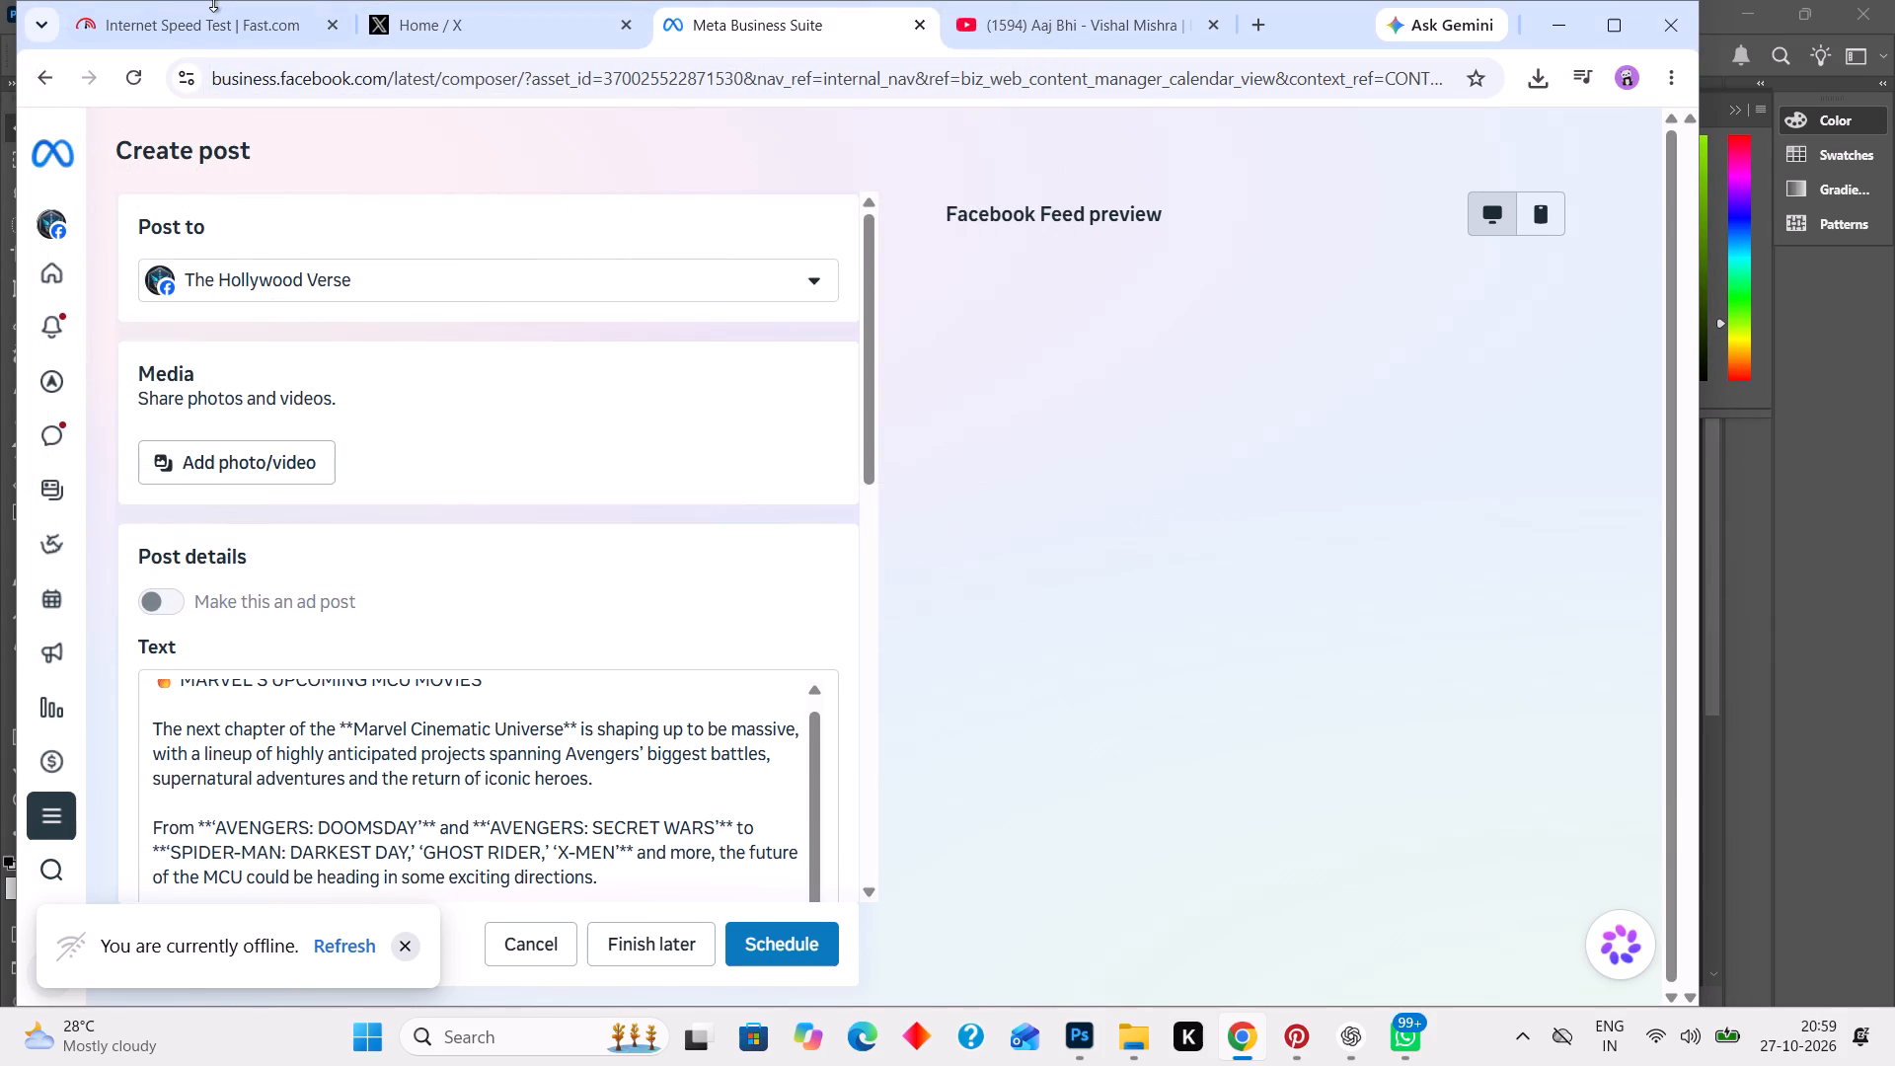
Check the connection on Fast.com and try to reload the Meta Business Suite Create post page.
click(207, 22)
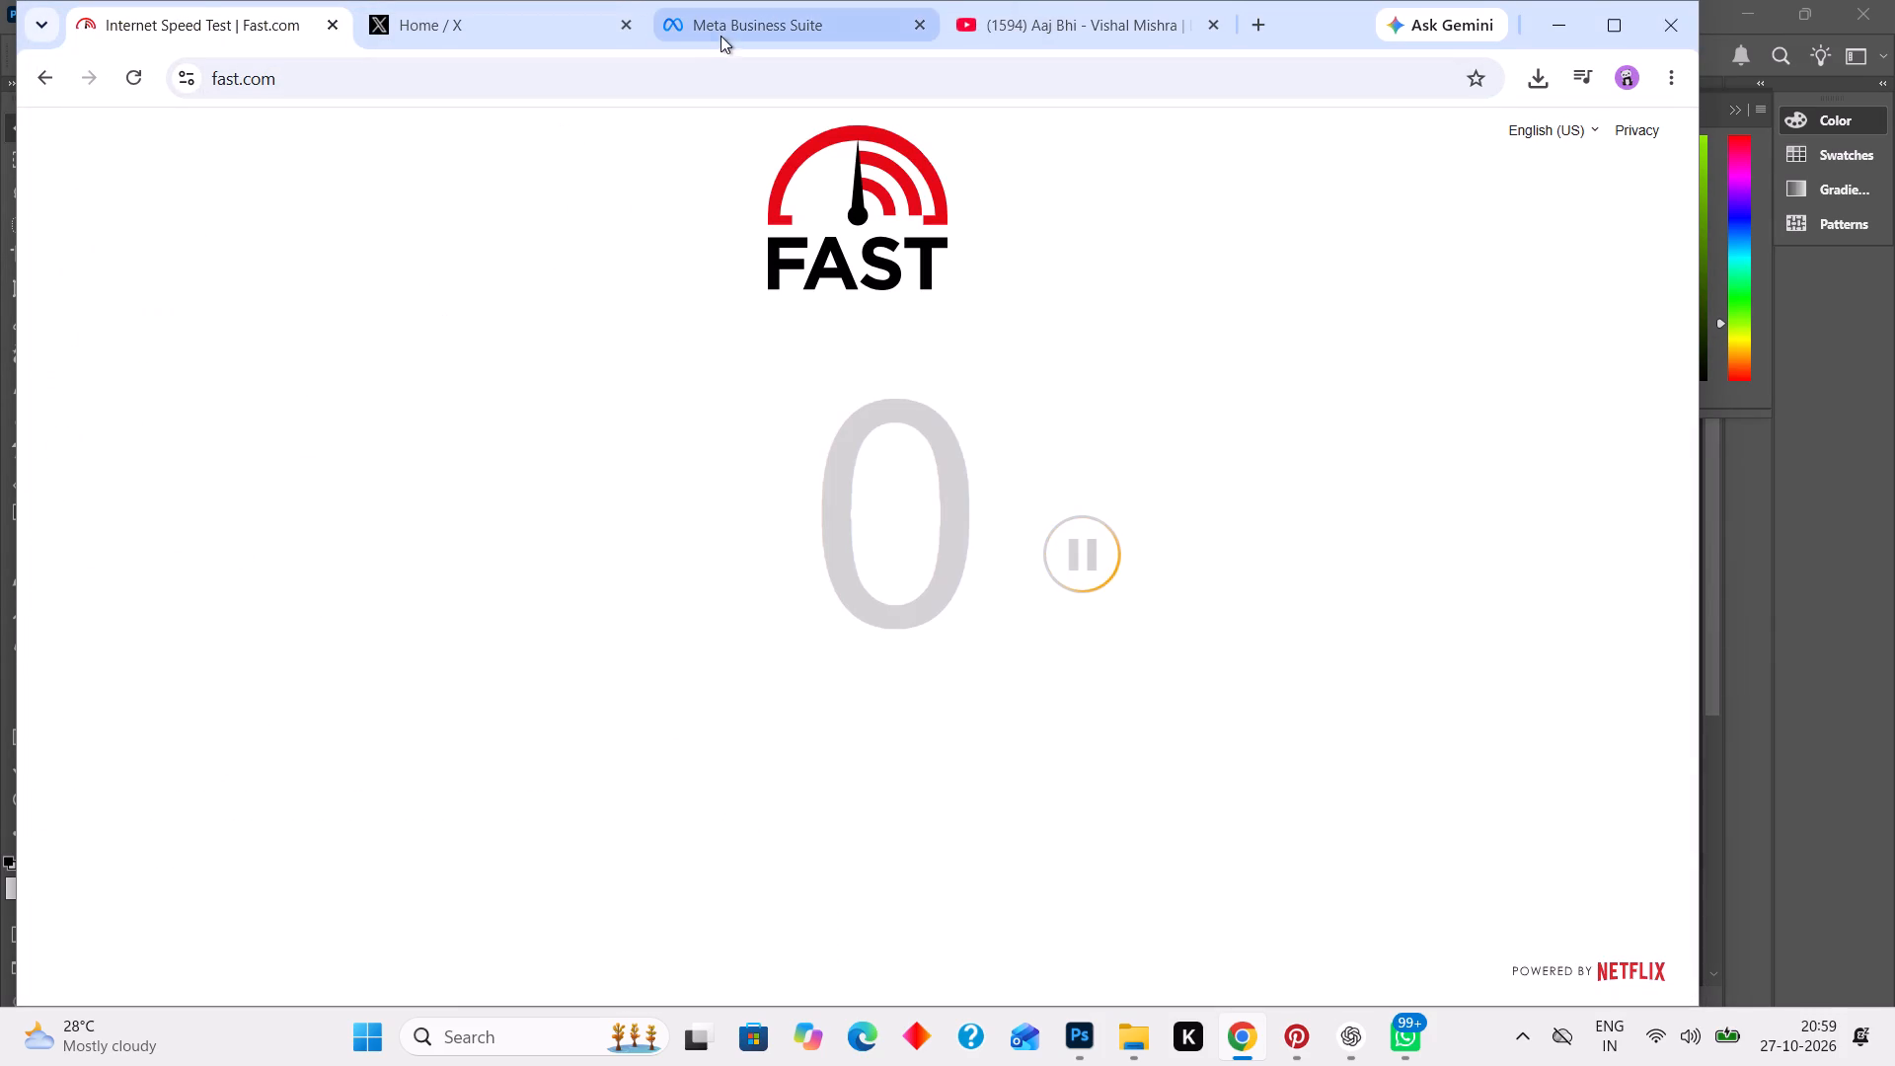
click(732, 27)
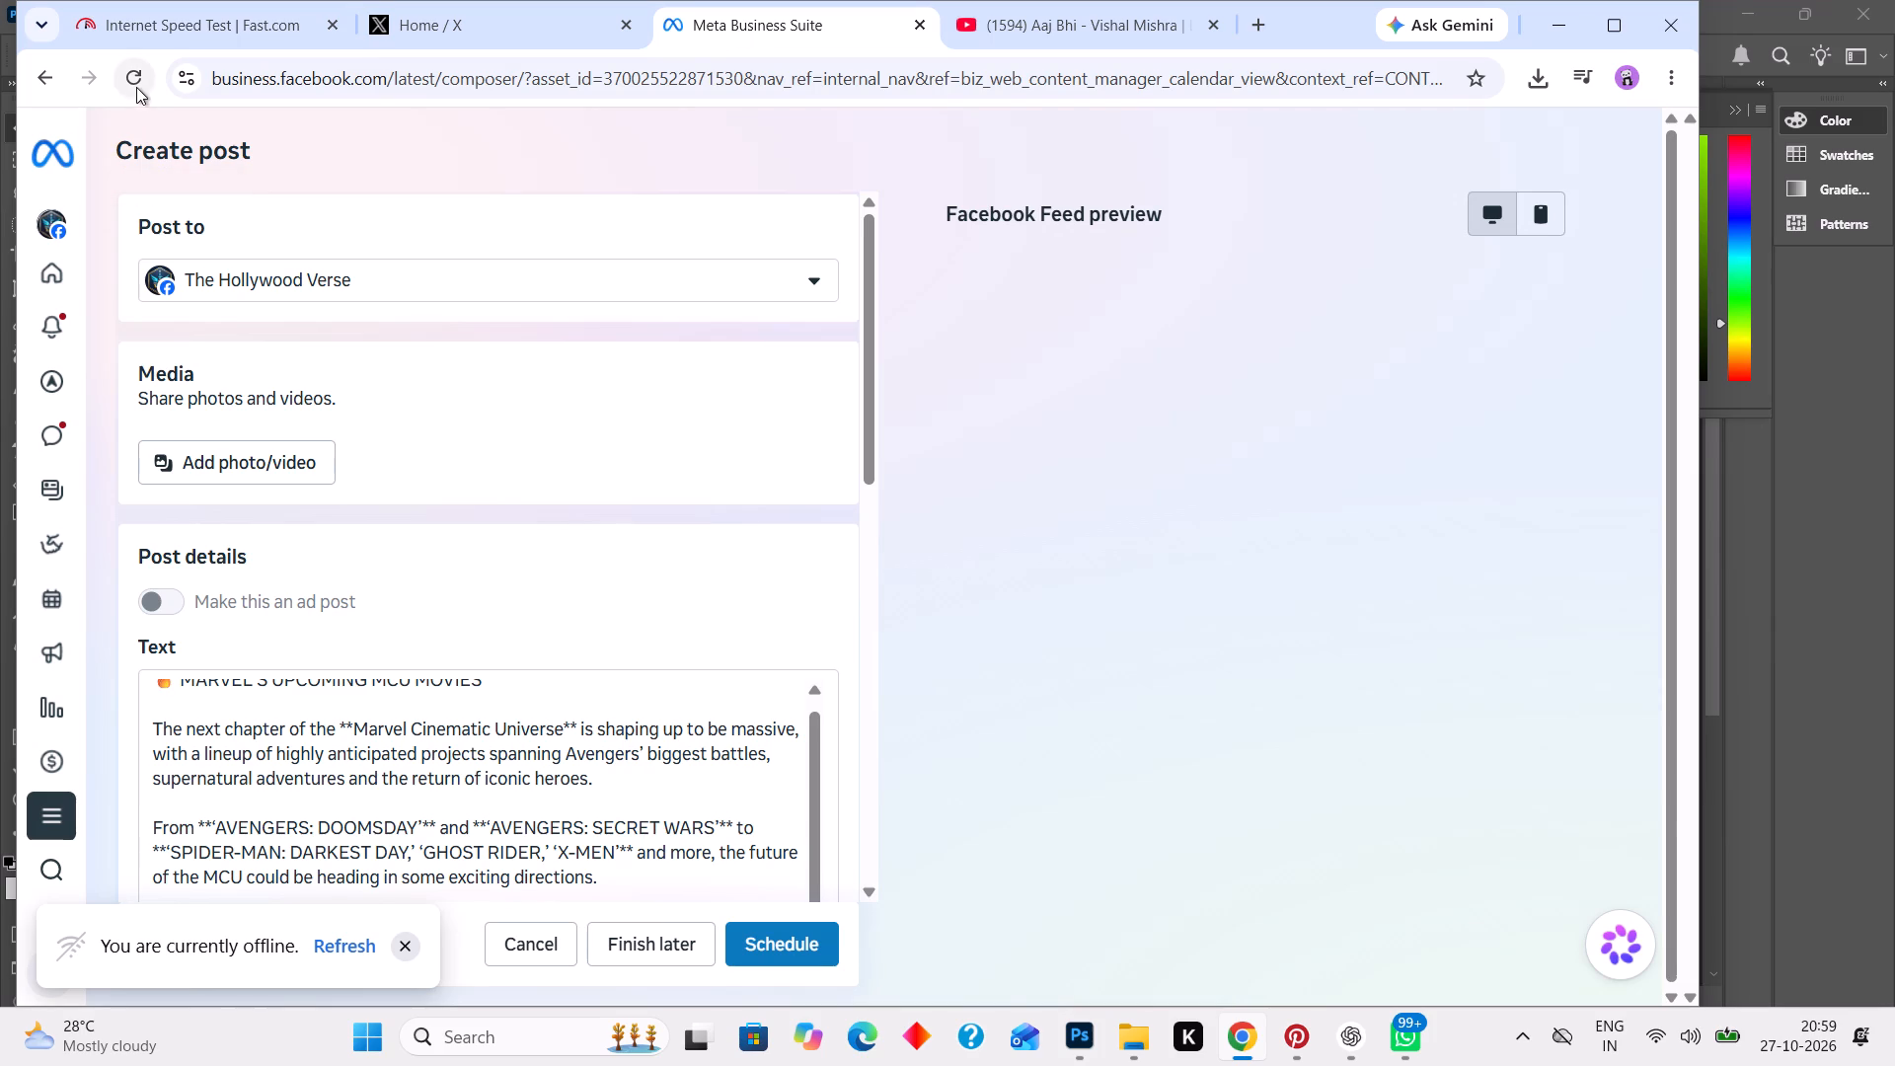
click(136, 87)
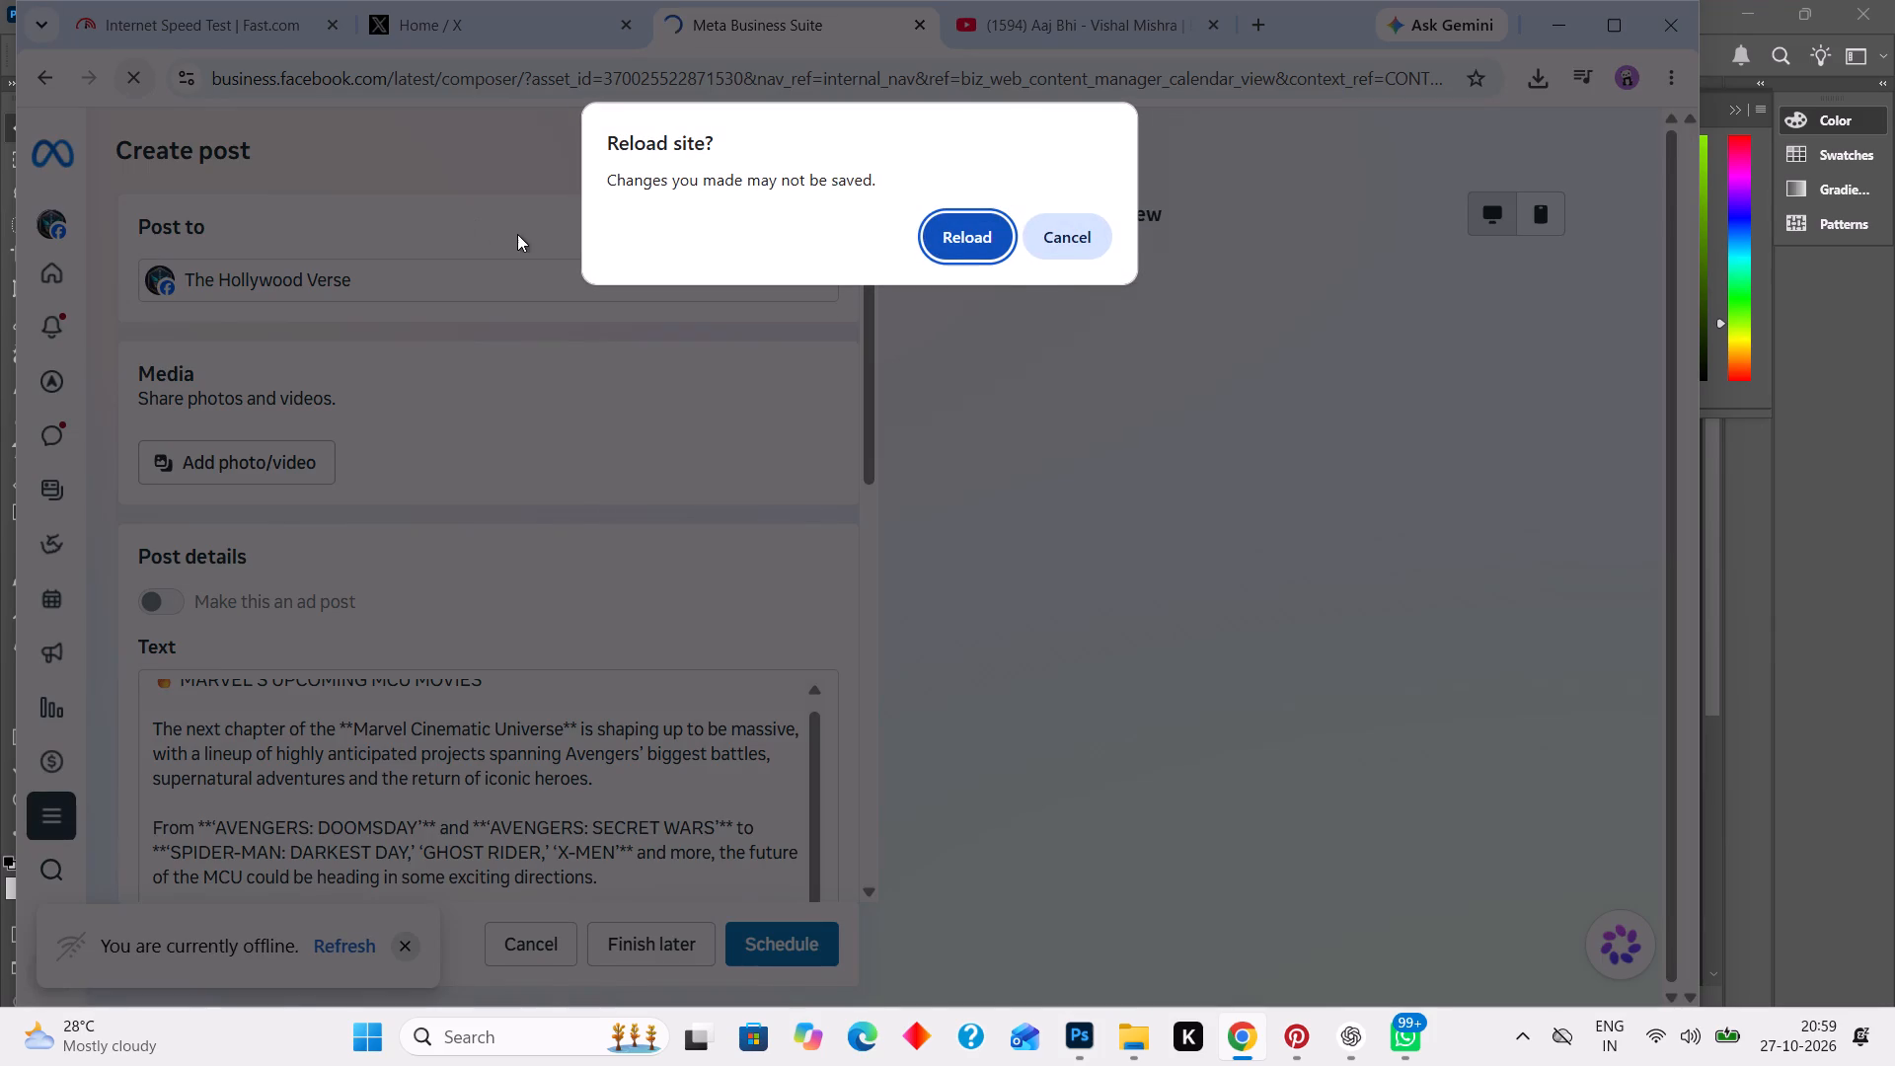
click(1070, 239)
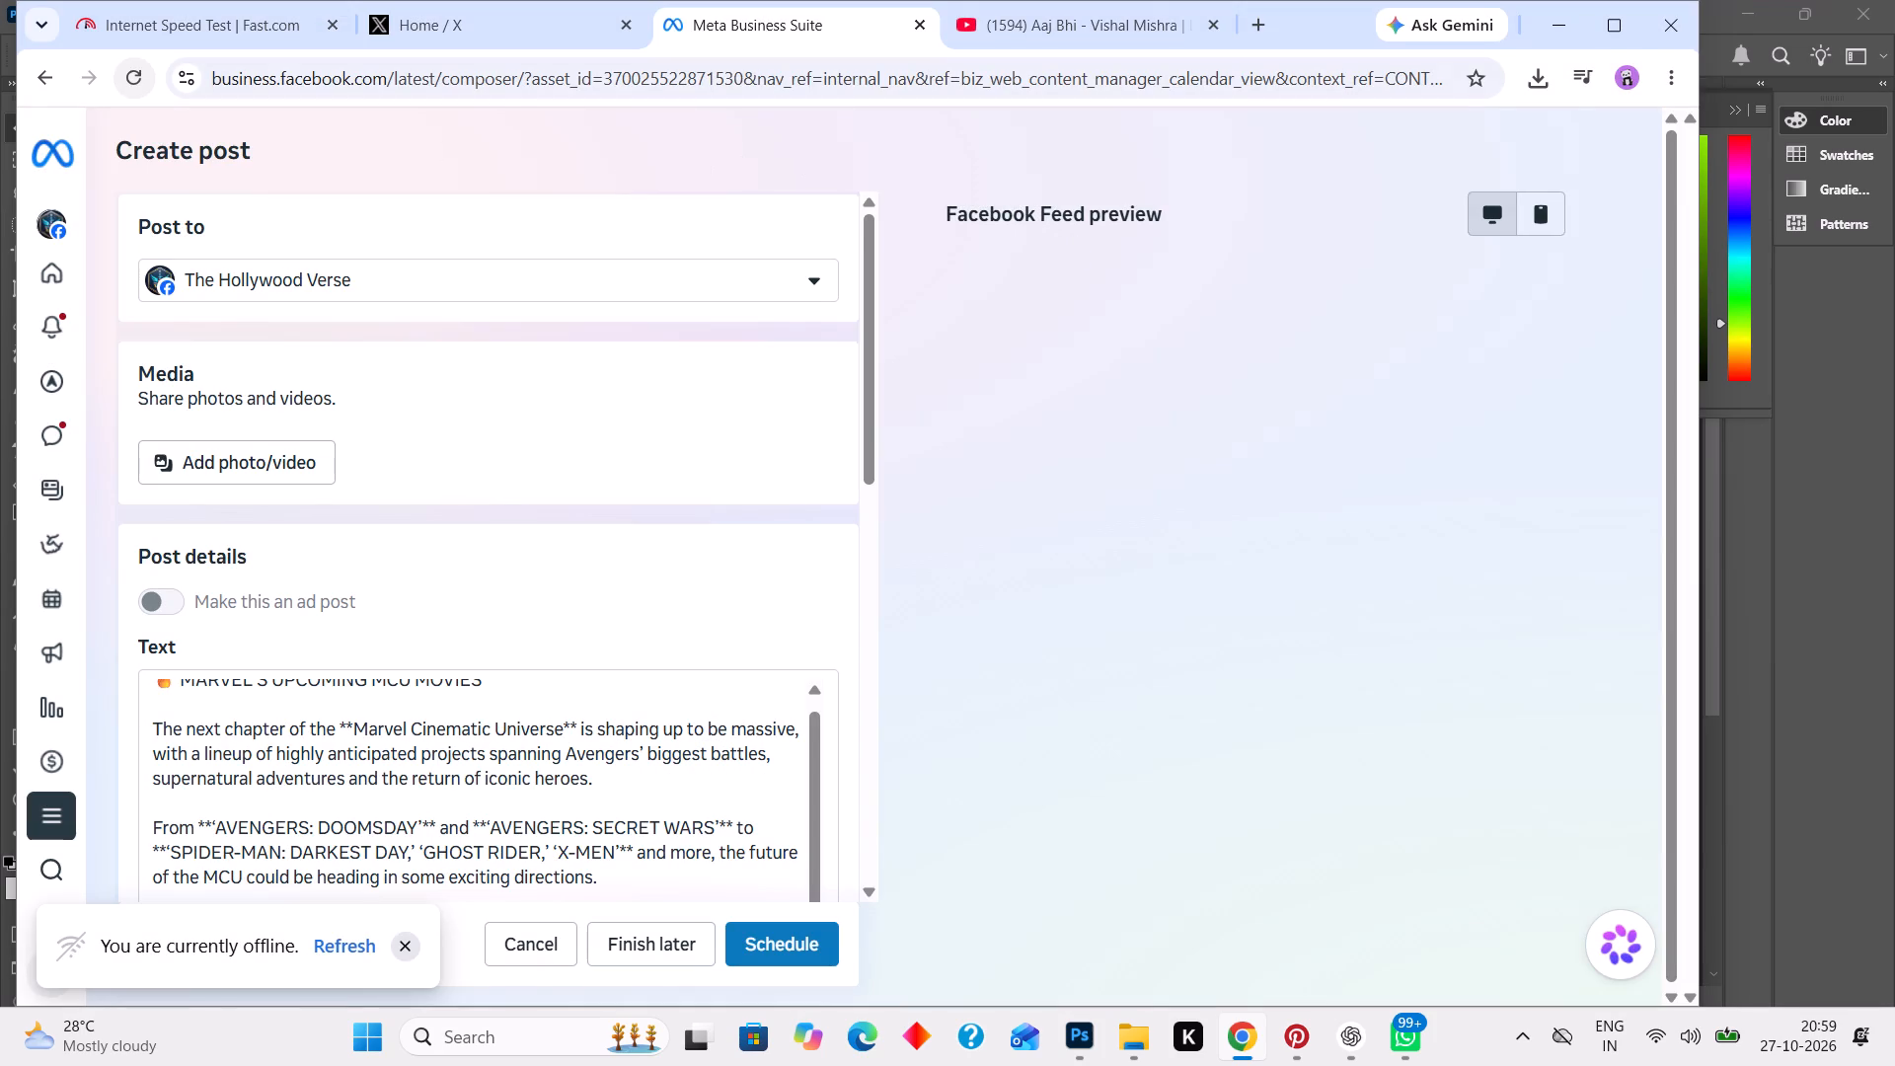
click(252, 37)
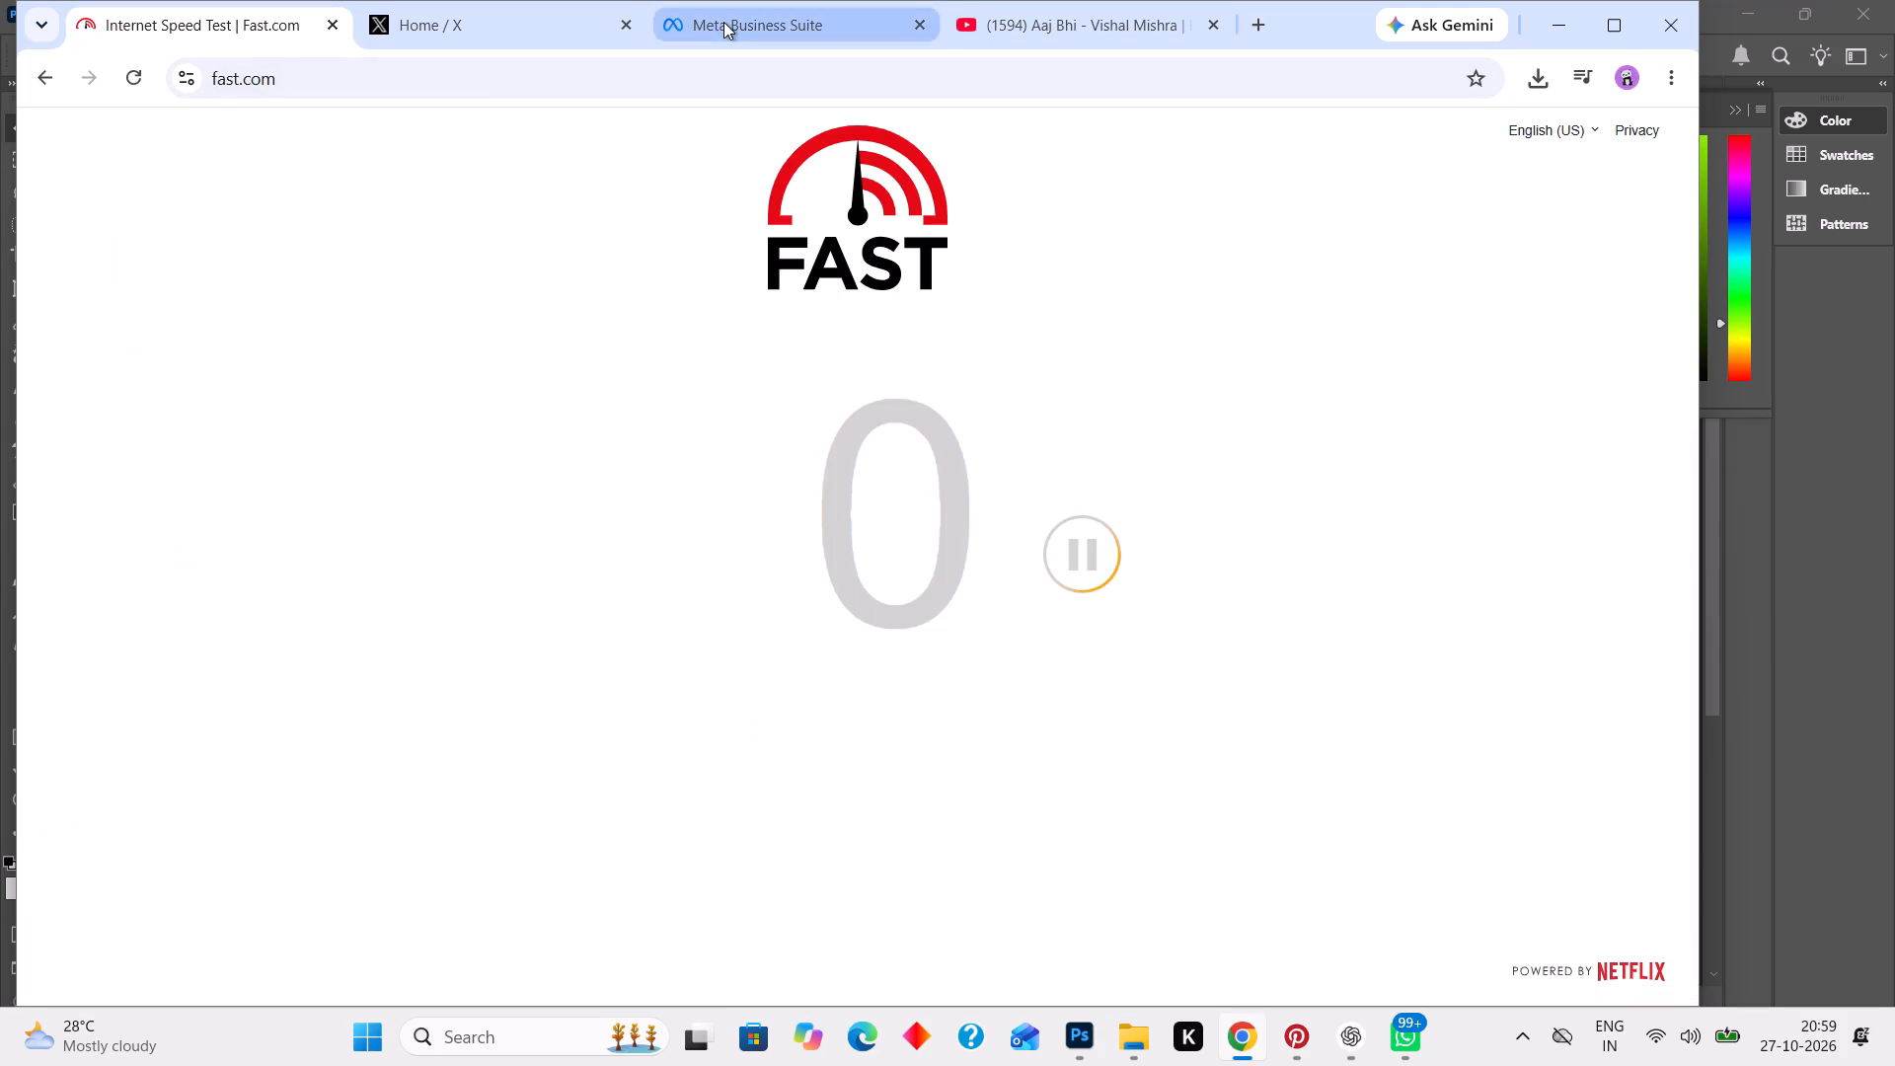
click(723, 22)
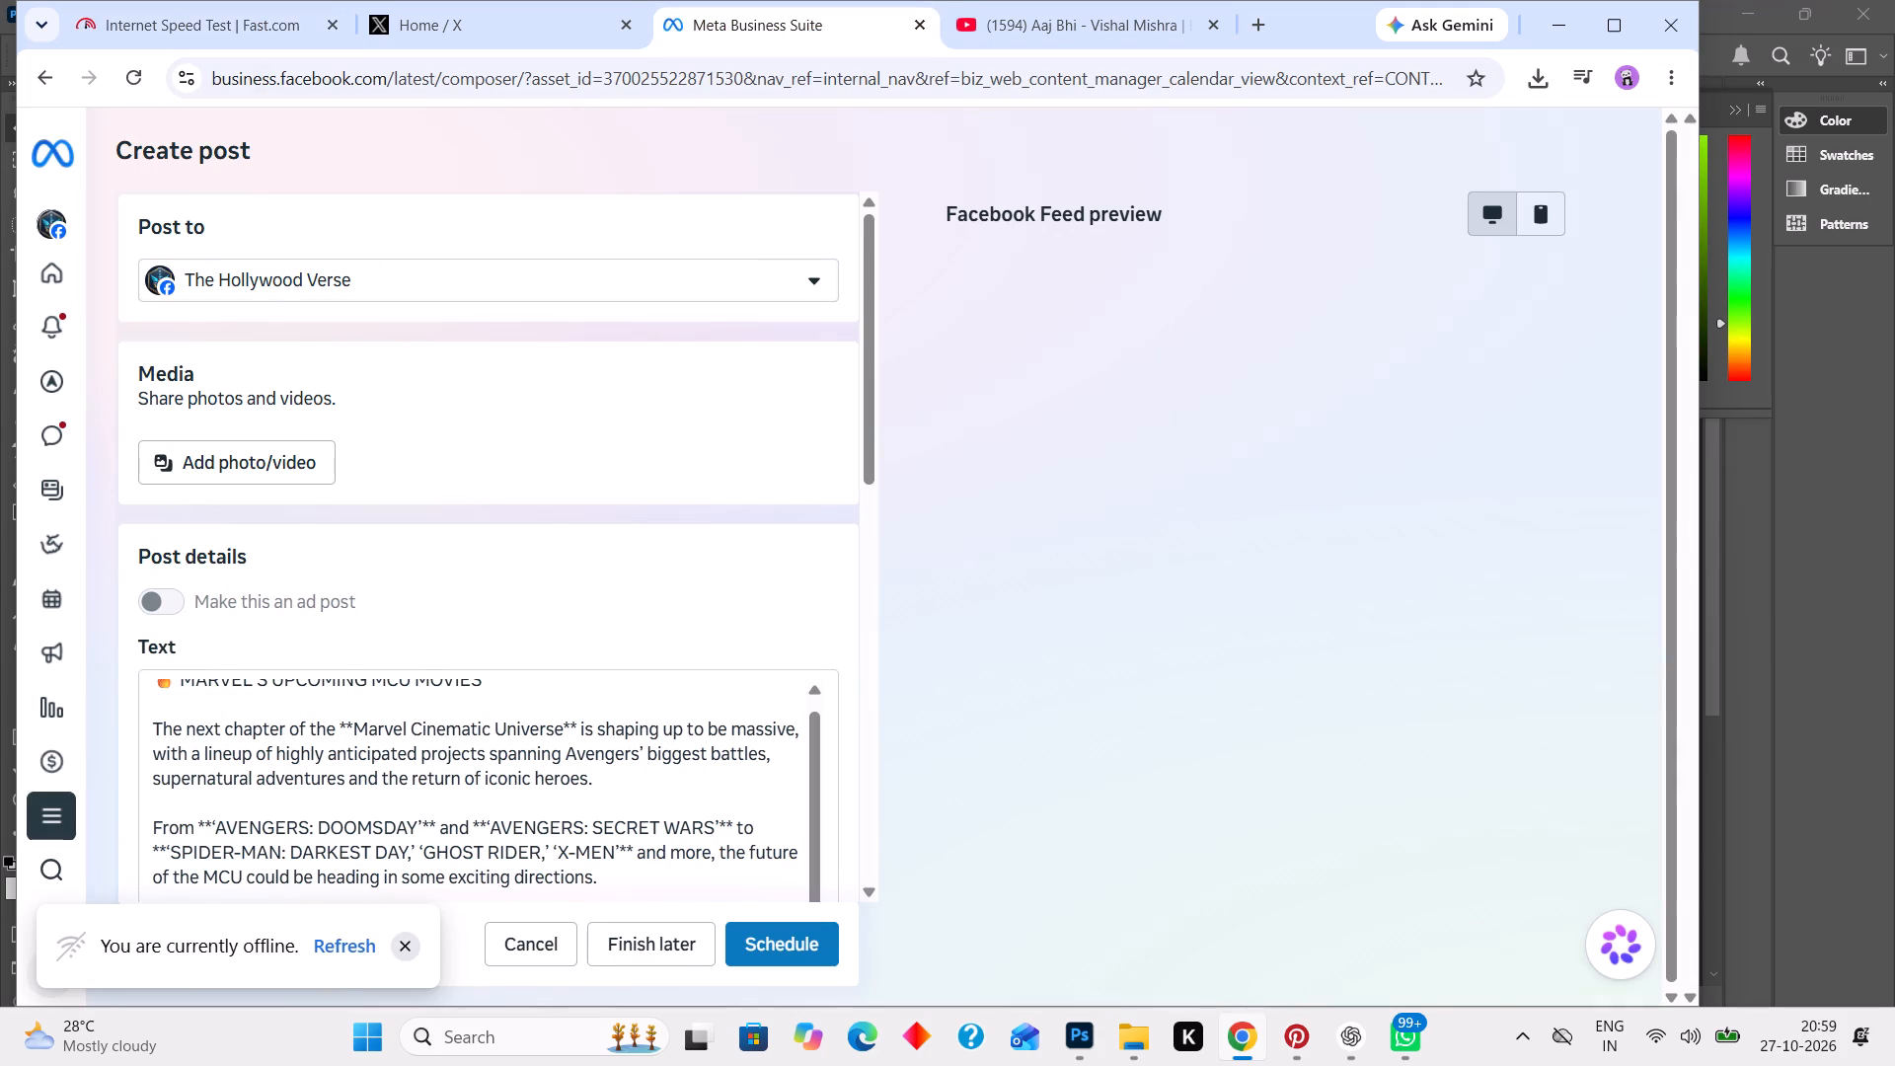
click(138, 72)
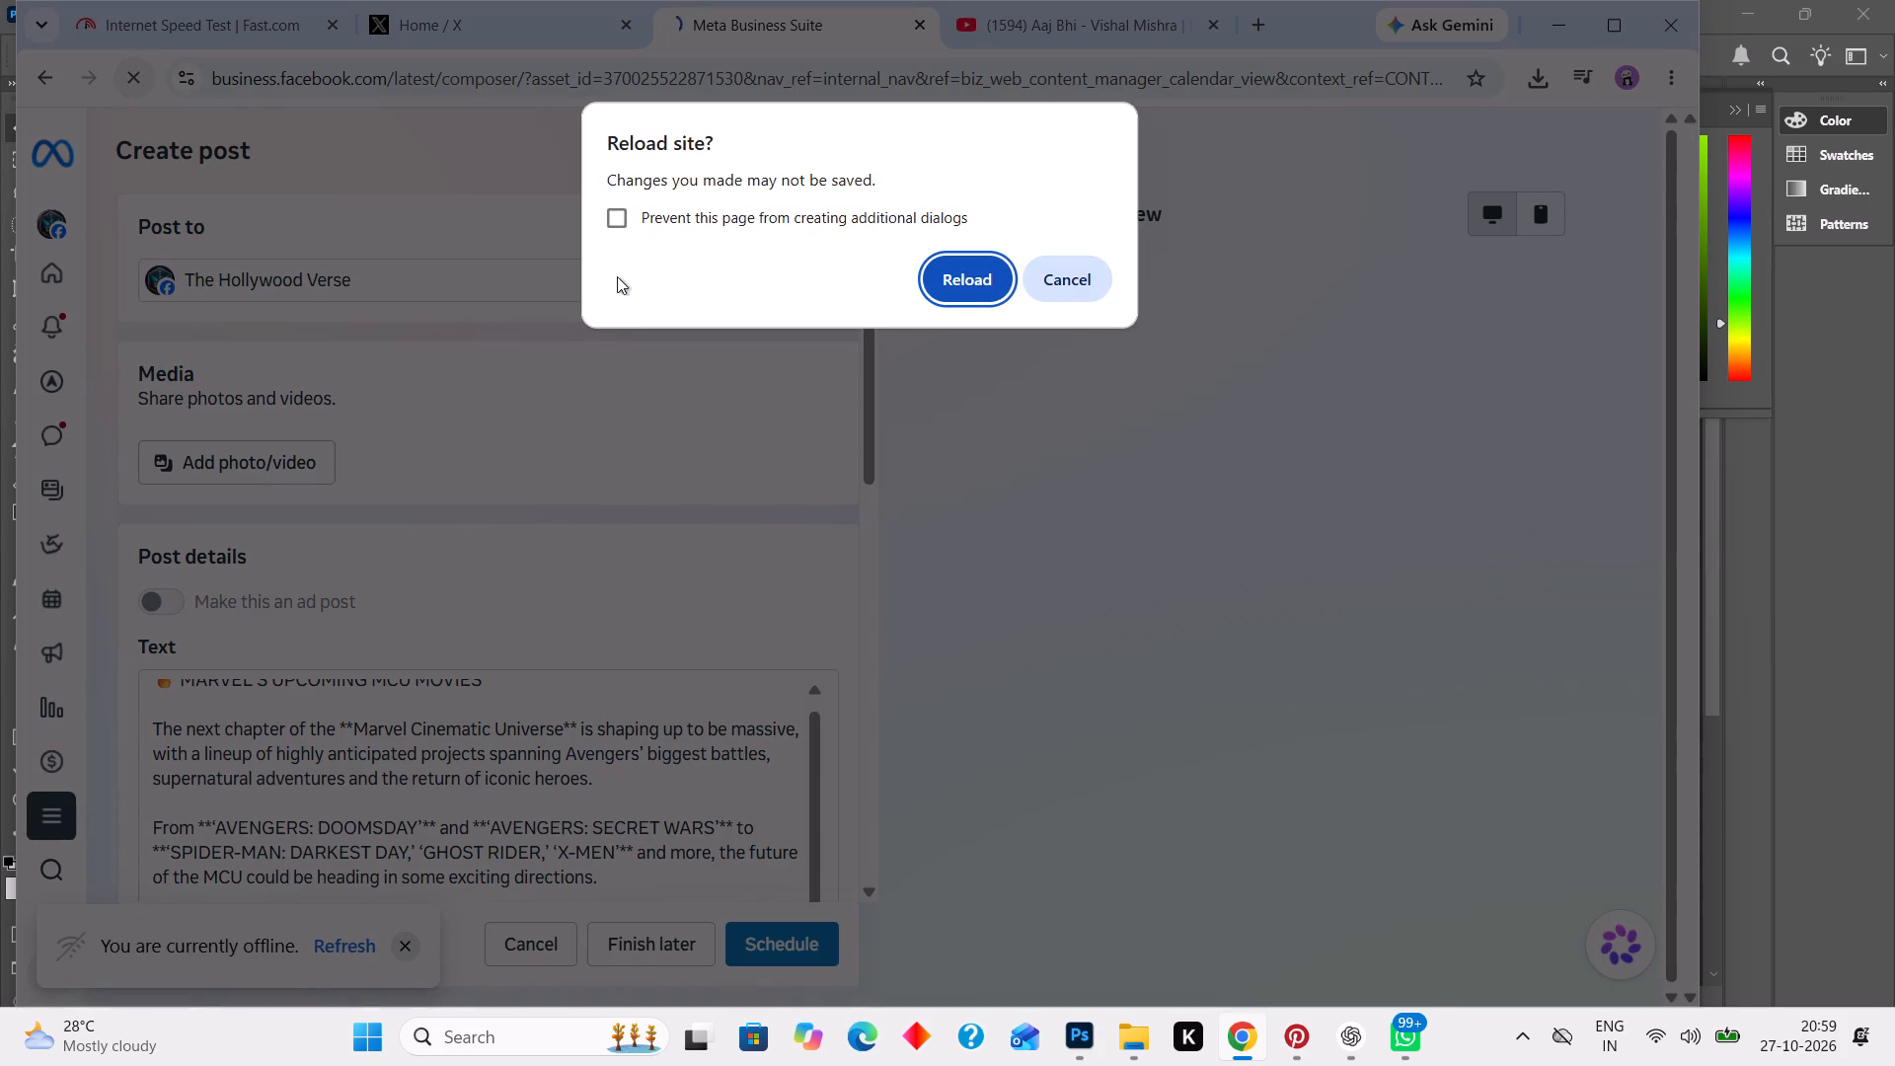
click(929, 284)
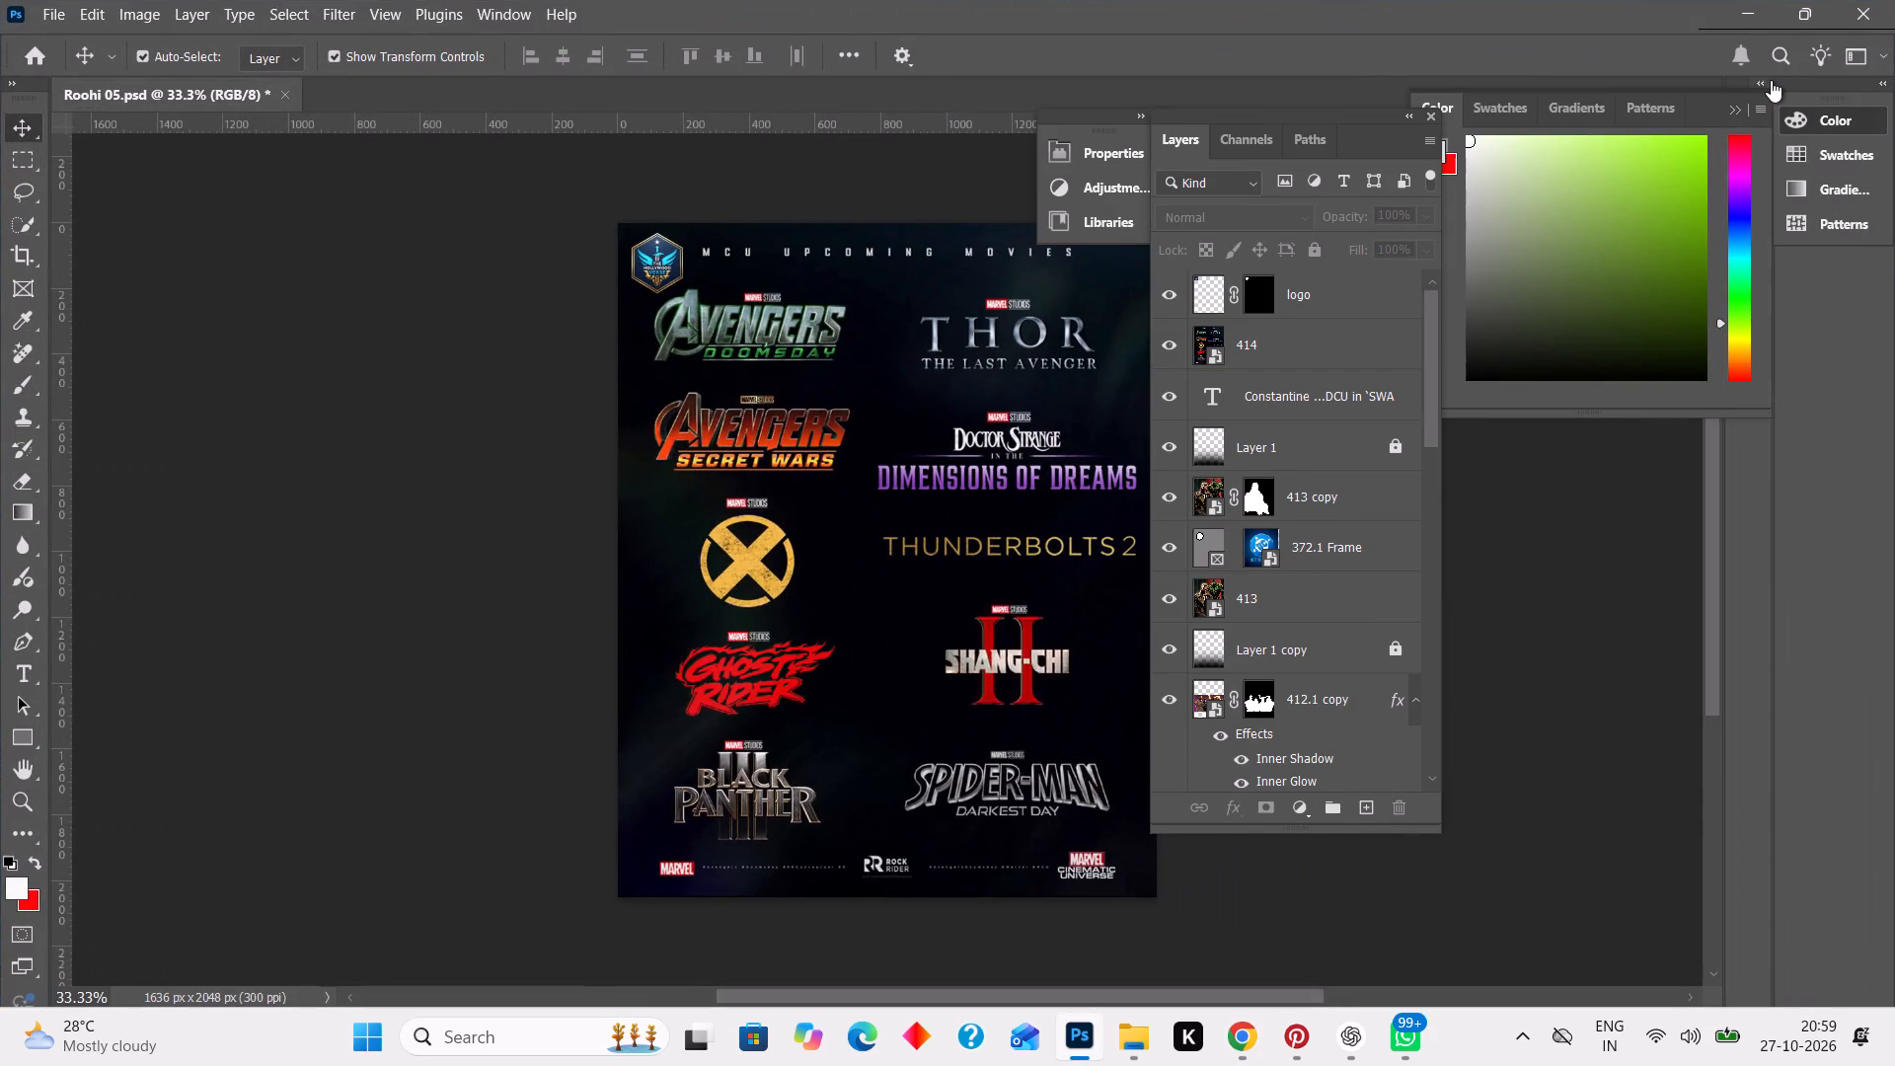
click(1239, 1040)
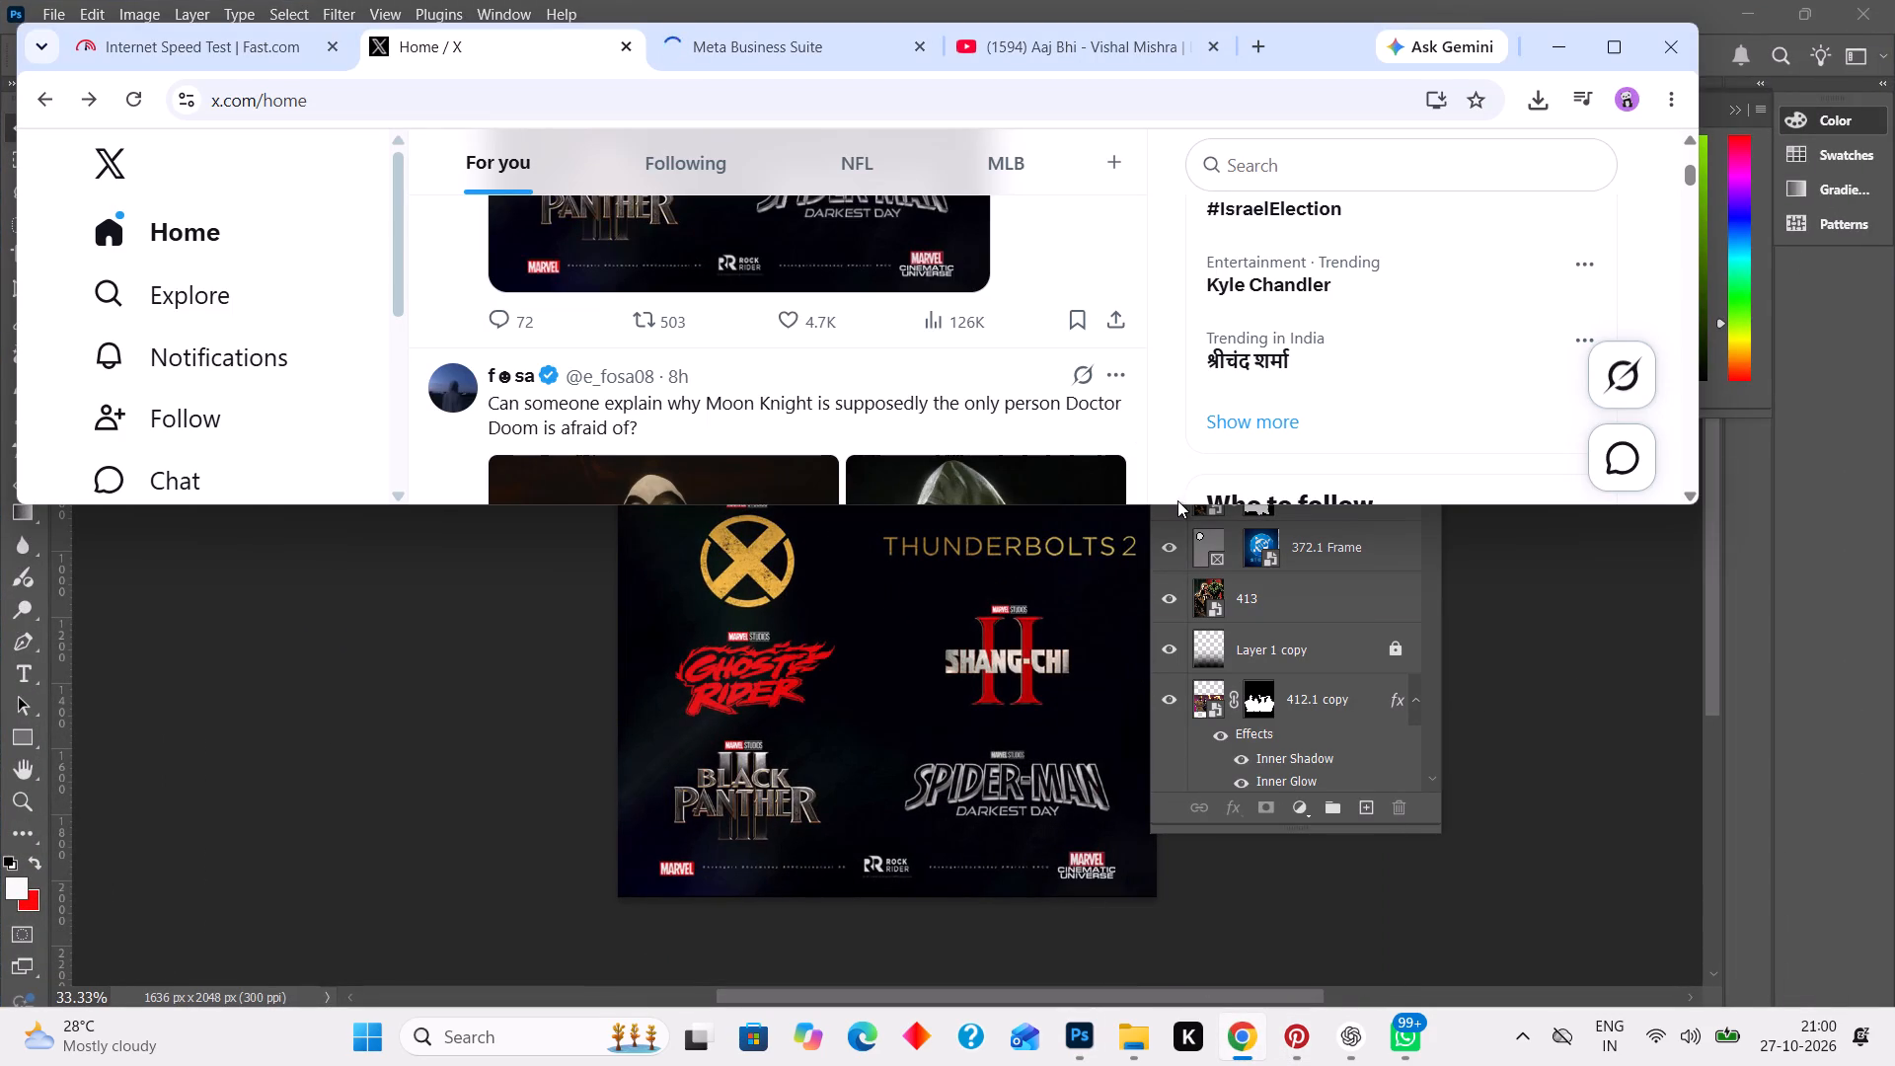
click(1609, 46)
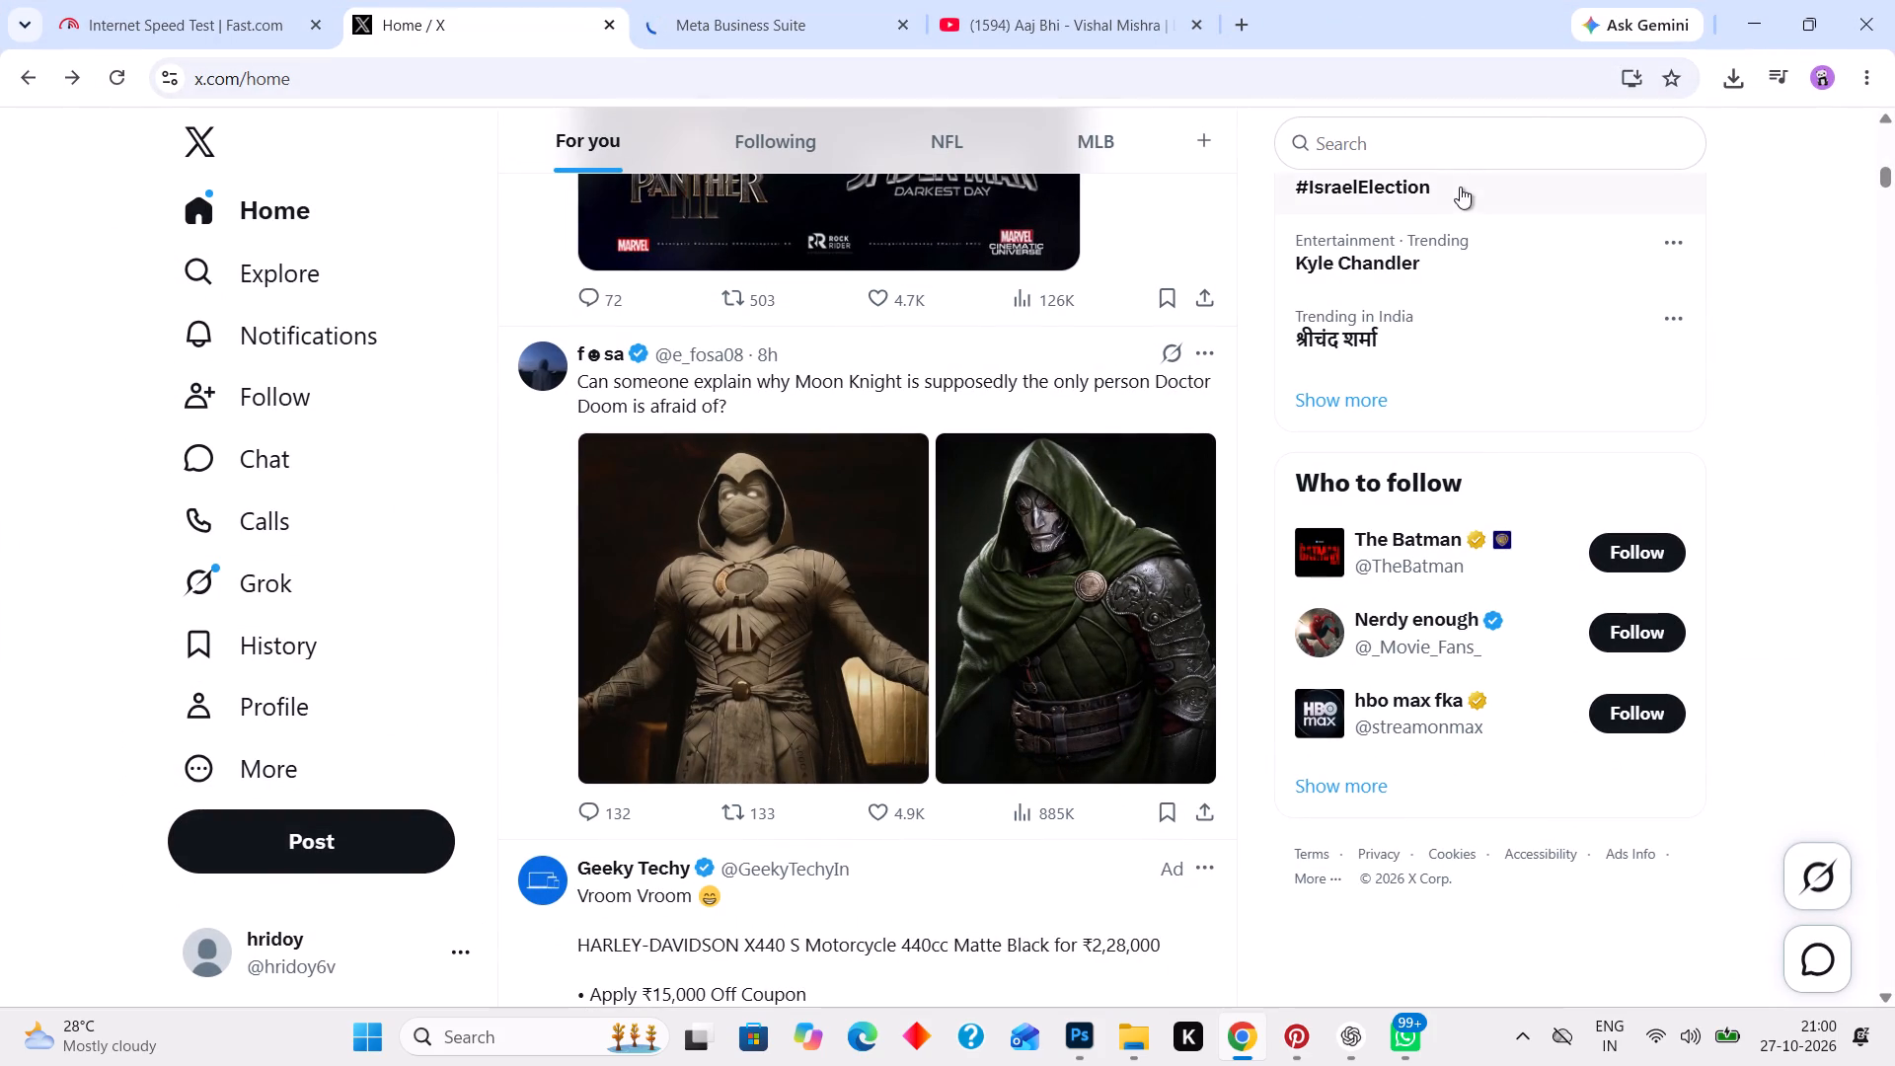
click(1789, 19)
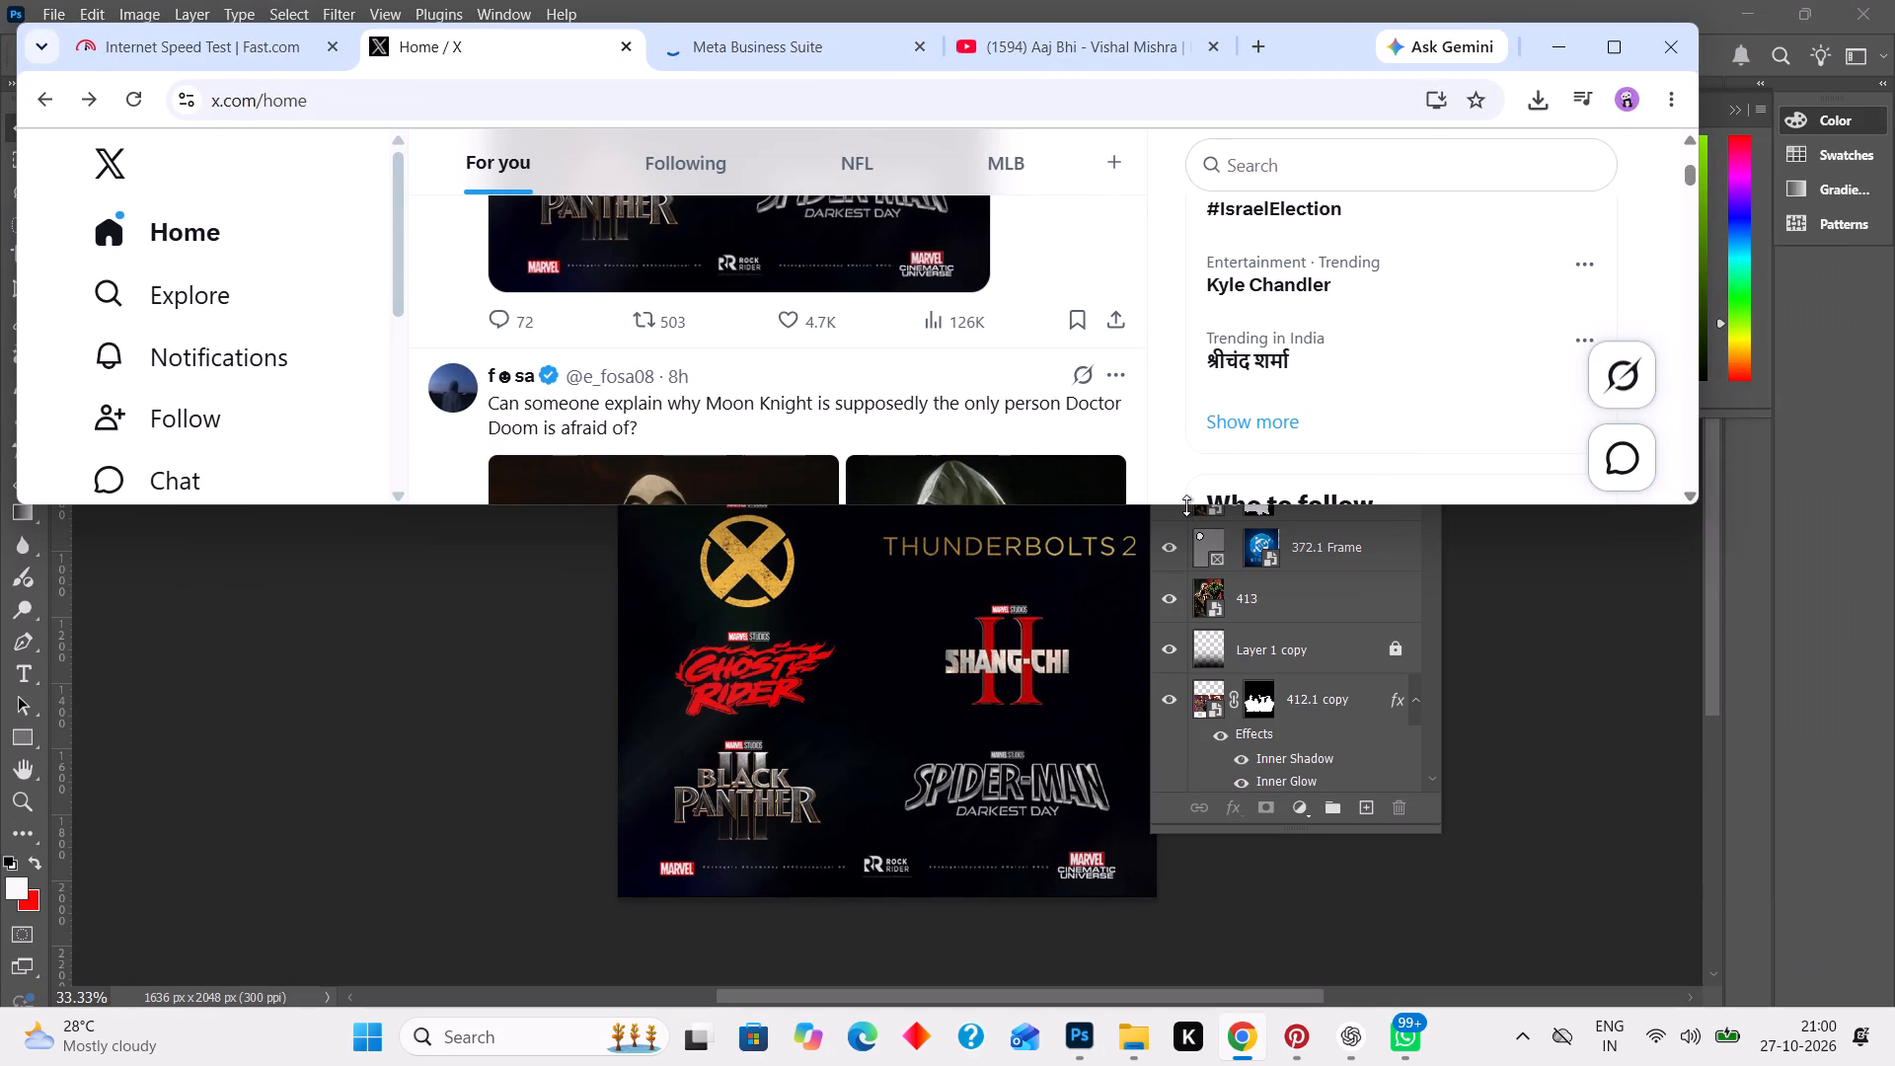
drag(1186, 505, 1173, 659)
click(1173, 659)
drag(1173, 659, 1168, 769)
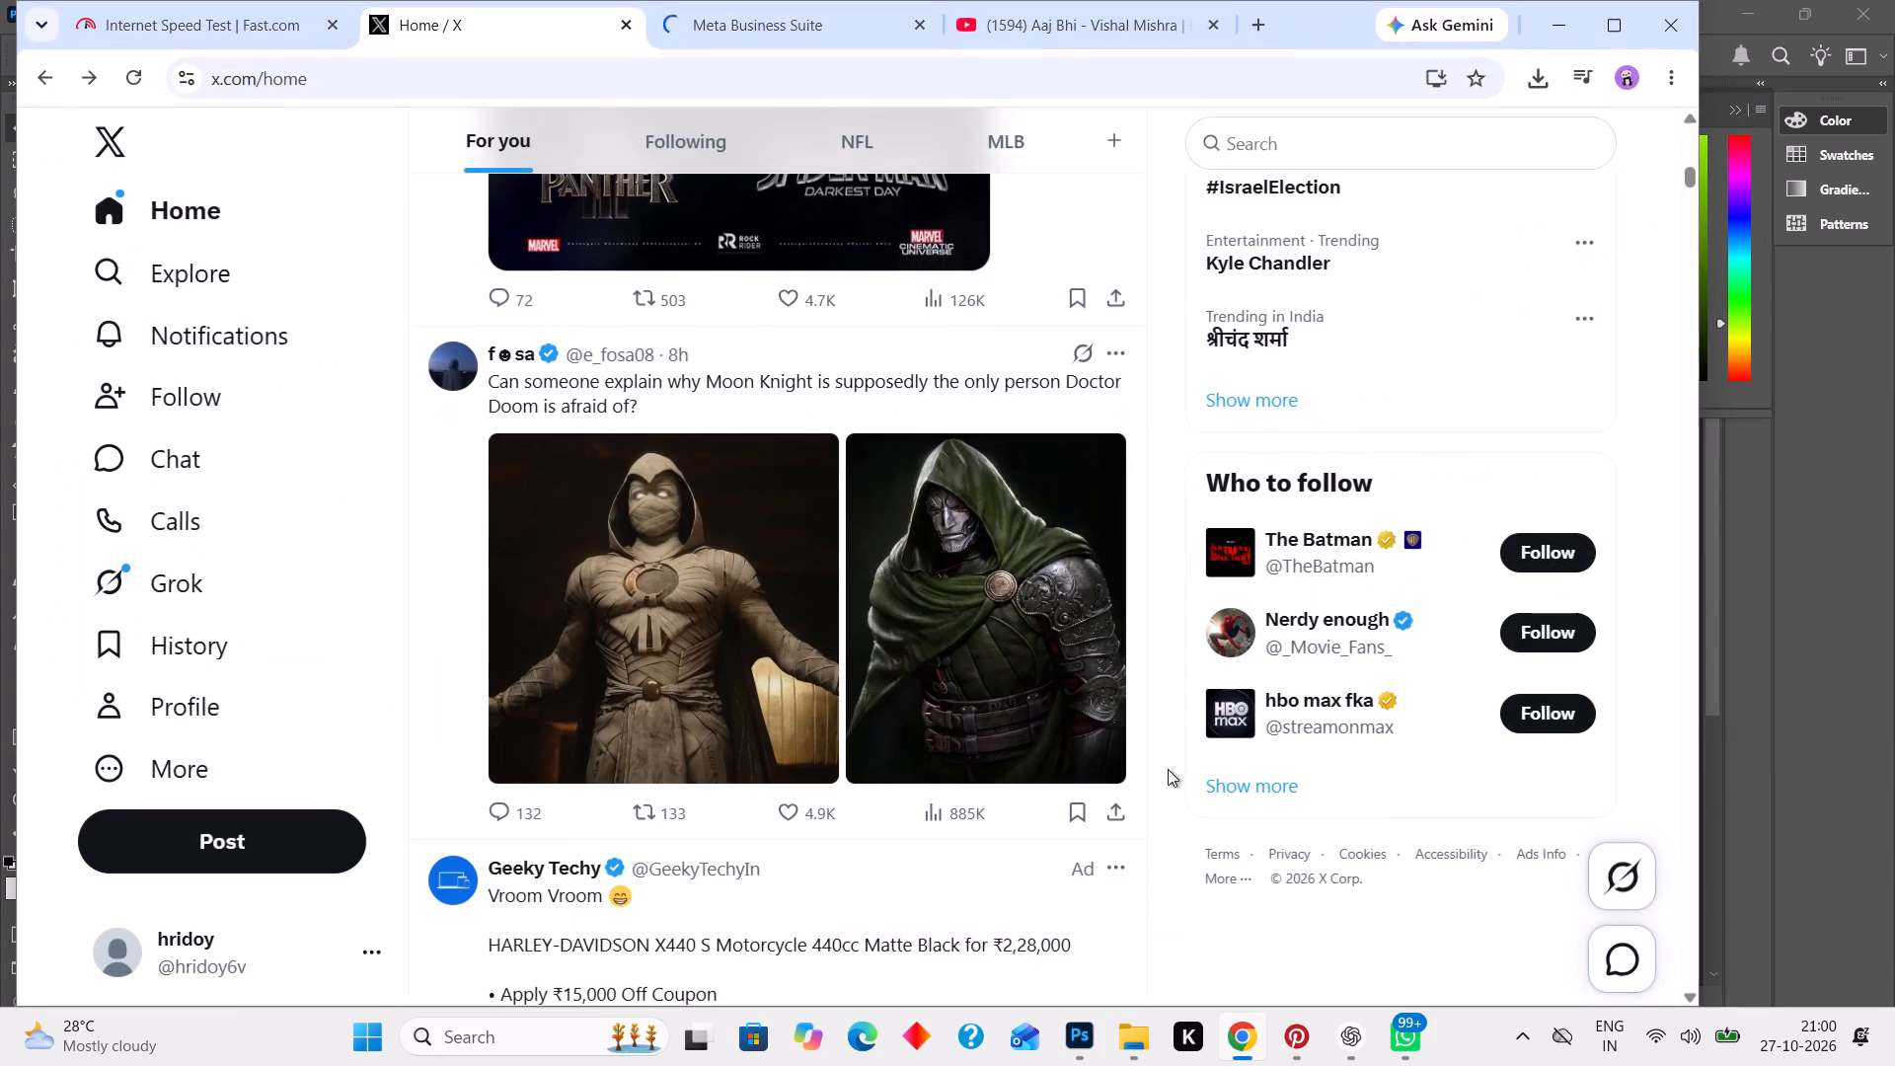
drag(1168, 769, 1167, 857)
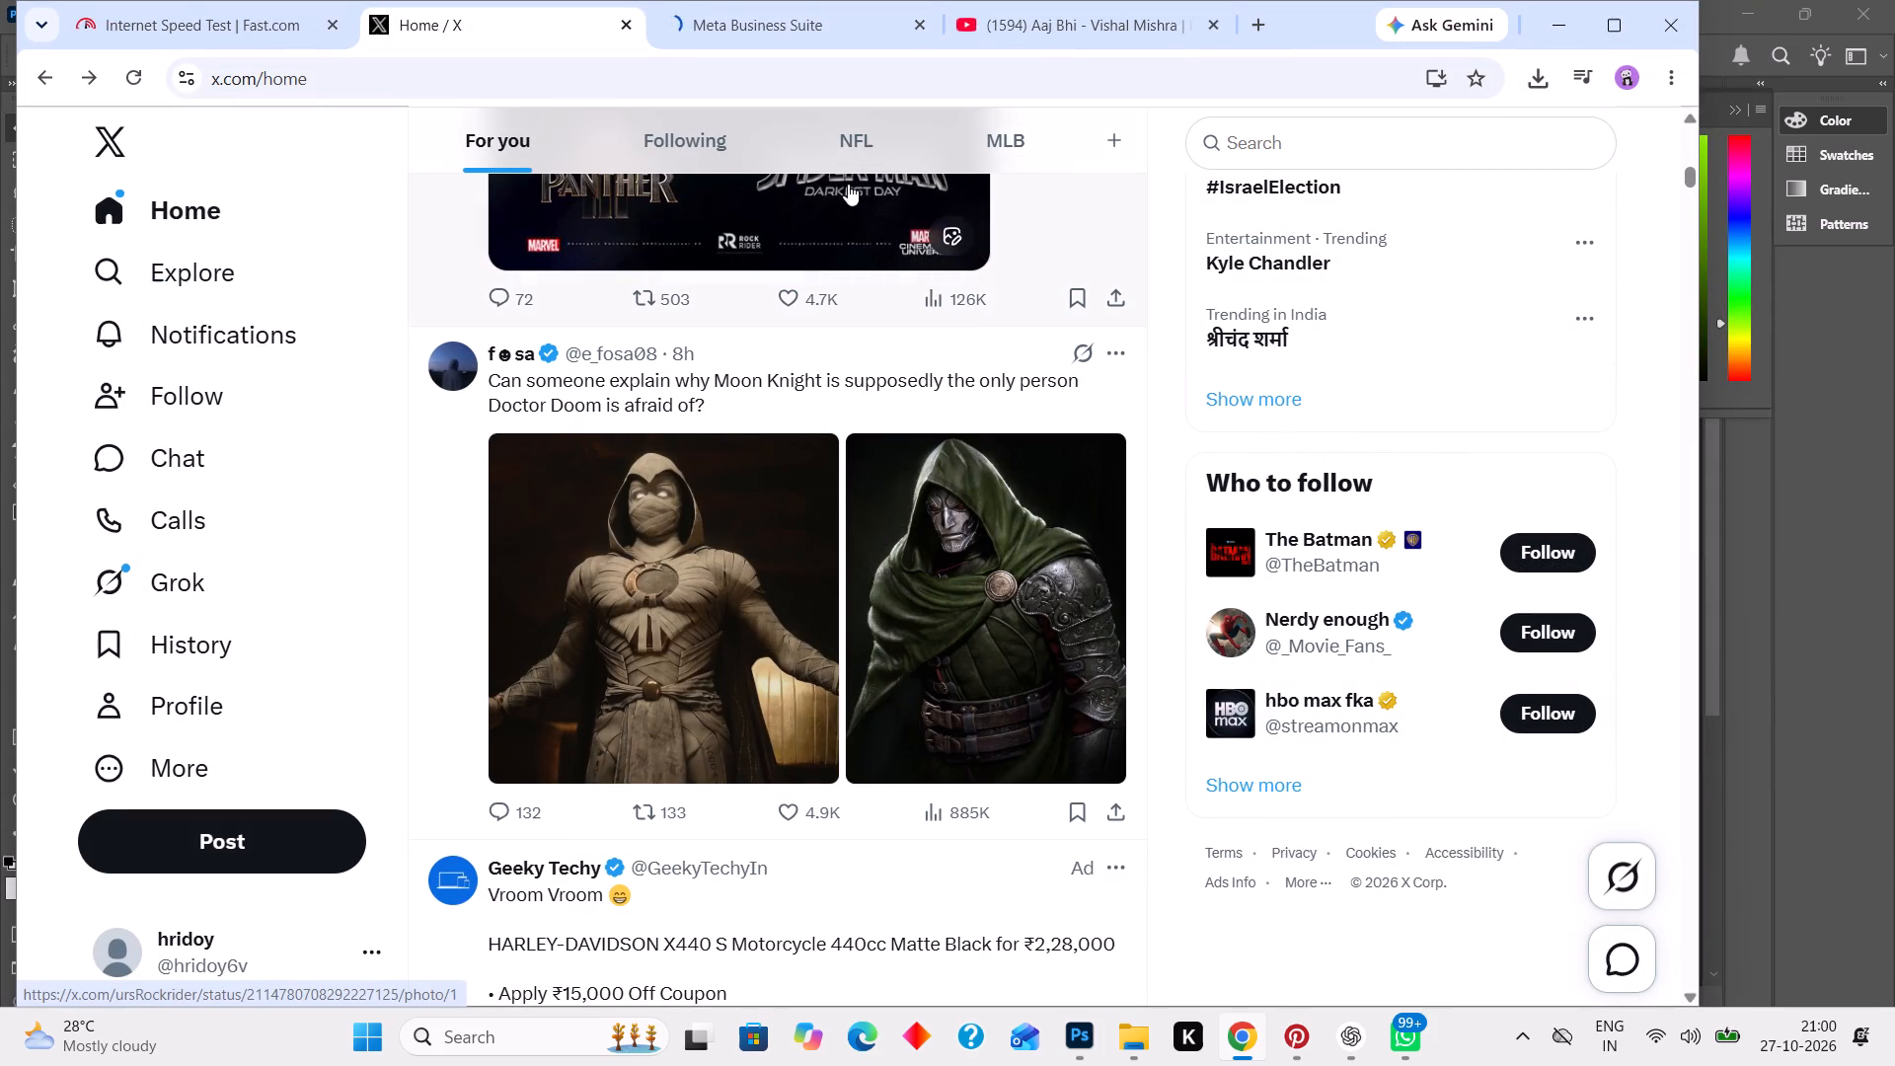
Recheck the Fast.com speed test, stop the pending page load, and reload the Create post page again, discarding unsaved changes.
click(189, 21)
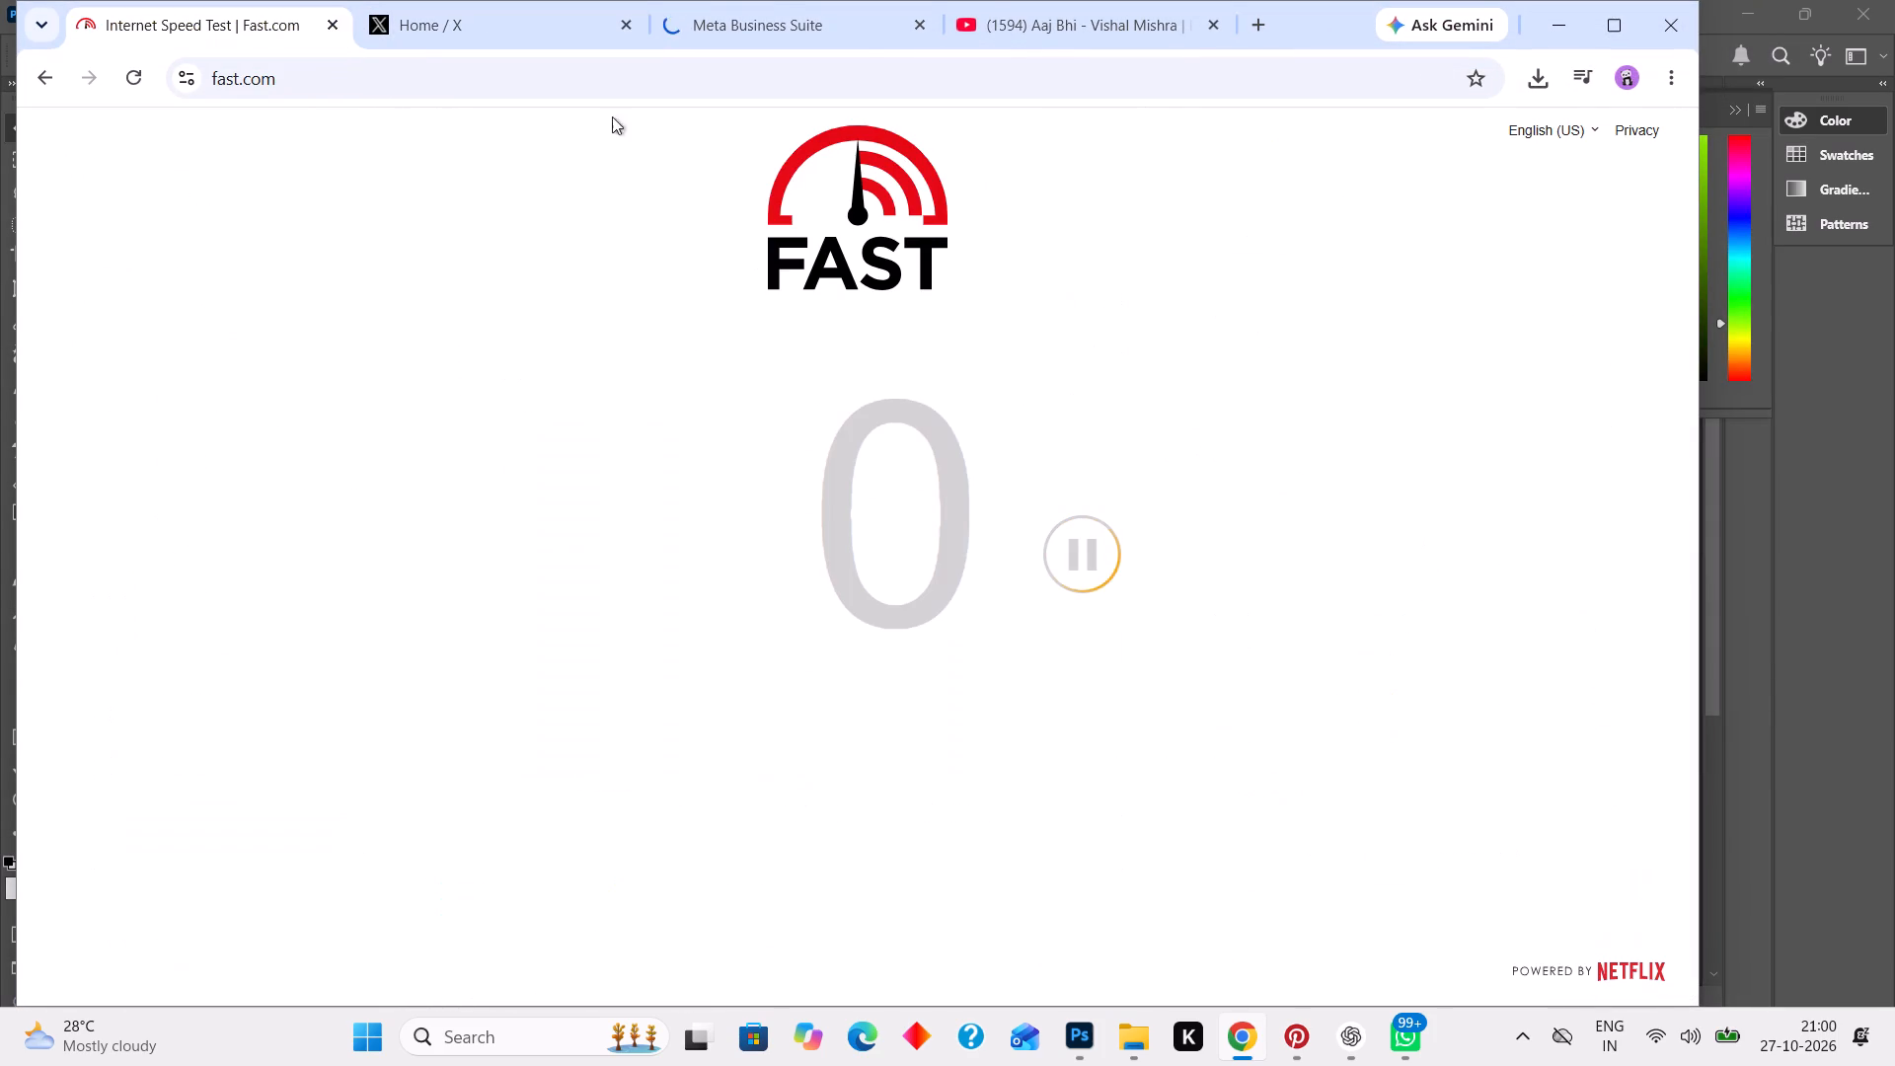
click(828, 32)
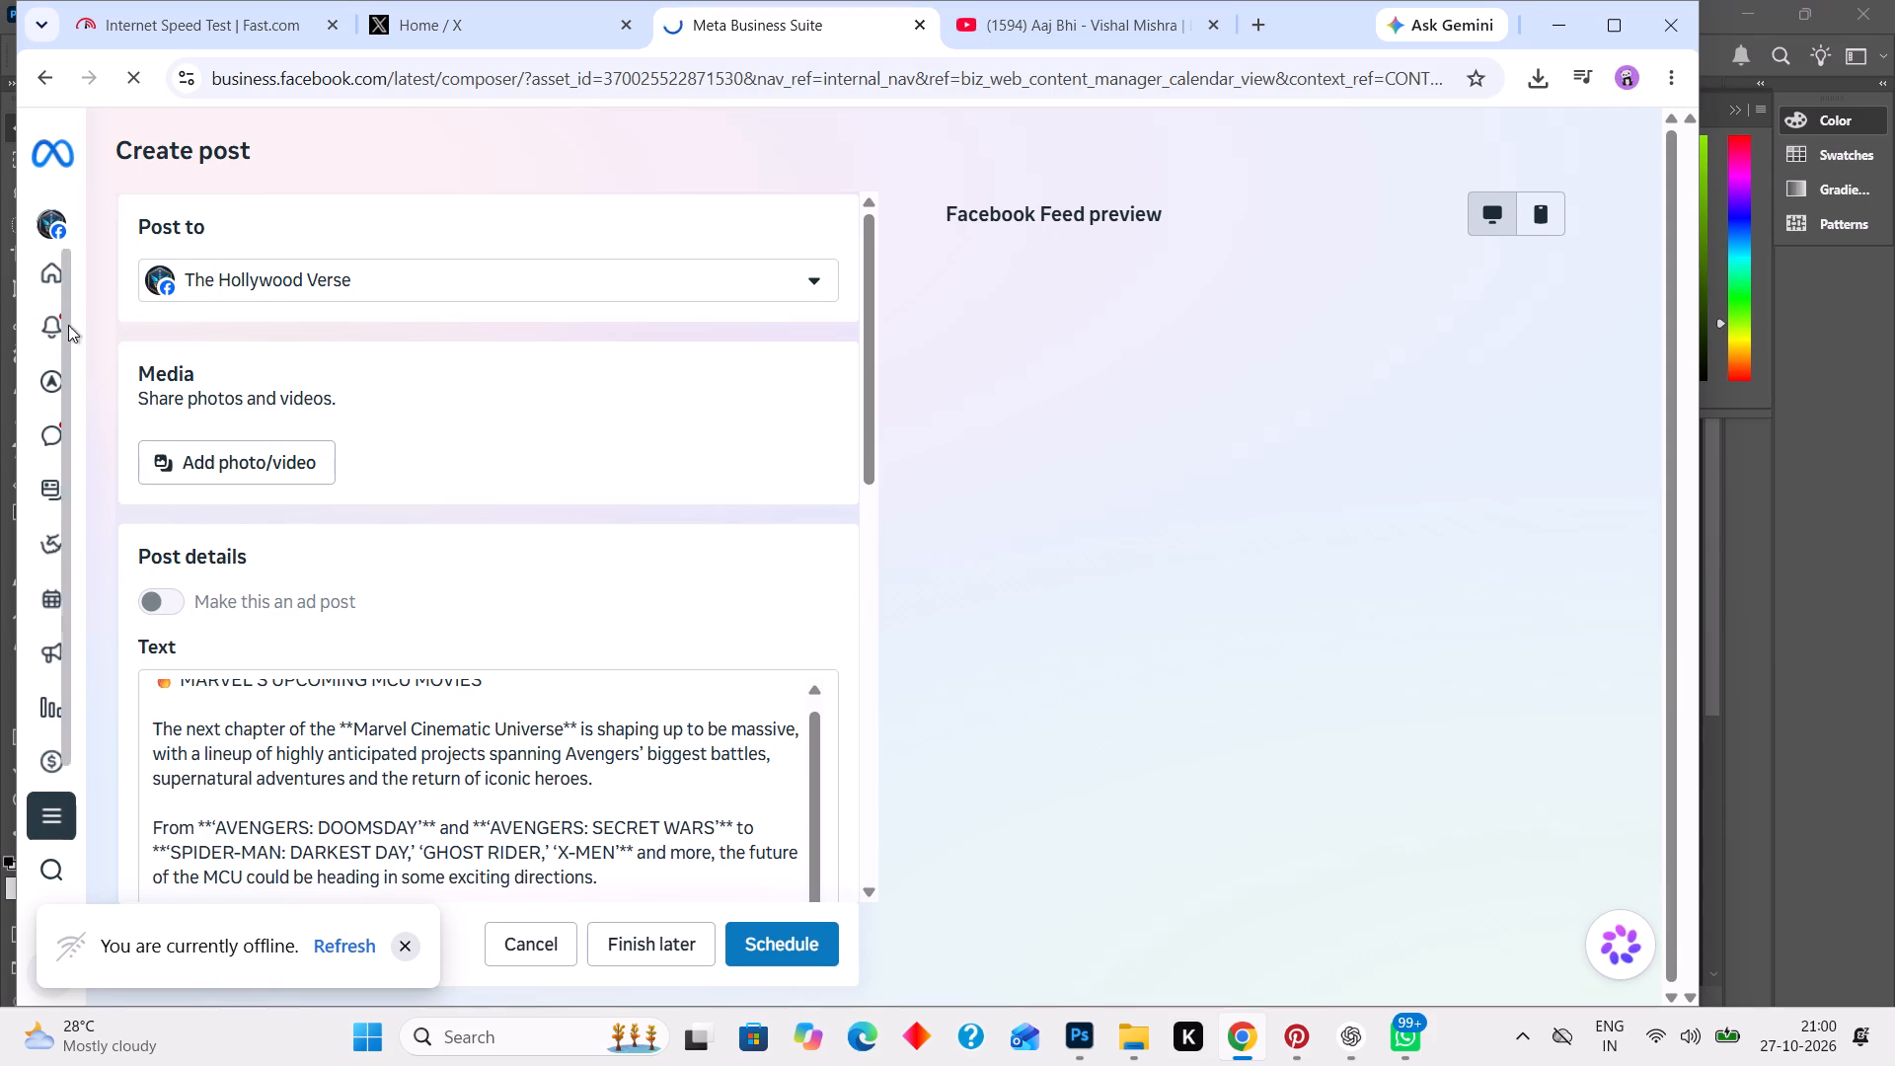
click(441, 25)
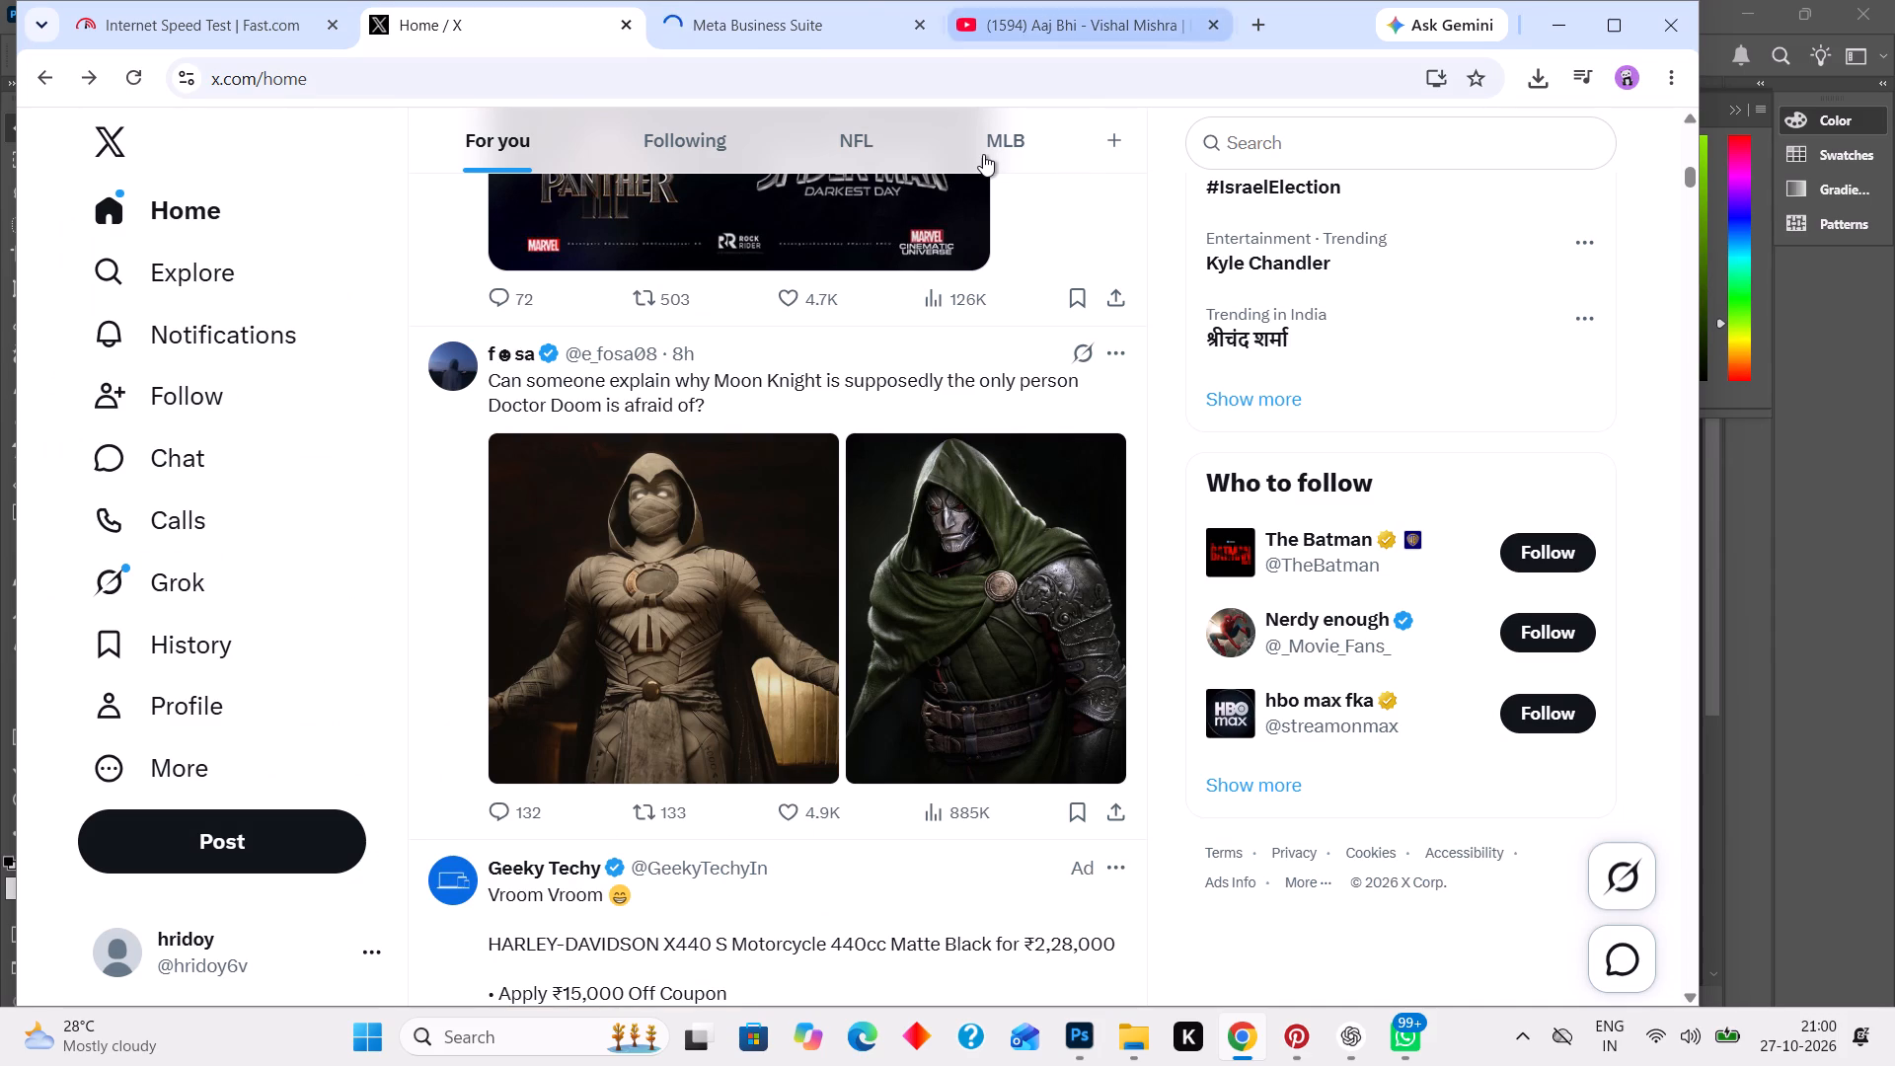
click(760, 23)
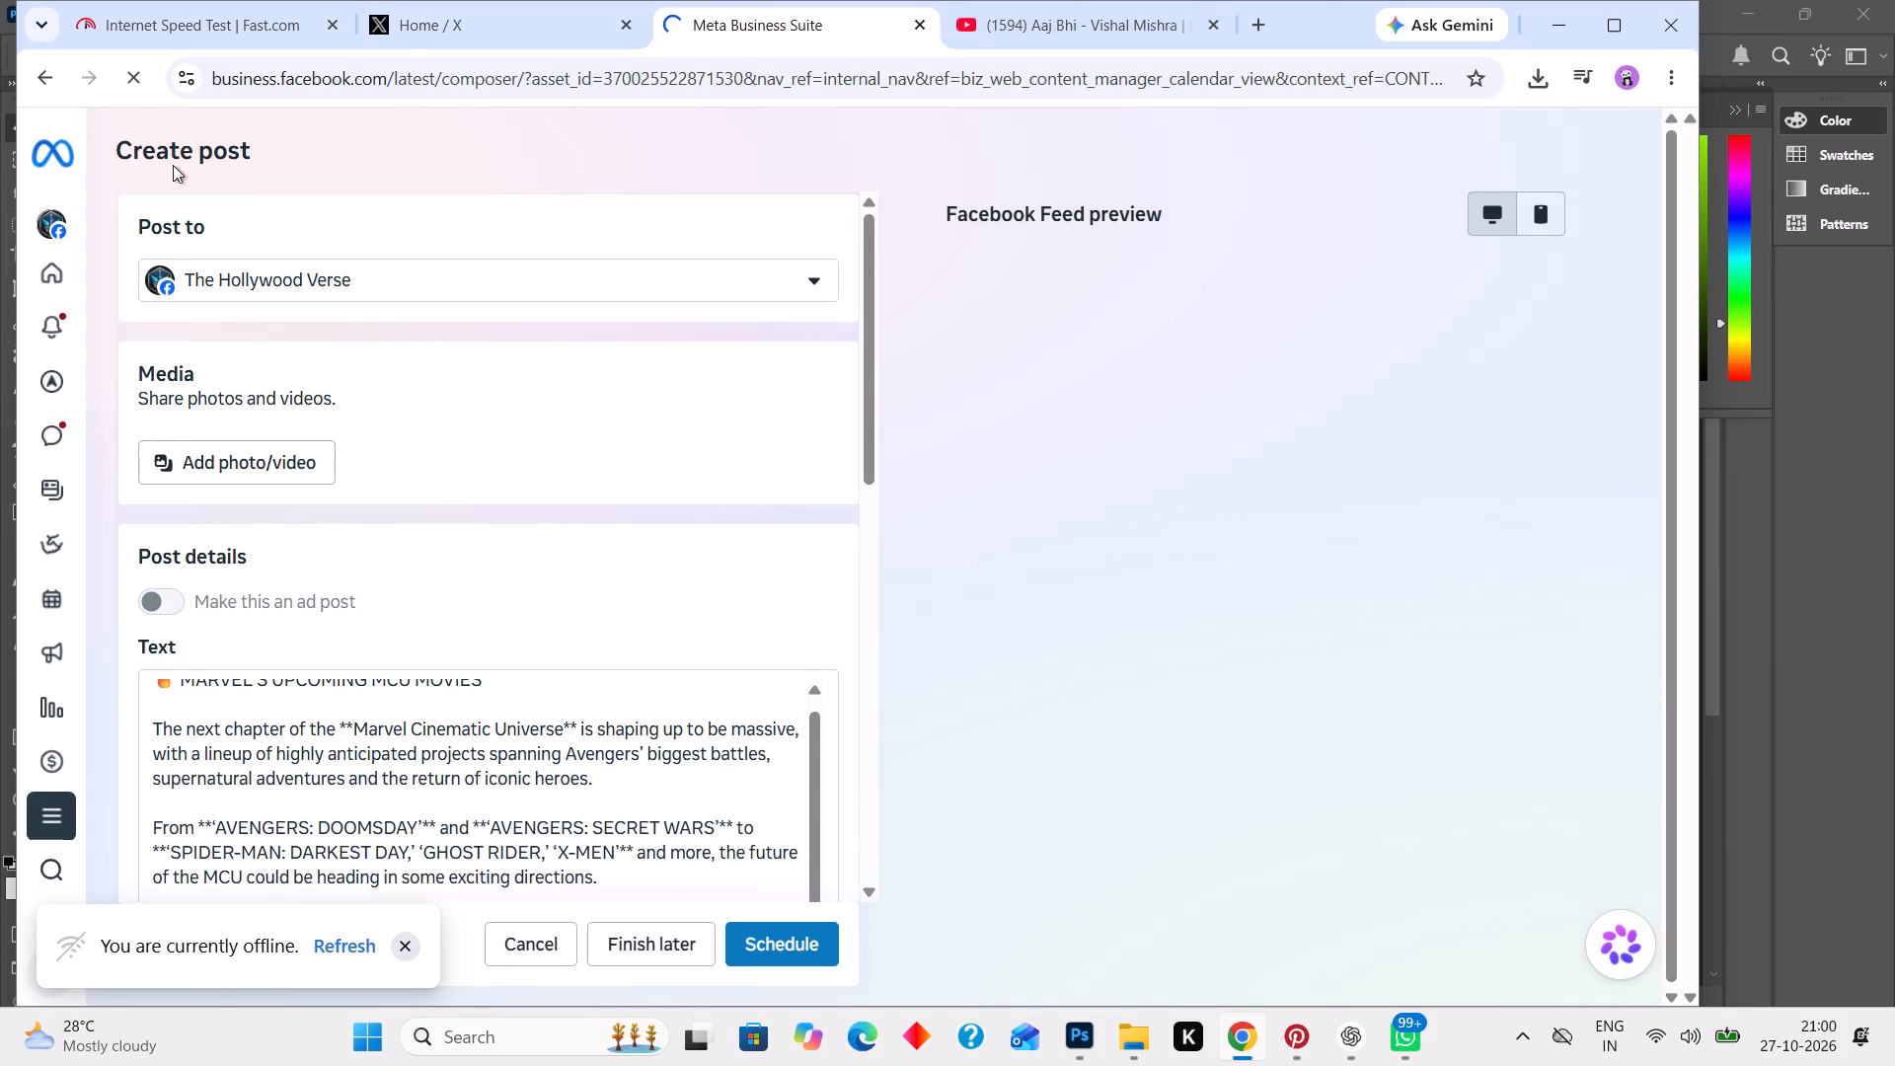
click(121, 79)
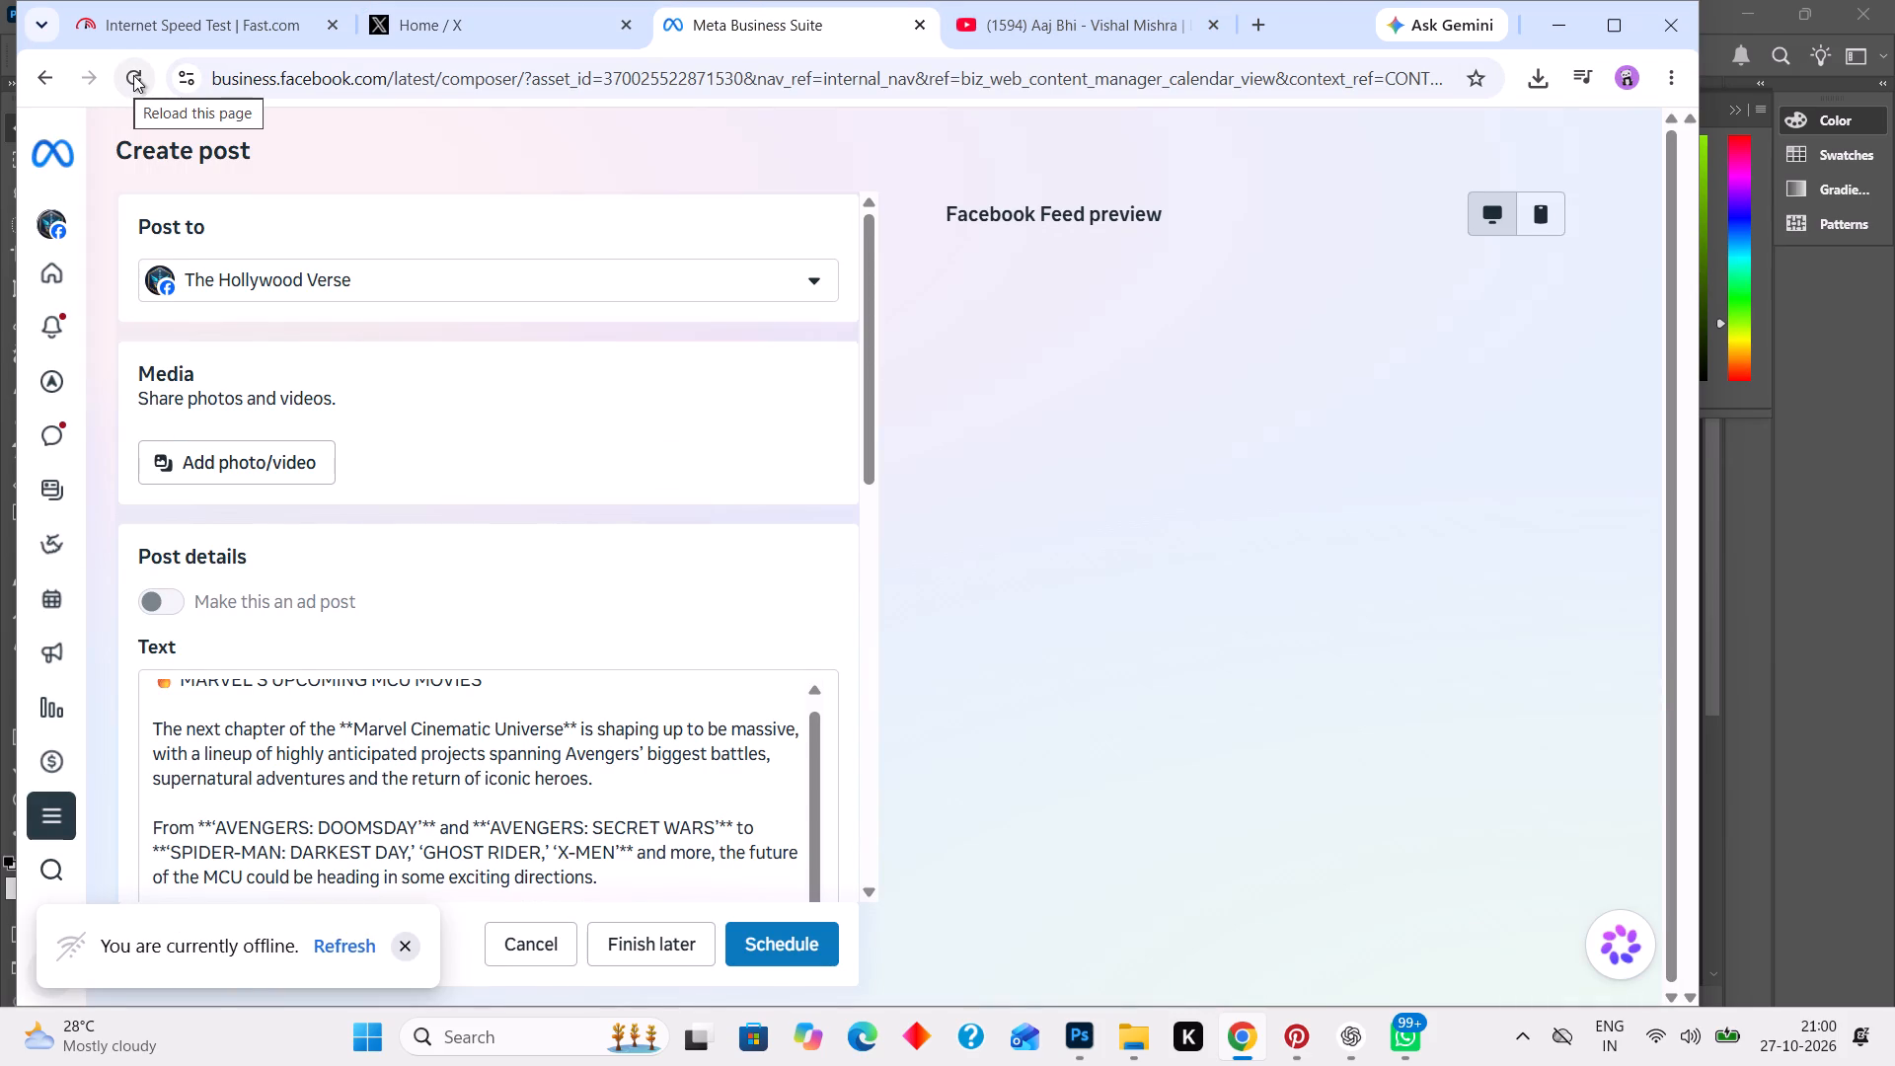
click(133, 75)
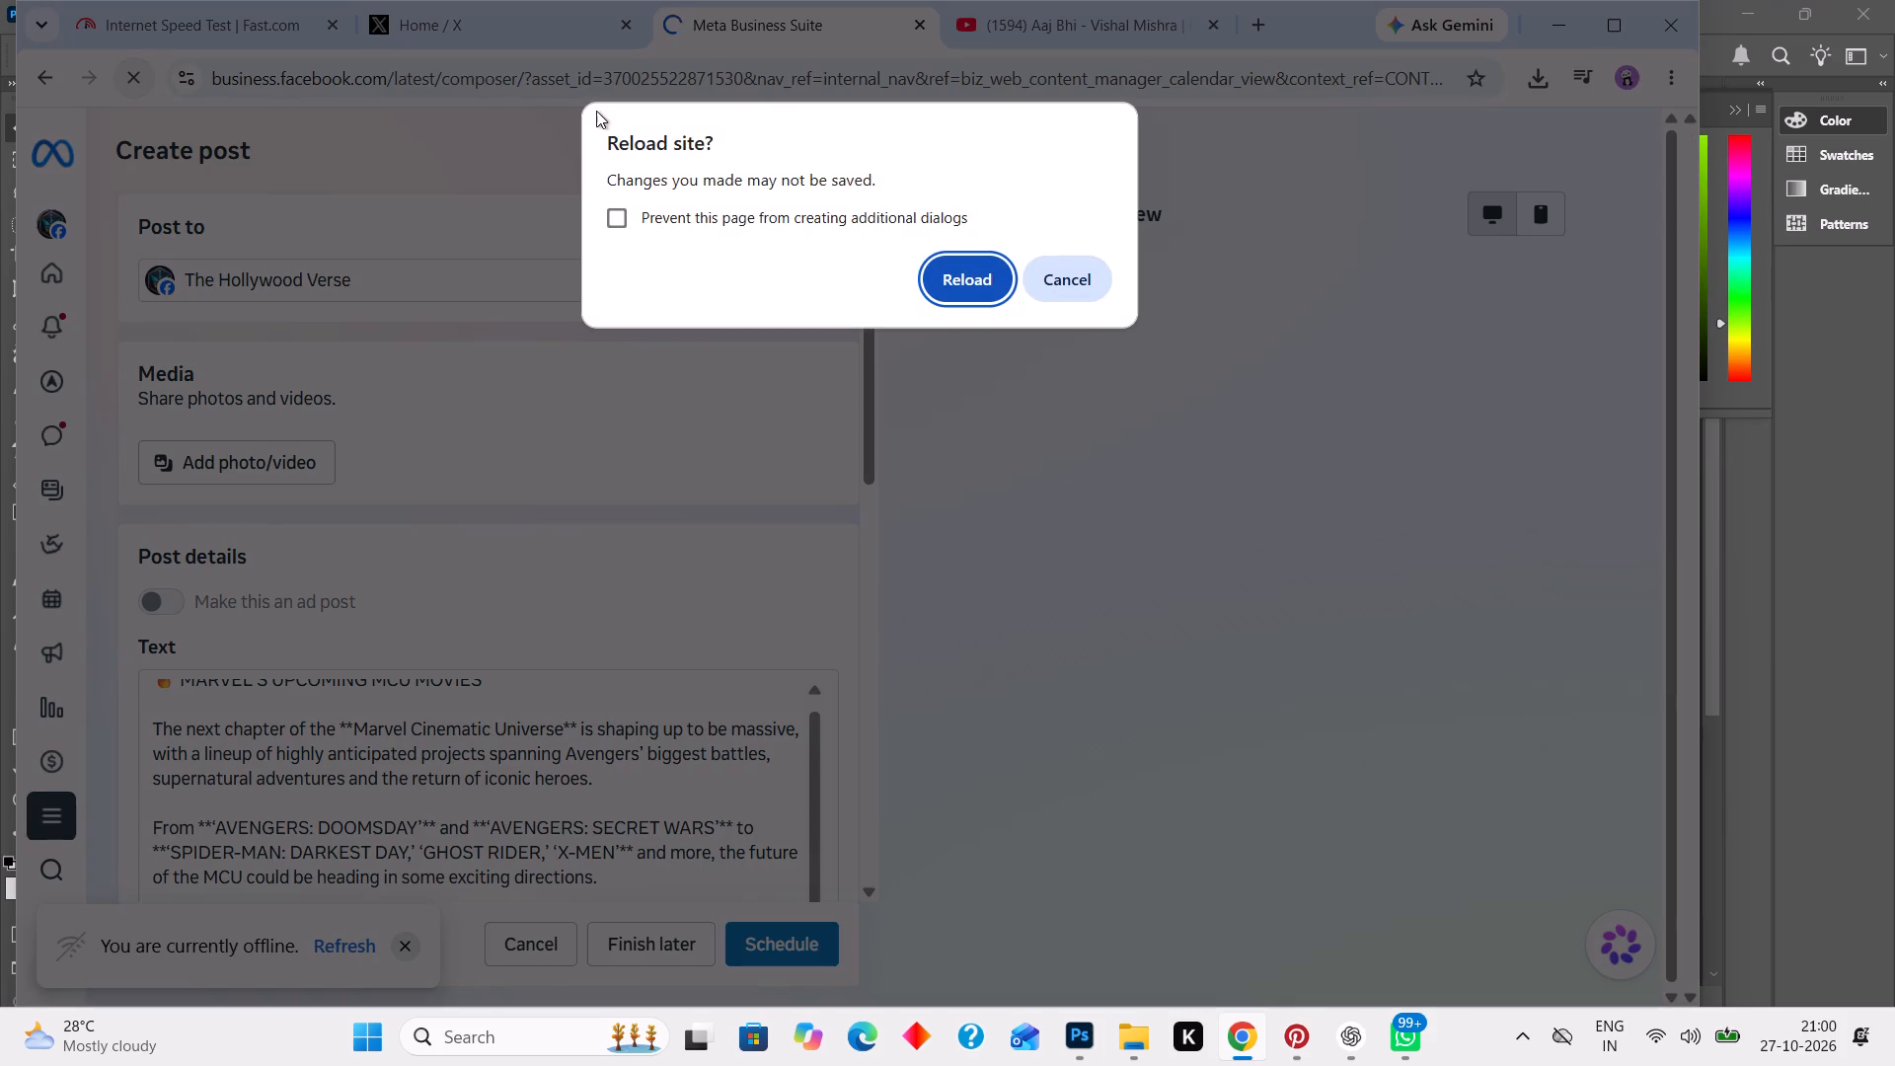
click(939, 294)
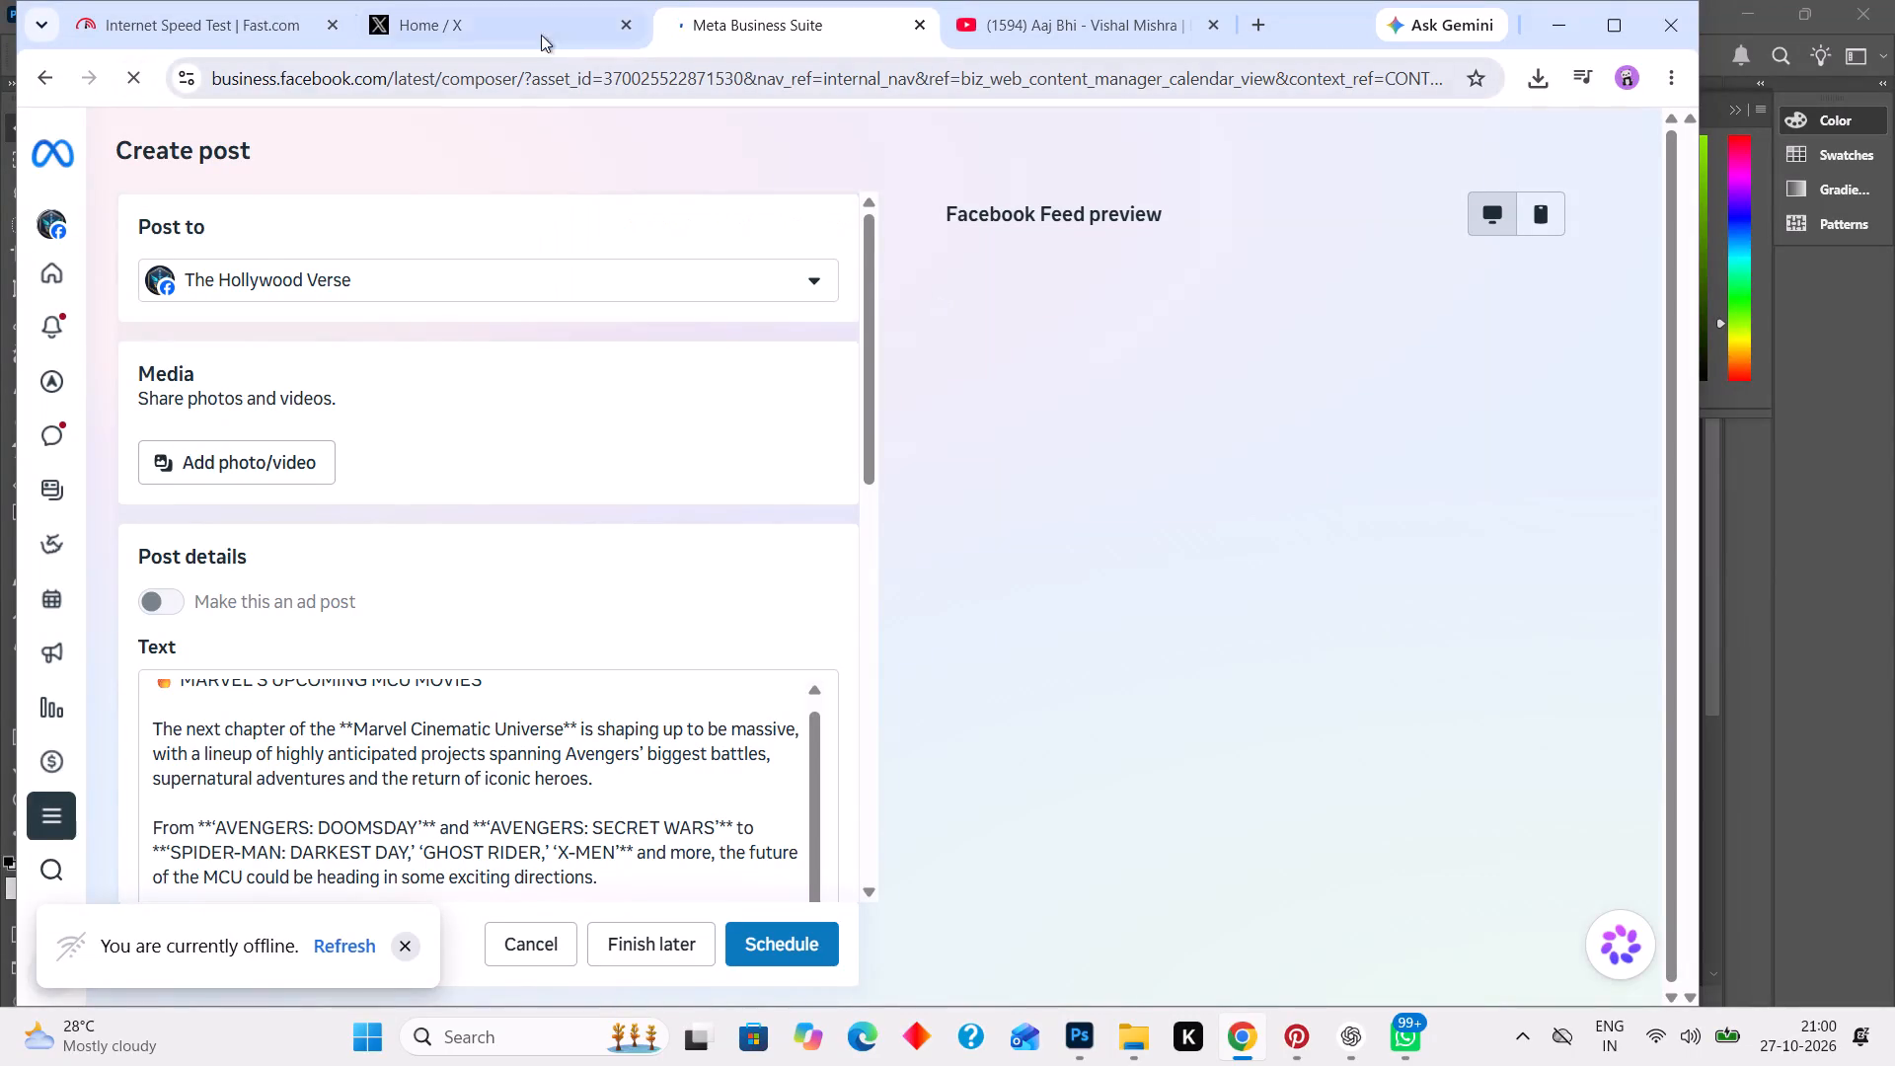
Check the Fast.com speed test again and resume the Aaj Bhi video on YouTube.
click(231, 34)
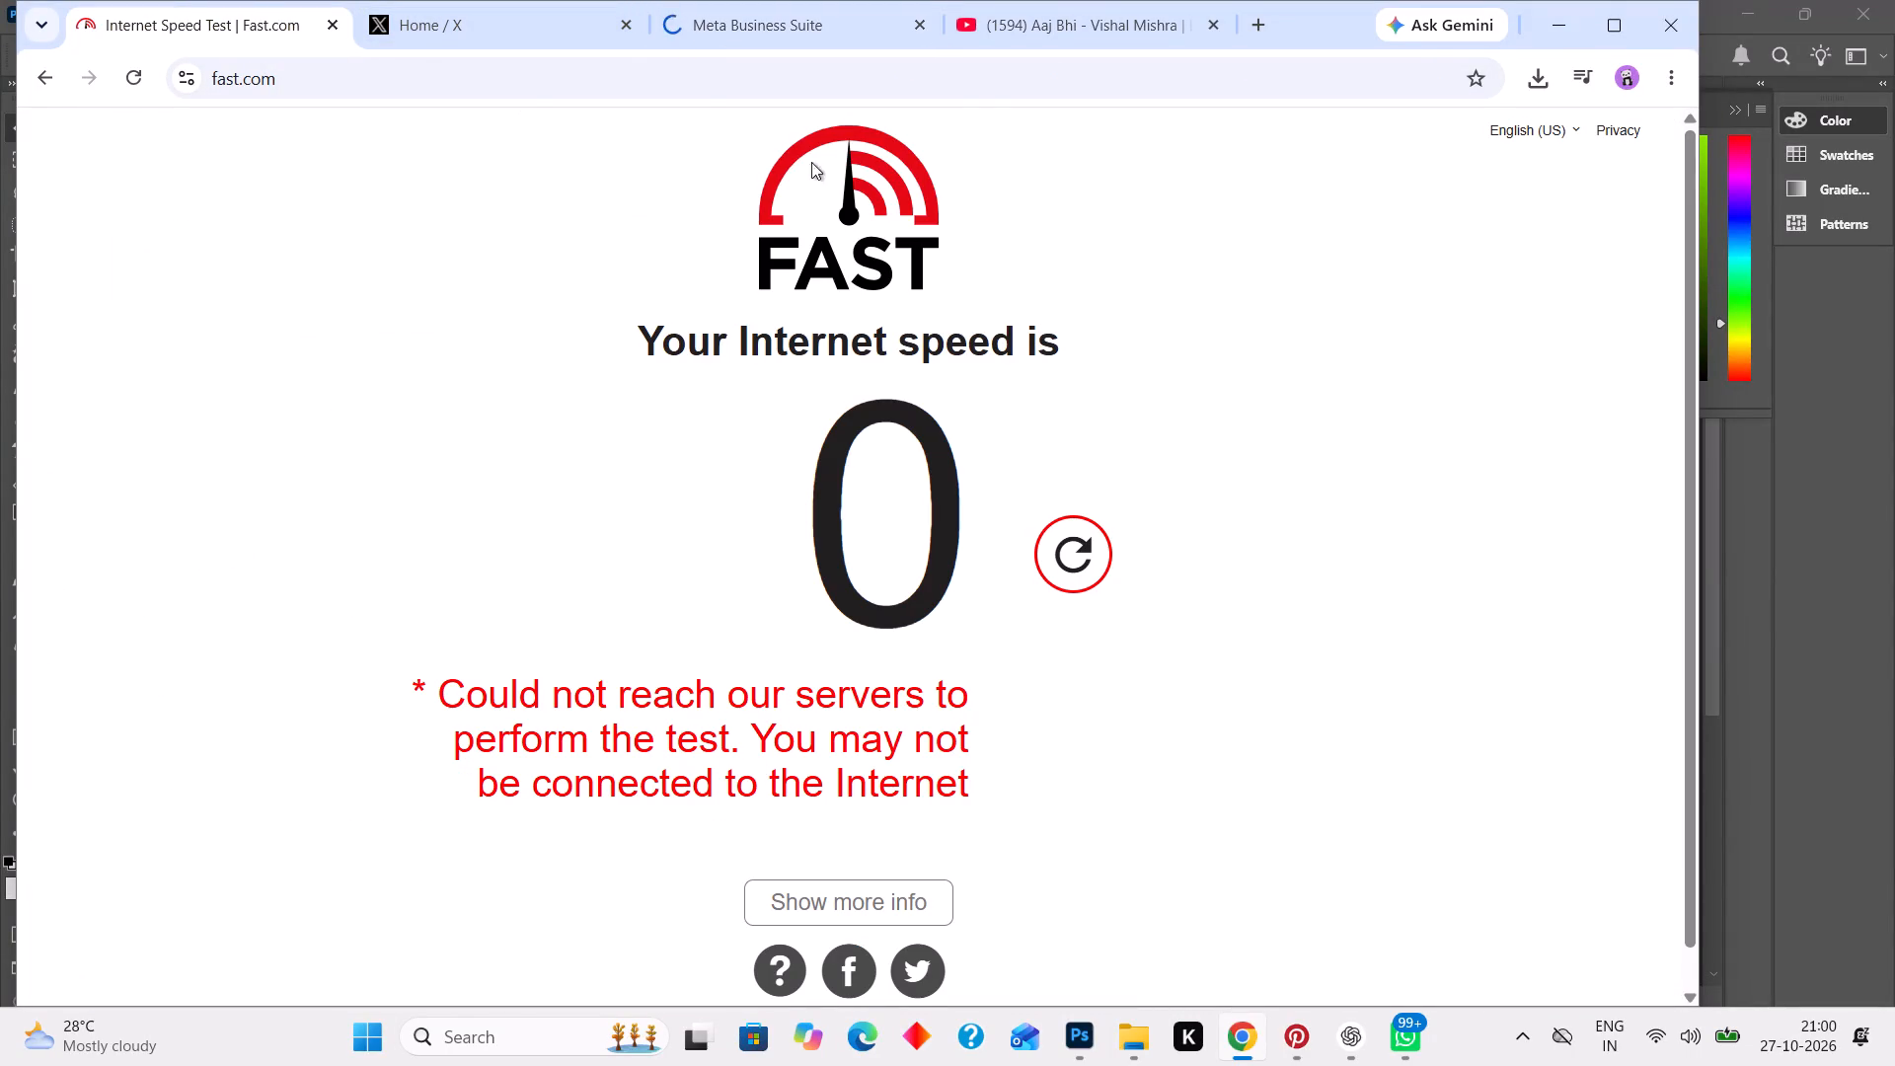
click(516, 16)
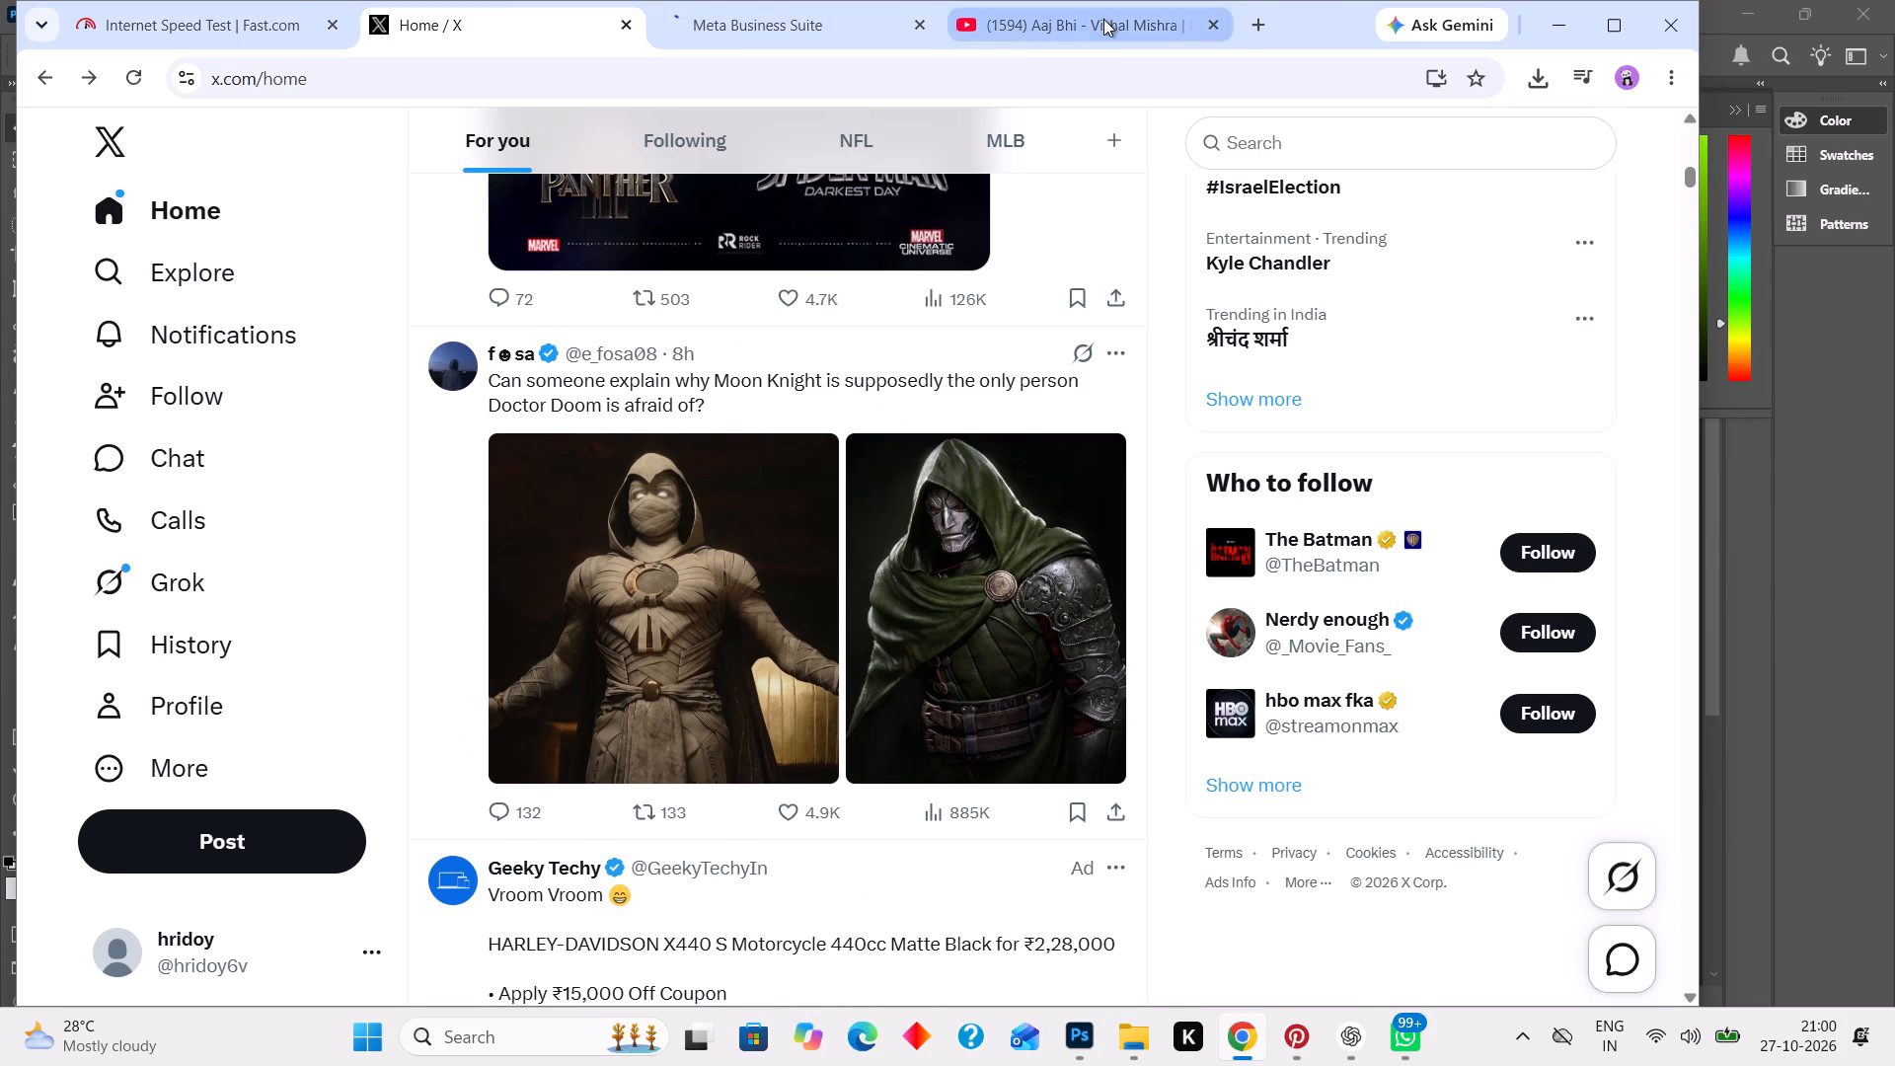
click(1103, 18)
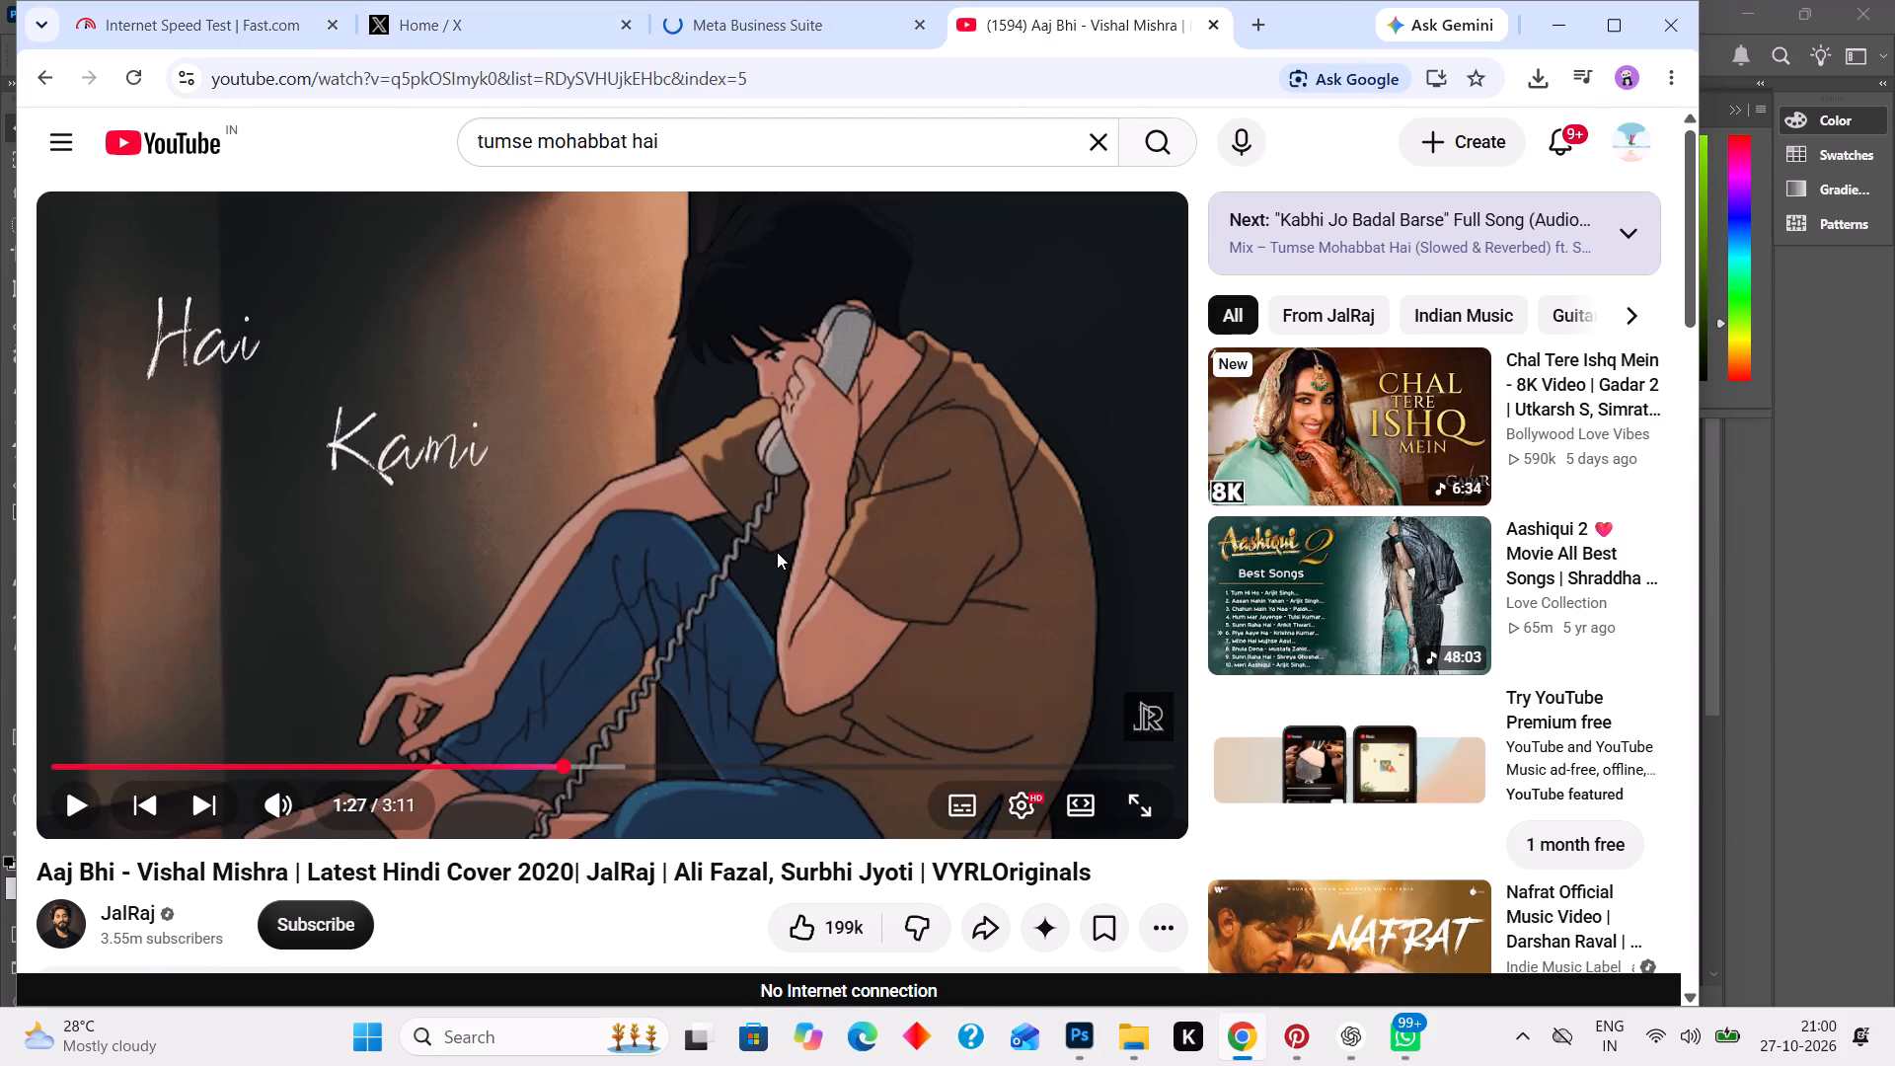
key(space)
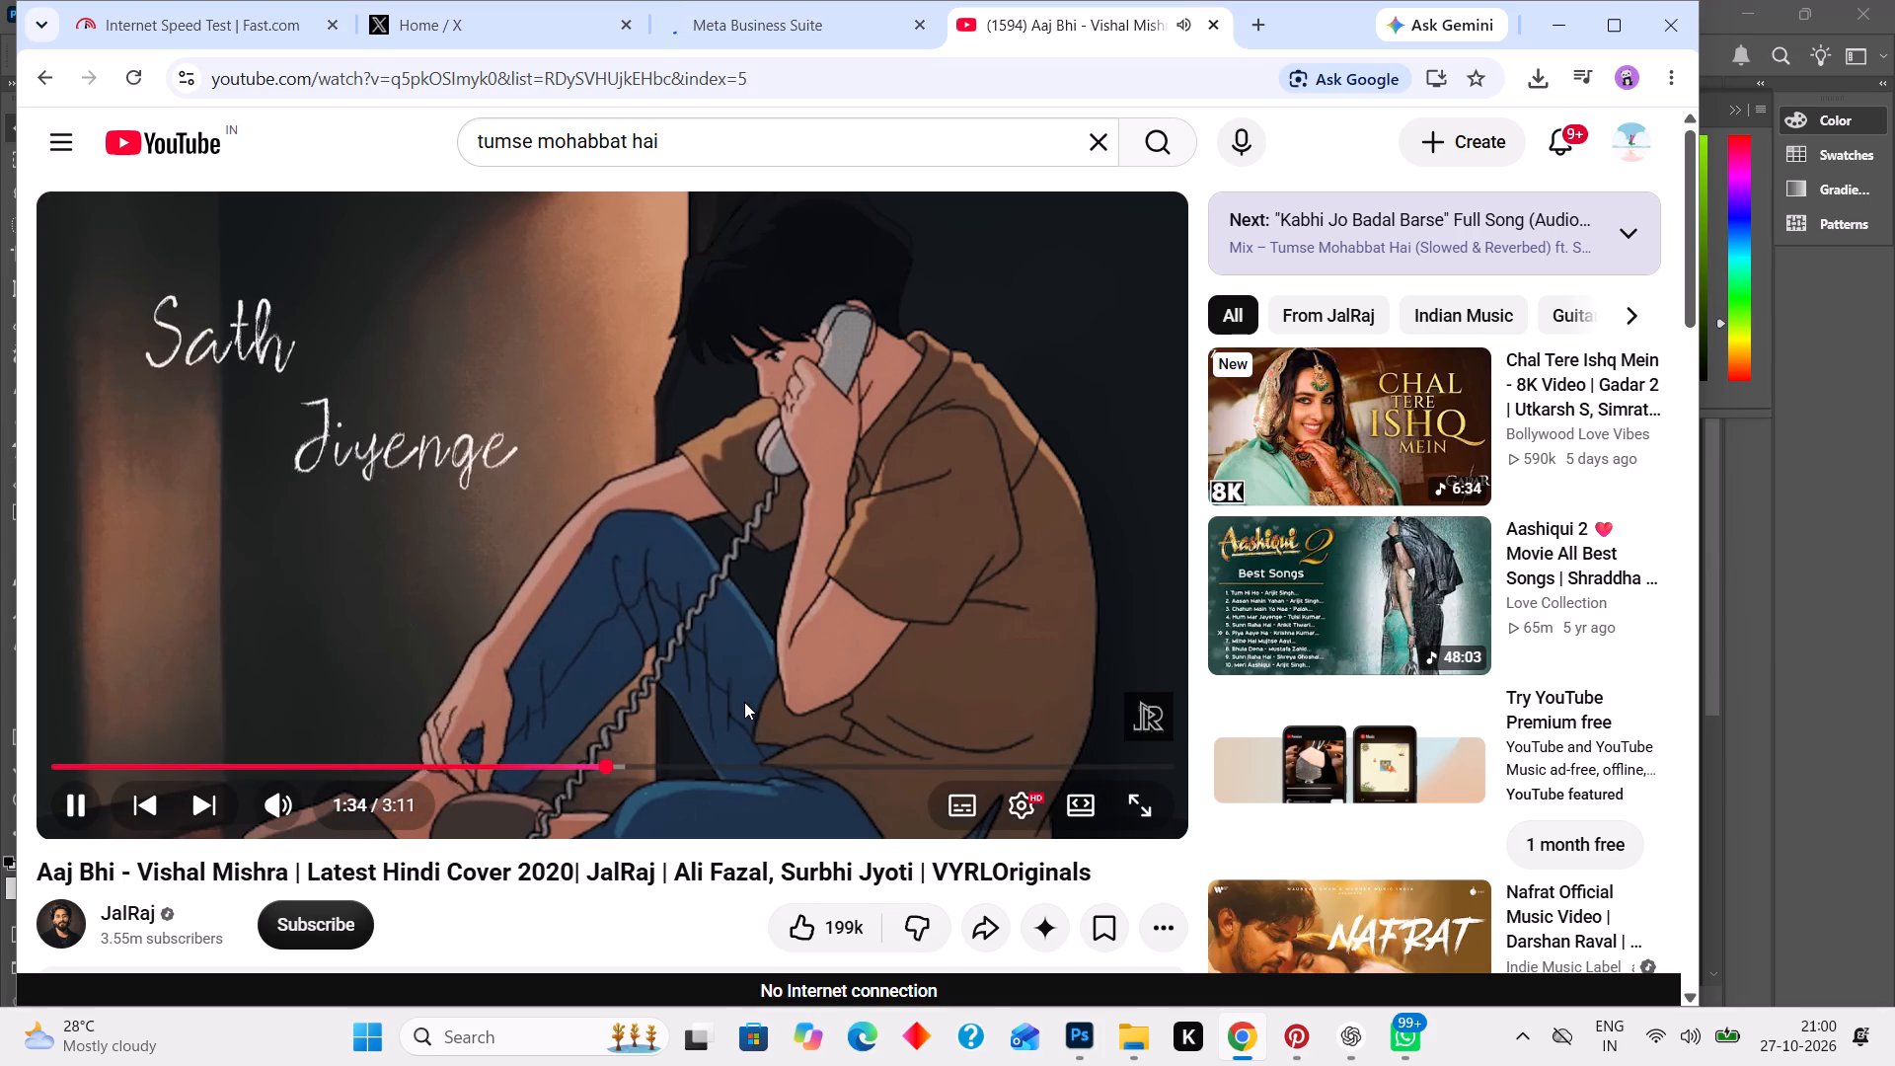
Pause the YouTube video, check whether the Meta Business Suite Create post page has loaded, and rerun the Fast.com speed test.
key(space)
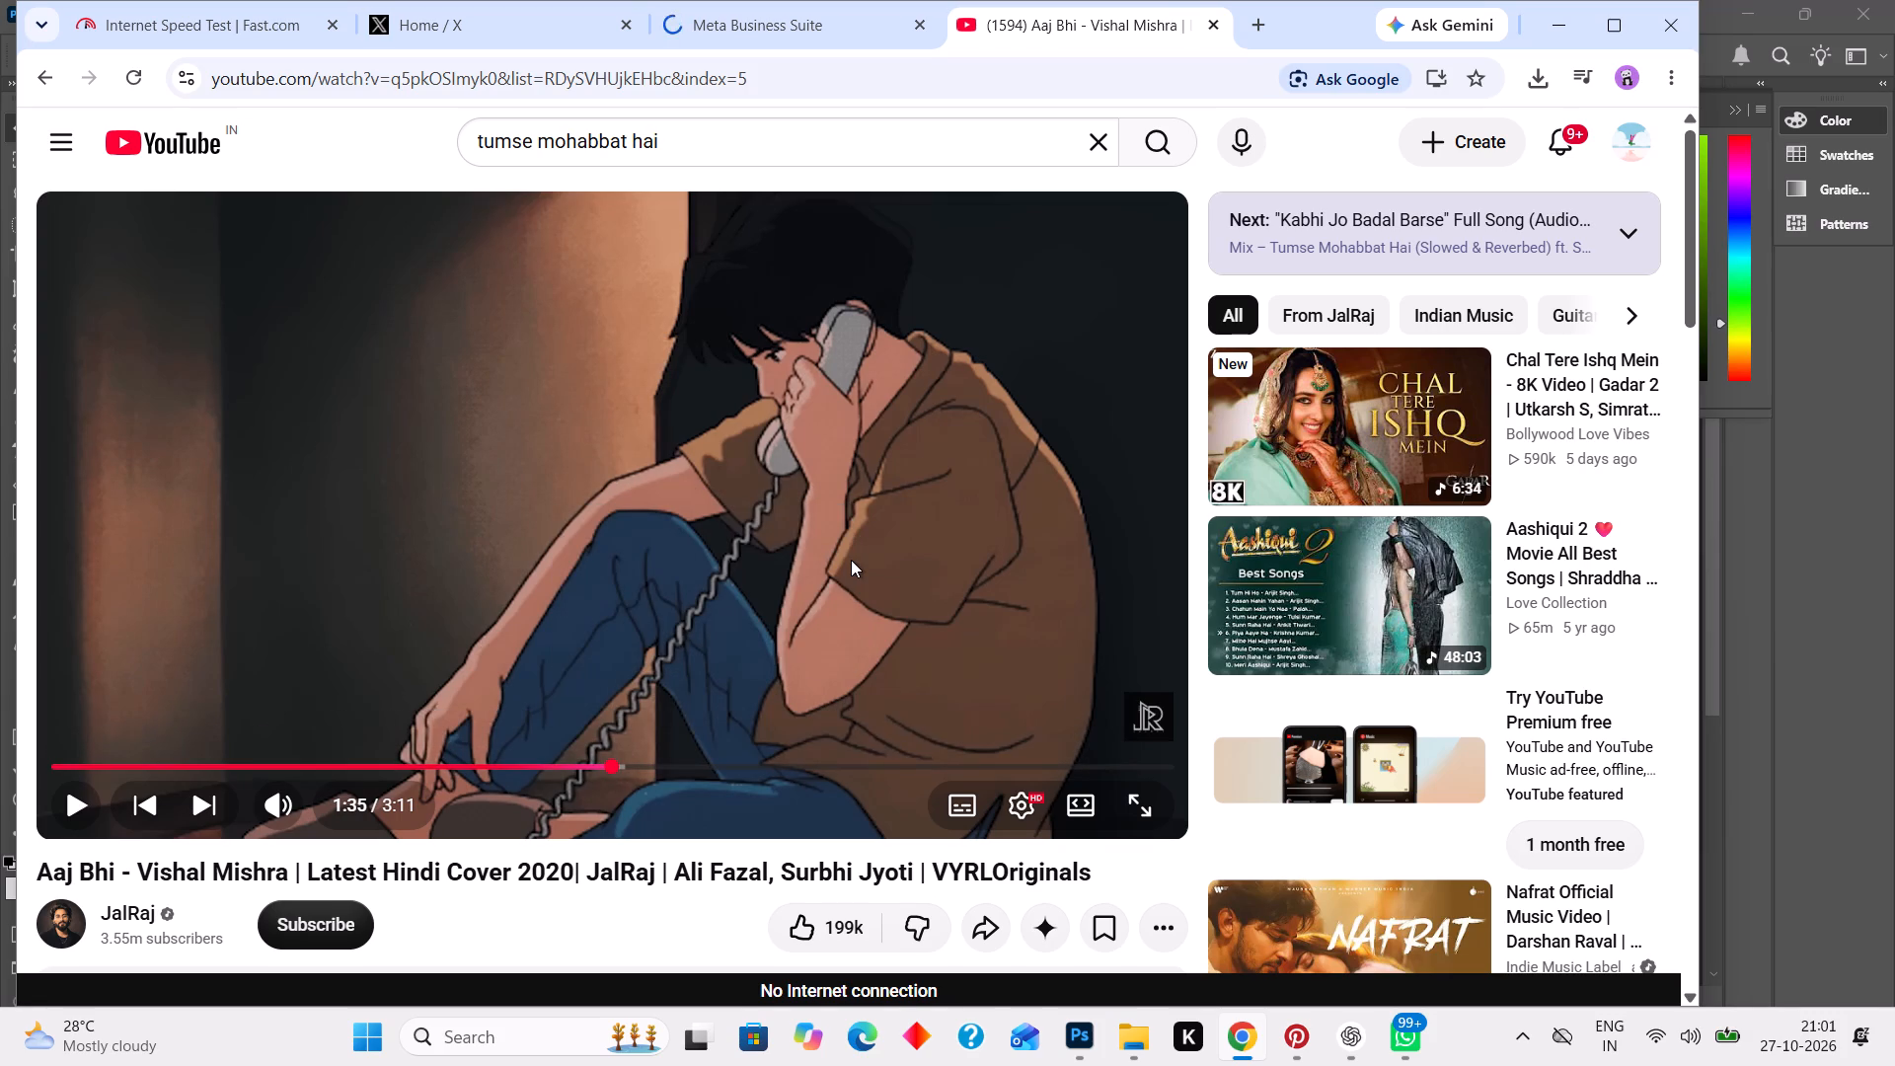
click(763, 25)
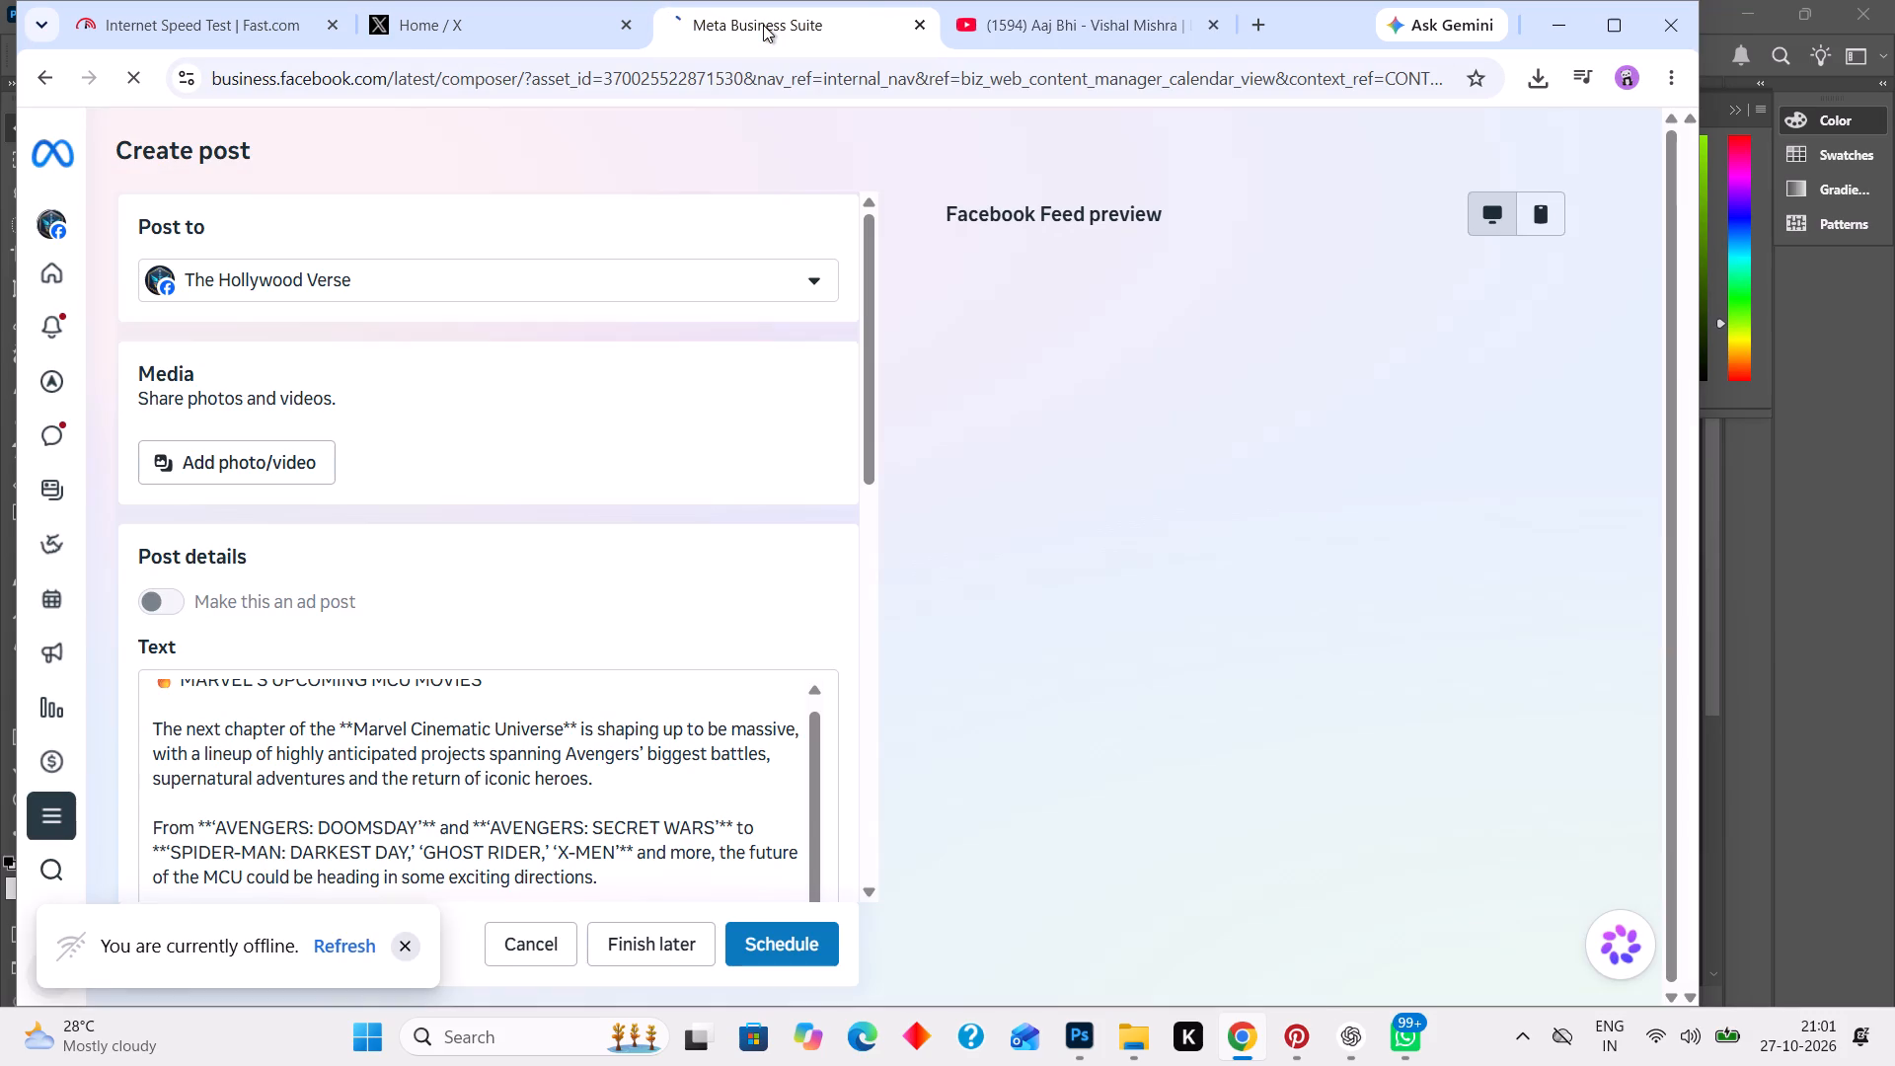
click(195, 20)
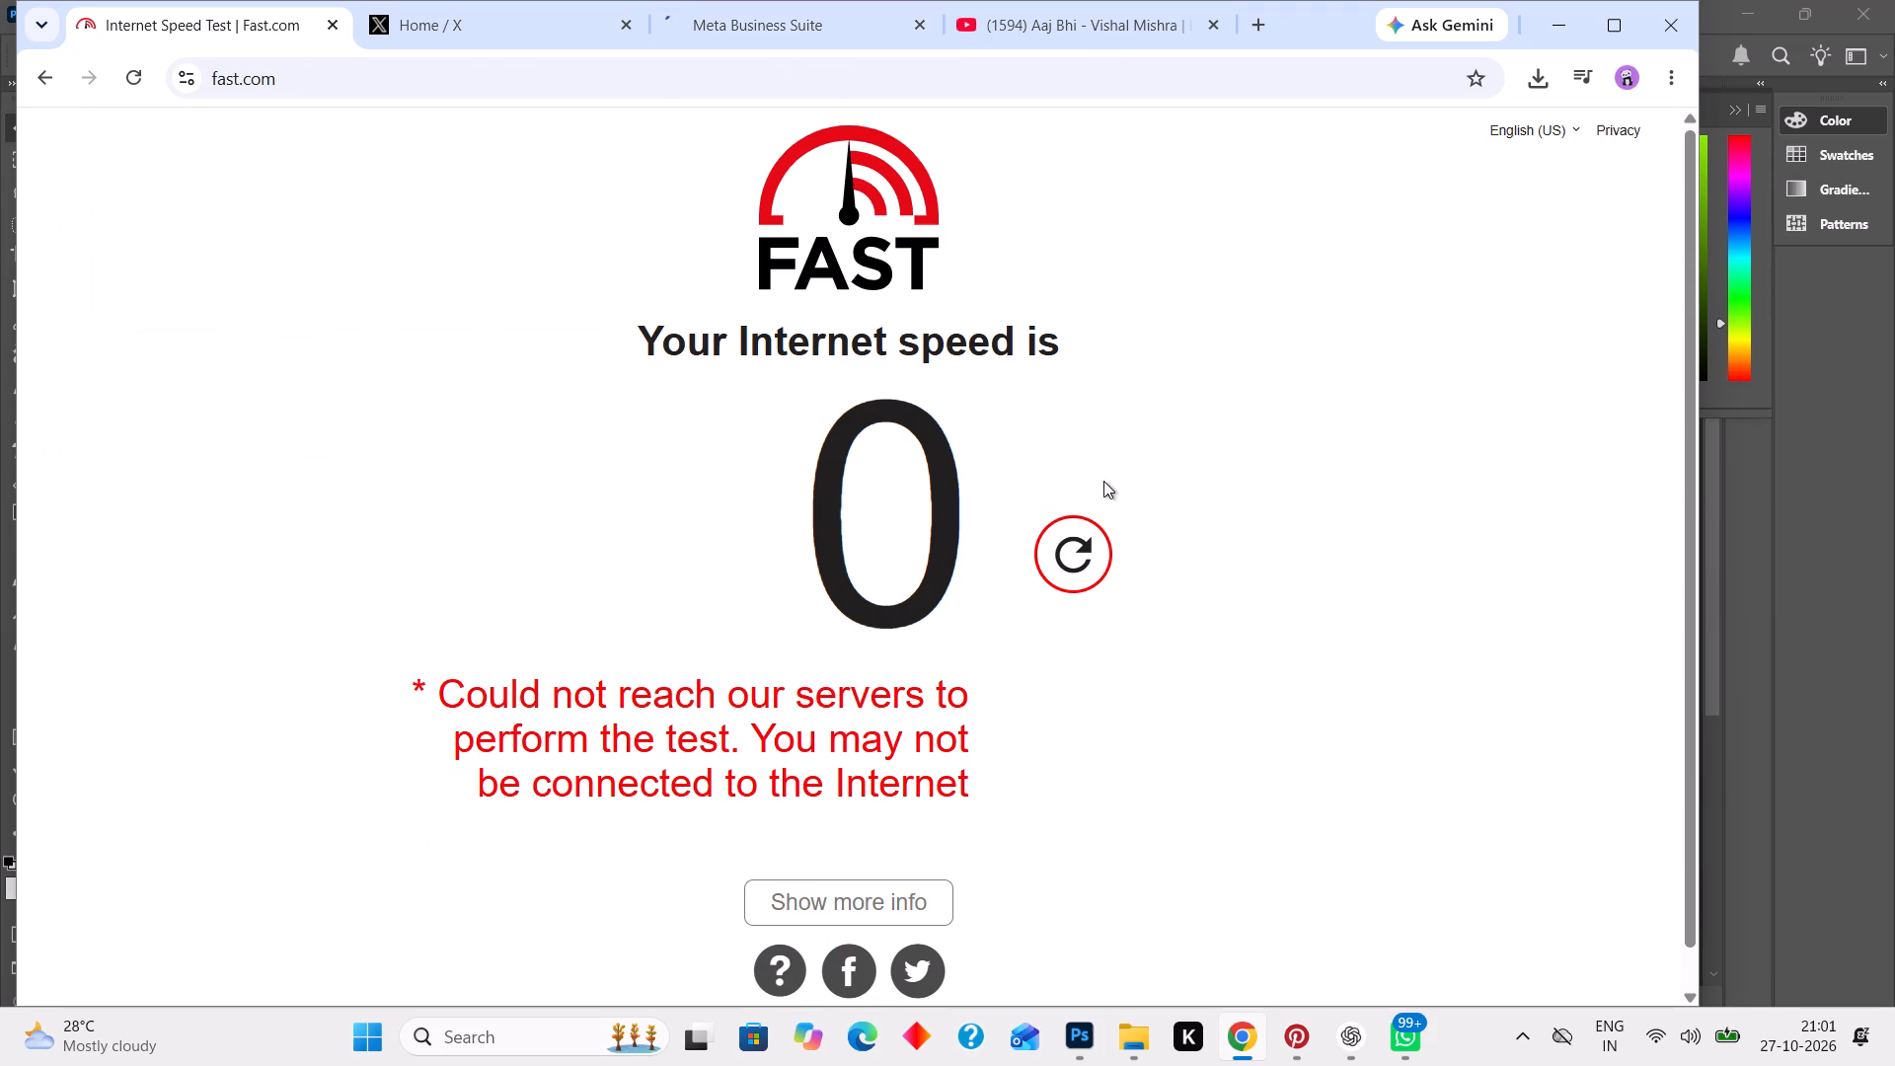
click(1070, 578)
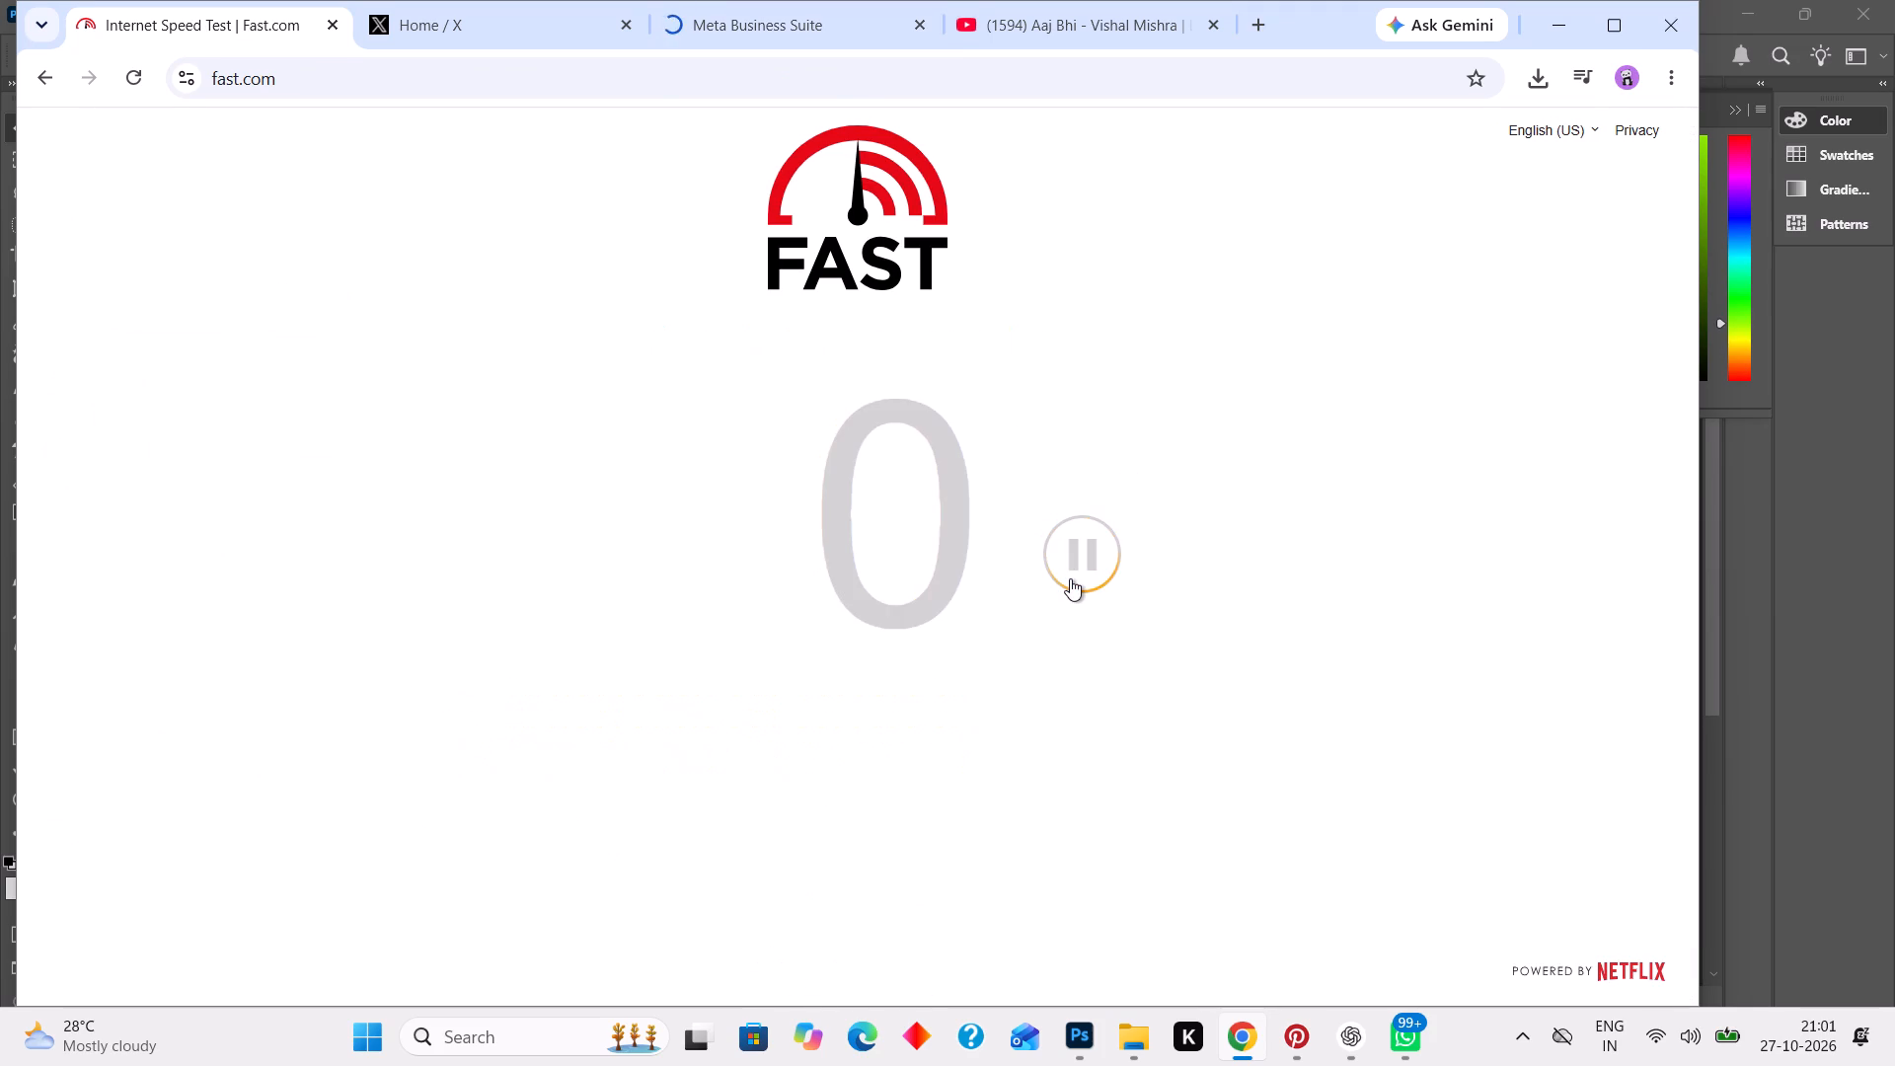
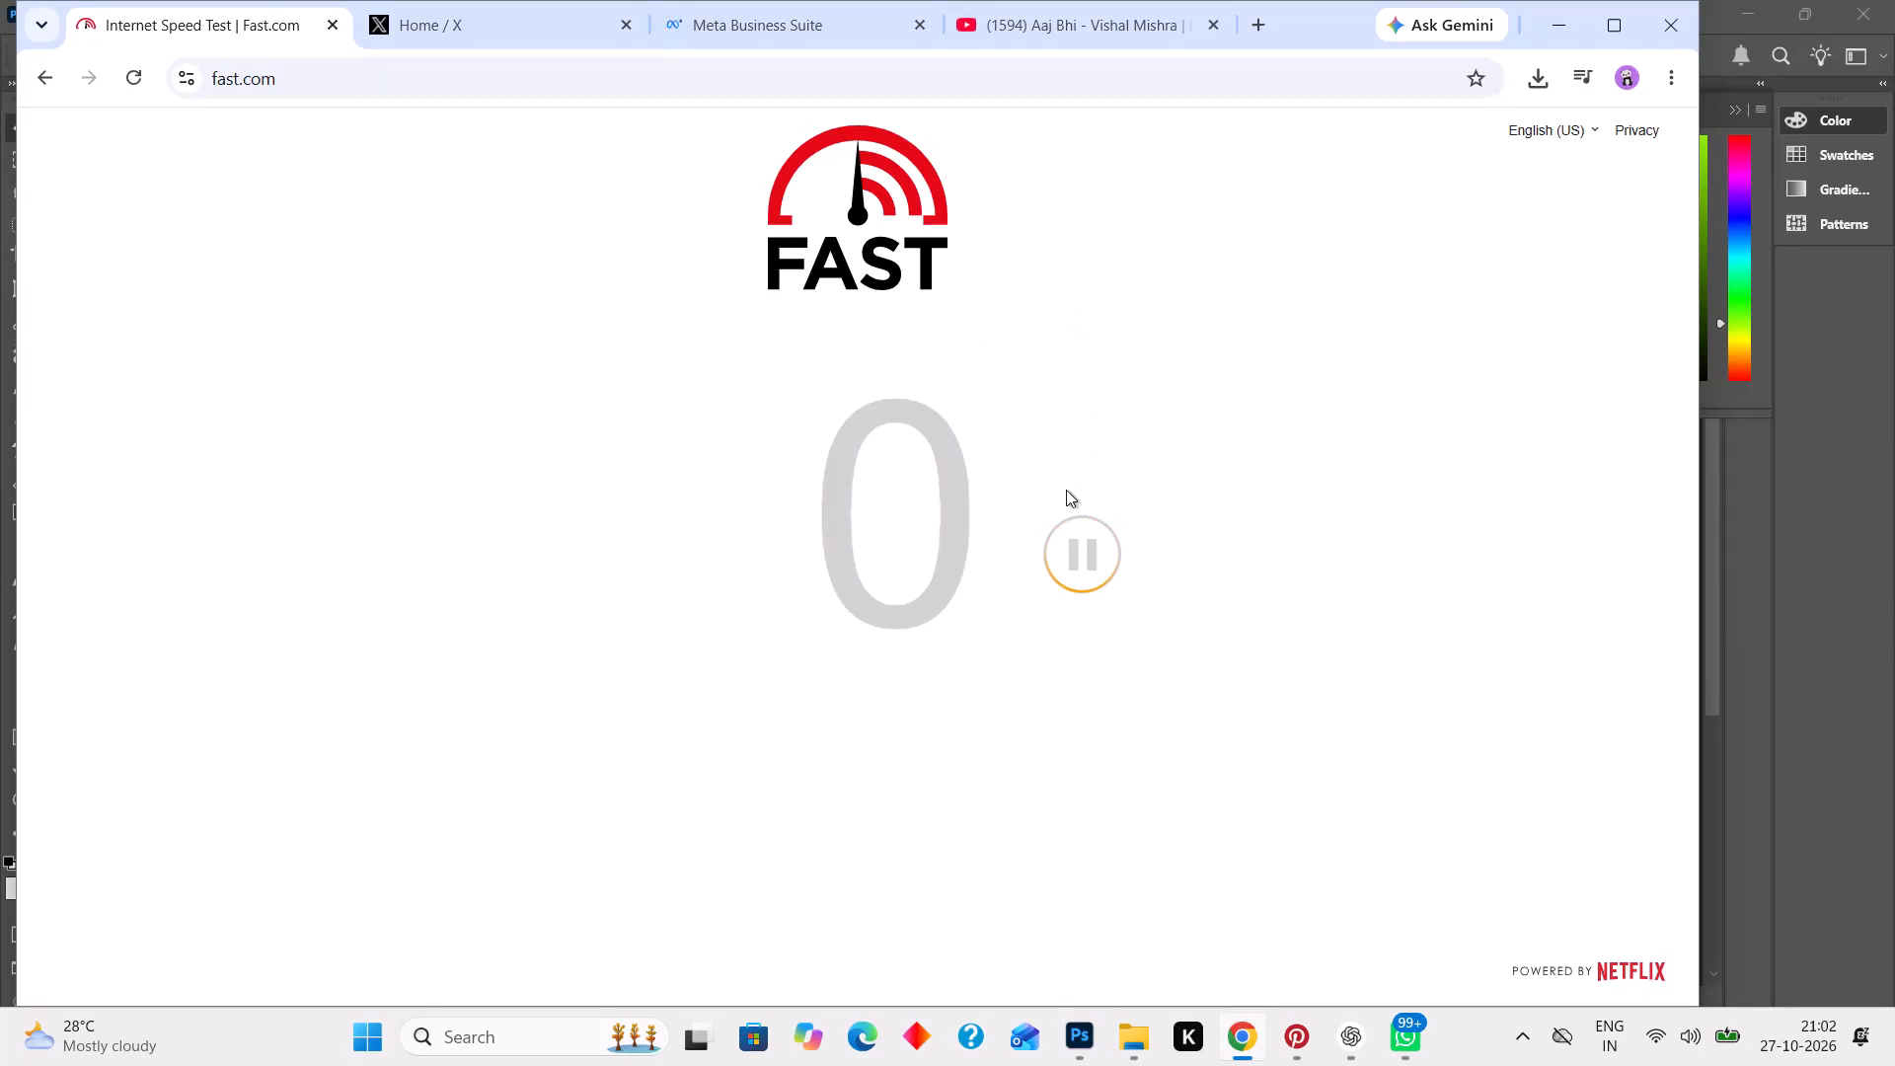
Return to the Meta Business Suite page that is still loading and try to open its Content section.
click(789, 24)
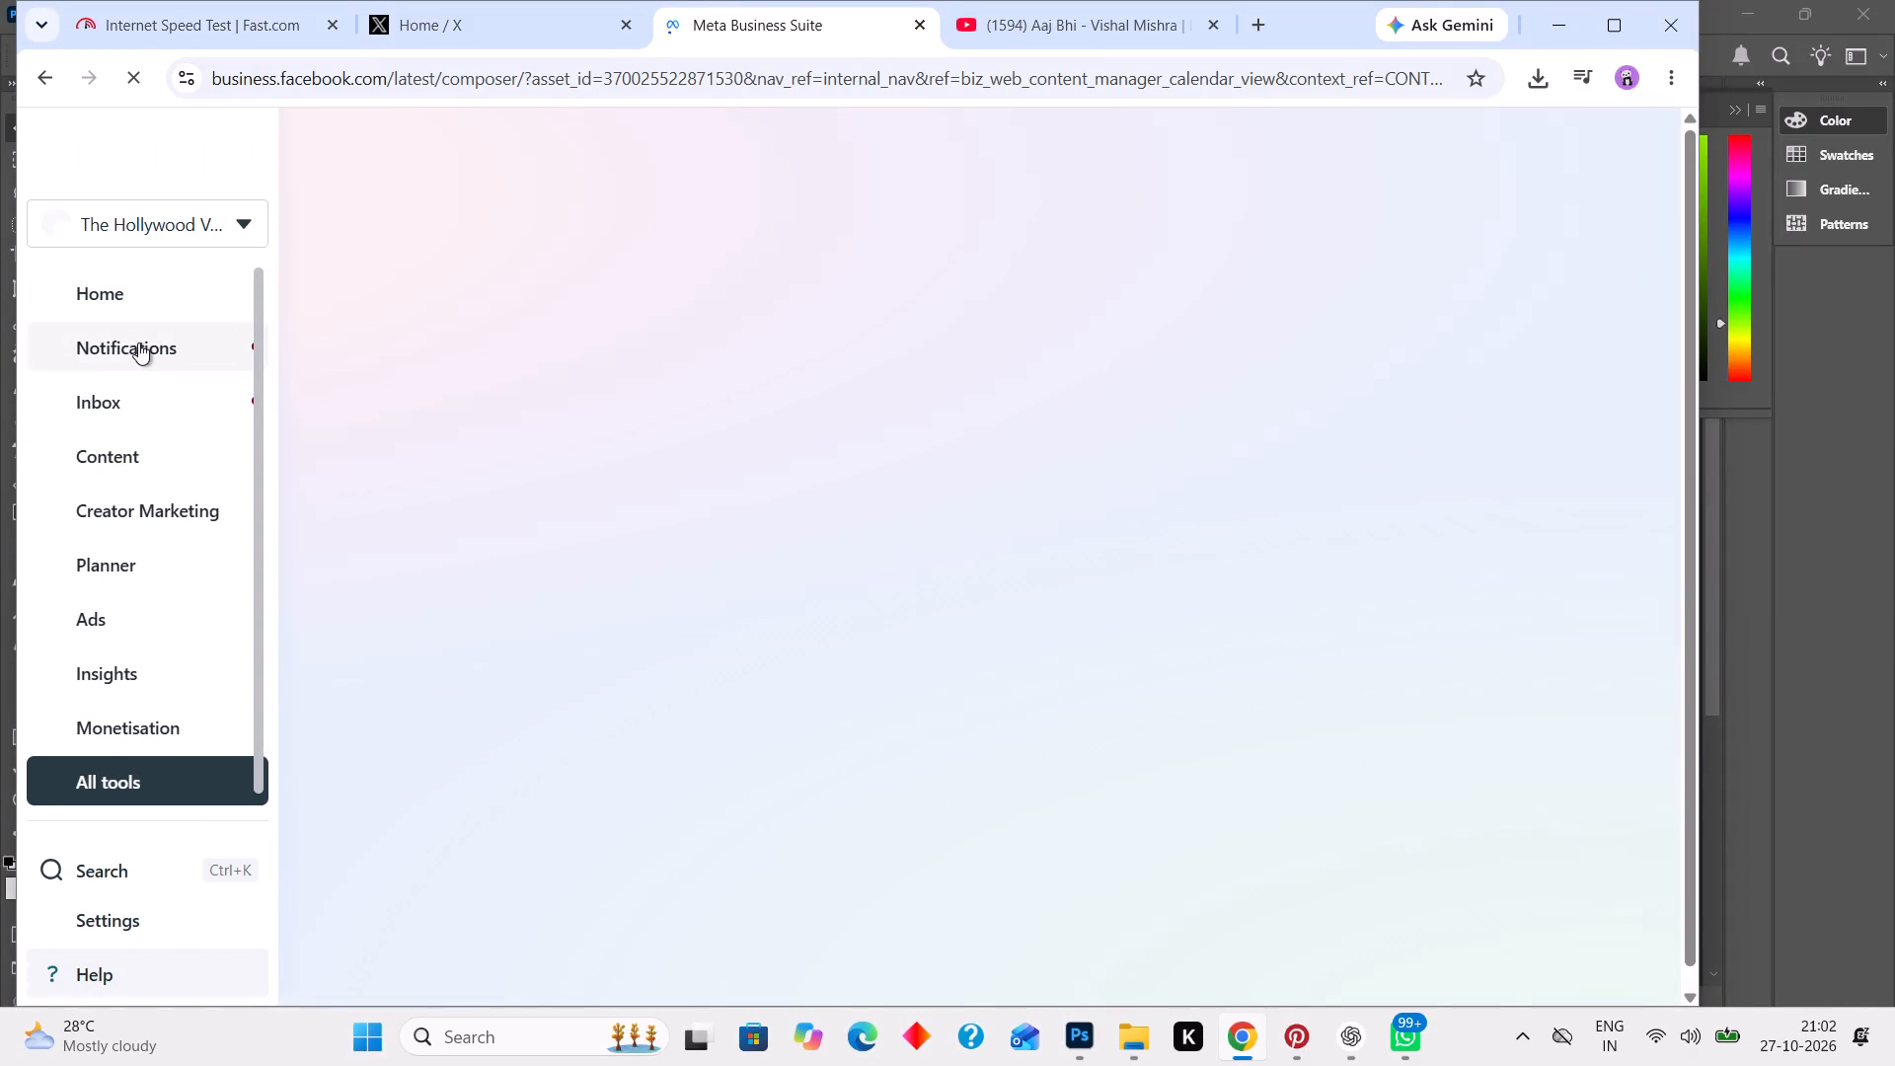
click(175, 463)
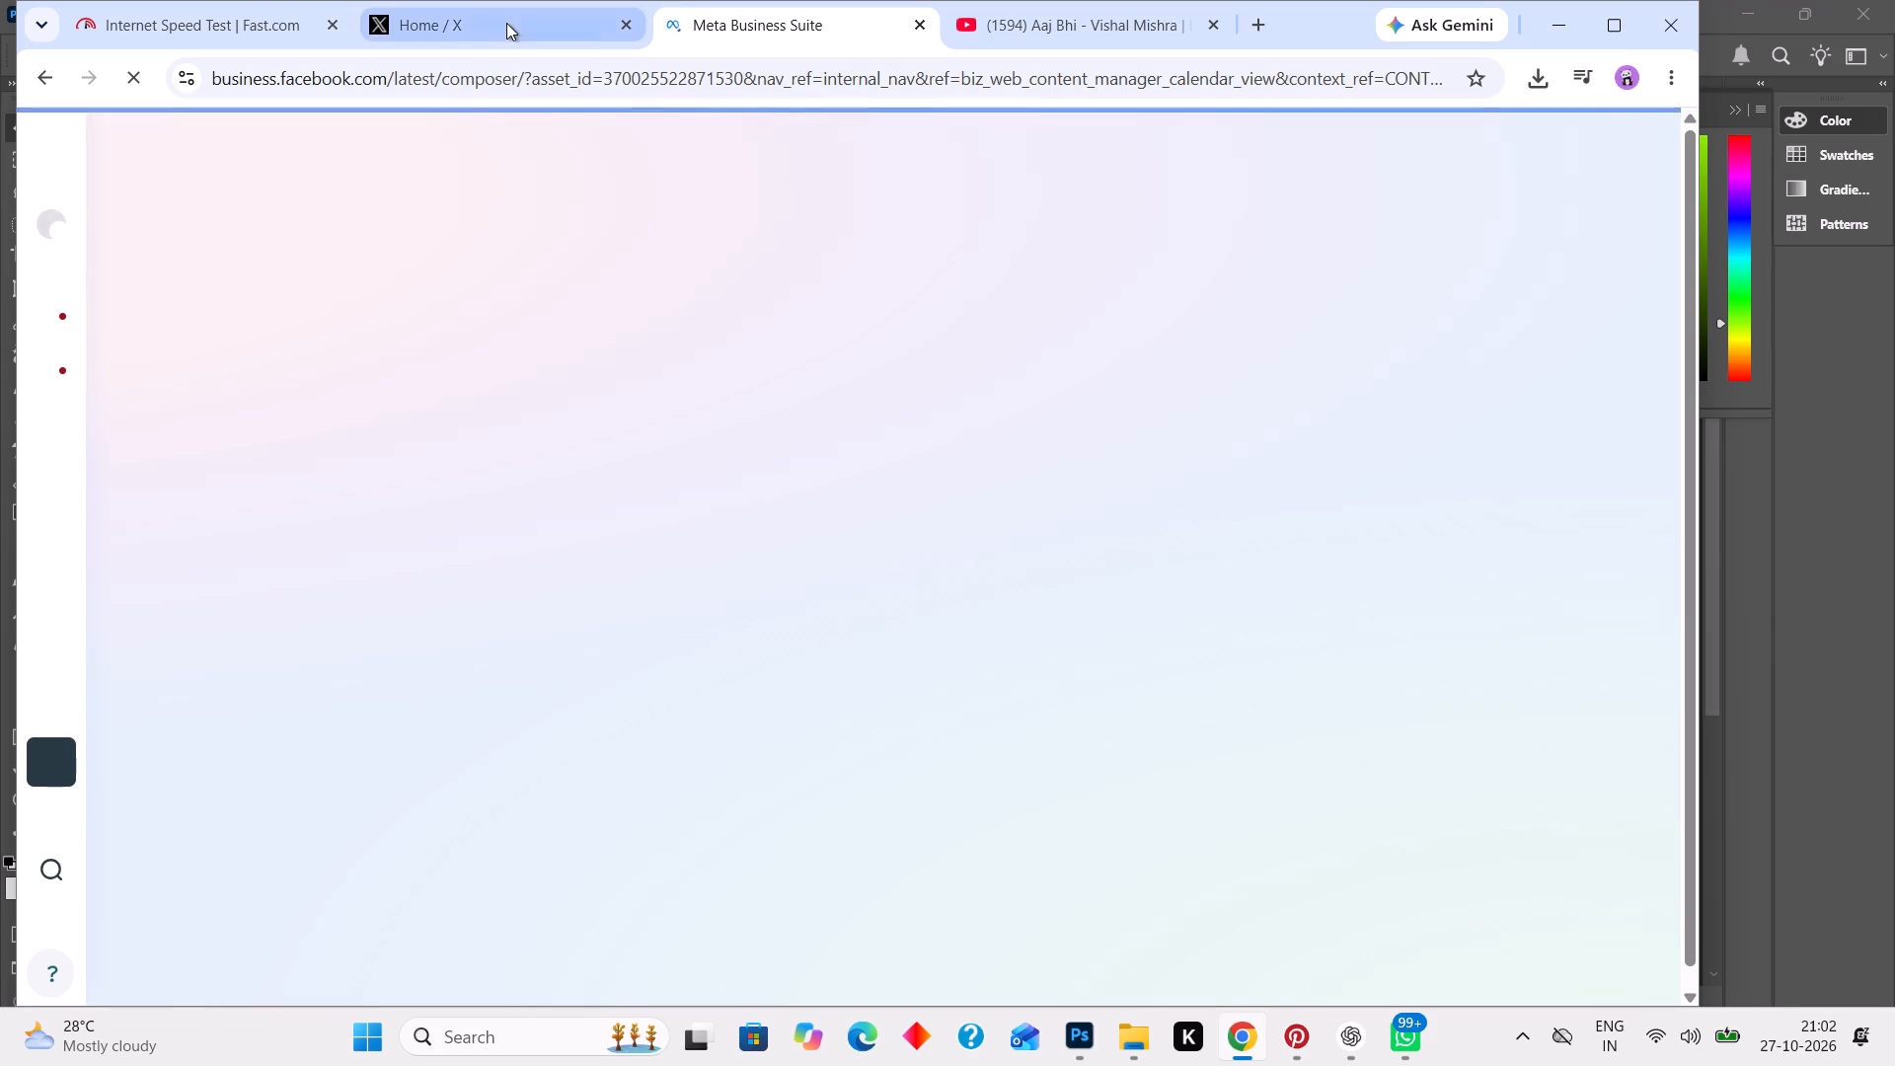
Browse the For you feed on X for Marvel and DC movie news posts.
click(457, 24)
scroll(697, 558, down, 5)
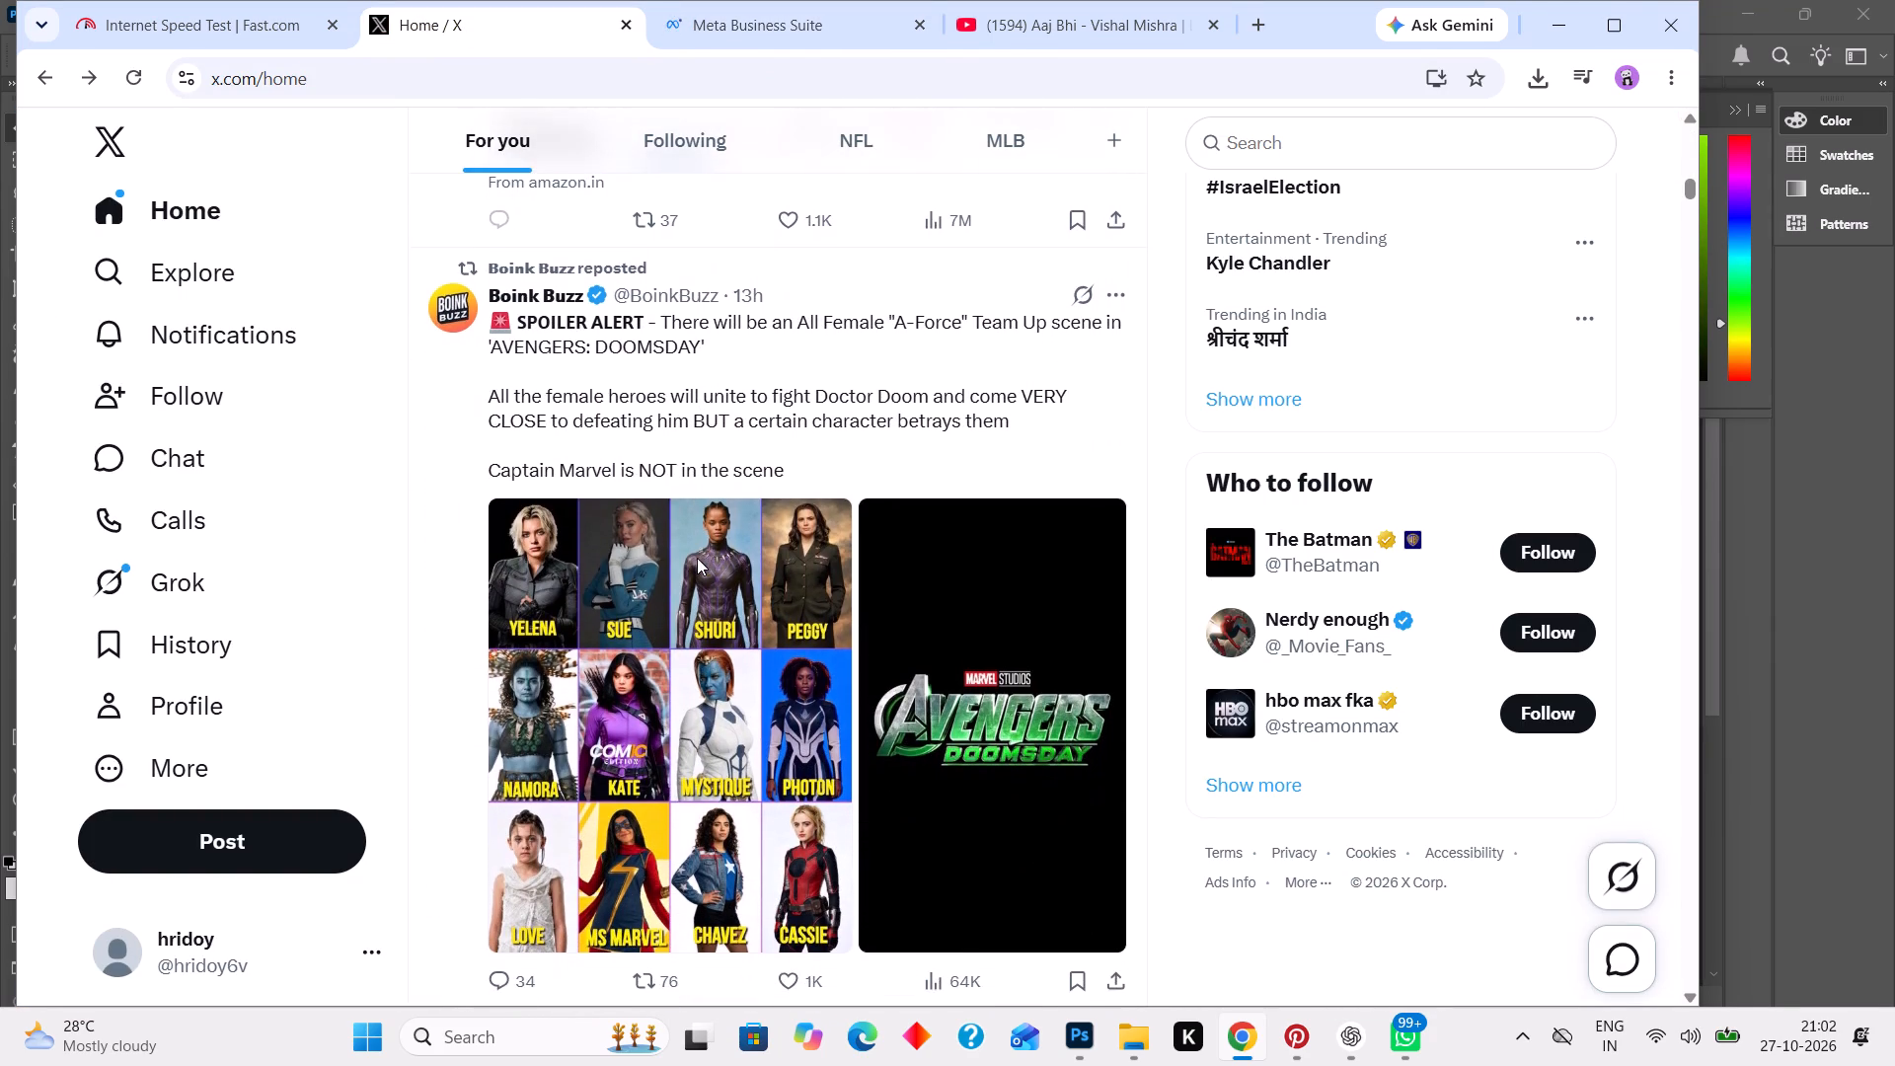
scroll(697, 558, down, 1)
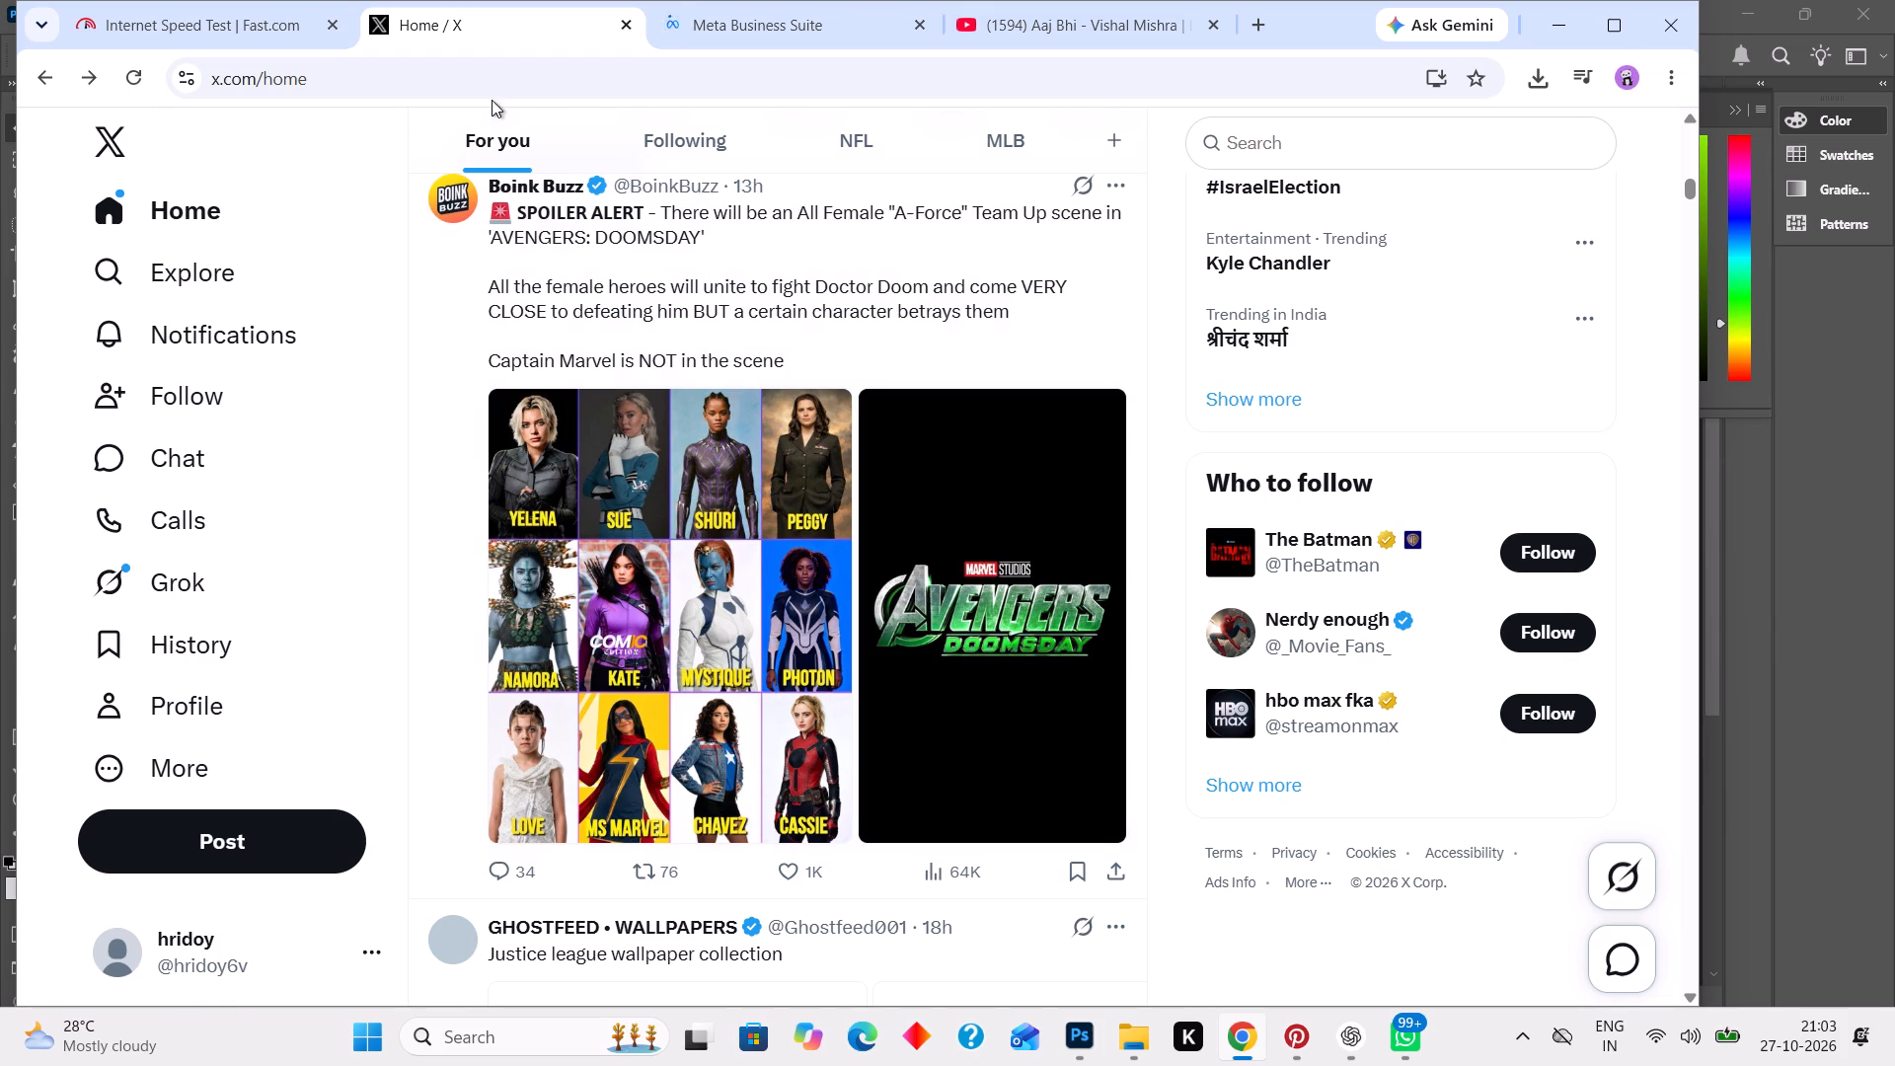
Check the Fast.com speed test and the loading state of the Meta Business Suite page.
click(227, 24)
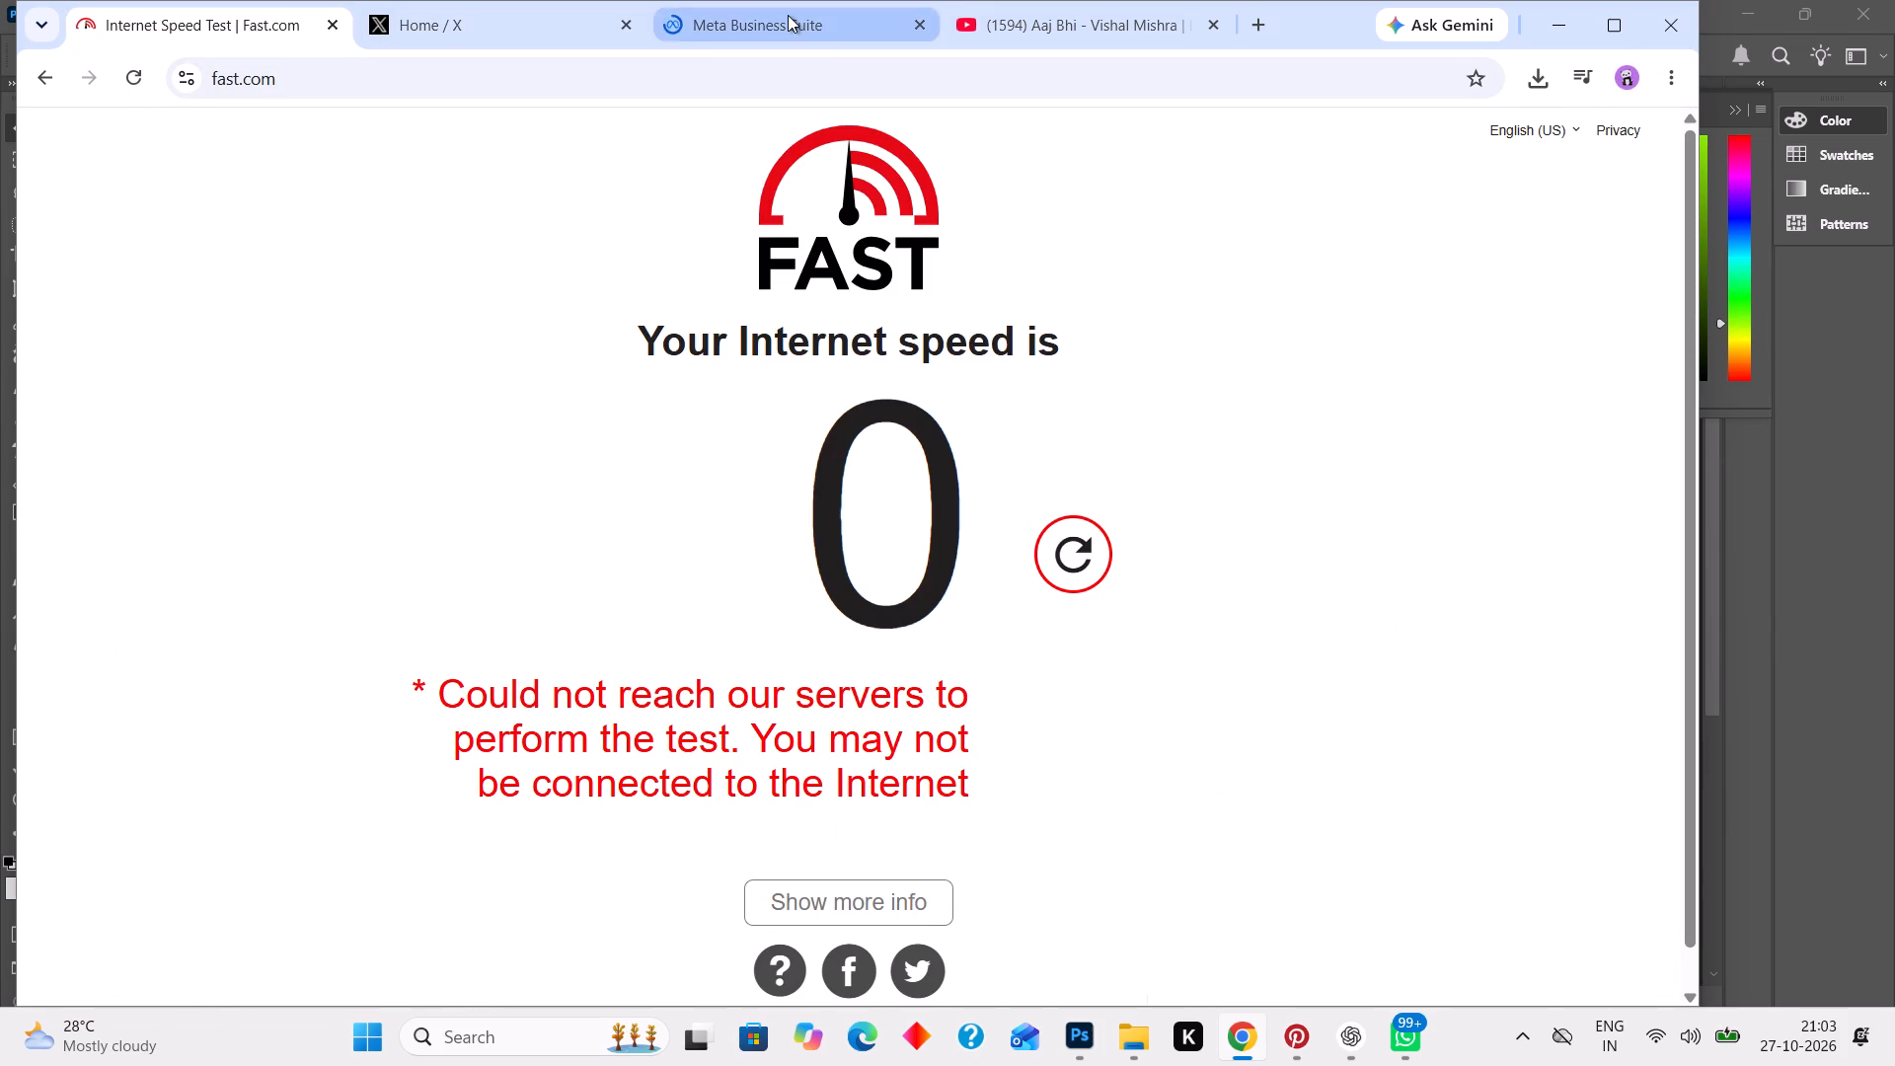
click(788, 15)
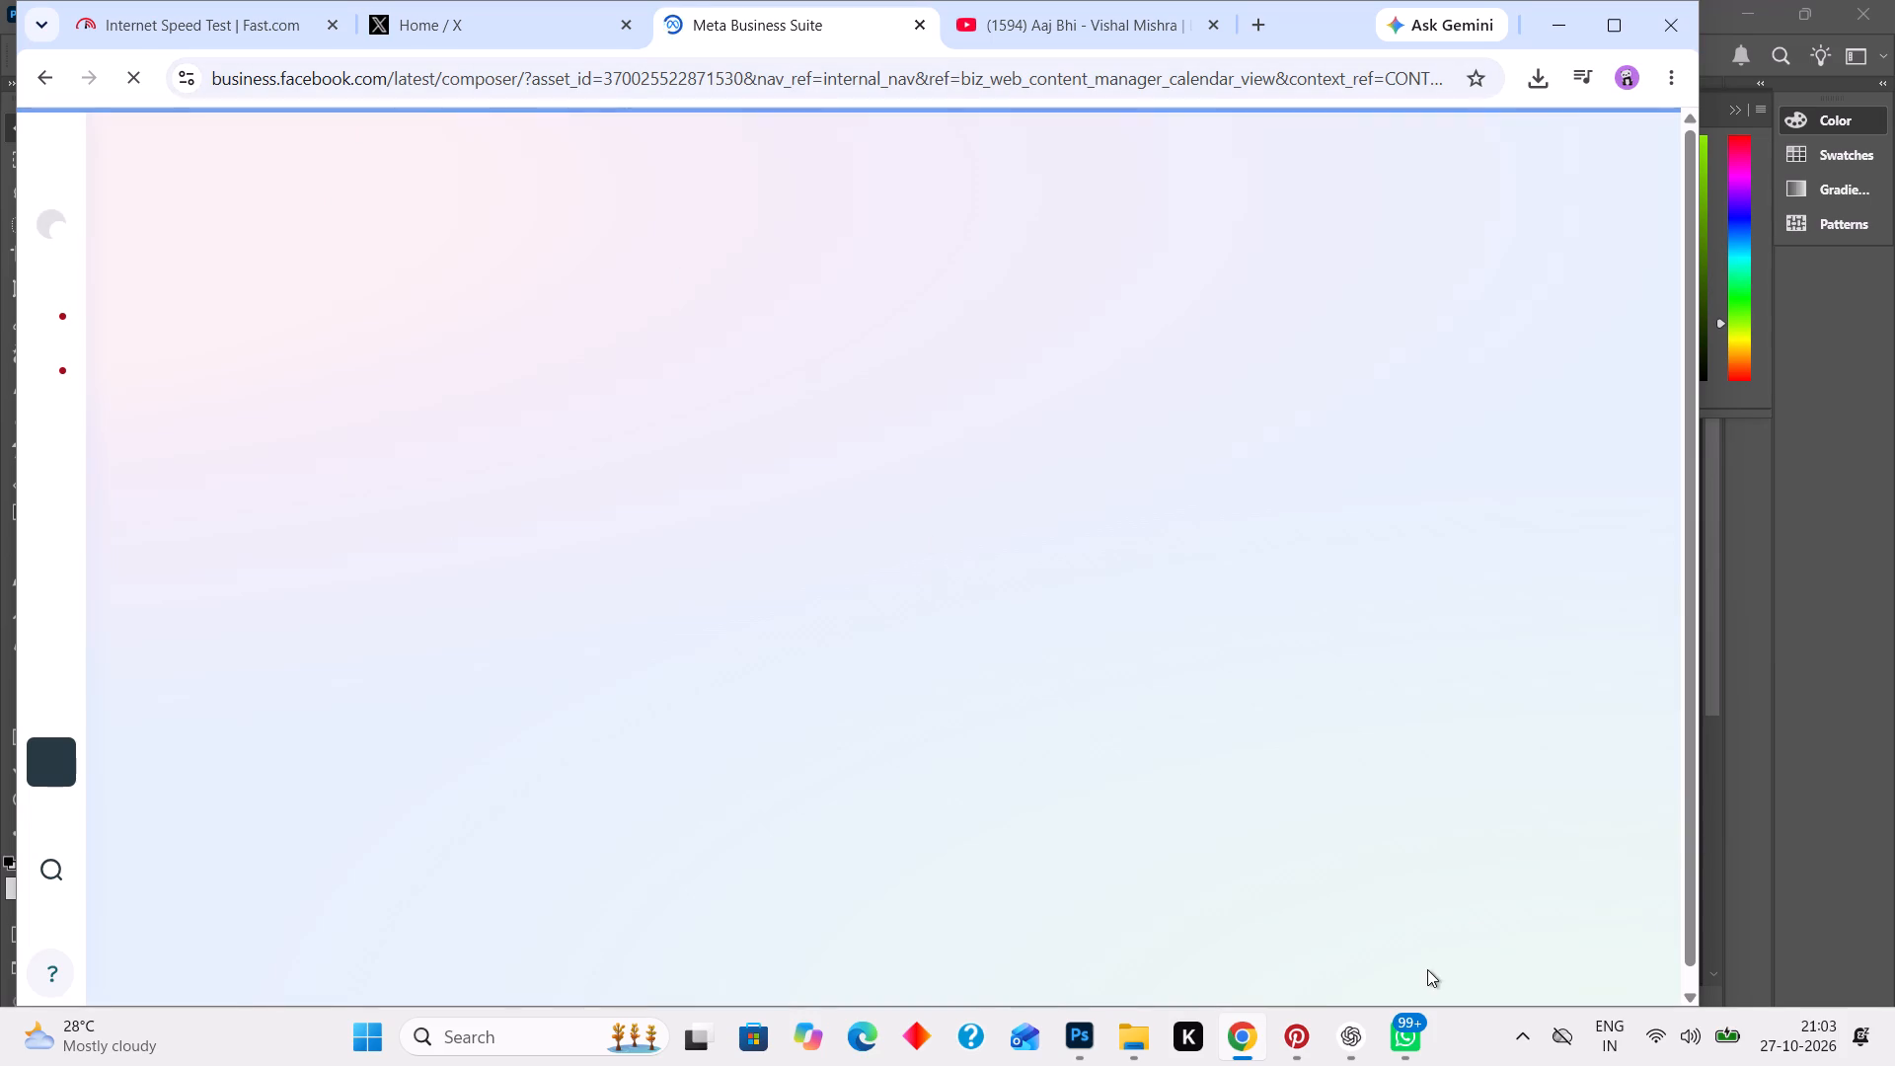
Turn the computer's Wi-Fi off and back on to reconnect to the Galaxy Peace network.
click(1658, 1040)
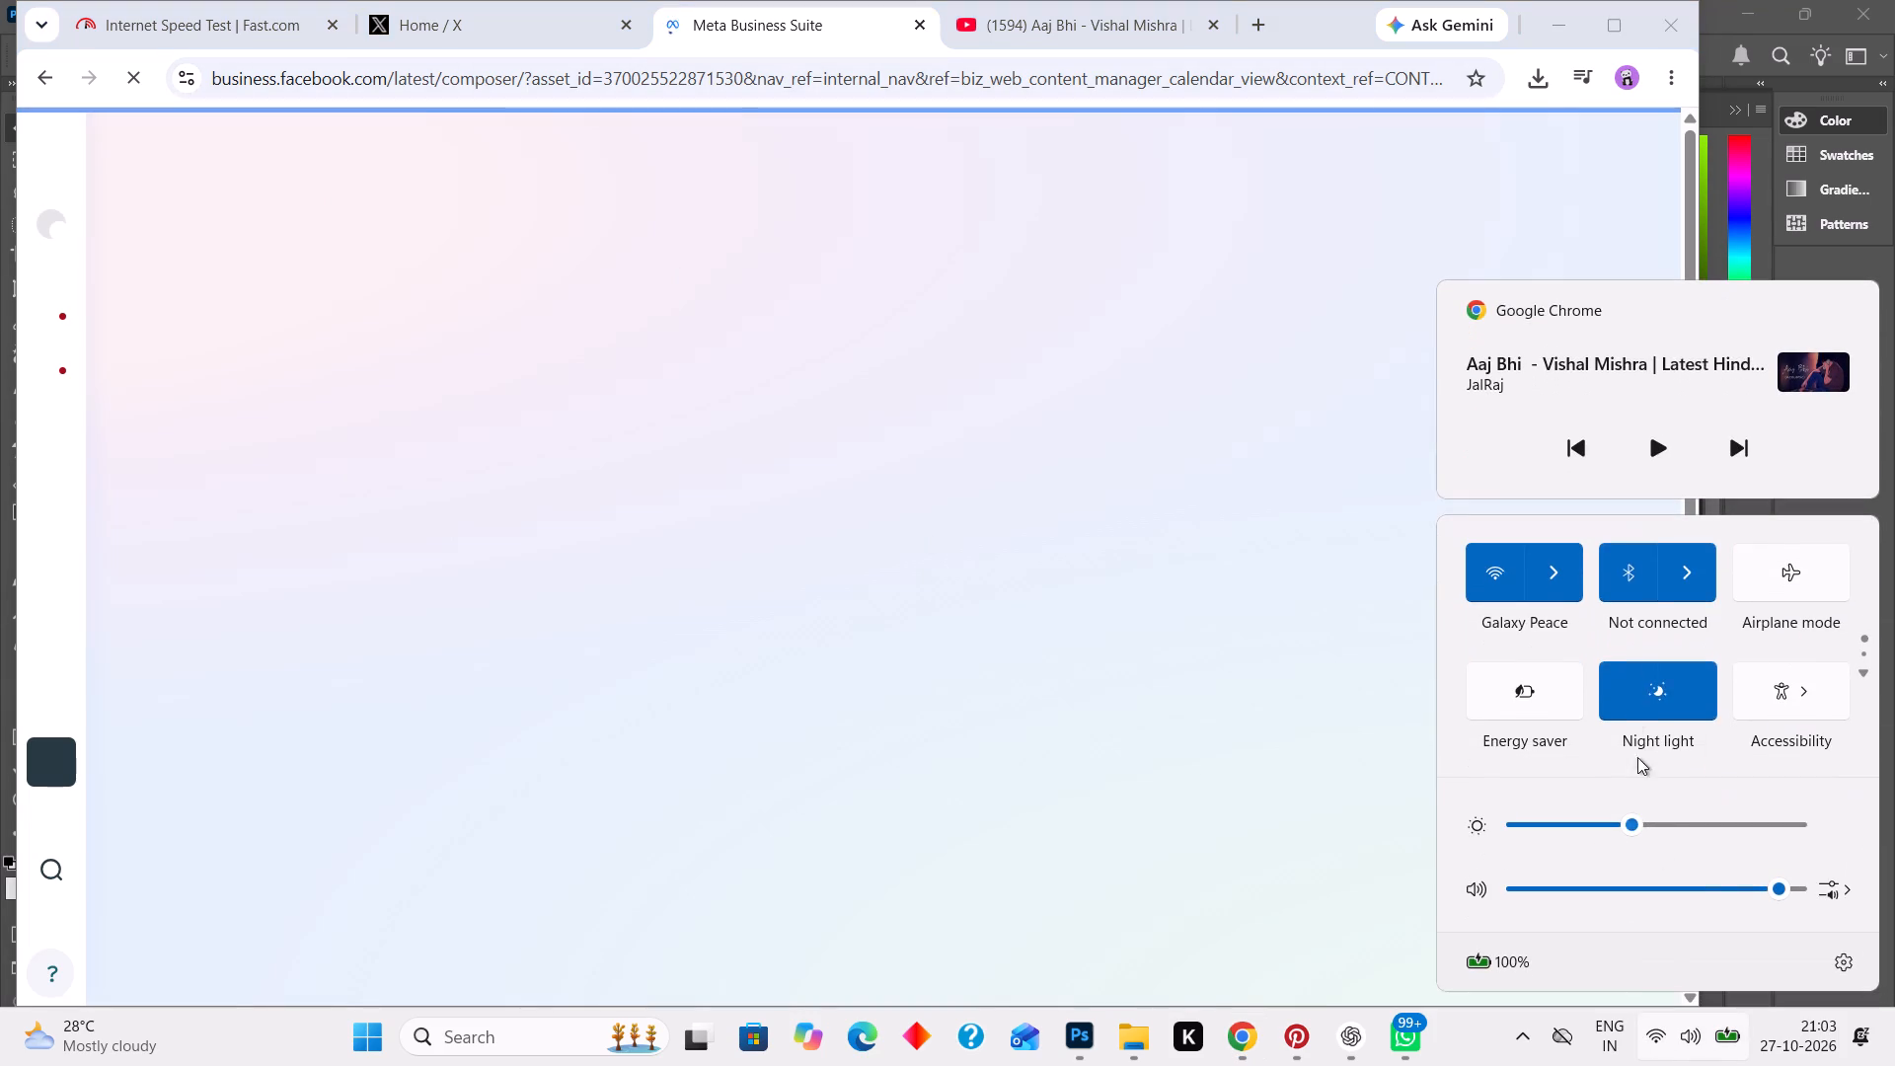
click(1501, 572)
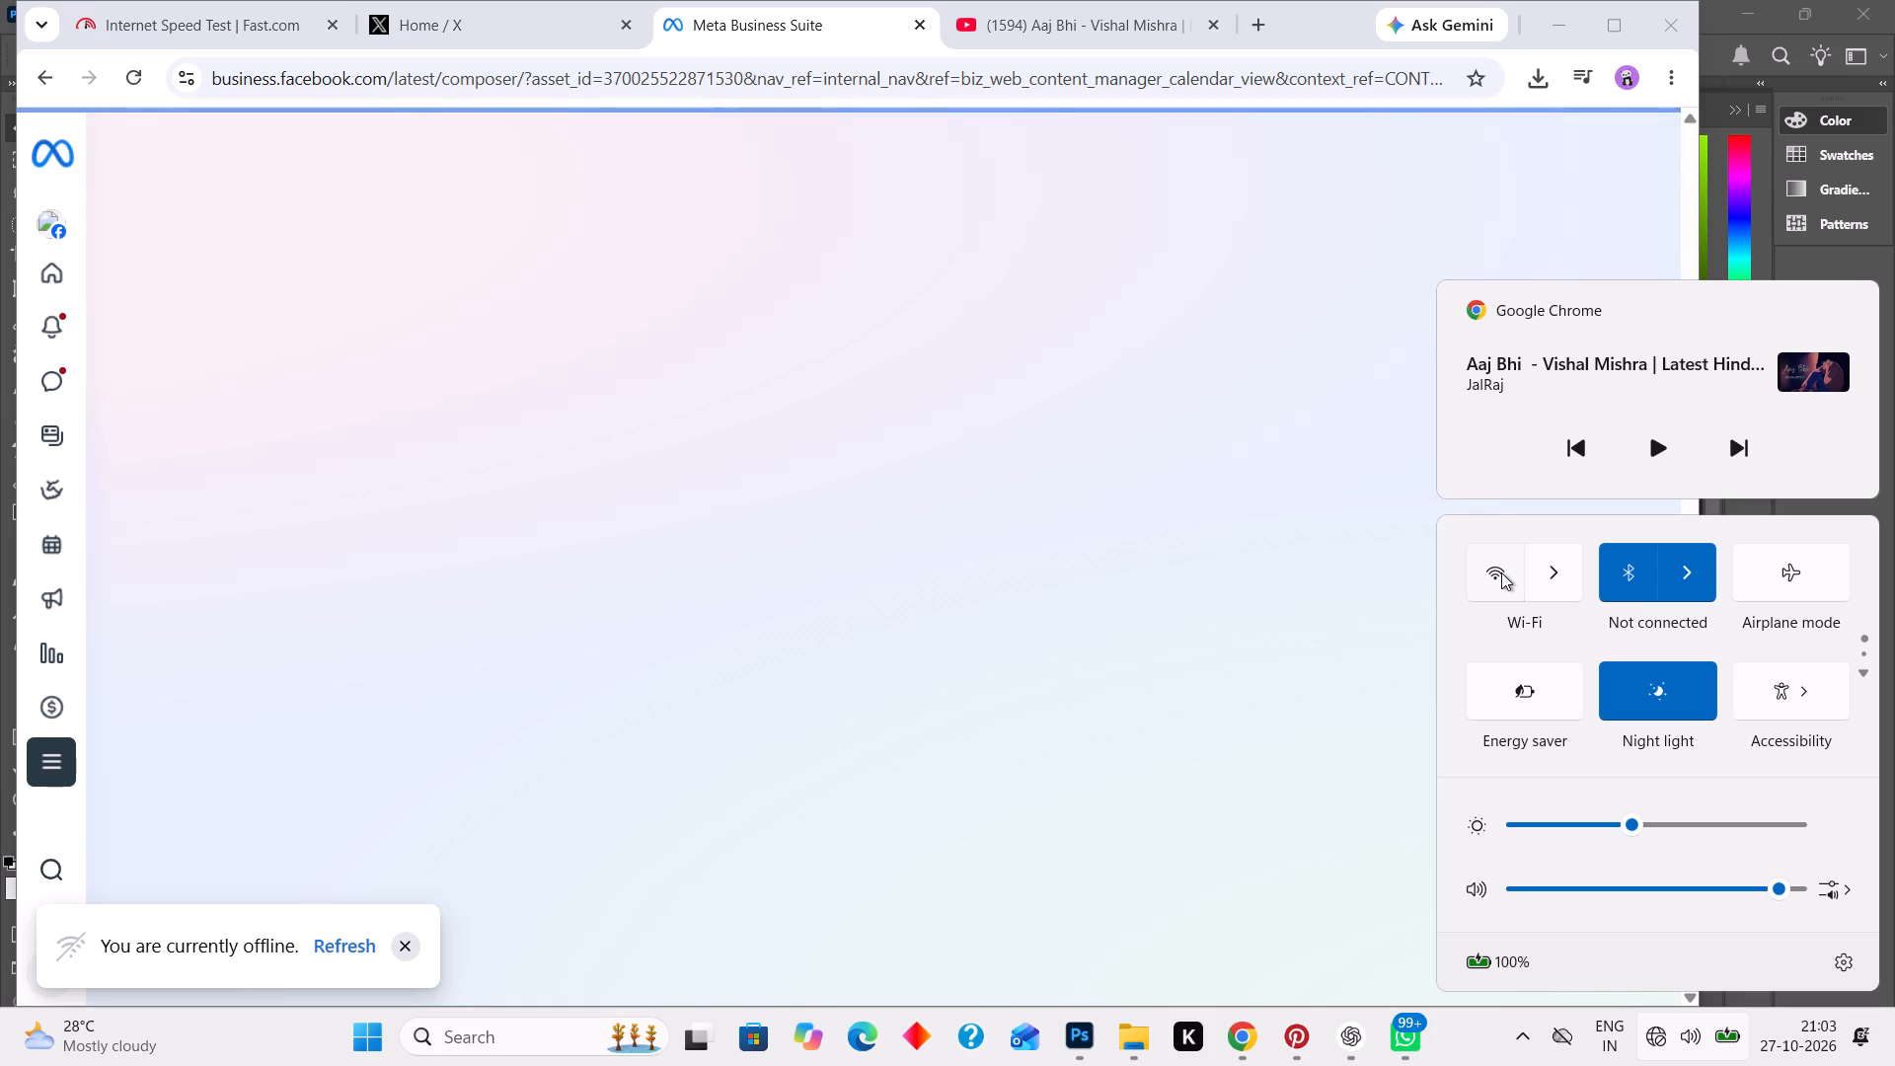
click(1501, 572)
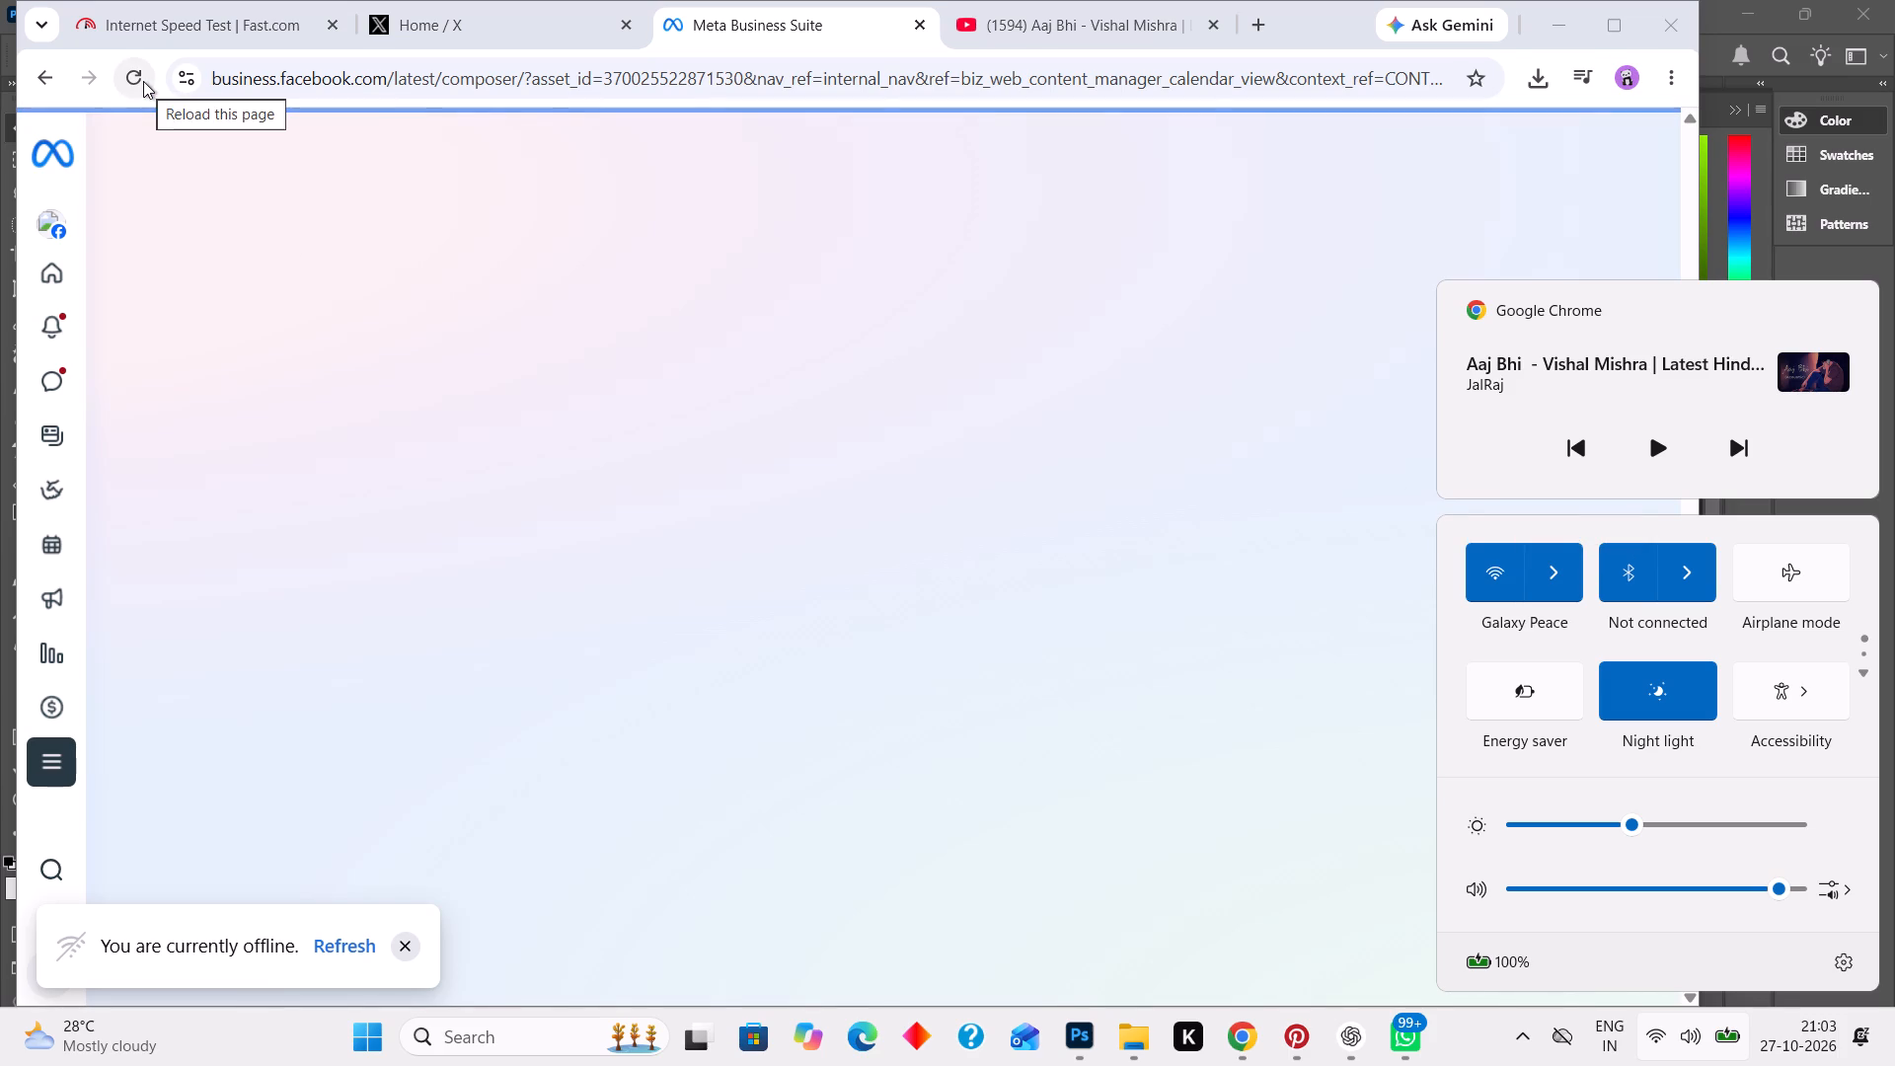
Return to Fast.com to recheck the internet connection.
click(79, 27)
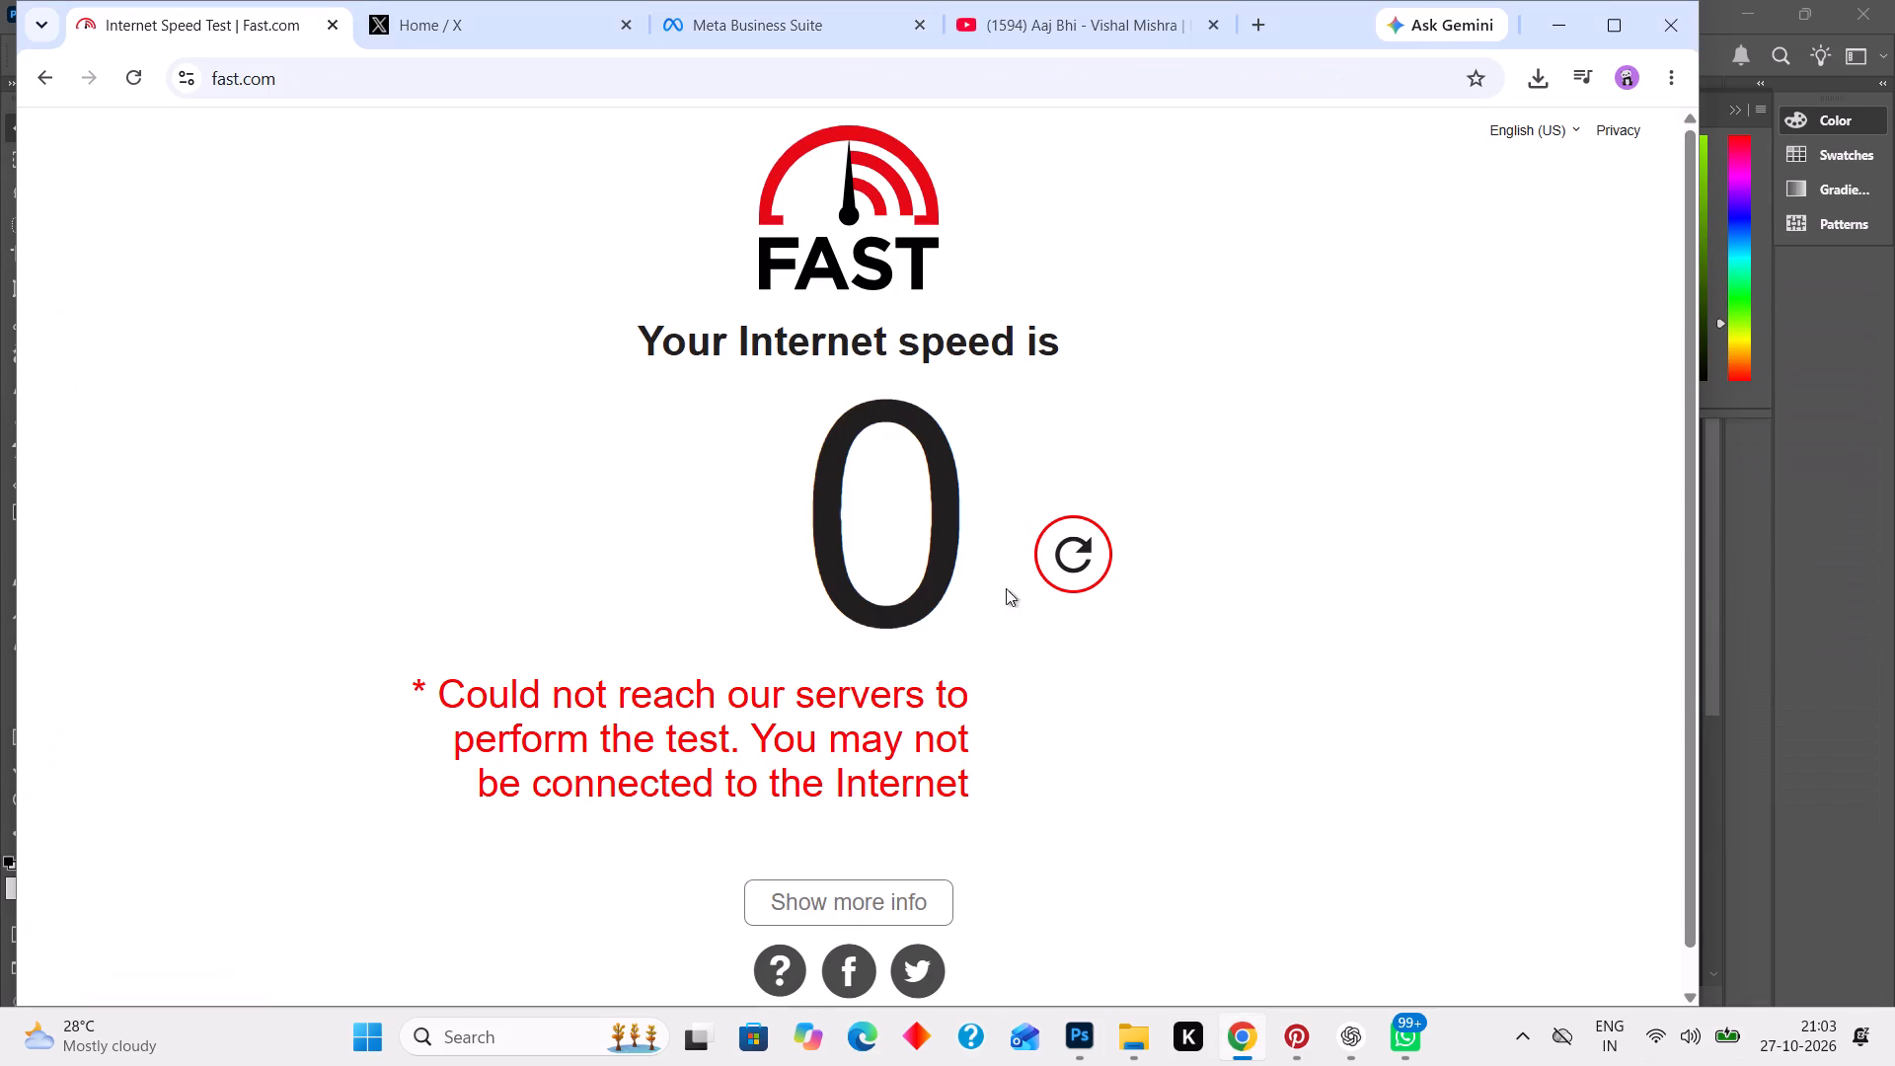
Rerun the Fast.com speed test and try a Google search for "speed test" in a new tab, closing that tab again.
click(1074, 568)
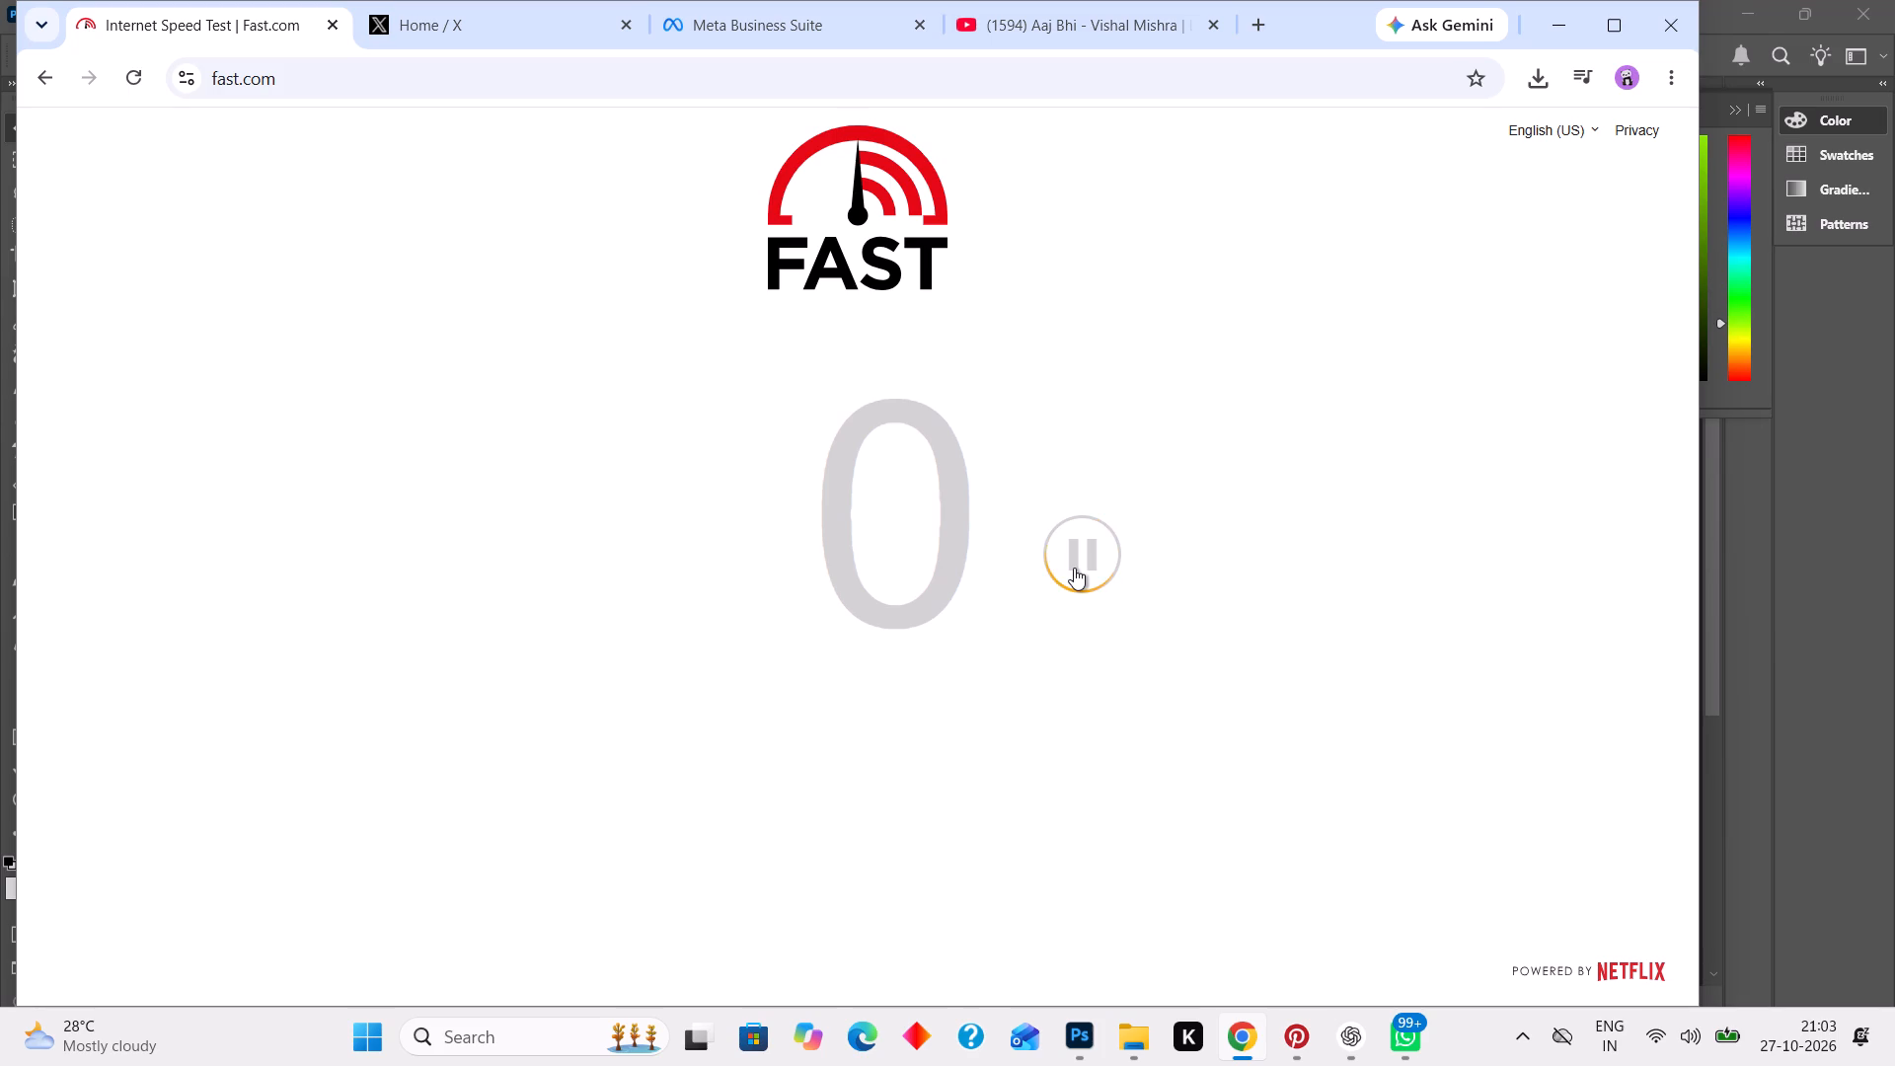
click(1255, 21)
click(915, 526)
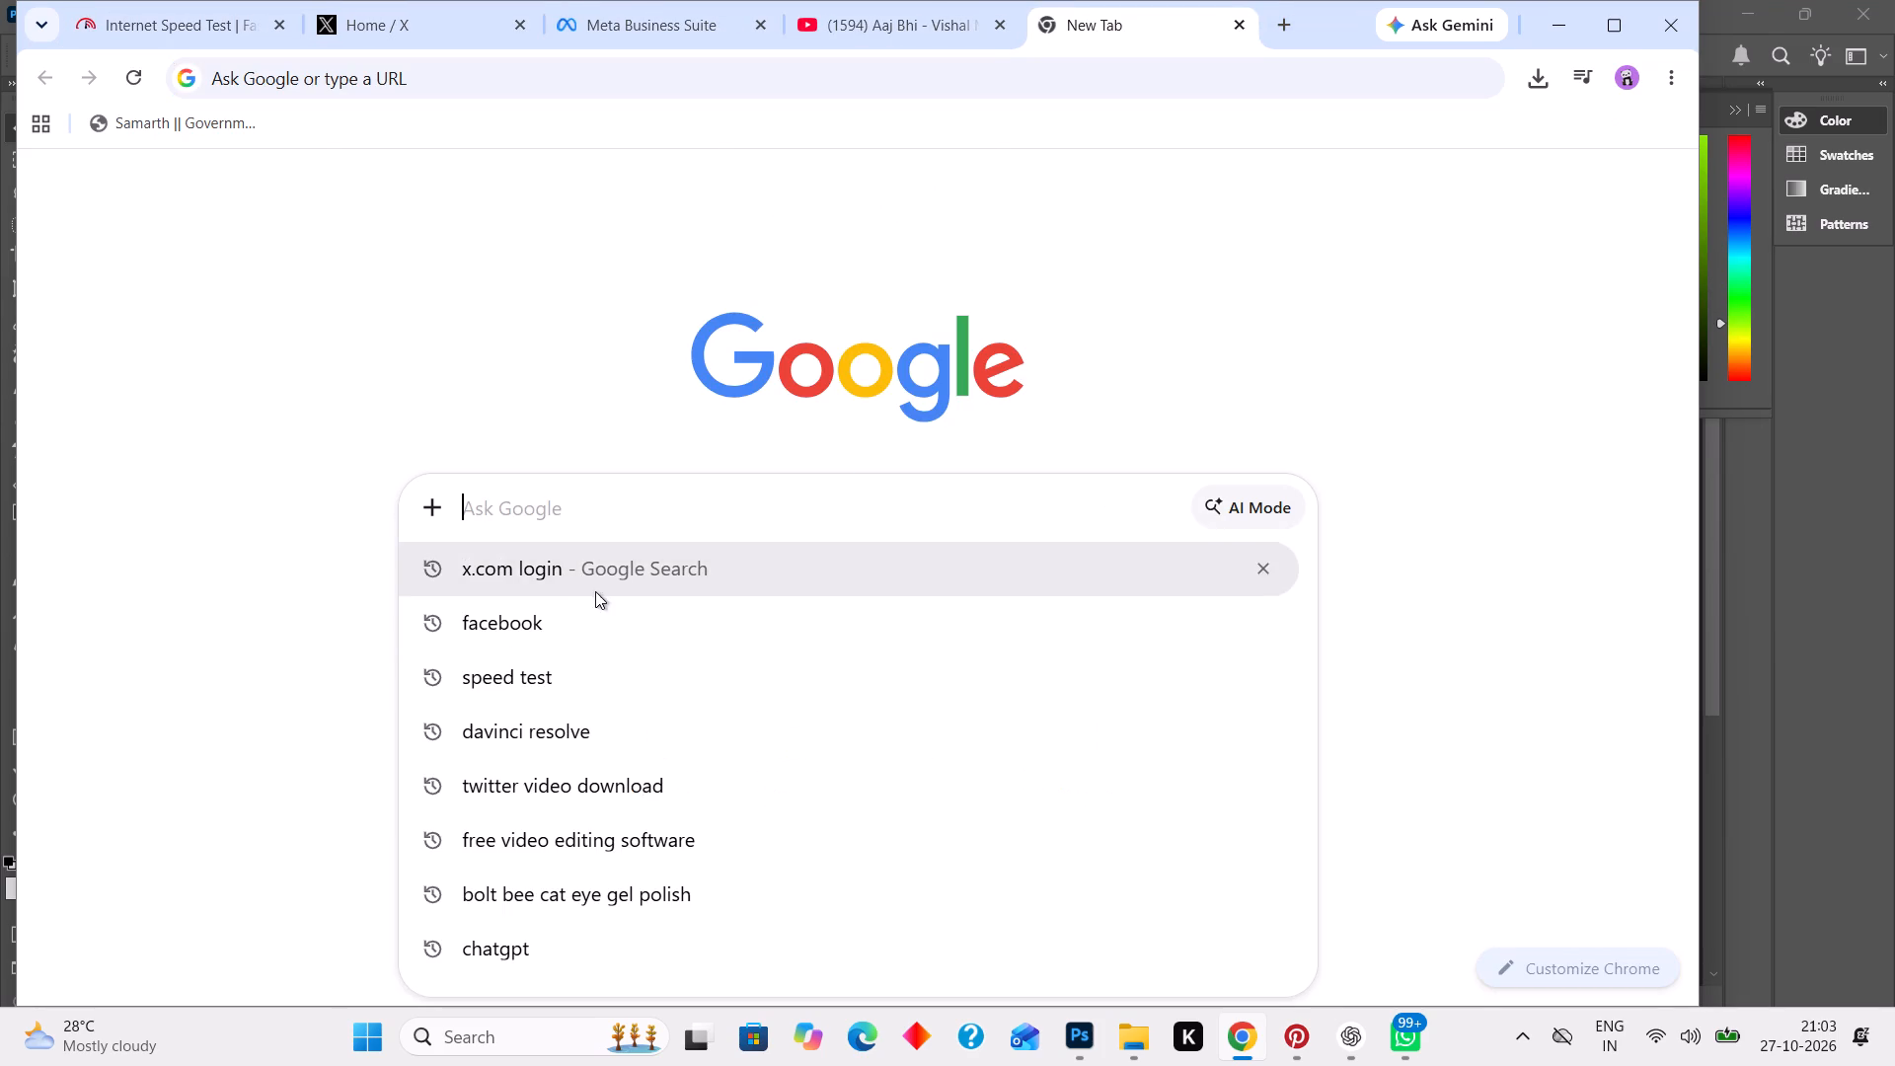
click(559, 669)
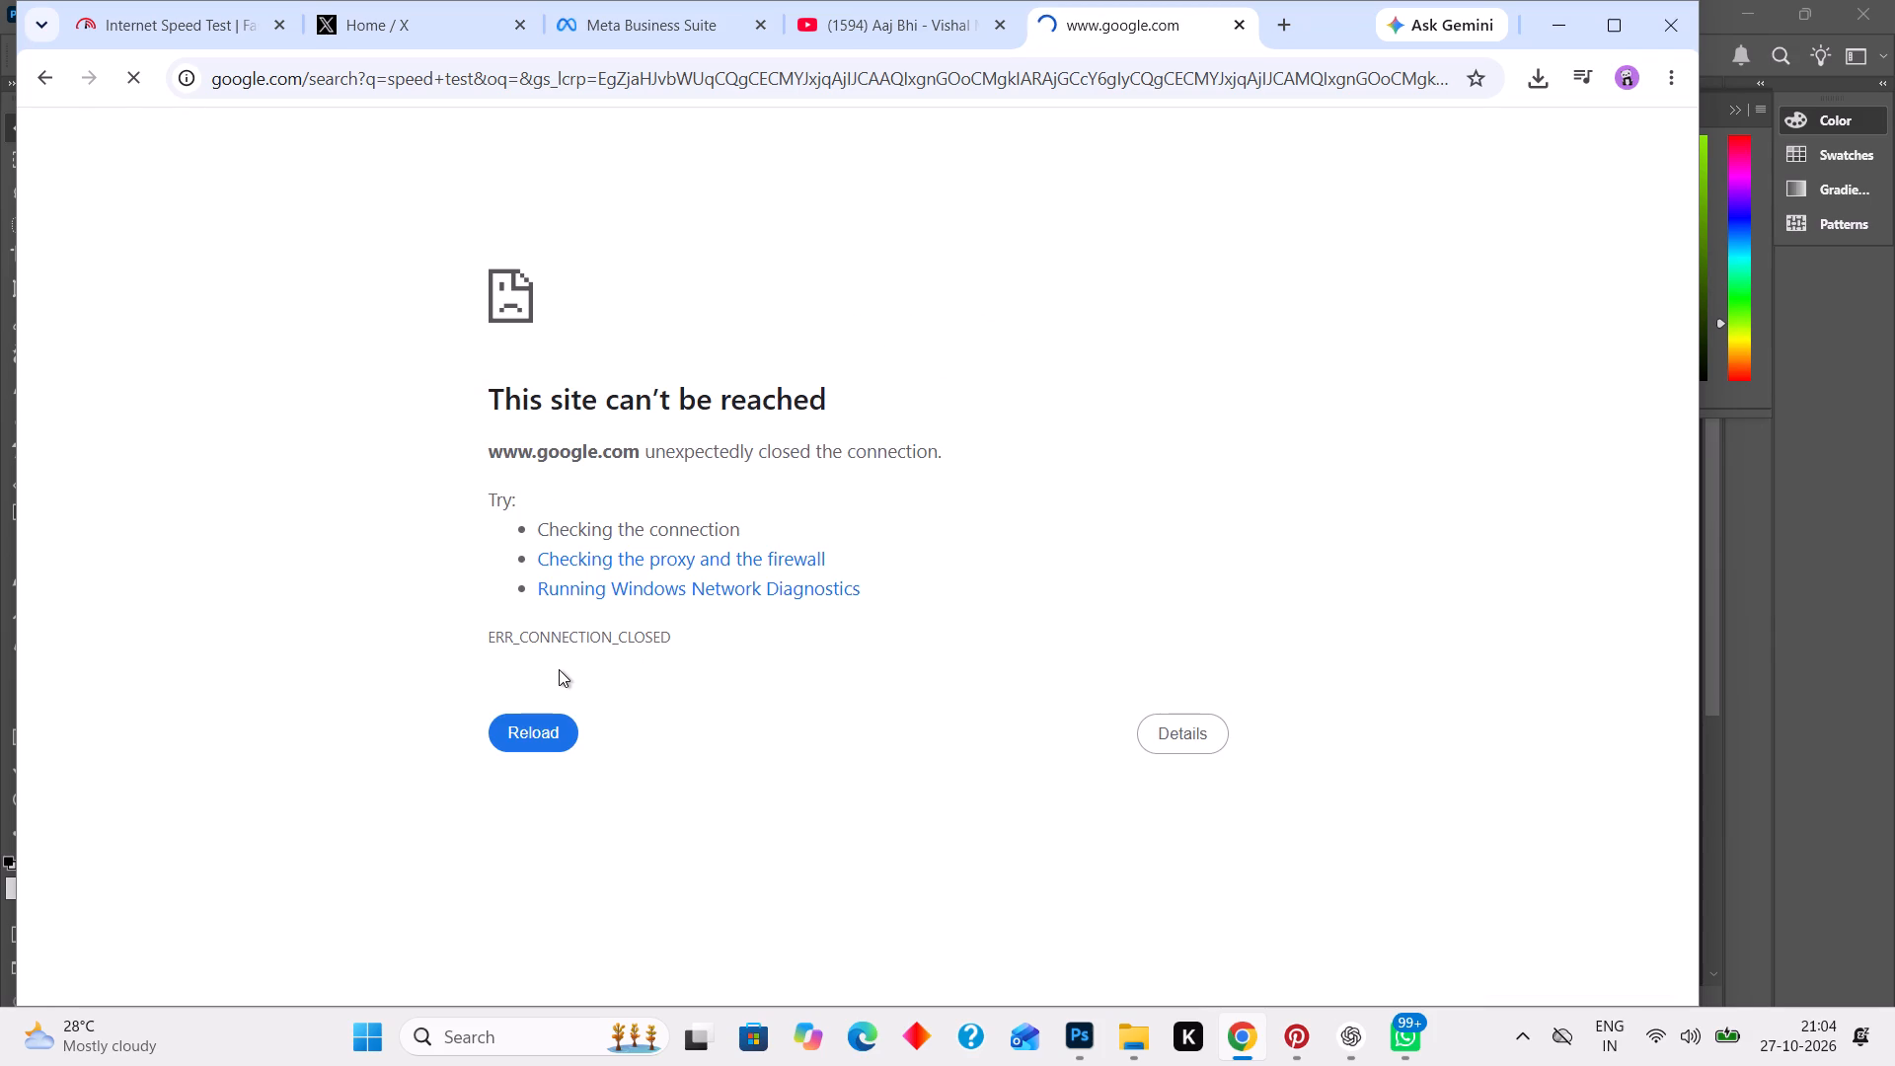
click(131, 34)
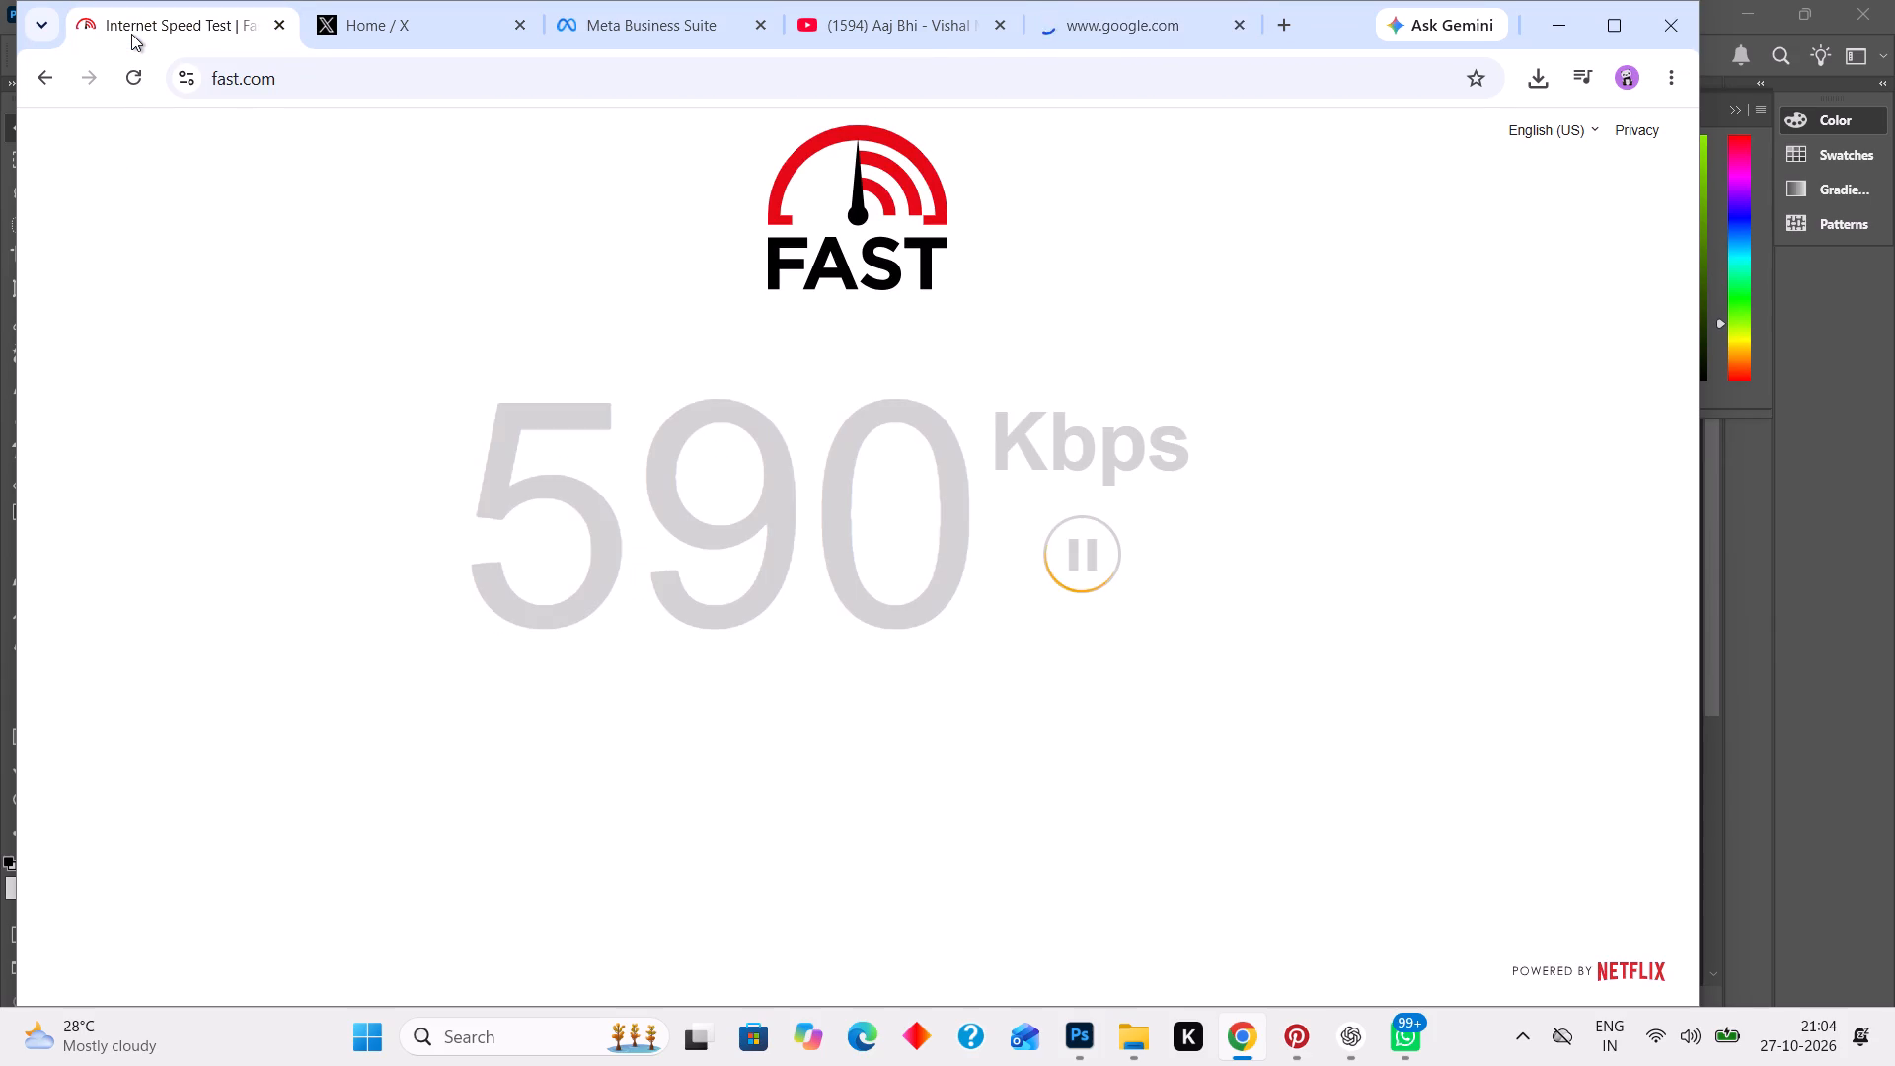
click(1241, 28)
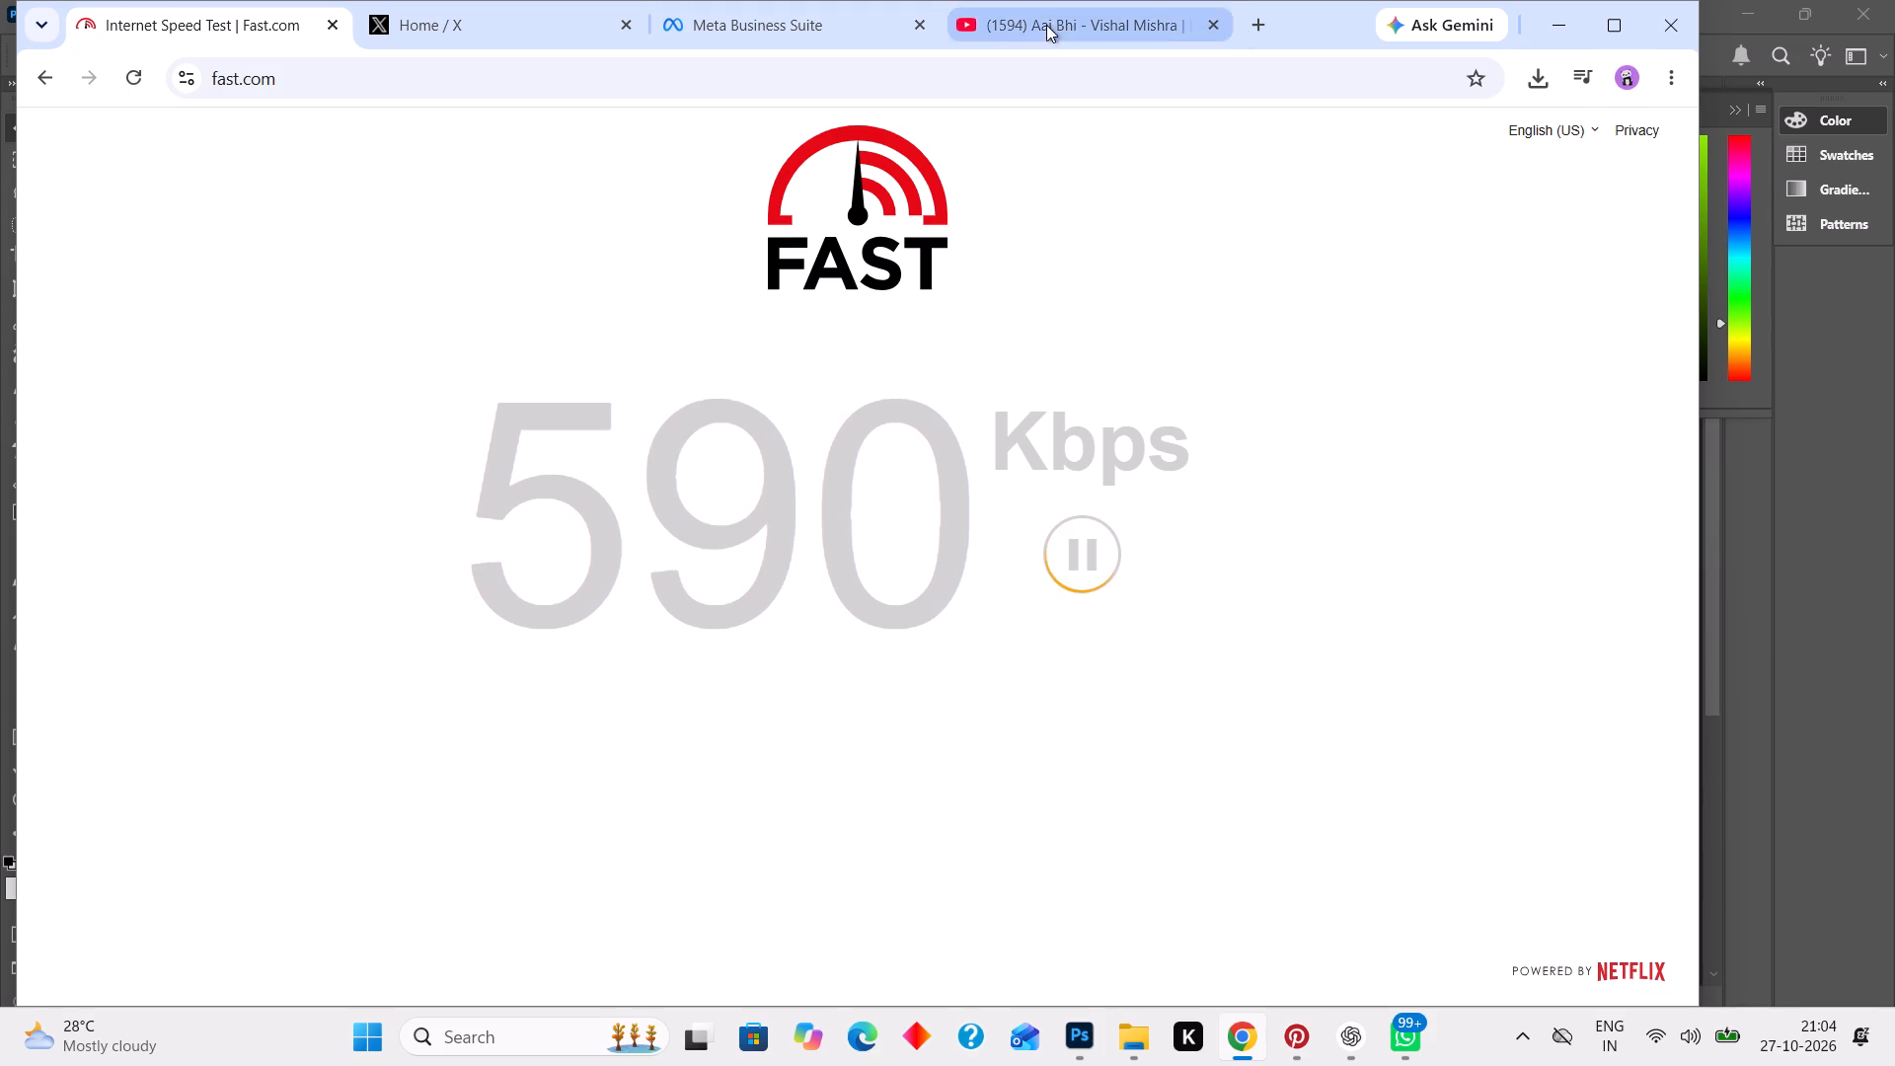
Check the Meta Business Suite Content page and the Fast.com test, and start creating a new post from the Content page.
click(774, 19)
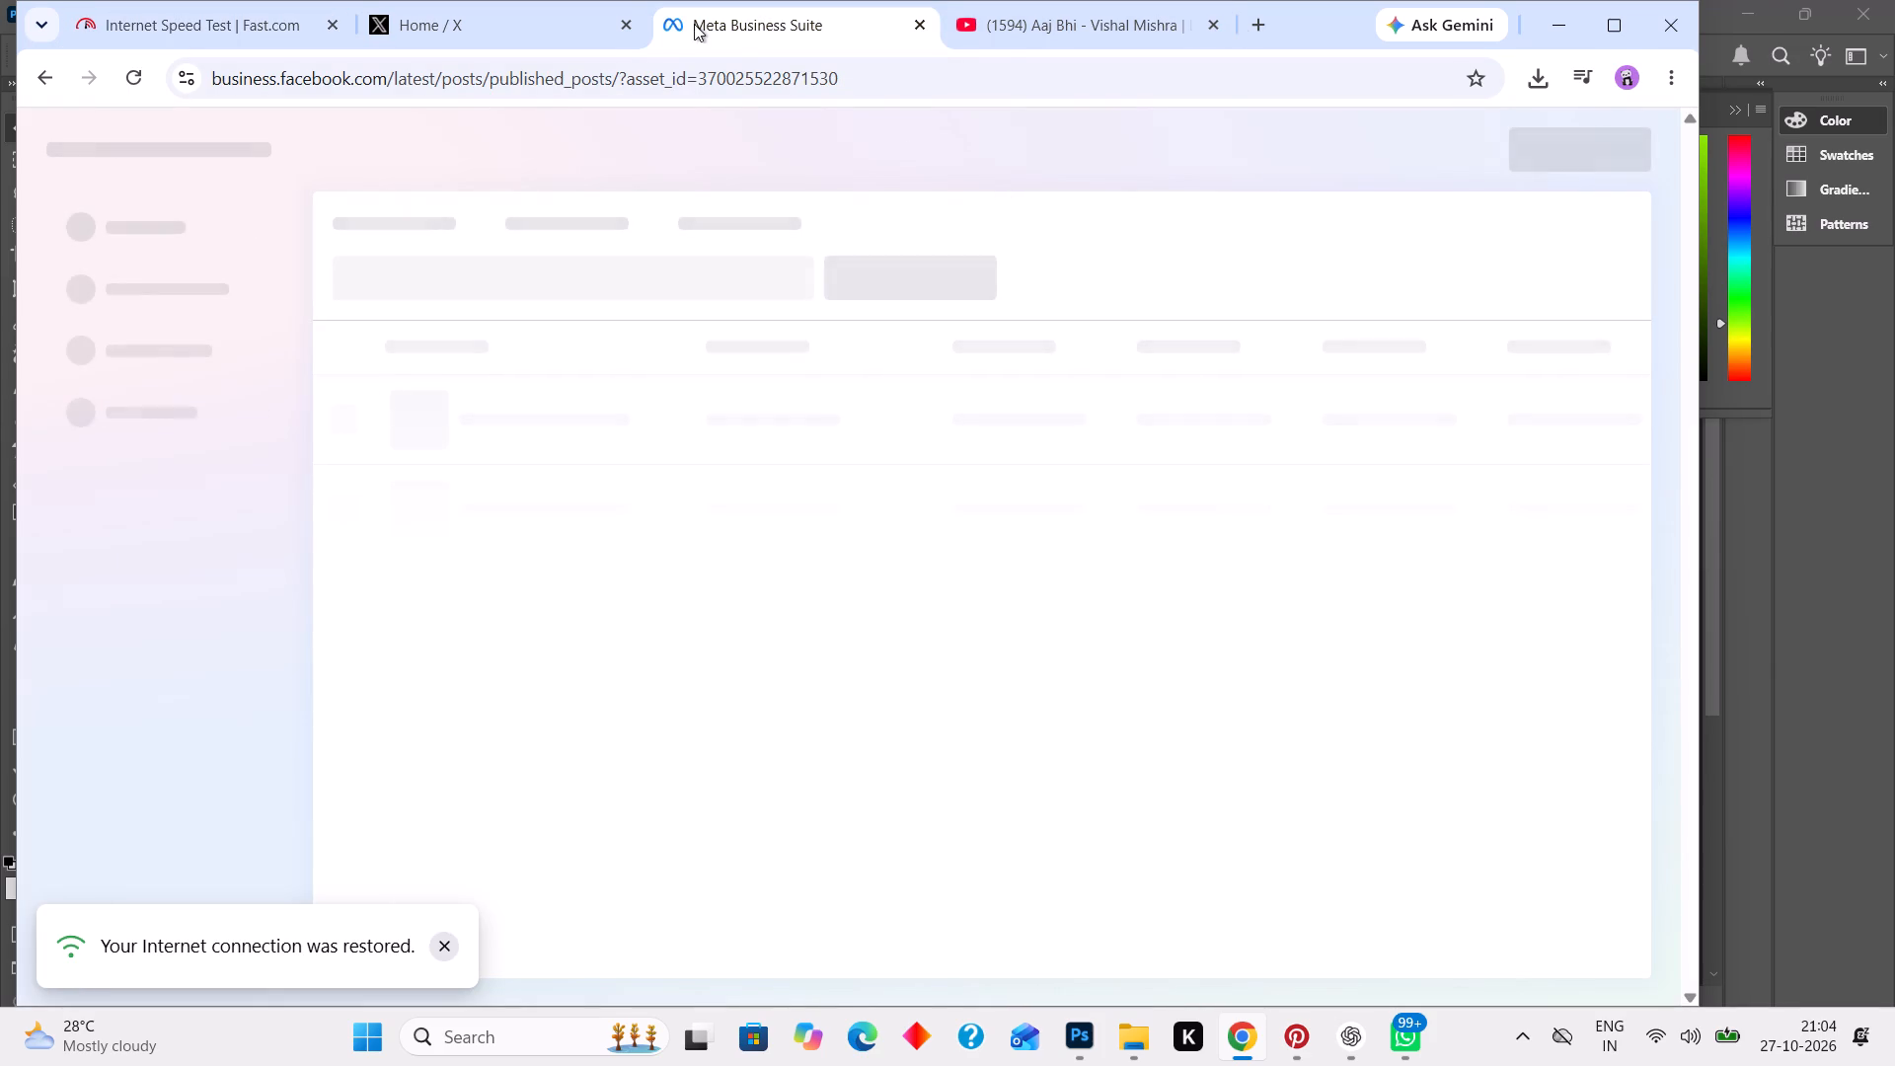
click(558, 19)
click(265, 14)
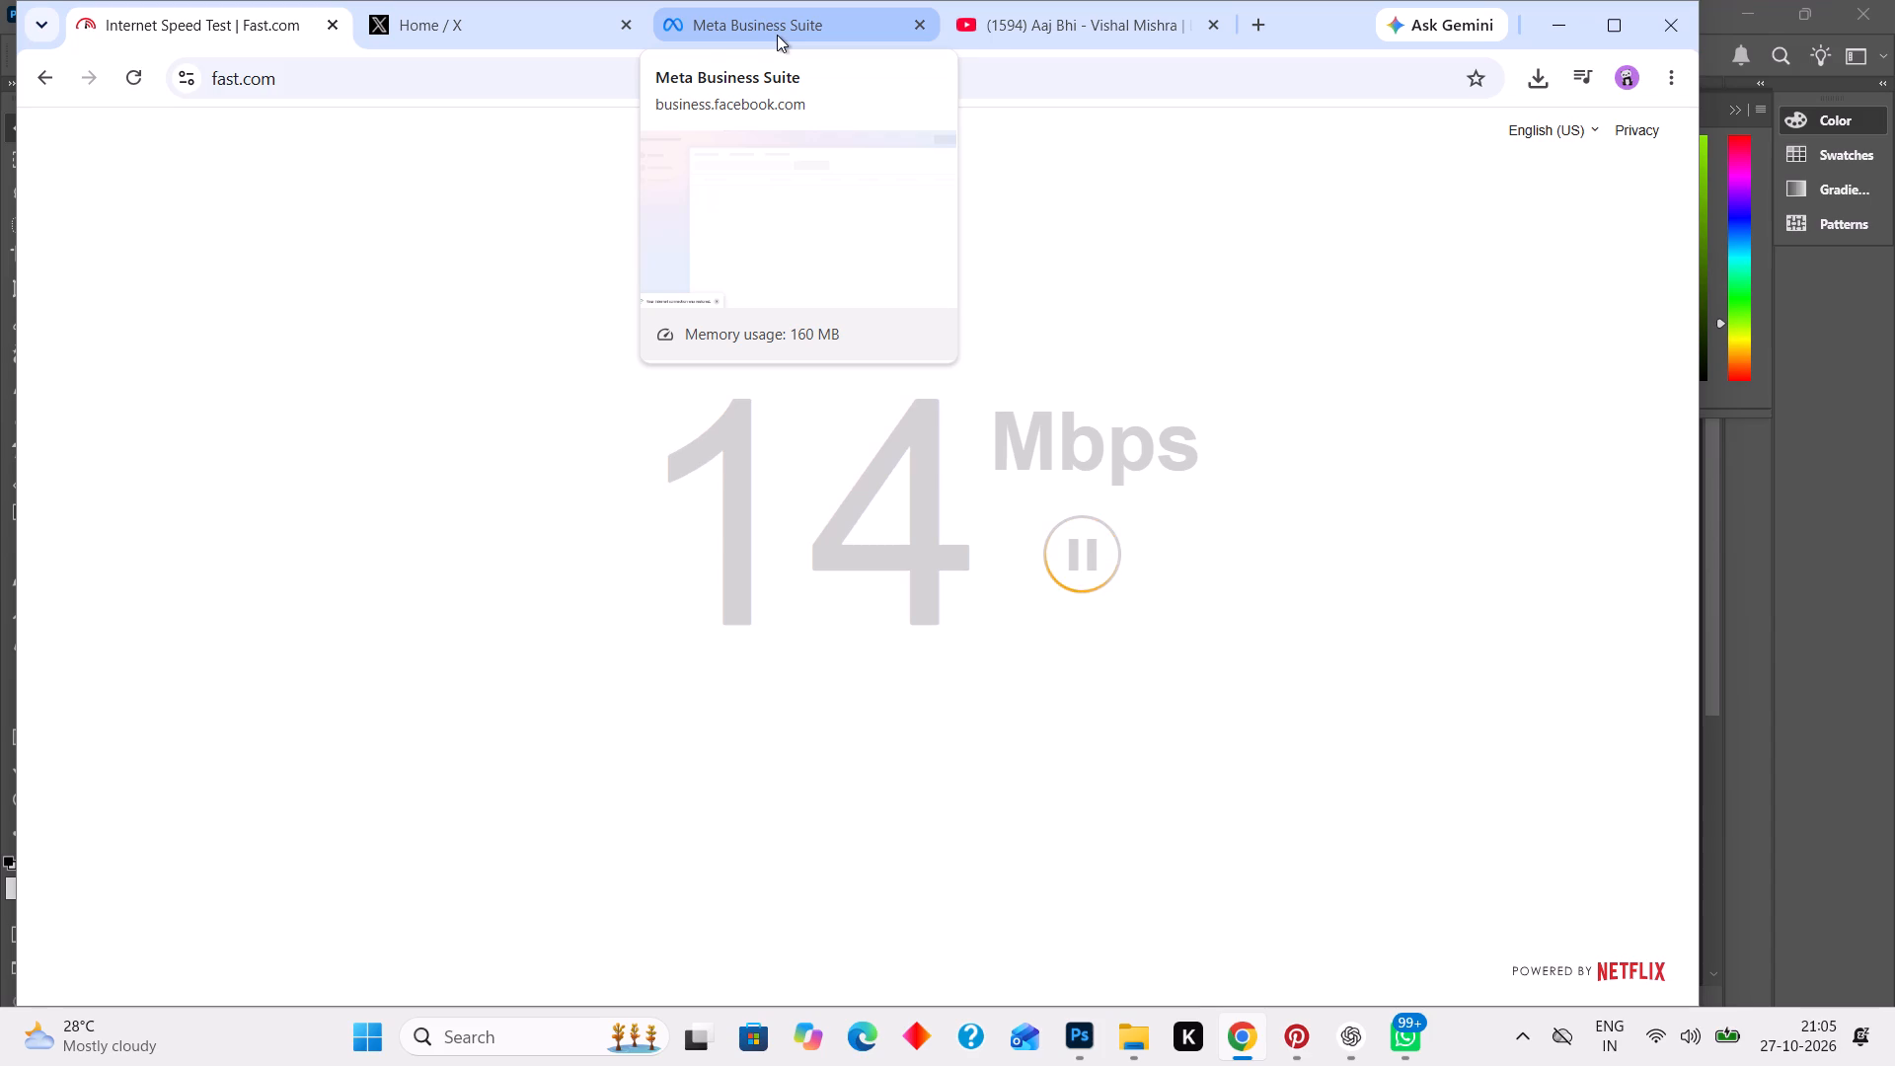
click(777, 35)
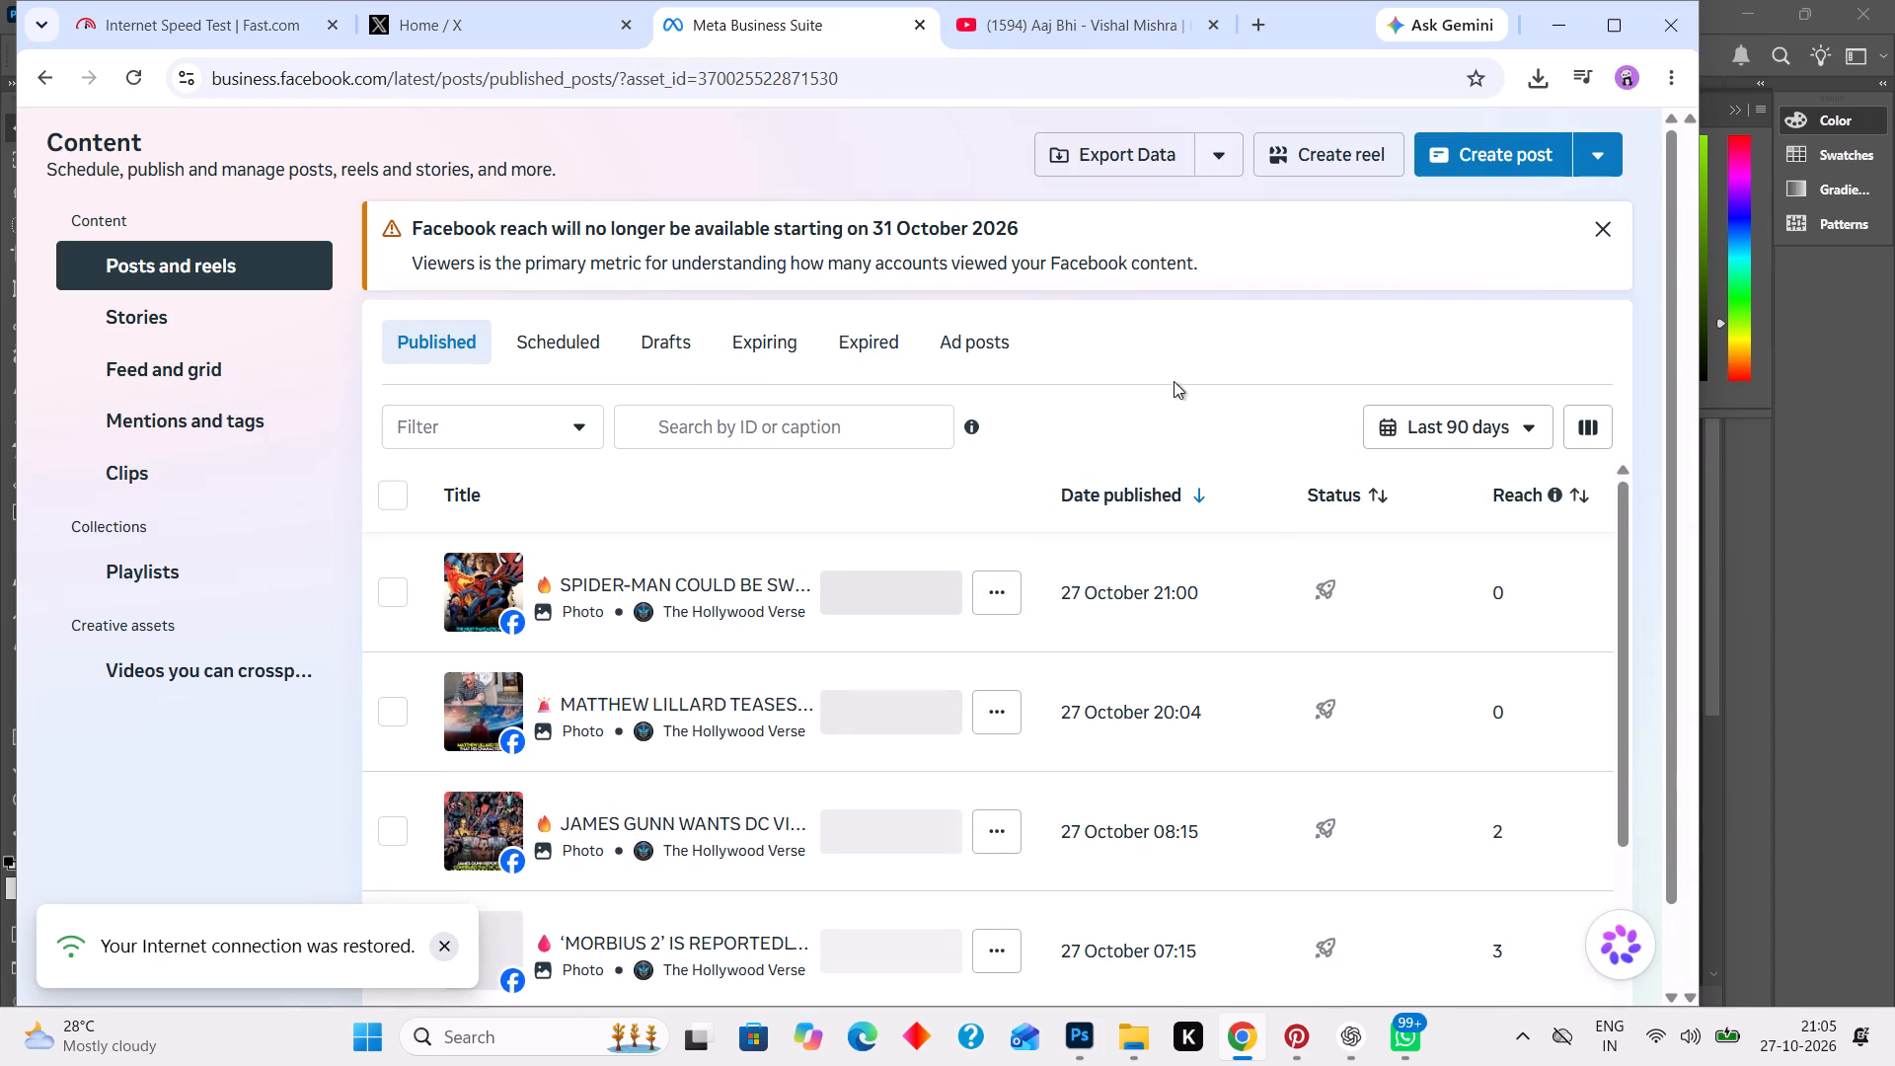
click(1481, 159)
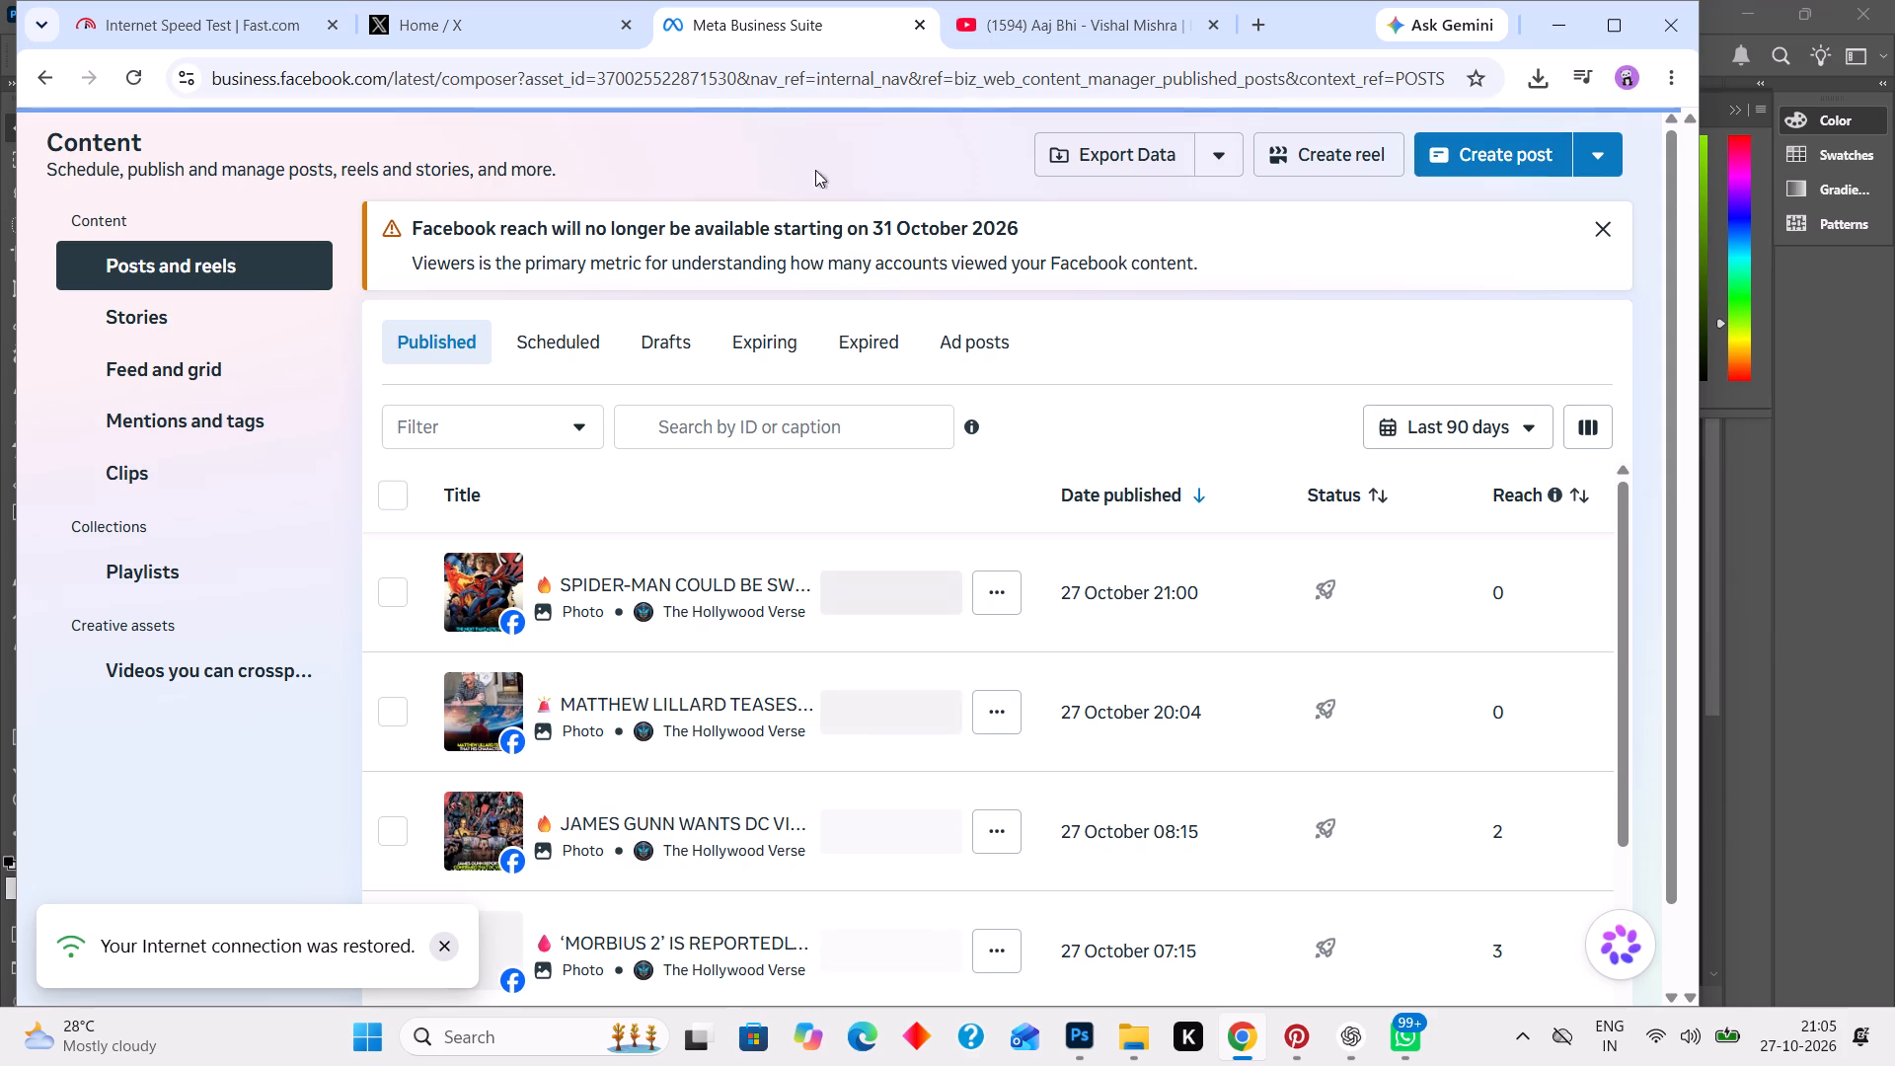
Monitor the Fast.com speed test and the loading of the Meta Business Suite Create post page.
click(195, 4)
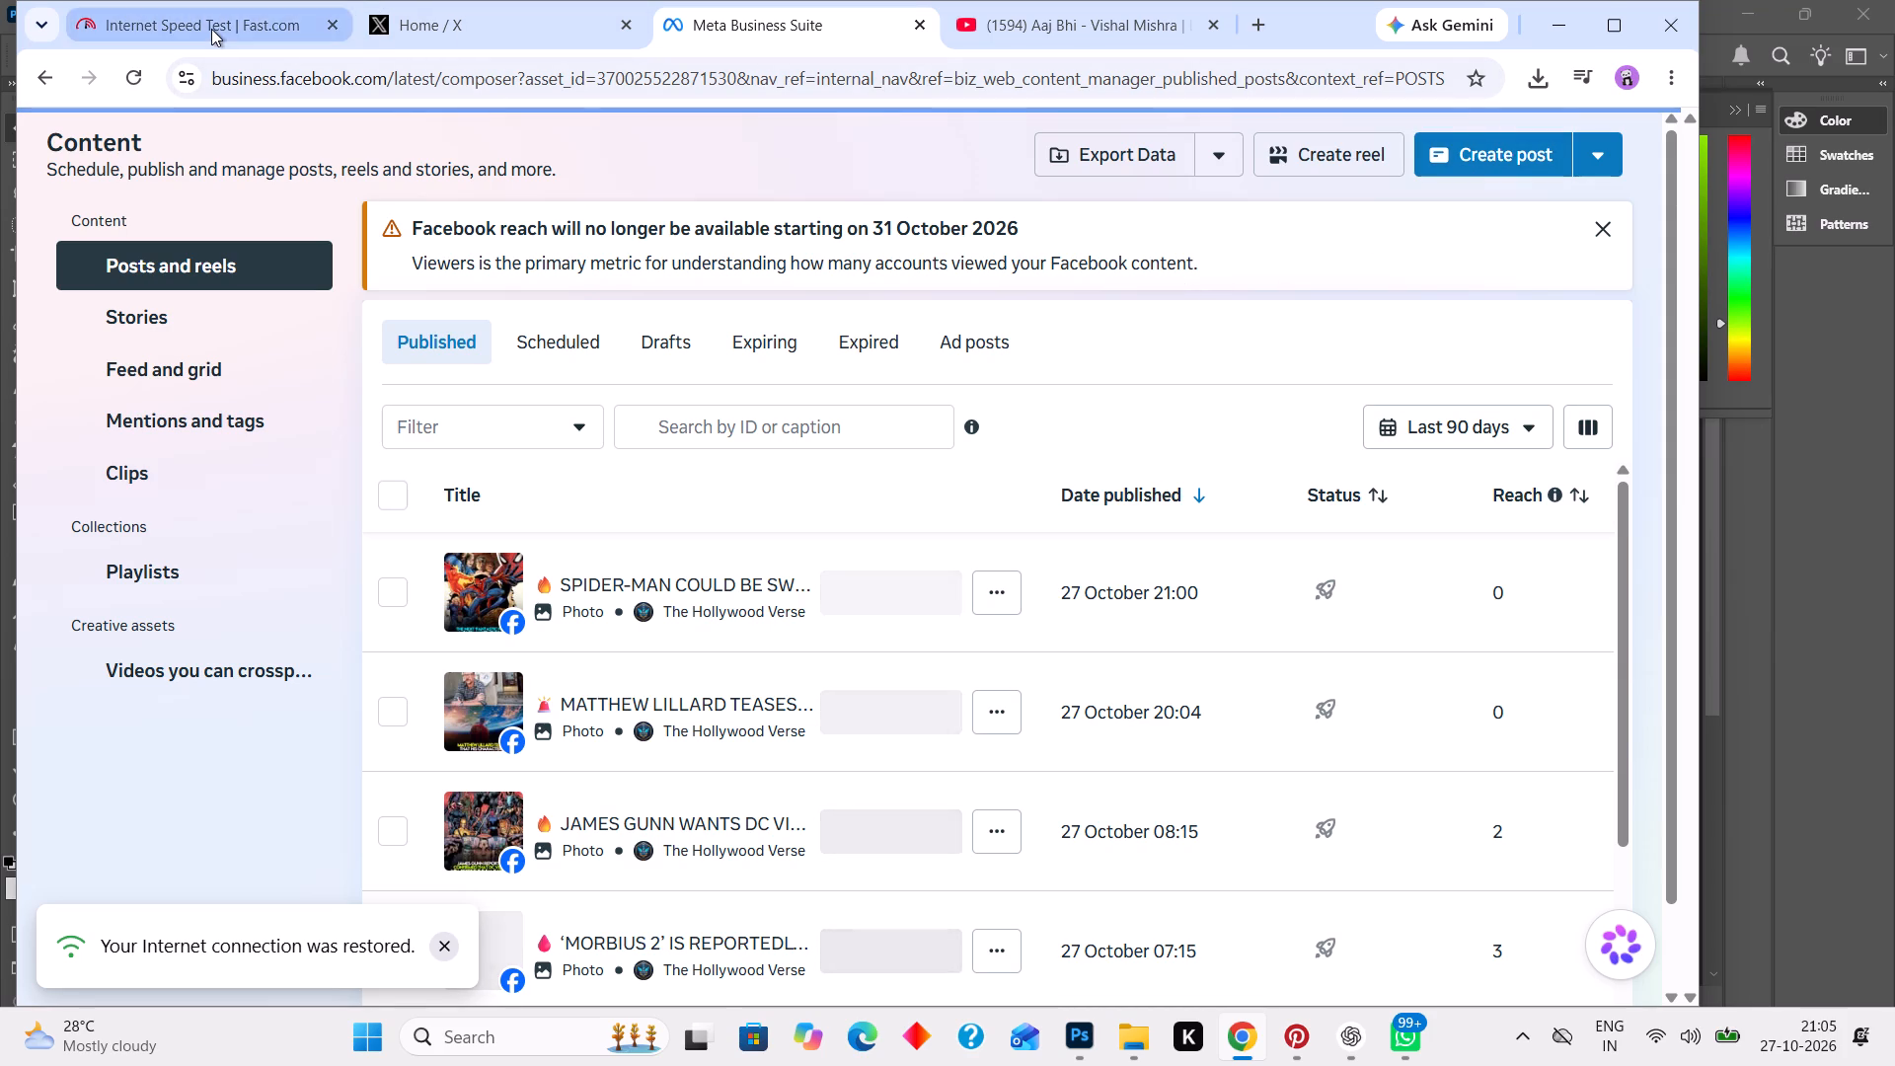
click(211, 29)
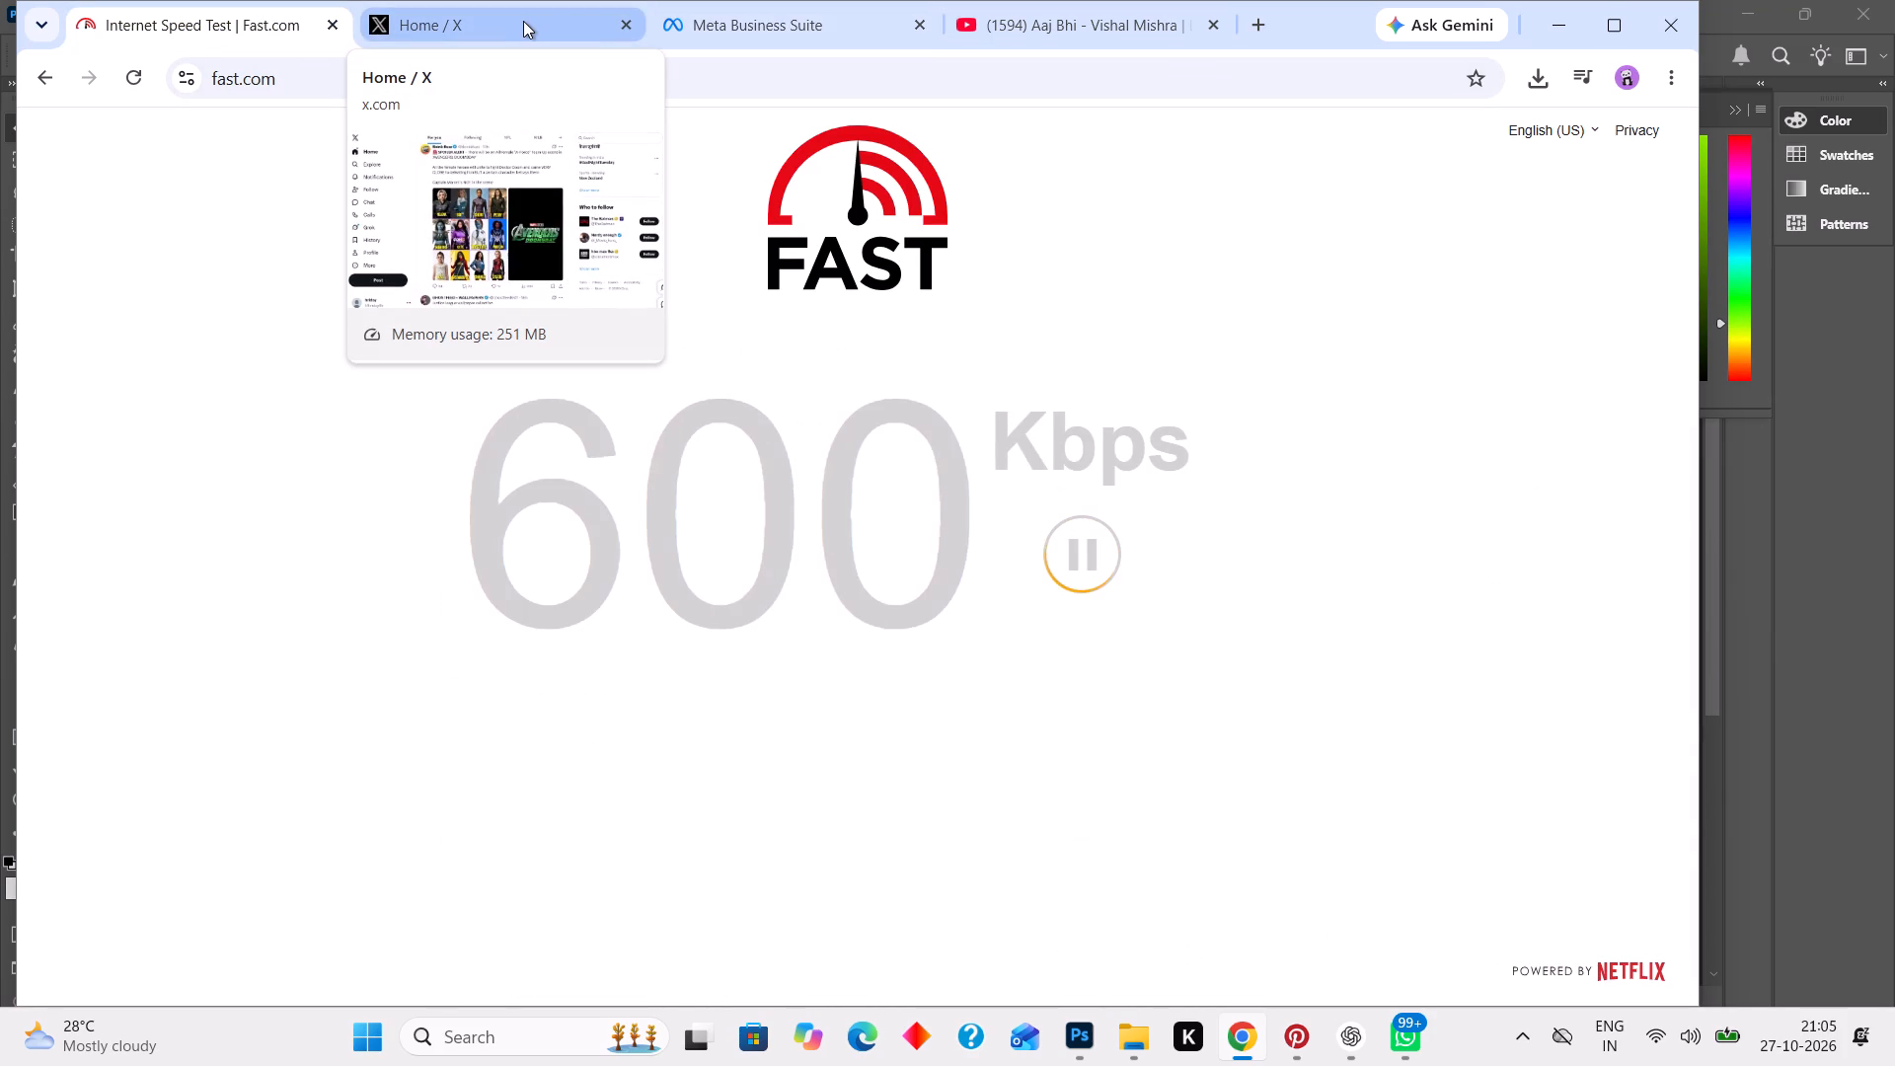
click(765, 25)
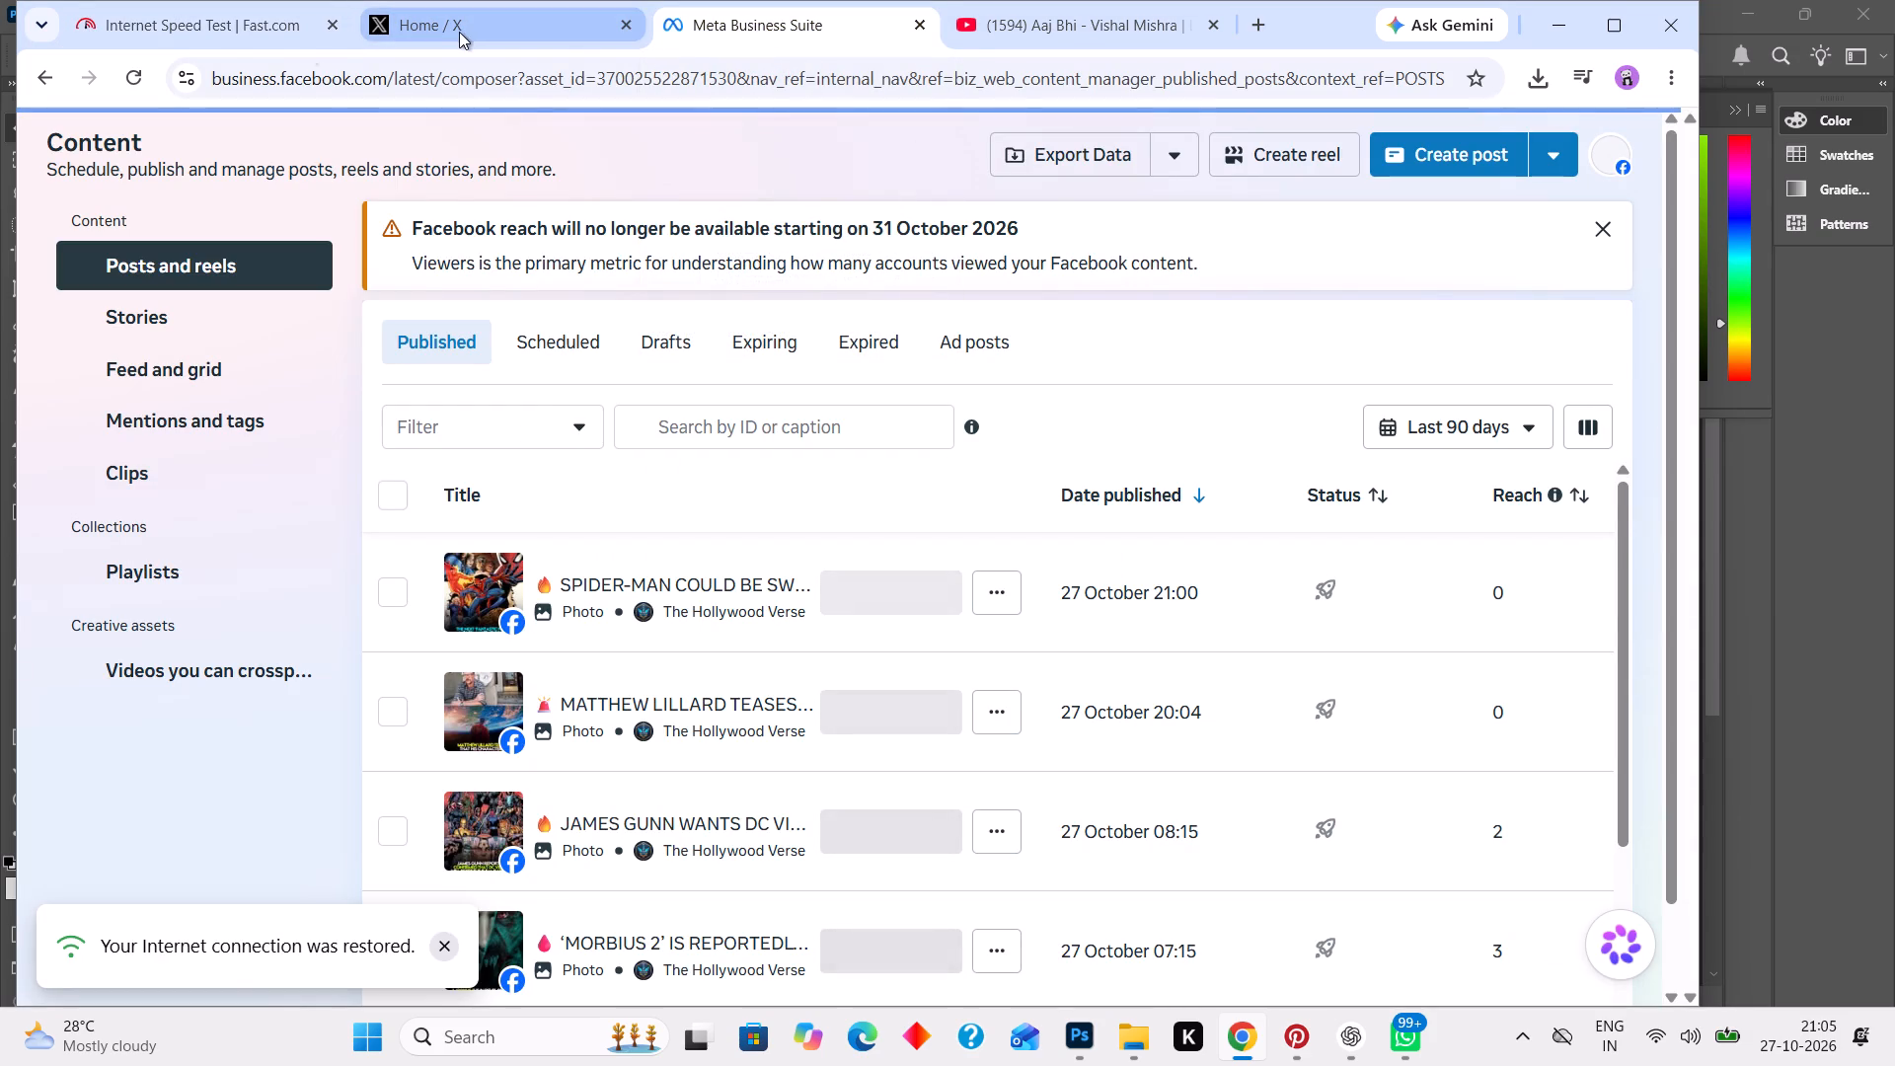
click(259, 47)
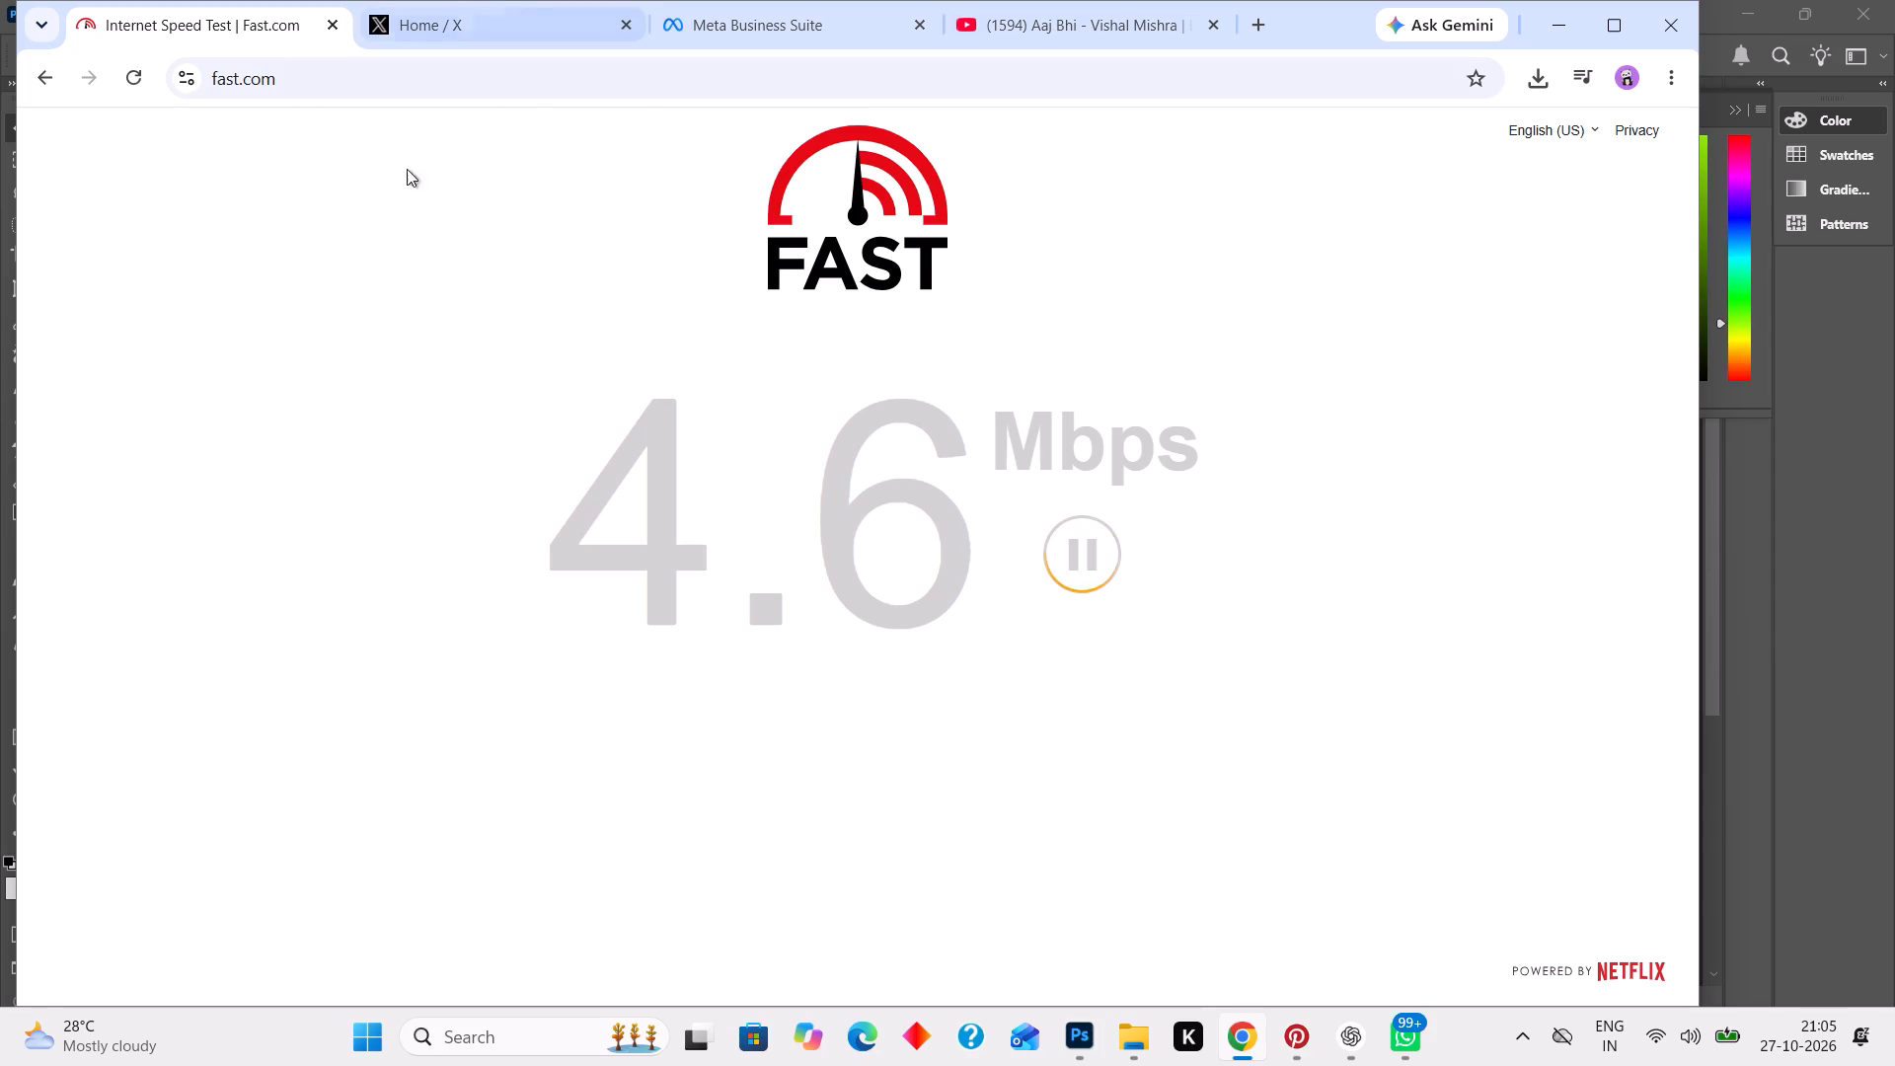
click(747, 20)
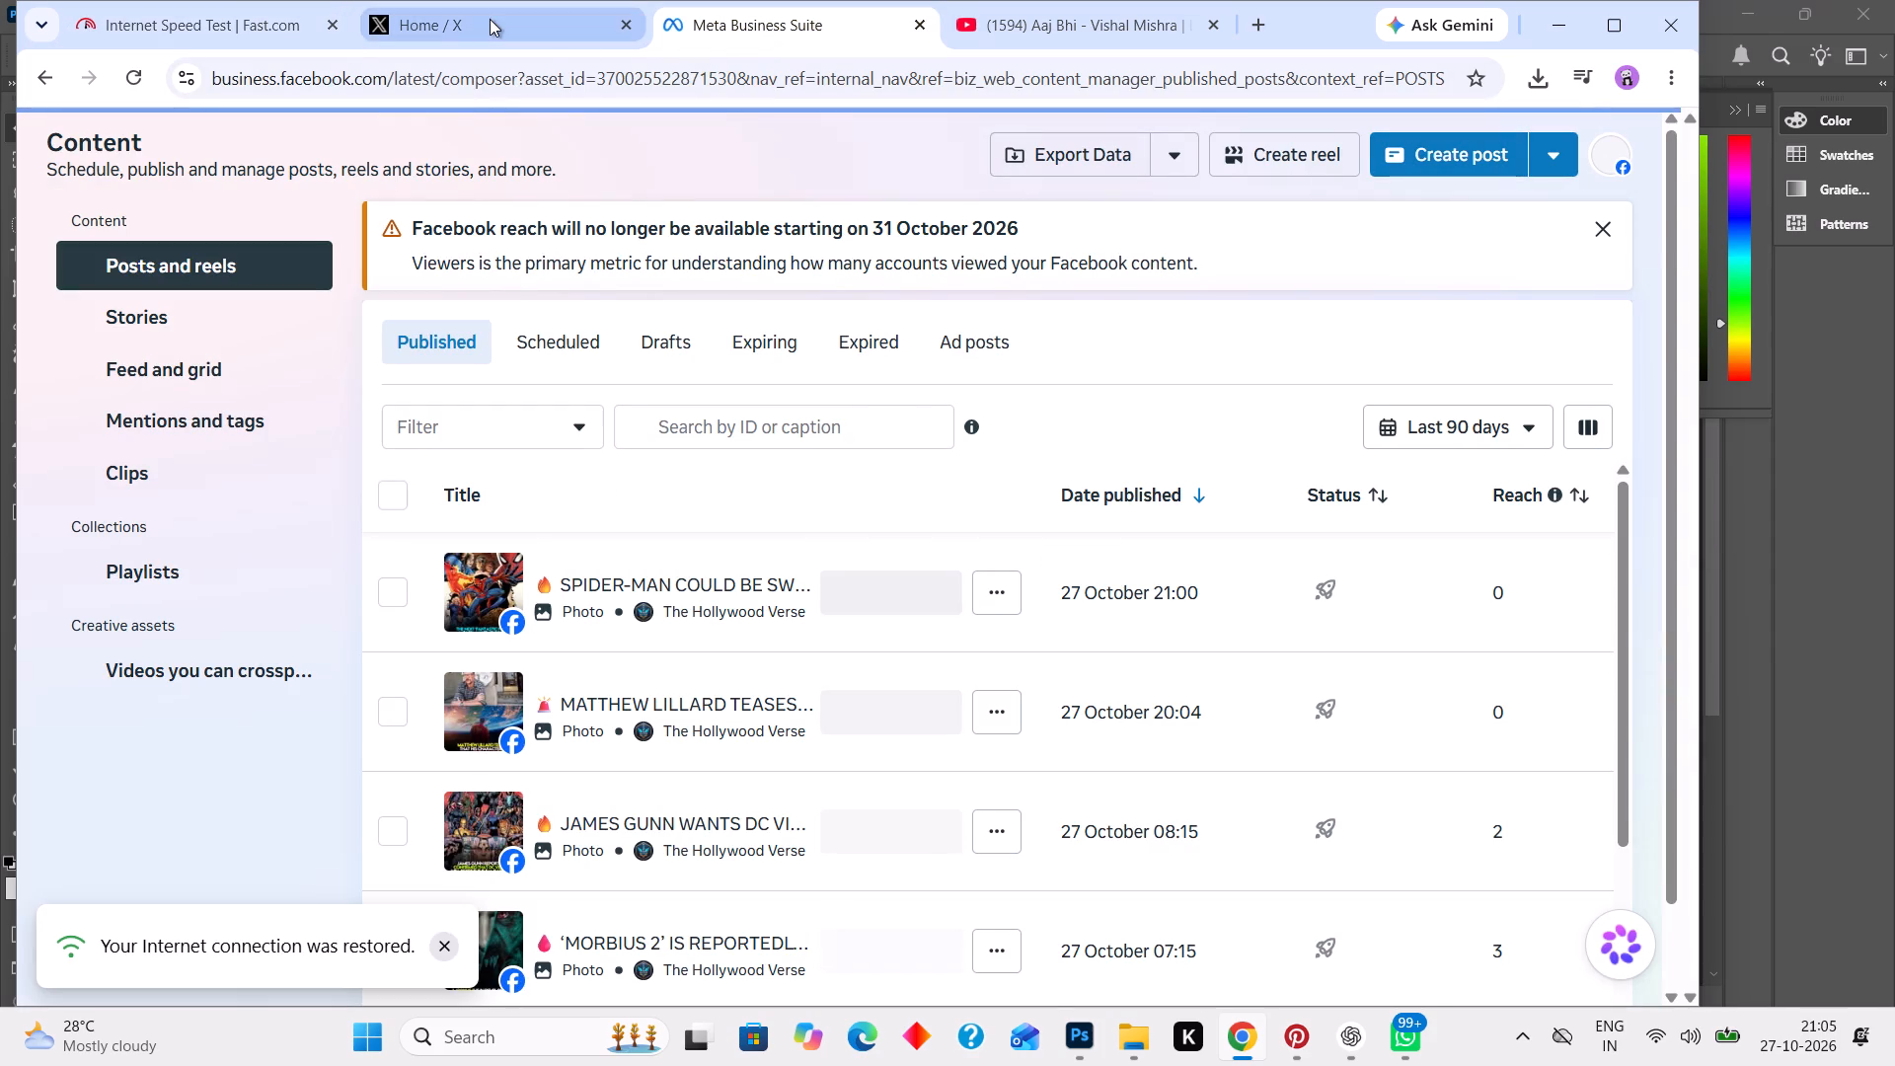
click(288, 17)
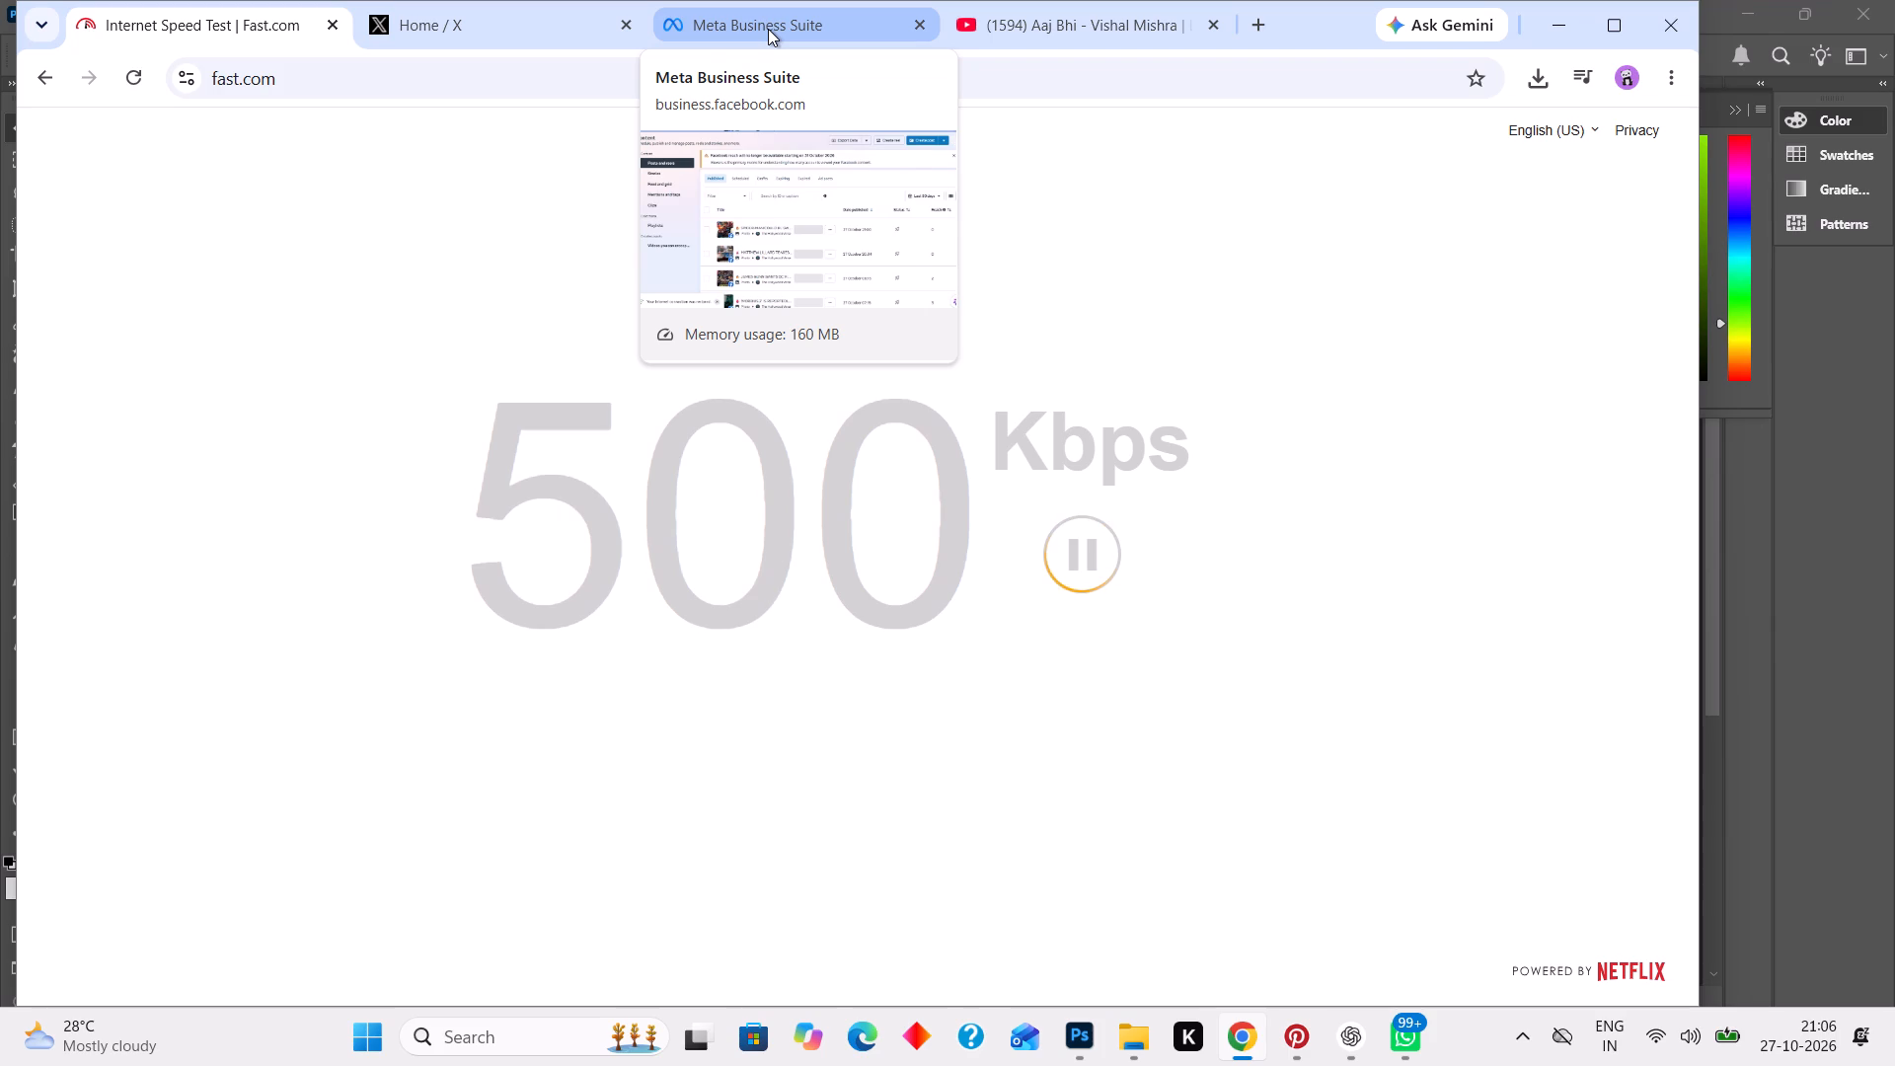
click(768, 29)
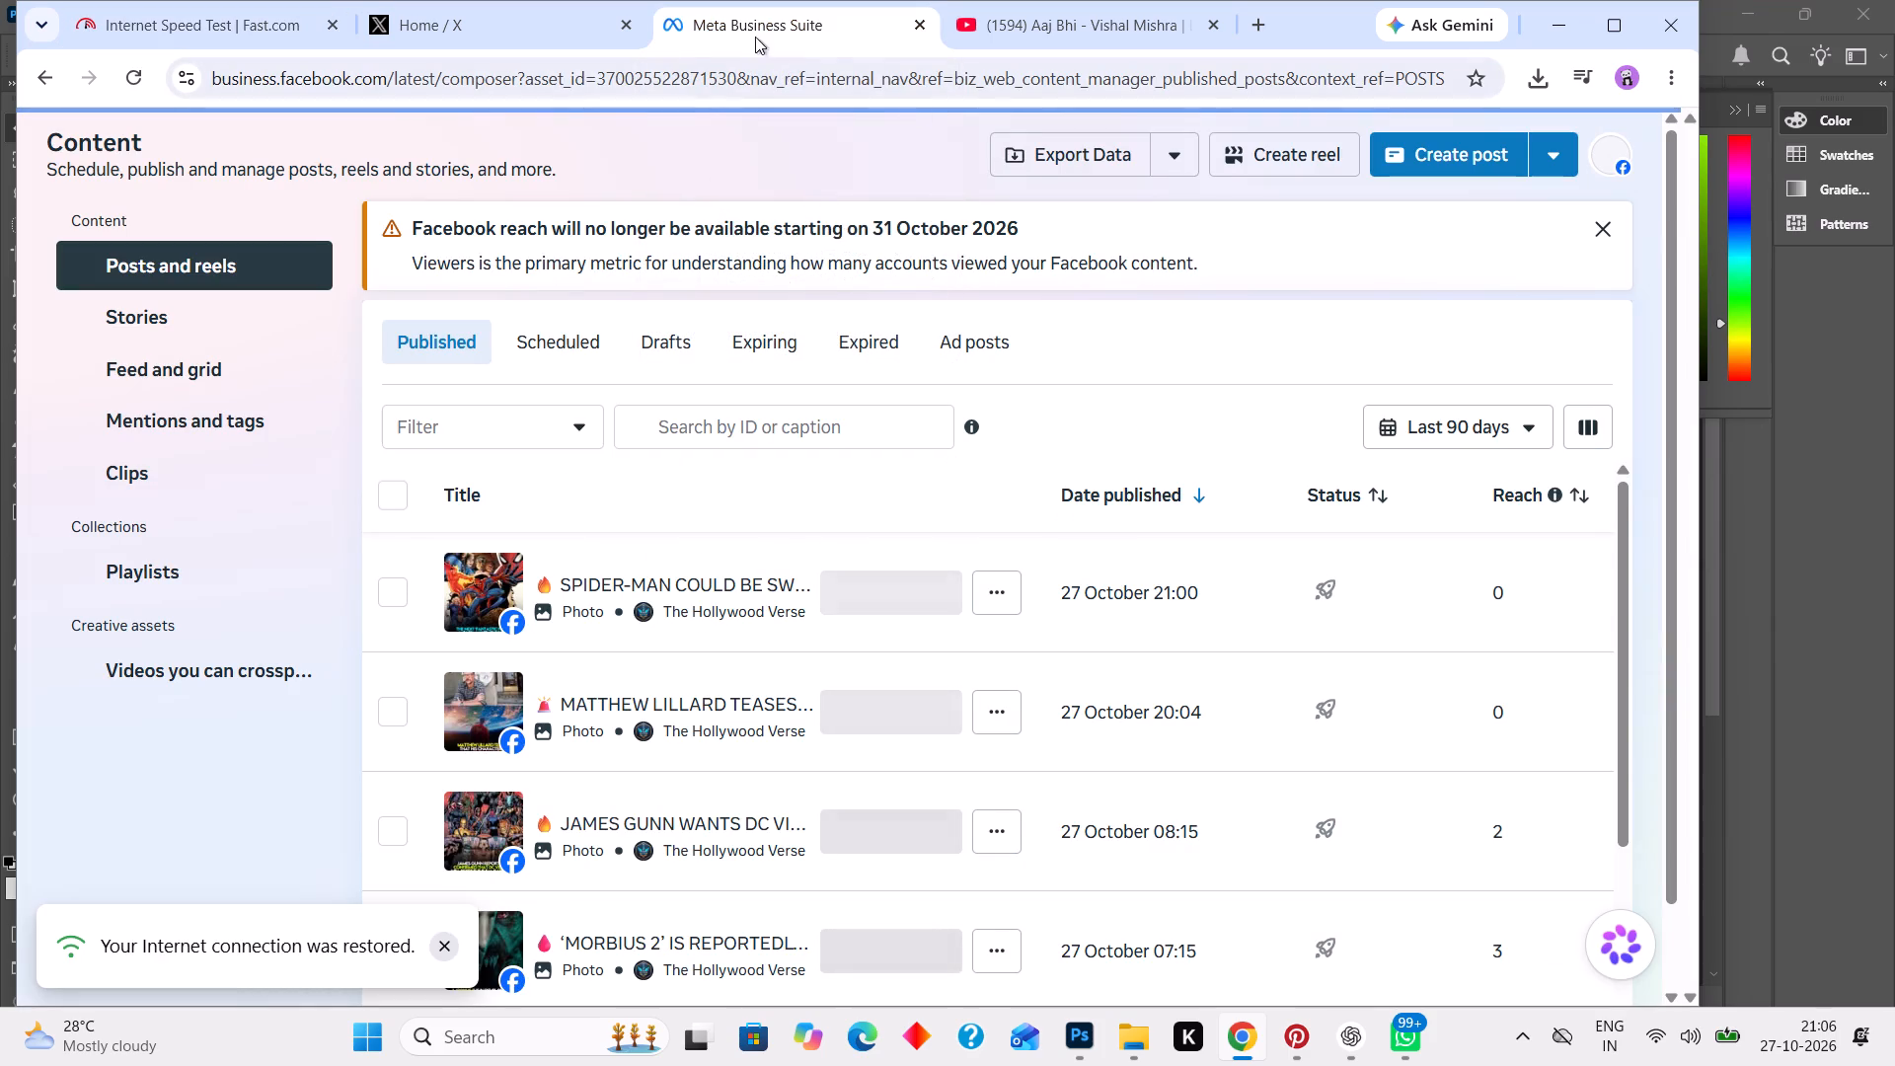
click(187, 25)
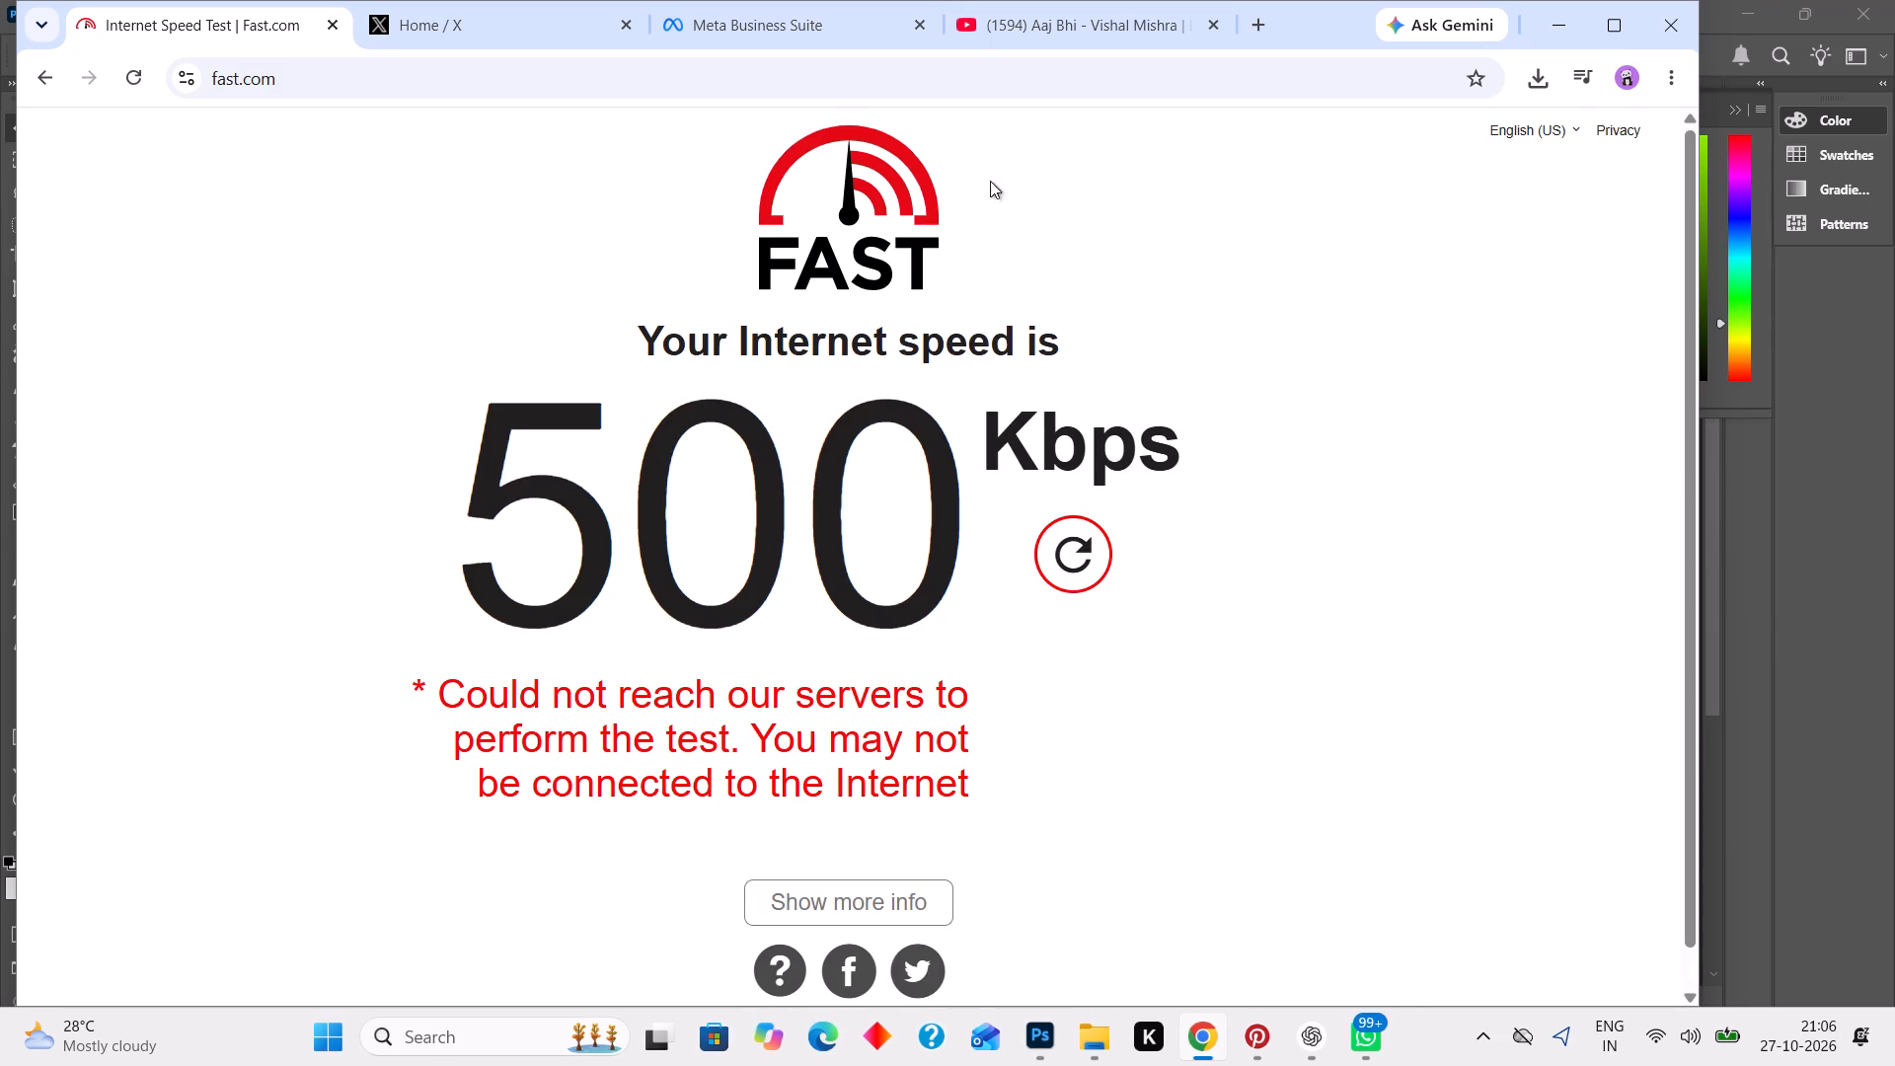
click(744, 24)
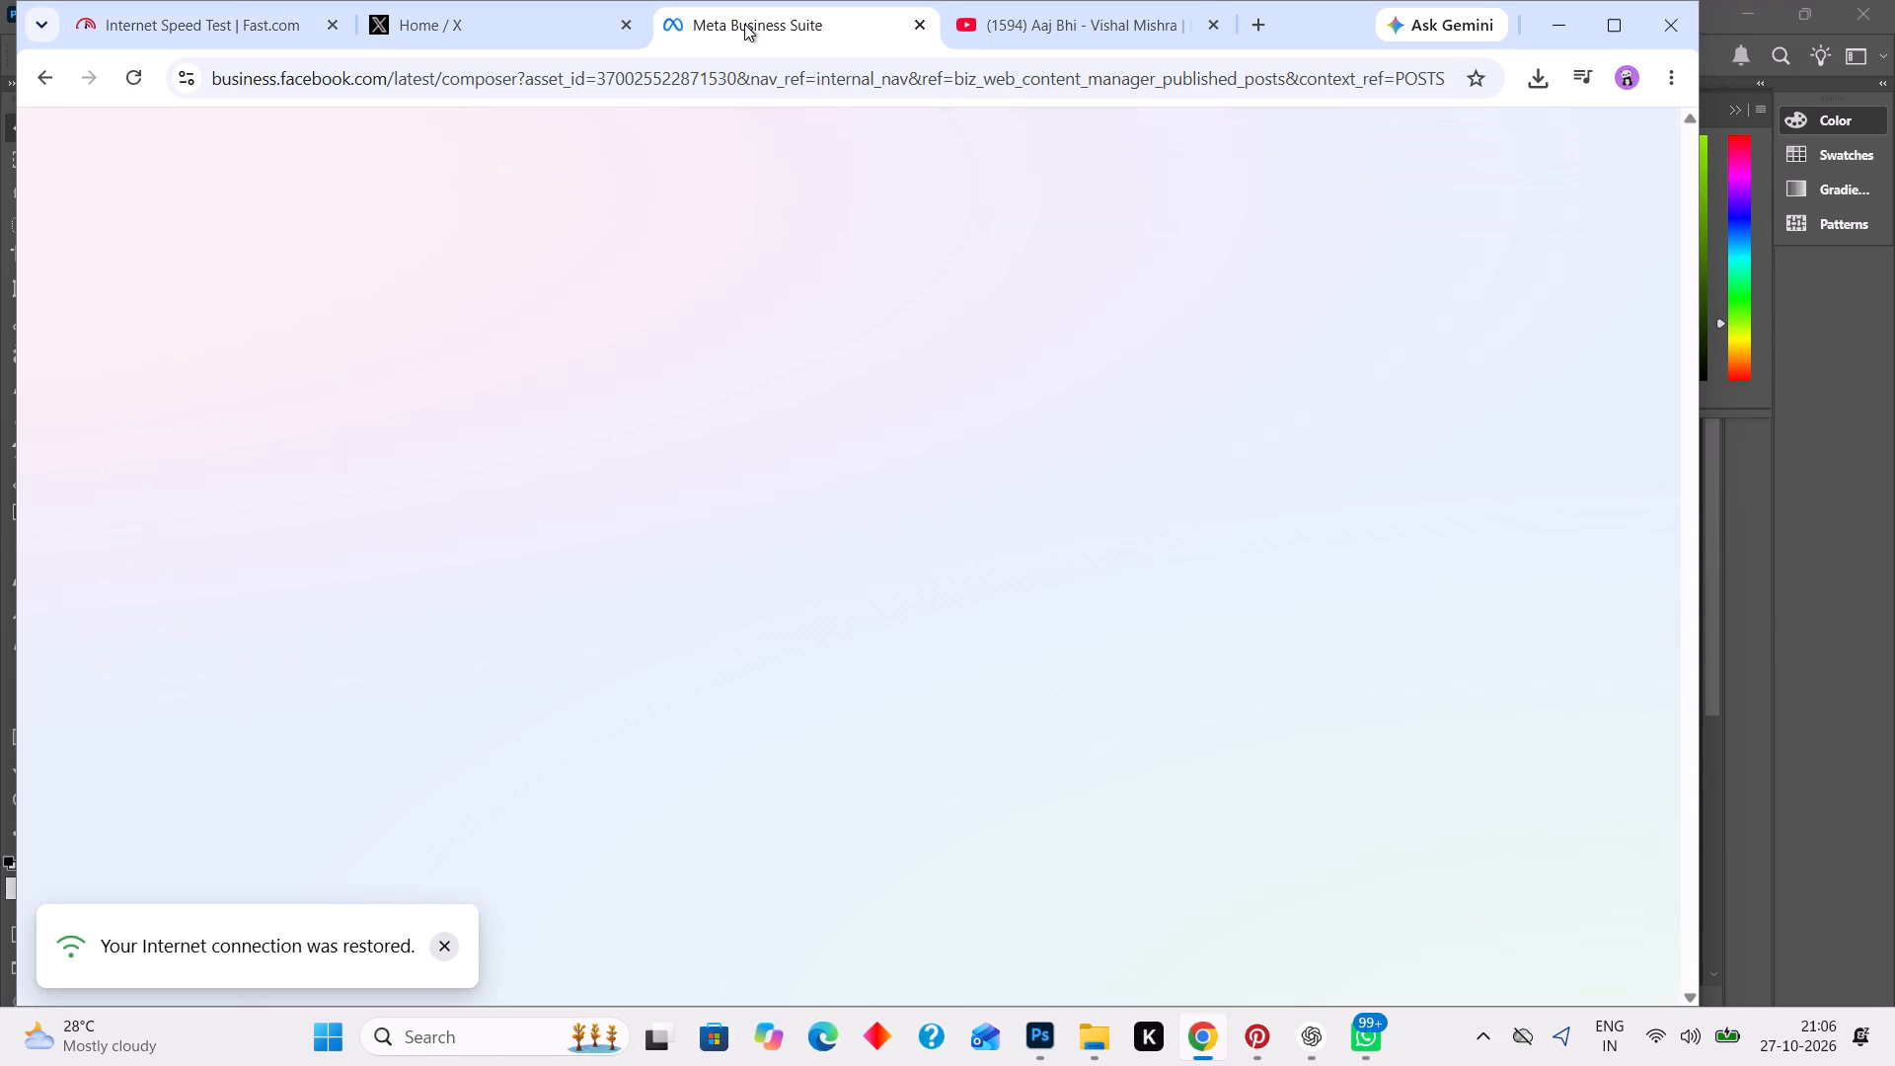
Rerun the Fast.com speed test, reload the Meta Business Suite Create post page, and check the test again.
click(214, 24)
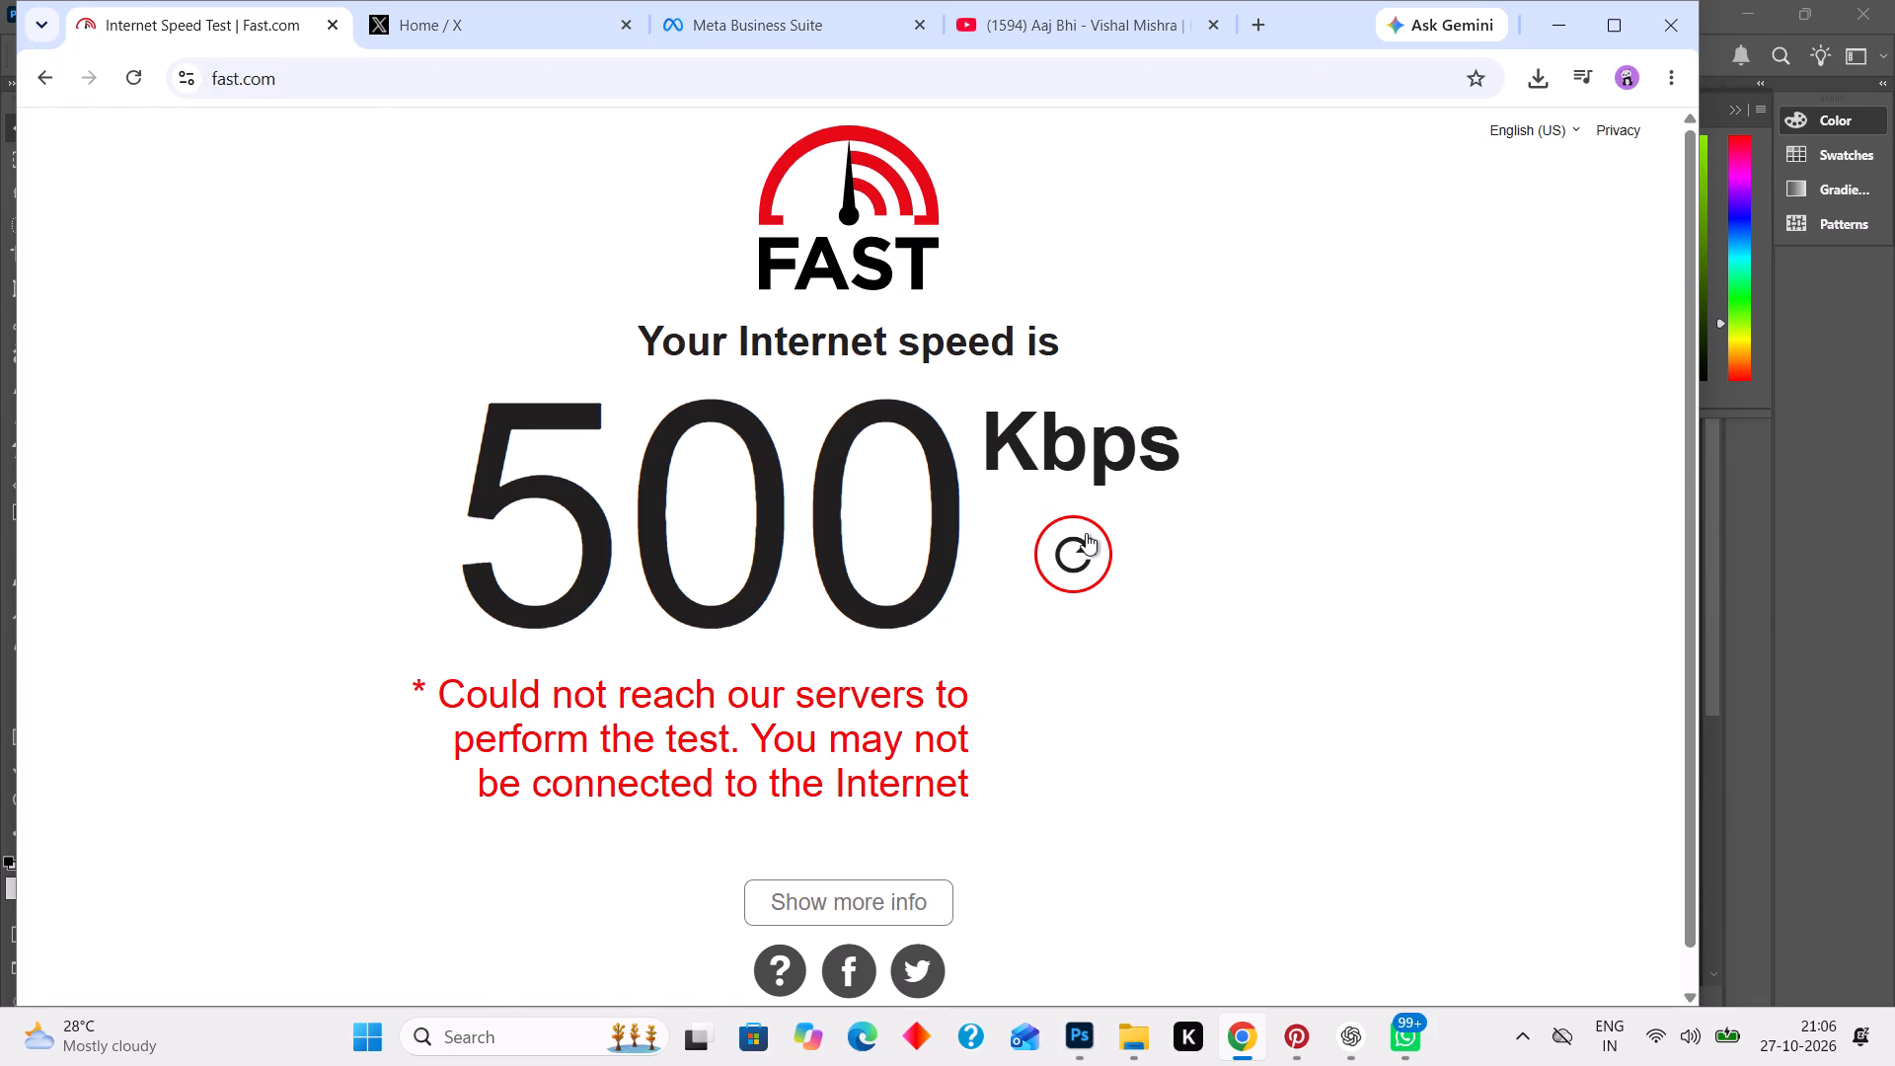
click(1086, 533)
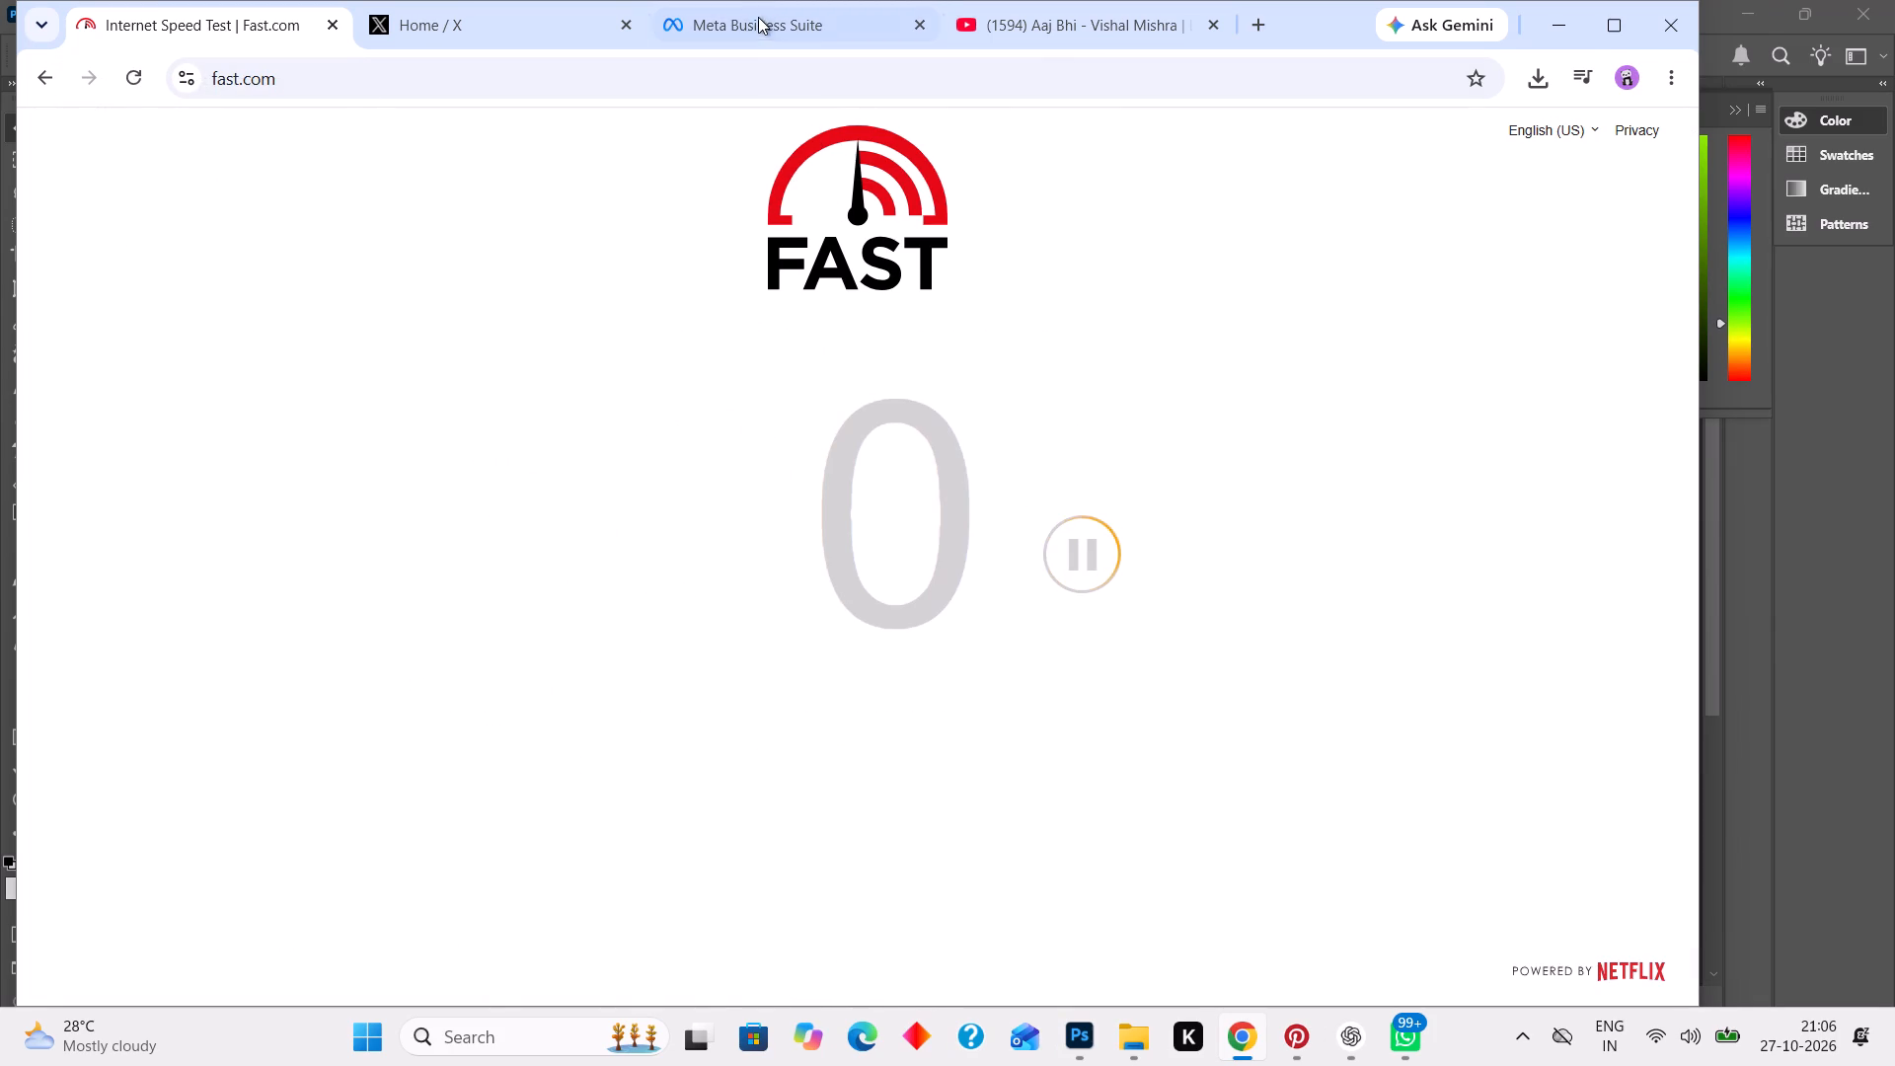
click(762, 21)
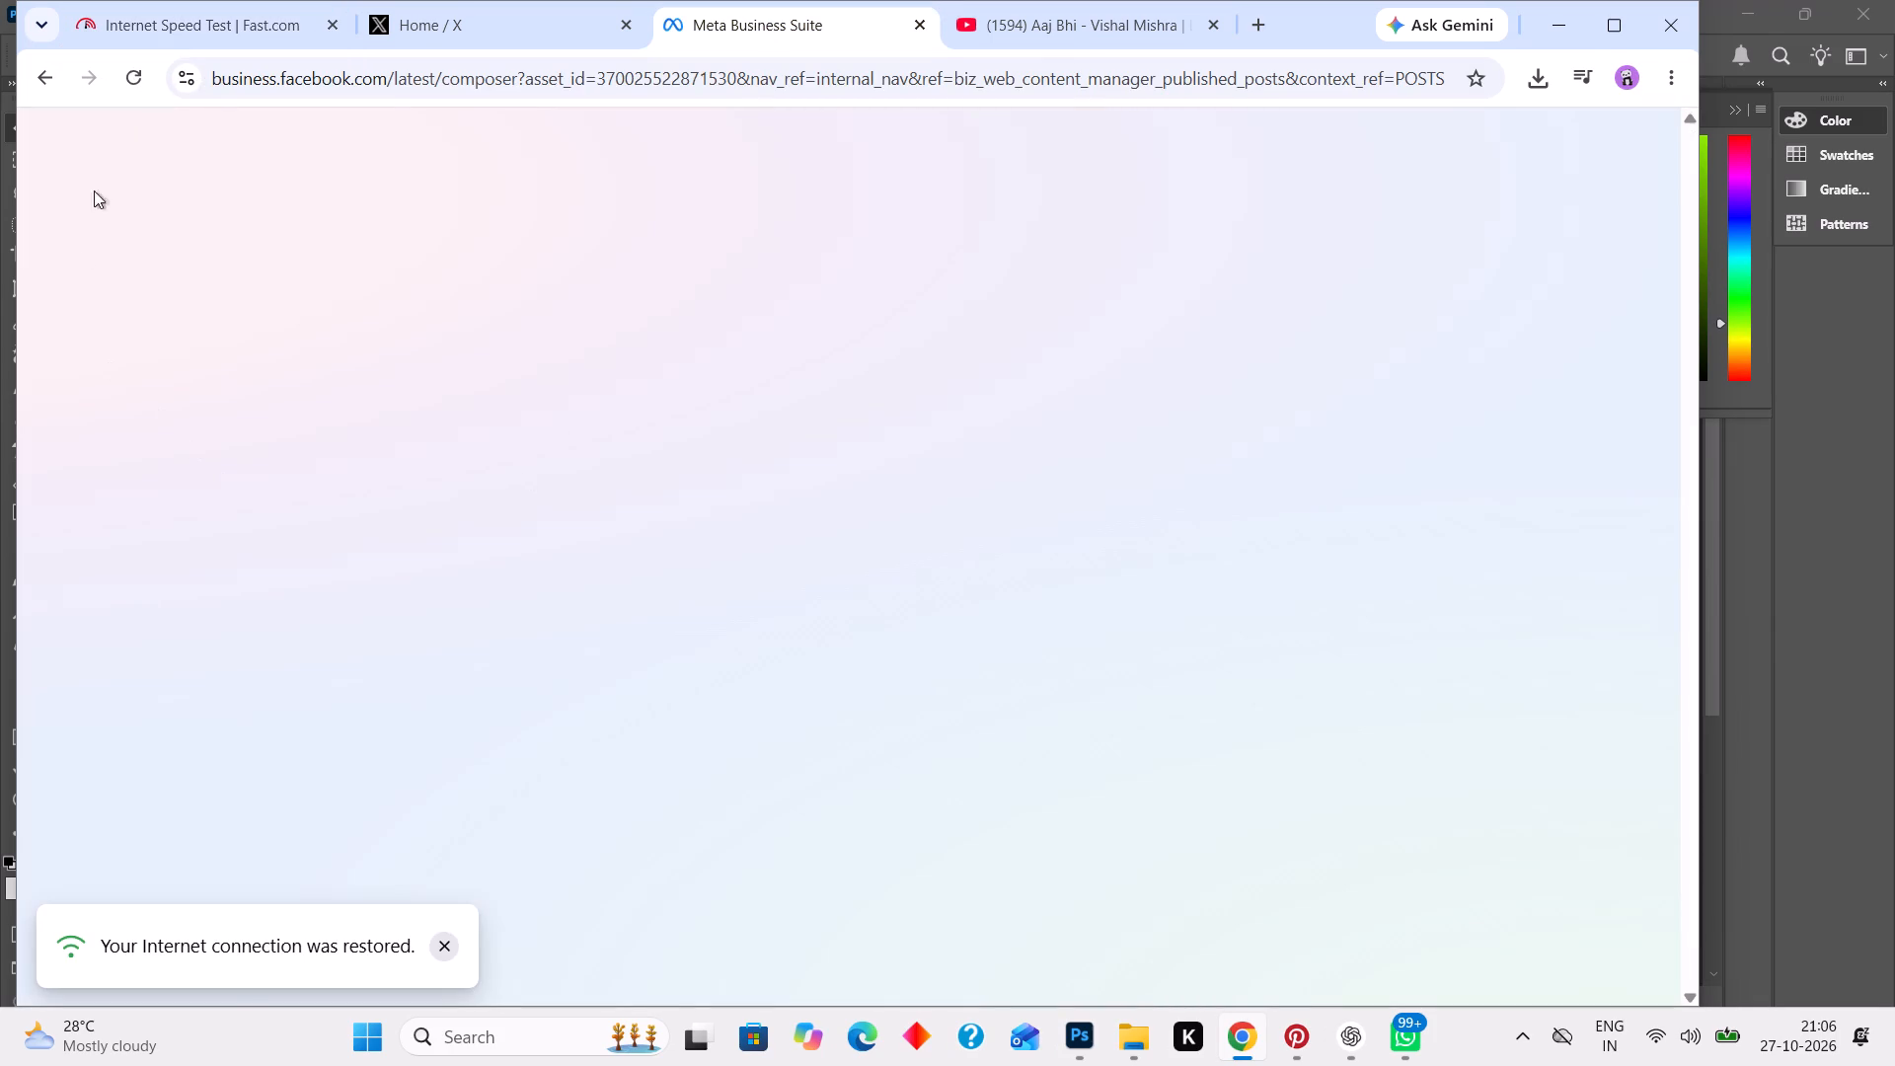
click(143, 74)
click(222, 20)
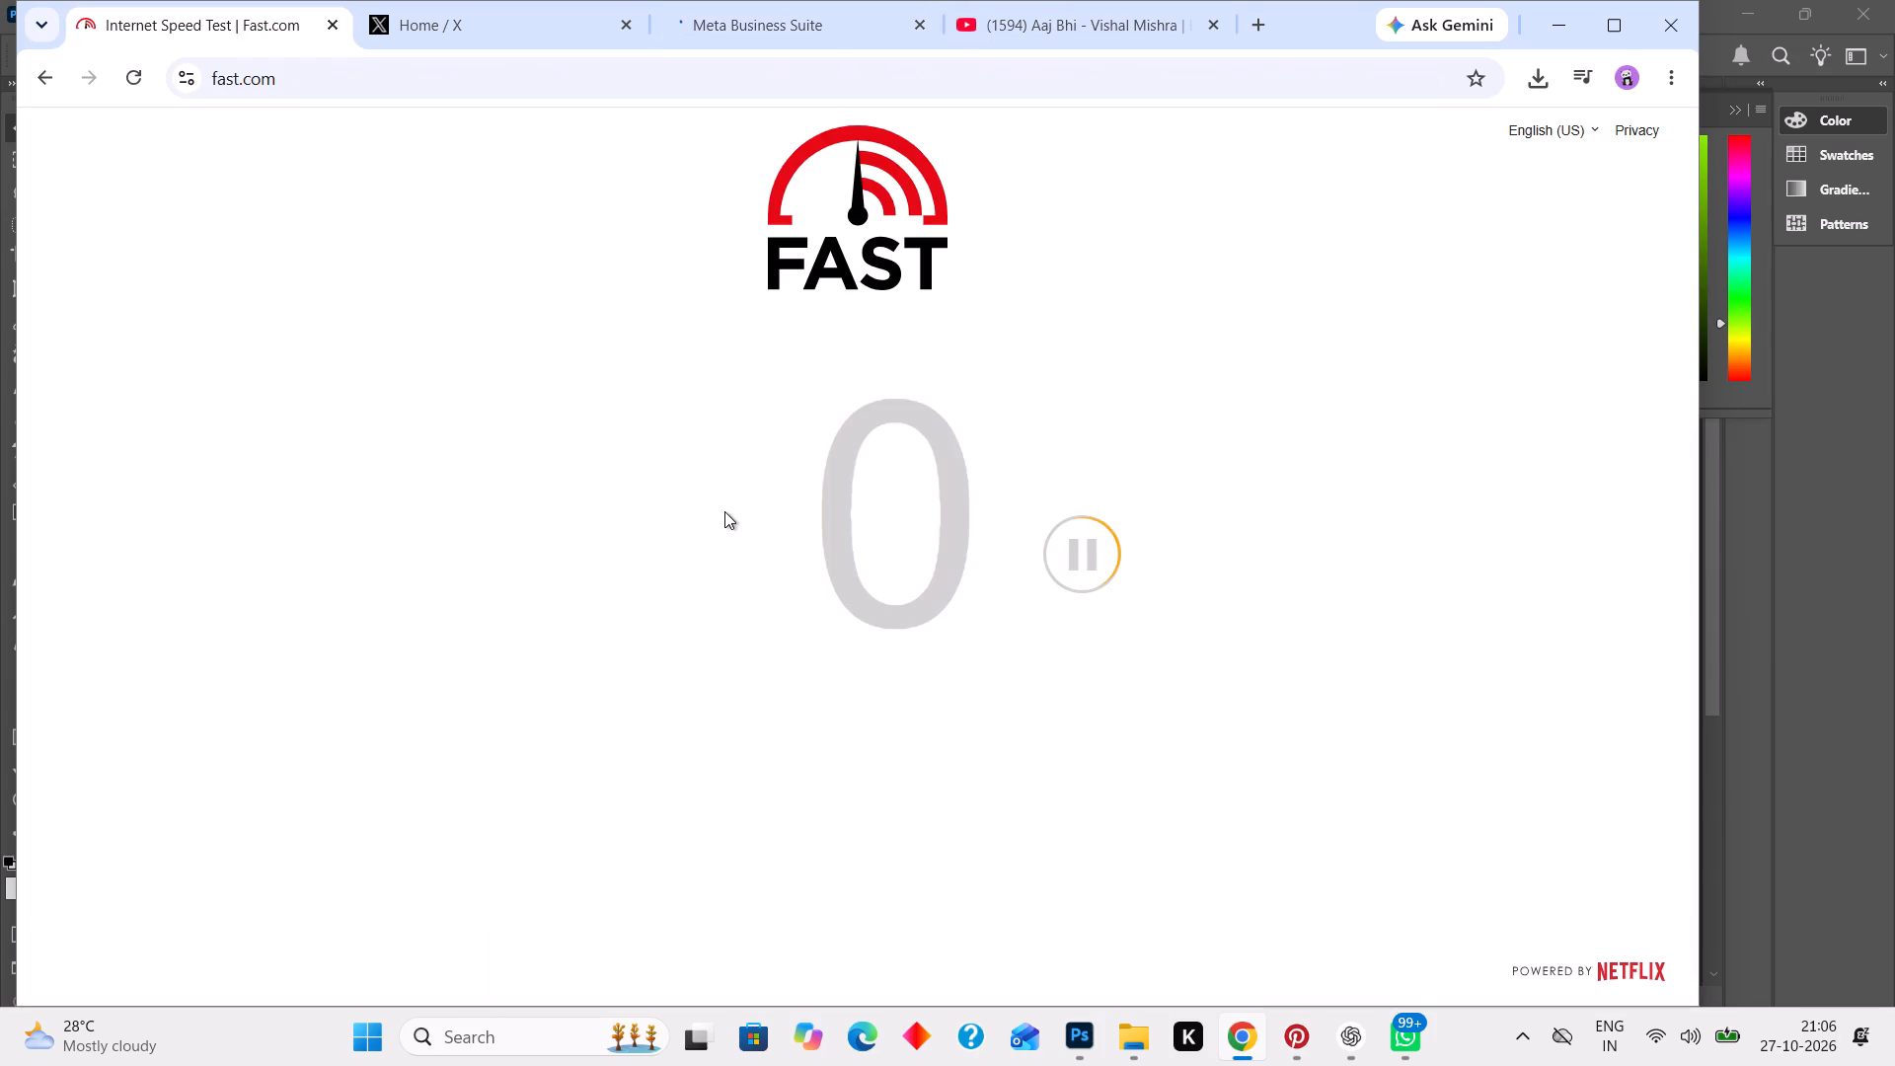
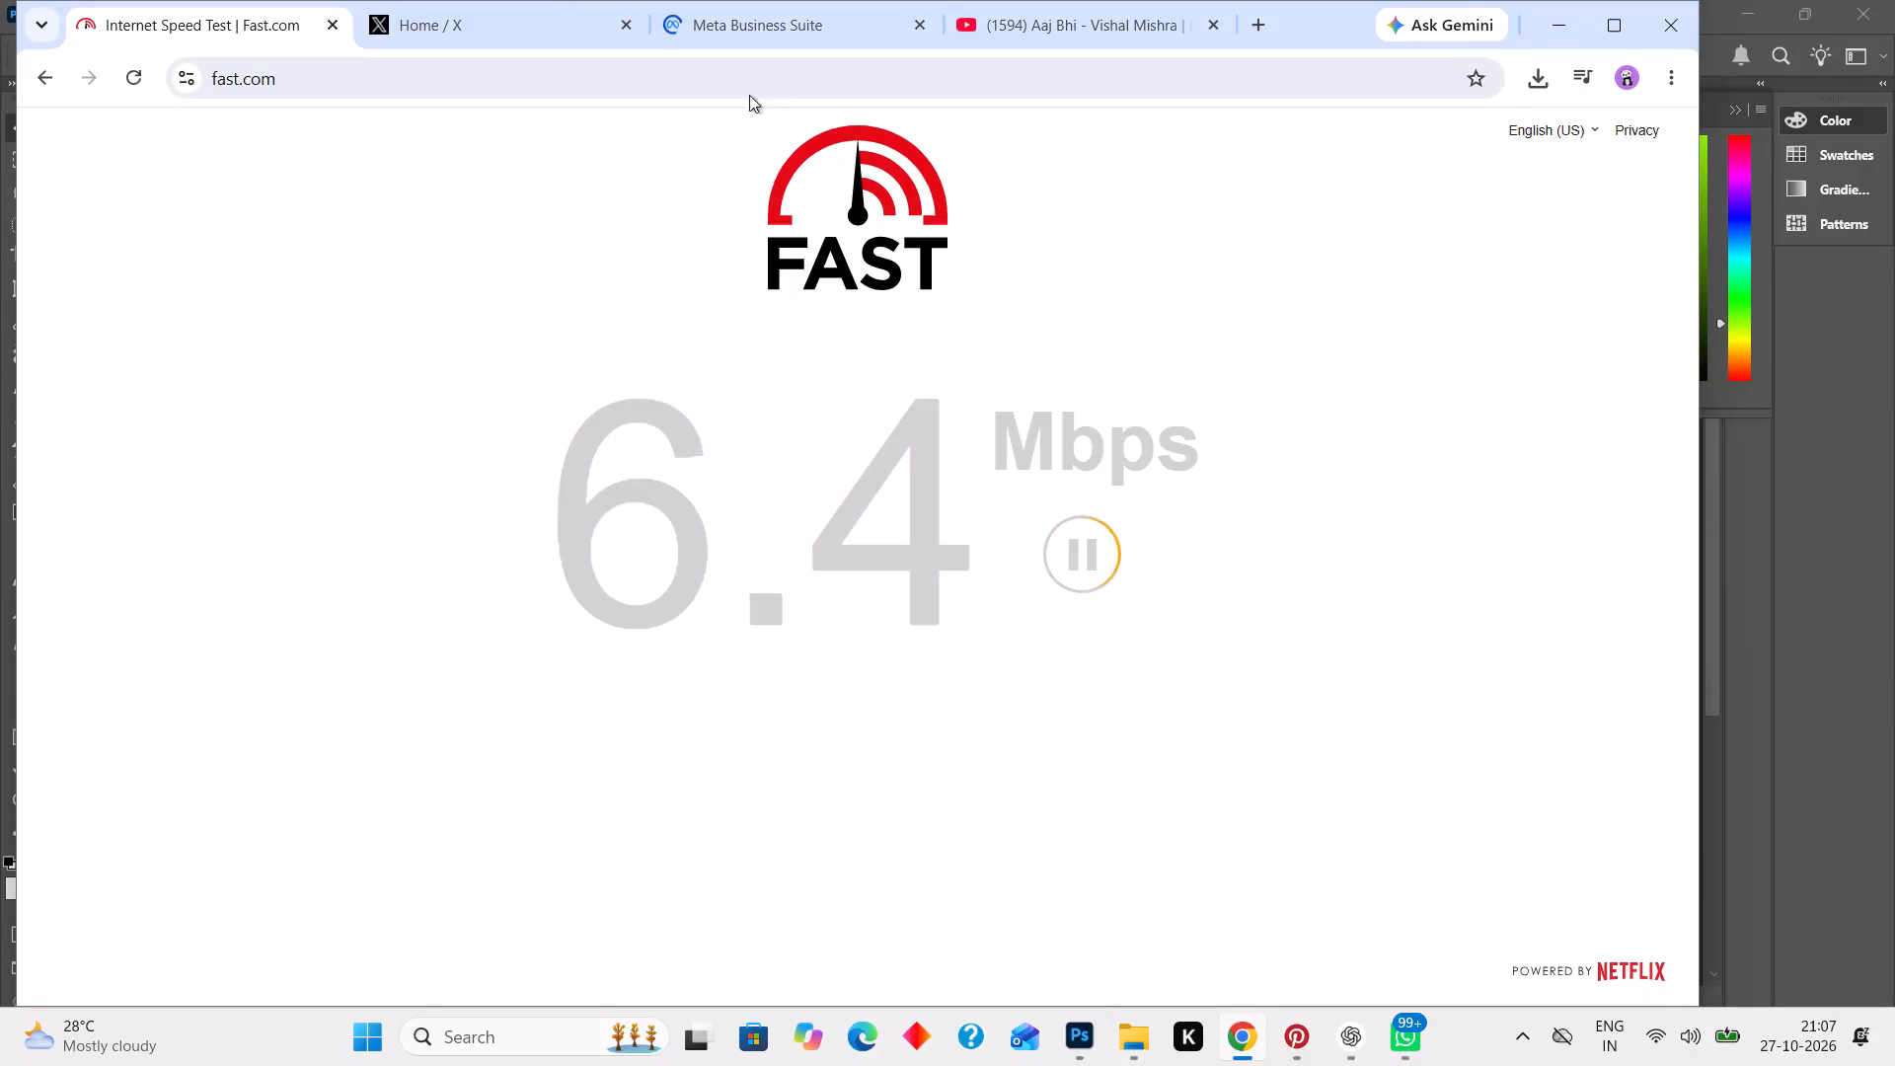
Check the Fast.com speed test and try to open the Content page from the loading Meta Business Suite page.
click(816, 32)
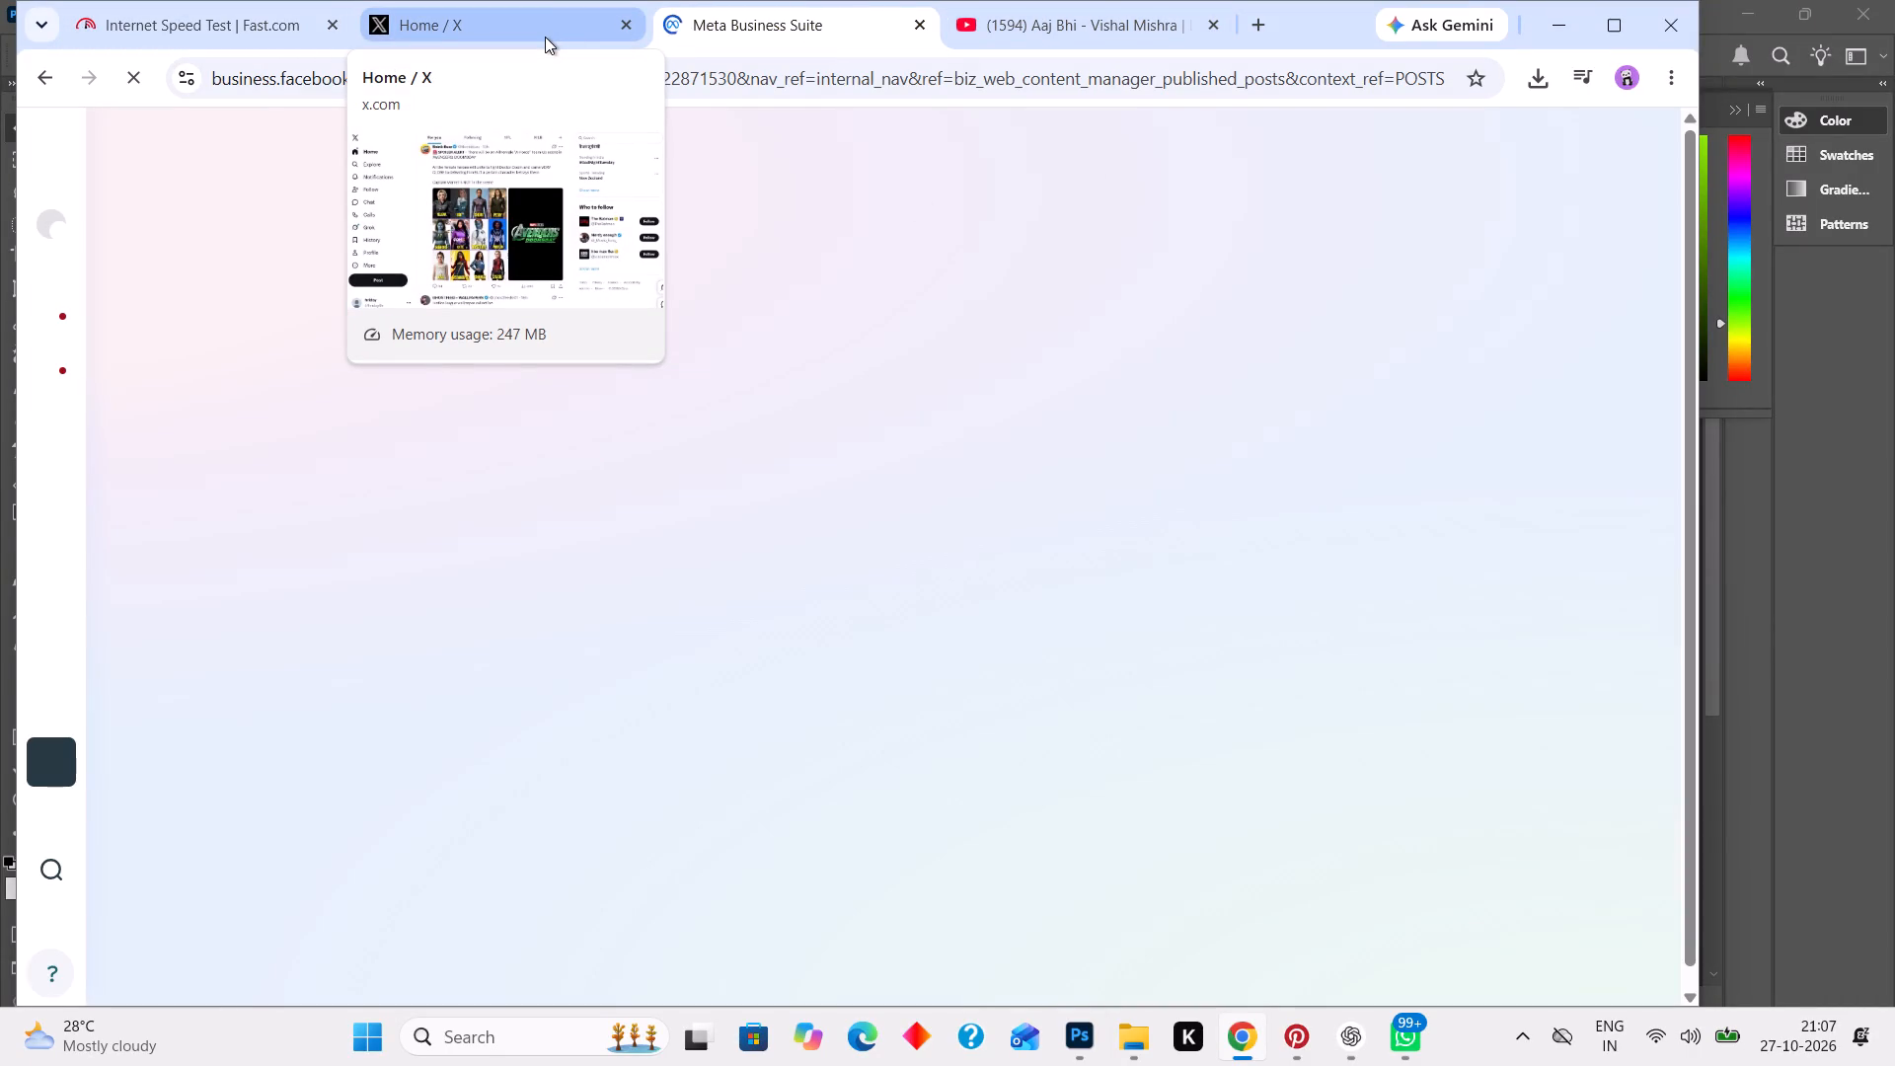
click(178, 26)
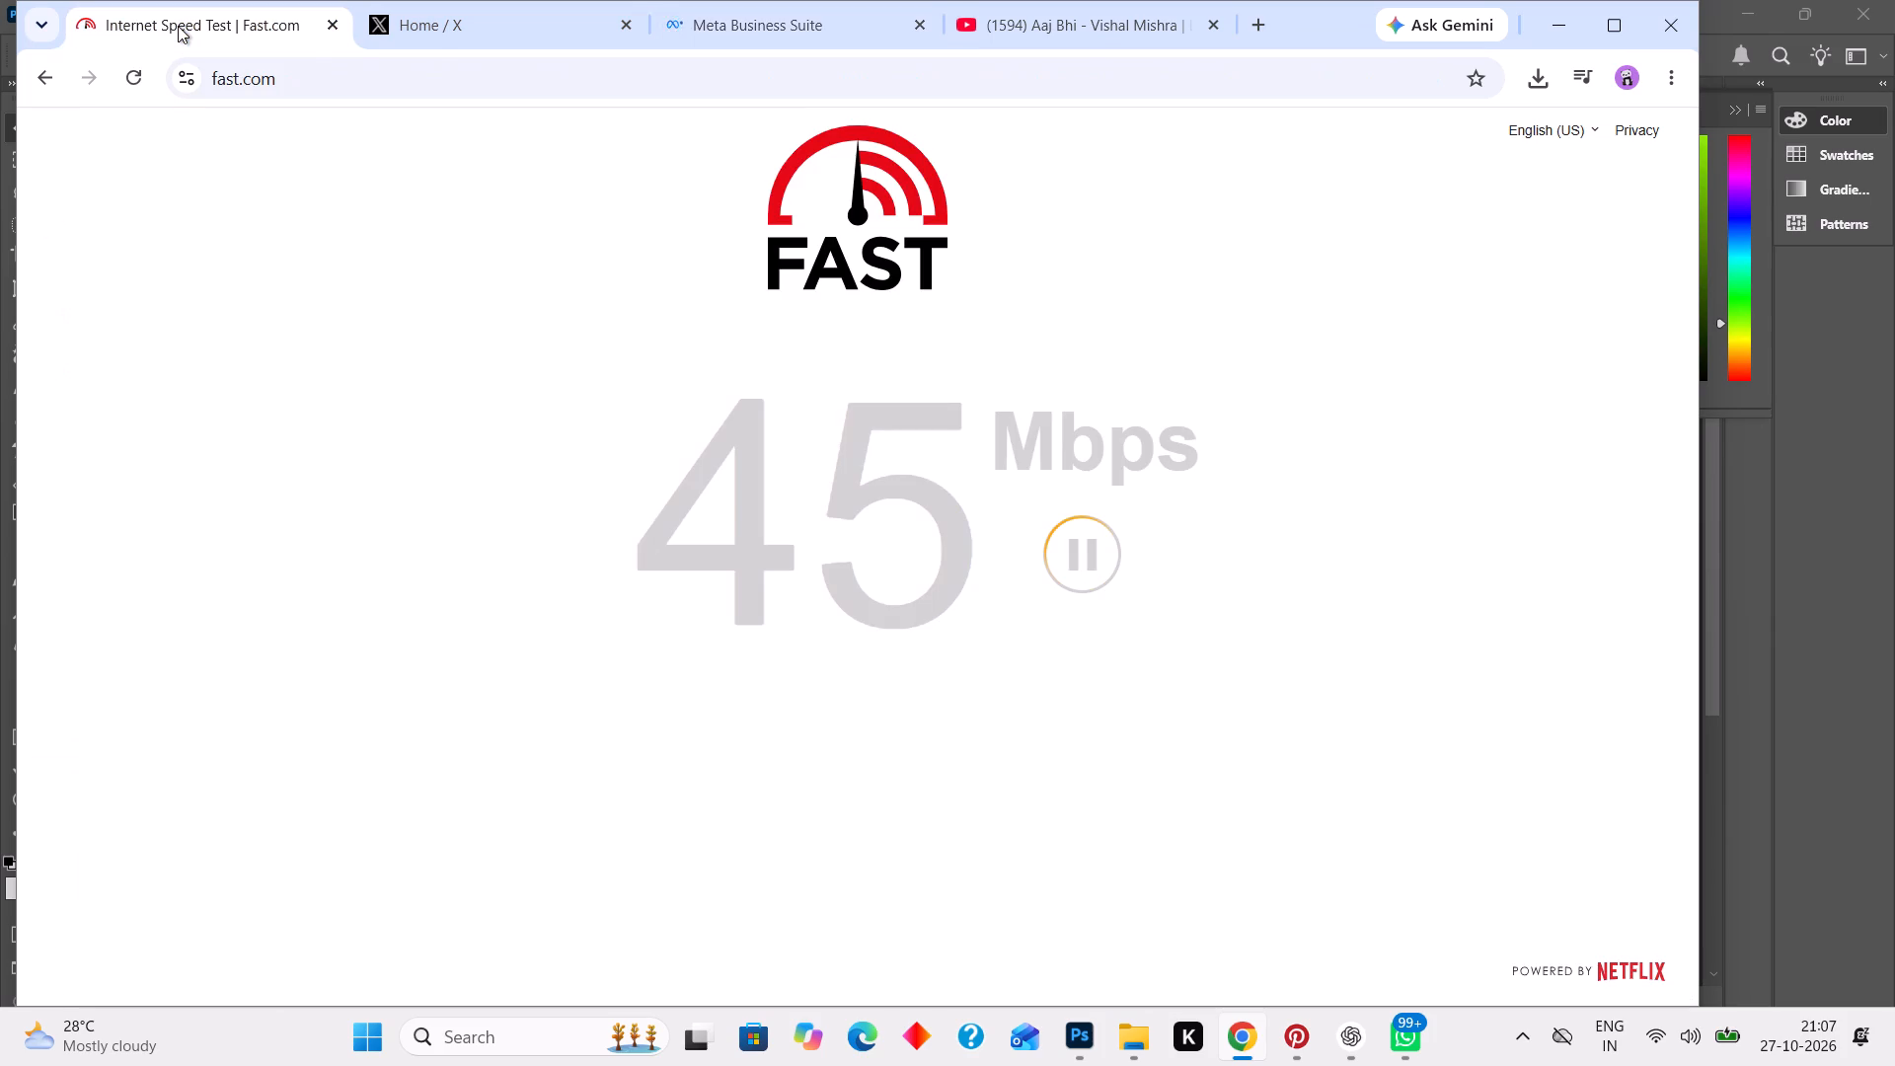
click(755, 33)
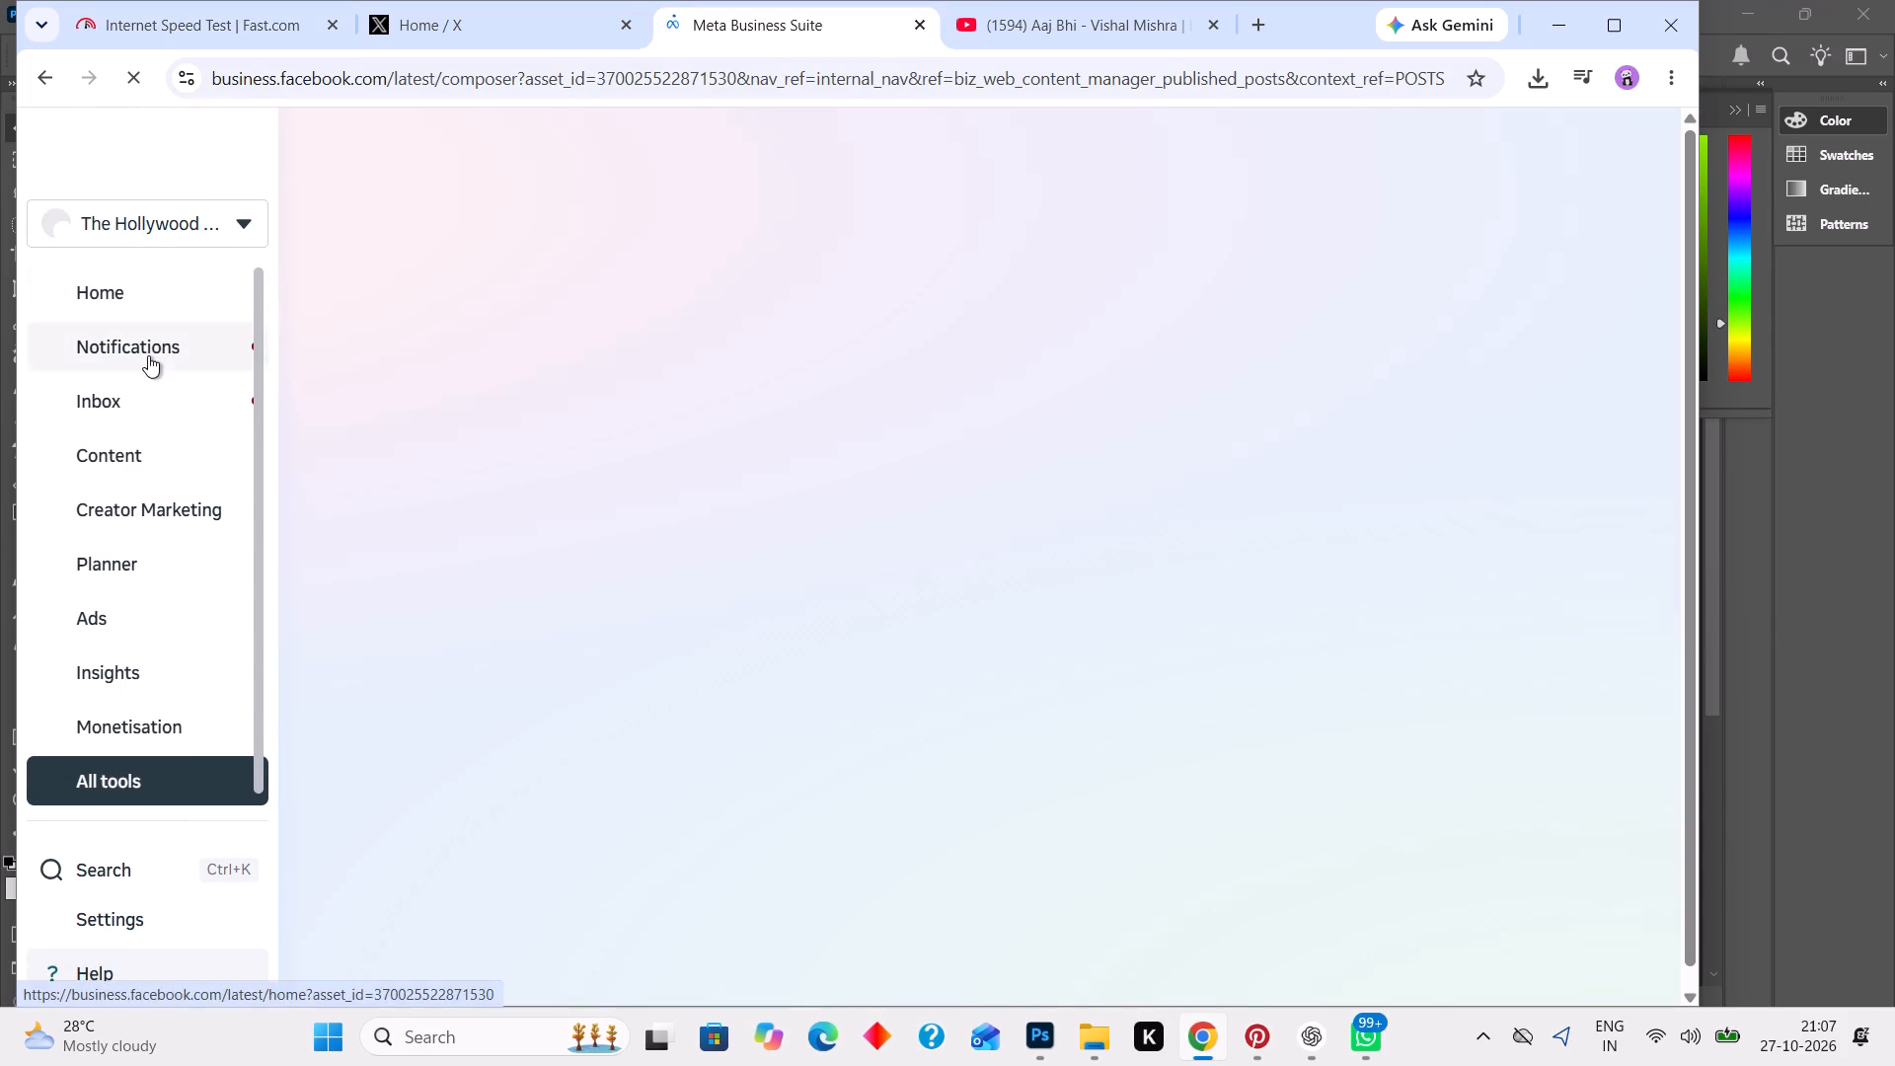
click(155, 463)
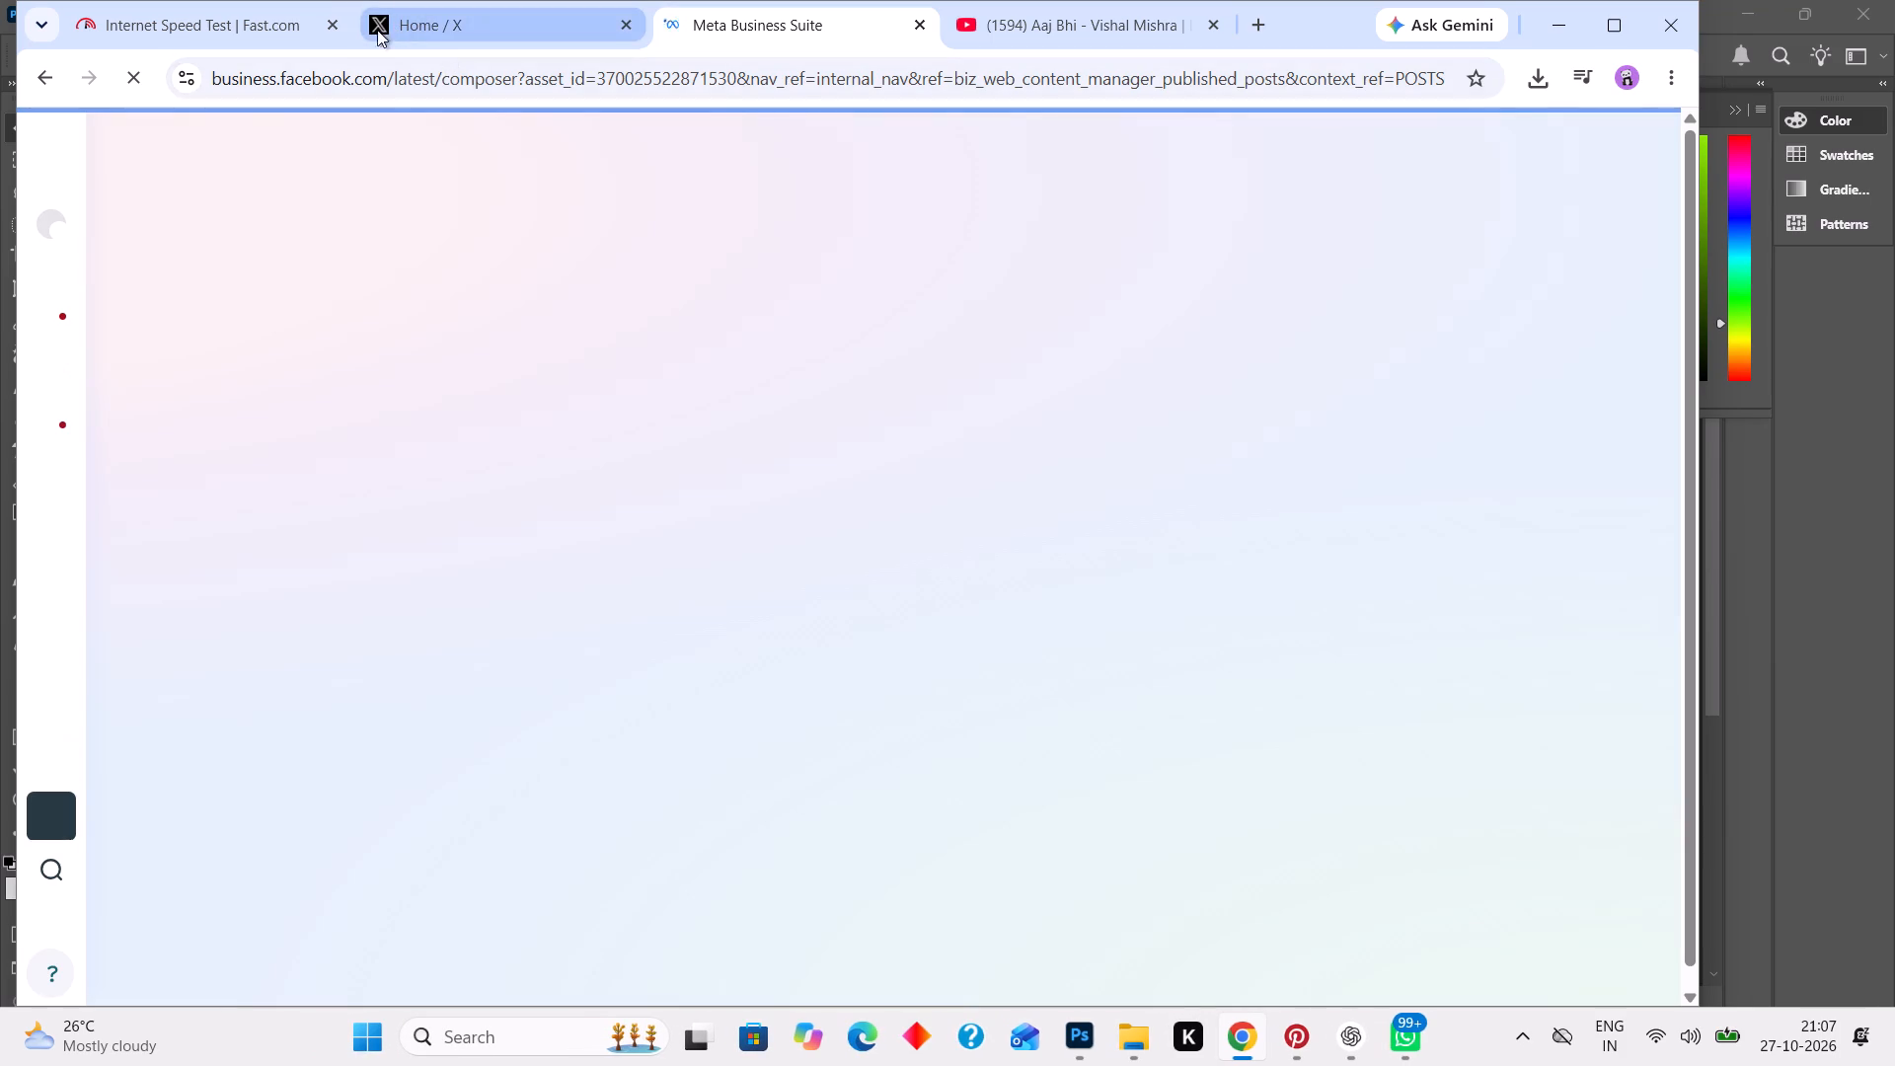
Monitor the Fast.com speed test and the loading of the Meta Business Suite page.
click(243, 33)
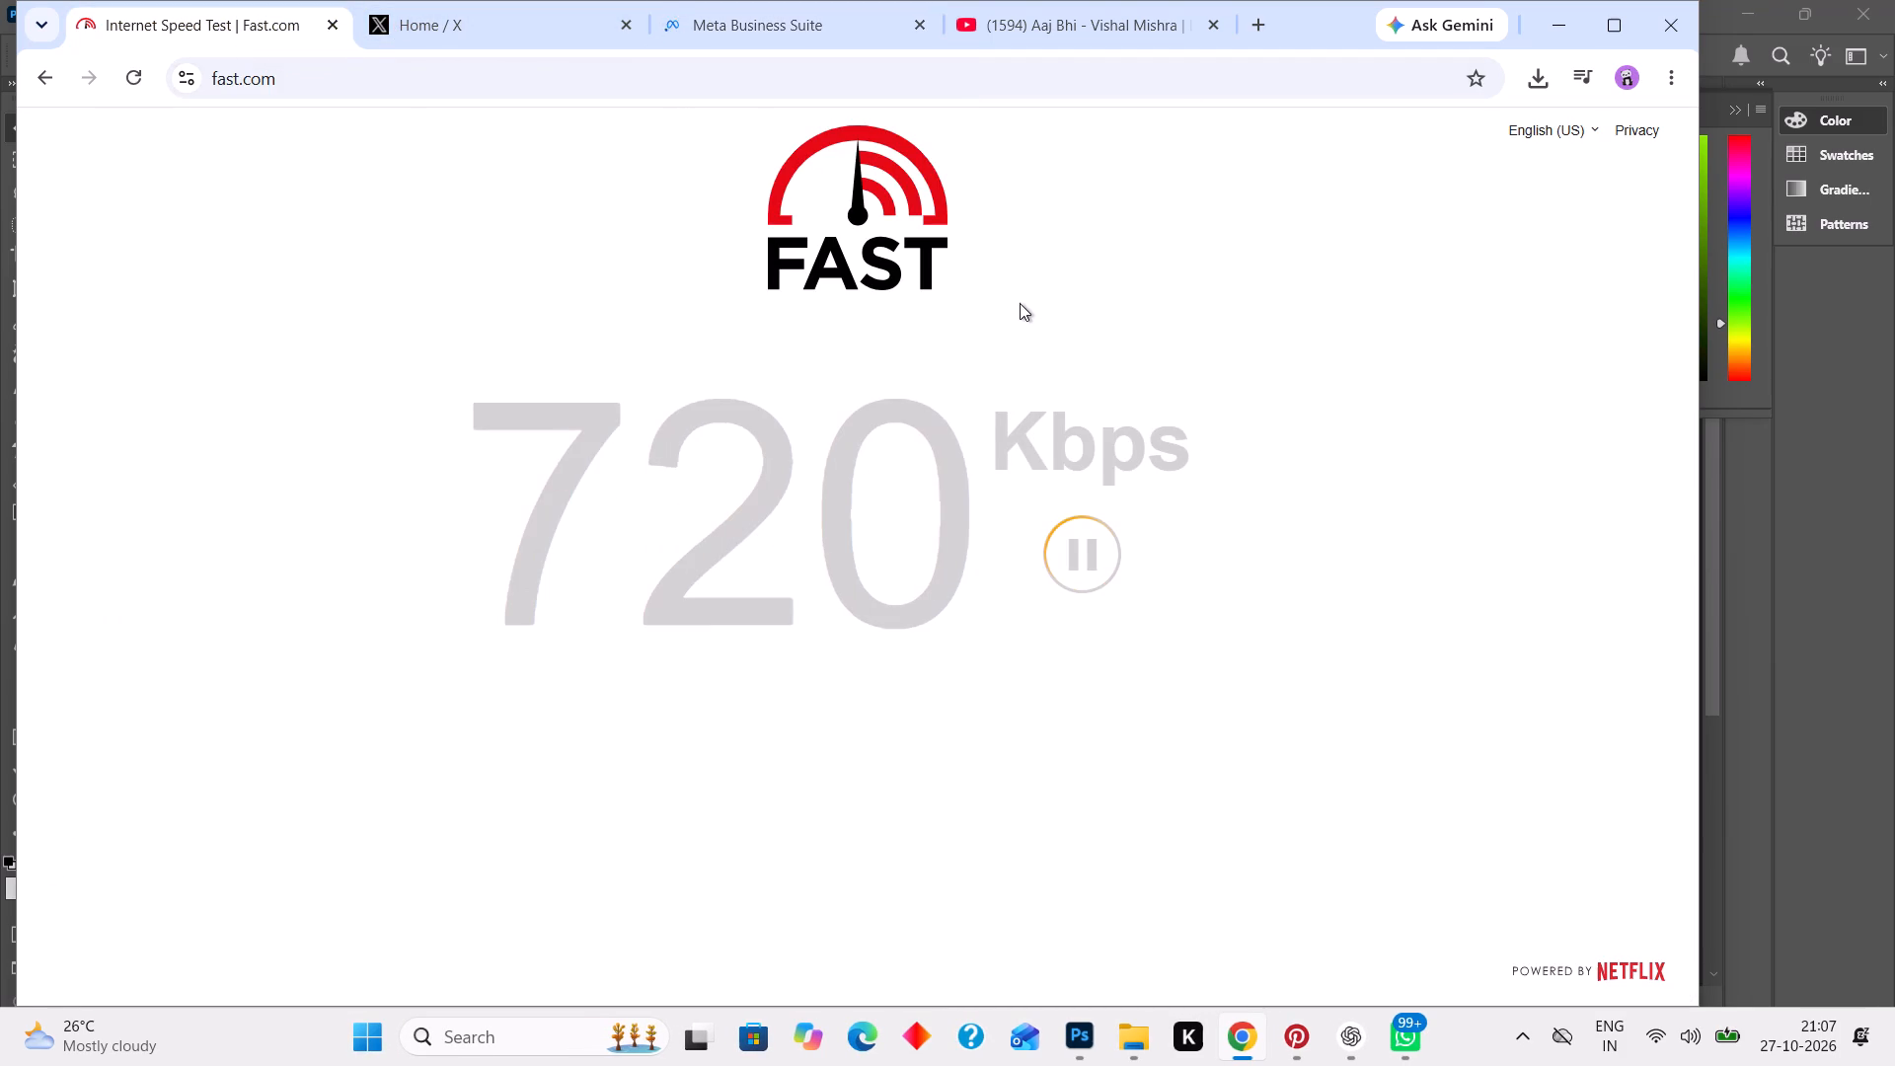
click(799, 18)
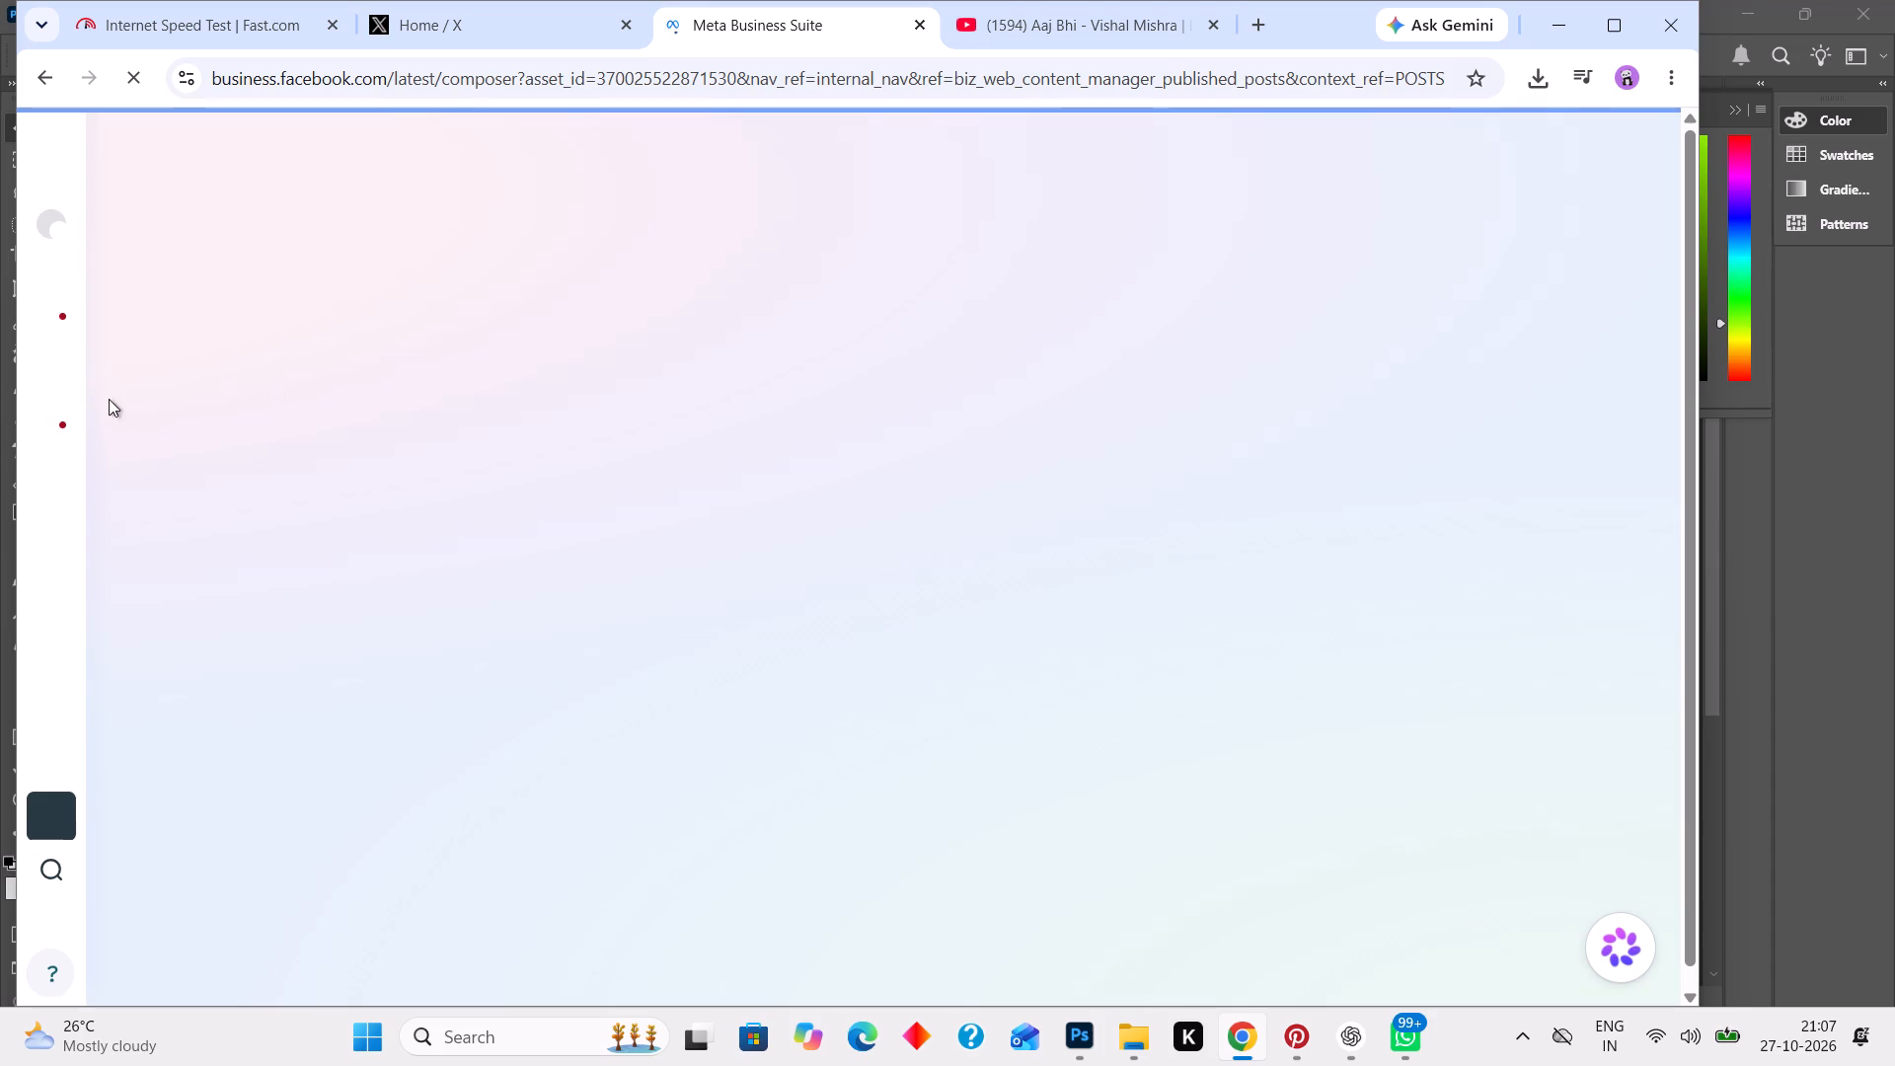
click(189, 26)
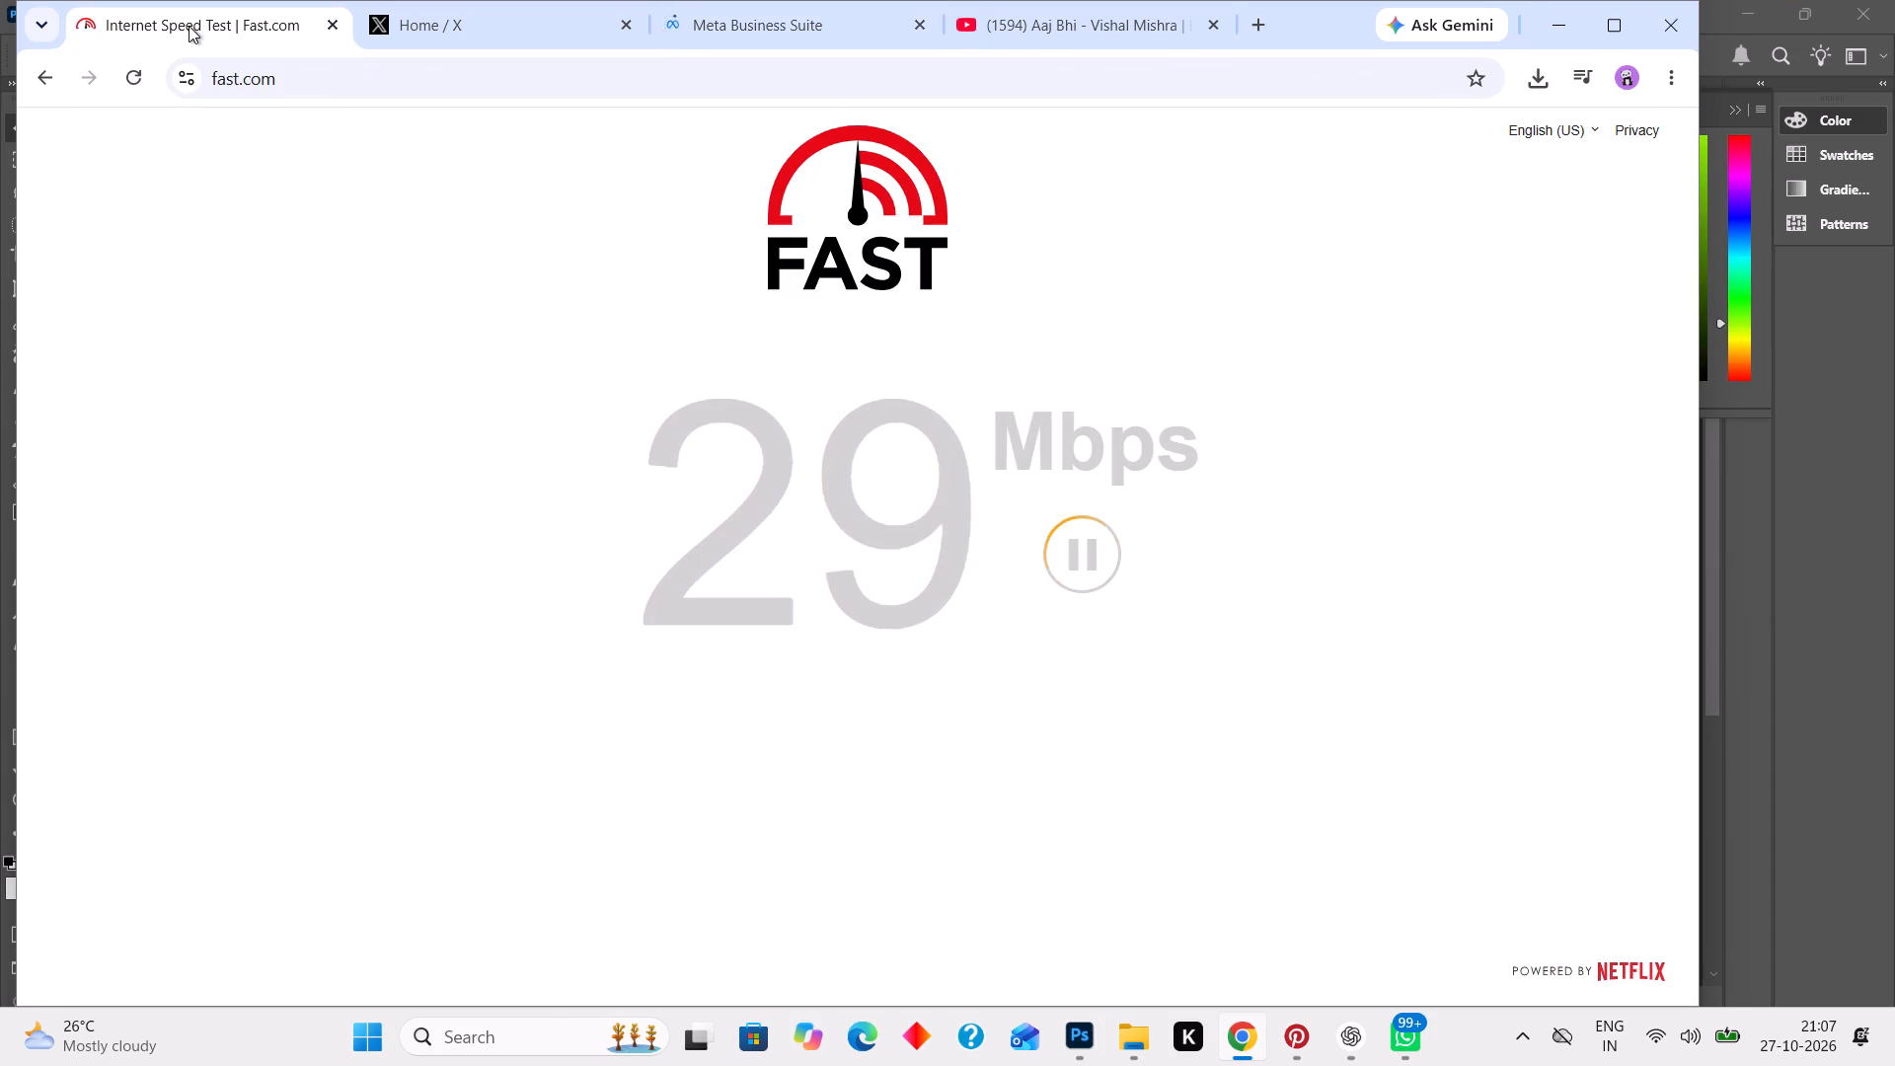
click(723, 26)
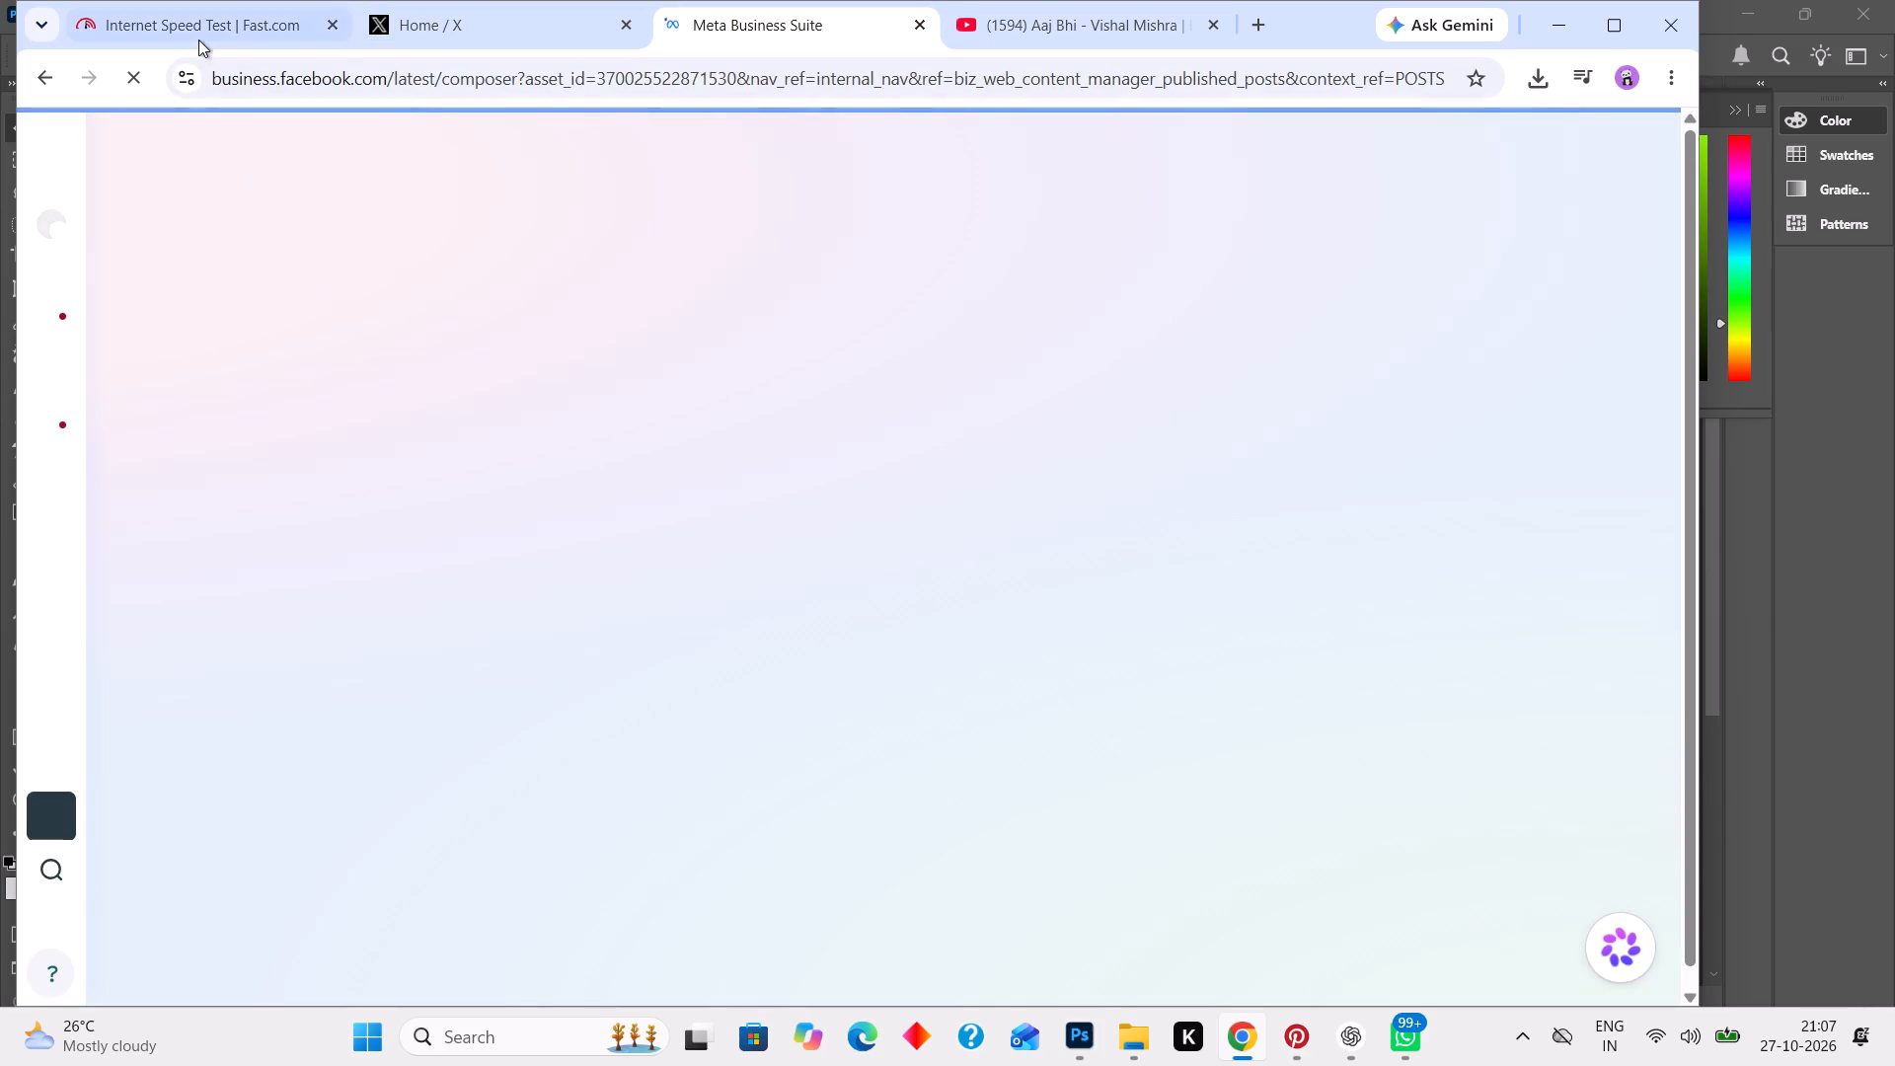
click(198, 35)
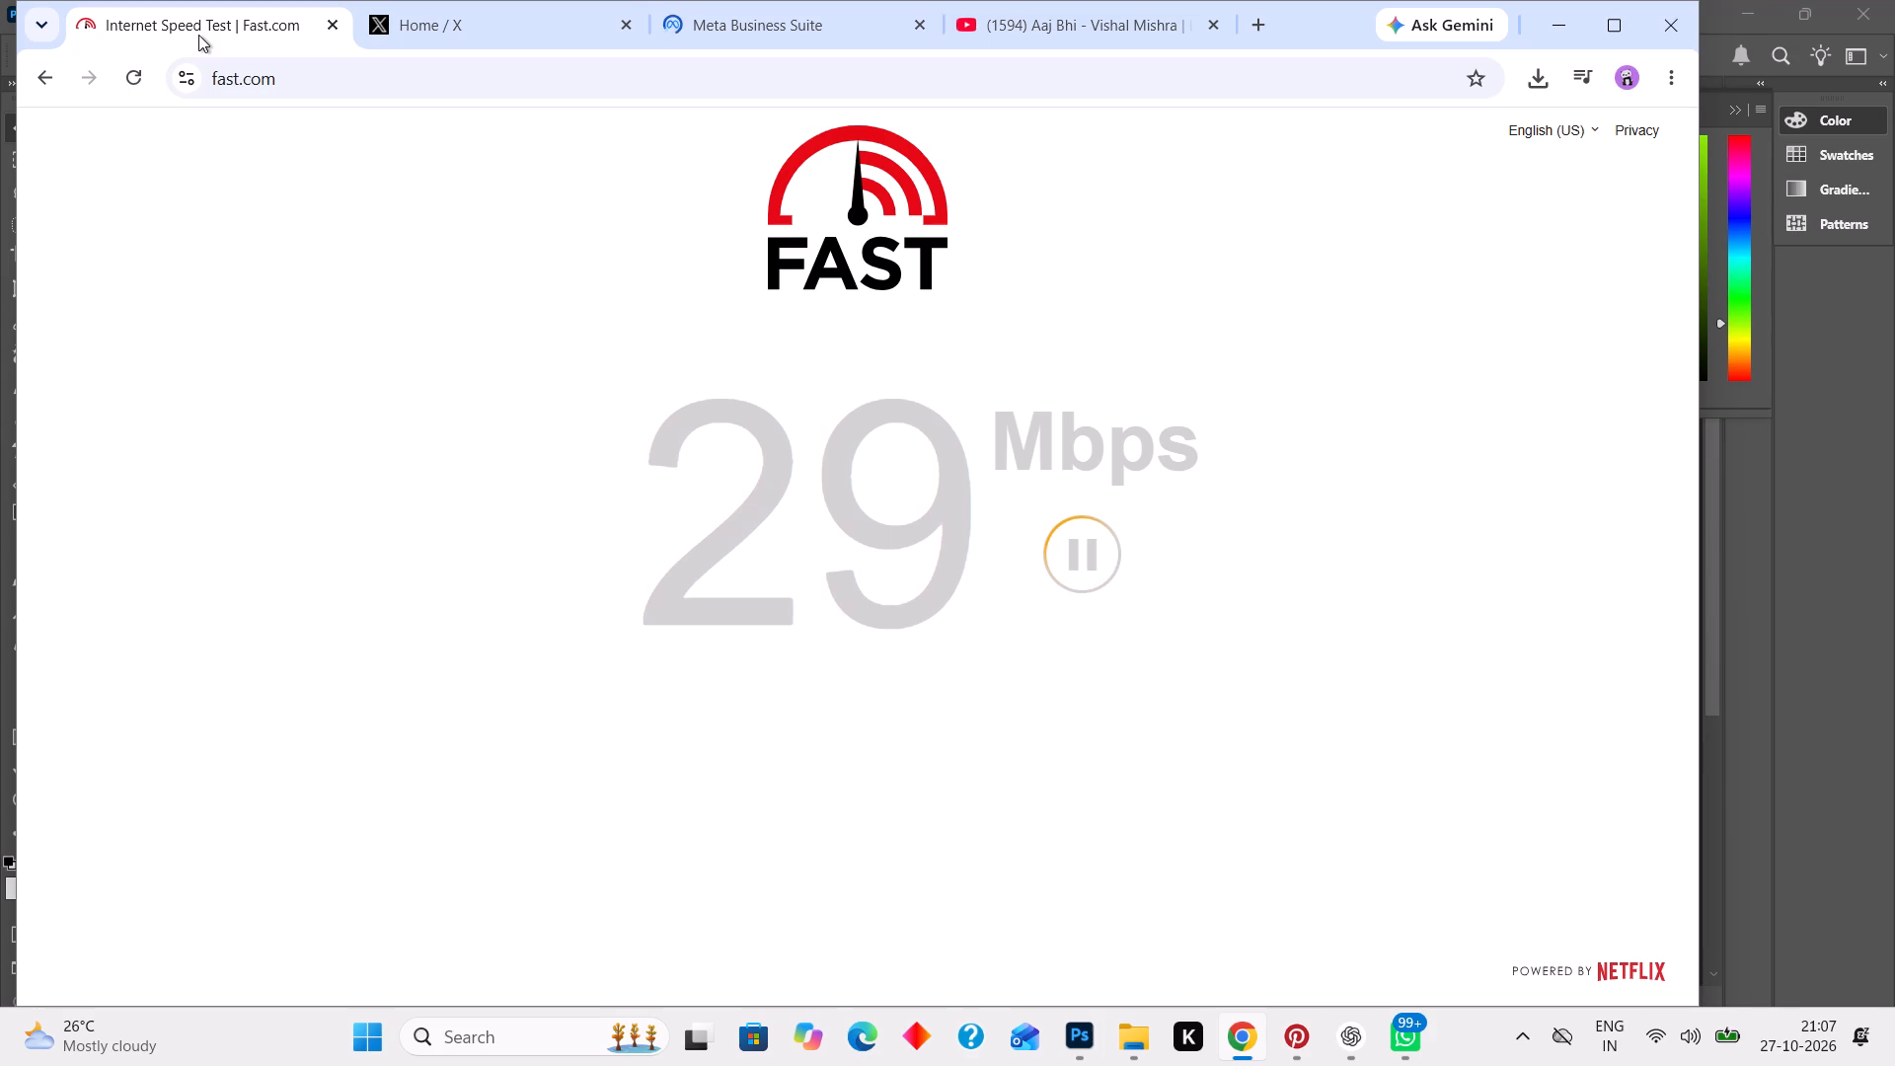
click(727, 24)
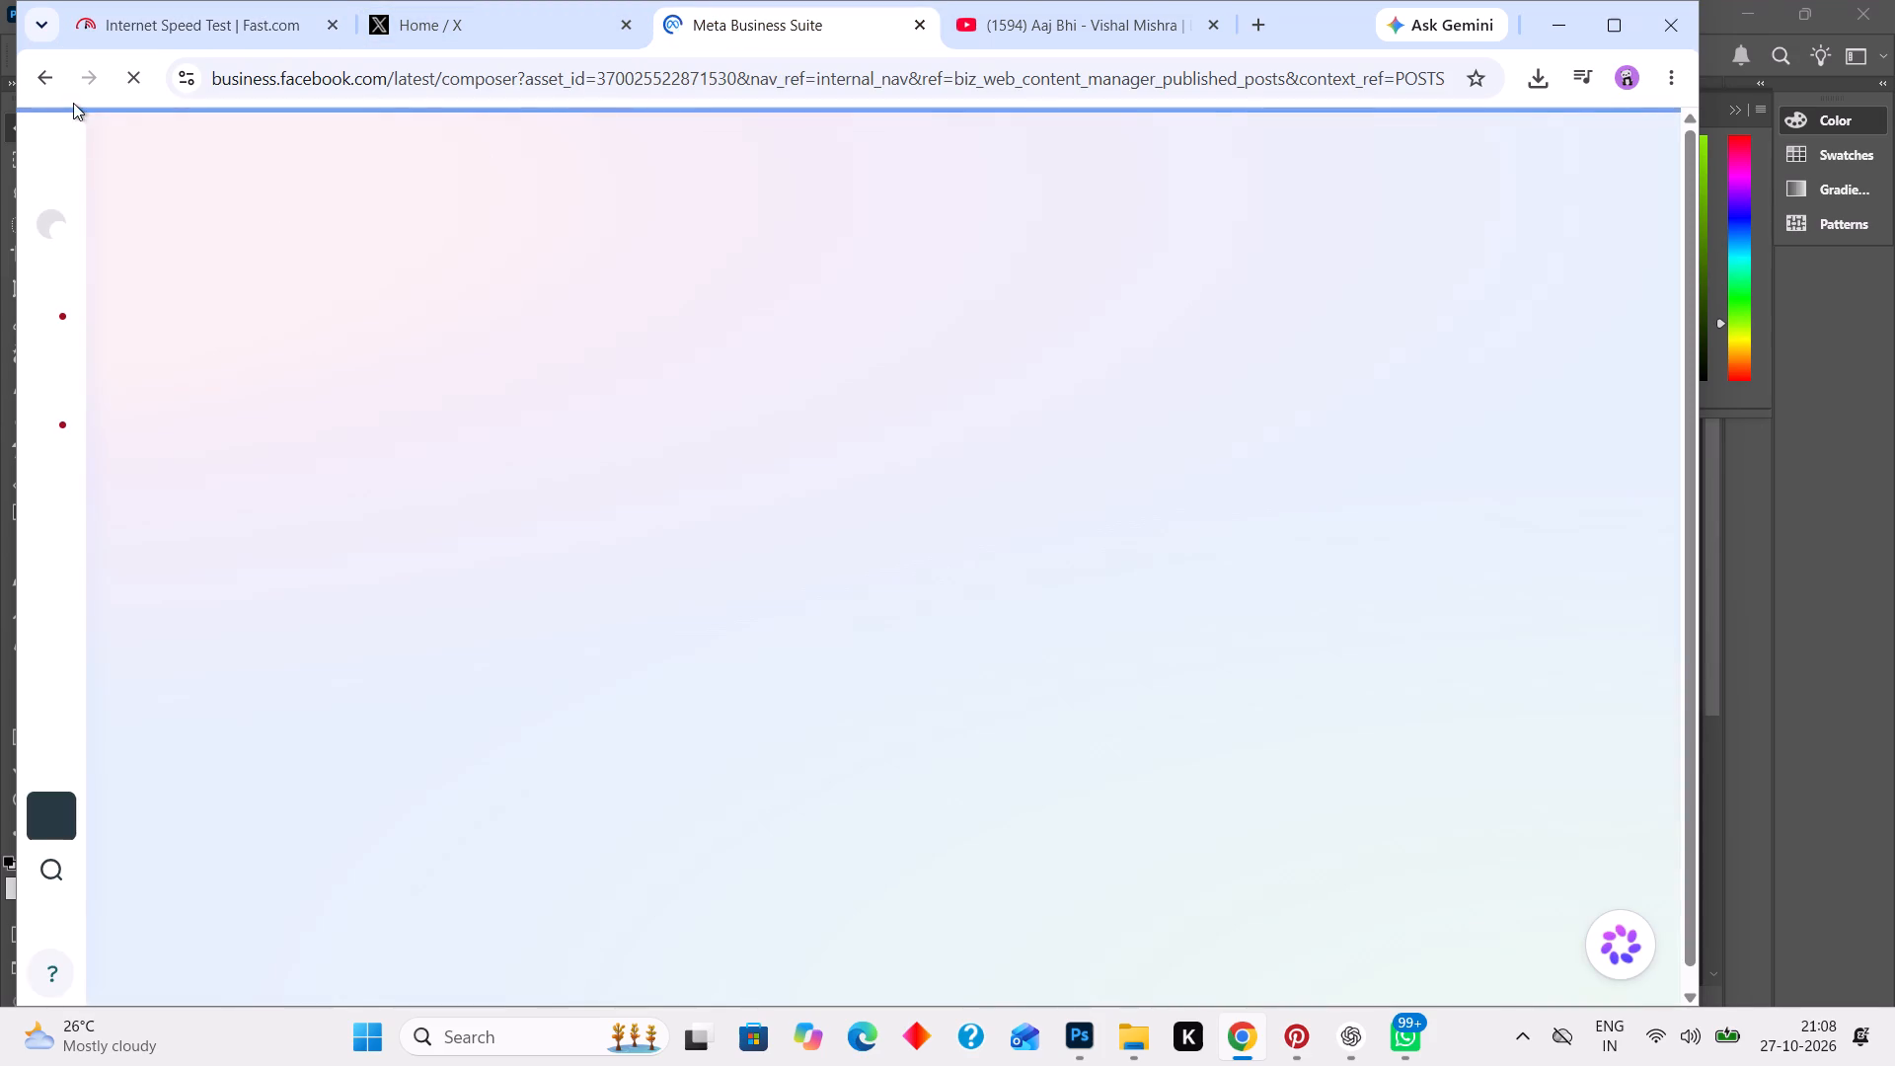
click(116, 28)
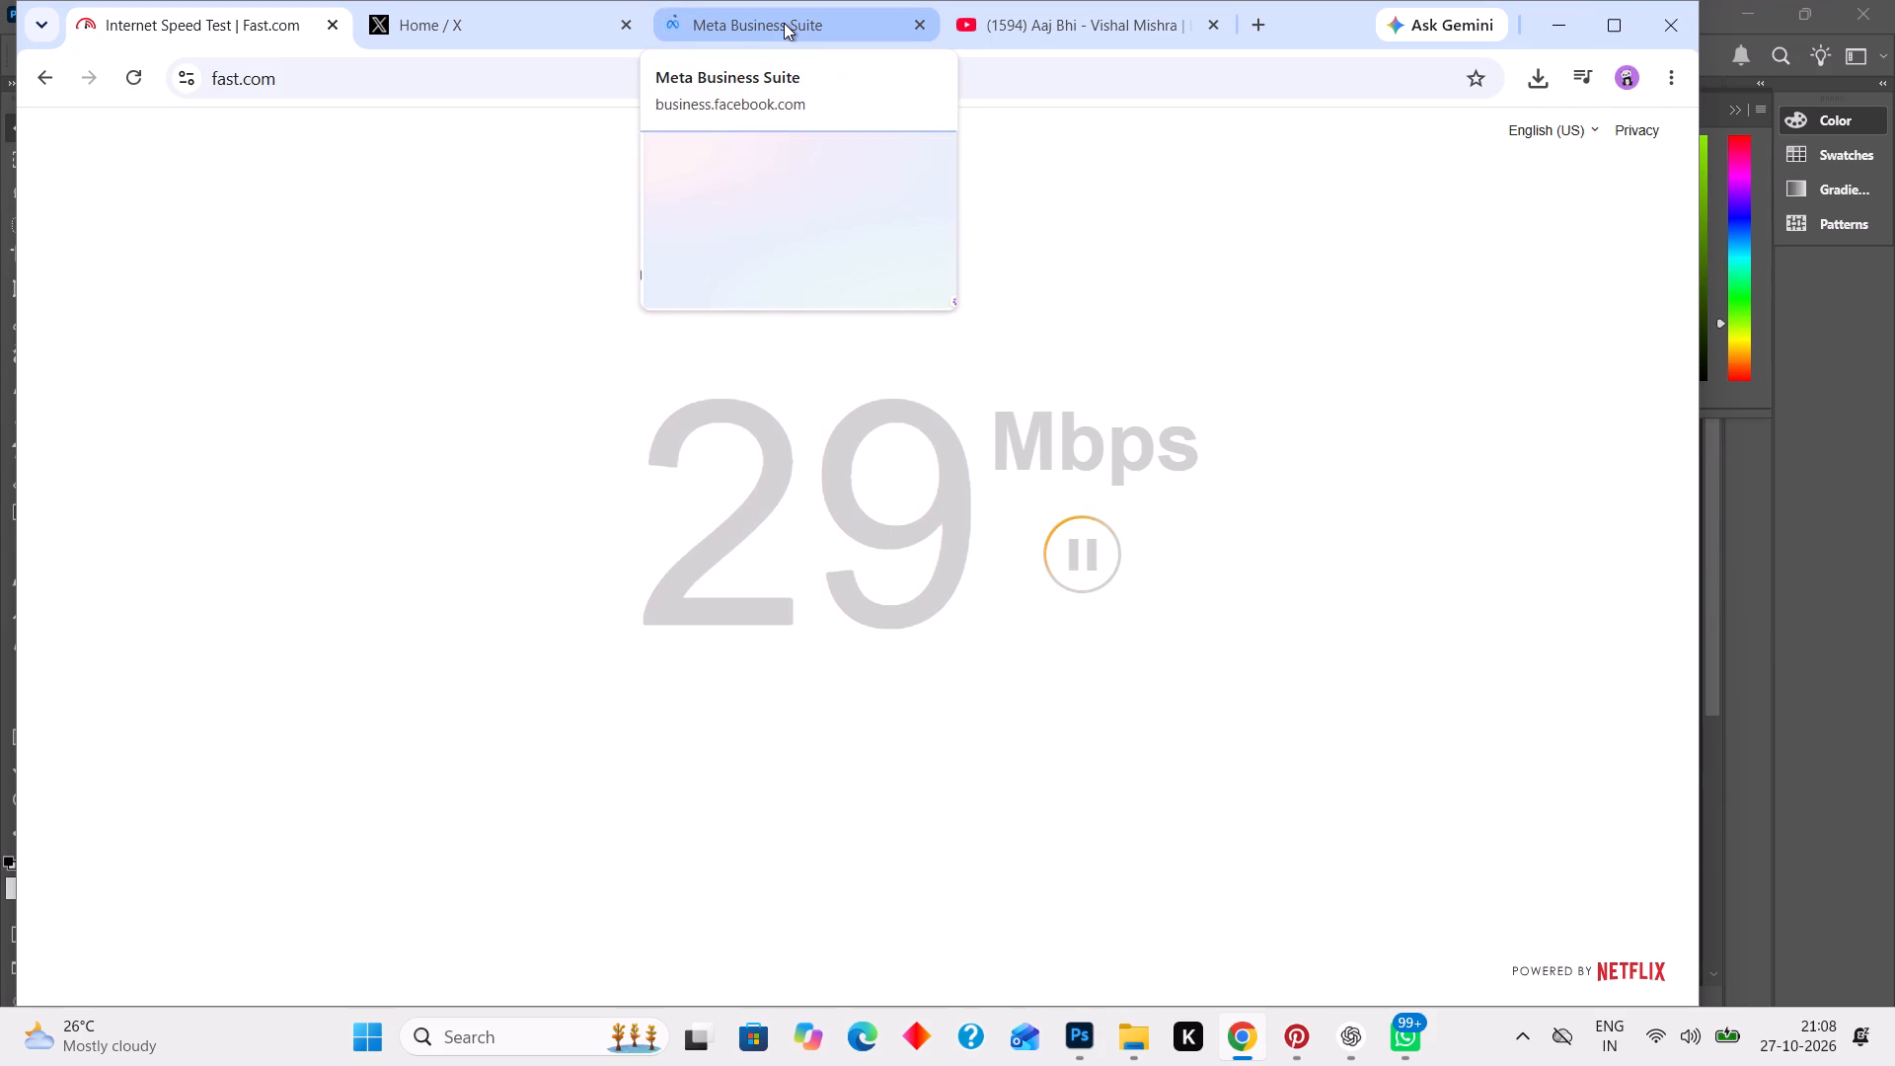
click(784, 23)
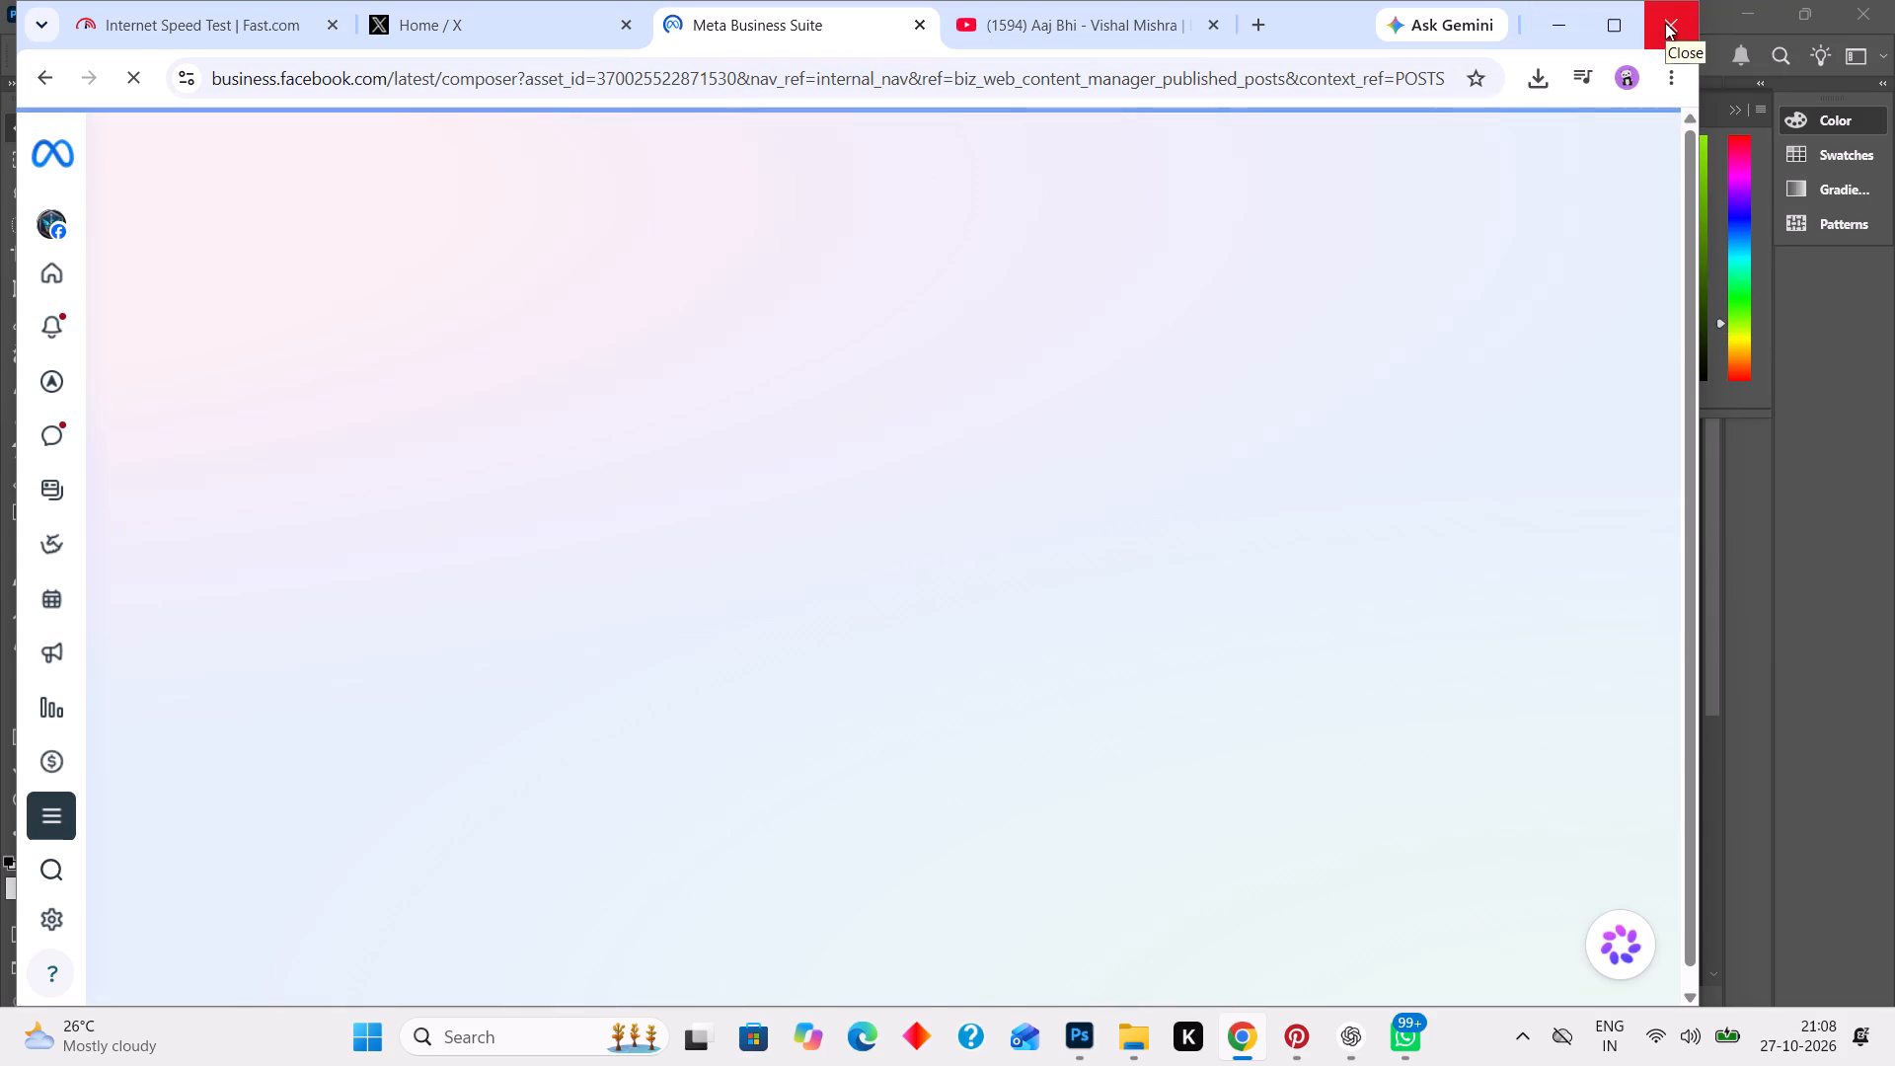